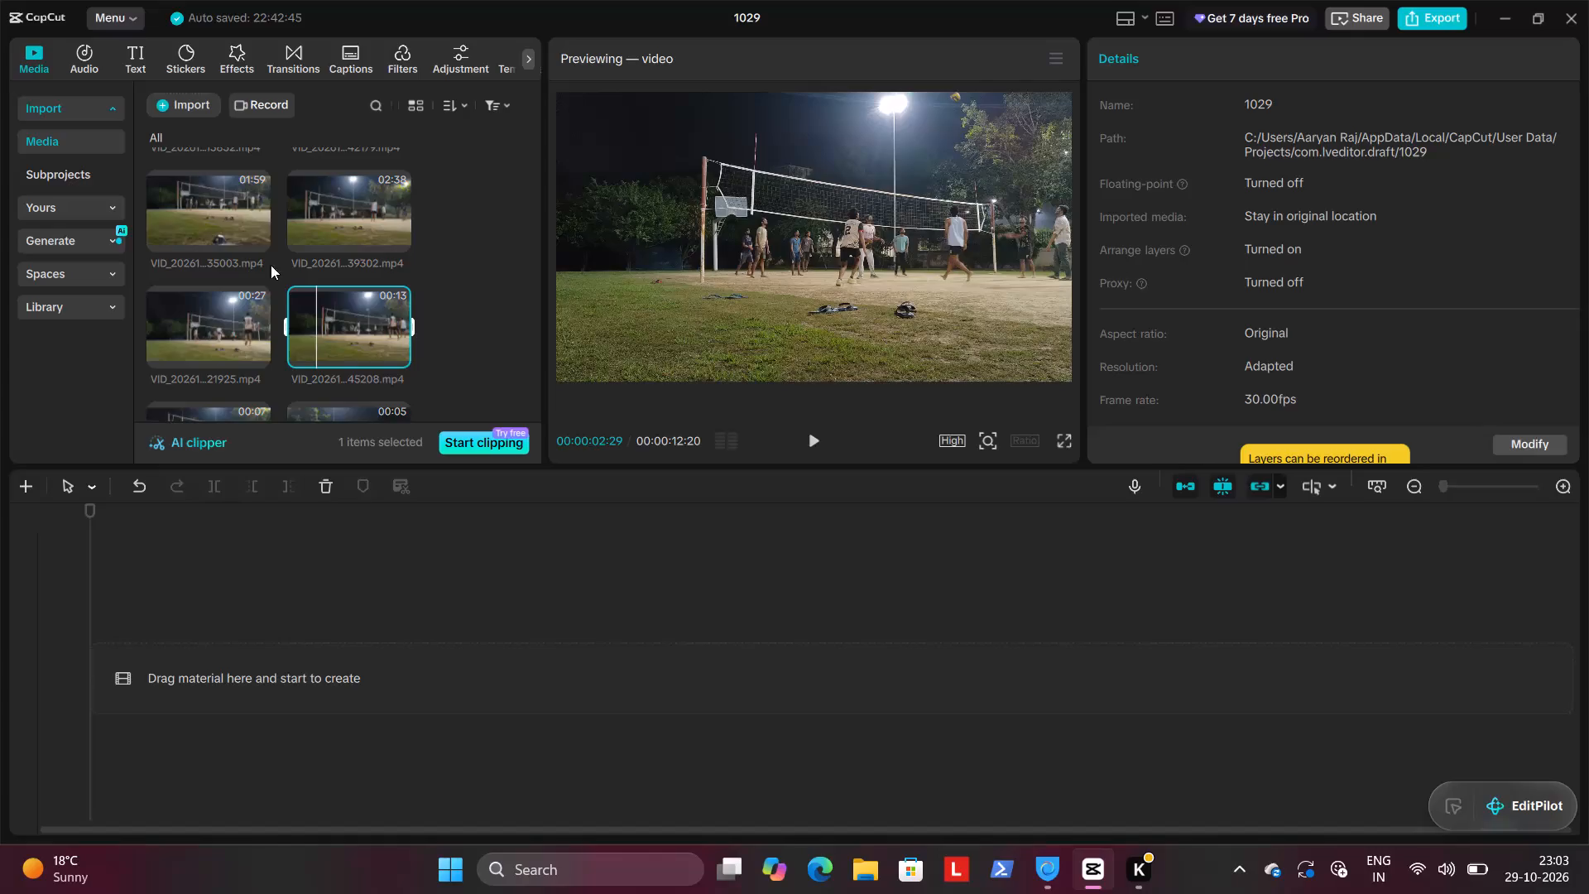
Import the audio extracted from the WhatsApp video dated 2026-10-29 in the Downloads folder.
{"action": "left_click", "coordinate": [84, 60]}
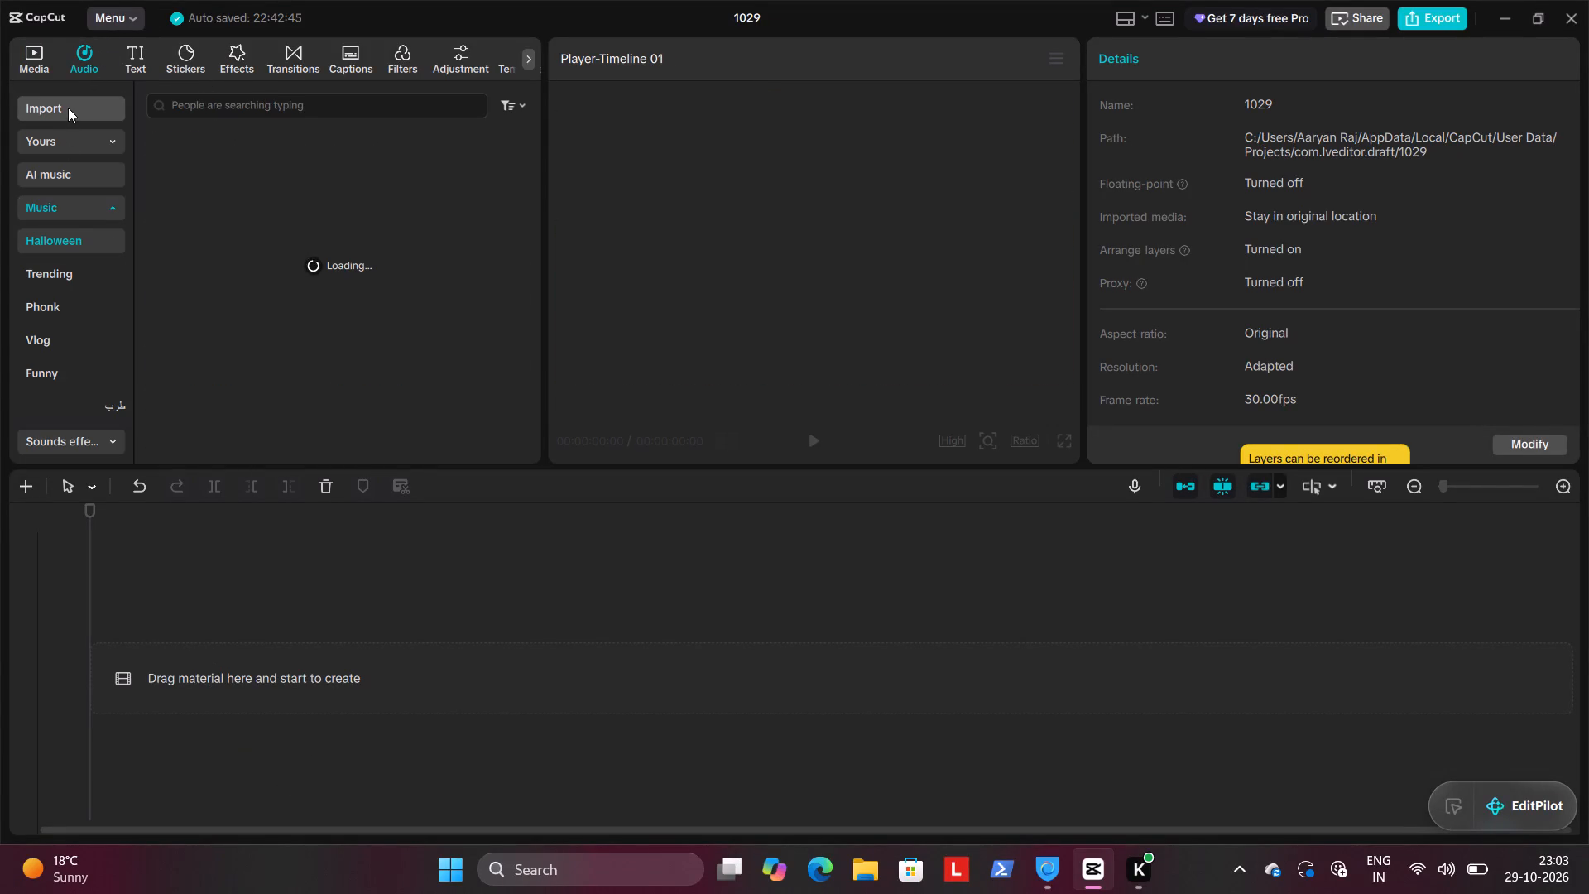
{"action": "left_click", "coordinate": [68, 107]}
{"action": "left_click", "coordinate": [471, 149]}
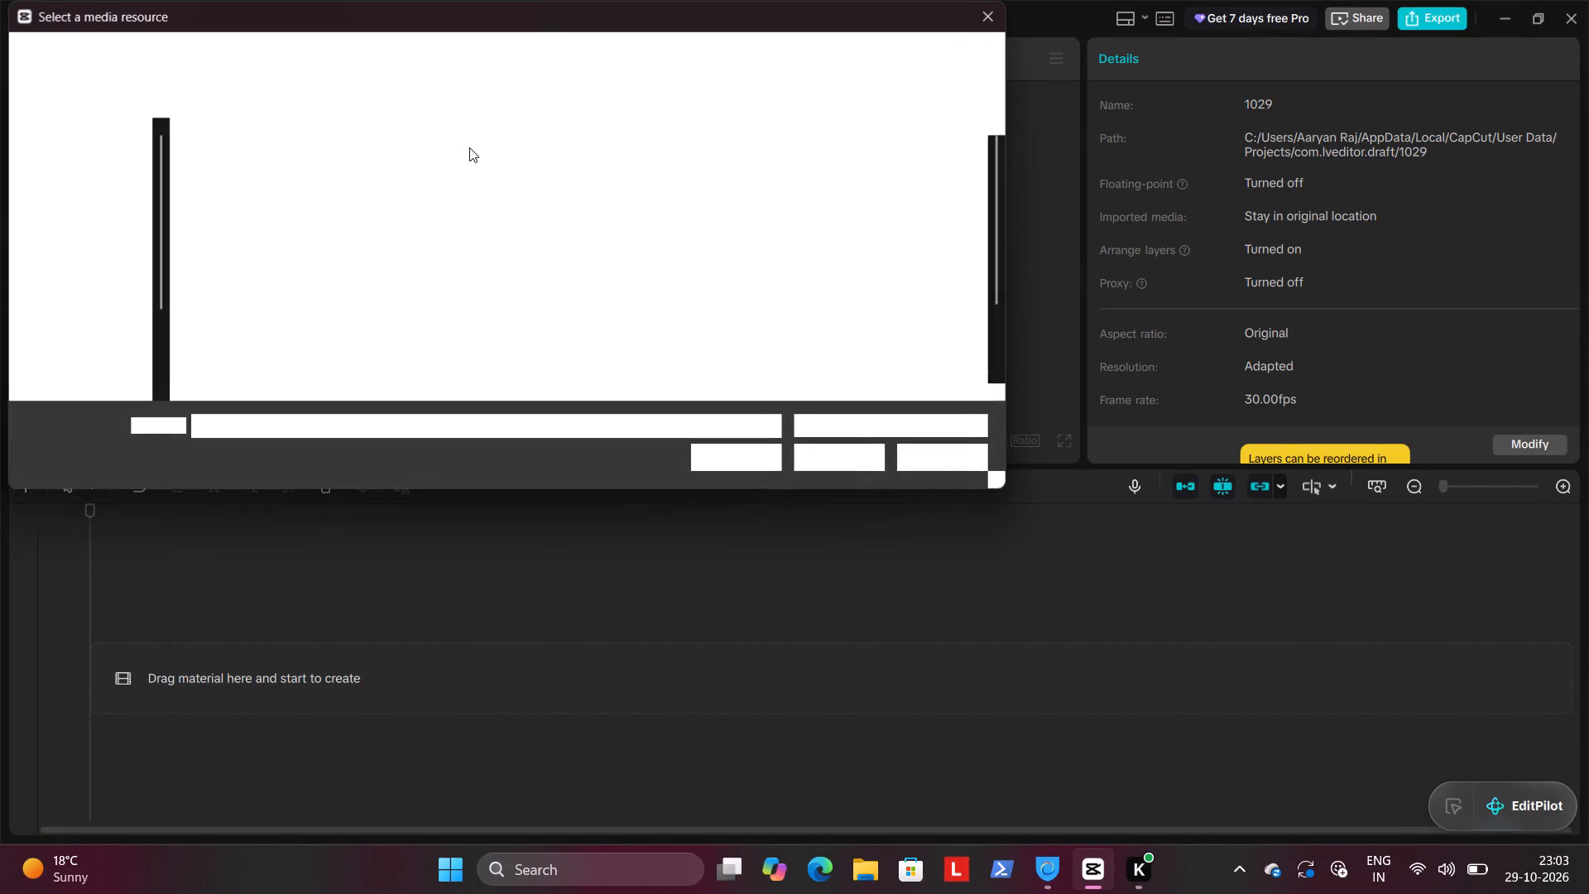
{"action": "scroll", "coordinate": [79, 163], "scroll_direction": "down", "scroll_amount": 1}
{"action": "scroll", "coordinate": [79, 162], "scroll_direction": "up", "scroll_amount": 3}
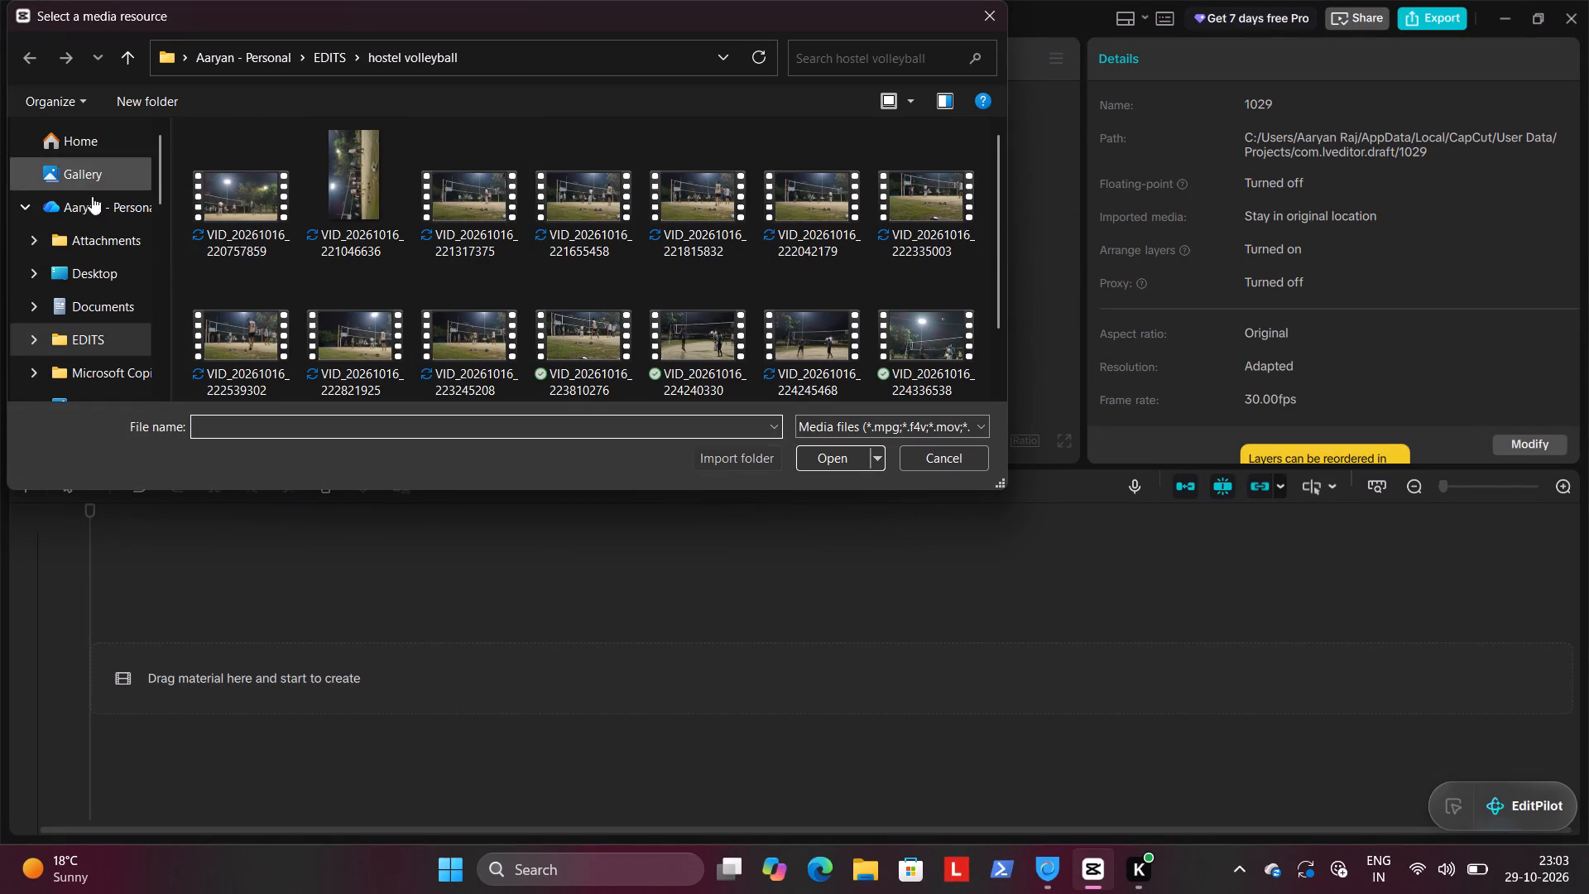
{"action": "scroll", "coordinate": [107, 310], "scroll_direction": "down", "scroll_amount": 2}
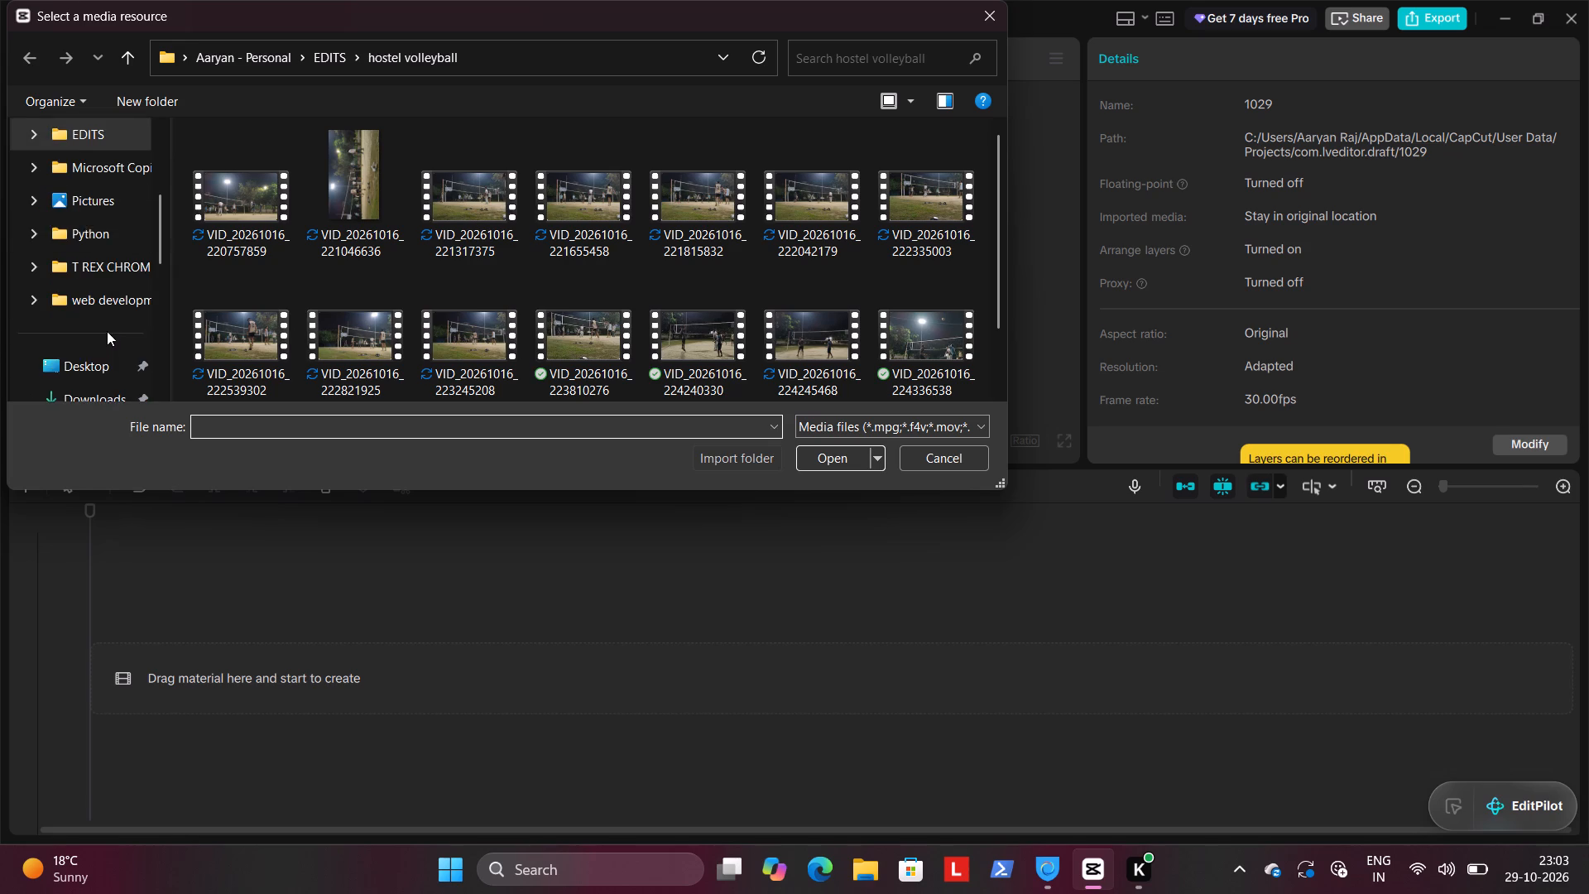
{"action": "scroll", "coordinate": [107, 331], "scroll_direction": "down", "scroll_amount": 1}
{"action": "left_click", "coordinate": [103, 291]}
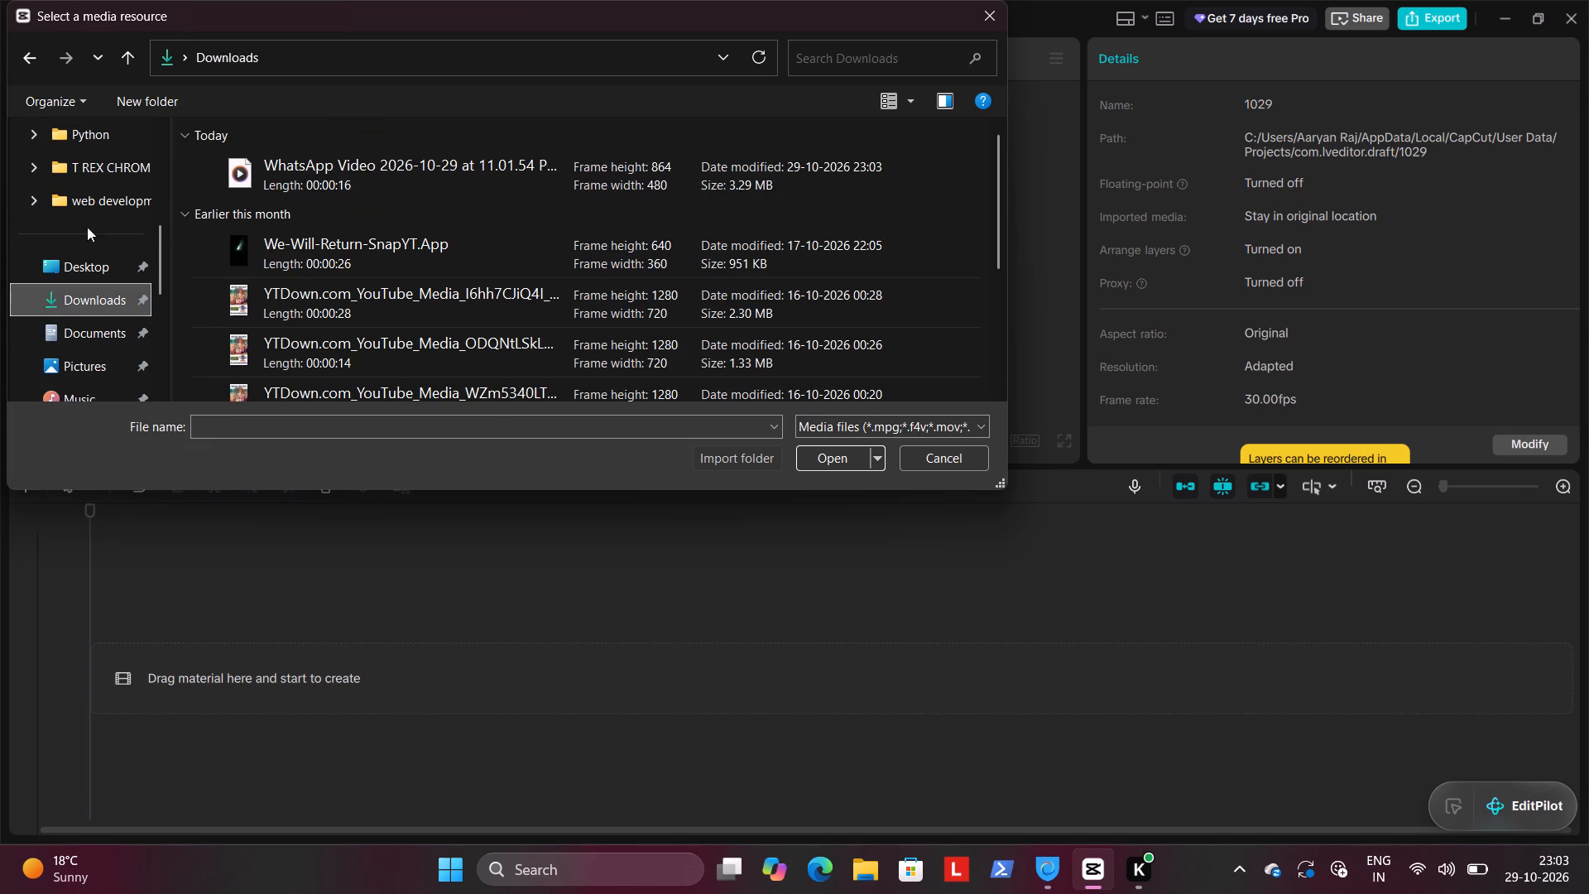
{"action": "left_click", "coordinate": [379, 148]}
{"action": "left_click", "coordinate": [425, 162]}
{"action": "left_click", "coordinate": [807, 467]}
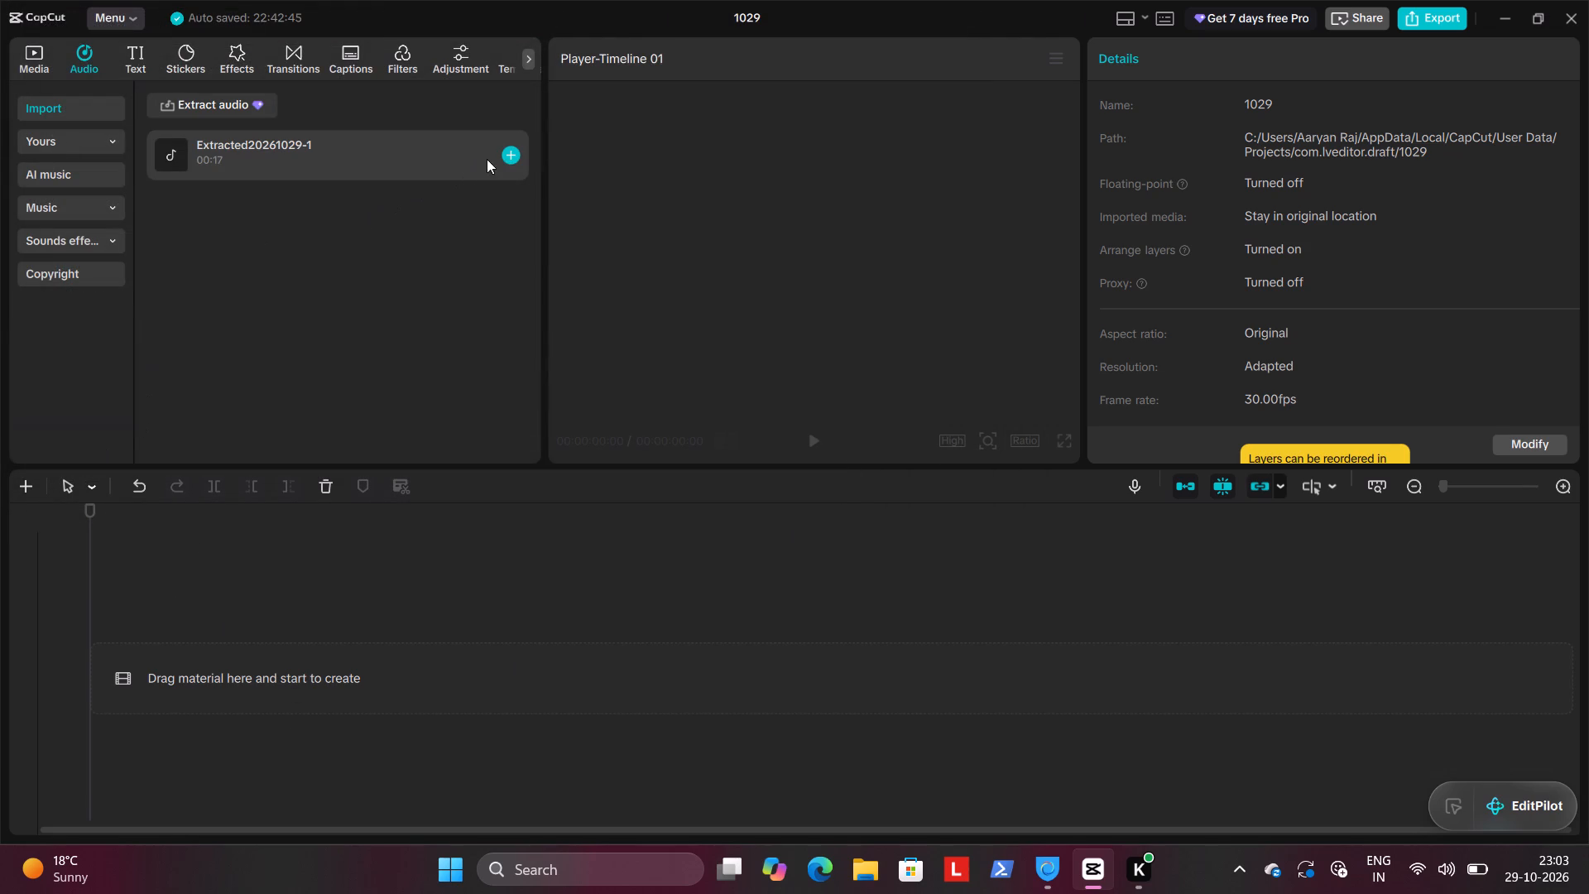
Add the imported extracted audio to the start of the timeline.
{"action": "left_click", "coordinate": [502, 156]}
{"action": "left_click", "coordinate": [512, 156]}
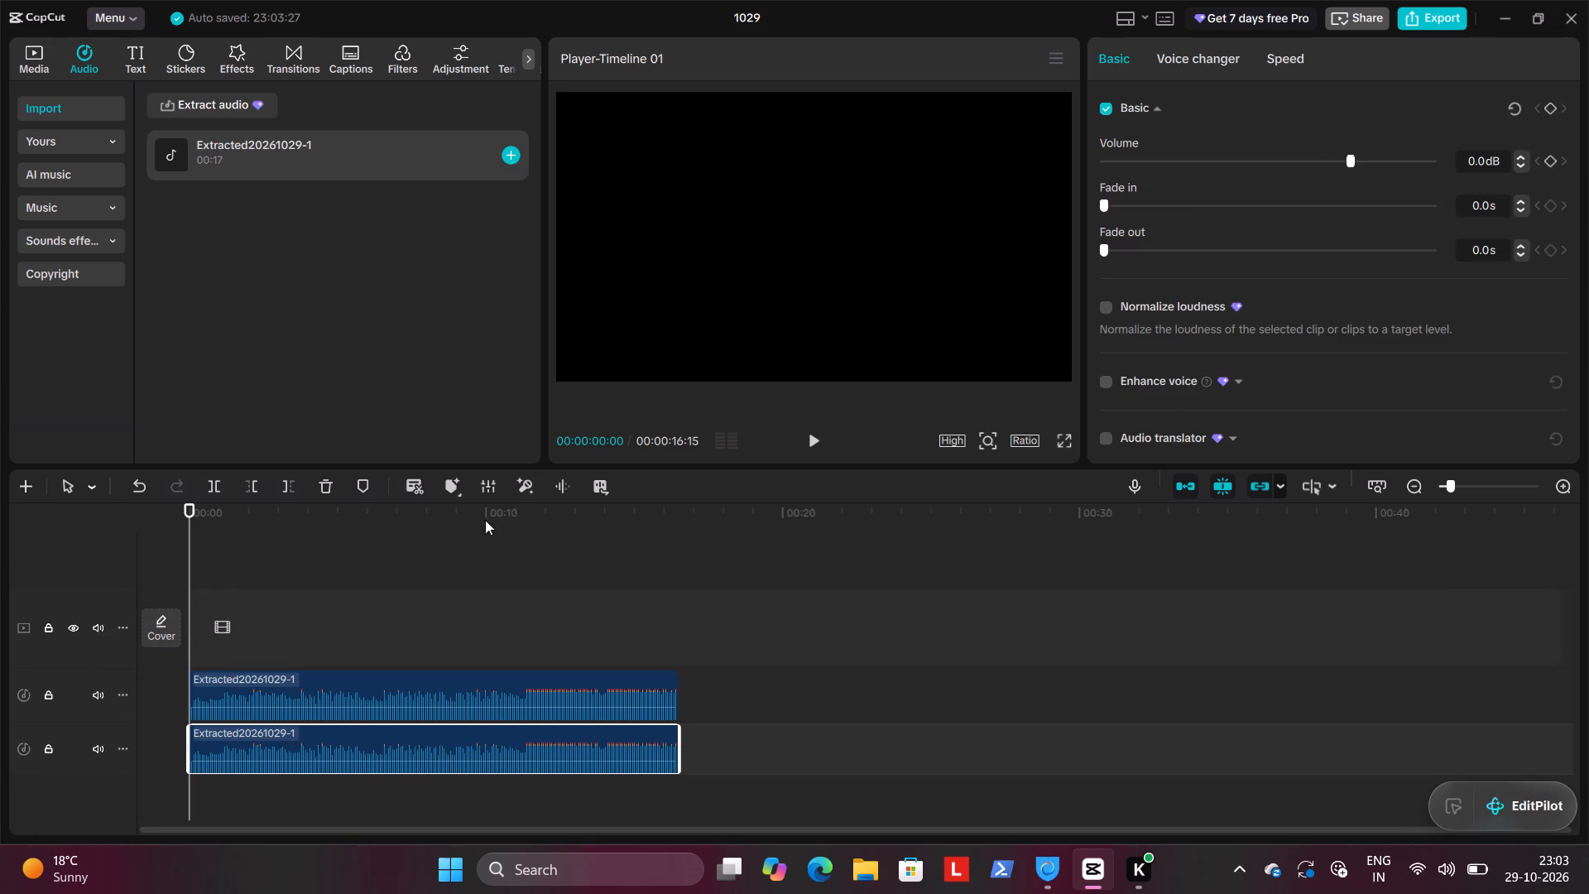
Delete the duplicate extracted audio clip on the upper audio track.
{"action": "left_click", "coordinate": [500, 698]}
{"action": "right_click", "coordinate": [500, 698]}
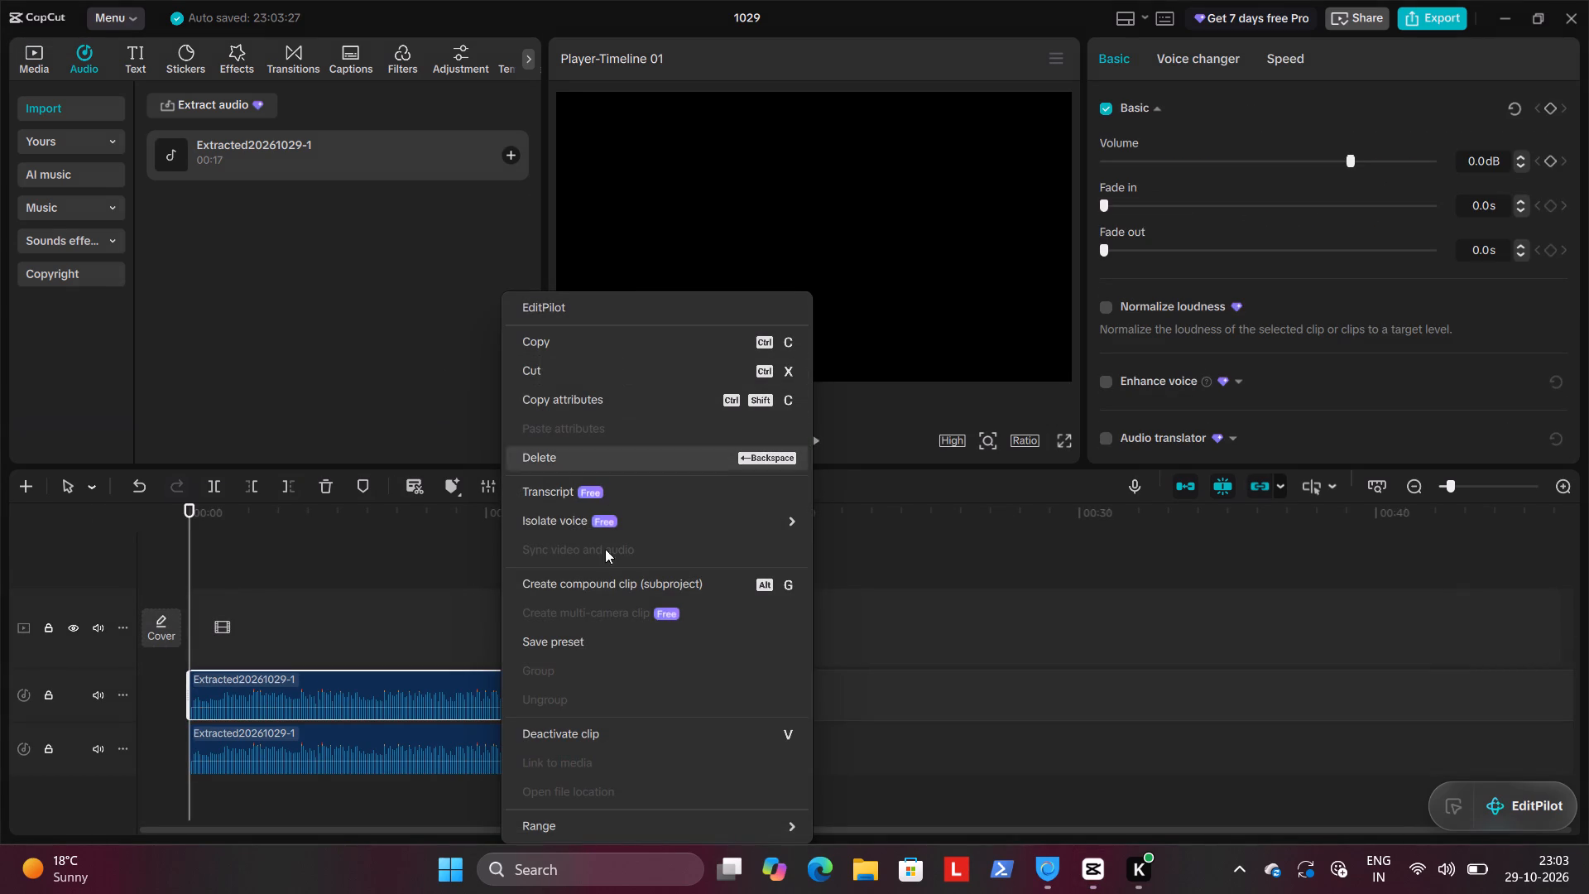
Delete the upper duplicate of the extracted audio clip from the timeline.
{"action": "left_click", "coordinate": [559, 466]}
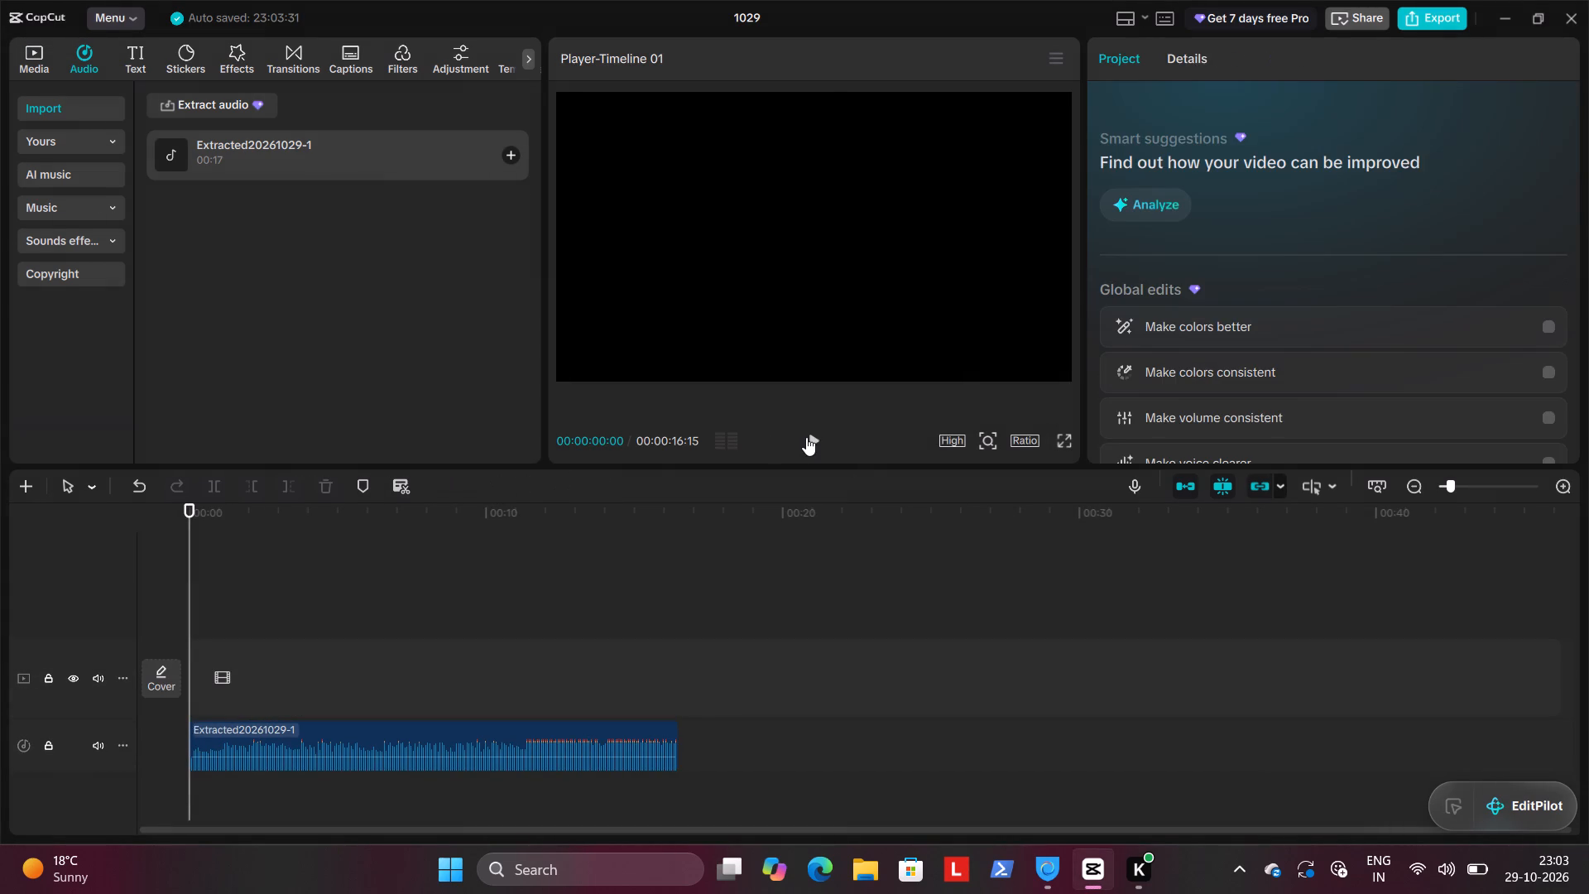
Play the first few seconds of the remaining audio clip from the timeline start and pause.
{"action": "left_click", "coordinate": [806, 437]}
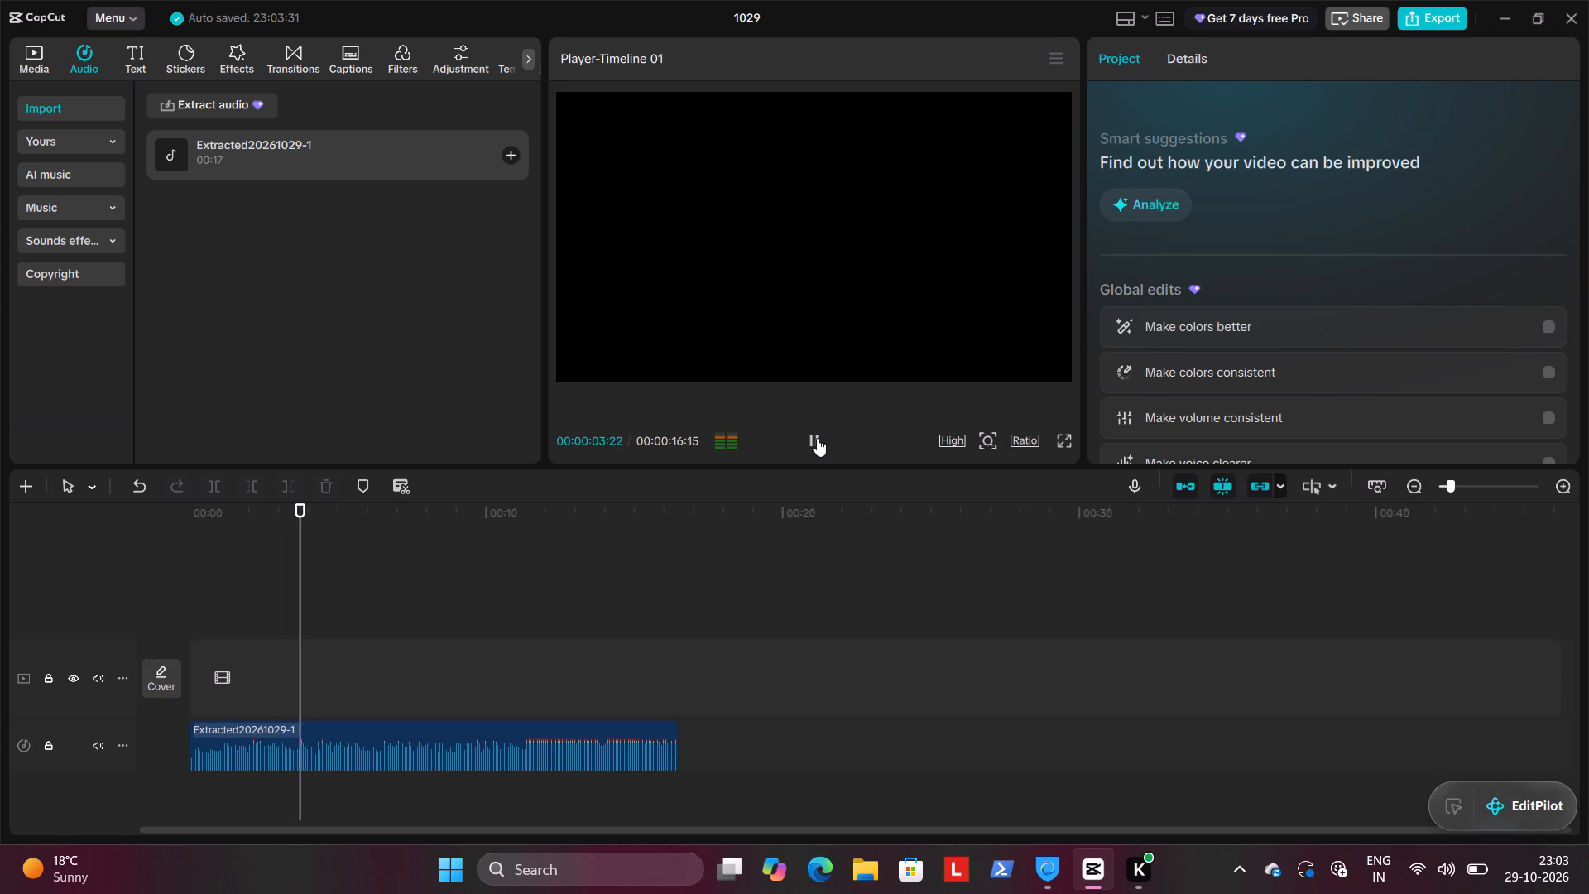
{"action": "left_click", "coordinate": [817, 438]}
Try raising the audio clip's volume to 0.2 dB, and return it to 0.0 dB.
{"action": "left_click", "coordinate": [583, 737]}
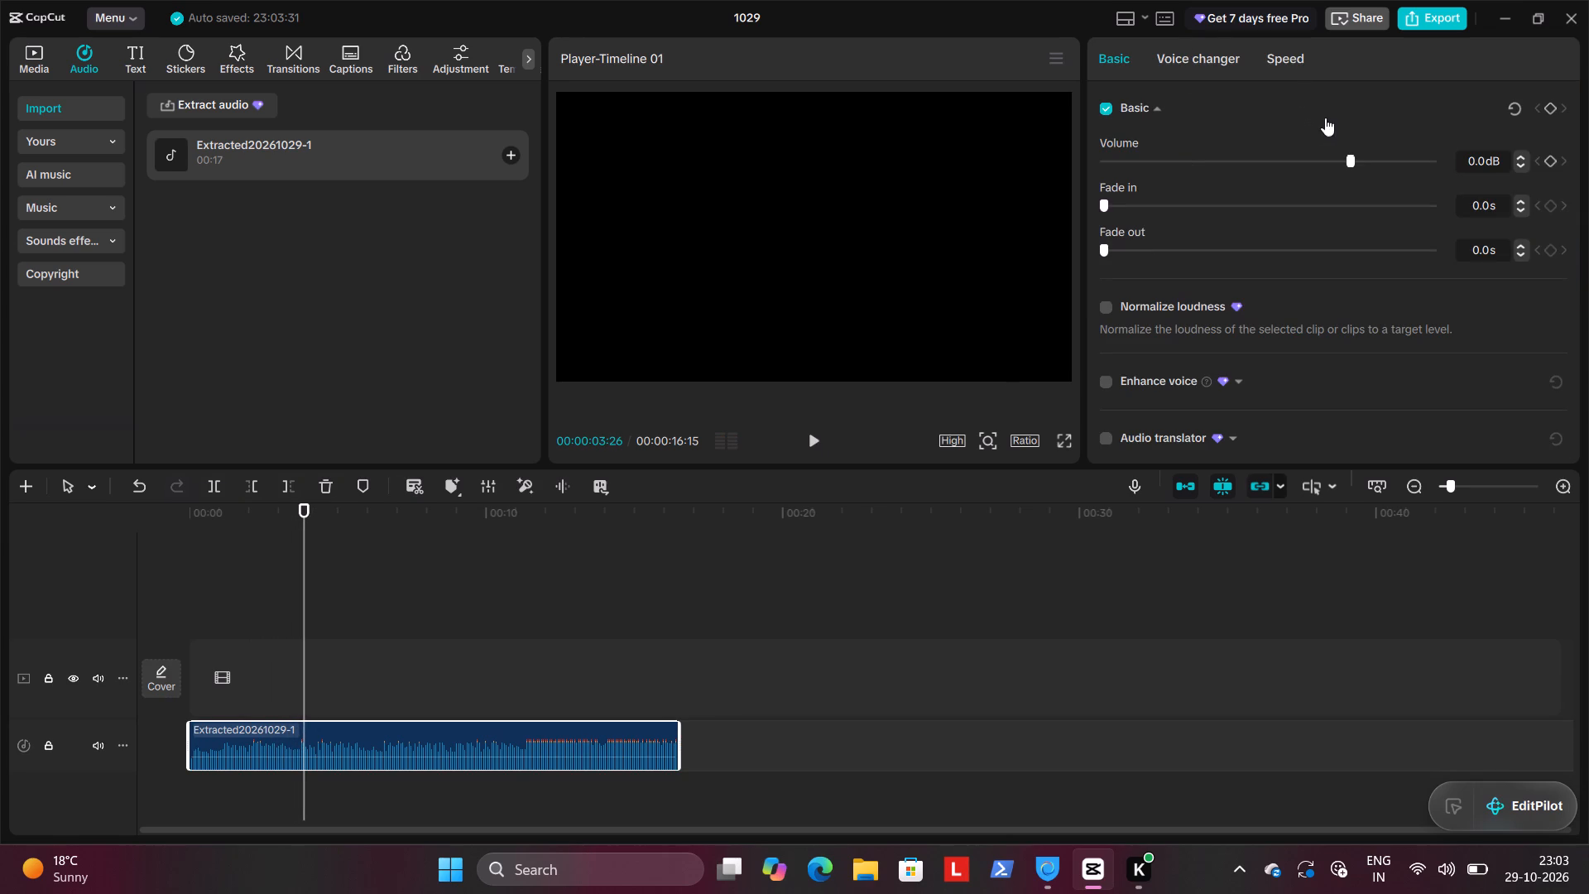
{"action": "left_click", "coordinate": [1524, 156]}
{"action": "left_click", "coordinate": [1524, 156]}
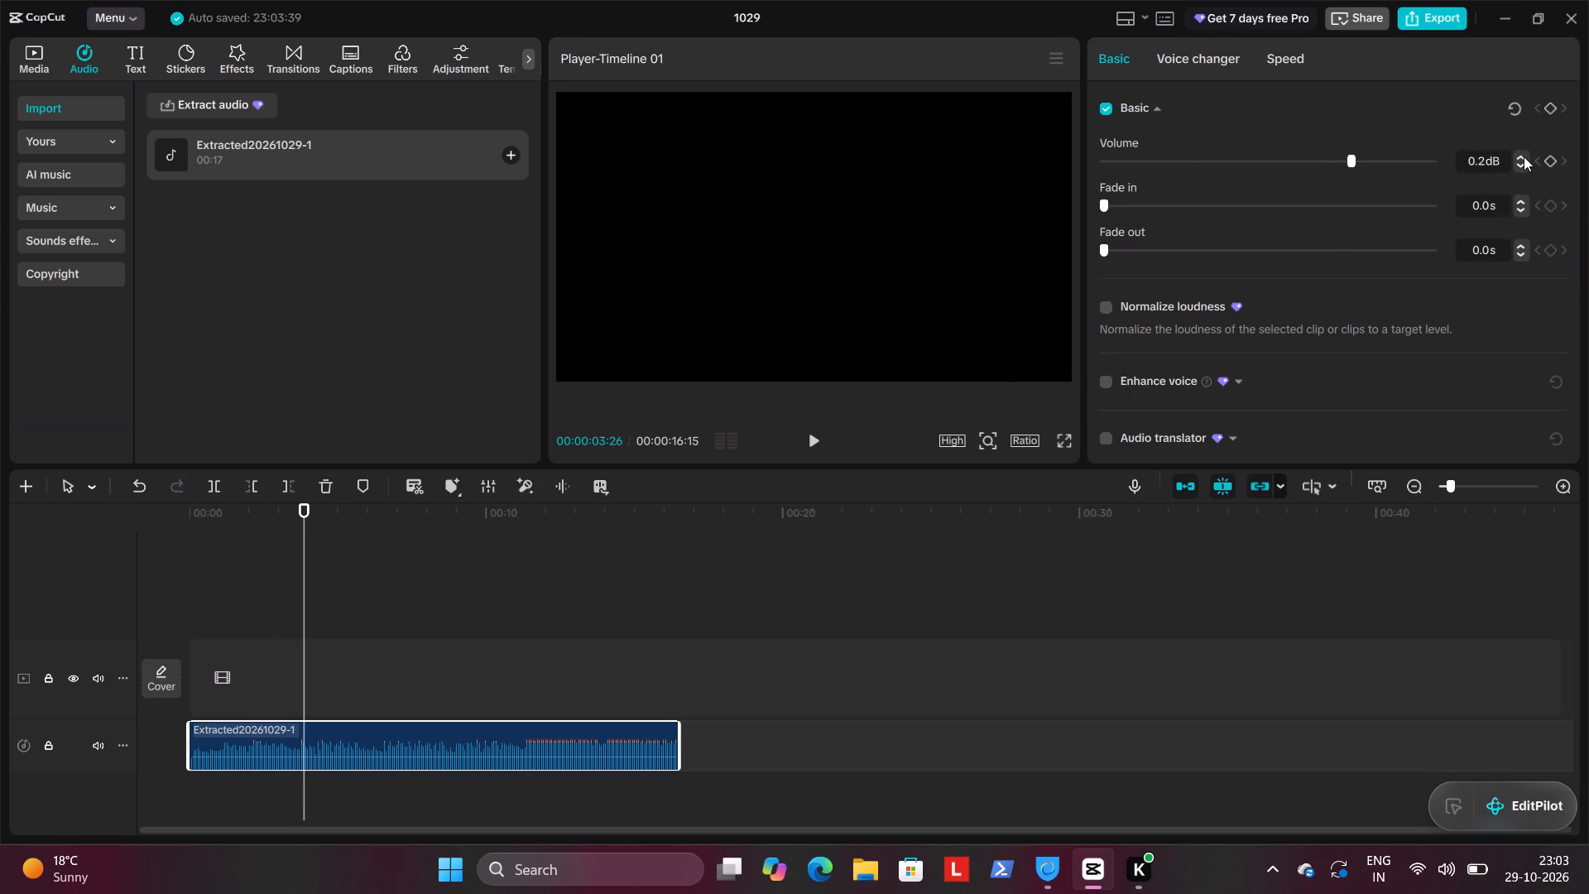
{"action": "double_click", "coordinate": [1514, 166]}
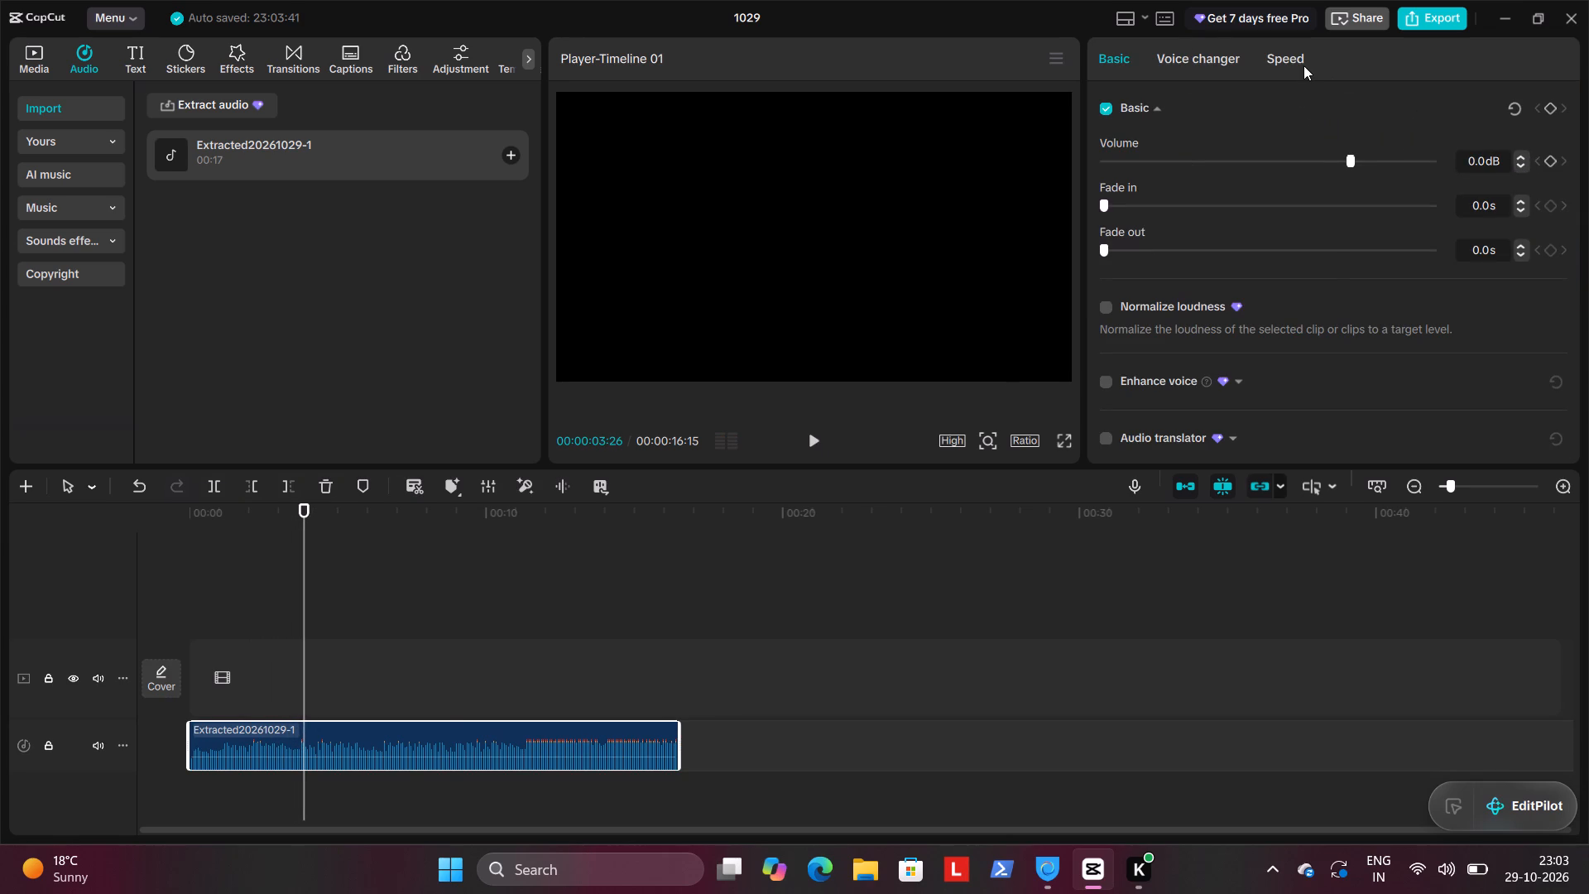
Set the audio clip's speed to 1.10x and turn on the audio pitch change.
{"action": "left_click", "coordinate": [1296, 61]}
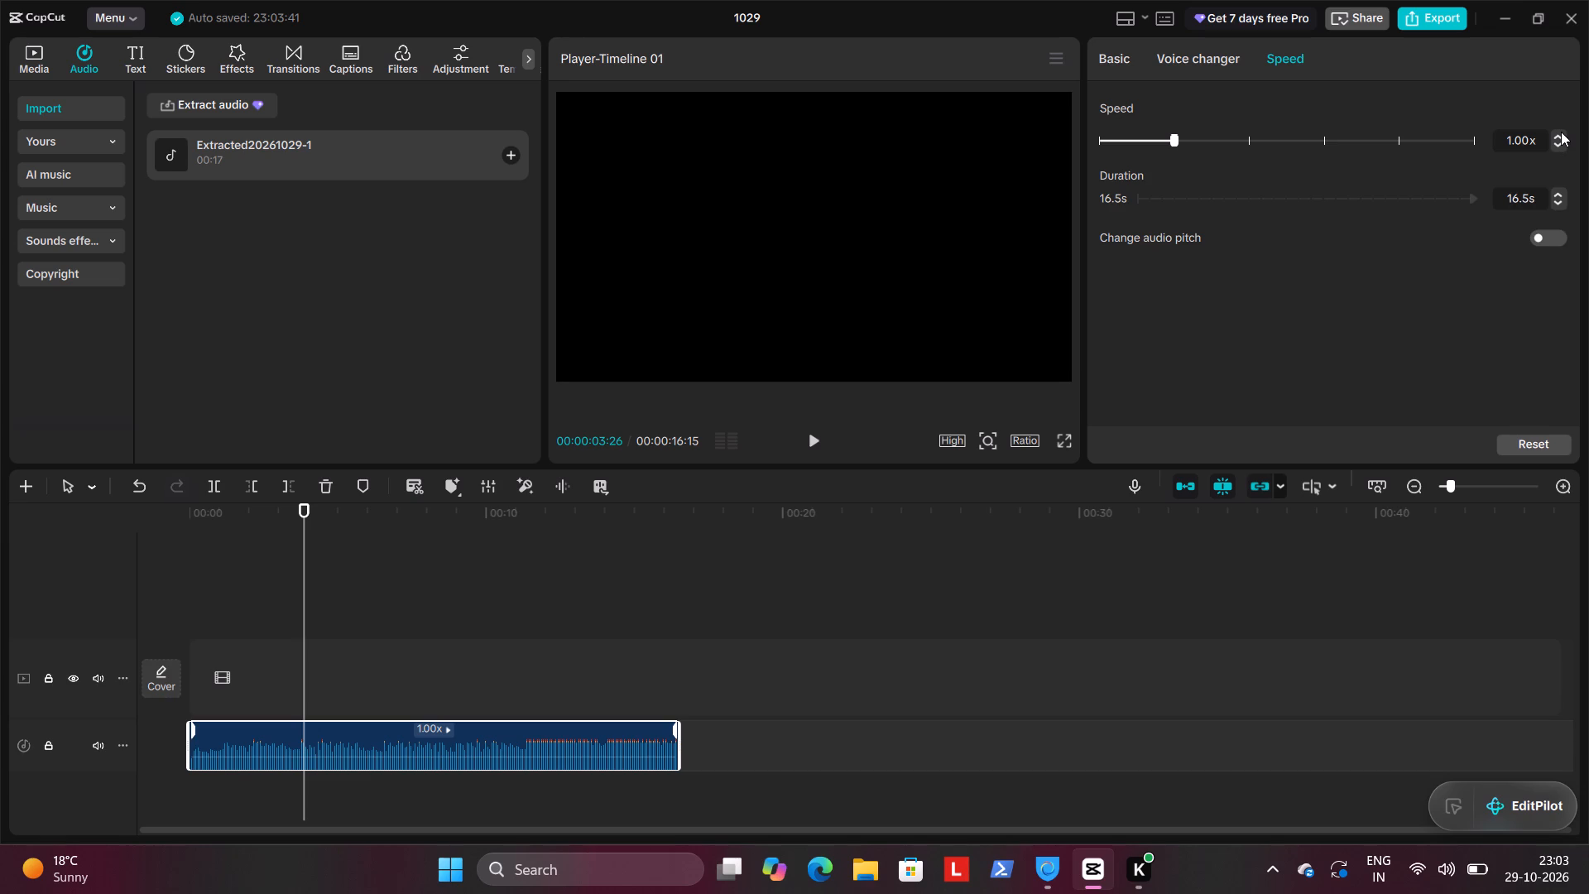
{"action": "left_click", "coordinate": [1561, 132]}
{"action": "left_click", "coordinate": [1561, 132]}
{"action": "left_click", "coordinate": [1548, 241]}
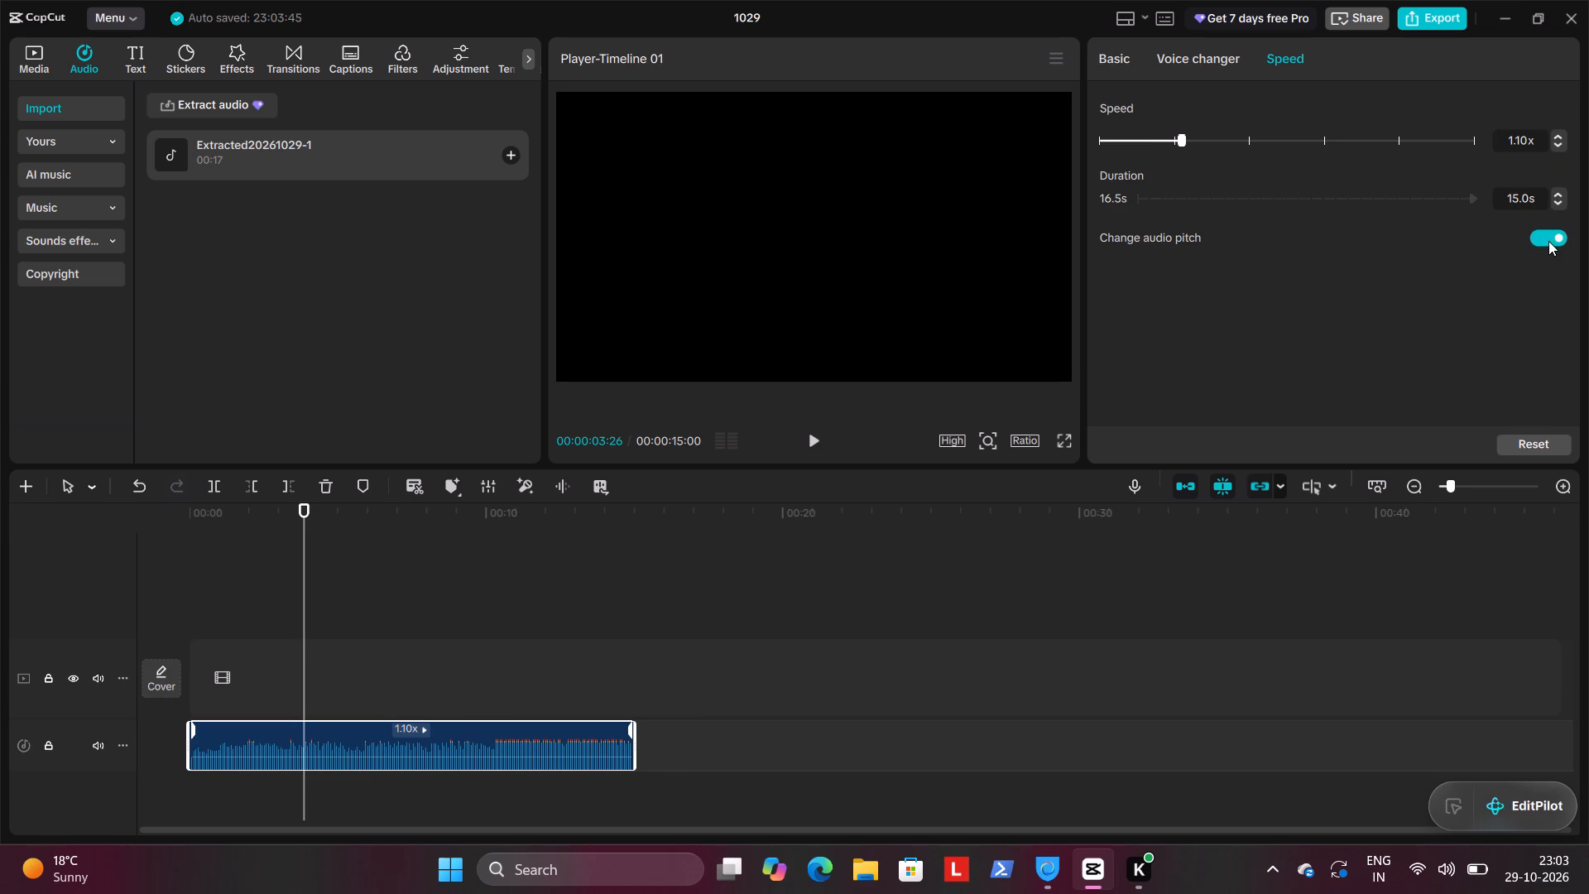
Play the audio clip to hear the changed speed and pitch.
{"action": "left_click", "coordinate": [807, 441]}
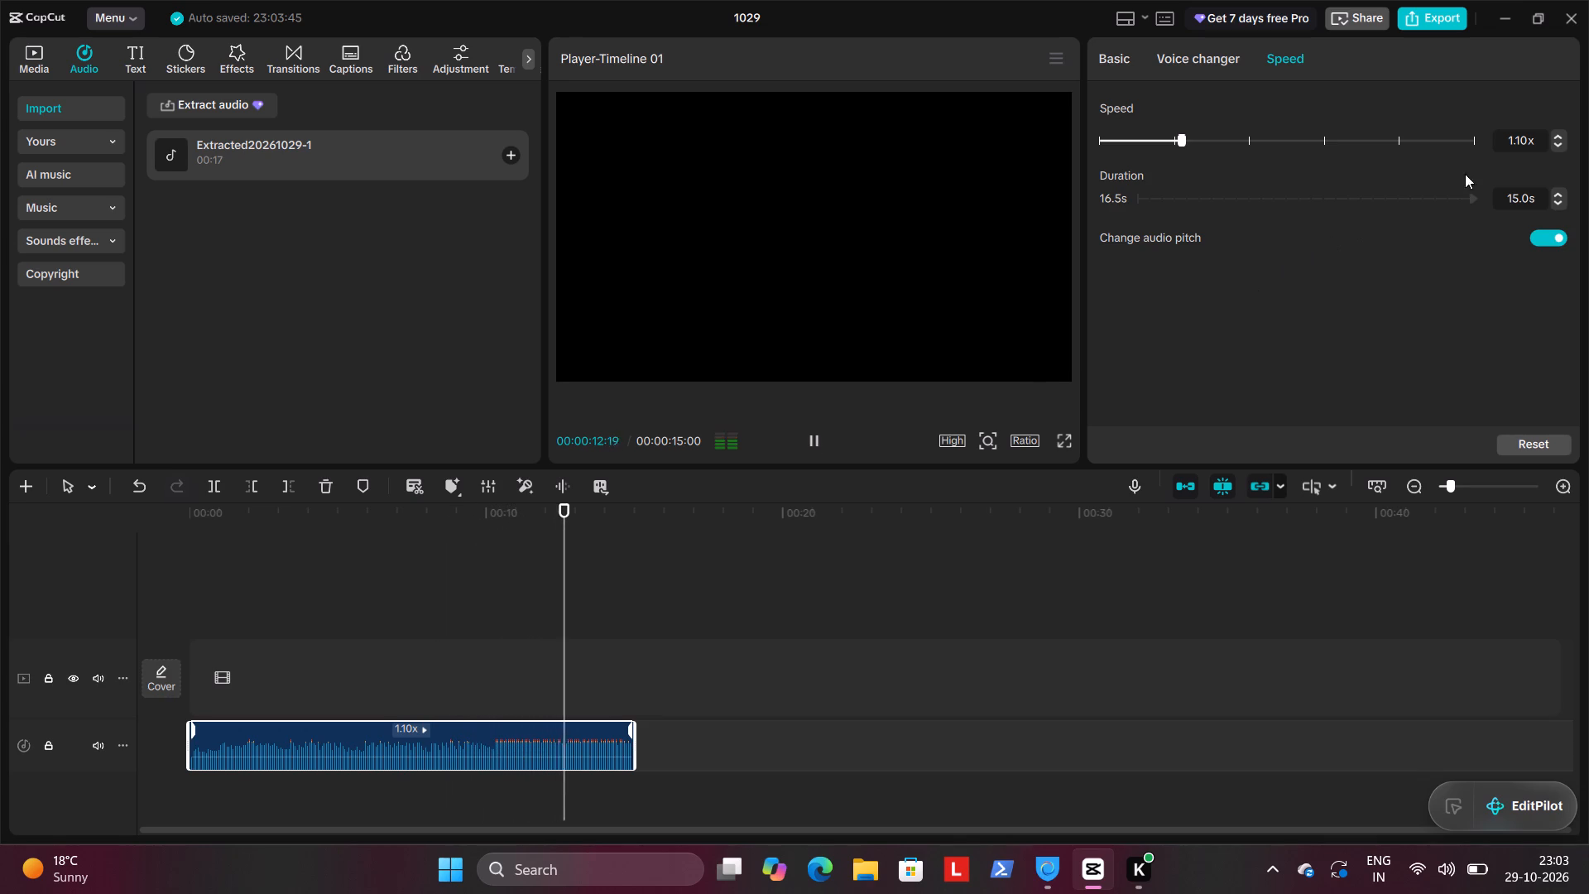
Set the audio clip's speed to 0.90x, keeping the audio pitch change turned on.
{"action": "double_click", "coordinate": [1559, 147]}
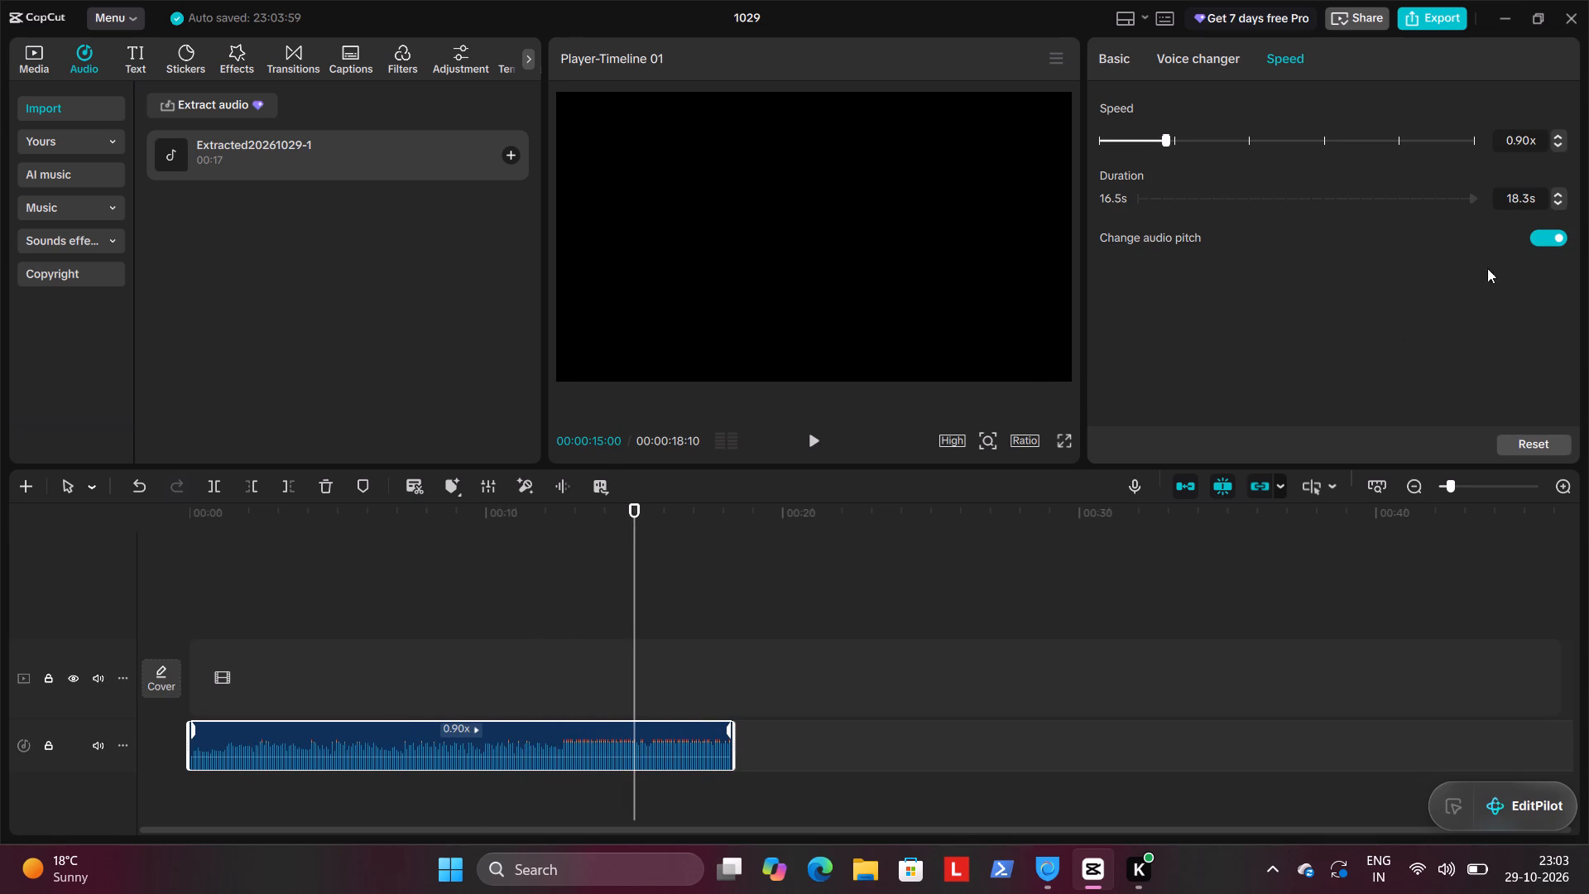
{"action": "left_click", "coordinate": [1532, 242]}
{"action": "left_click", "coordinate": [1538, 238]}
Play the slowed audio clip from the timeline start for about five seconds and pause.
{"action": "left_click_drag", "start_coordinate": [436, 508], "coordinate": [331, 511]}
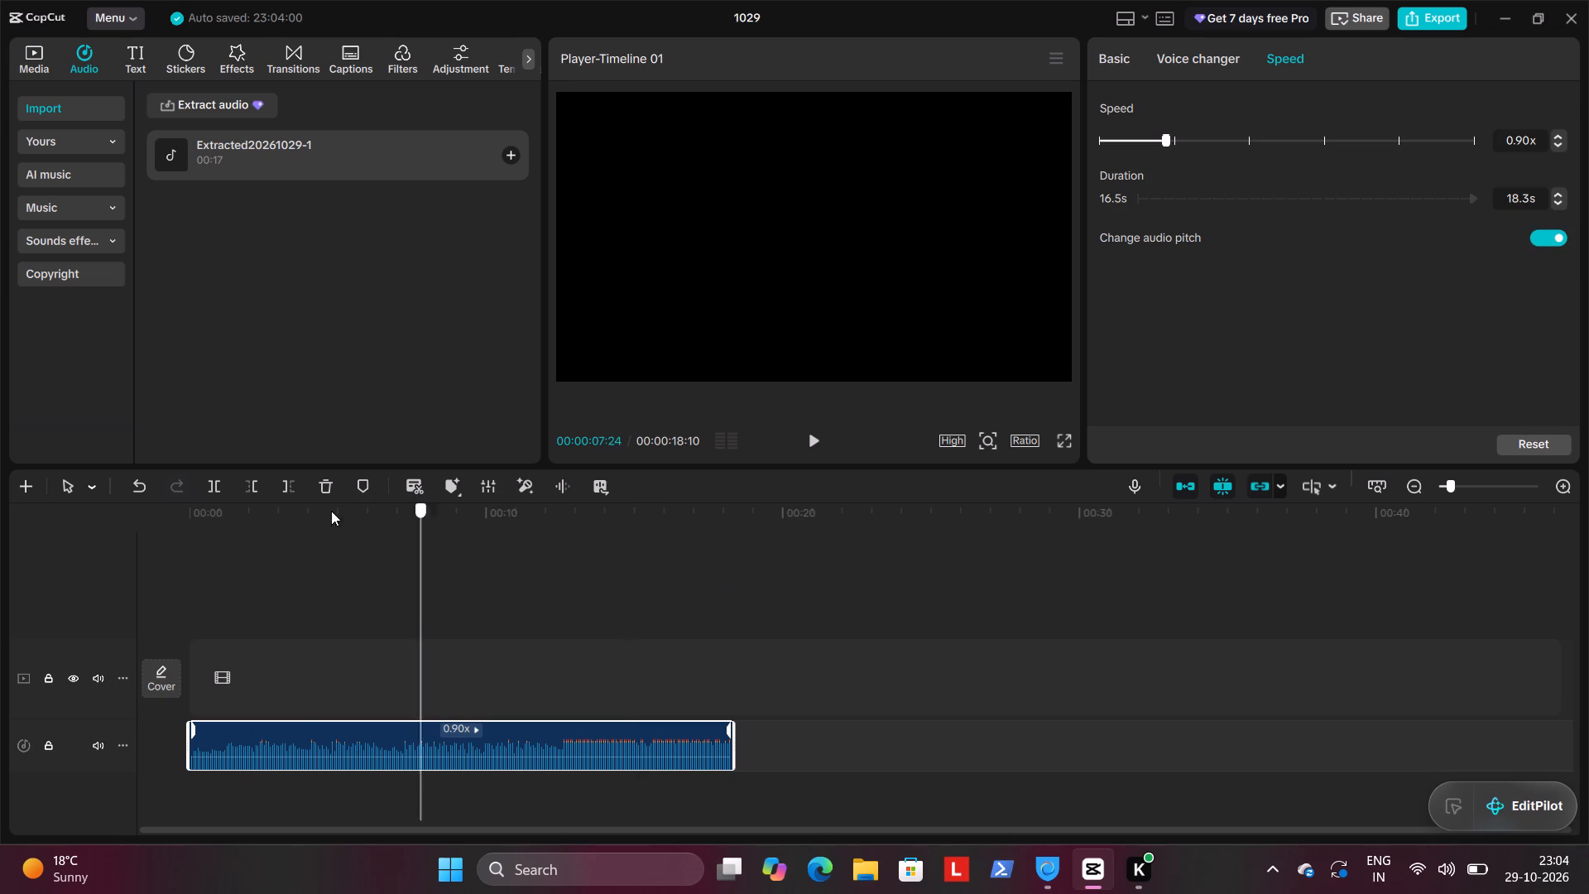
{"action": "left_click_drag", "start_coordinate": [331, 511], "coordinate": [60, 512]}
{"action": "left_click", "coordinate": [820, 445]}
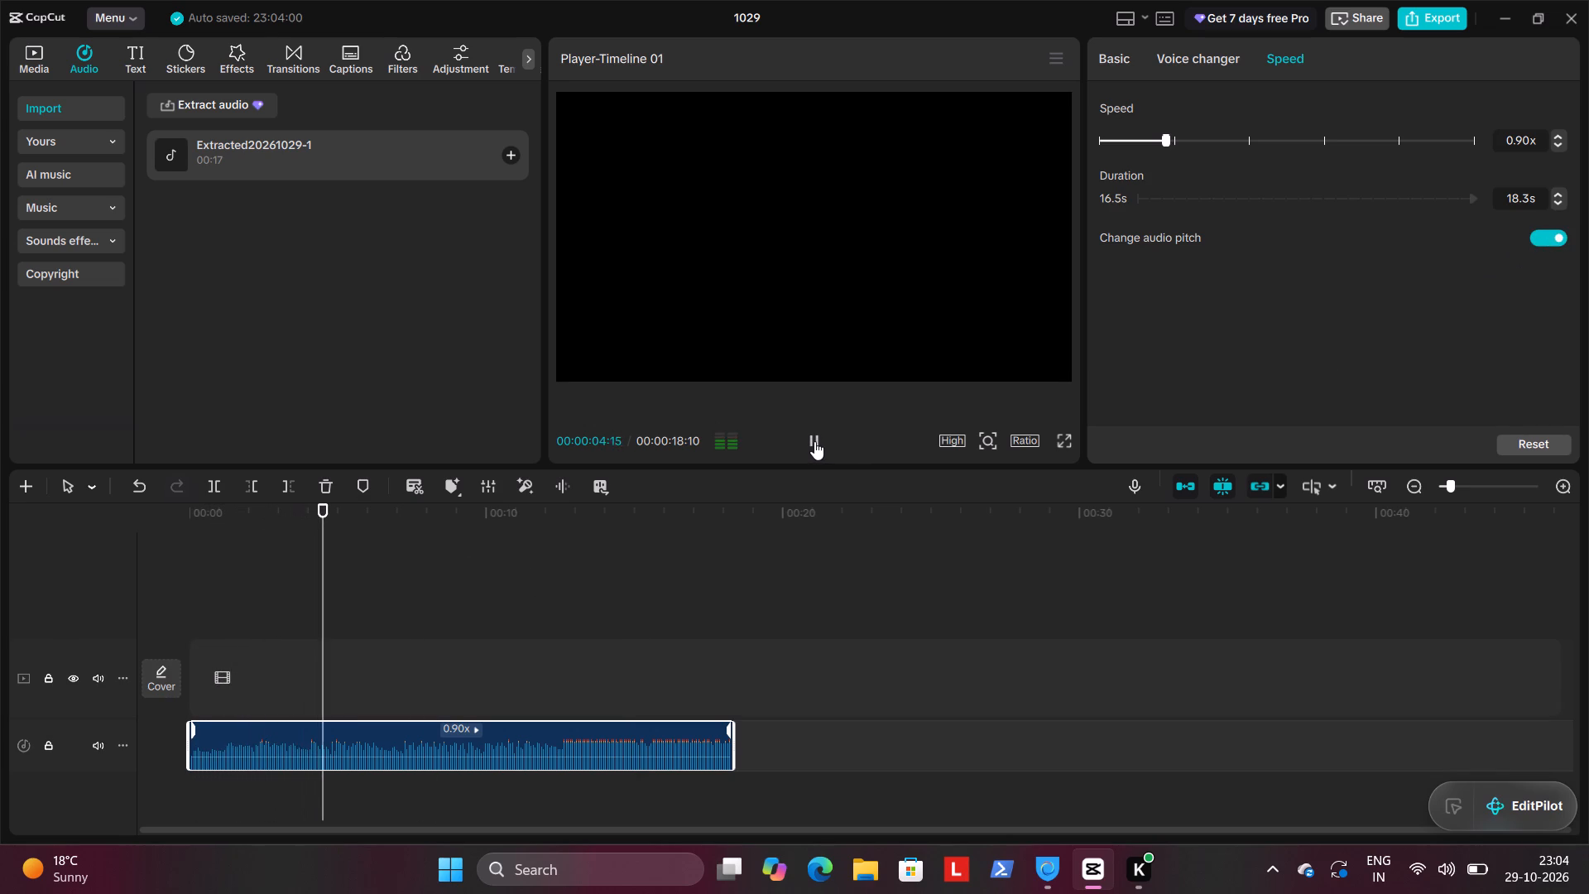
{"action": "left_click", "coordinate": [814, 441]}
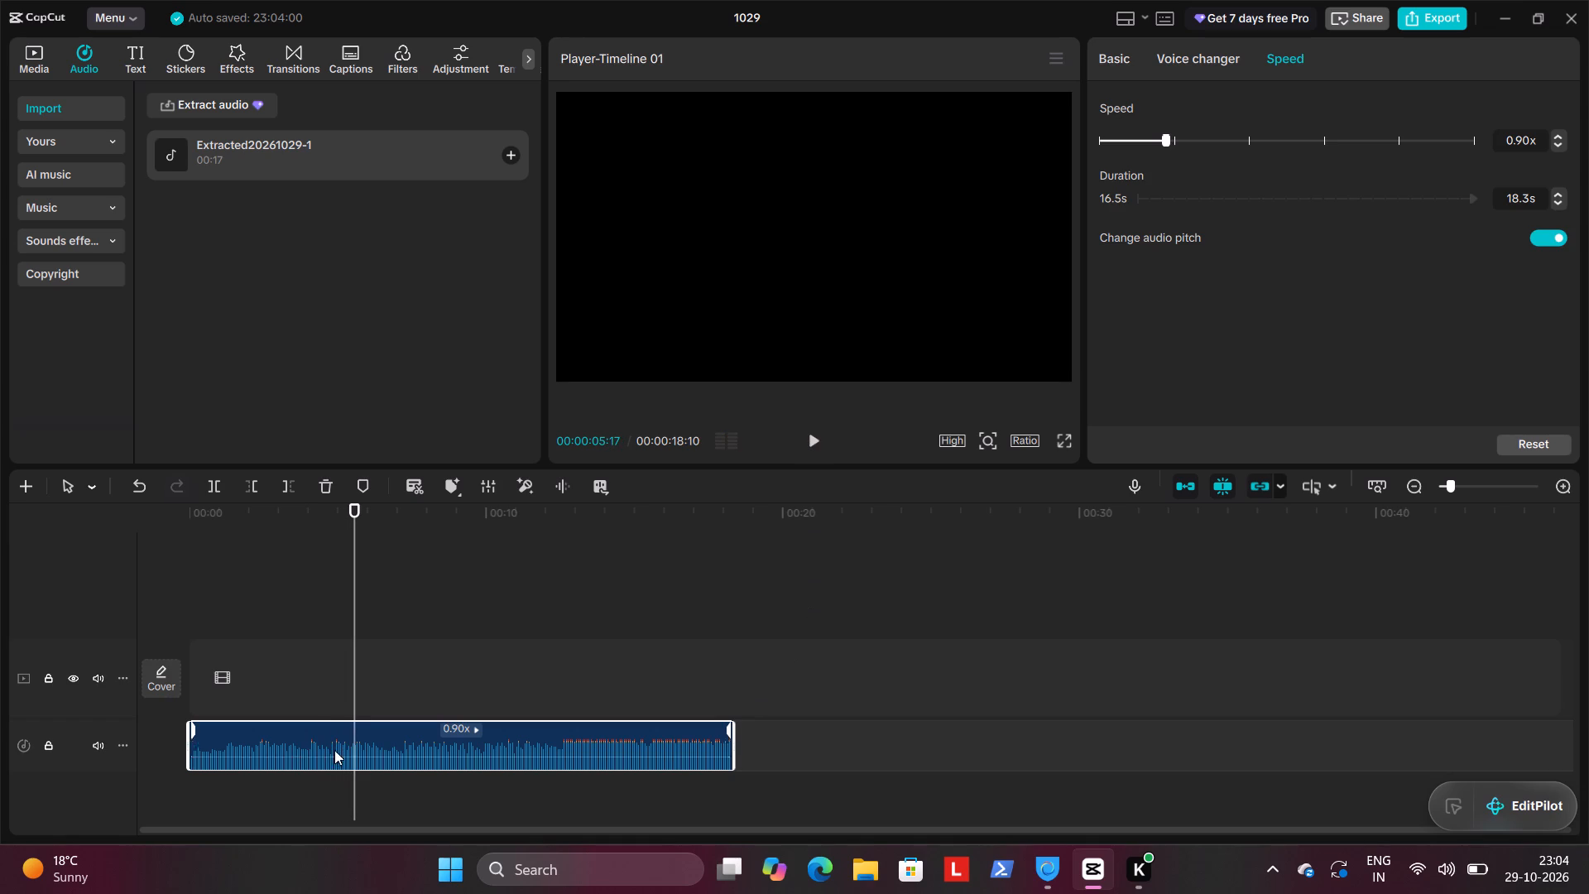
Nudge the audio clip a few frames later on its track, away from the timeline start.
{"action": "left_click_drag", "start_coordinate": [265, 754], "coordinate": [266, 740]}
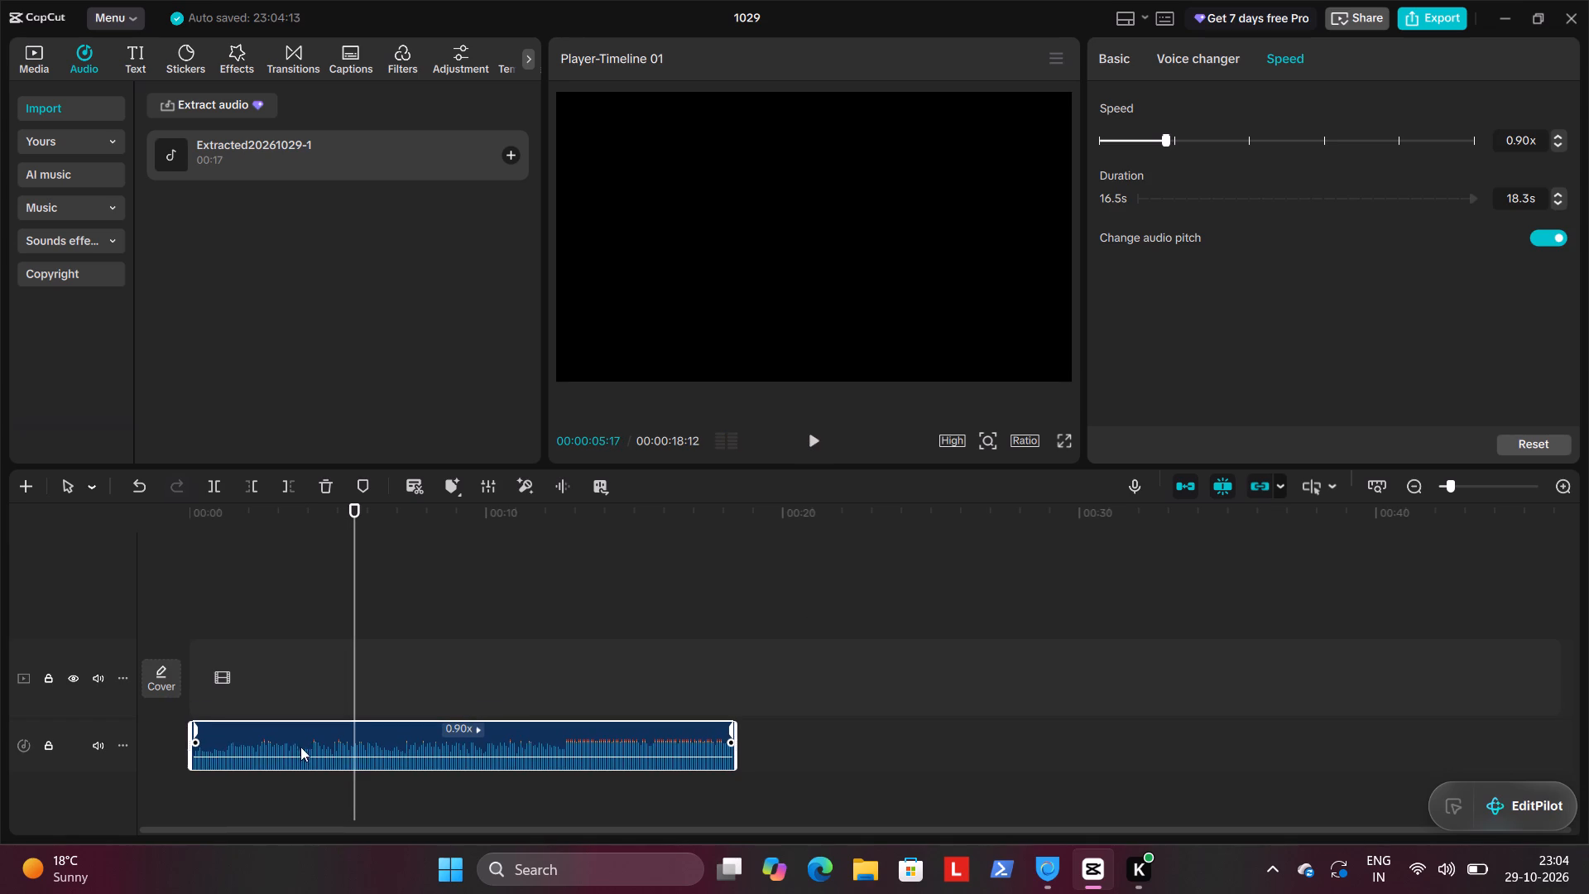
{"action": "left_click_drag", "start_coordinate": [195, 741], "coordinate": [195, 733]}
{"action": "left_click", "coordinate": [239, 755]}
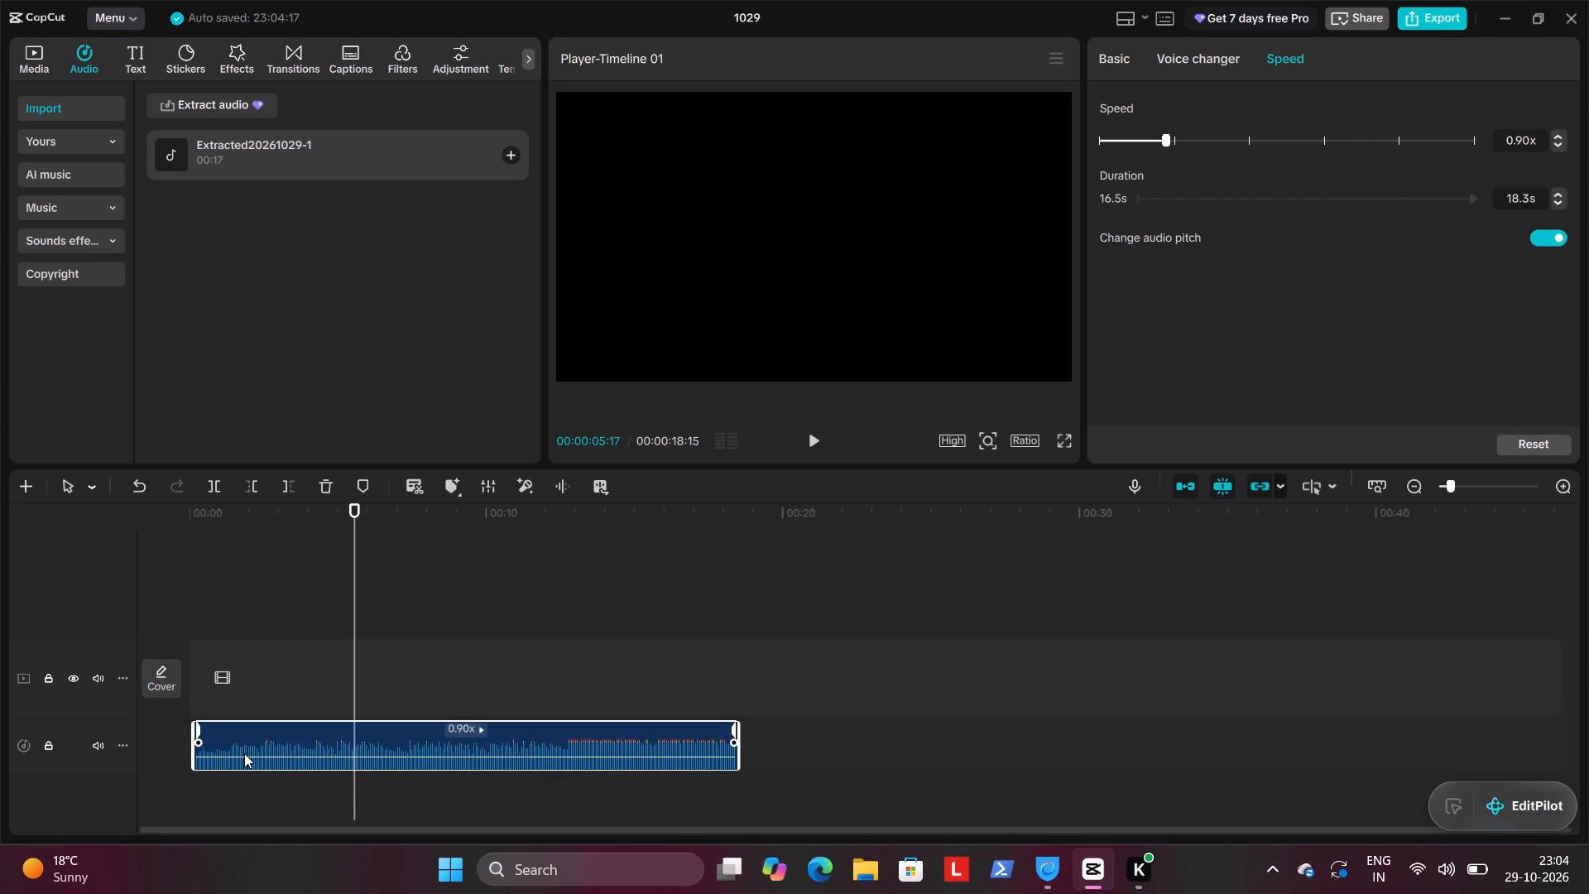
{"action": "left_click", "coordinate": [244, 753]}
{"action": "scroll", "coordinate": [323, 752], "scroll_direction": "up", "scroll_amount": 2}
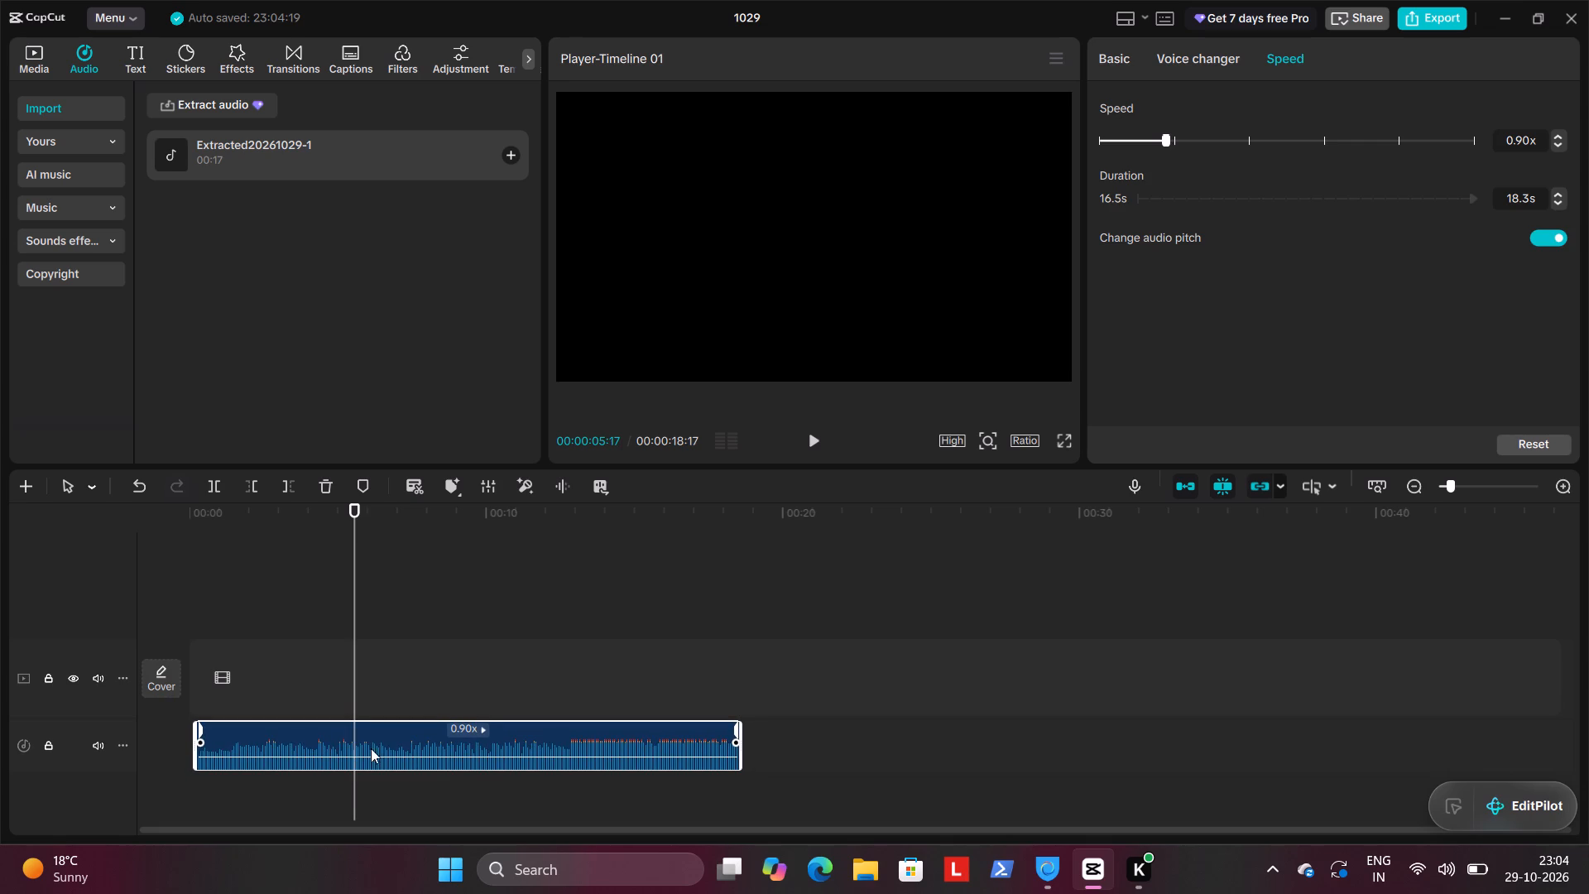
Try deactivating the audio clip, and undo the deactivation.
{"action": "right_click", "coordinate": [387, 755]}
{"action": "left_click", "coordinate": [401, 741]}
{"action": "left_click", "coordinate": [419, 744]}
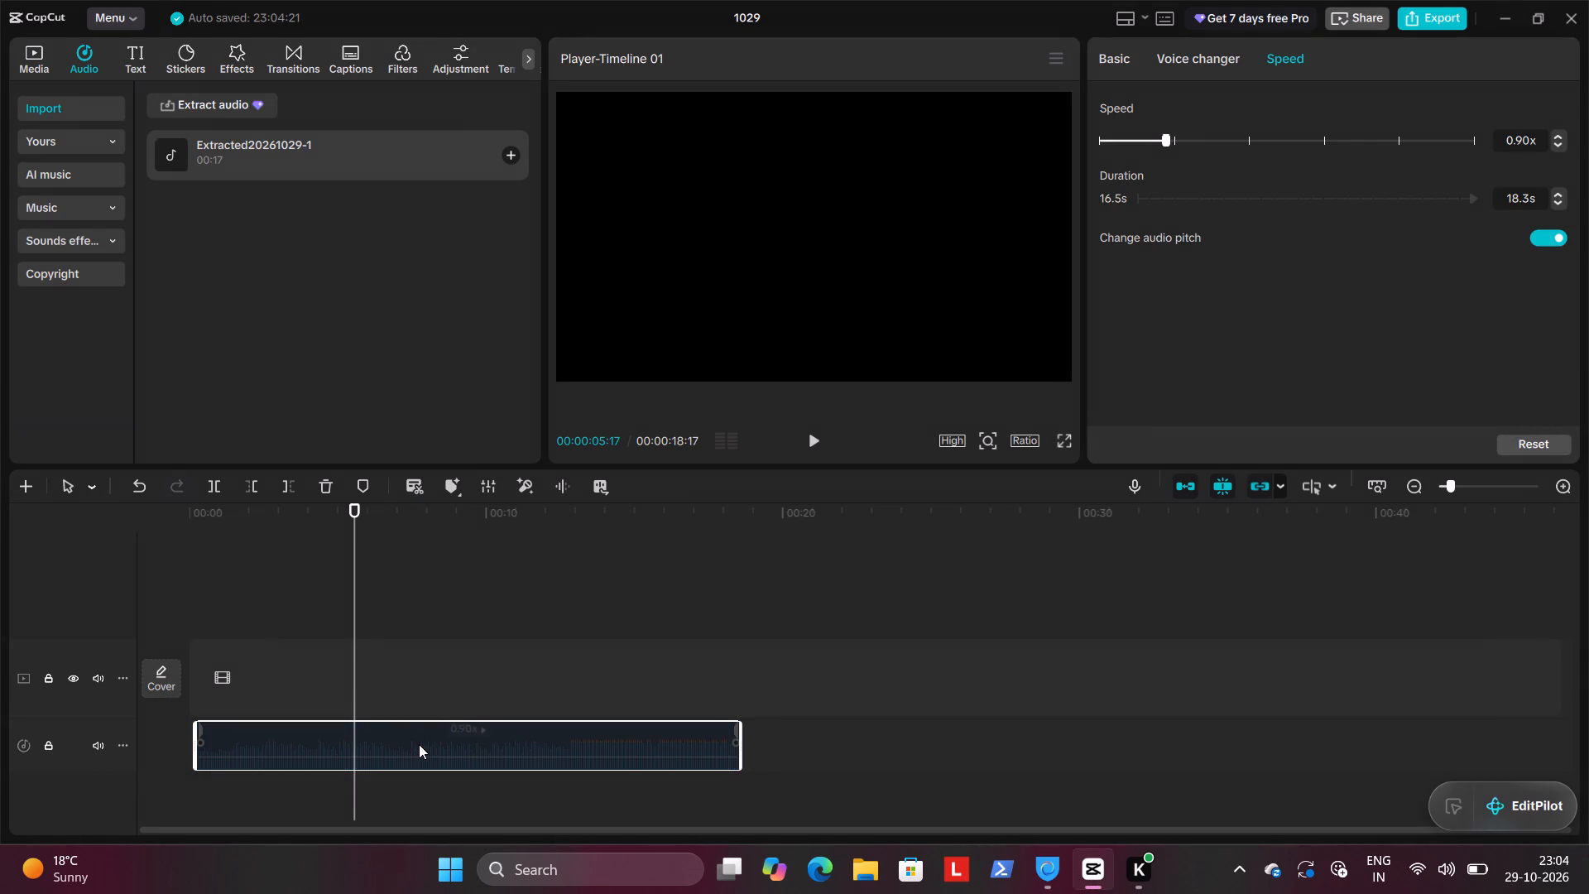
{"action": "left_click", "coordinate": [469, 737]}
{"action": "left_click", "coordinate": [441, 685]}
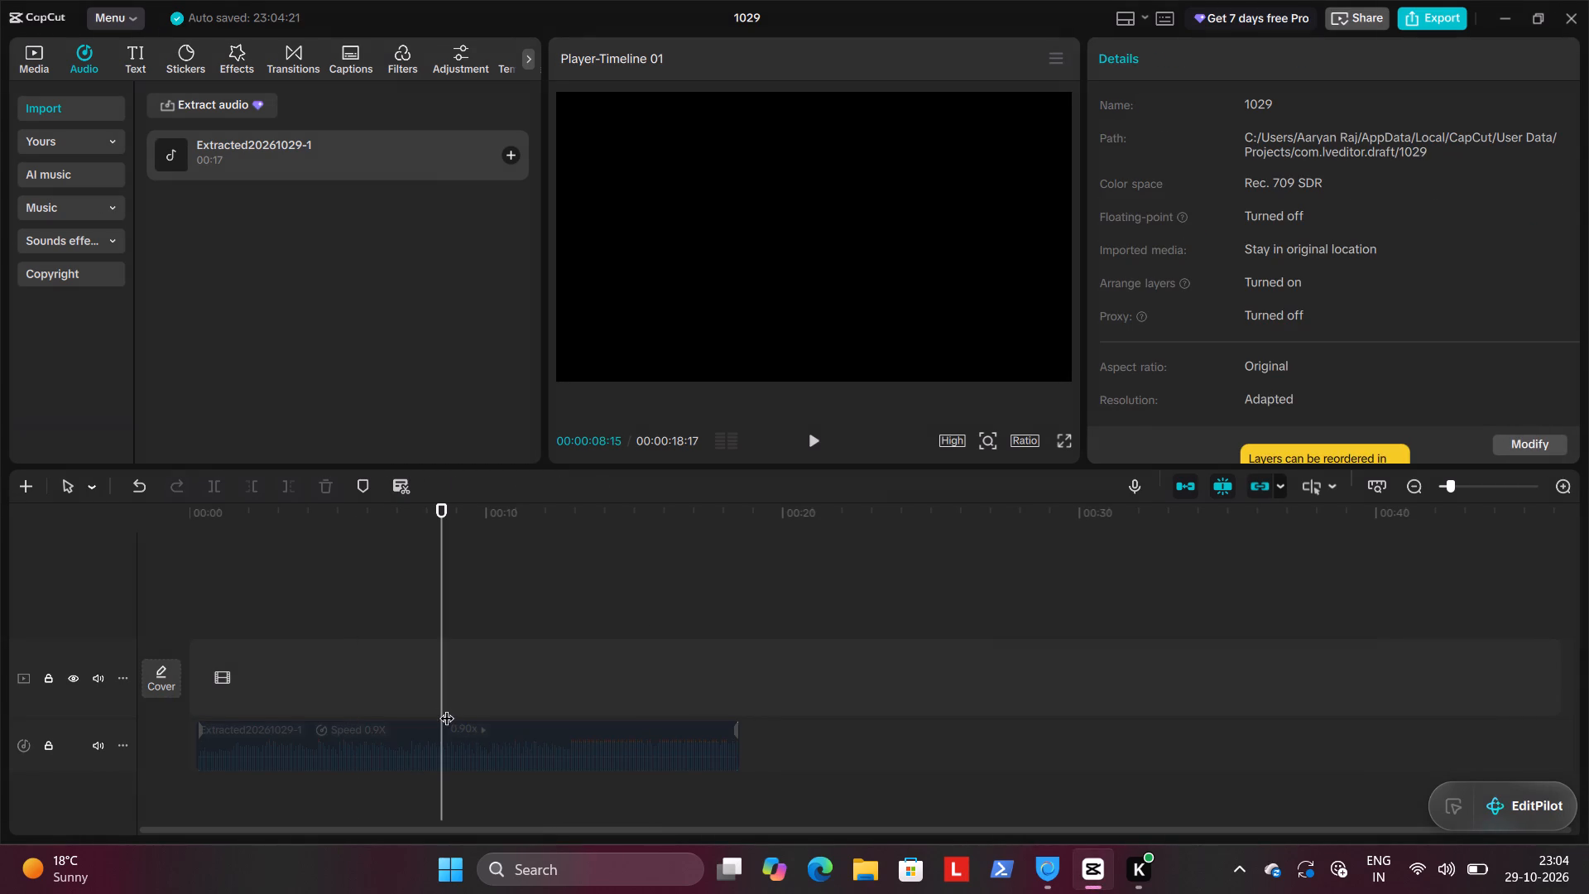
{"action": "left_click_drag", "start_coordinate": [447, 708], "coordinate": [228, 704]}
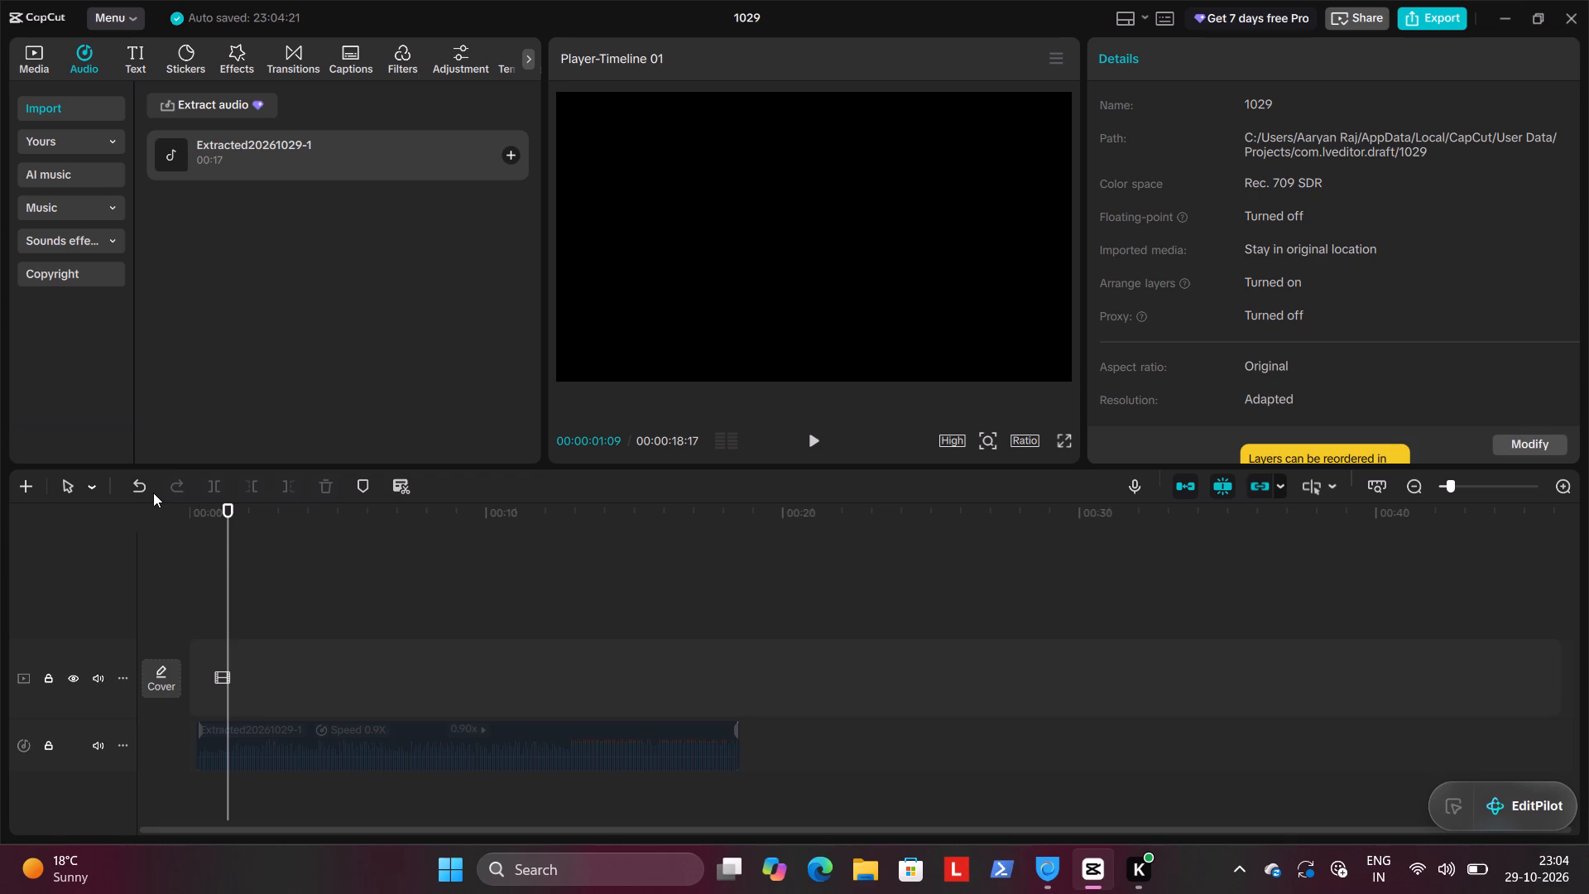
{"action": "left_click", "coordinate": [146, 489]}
Nudge the selected audio clip one frame earlier on its track.
{"action": "left_click", "coordinate": [294, 727]}
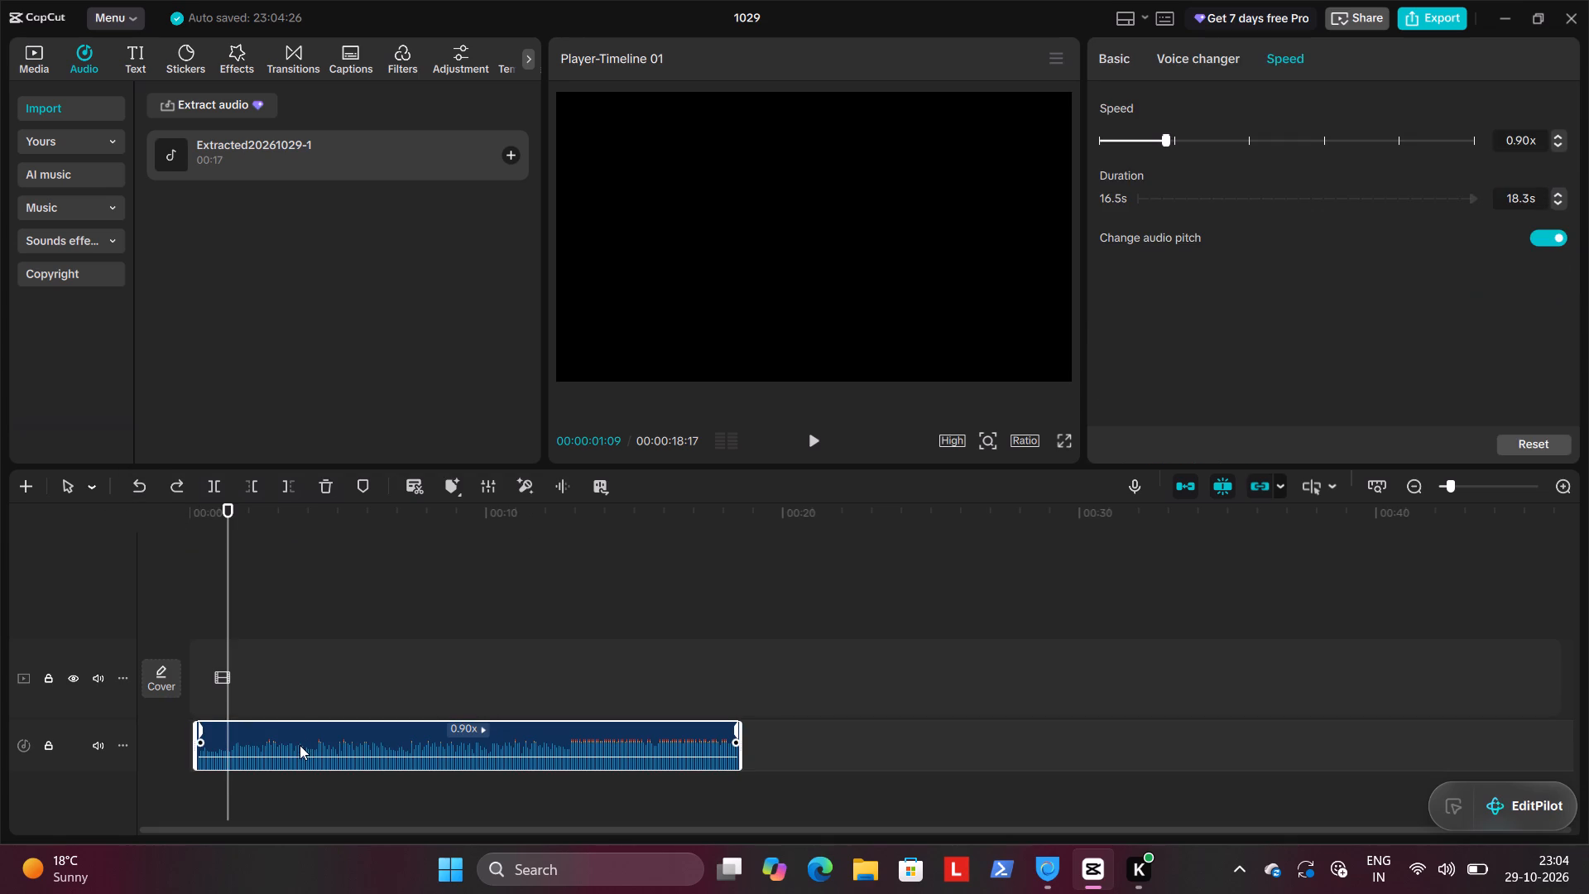
{"action": "left_click", "coordinate": [299, 750]}
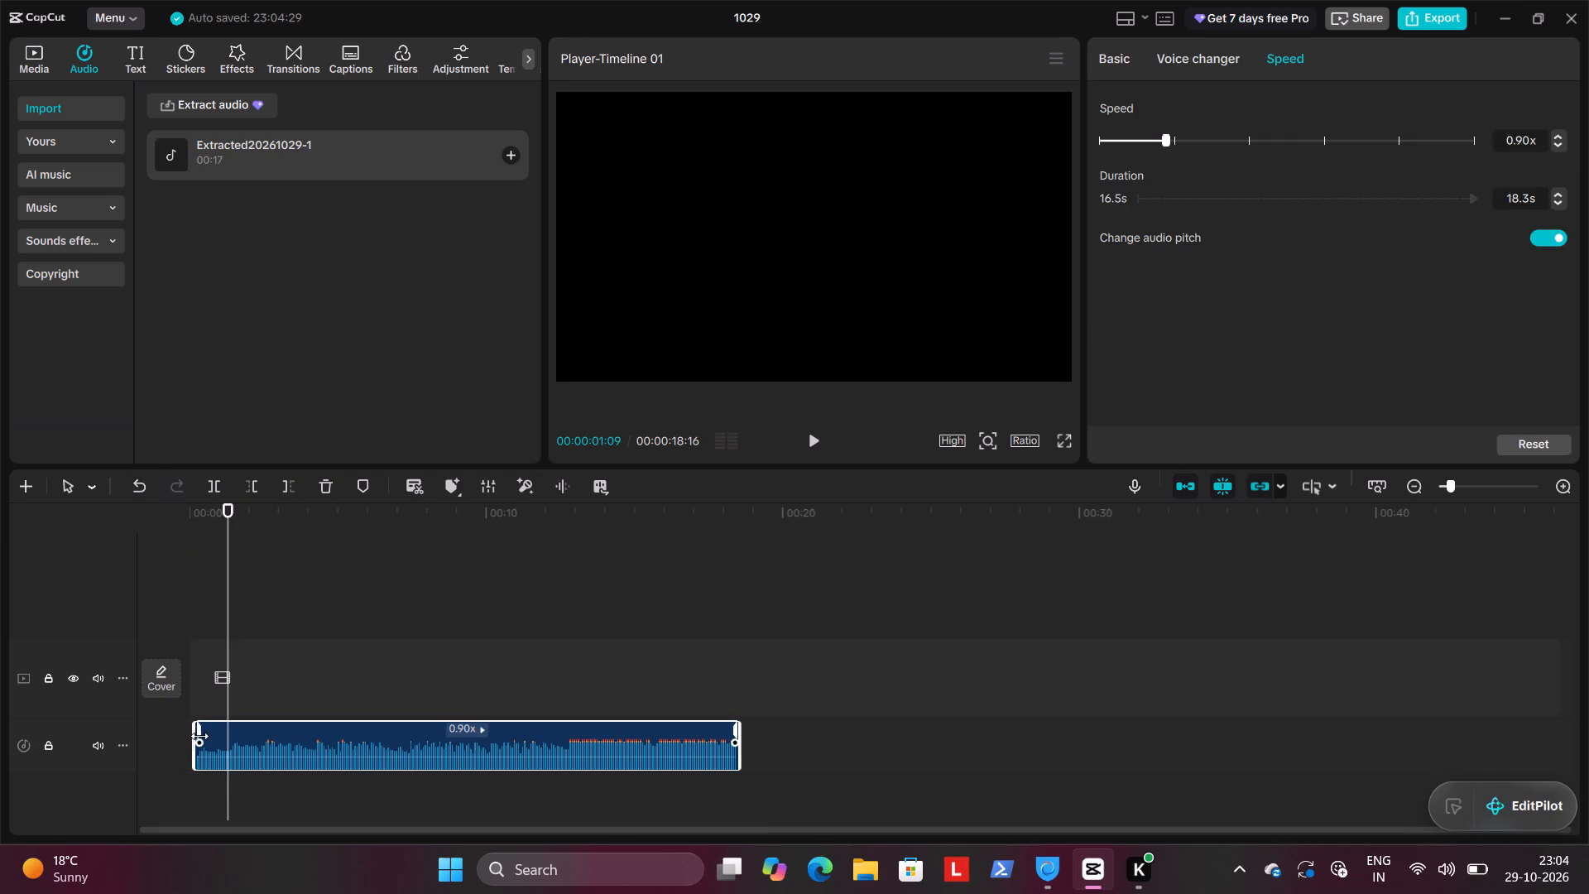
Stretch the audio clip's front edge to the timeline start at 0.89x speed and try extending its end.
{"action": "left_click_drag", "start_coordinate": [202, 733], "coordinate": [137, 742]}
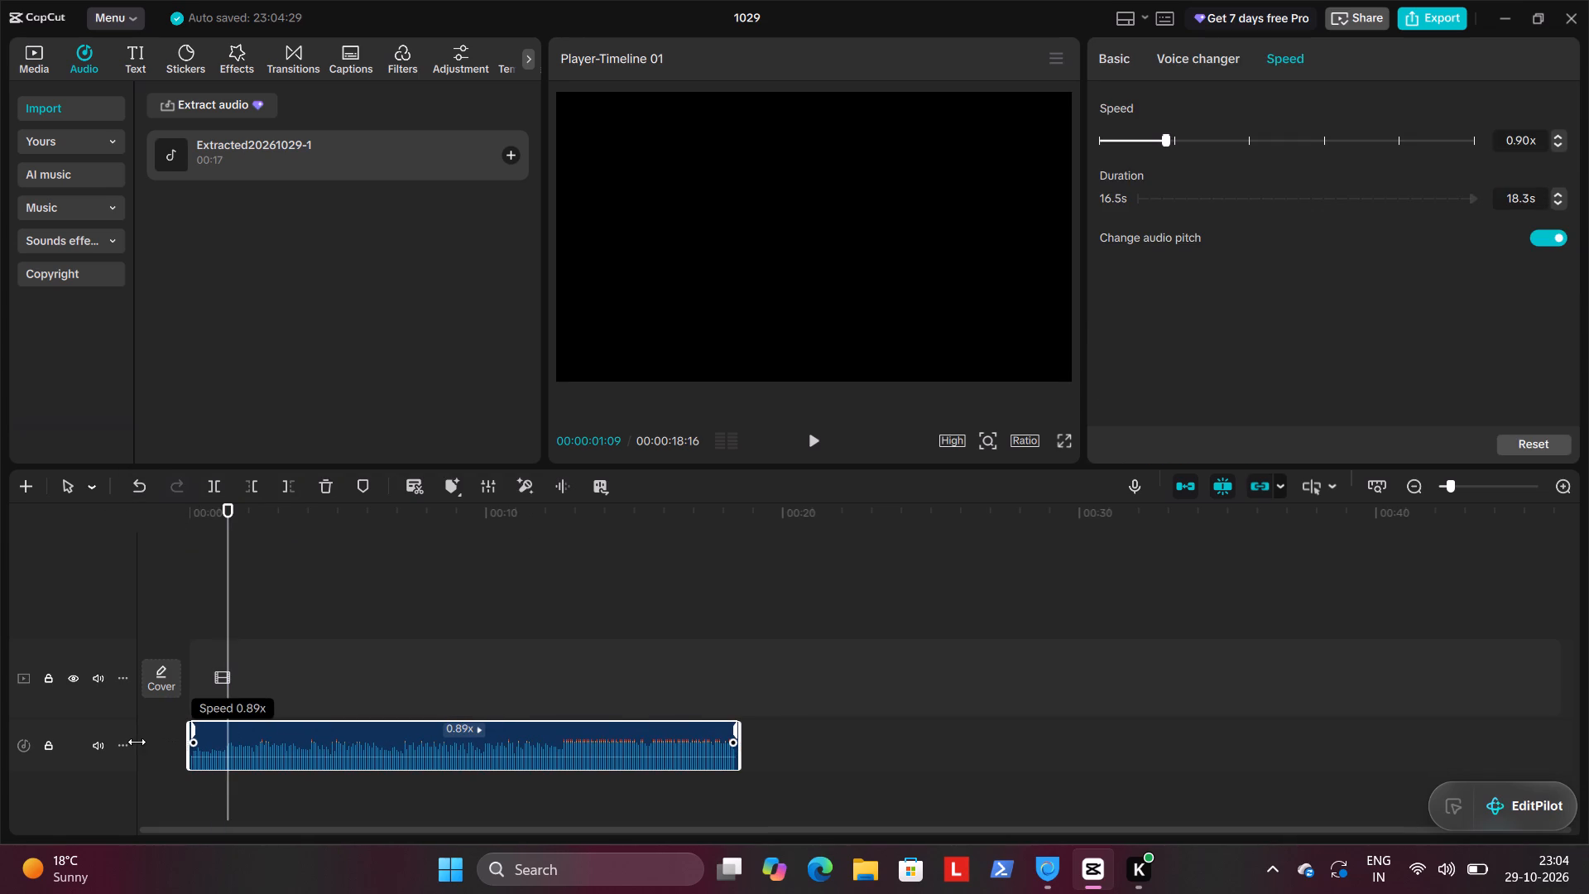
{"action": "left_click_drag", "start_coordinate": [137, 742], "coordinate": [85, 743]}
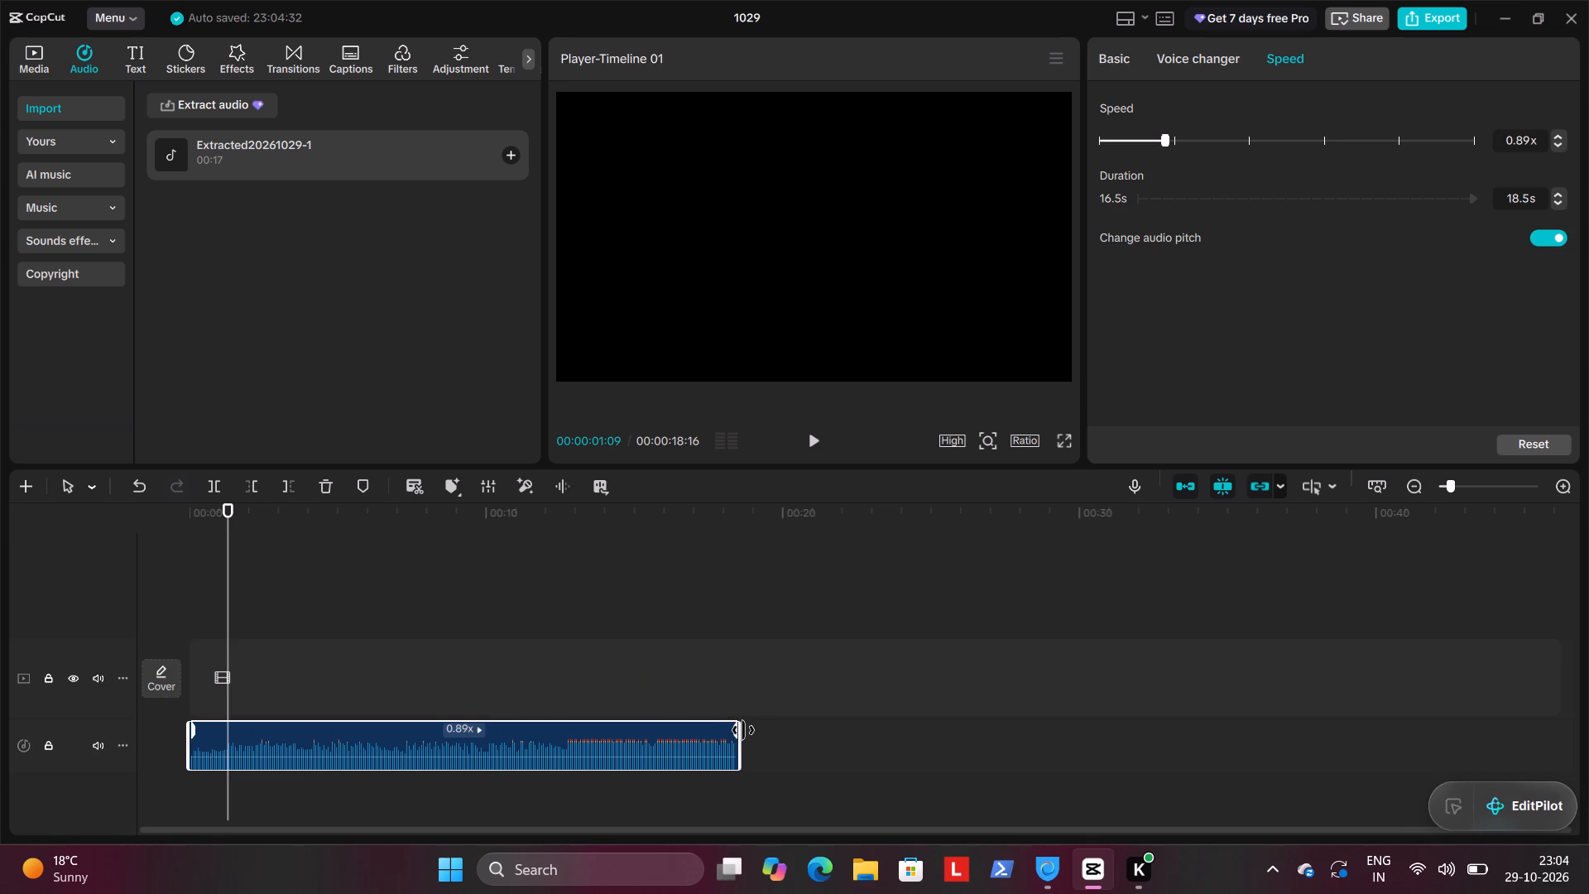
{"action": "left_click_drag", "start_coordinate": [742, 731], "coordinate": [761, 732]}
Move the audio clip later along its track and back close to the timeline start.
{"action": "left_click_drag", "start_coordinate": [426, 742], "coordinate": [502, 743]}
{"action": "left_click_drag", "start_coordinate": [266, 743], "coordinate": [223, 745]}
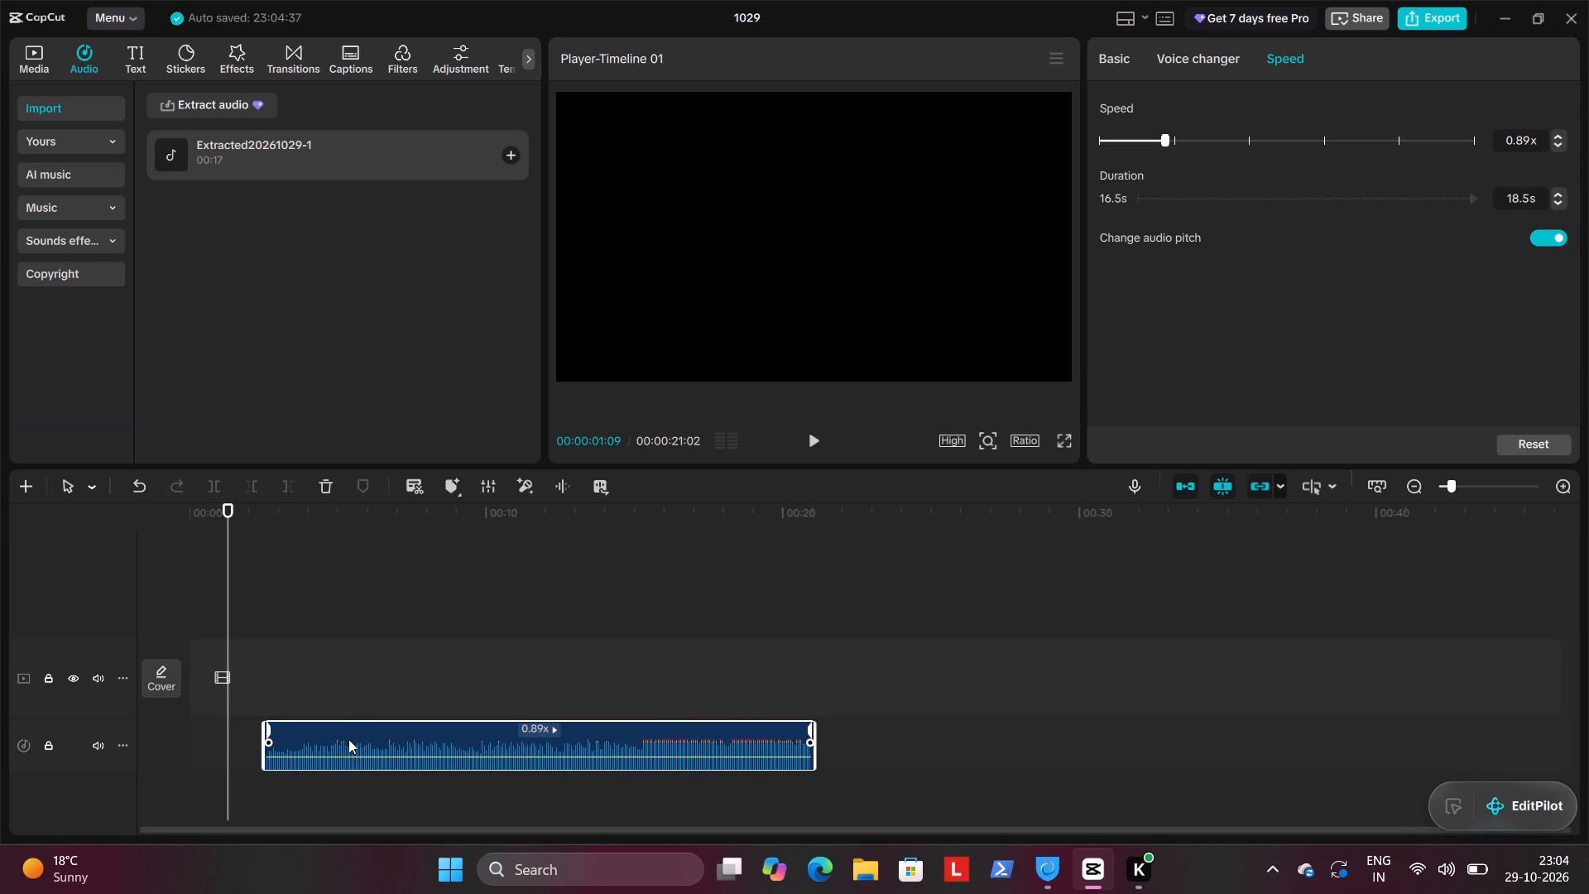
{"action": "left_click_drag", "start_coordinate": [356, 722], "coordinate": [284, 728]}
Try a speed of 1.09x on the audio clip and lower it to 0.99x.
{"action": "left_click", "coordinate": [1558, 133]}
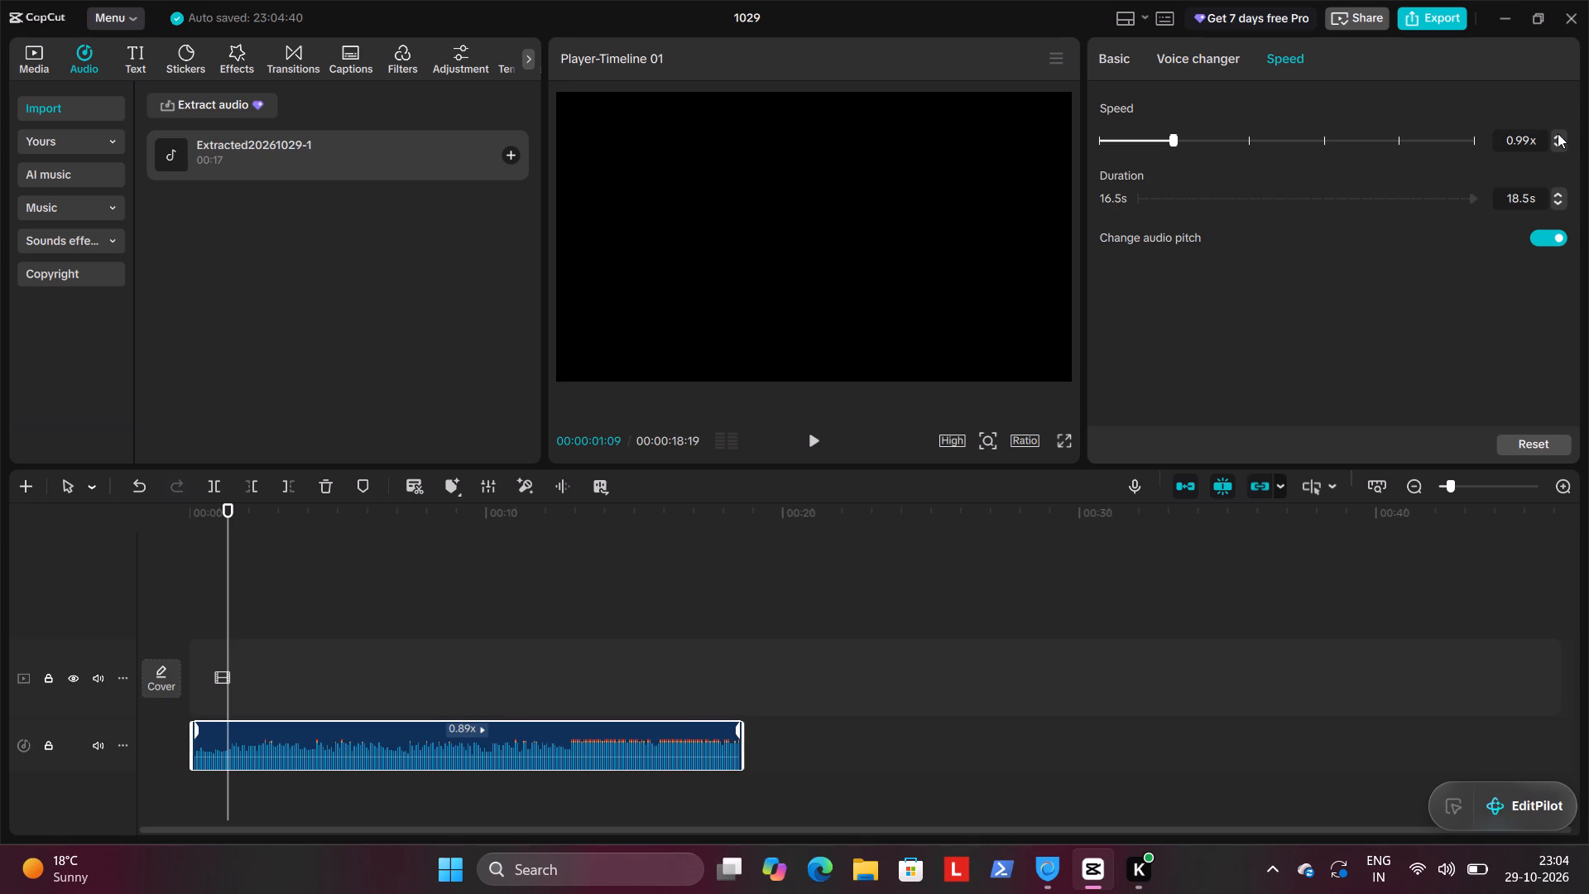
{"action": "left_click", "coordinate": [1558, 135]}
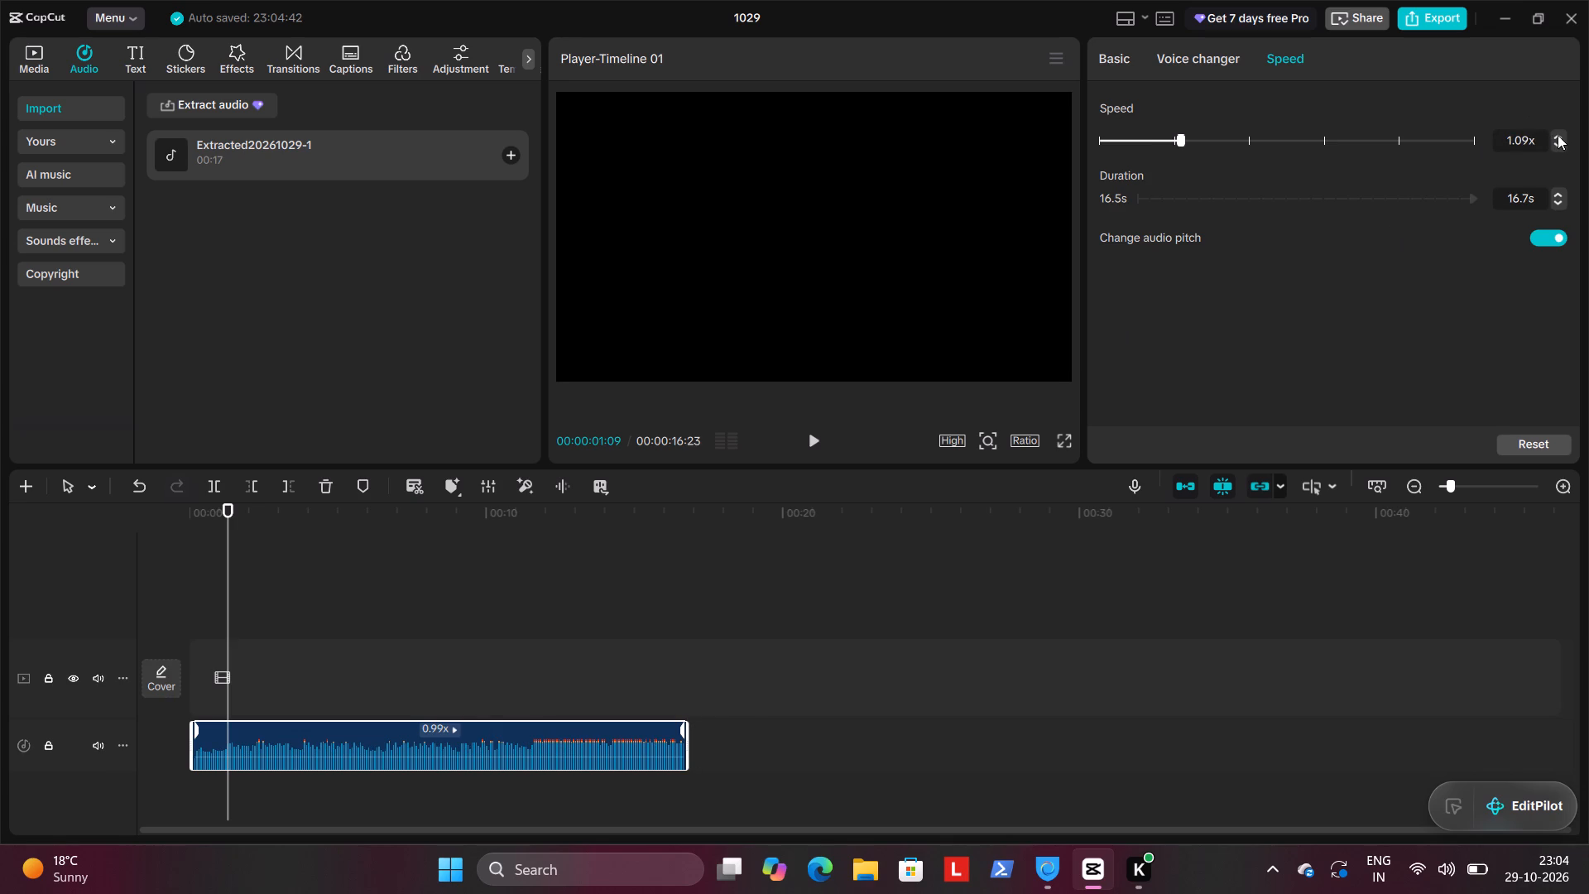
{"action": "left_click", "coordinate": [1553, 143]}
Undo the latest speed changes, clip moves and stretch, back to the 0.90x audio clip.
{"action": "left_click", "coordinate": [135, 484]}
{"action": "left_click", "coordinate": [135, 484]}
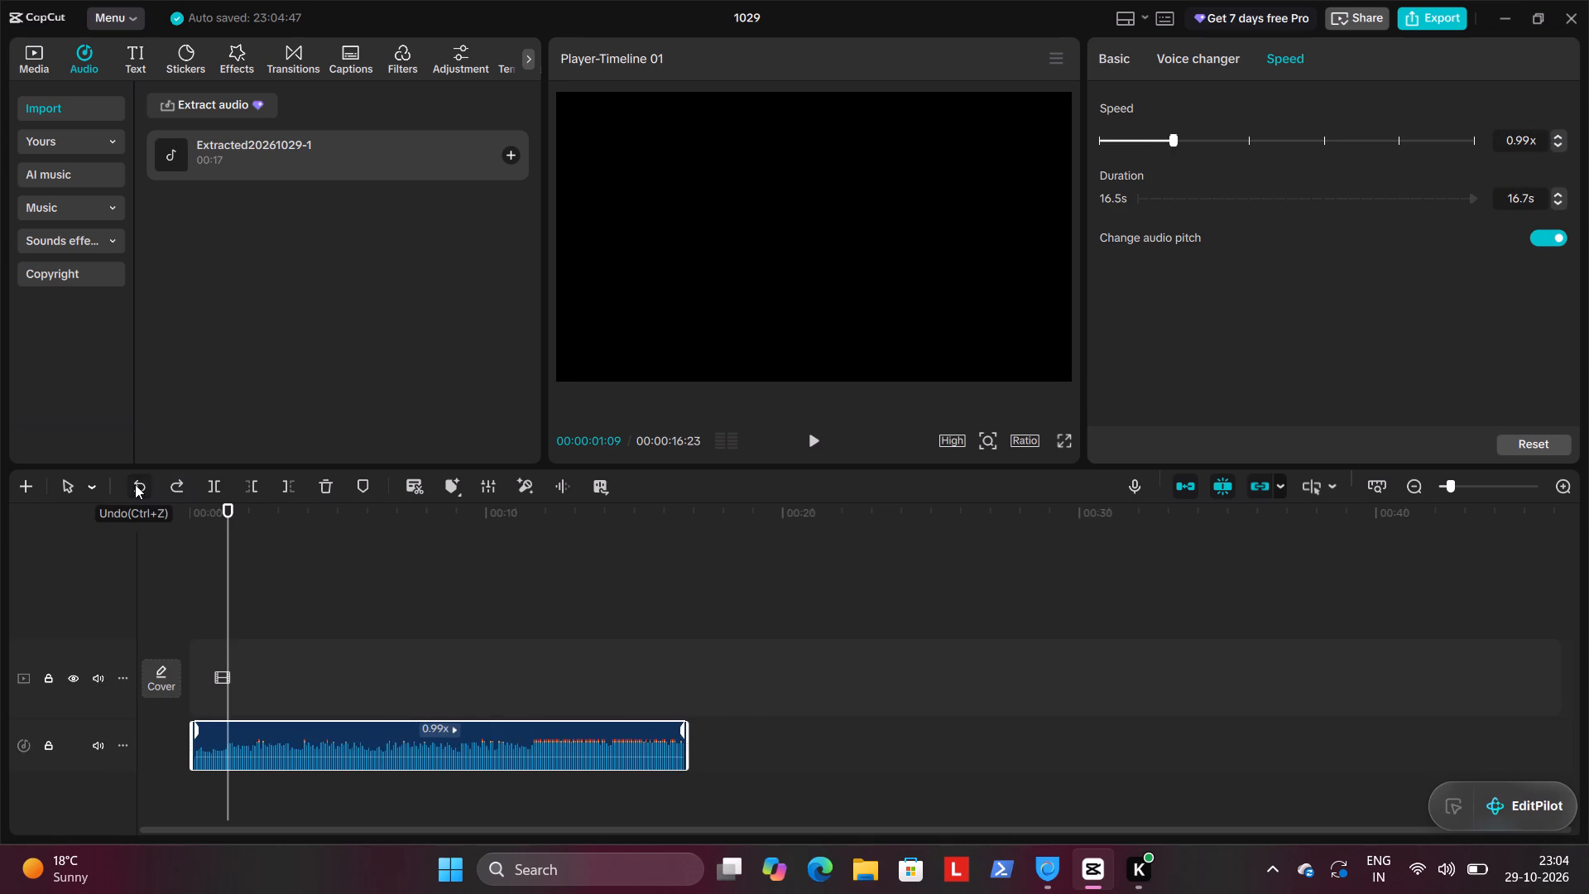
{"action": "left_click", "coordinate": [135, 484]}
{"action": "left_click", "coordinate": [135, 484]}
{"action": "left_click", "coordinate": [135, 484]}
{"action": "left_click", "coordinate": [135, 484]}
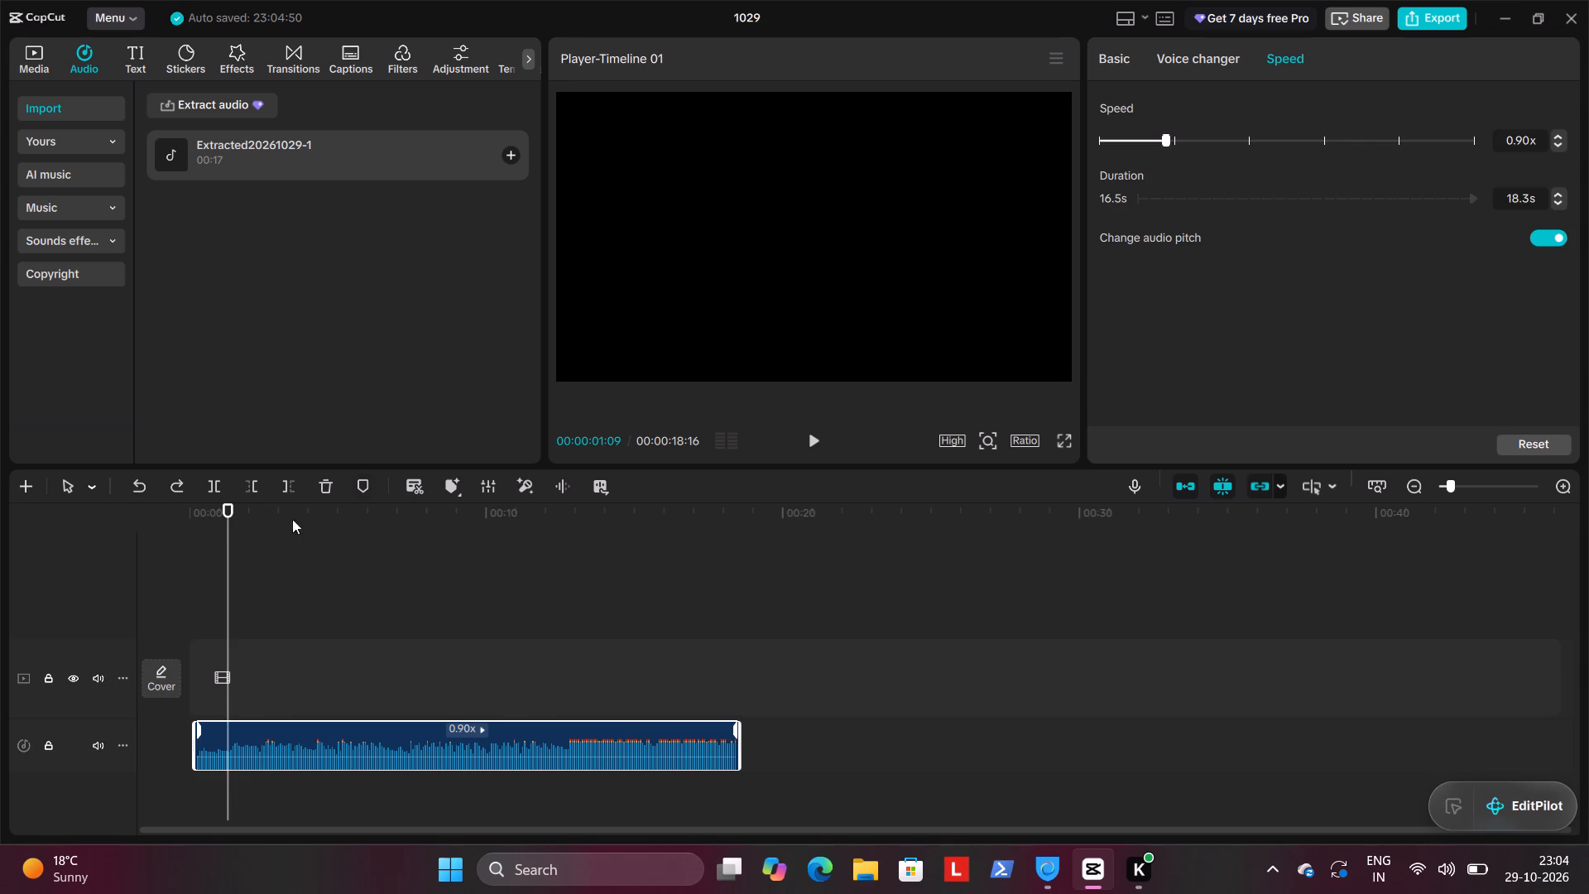
Browse the voice filters available for the extracted audio clip in search of a suitable one.
{"action": "left_click_drag", "start_coordinate": [230, 516], "coordinate": [145, 515]}
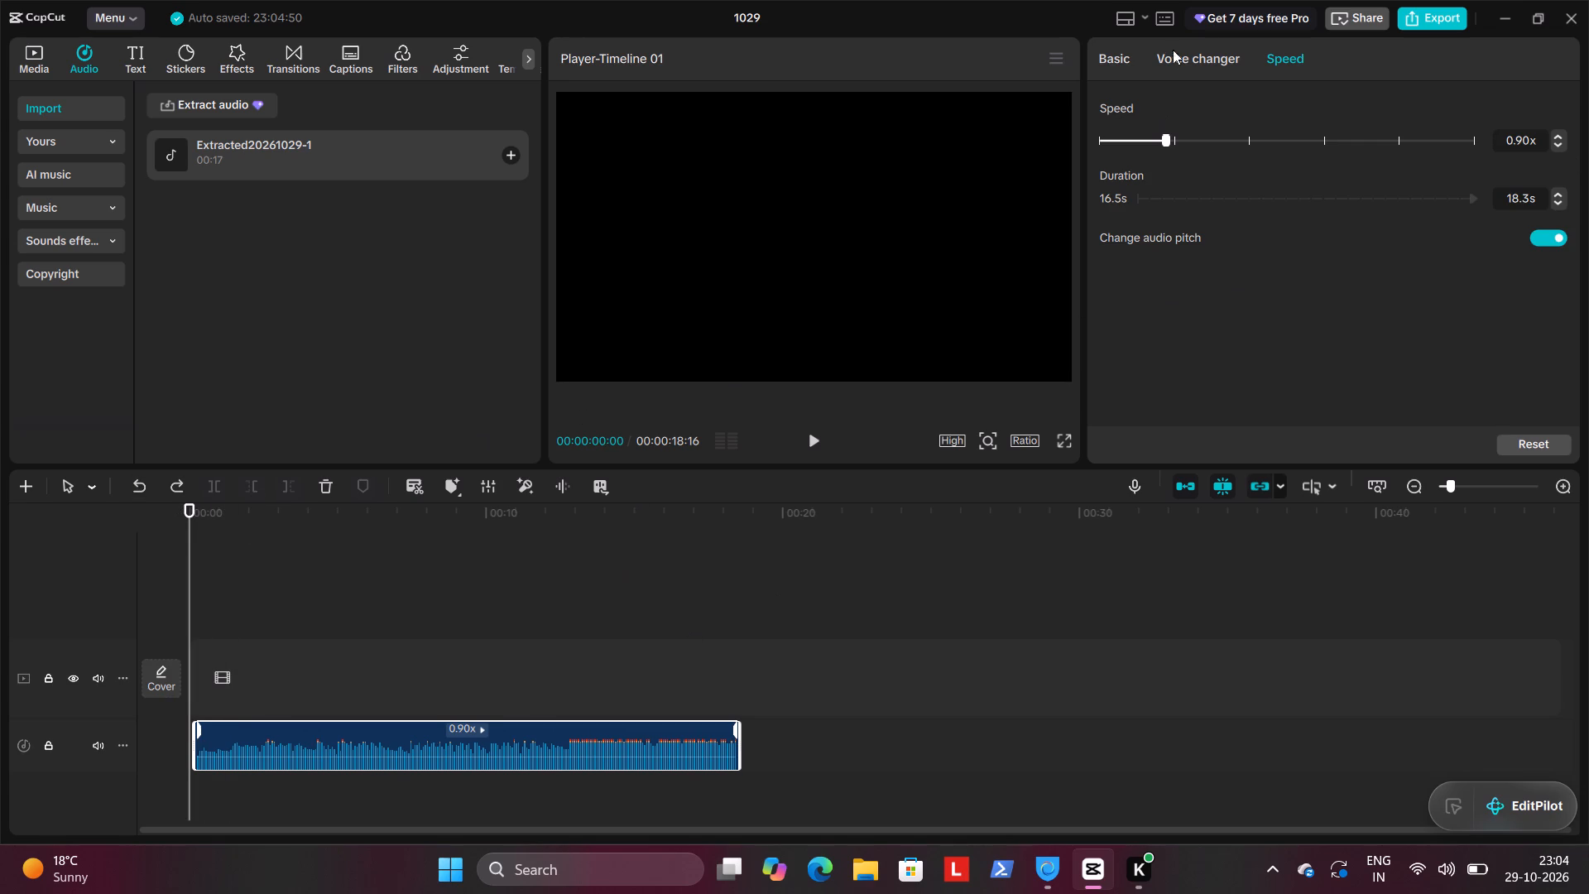
{"action": "left_click", "coordinate": [1193, 56]}
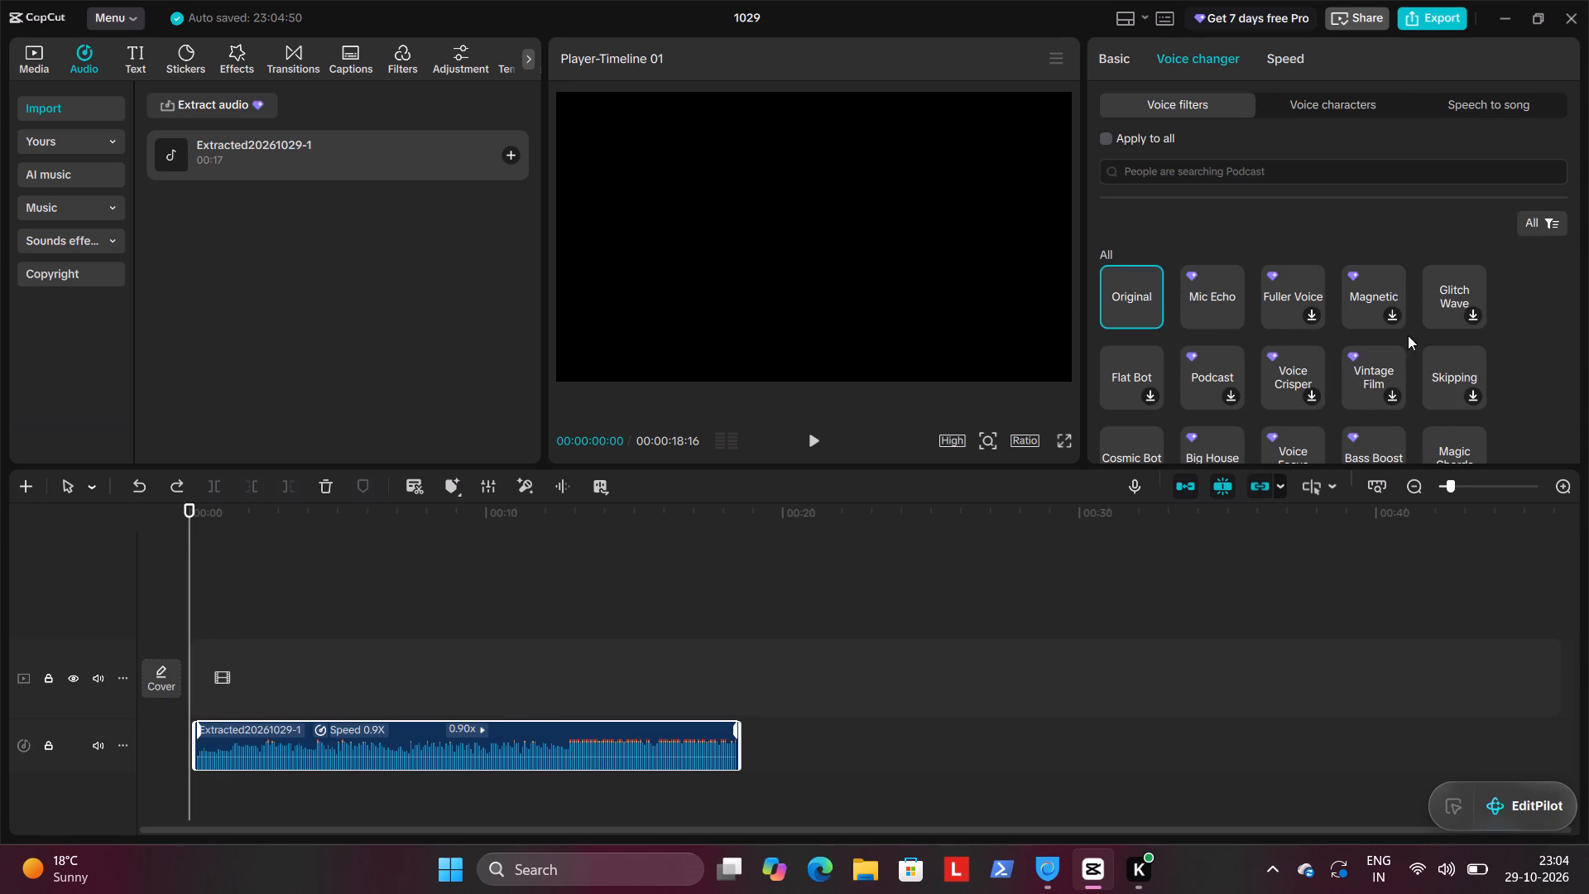
{"action": "scroll", "coordinate": [1409, 358], "scroll_direction": "down", "scroll_amount": 2}
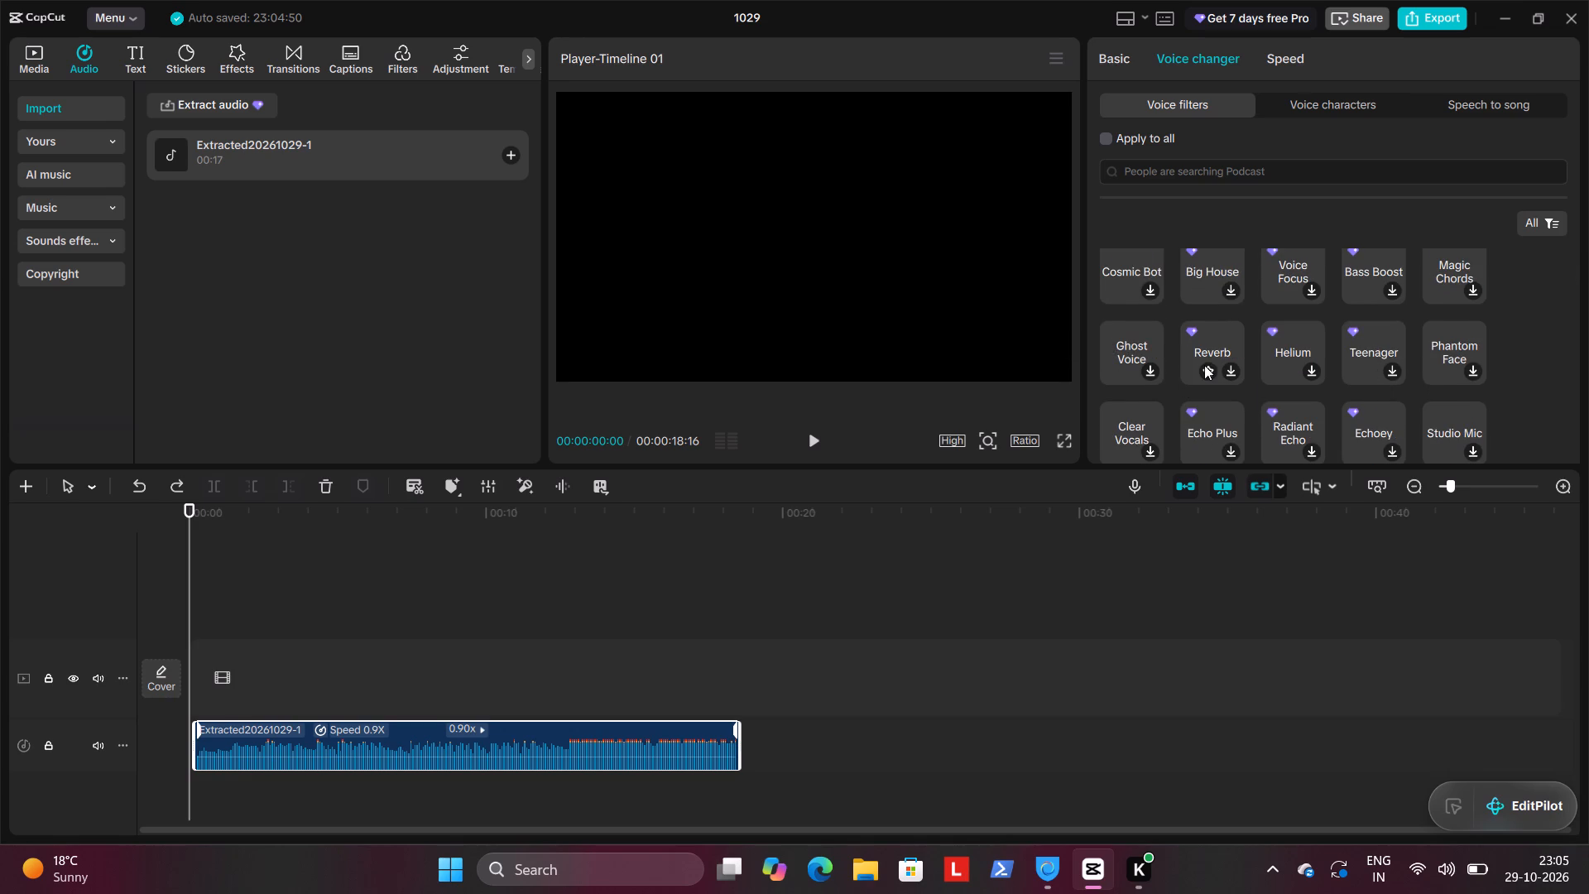
{"action": "scroll", "coordinate": [1204, 365], "scroll_direction": "down", "scroll_amount": 3}
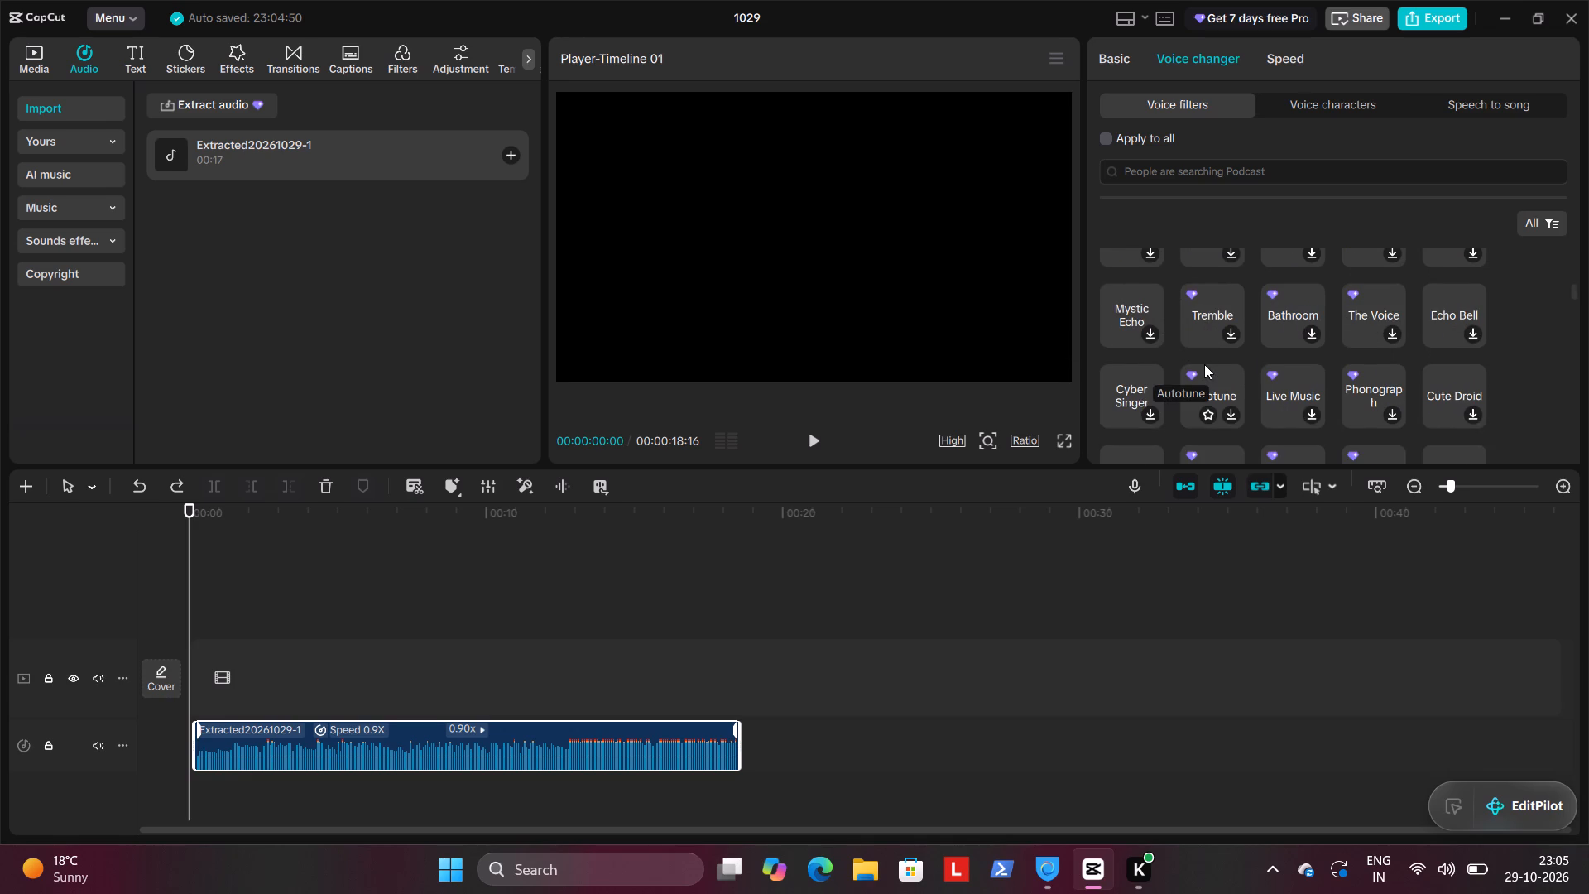
{"action": "scroll", "coordinate": [1204, 364], "scroll_direction": "up", "scroll_amount": 8}
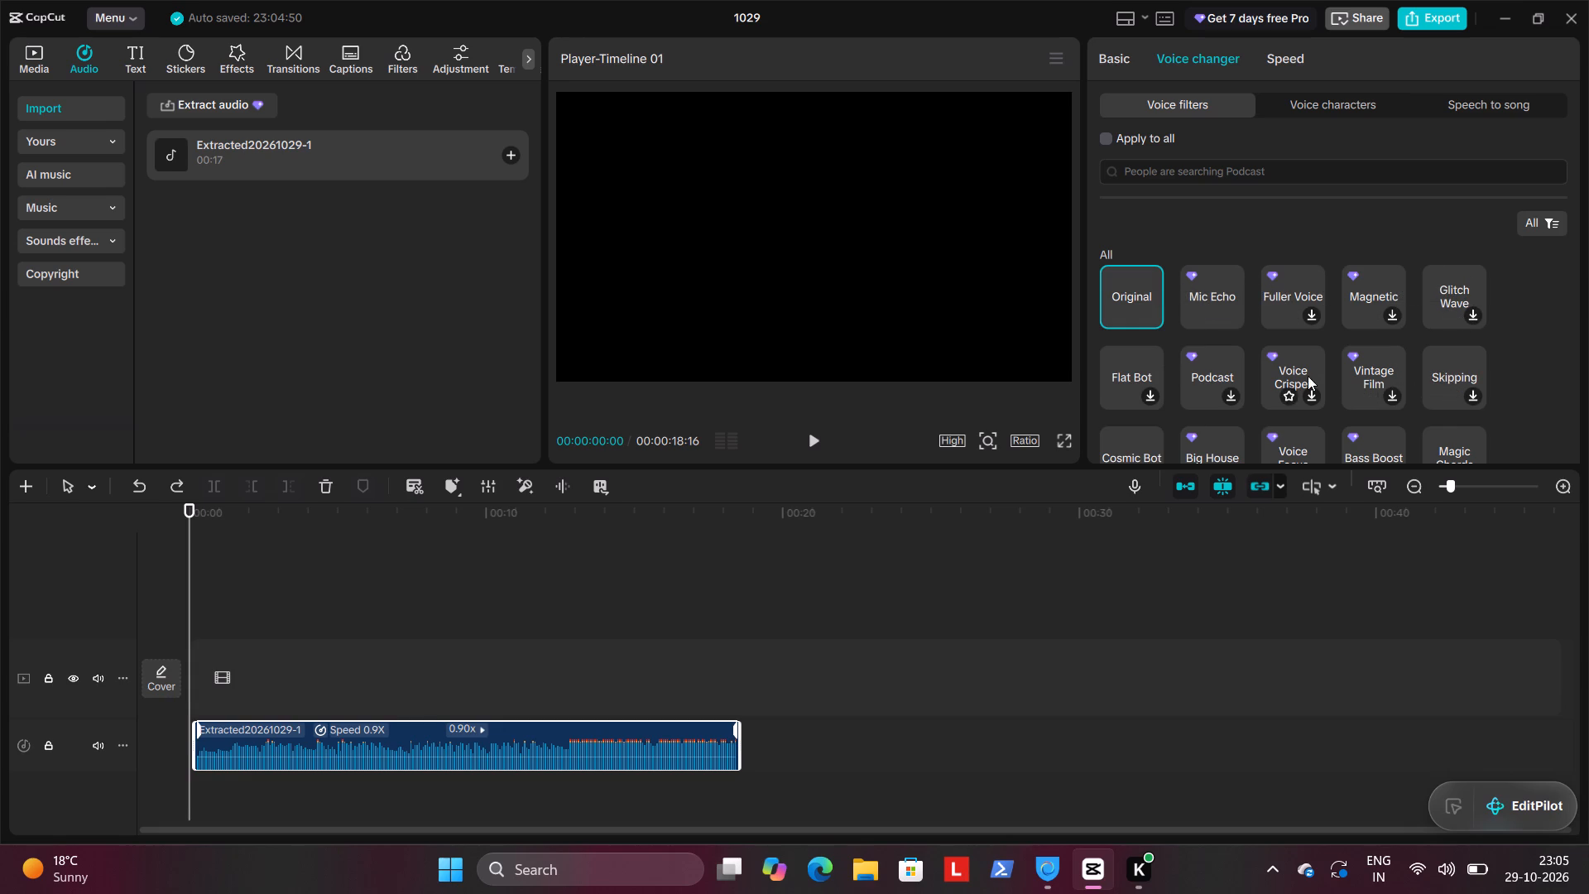
{"action": "scroll", "coordinate": [1225, 377], "scroll_direction": "down", "scroll_amount": 1}
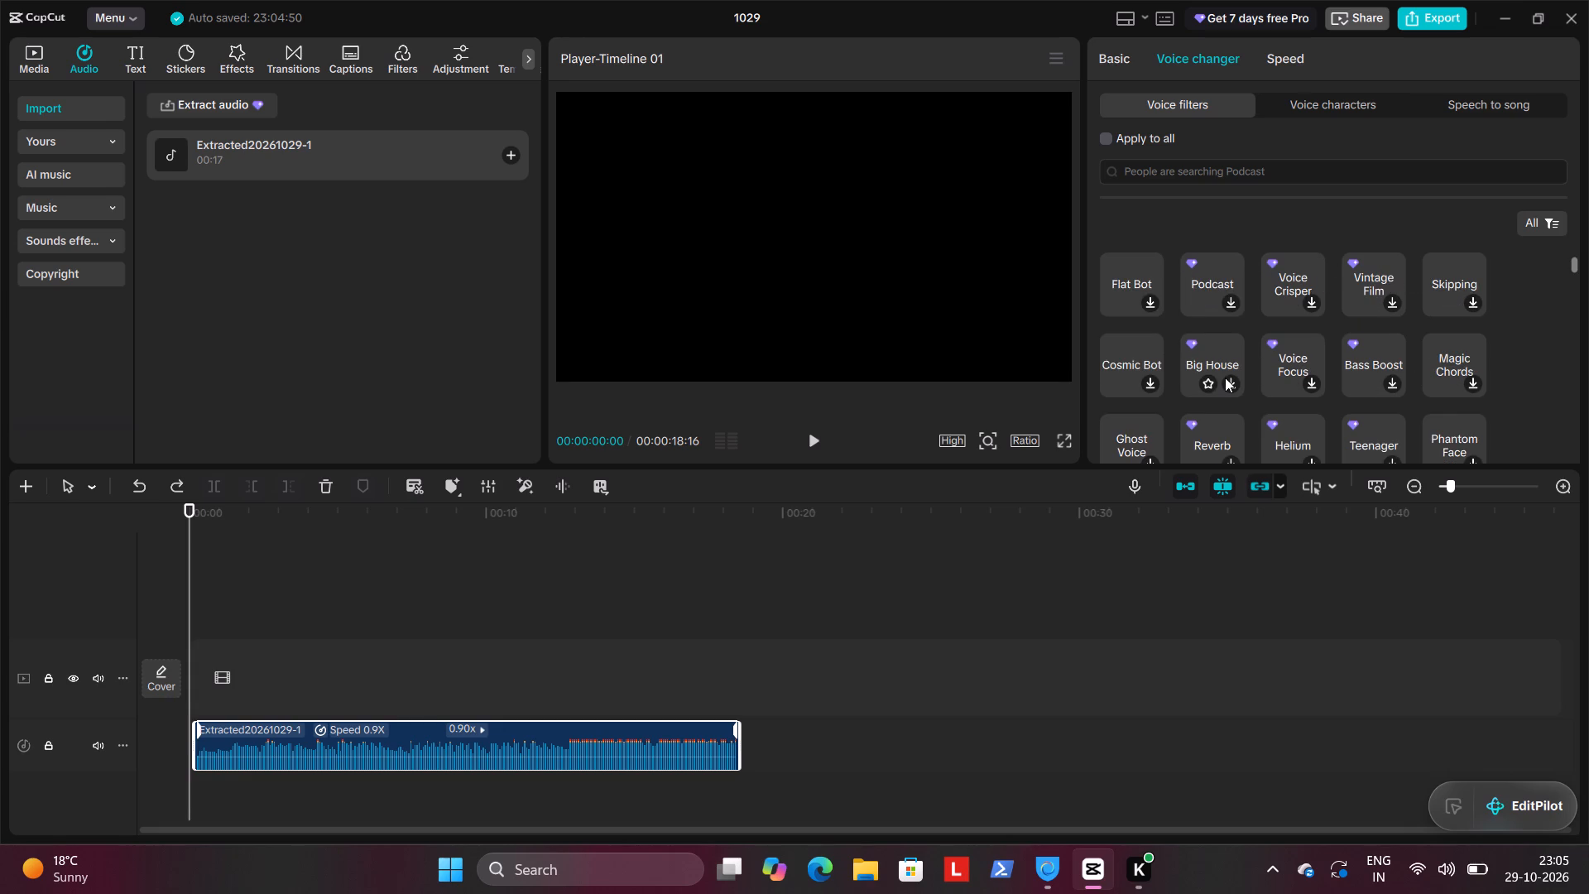
{"action": "scroll", "coordinate": [1225, 377], "scroll_direction": "down", "scroll_amount": 1}
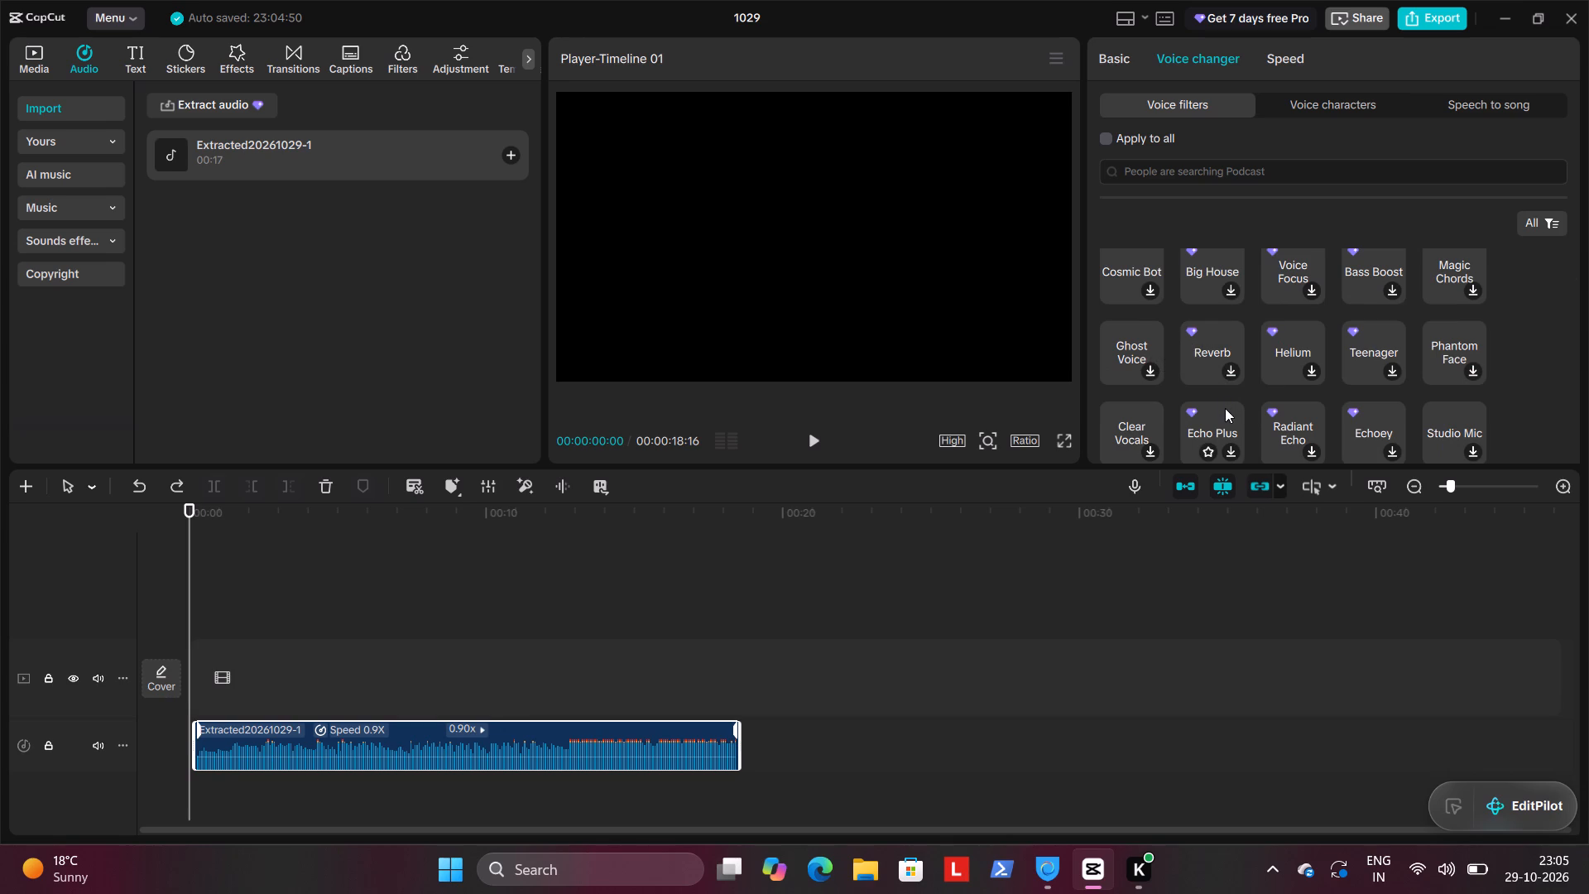
{"action": "scroll", "coordinate": [1287, 383], "scroll_direction": "down", "scroll_amount": 4}
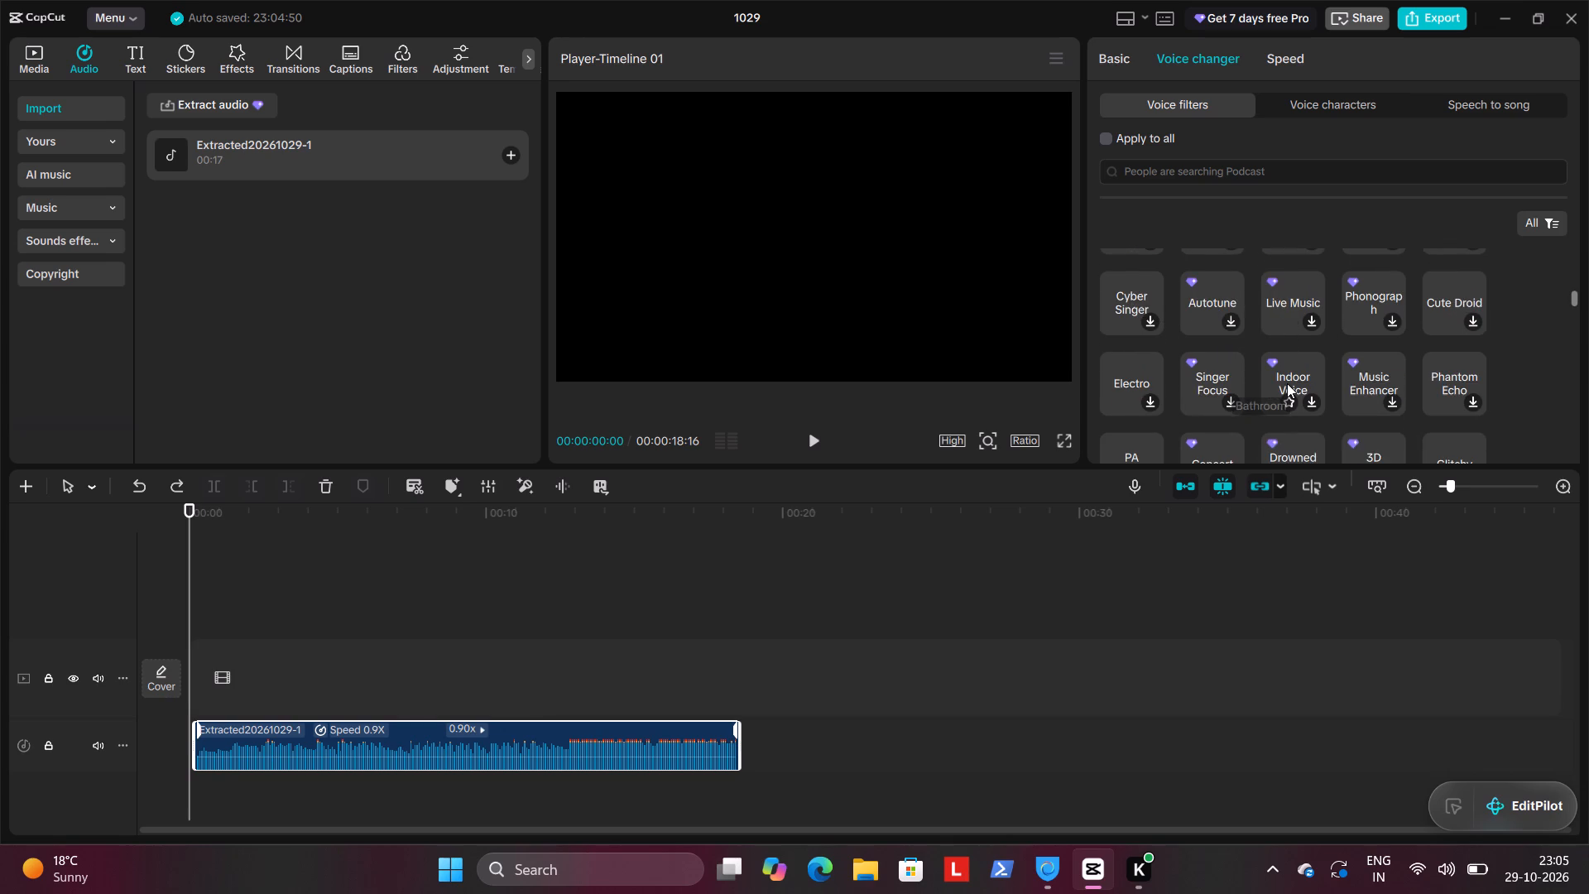
{"action": "scroll", "coordinate": [1287, 383], "scroll_direction": "down", "scroll_amount": 5}
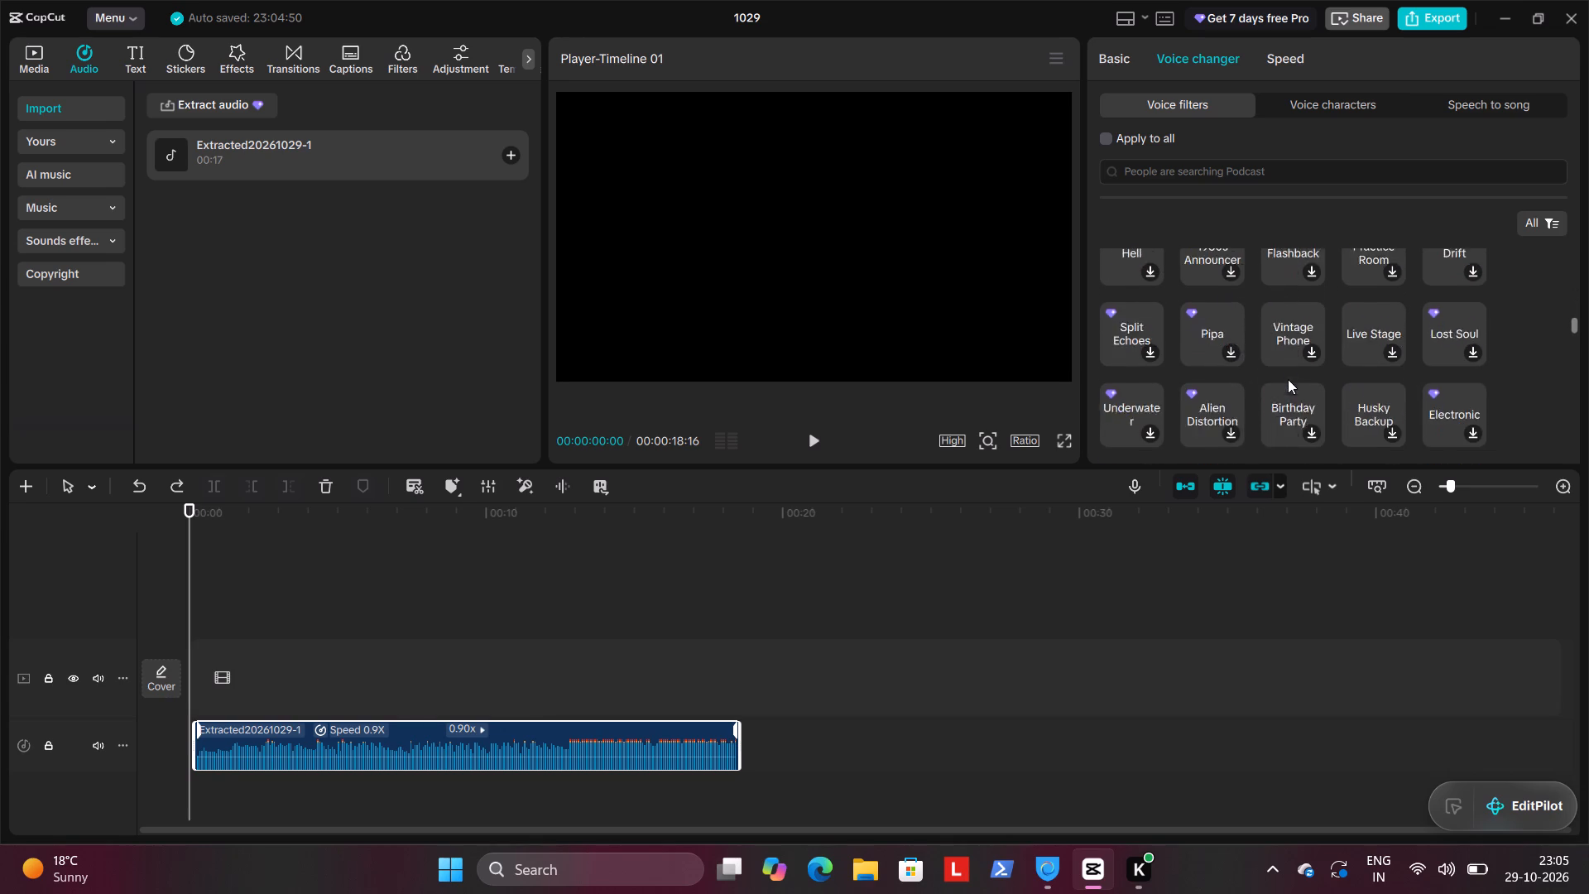
{"action": "scroll", "coordinate": [1288, 379], "scroll_direction": "down", "scroll_amount": 6}
{"action": "scroll", "coordinate": [1288, 379], "scroll_direction": "up", "scroll_amount": 3}
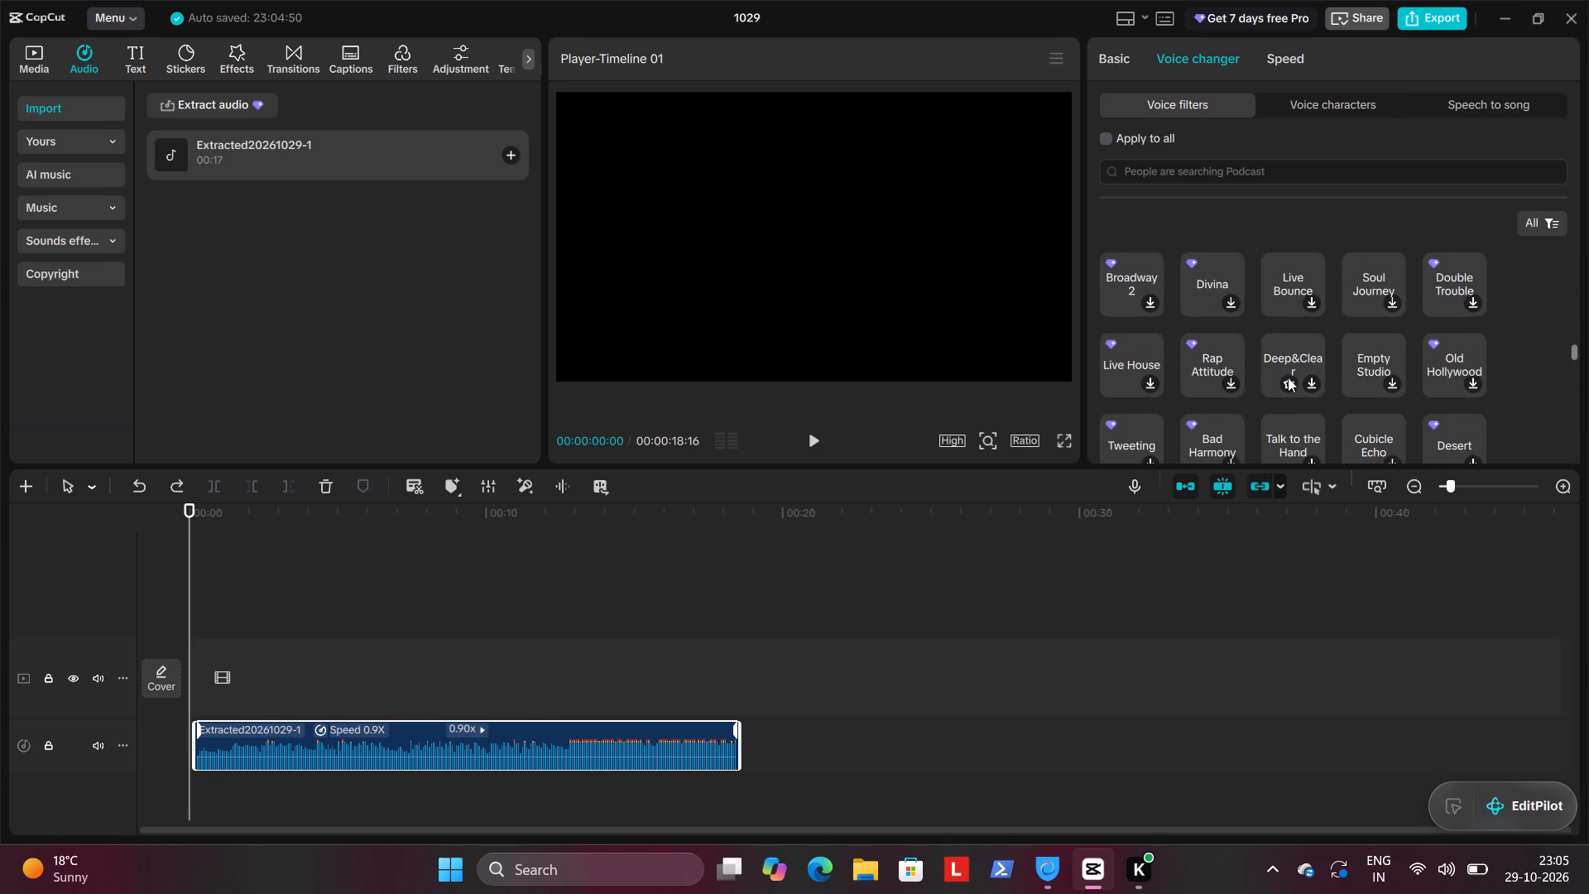
{"action": "scroll", "coordinate": [1288, 377], "scroll_direction": "up", "scroll_amount": 19}
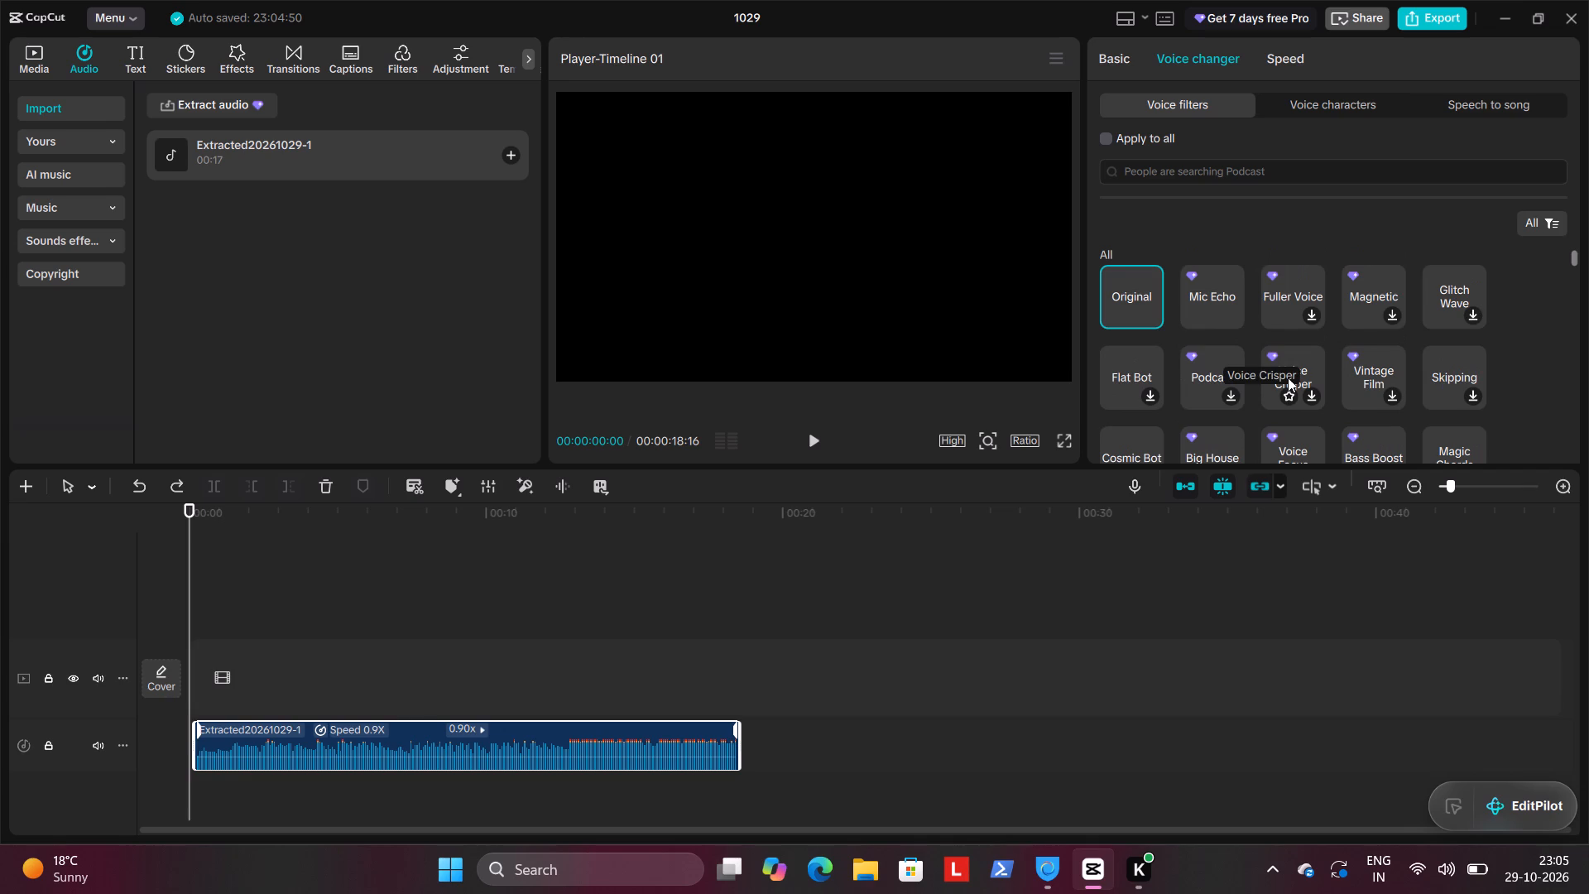
{"action": "scroll", "coordinate": [1288, 377], "scroll_direction": "up", "scroll_amount": 6}
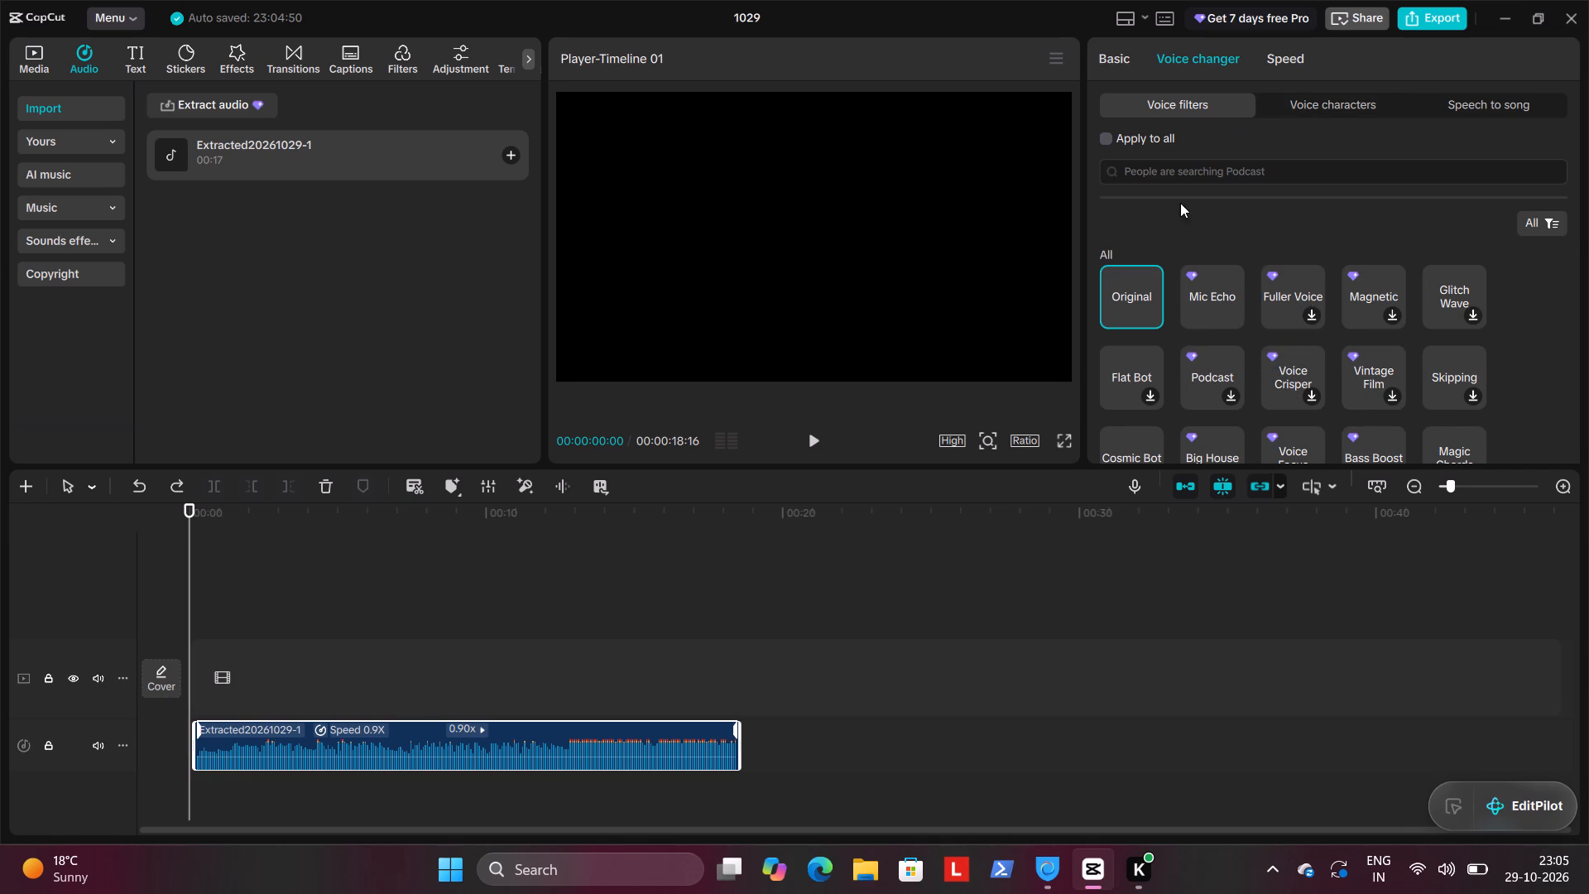
Apply the Mic Echo voice filter to the extracted audio clip and set its strength to 30.
{"action": "left_click", "coordinate": [1191, 295]}
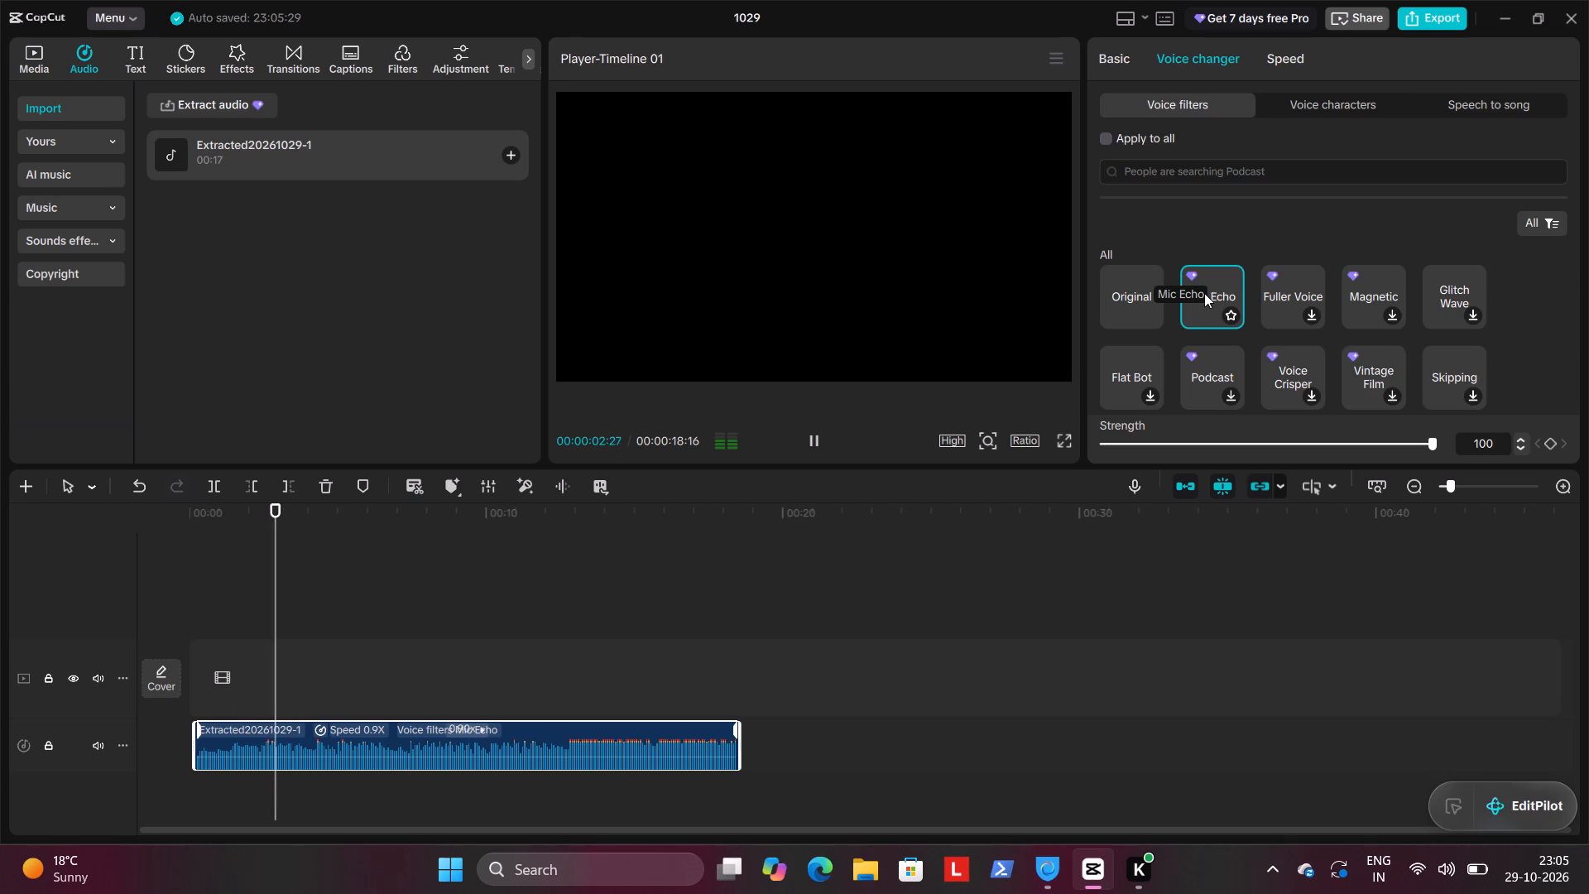
{"action": "left_click", "coordinate": [1159, 443]}
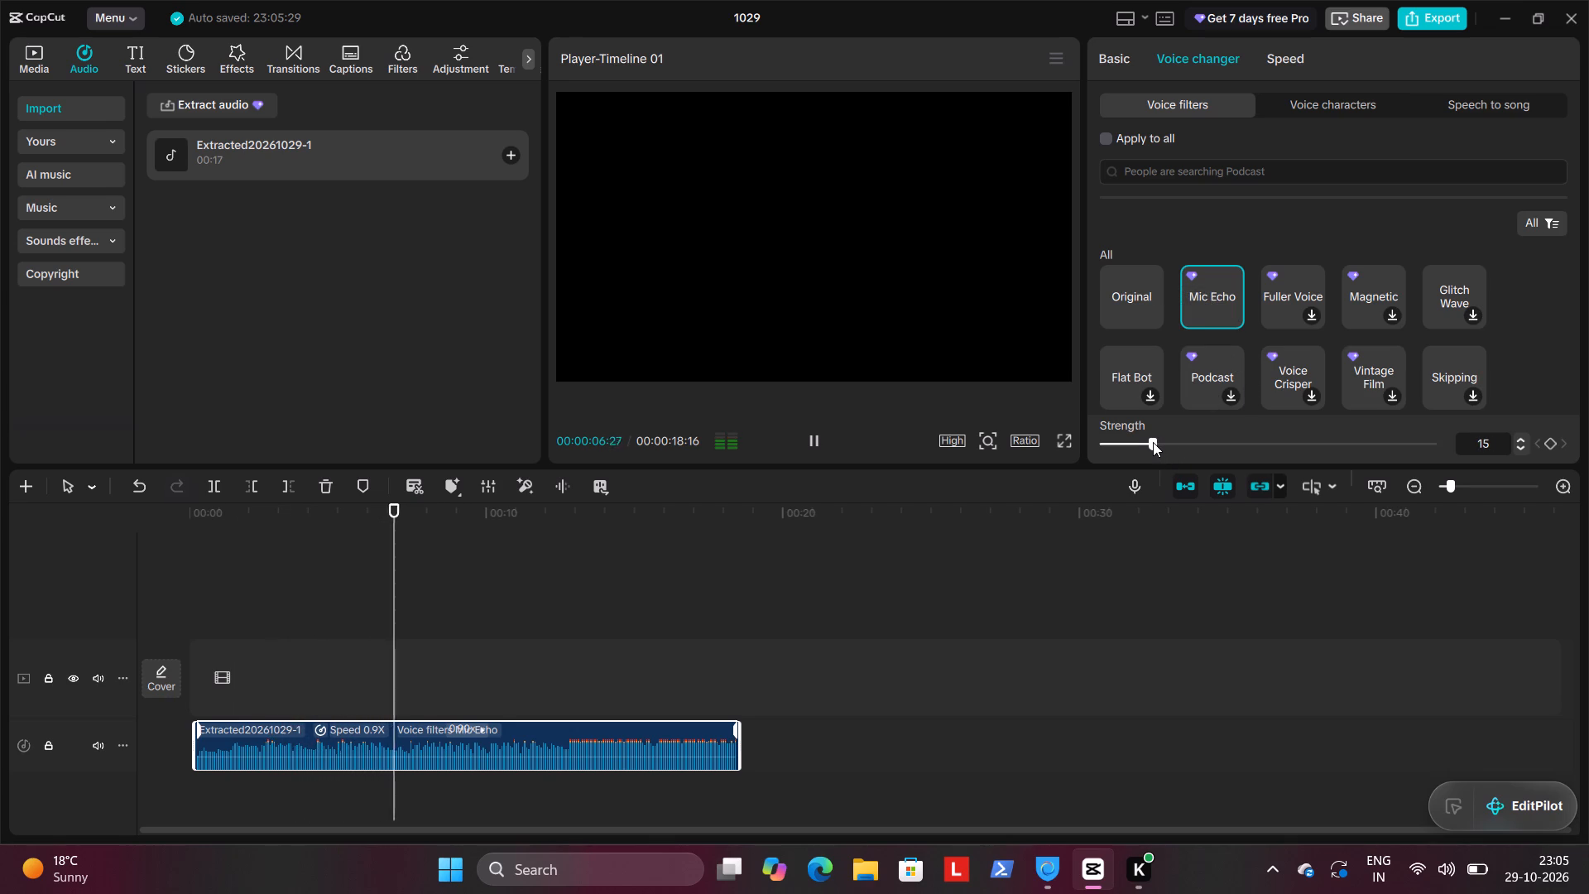
{"action": "left_click_drag", "start_coordinate": [1154, 442], "coordinate": [1182, 440]}
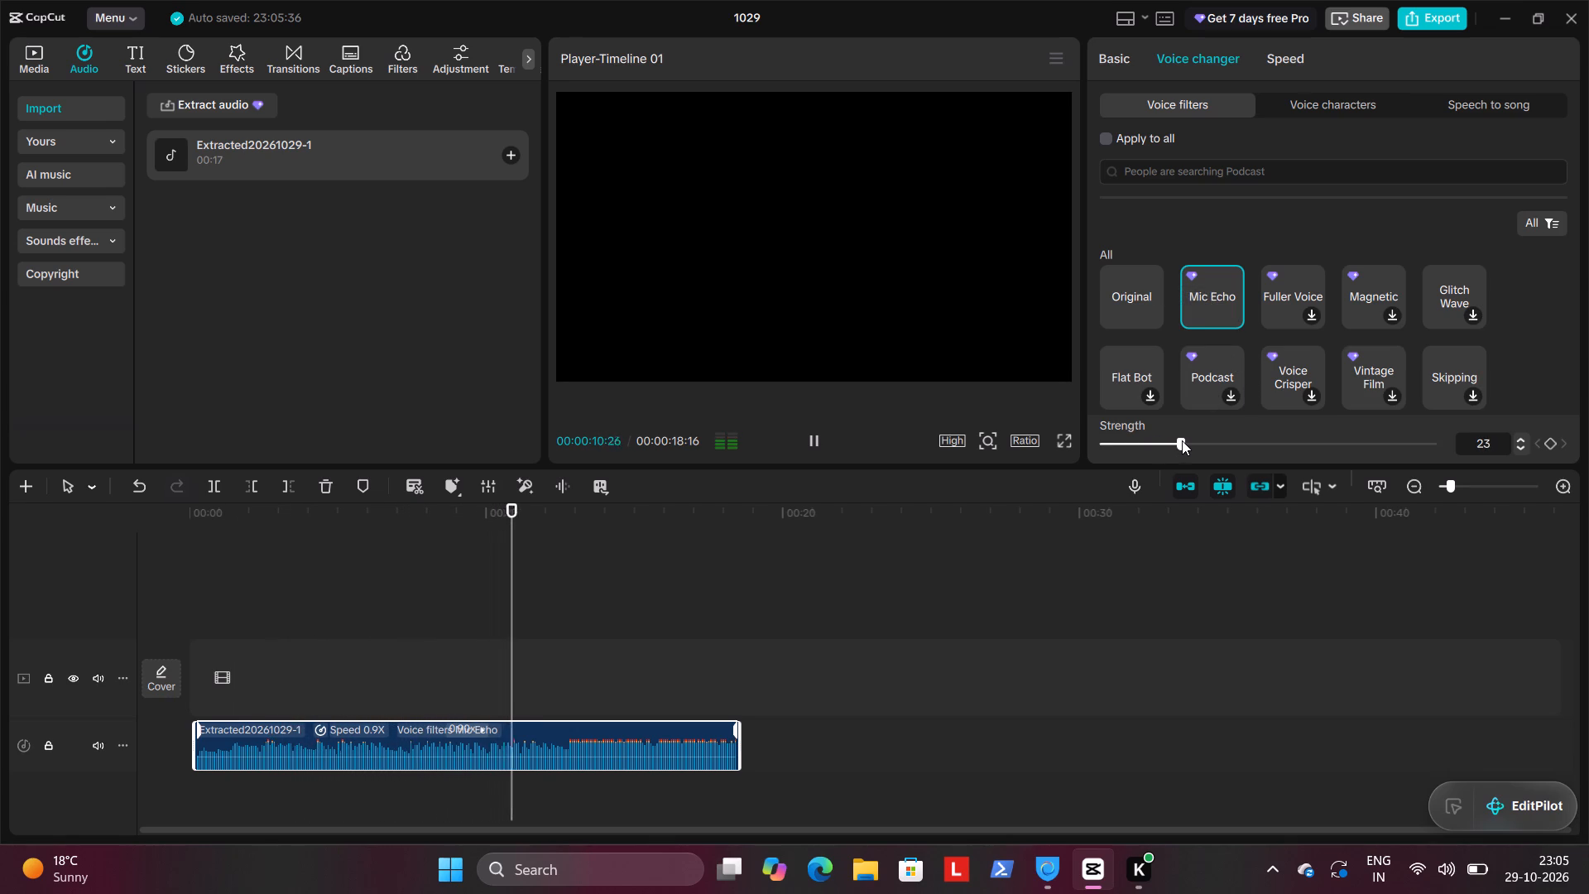
{"action": "left_click_drag", "start_coordinate": [1182, 440], "coordinate": [1198, 440]}
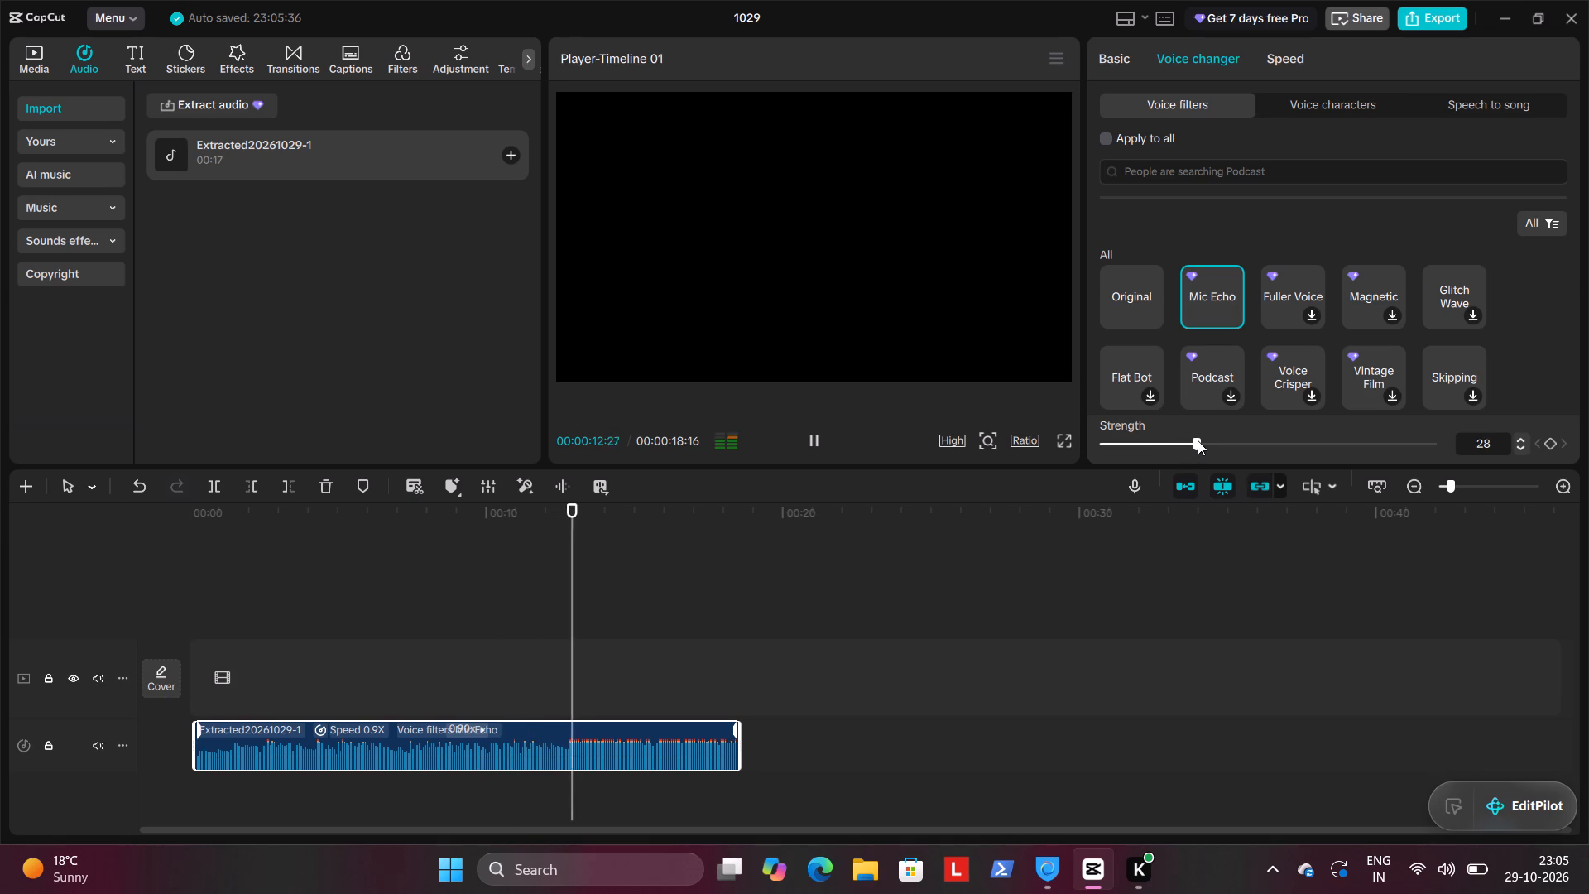
{"action": "left_click_drag", "start_coordinate": [1198, 440], "coordinate": [1202, 440]}
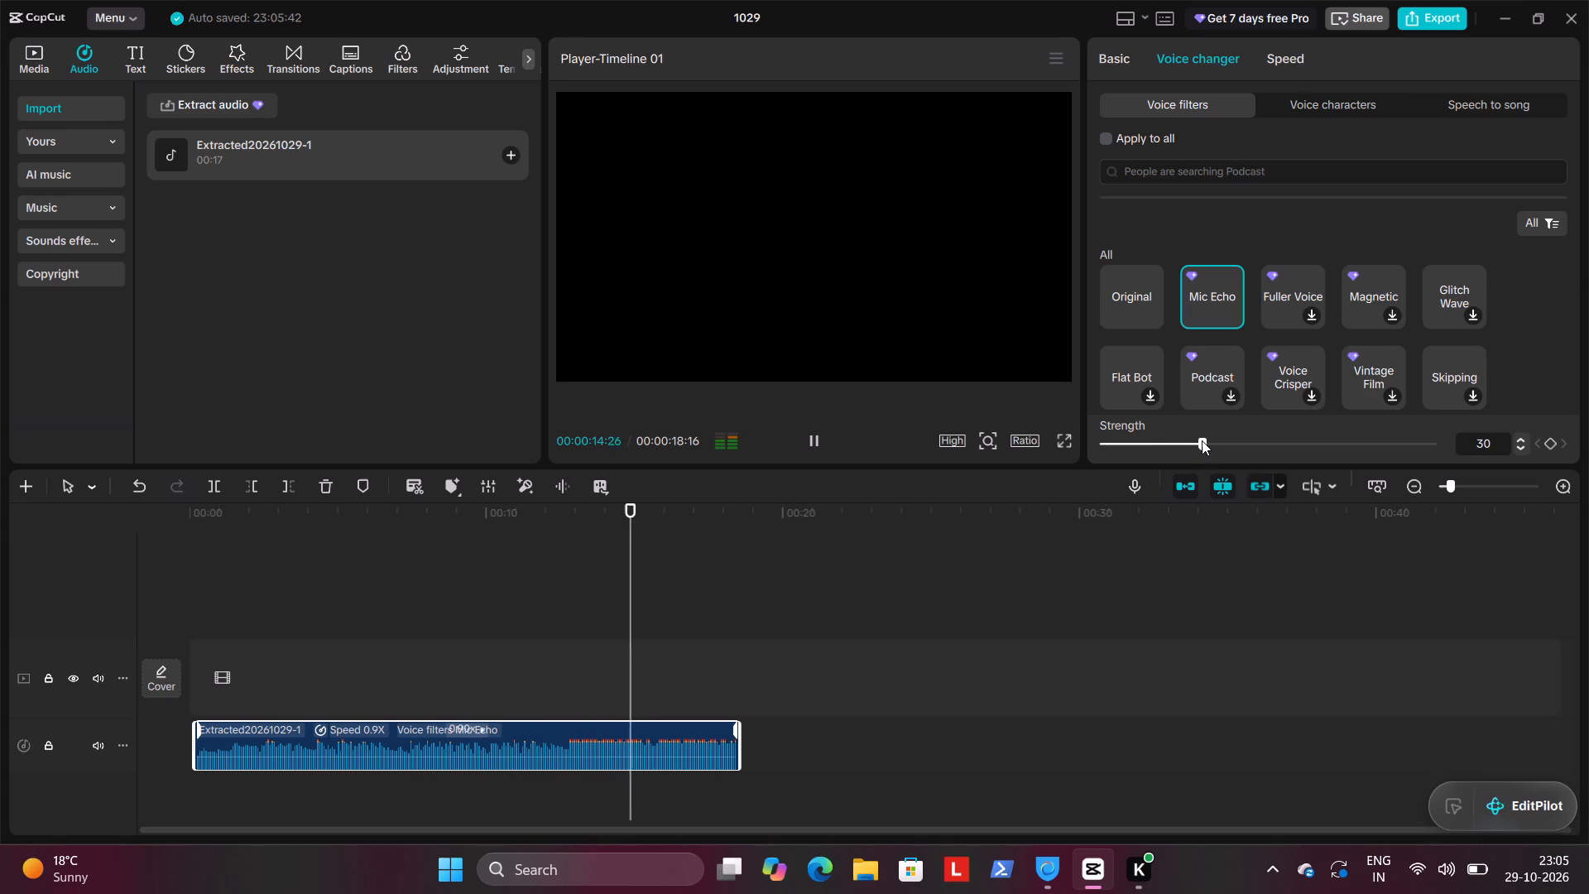
Preview the last imported video, ending in 50107.mp4, and add it at the start of the timeline above the audio.
{"action": "left_click_drag", "start_coordinate": [579, 522], "coordinate": [20, 542]}
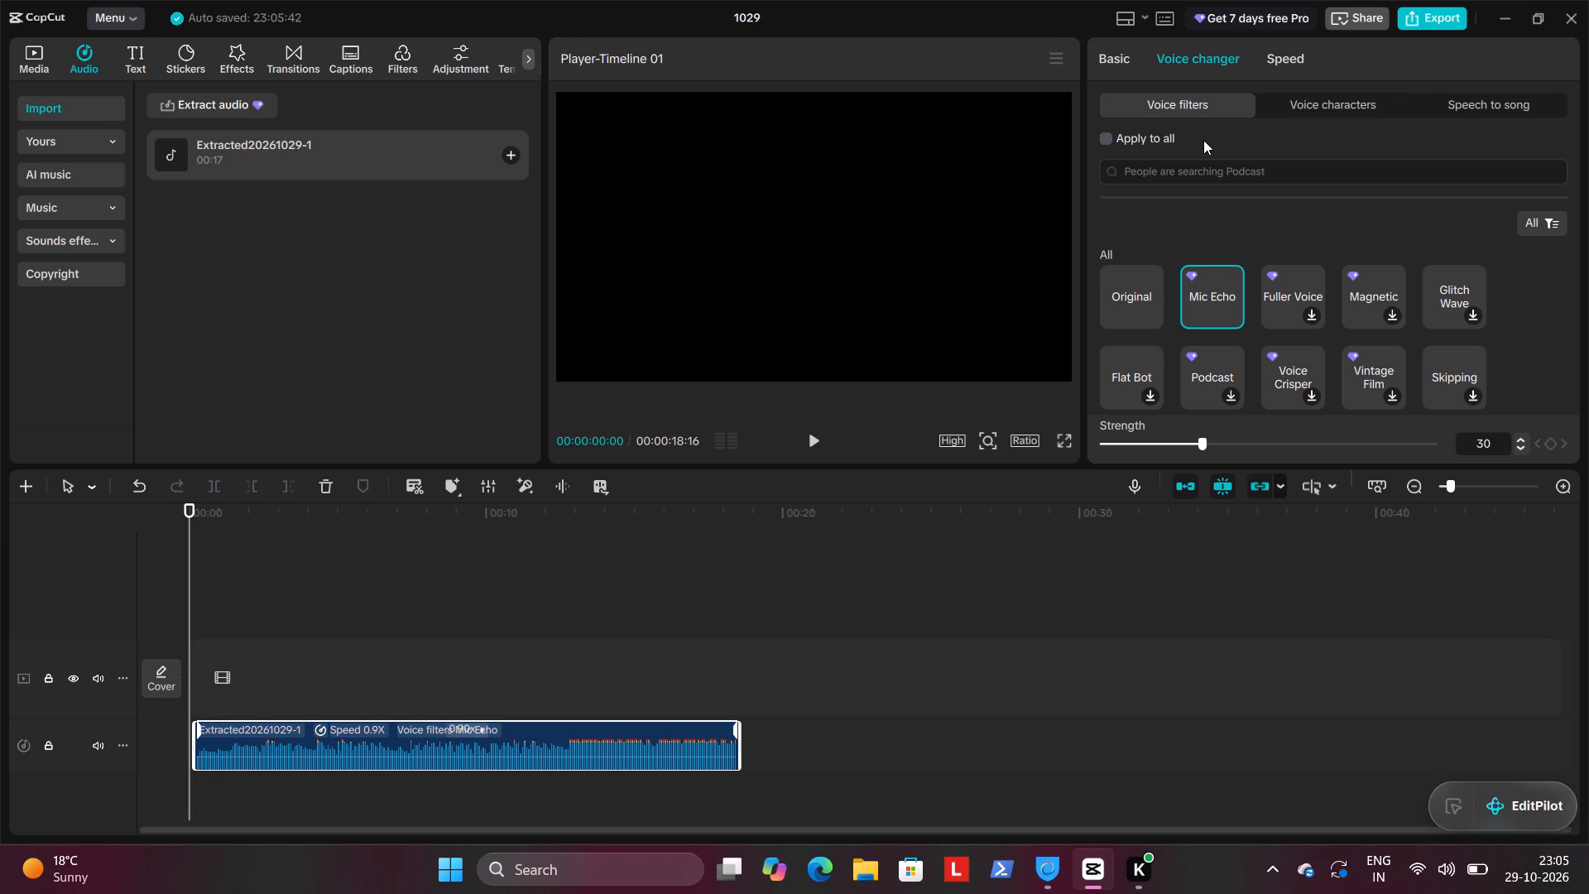
{"action": "left_click", "coordinate": [36, 50]}
{"action": "scroll", "coordinate": [272, 225], "scroll_direction": "down", "scroll_amount": 8}
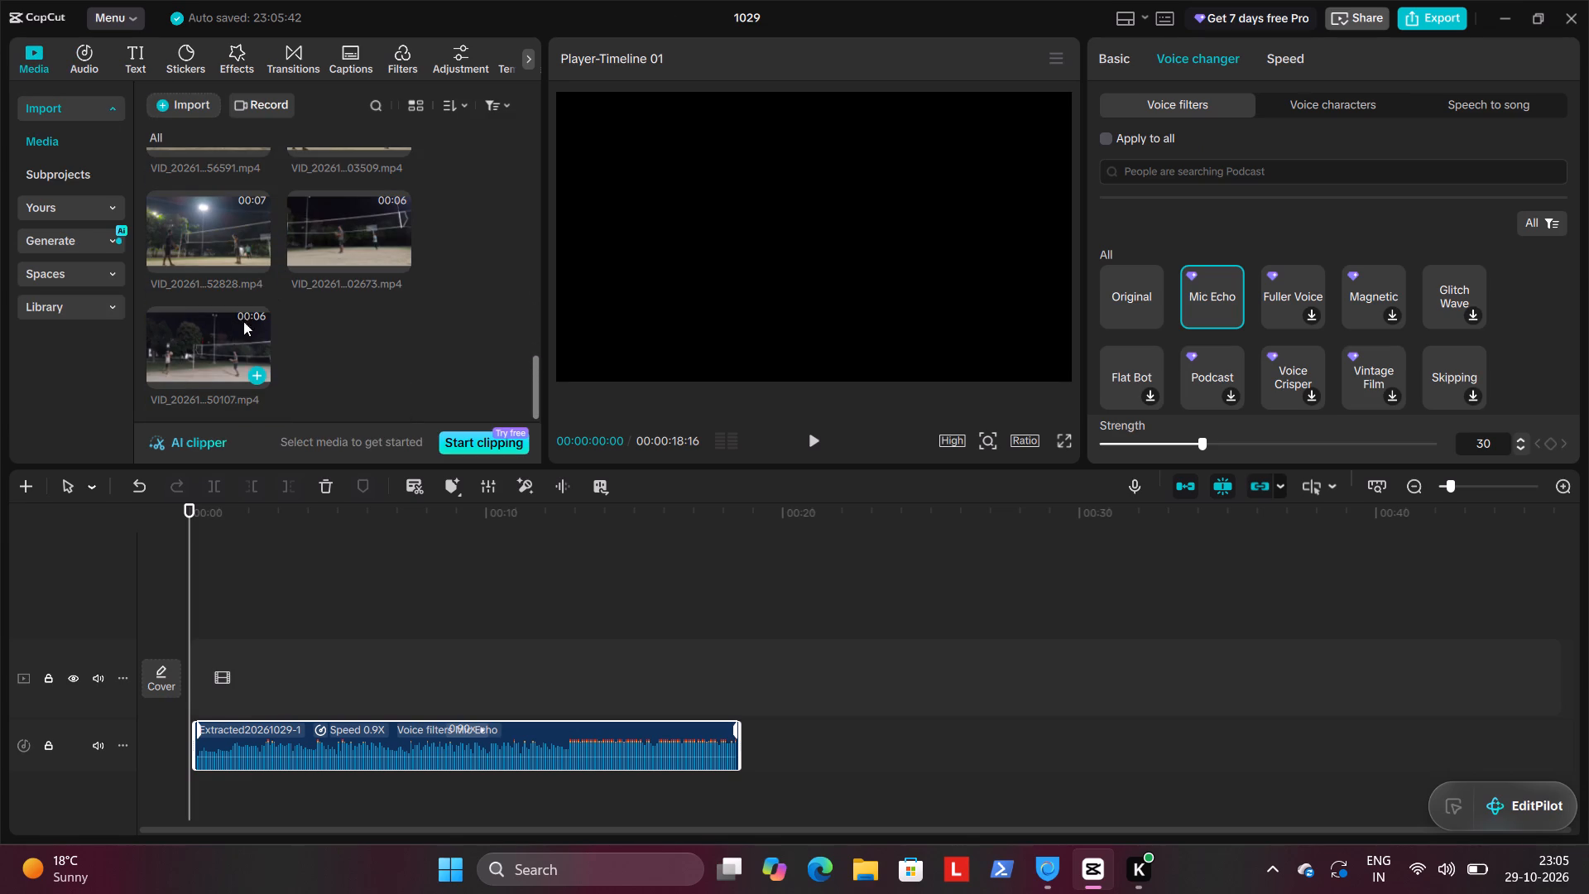
{"action": "left_click", "coordinate": [232, 331]}
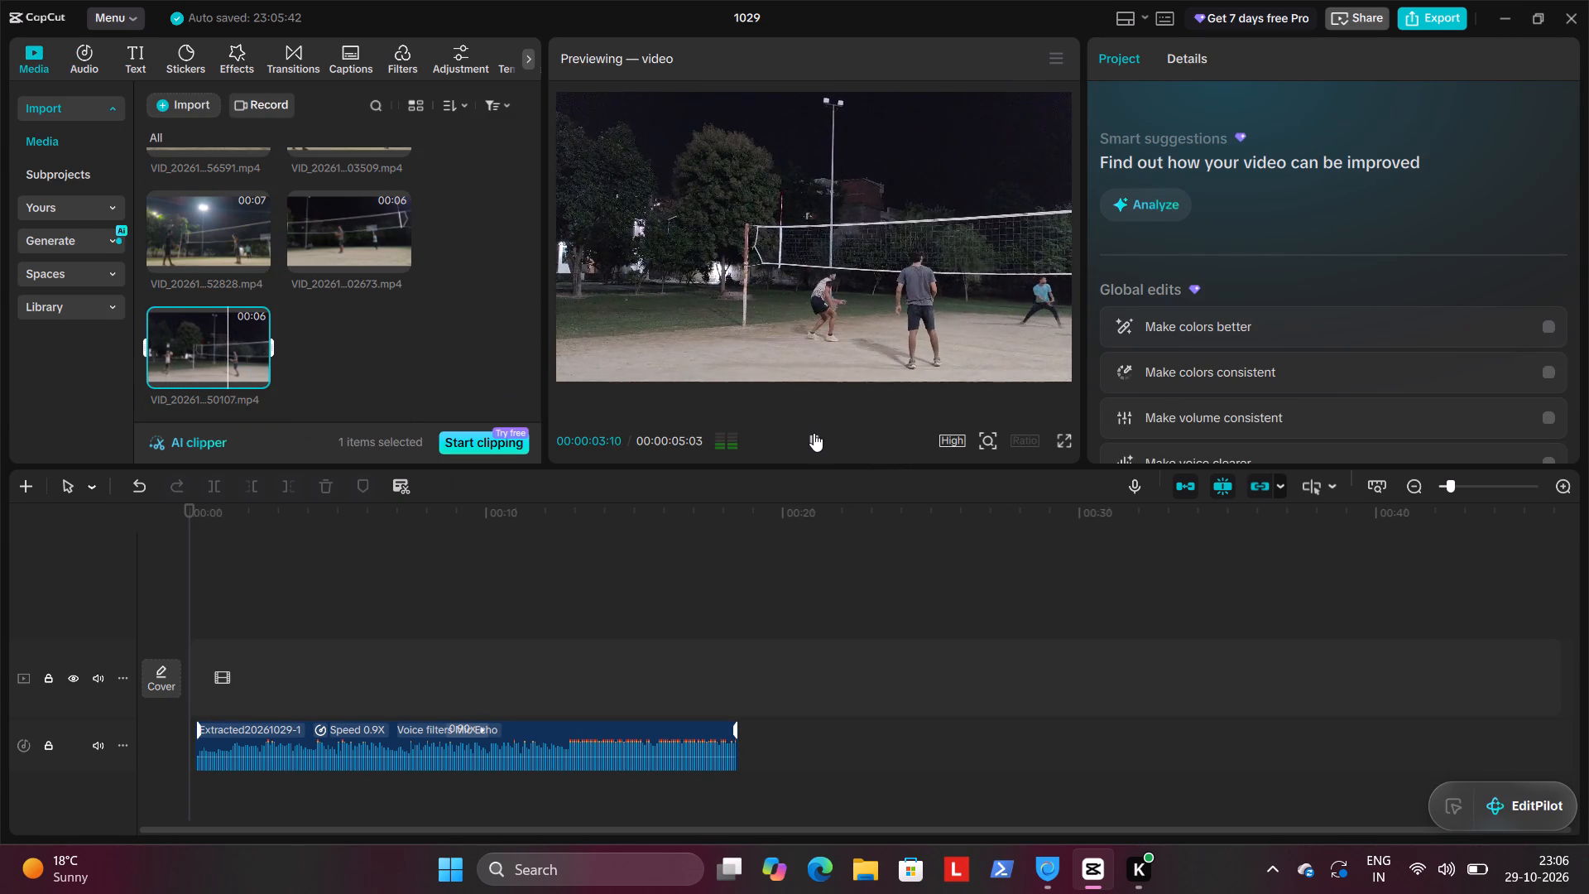
{"action": "left_click", "coordinate": [814, 433]}
{"action": "left_click", "coordinate": [258, 377]}
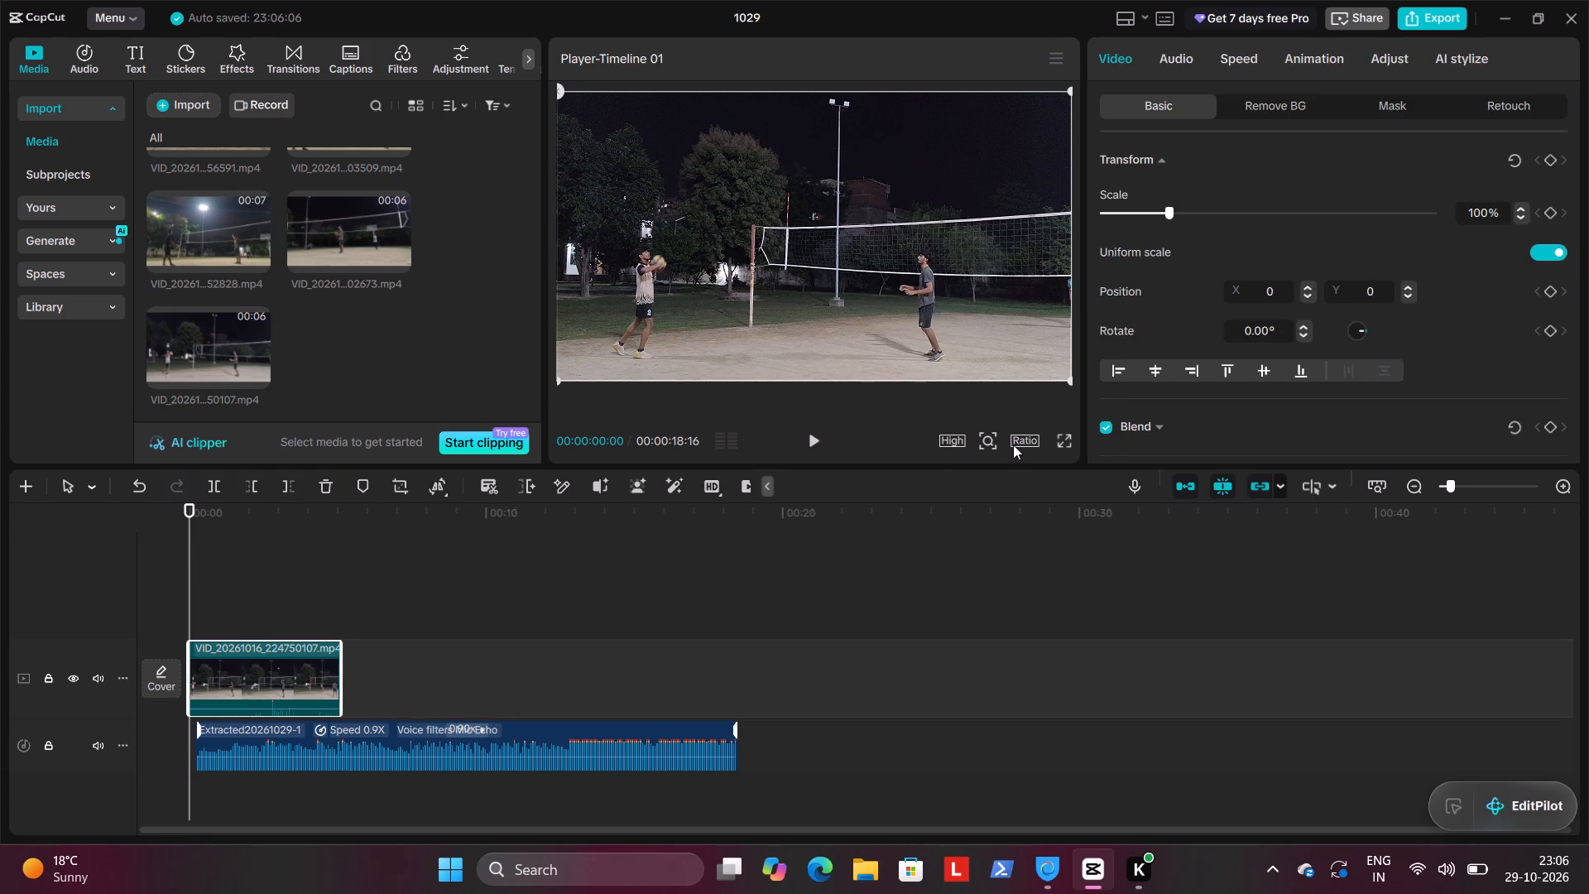
Find the end of the volleyball action and trim the video clip's end to about 00:00:04:07.
{"action": "left_click_drag", "start_coordinate": [193, 508], "coordinate": [193, 507]}
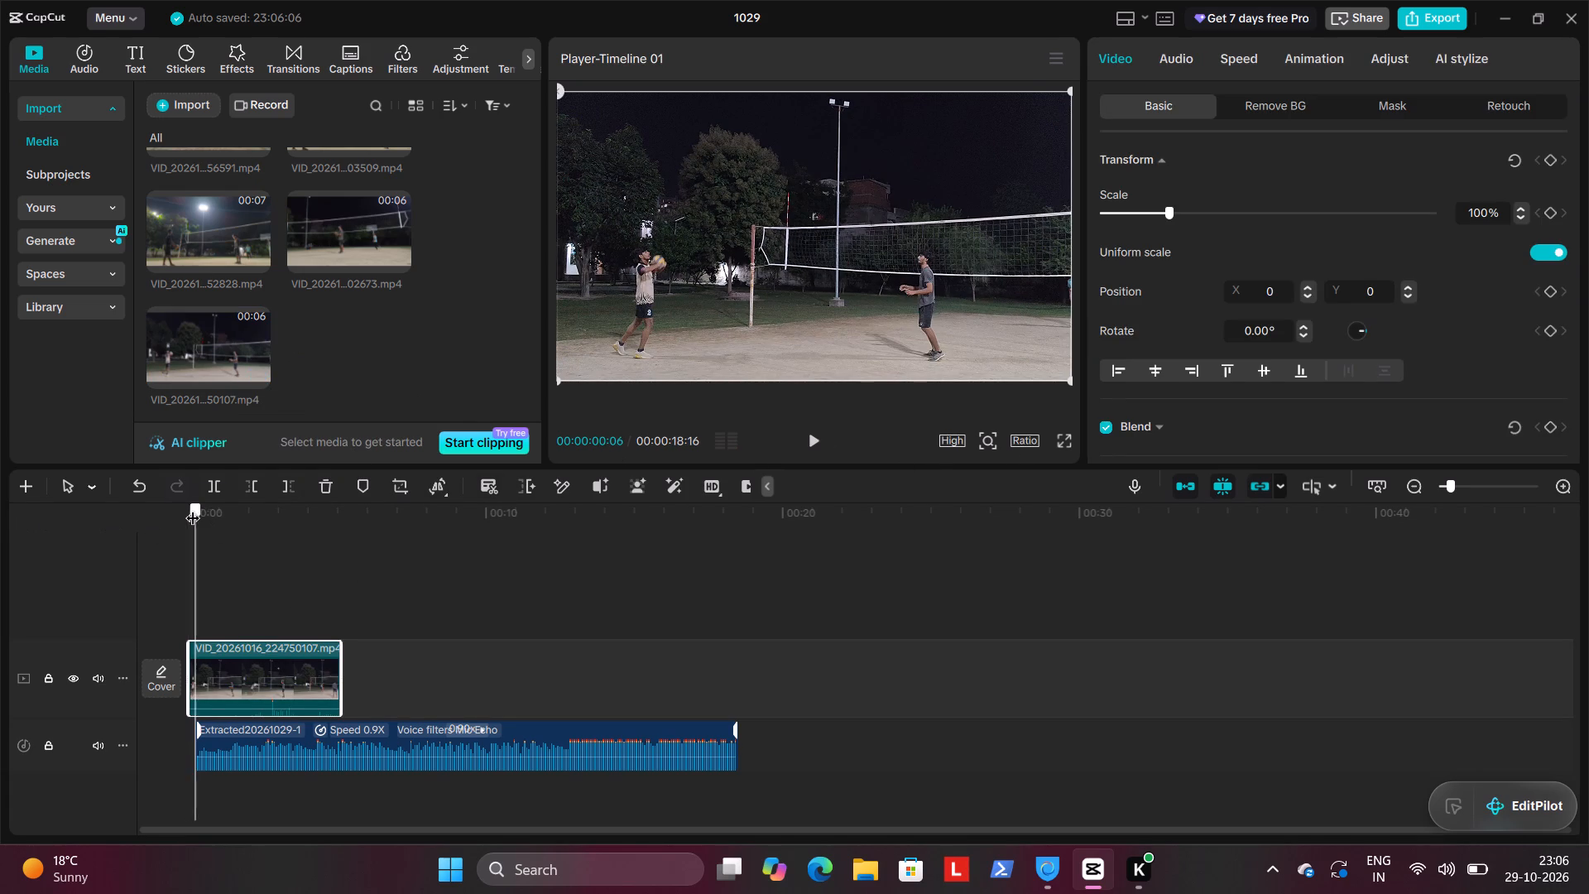
{"action": "left_click_drag", "start_coordinate": [193, 507], "coordinate": [292, 508]}
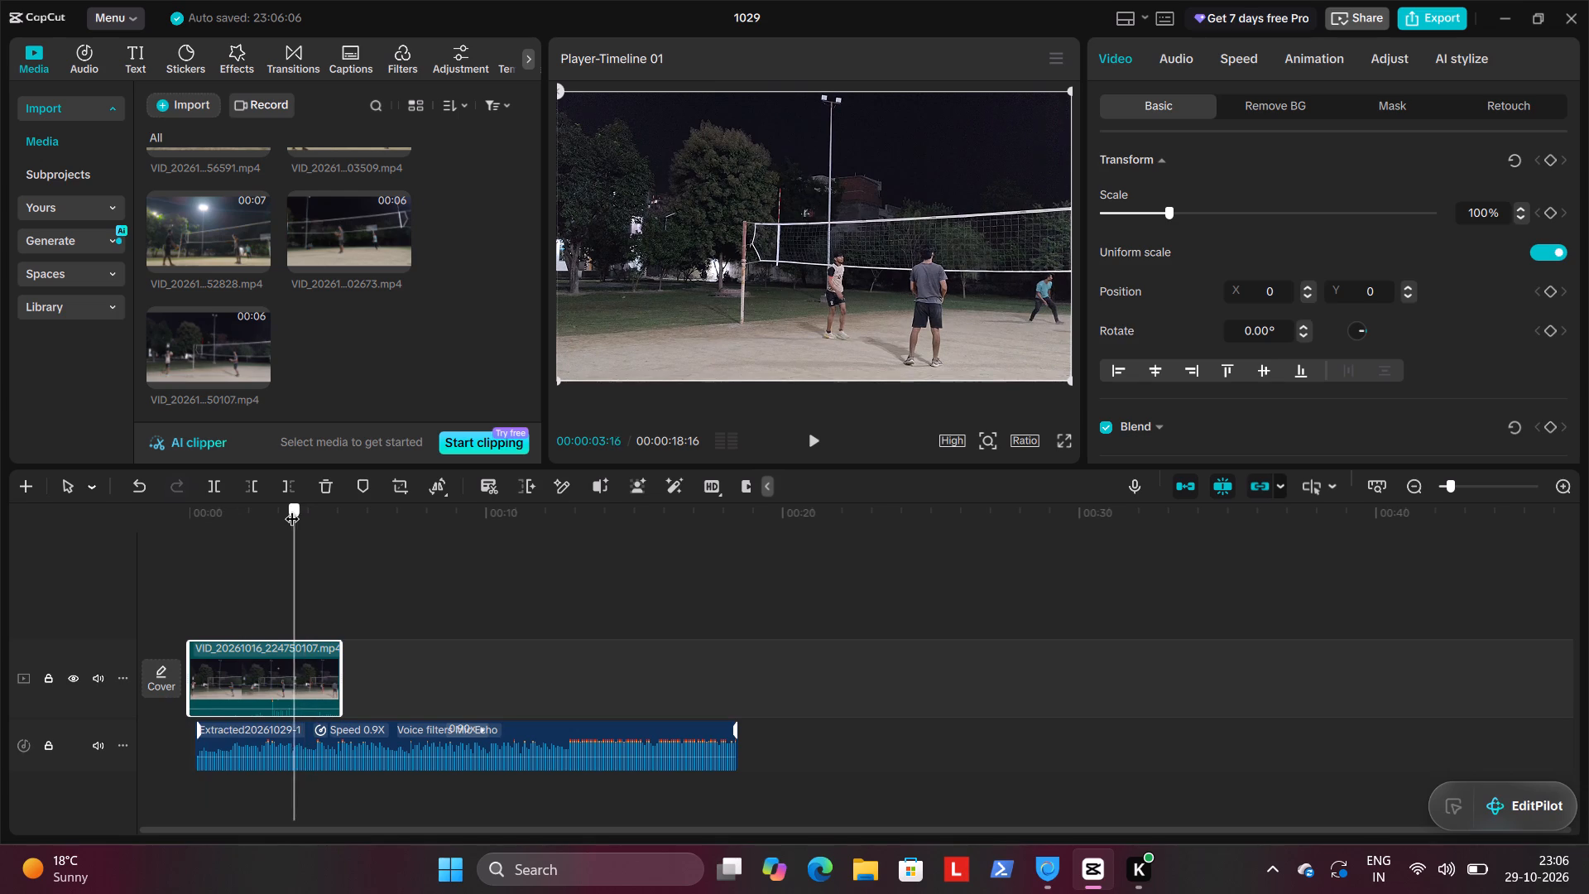
{"action": "left_click_drag", "start_coordinate": [292, 508], "coordinate": [265, 508]}
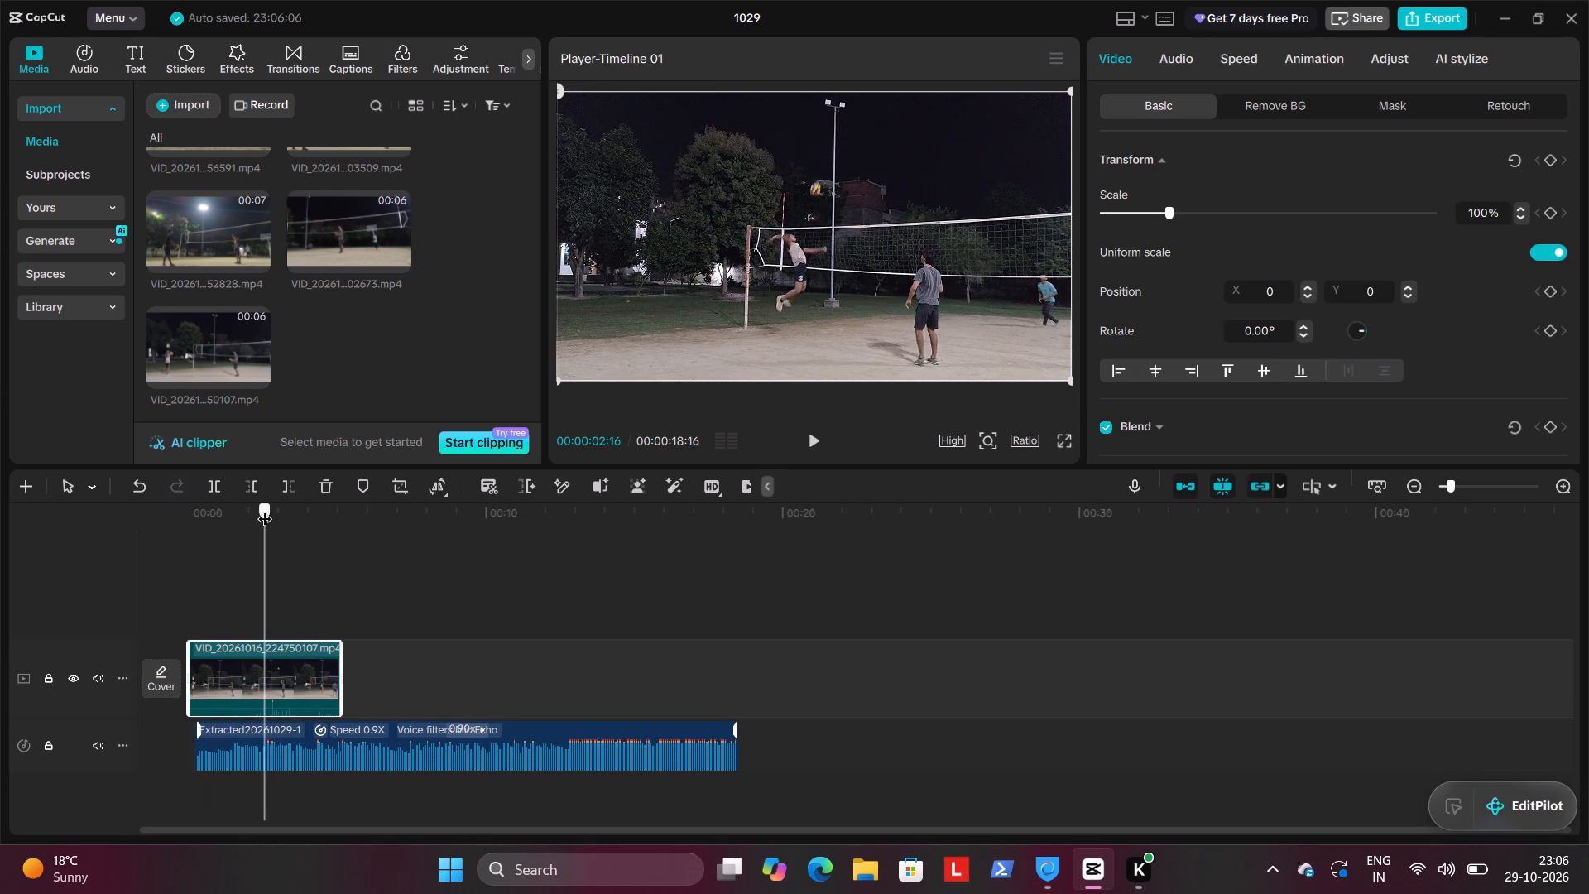
{"action": "left_click_drag", "start_coordinate": [265, 508], "coordinate": [290, 508]}
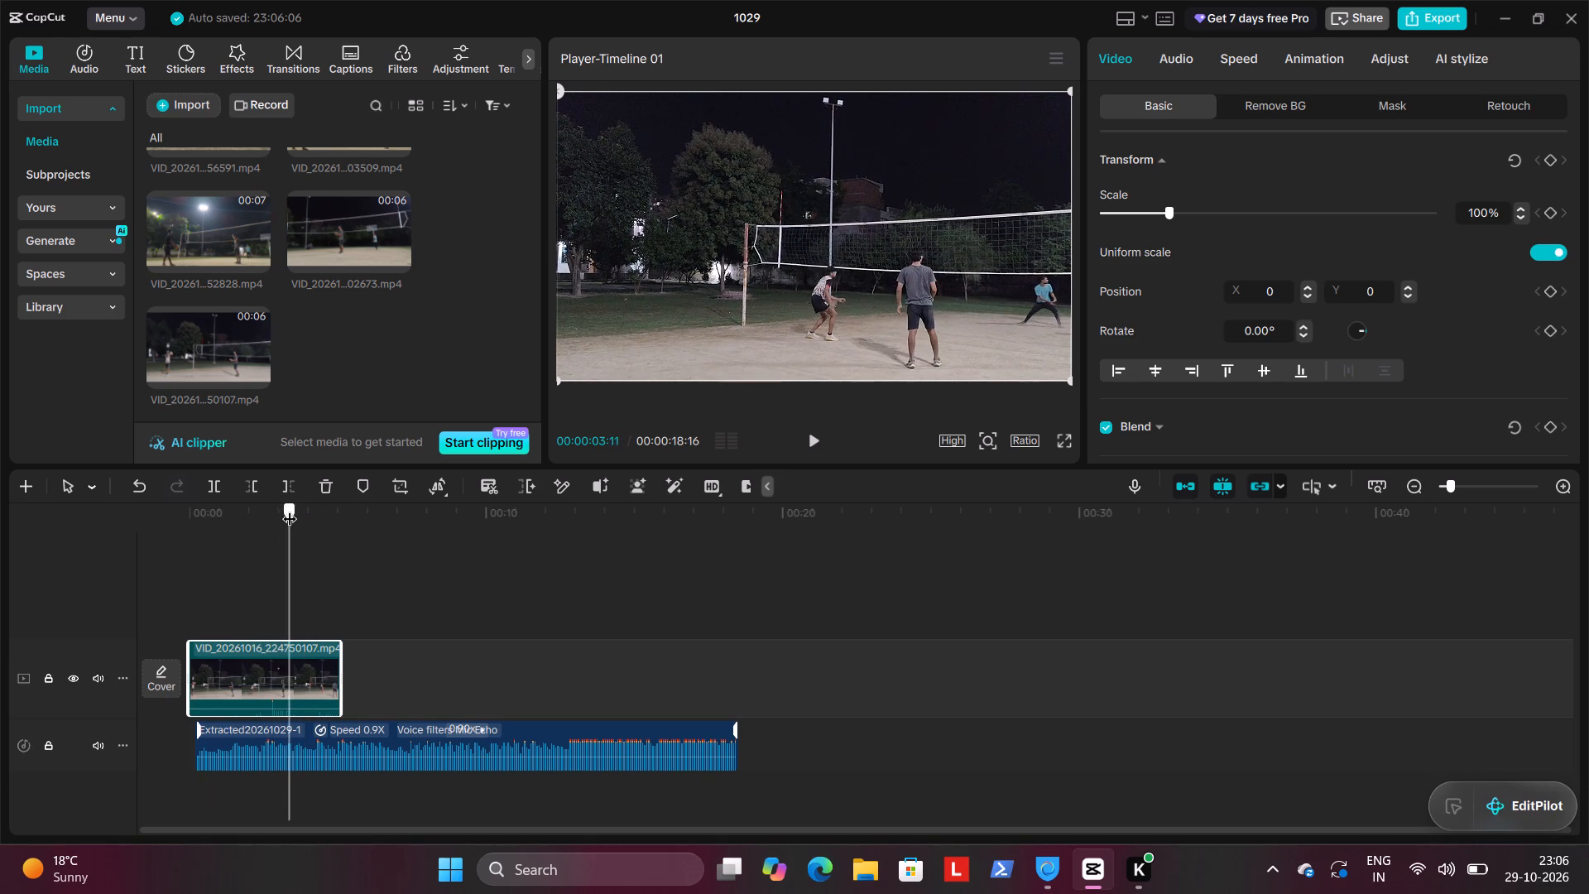
{"action": "left_click_drag", "start_coordinate": [290, 508], "coordinate": [306, 508]}
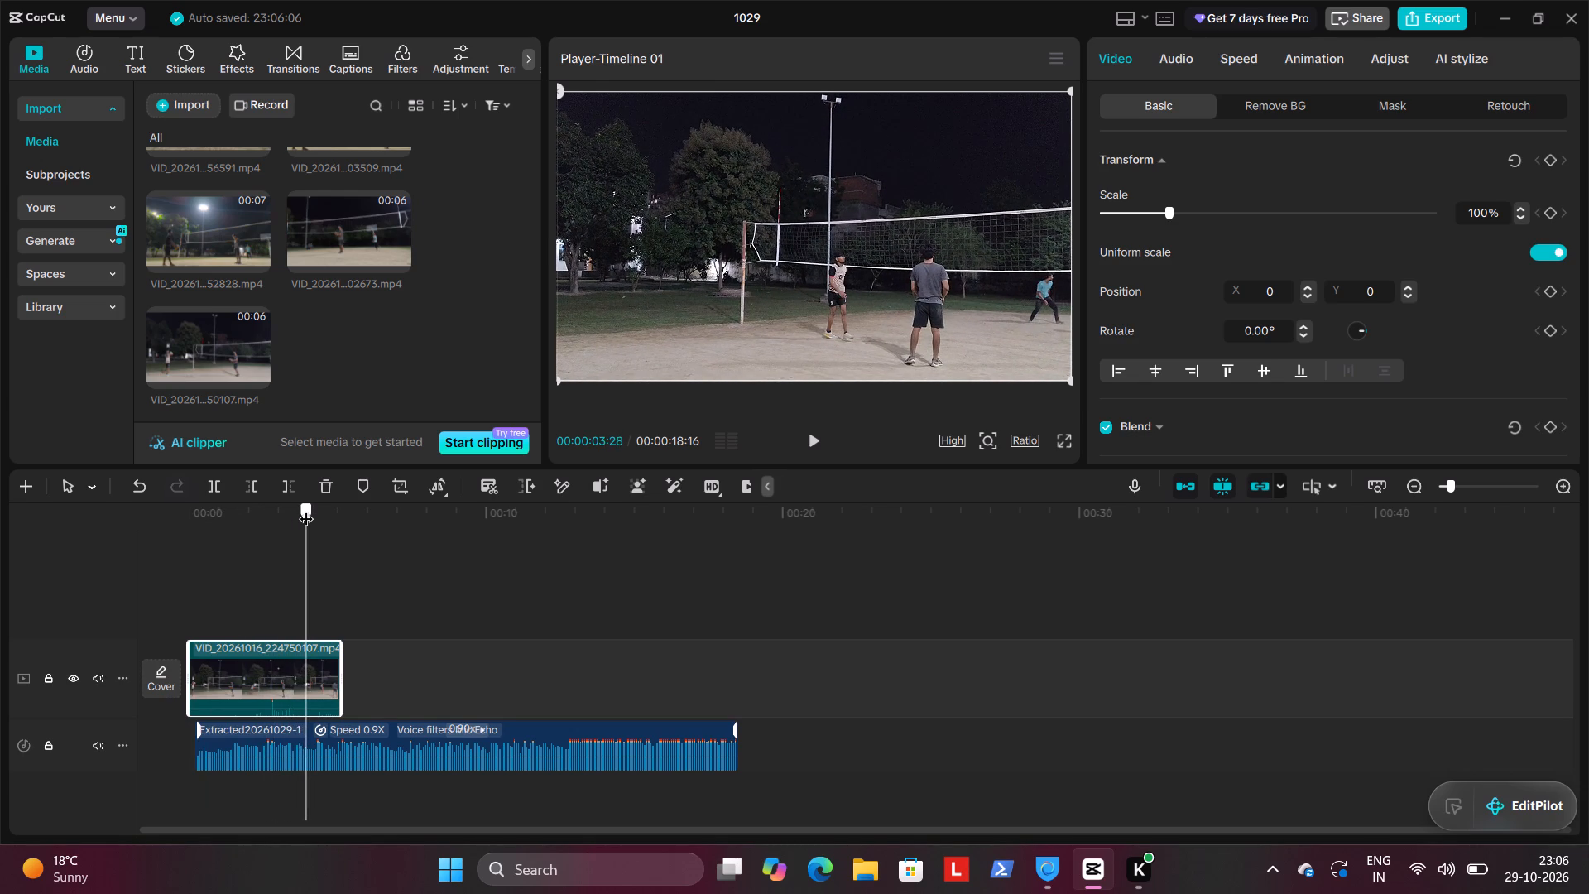
{"action": "left_click_drag", "start_coordinate": [306, 508], "coordinate": [314, 508]}
{"action": "left_click_drag", "start_coordinate": [343, 659], "coordinate": [317, 659]}
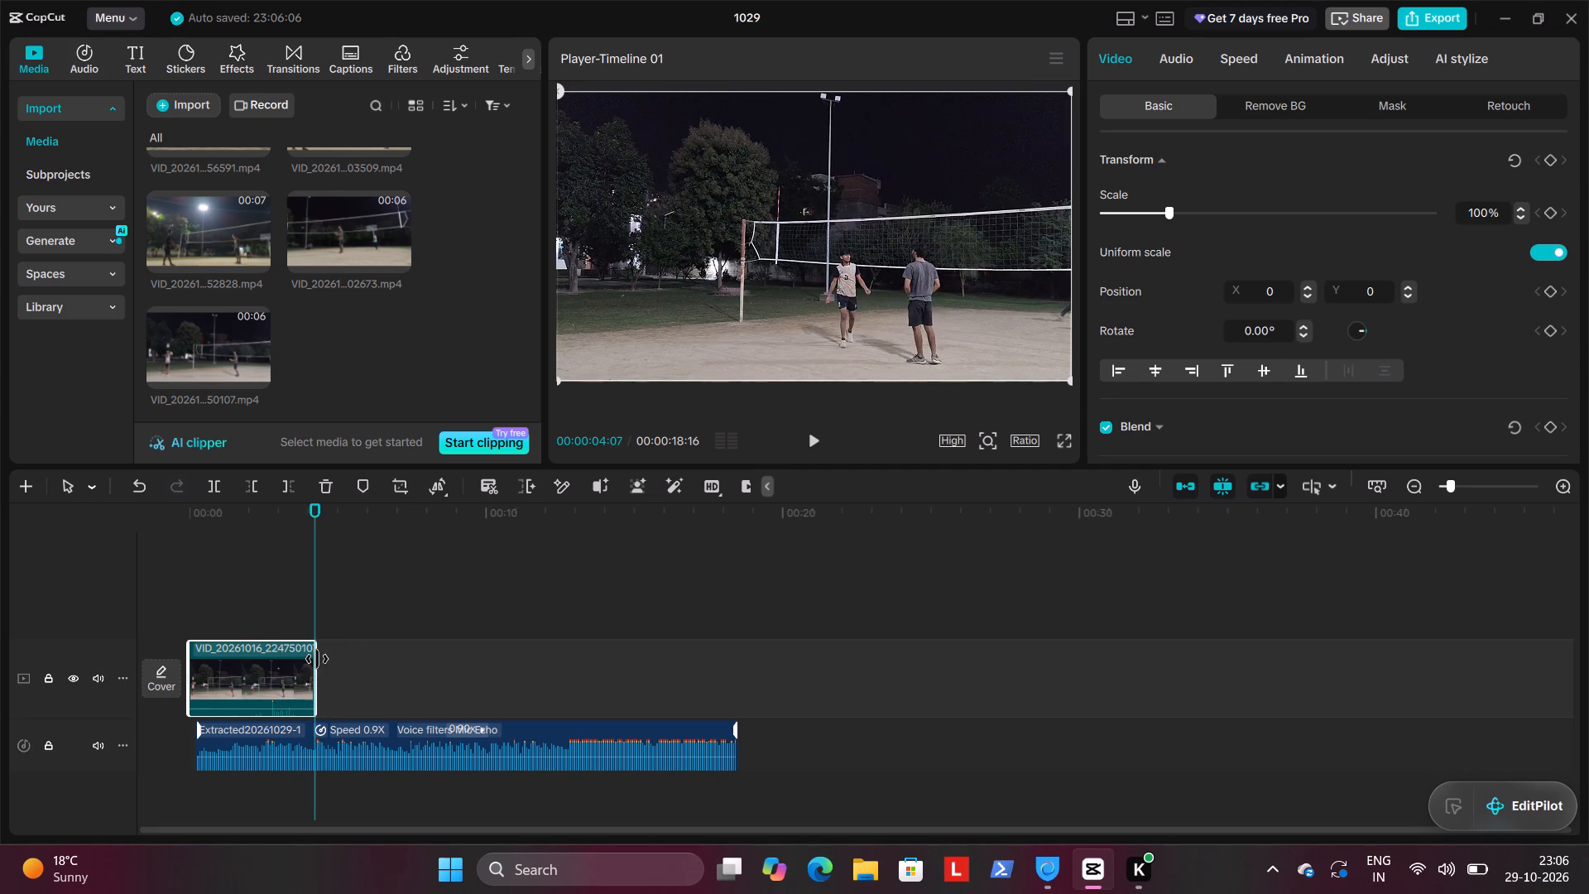
{"action": "left_click_drag", "start_coordinate": [317, 659], "coordinate": [314, 659]}
Add the Fade In entrance animation to the video clip and set its duration to 2.0 s.
{"action": "left_click_drag", "start_coordinate": [314, 545], "coordinate": [164, 547]}
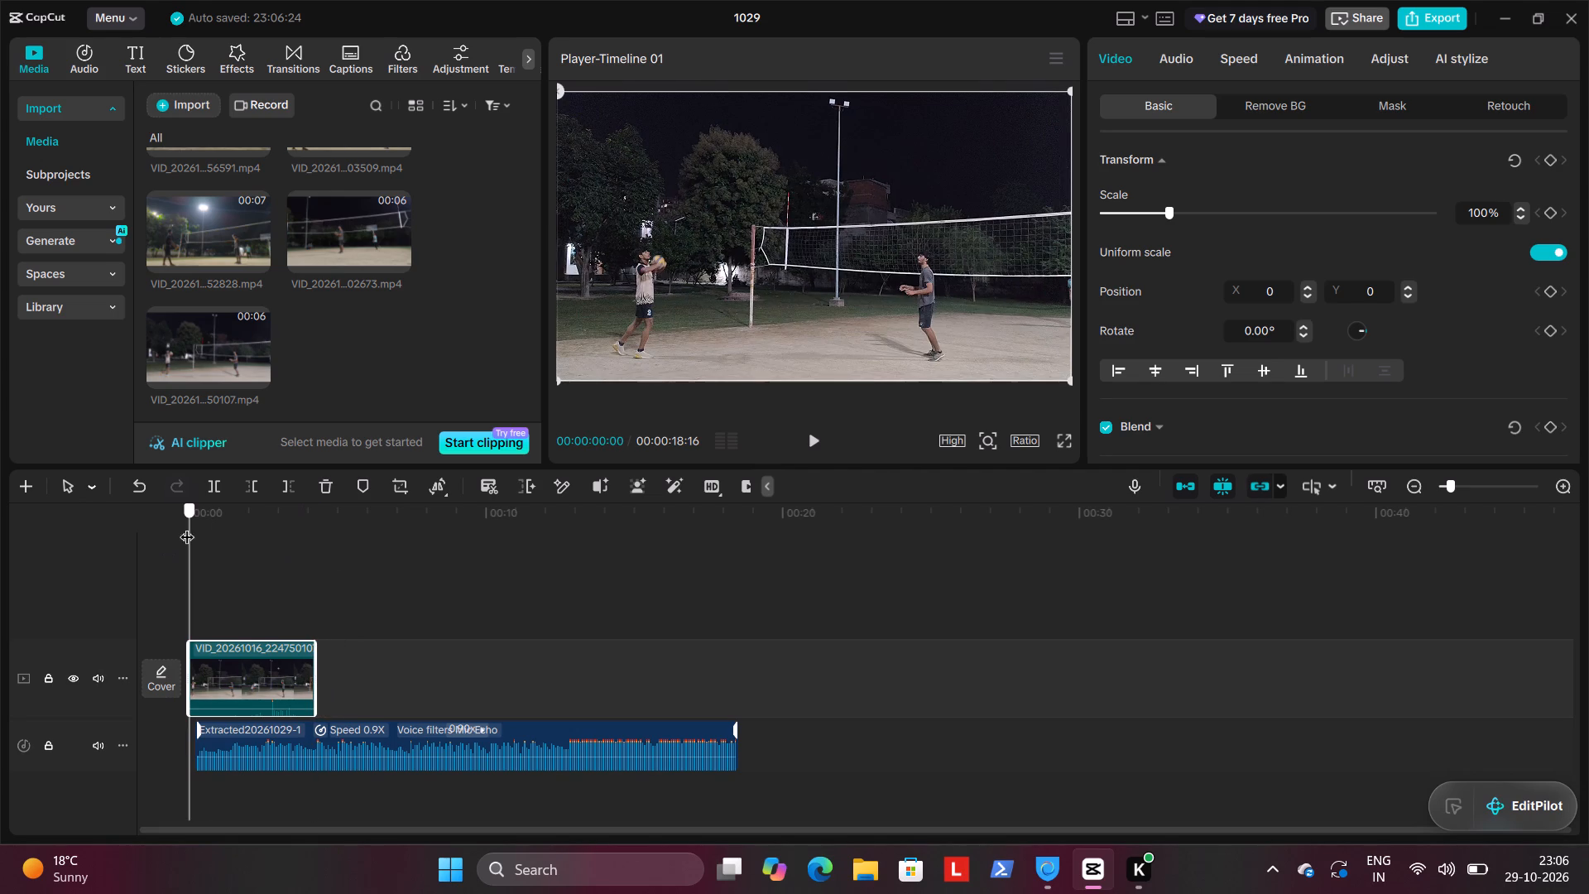
{"action": "left_click", "coordinate": [1286, 60]}
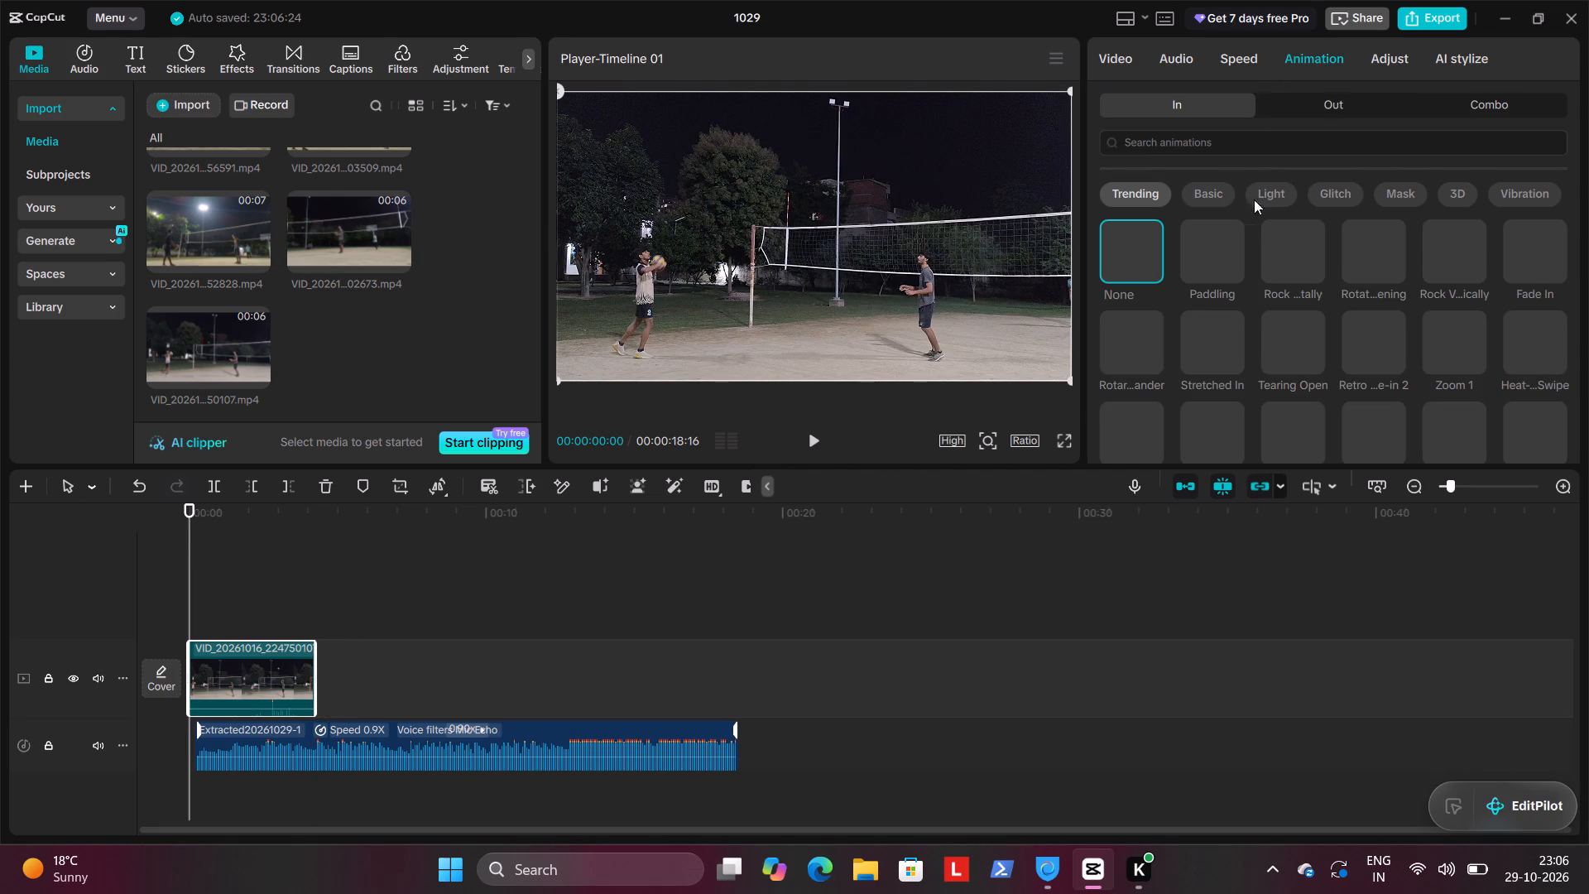
{"action": "left_click", "coordinate": [1522, 242]}
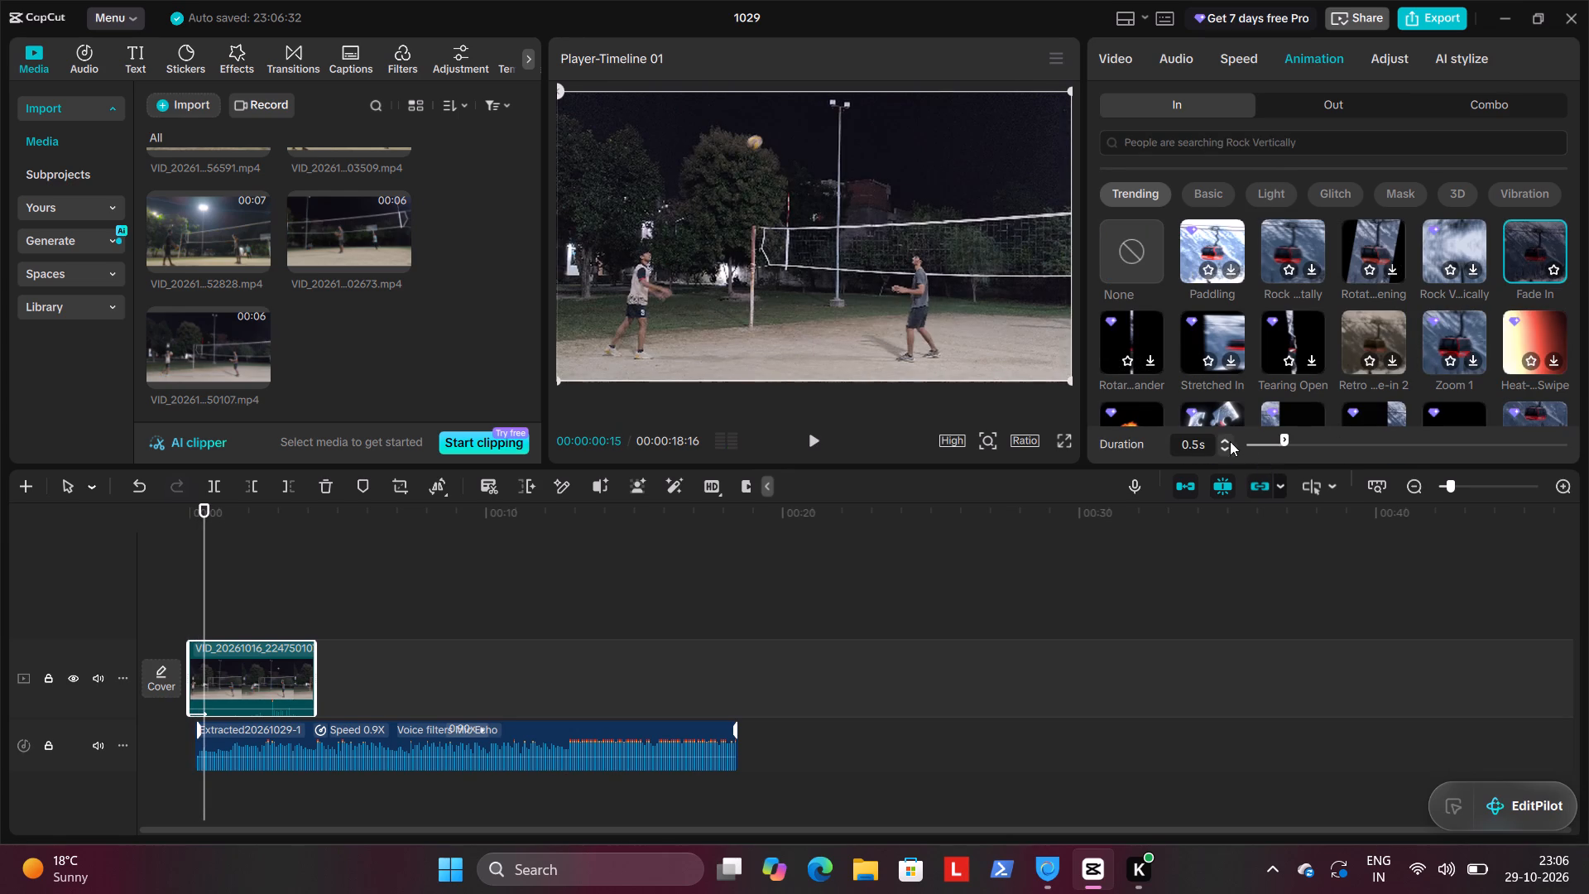
{"action": "triple_click", "coordinate": [1226, 440]}
{"action": "triple_click", "coordinate": [1226, 440]}
{"action": "triple_click", "coordinate": [1225, 440]}
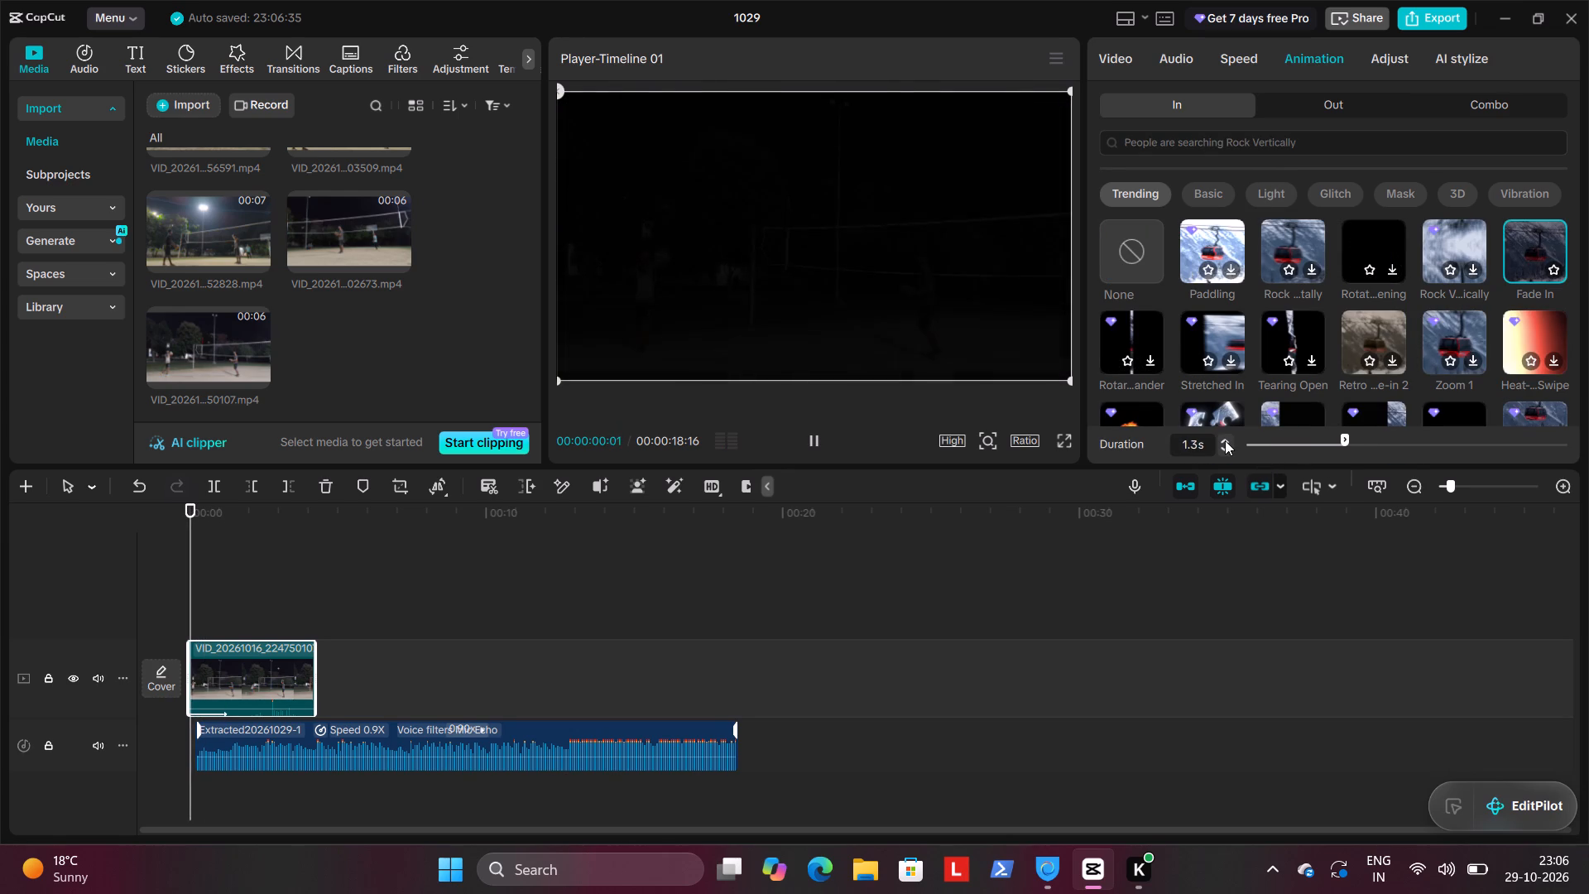
{"action": "left_click", "coordinate": [1225, 440]}
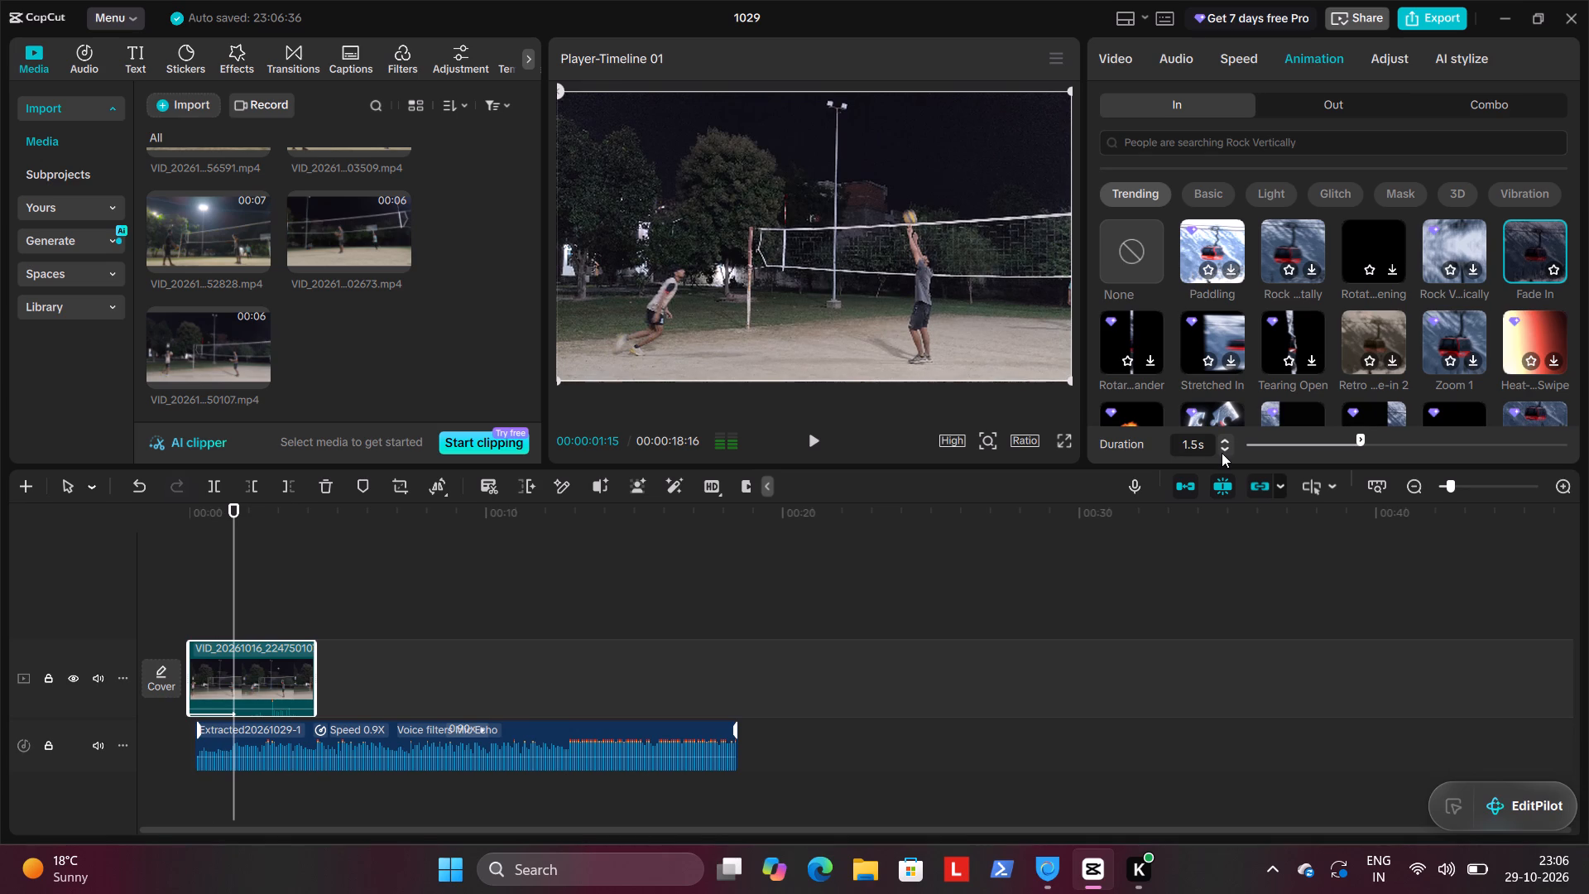
{"action": "left_click", "coordinate": [1222, 437]}
{"action": "triple_click", "coordinate": [1227, 439]}
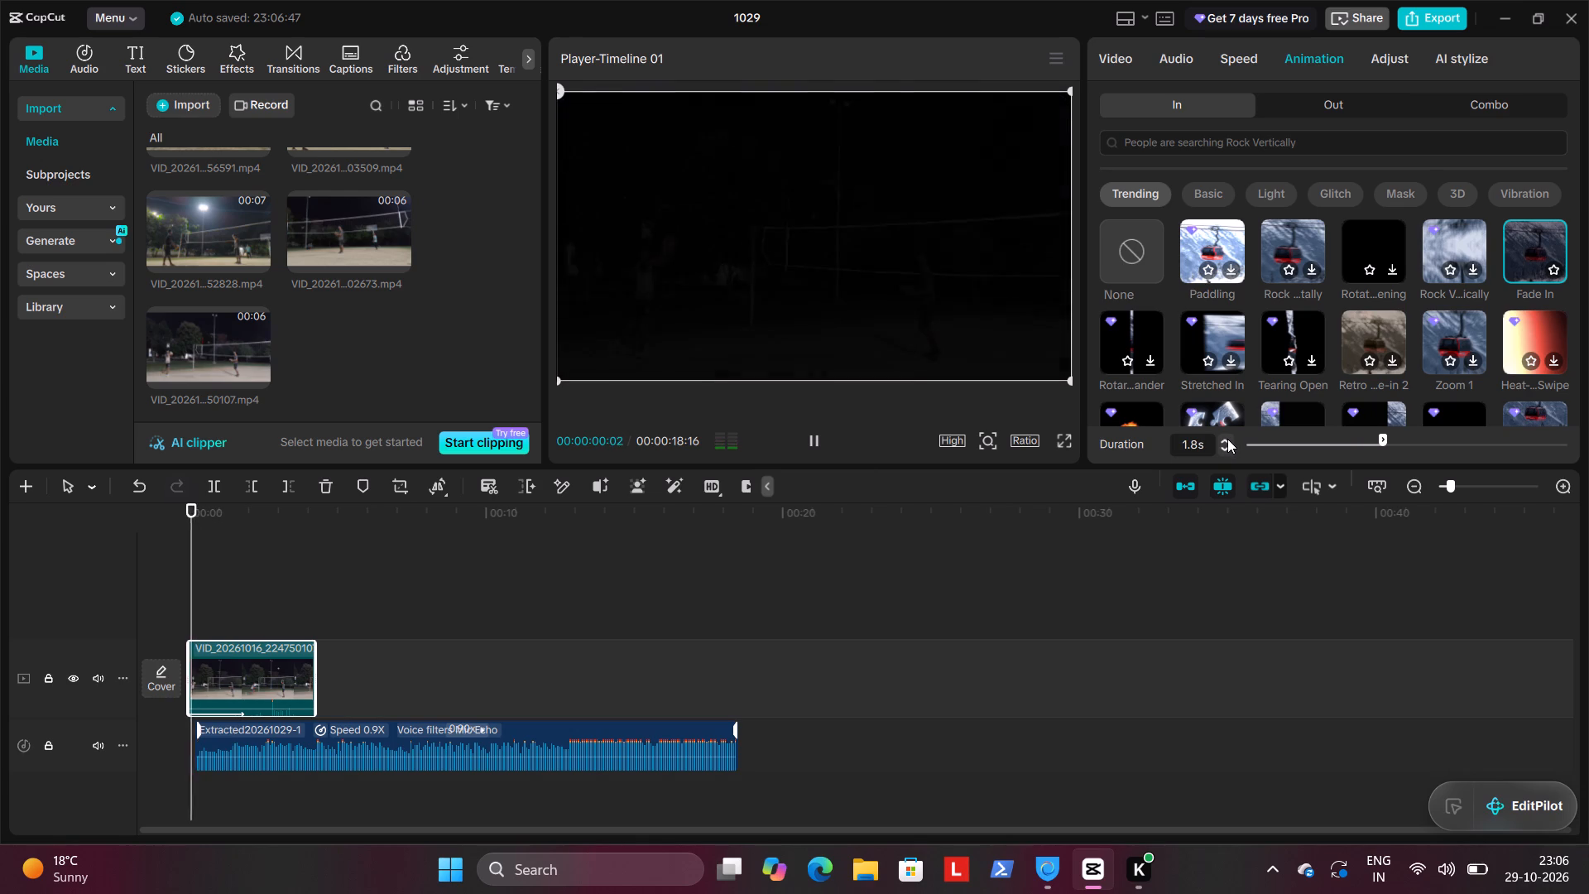
{"action": "left_click", "coordinate": [1227, 439]}
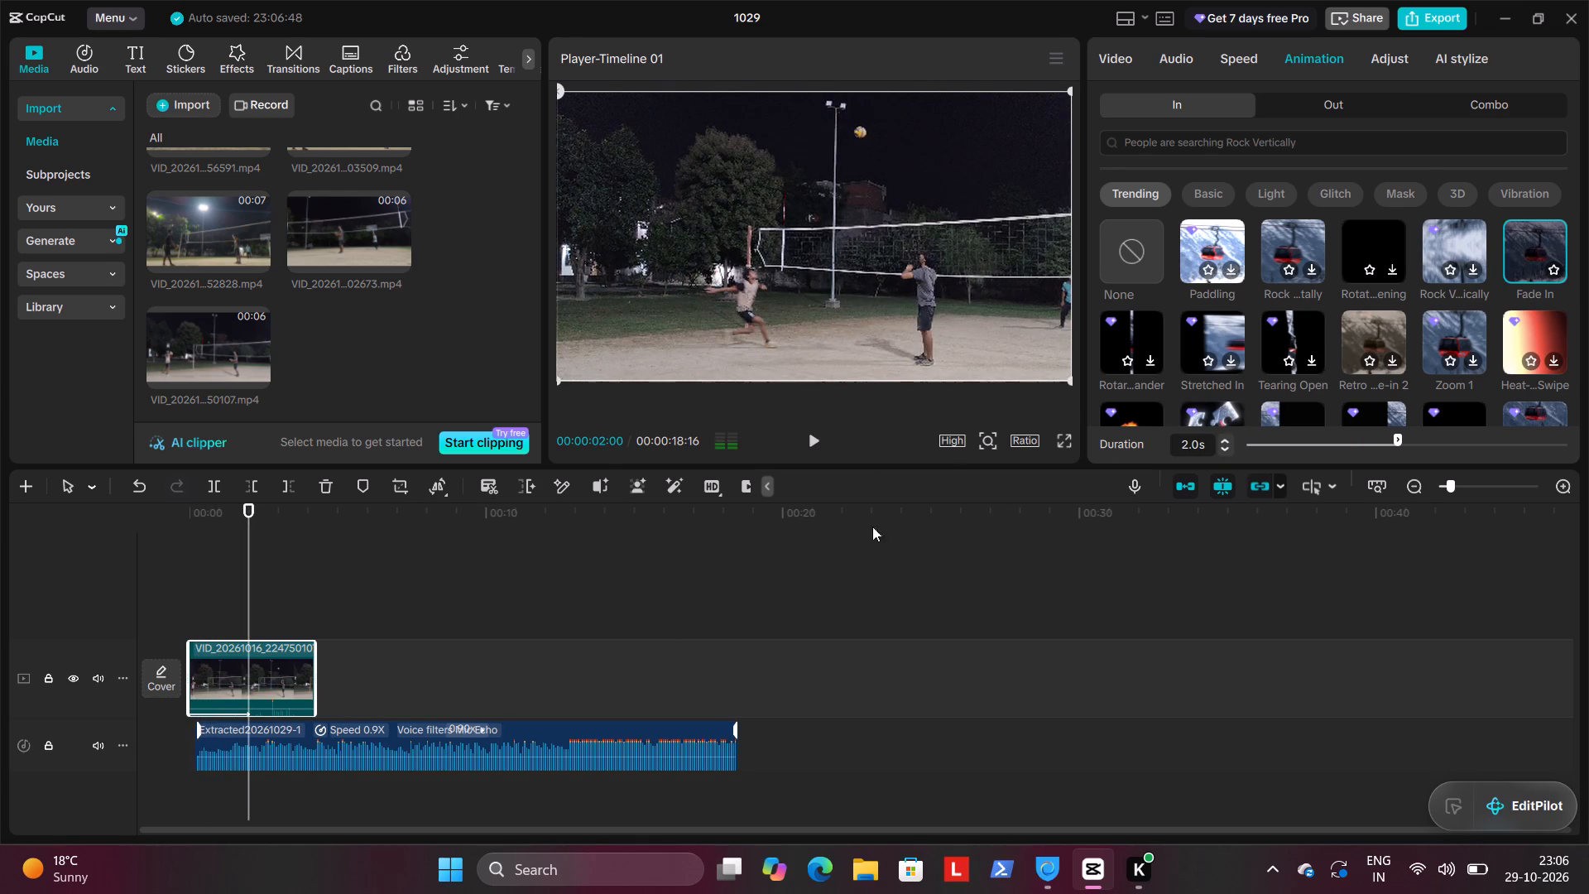
Crop the video clip on the timeline to a 4:3 ratio.
{"action": "right_click", "coordinate": [246, 681]}
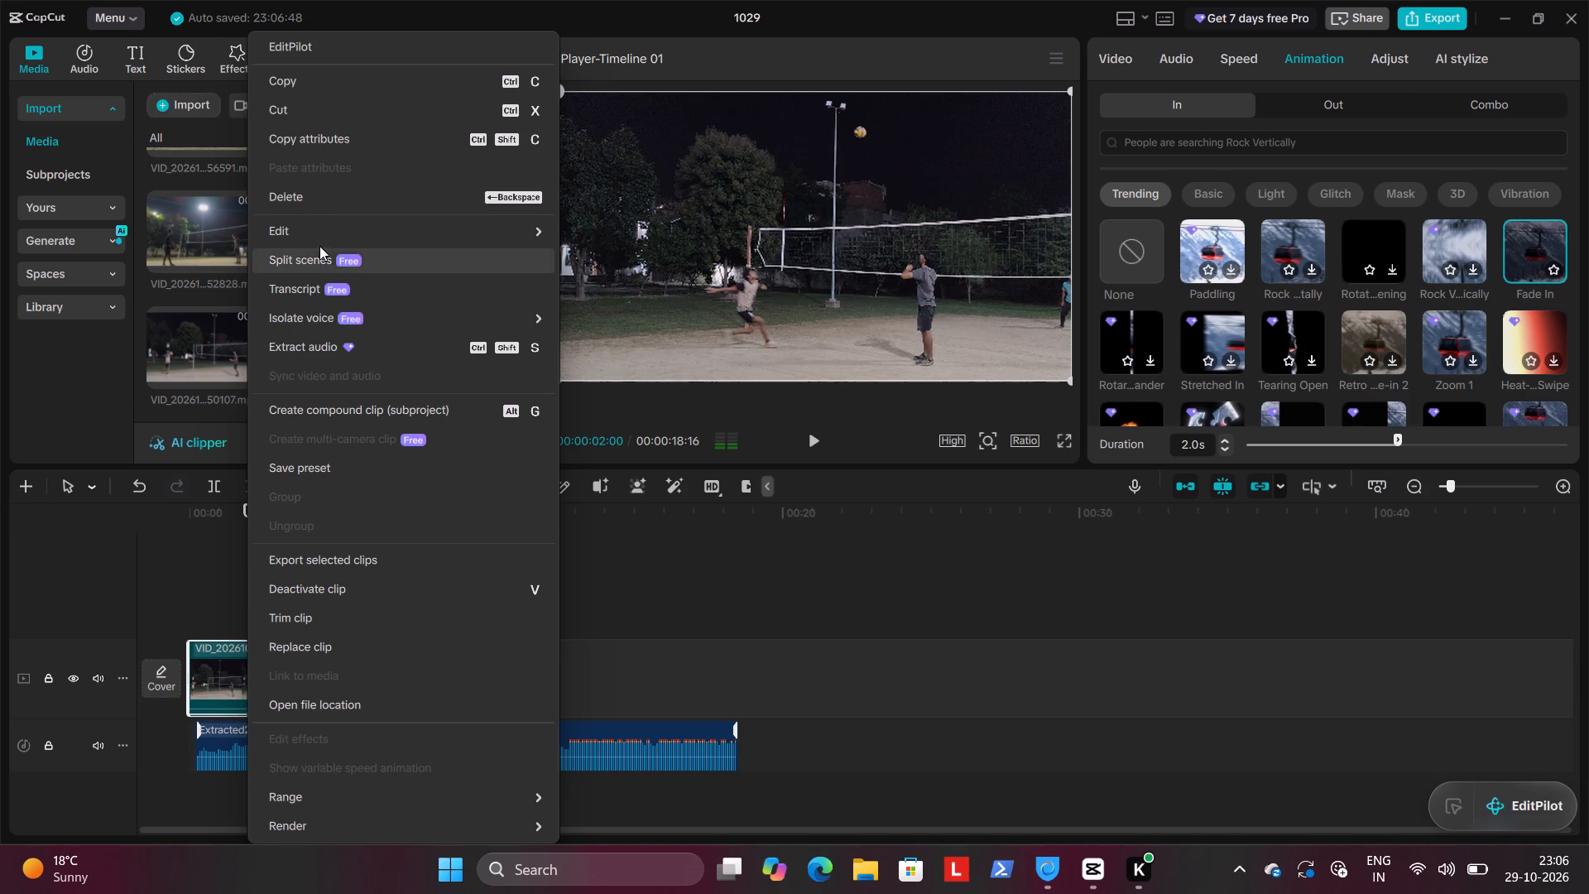
{"action": "left_click", "coordinate": [319, 246]}
{"action": "left_click", "coordinate": [610, 334]}
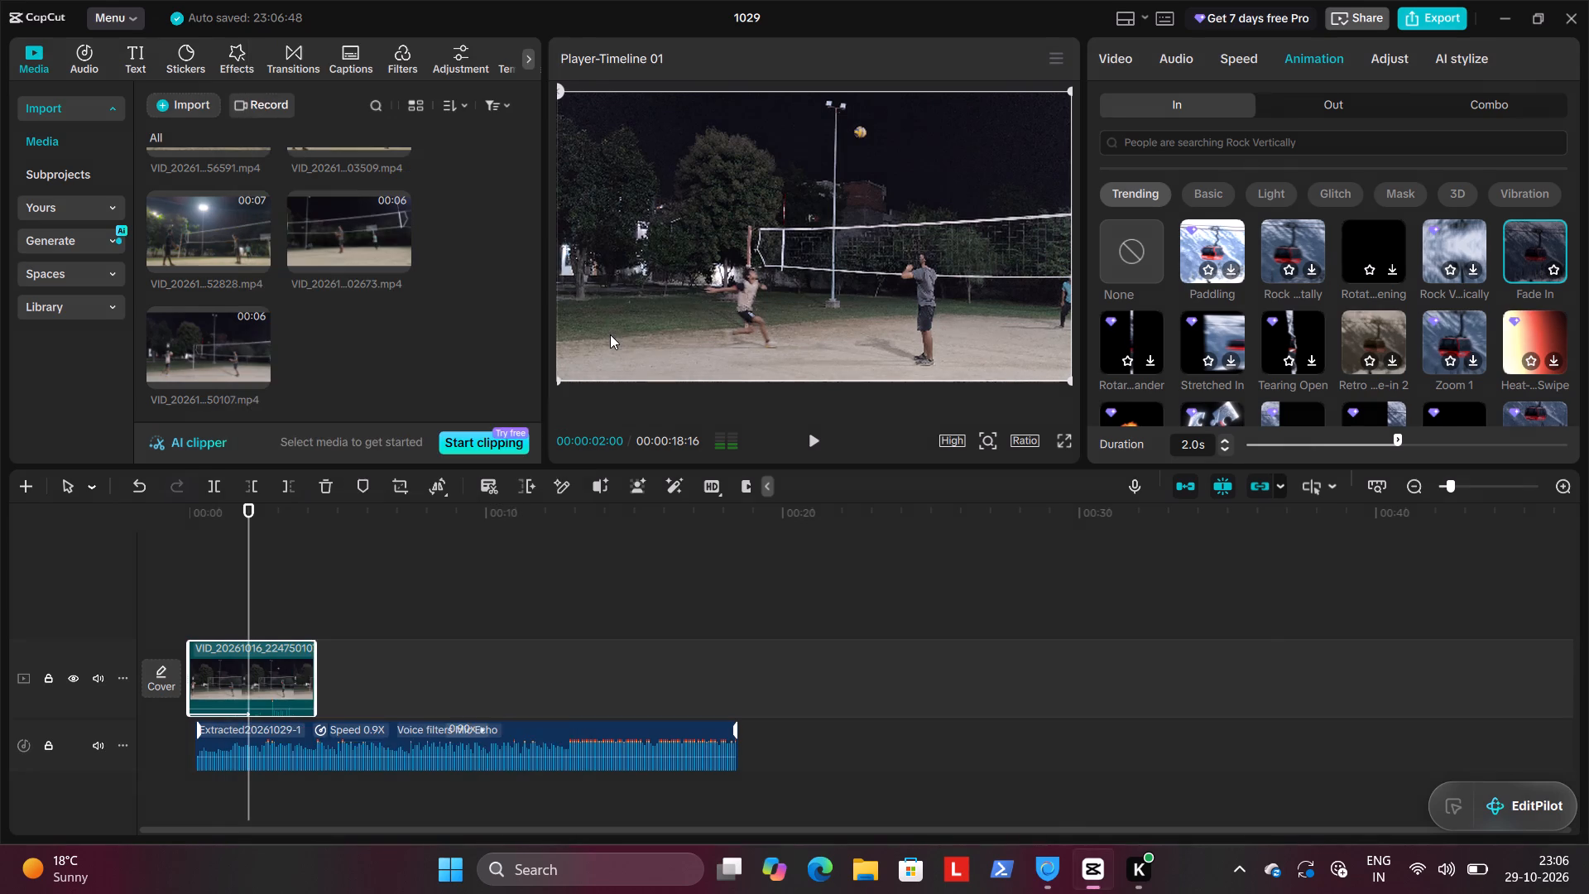
{"action": "left_click", "coordinate": [770, 745]}
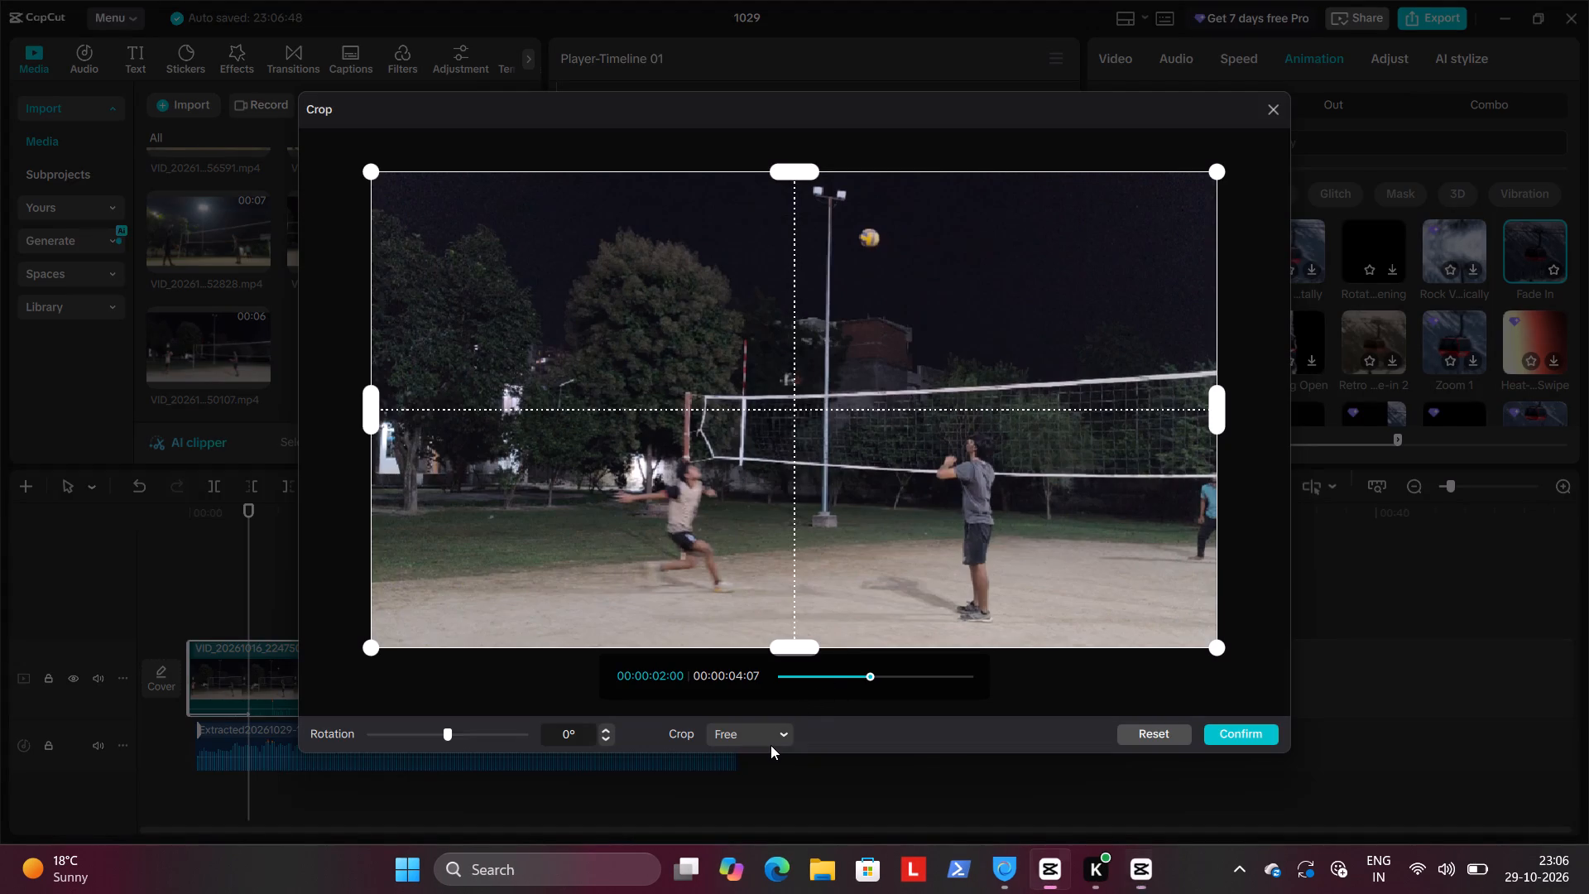
{"action": "left_click", "coordinate": [762, 643]}
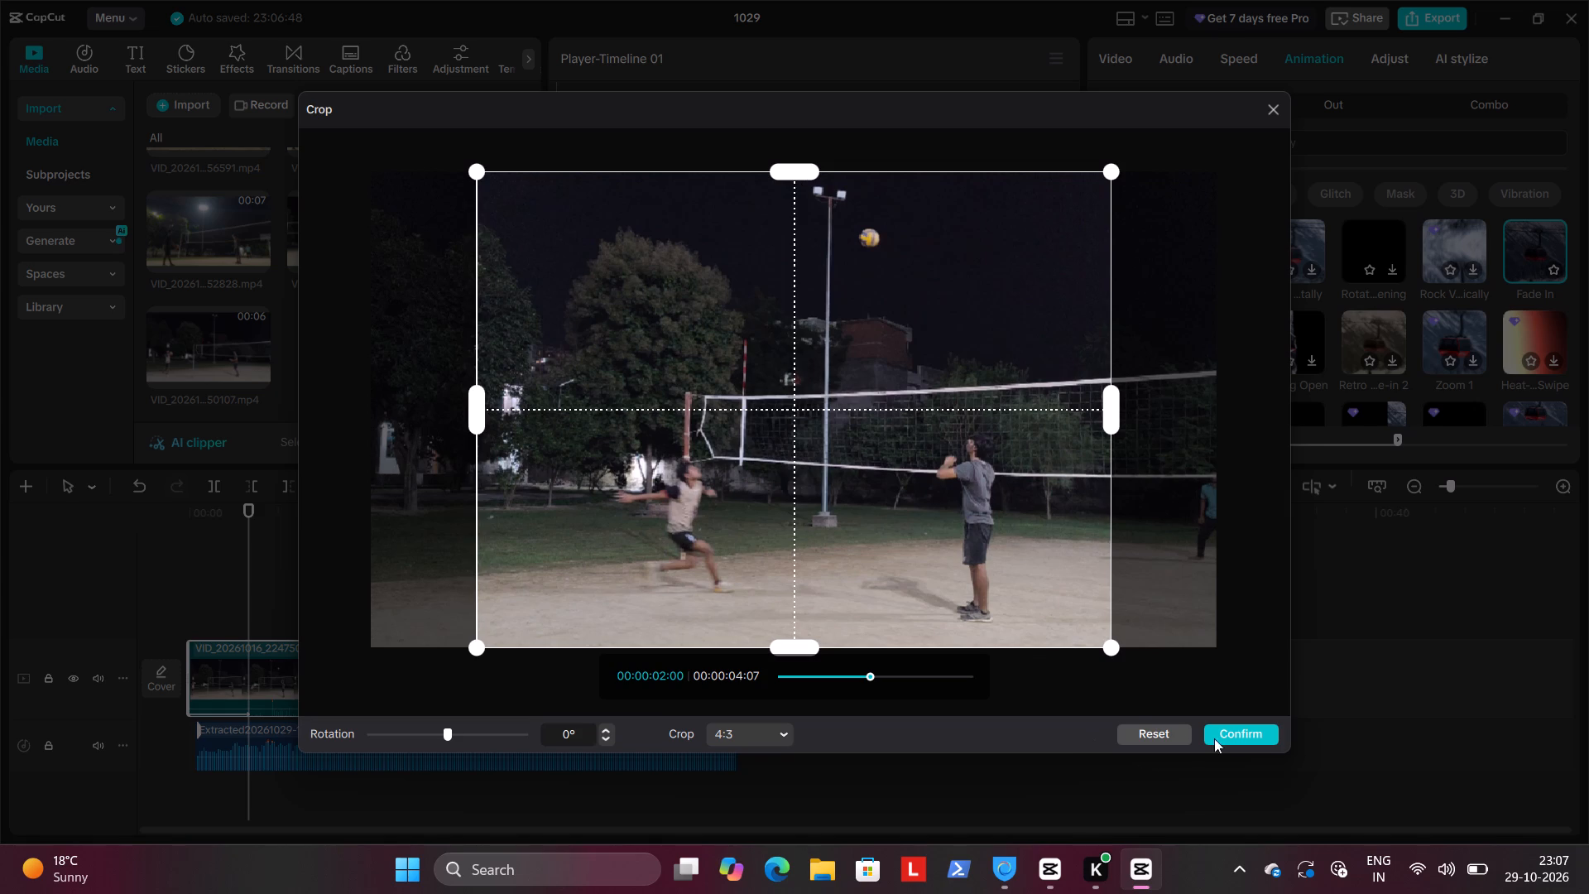
{"action": "left_click", "coordinate": [1253, 730]}
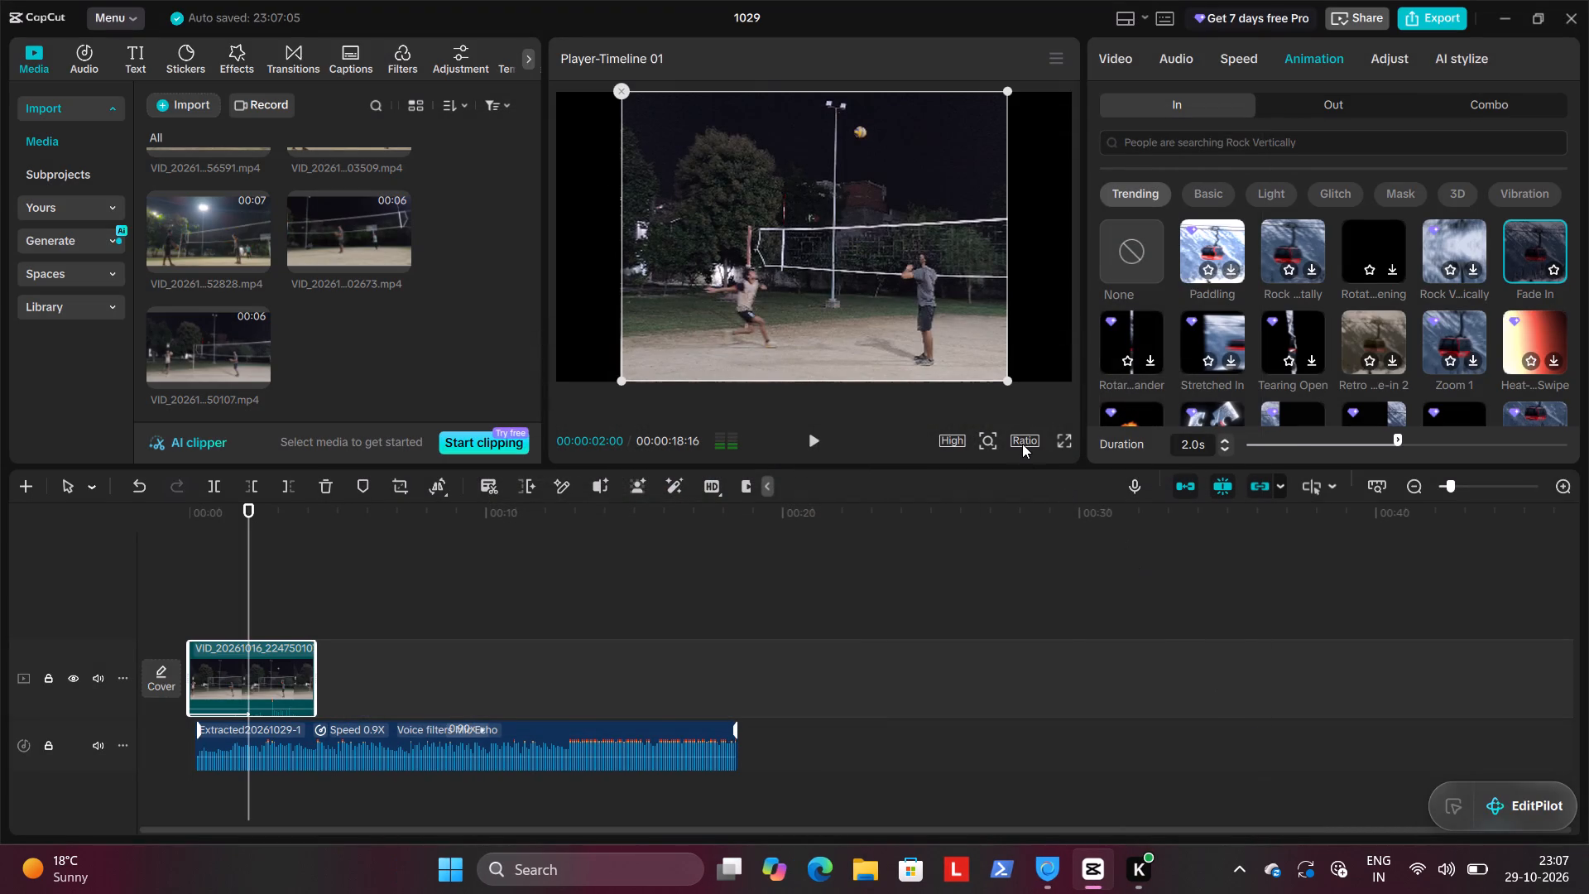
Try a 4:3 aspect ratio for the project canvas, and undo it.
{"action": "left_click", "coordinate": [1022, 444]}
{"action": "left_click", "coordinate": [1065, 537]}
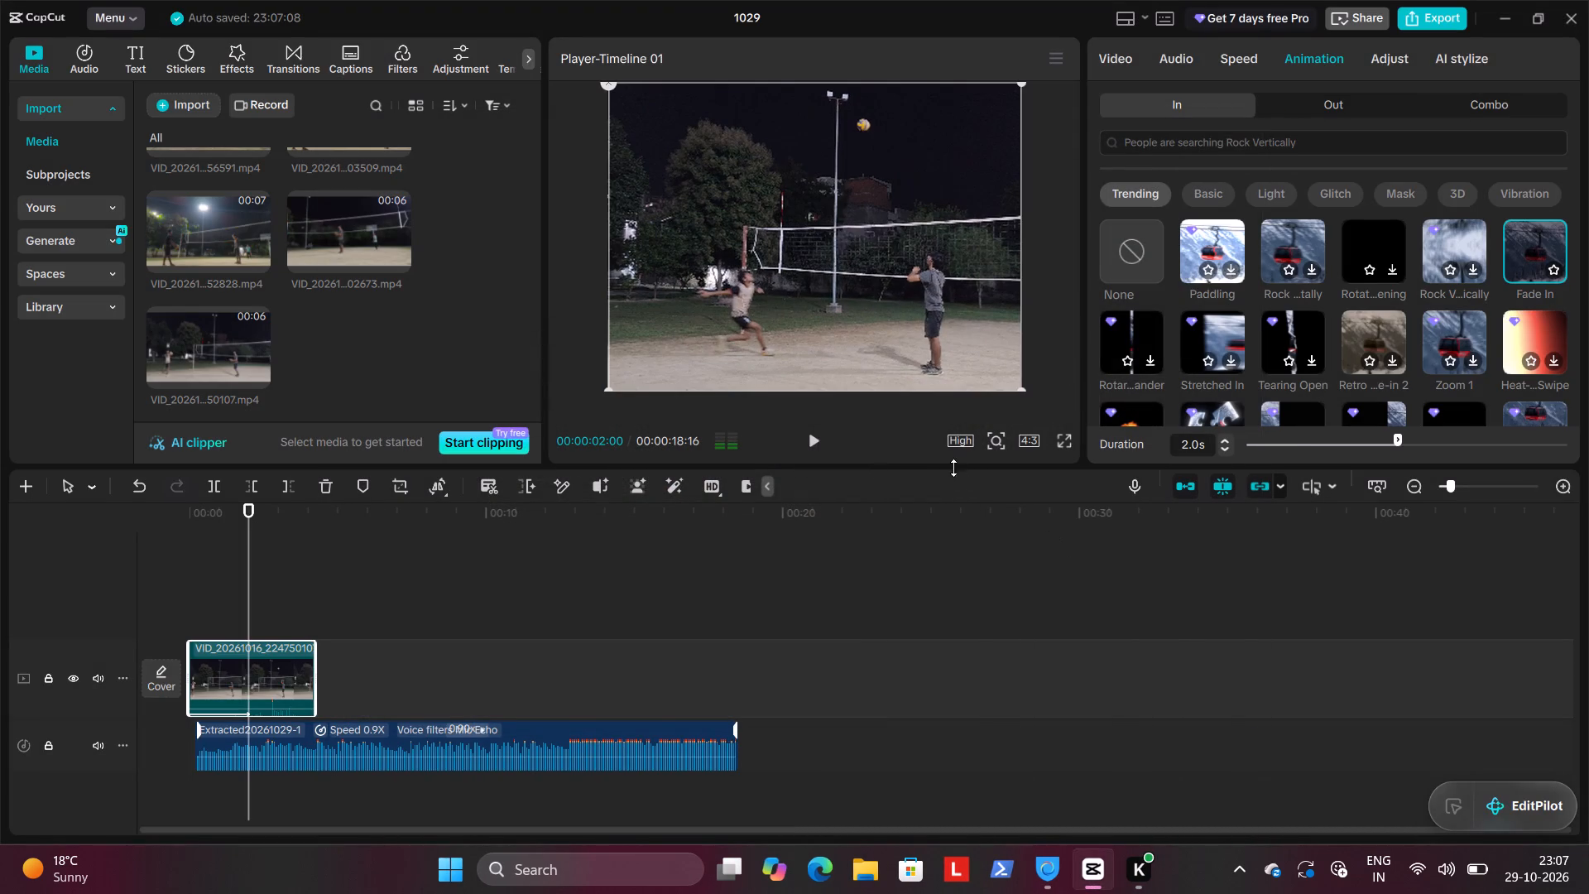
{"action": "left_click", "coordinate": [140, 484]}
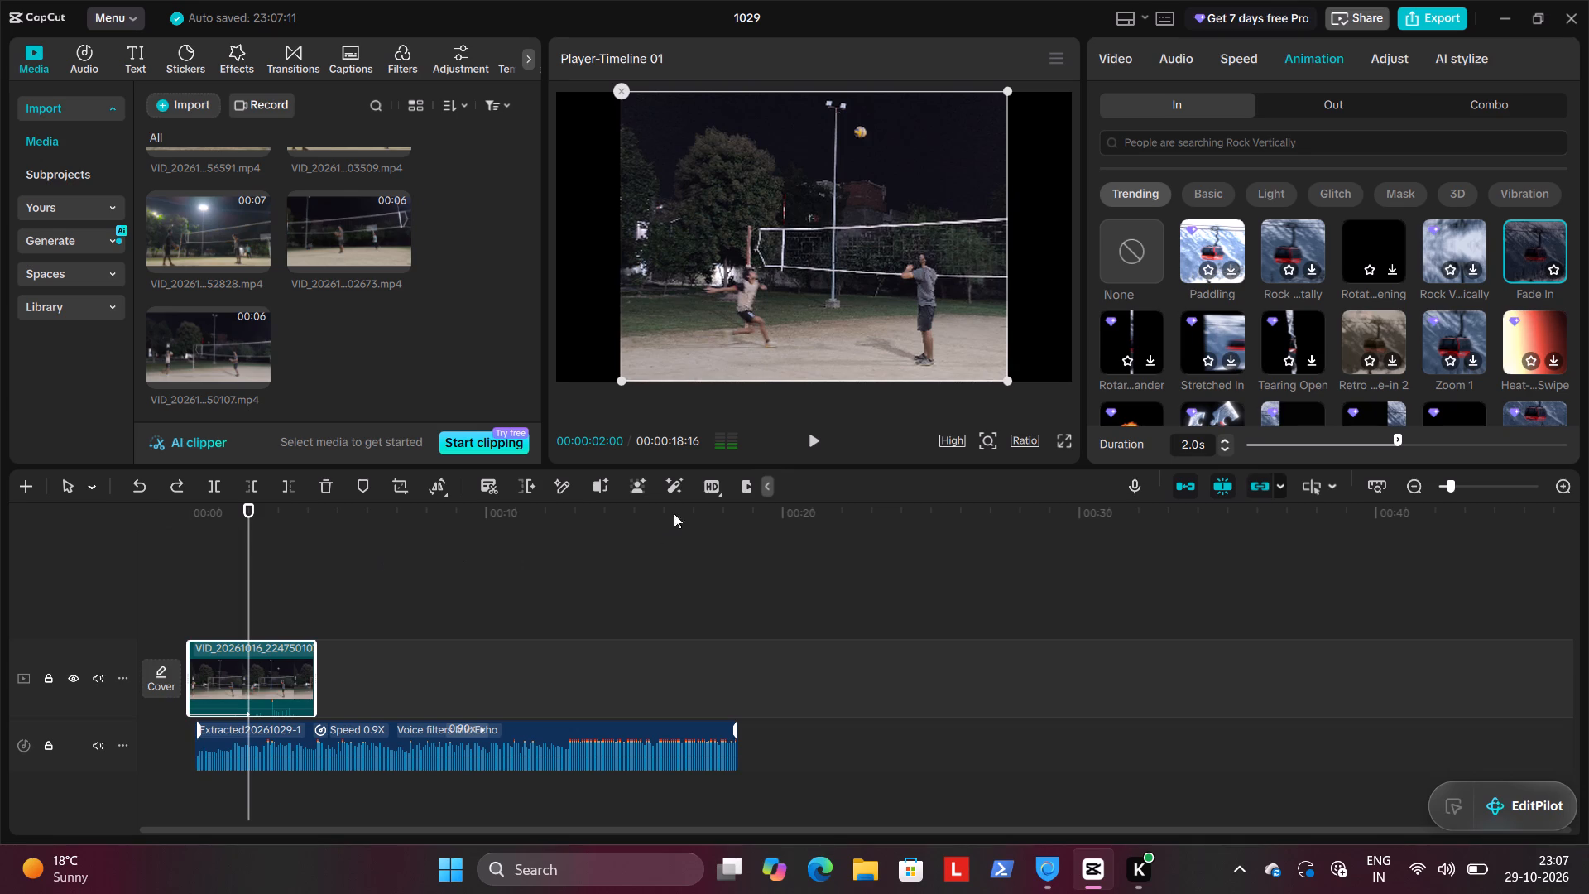
Play the cropped clip briefly, and mute it by lowering its volume to -∞ dB.
{"action": "left_click", "coordinate": [825, 444]}
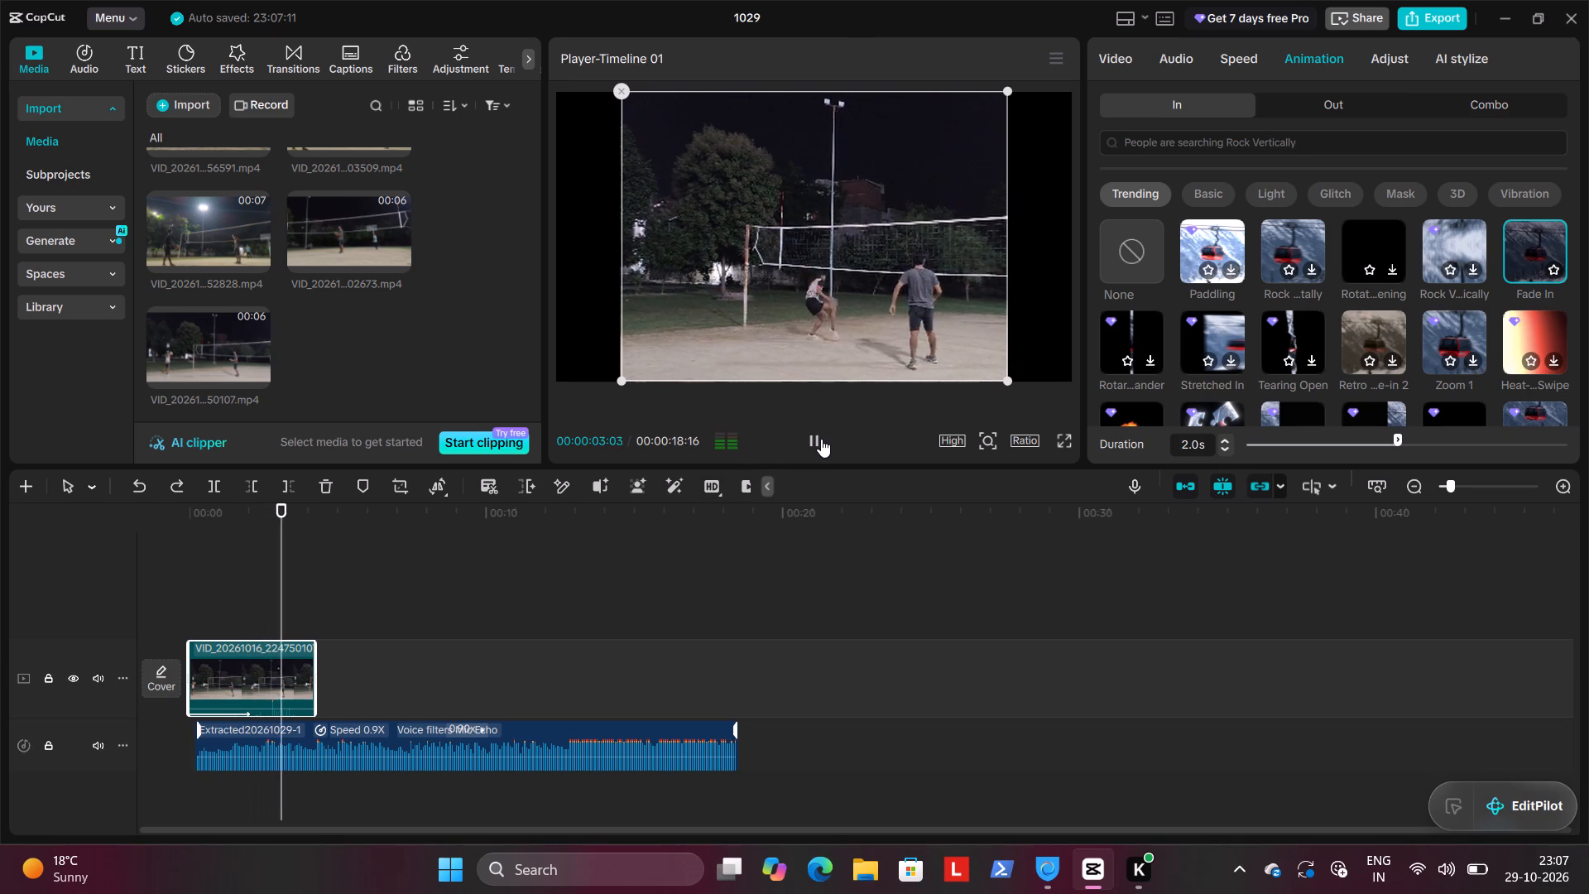
{"action": "left_click", "coordinate": [821, 439]}
{"action": "right_click", "coordinate": [296, 665]}
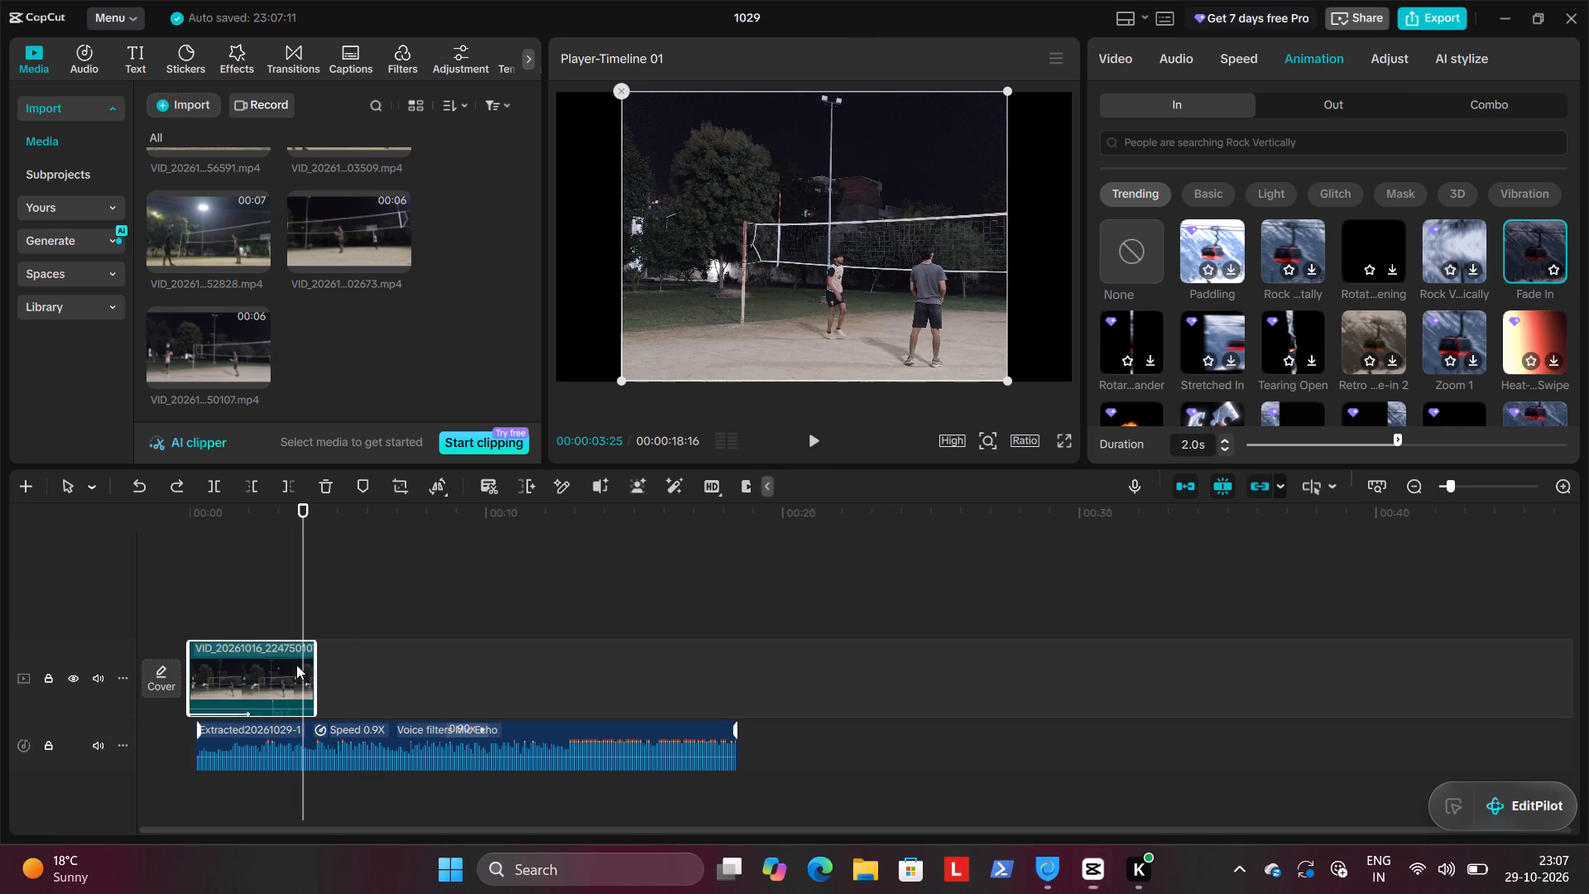
{"action": "left_click", "coordinate": [1197, 80]}
{"action": "left_click", "coordinate": [1193, 59]}
{"action": "left_click", "coordinate": [1144, 59]}
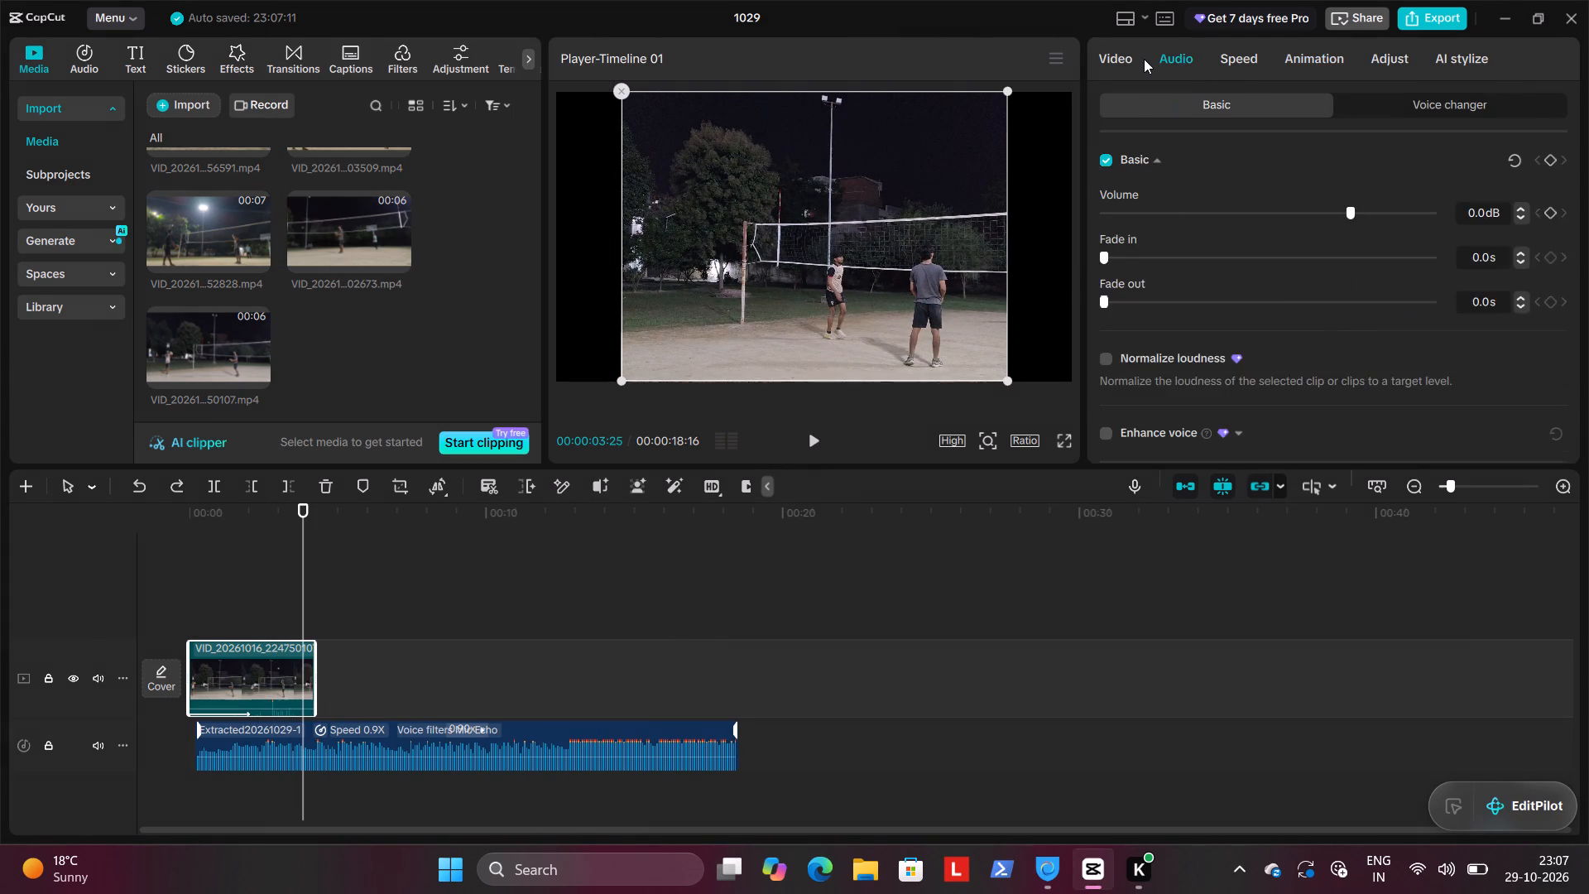
{"action": "left_click", "coordinate": [1198, 58]}
{"action": "left_click_drag", "start_coordinate": [1159, 211], "coordinate": [955, 219]}
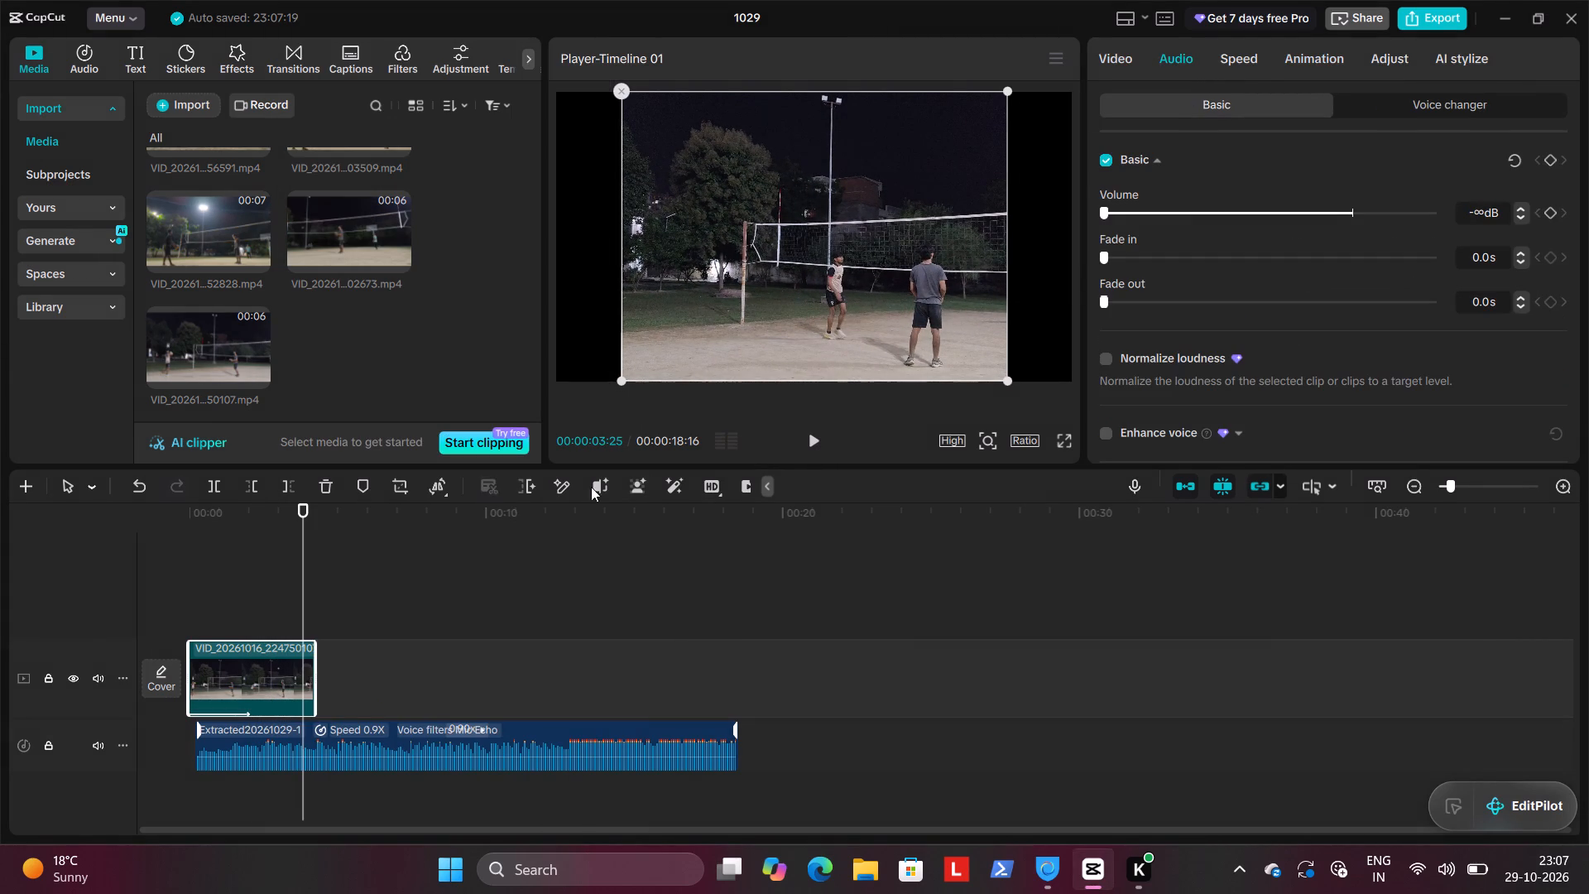
Preview several imported volleyball videos and add the one ending in 10276.mp4 after the first clip on the timeline.
{"action": "left_click", "coordinate": [349, 242]}
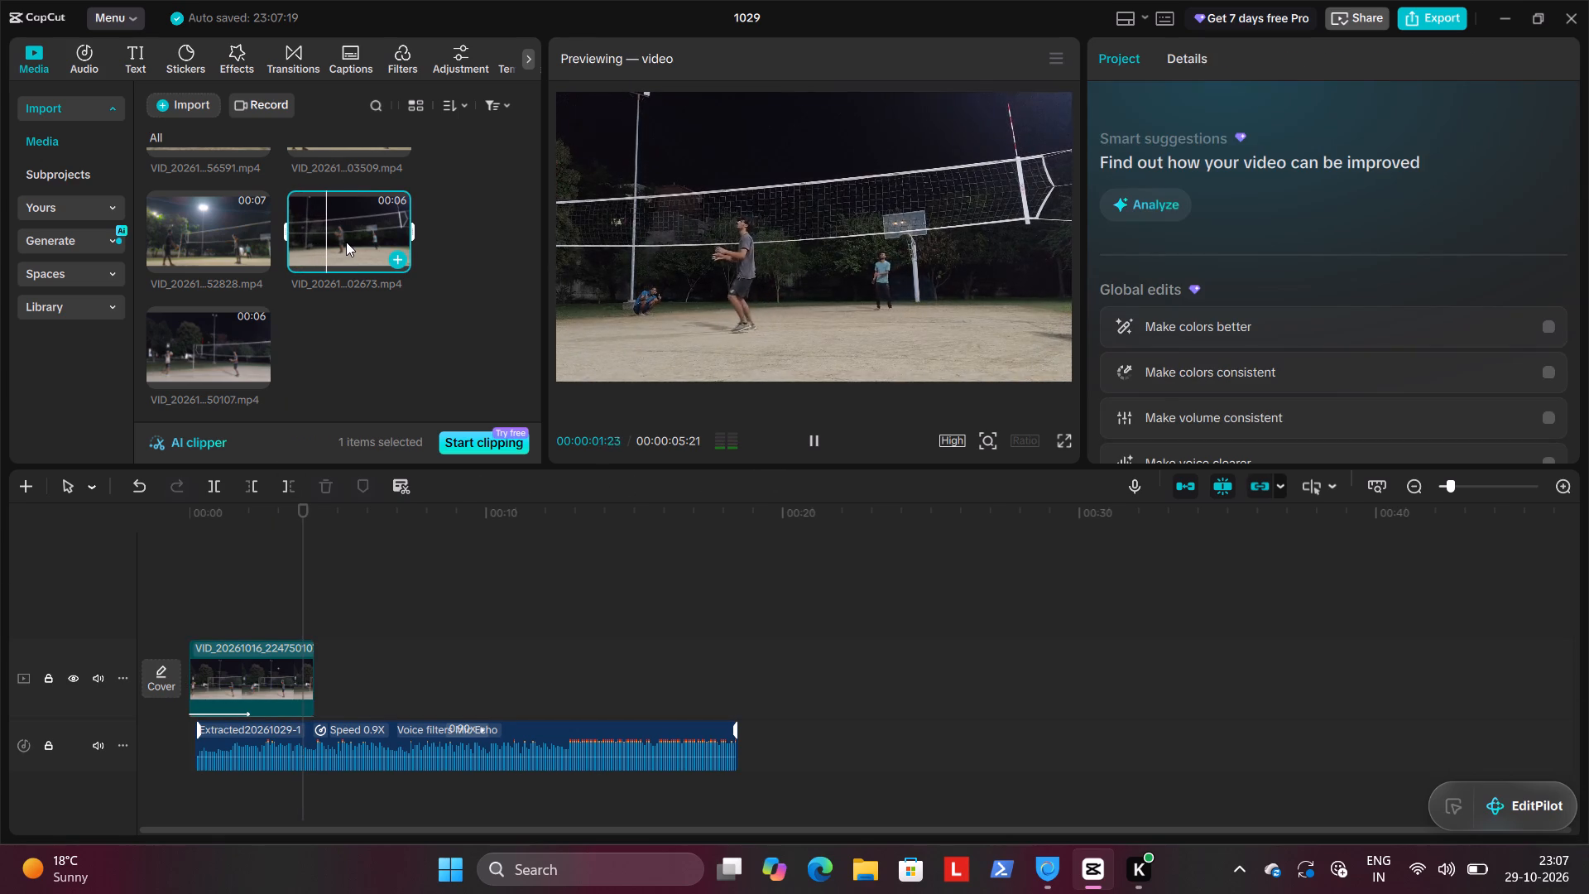
{"action": "left_click", "coordinate": [229, 241]}
{"action": "scroll", "coordinate": [242, 245], "scroll_direction": "up", "scroll_amount": 1}
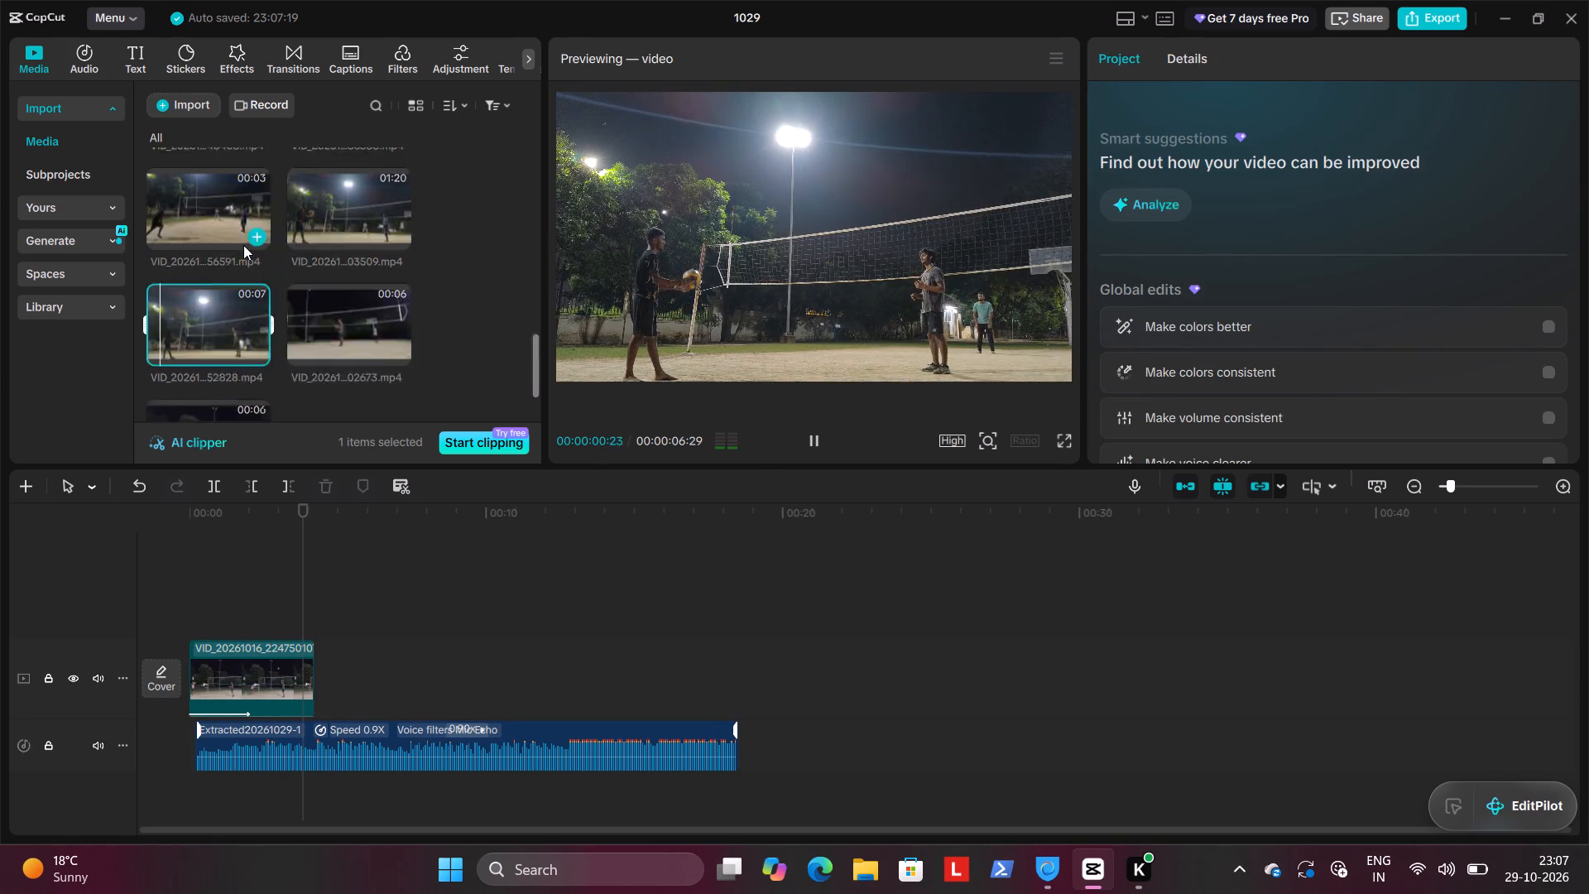
{"action": "scroll", "coordinate": [243, 245], "scroll_direction": "up", "scroll_amount": 1}
{"action": "left_click", "coordinate": [222, 318]}
{"action": "left_click", "coordinate": [287, 303]}
{"action": "left_click", "coordinate": [312, 297]}
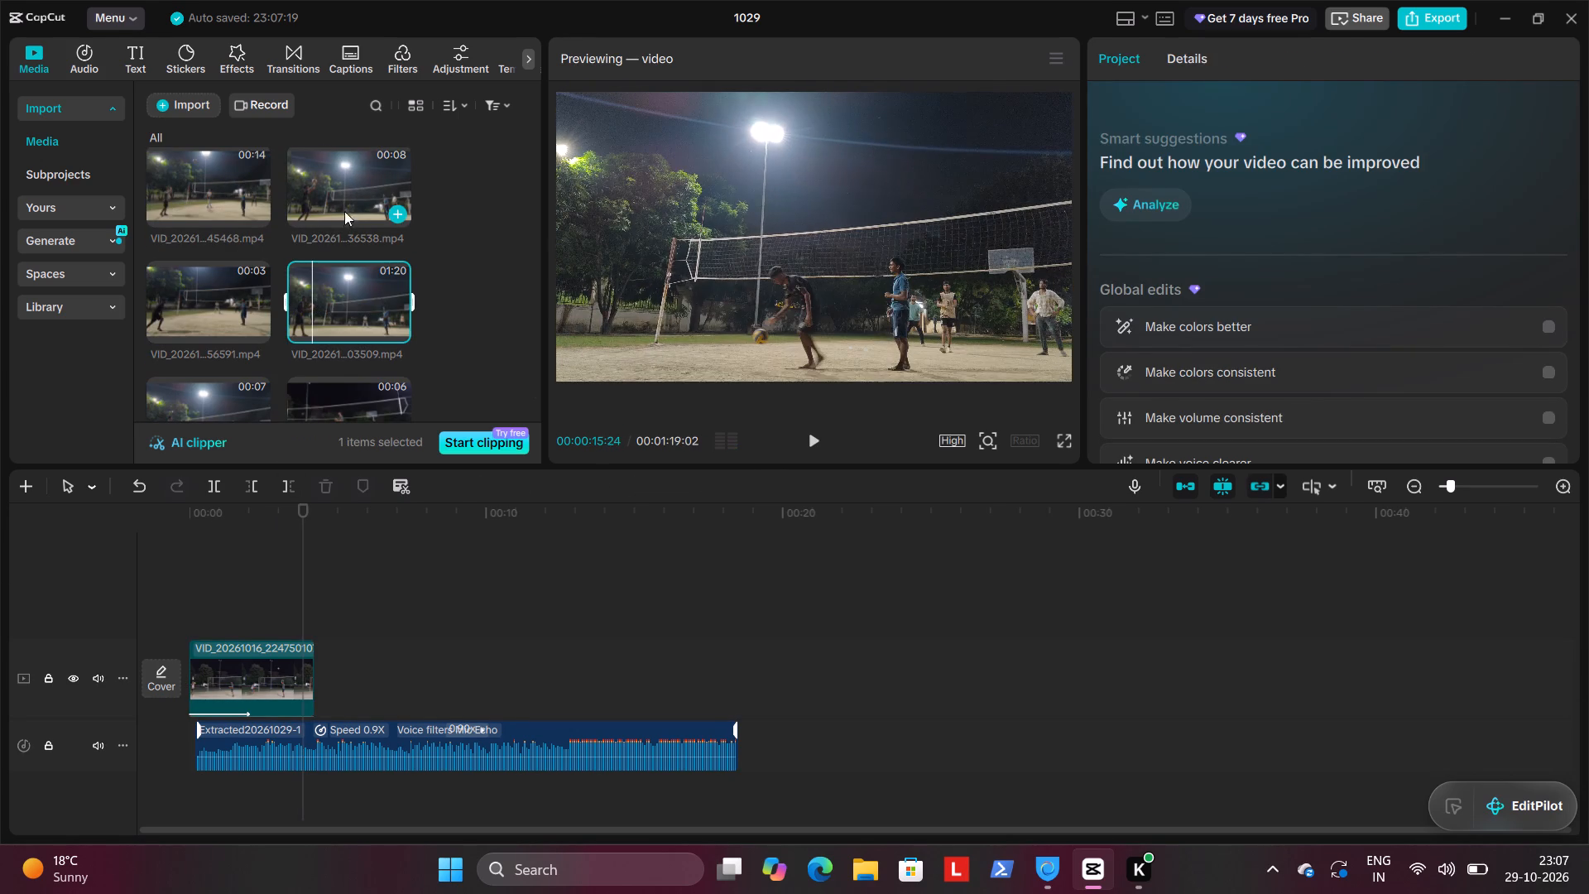
{"action": "left_click", "coordinate": [352, 198]}
{"action": "scroll", "coordinate": [305, 237], "scroll_direction": "up", "scroll_amount": 1}
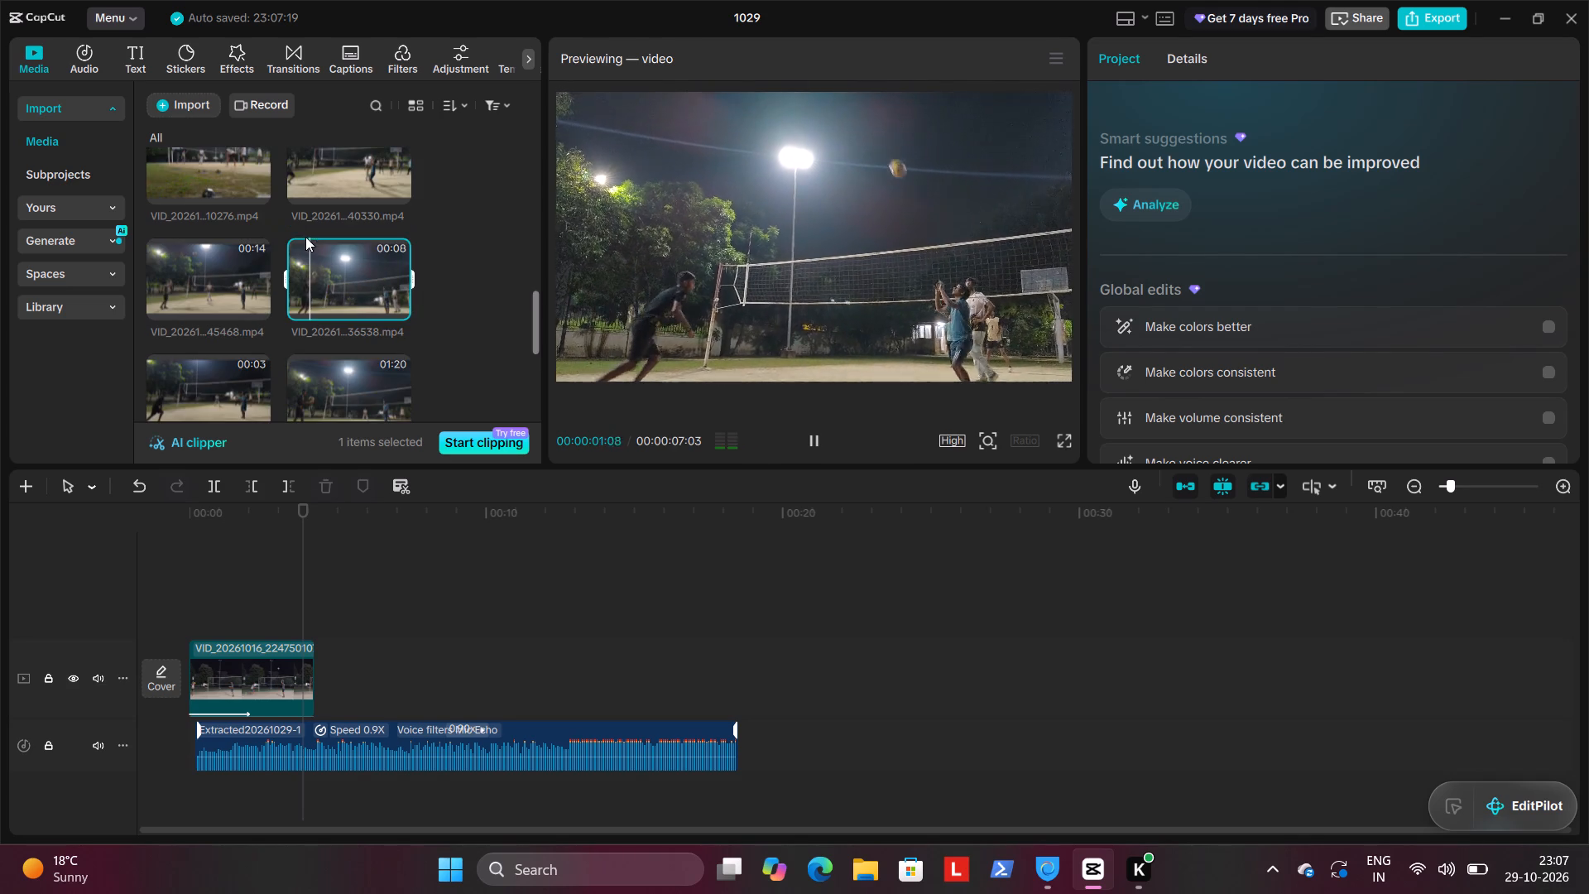
{"action": "scroll", "coordinate": [305, 210], "scroll_direction": "up", "scroll_amount": 1}
{"action": "left_click", "coordinate": [310, 264]}
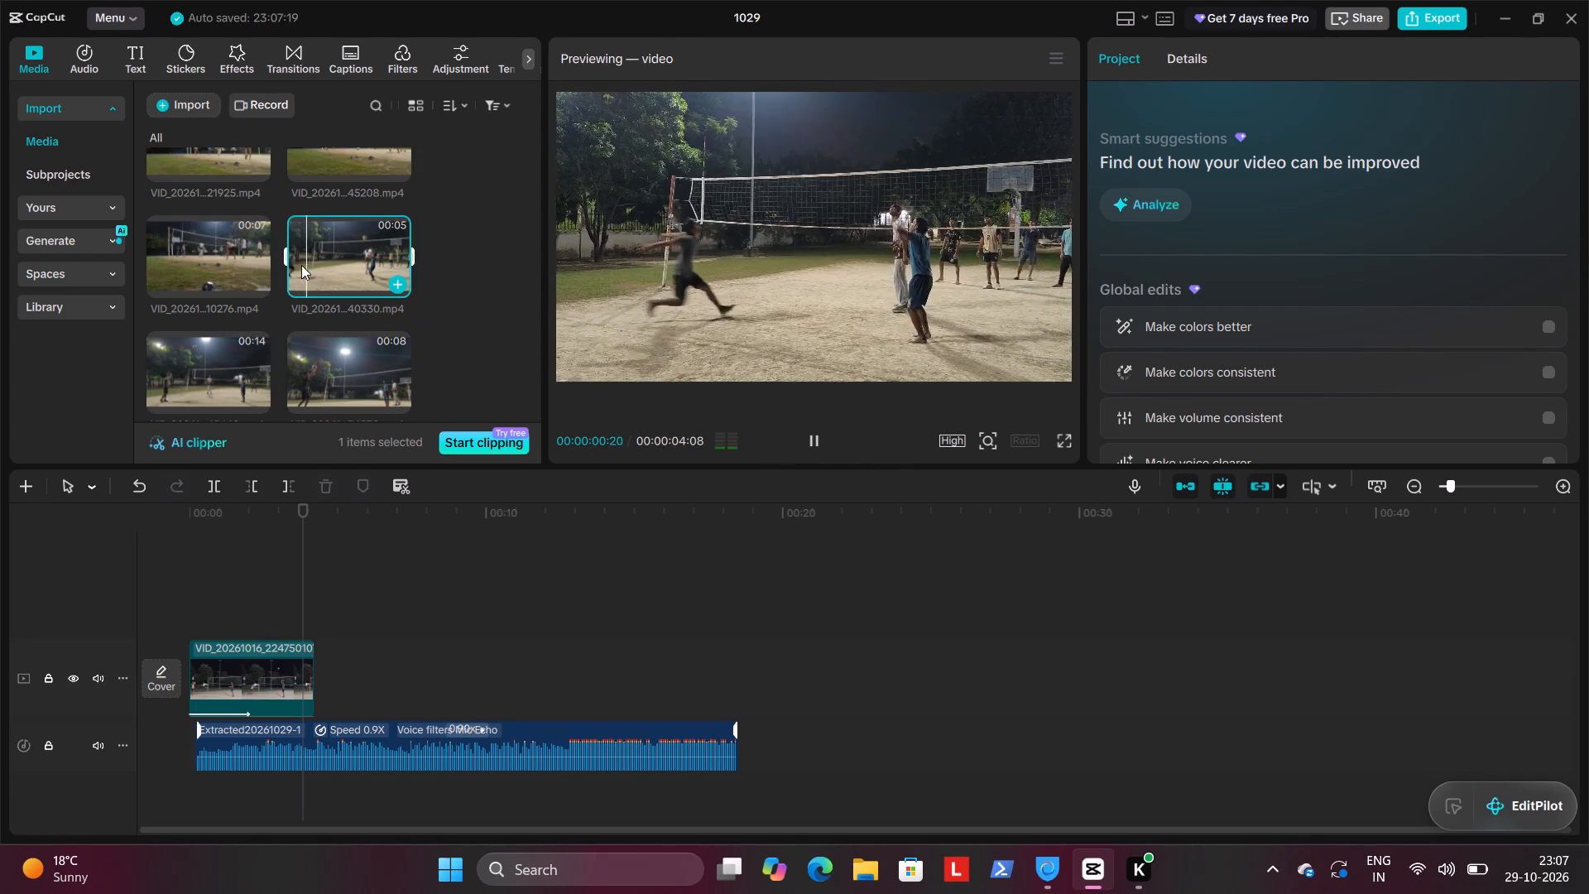
{"action": "left_click", "coordinate": [214, 262]}
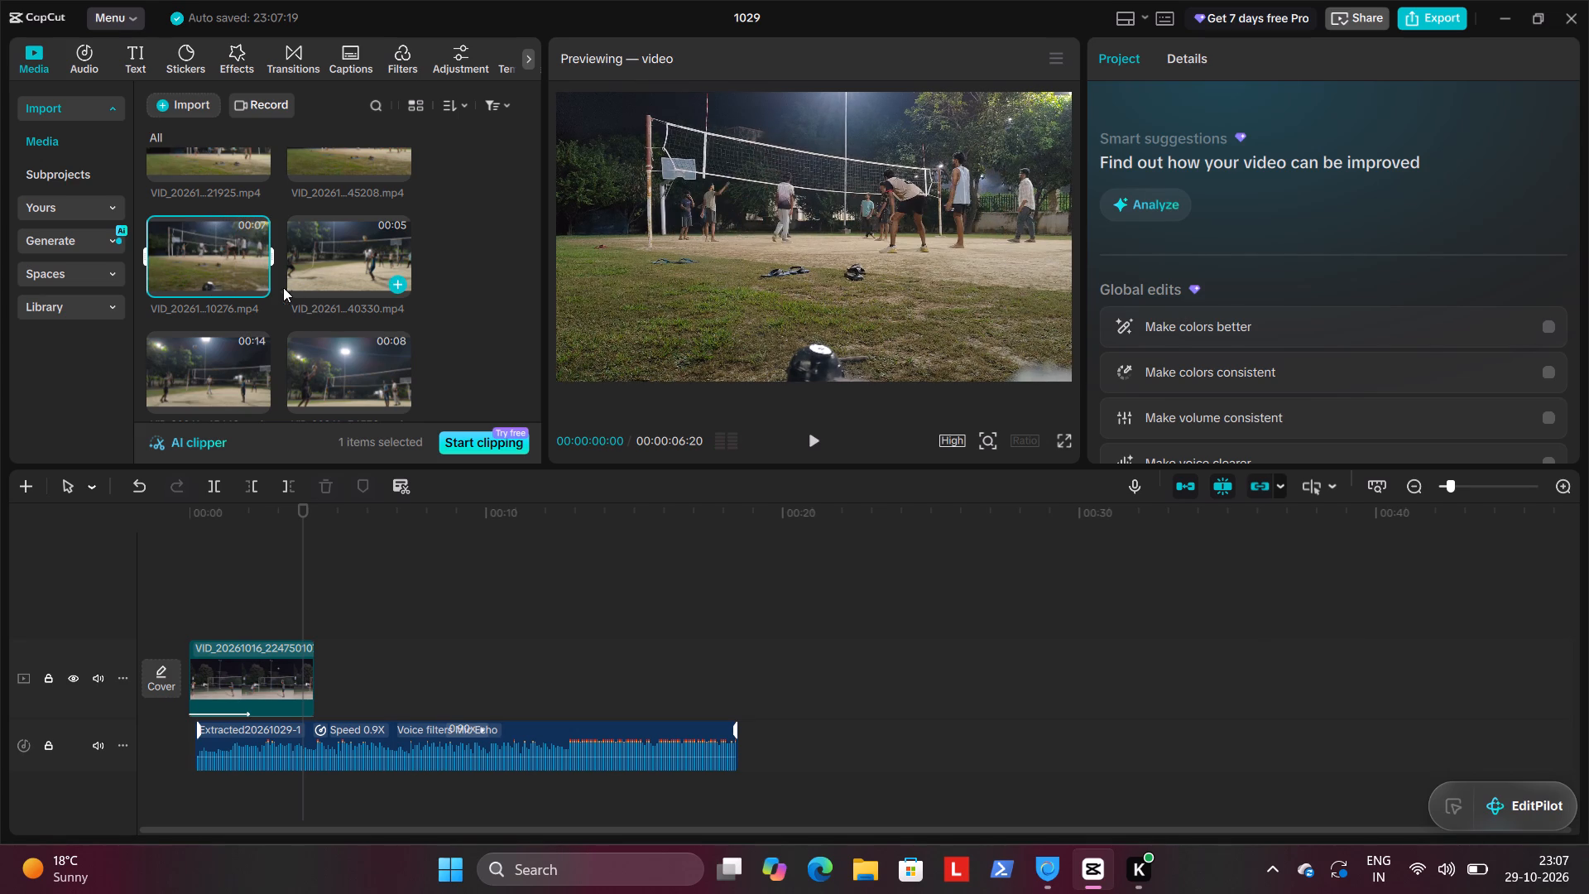
{"action": "left_click", "coordinate": [260, 286]}
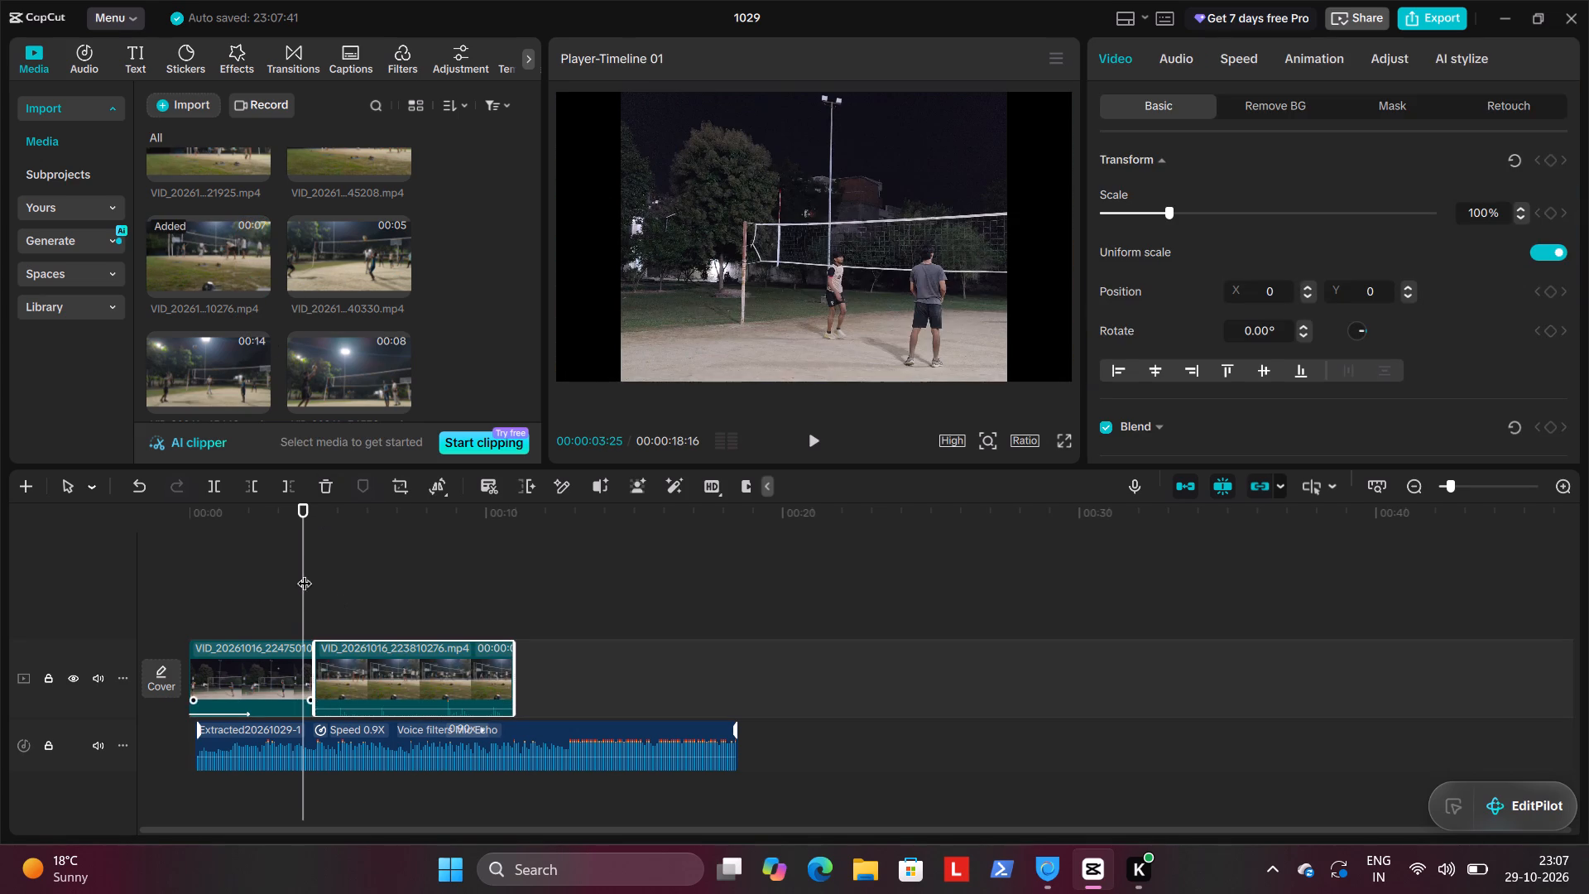
Move the playhead to 00:00:04:07 and open the second video clip for cropping.
{"action": "left_click_drag", "start_coordinate": [302, 526], "coordinate": [310, 526]}
{"action": "right_click", "coordinate": [407, 674]}
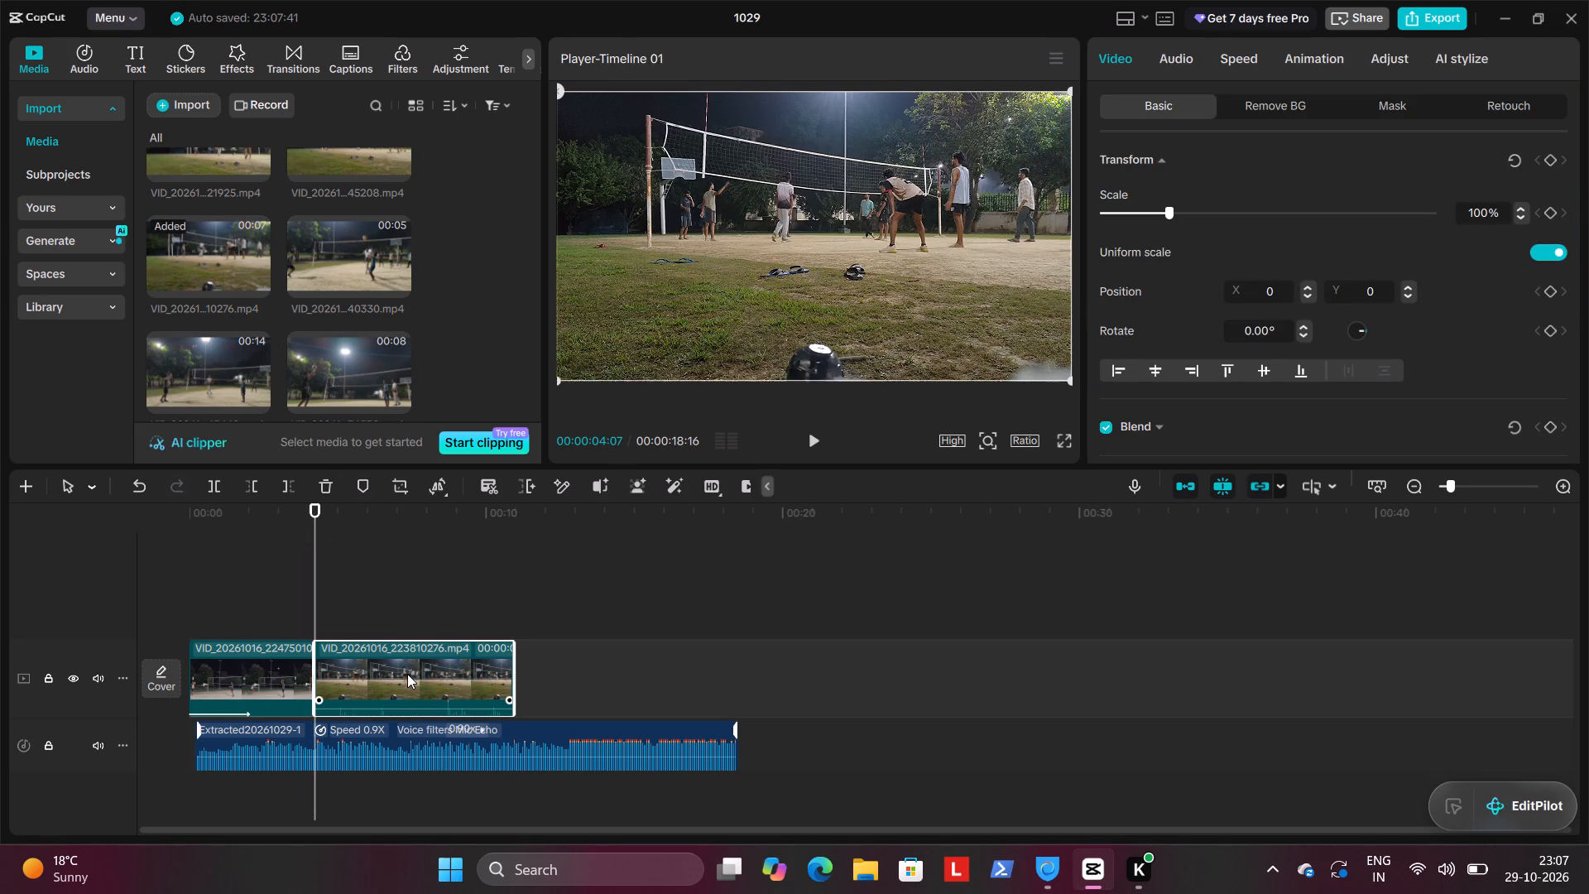
{"action": "left_click", "coordinate": [482, 226]}
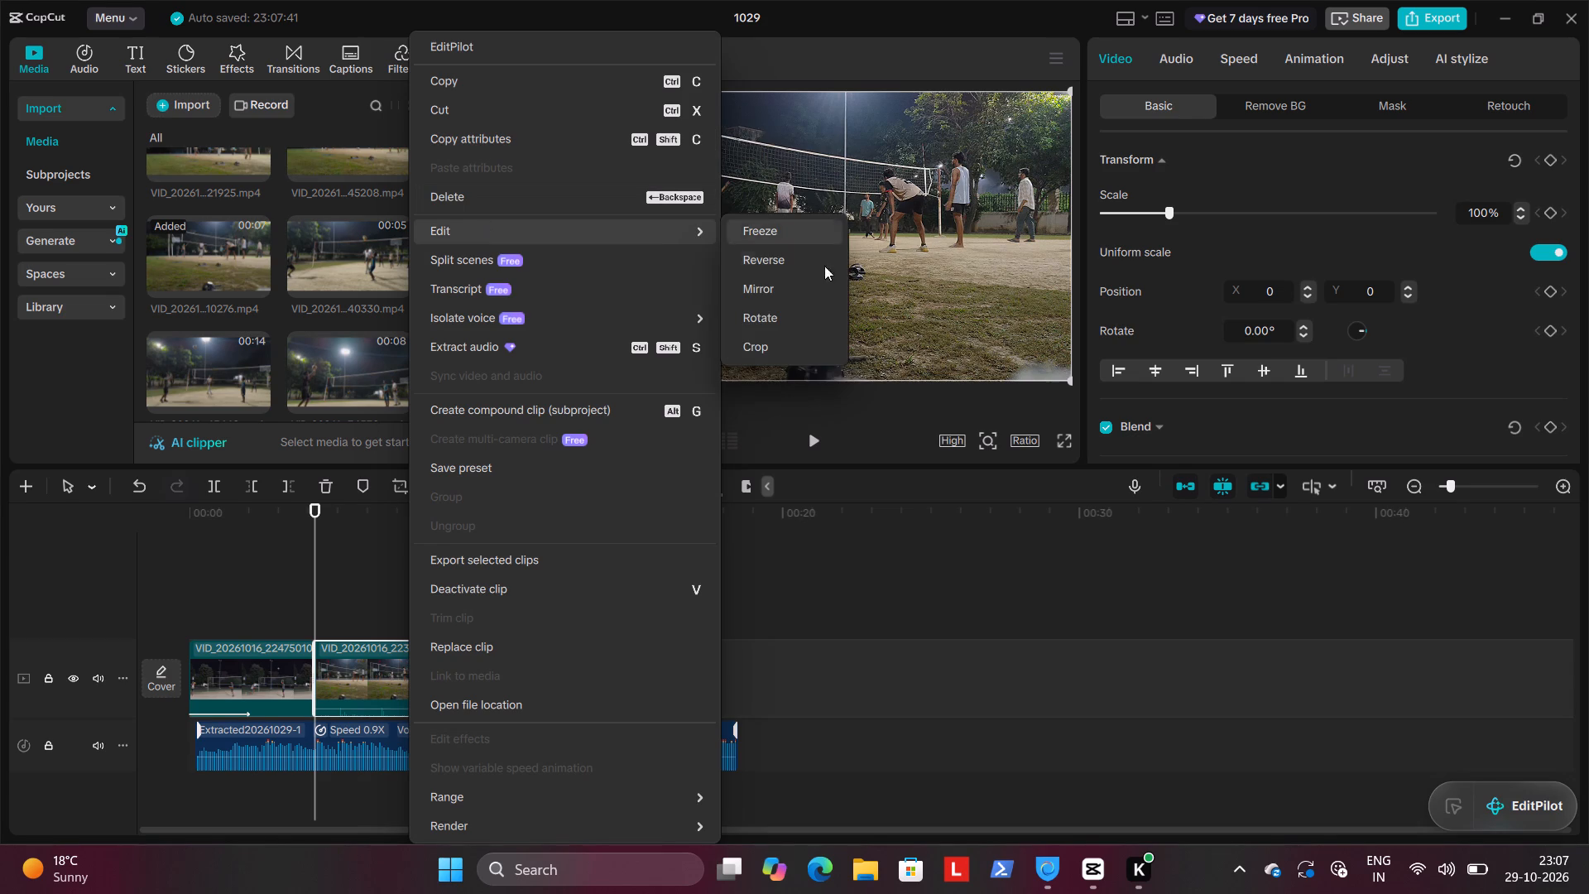
{"action": "left_click", "coordinate": [783, 346]}
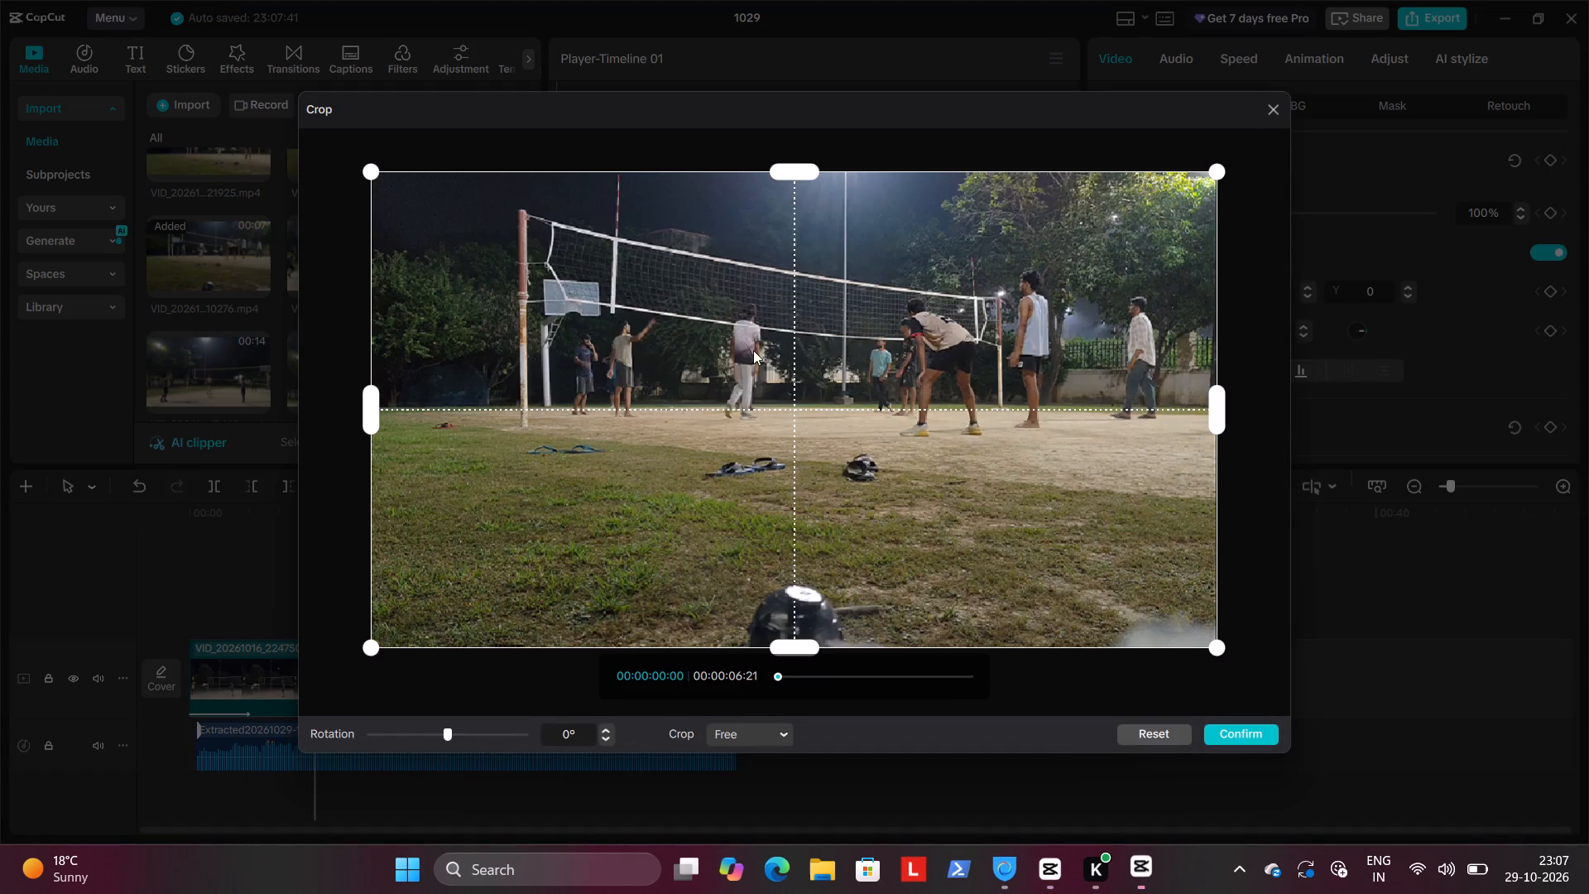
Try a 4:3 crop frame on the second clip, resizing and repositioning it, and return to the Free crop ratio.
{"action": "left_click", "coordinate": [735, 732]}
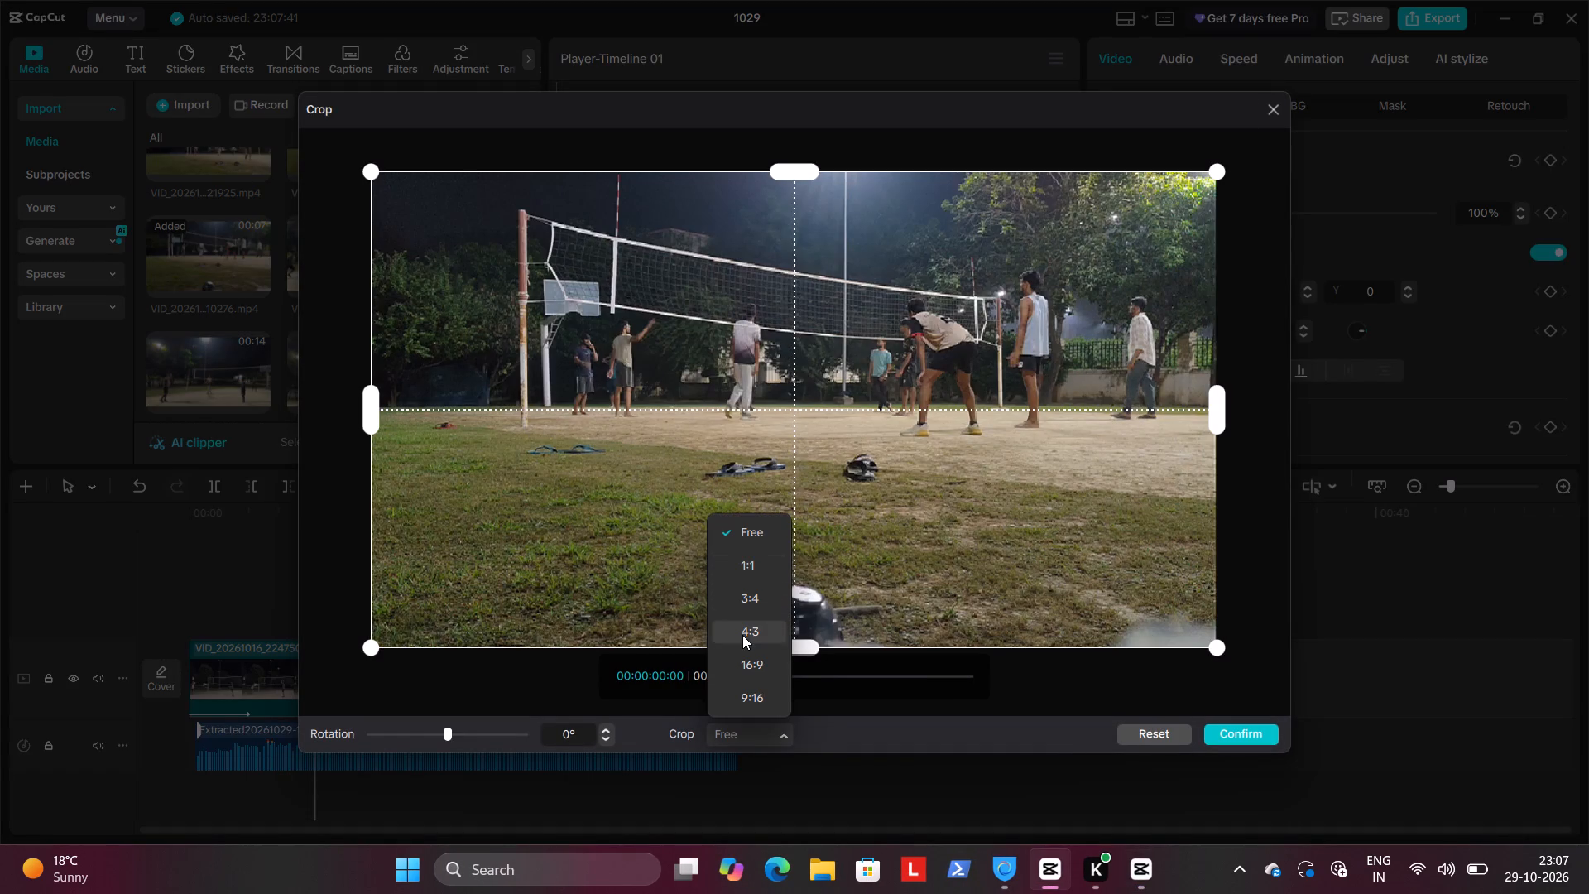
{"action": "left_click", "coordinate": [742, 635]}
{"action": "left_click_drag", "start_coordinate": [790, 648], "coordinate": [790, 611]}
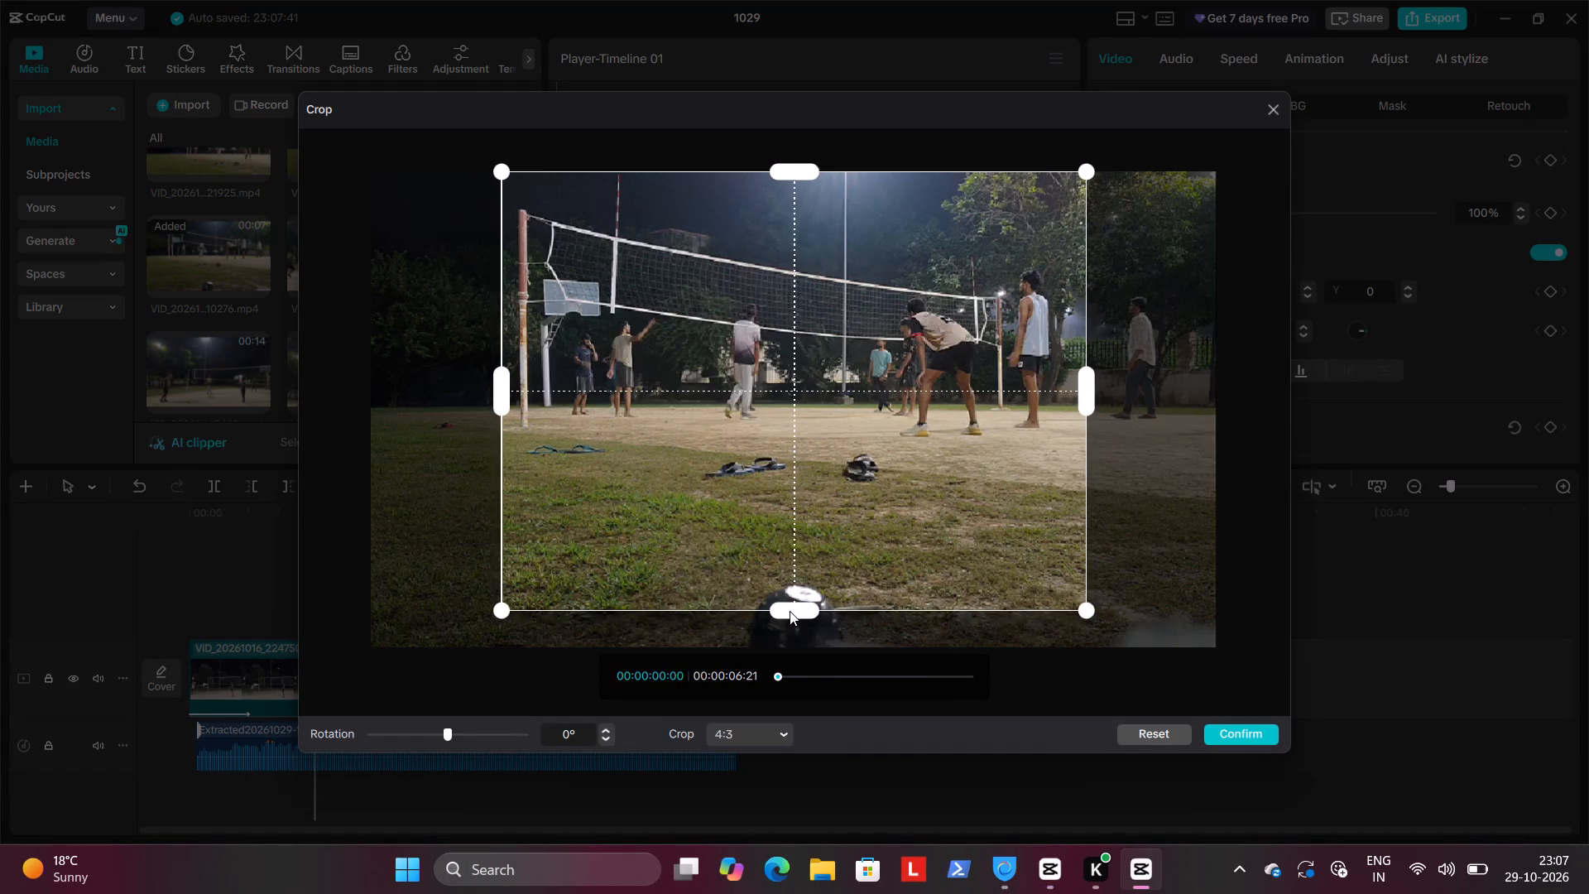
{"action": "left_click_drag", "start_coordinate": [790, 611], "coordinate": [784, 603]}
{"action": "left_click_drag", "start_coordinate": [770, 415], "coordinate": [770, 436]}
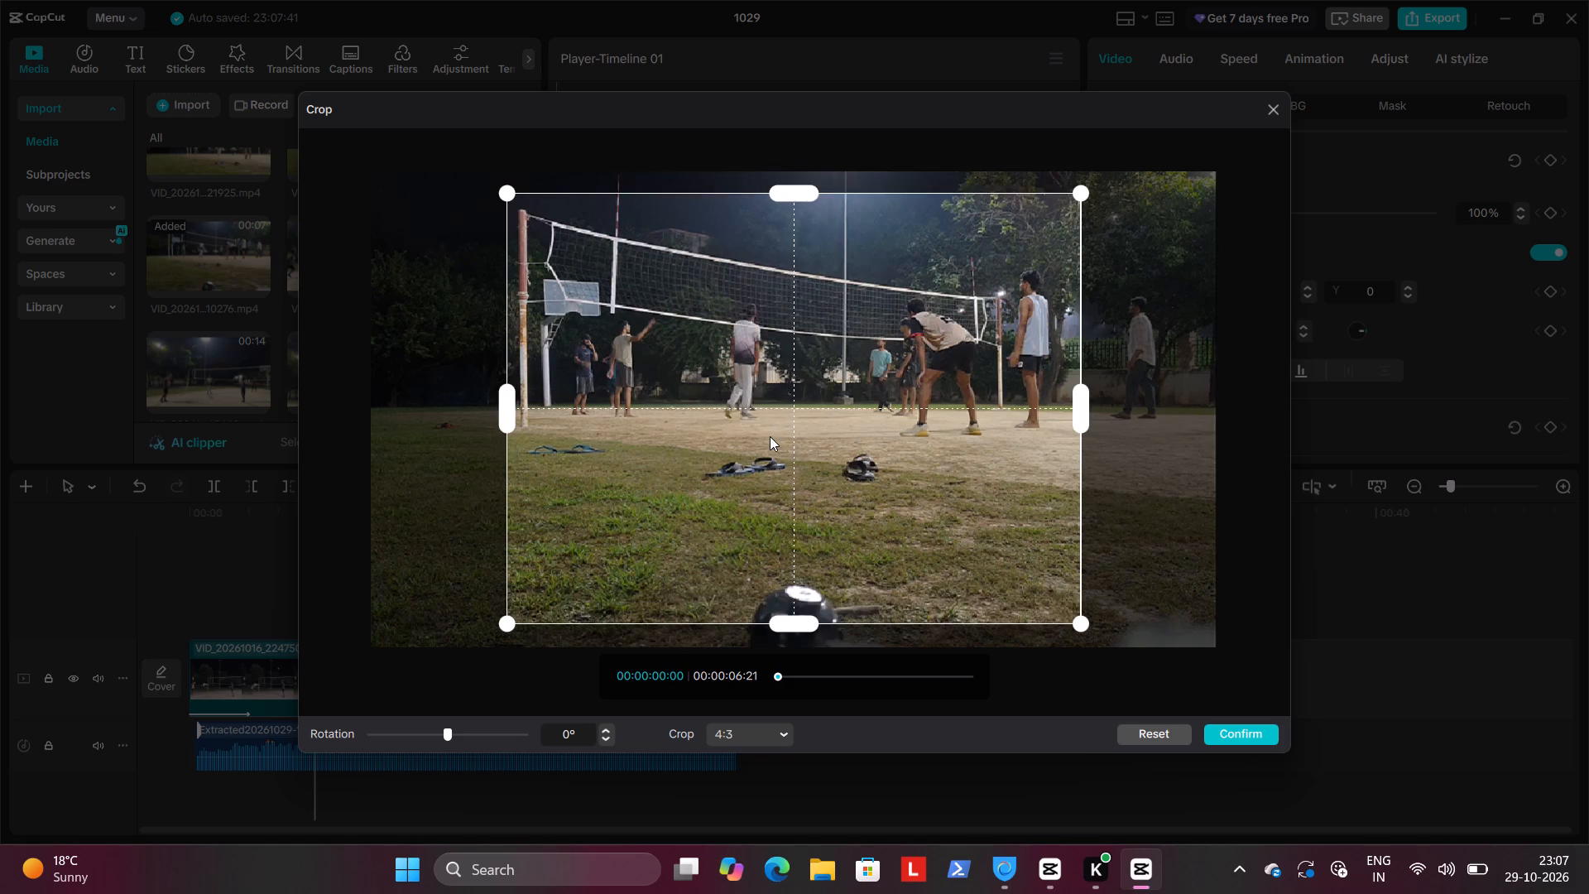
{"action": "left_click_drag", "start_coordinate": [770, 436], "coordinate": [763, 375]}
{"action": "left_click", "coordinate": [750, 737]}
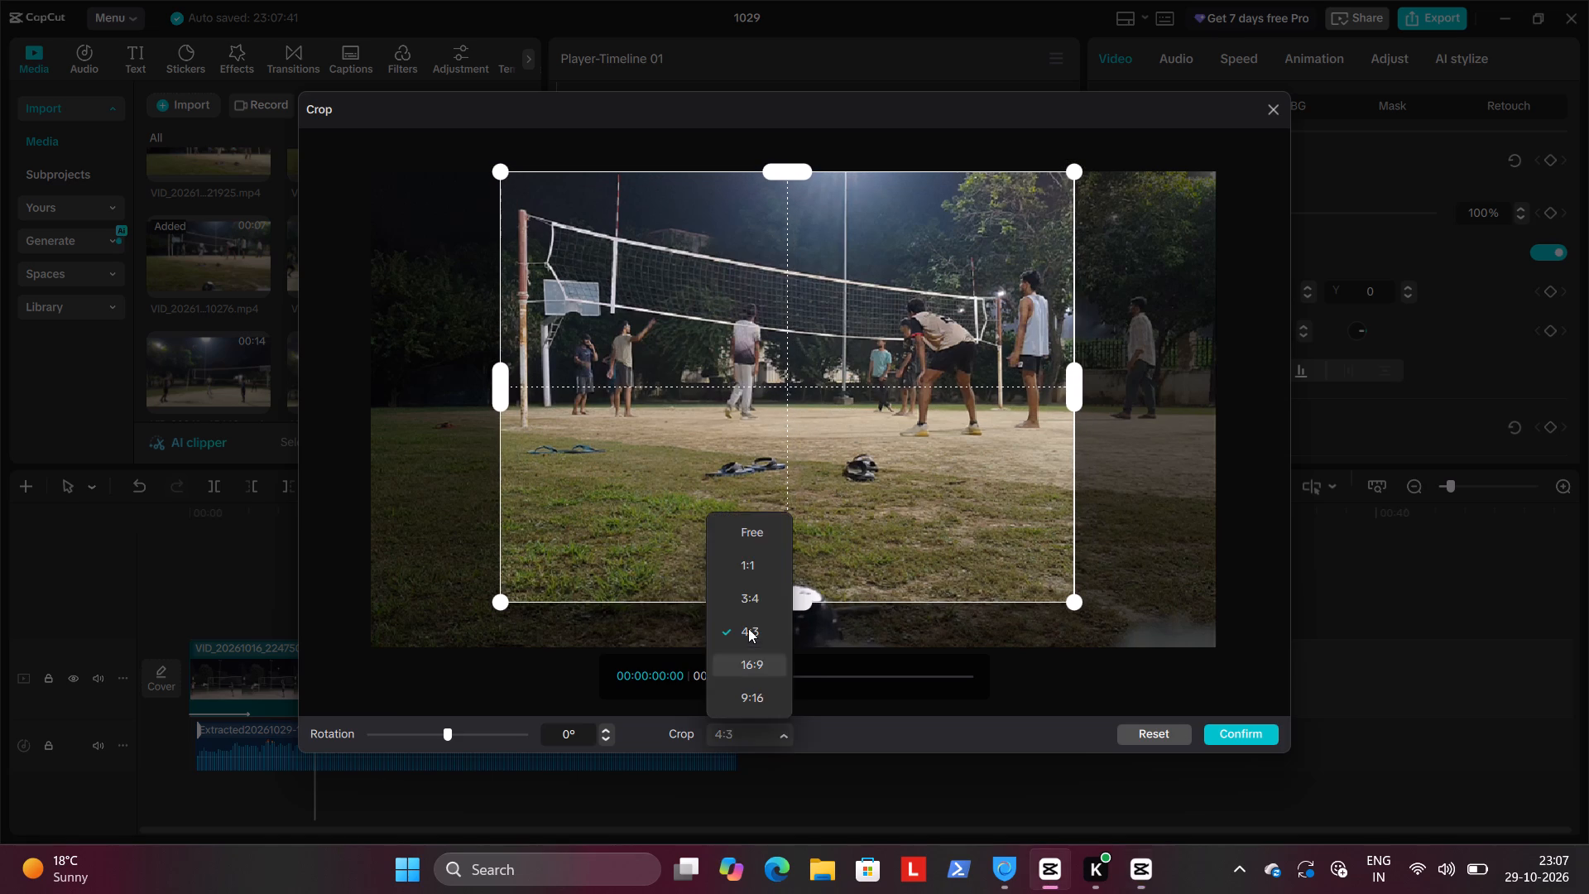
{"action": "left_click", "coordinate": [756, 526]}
Crop the second clip freely, cutting off the foreground grass with the helmet and narrow strips along both sides.
{"action": "left_click_drag", "start_coordinate": [804, 649], "coordinate": [801, 546]}
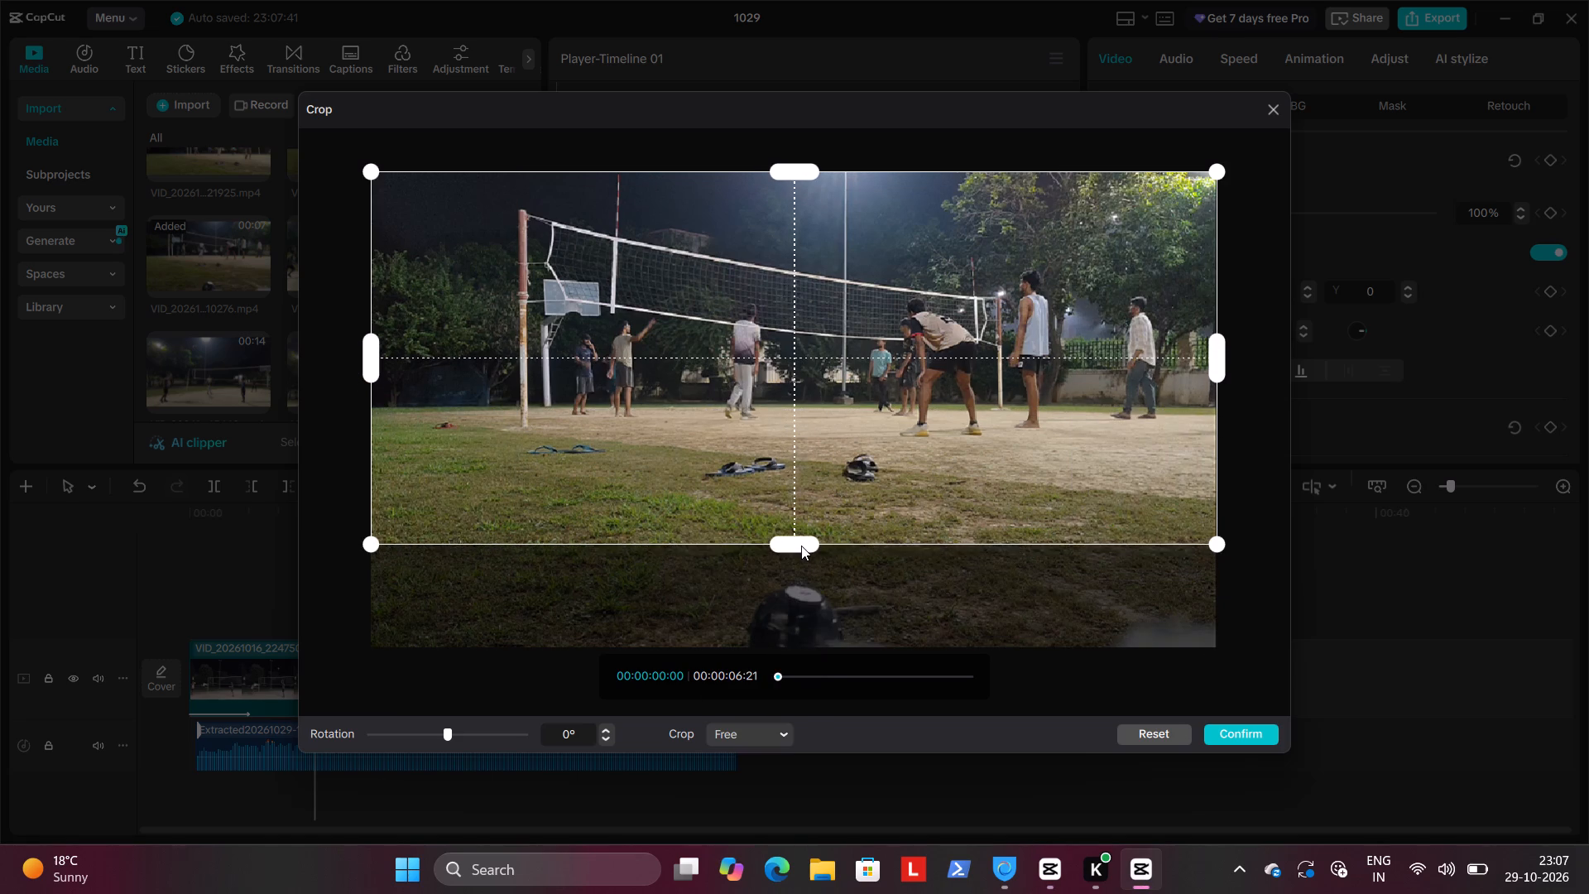
{"action": "left_click_drag", "start_coordinate": [801, 546], "coordinate": [801, 545]}
{"action": "left_click_drag", "start_coordinate": [367, 375], "coordinate": [440, 377]}
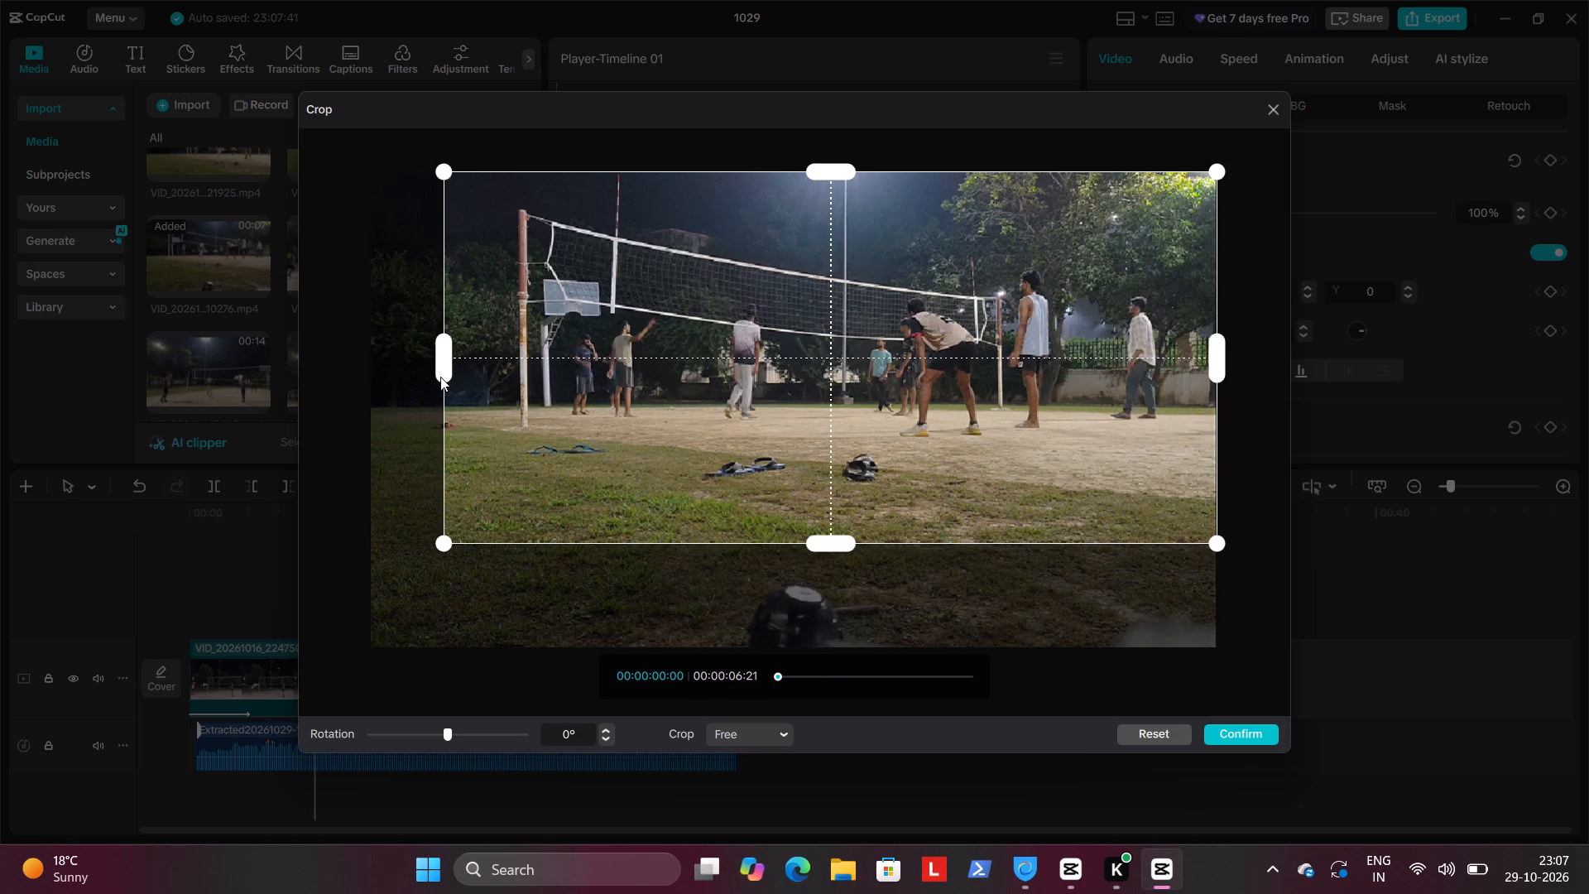
{"action": "left_click_drag", "start_coordinate": [440, 377], "coordinate": [433, 377]}
{"action": "left_click_drag", "start_coordinate": [818, 544], "coordinate": [815, 526]}
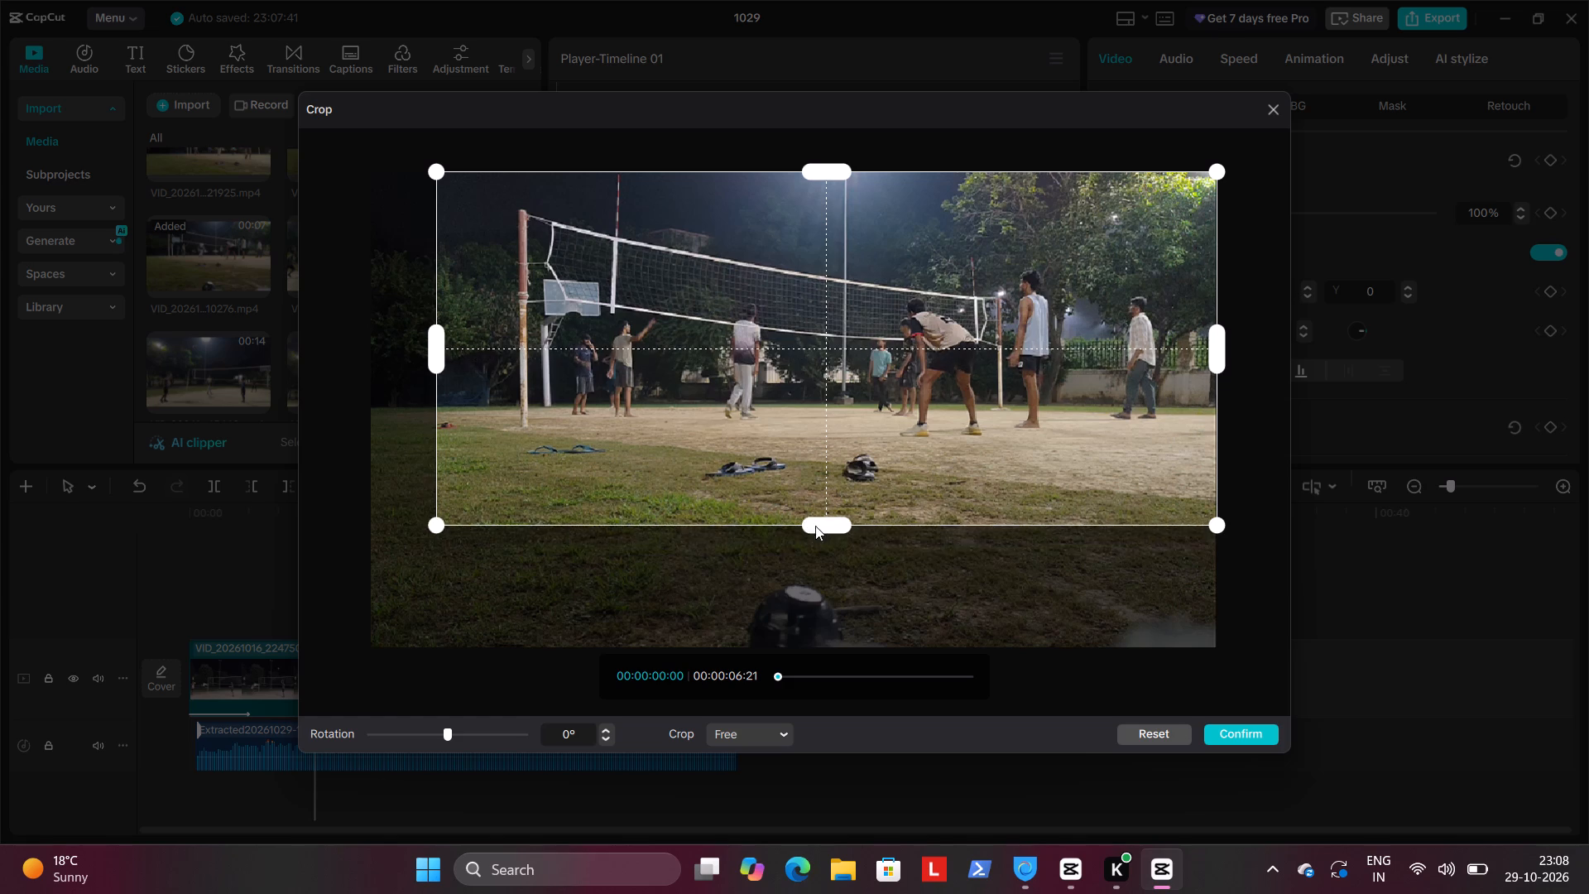
{"action": "left_click_drag", "start_coordinate": [815, 526], "coordinate": [810, 554]}
{"action": "left_click_drag", "start_coordinate": [1218, 377], "coordinate": [1174, 376]}
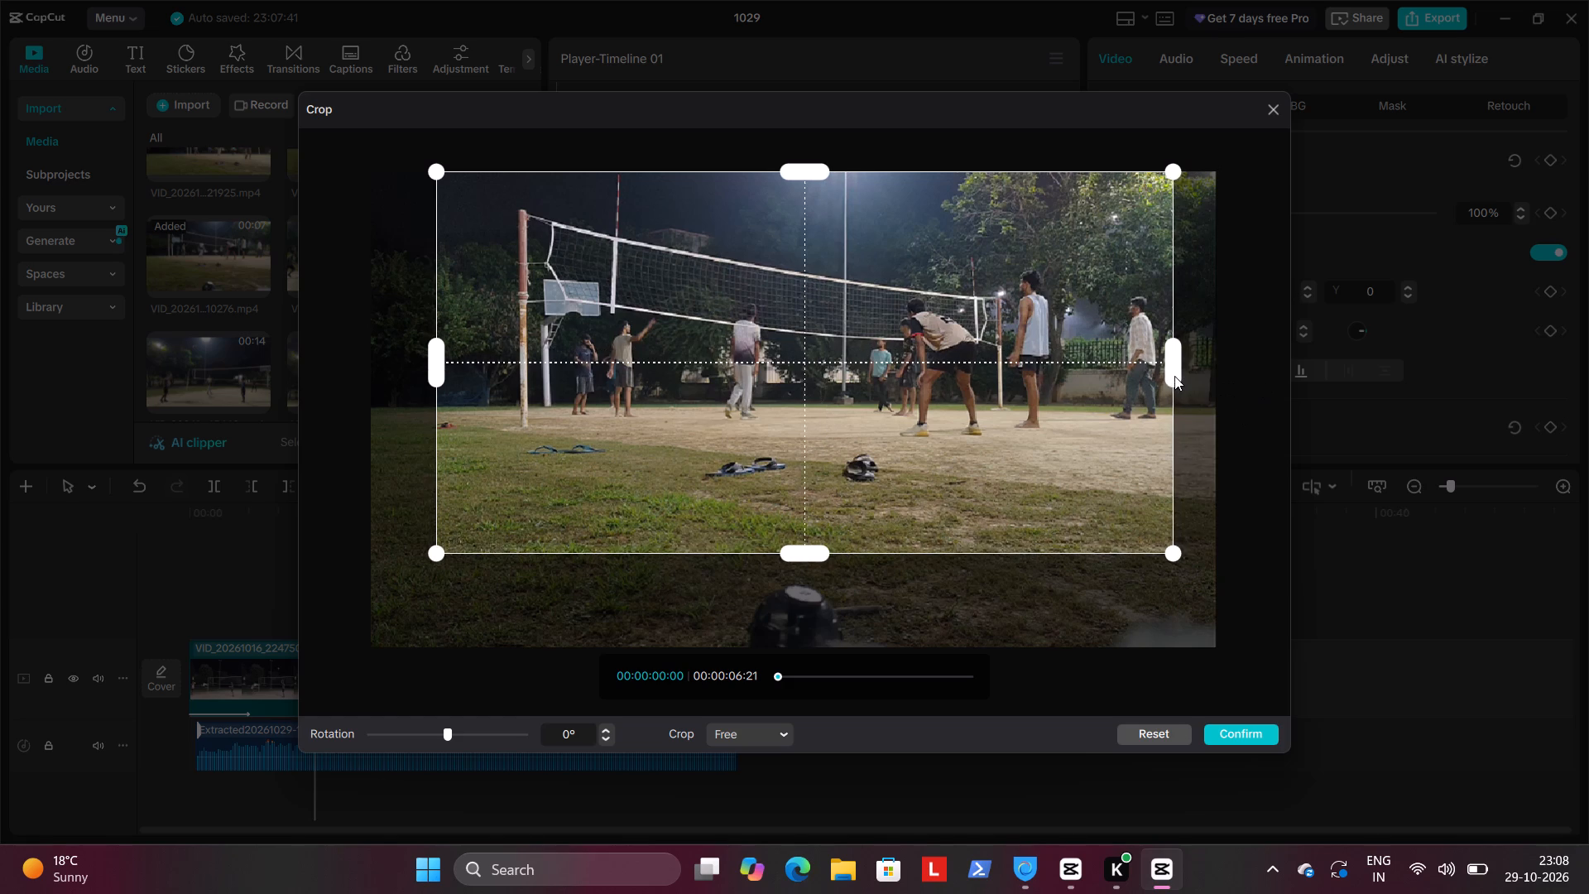
{"action": "left_click_drag", "start_coordinate": [1174, 376], "coordinate": [1191, 376]}
{"action": "left_click", "coordinate": [1227, 735]}
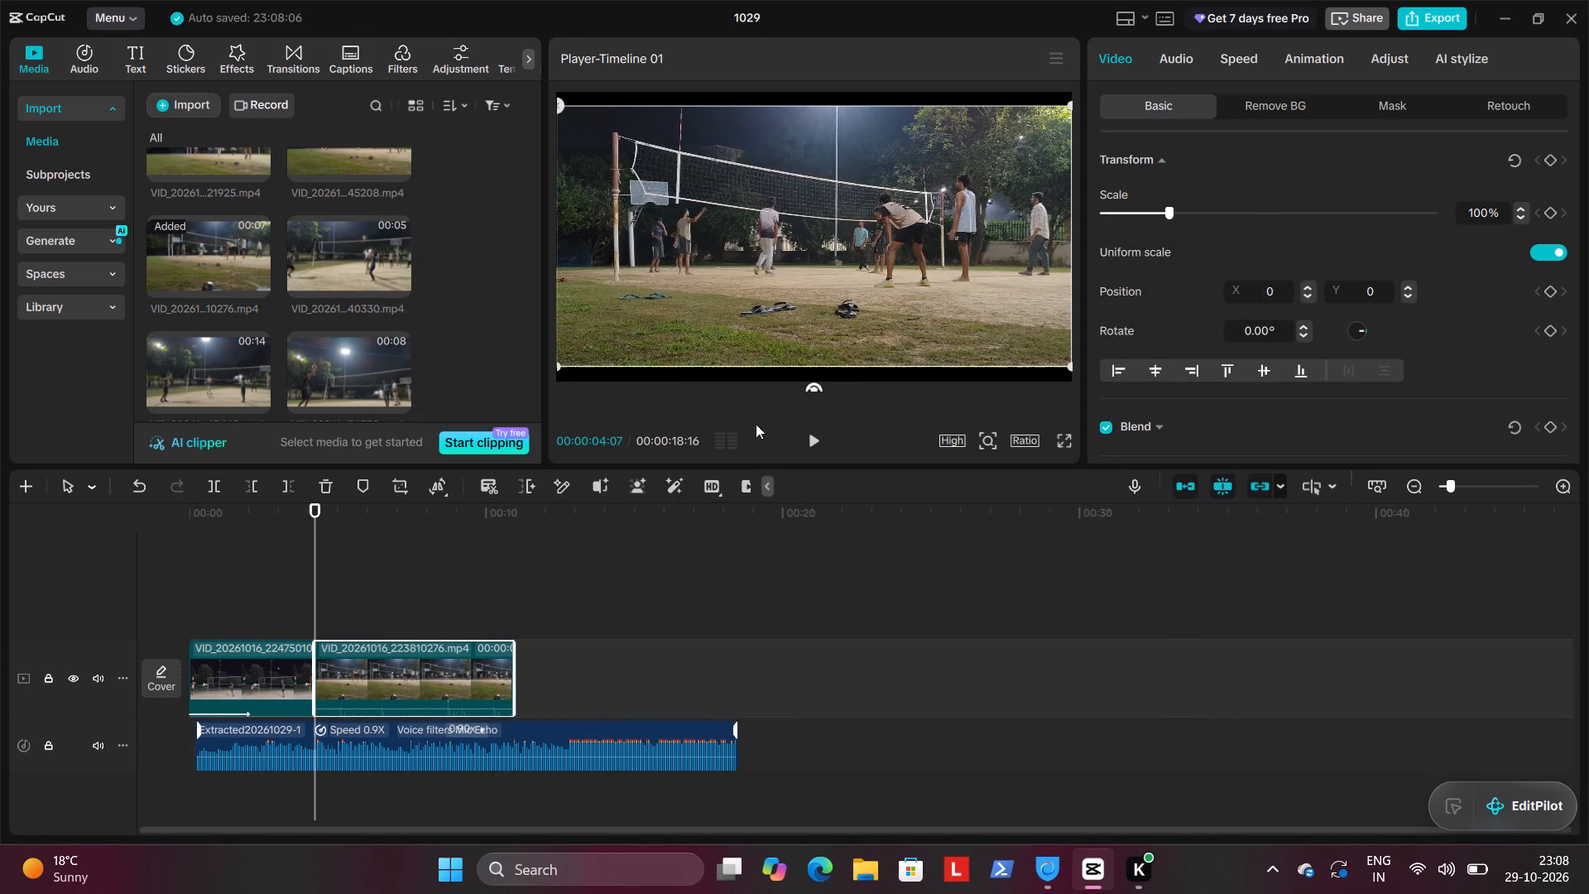
Play the start of the cropped second clip and check its framing in full screen.
{"action": "left_click", "coordinate": [821, 435]}
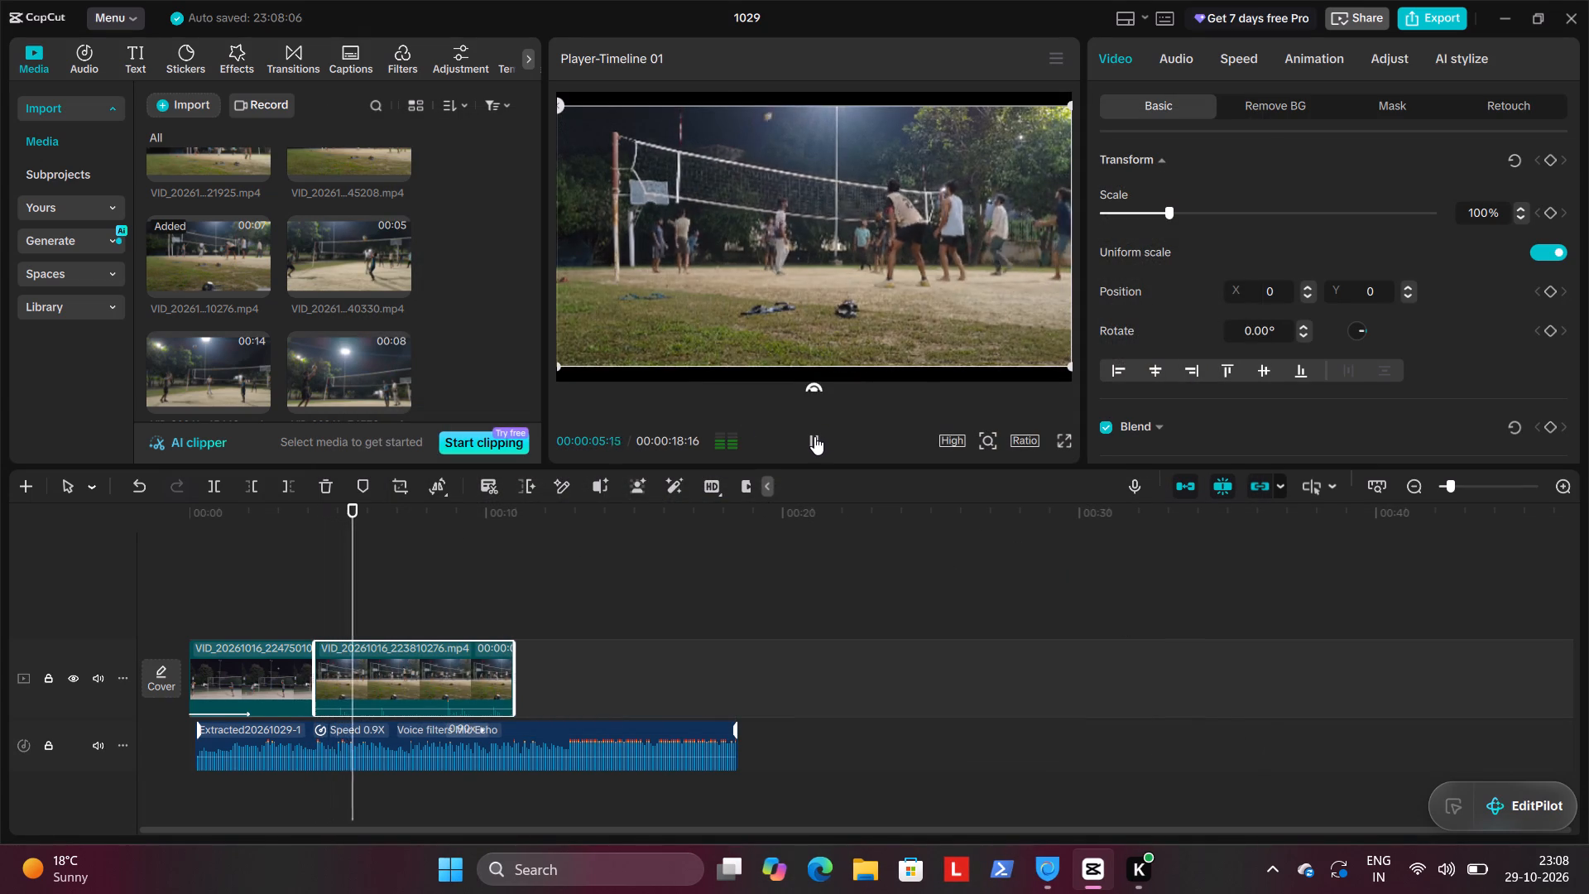
{"action": "left_click", "coordinate": [814, 436]}
{"action": "left_click", "coordinate": [1069, 445]}
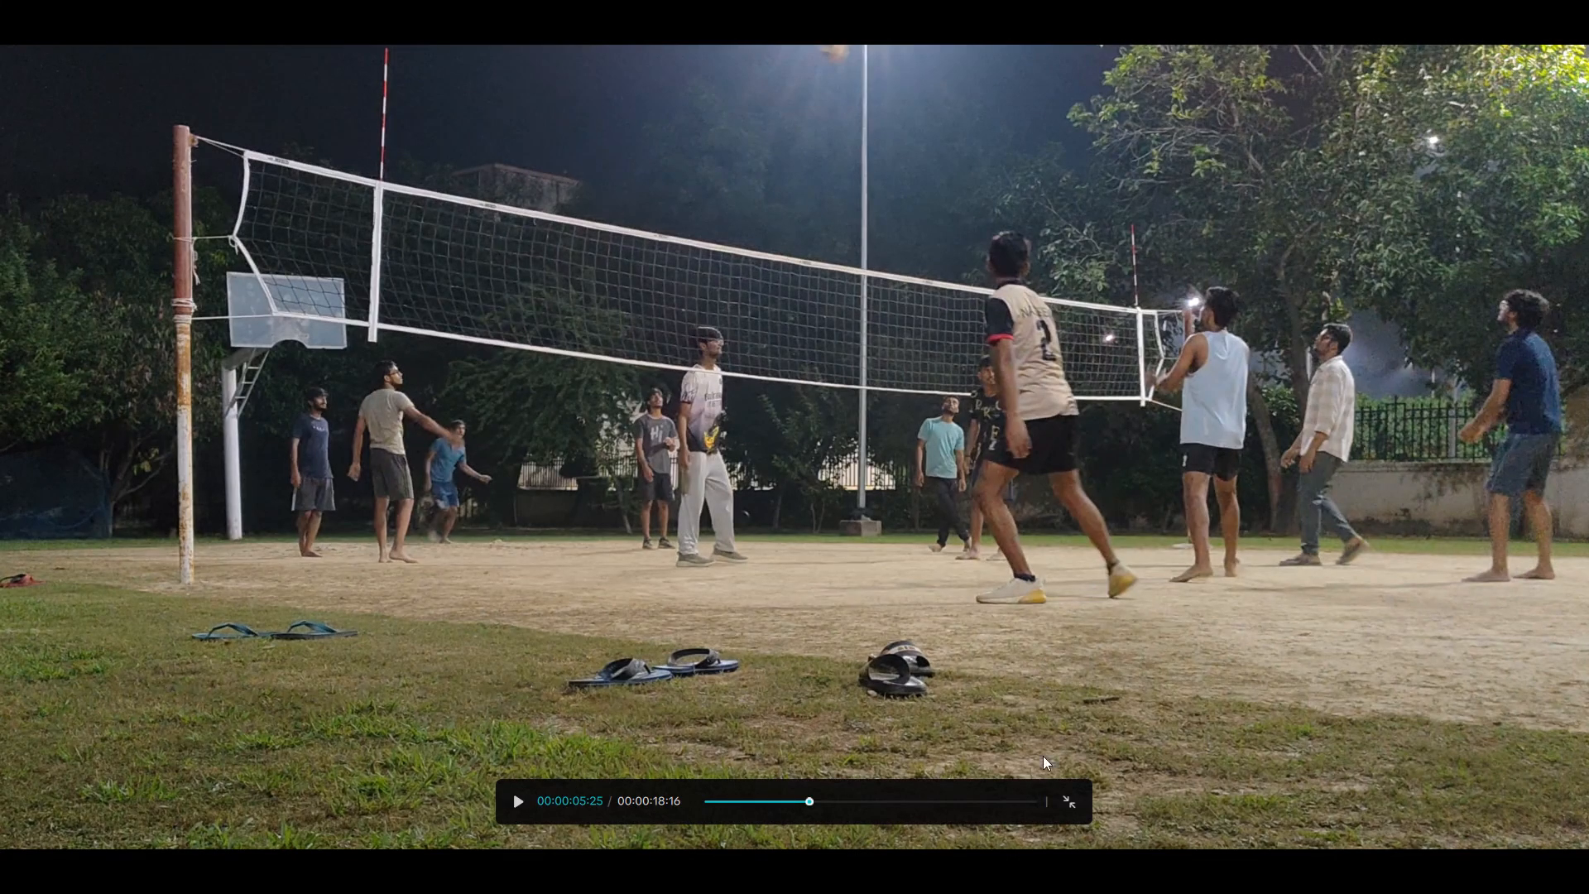
{"action": "left_click", "coordinate": [1067, 794]}
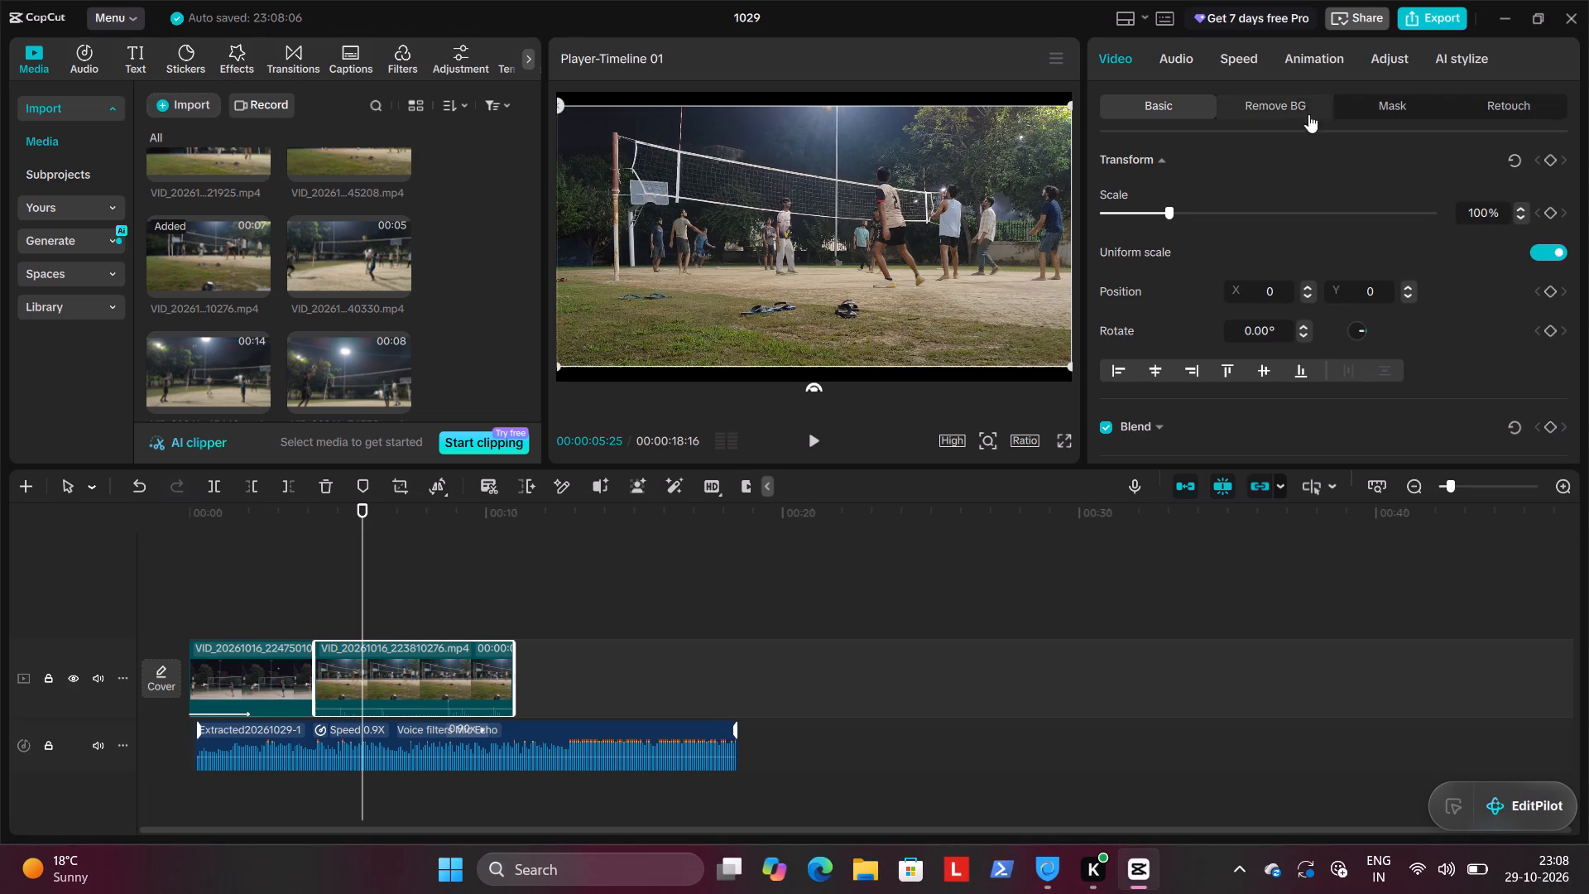
Mute the second video clip by lowering its volume to -∞ dB.
{"action": "left_click", "coordinate": [1250, 65]}
{"action": "left_click", "coordinate": [1184, 61]}
{"action": "left_click_drag", "start_coordinate": [1152, 218], "coordinate": [1100, 227]}
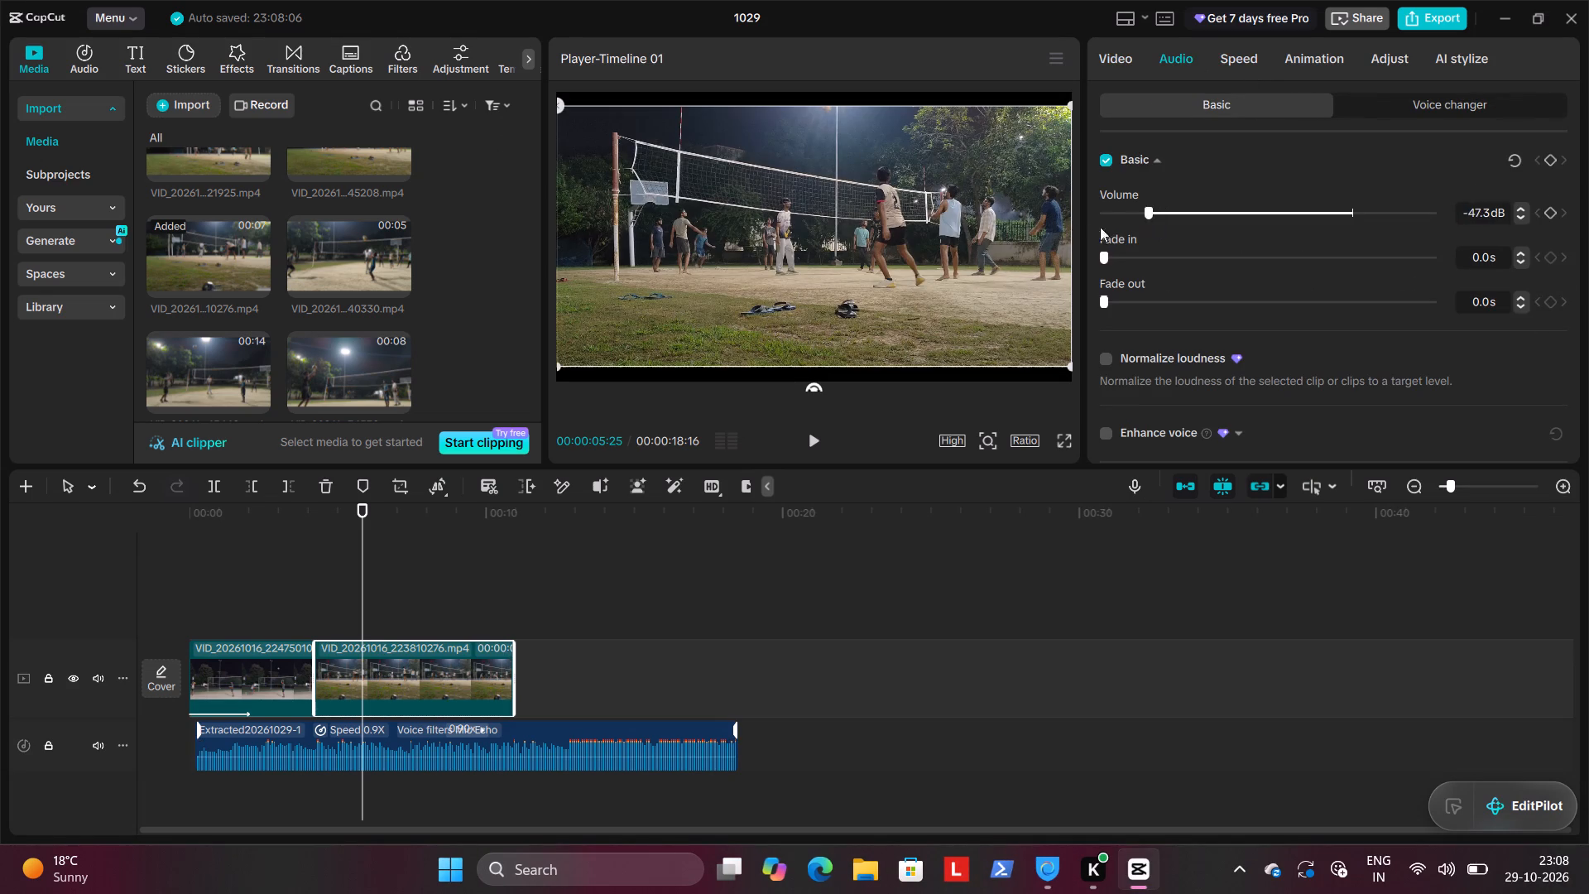
{"action": "left_click_drag", "start_coordinate": [1100, 227], "coordinate": [1039, 236]}
Play through the second clip to find its new starting moment, and trim off its beginning up to 00:00:06:24.
{"action": "left_click", "coordinate": [816, 442]}
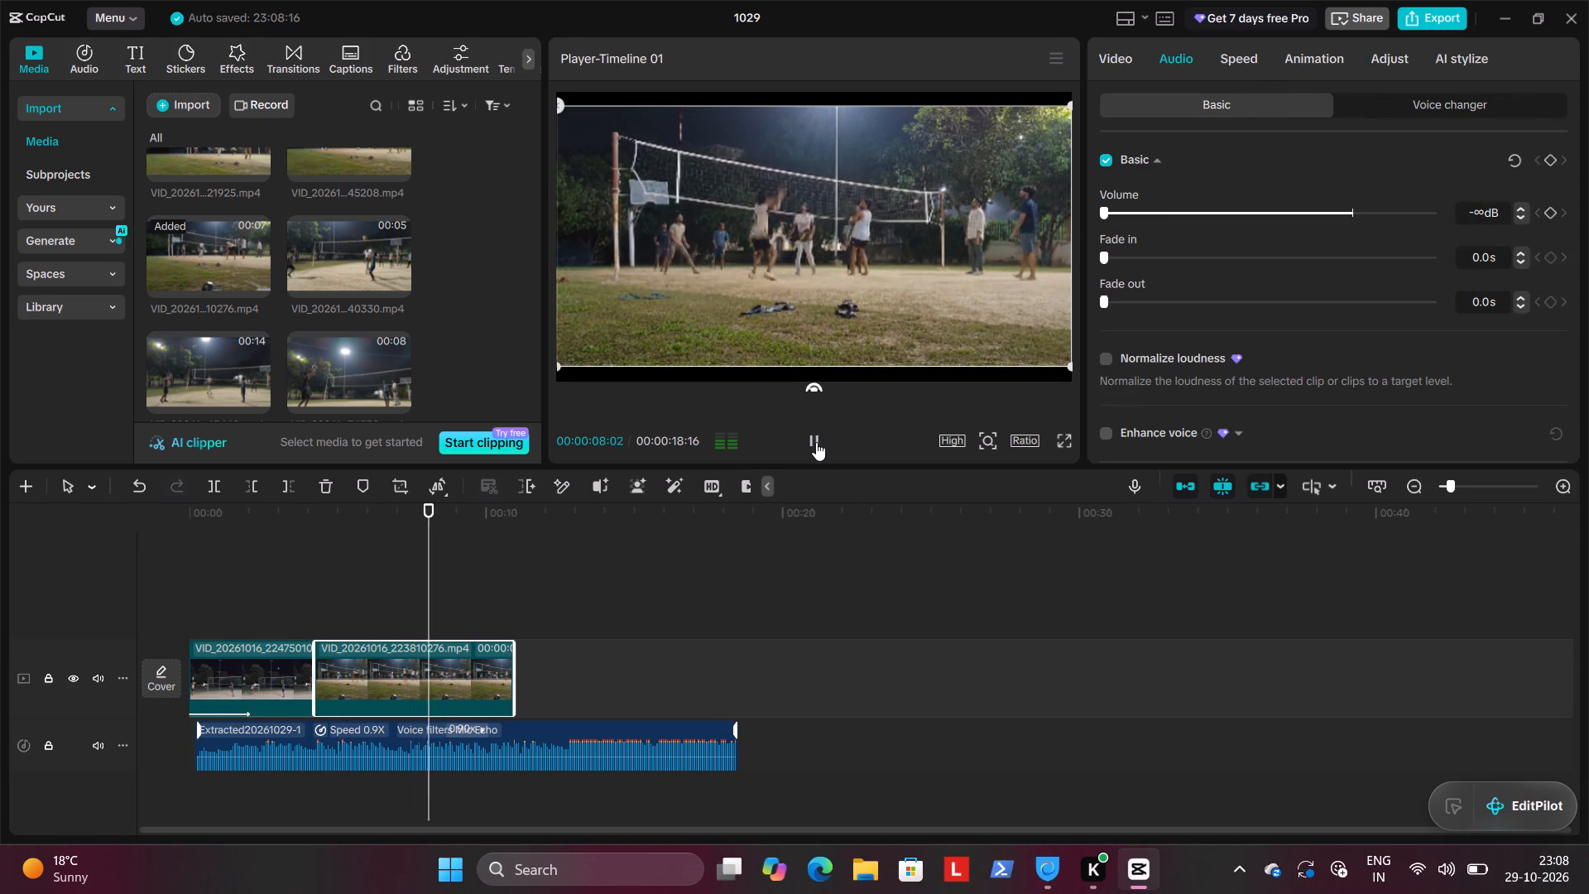
{"action": "left_click", "coordinate": [816, 442]}
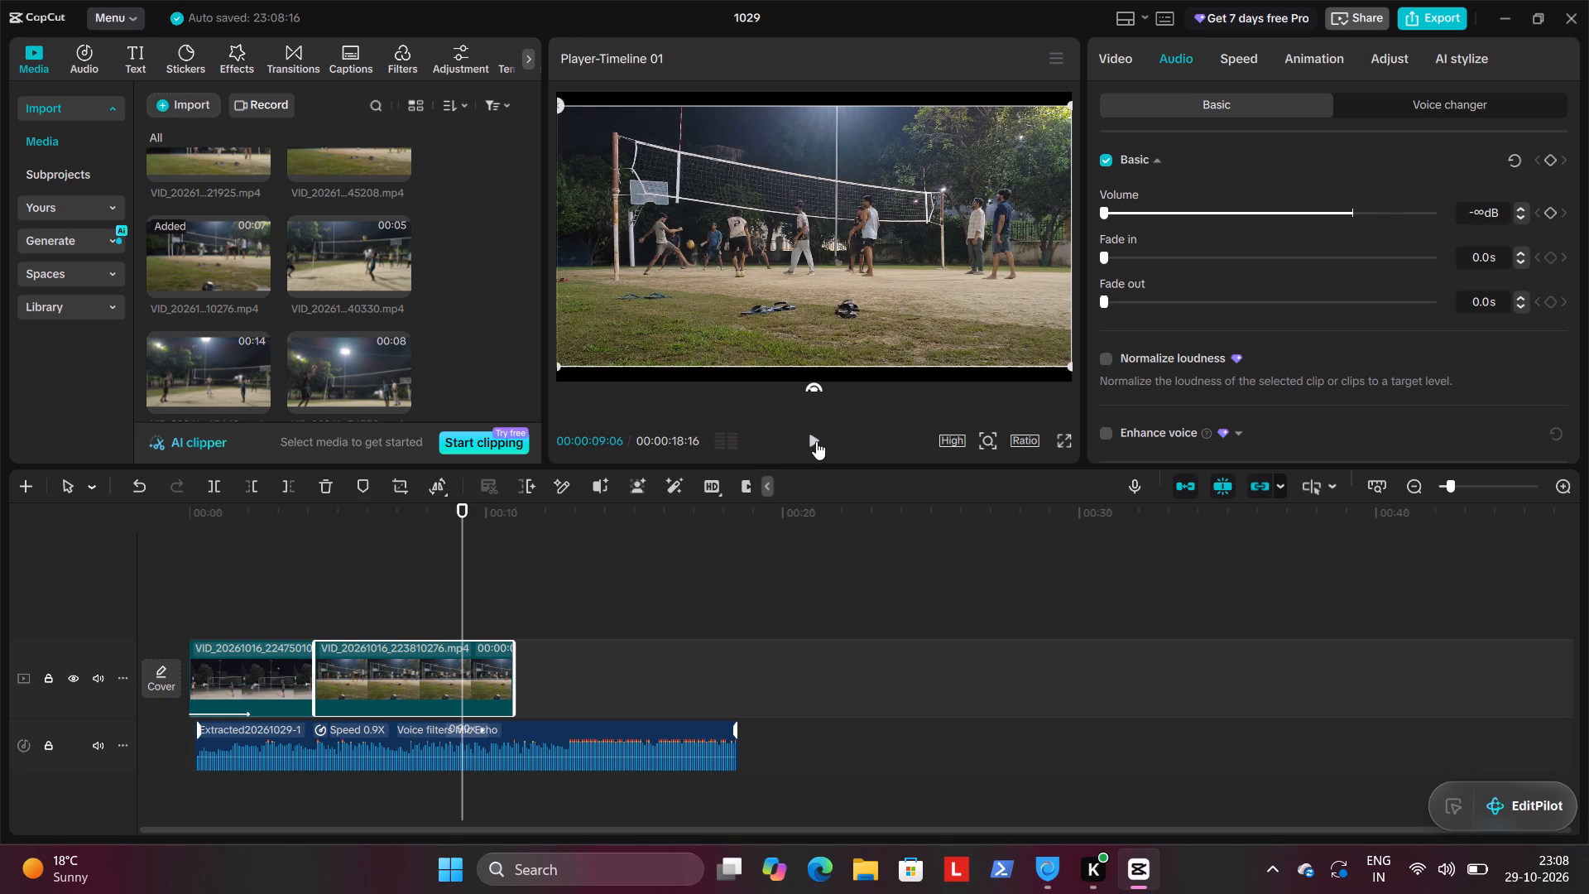
{"action": "left_click", "coordinate": [816, 441]}
{"action": "left_click", "coordinate": [816, 441]}
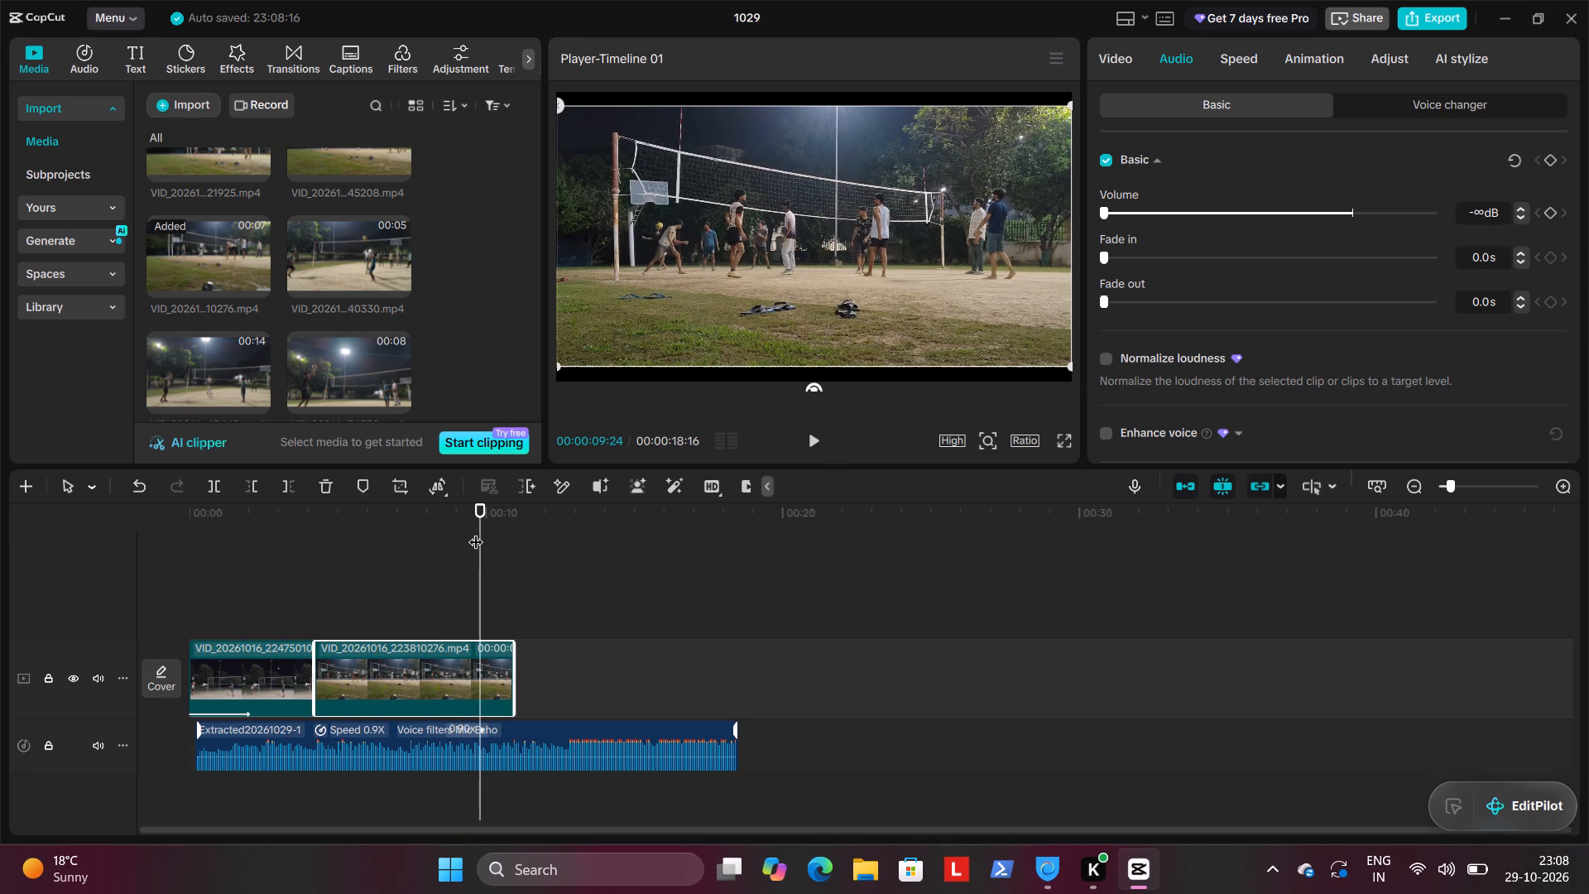
{"action": "left_click_drag", "start_coordinate": [477, 531], "coordinate": [382, 531]}
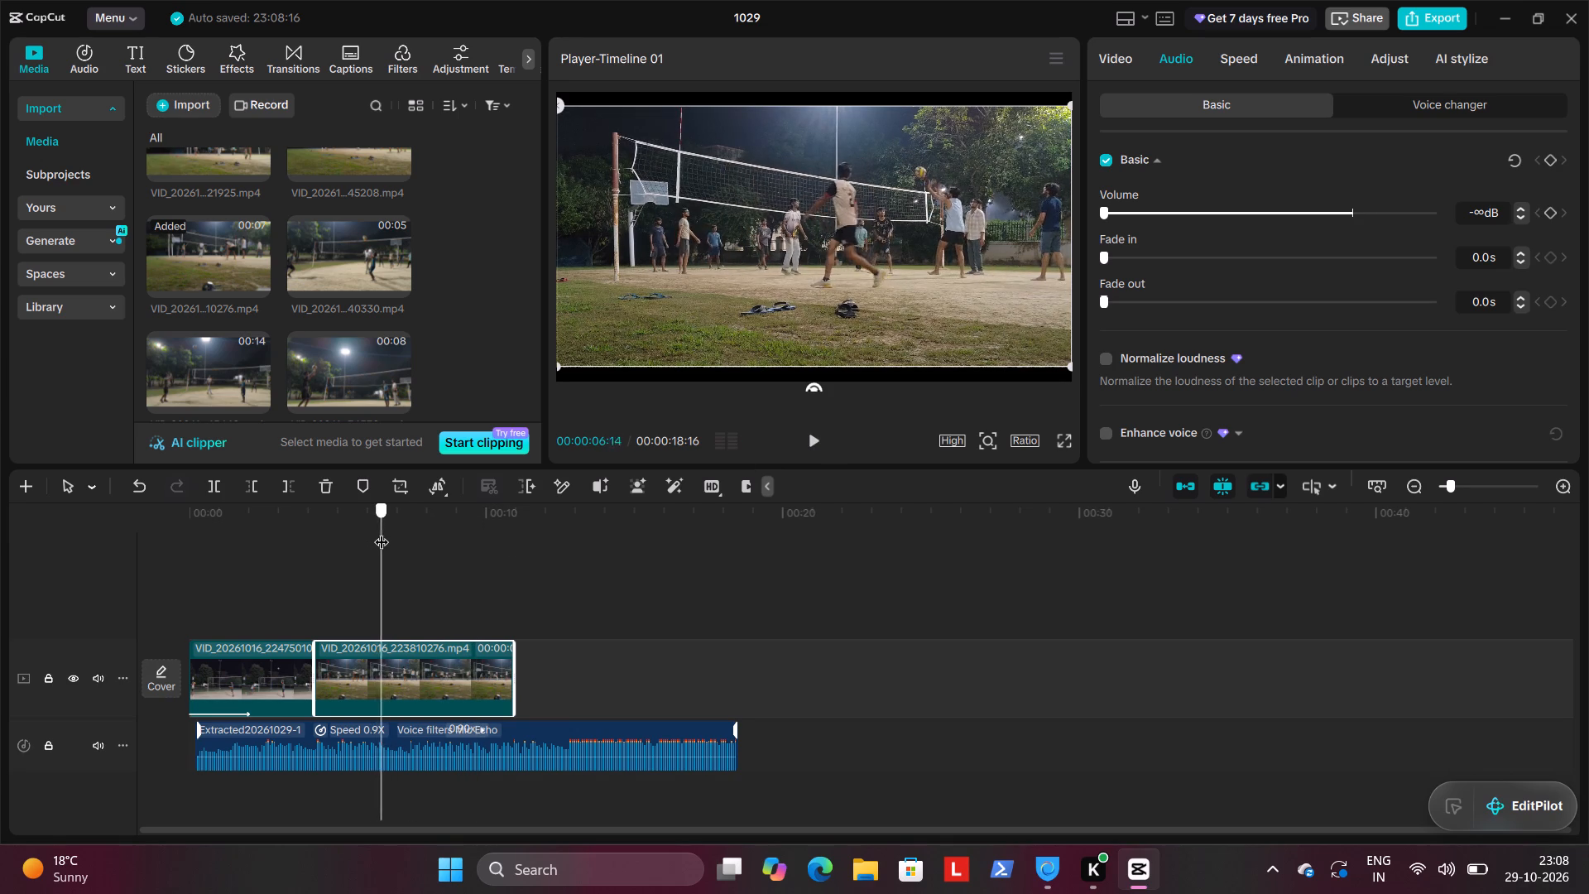
{"action": "left_click_drag", "start_coordinate": [382, 531], "coordinate": [391, 531]}
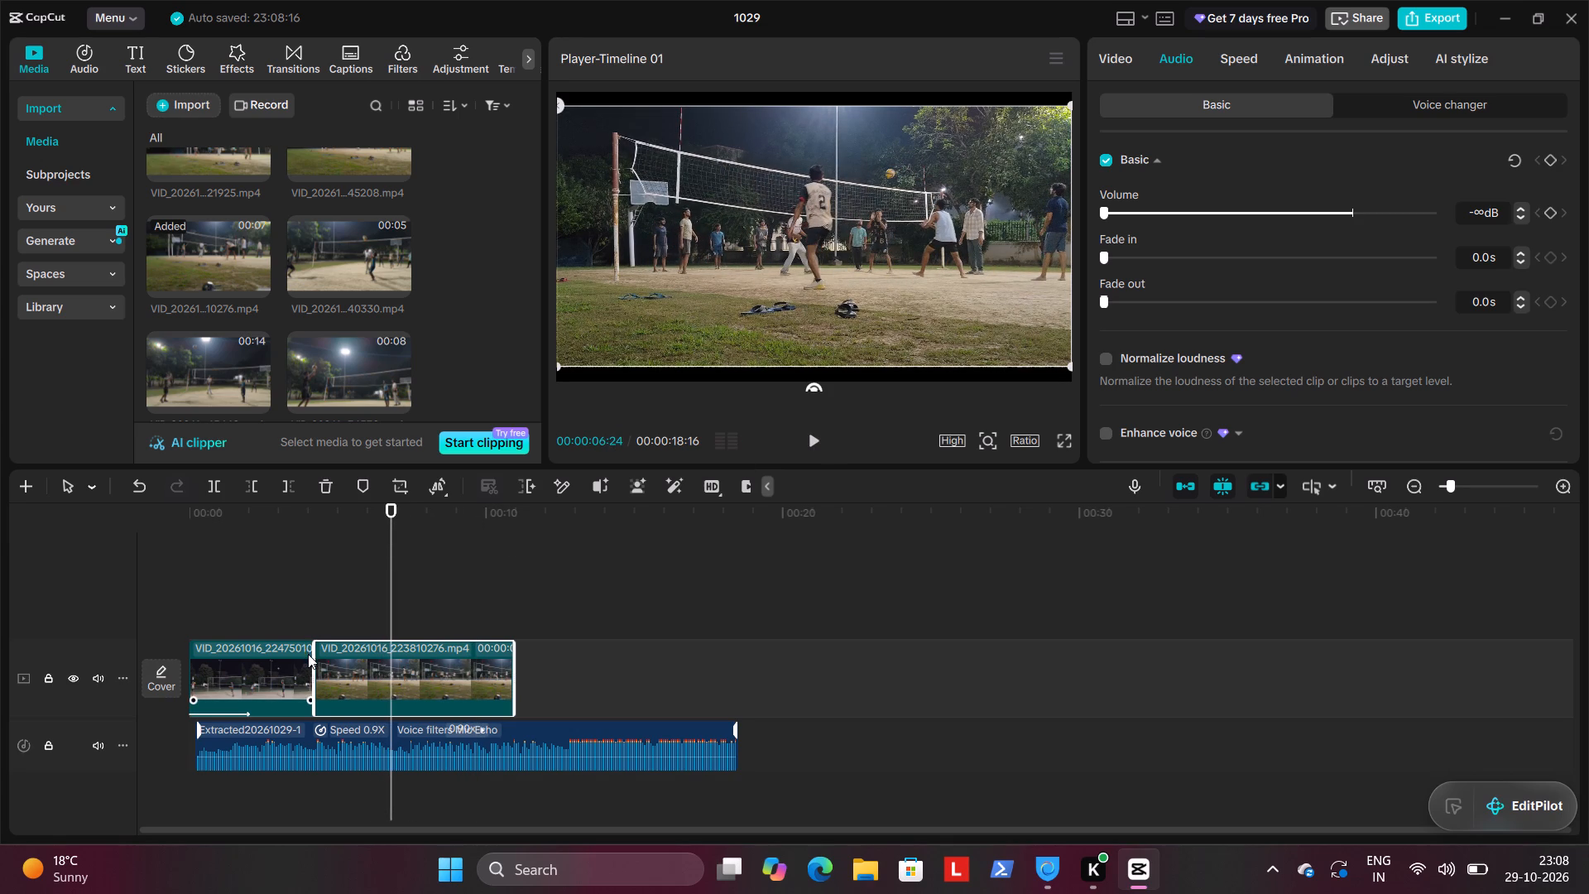
{"action": "left_click_drag", "start_coordinate": [313, 658], "coordinate": [390, 659]}
Recrop the second clip by expanding the crop frame to the whole picture and applying a centred 4:3 ratio.
{"action": "right_click", "coordinate": [384, 672]}
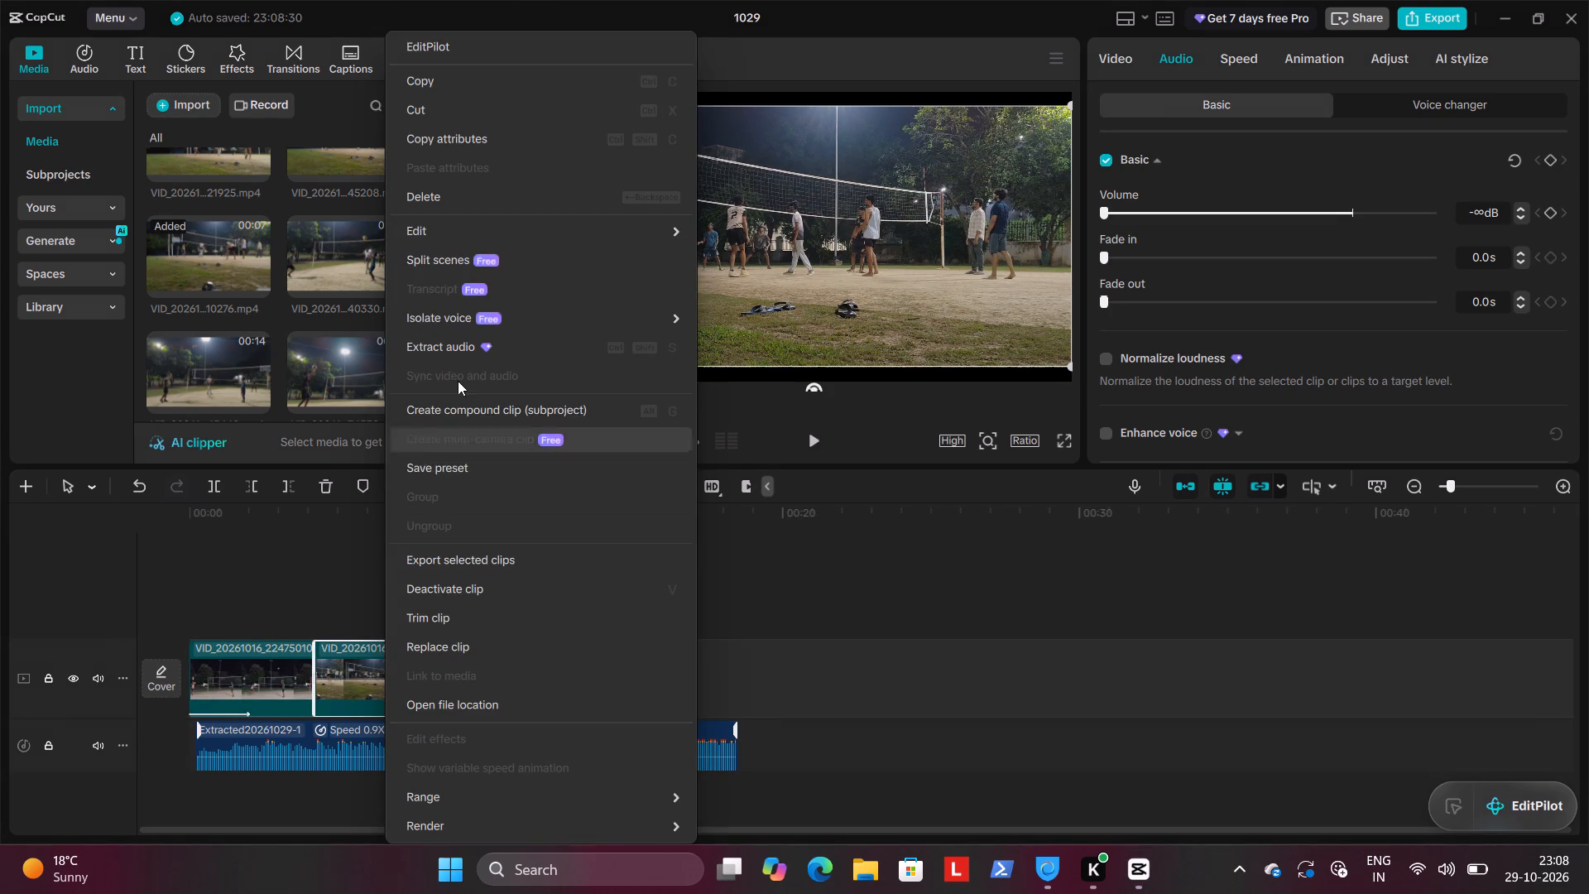
{"action": "left_click", "coordinate": [478, 221]}
{"action": "left_click", "coordinate": [769, 348]}
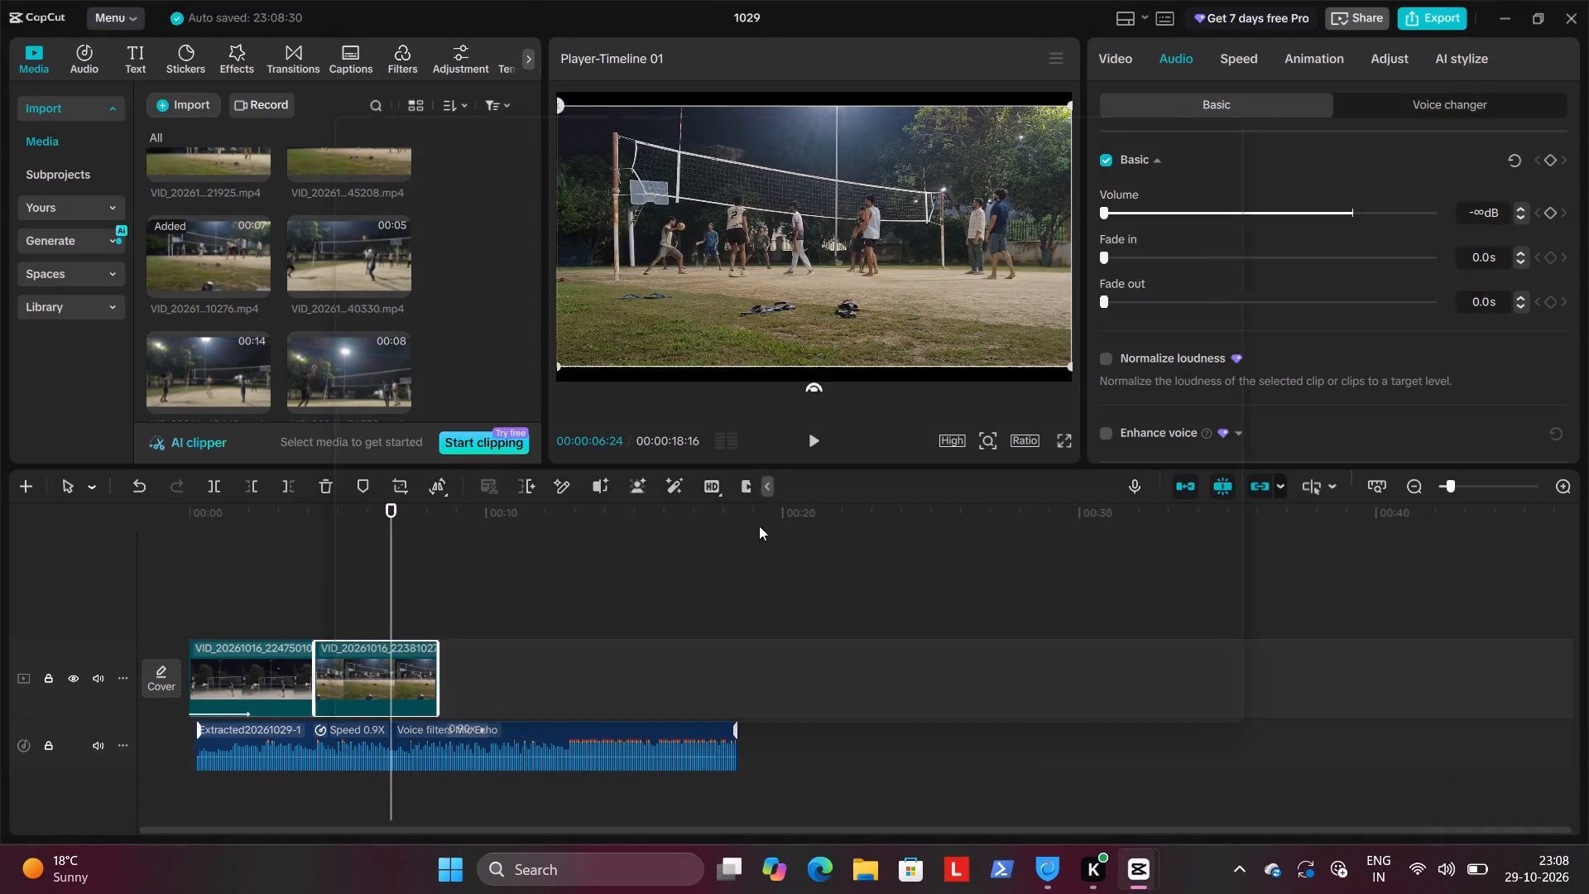
{"action": "left_click", "coordinate": [779, 739]}
{"action": "left_click", "coordinate": [777, 737]}
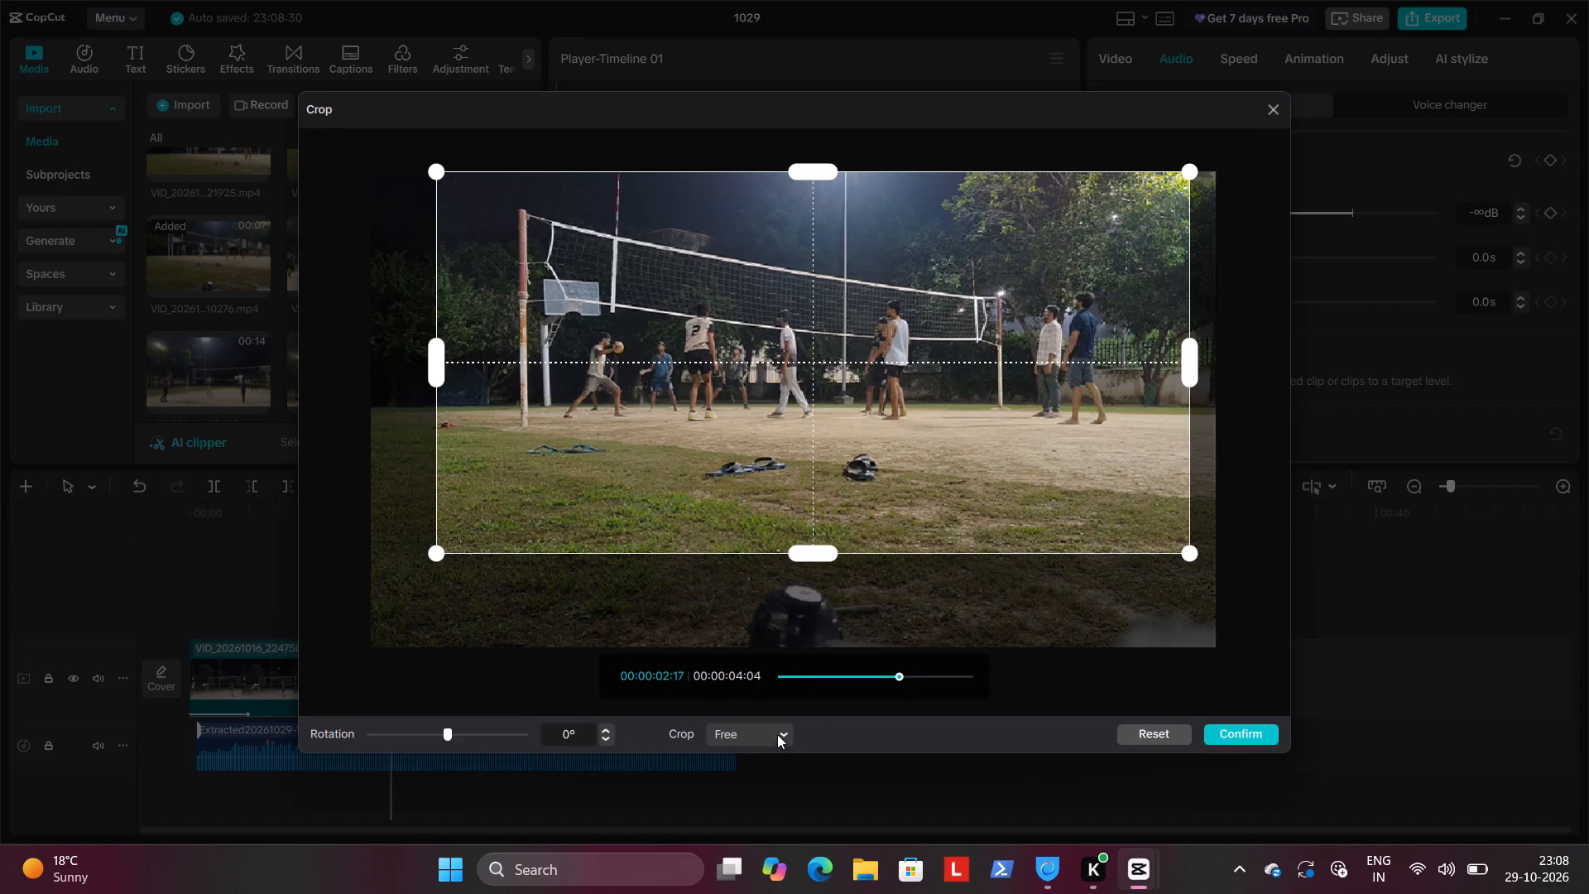
{"action": "left_click_drag", "start_coordinate": [817, 558], "coordinate": [816, 735]}
{"action": "left_click_drag", "start_coordinate": [434, 419], "coordinate": [170, 419]}
{"action": "left_click_drag", "start_coordinate": [1195, 412], "coordinate": [1251, 411]}
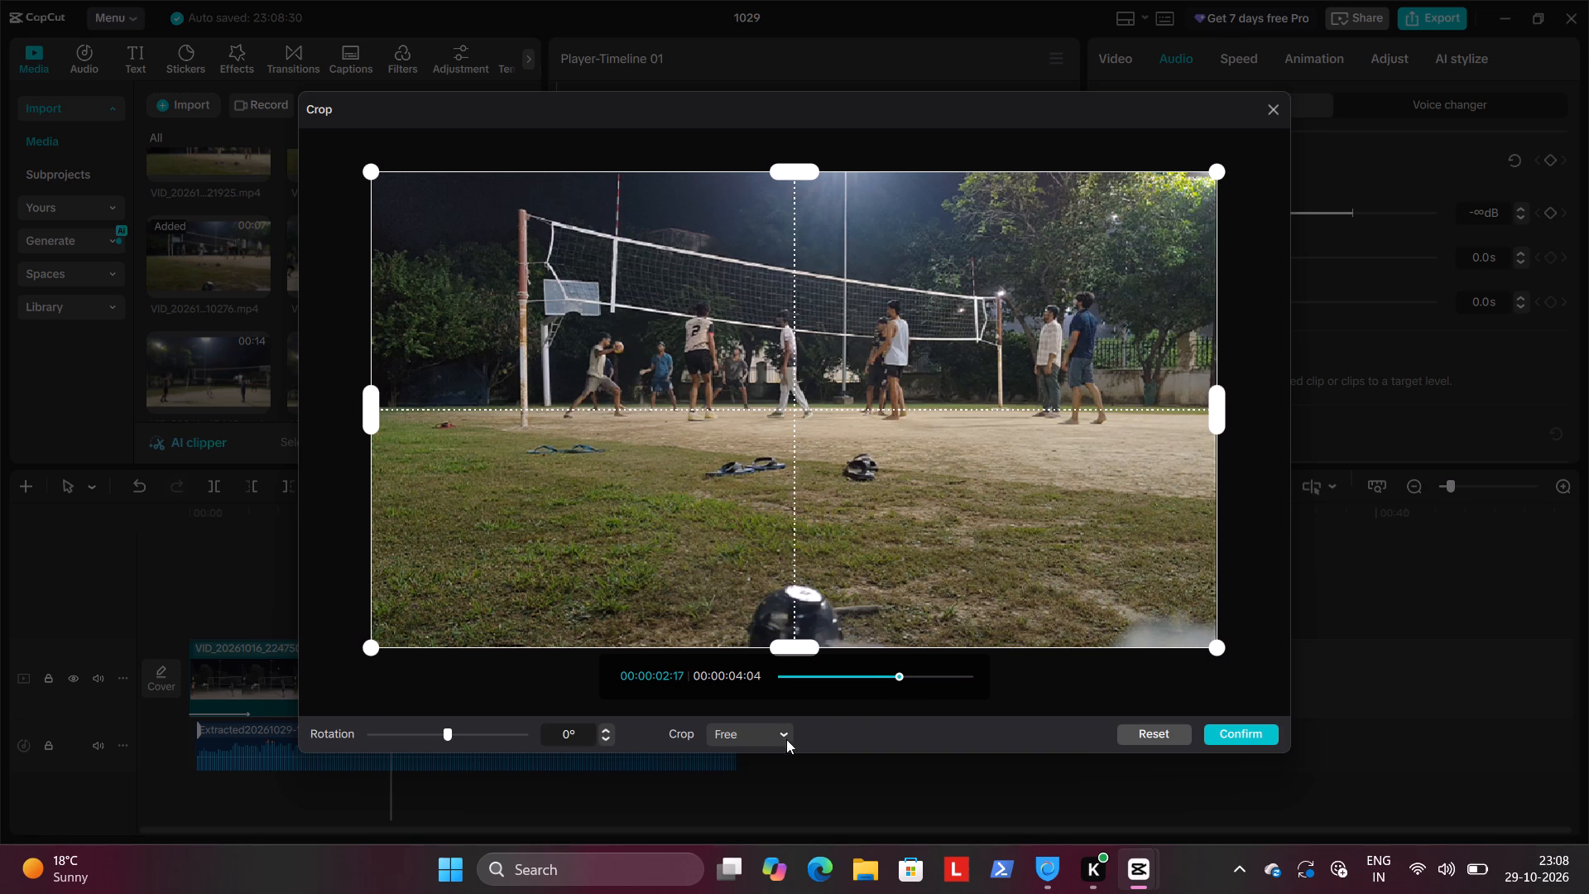
{"action": "left_click", "coordinate": [773, 736]}
{"action": "left_click", "coordinate": [765, 630]}
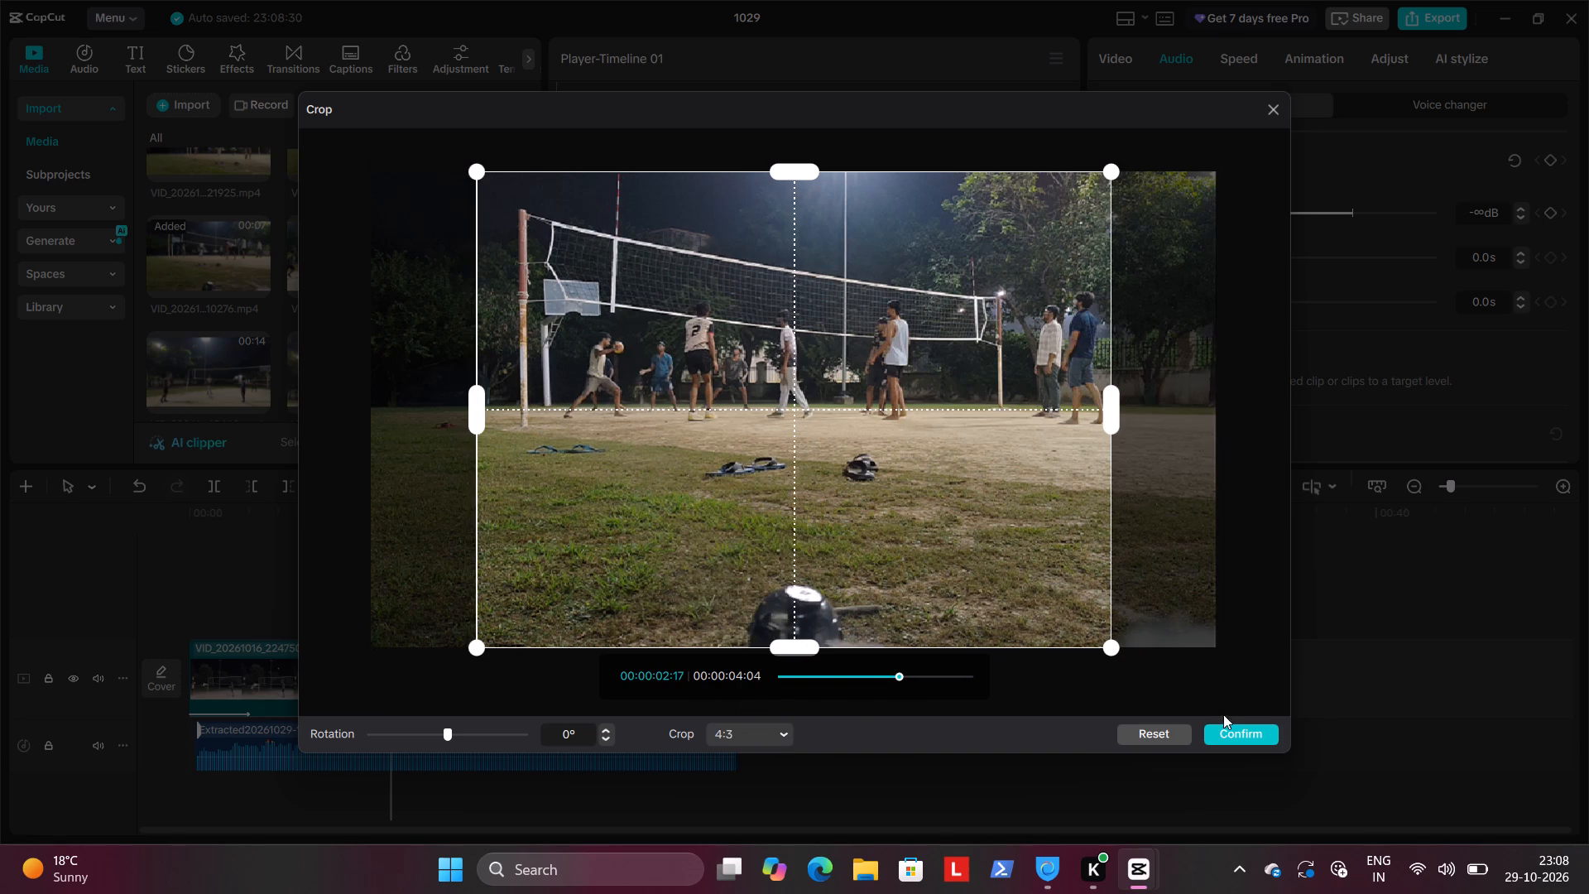
{"action": "left_click", "coordinate": [1229, 733]}
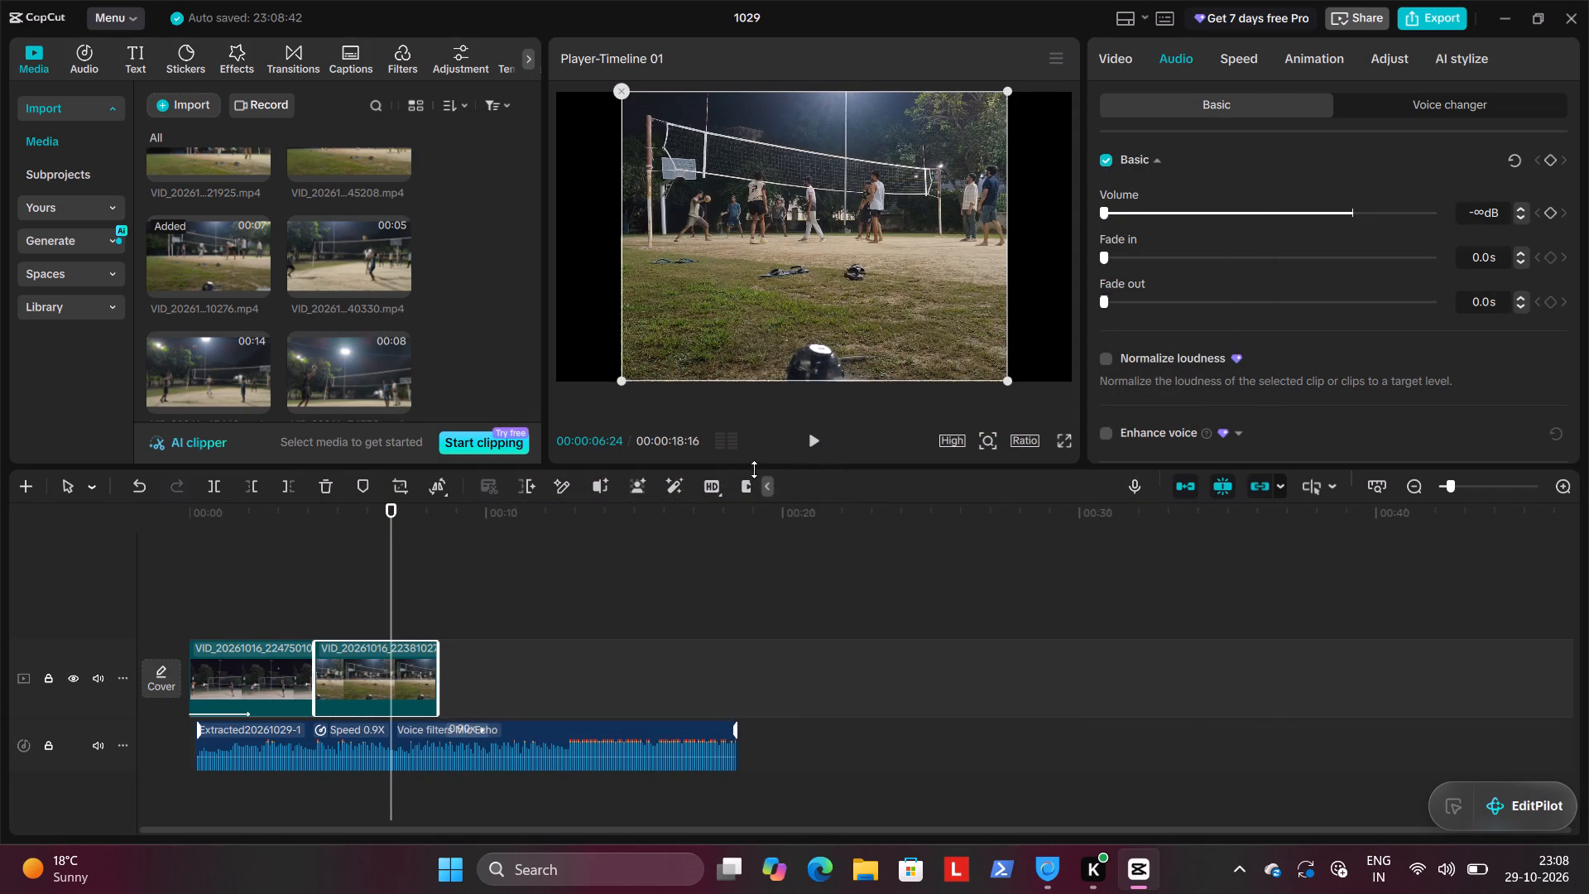
Play the timeline from about 00:00:03:05 across the cut to check the recropped second clip.
{"action": "left_click_drag", "start_coordinate": [391, 509], "coordinate": [283, 517]}
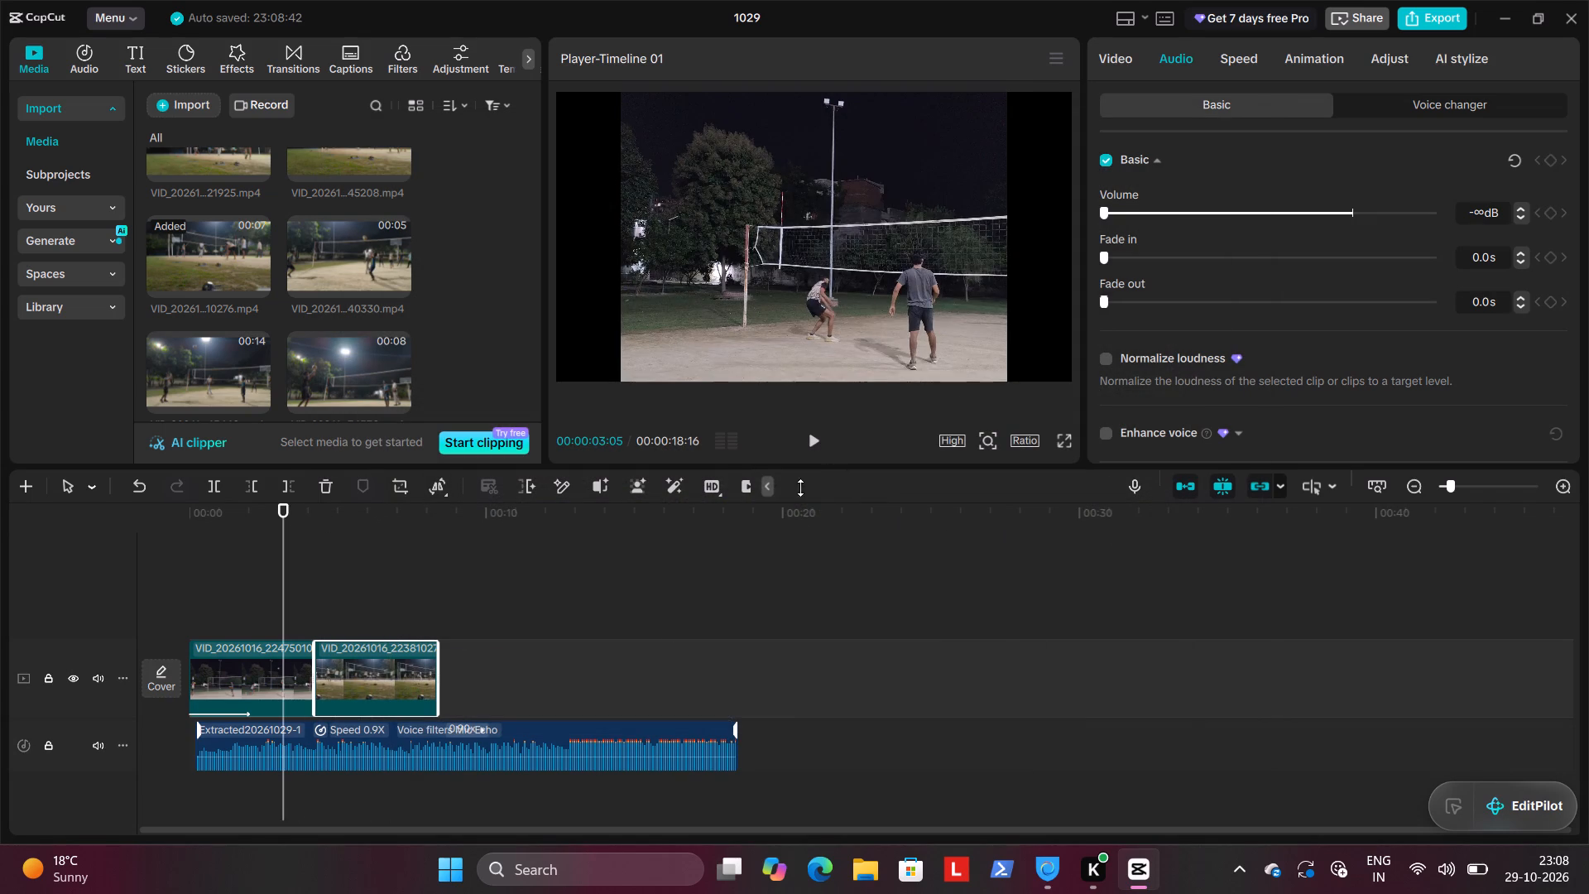
{"action": "left_click", "coordinate": [811, 448]}
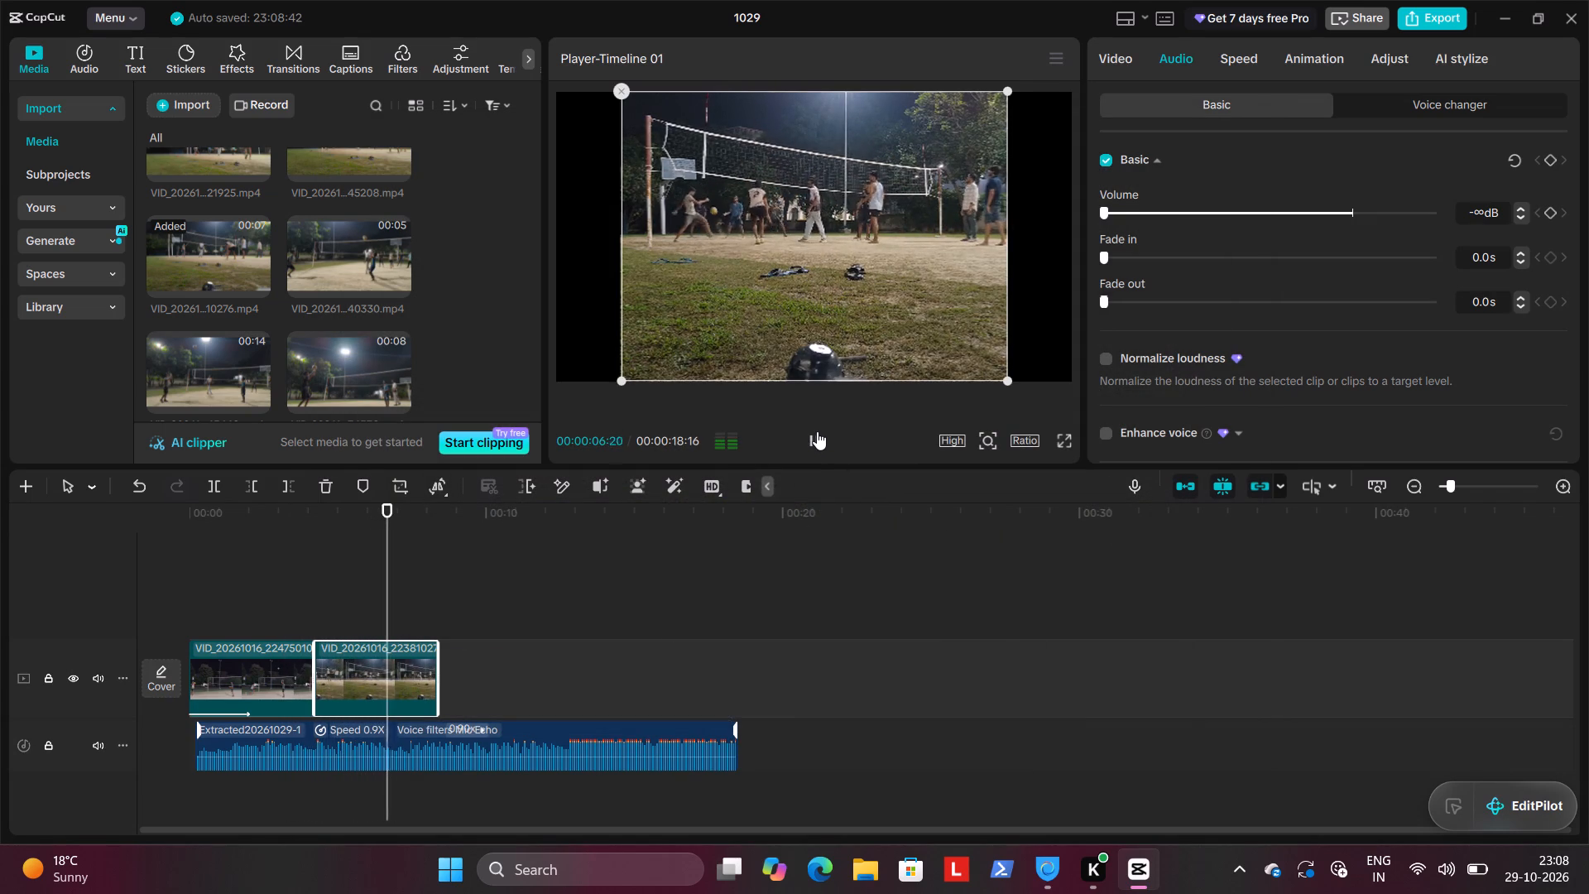
{"action": "left_click", "coordinate": [817, 431]}
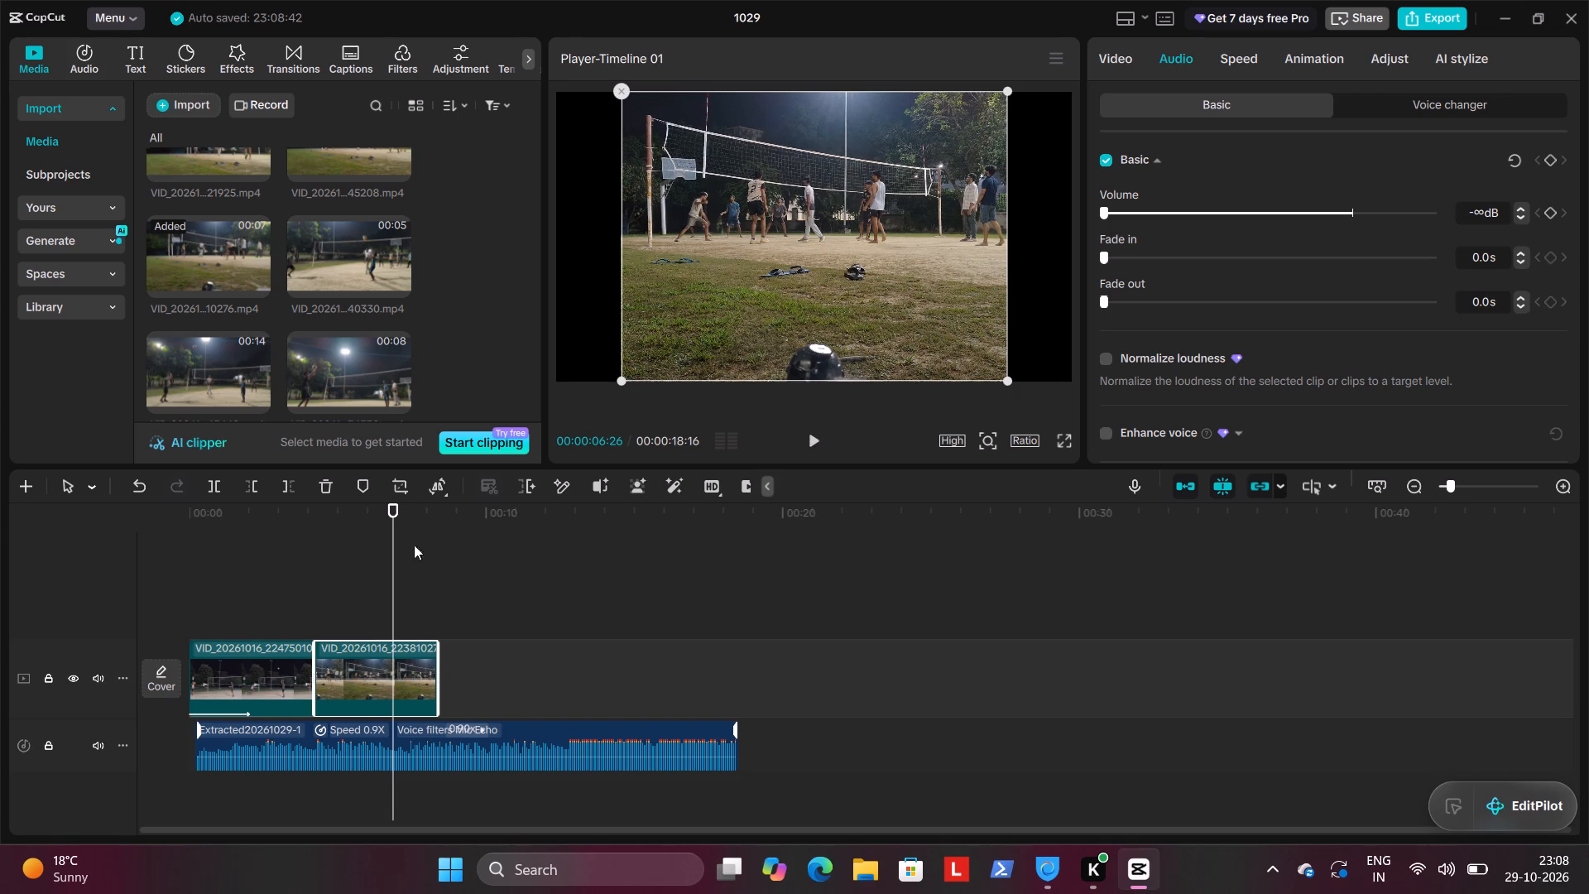
Add the White Flash transition at the cut between the first and second video clips.
{"action": "left_click", "coordinate": [221, 549]}
{"action": "left_click", "coordinate": [314, 667]}
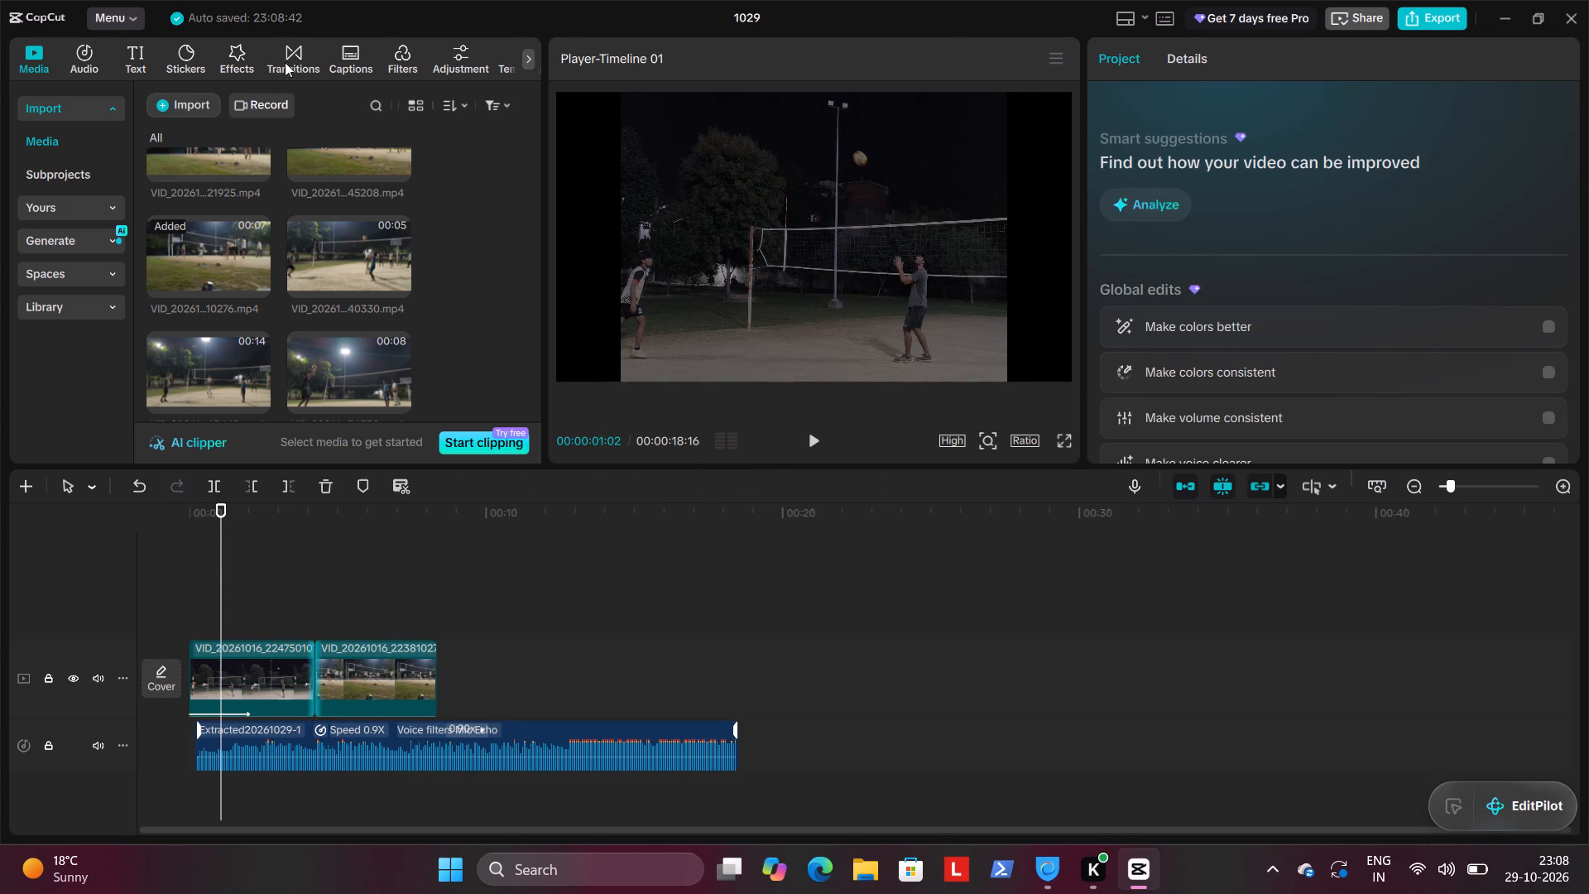
{"action": "left_click", "coordinate": [286, 54]}
{"action": "left_click", "coordinate": [312, 683]}
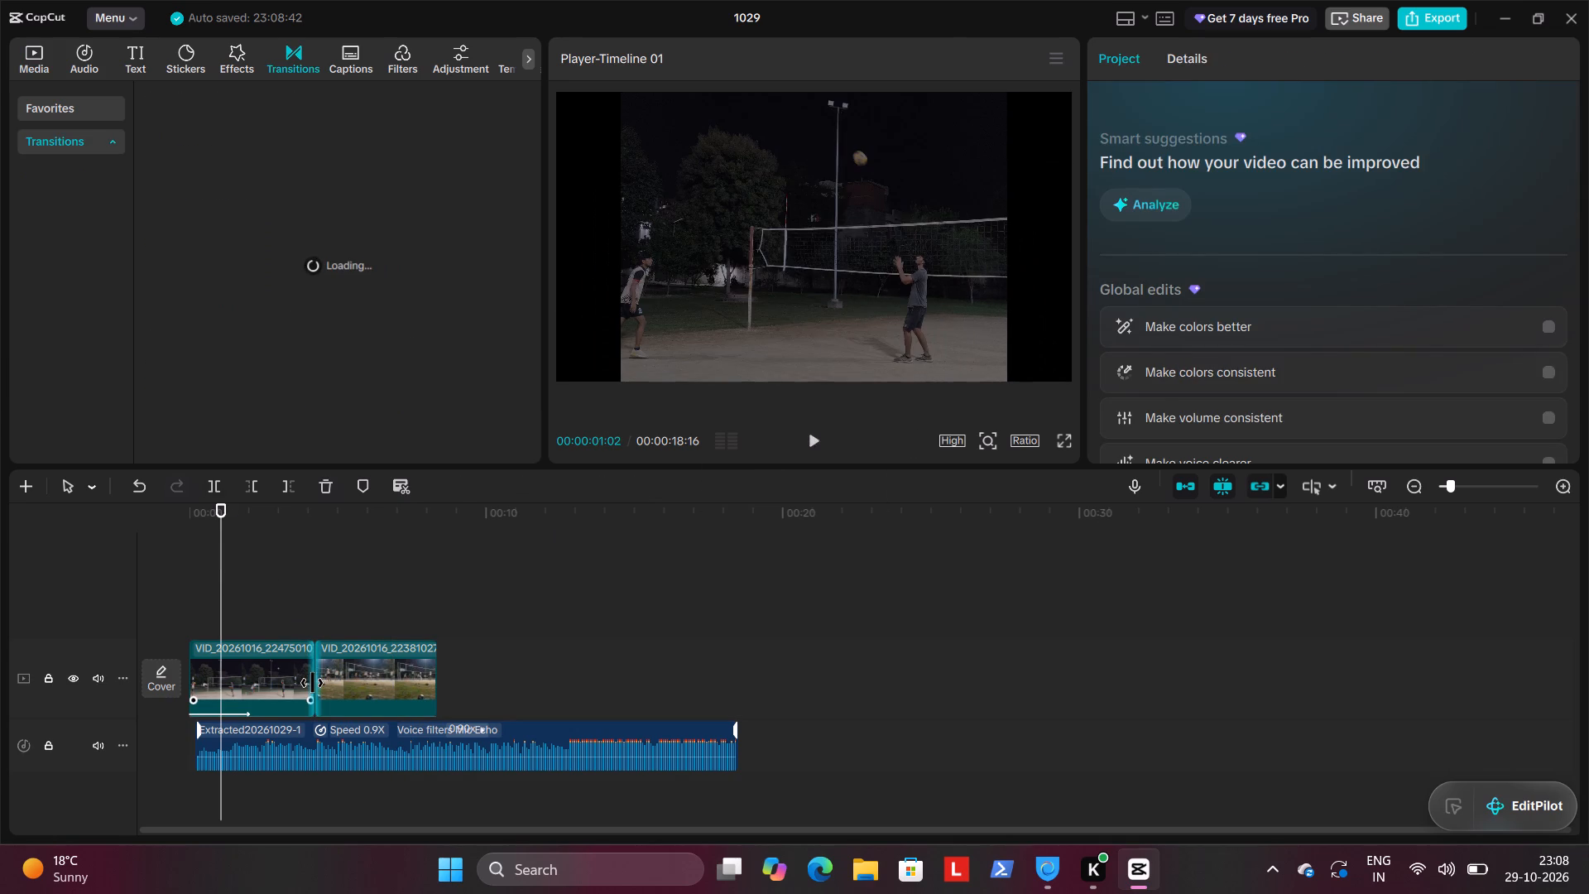
{"action": "left_click_drag", "start_coordinate": [224, 549], "coordinate": [310, 565]}
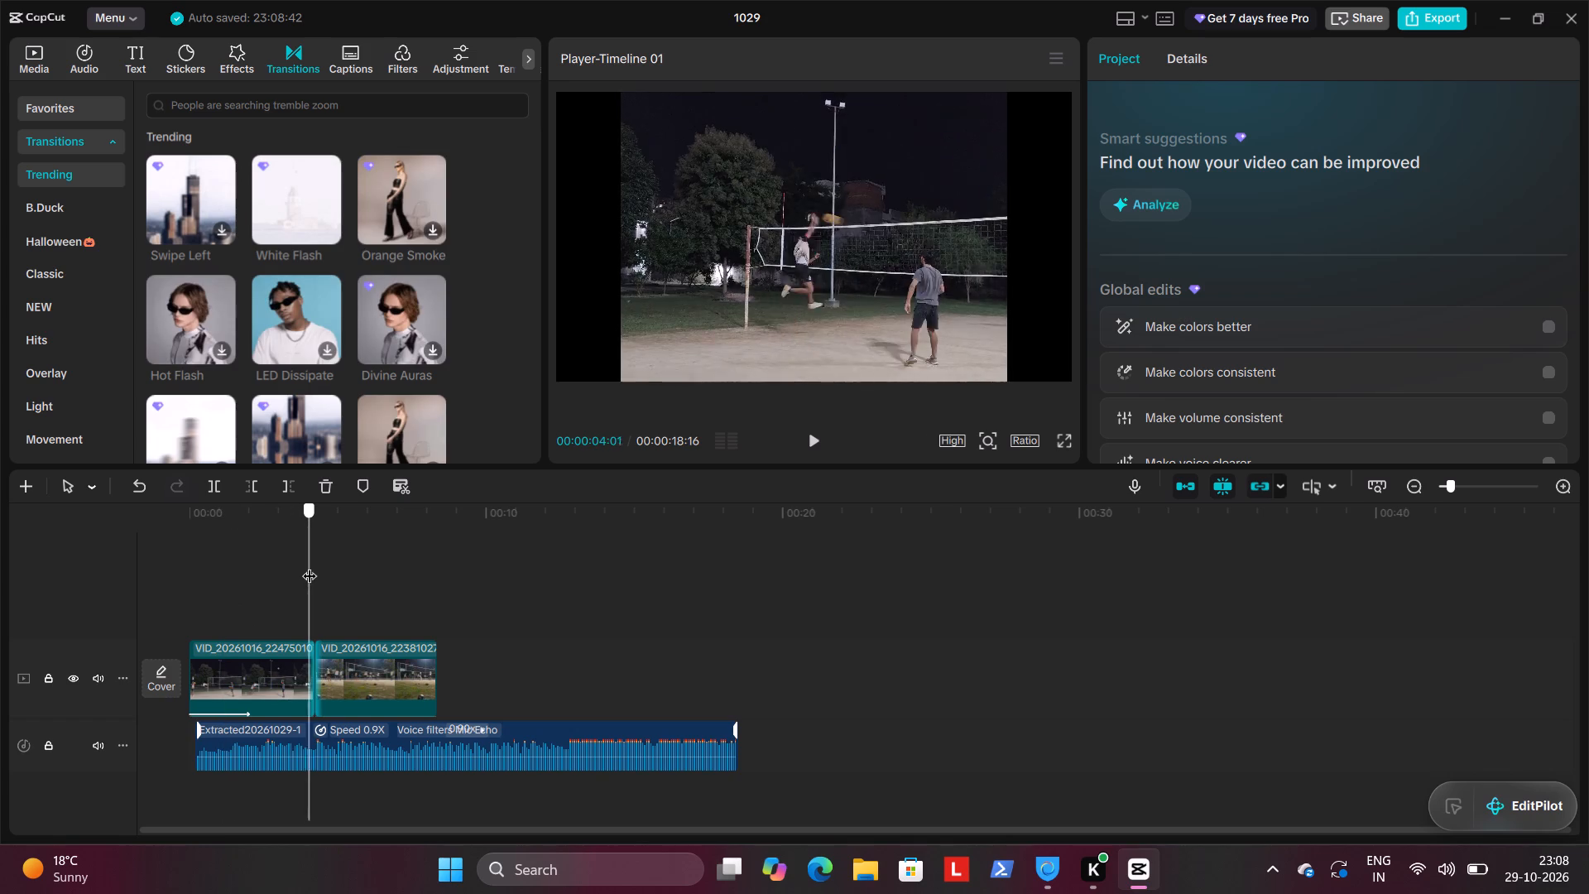
{"action": "left_click_drag", "start_coordinate": [310, 565], "coordinate": [314, 565]}
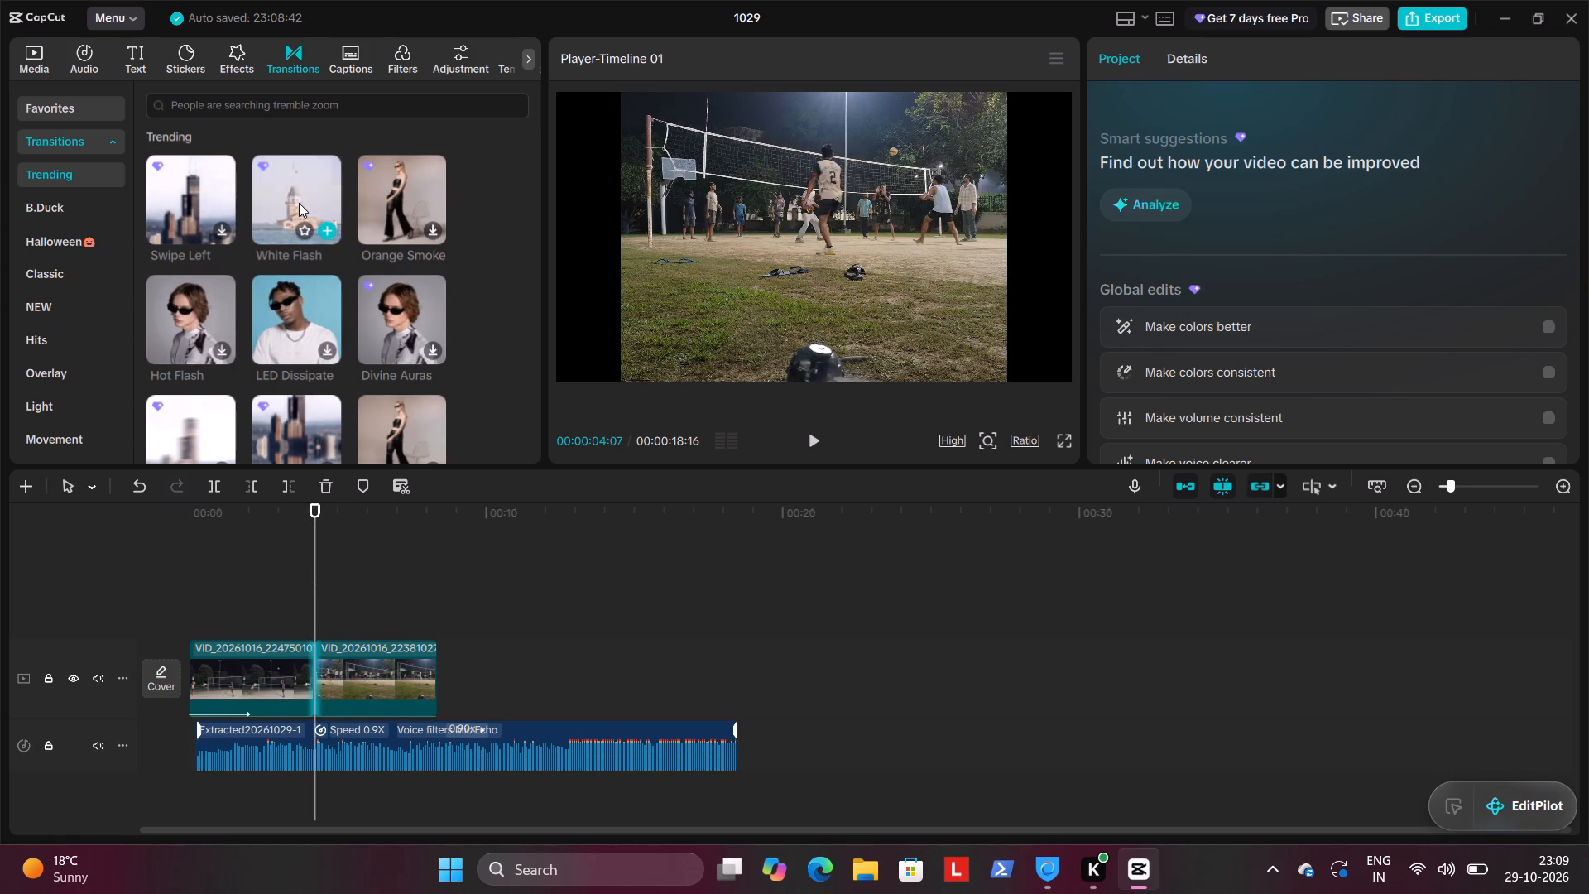
{"action": "left_click", "coordinate": [323, 236]}
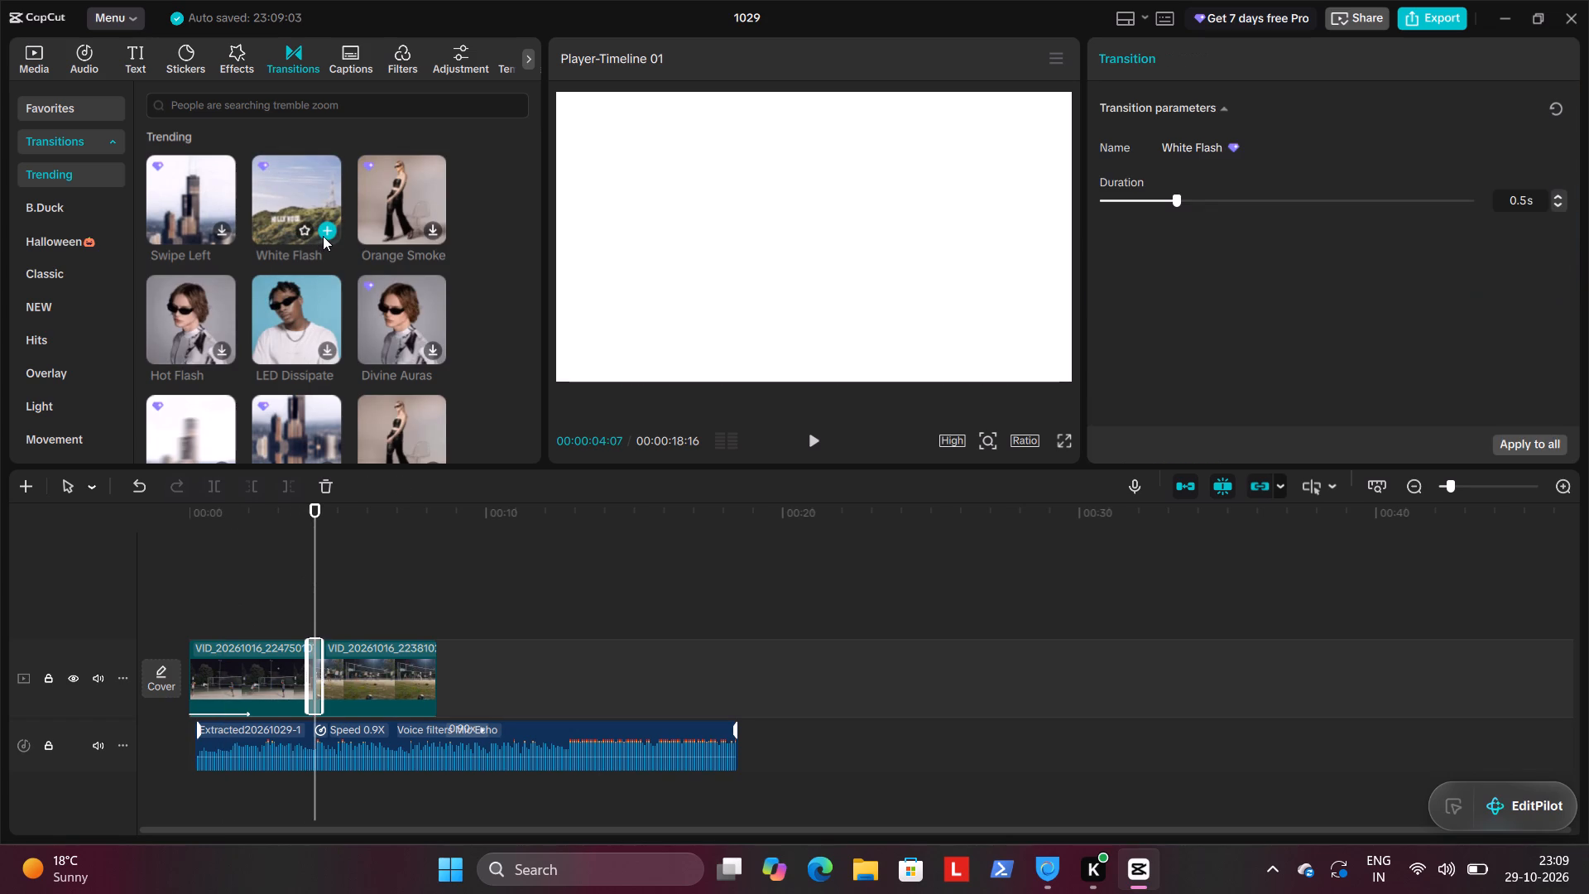
Play the edit from the beginning through the transition into the second clip to review it.
{"action": "left_click_drag", "start_coordinate": [314, 541], "coordinate": [118, 541]}
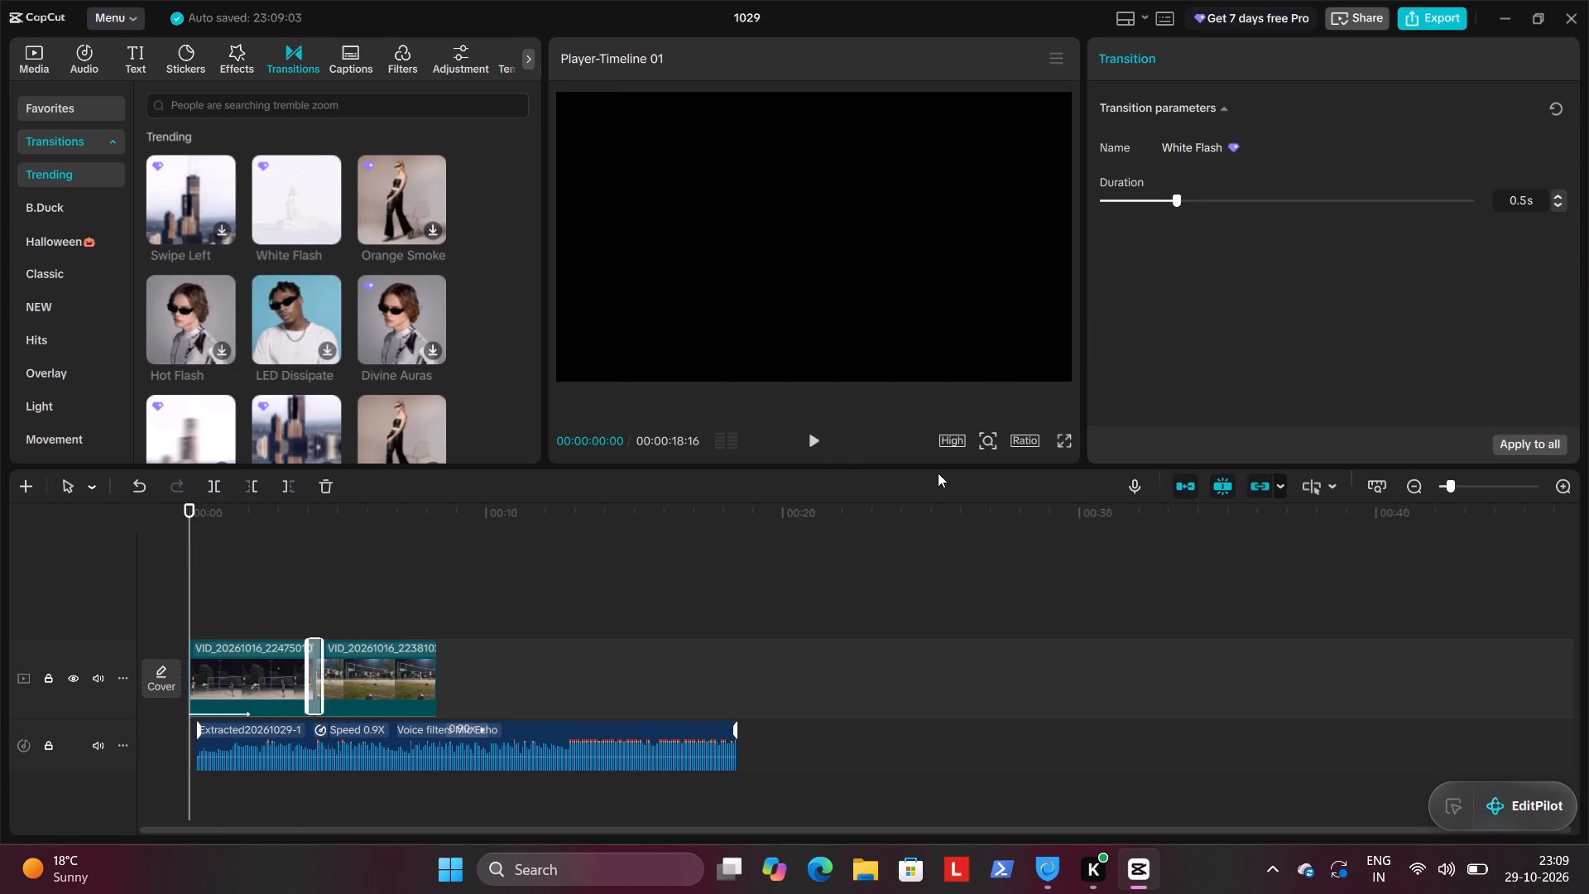
{"action": "left_click", "coordinate": [810, 435]}
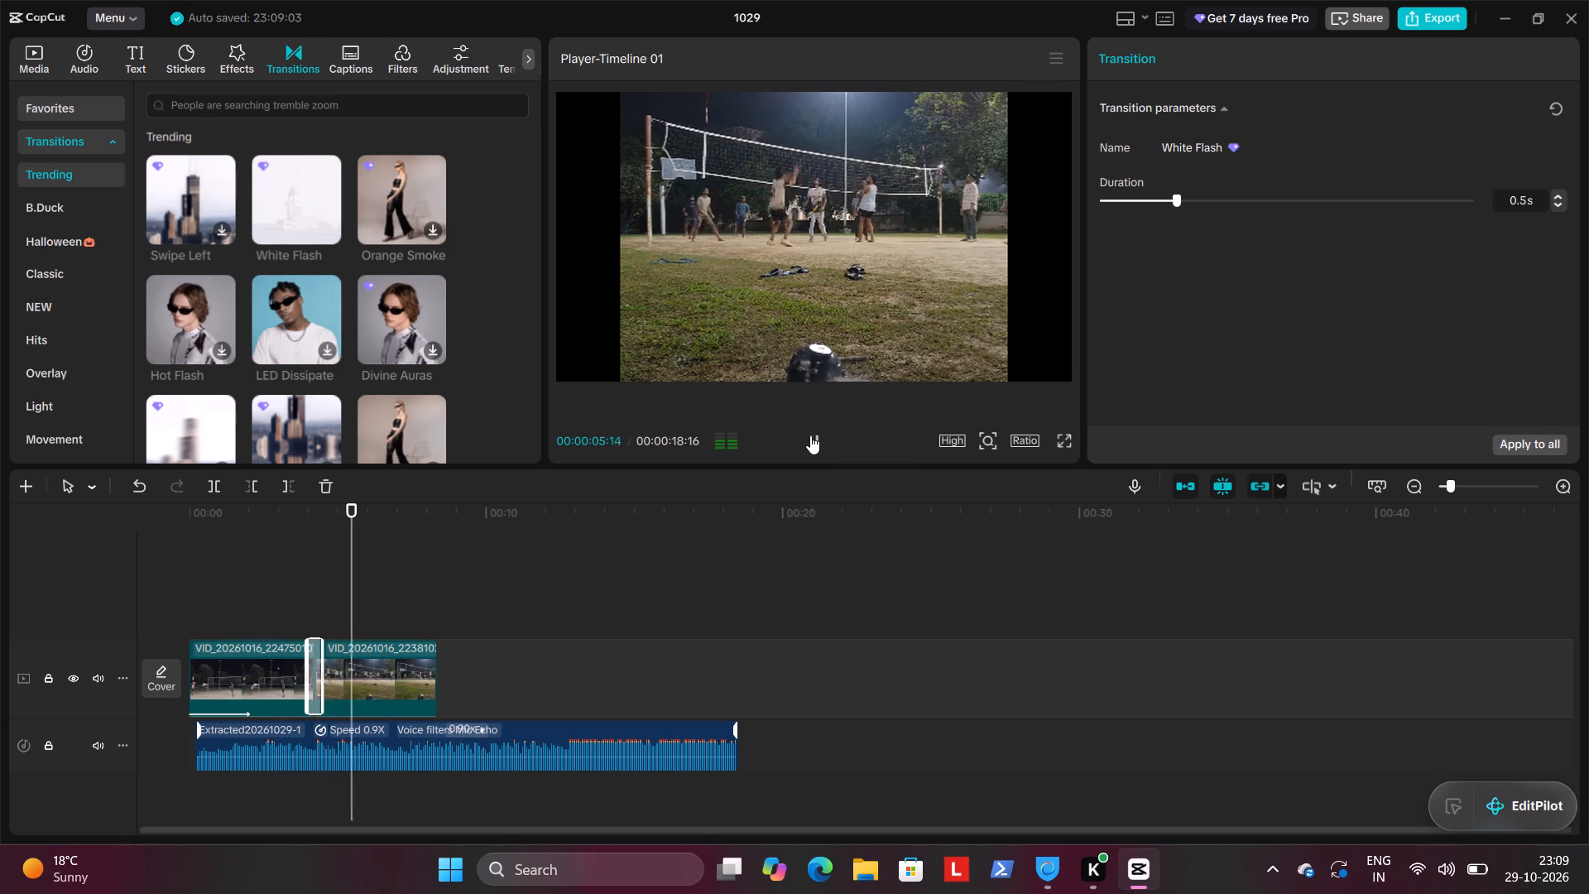
{"action": "left_click", "coordinate": [810, 435]}
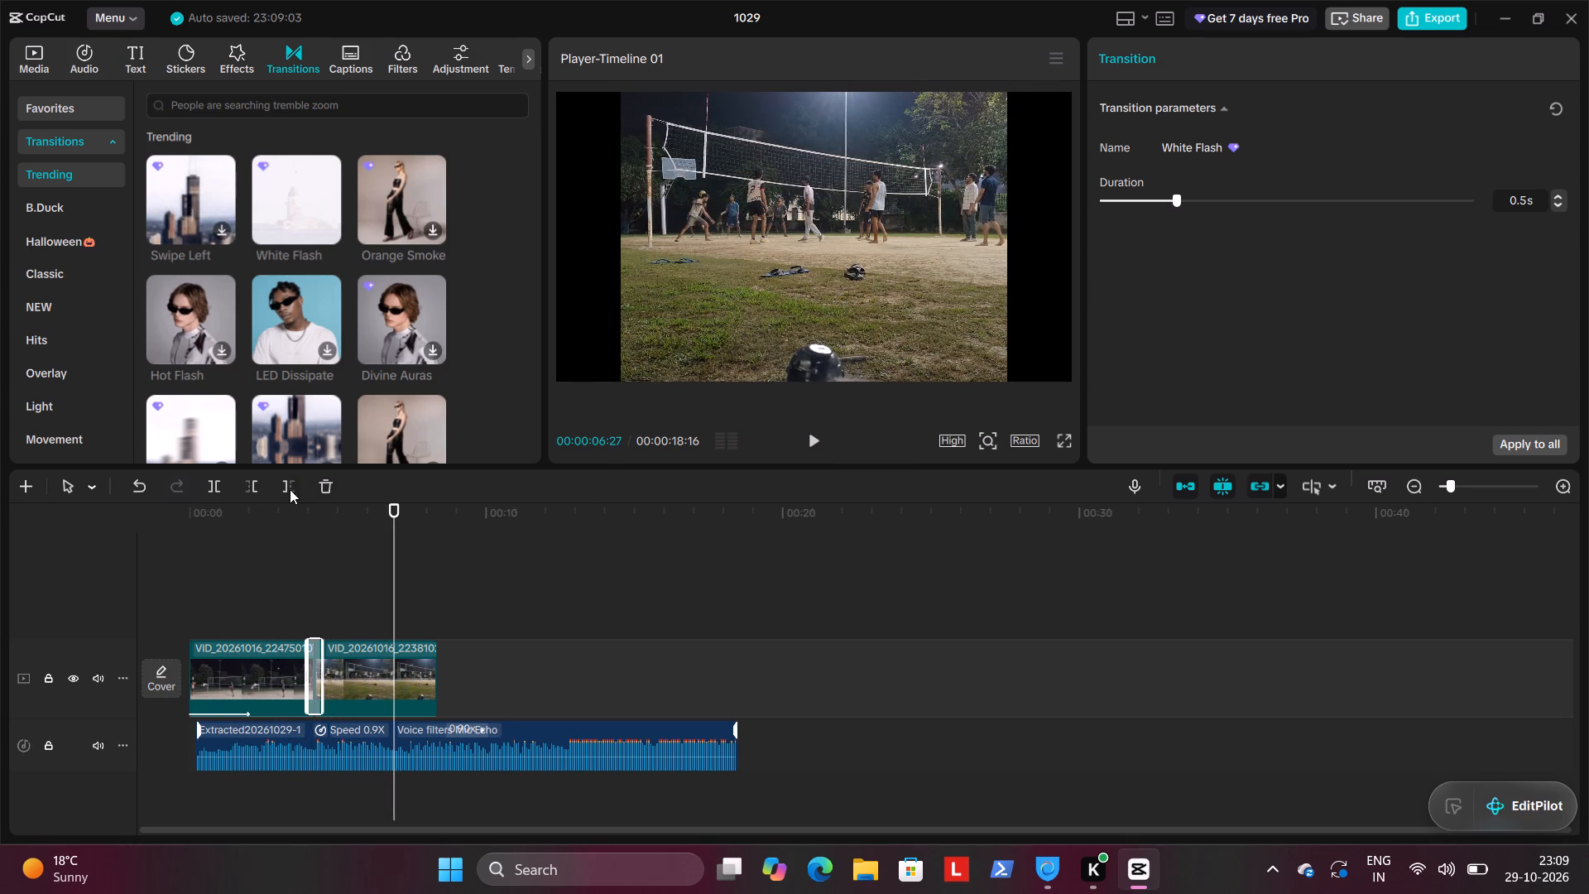
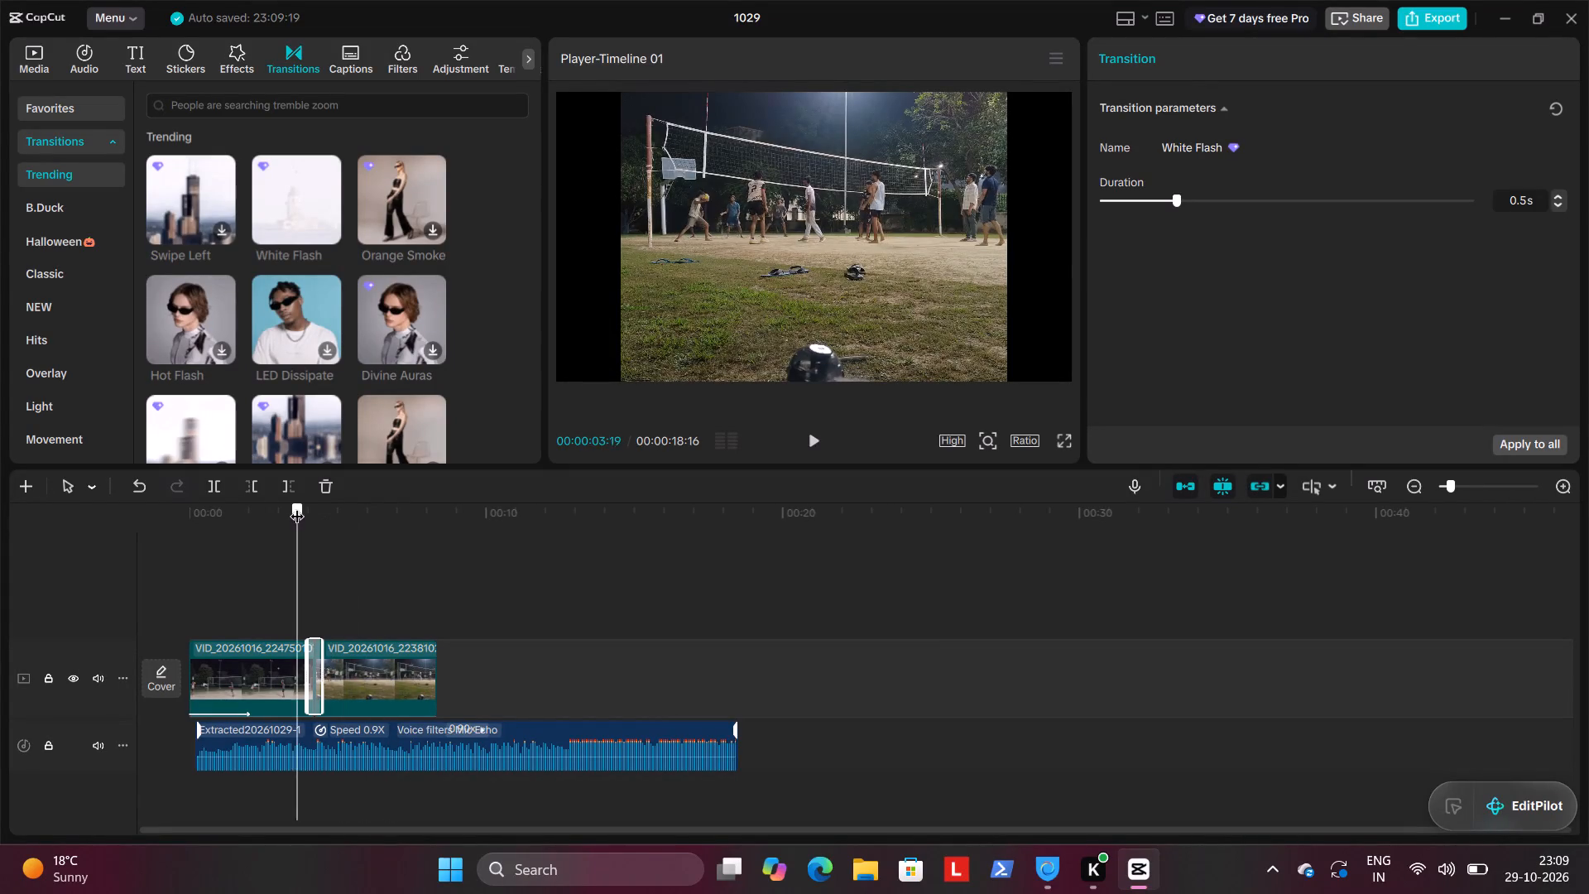
Look through the Mask transitions for an alternative to White Flash and preview Casual Brush.
{"action": "scroll", "coordinate": [63, 307], "scroll_direction": "down", "scroll_amount": 1}
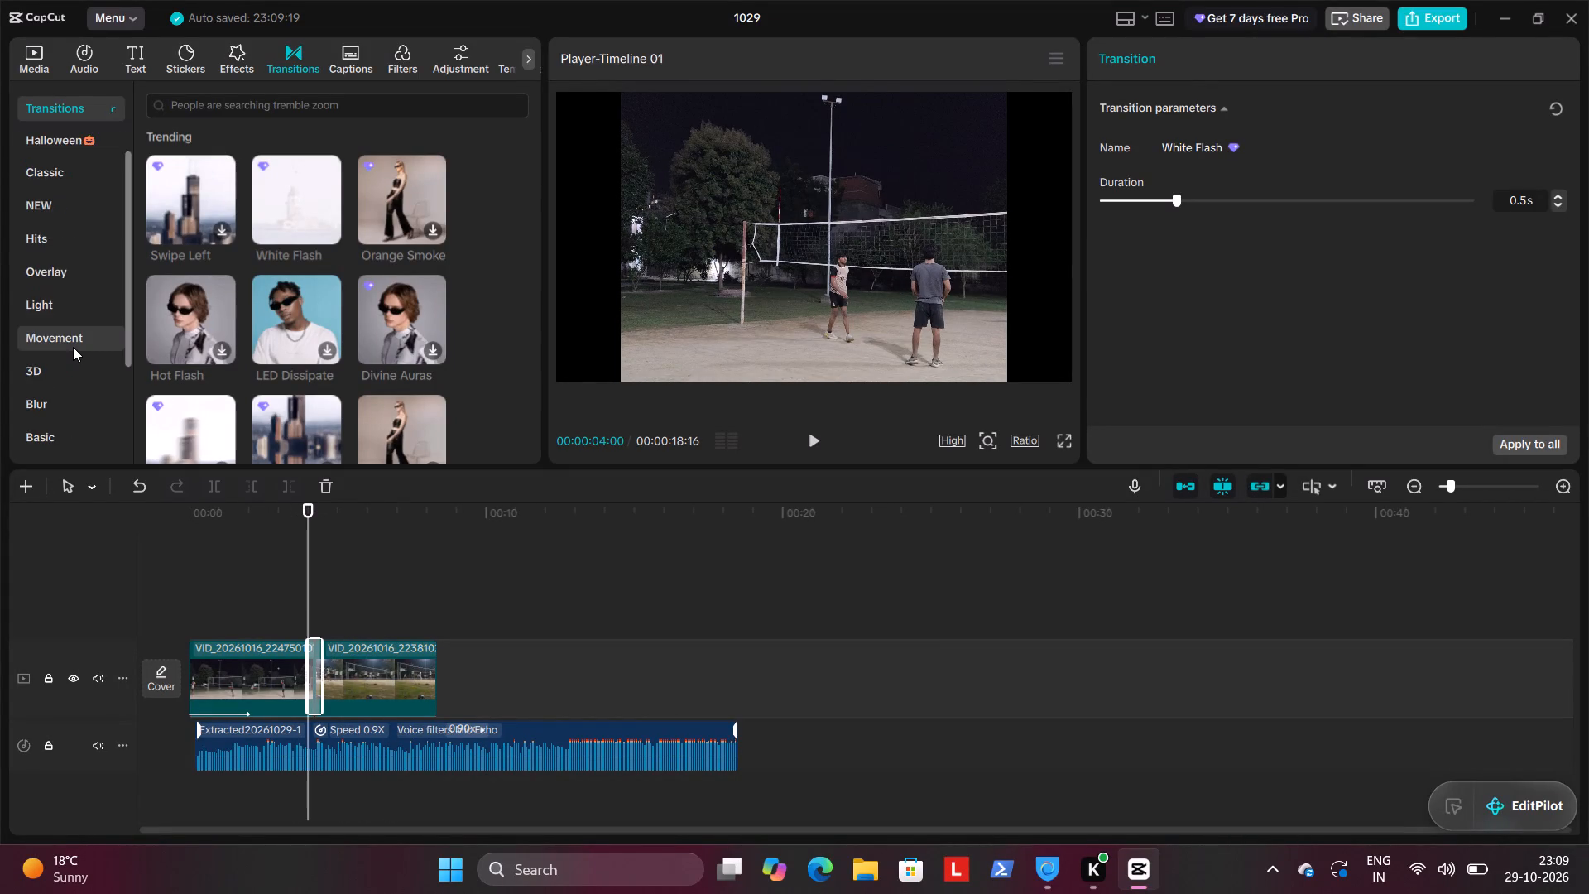
{"action": "scroll", "coordinate": [73, 347], "scroll_direction": "down", "scroll_amount": 1}
{"action": "left_click", "coordinate": [73, 366]}
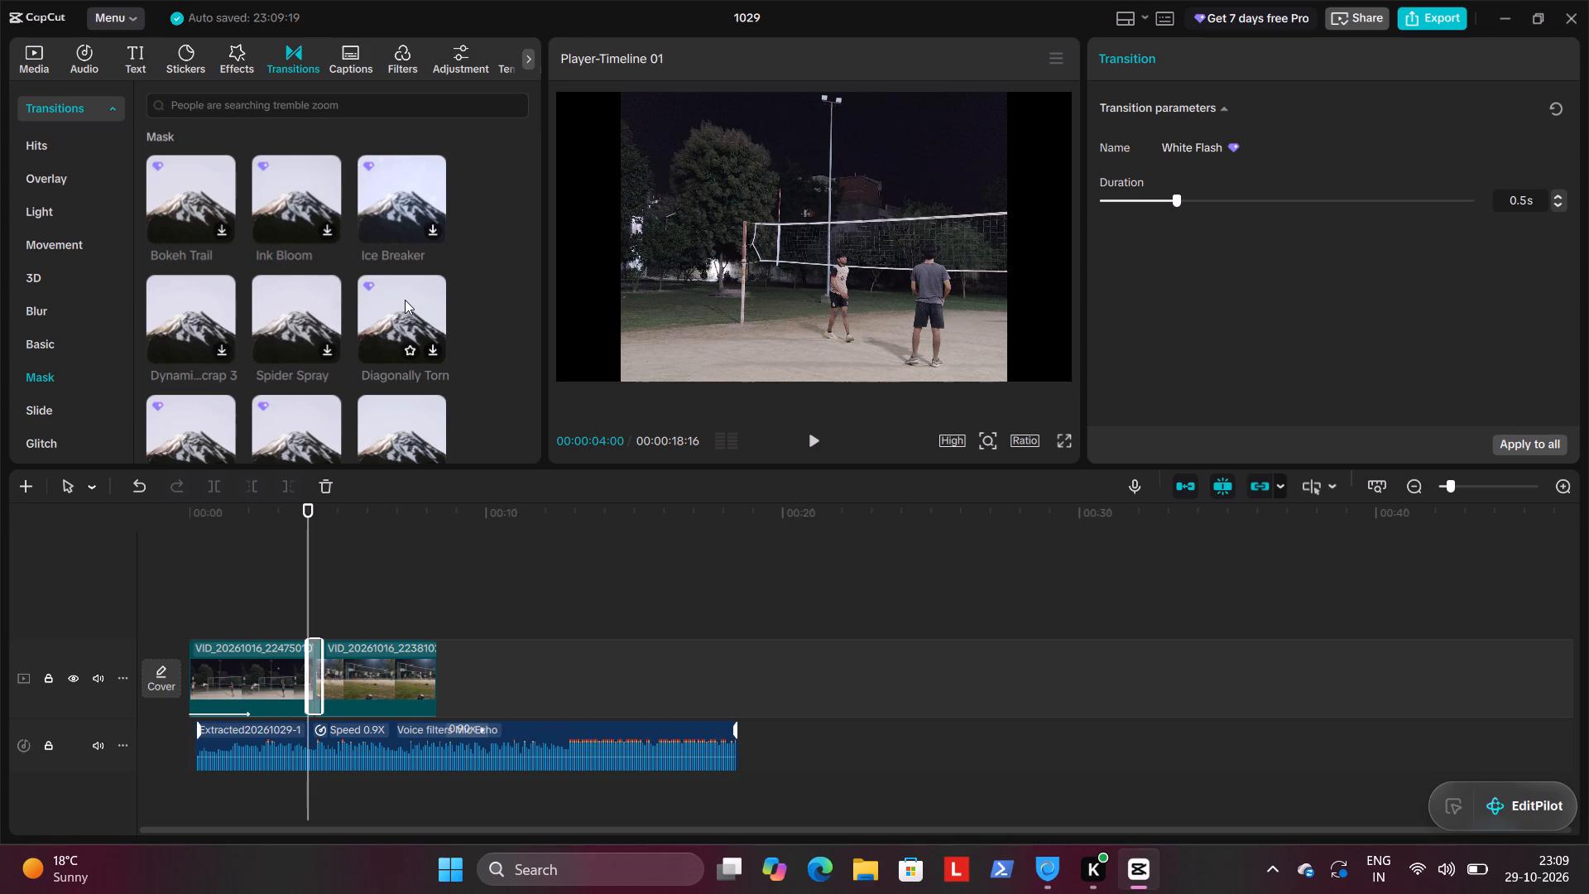
{"action": "scroll", "coordinate": [405, 300], "scroll_direction": "down", "scroll_amount": 1}
{"action": "scroll", "coordinate": [399, 257], "scroll_direction": "up", "scroll_amount": 1}
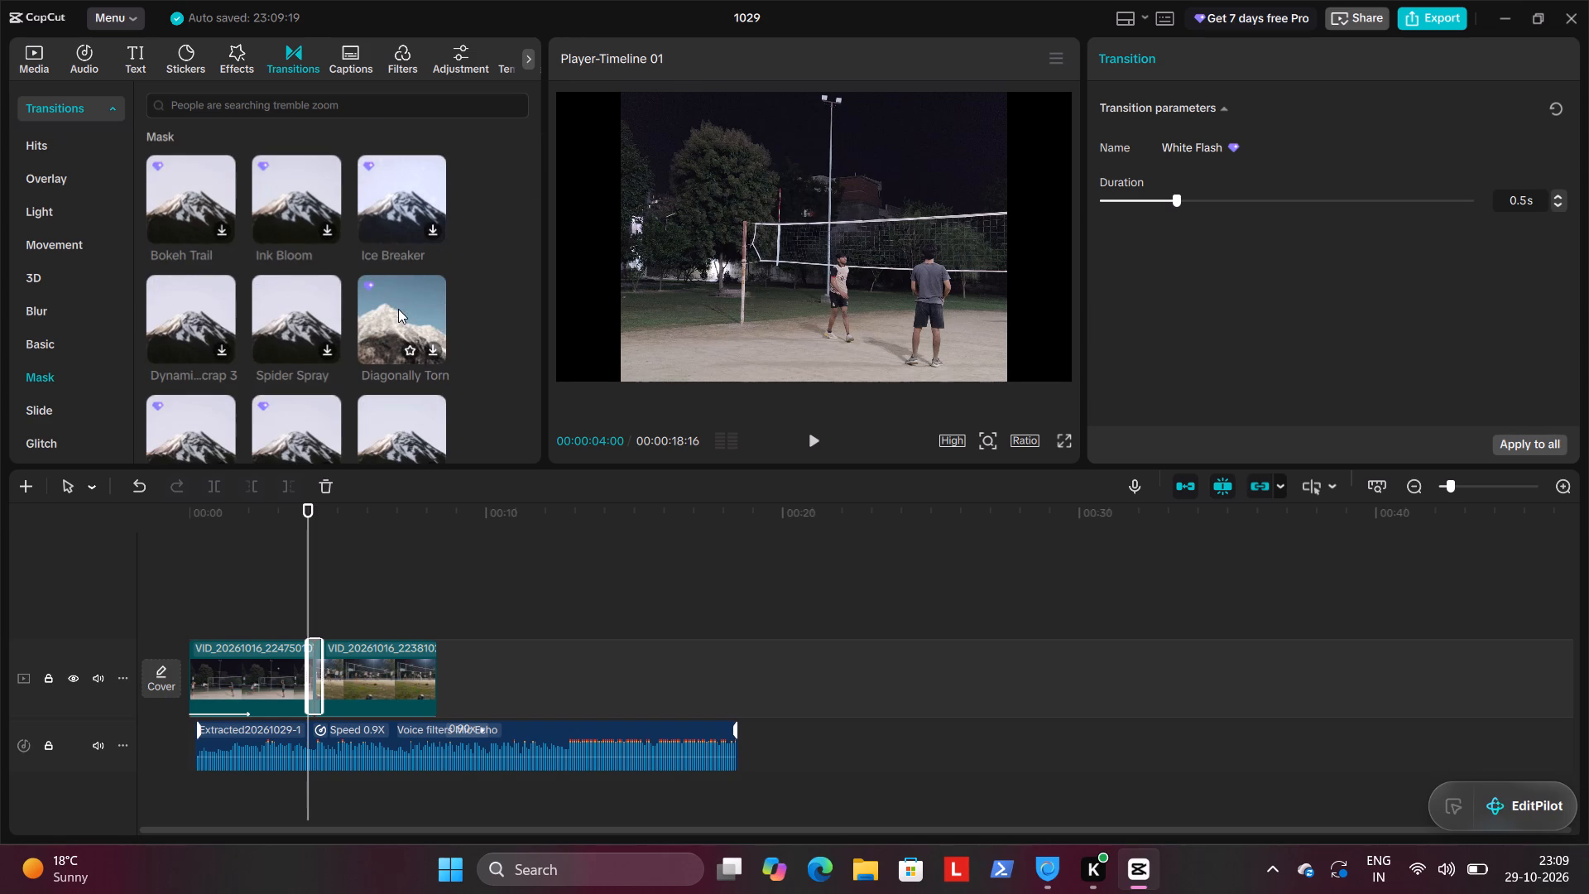
{"action": "scroll", "coordinate": [398, 309], "scroll_direction": "down", "scroll_amount": 1}
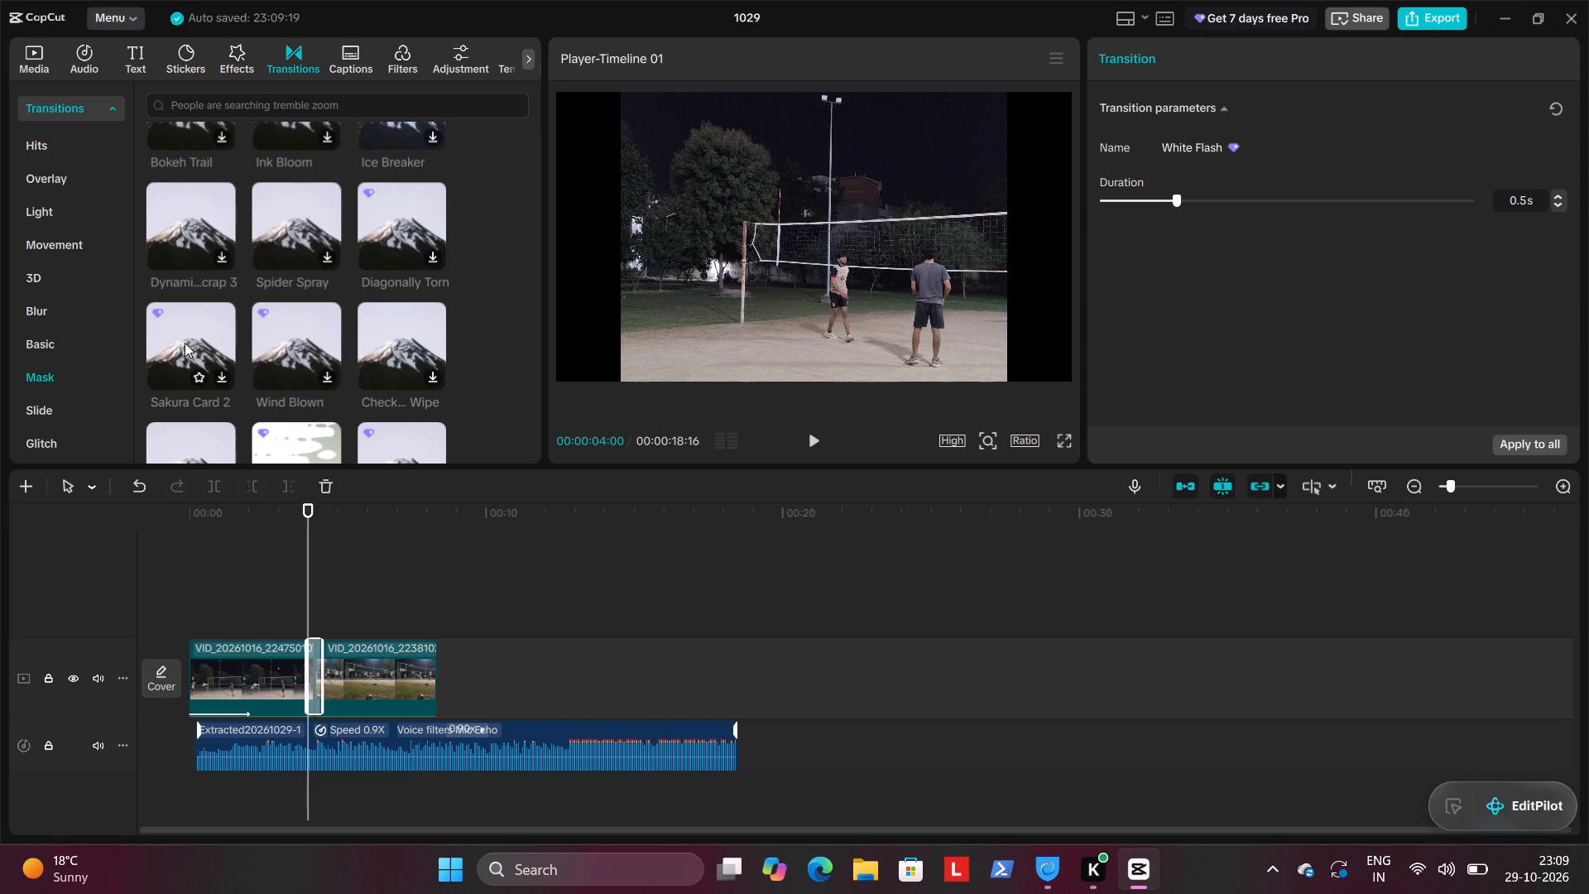
{"action": "scroll", "coordinate": [185, 343], "scroll_direction": "down", "scroll_amount": 1}
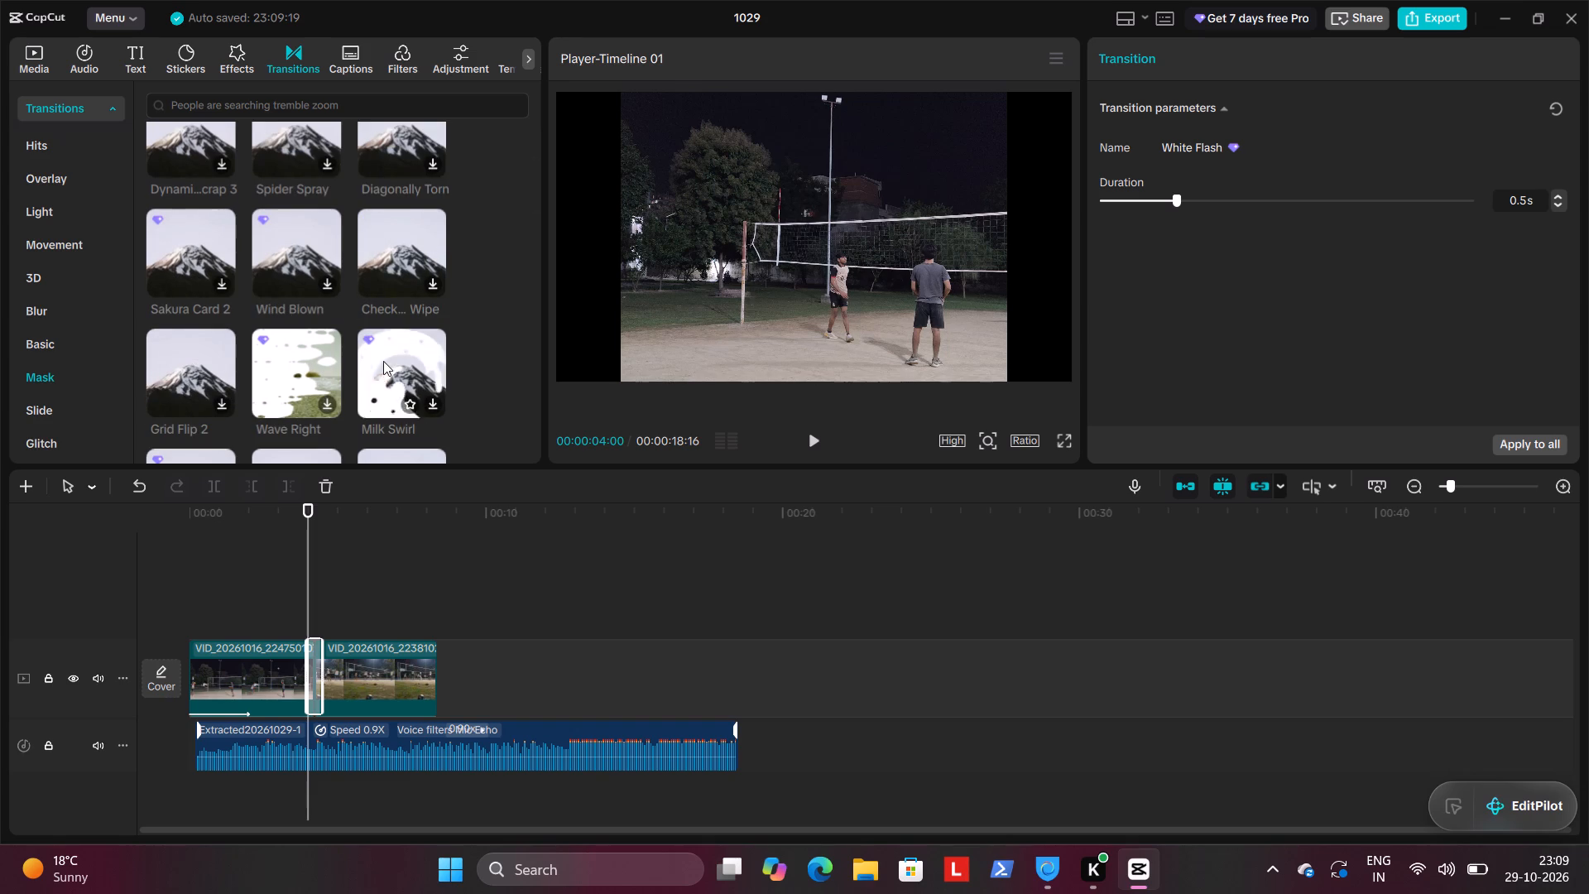
{"action": "scroll", "coordinate": [384, 361], "scroll_direction": "down", "scroll_amount": 1}
{"action": "scroll", "coordinate": [386, 284], "scroll_direction": "down", "scroll_amount": 1}
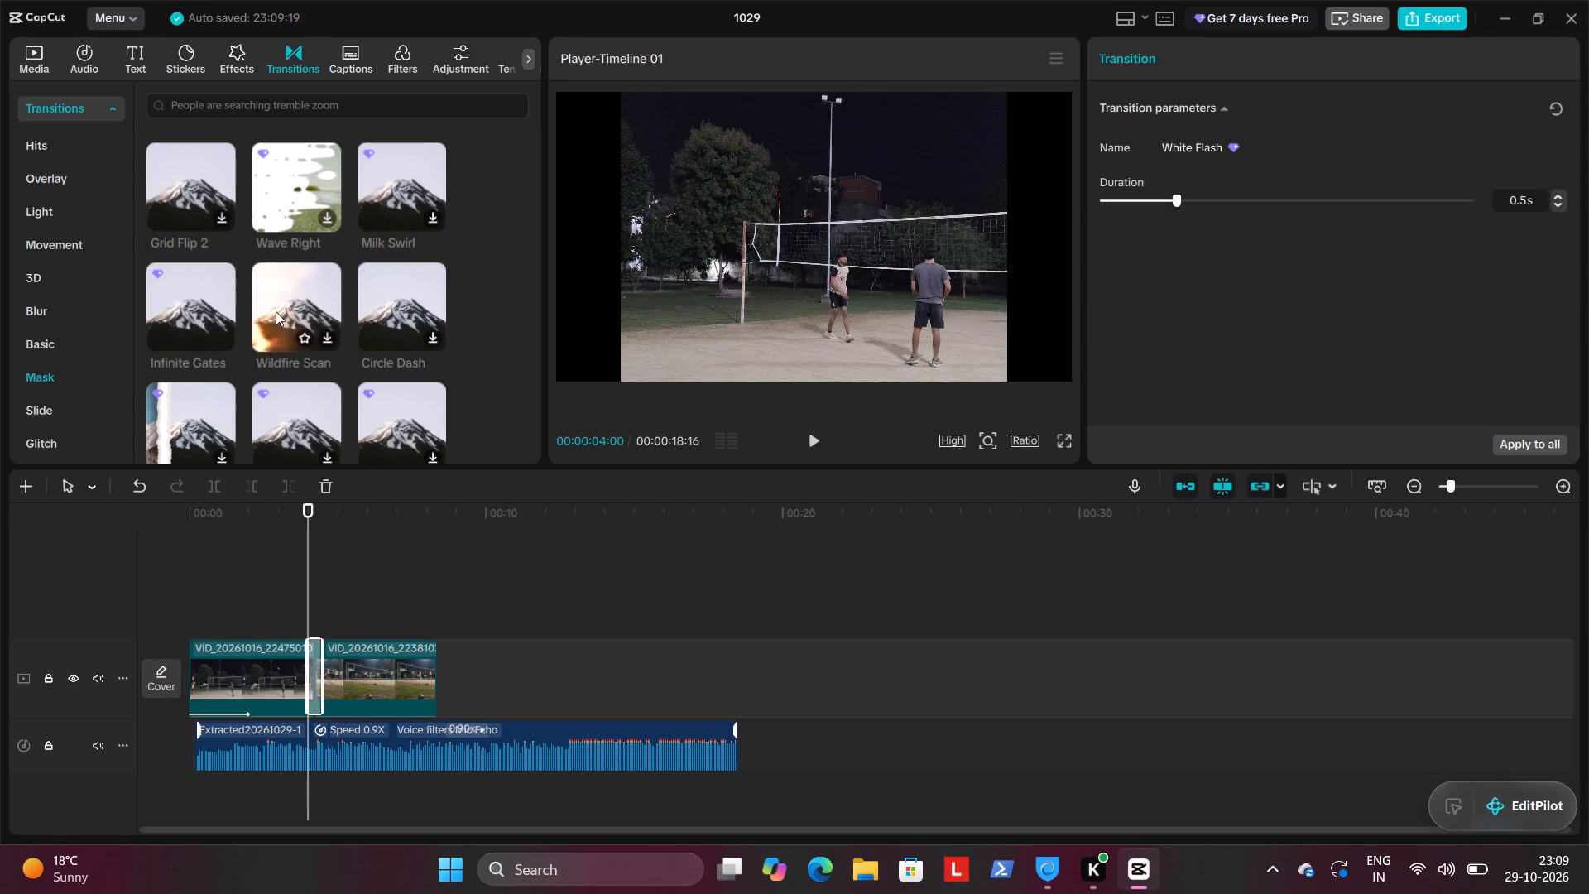
{"action": "scroll", "coordinate": [171, 301], "scroll_direction": "down", "scroll_amount": 1}
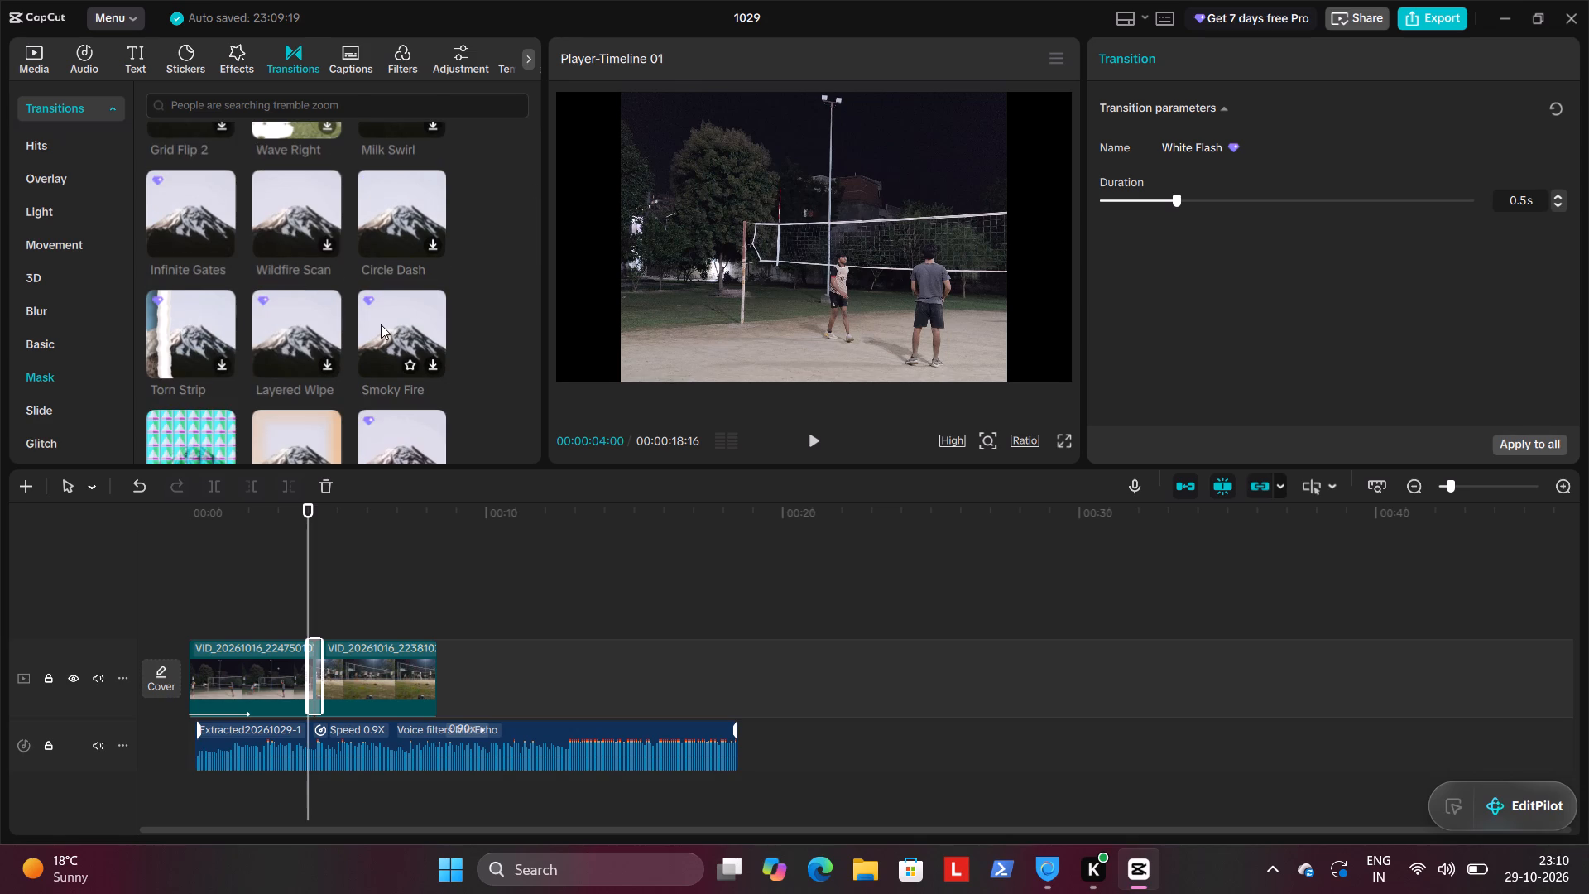
{"action": "scroll", "coordinate": [381, 324], "scroll_direction": "down", "scroll_amount": 2}
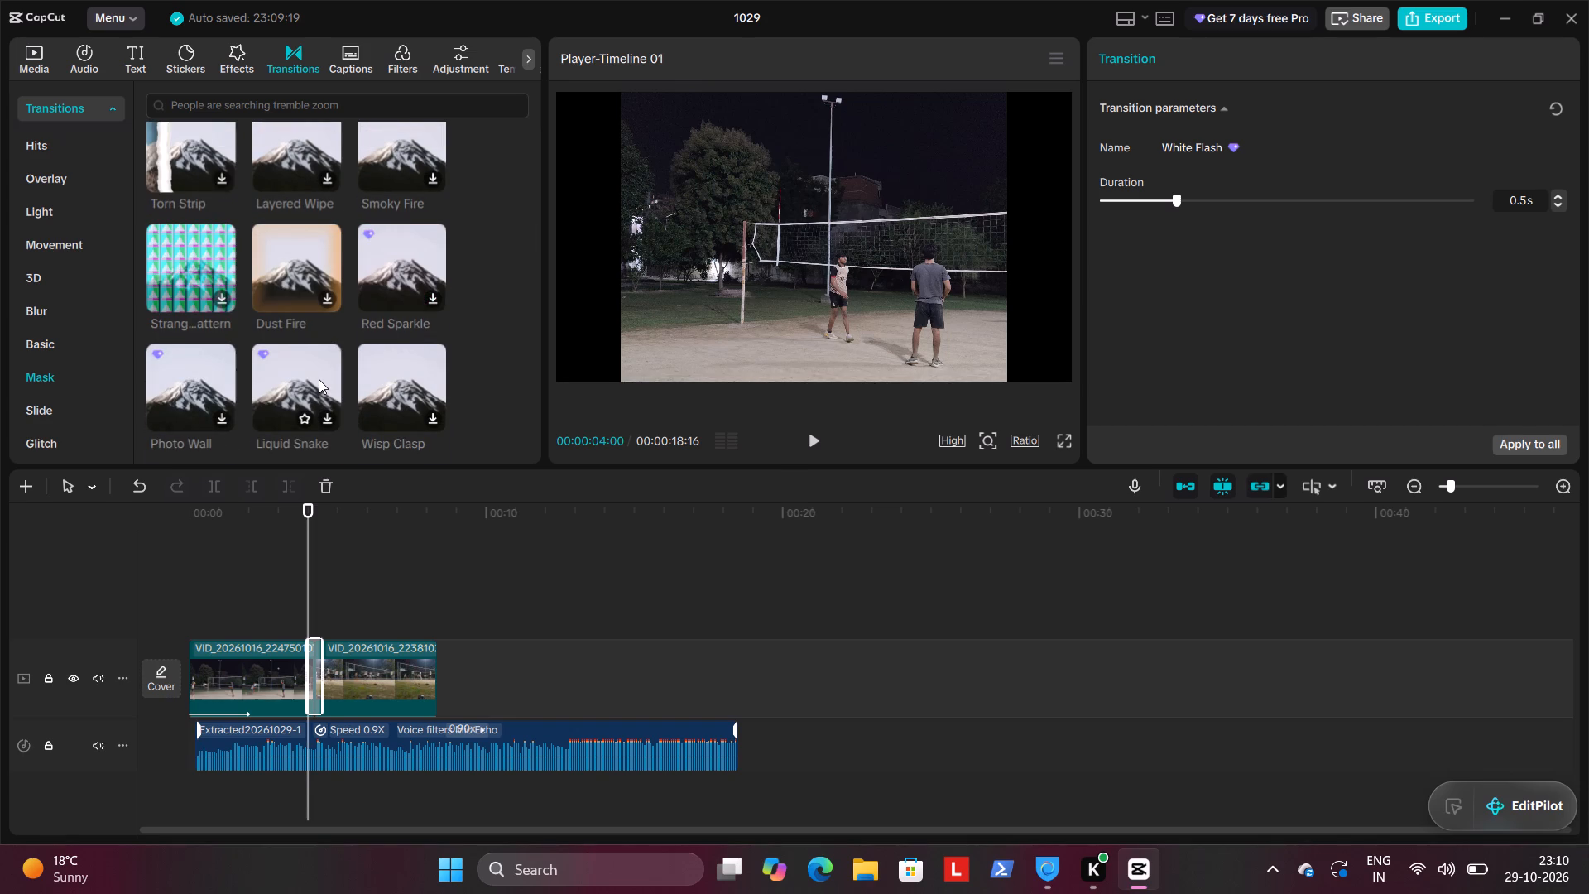
{"action": "scroll", "coordinate": [319, 378], "scroll_direction": "down", "scroll_amount": 1}
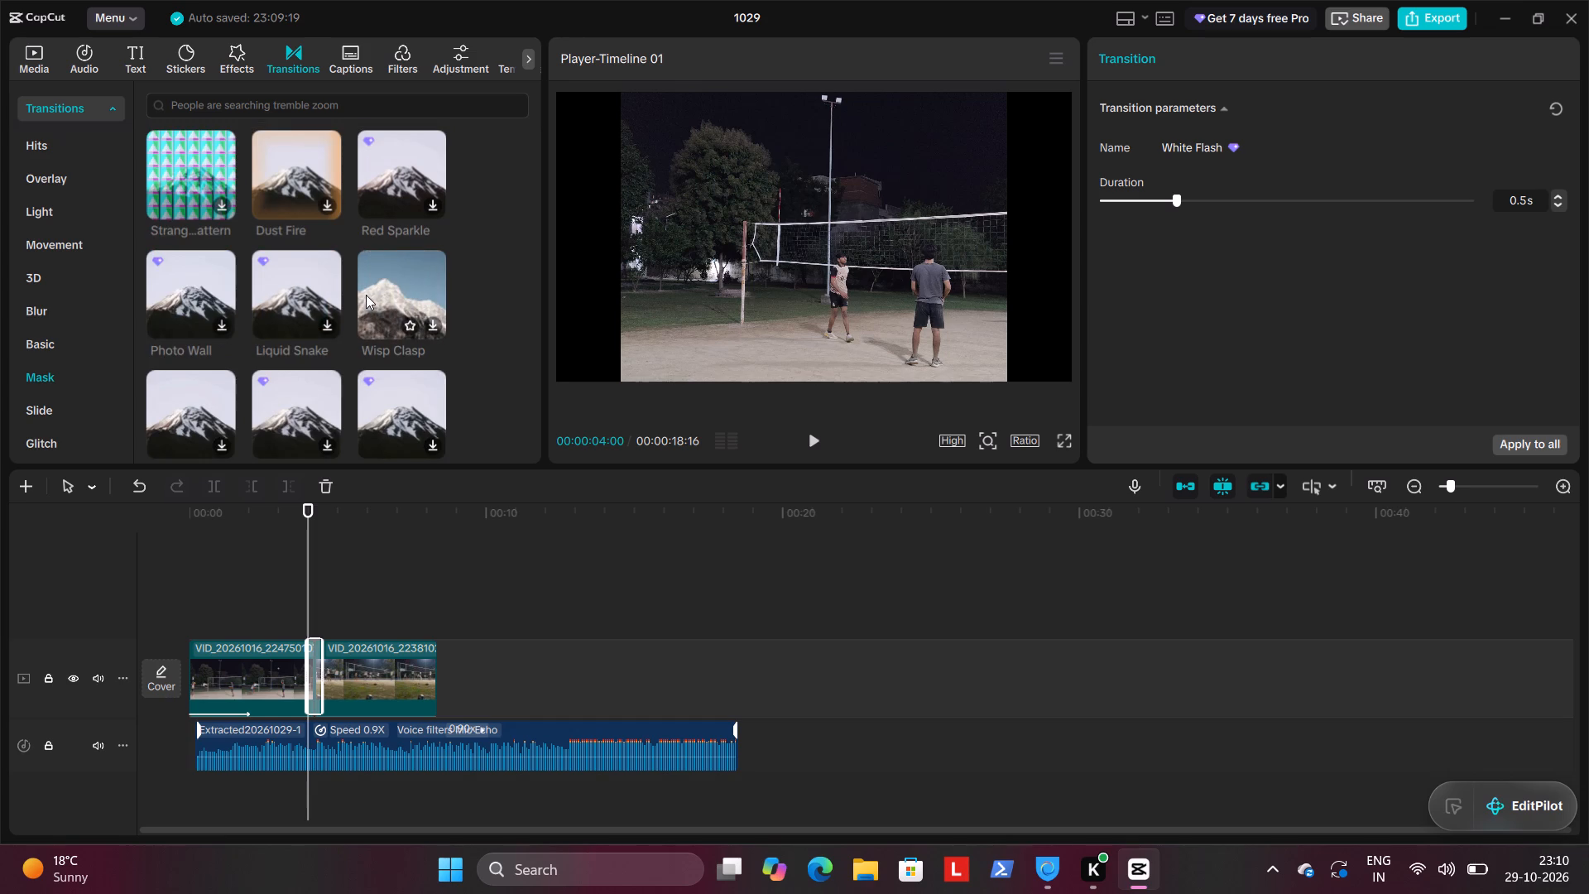
{"action": "scroll", "coordinate": [372, 255], "scroll_direction": "down", "scroll_amount": 1}
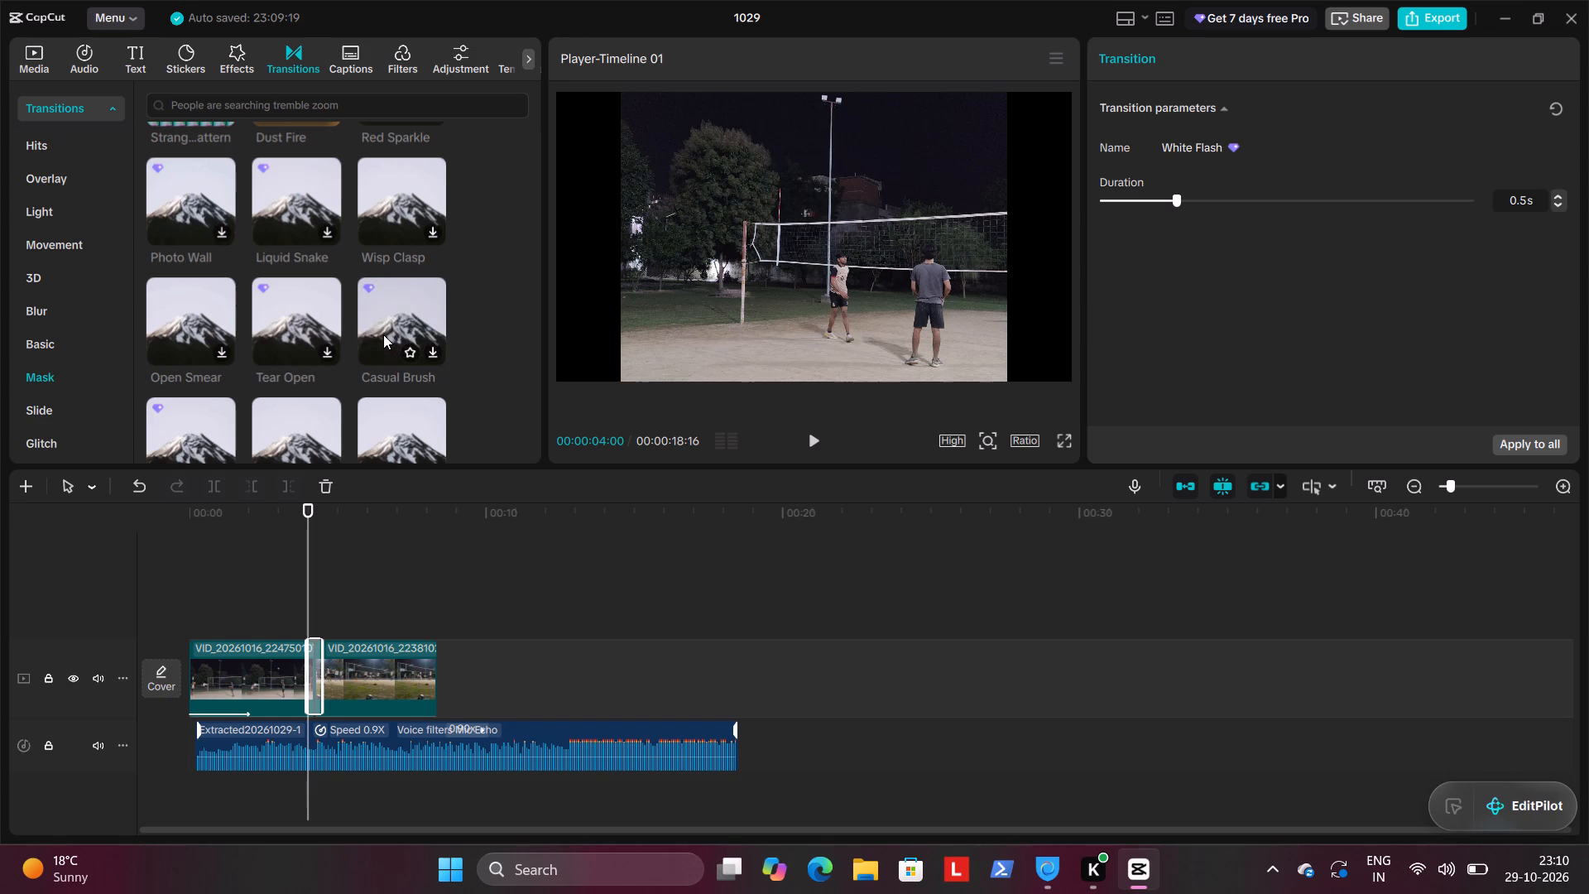
{"action": "left_click", "coordinate": [383, 334]}
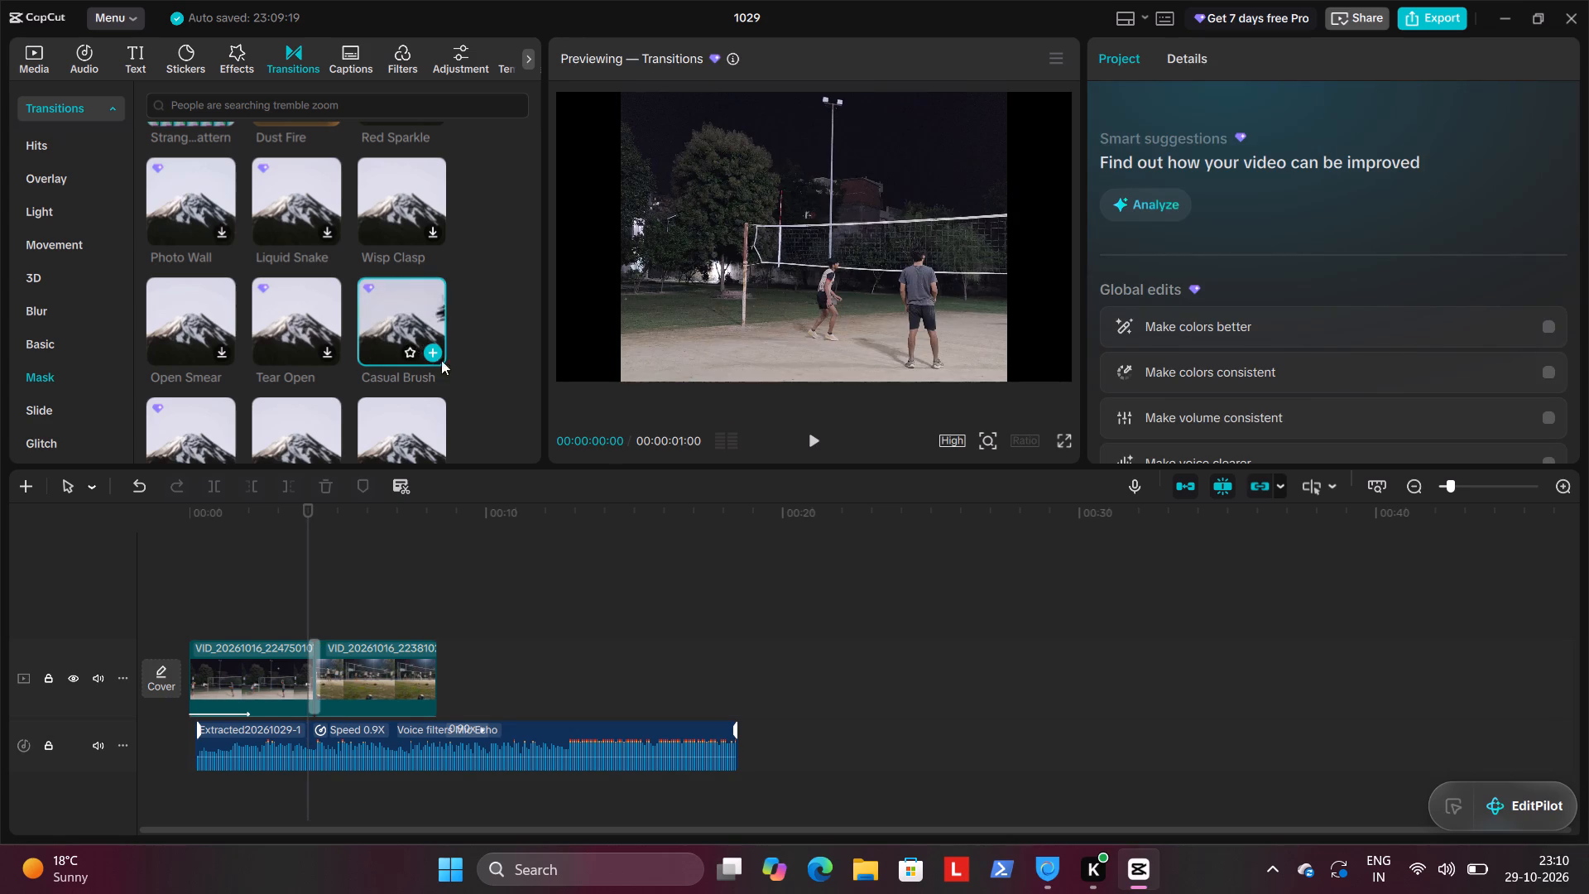
Play the timeline from about 00:00:03:15 across the cut to review the White Flash transition.
{"action": "left_click", "coordinate": [306, 515]}
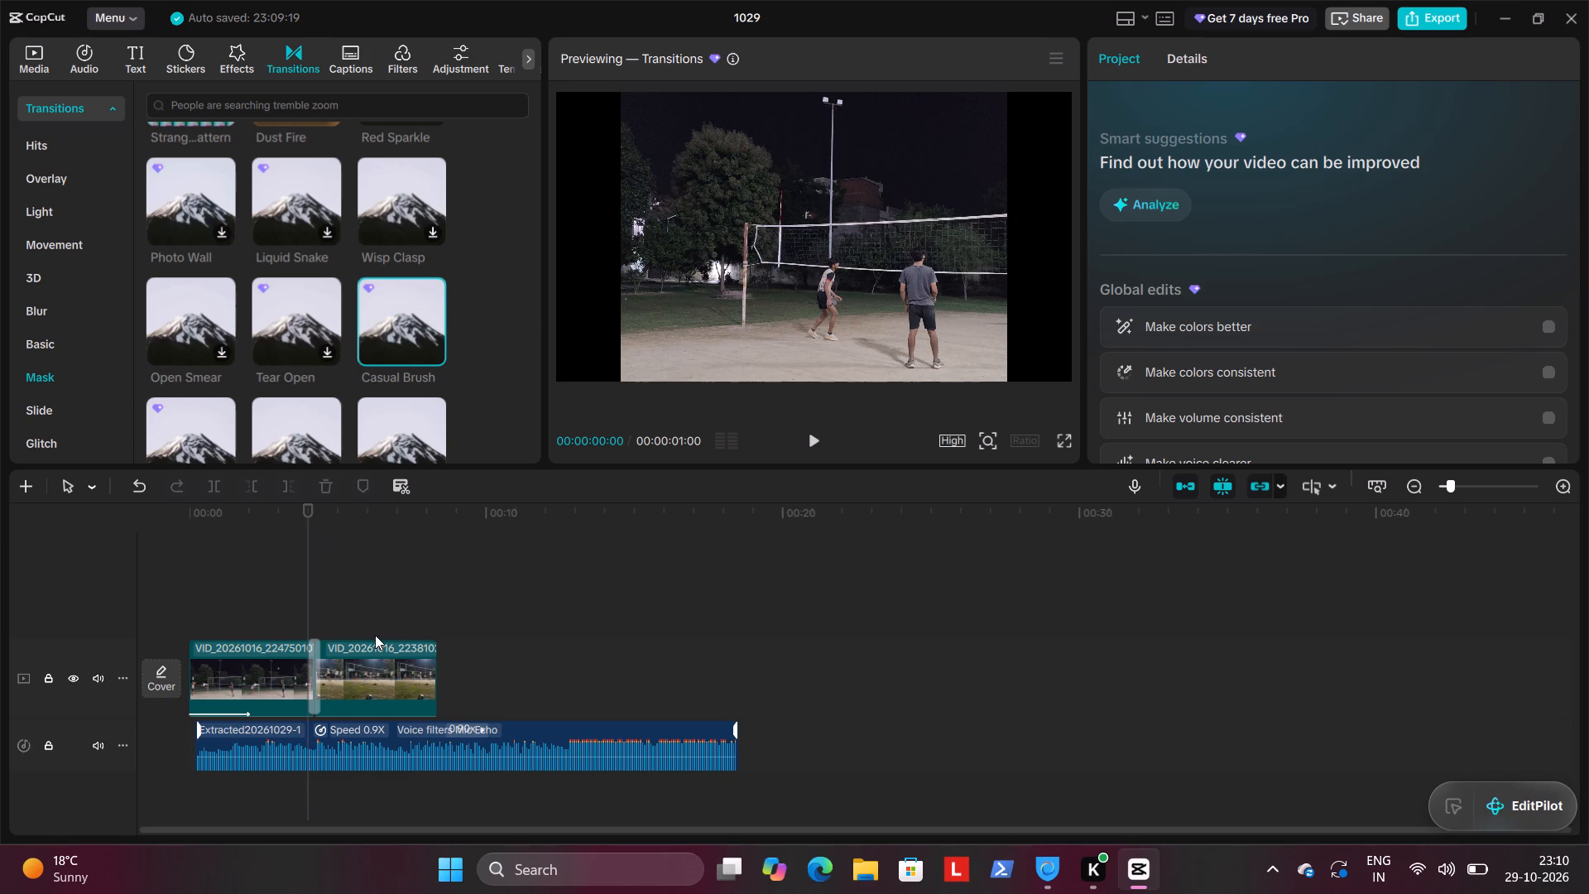
{"action": "left_click", "coordinate": [375, 635]}
{"action": "left_click_drag", "start_coordinate": [372, 536], "coordinate": [293, 536]}
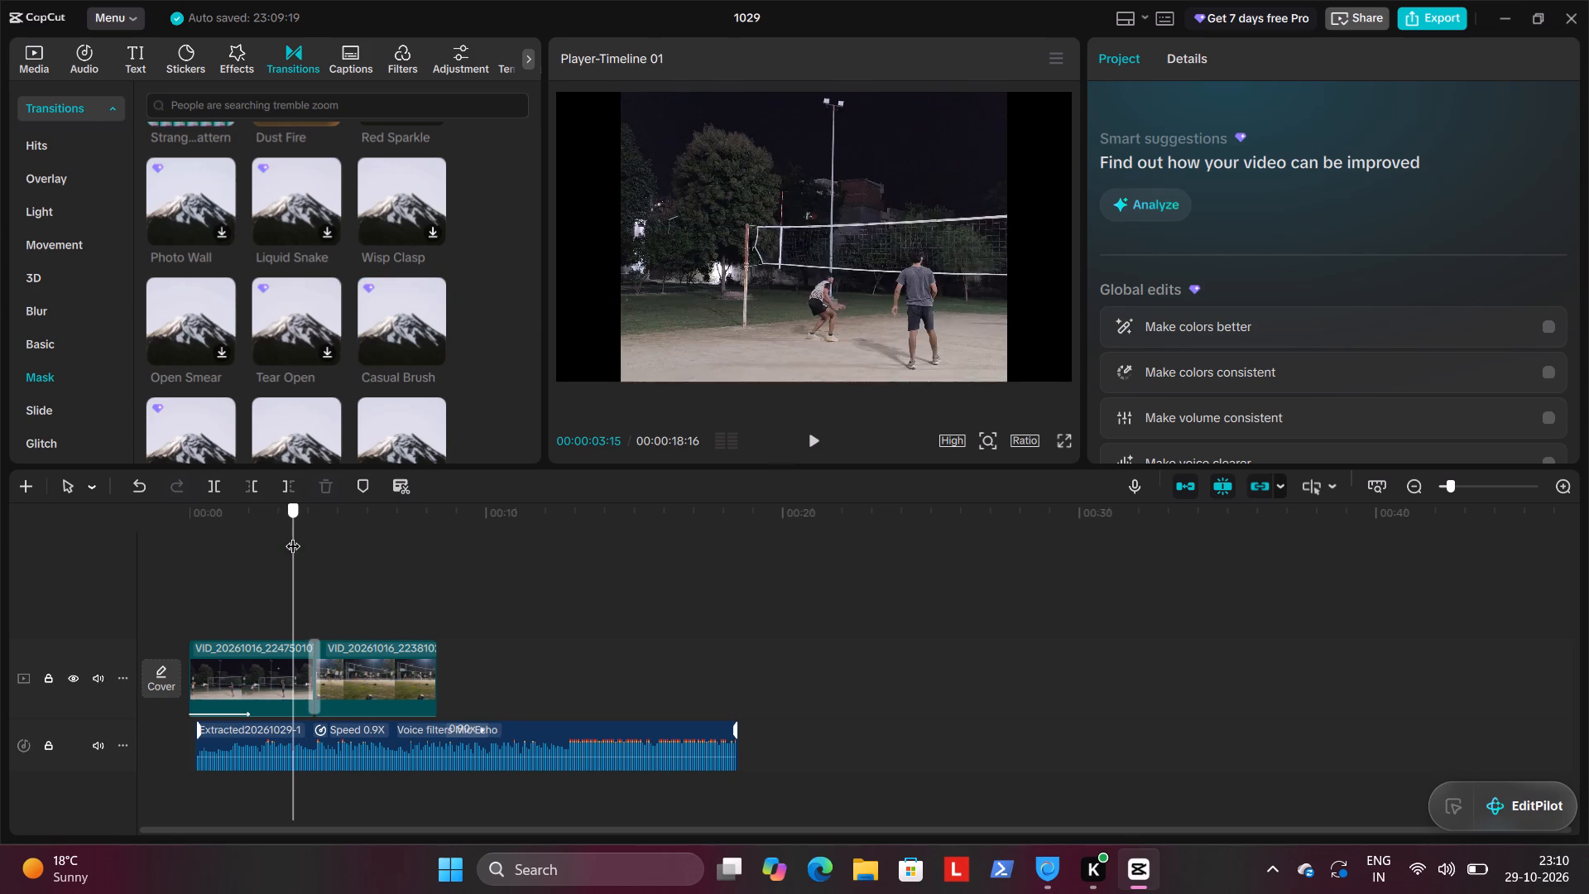
{"action": "left_click_drag", "start_coordinate": [293, 536], "coordinate": [295, 535]}
{"action": "left_click", "coordinate": [814, 440]}
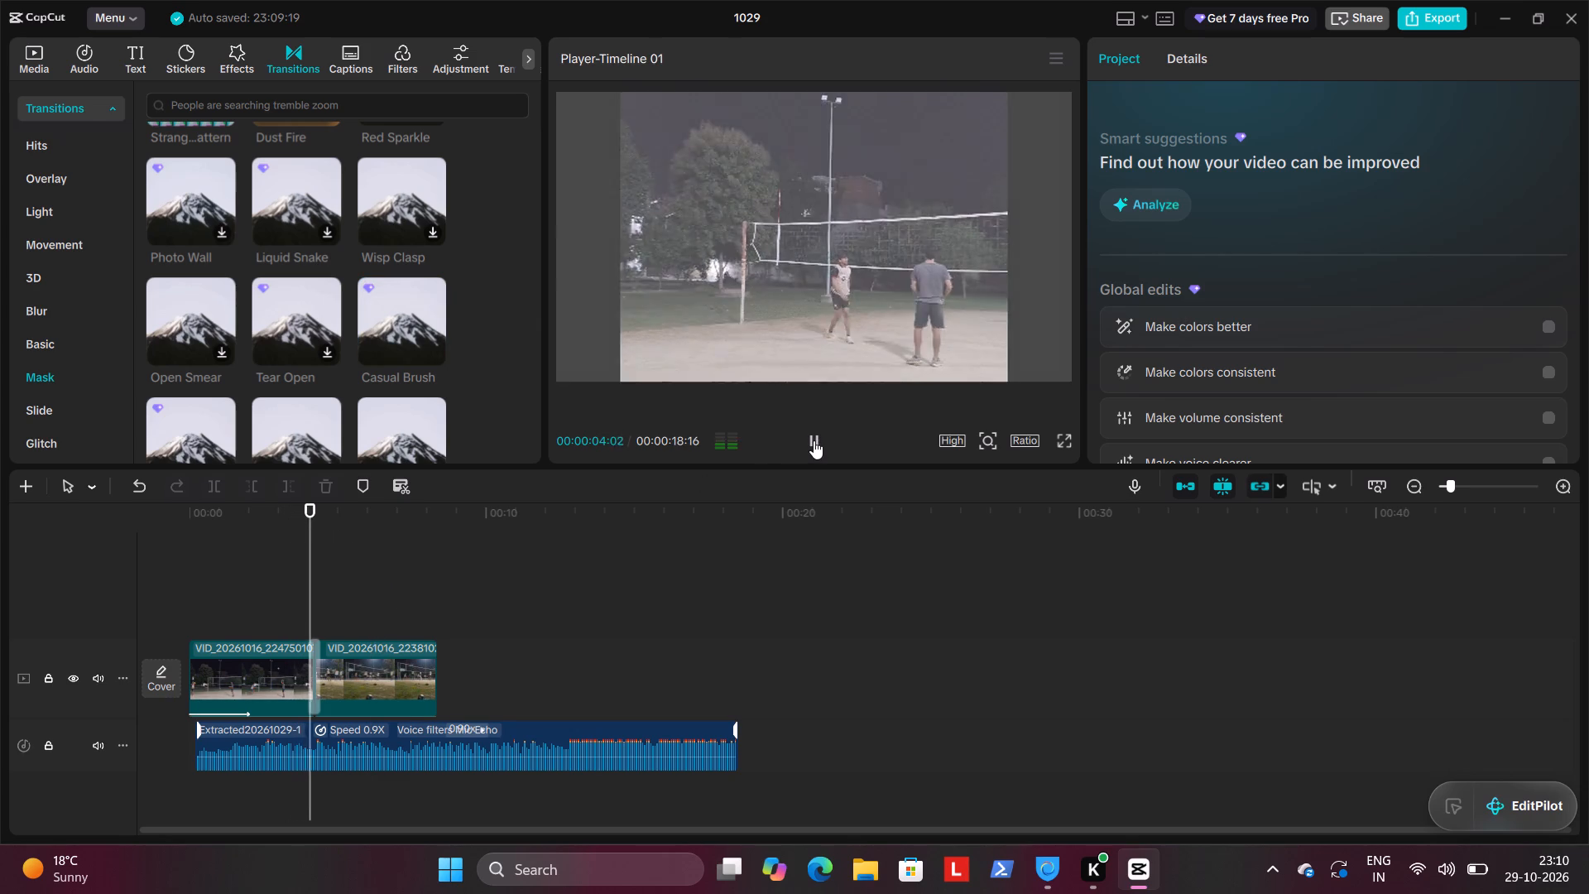
{"action": "left_click", "coordinate": [814, 440]}
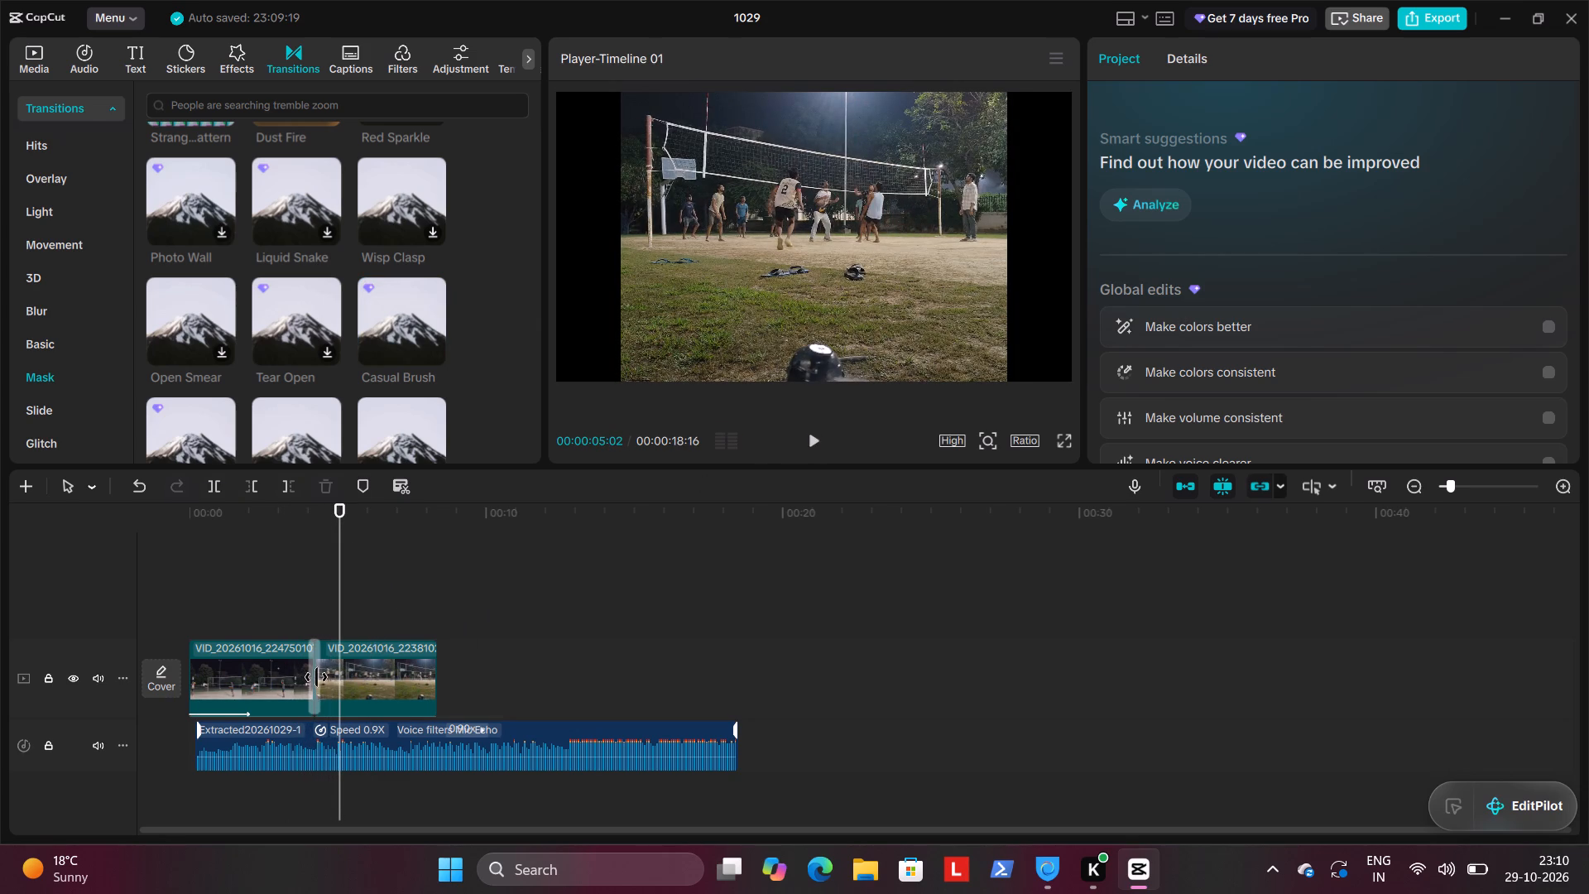
Replace the White Flash transition between the two video clips with Casual Brush.
{"action": "left_click", "coordinate": [316, 677]}
{"action": "left_click", "coordinate": [432, 347]}
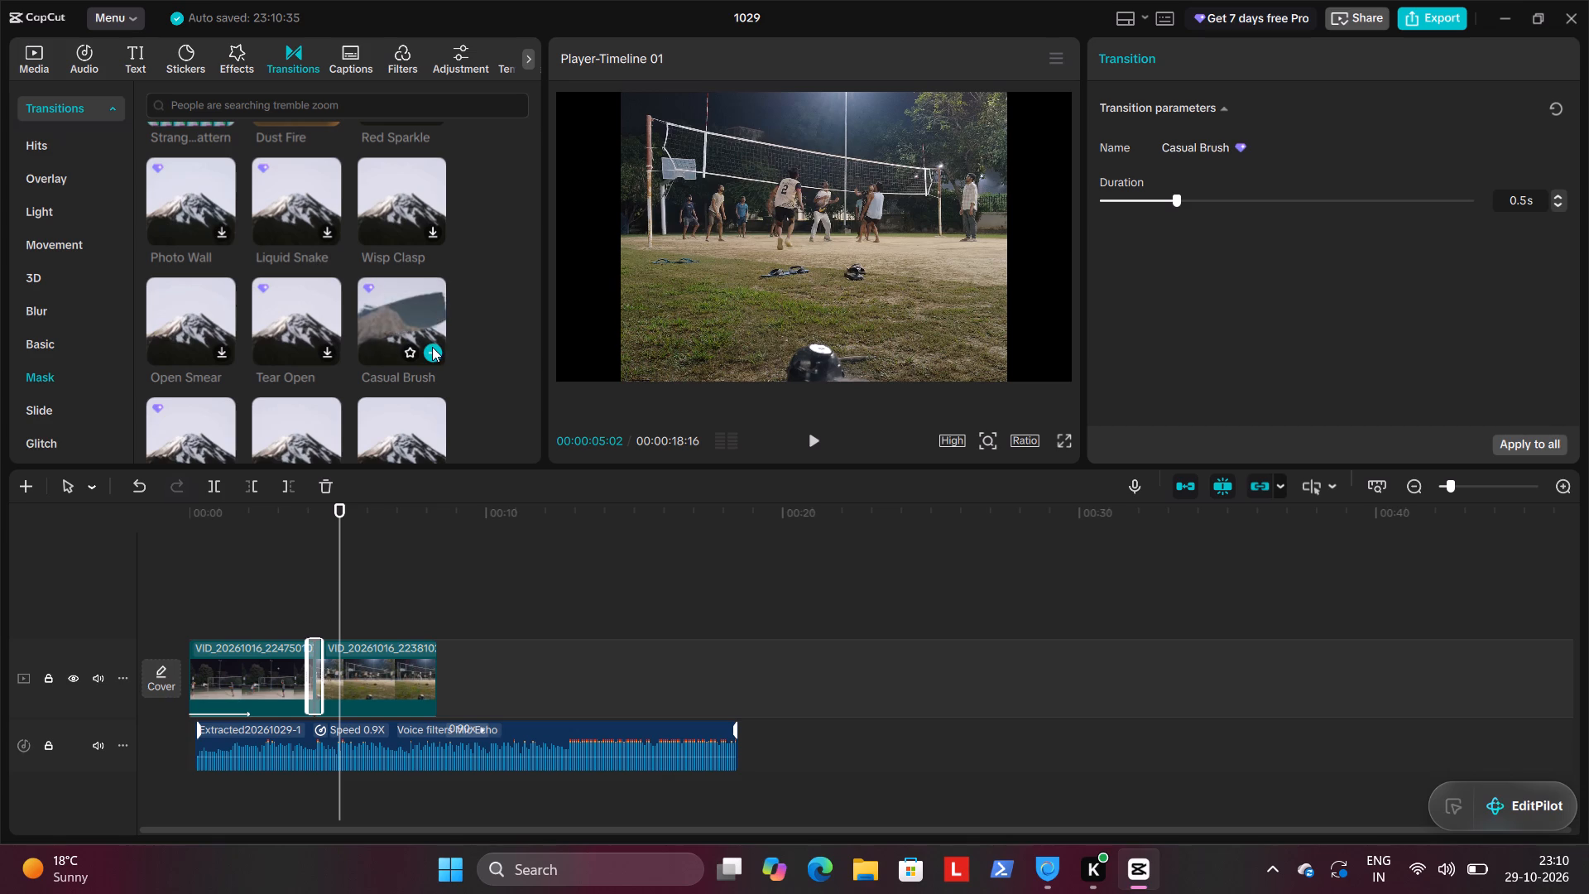
{"action": "left_click", "coordinate": [429, 358]}
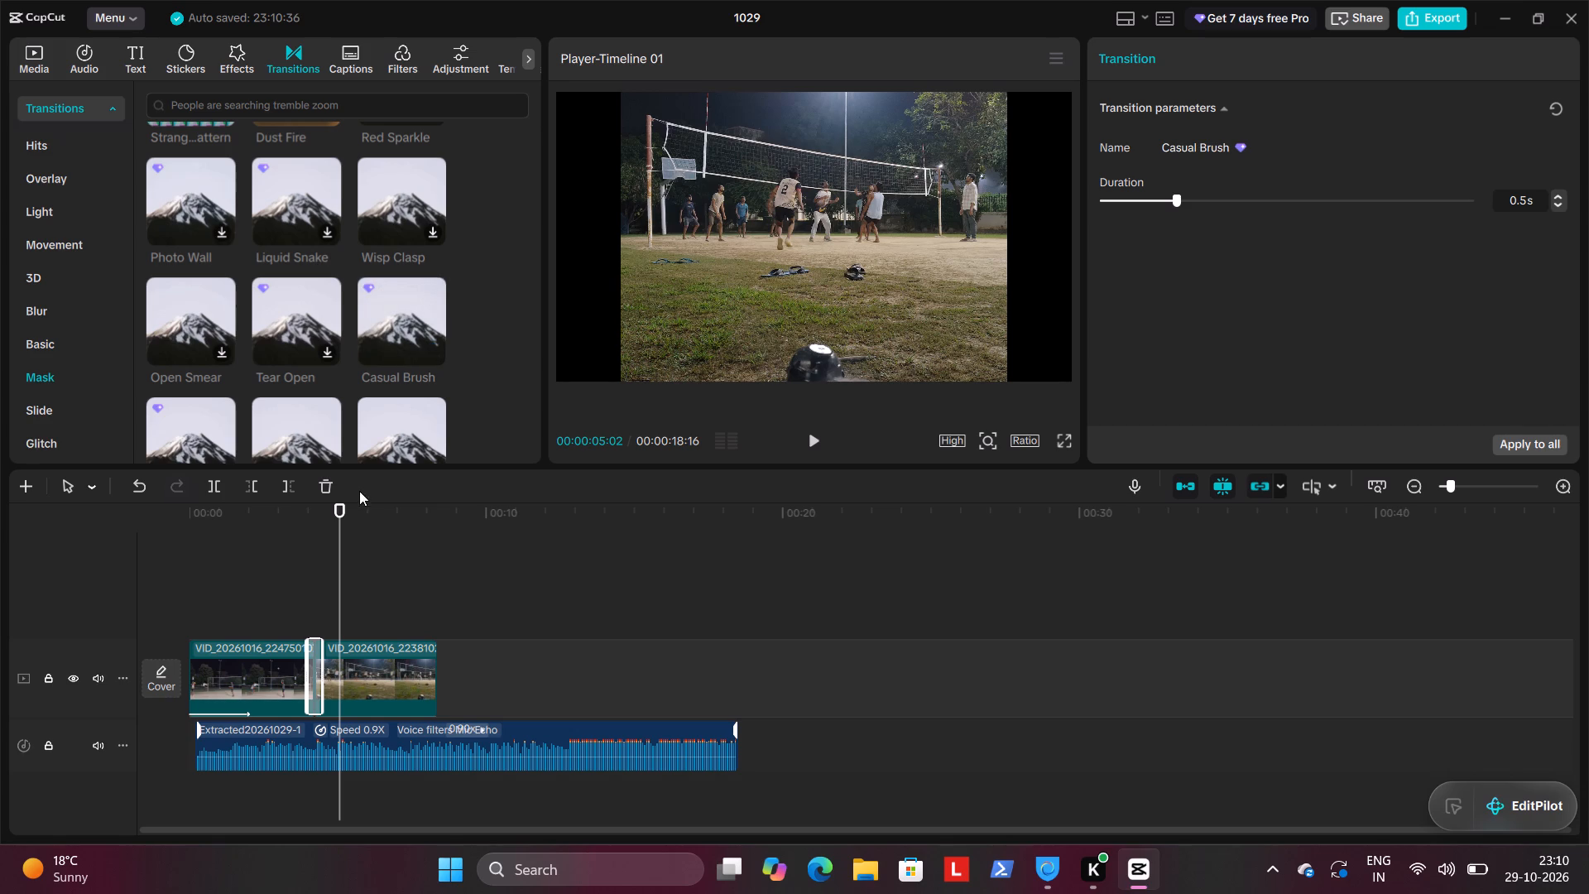
Play the timeline from just before the cut into the second clip to check the Casual Brush transition.
{"action": "left_click_drag", "start_coordinate": [341, 509], "coordinate": [295, 509]}
{"action": "left_click", "coordinate": [816, 440]}
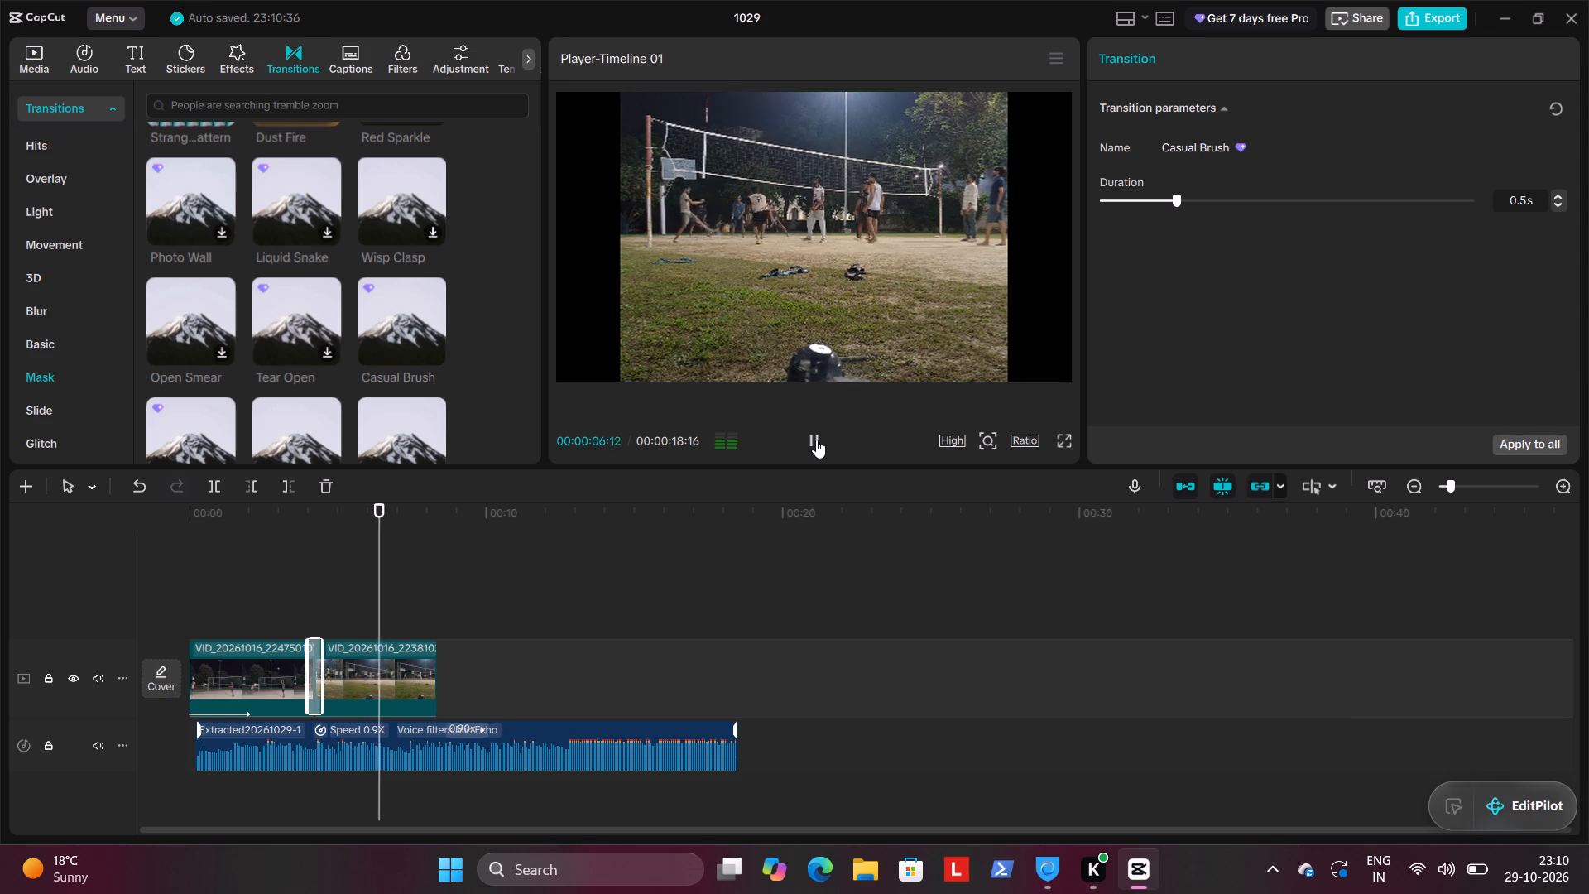
{"action": "left_click", "coordinate": [816, 440]}
Set the Casual Brush transition's duration to 1.0 s.
{"action": "left_click_drag", "start_coordinate": [383, 518], "coordinate": [319, 513]}
{"action": "left_click", "coordinate": [1225, 202]}
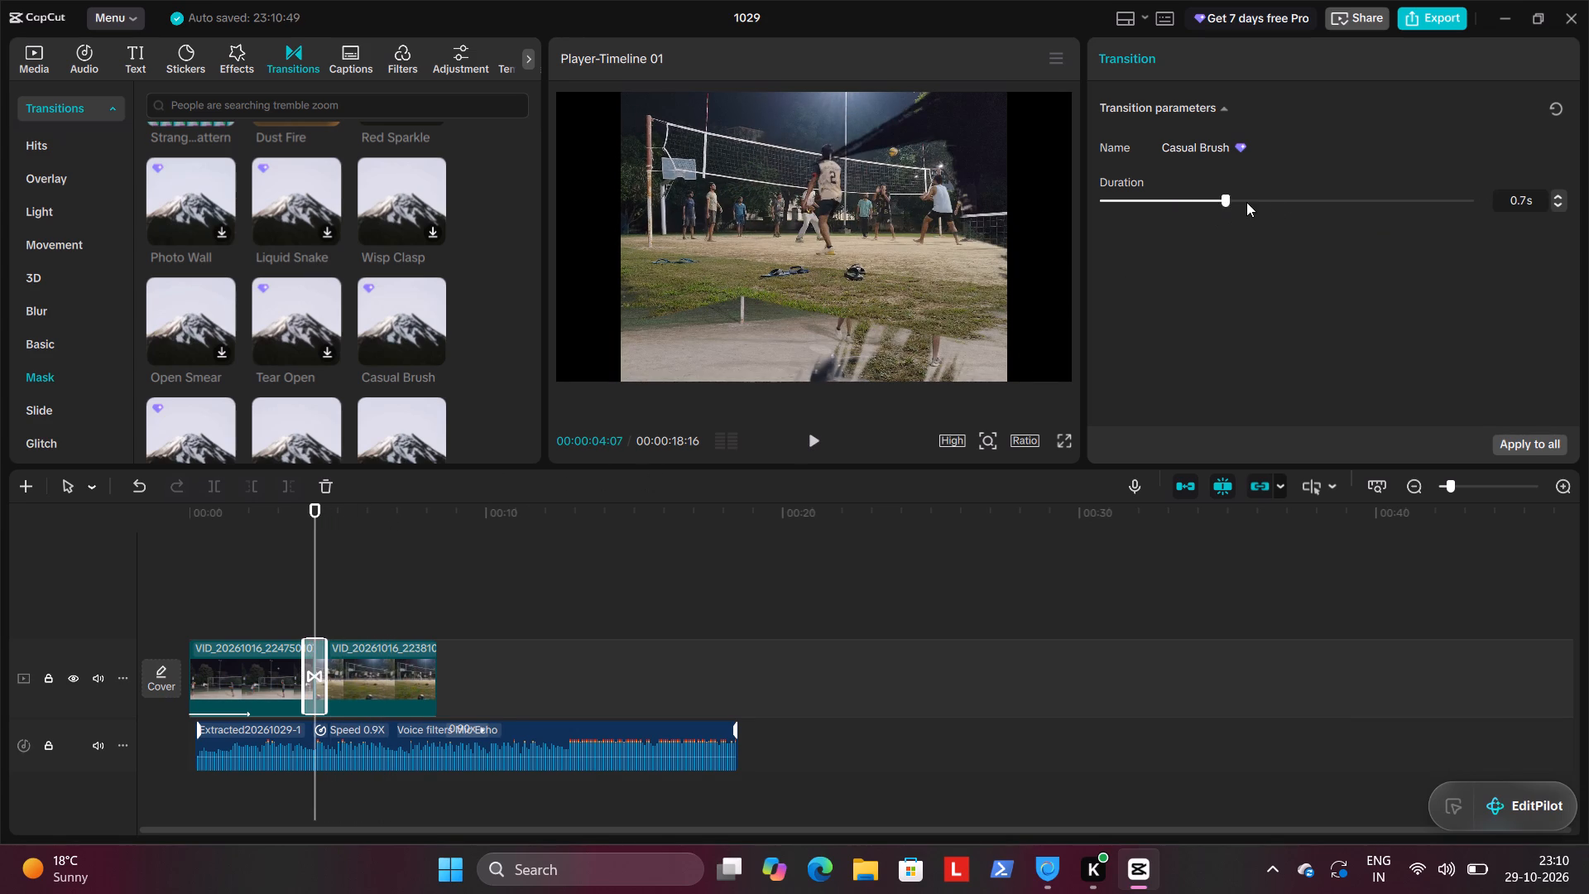
{"action": "left_click", "coordinate": [1246, 202]}
{"action": "left_click", "coordinate": [1246, 202]}
{"action": "left_click", "coordinate": [1255, 199]}
{"action": "left_click", "coordinate": [1261, 199]}
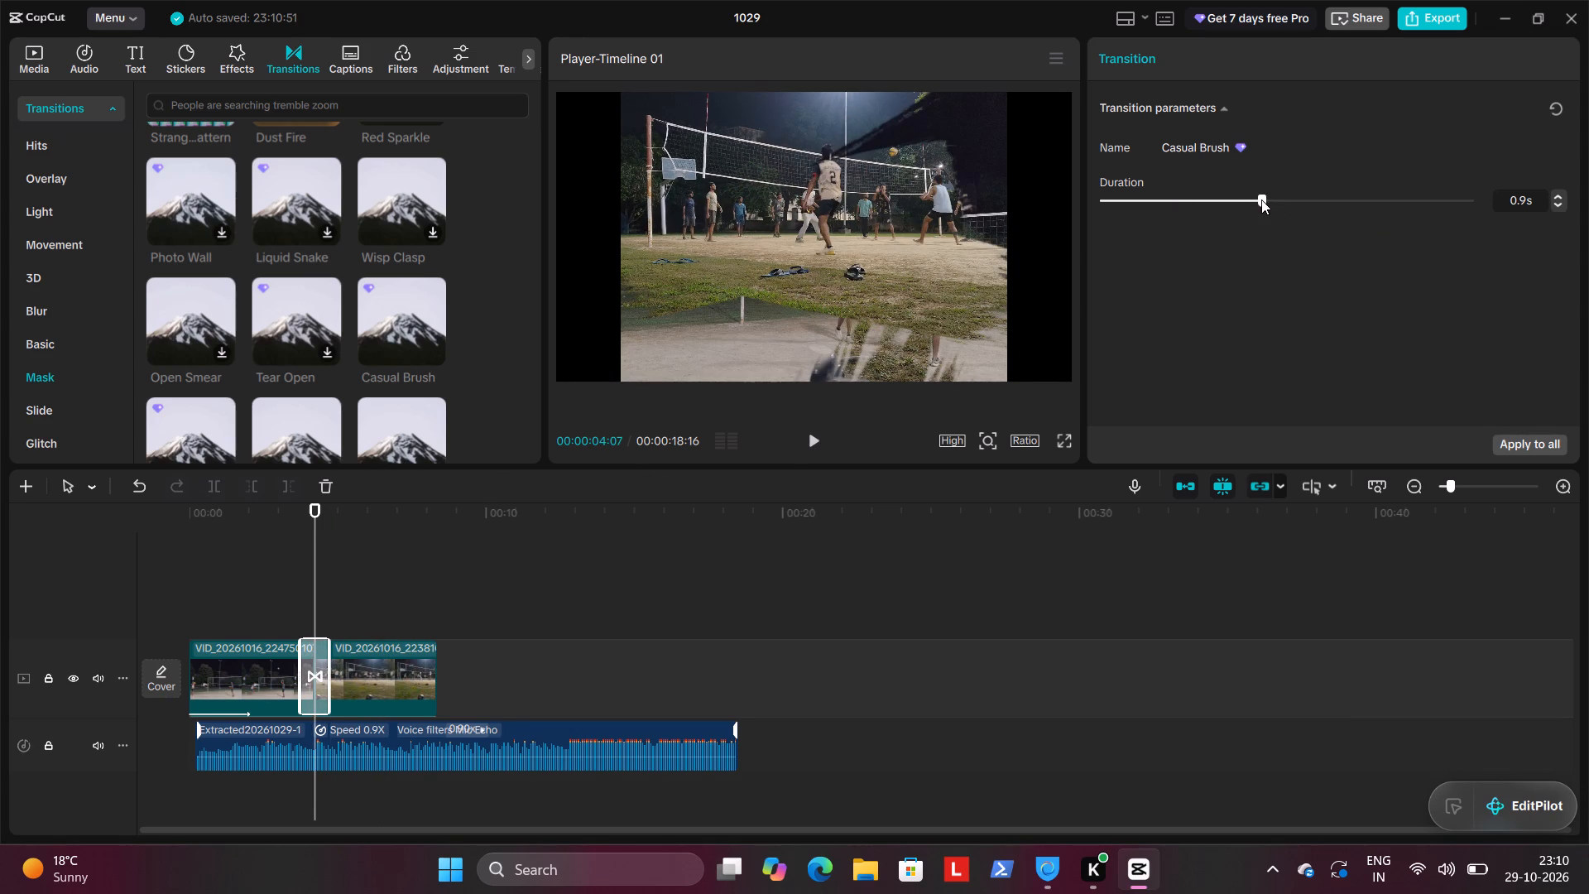
{"action": "left_click", "coordinate": [1265, 199]}
{"action": "left_click", "coordinate": [1271, 199]}
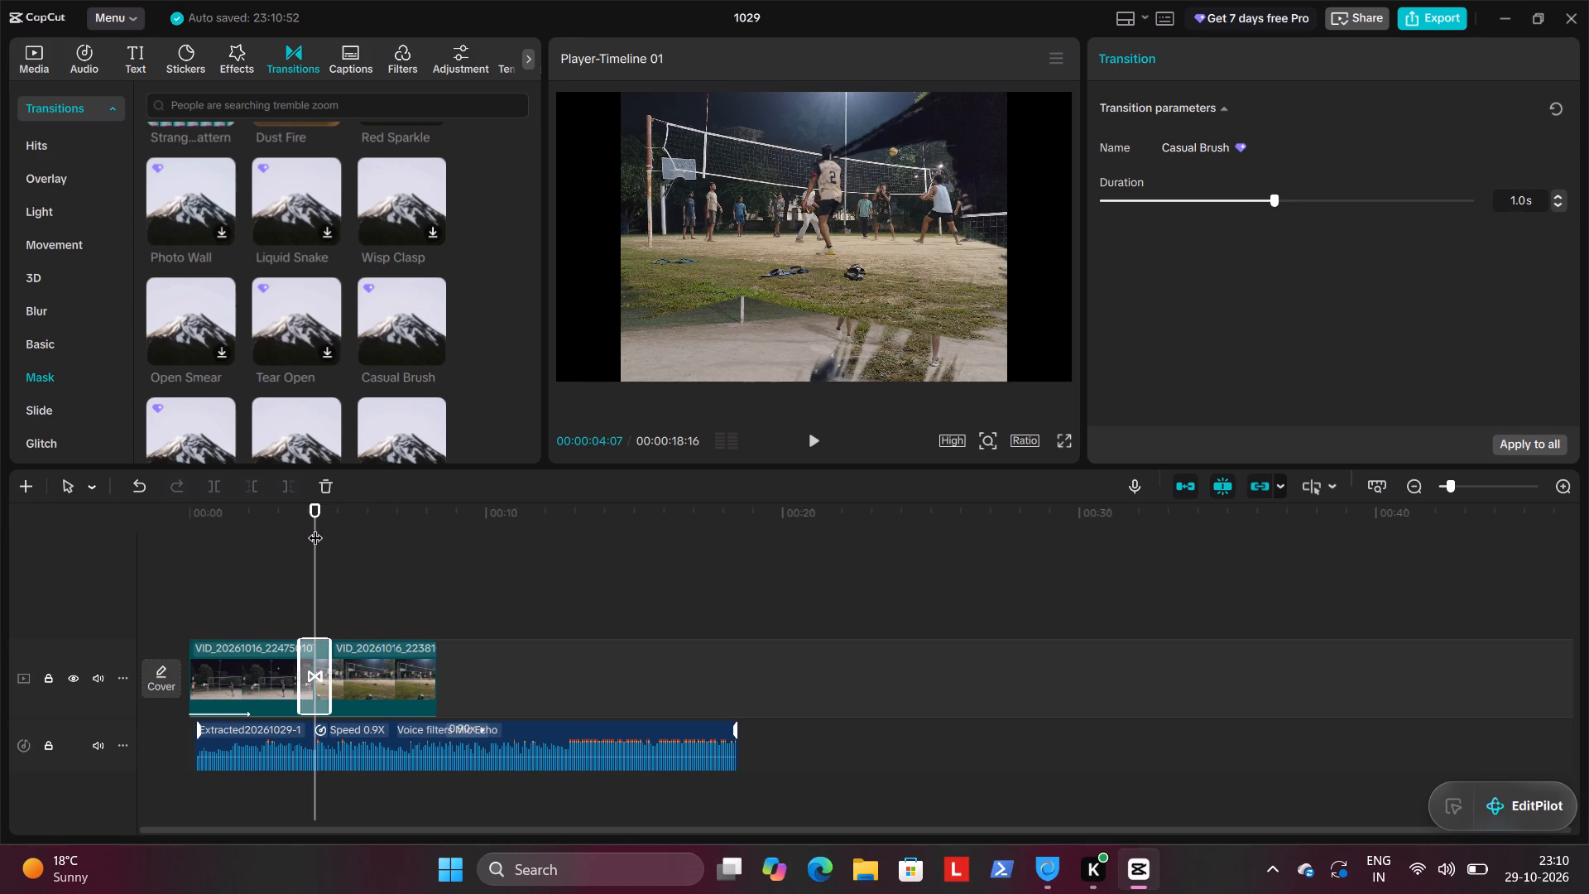
Play from before the lengthened transition through the second clip to about 00:00:07:14 to review timing.
{"action": "left_click_drag", "start_coordinate": [312, 528], "coordinate": [276, 528]}
{"action": "left_click", "coordinate": [823, 445]}
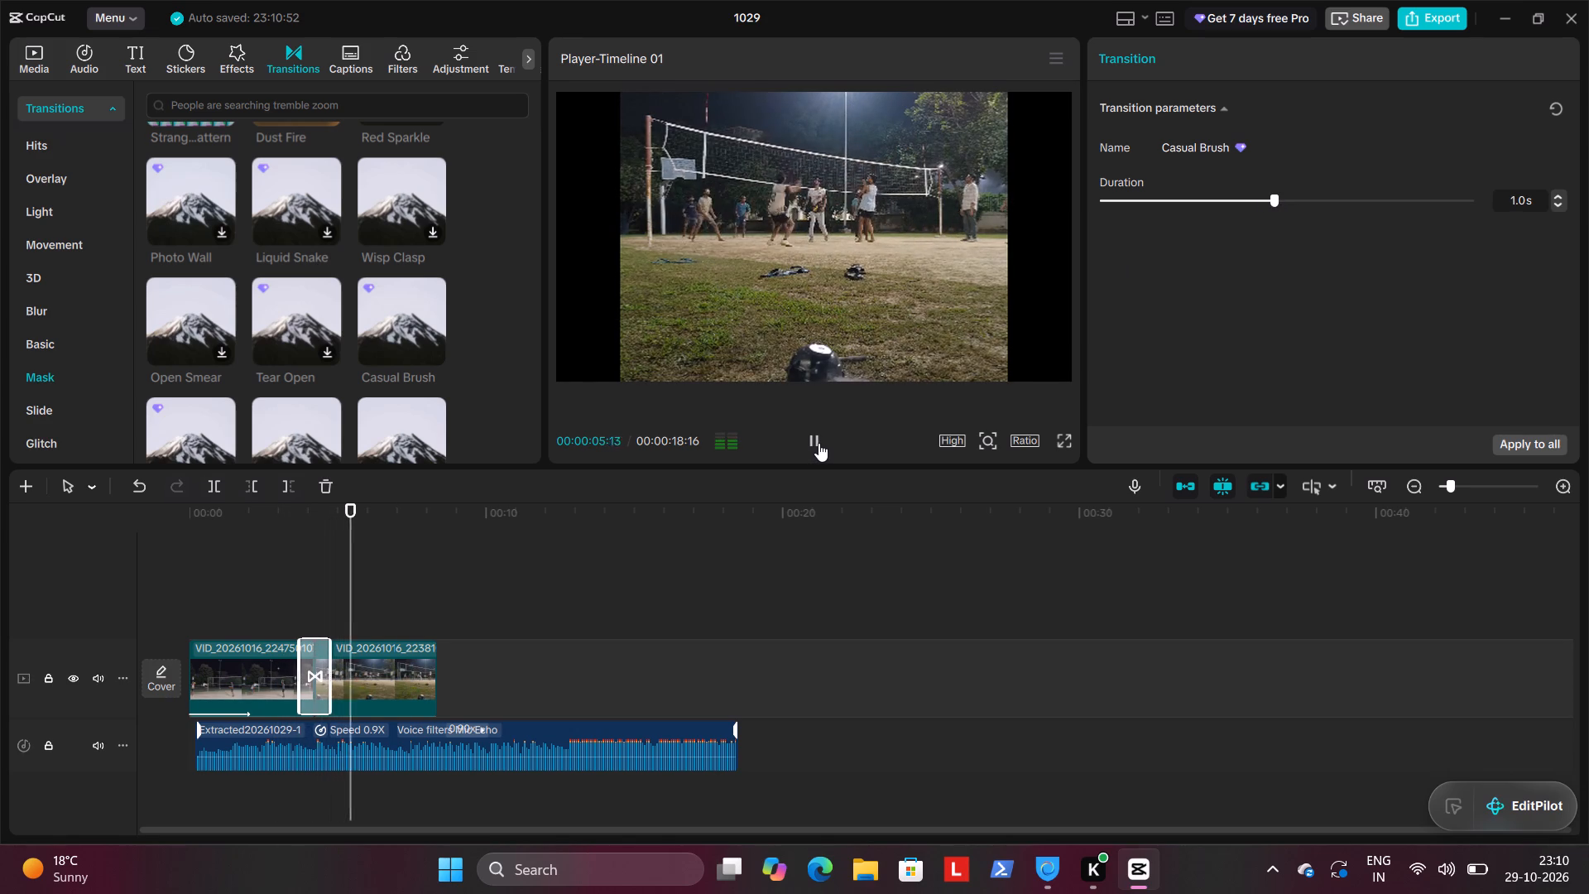
{"action": "left_click", "coordinate": [818, 442]}
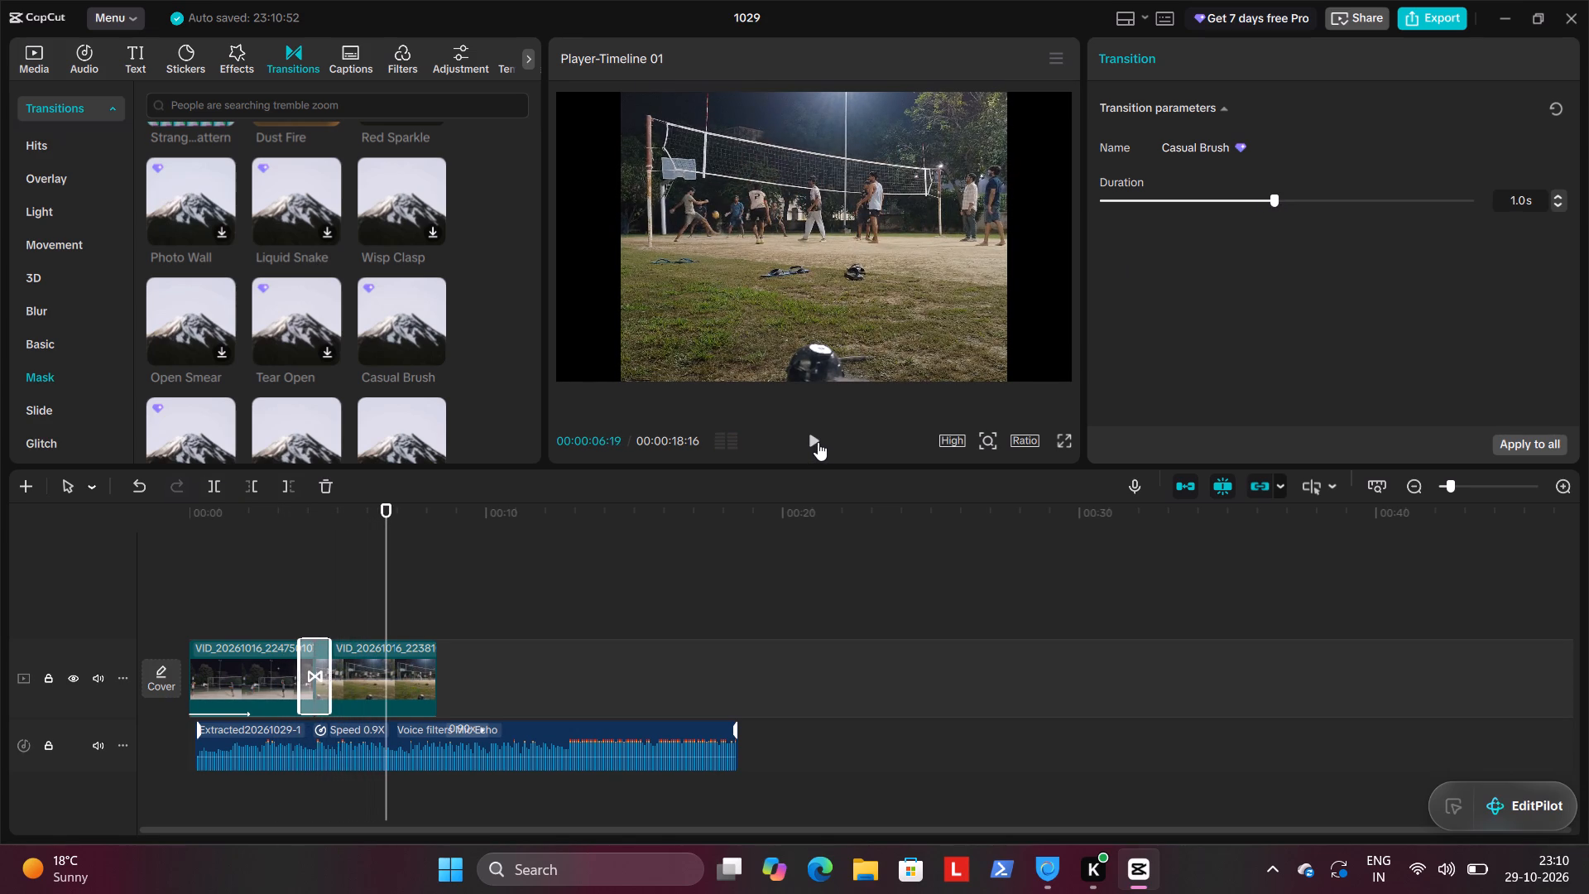
{"action": "left_click", "coordinate": [818, 441]}
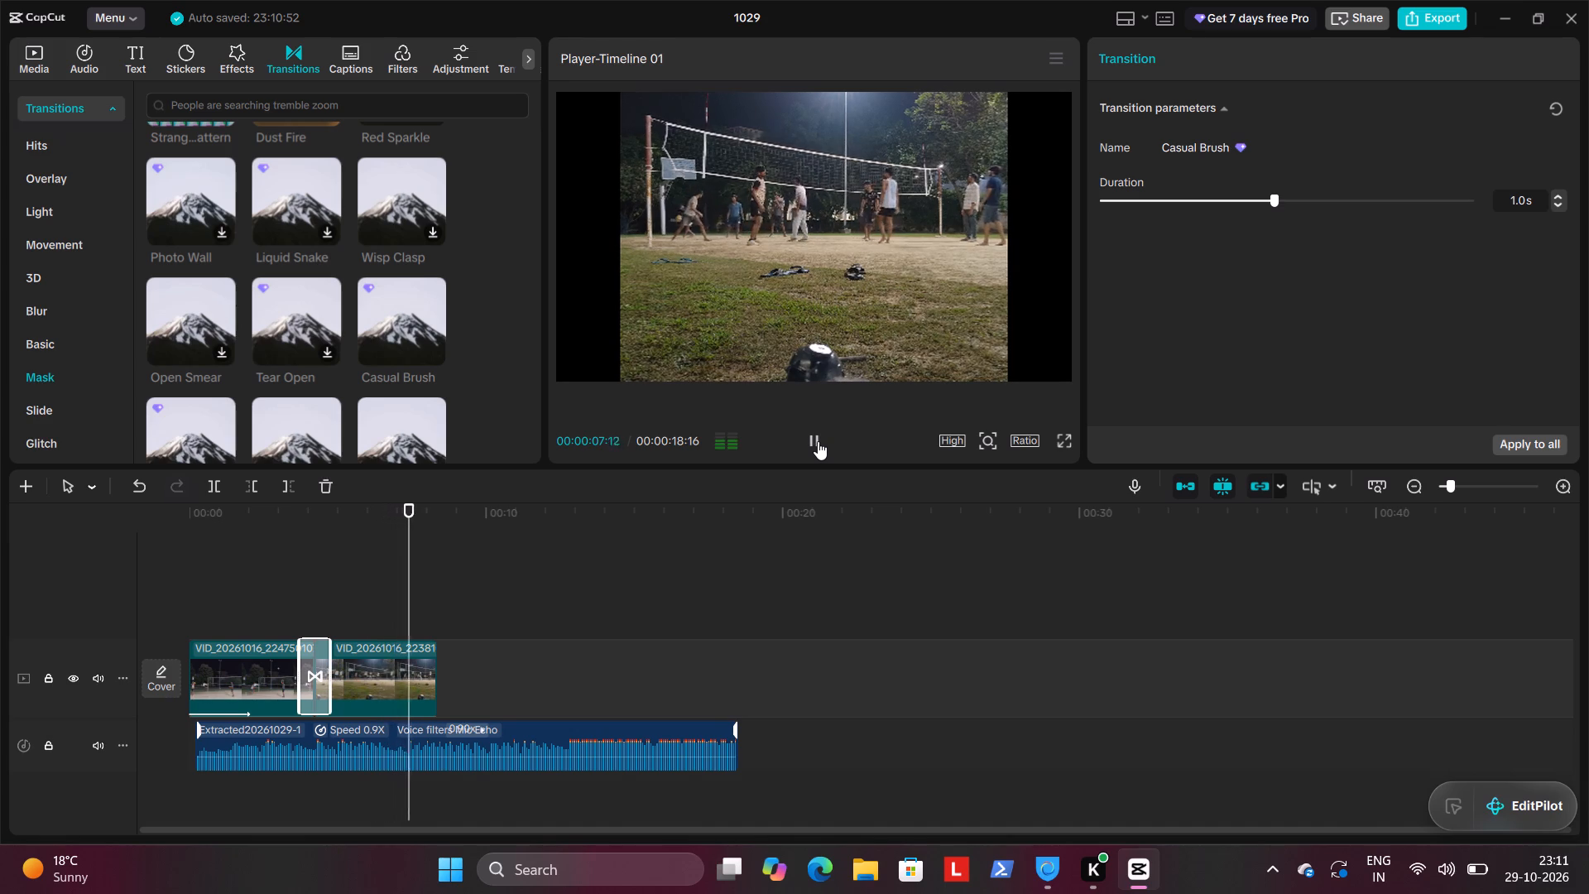
{"action": "left_click", "coordinate": [818, 441]}
Trim the end of the second video clip back to 00:00:07:21.
{"action": "left_click", "coordinate": [427, 658]}
{"action": "left_click_drag", "start_coordinate": [438, 665], "coordinate": [406, 666]}
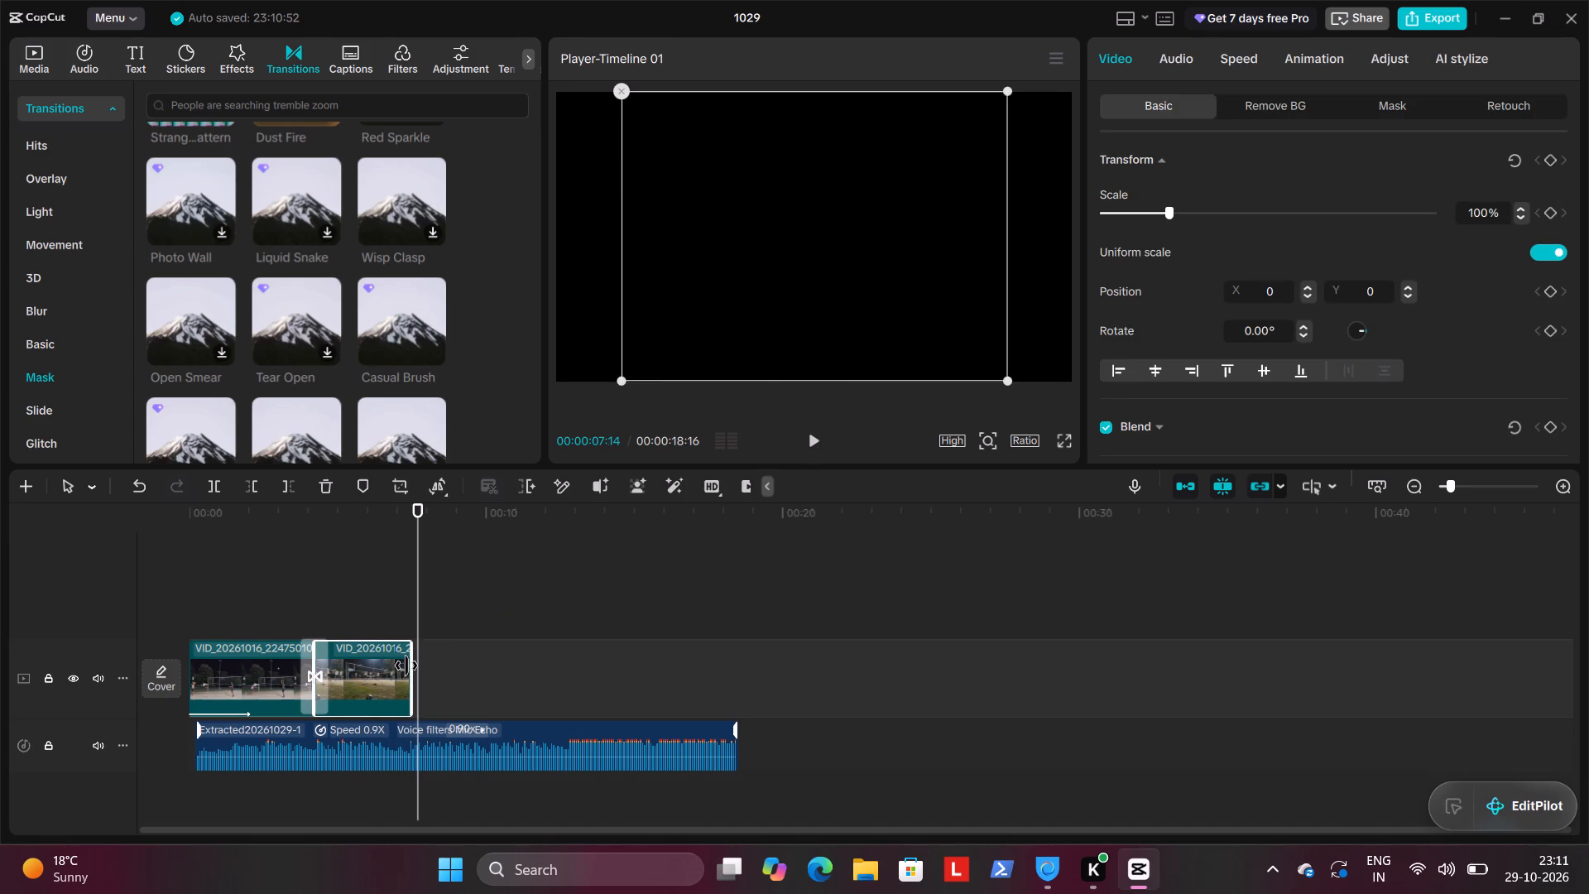
{"action": "left_click_drag", "start_coordinate": [406, 666], "coordinate": [412, 666]}
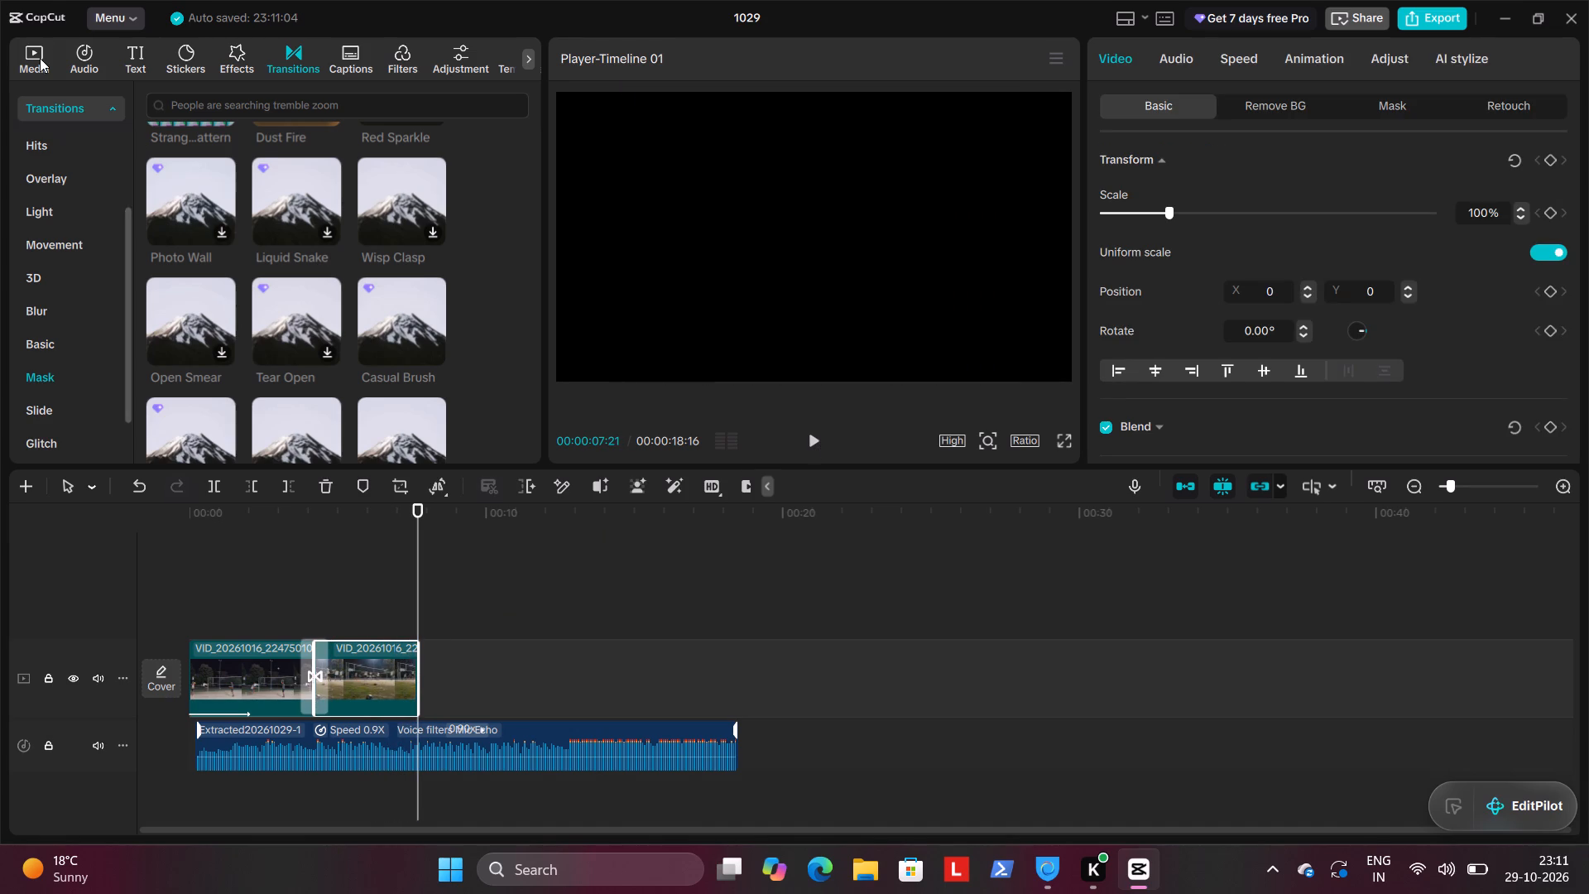
Browse the imported media and preview the 13-second and 27-second volleyball clips as candidates for the third clip.
{"action": "left_click", "coordinate": [40, 58]}
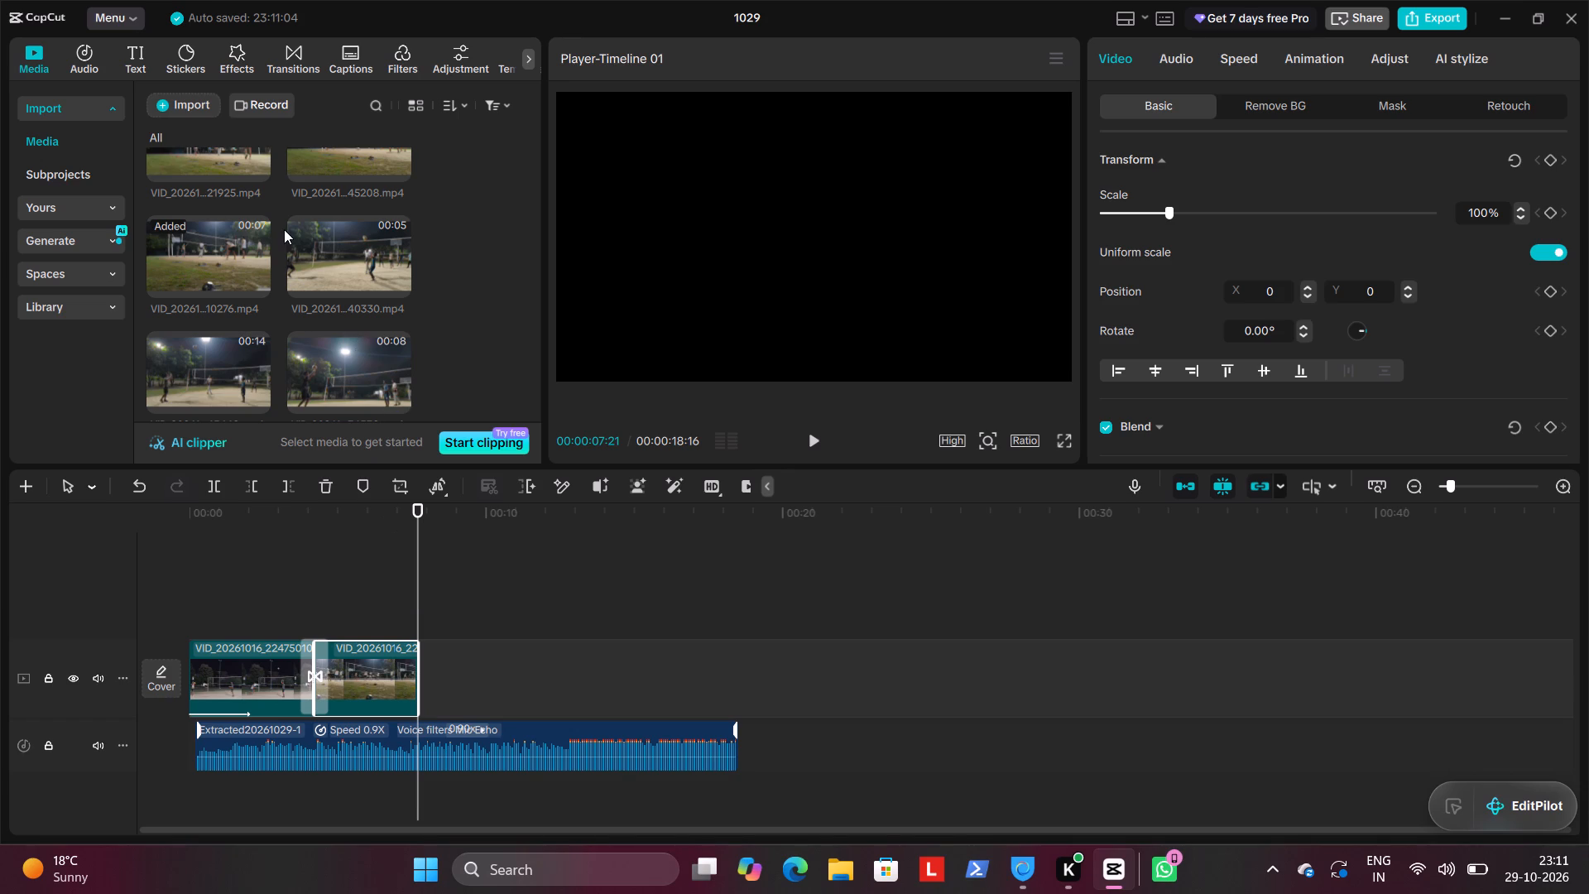
{"action": "scroll", "coordinate": [284, 229], "scroll_direction": "down", "scroll_amount": 5}
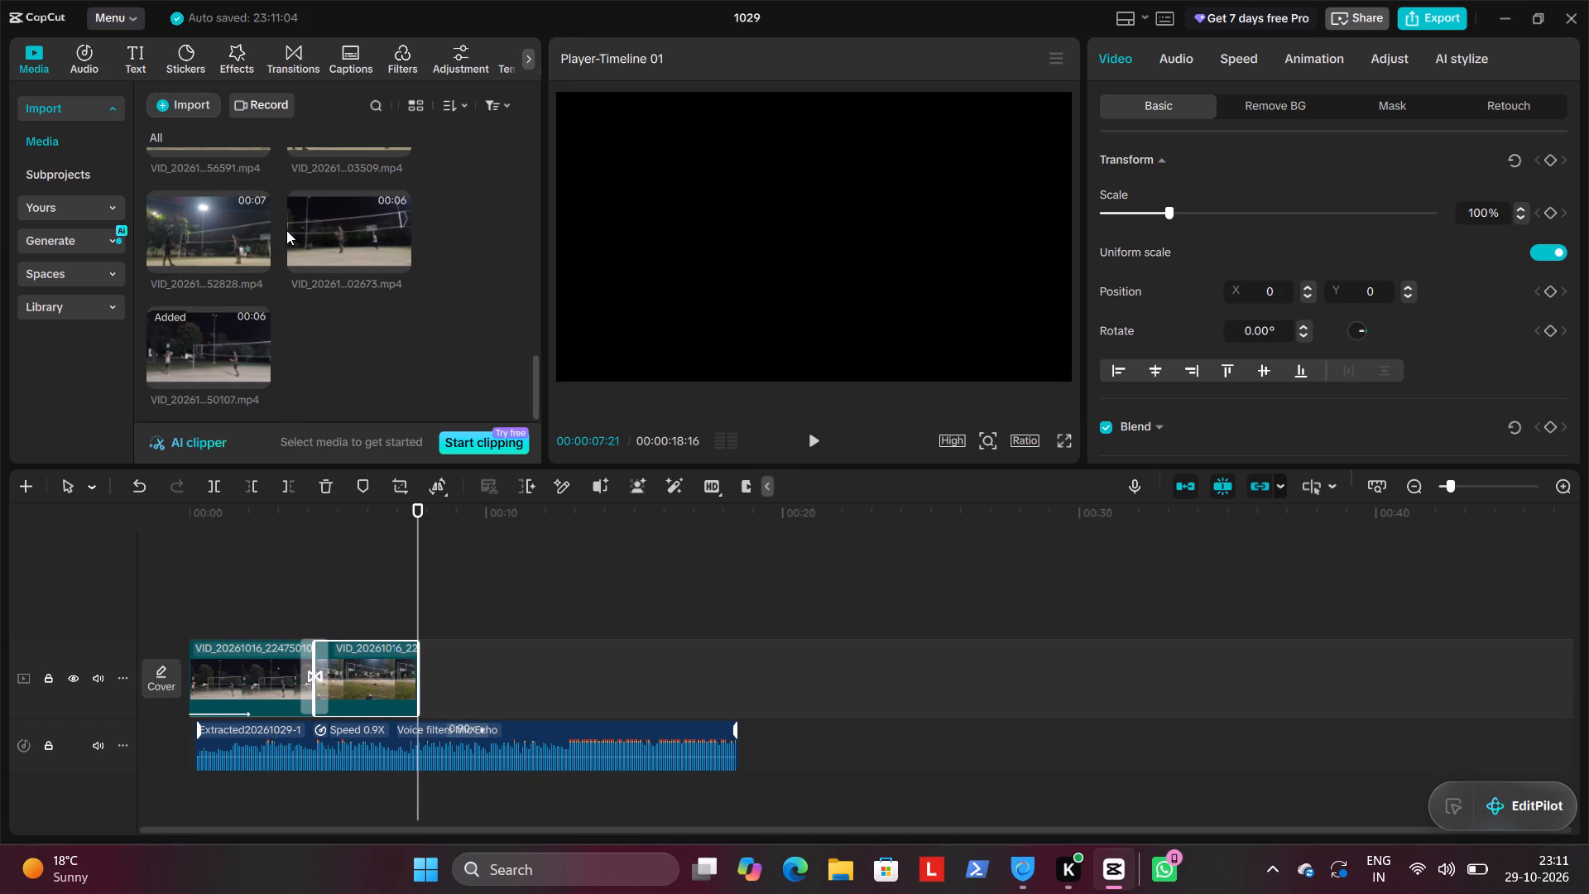
{"action": "scroll", "coordinate": [286, 230], "scroll_direction": "up", "scroll_amount": 2}
{"action": "scroll", "coordinate": [295, 307], "scroll_direction": "up", "scroll_amount": 1}
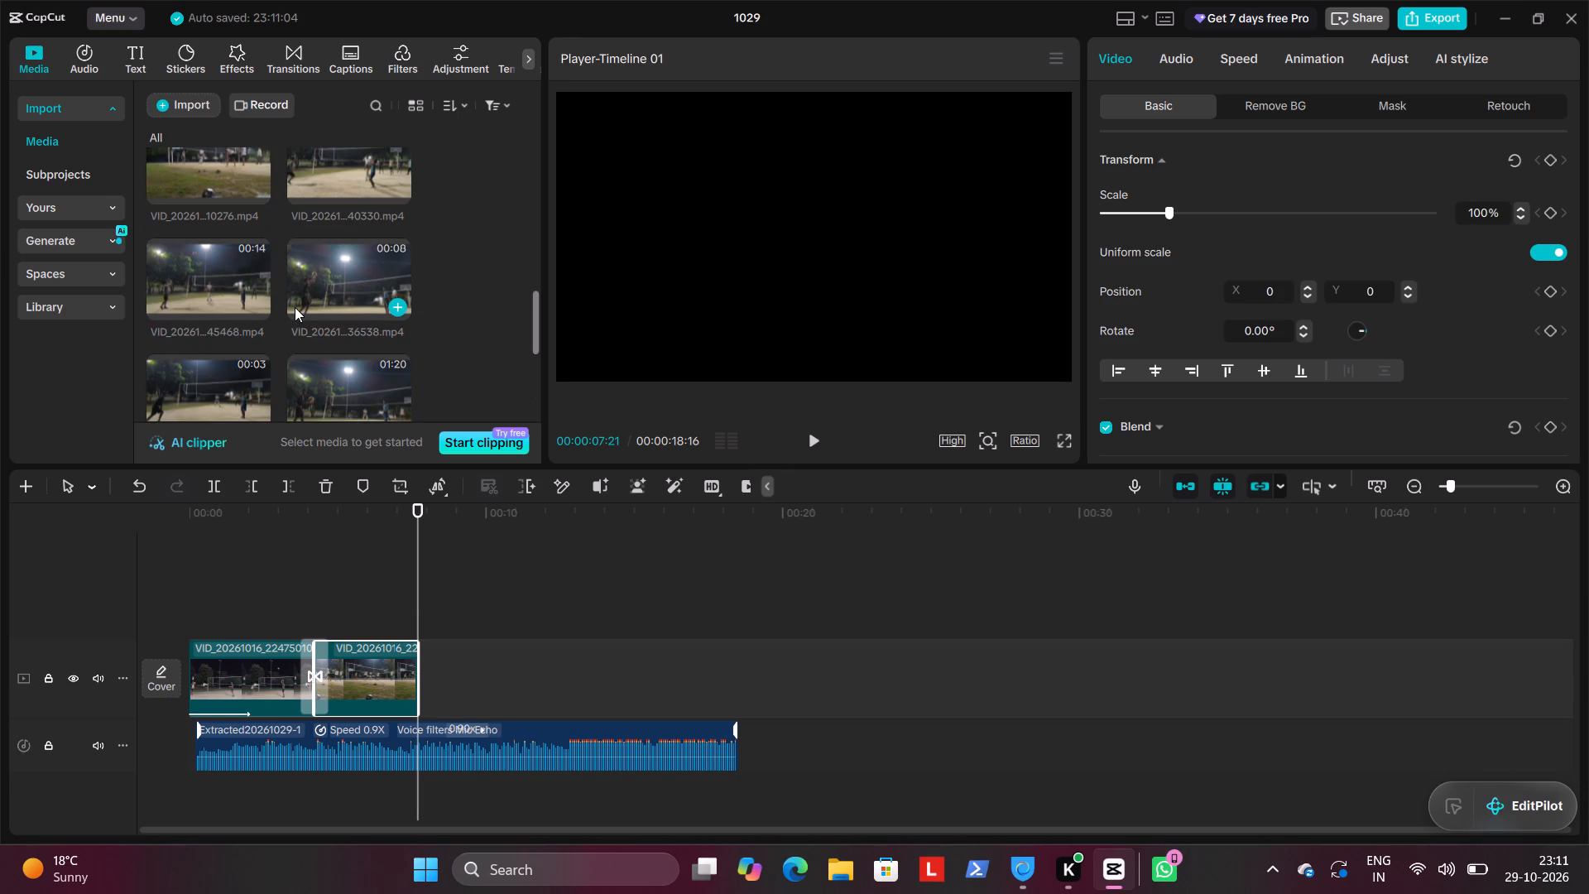
{"action": "scroll", "coordinate": [289, 341], "scroll_direction": "up", "scroll_amount": 1}
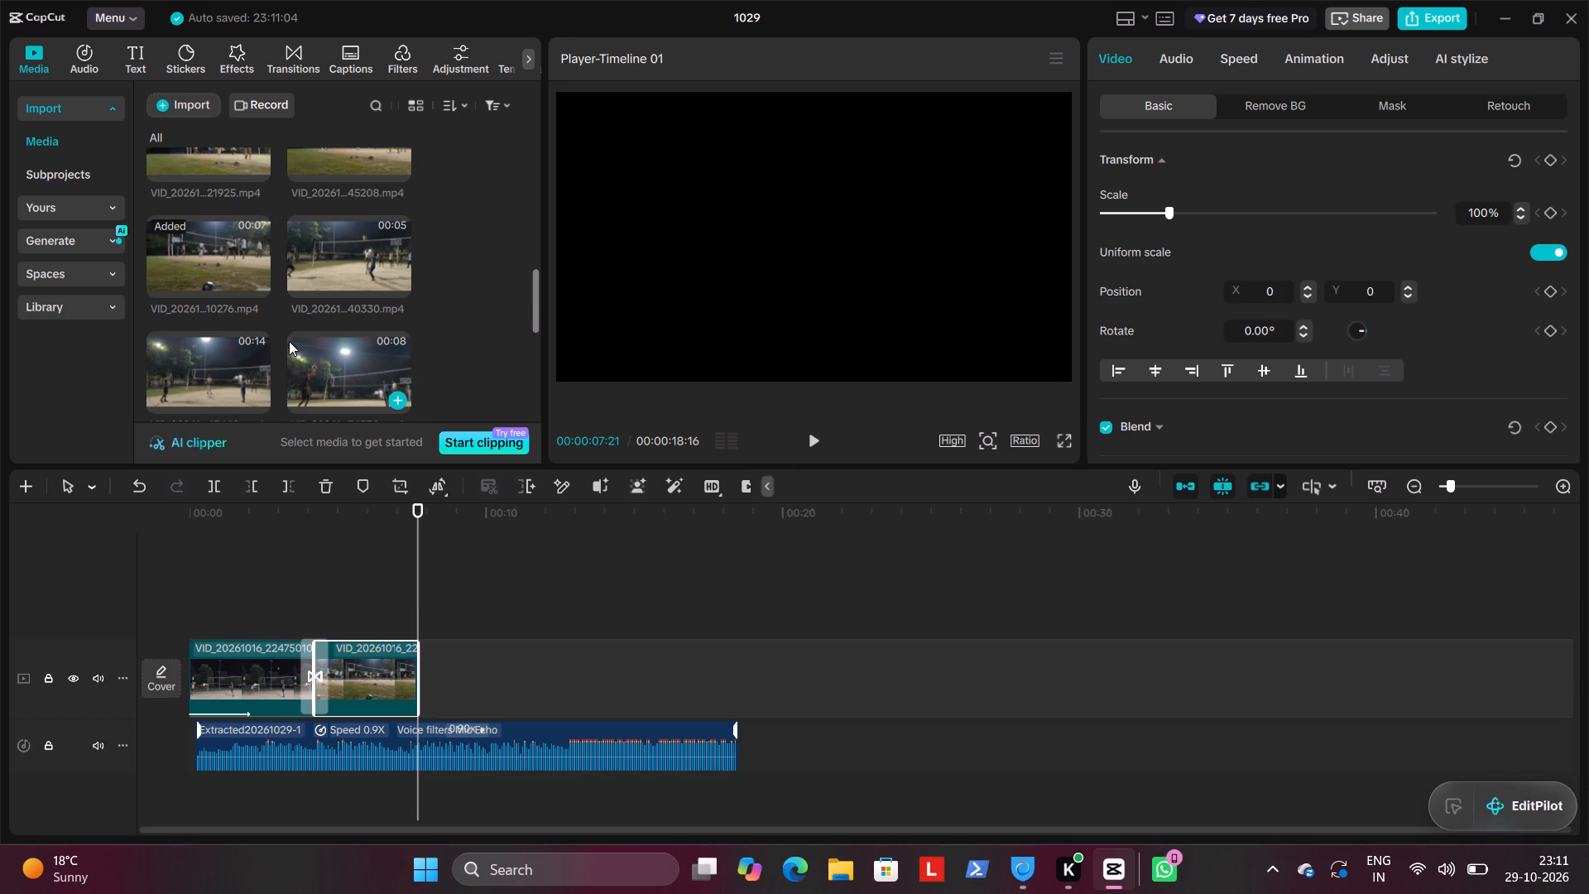
{"action": "scroll", "coordinate": [346, 256], "scroll_direction": "up", "scroll_amount": 1}
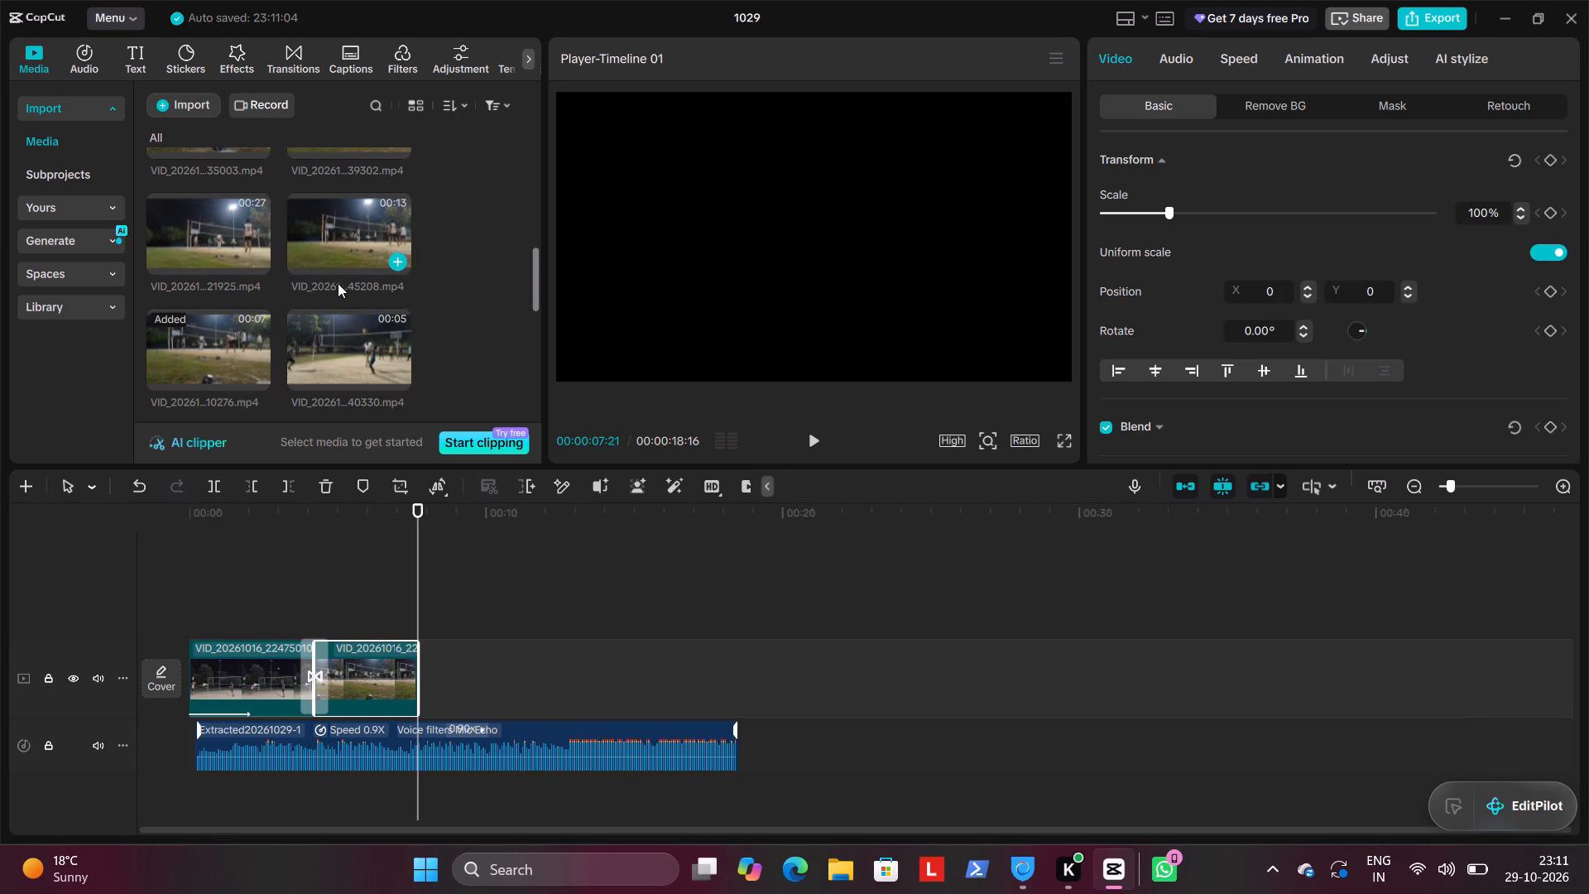
{"action": "left_click", "coordinate": [338, 226]}
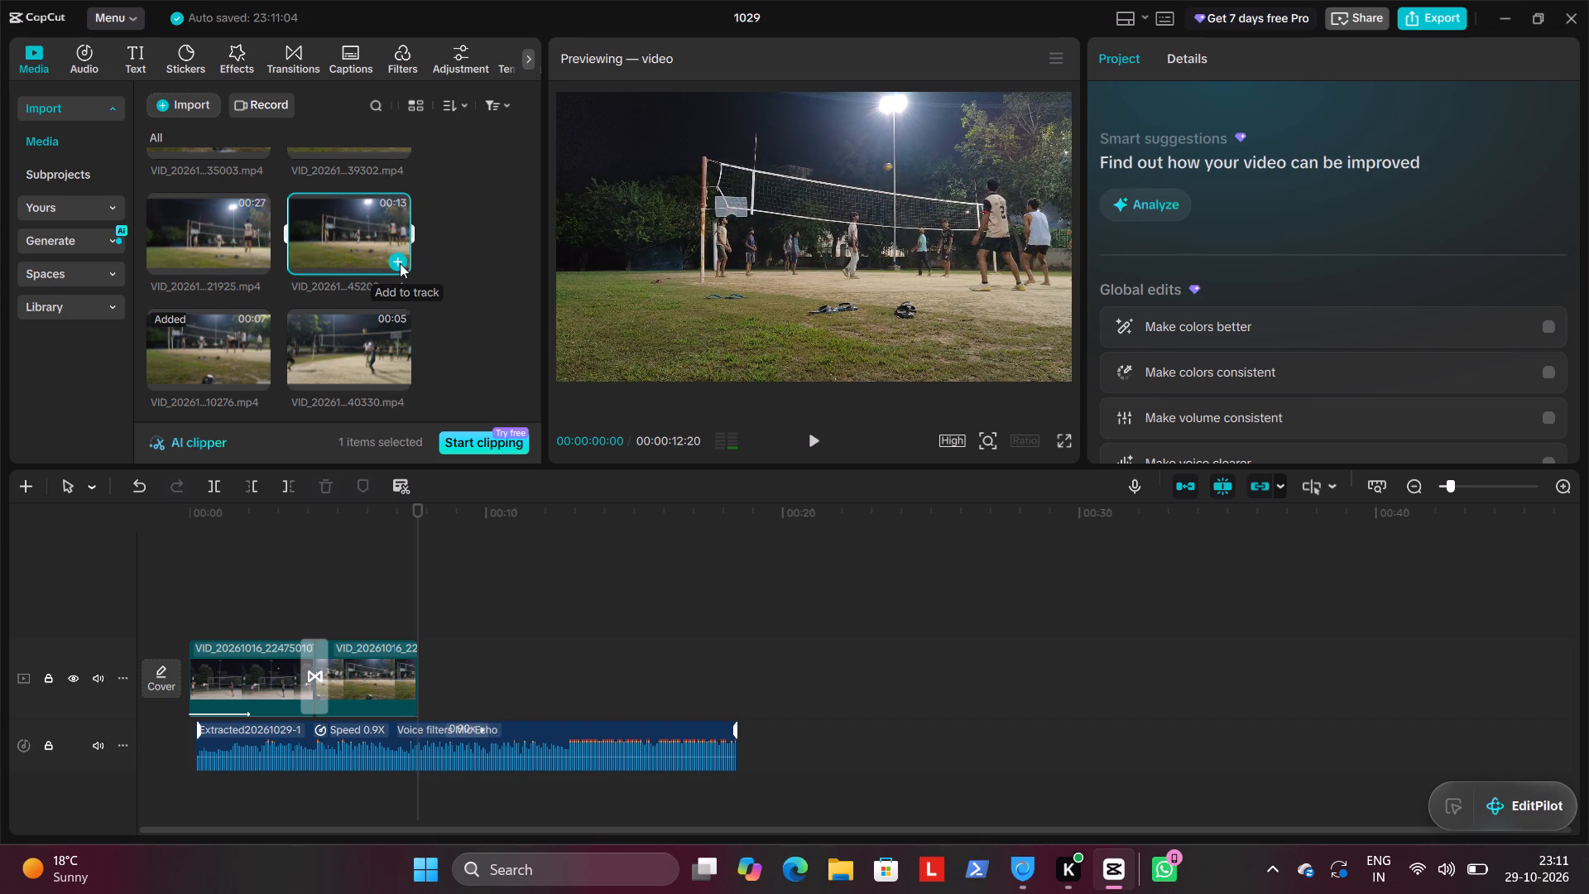
{"action": "left_click", "coordinate": [237, 240]}
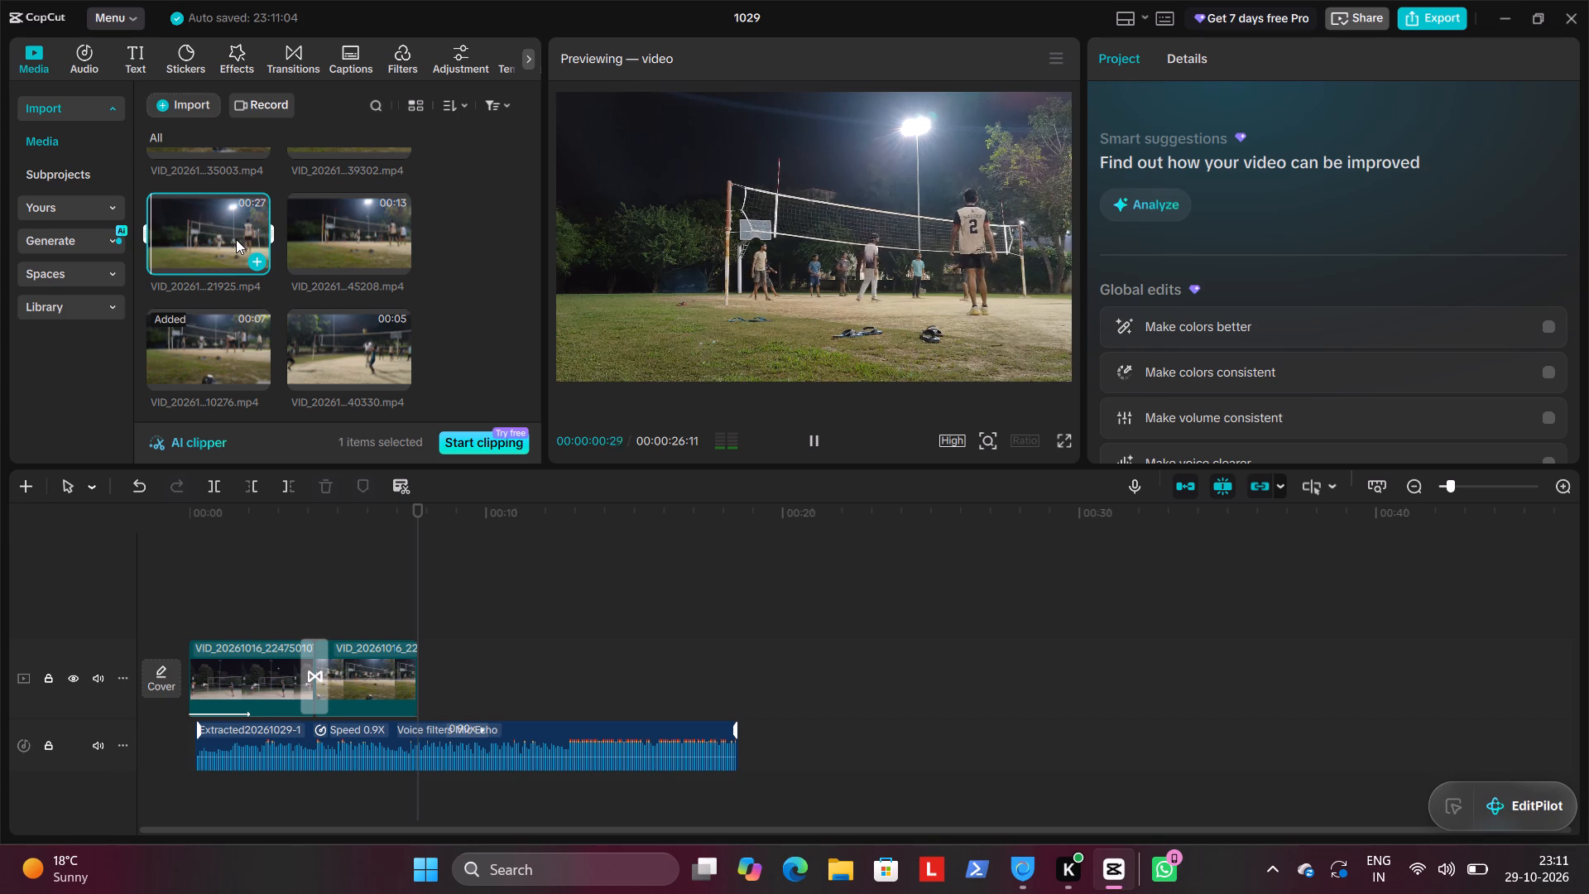
{"action": "left_click", "coordinate": [183, 228]}
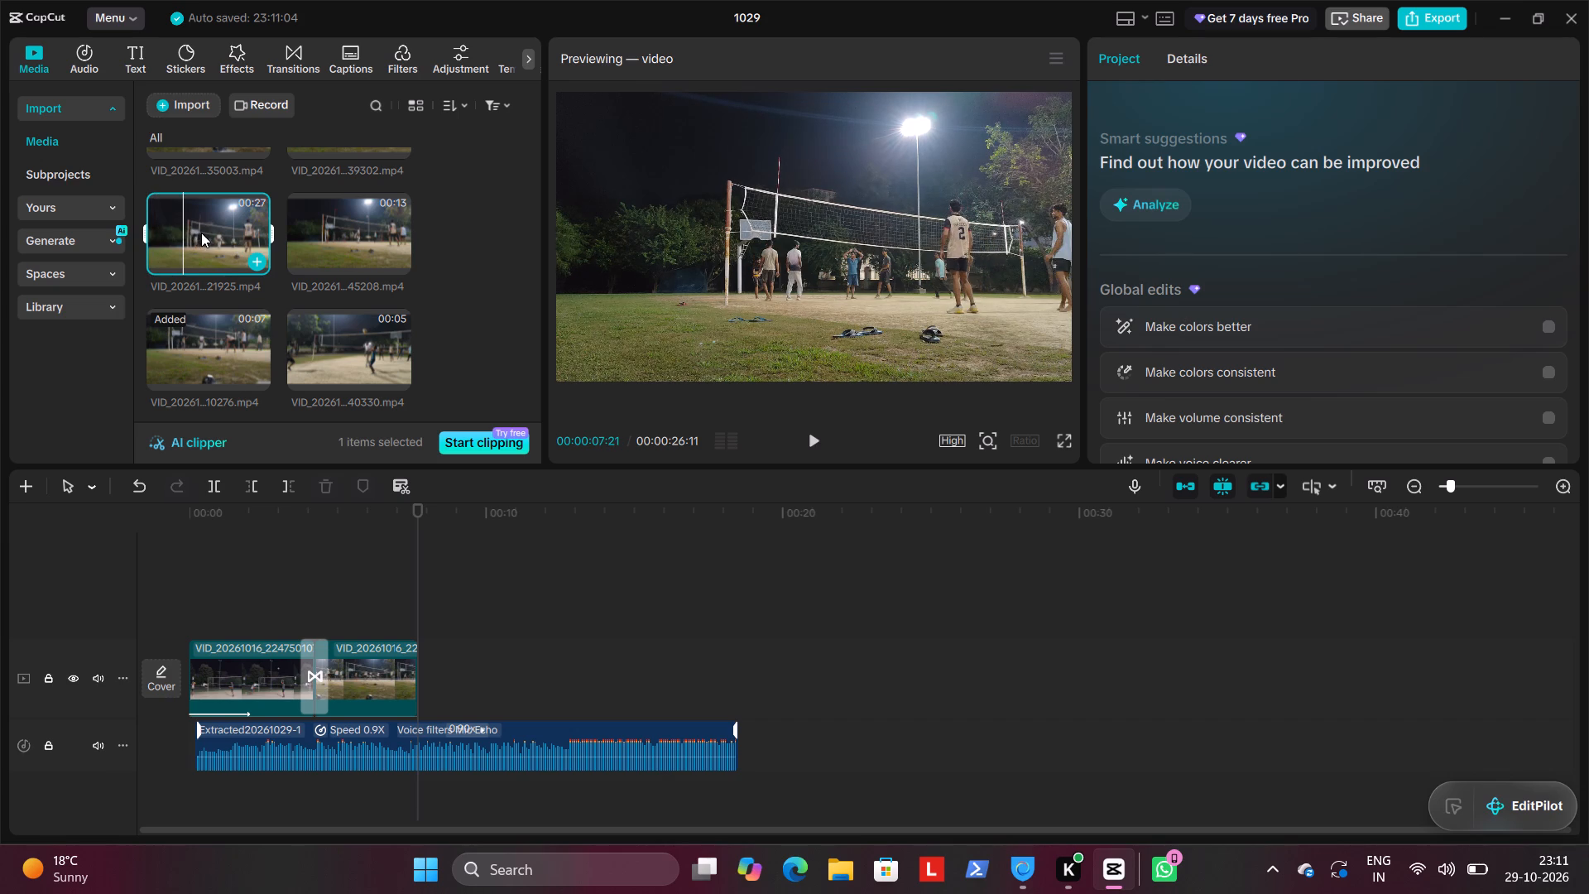
{"action": "left_click", "coordinate": [201, 233]}
{"action": "left_click", "coordinate": [819, 446]}
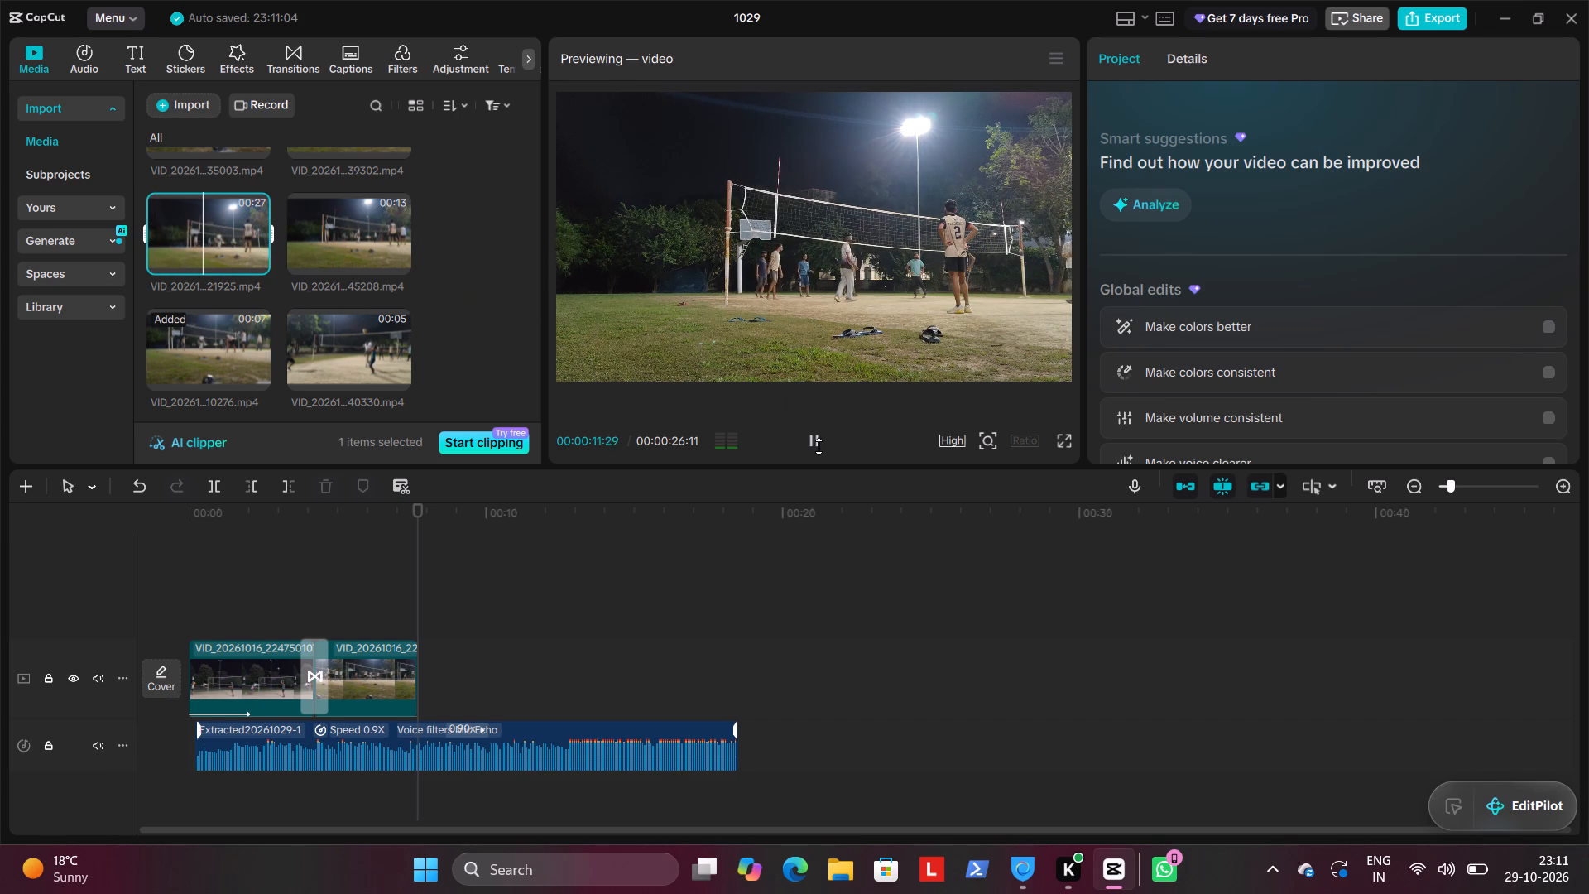
Review the 27-second volleyball clip in full screen, skipping ahead through the rally to its final seconds.
{"action": "left_click_drag", "start_coordinate": [208, 260], "coordinate": [185, 261]}
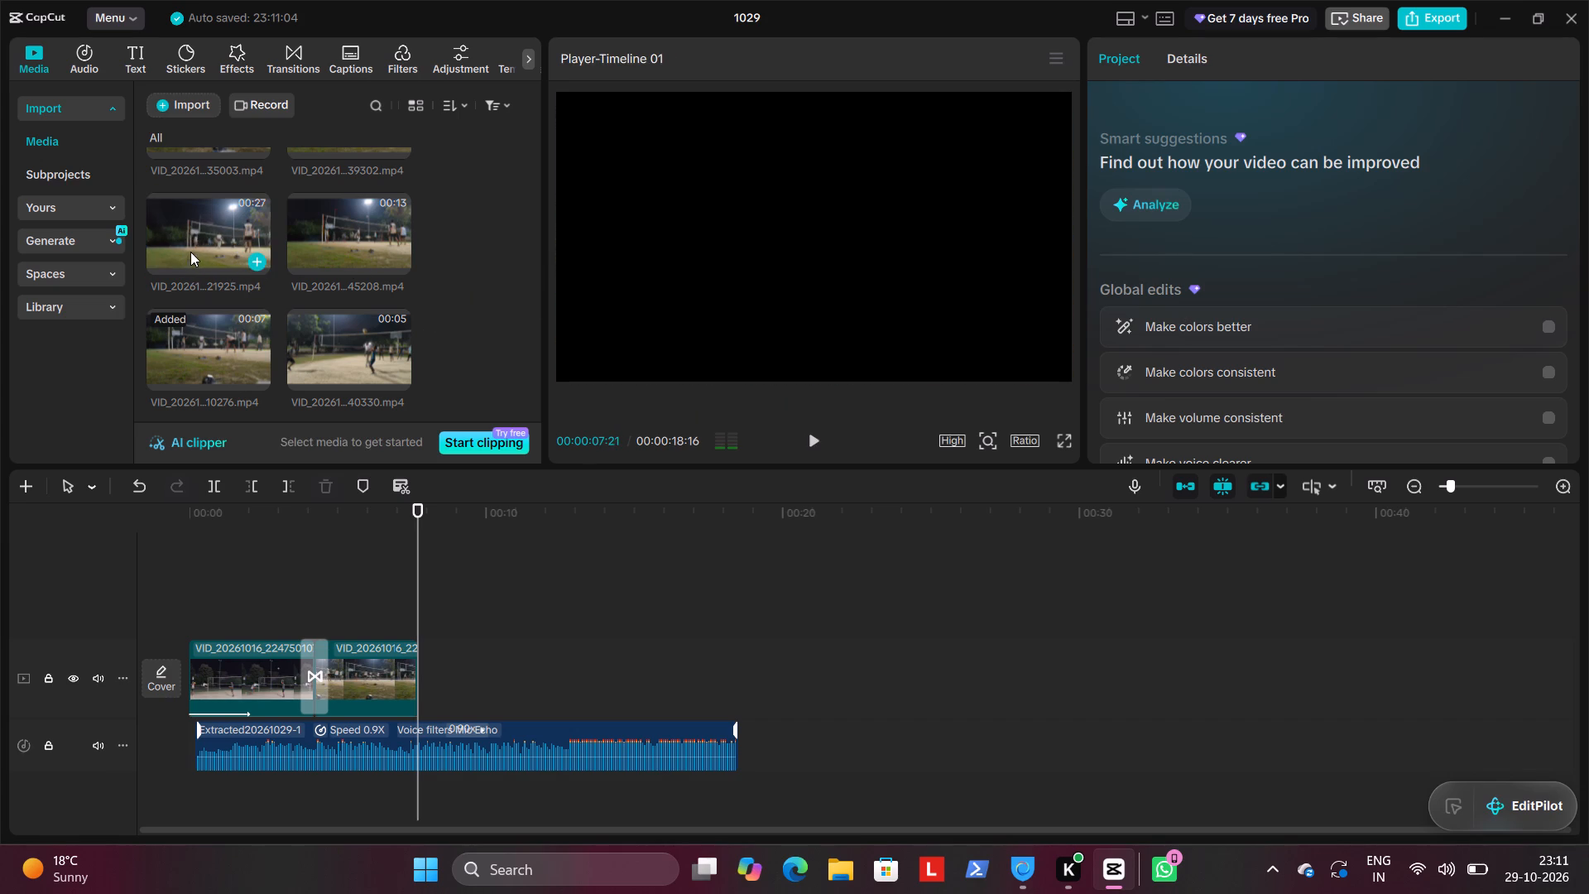
{"action": "left_click", "coordinate": [201, 246]}
{"action": "left_click", "coordinate": [1056, 440]}
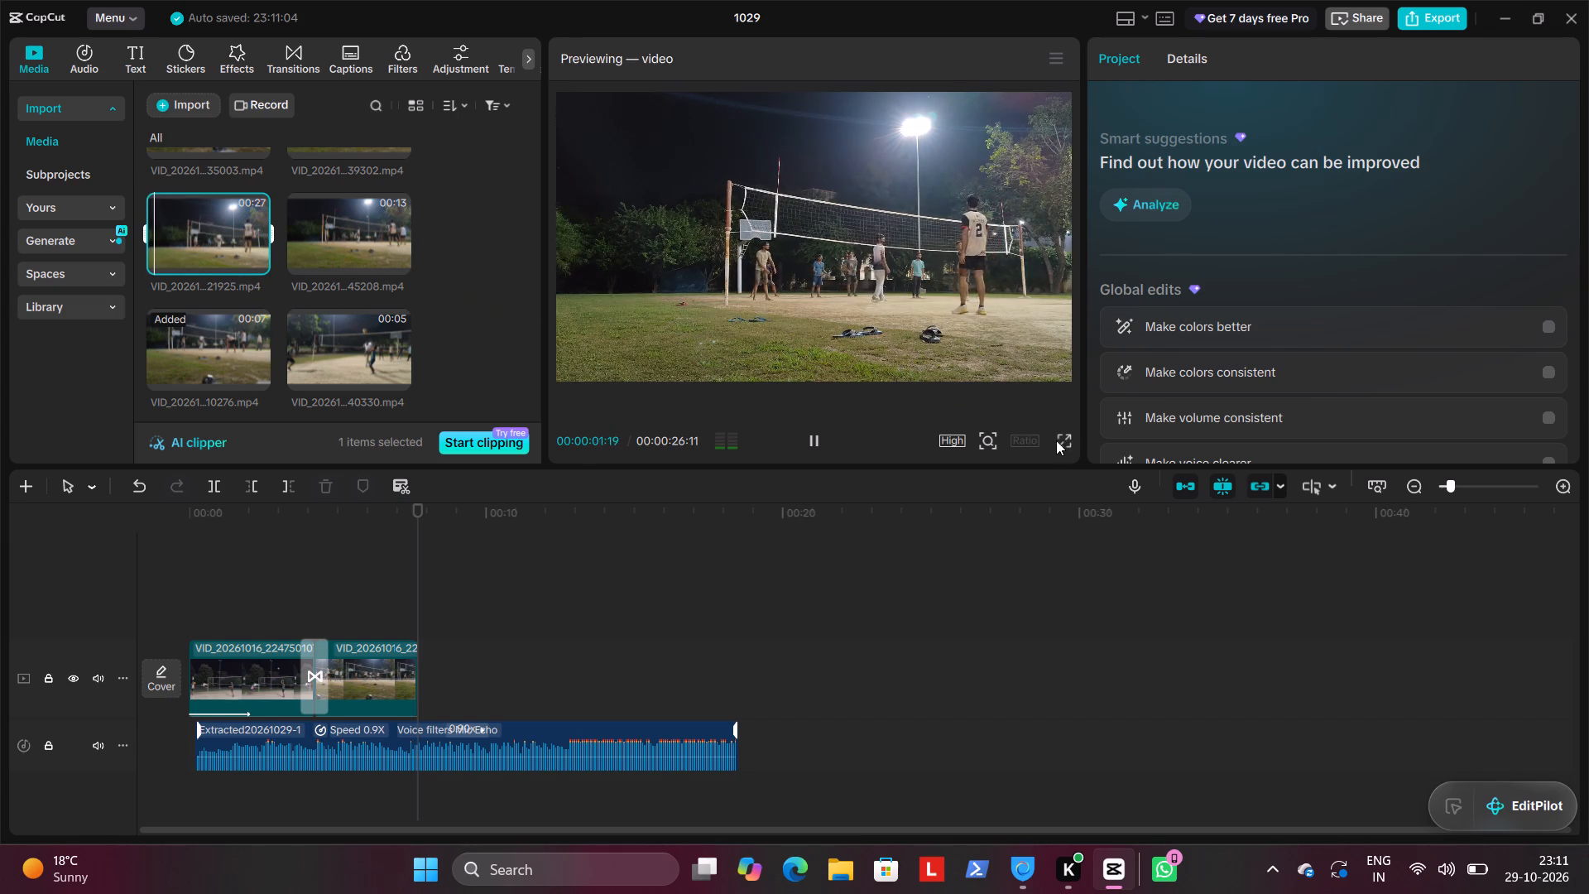
{"action": "left_click", "coordinate": [1063, 440]}
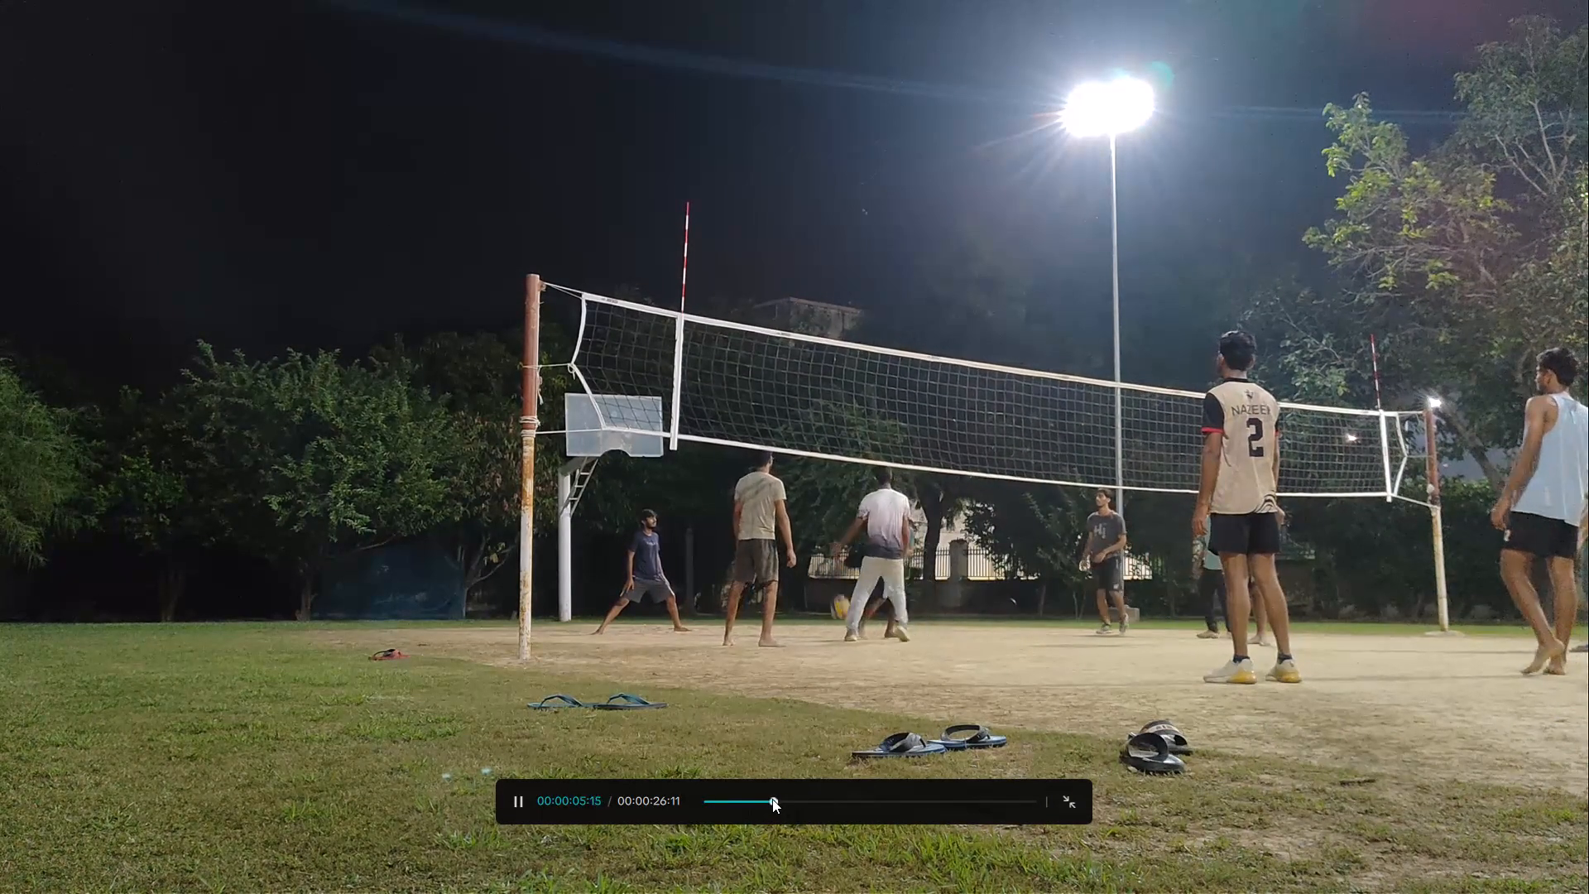
{"action": "left_click", "coordinate": [772, 799]}
{"action": "left_click", "coordinate": [791, 796]}
{"action": "left_click", "coordinate": [809, 796]}
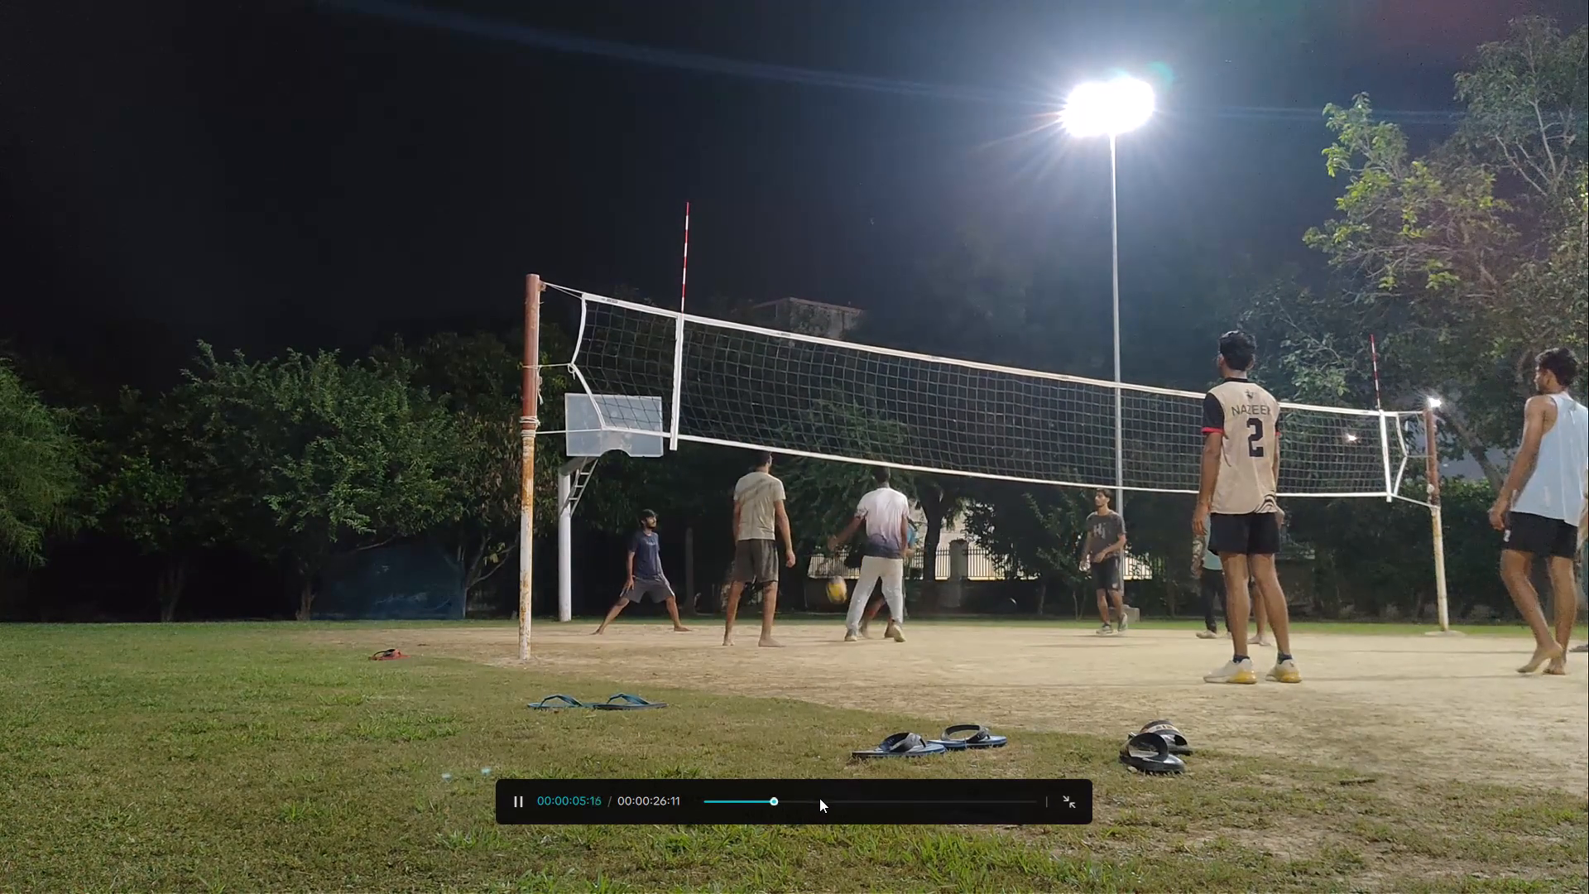
{"action": "left_click", "coordinate": [821, 798]}
{"action": "left_click", "coordinate": [851, 798]}
{"action": "left_click", "coordinate": [876, 798]}
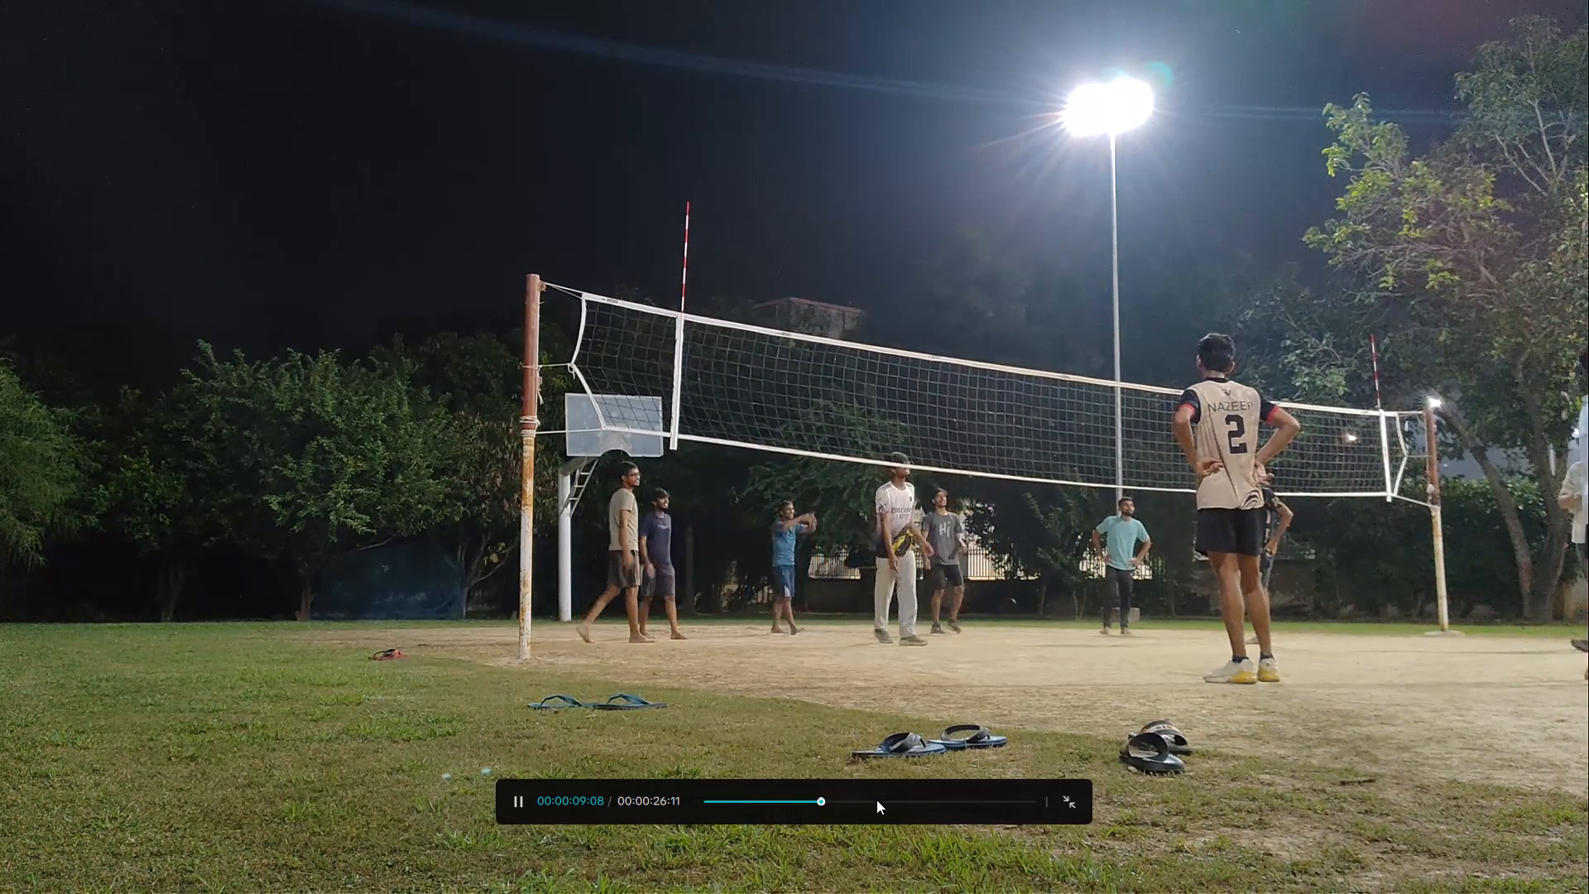
{"action": "left_click", "coordinate": [874, 801]}
{"action": "left_click", "coordinate": [874, 801]}
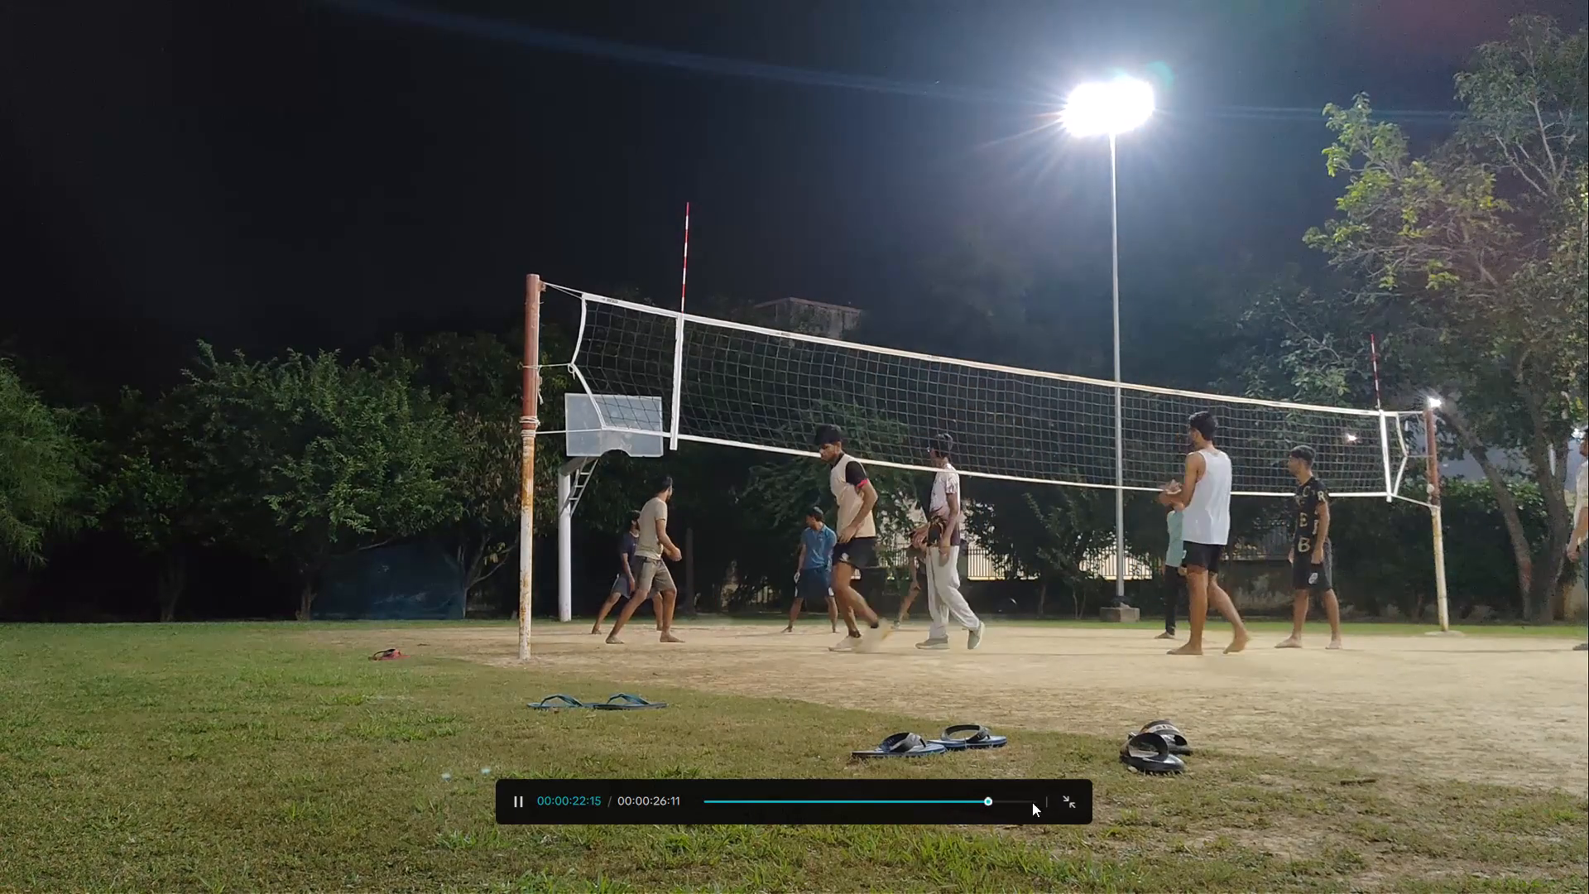
{"action": "left_click", "coordinate": [1064, 800]}
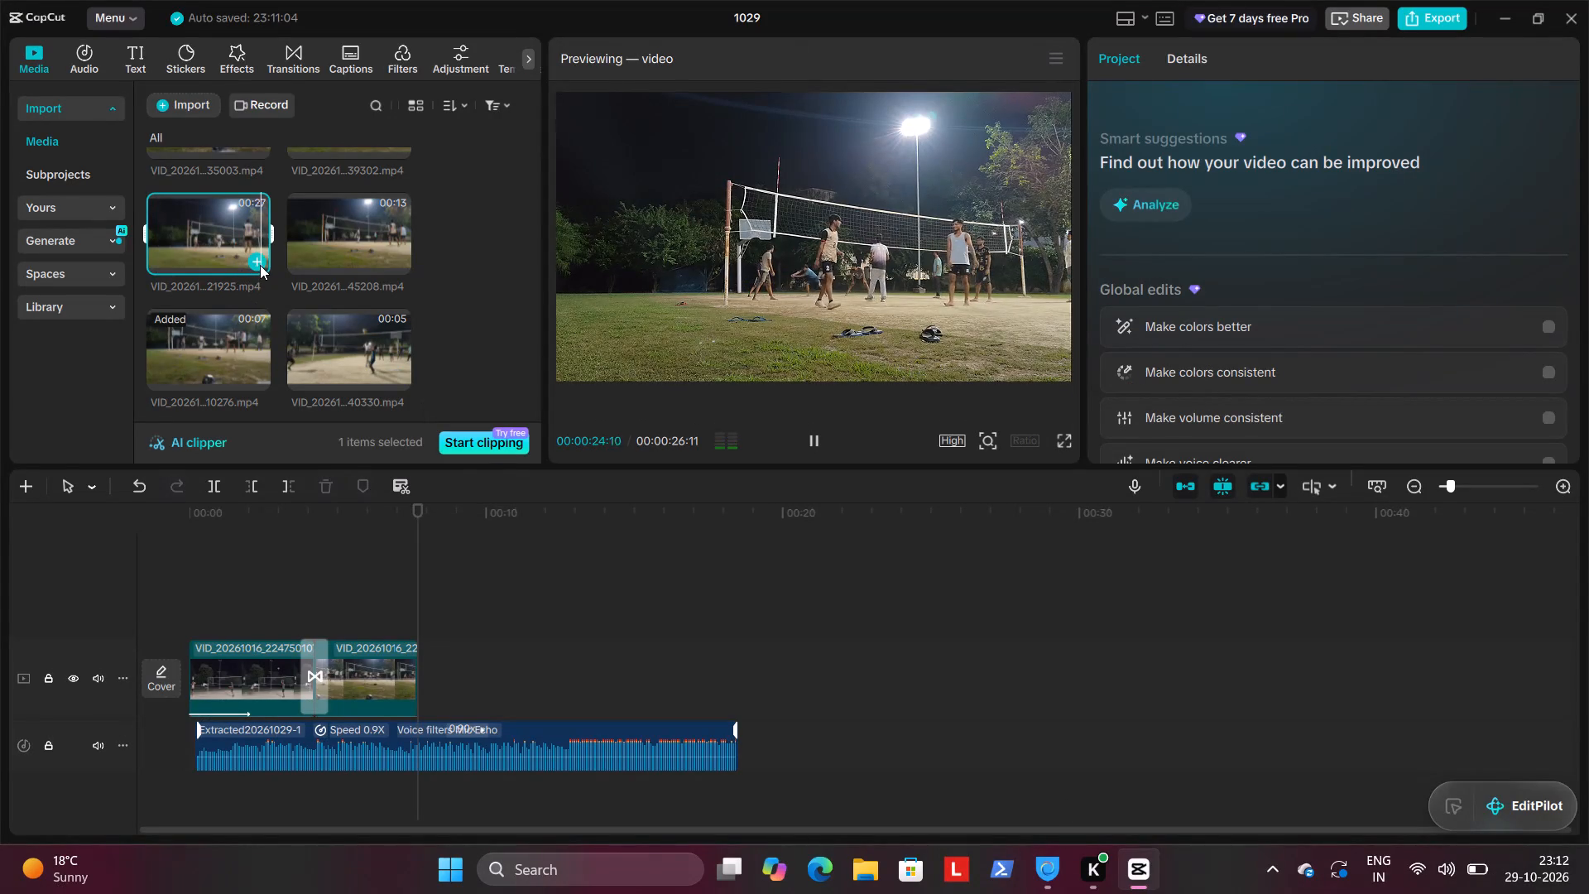
Append VID_20261016_222821925.mp4 after the second clip and trim its start, keeping about the last 6.7 s.
{"action": "left_click", "coordinate": [260, 263]}
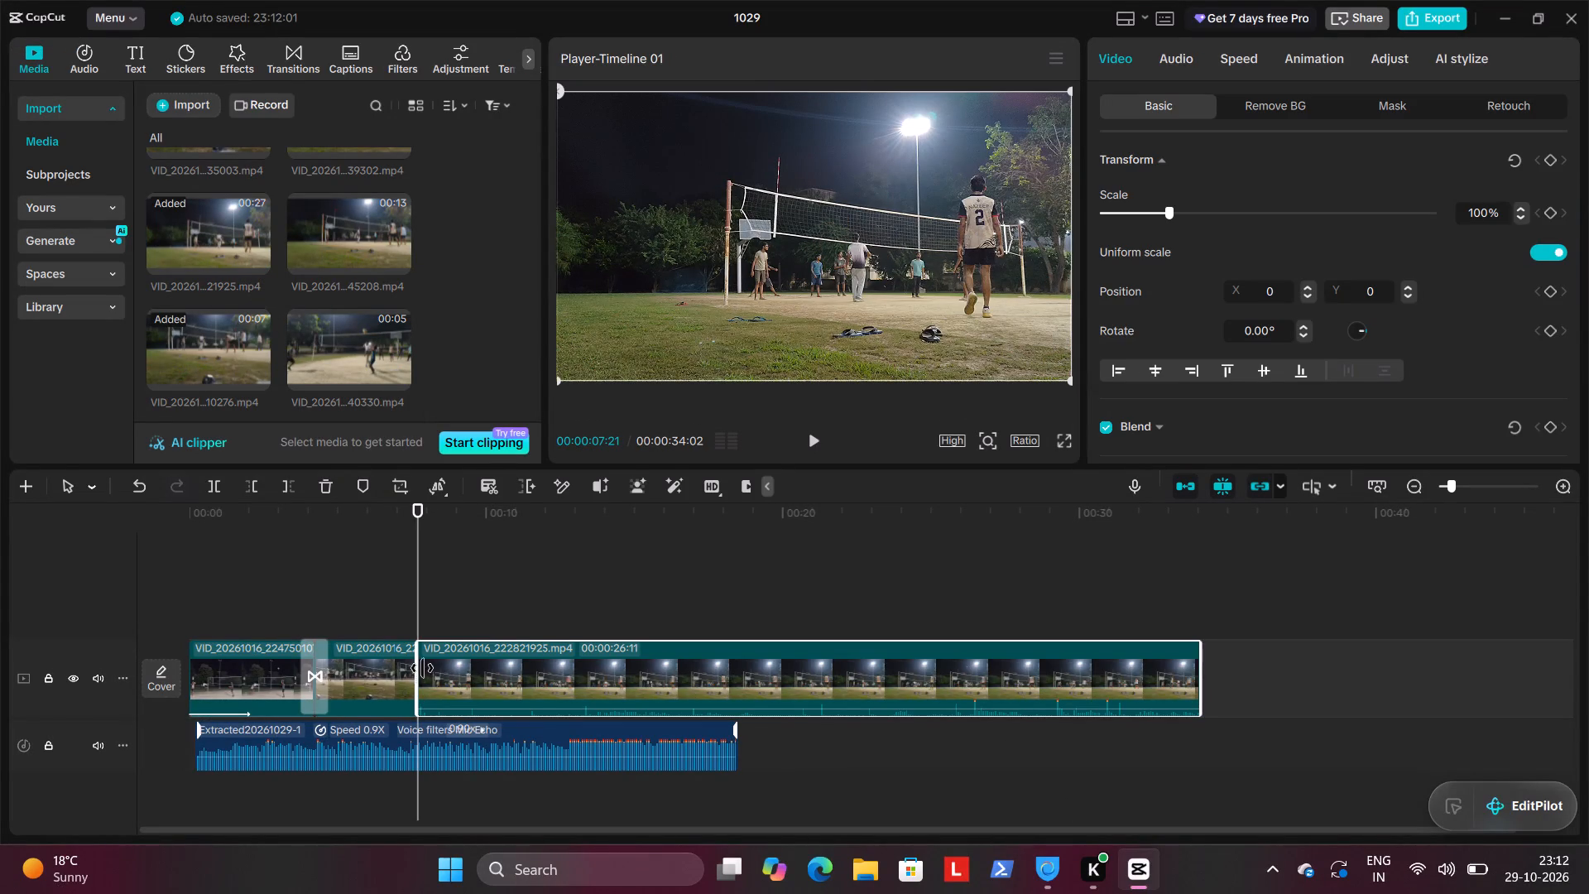
{"action": "left_click_drag", "start_coordinate": [420, 668], "coordinate": [1017, 669]}
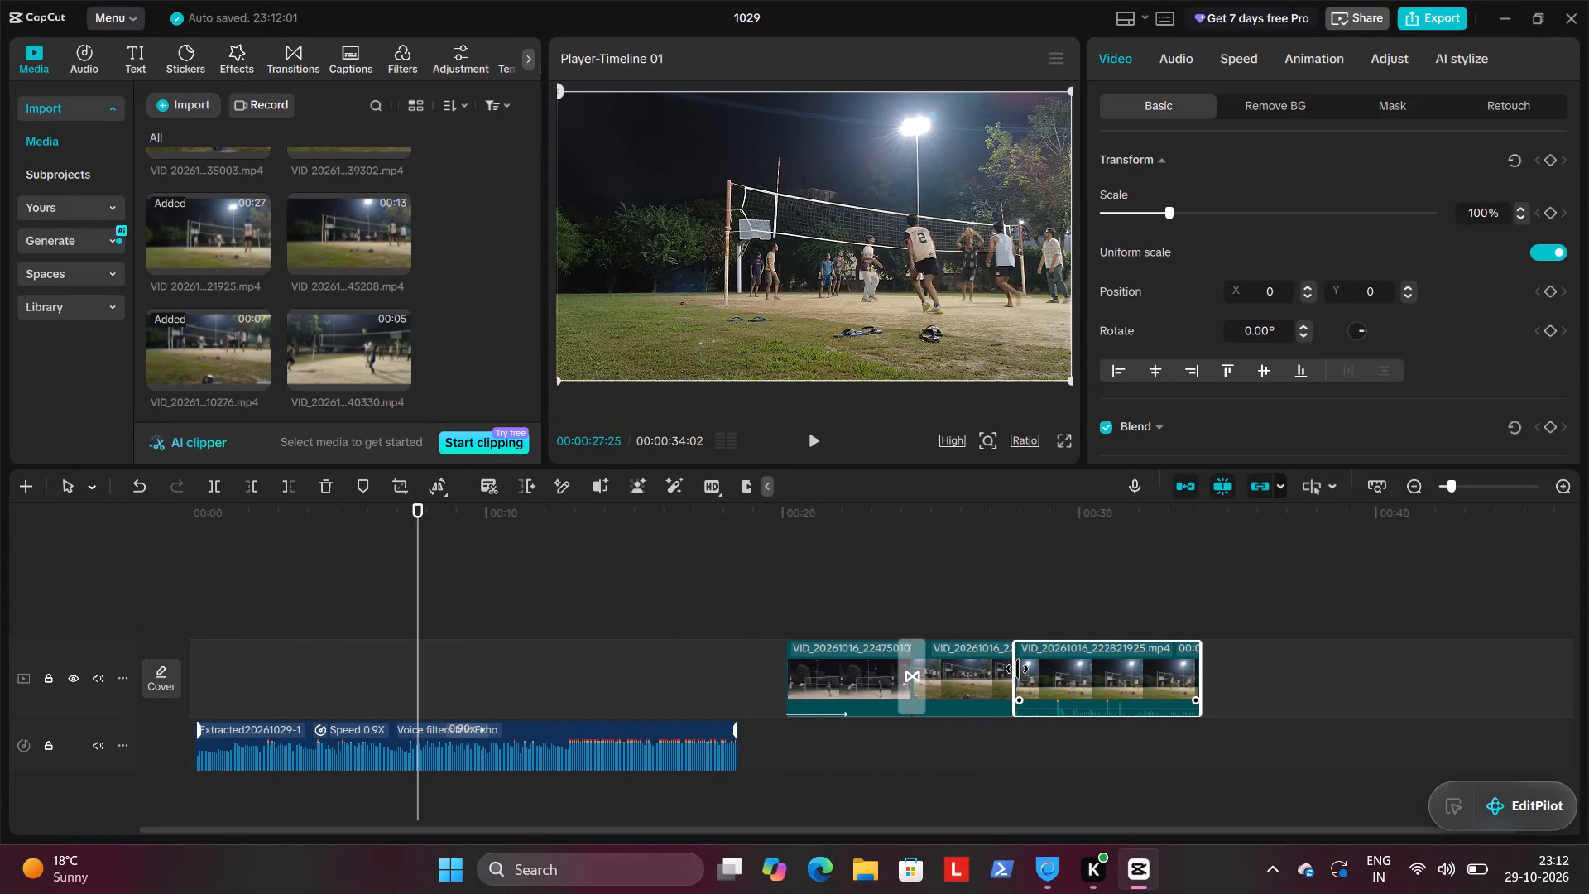
{"action": "left_click_drag", "start_coordinate": [1017, 669], "coordinate": [1006, 669]}
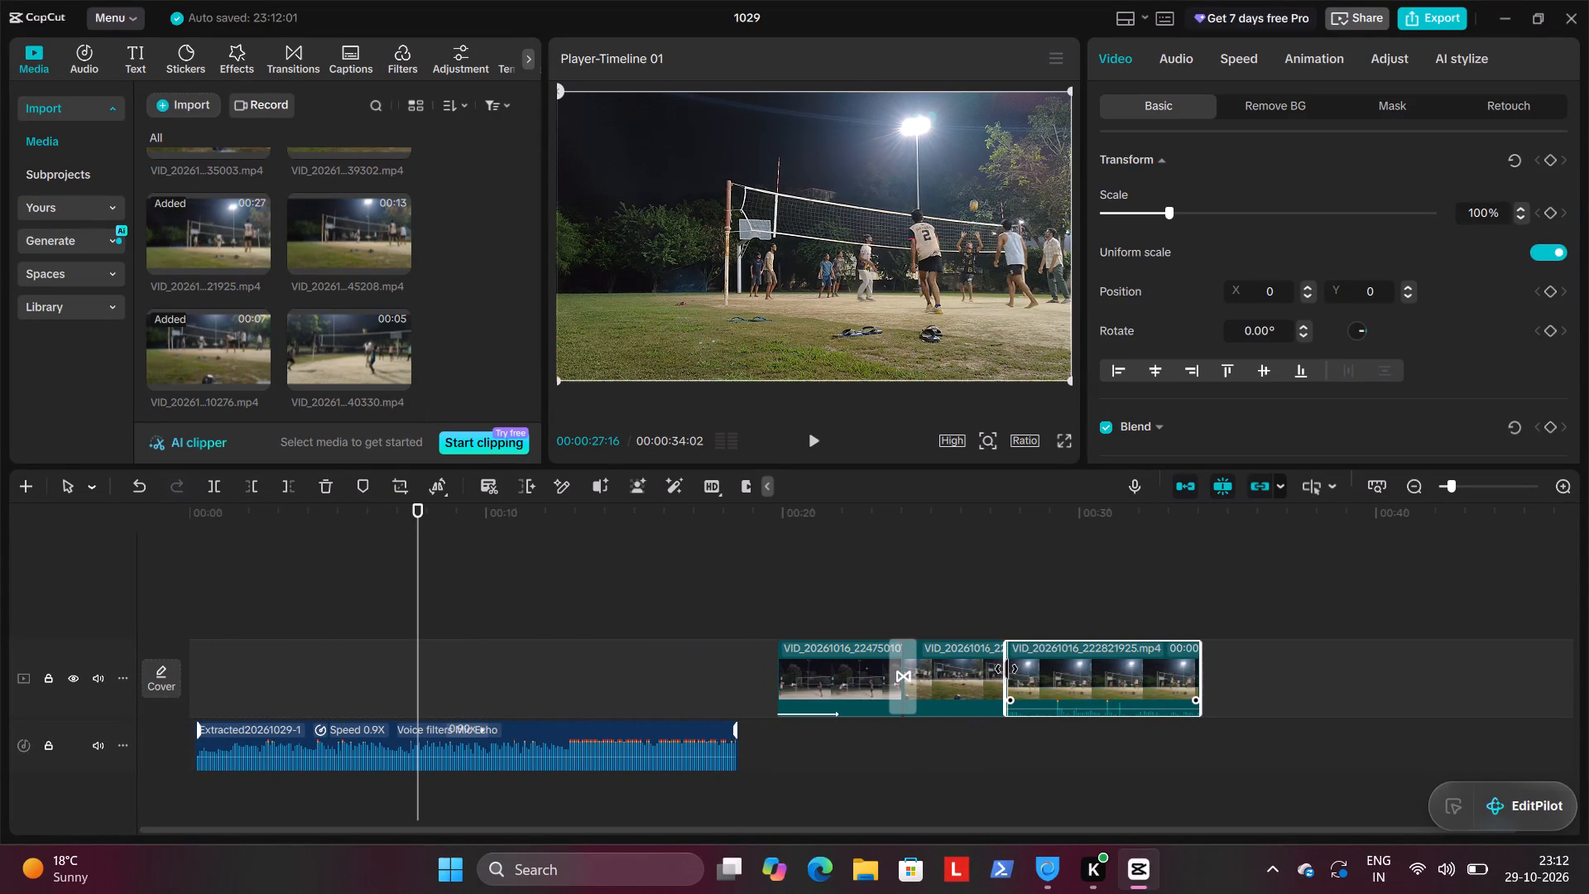
{"action": "left_click_drag", "start_coordinate": [1006, 669], "coordinate": [1004, 669]}
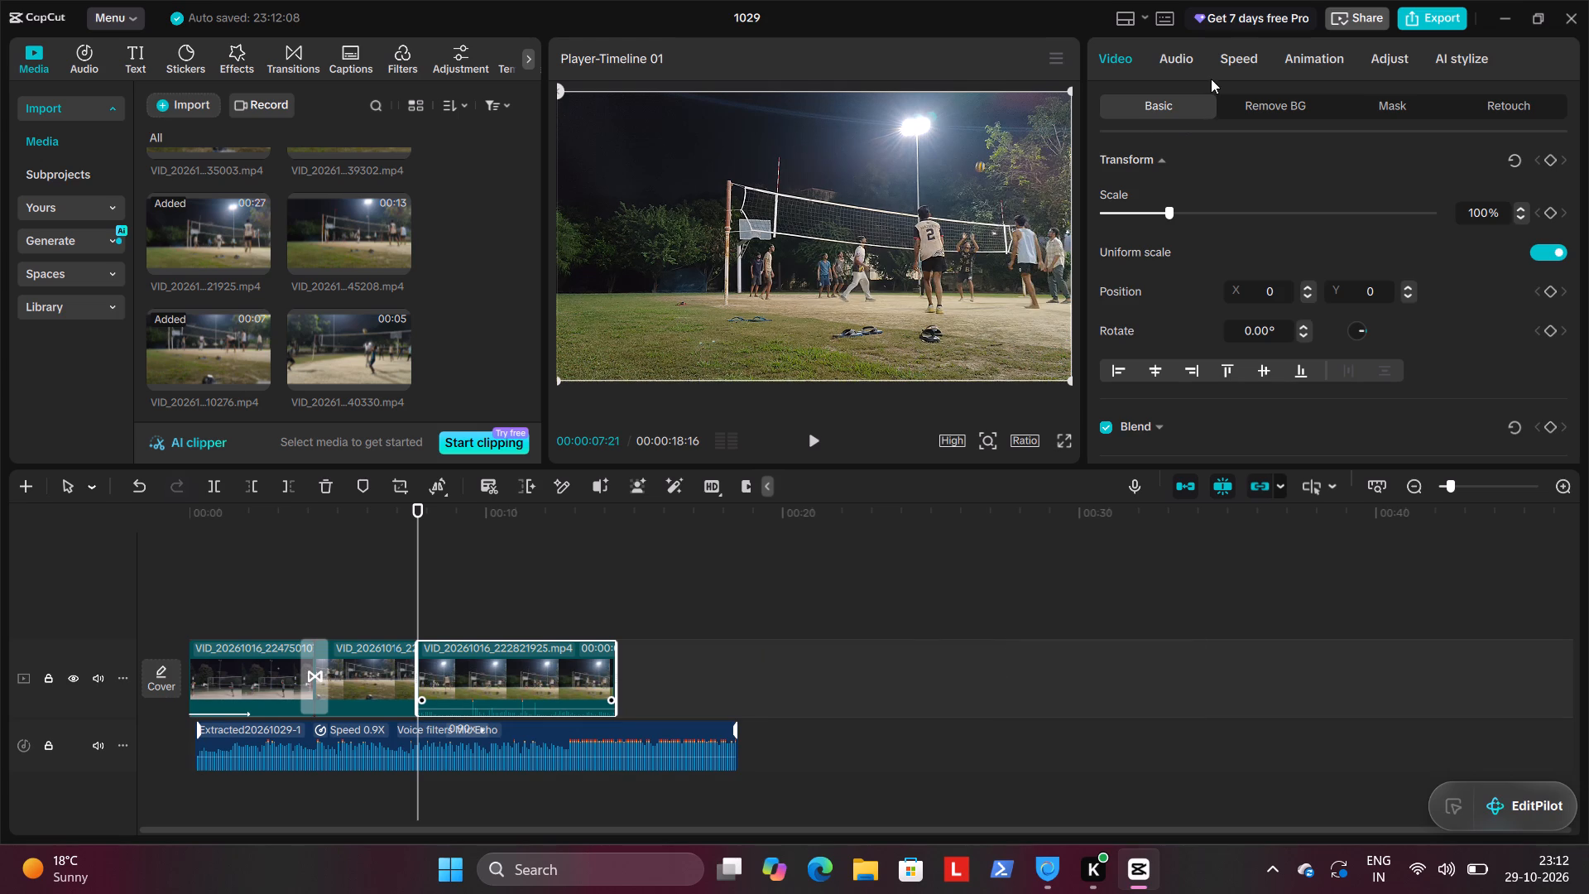
Set the third clip's speed to 1.10x.
{"action": "left_click", "coordinate": [1231, 67]}
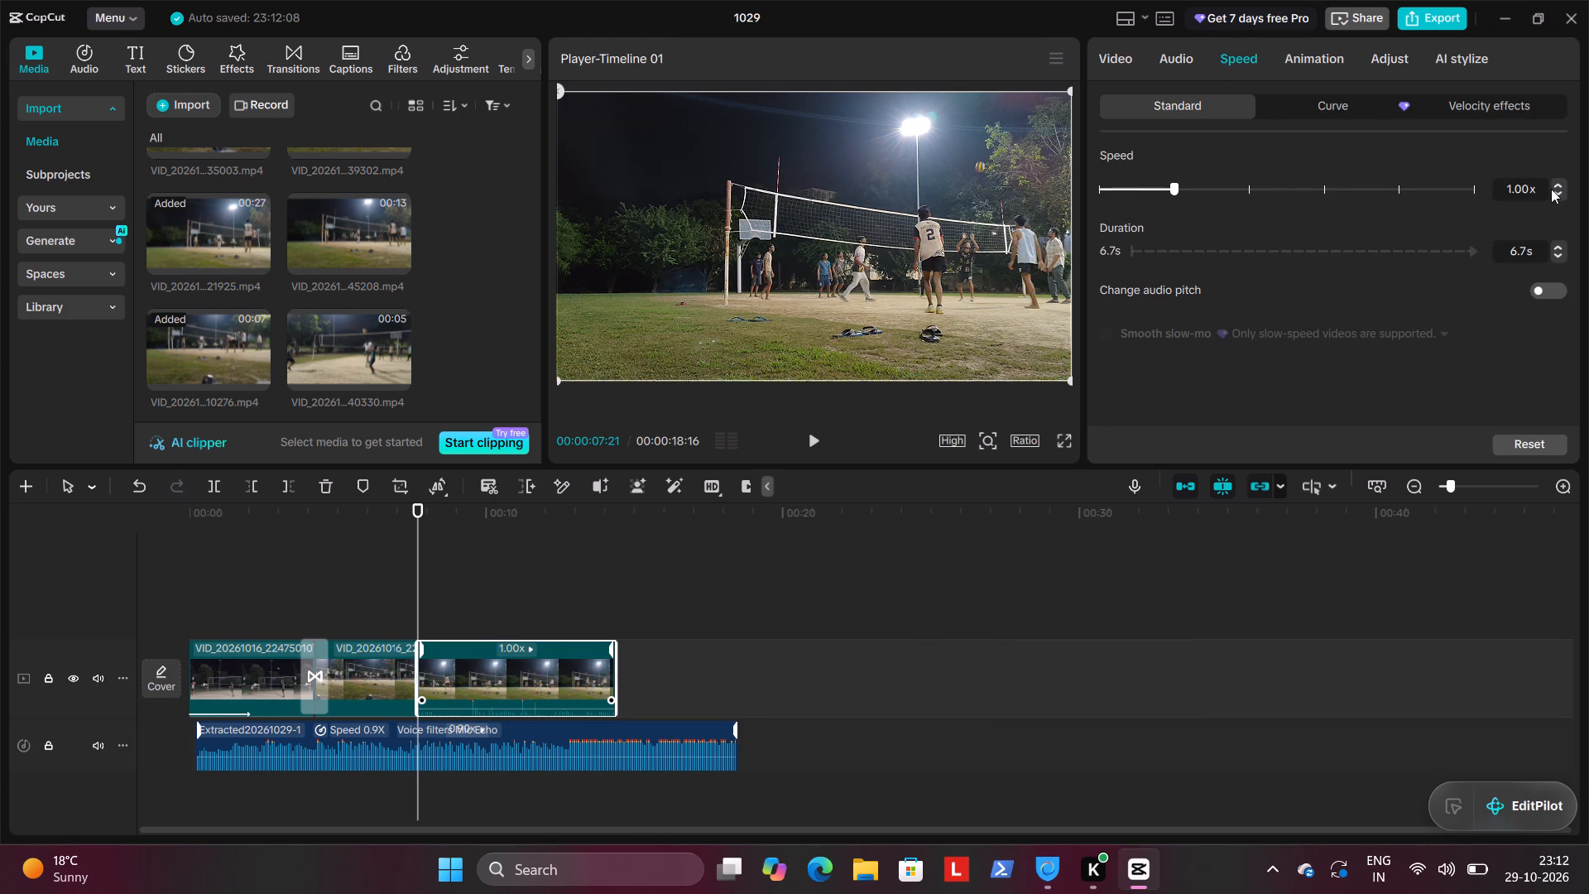
{"action": "left_click", "coordinate": [1558, 186]}
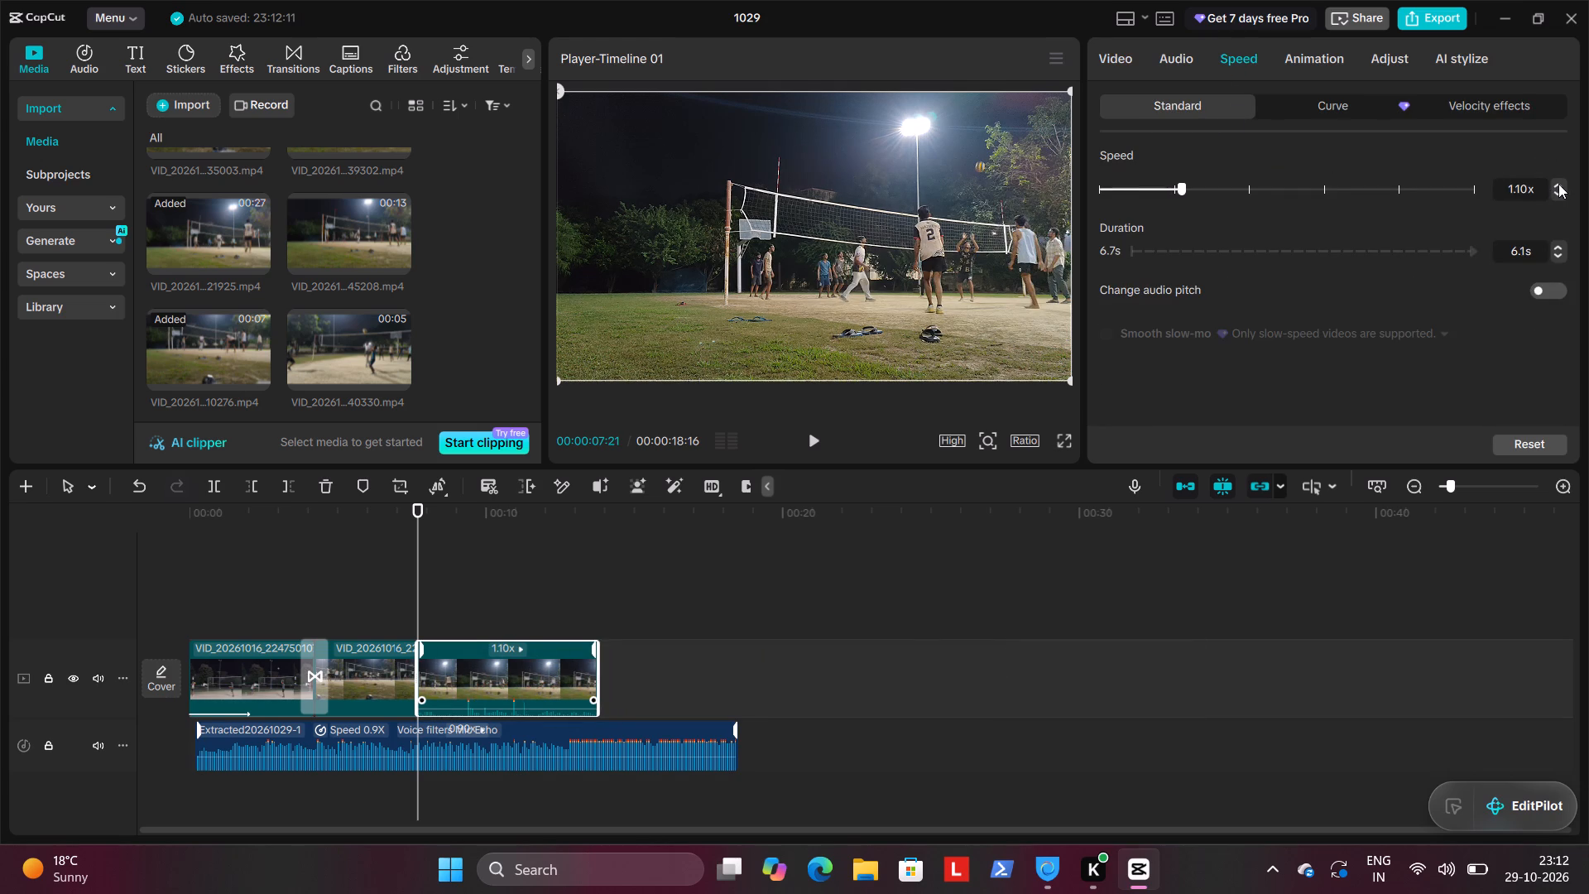
Mute the third clip by lowering its volume to -∞ dB.
{"action": "left_click", "coordinate": [1177, 58]}
{"action": "left_click_drag", "start_coordinate": [1142, 206], "coordinate": [1083, 221]}
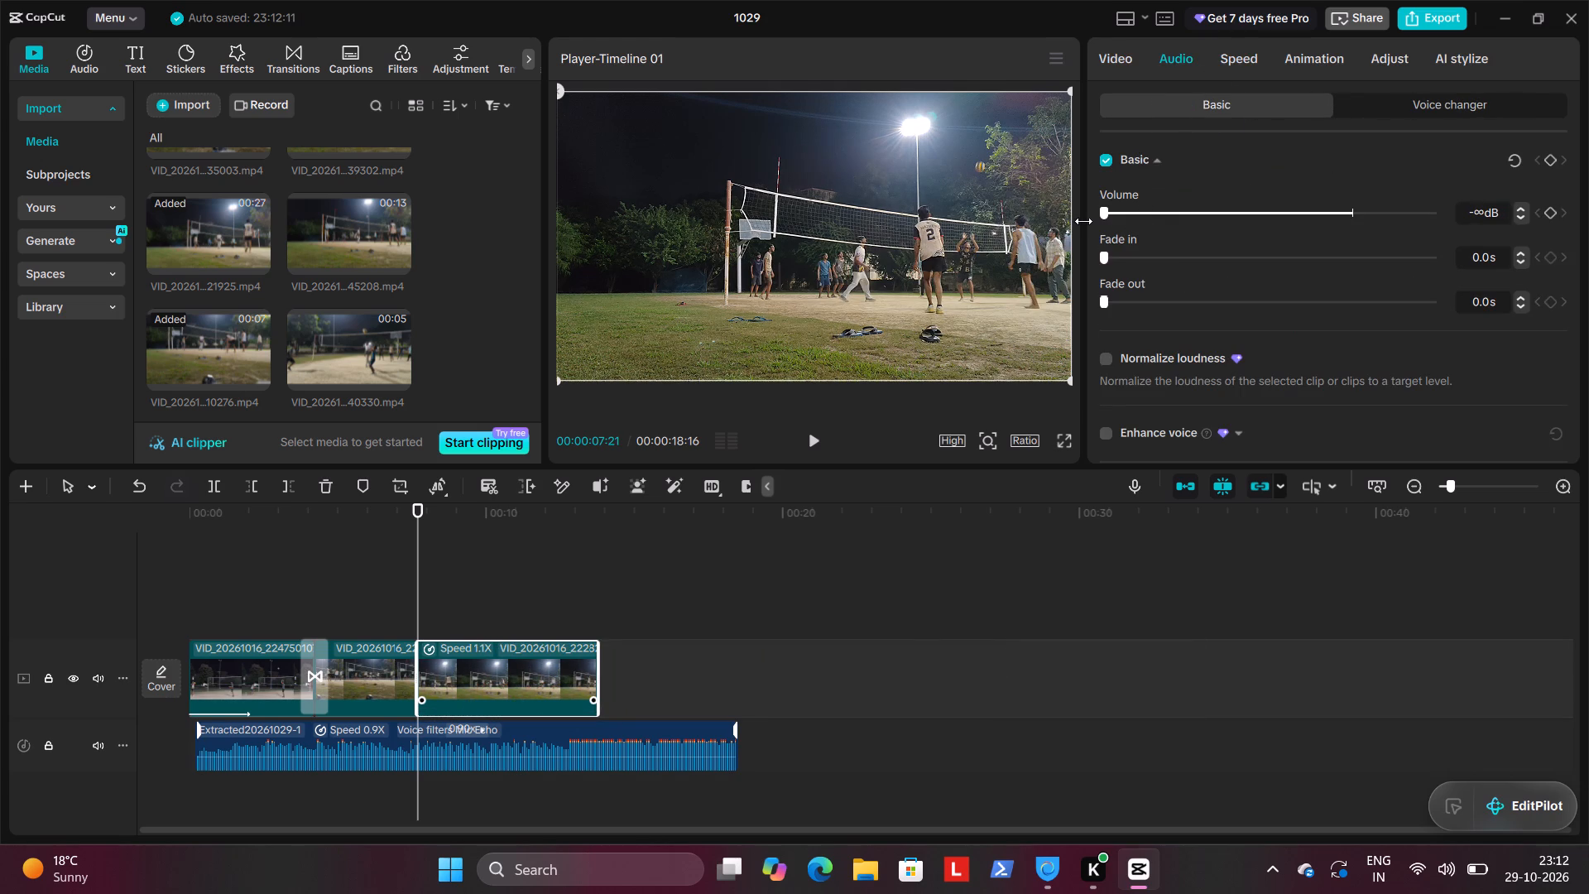
{"action": "left_click_drag", "start_coordinate": [1083, 221], "coordinate": [1083, 221]}
Play from late in the second clip through the third clip, stopping at 00:00:12:00 to choose its end point.
{"action": "left_click_drag", "start_coordinate": [419, 584], "coordinate": [378, 581]}
{"action": "left_click", "coordinate": [815, 440]}
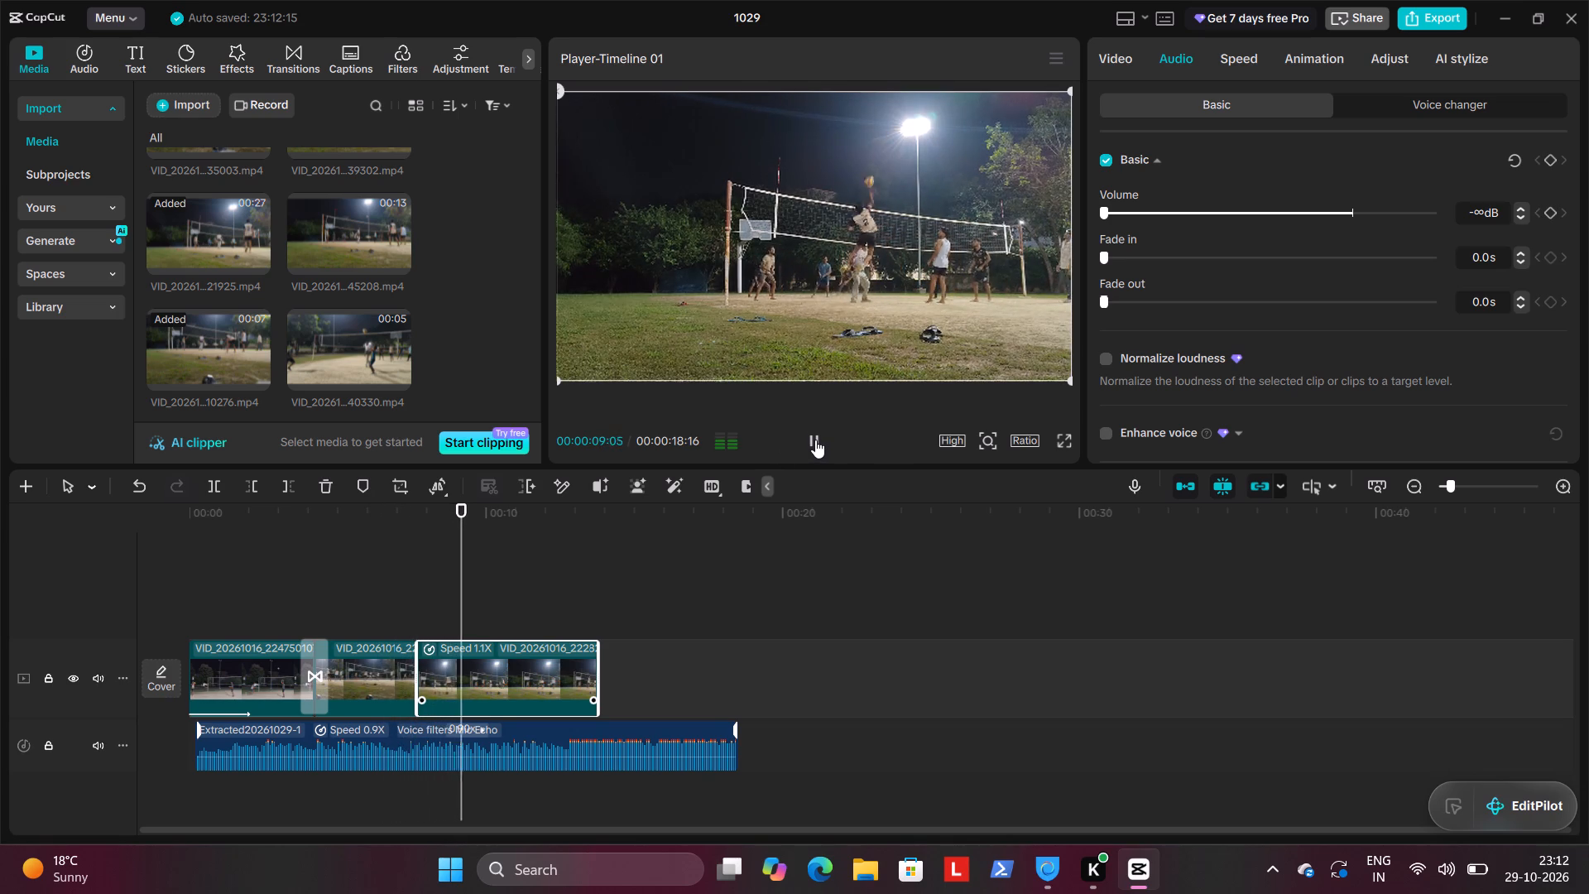
{"action": "left_click", "coordinate": [815, 439]}
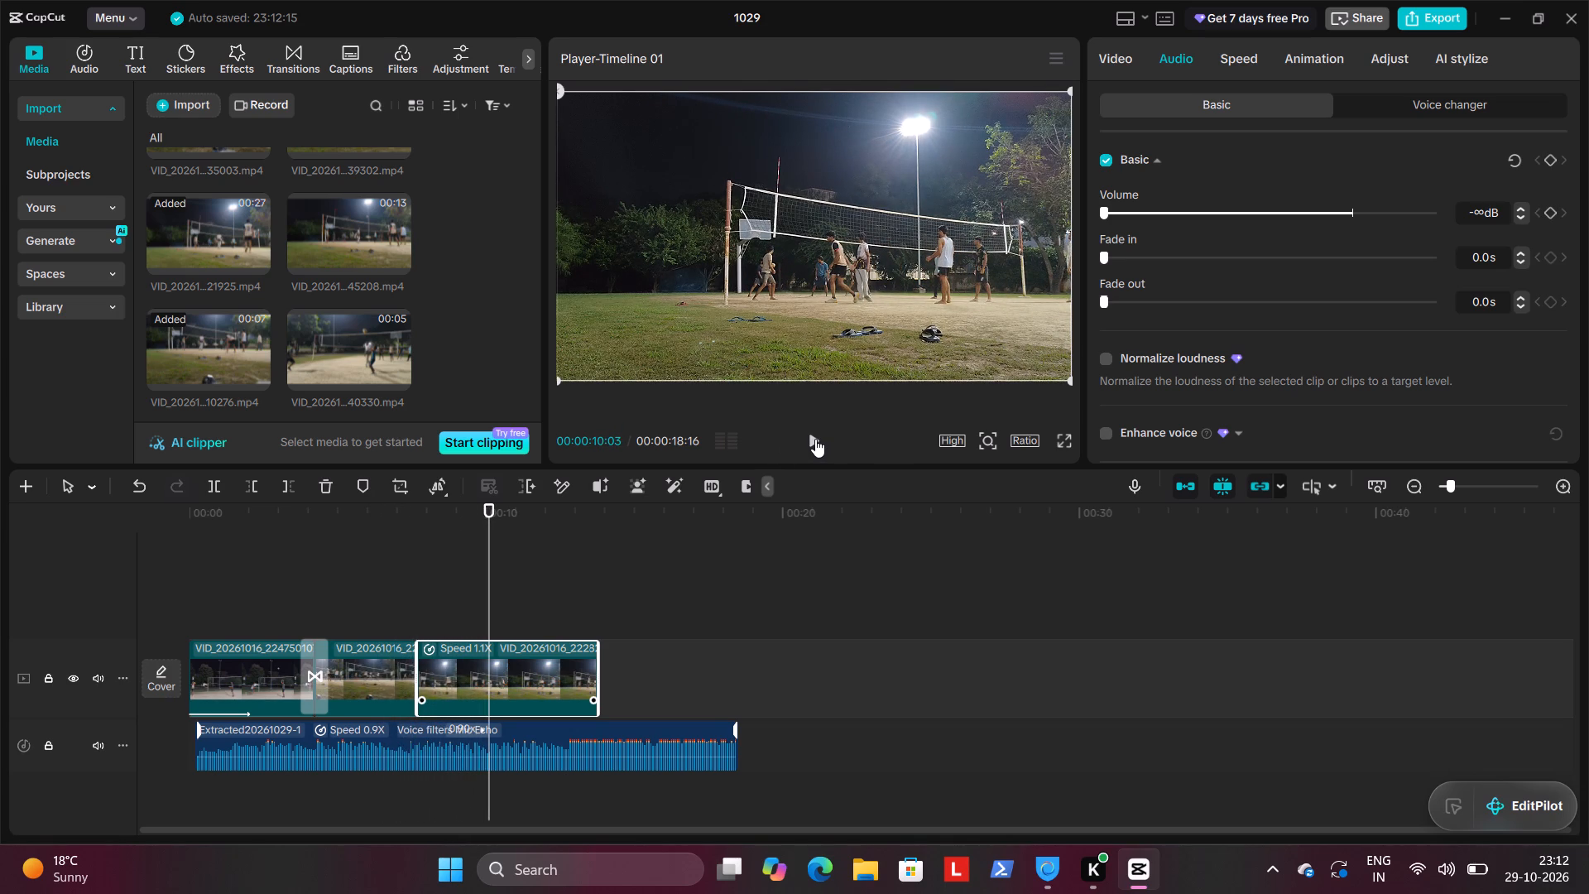
{"action": "left_click", "coordinate": [815, 439]}
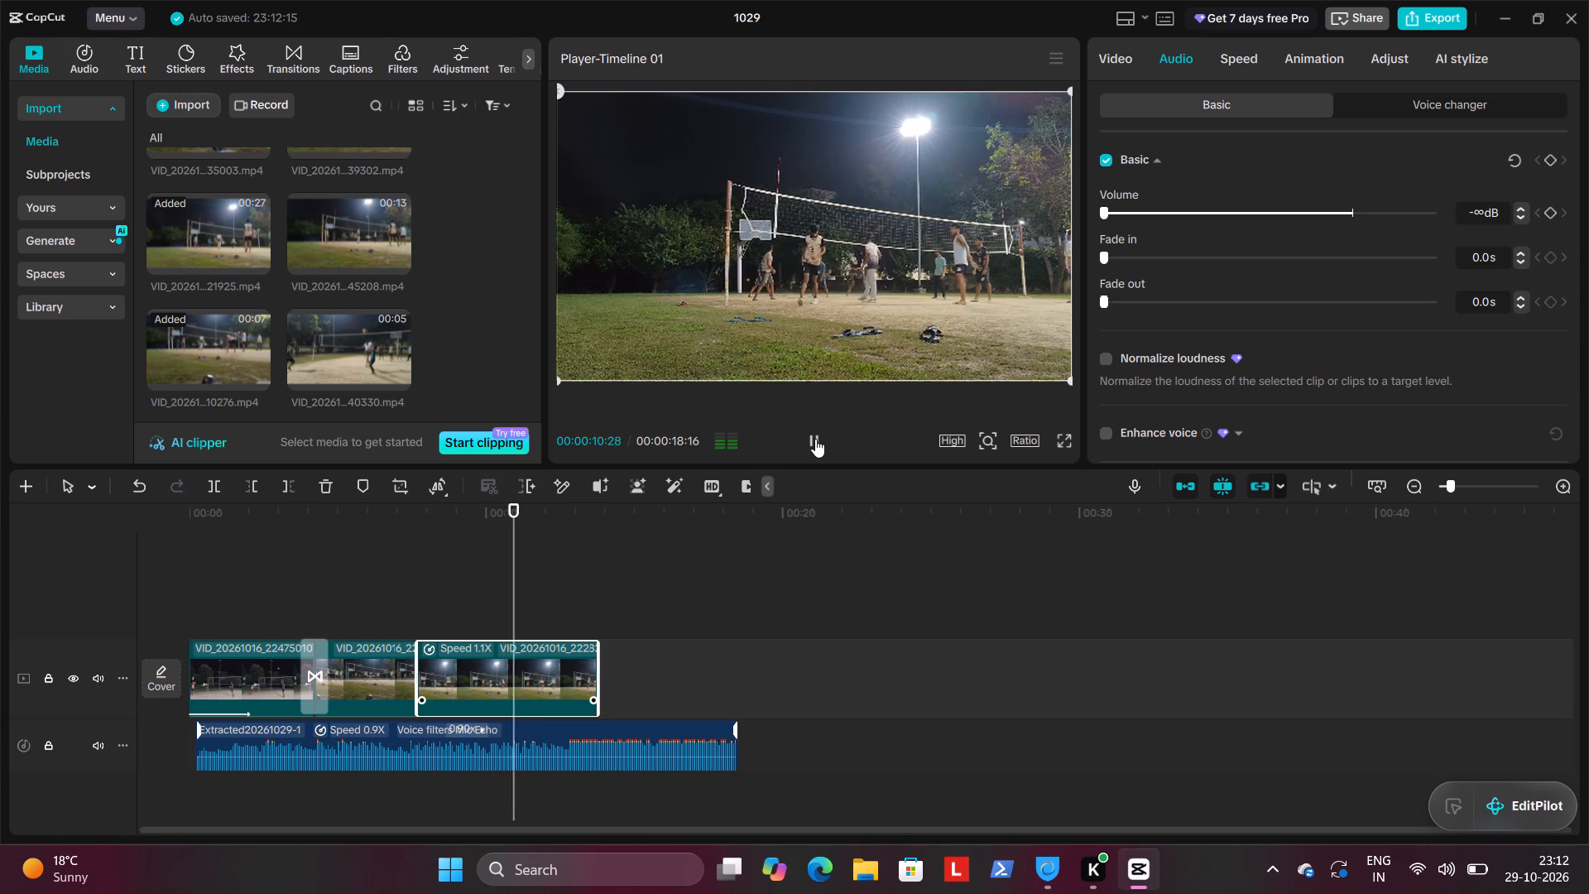
{"action": "left_click", "coordinate": [815, 439]}
{"action": "left_click", "coordinate": [815, 439]}
{"action": "left_click", "coordinate": [815, 439]}
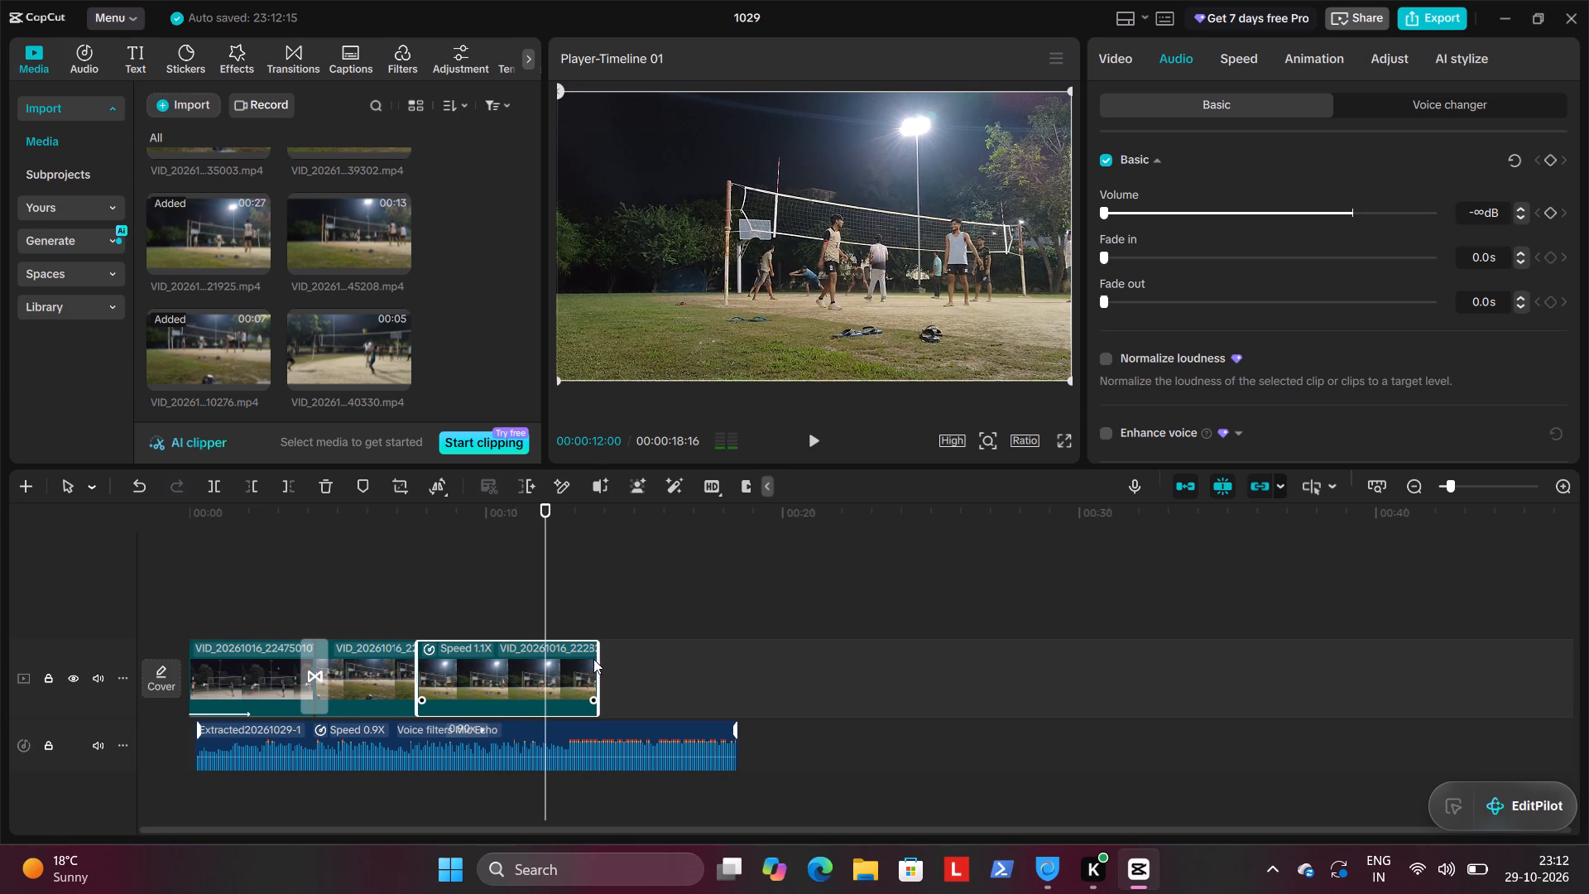
Trim the end of the third clip back to 00:00:12:00.
{"action": "left_click", "coordinate": [593, 662]}
{"action": "left_click_drag", "start_coordinate": [598, 665], "coordinate": [551, 665]}
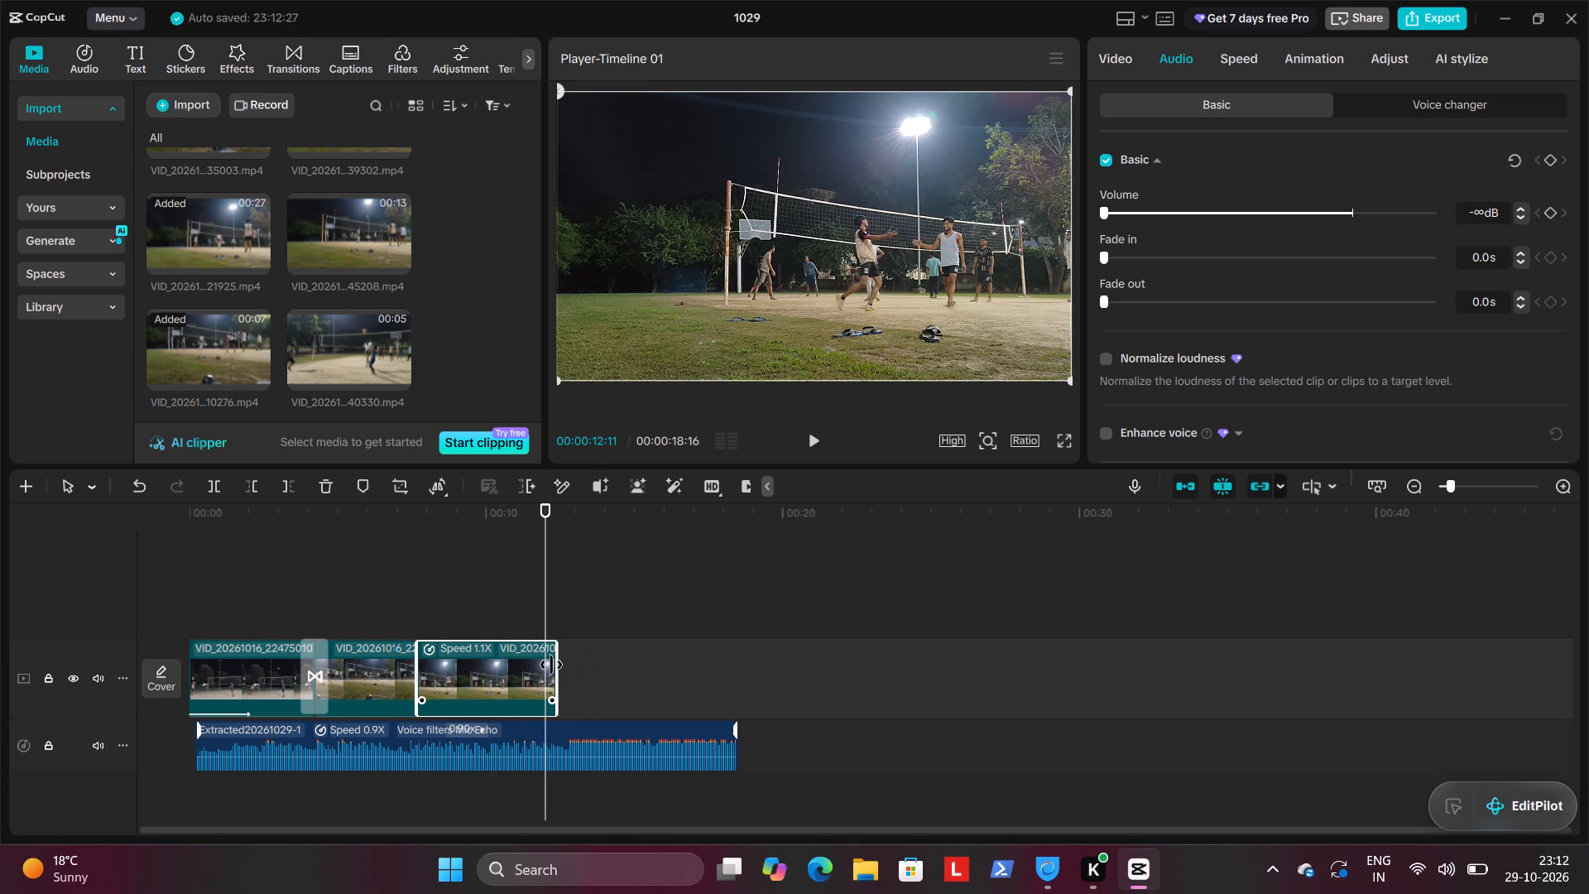
{"action": "left_click_drag", "start_coordinate": [551, 665], "coordinate": [545, 665]}
Crop the third clip to a 4:3 ratio.
{"action": "right_click", "coordinate": [512, 685]}
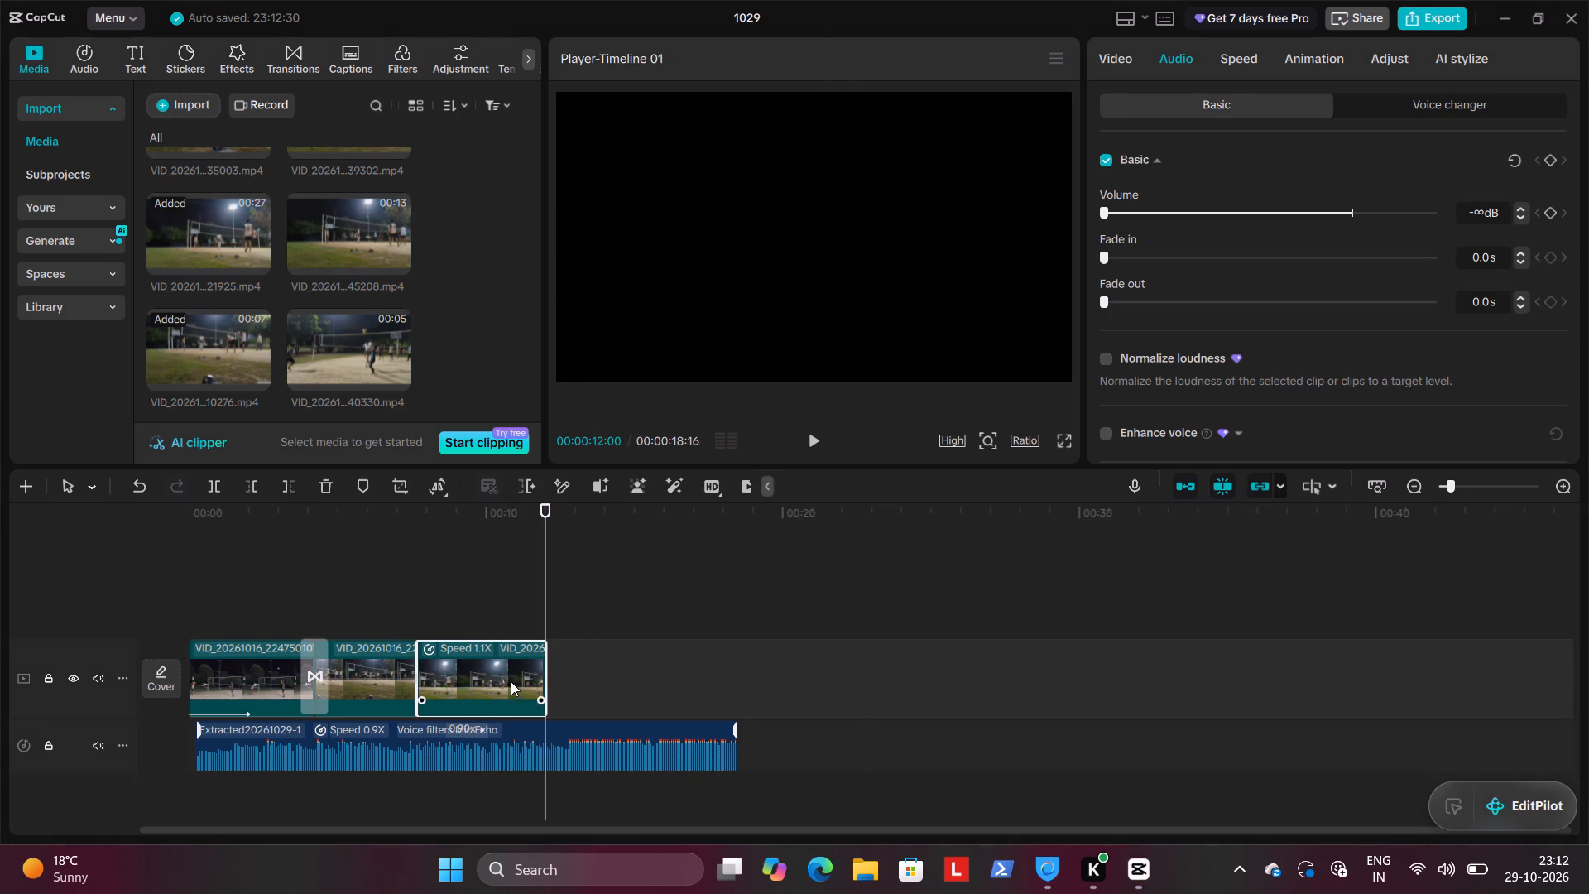
{"action": "left_click", "coordinate": [560, 234]}
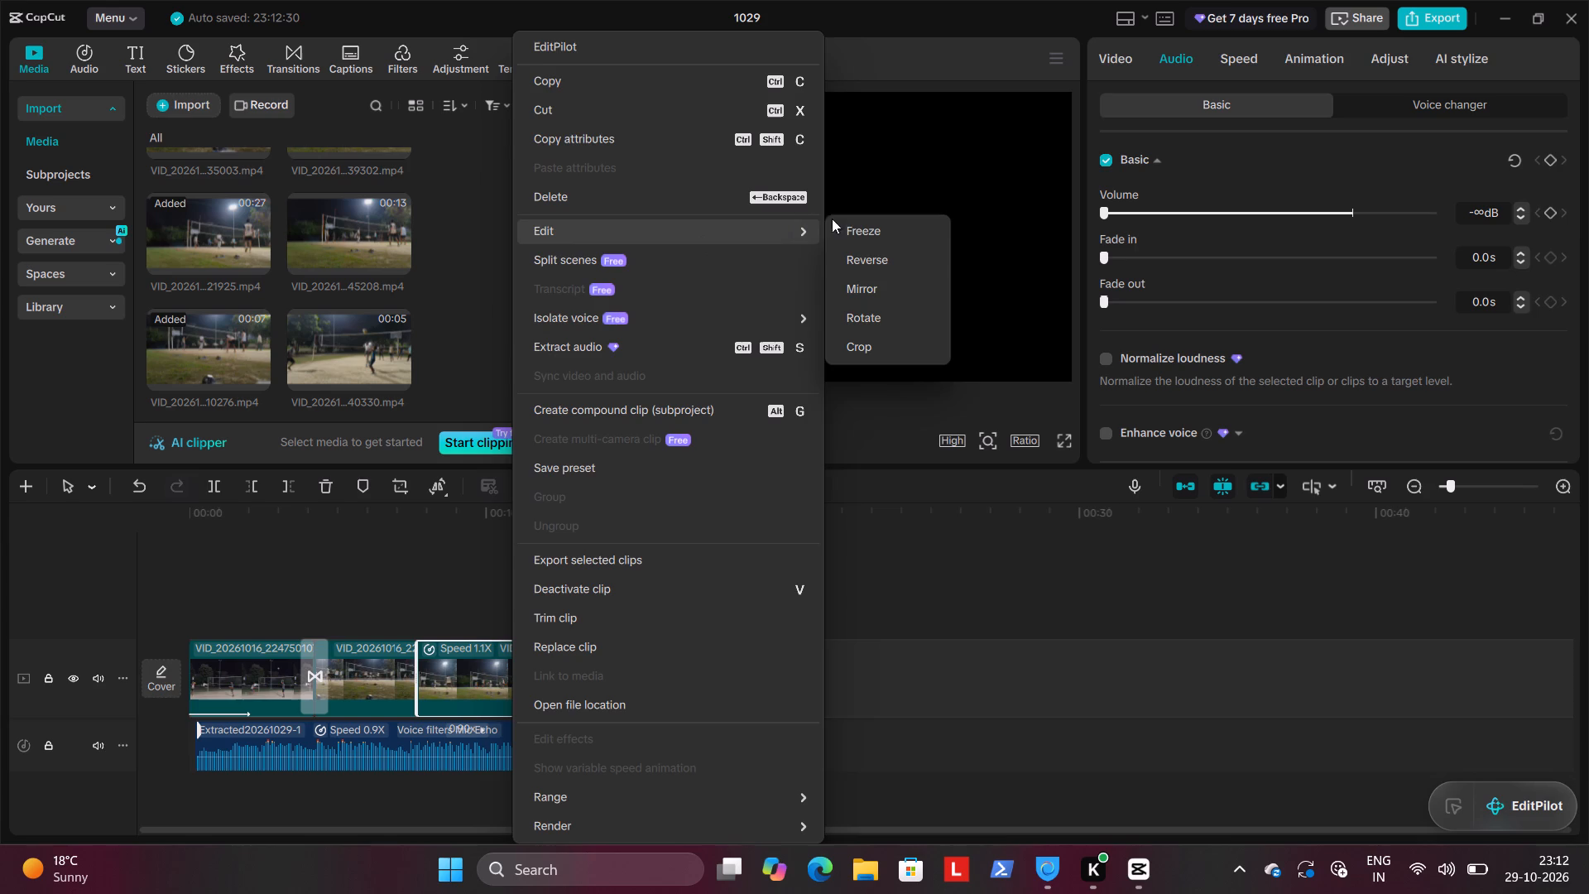
{"action": "left_click", "coordinate": [874, 348]}
{"action": "left_click", "coordinate": [774, 732]}
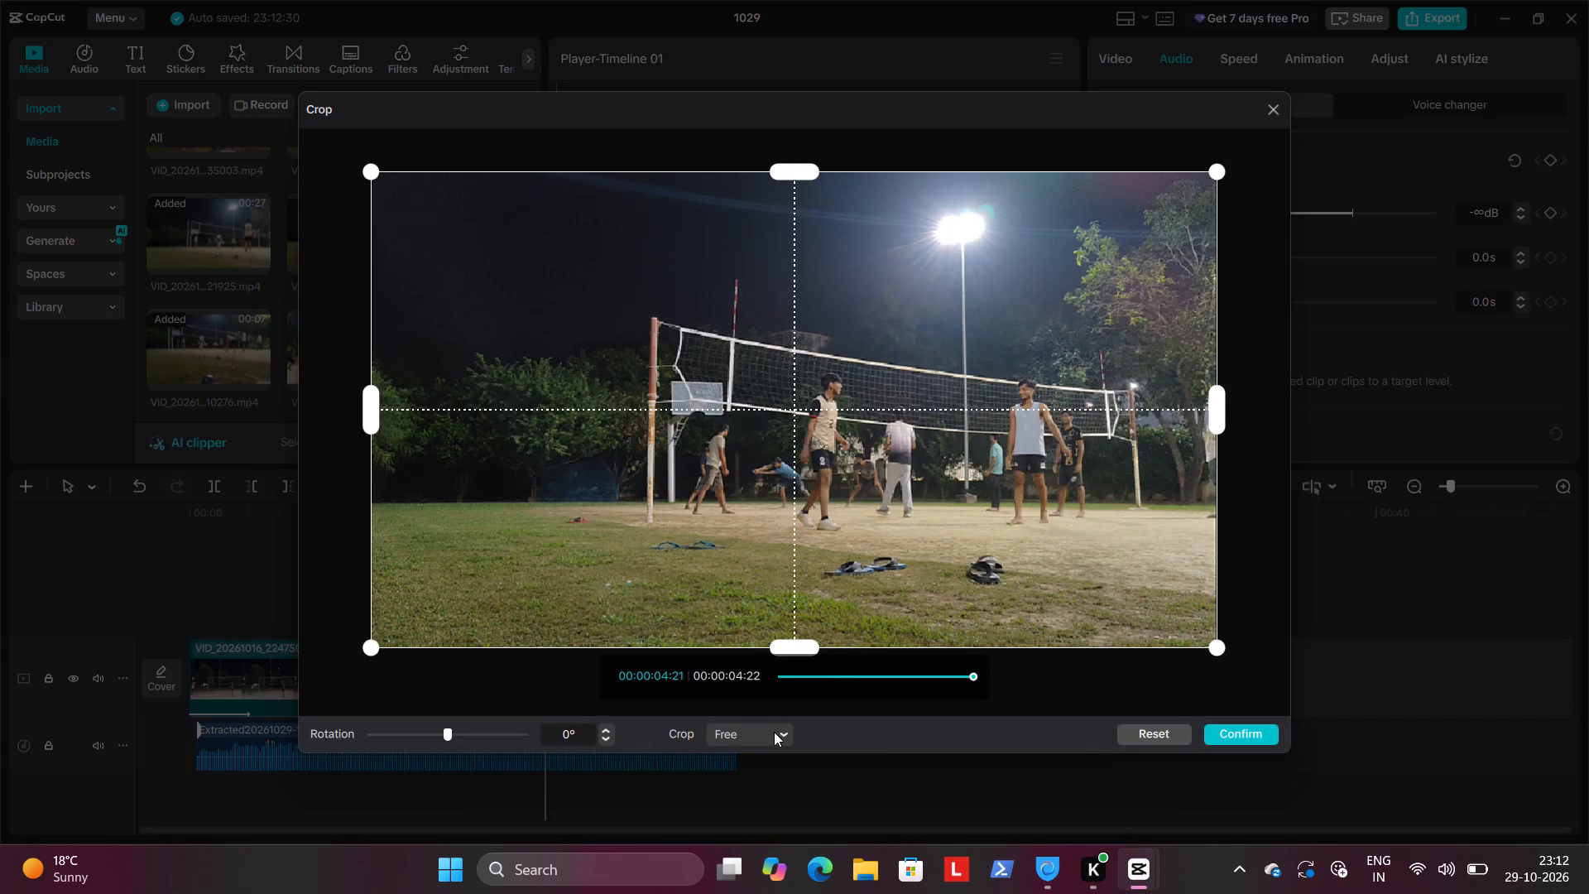
{"action": "left_click", "coordinate": [760, 622]}
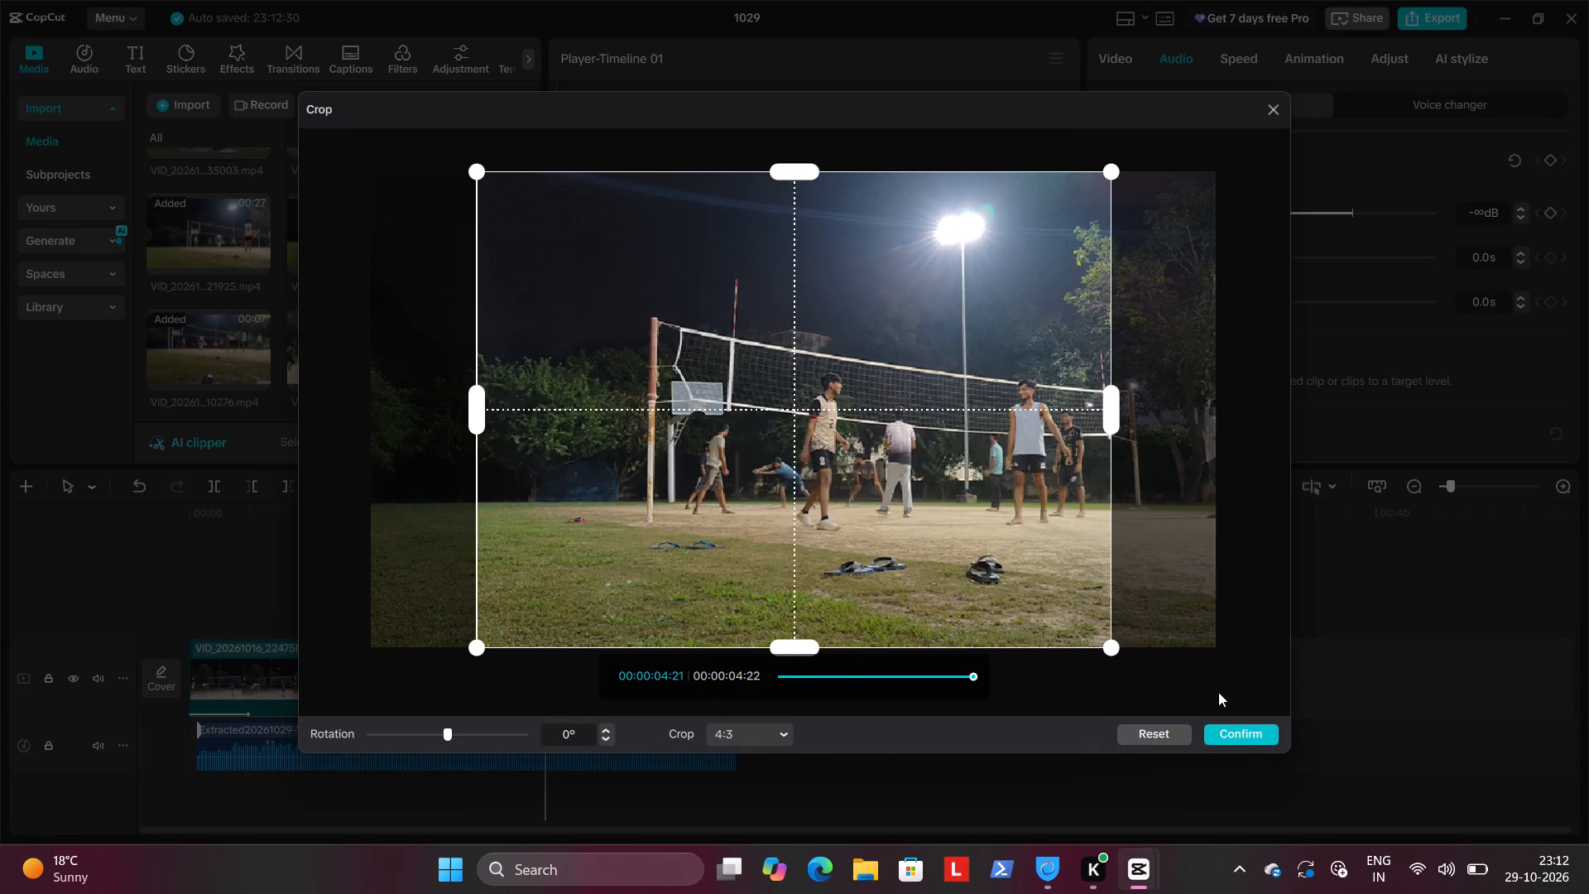
{"action": "left_click", "coordinate": [1240, 739]}
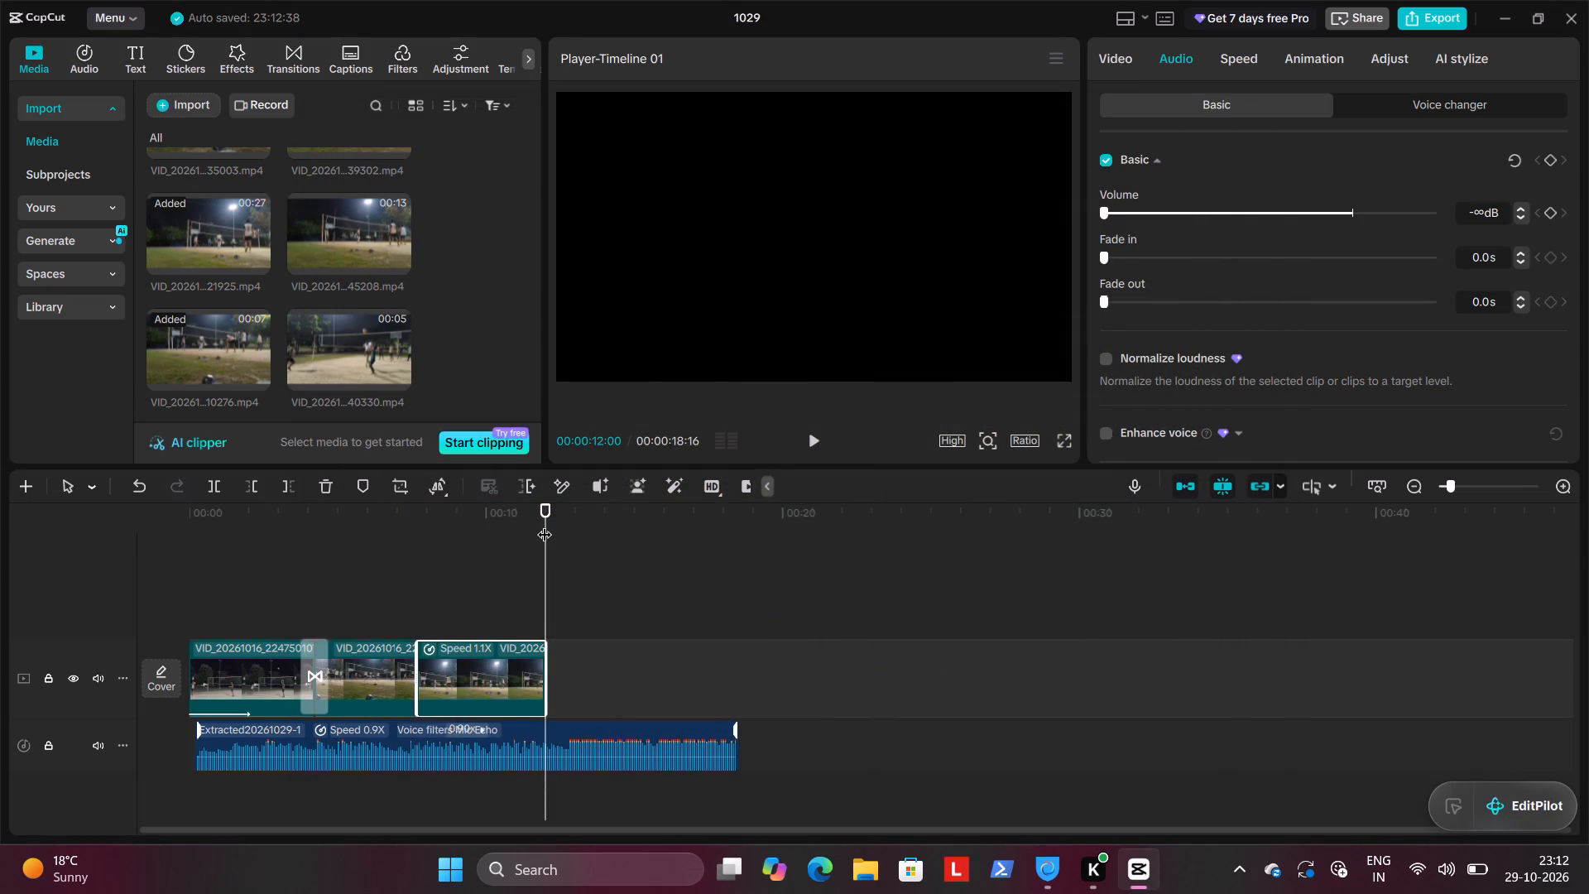
Play the timeline from 00:00:06:09 past the end of the third clip to review the cropped clip and its timing.
{"action": "left_click_drag", "start_coordinate": [545, 524], "coordinate": [377, 488]}
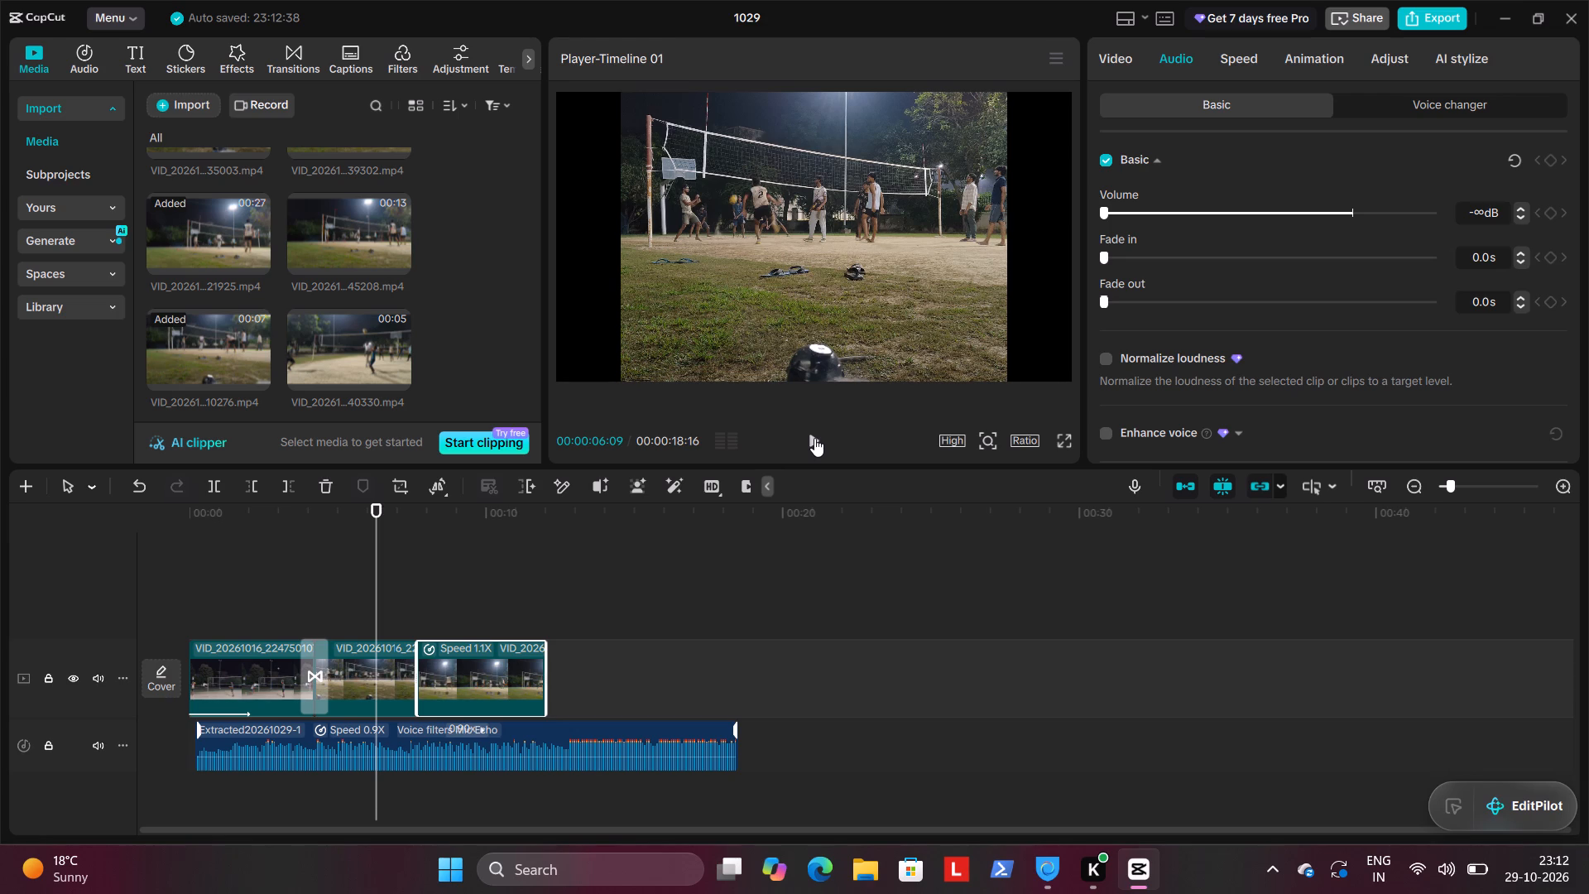
{"action": "key", "text": "space"}
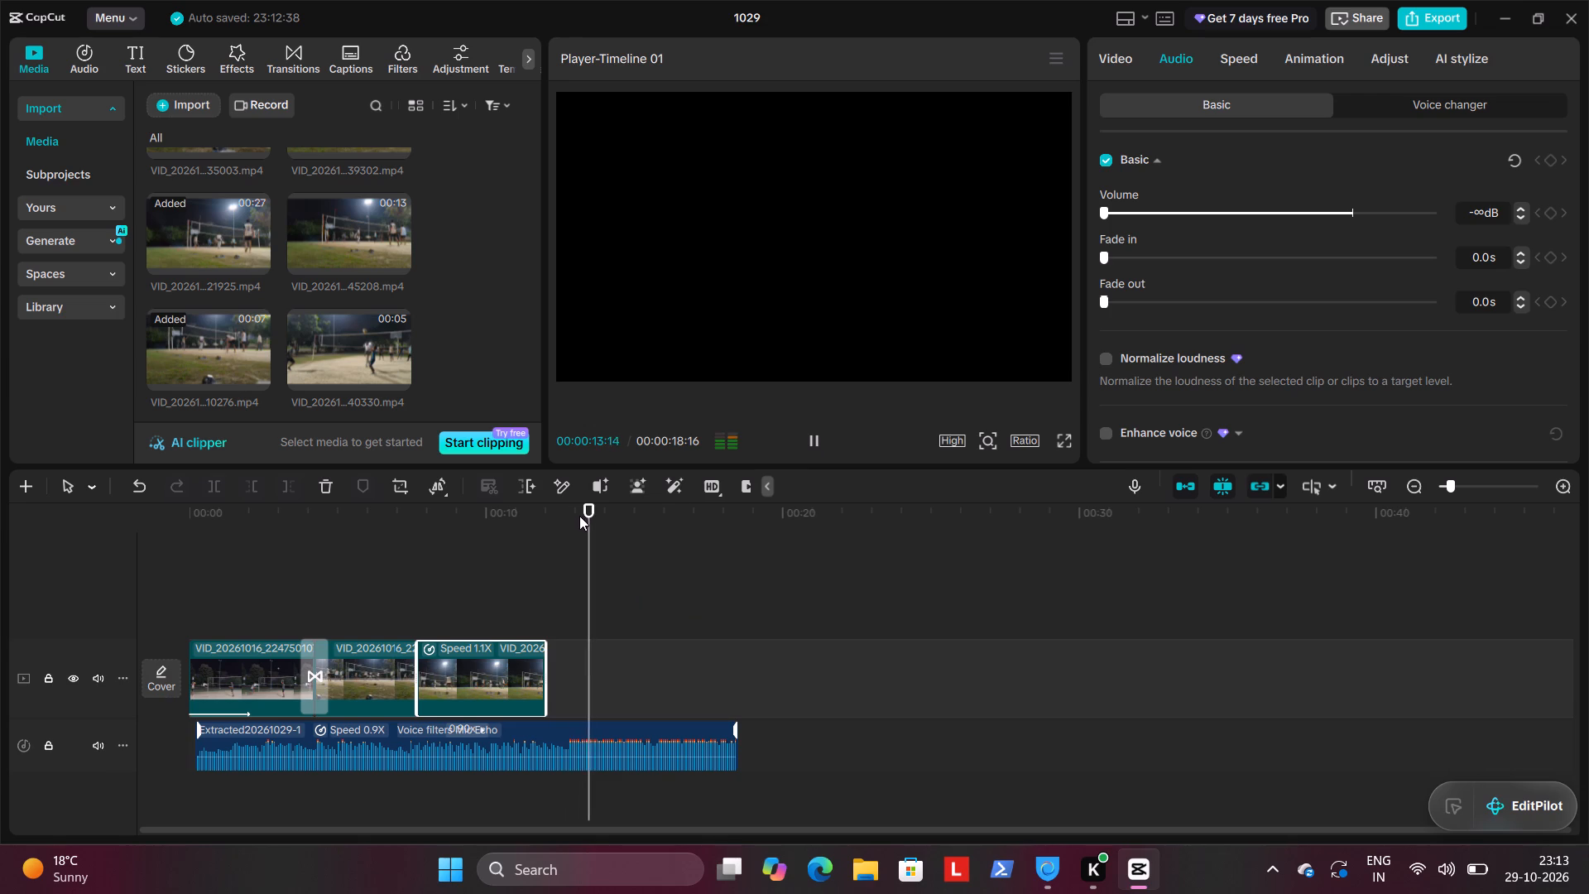
Replay the second clip and its join with the third clip between about 00:00:05:00 and 00:00:07:21 to review the cut.
{"action": "left_click_drag", "start_coordinate": [613, 526], "coordinate": [350, 550]}
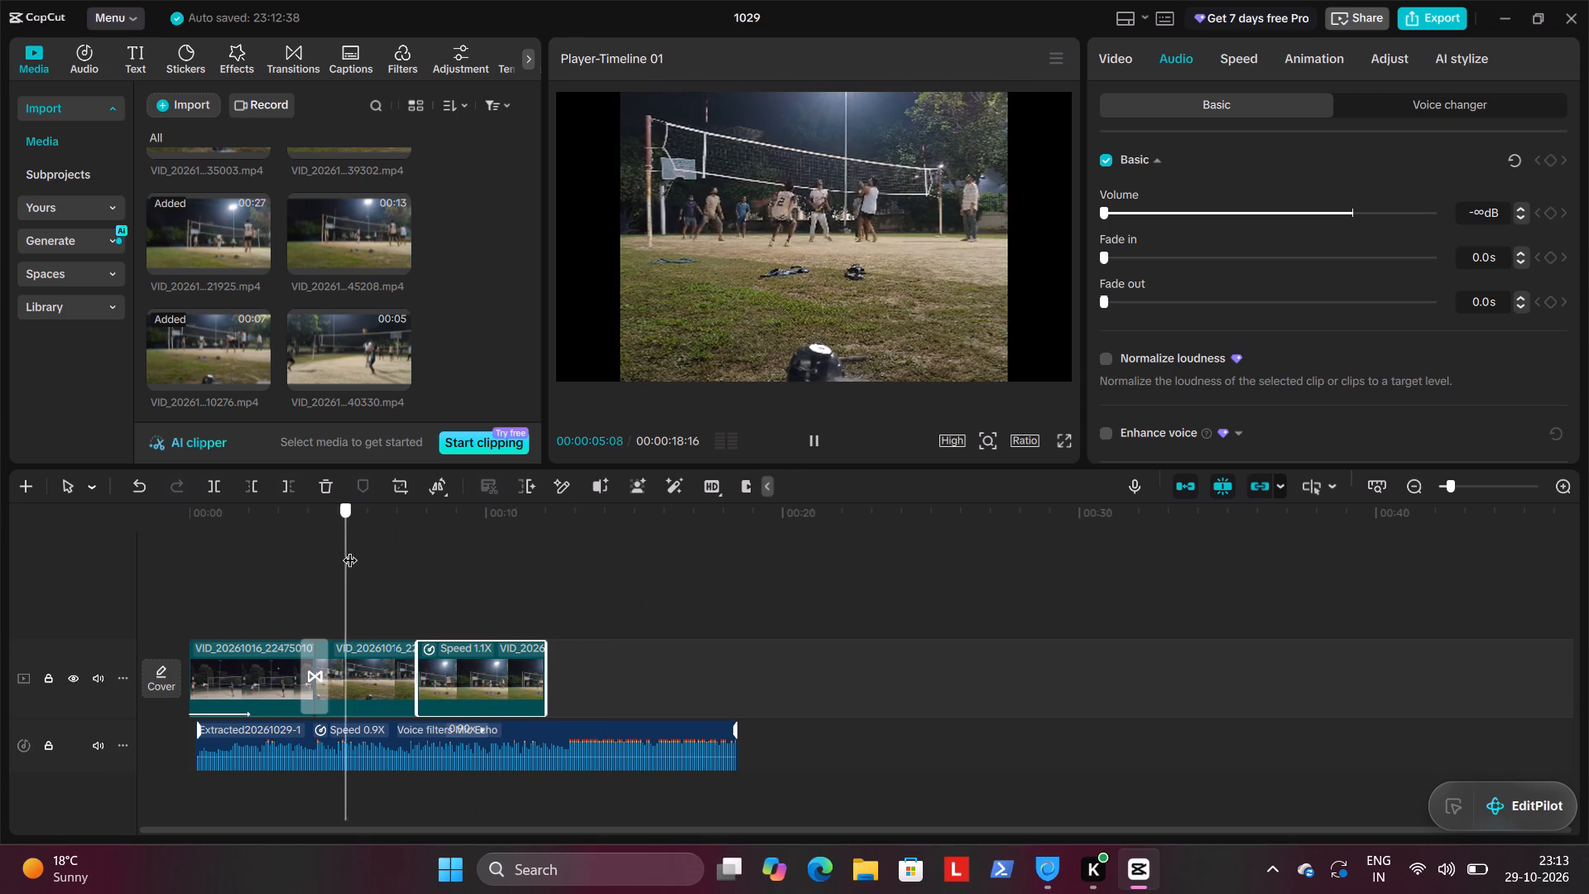
{"action": "left_click_drag", "start_coordinate": [350, 550], "coordinate": [415, 546]}
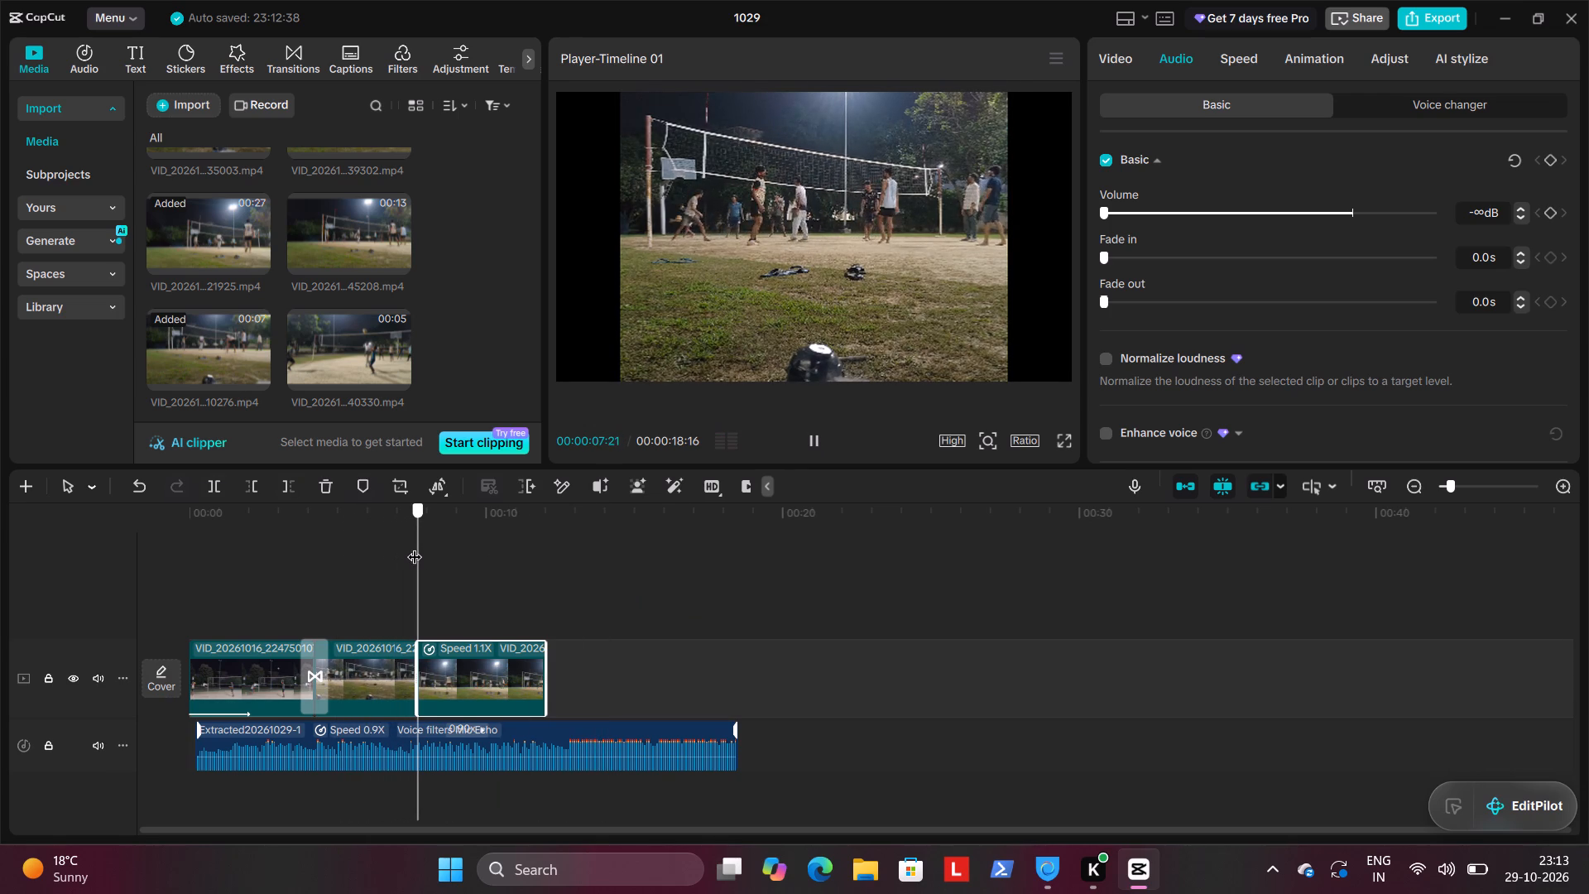
{"action": "left_click_drag", "start_coordinate": [415, 546], "coordinate": [404, 546]}
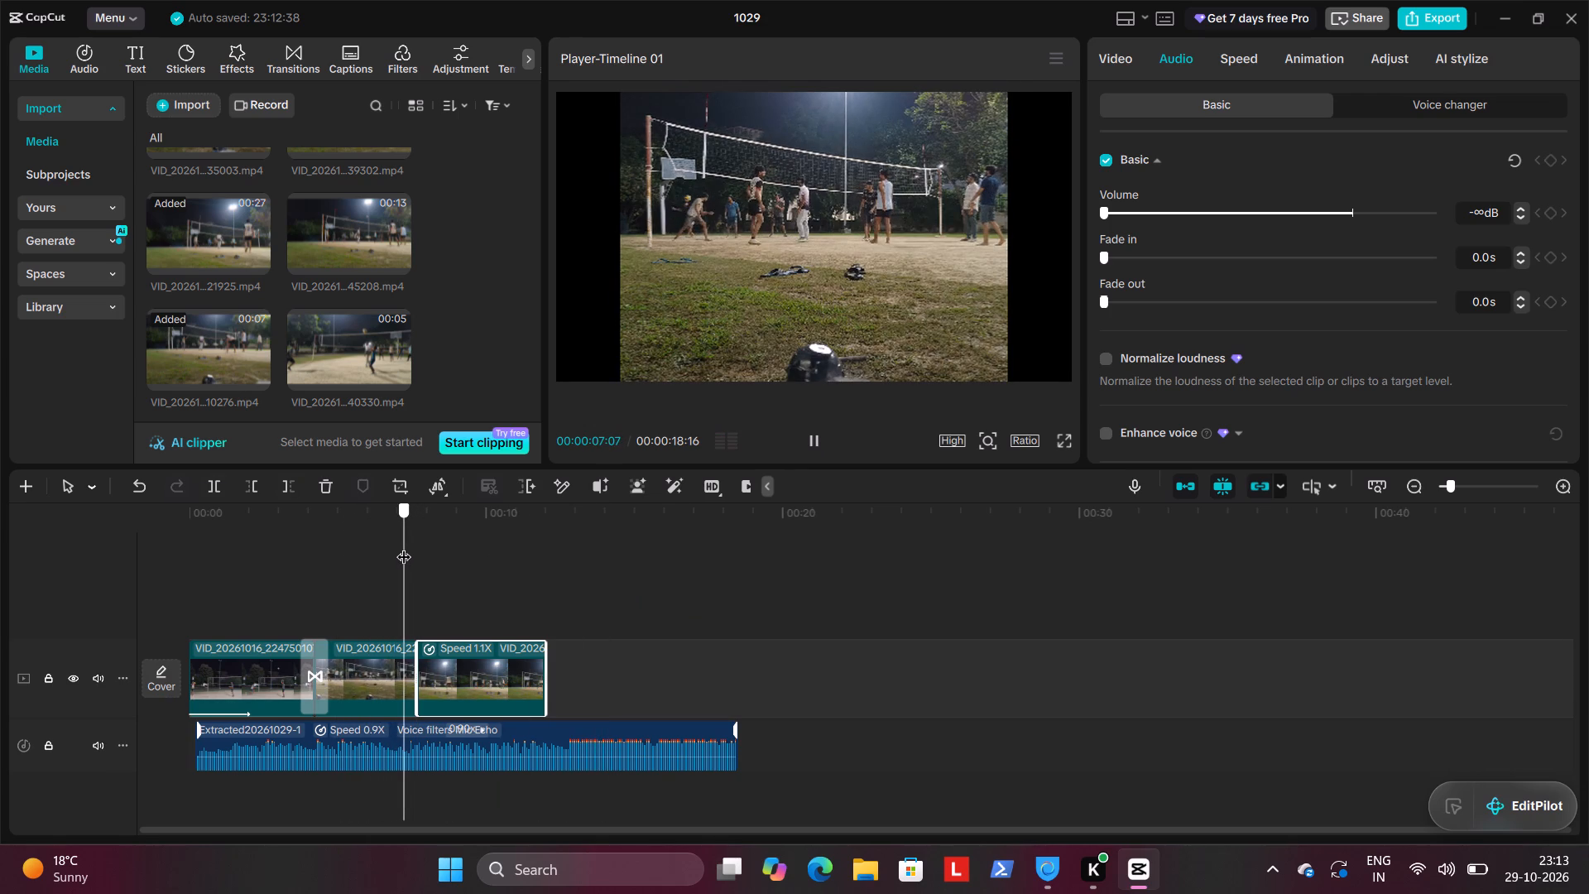
{"action": "left_click_drag", "start_coordinate": [404, 546], "coordinate": [405, 546]}
{"action": "left_click", "coordinate": [332, 562]}
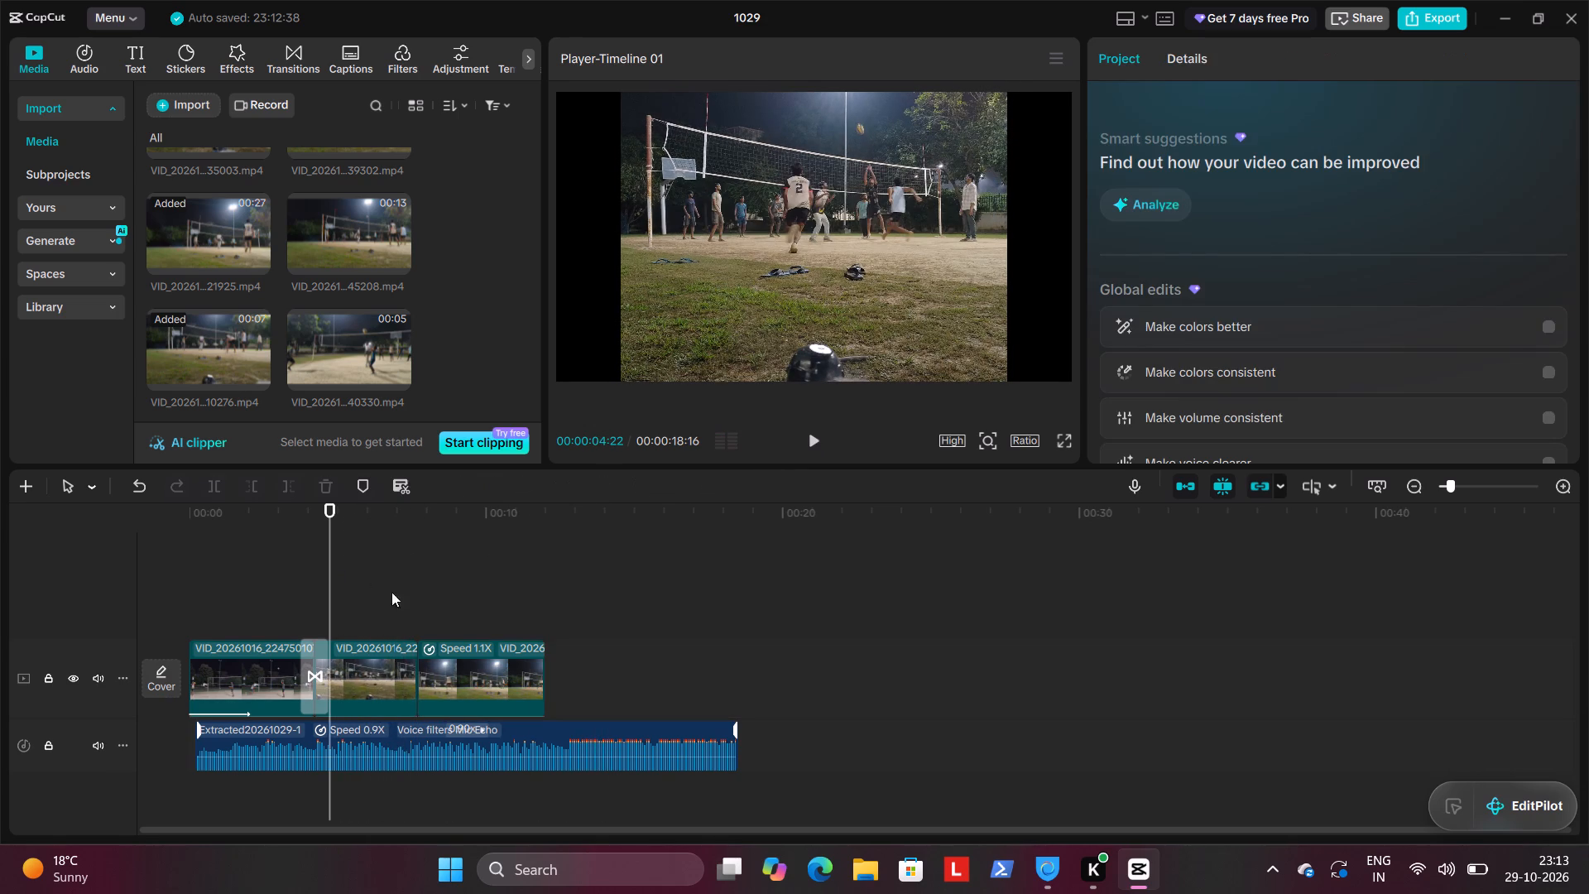
Examine the Mask transitions for one that suits the cut between the second and third clips.
{"action": "left_click", "coordinate": [421, 668]}
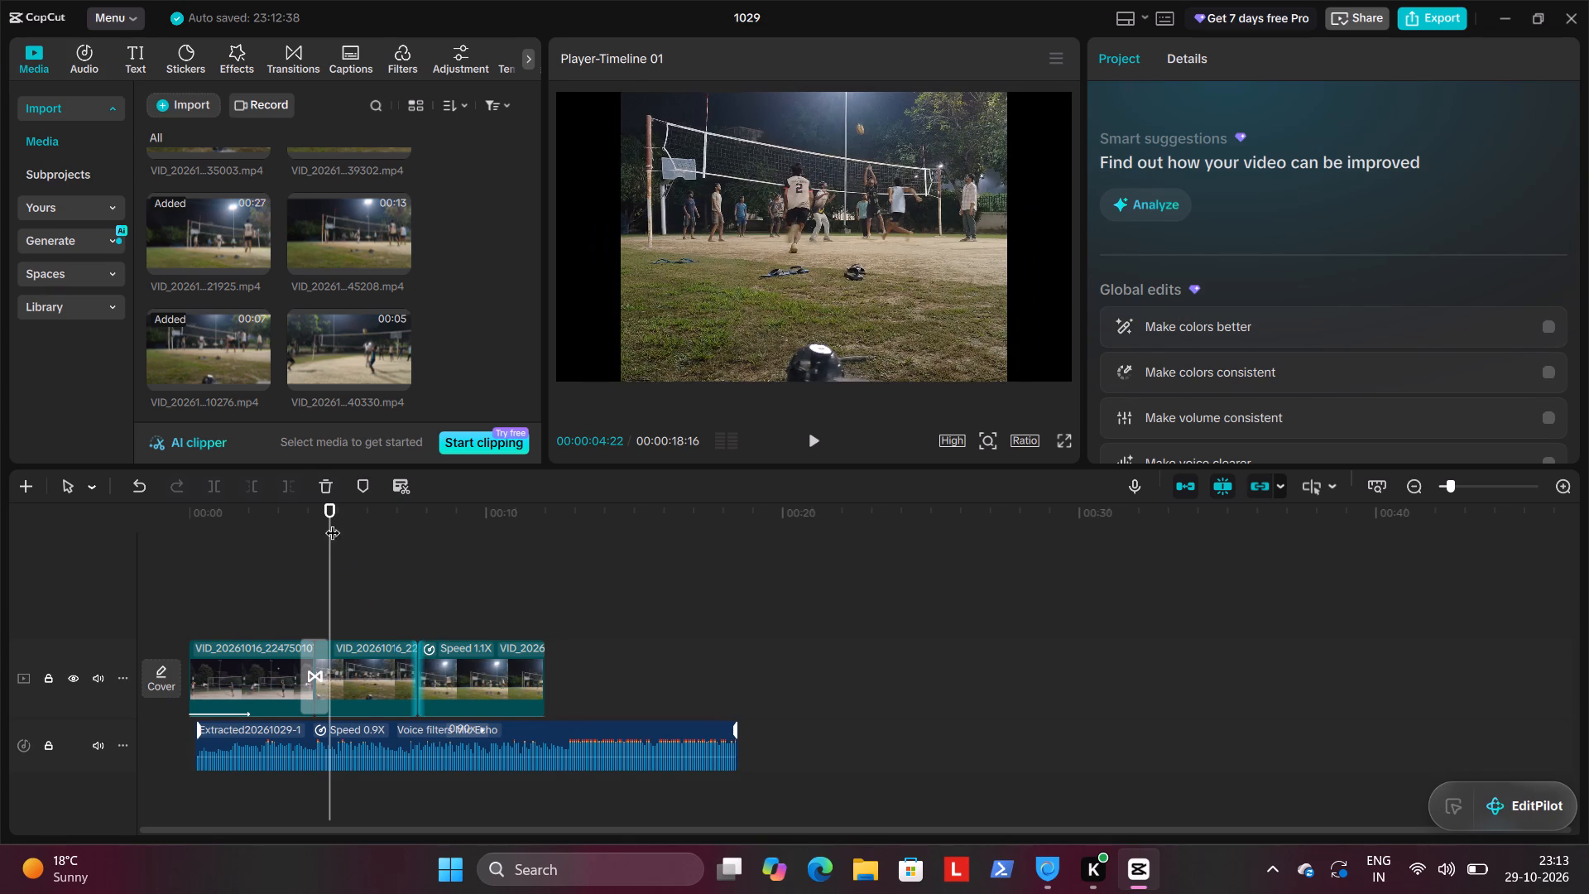
{"action": "left_click", "coordinate": [305, 60]}
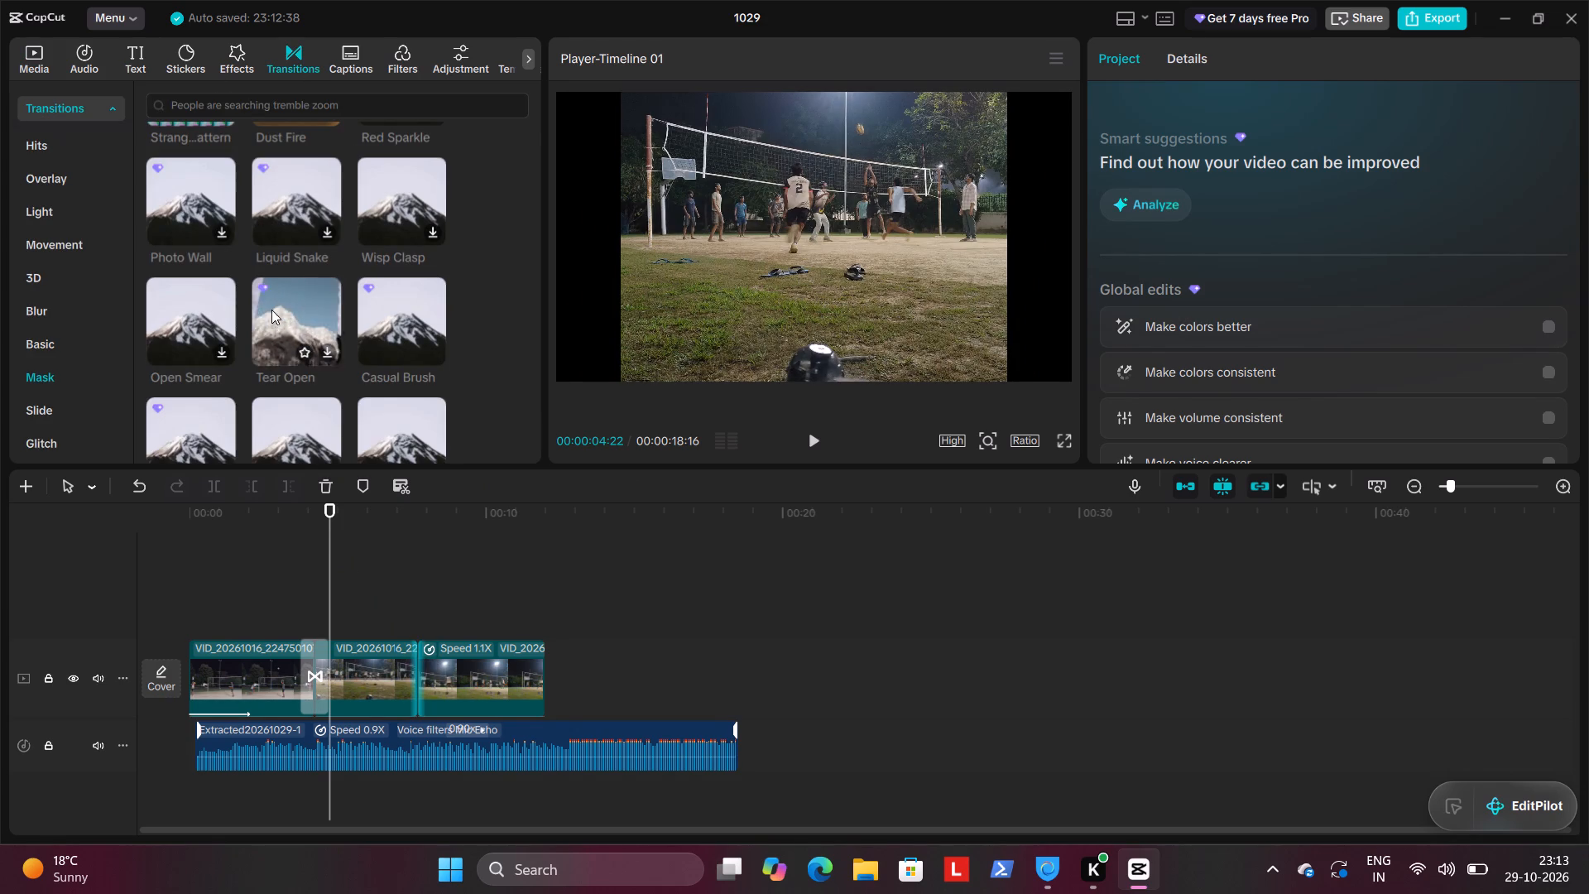
{"action": "scroll", "coordinate": [193, 315], "scroll_direction": "down", "scroll_amount": 1}
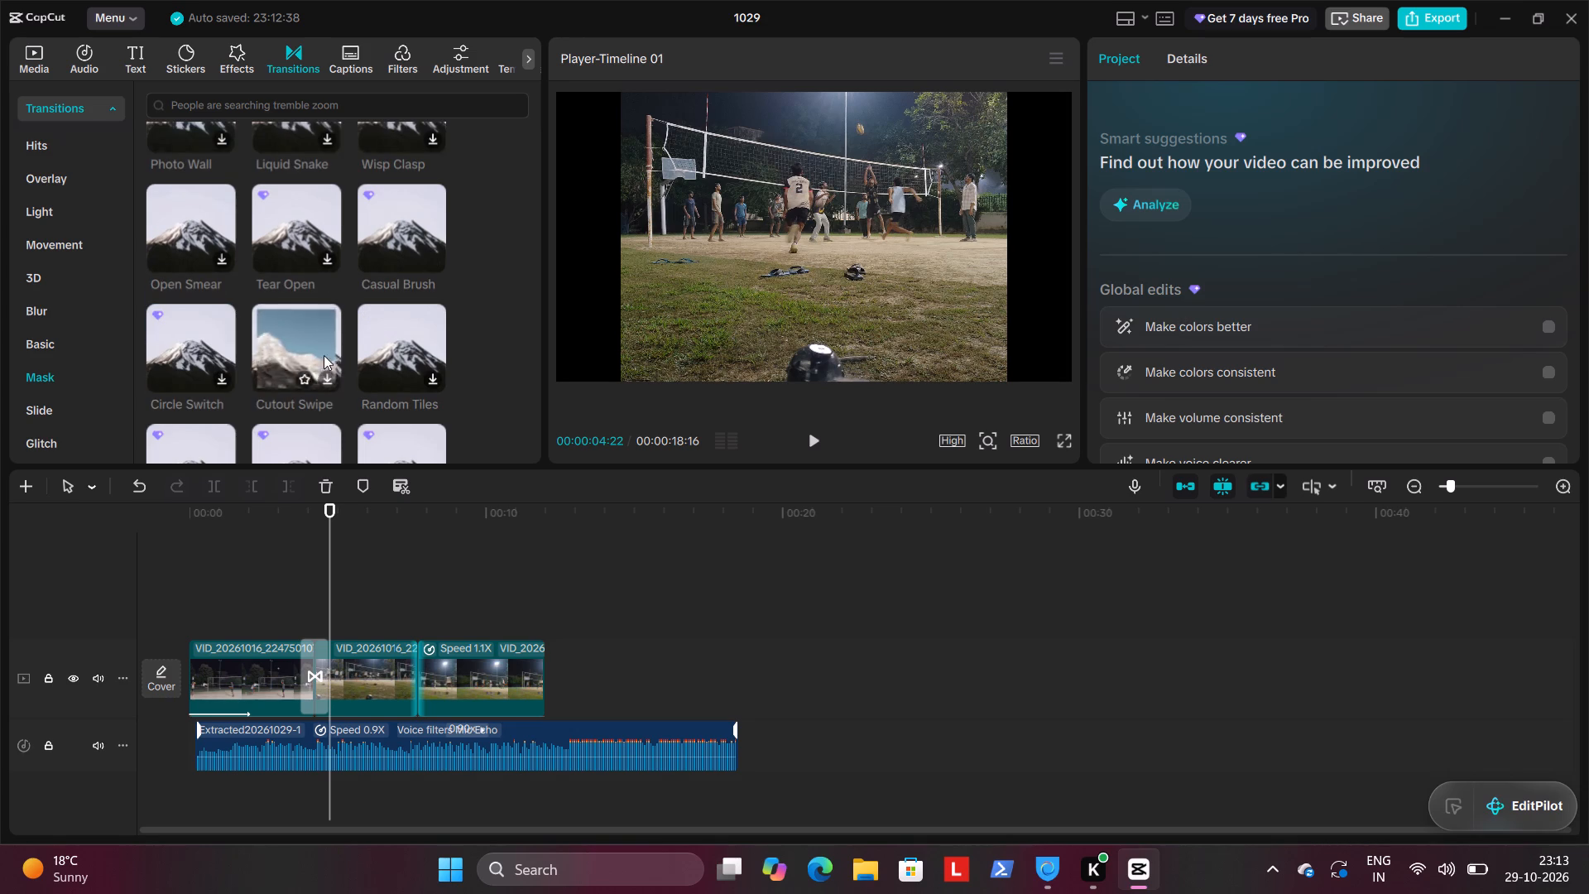
{"action": "scroll", "coordinate": [377, 355], "scroll_direction": "down", "scroll_amount": 1}
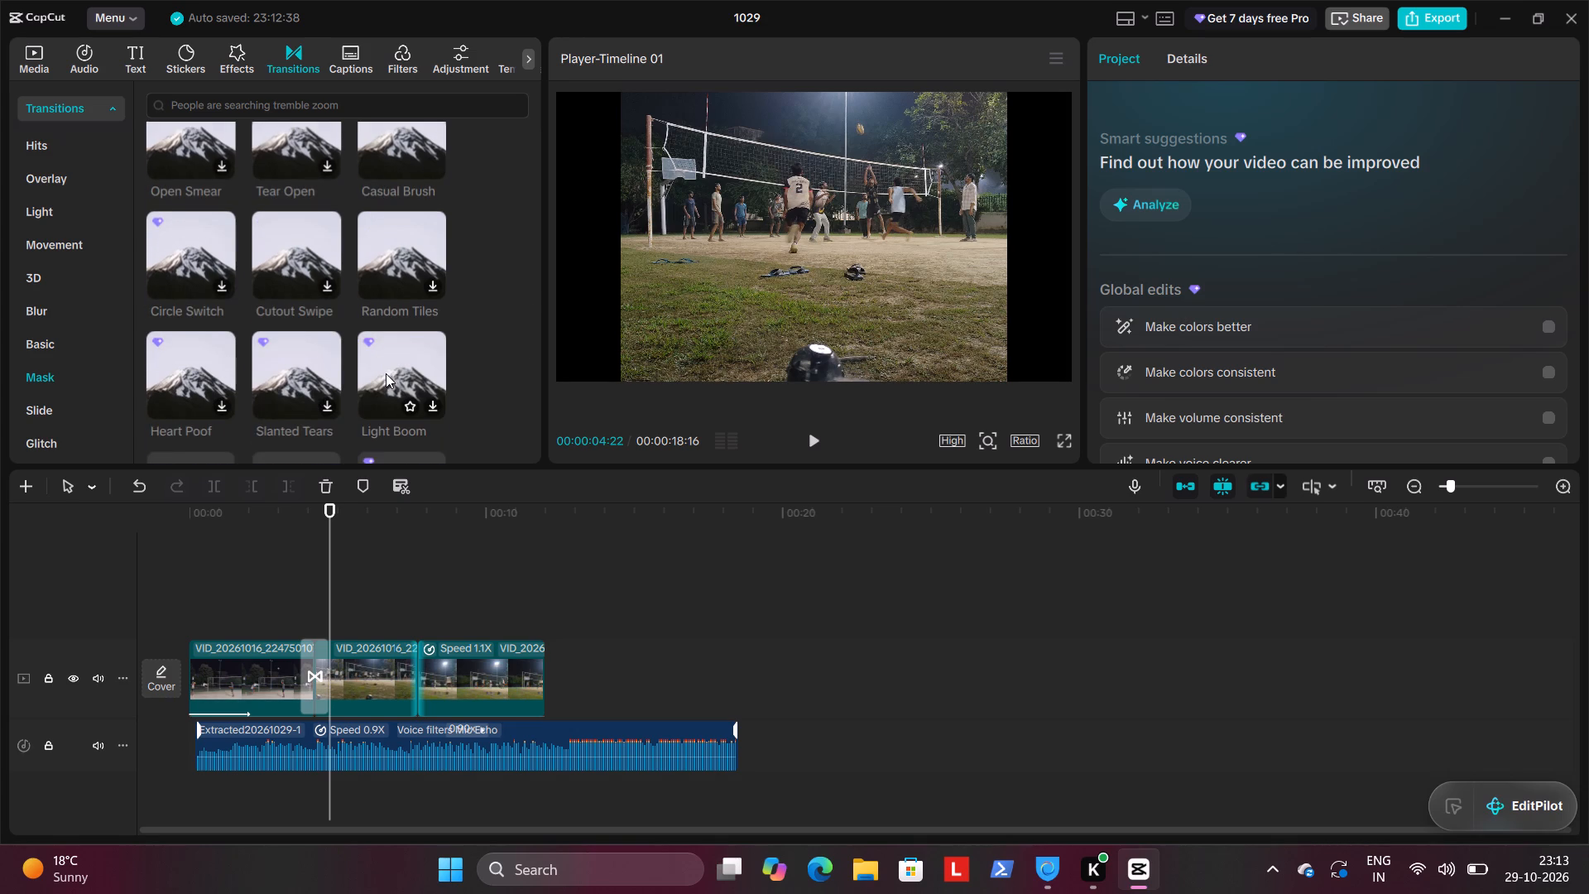
{"action": "scroll", "coordinate": [386, 373], "scroll_direction": "down", "scroll_amount": 1}
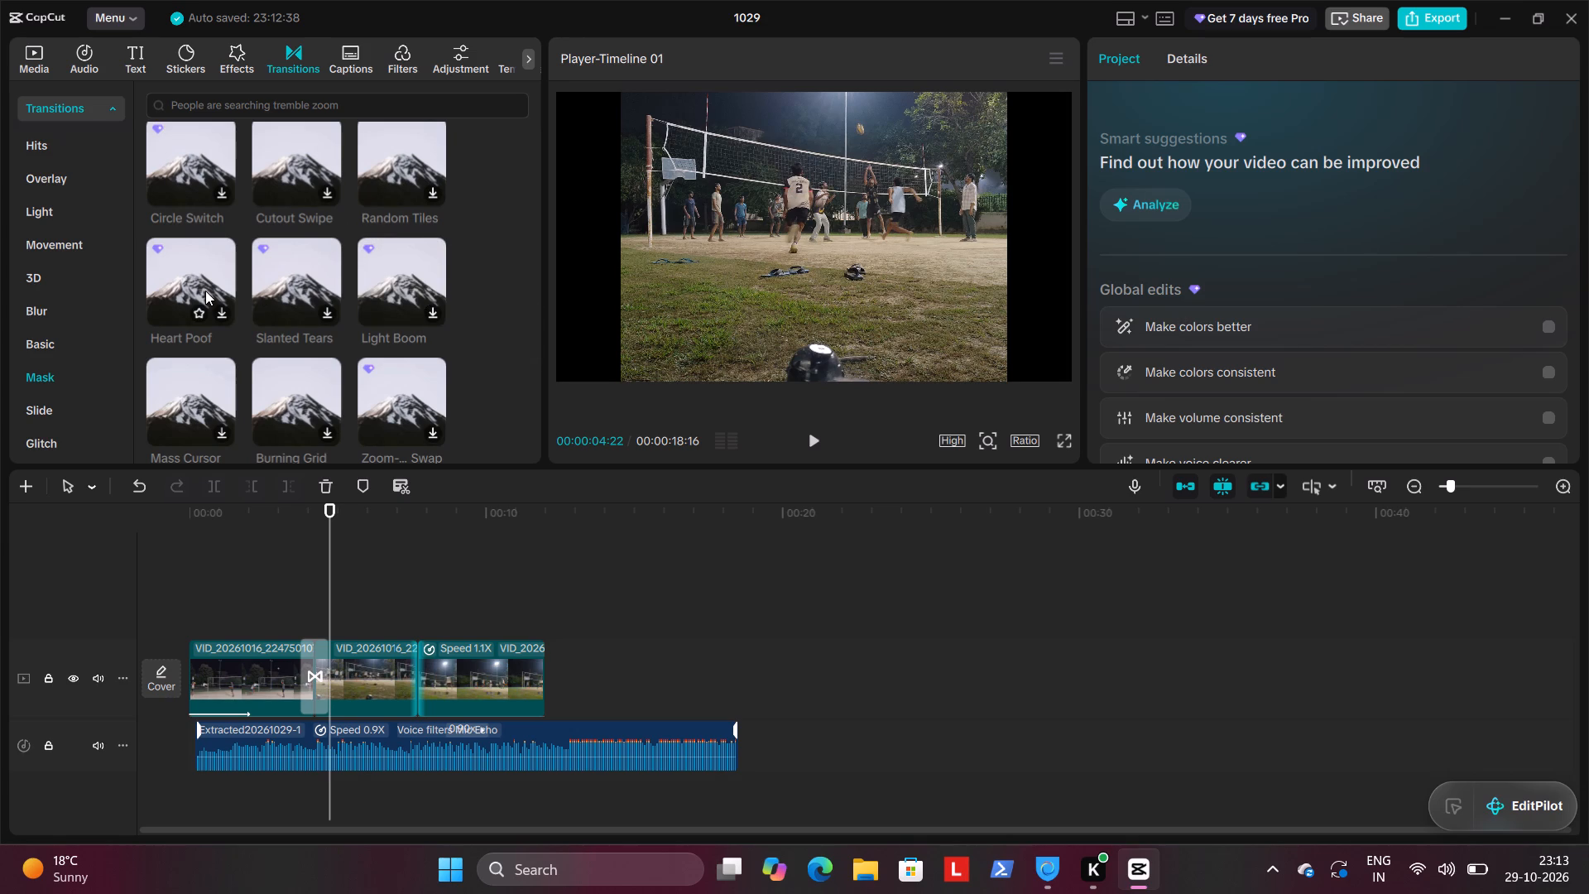
{"action": "scroll", "coordinate": [204, 273], "scroll_direction": "down", "scroll_amount": 1}
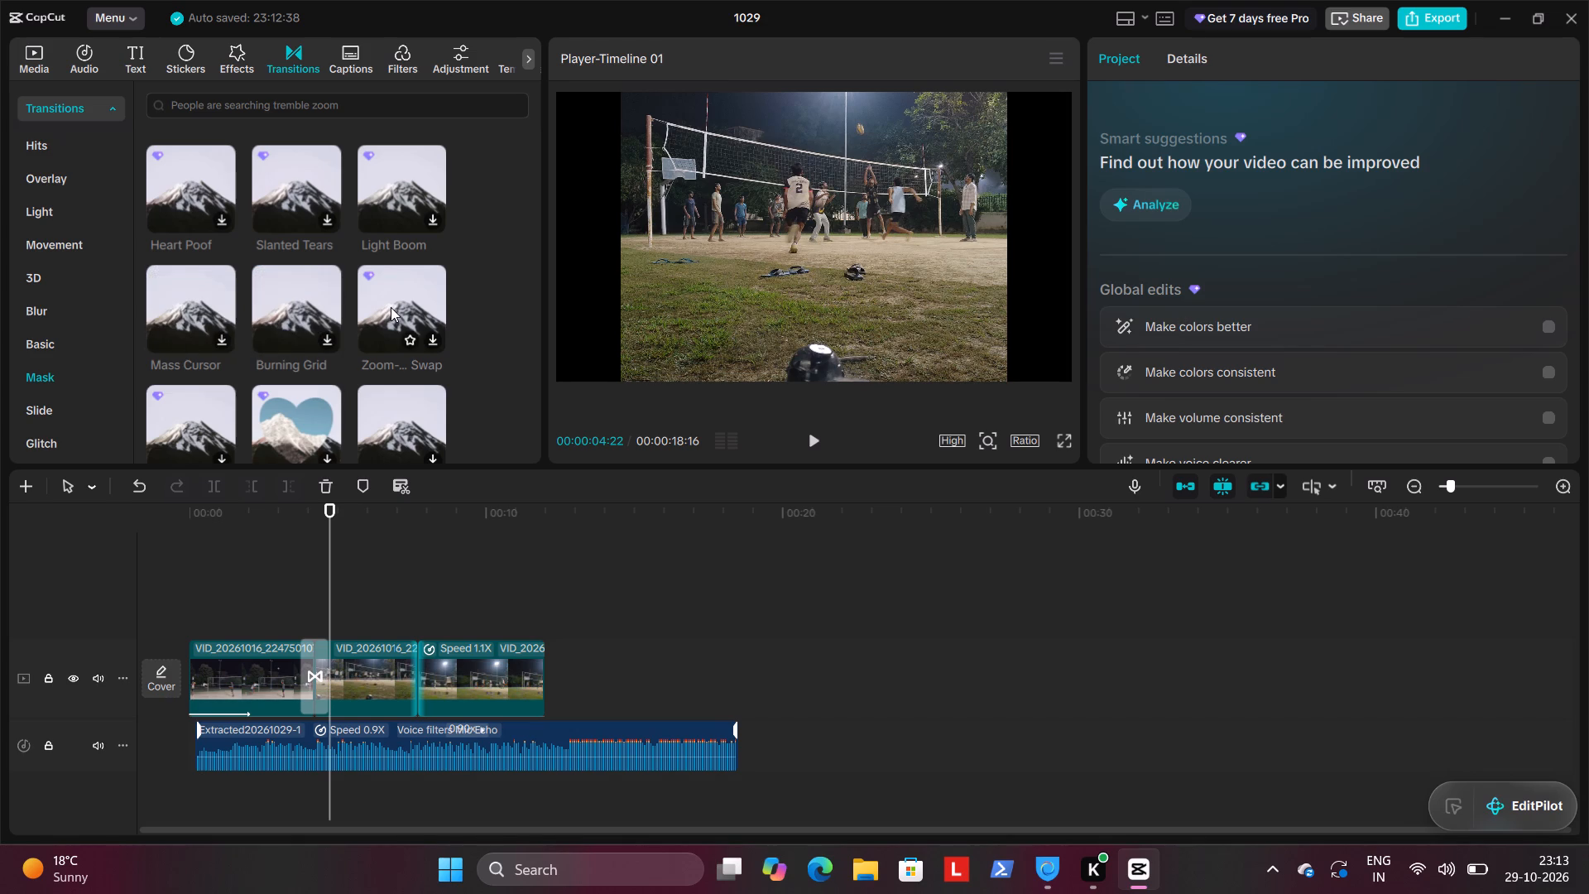
{"action": "scroll", "coordinate": [391, 307], "scroll_direction": "down", "scroll_amount": 1}
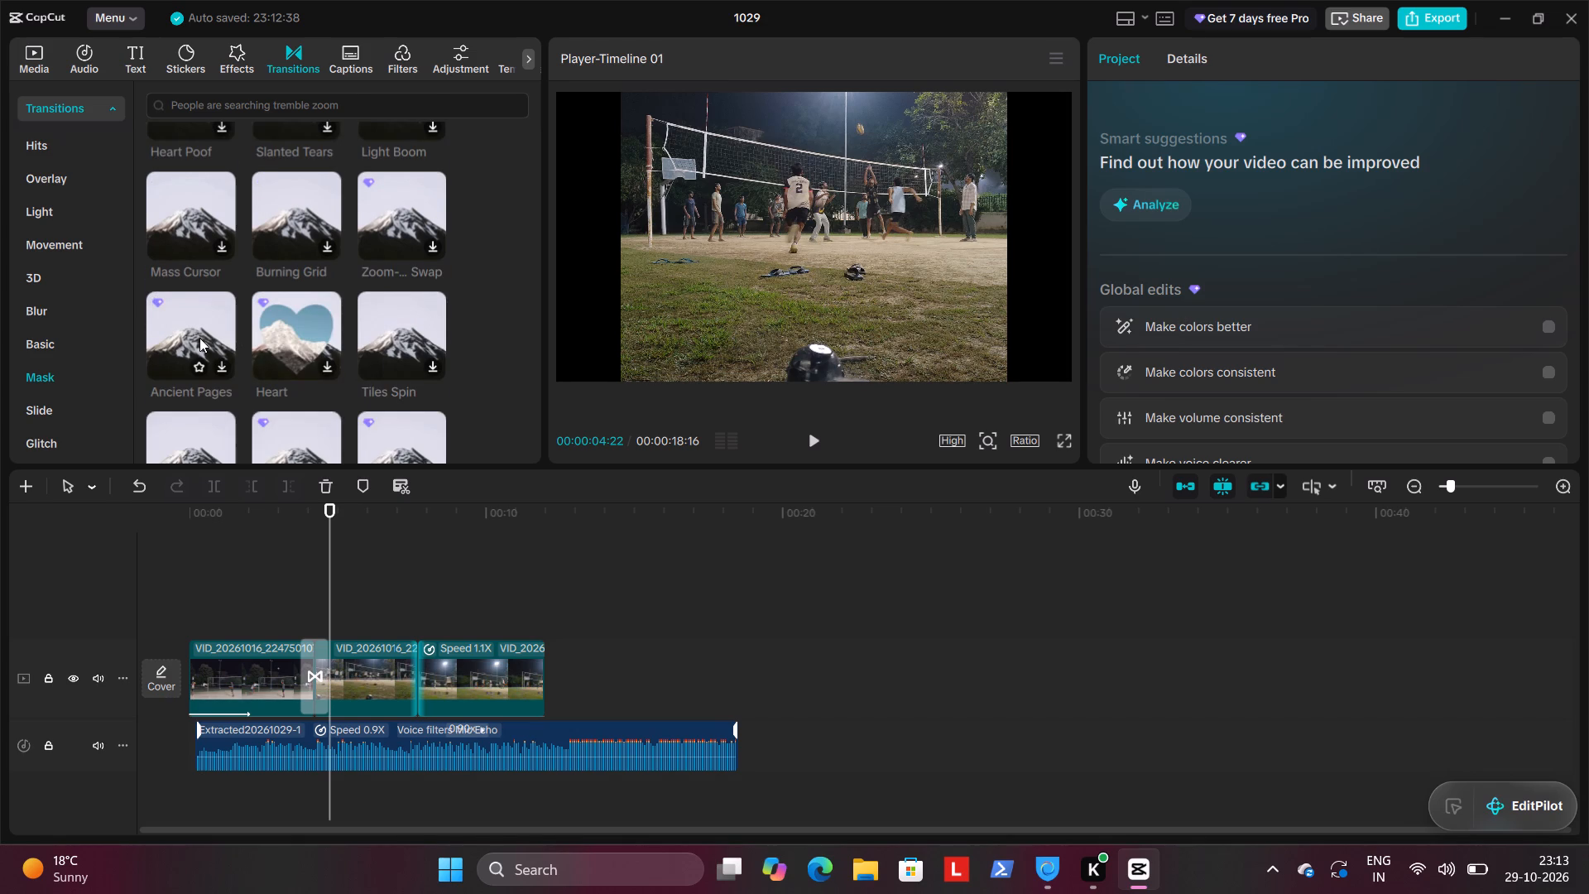
{"action": "scroll", "coordinate": [199, 338], "scroll_direction": "down", "scroll_amount": 1}
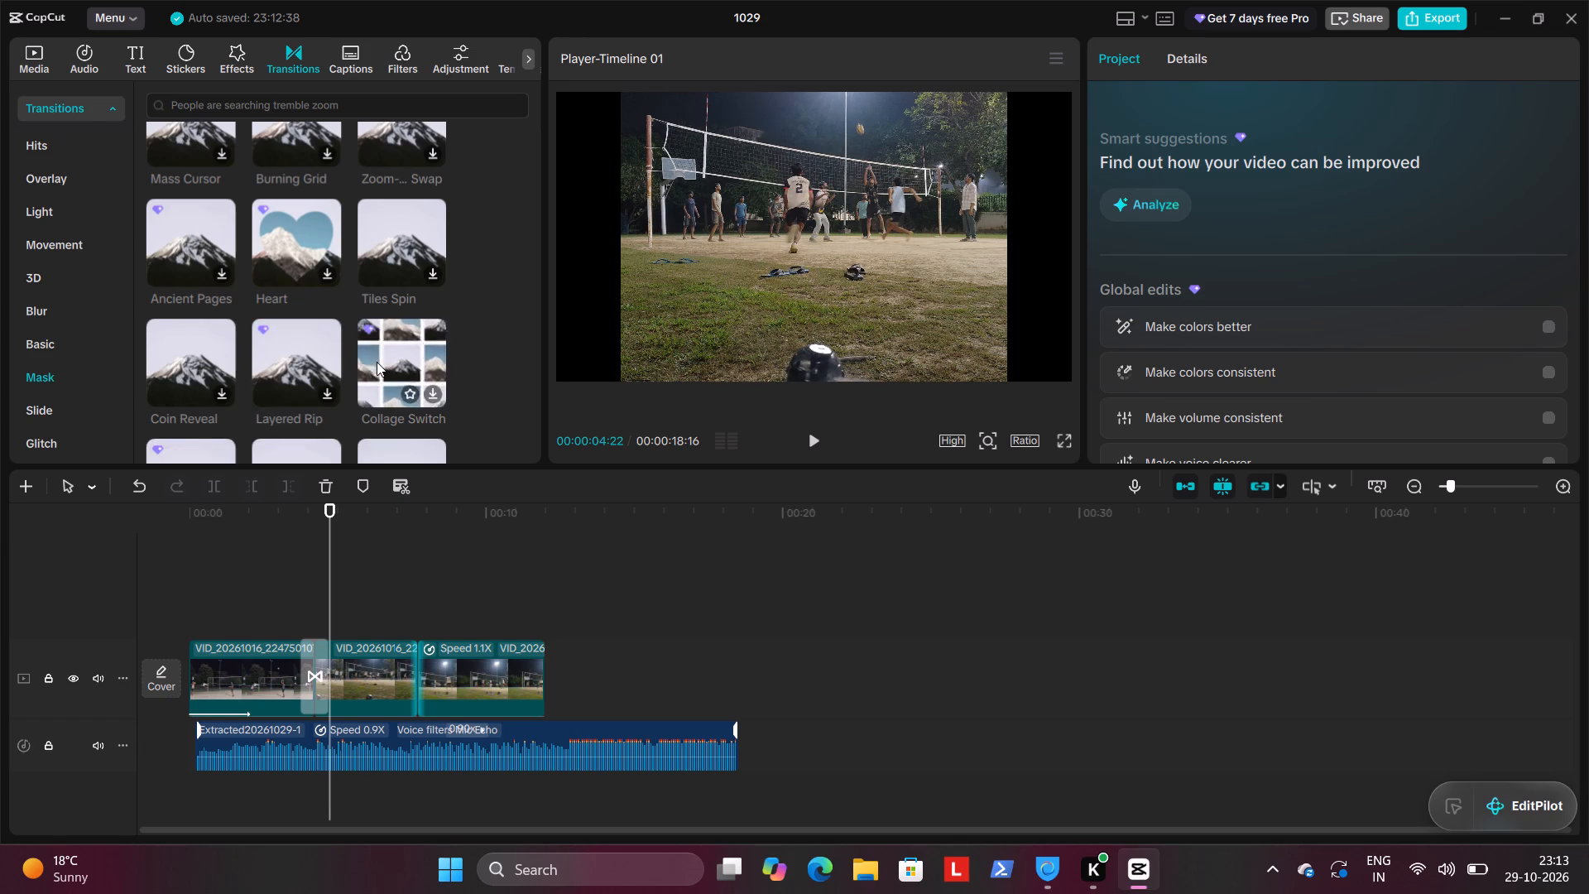
{"action": "scroll", "coordinate": [377, 362], "scroll_direction": "down", "scroll_amount": 3}
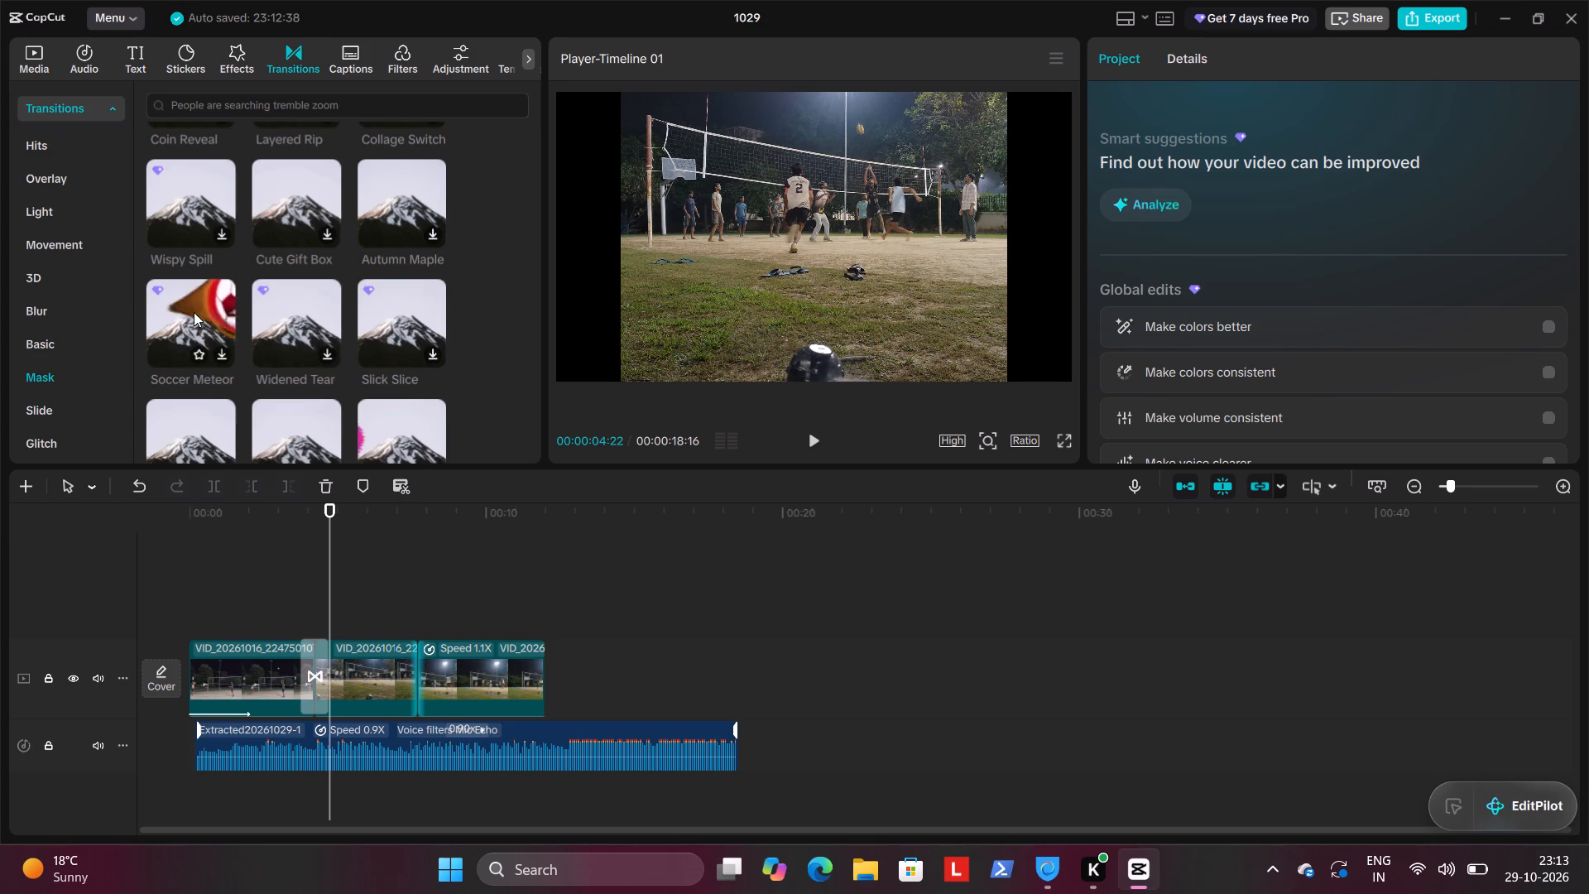
{"action": "scroll", "coordinate": [194, 312], "scroll_direction": "down", "scroll_amount": 1}
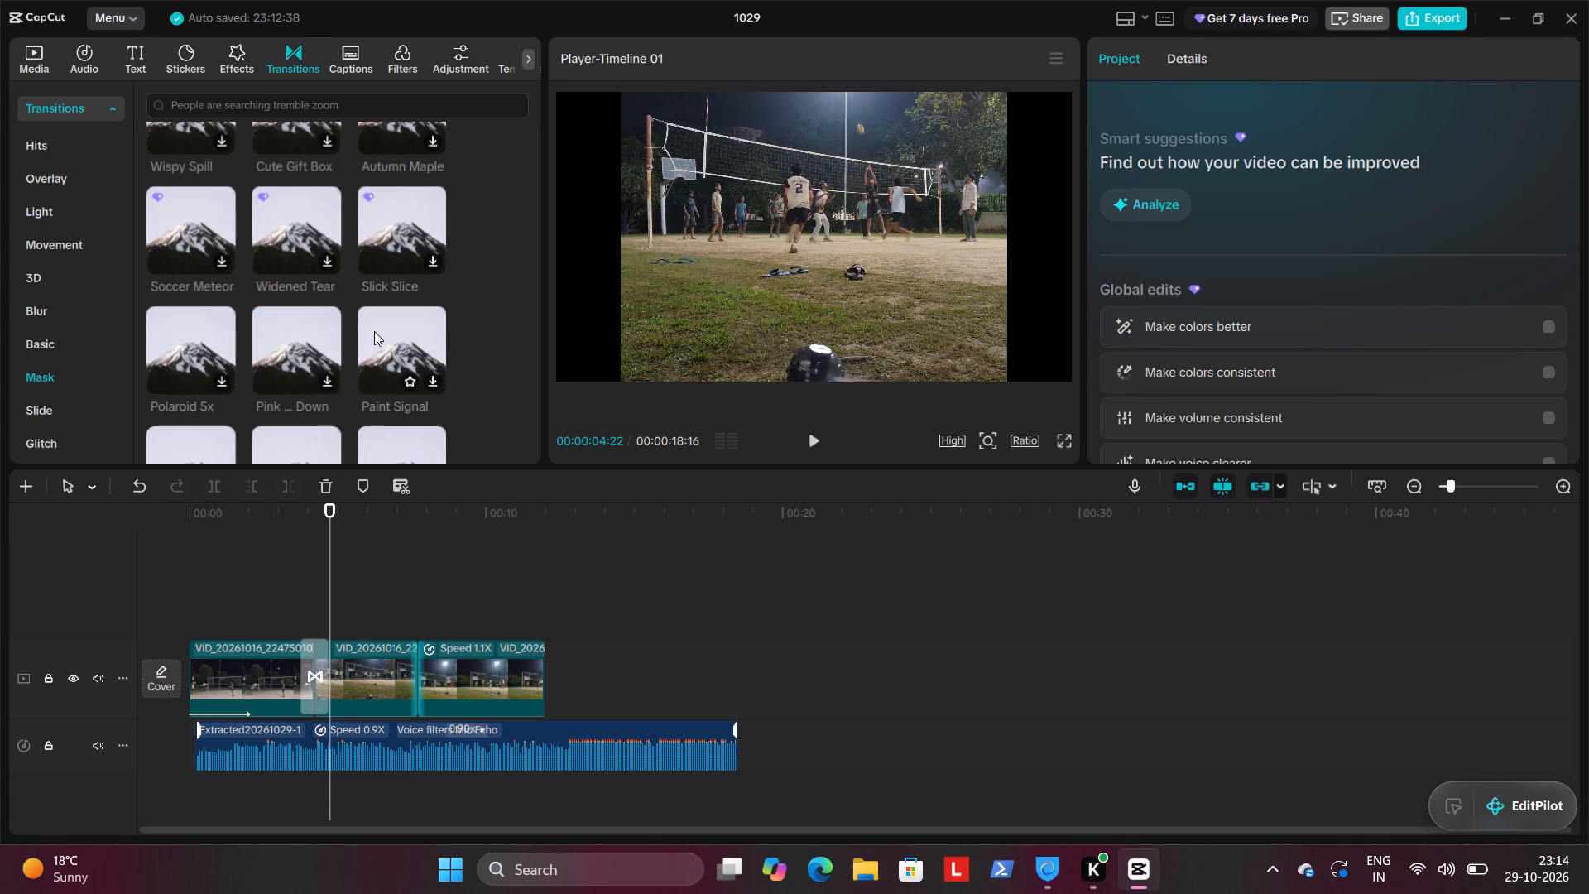
{"action": "scroll", "coordinate": [374, 331], "scroll_direction": "down", "scroll_amount": 2}
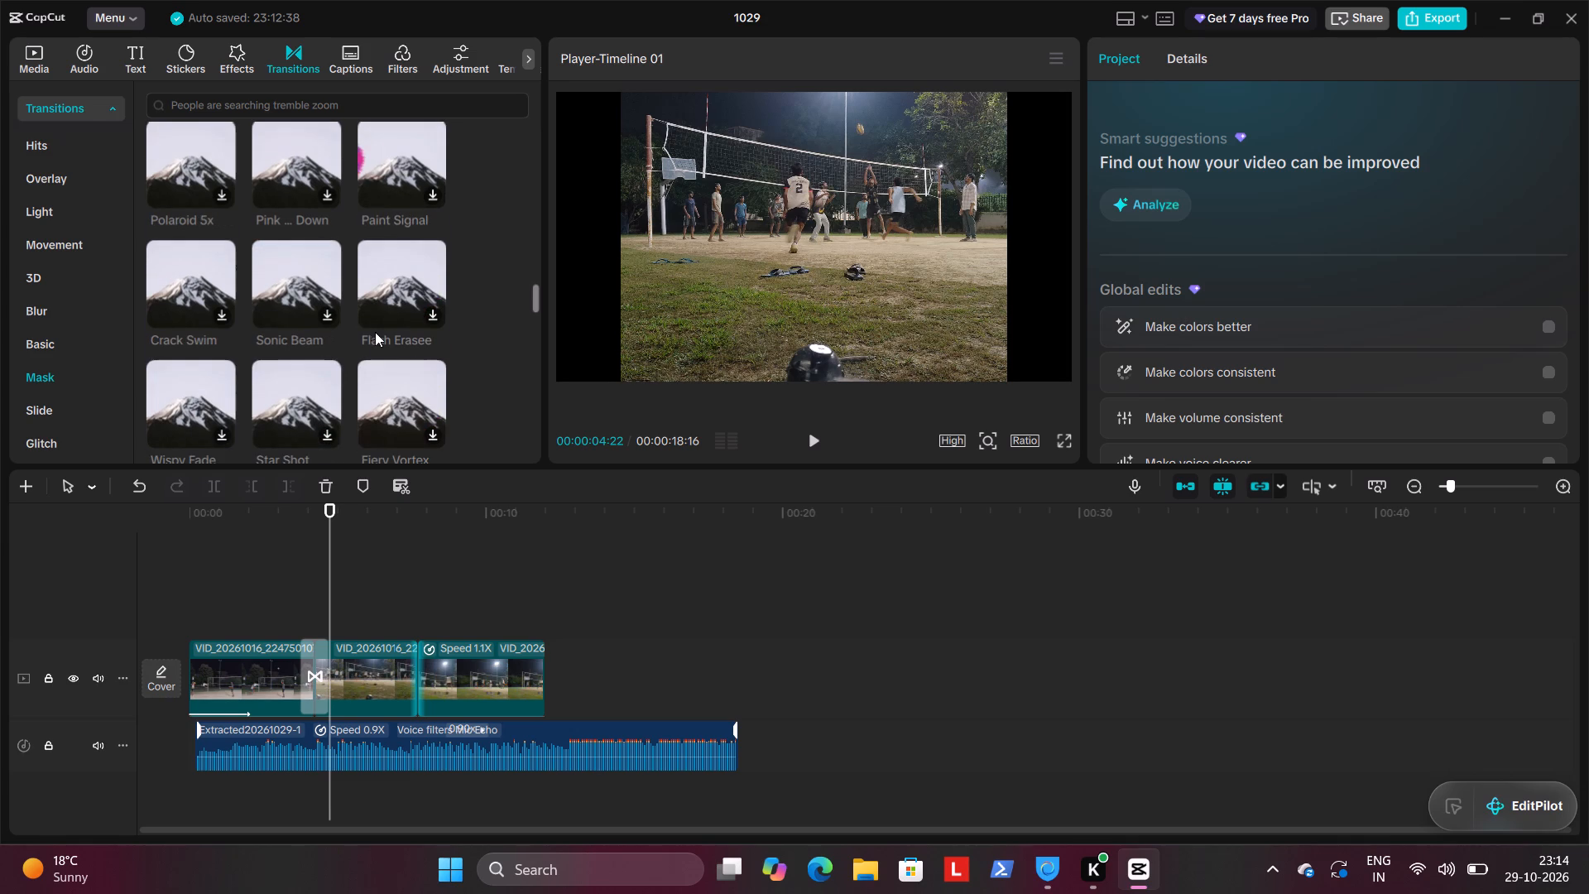
{"action": "scroll", "coordinate": [389, 417], "scroll_direction": "down", "scroll_amount": 1}
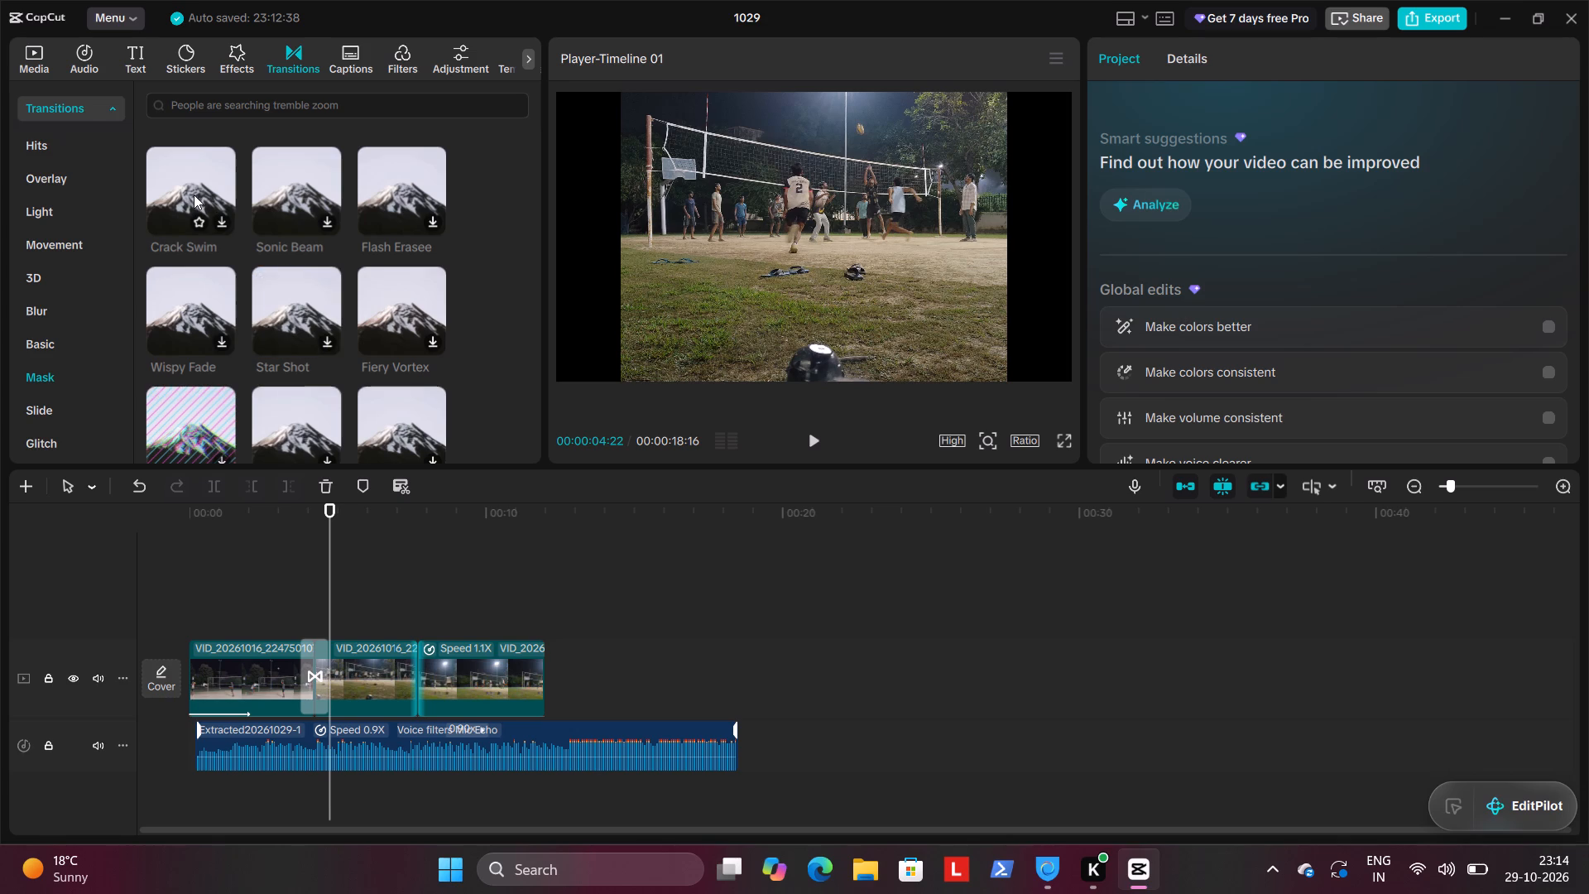
{"action": "scroll", "coordinate": [274, 232], "scroll_direction": "down", "scroll_amount": 2}
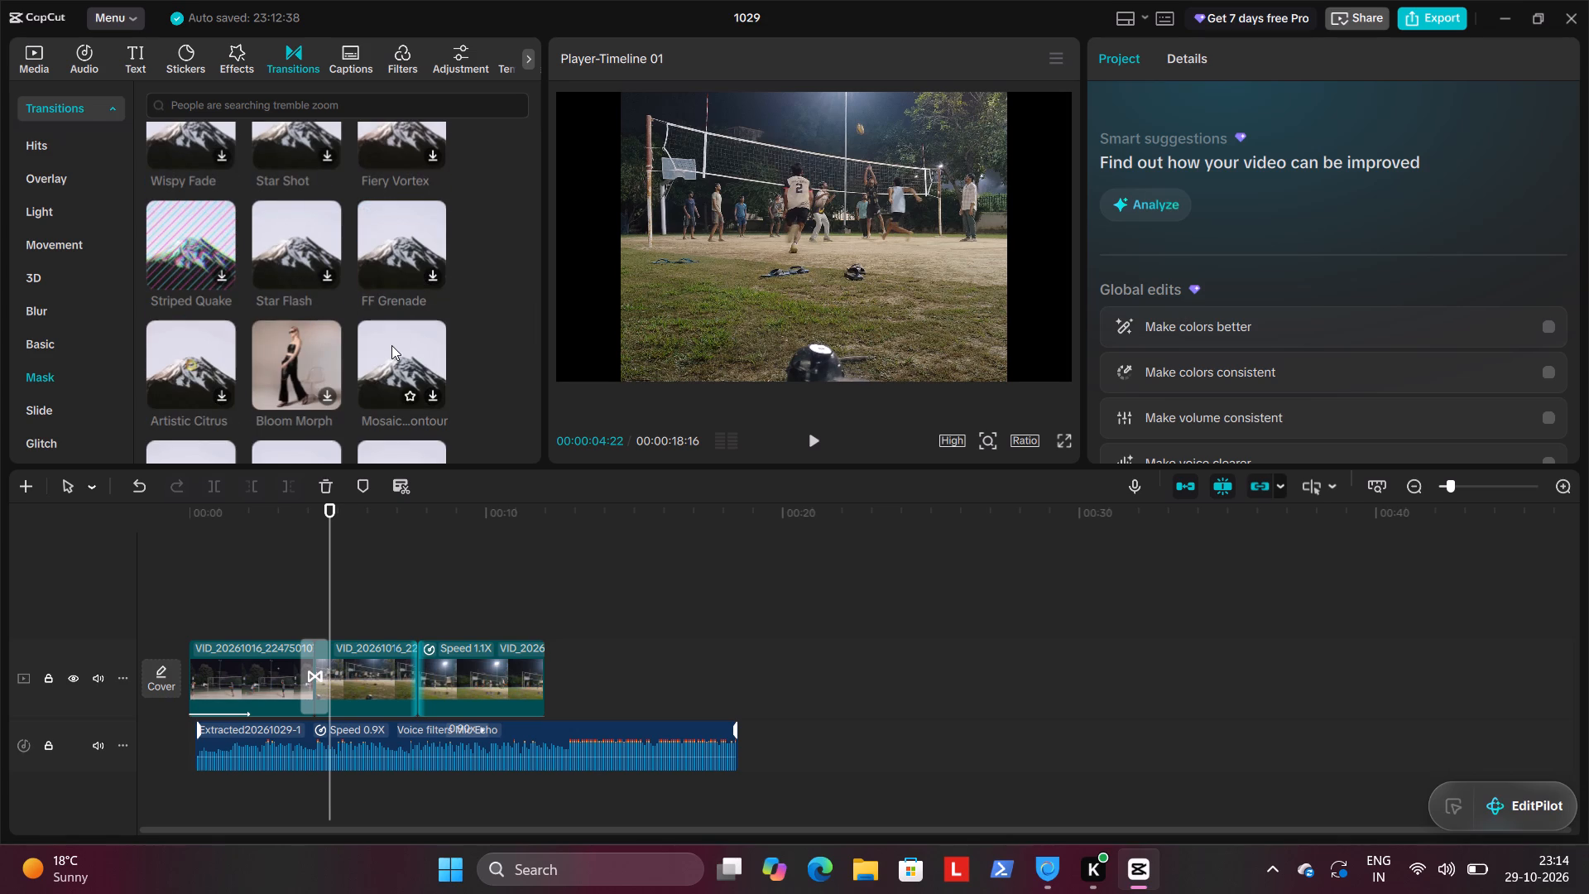
{"action": "scroll", "coordinate": [391, 345], "scroll_direction": "down", "scroll_amount": 3}
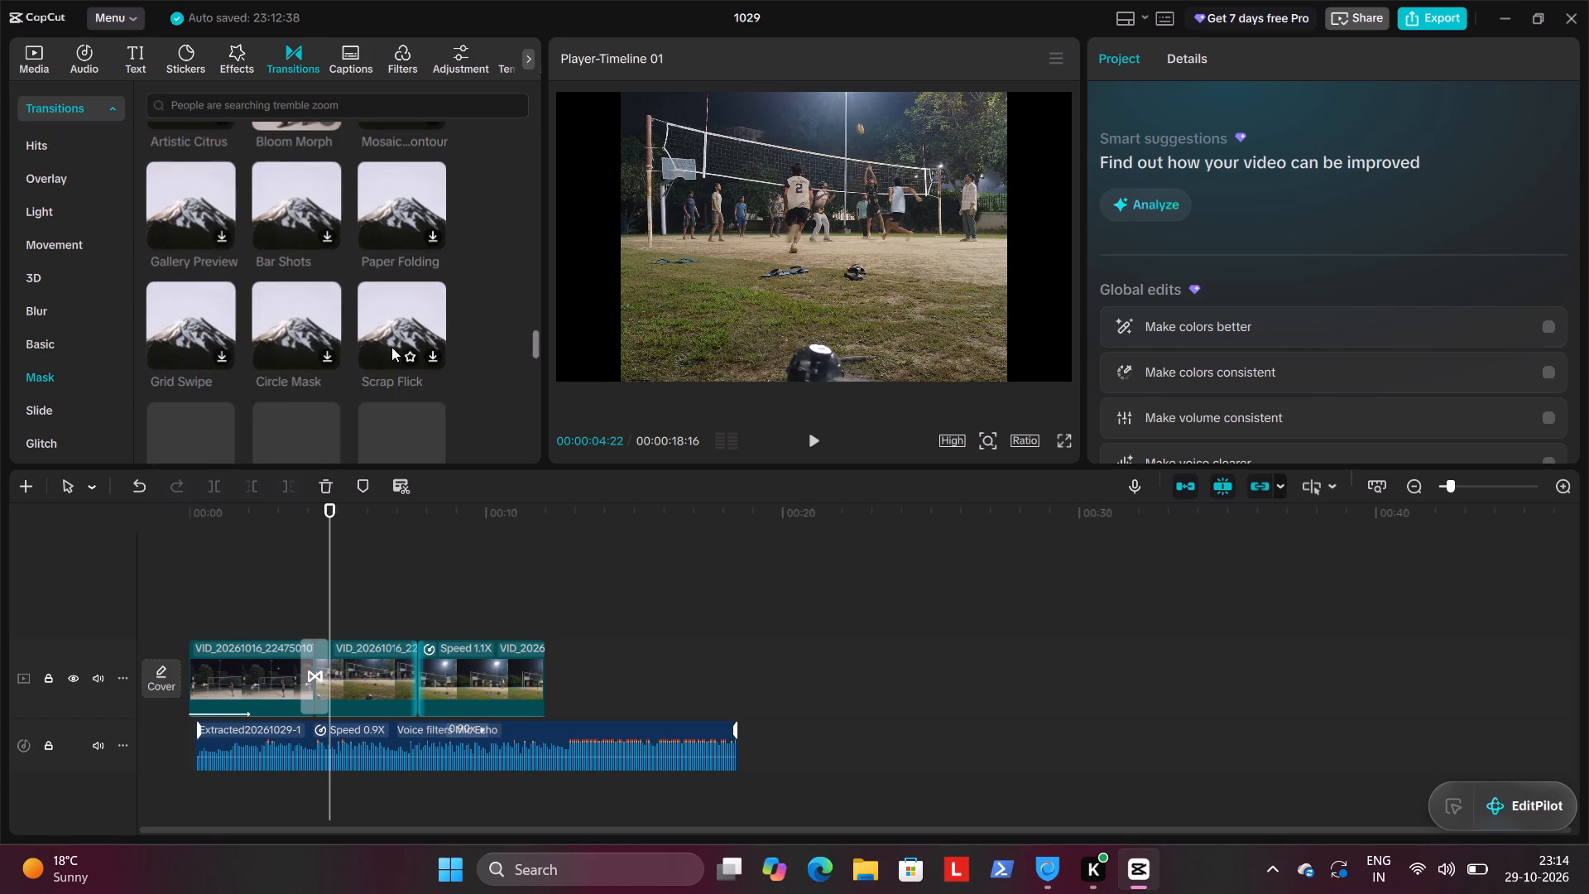
Check the transition used between the first and second clips, and look through the Mask transitions again from the beginning.
{"action": "scroll", "coordinate": [304, 341], "scroll_direction": "up", "scroll_amount": 11}
{"action": "left_click", "coordinate": [318, 654]}
{"action": "scroll", "coordinate": [305, 347], "scroll_direction": "up", "scroll_amount": 3}
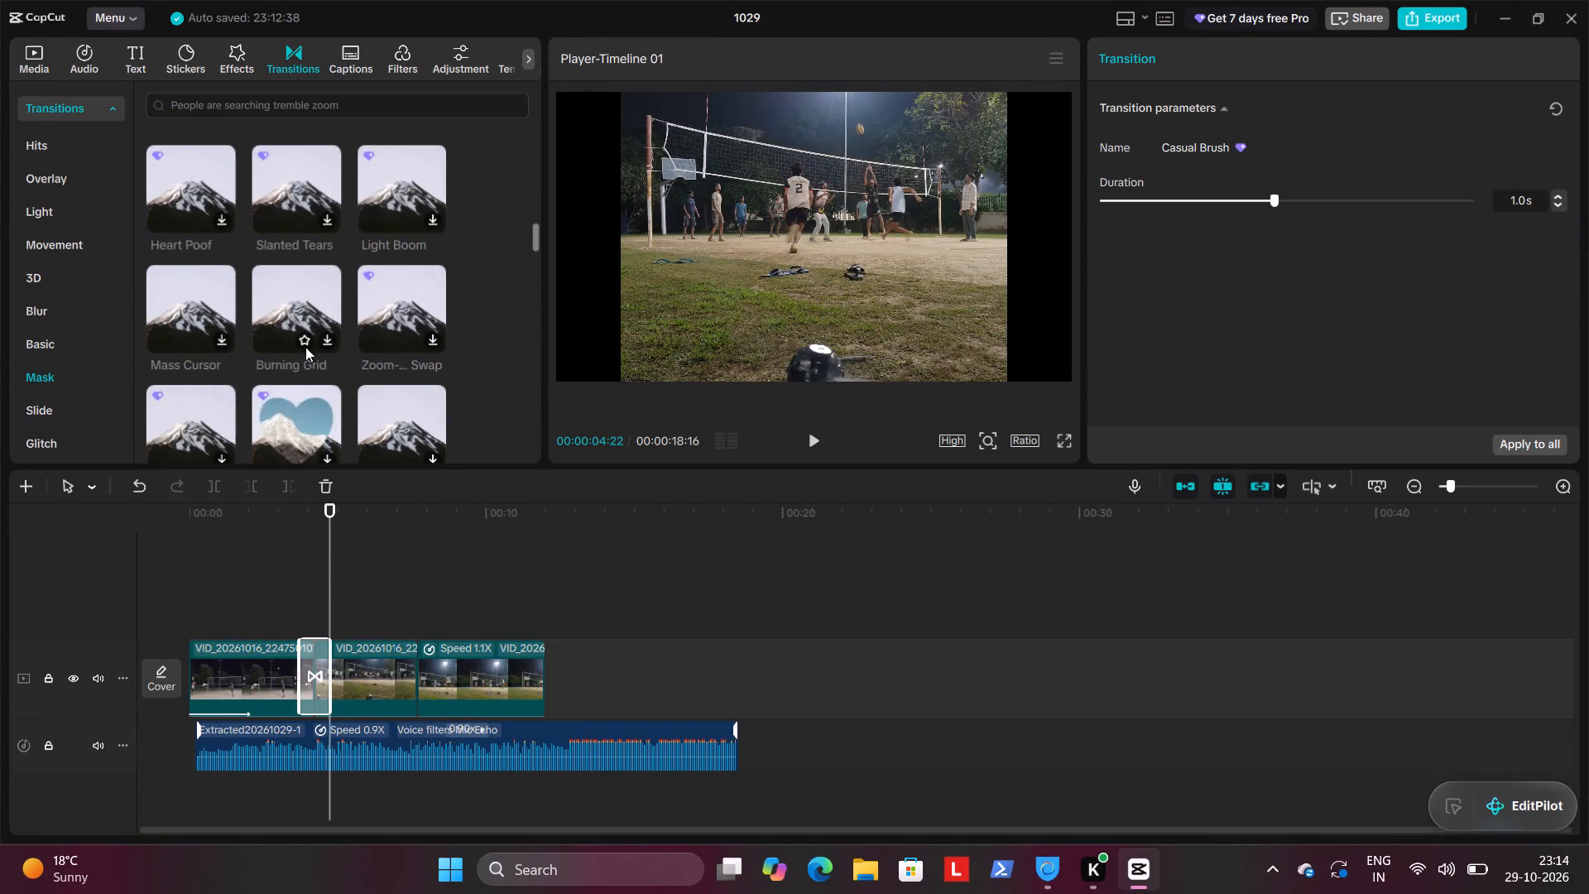
{"action": "scroll", "coordinate": [305, 347], "scroll_direction": "up", "scroll_amount": 14}
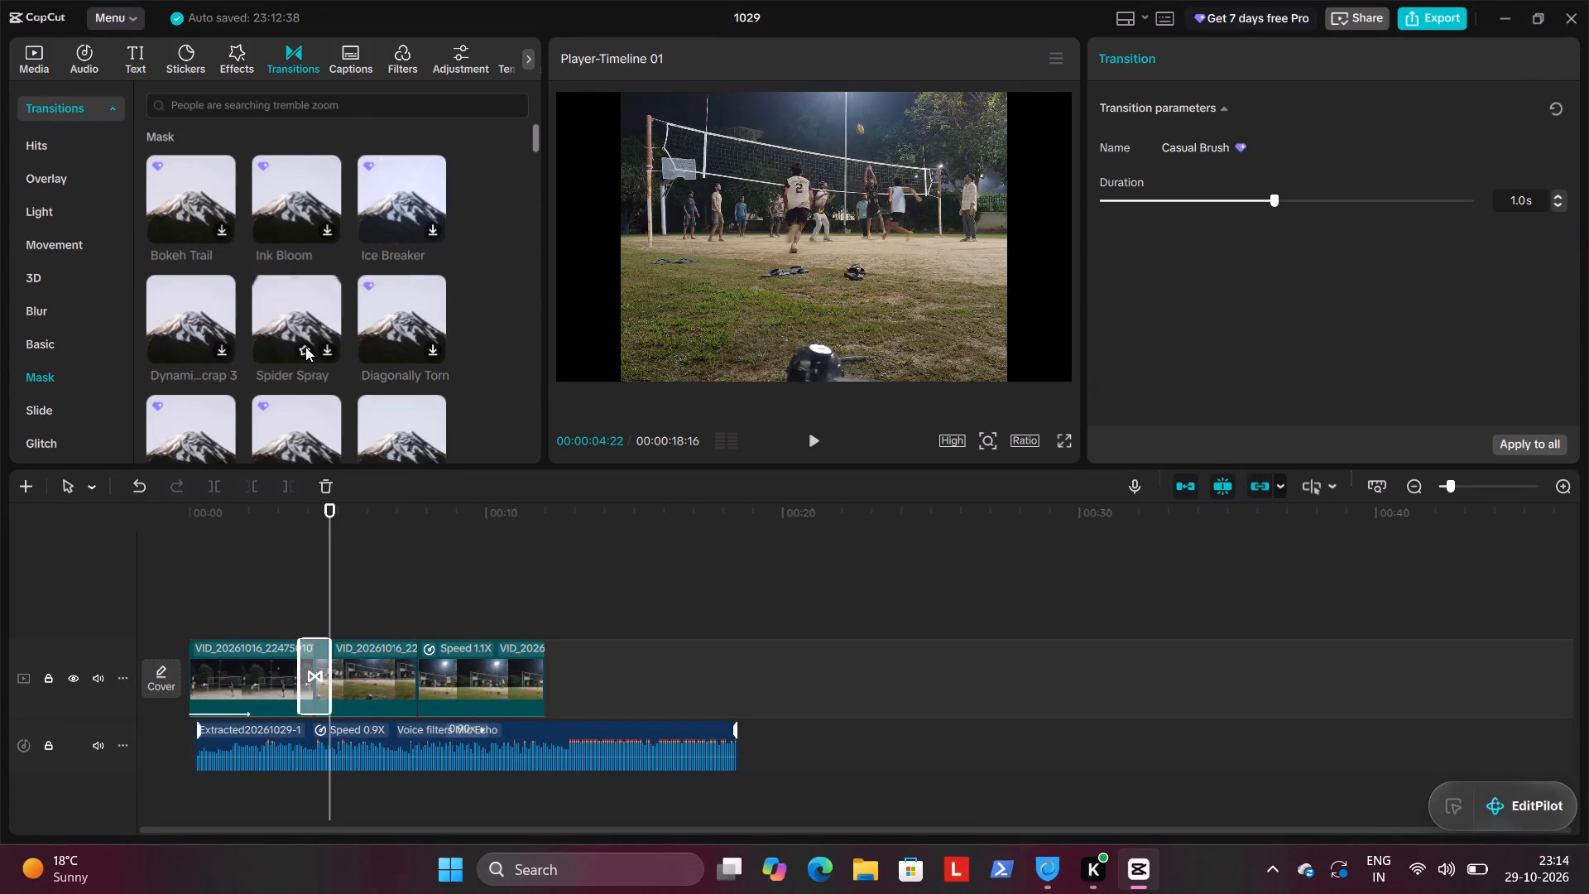
{"action": "scroll", "coordinate": [305, 347], "scroll_direction": "up", "scroll_amount": 6}
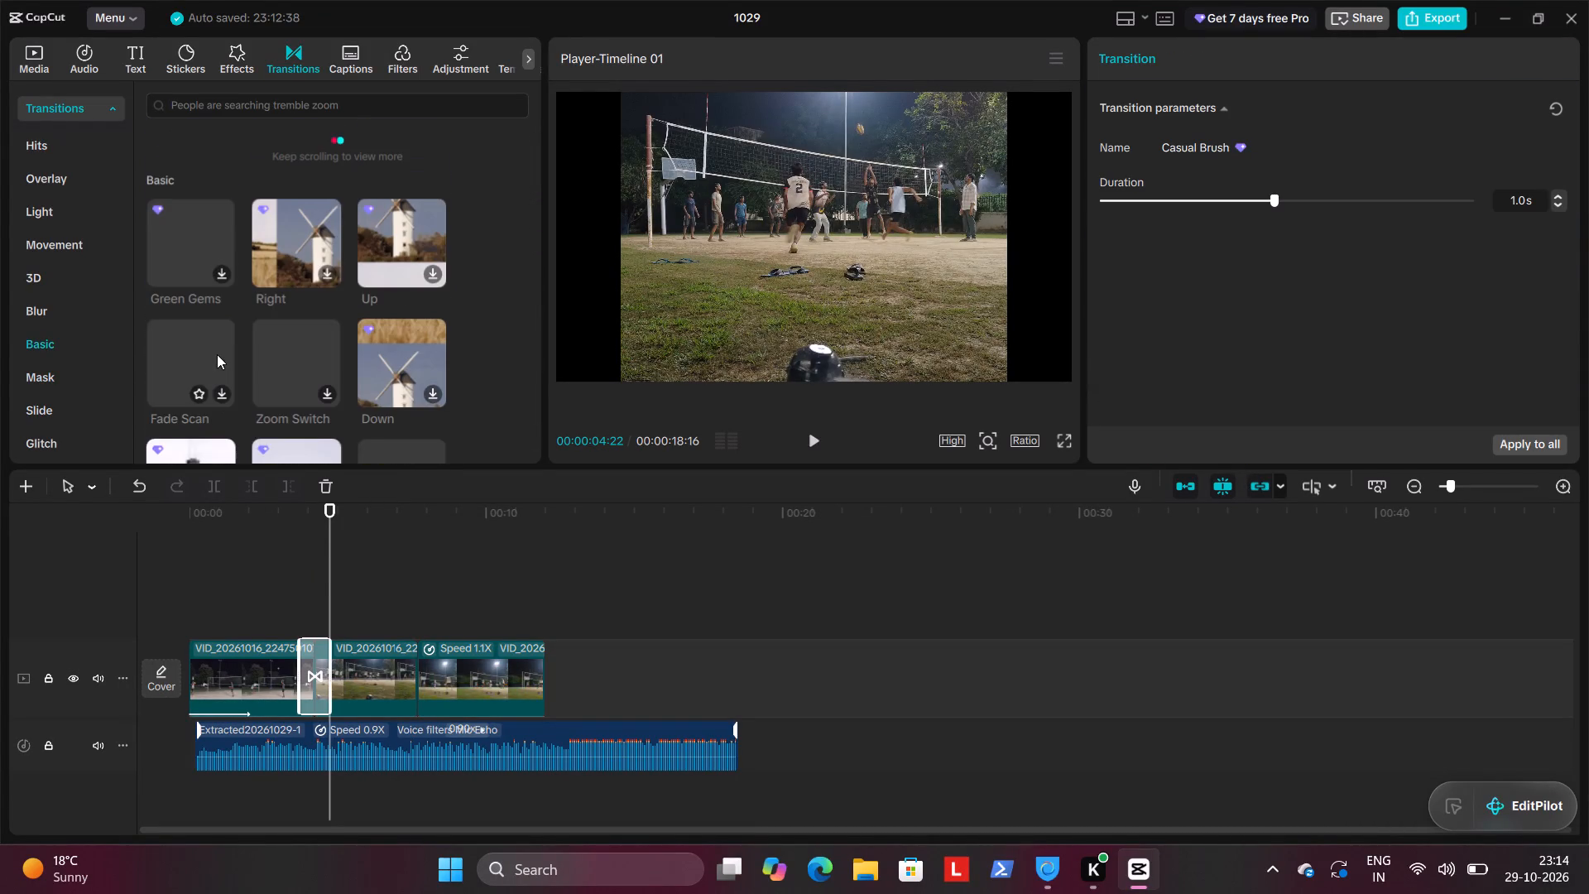
{"action": "left_click", "coordinate": [51, 385]}
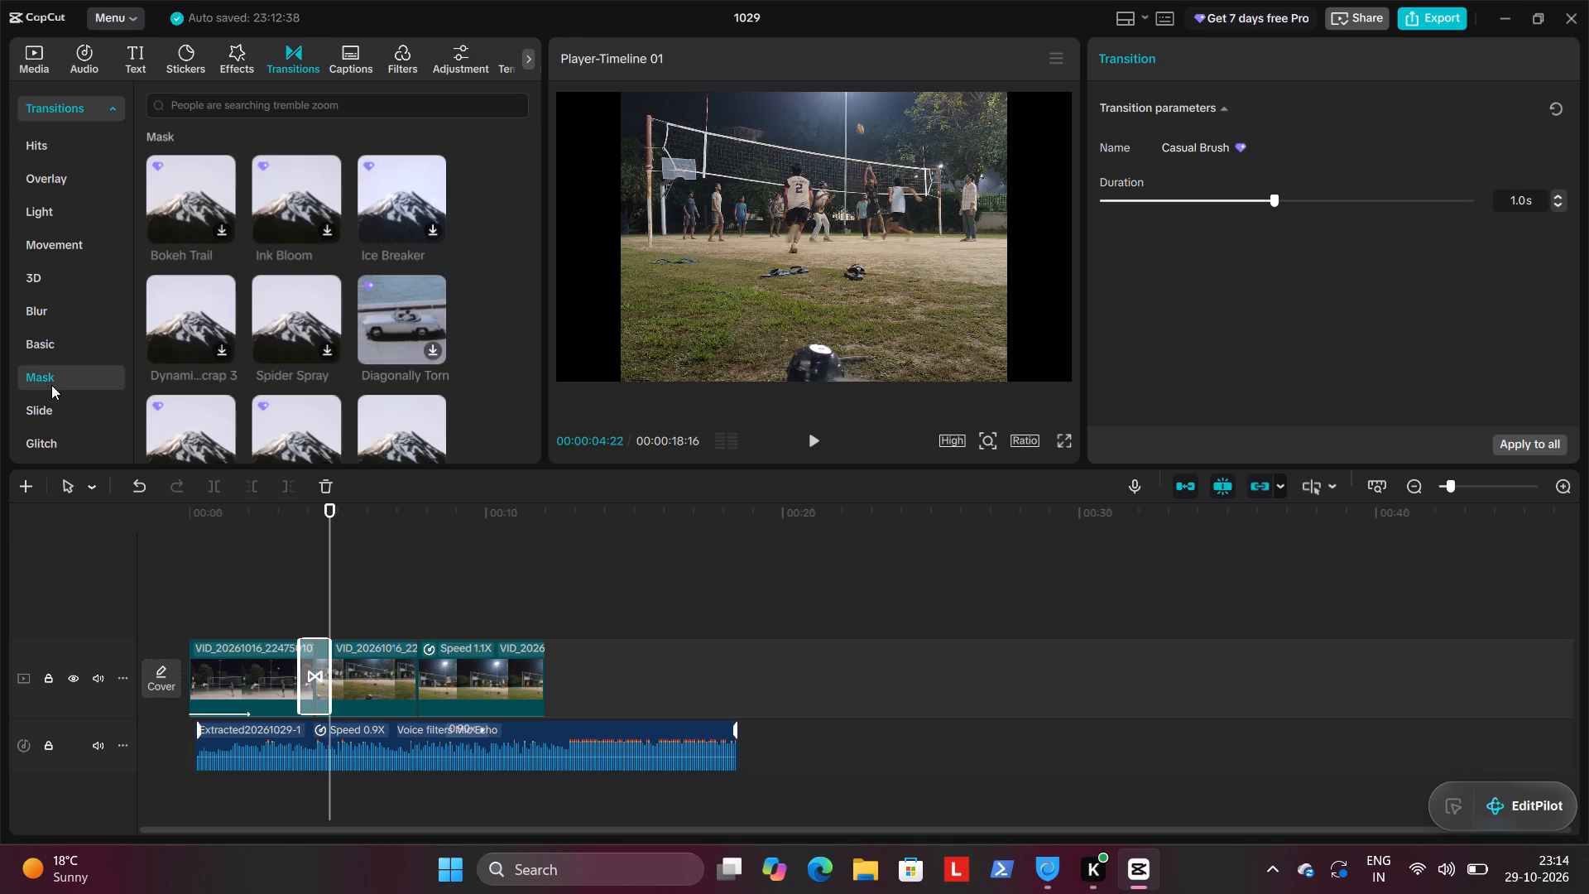
{"action": "scroll", "coordinate": [354, 280], "scroll_direction": "down", "scroll_amount": 2}
{"action": "scroll", "coordinate": [367, 348], "scroll_direction": "down", "scroll_amount": 1}
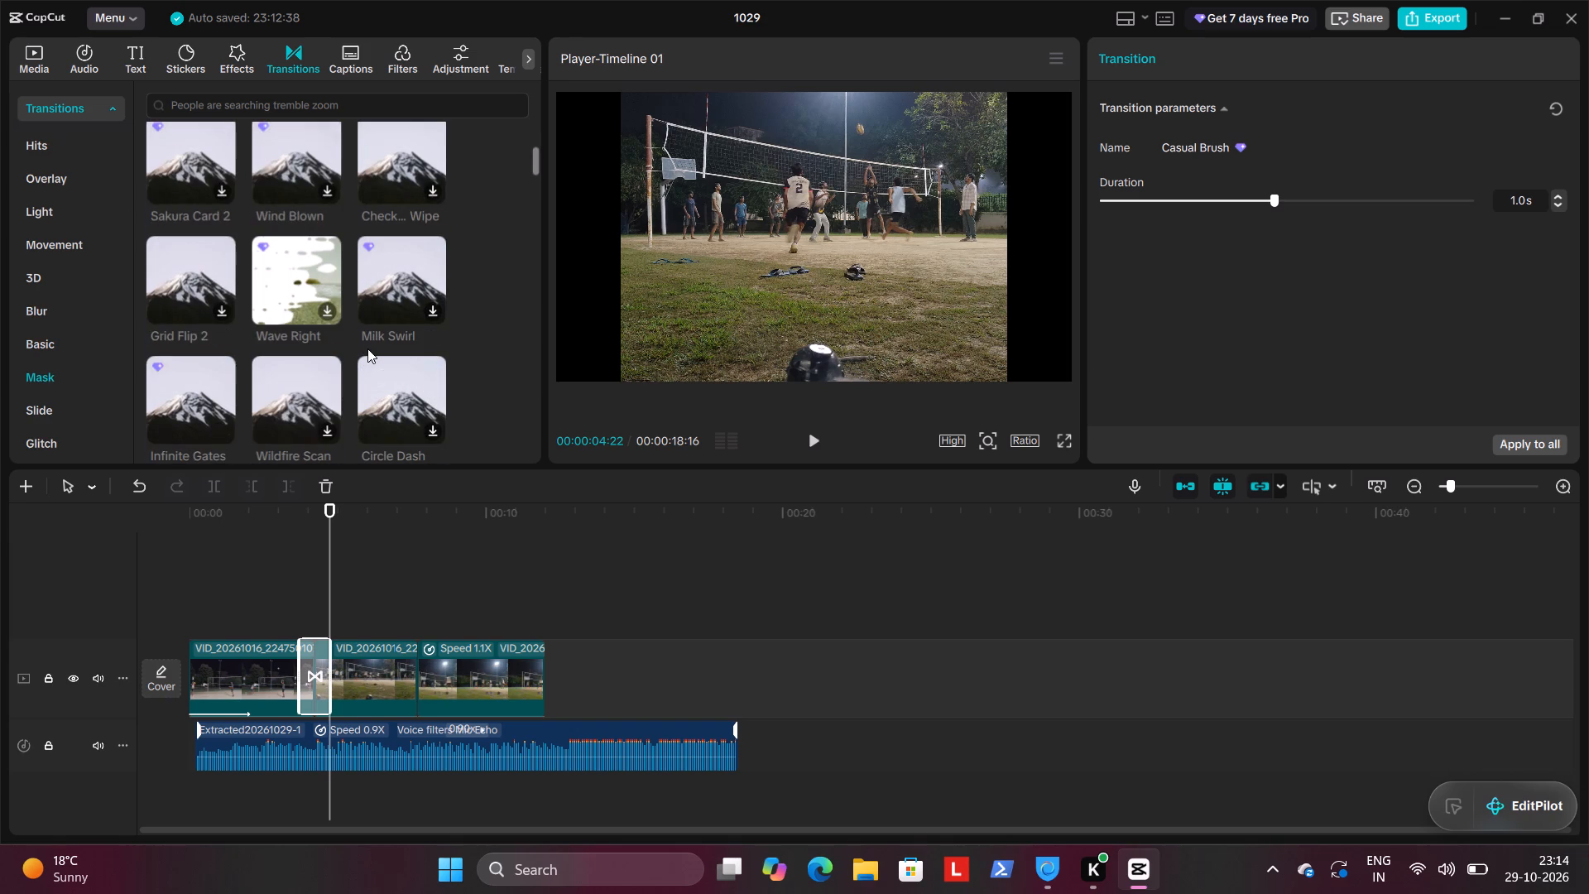
{"action": "scroll", "coordinate": [367, 348], "scroll_direction": "down", "scroll_amount": 1}
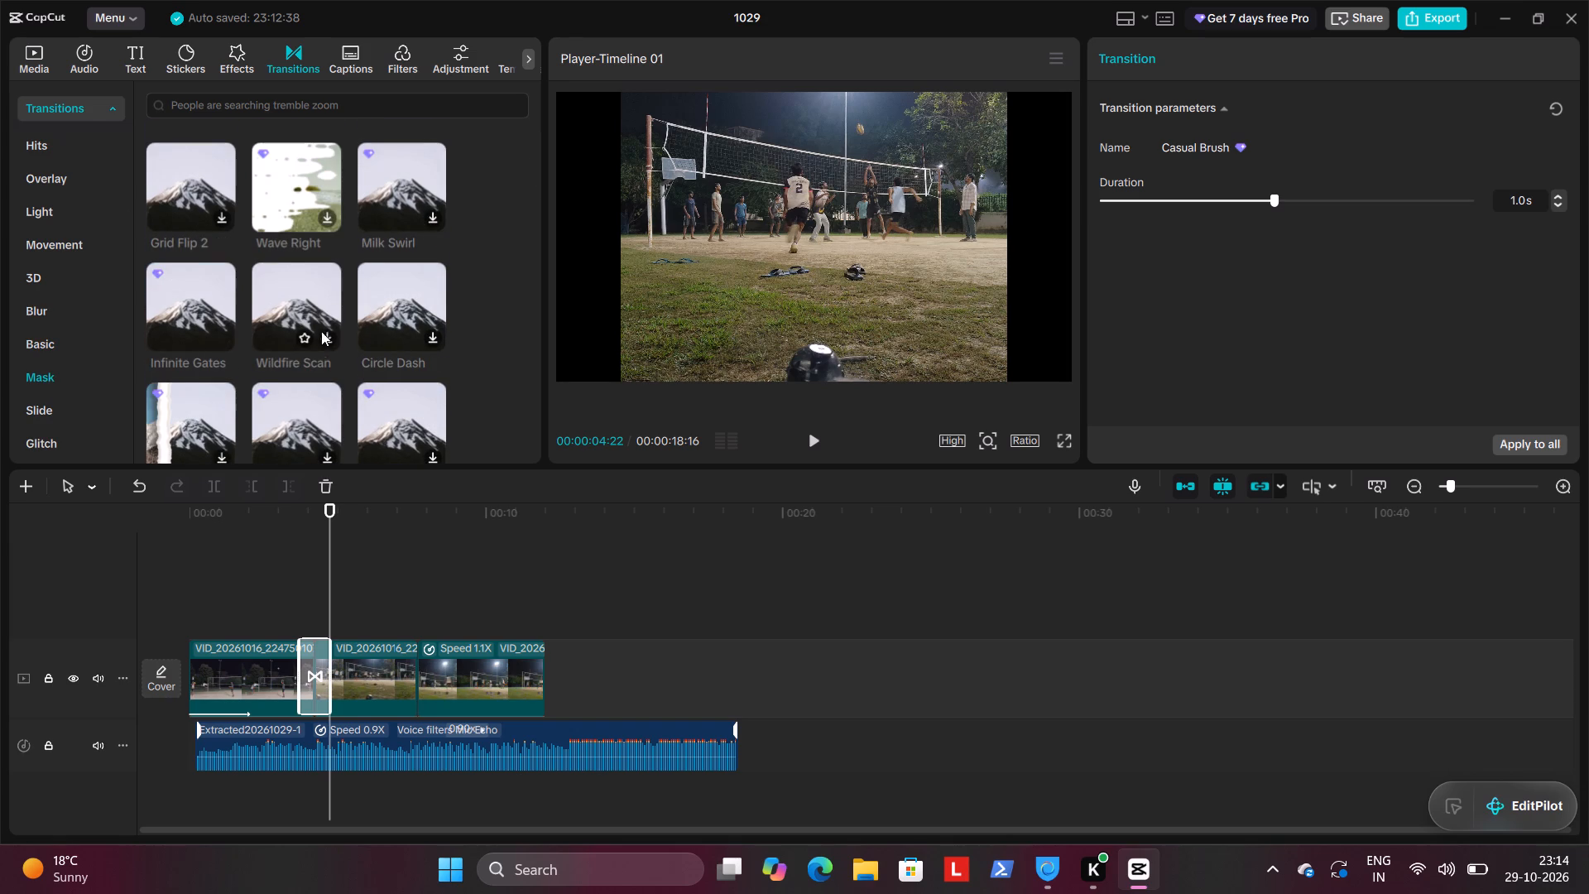
{"action": "scroll", "coordinate": [324, 334], "scroll_direction": "down", "scroll_amount": 1}
Select the cut between the second and third clips and look in the Overlay transitions for one to use there.
{"action": "left_click", "coordinate": [422, 680]}
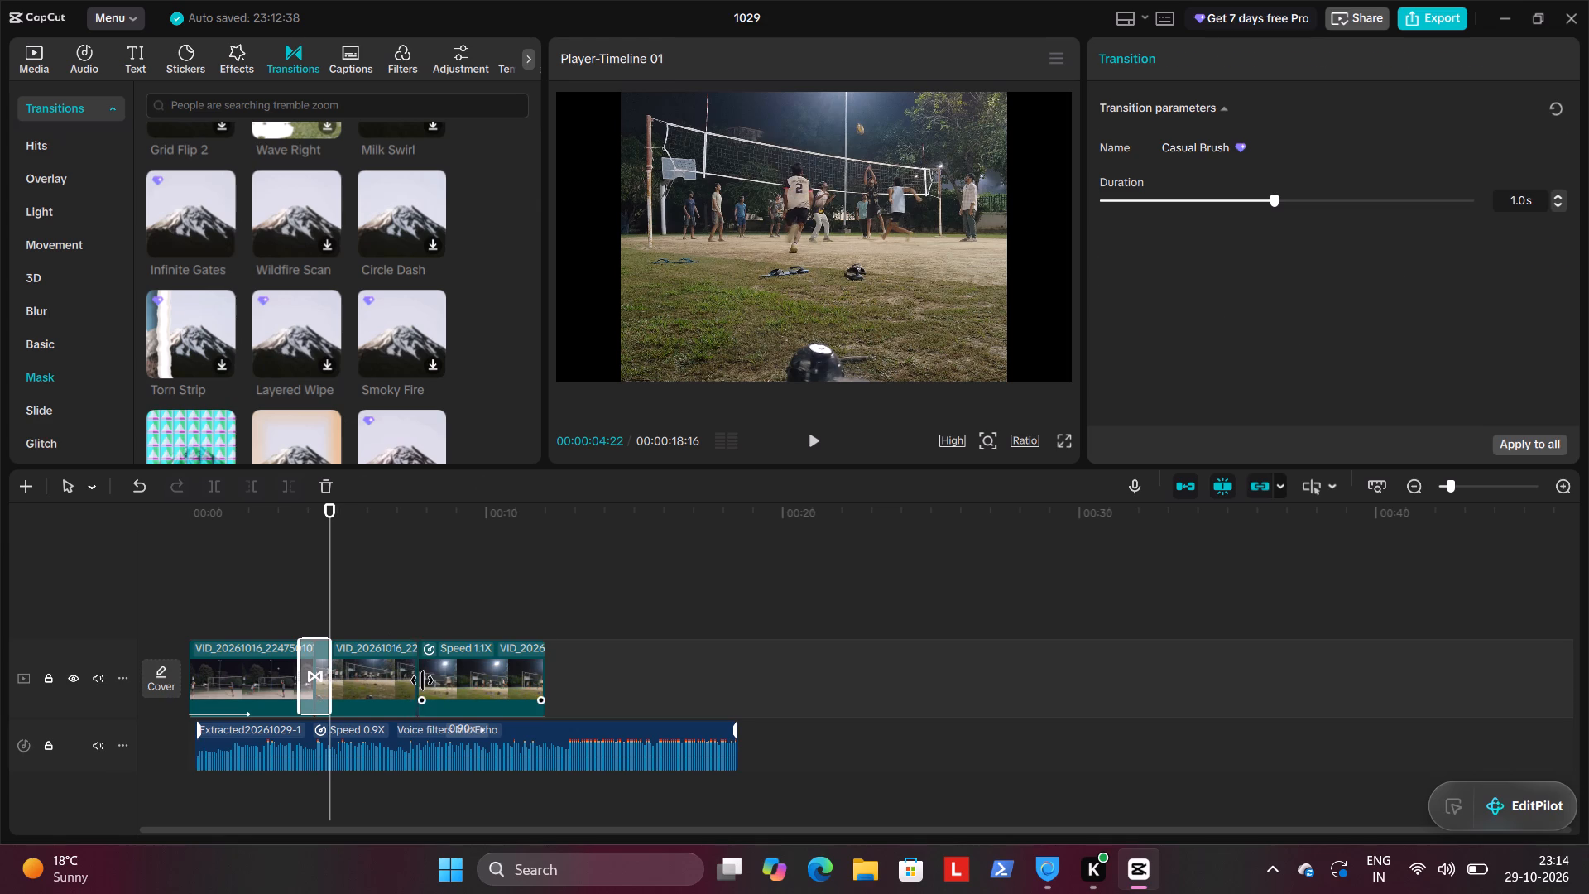
{"action": "left_click", "coordinate": [414, 676]}
{"action": "left_click", "coordinate": [386, 592]}
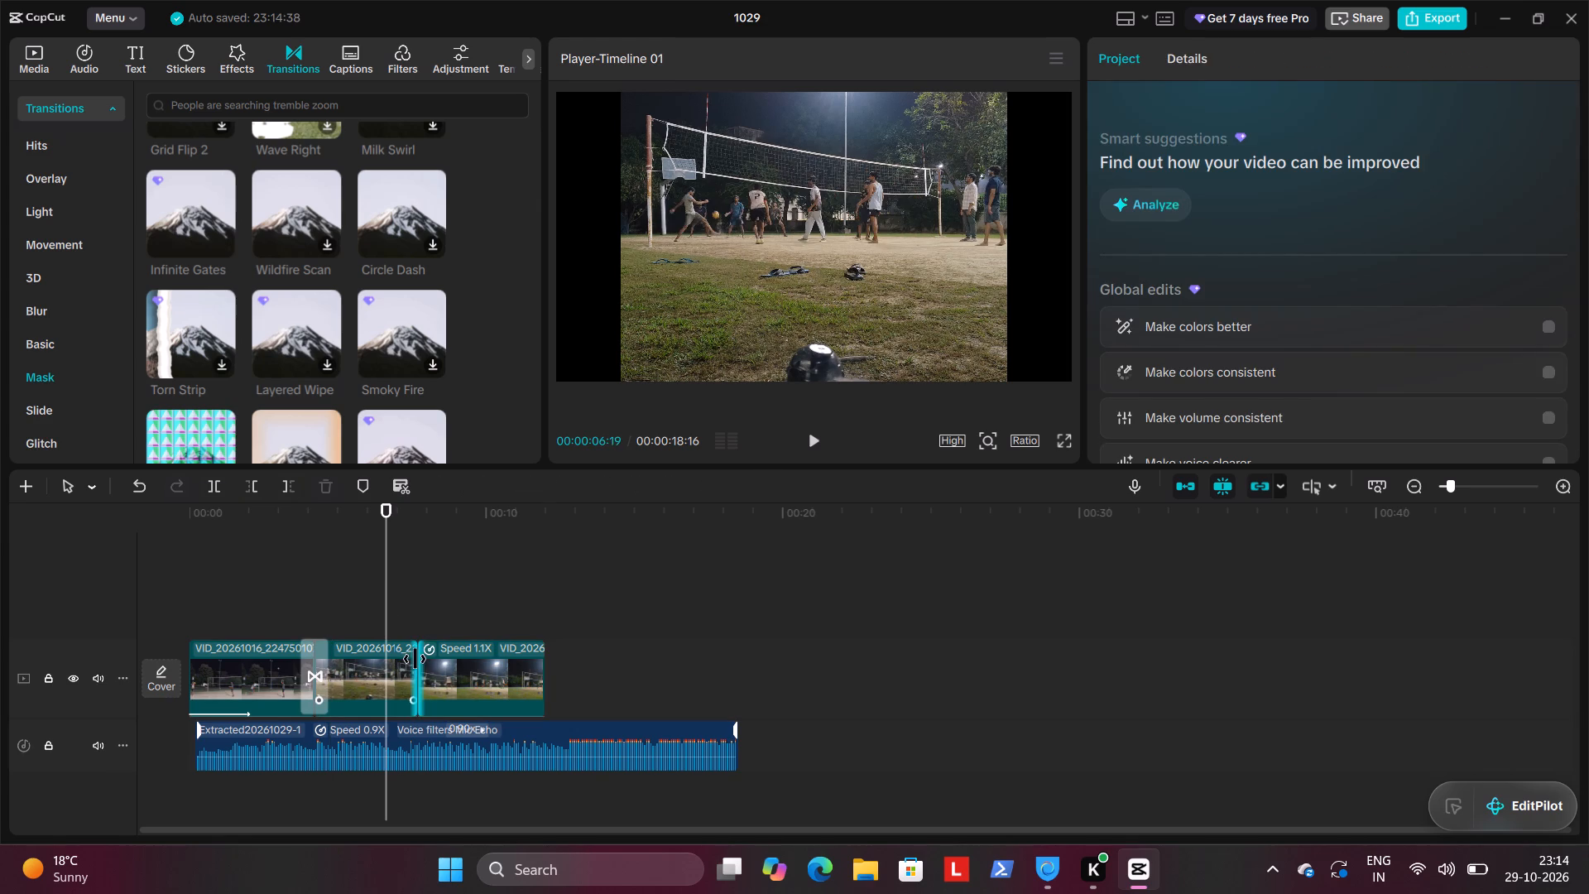
{"action": "left_click", "coordinate": [416, 661]}
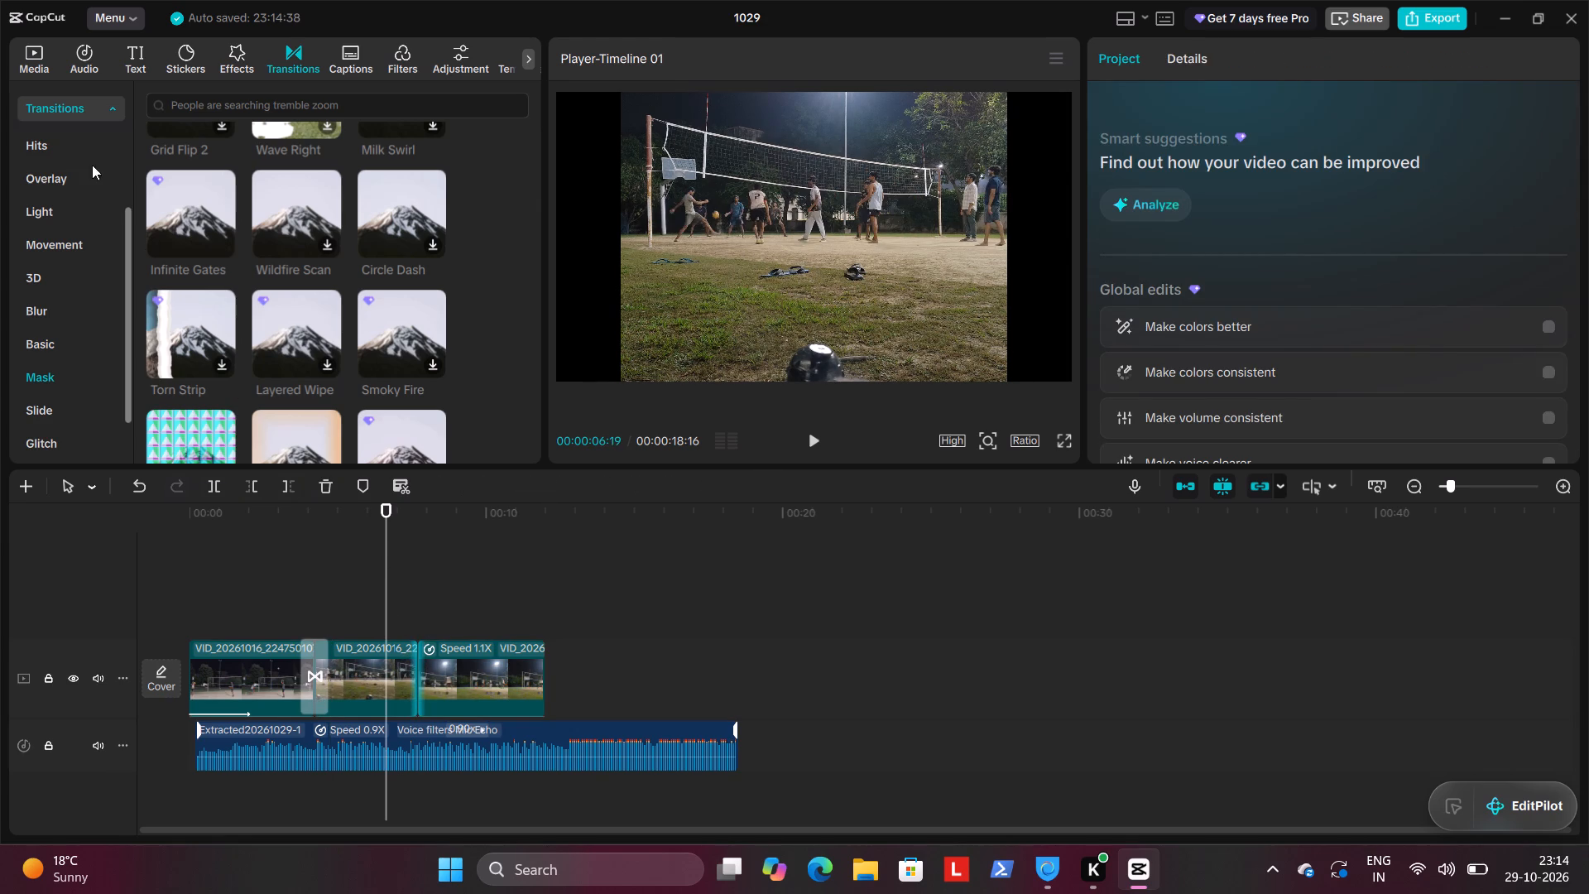
{"action": "left_click", "coordinate": [63, 142]}
{"action": "left_click", "coordinate": [63, 184]}
{"action": "left_click", "coordinate": [63, 184]}
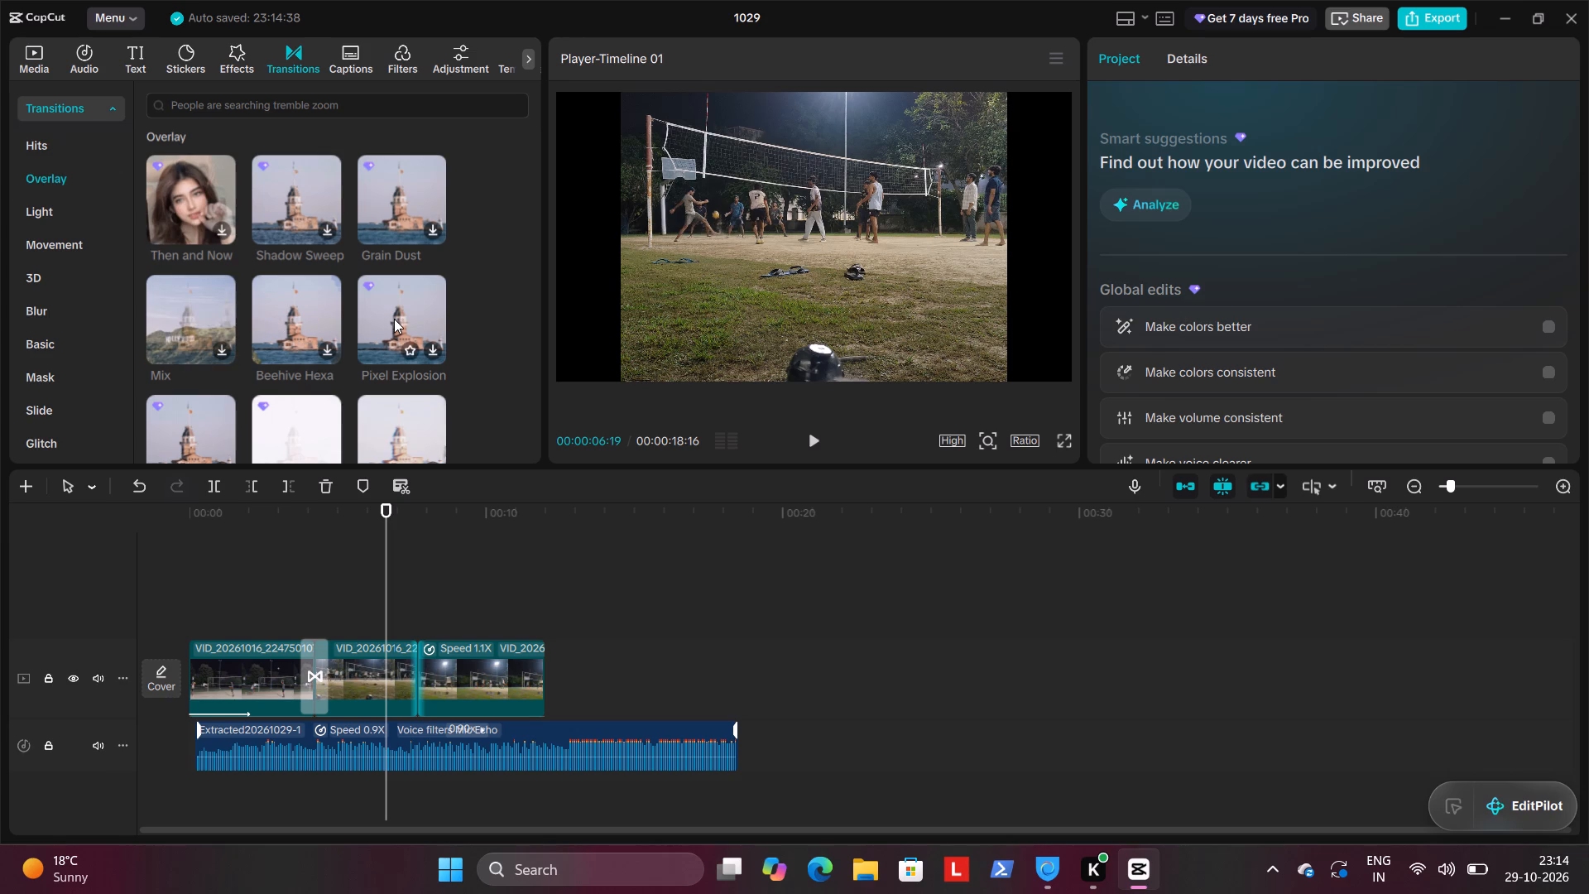
Try to download the Pixel Explosion overlay transition, with the playhead at 00:00:07:21 on the cut between the second and third clips.
{"action": "left_click", "coordinate": [428, 348]}
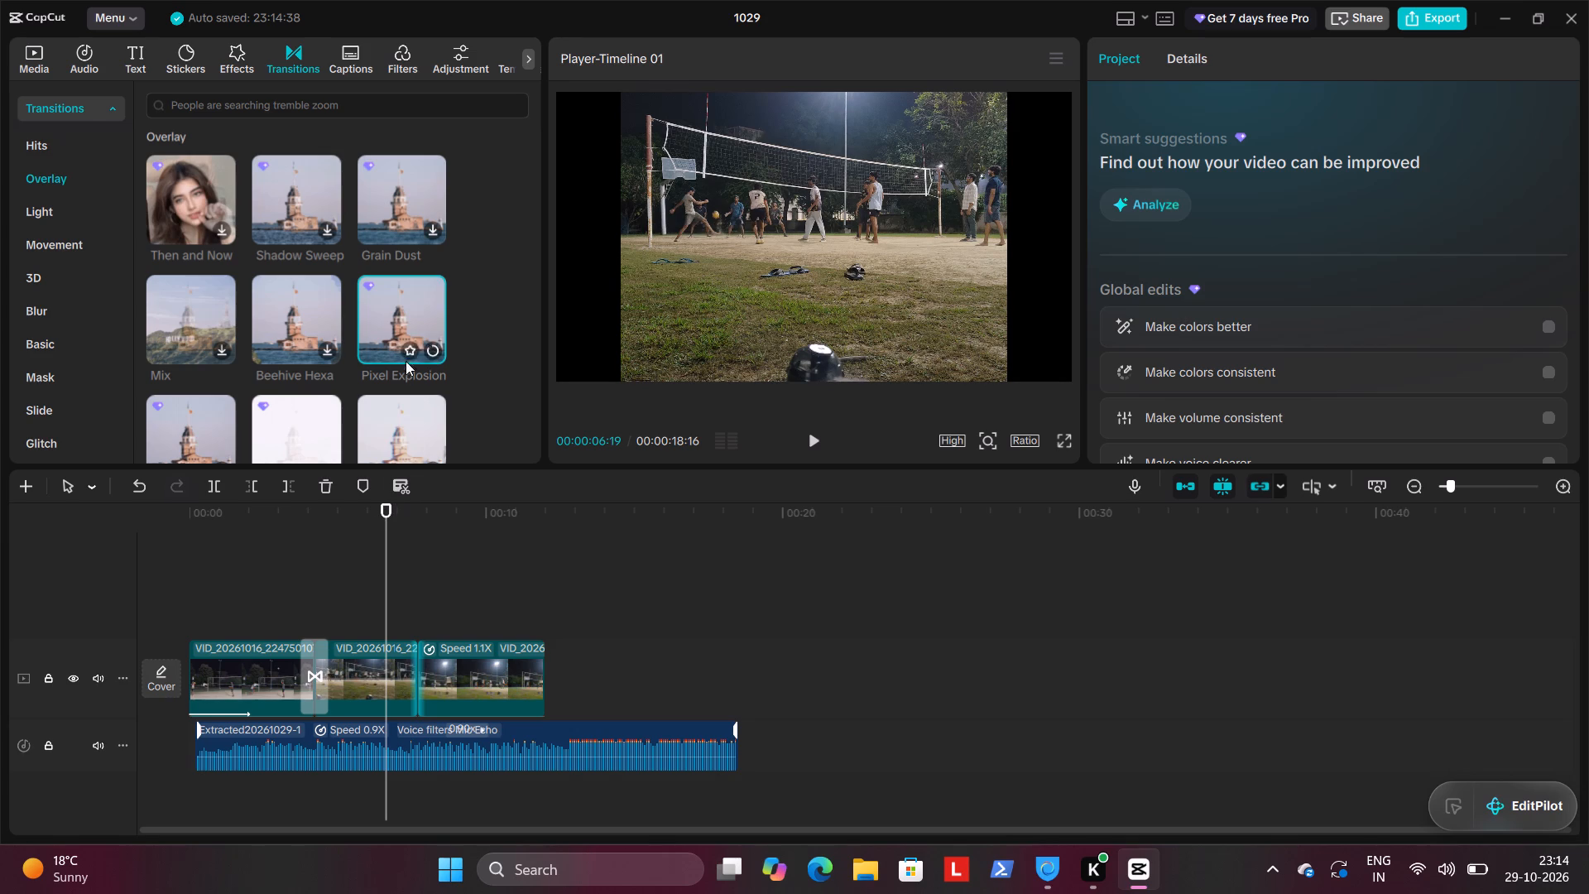
{"action": "left_click_drag", "start_coordinate": [386, 510], "coordinate": [414, 511]}
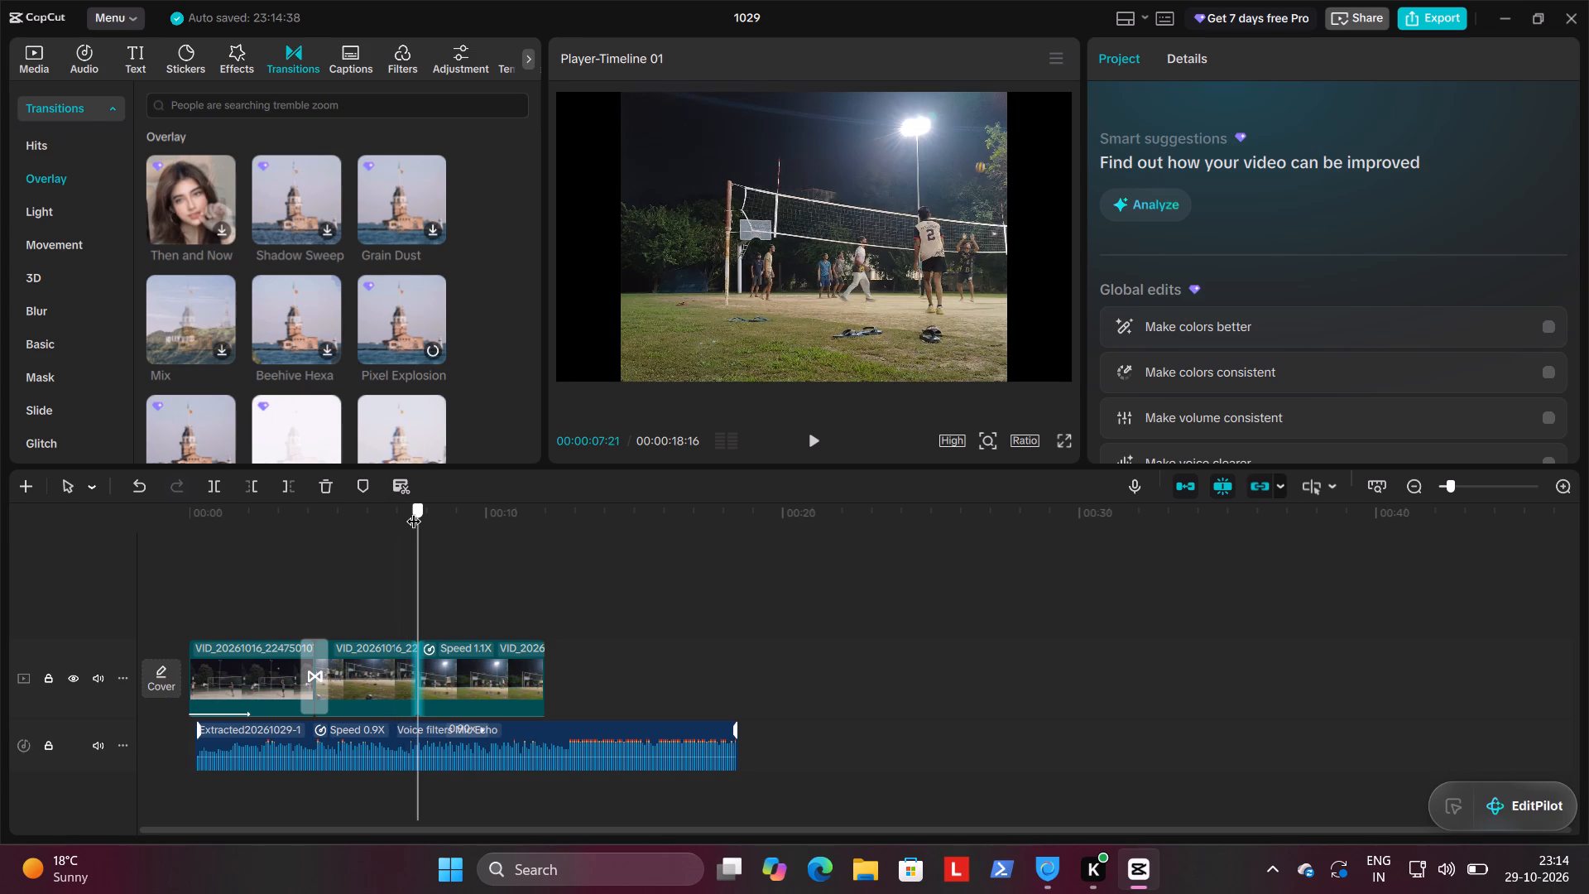
{"action": "left_click_drag", "start_coordinate": [414, 511], "coordinate": [414, 512]}
{"action": "left_click", "coordinate": [407, 316]}
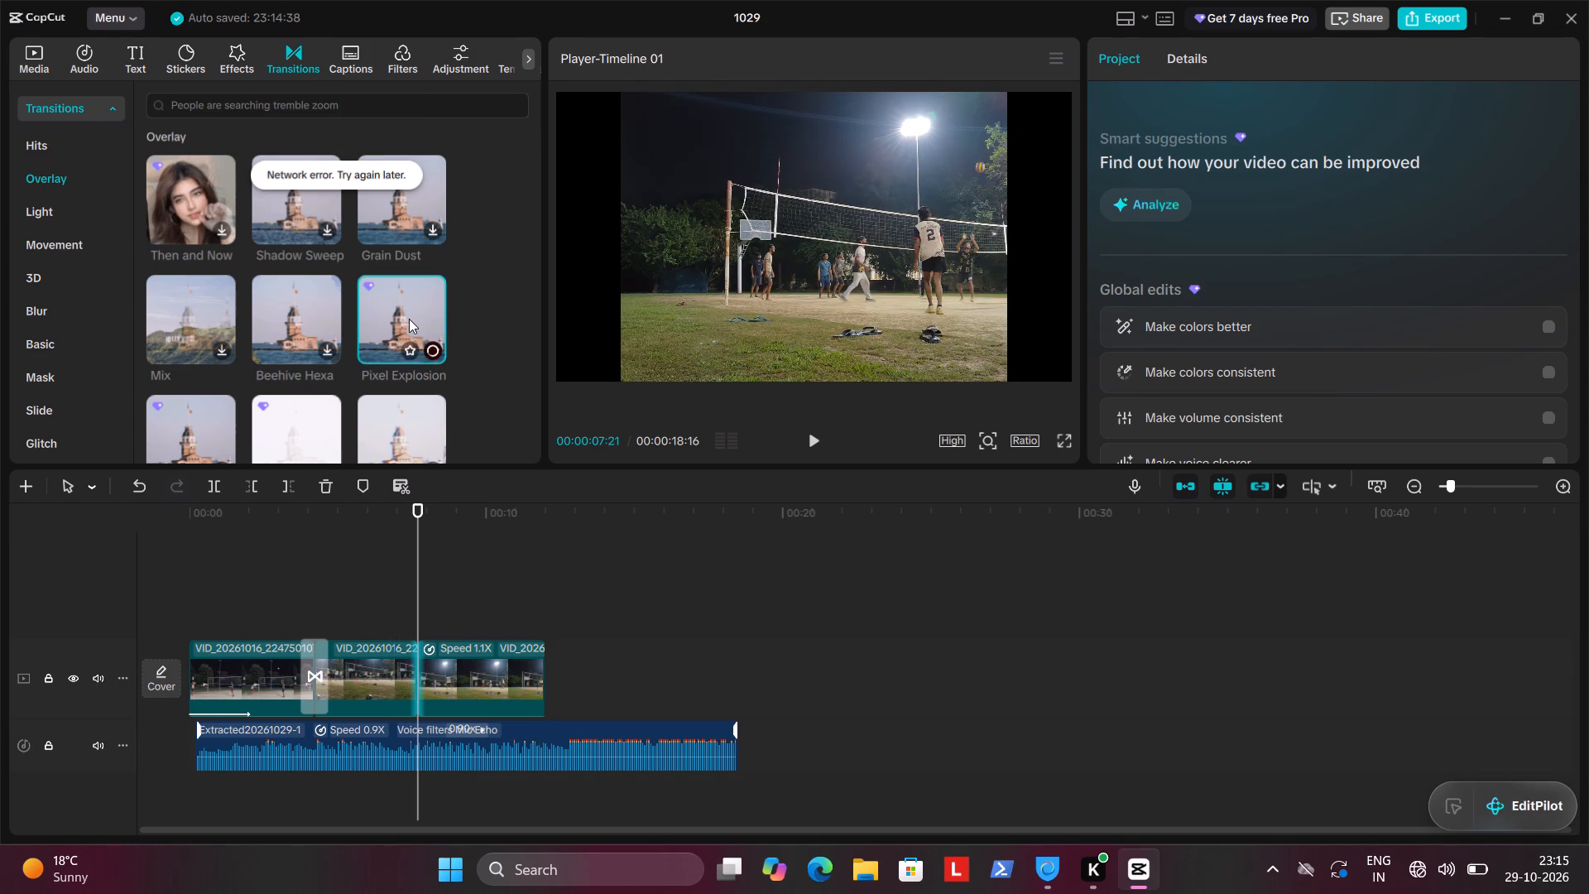
Open the computer's list of Wi-Fi networks and restart the Wi-Fi by switching it off and back on.
{"action": "left_click", "coordinate": [1476, 875]}
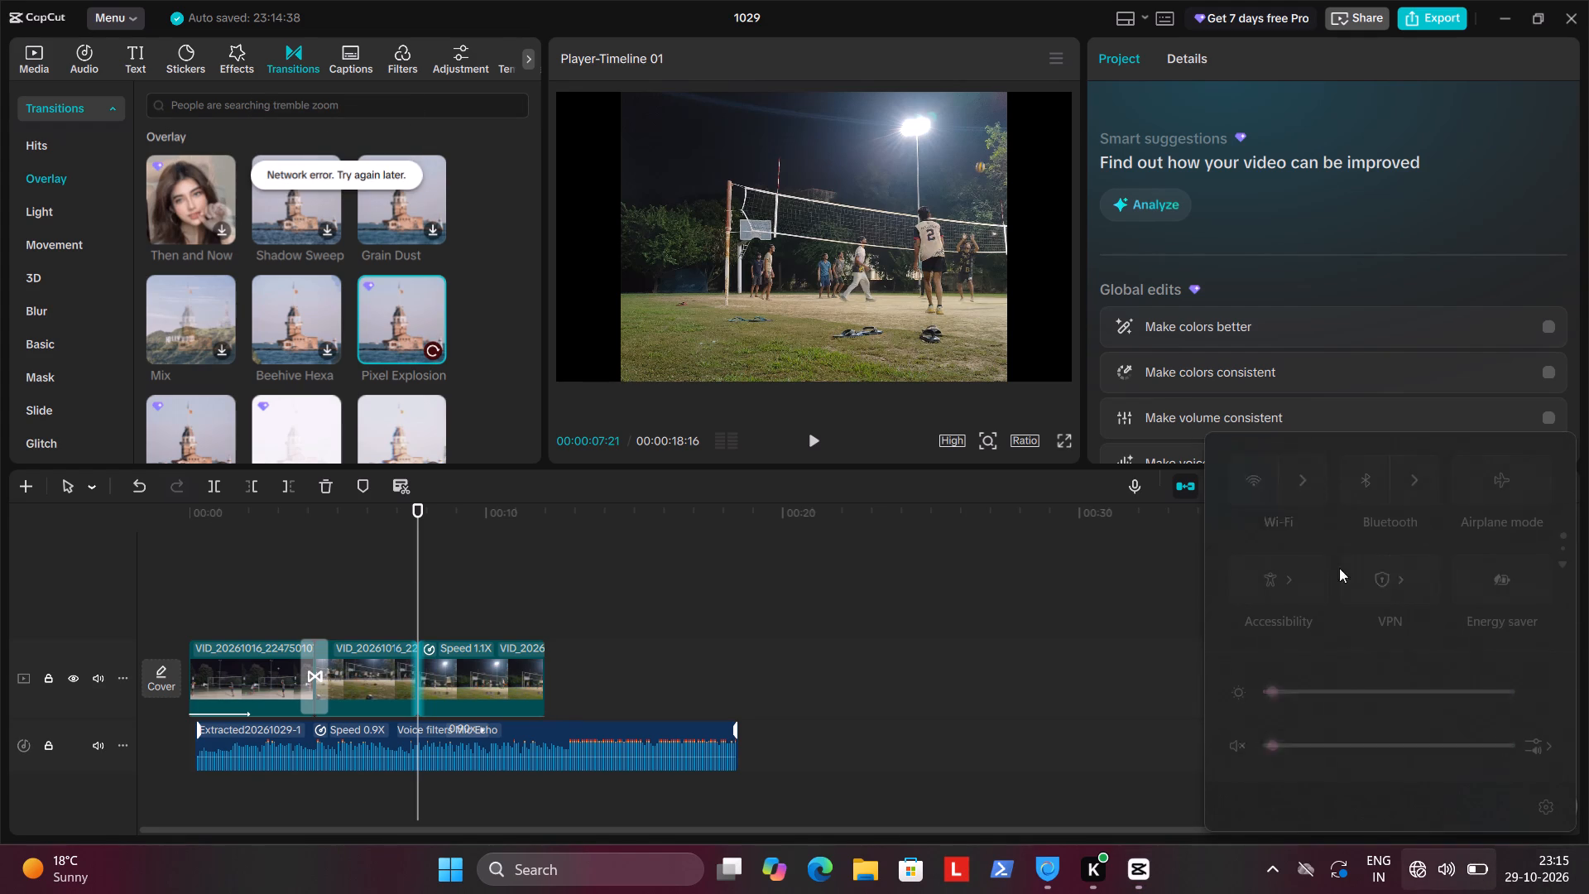
{"action": "left_click", "coordinate": [1320, 500]}
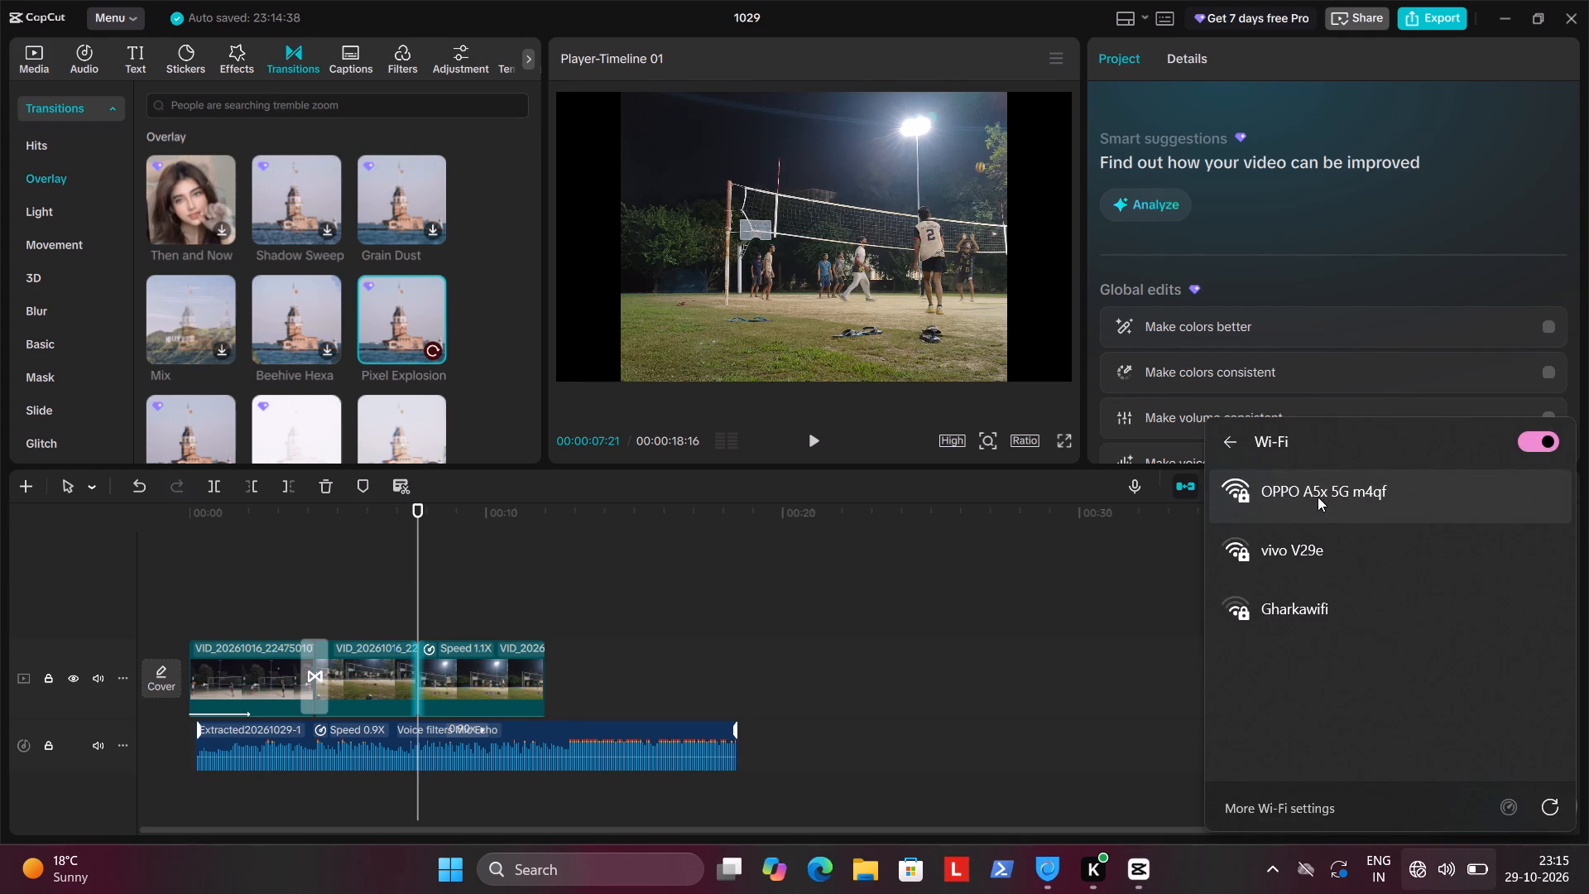
{"action": "left_click", "coordinate": [1533, 445]}
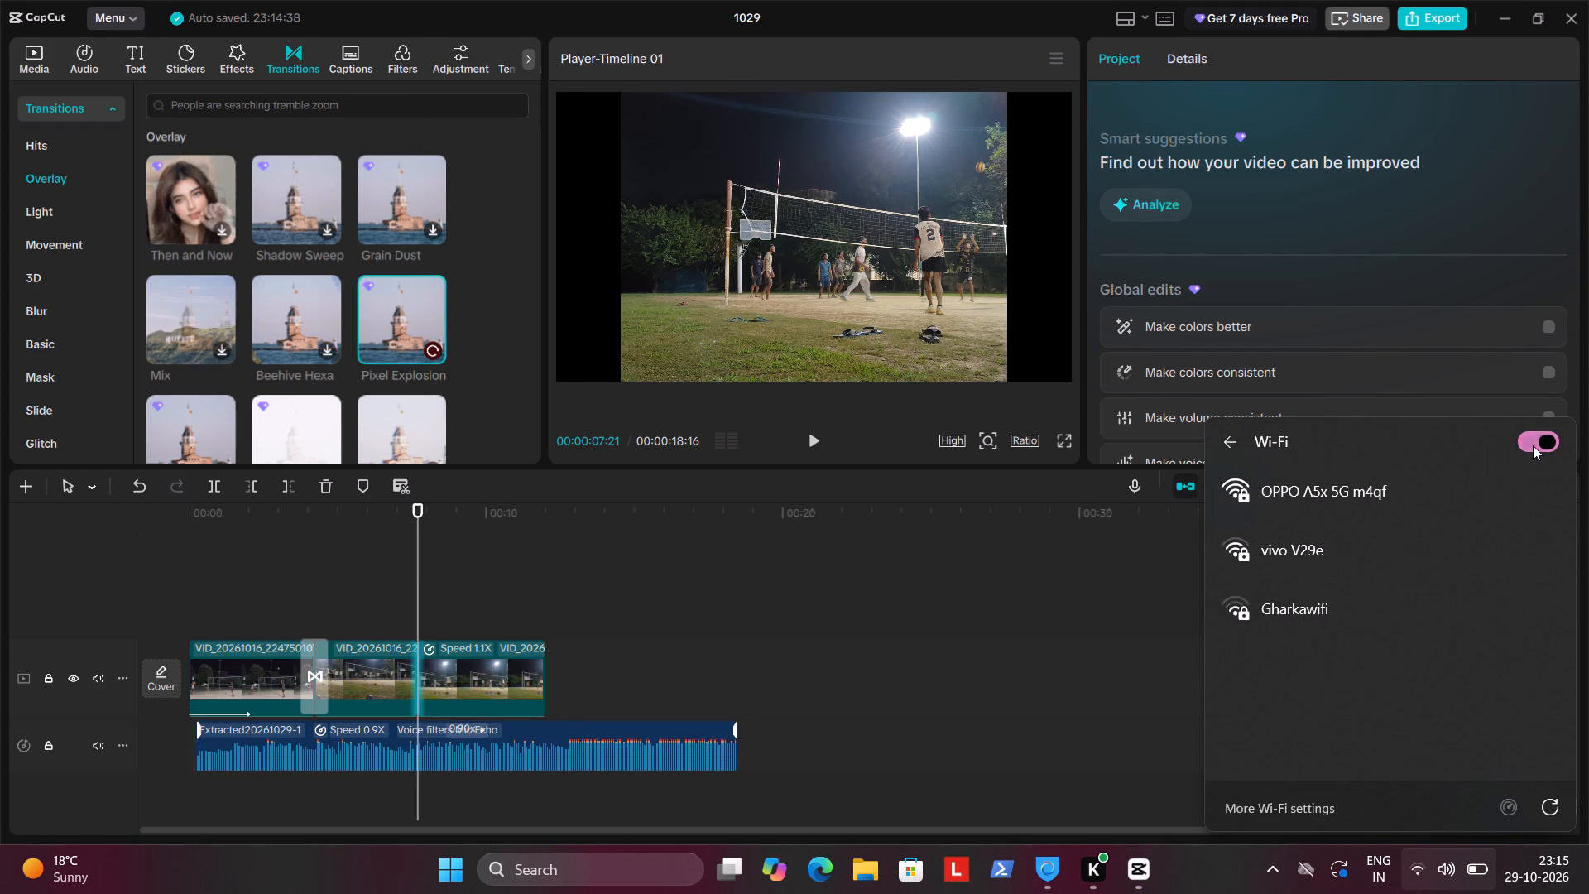
{"action": "left_click", "coordinate": [1533, 445]}
{"action": "left_click", "coordinate": [1533, 445]}
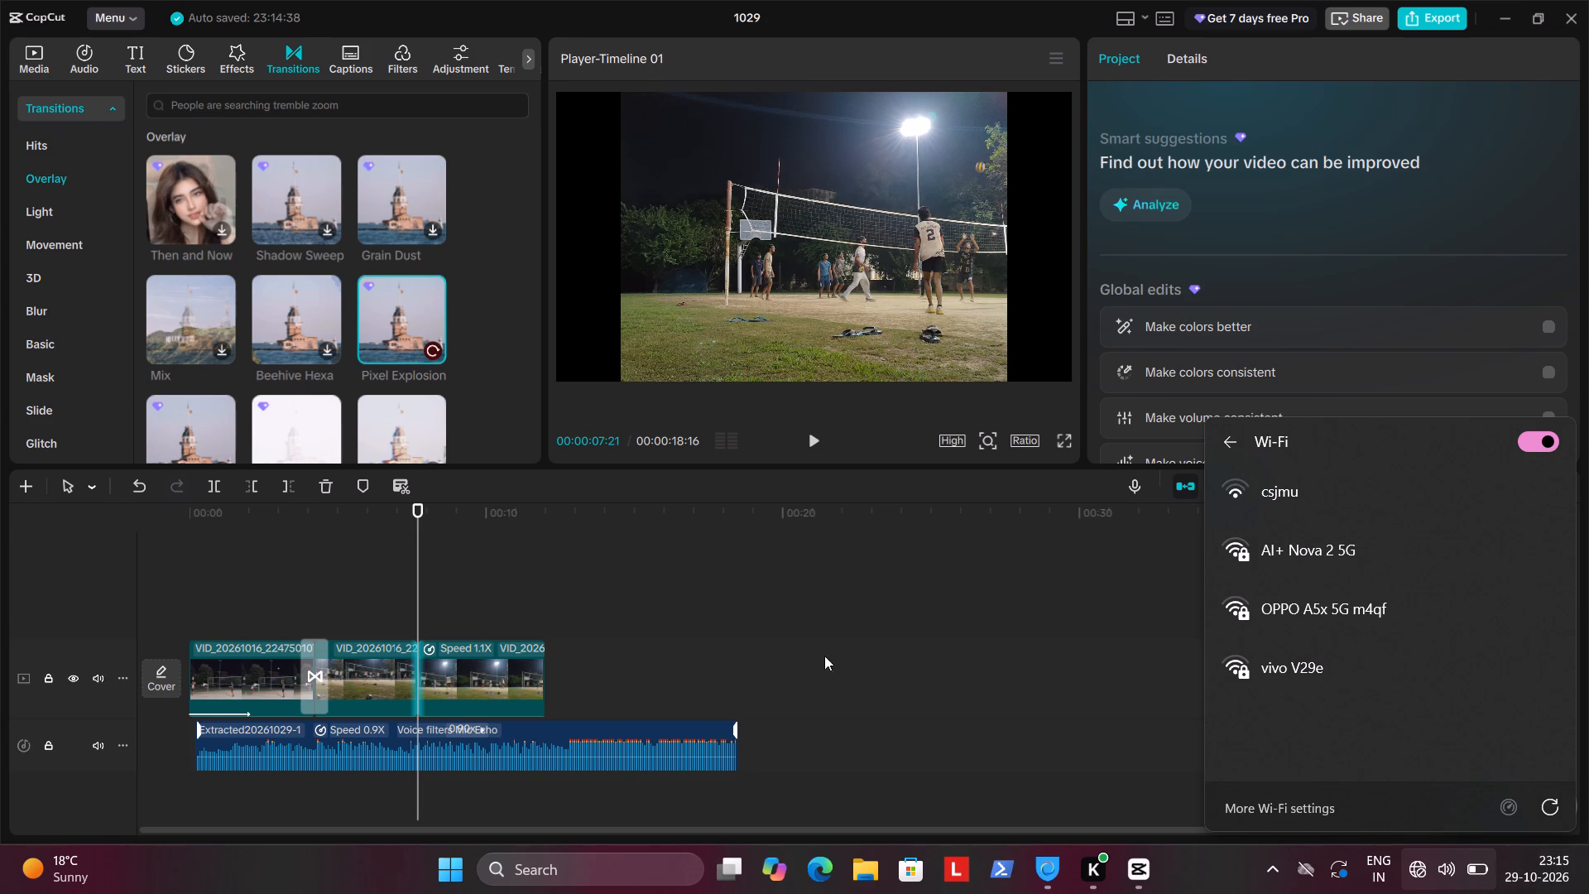
Switch to Hotspot Shield to check the VPN connection, and minimise its window again.
{"action": "left_click", "coordinate": [1053, 864]}
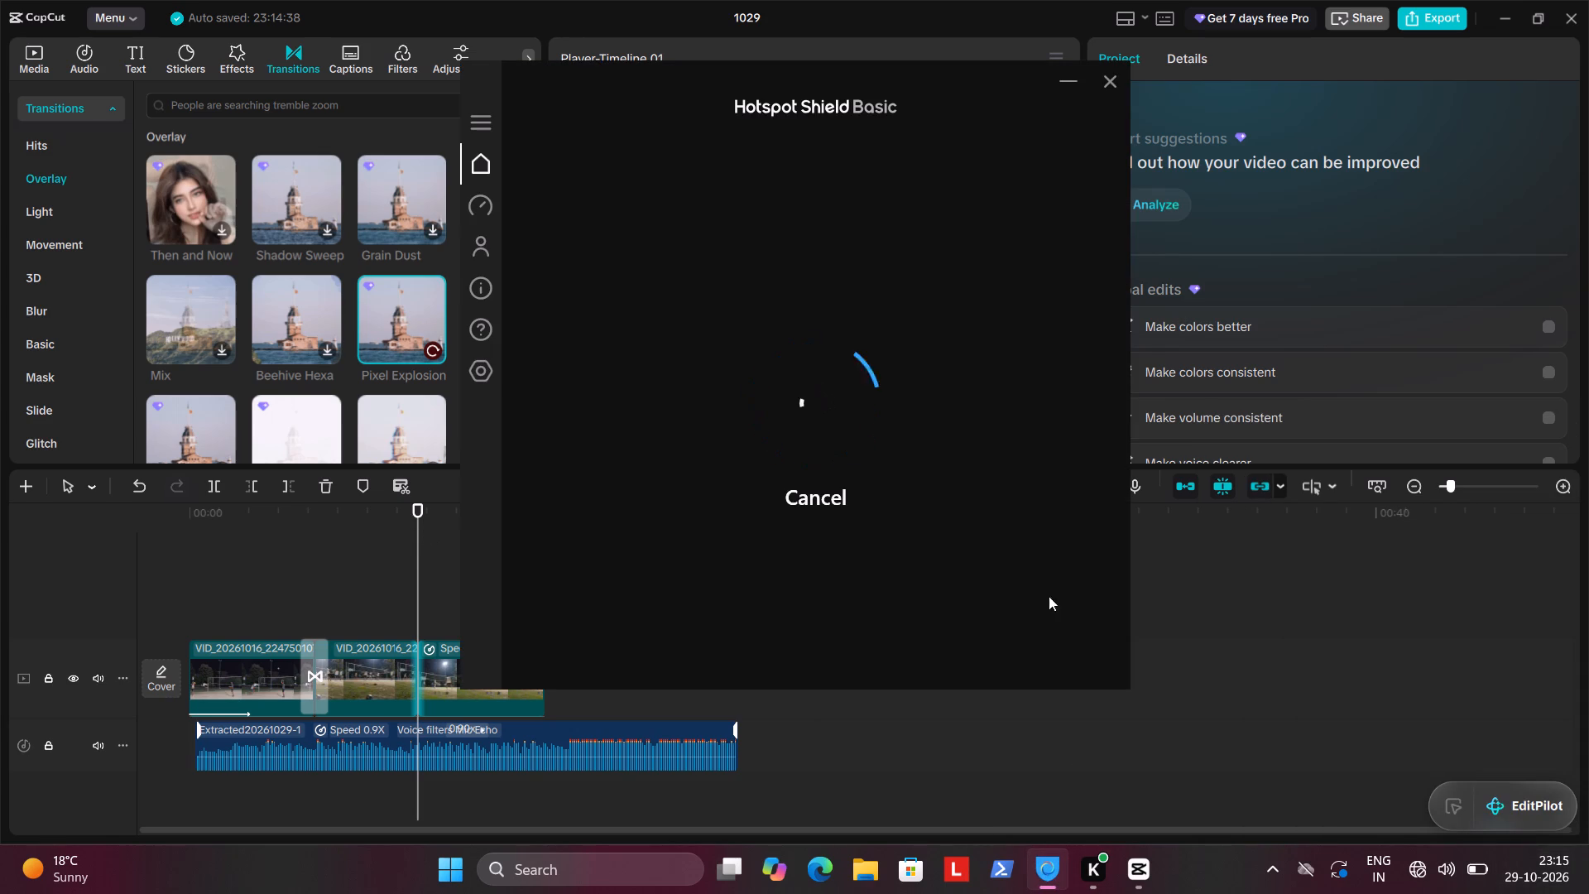
{"action": "left_click", "coordinate": [1066, 85]}
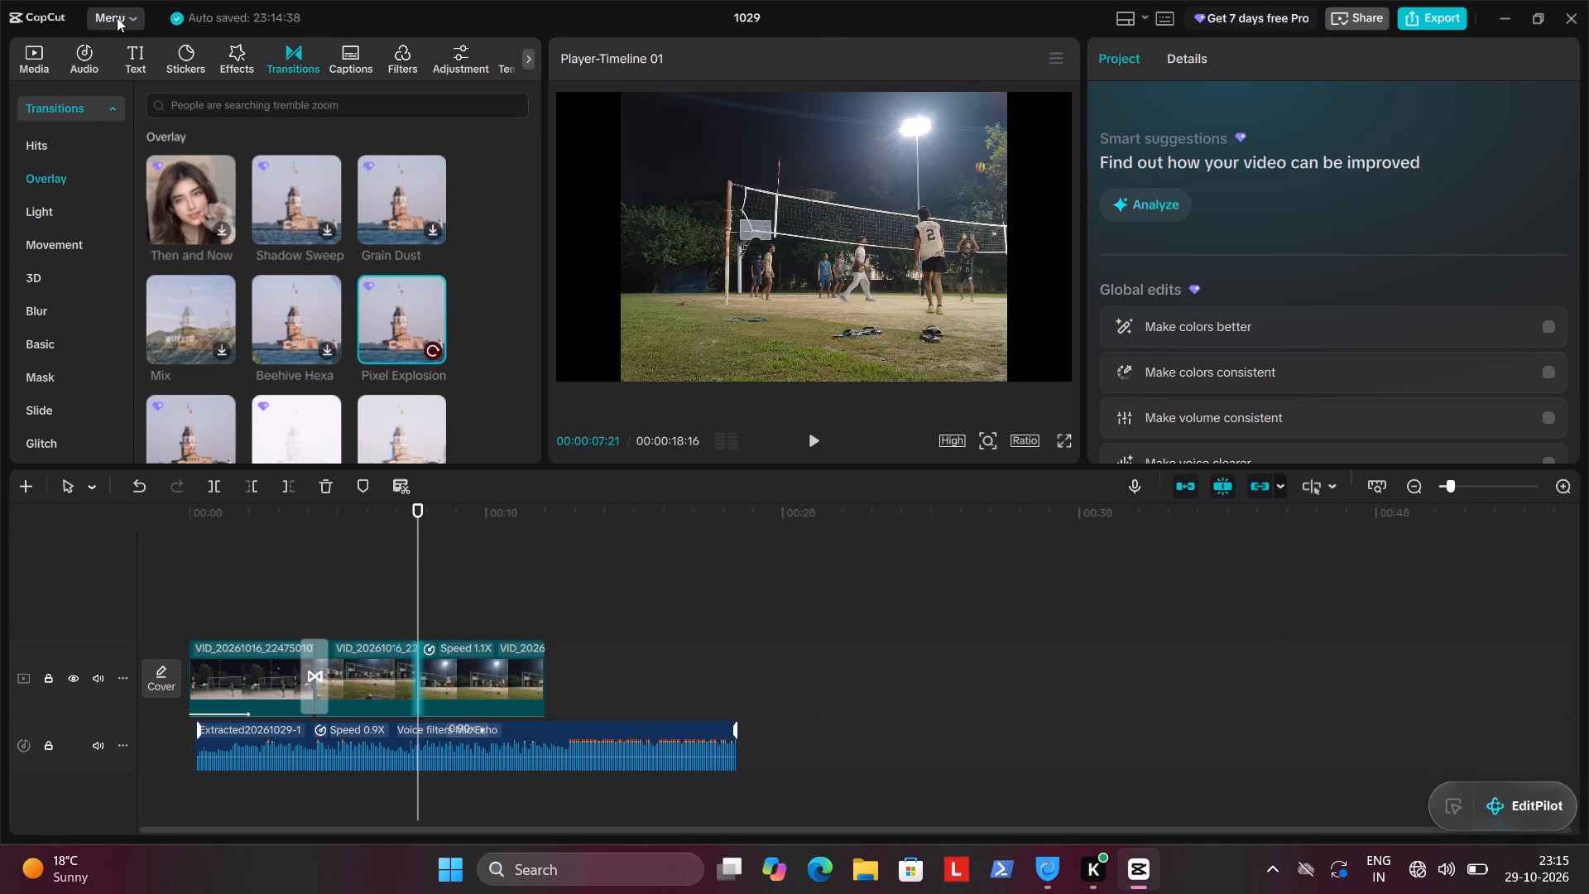
Leave project 1029 and go back to the CapCut home page.
{"action": "left_click", "coordinate": [117, 17]}
{"action": "left_click", "coordinate": [161, 214]}
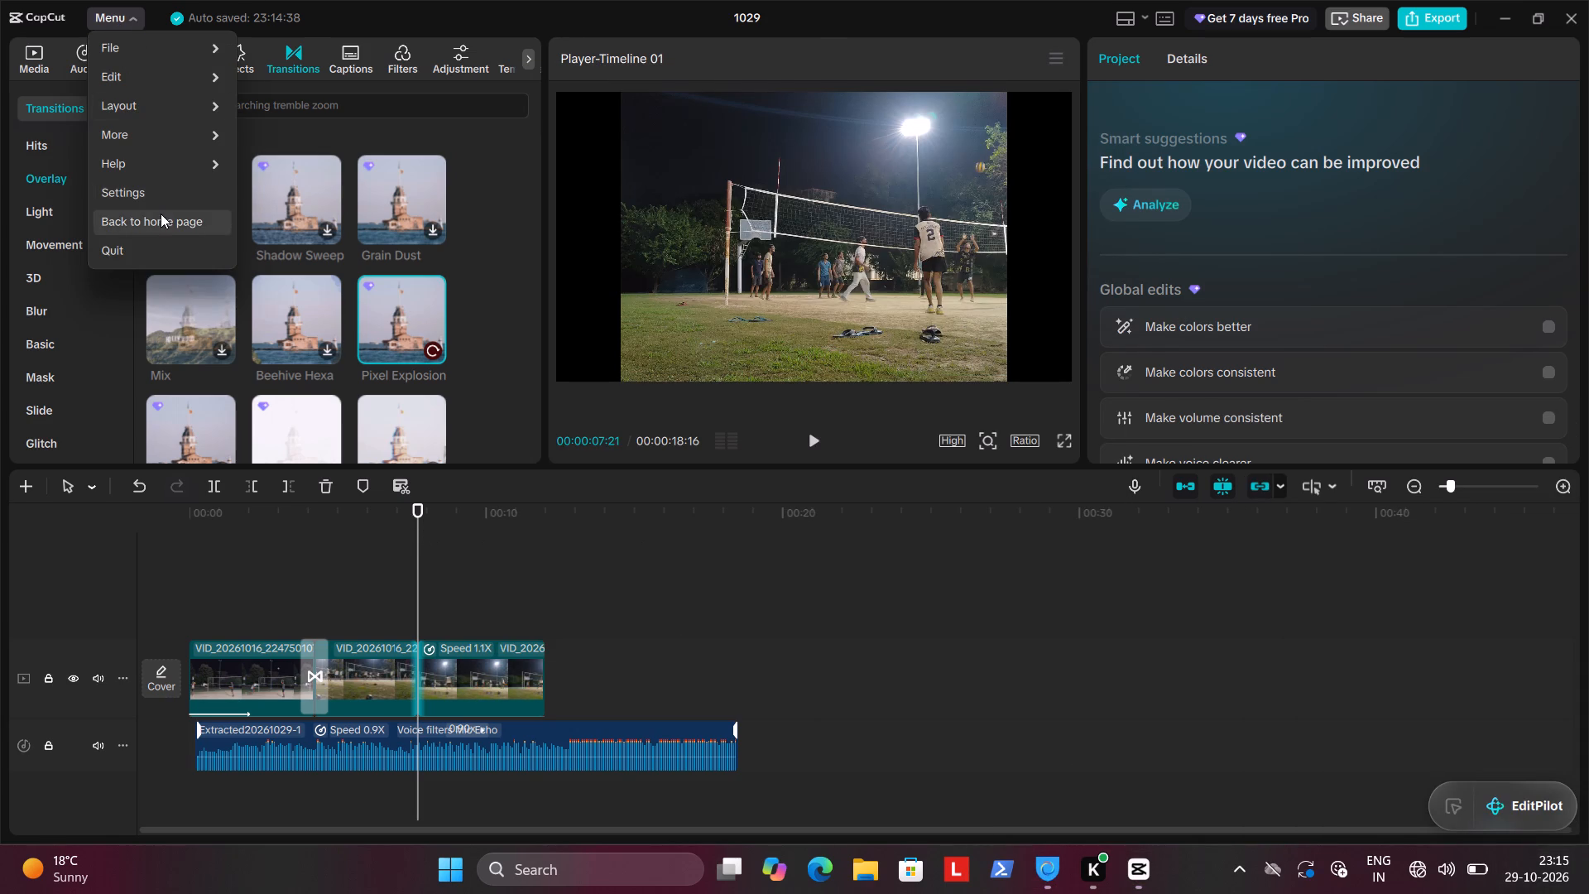
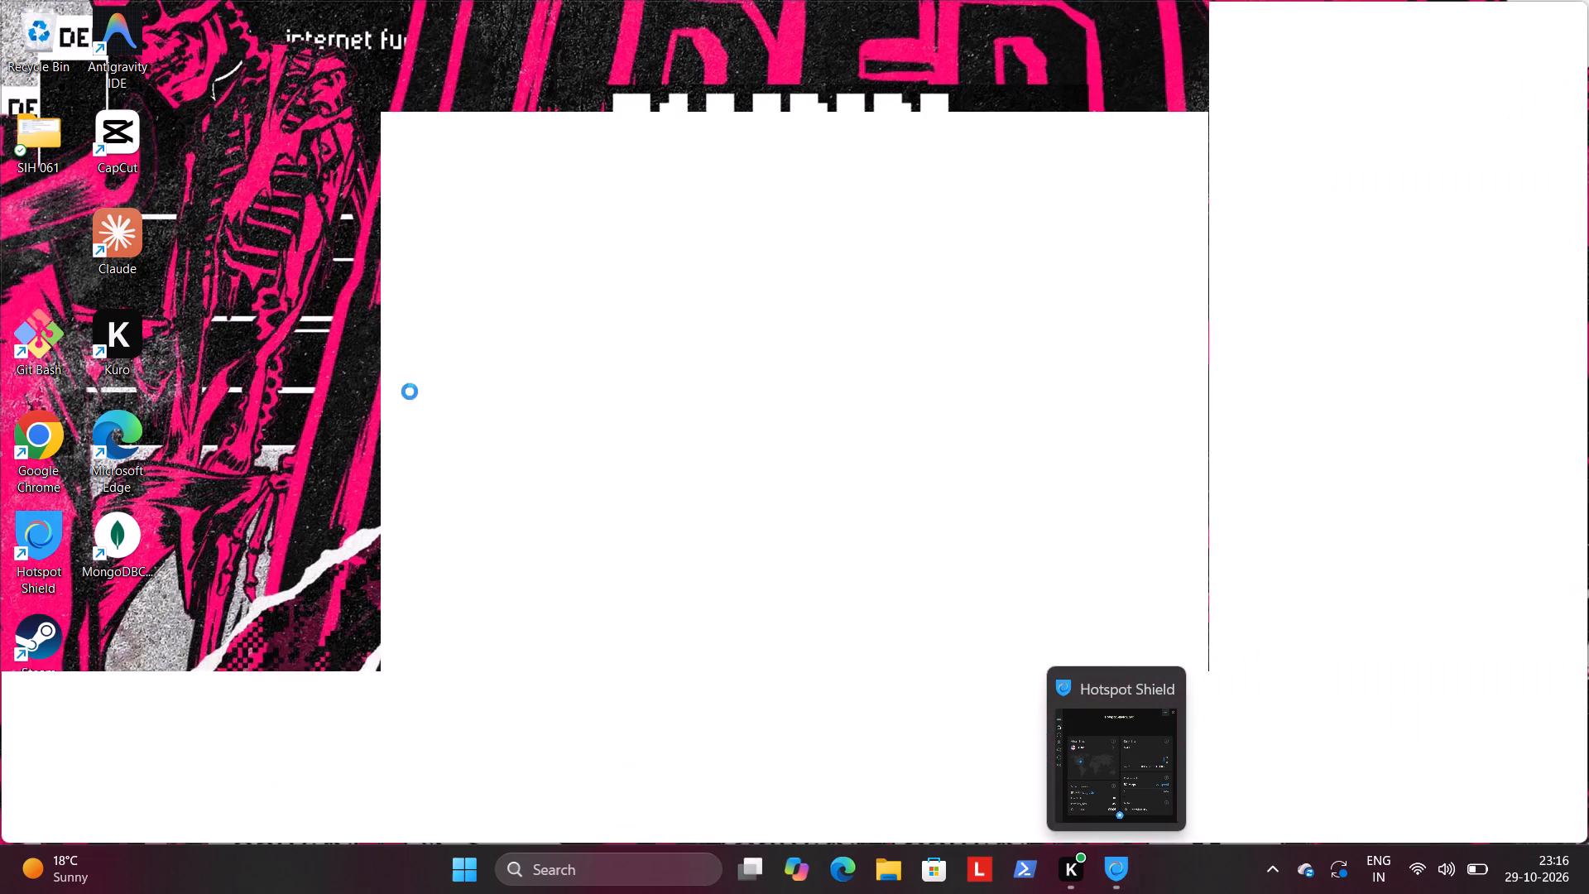
Open the 1029 project from the Projects list on the CapCut home page.
{"action": "scroll", "coordinate": [329, 737], "scroll_direction": "down", "scroll_amount": 2}
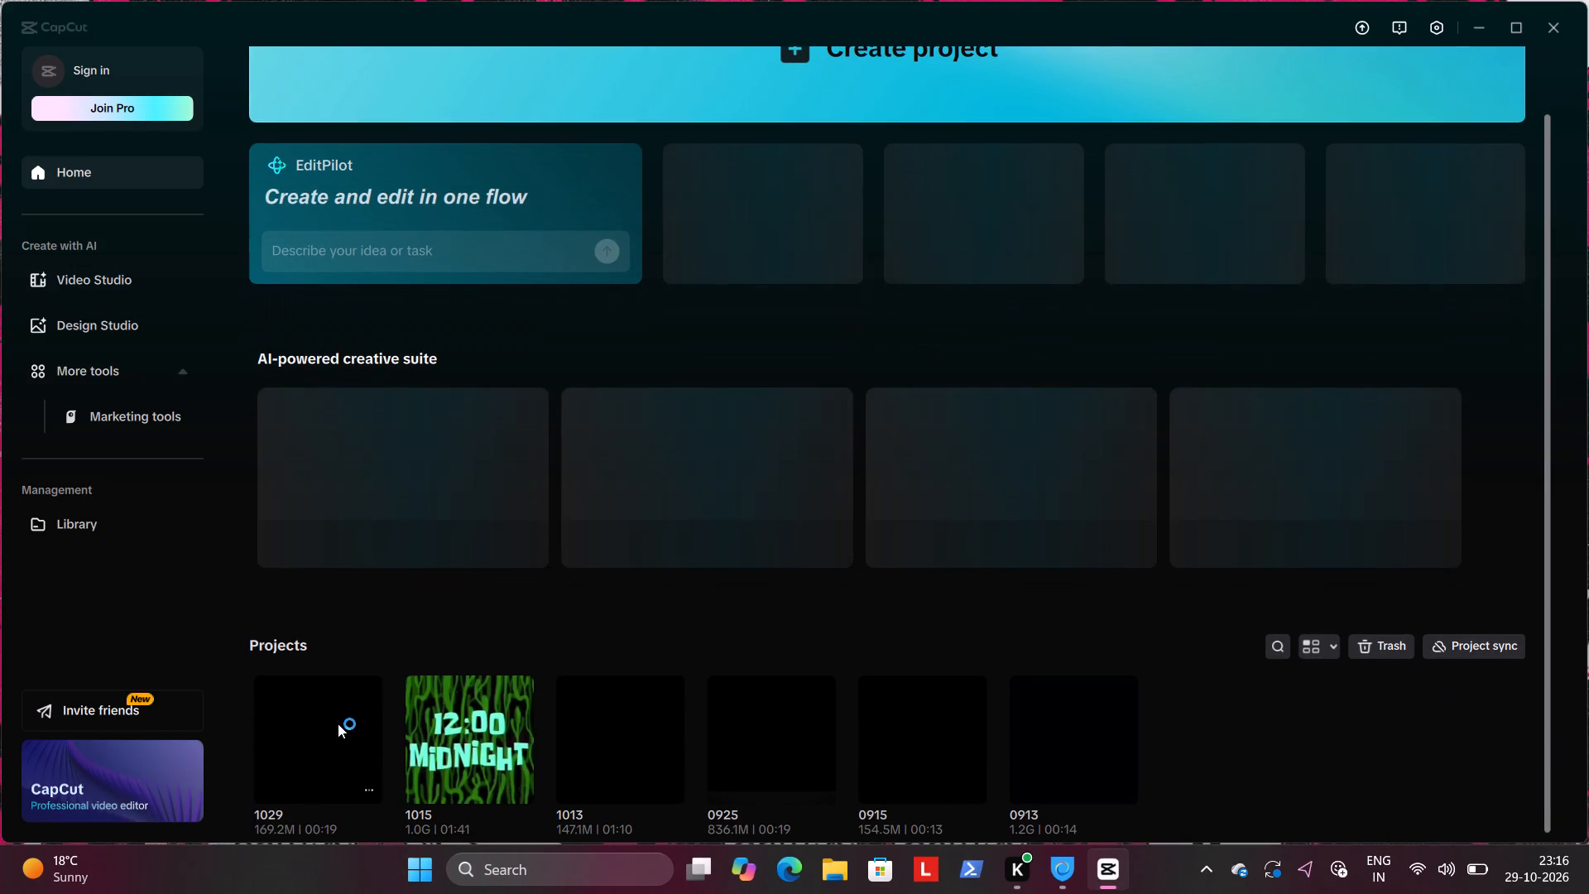
{"action": "left_click", "coordinate": [337, 723]}
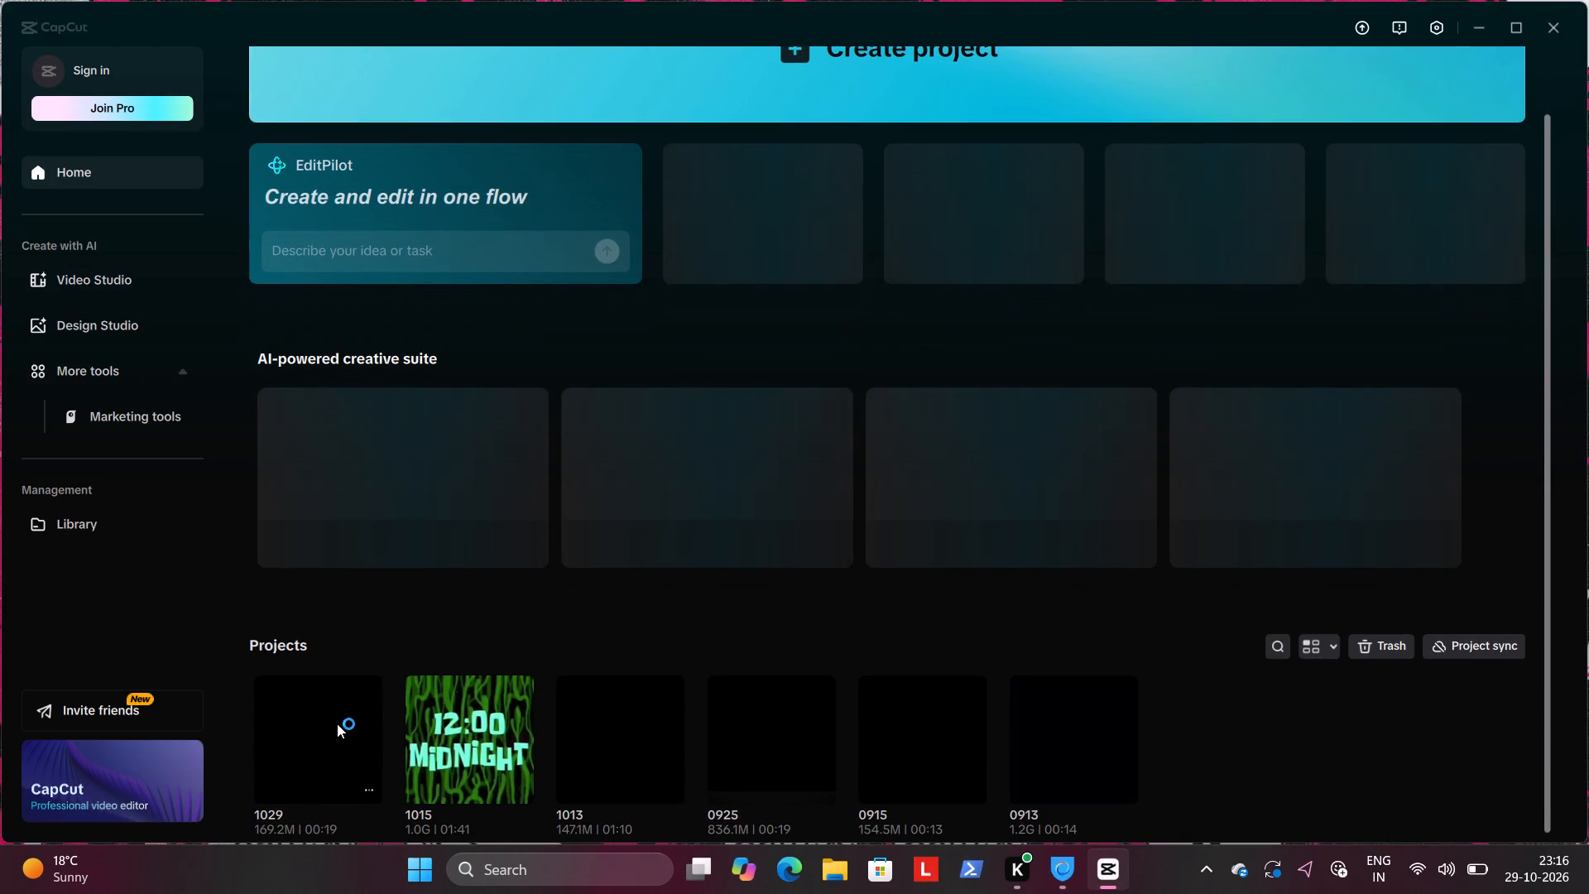
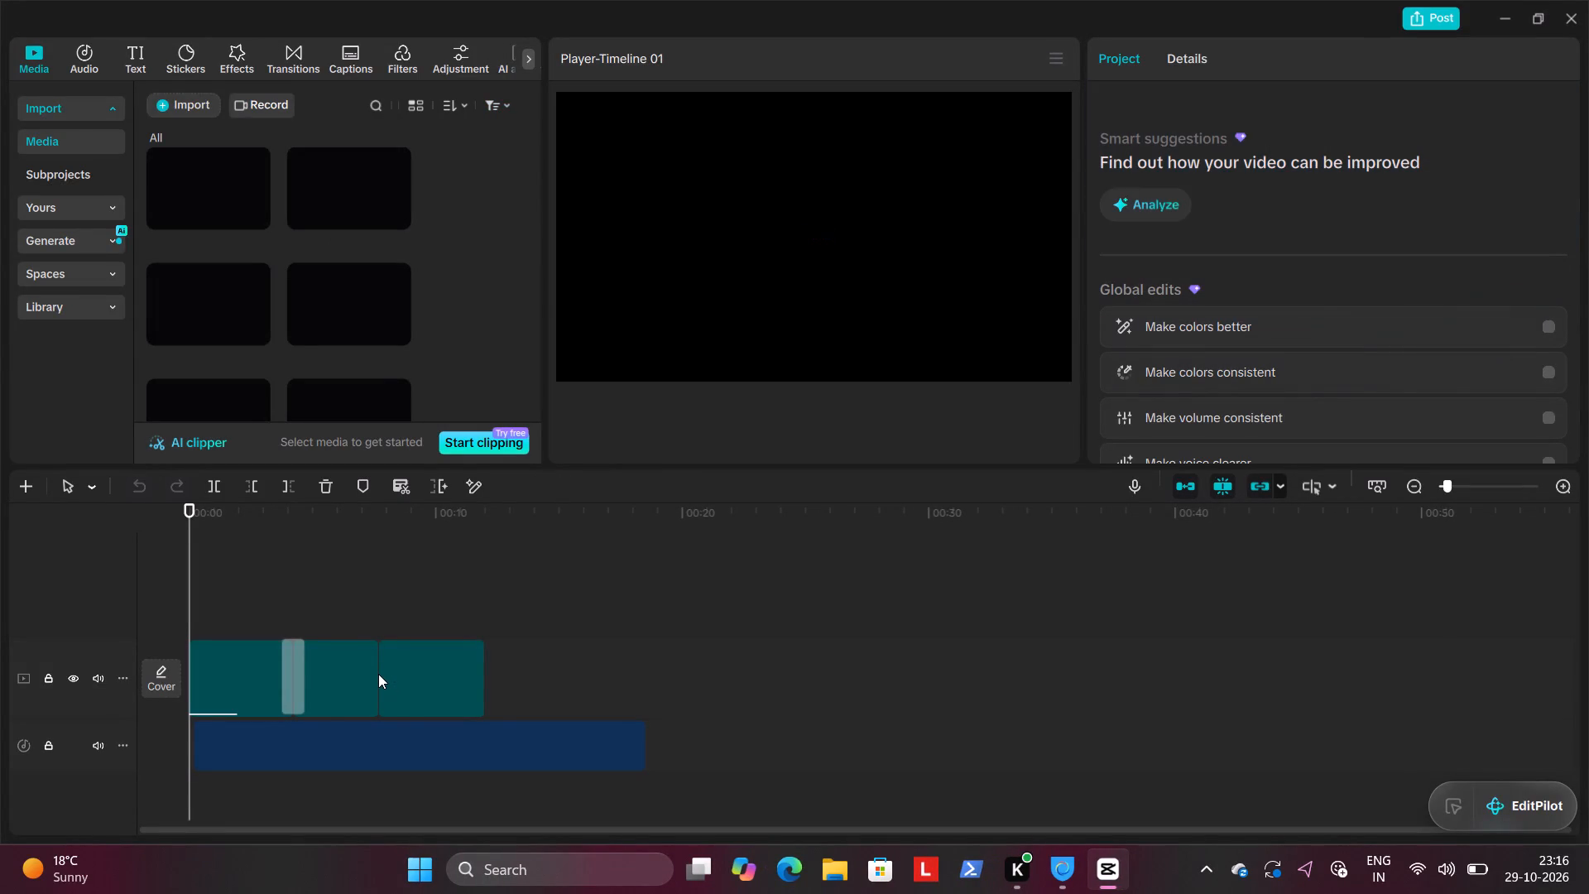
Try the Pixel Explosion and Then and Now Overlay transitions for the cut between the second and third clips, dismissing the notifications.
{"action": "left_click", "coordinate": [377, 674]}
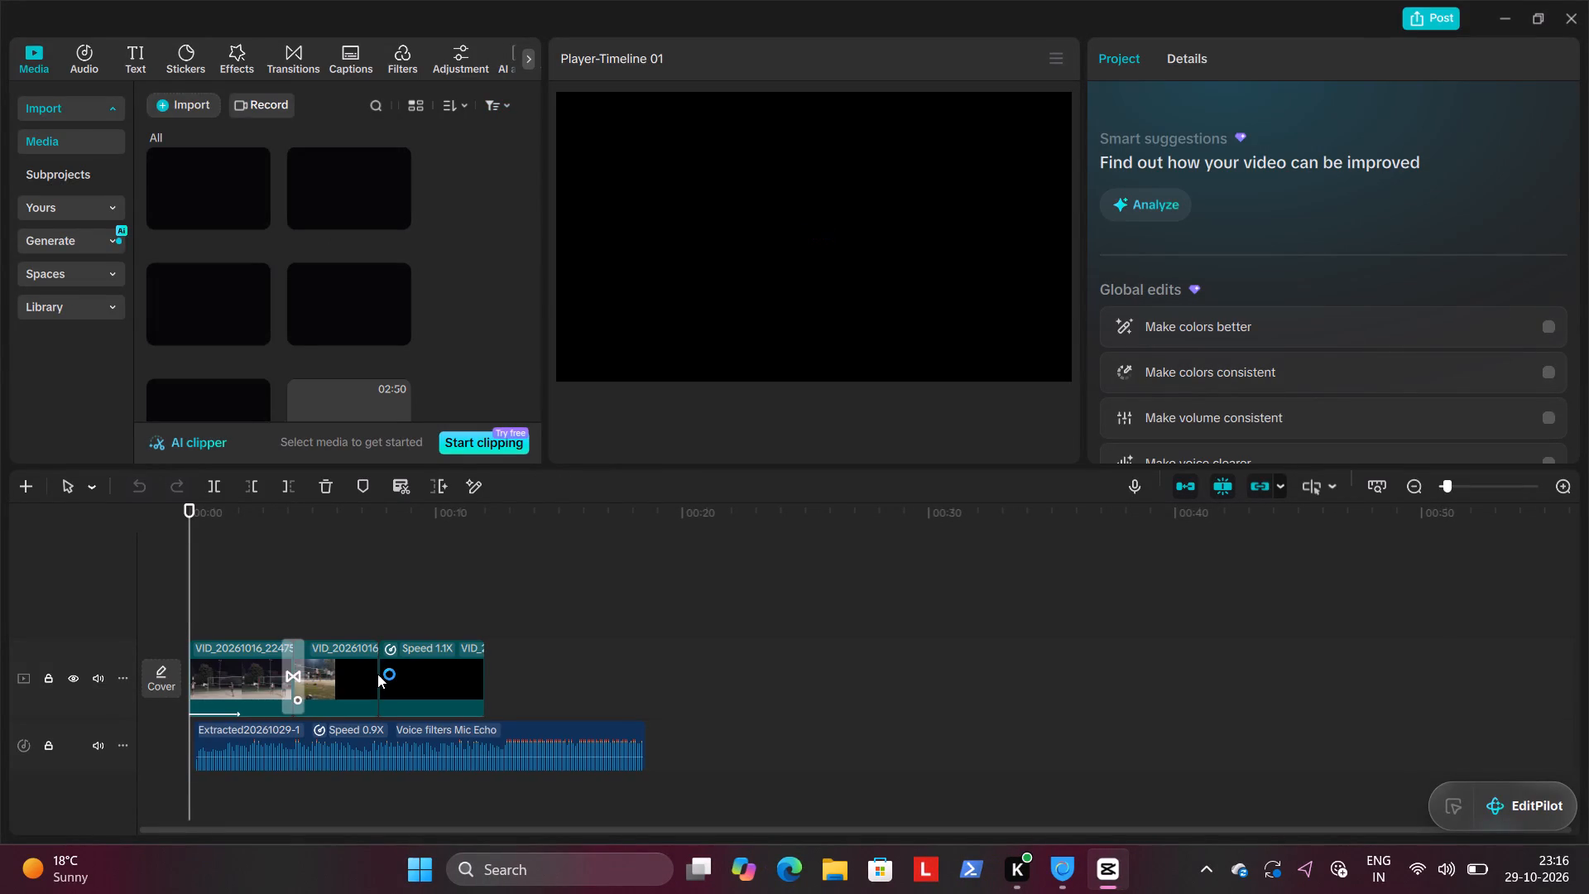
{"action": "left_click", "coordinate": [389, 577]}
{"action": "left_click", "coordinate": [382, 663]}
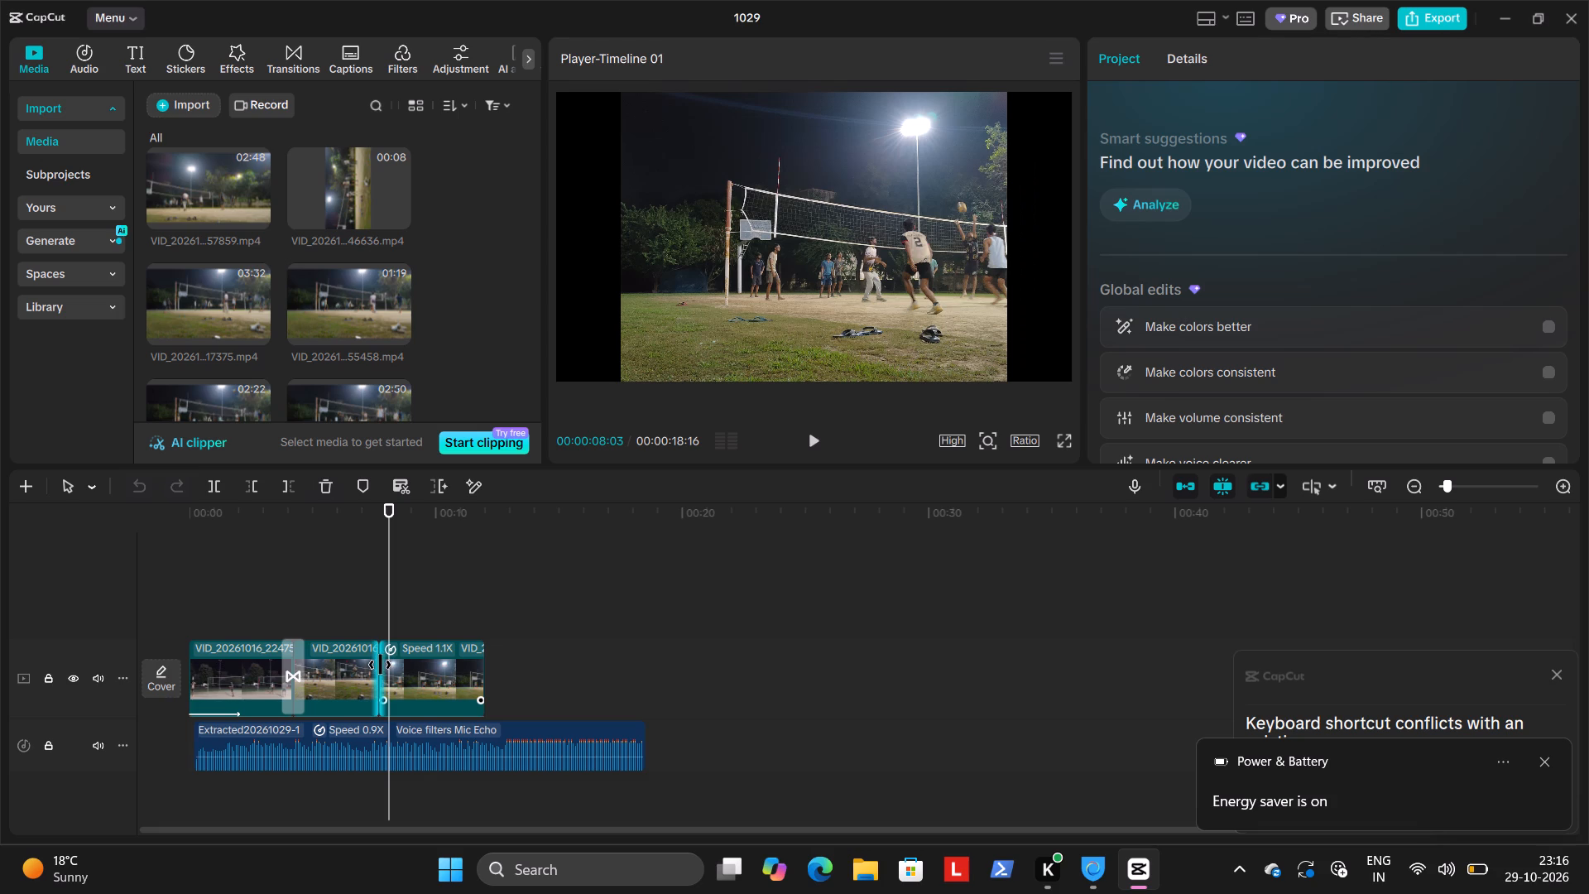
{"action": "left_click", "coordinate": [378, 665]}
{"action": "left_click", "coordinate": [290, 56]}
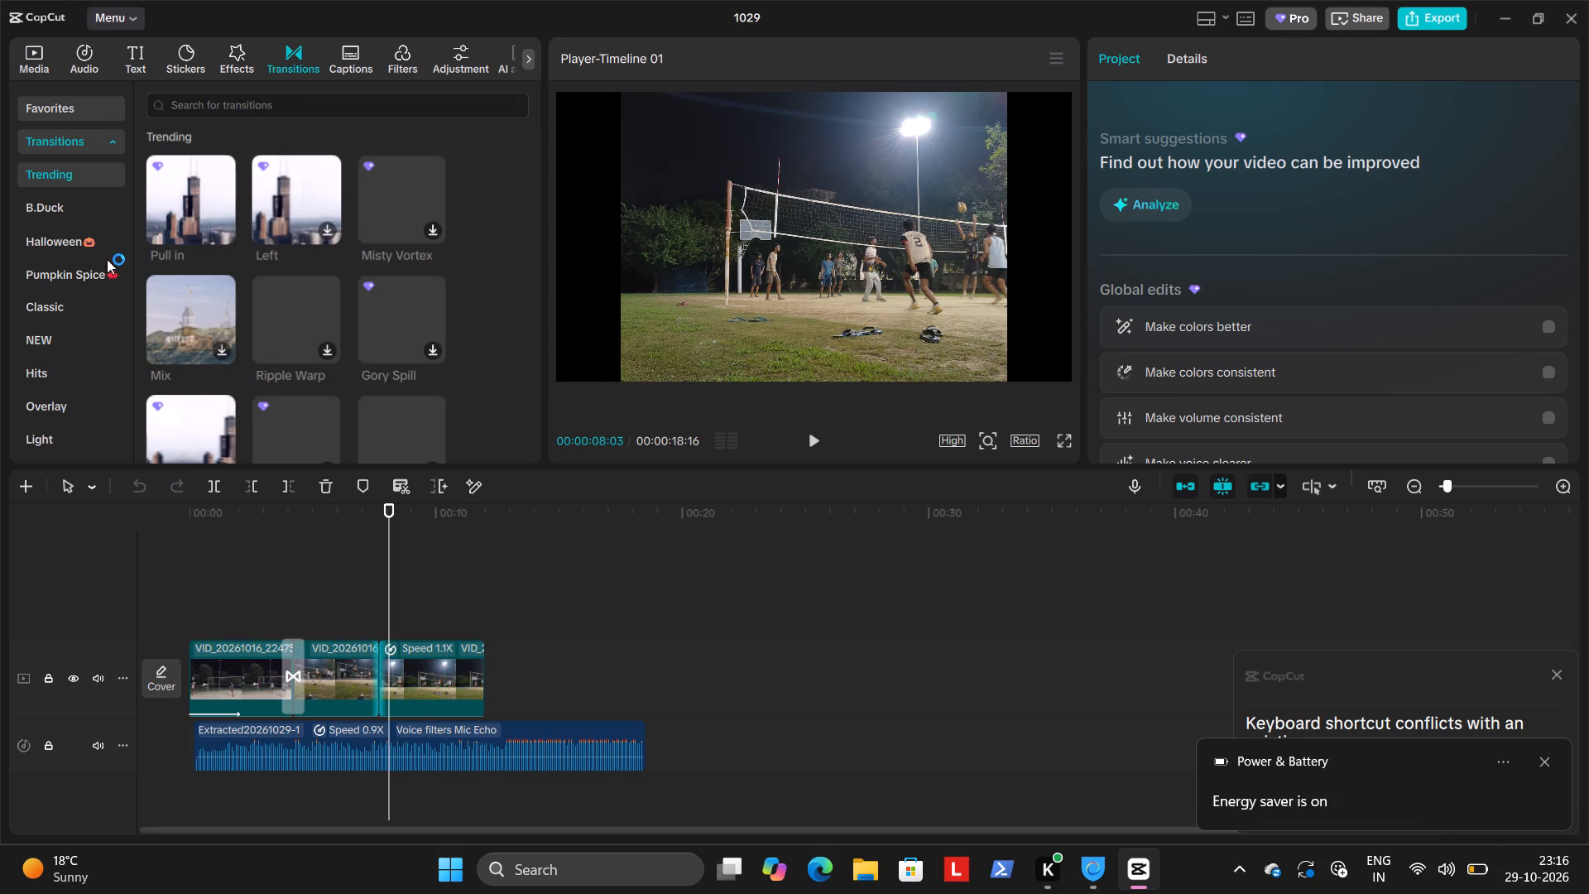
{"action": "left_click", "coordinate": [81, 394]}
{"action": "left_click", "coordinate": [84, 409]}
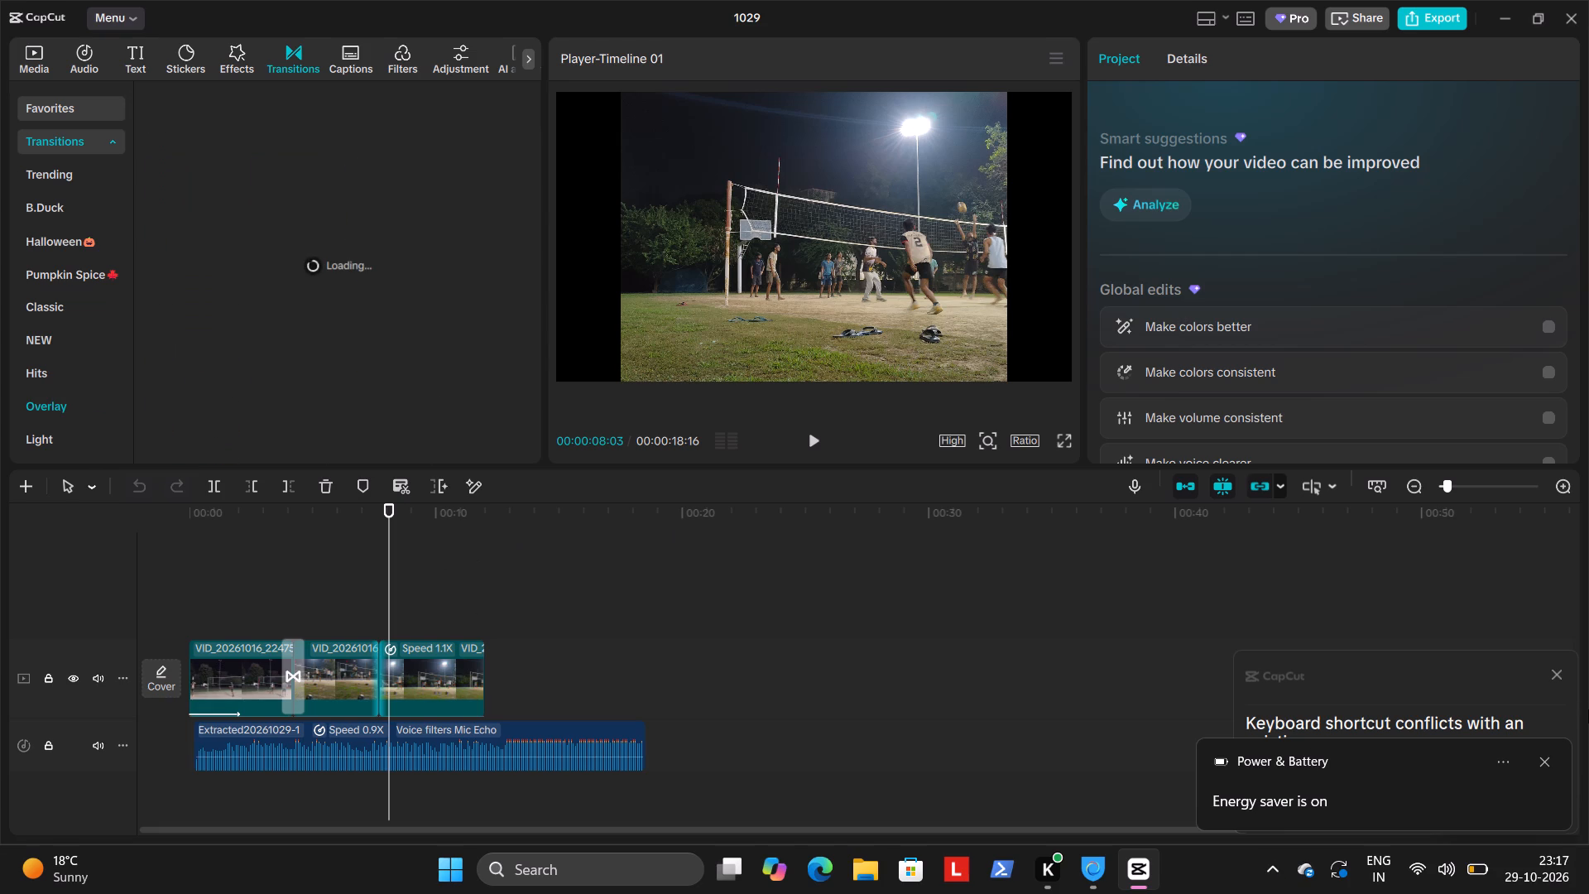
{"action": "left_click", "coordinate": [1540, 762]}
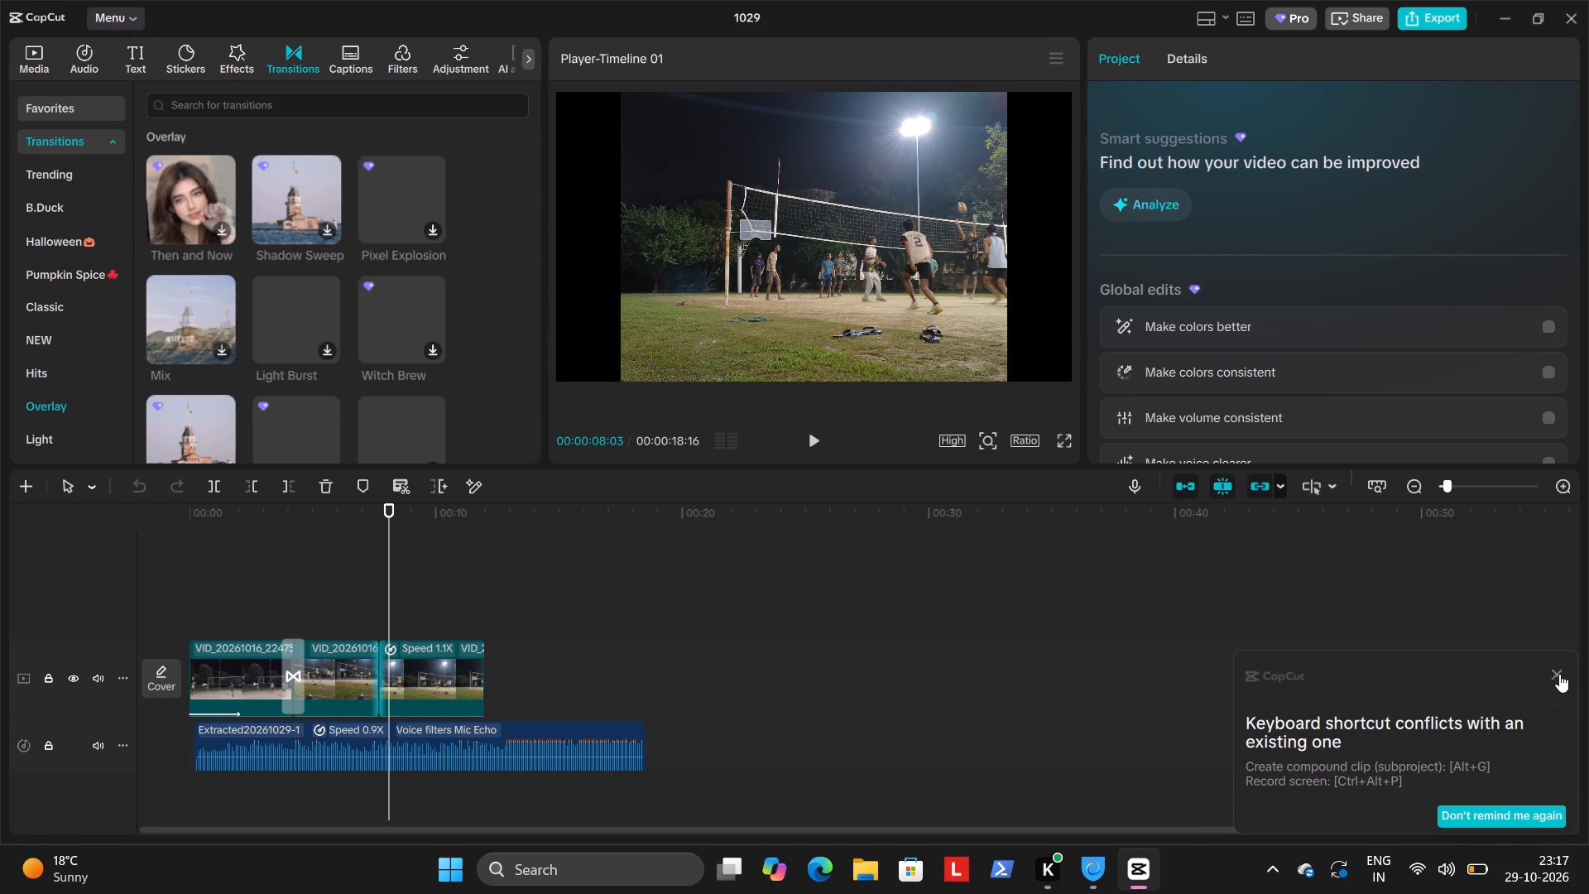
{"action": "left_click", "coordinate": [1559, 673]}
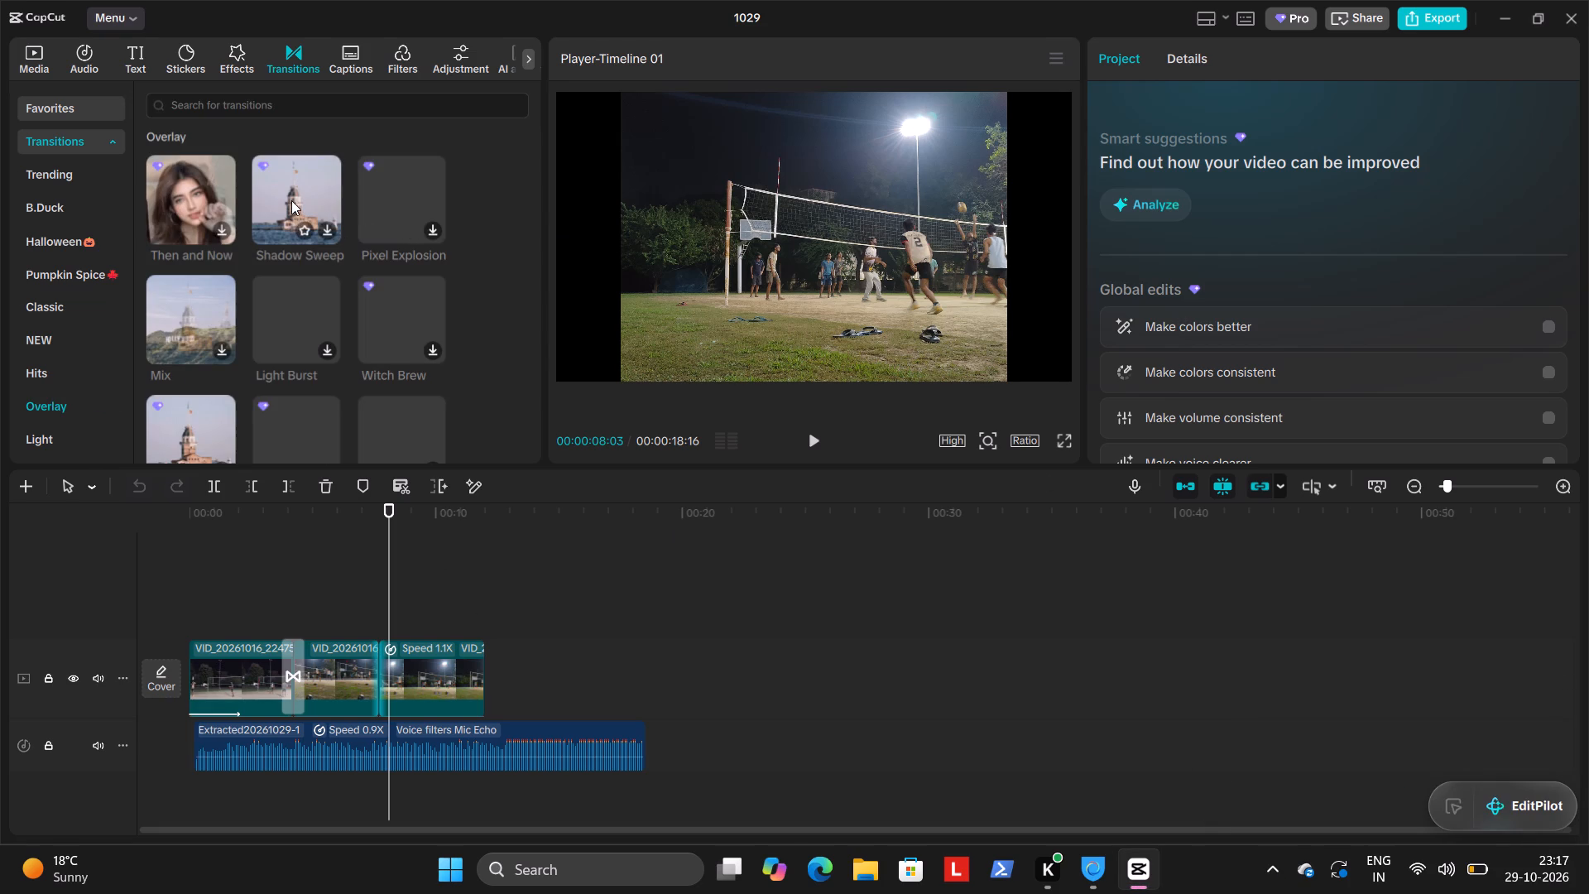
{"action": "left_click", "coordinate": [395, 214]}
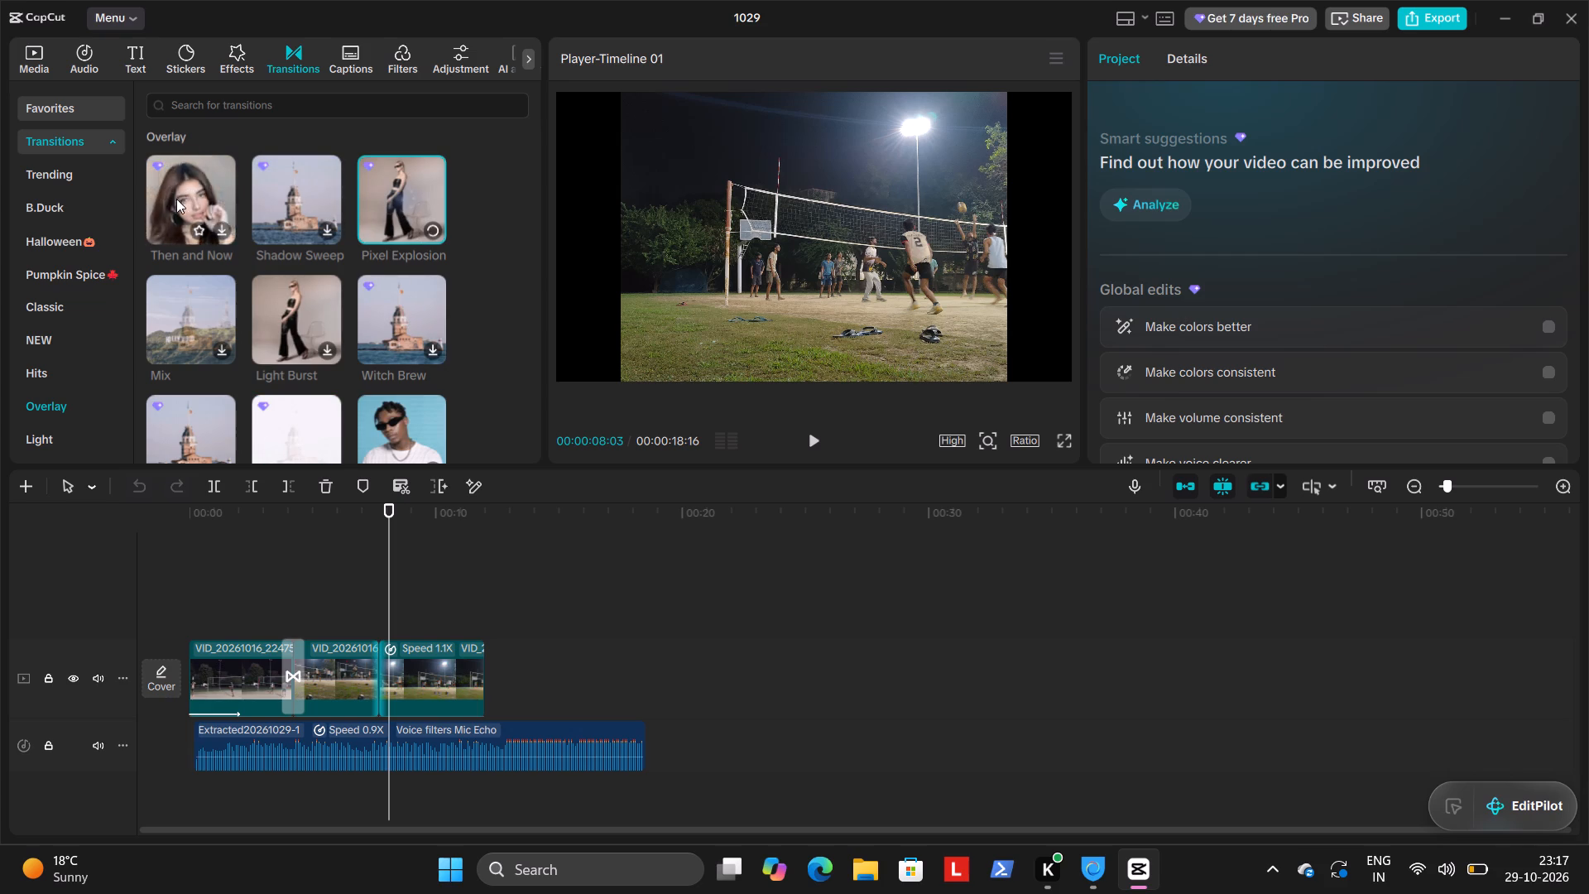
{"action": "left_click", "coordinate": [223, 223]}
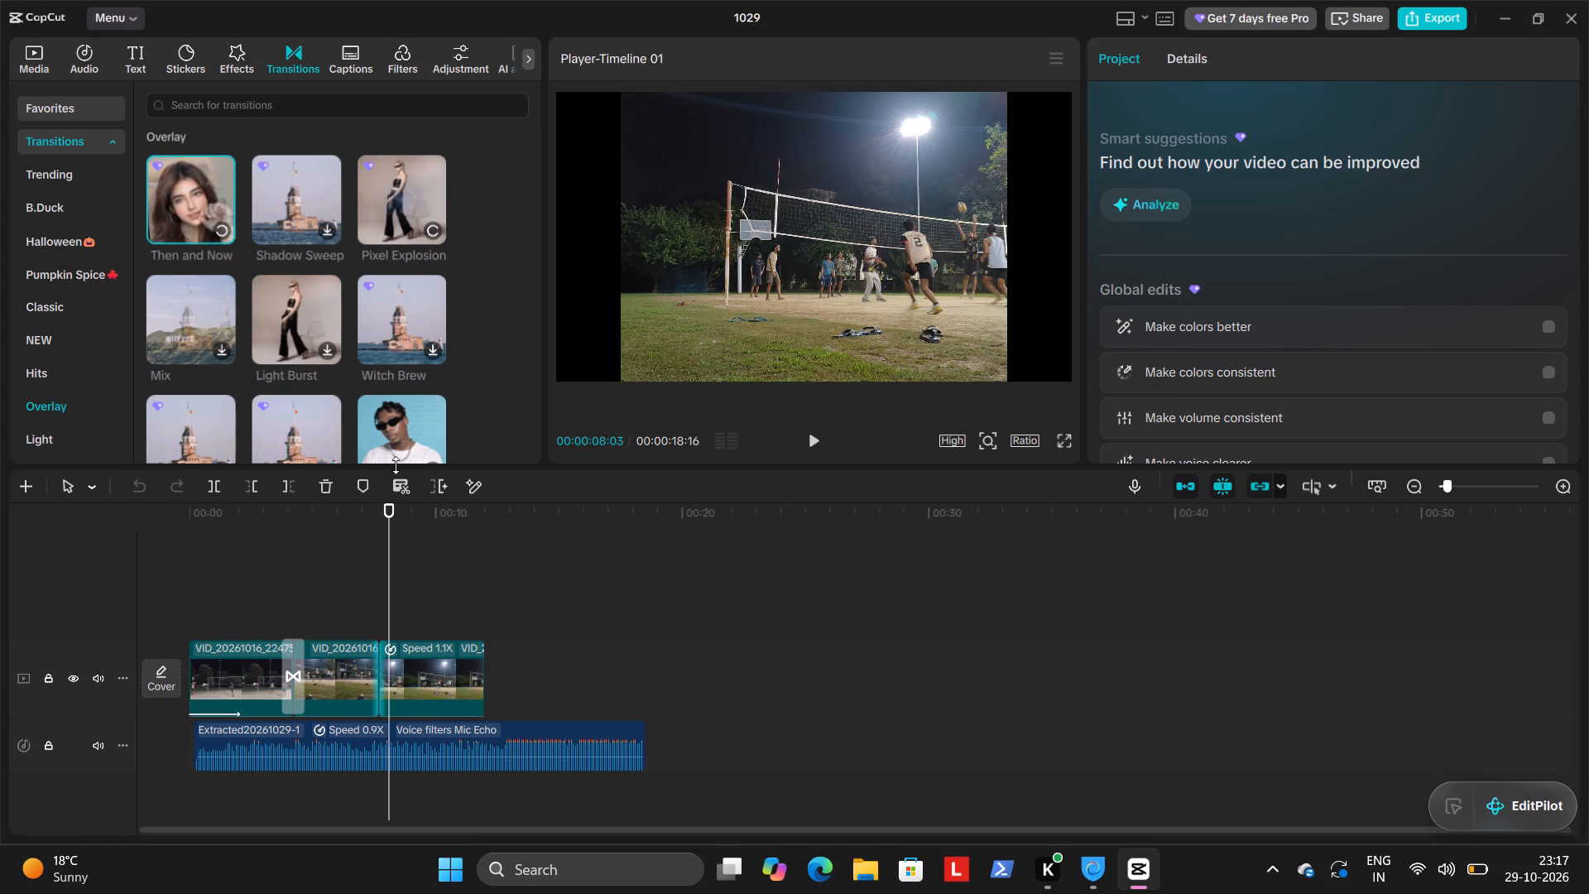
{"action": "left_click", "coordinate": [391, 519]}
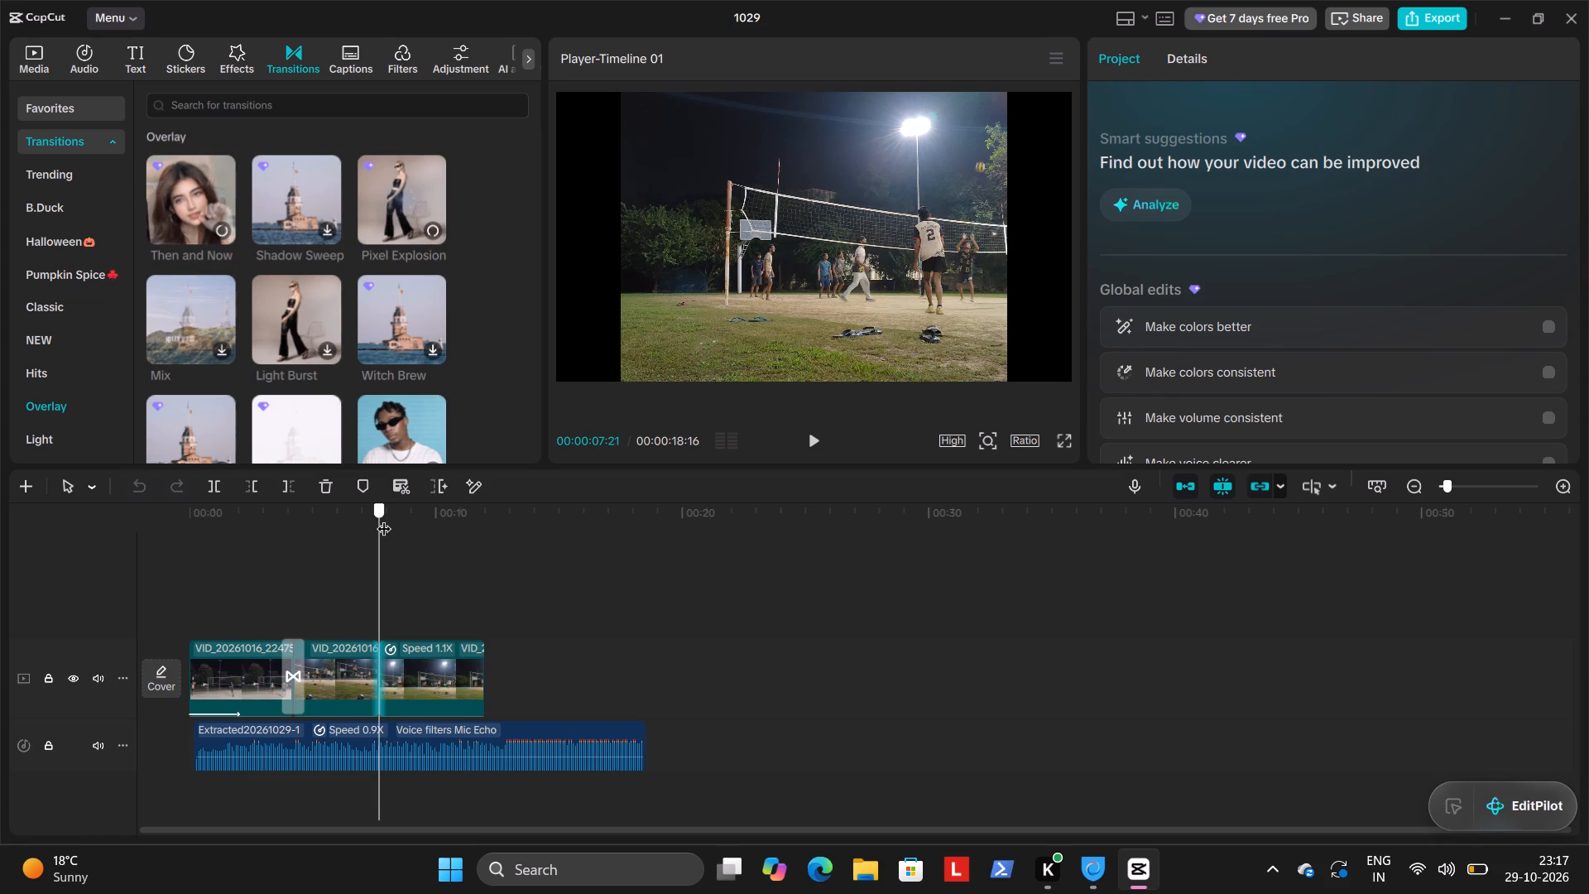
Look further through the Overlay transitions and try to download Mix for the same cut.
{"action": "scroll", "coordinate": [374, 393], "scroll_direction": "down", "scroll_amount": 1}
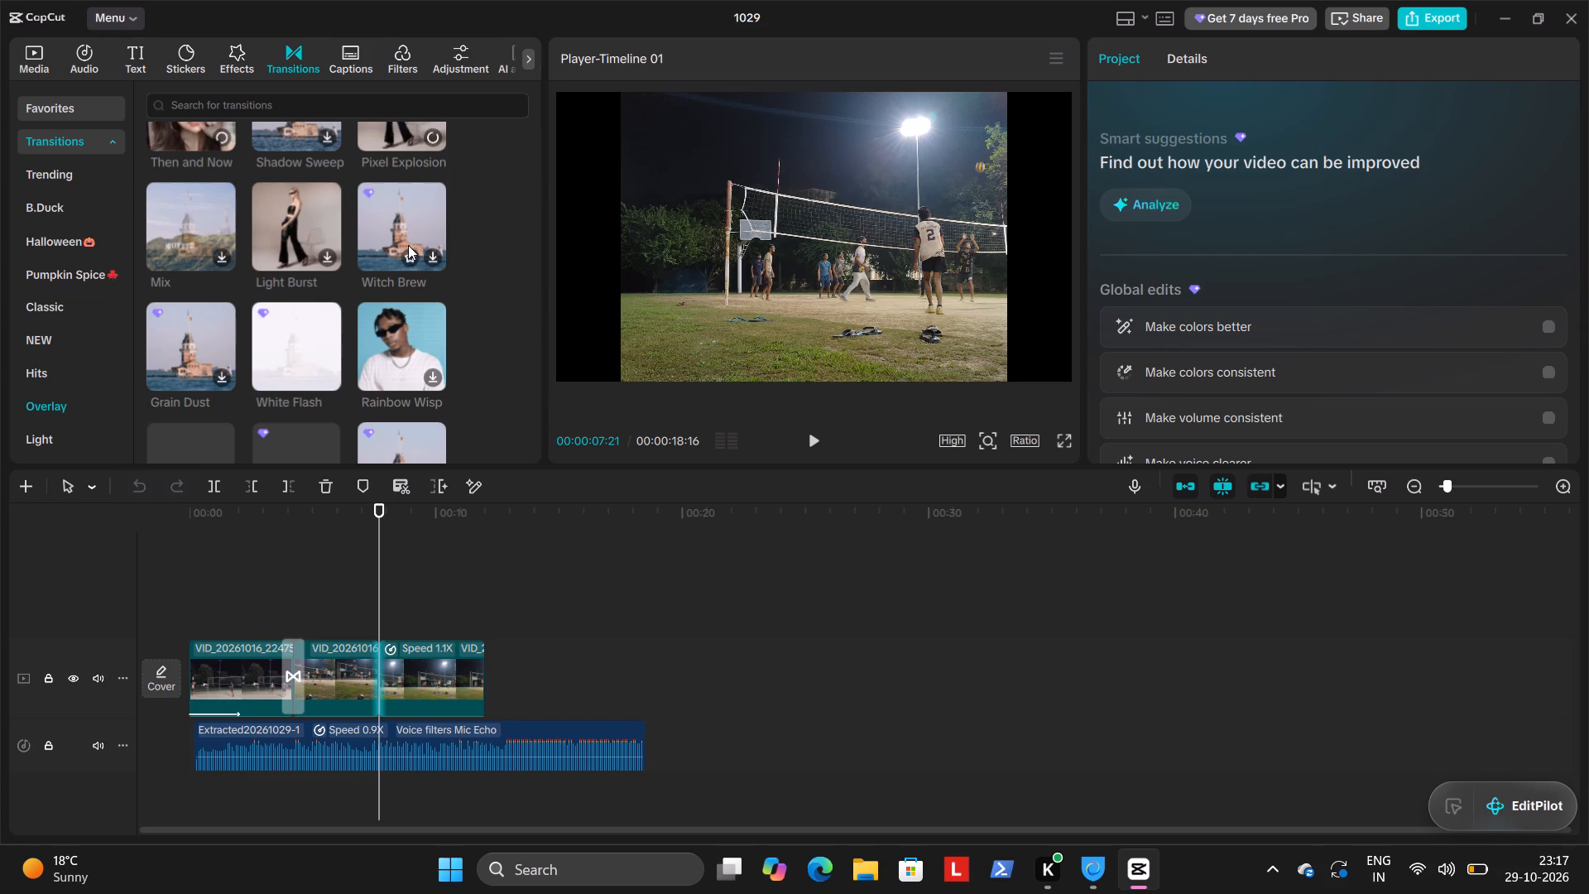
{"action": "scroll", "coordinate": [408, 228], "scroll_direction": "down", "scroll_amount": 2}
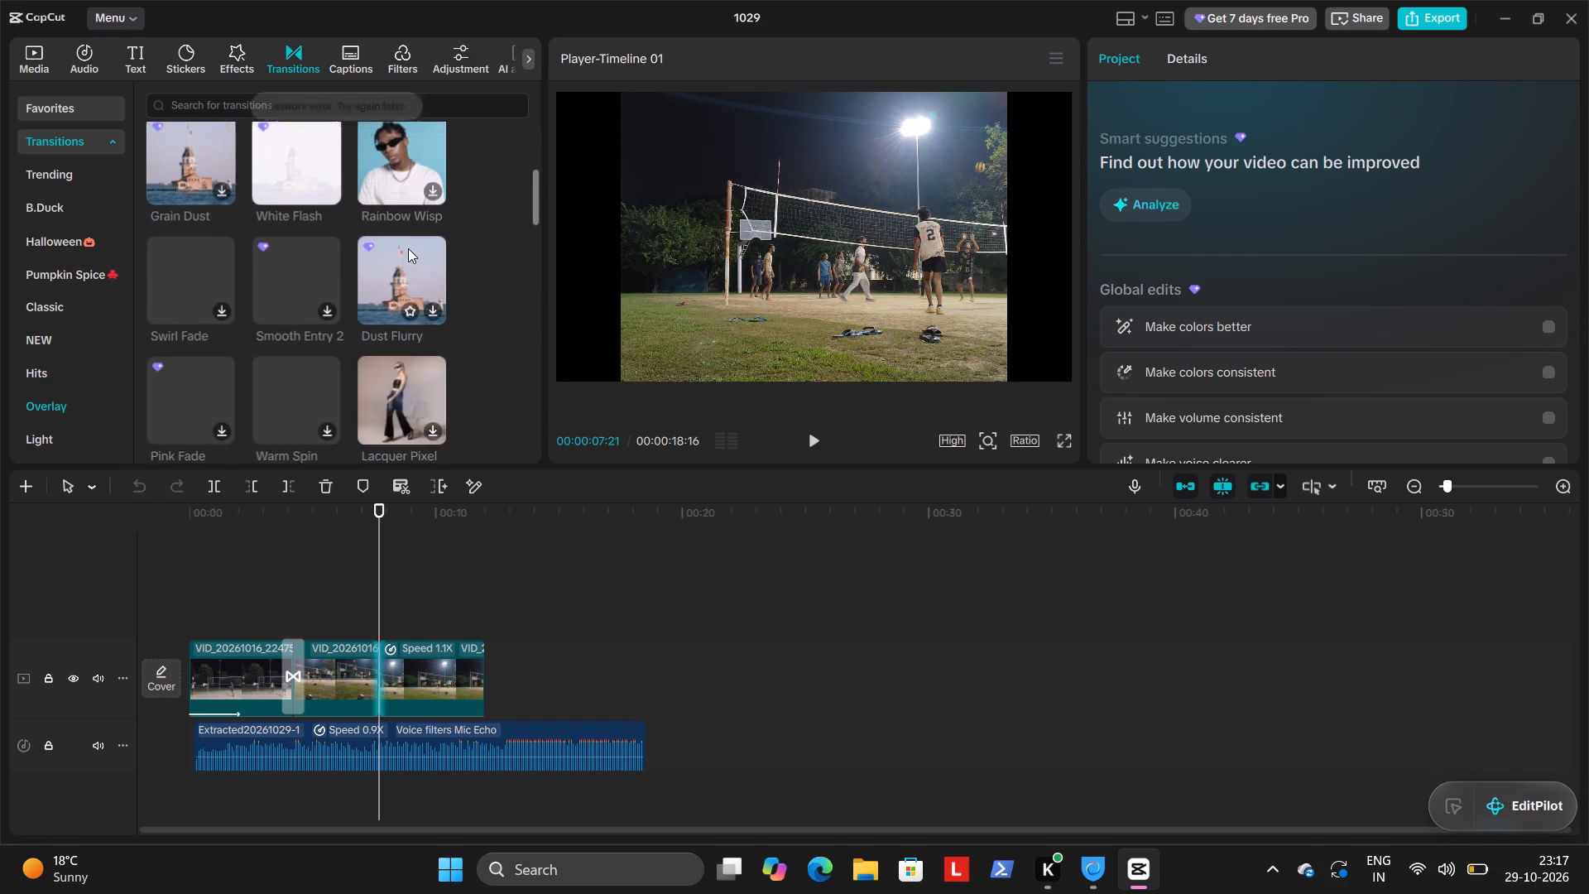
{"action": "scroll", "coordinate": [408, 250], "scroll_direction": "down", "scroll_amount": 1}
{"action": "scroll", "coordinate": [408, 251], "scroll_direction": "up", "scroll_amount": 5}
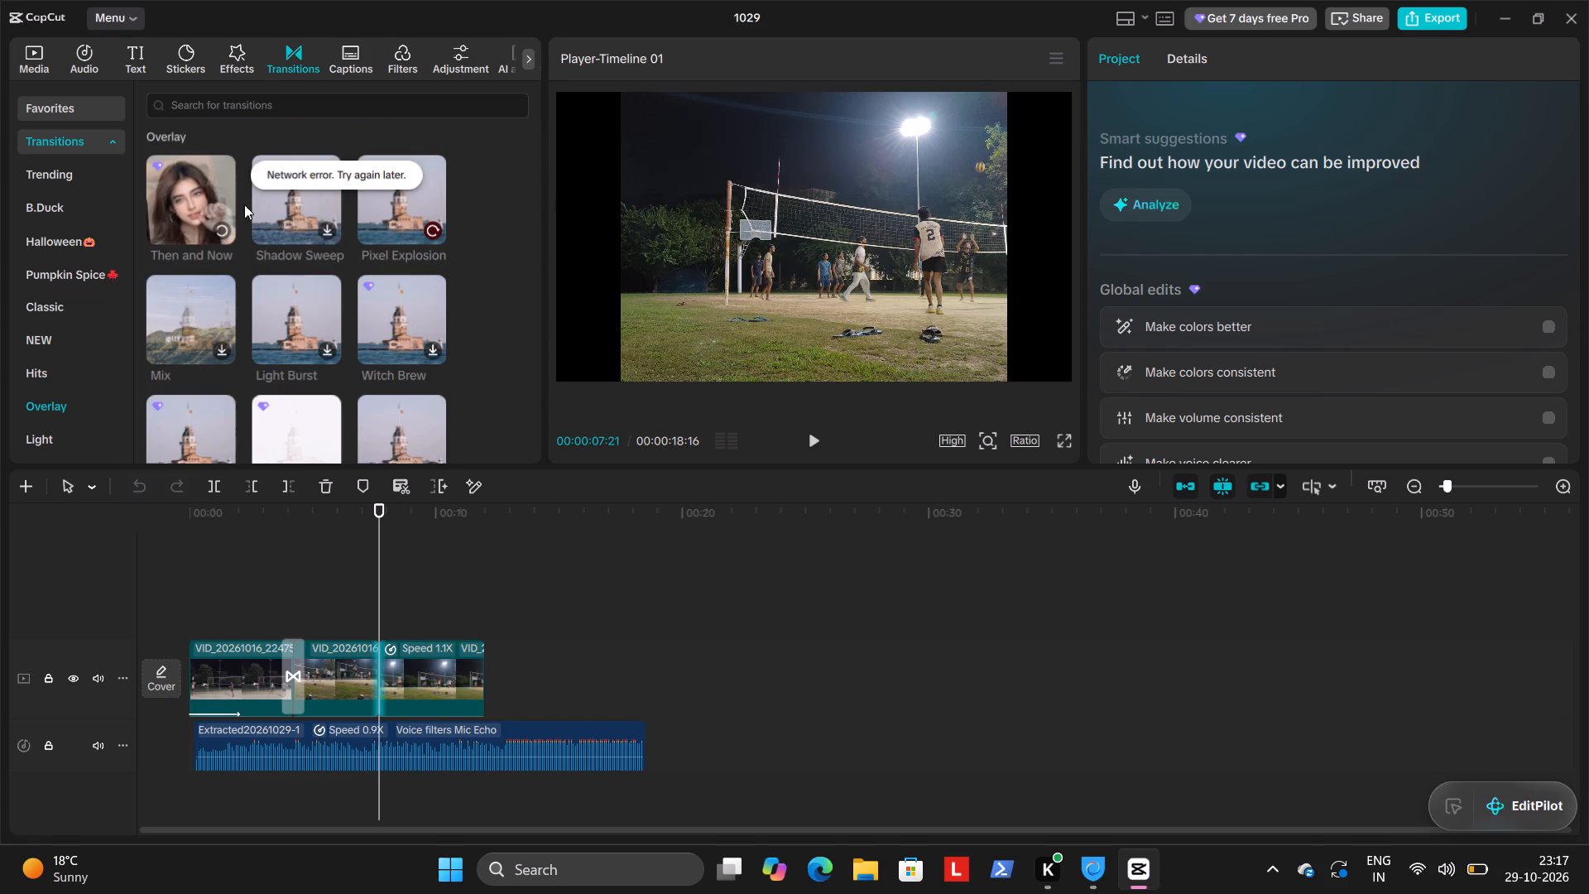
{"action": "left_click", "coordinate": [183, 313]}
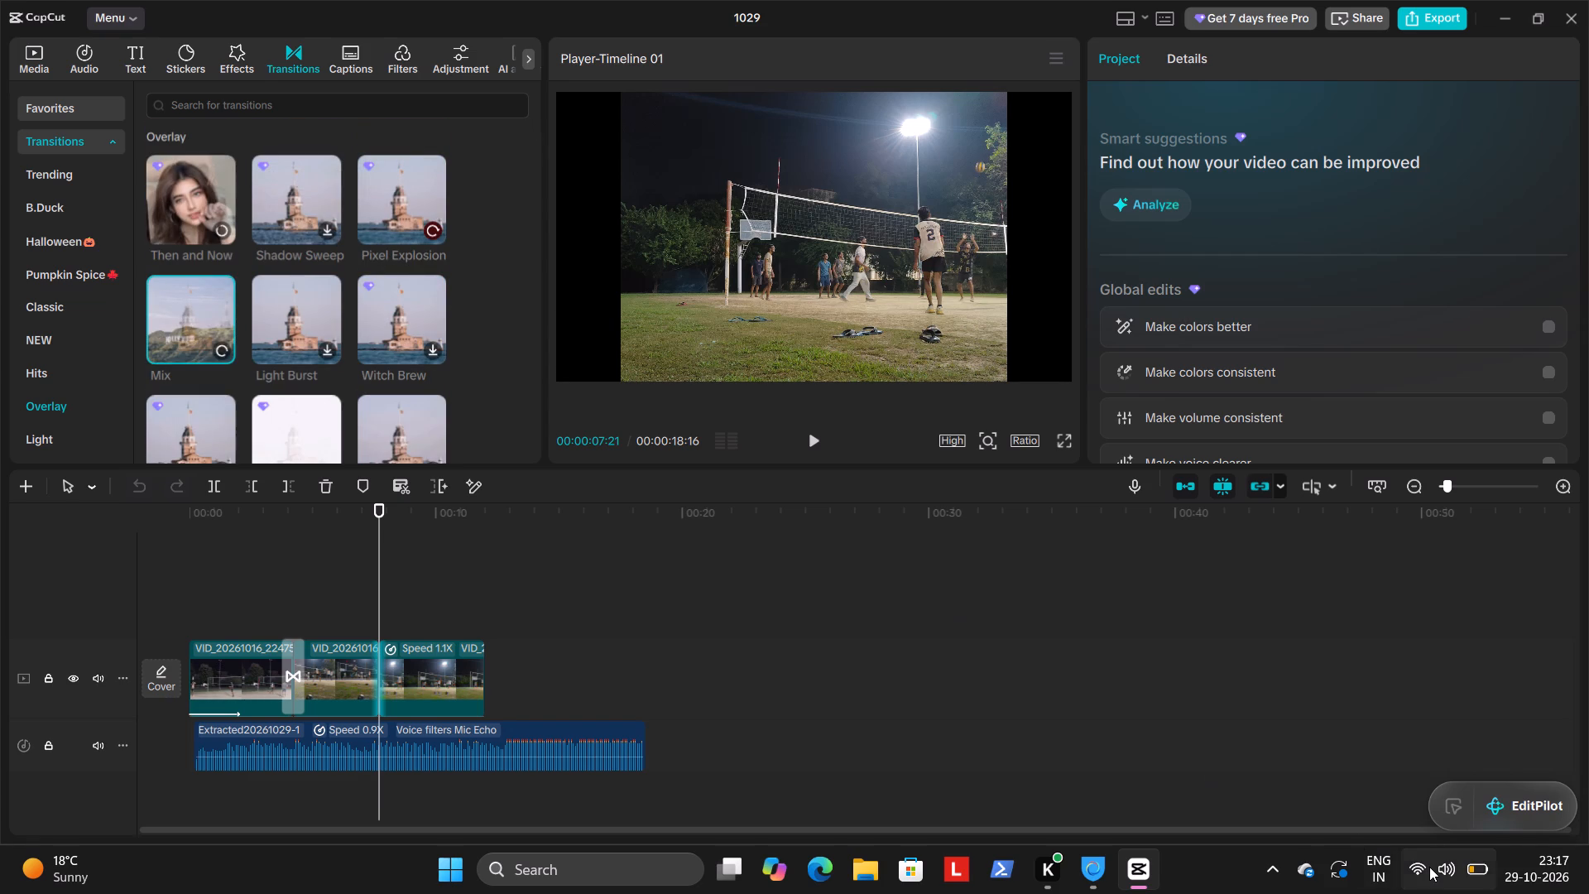
Check the network and the VPN connection in Hotspot Shield, then return to the CapCut project.
{"action": "left_click", "coordinate": [1429, 867]}
{"action": "left_click", "coordinate": [1429, 867]}
{"action": "left_click", "coordinate": [1087, 875]}
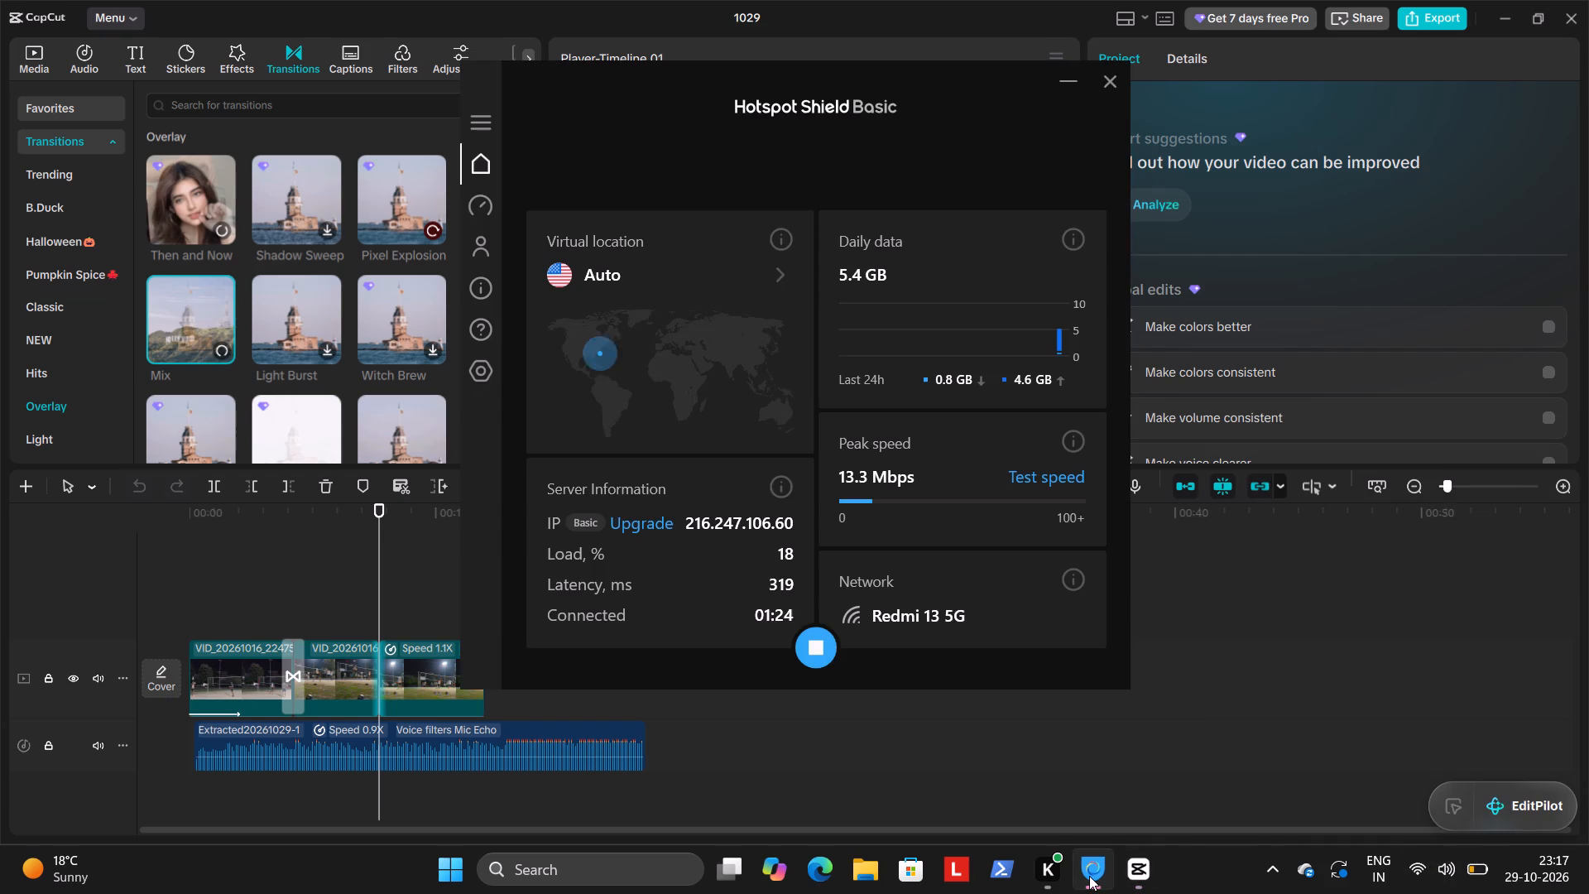
{"action": "left_click", "coordinate": [1091, 874]}
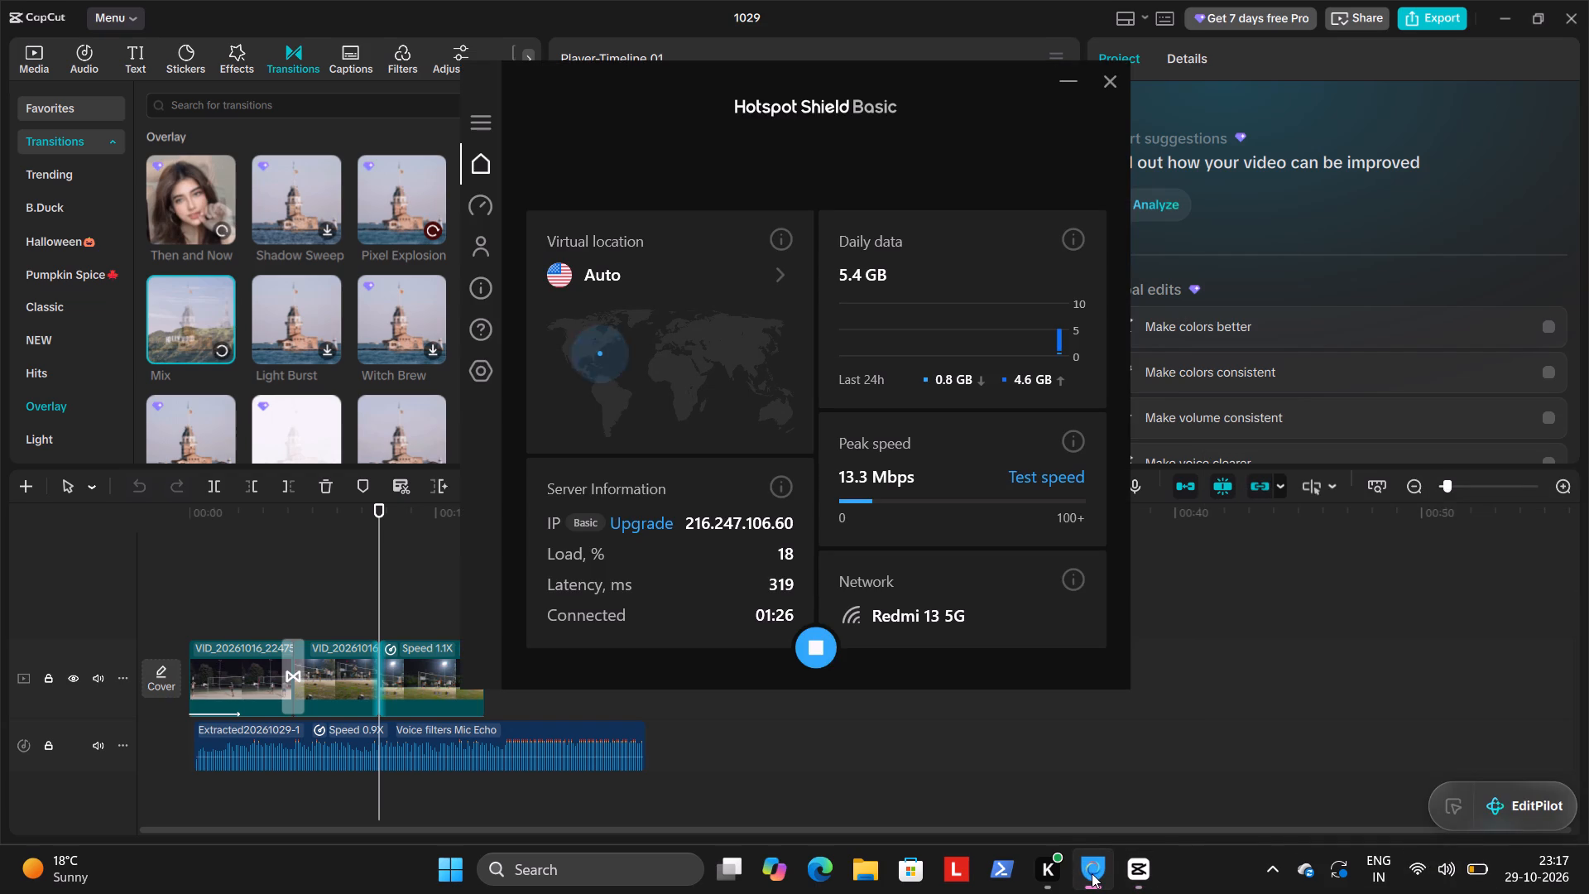
{"action": "left_click", "coordinate": [1092, 872]}
{"action": "triple_click", "coordinate": [1092, 872]}
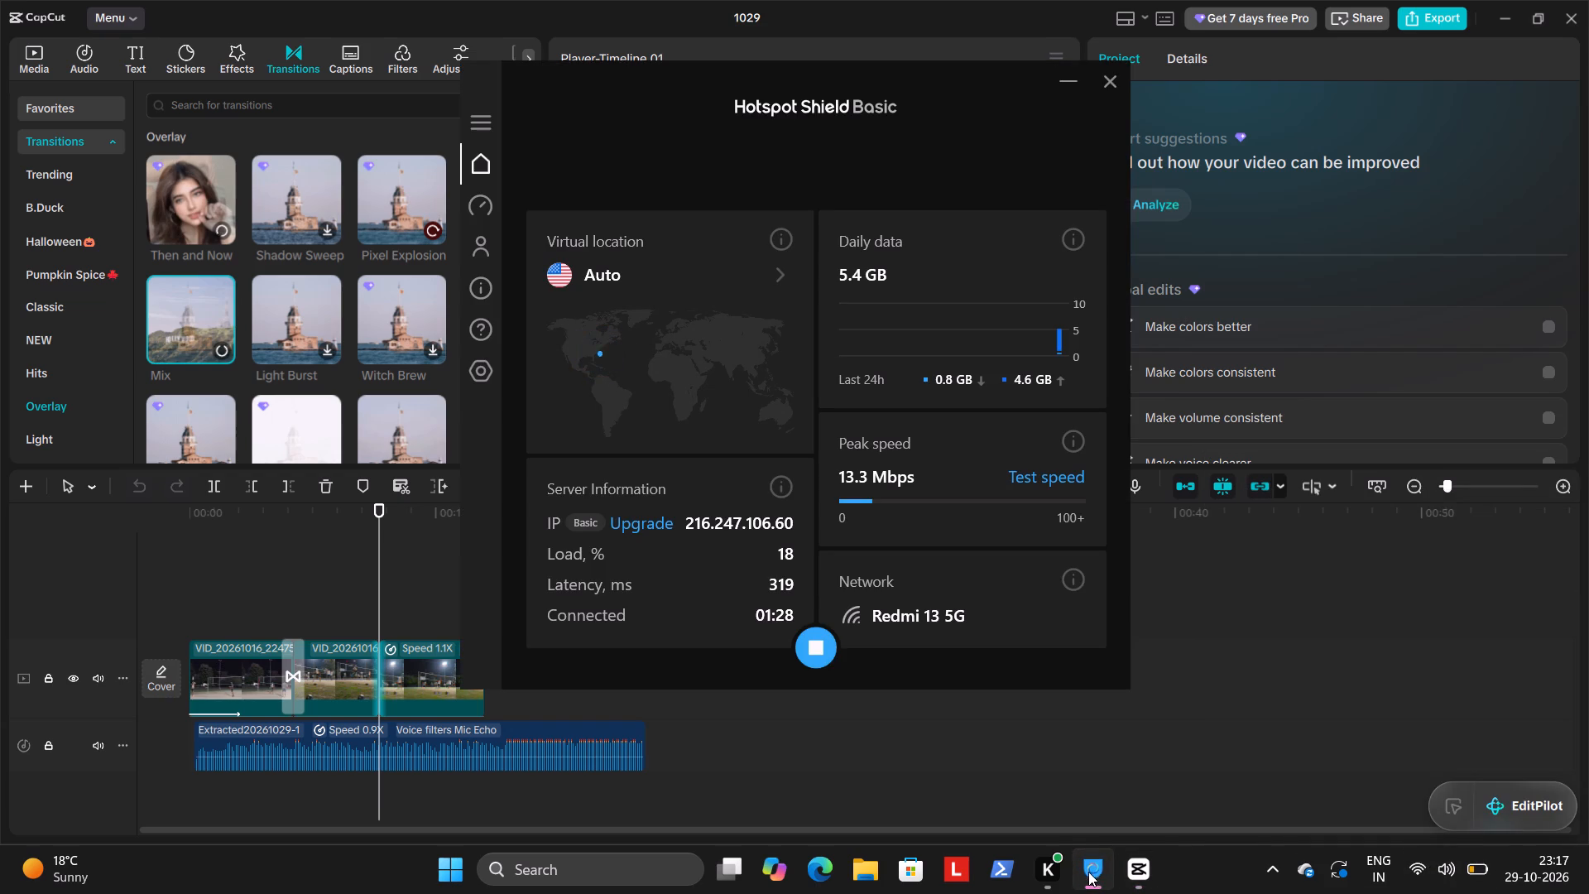
{"action": "left_click_drag", "start_coordinate": [1122, 857], "coordinate": [1134, 853]}
{"action": "left_click", "coordinate": [1107, 857]}
{"action": "triple_click", "coordinate": [1100, 857]}
{"action": "triple_click", "coordinate": [1099, 857]}
{"action": "double_click", "coordinate": [1065, 86]}
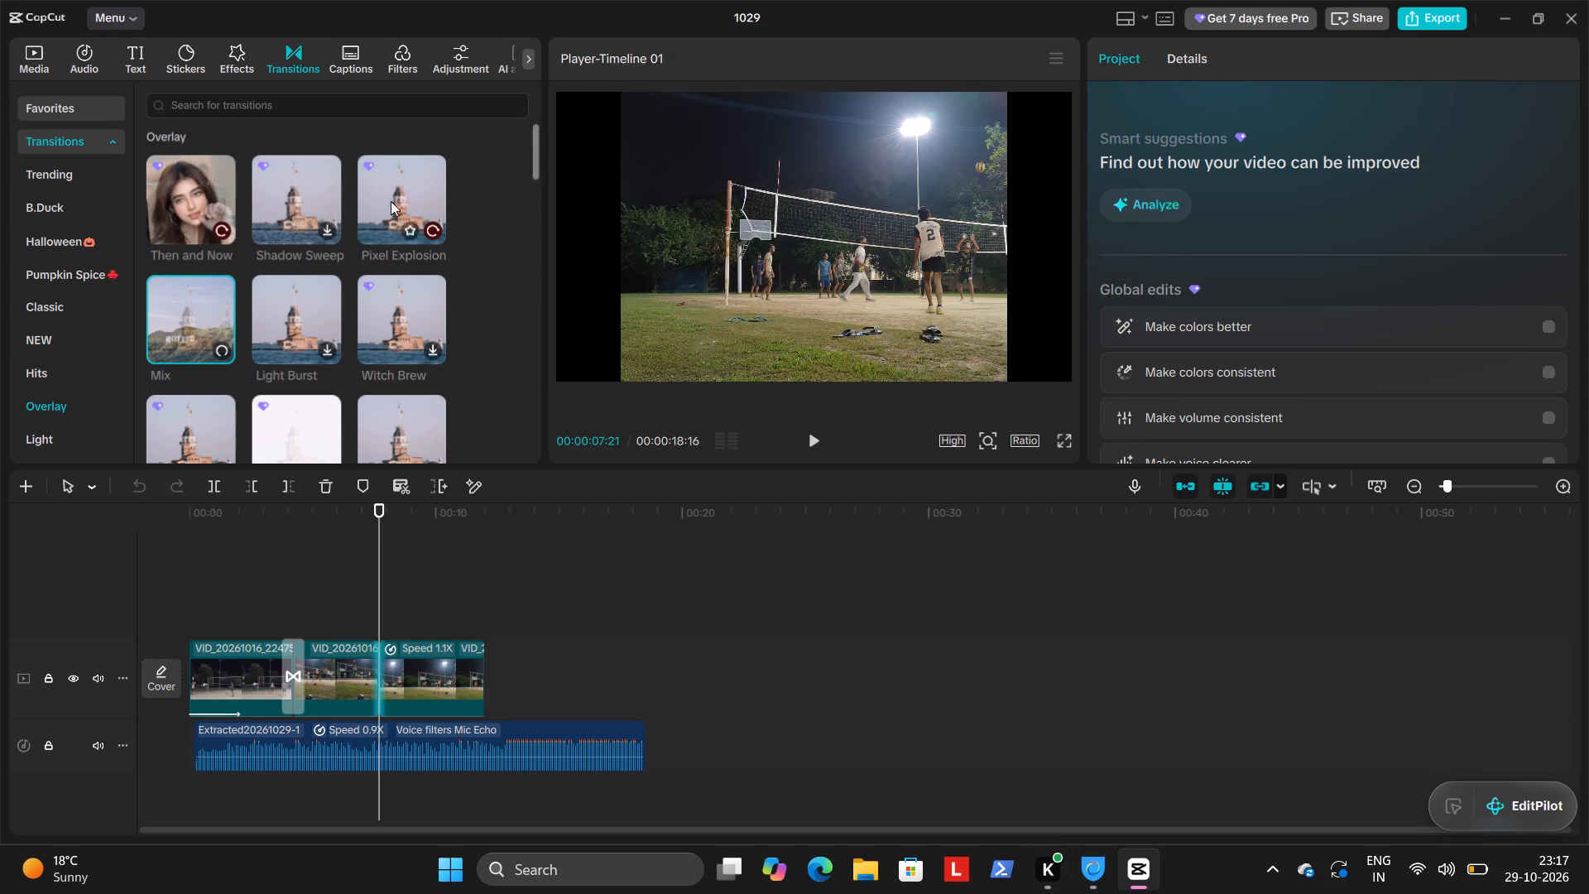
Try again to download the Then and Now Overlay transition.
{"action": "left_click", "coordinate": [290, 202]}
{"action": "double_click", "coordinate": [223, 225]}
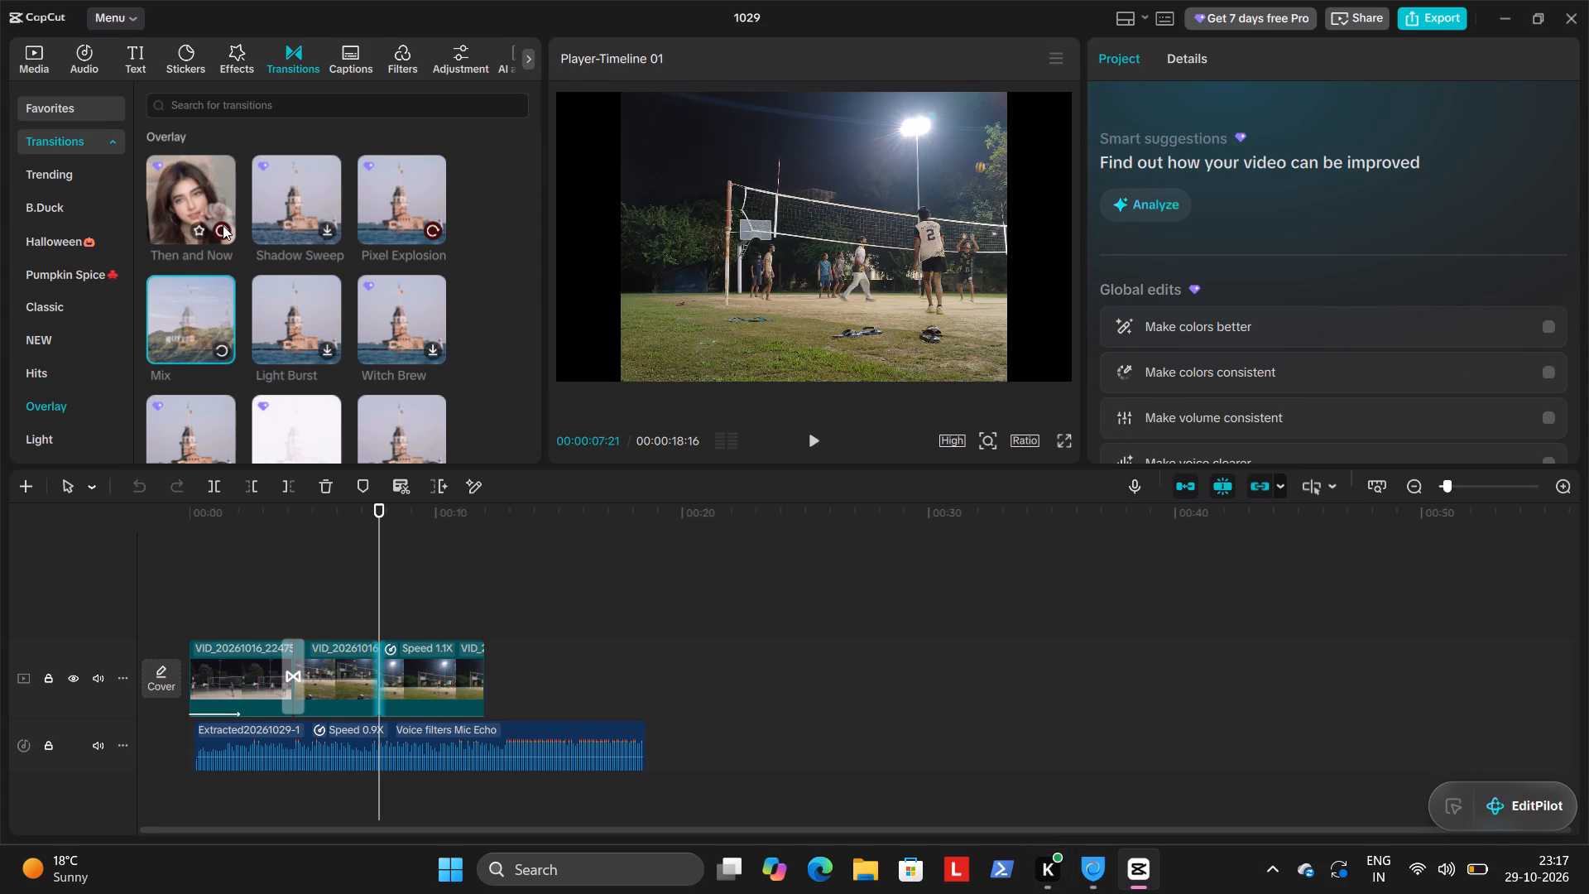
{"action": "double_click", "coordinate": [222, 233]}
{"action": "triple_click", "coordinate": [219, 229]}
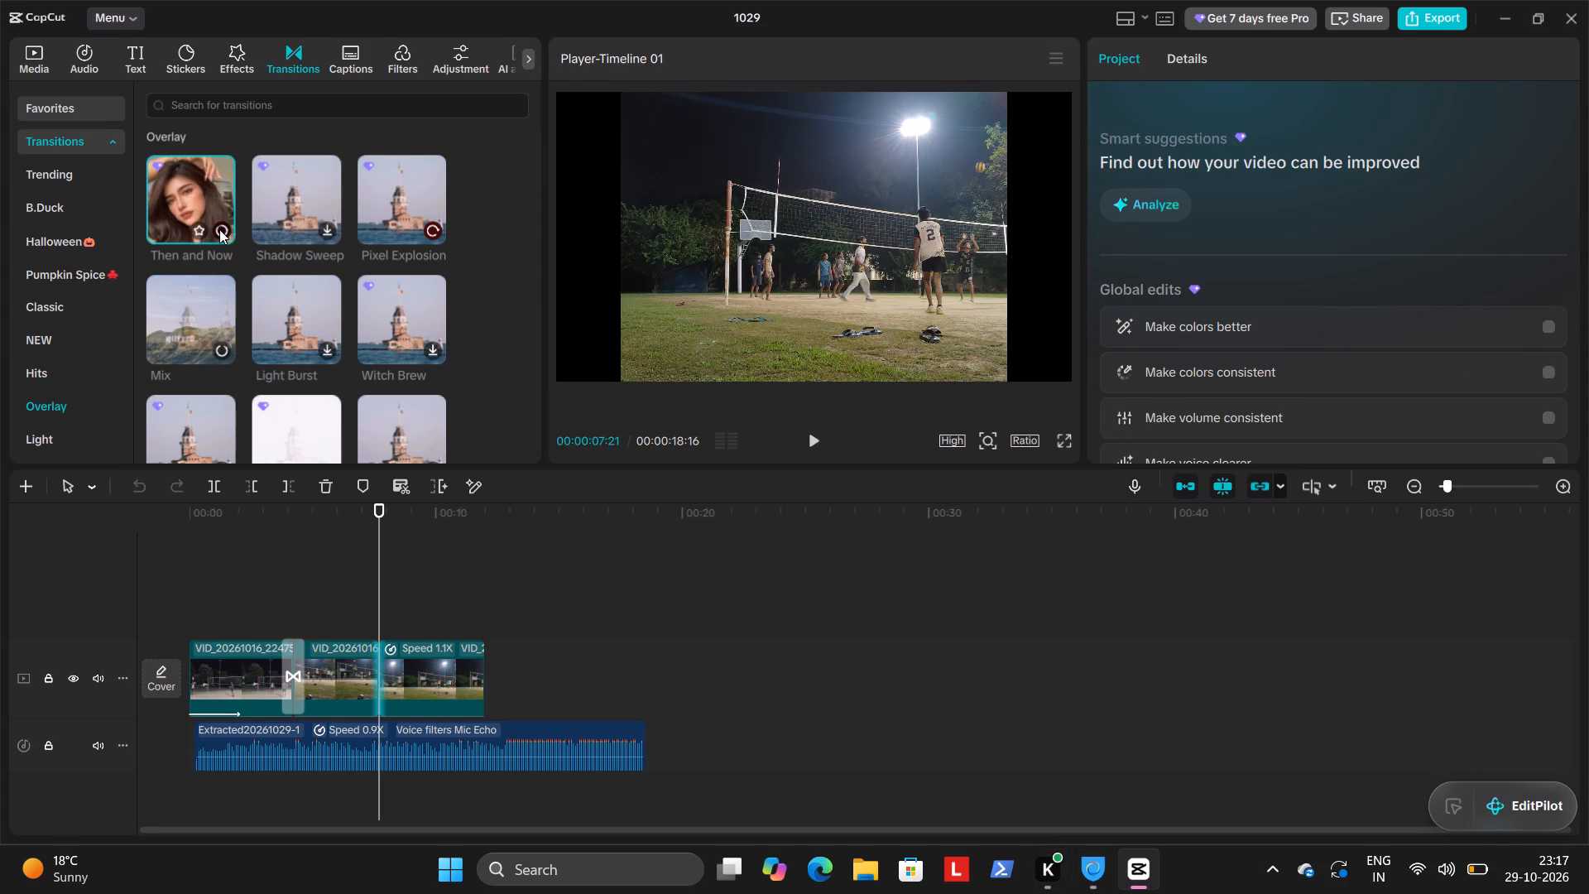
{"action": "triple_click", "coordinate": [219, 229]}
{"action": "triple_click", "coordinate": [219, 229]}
Preview the White Flash Overlay transition and bring the playhead back to the cut between the second and third clips.
{"action": "scroll", "coordinate": [315, 418], "scroll_direction": "down", "scroll_amount": 1}
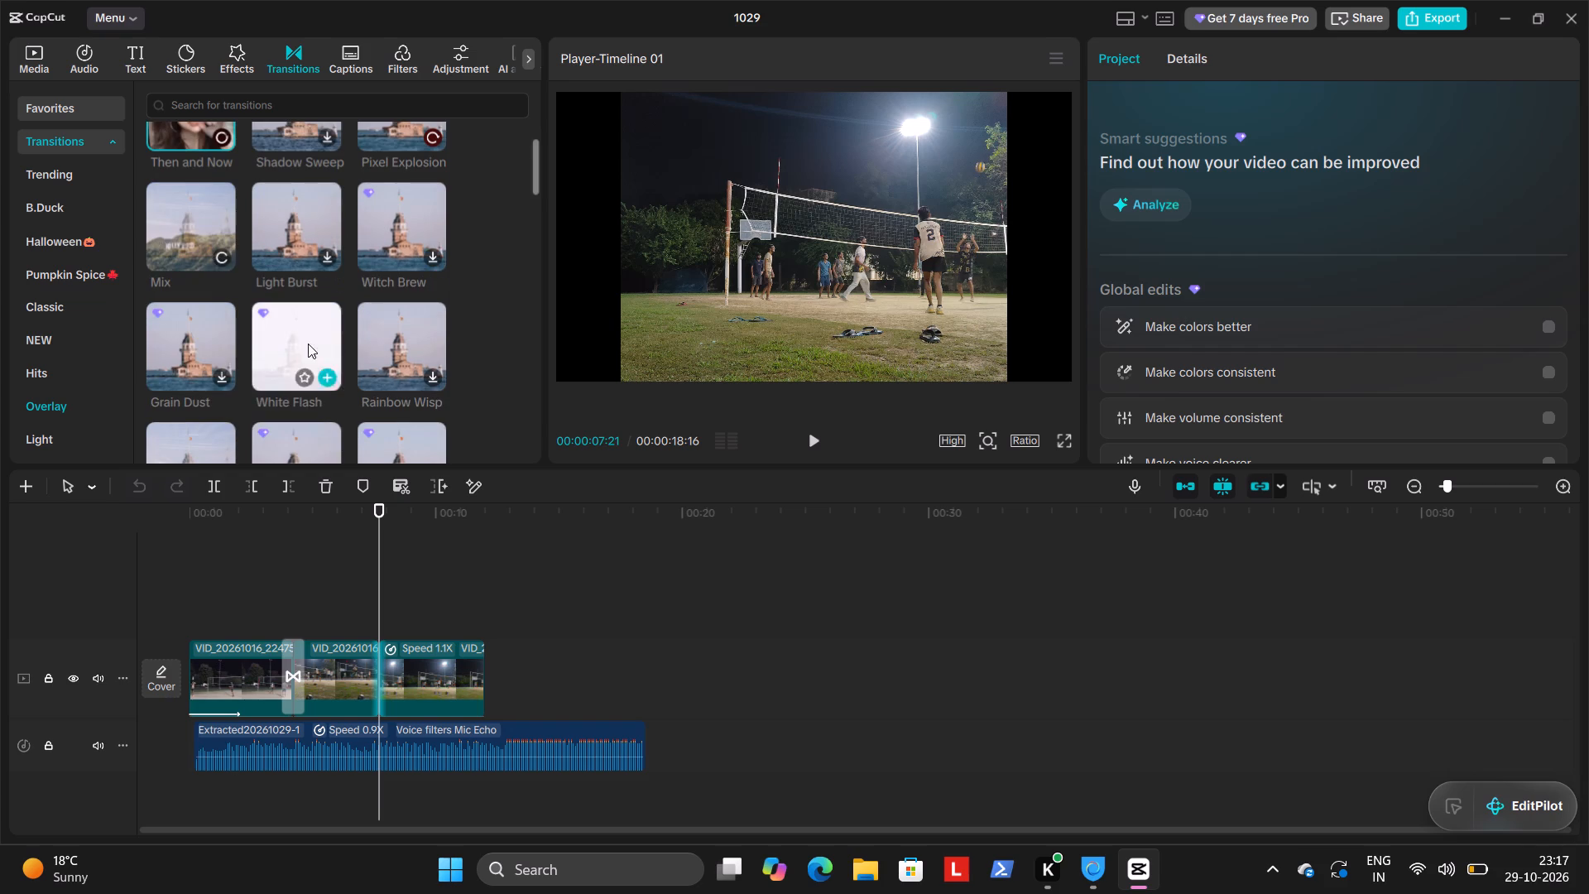
{"action": "left_click", "coordinate": [306, 339]}
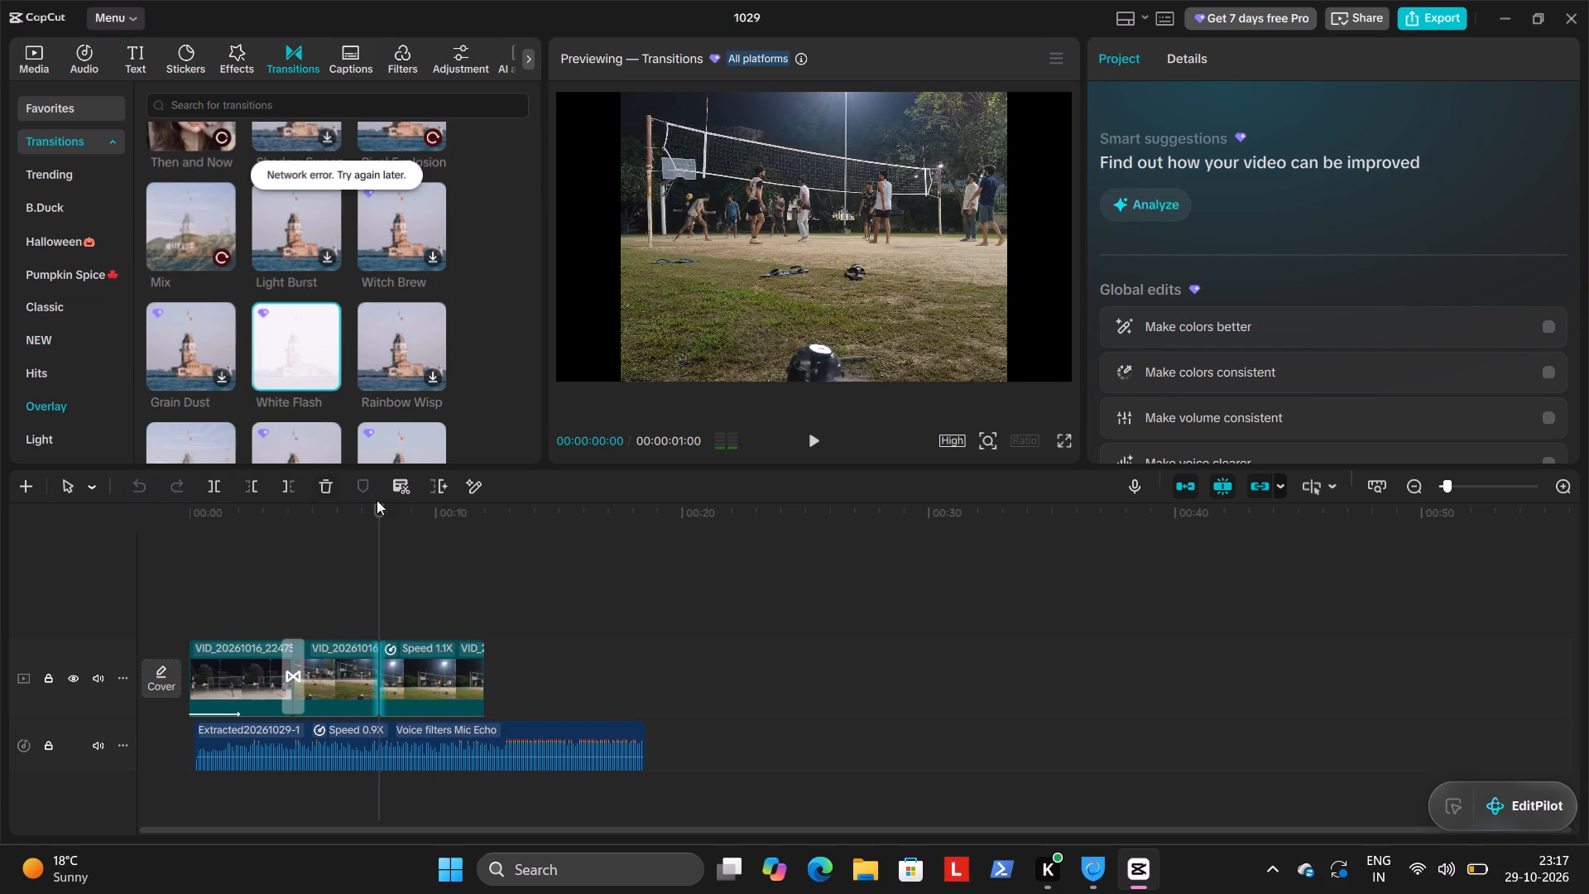
{"action": "left_click", "coordinate": [381, 510]}
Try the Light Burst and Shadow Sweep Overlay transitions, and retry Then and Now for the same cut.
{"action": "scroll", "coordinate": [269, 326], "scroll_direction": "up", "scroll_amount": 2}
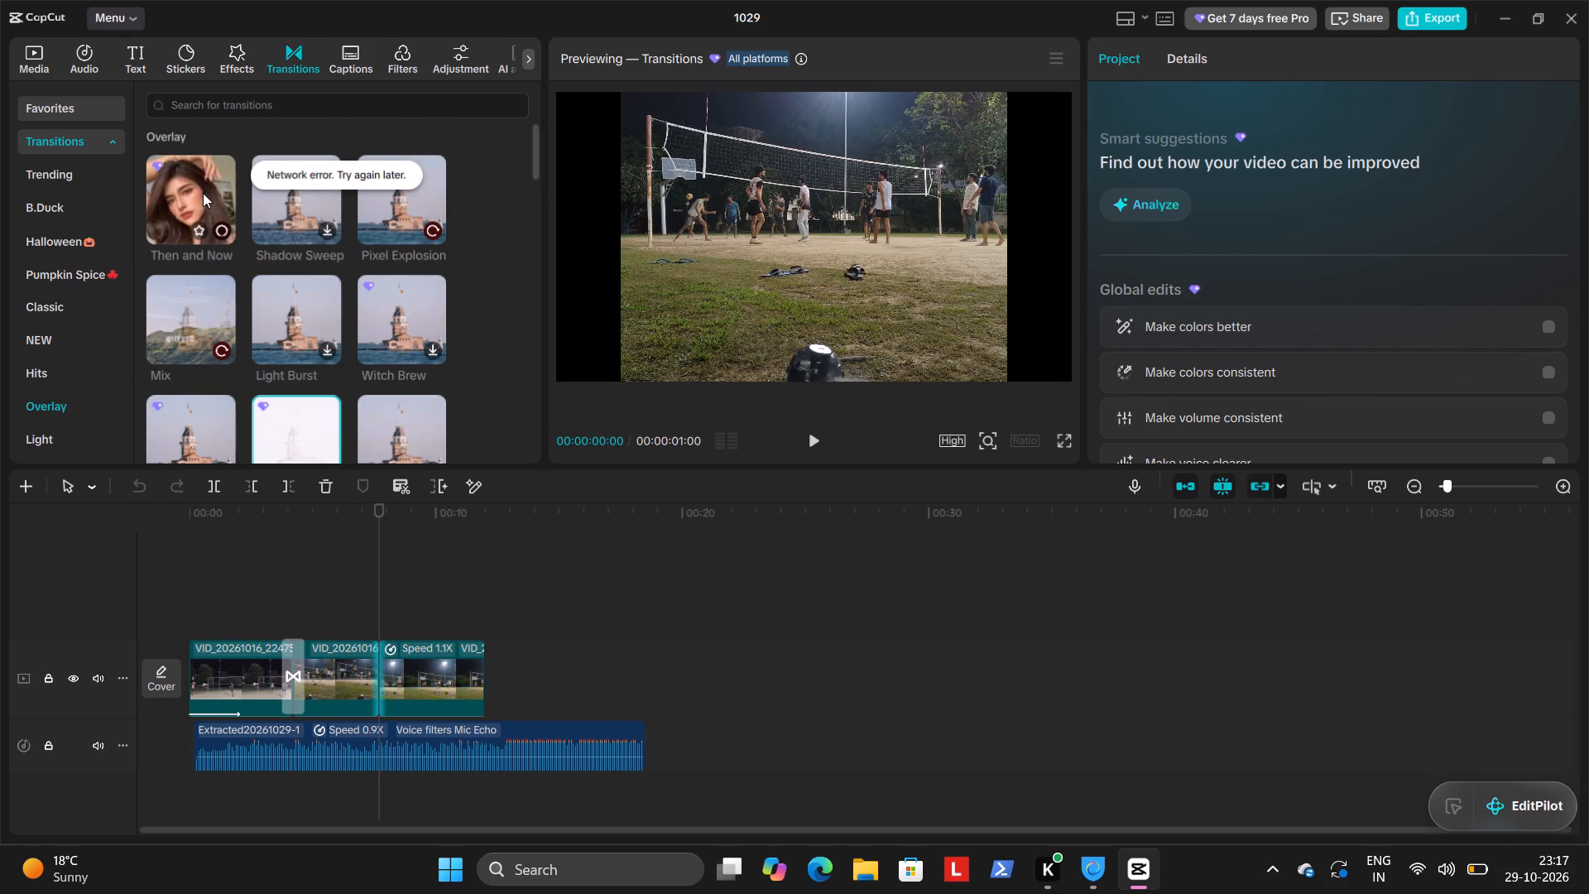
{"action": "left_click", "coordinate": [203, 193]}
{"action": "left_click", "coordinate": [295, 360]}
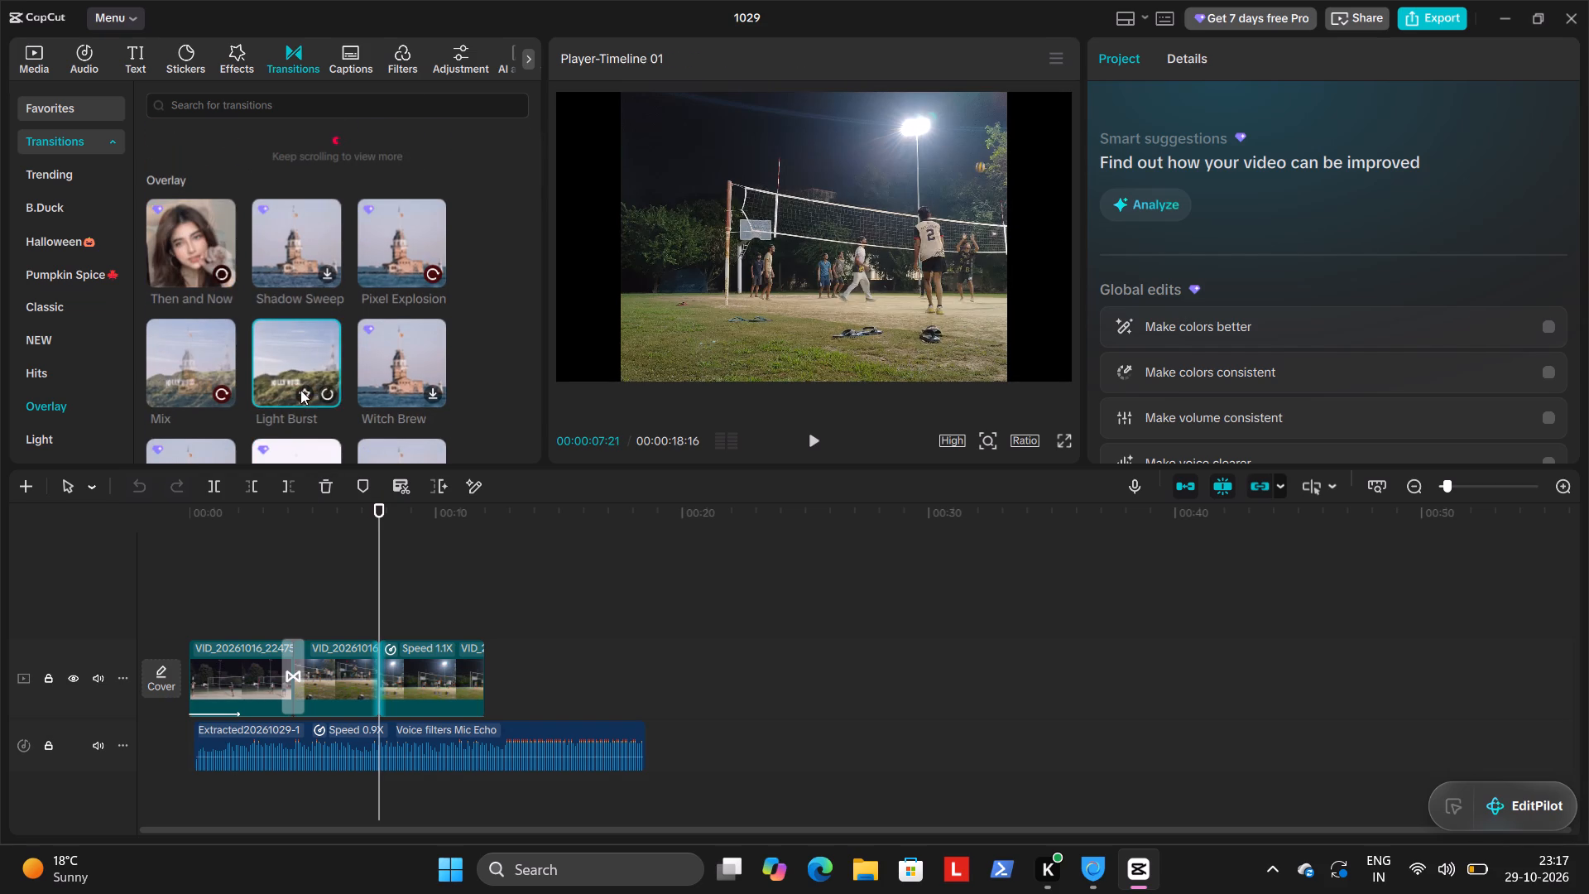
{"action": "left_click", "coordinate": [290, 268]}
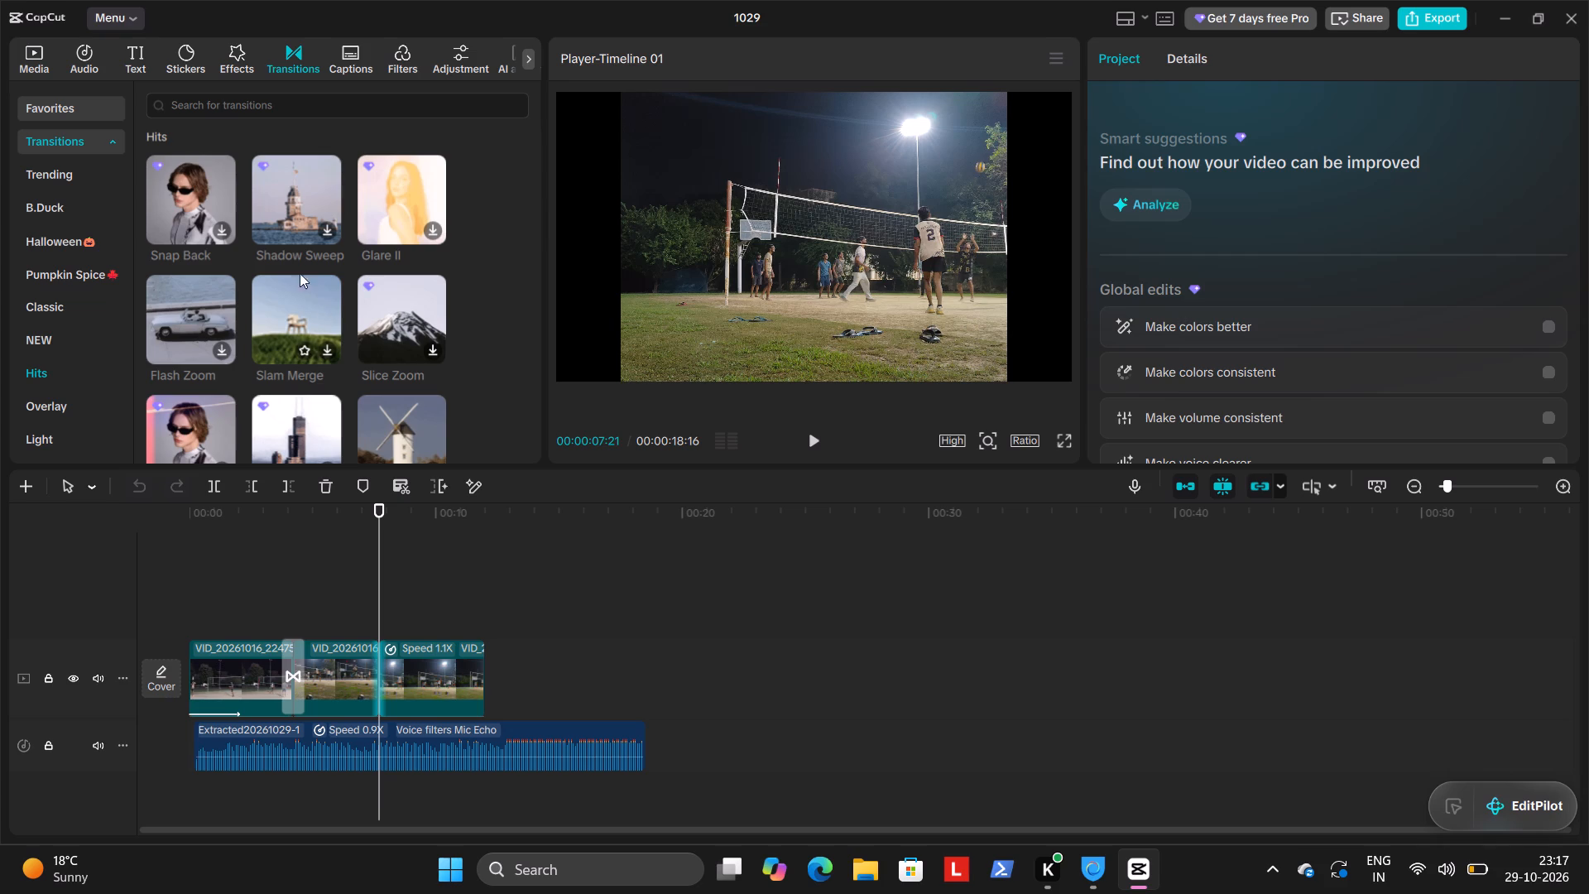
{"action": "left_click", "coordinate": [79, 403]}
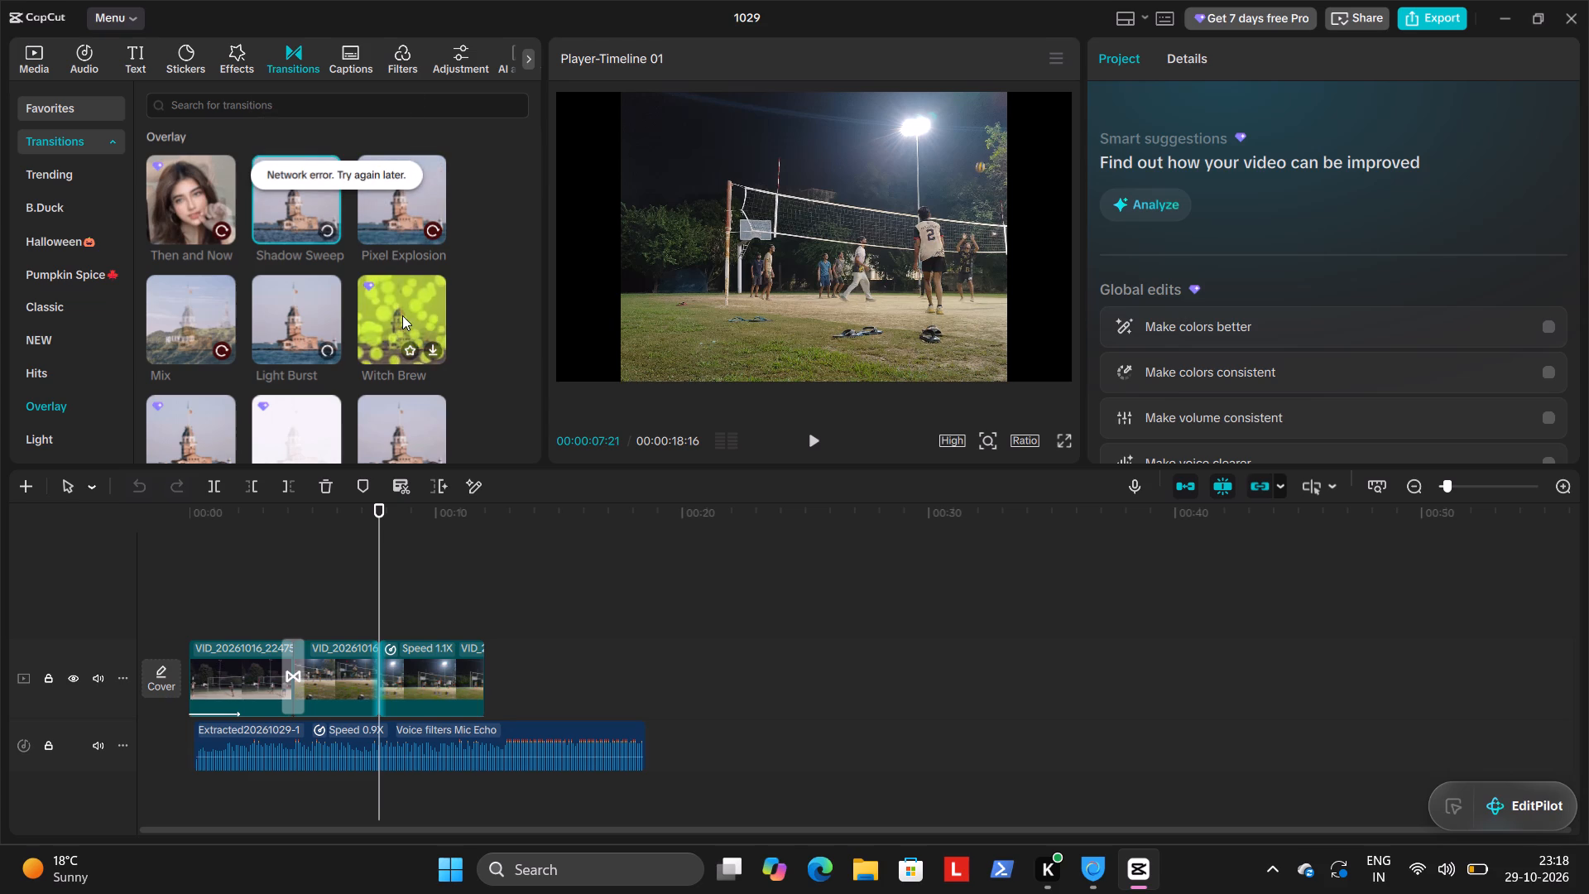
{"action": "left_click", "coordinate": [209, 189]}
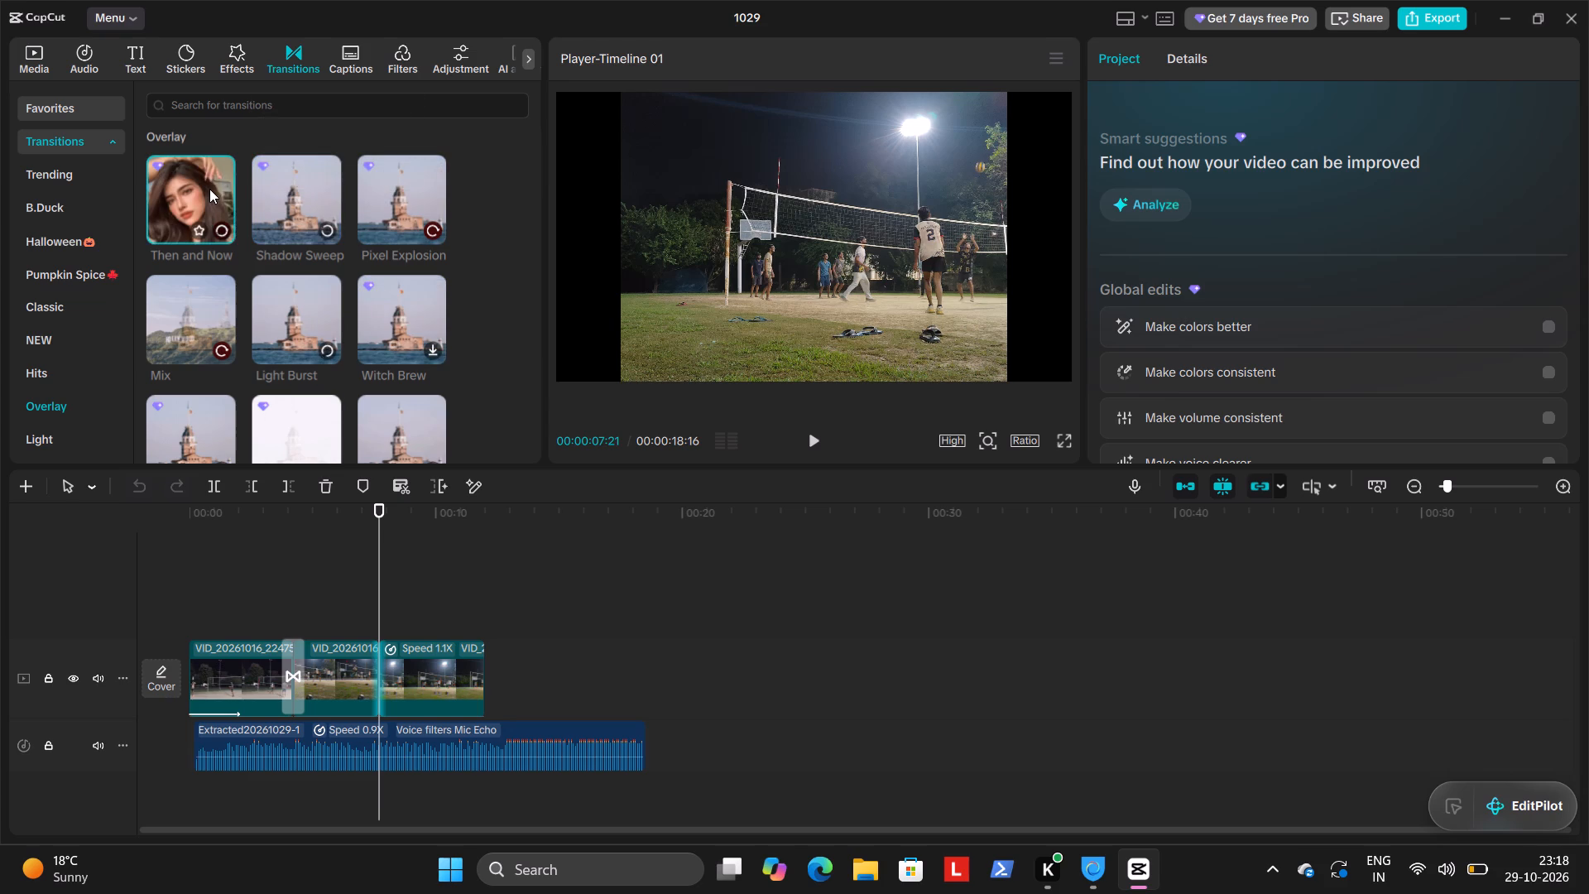
Close the 1029 project's editing window.
{"action": "left_click", "coordinate": [117, 22]}
{"action": "left_click", "coordinate": [1568, 17]}
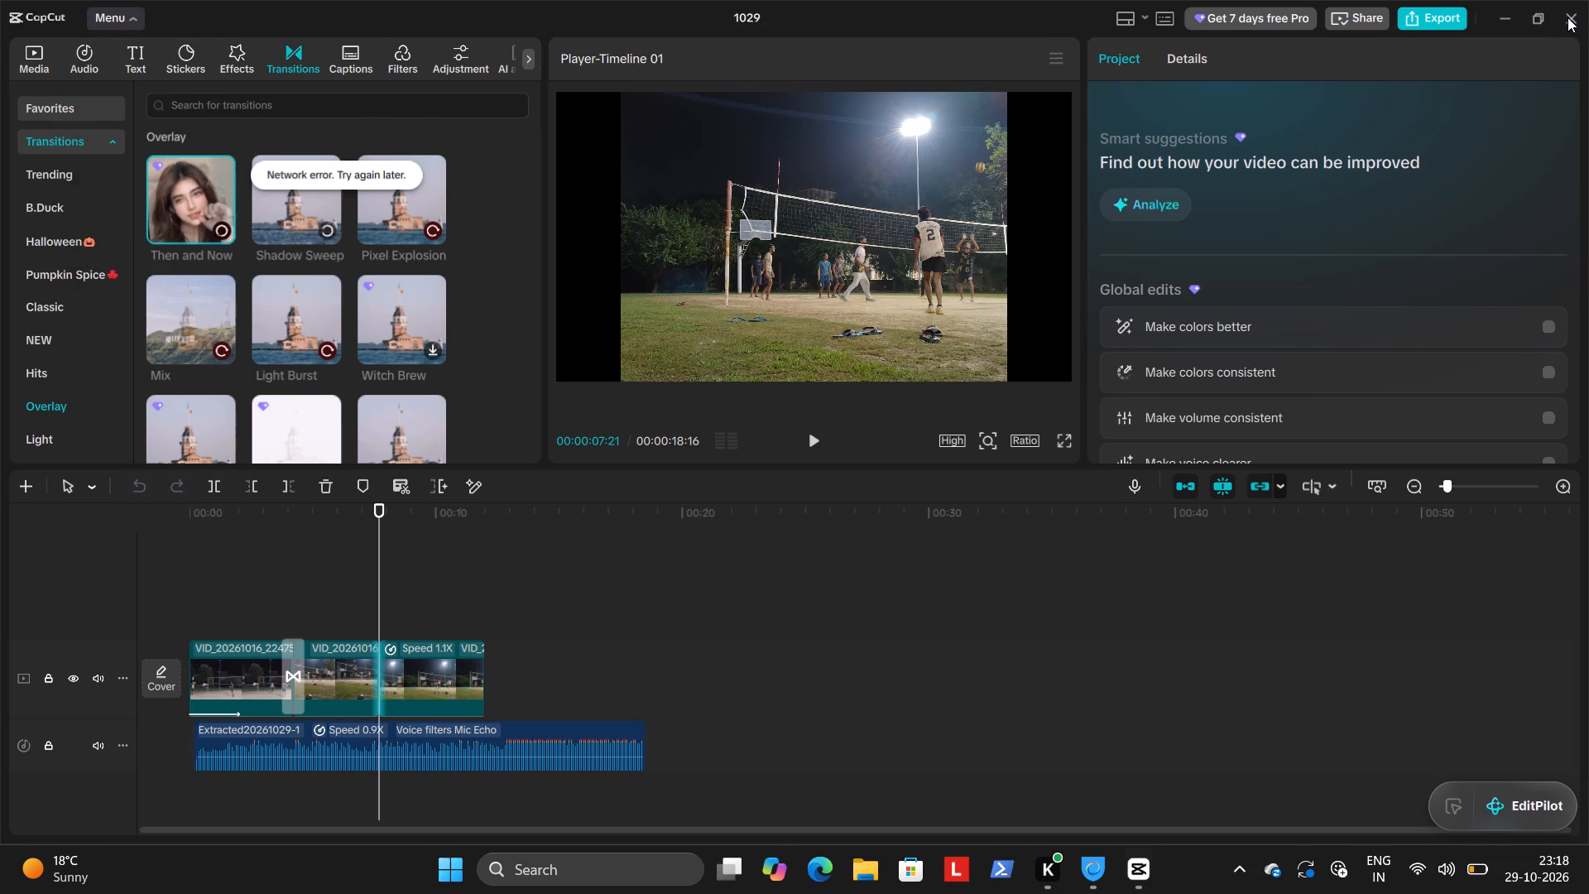
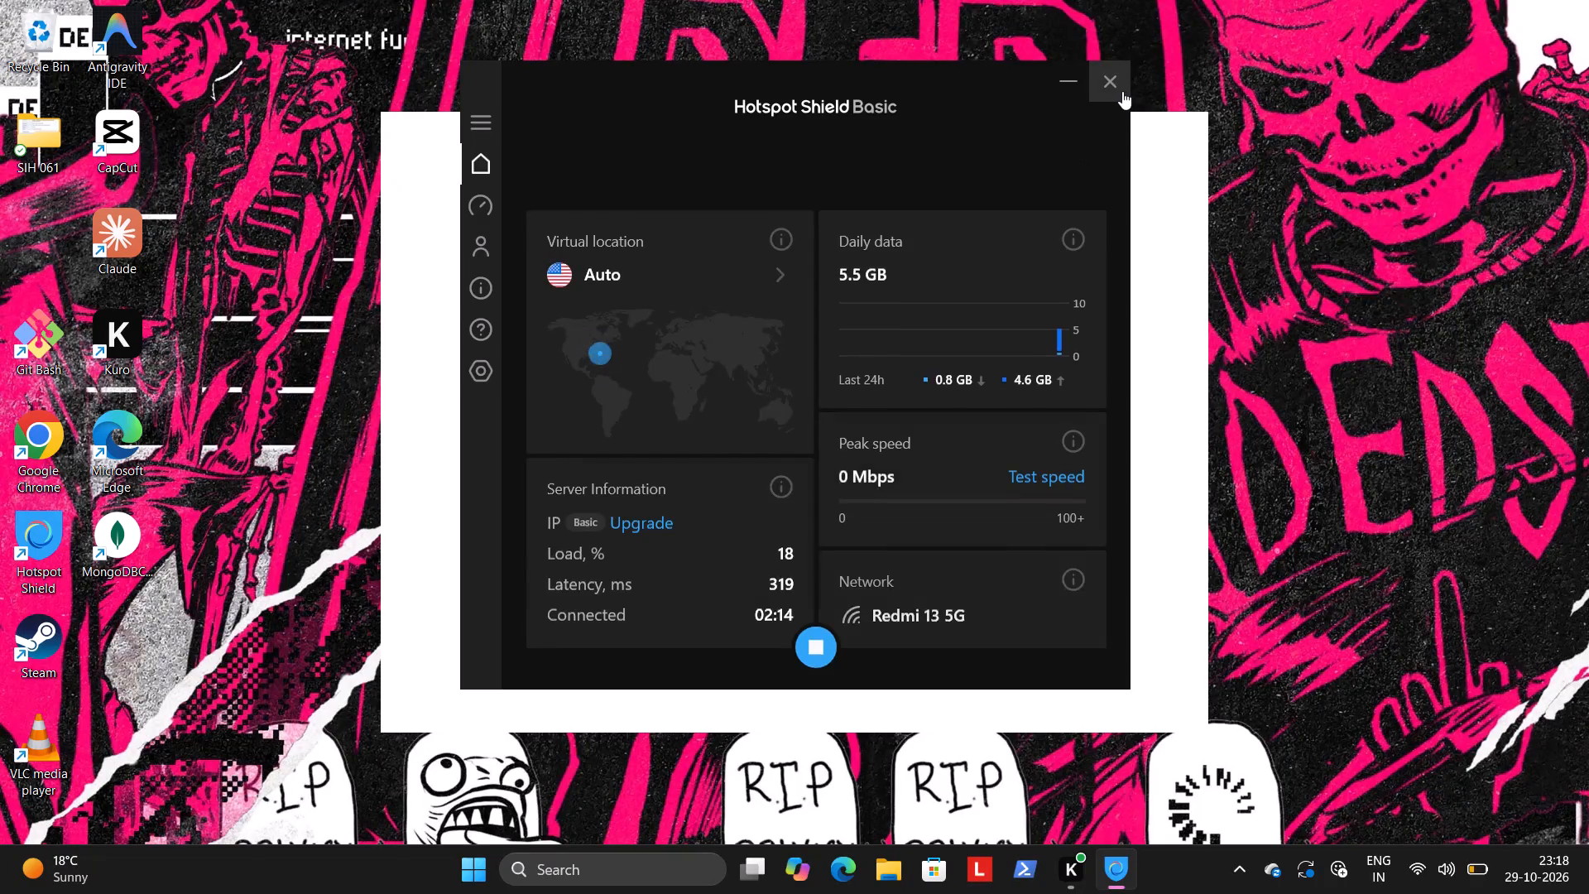
Close and reopen Hotspot Shield, and connect to the VPN with the Auto virtual location.
{"action": "left_click", "coordinate": [1113, 88]}
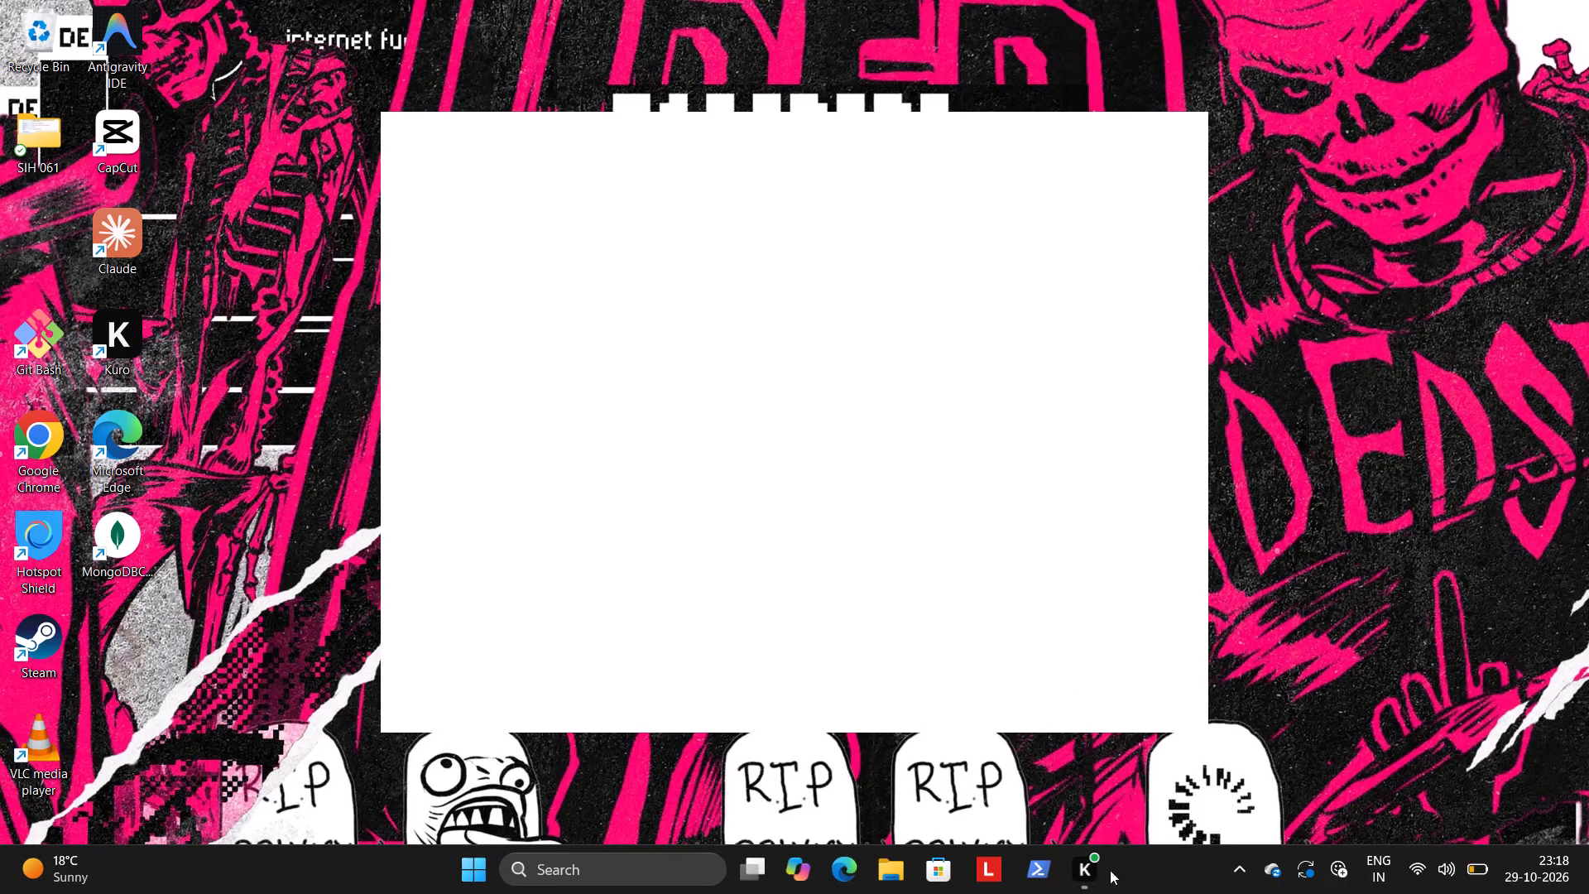
{"action": "double_click", "coordinate": [37, 531]}
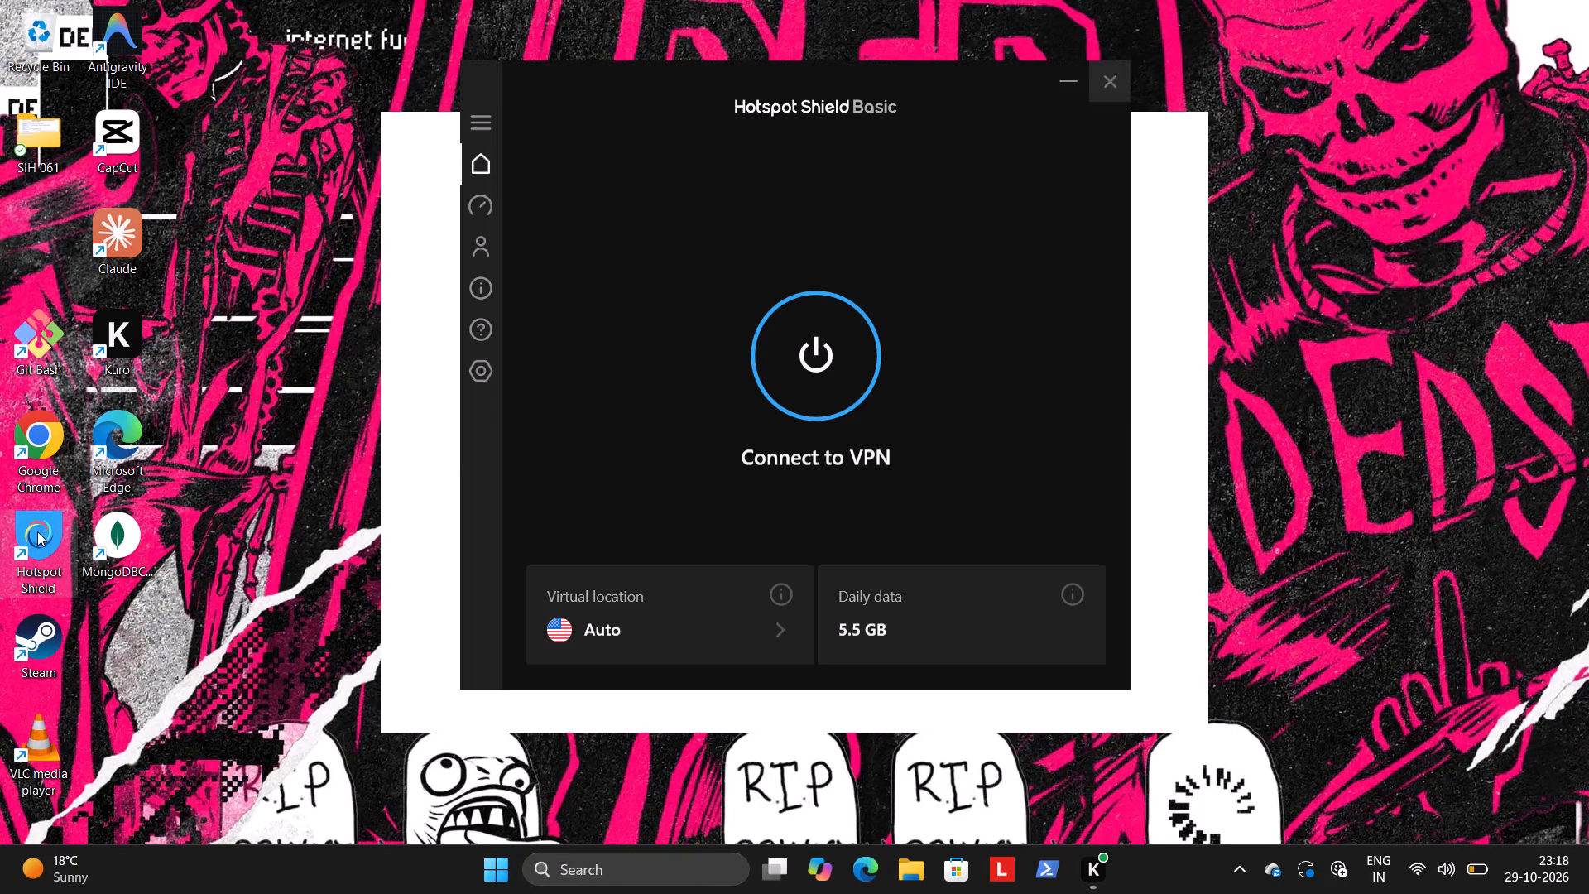
{"action": "left_click", "coordinate": [790, 366]}
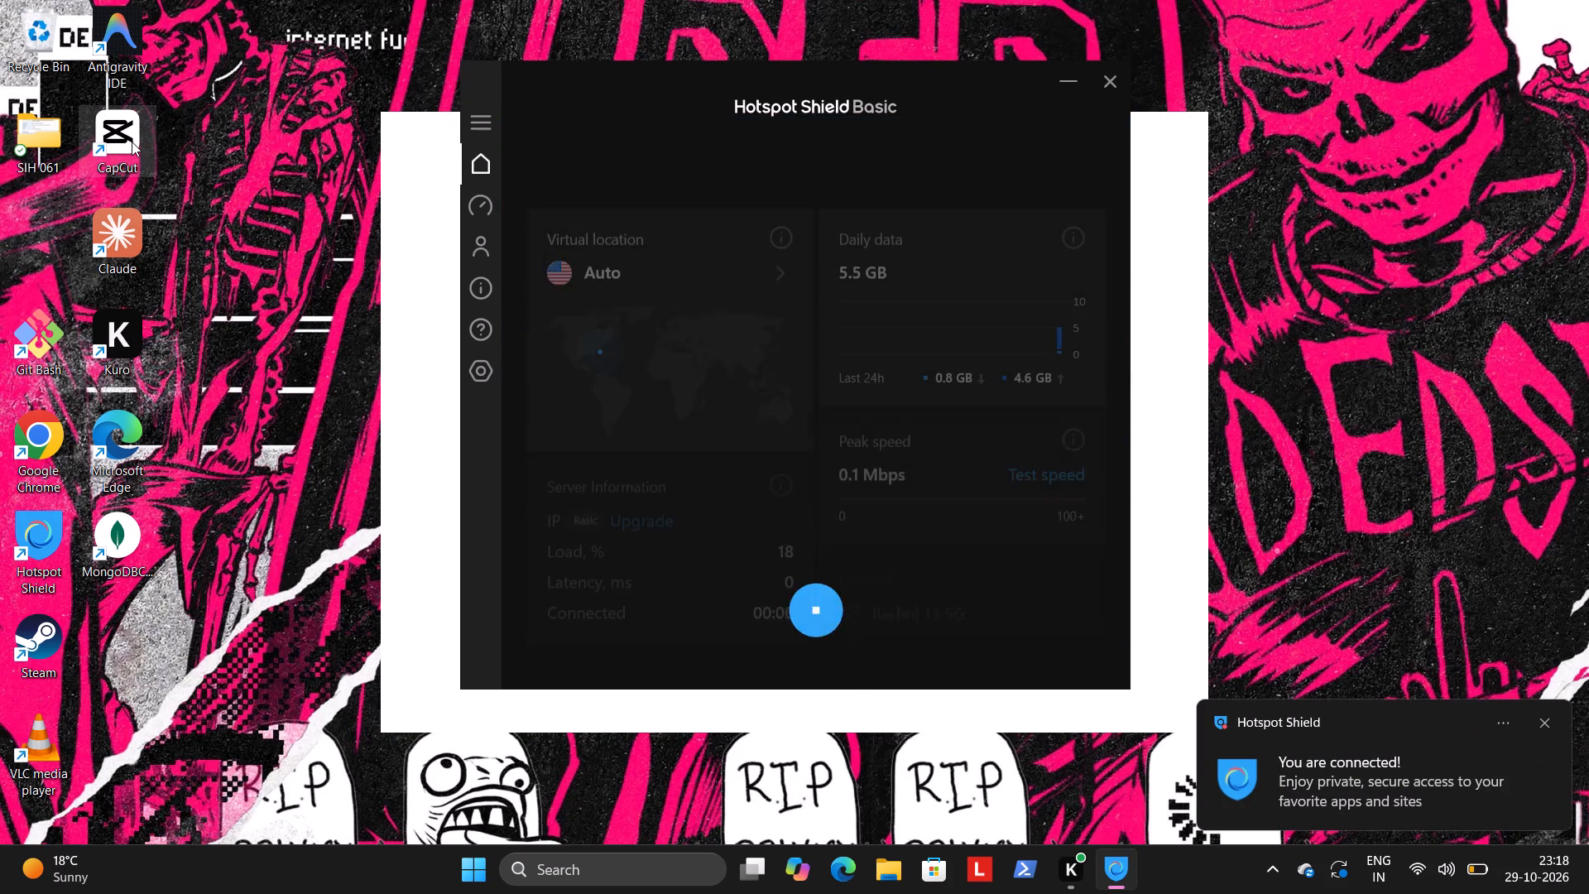
Launch CapCut and open the 1029 project from the Projects list.
{"action": "double_click", "coordinate": [132, 141]}
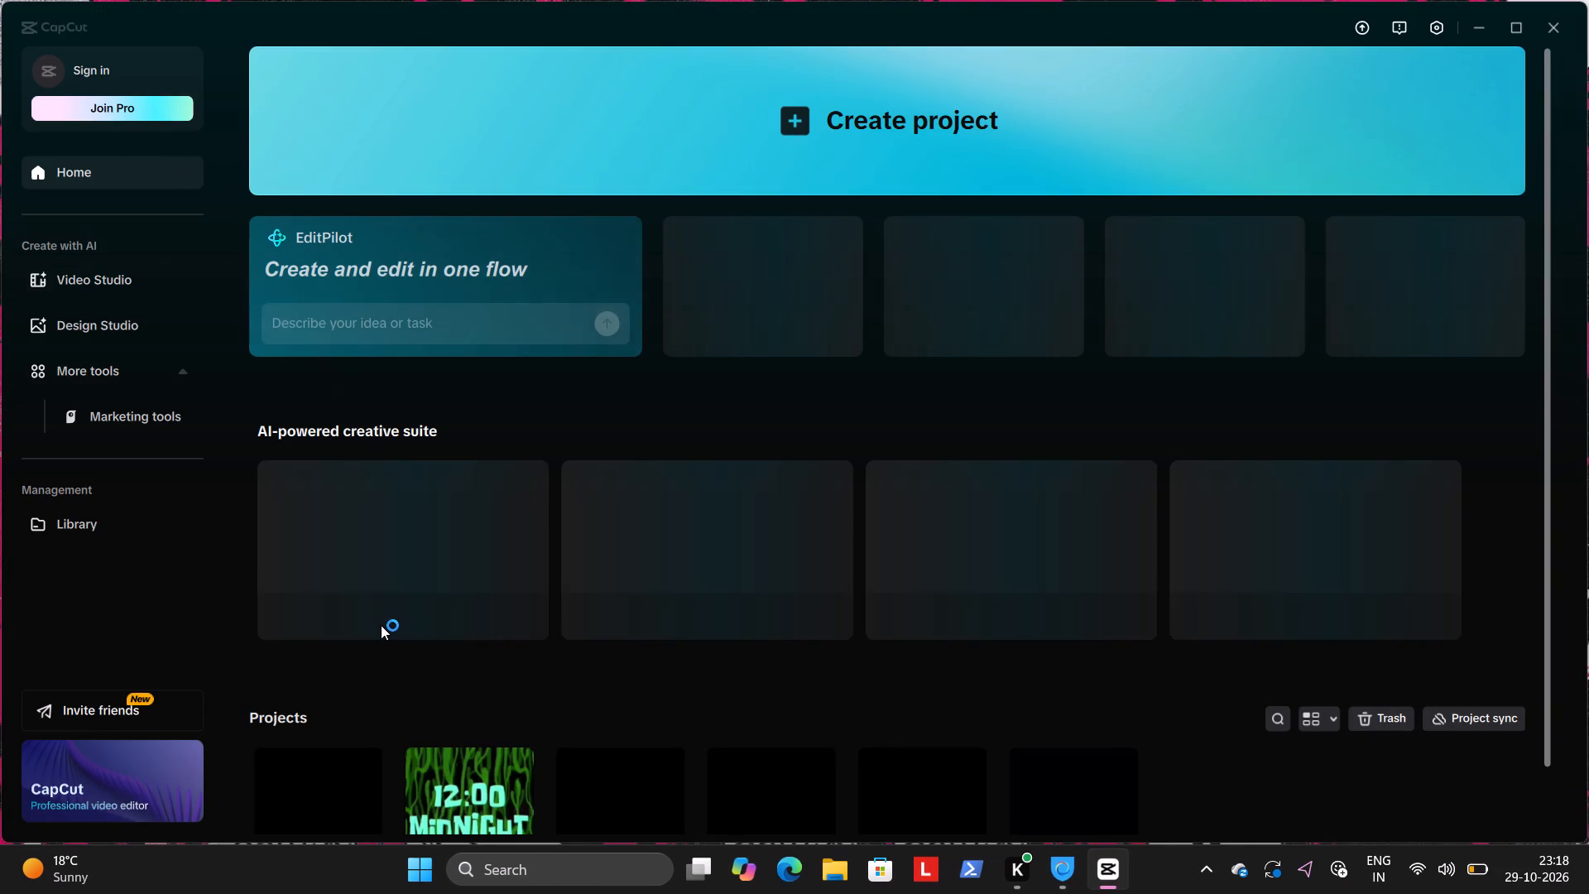
{"action": "scroll", "coordinate": [381, 625], "scroll_direction": "down", "scroll_amount": 5}
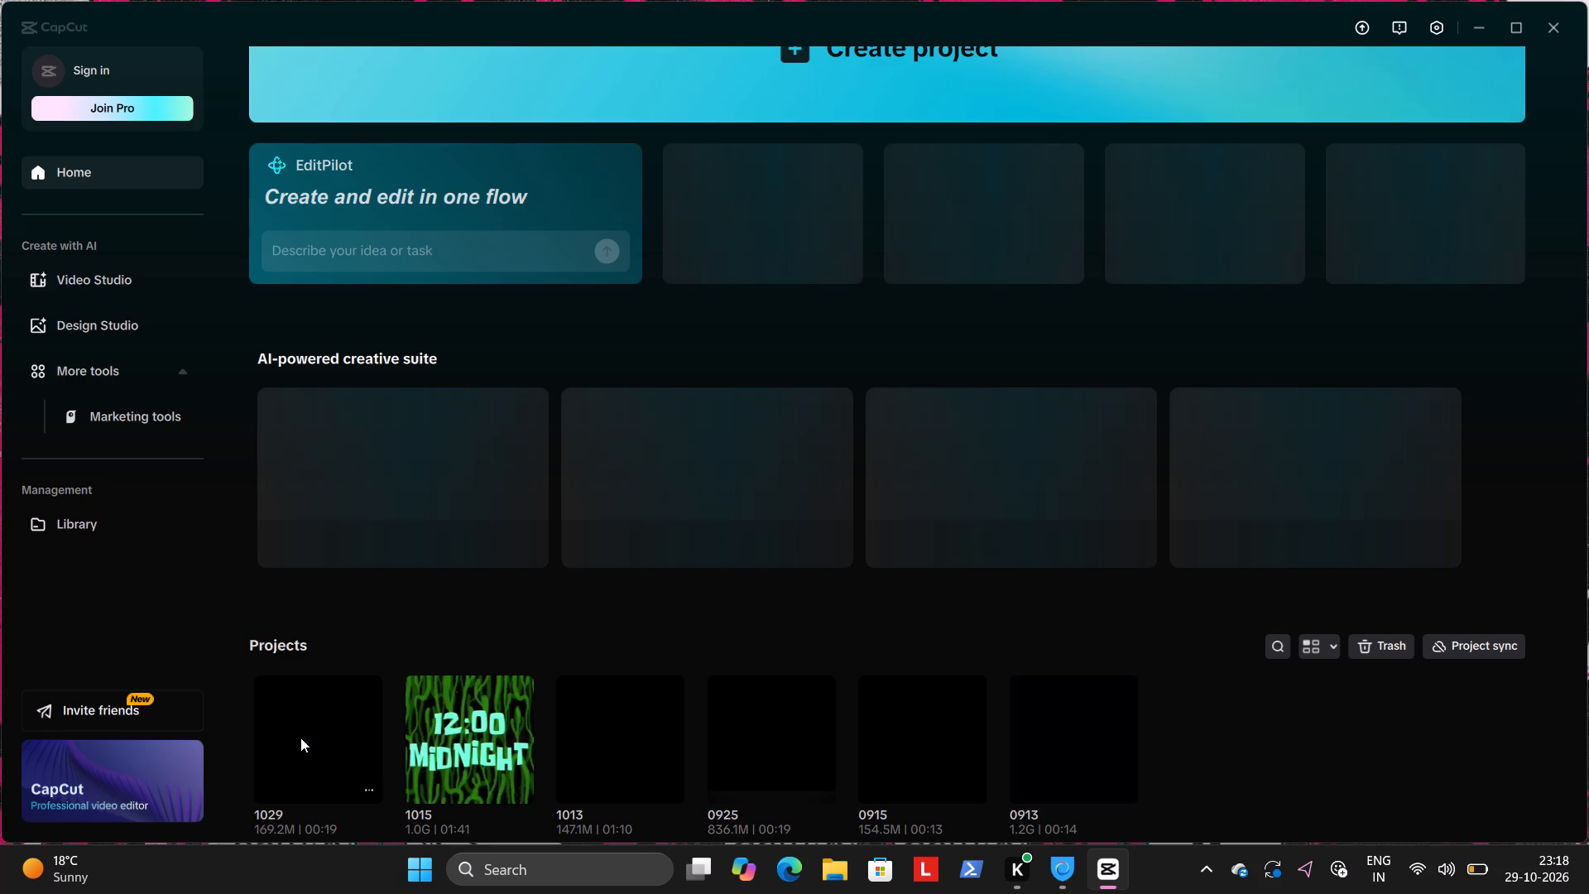
{"action": "double_click", "coordinate": [300, 733]}
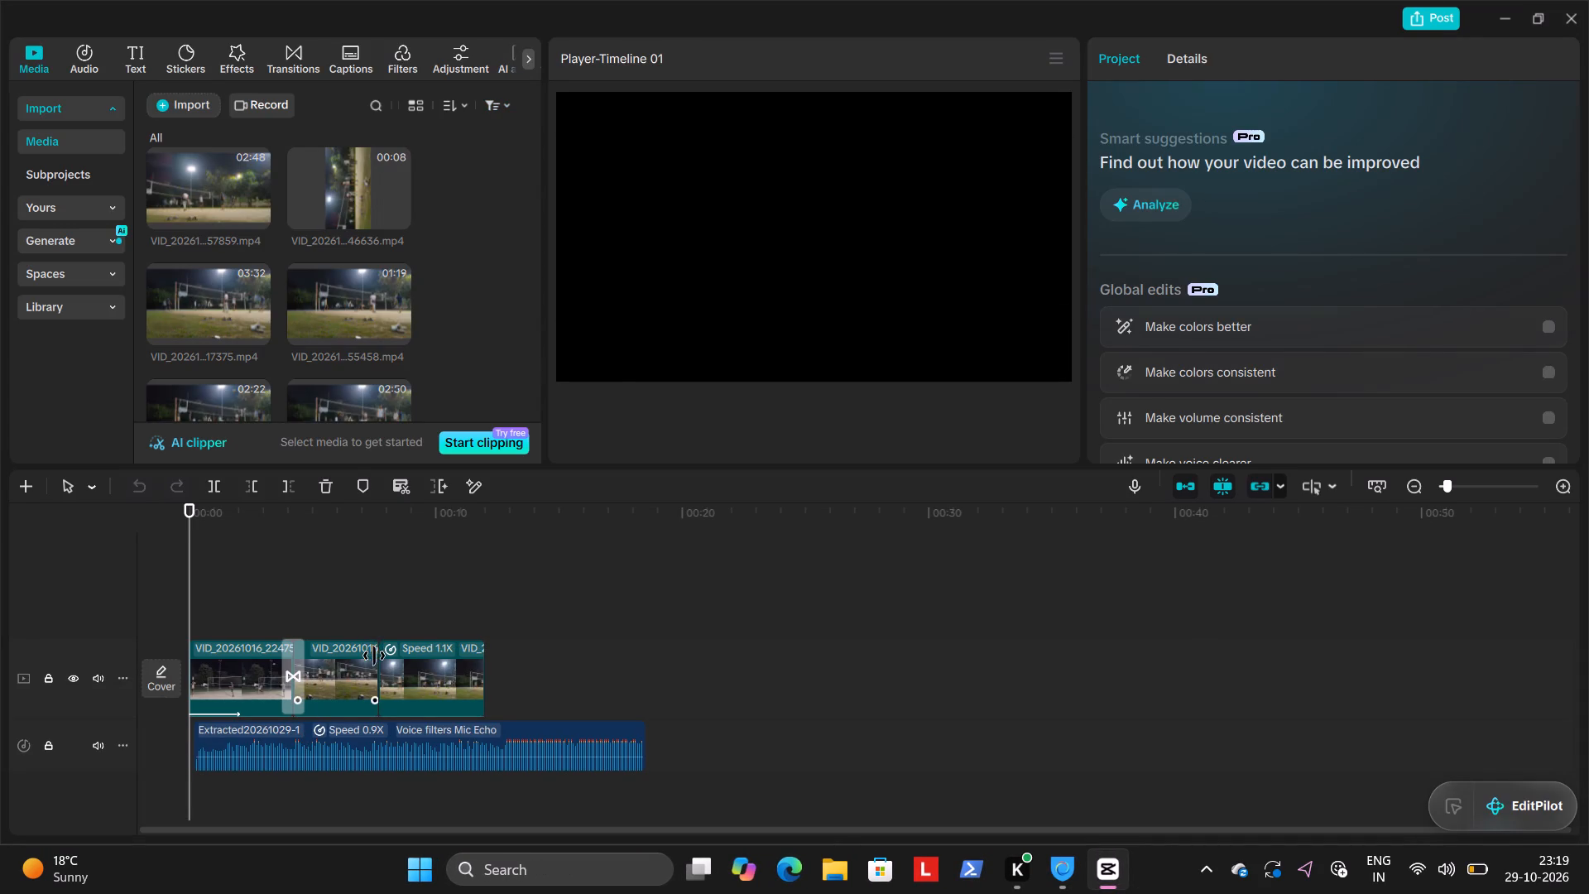
Select the cut between the second and third clips and move the playhead forward from the timeline's start.
{"action": "left_click", "coordinate": [377, 666]}
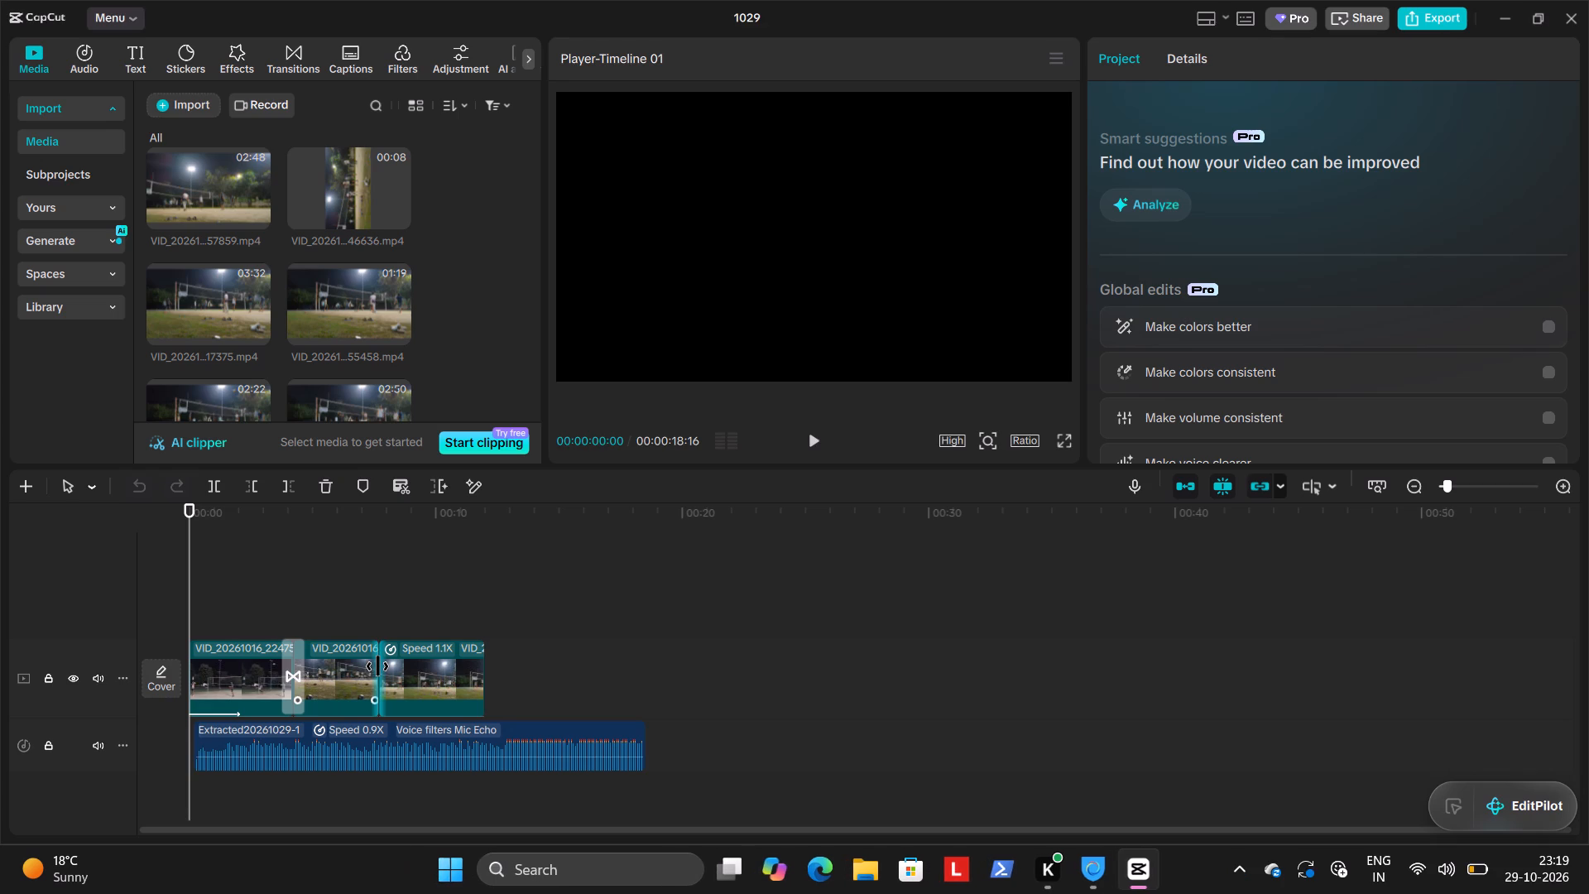
{"action": "left_click_drag", "start_coordinate": [193, 507], "coordinate": [214, 510]}
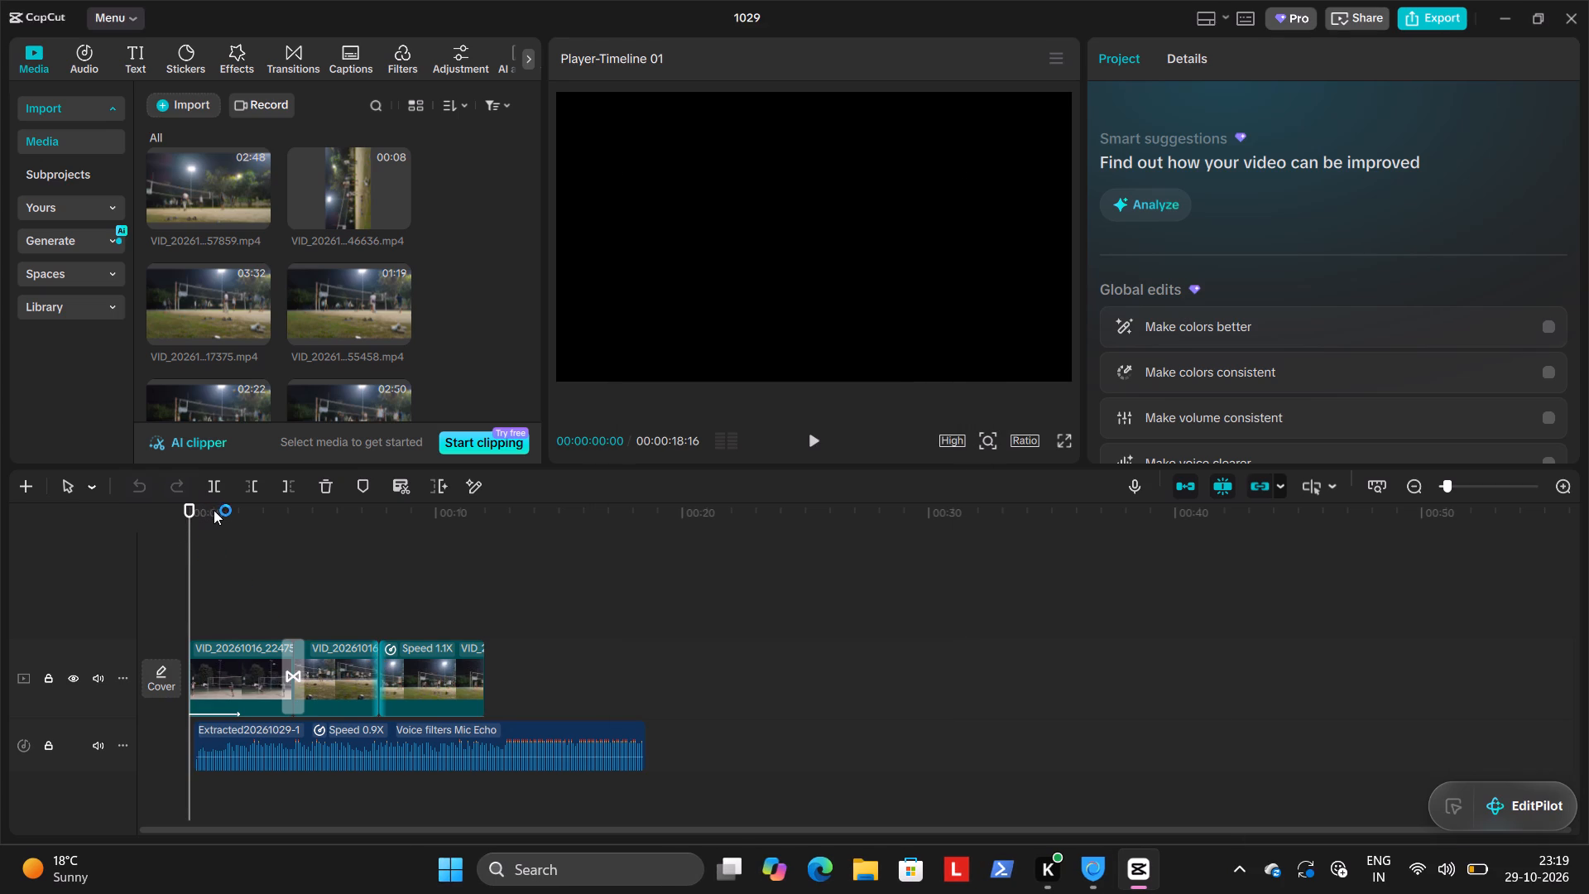
Review the clips and their cuts along the timeline, with the Overlay transitions open for the cut between the second and third clips.
{"action": "left_click_drag", "start_coordinate": [214, 510], "coordinate": [220, 510]}
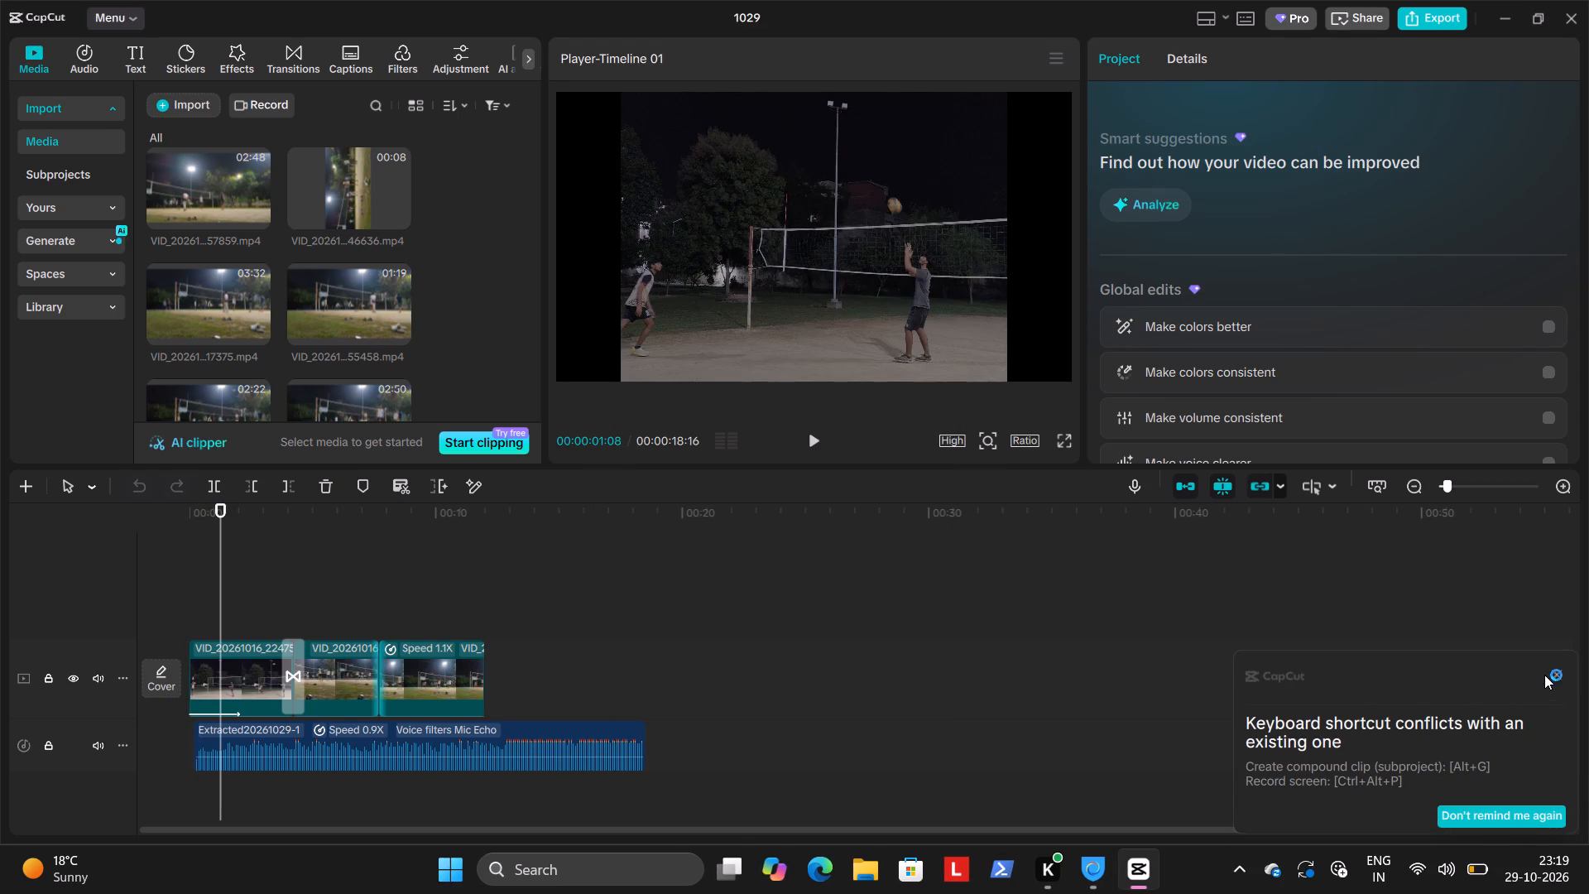
{"action": "left_click", "coordinate": [1559, 674]}
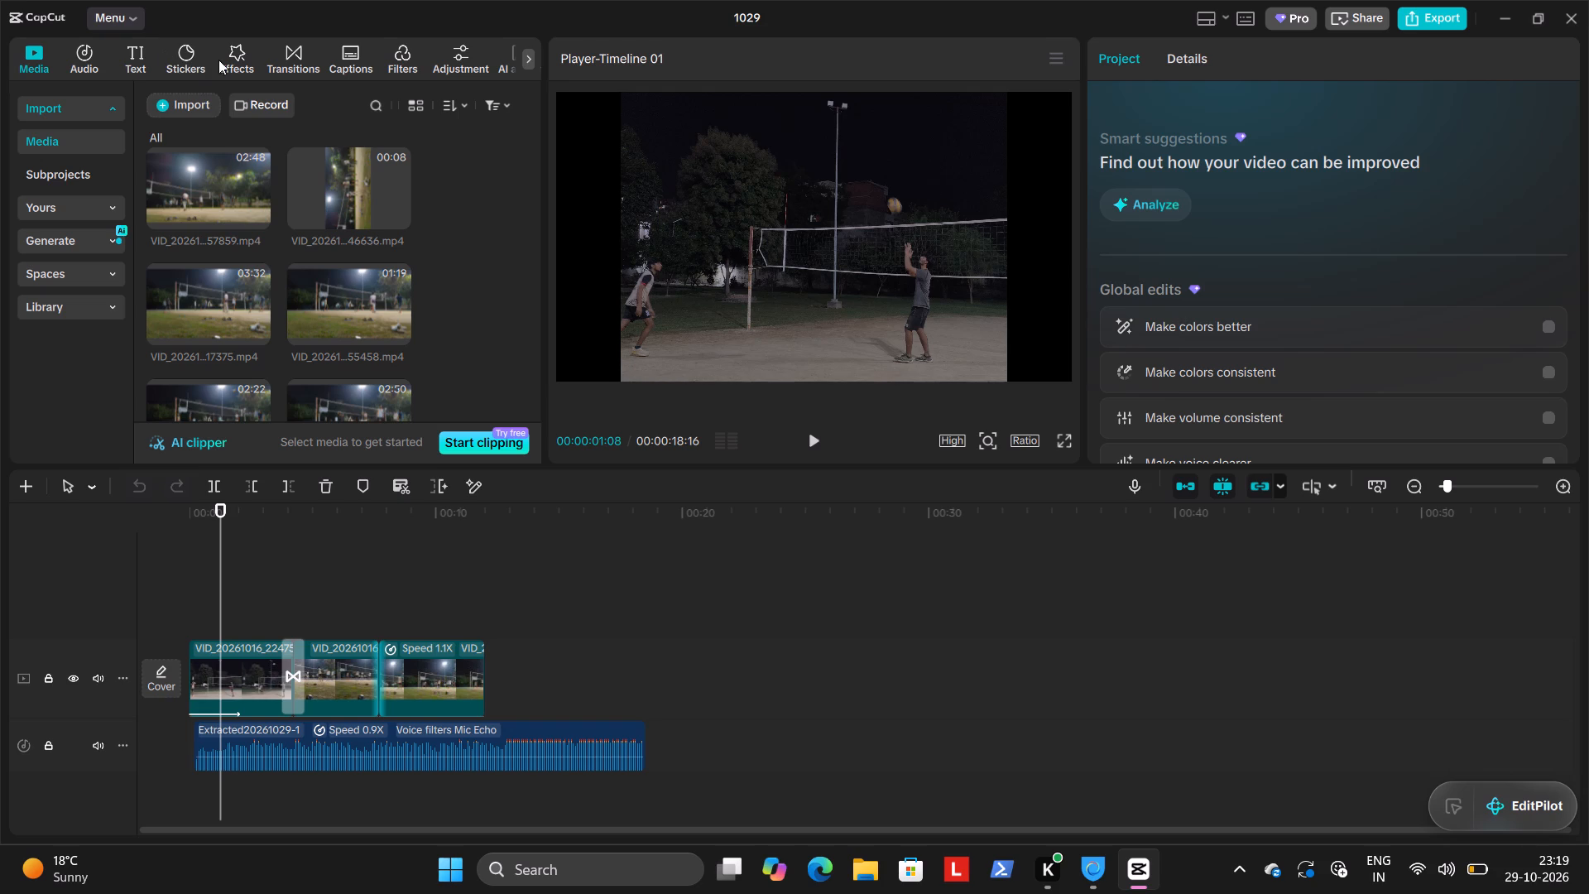
{"action": "left_click", "coordinate": [297, 60]}
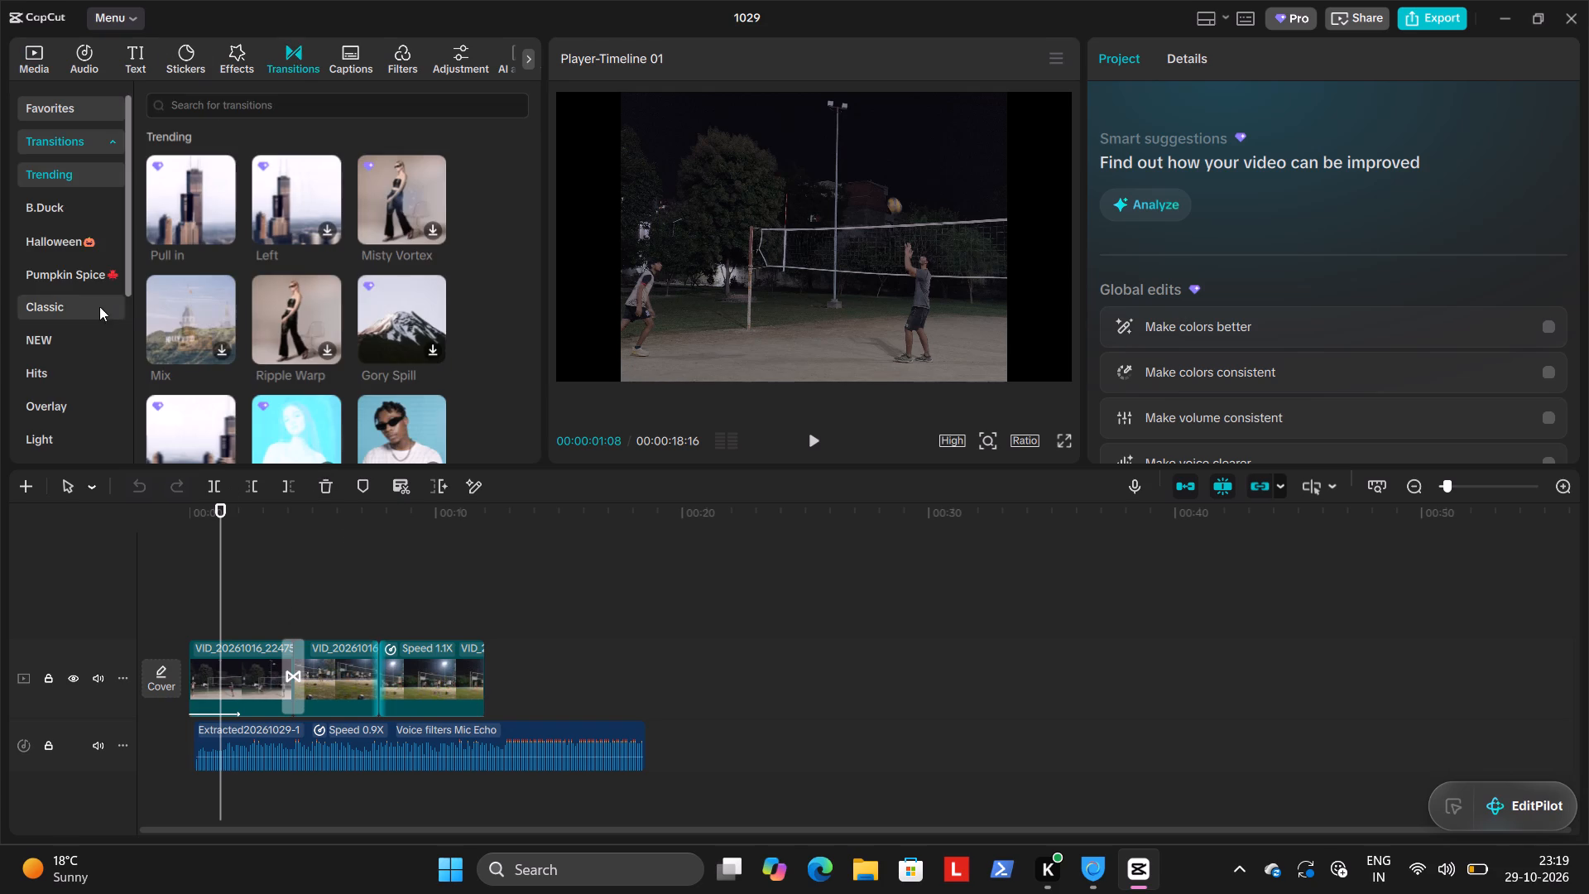
{"action": "left_click", "coordinate": [76, 397]}
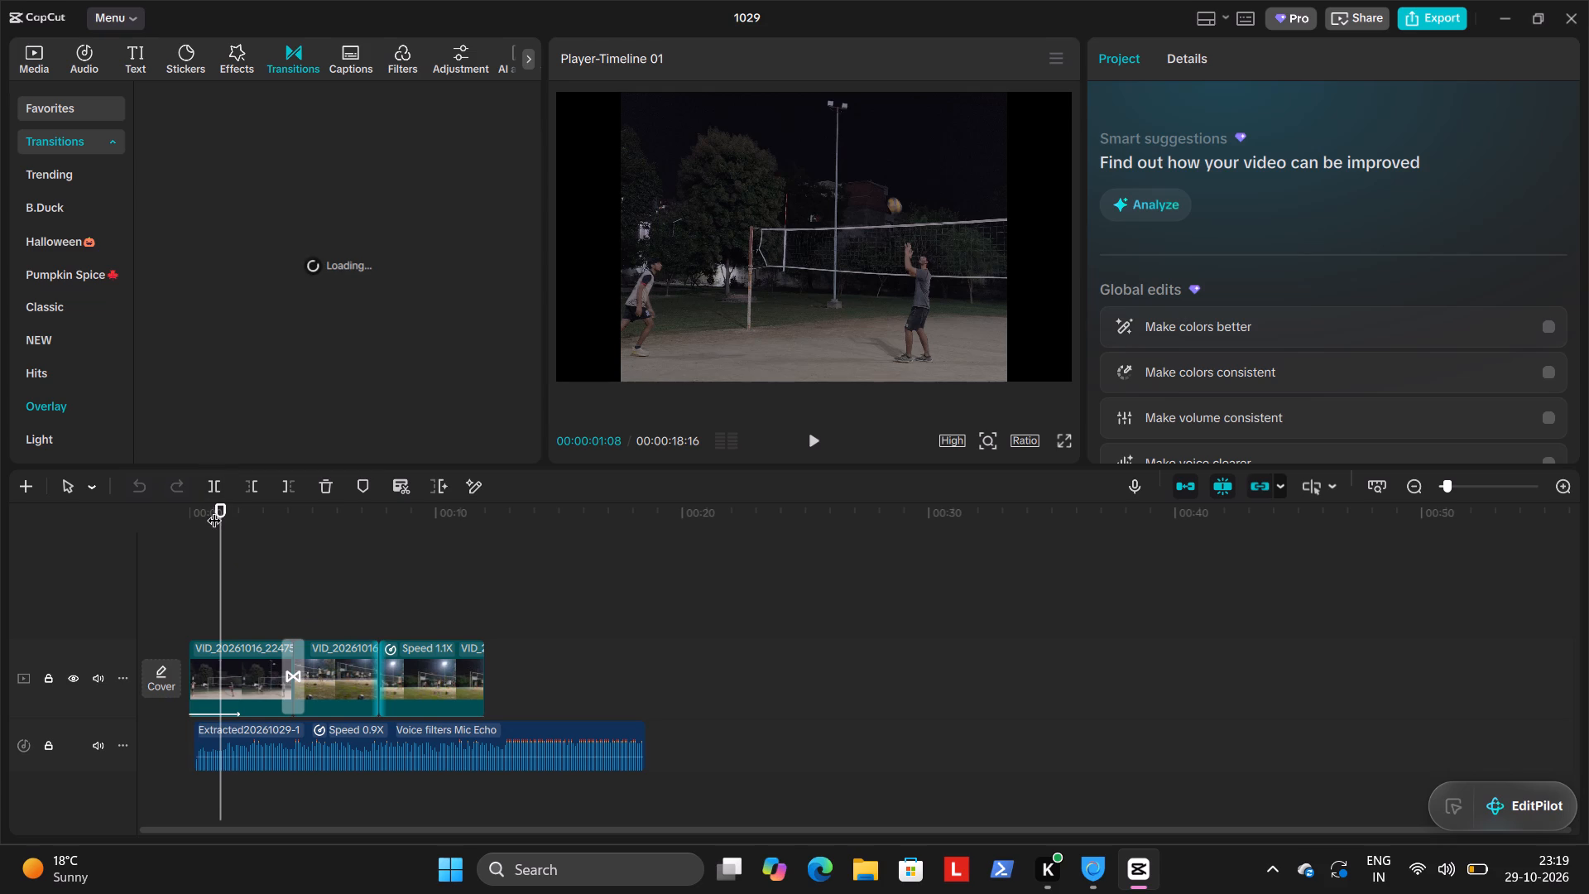
{"action": "left_click_drag", "start_coordinate": [218, 510], "coordinate": [363, 514]}
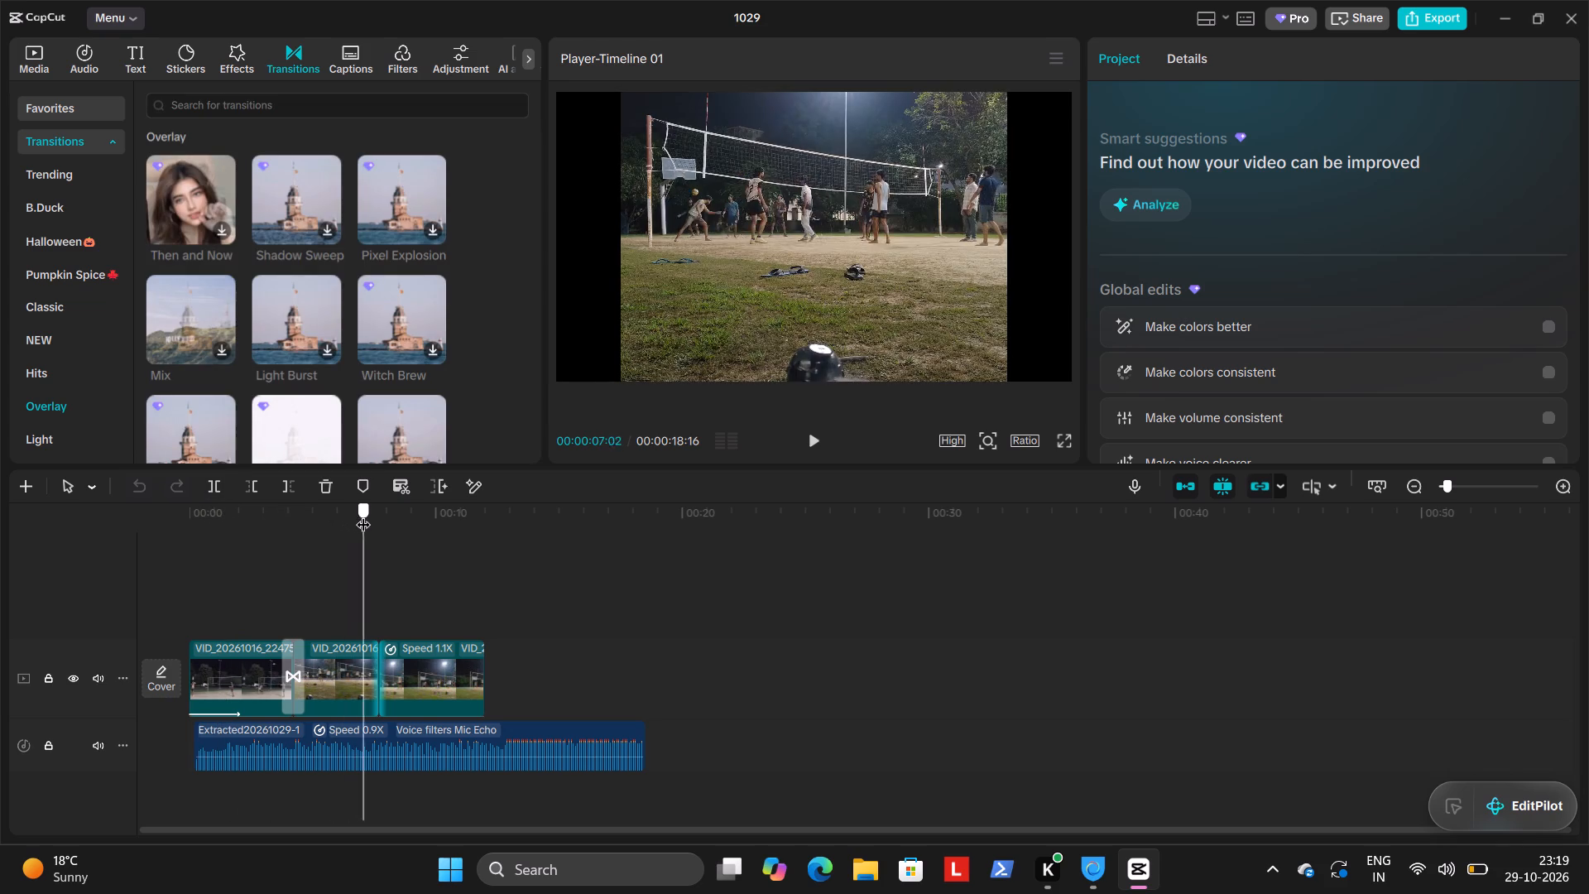
{"action": "left_click_drag", "start_coordinate": [363, 514], "coordinate": [194, 517]}
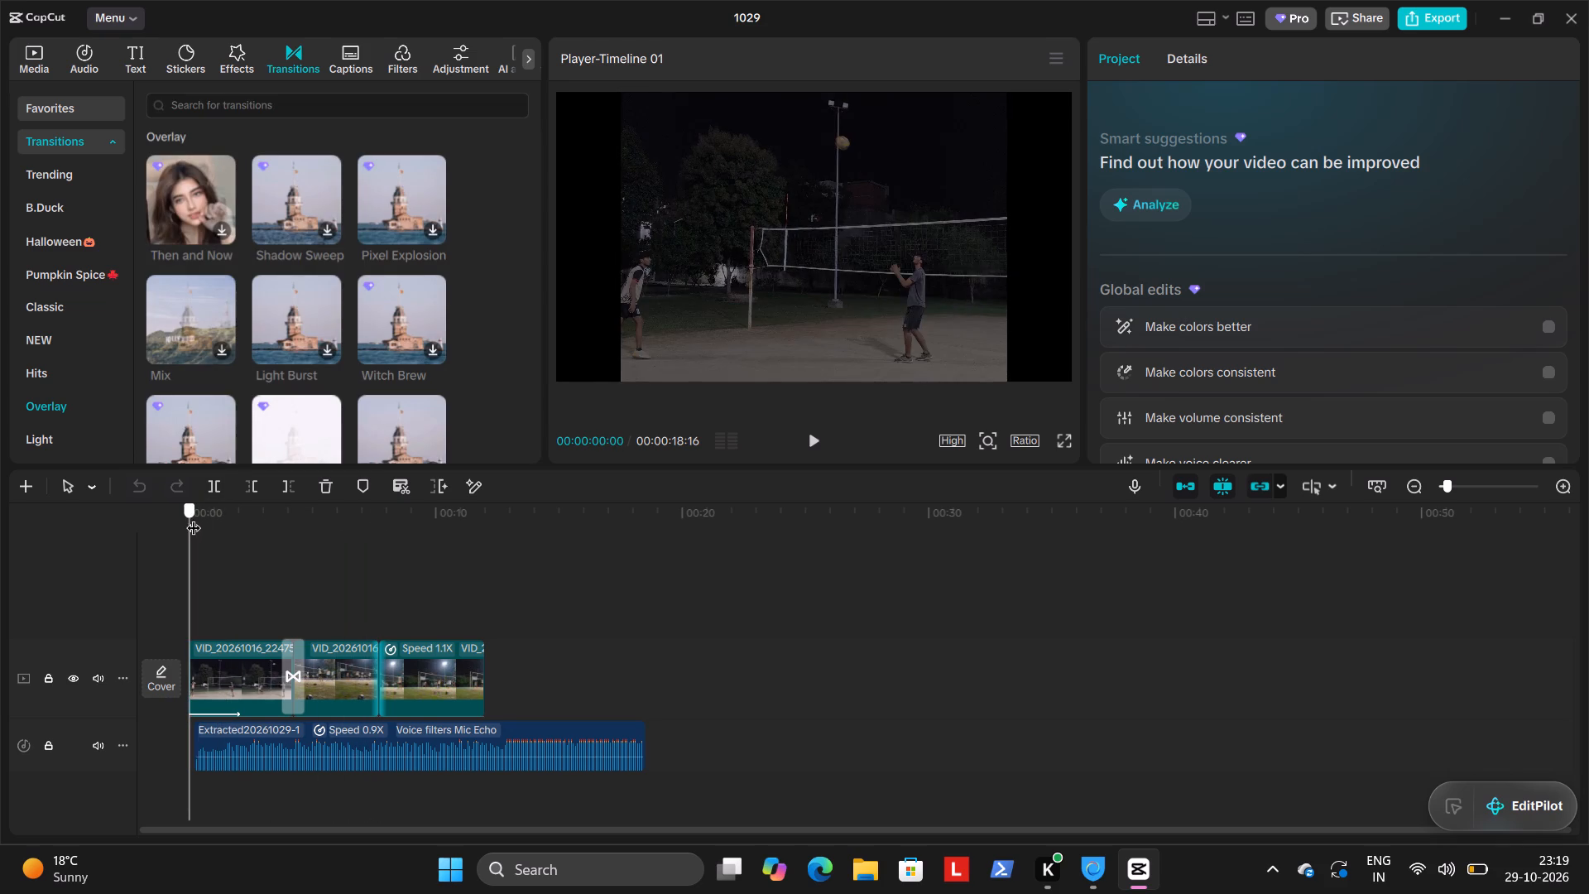
{"action": "left_click_drag", "start_coordinate": [194, 517], "coordinate": [265, 517]}
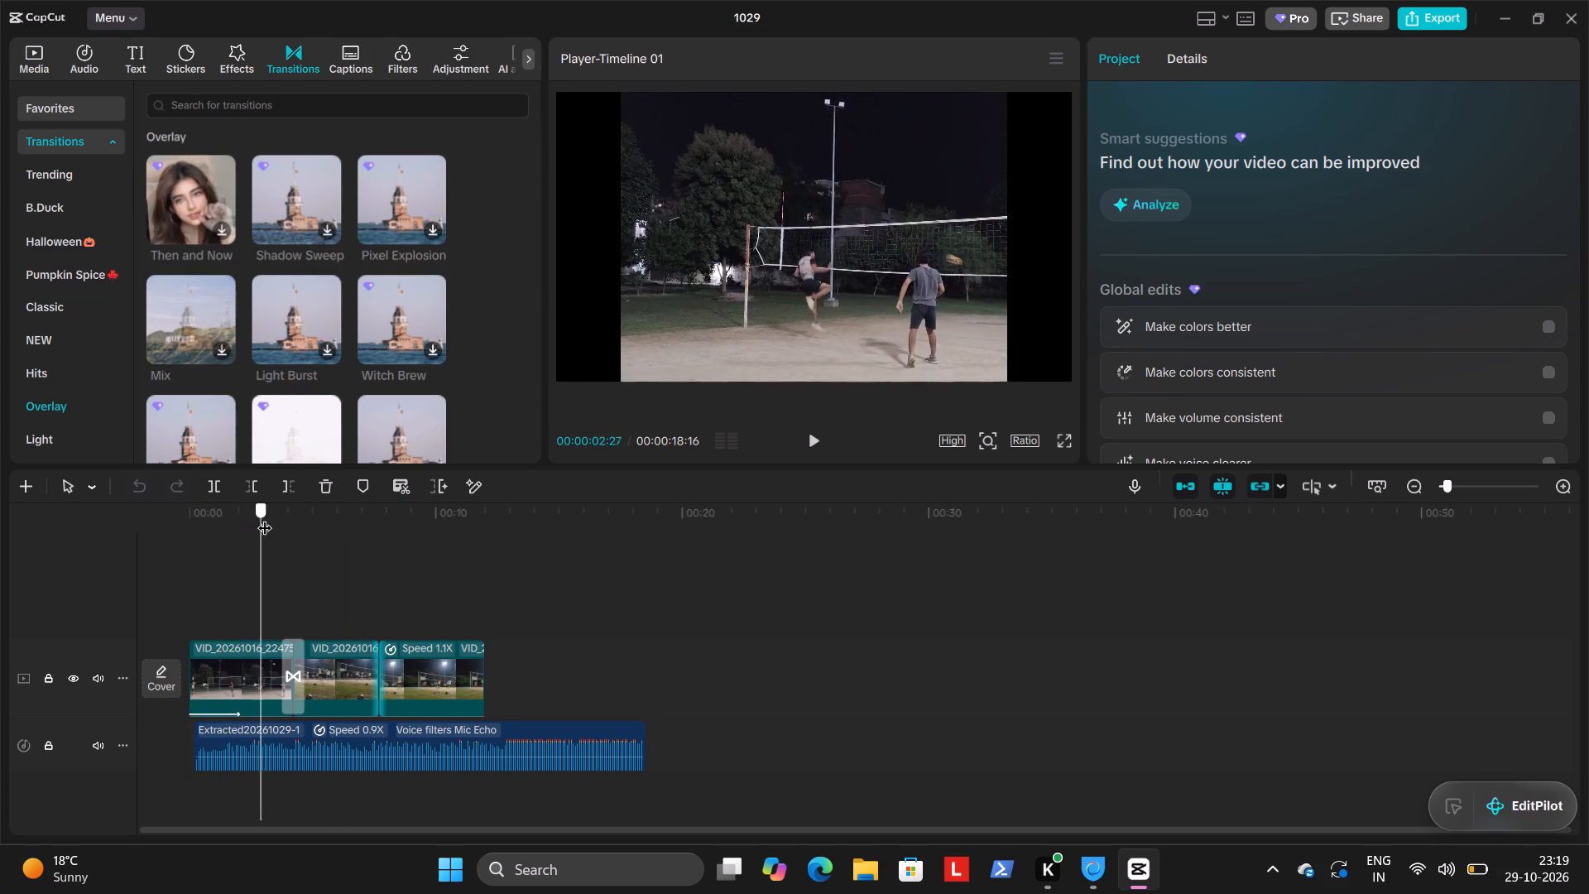
{"action": "left_click_drag", "start_coordinate": [265, 517], "coordinate": [351, 521]}
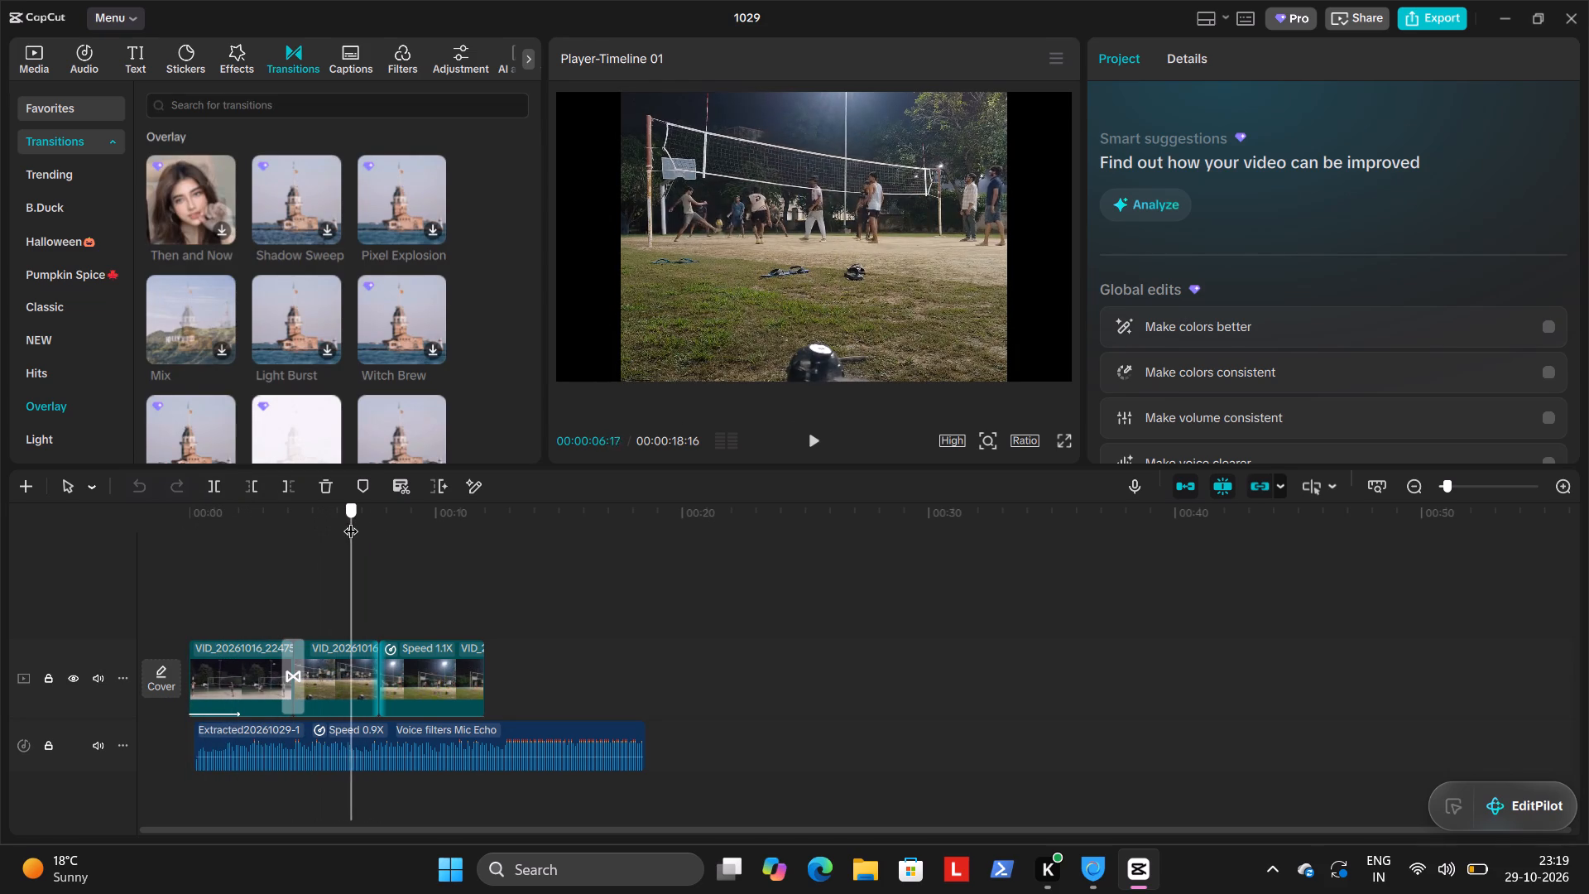
{"action": "left_click_drag", "start_coordinate": [351, 521], "coordinate": [413, 521]}
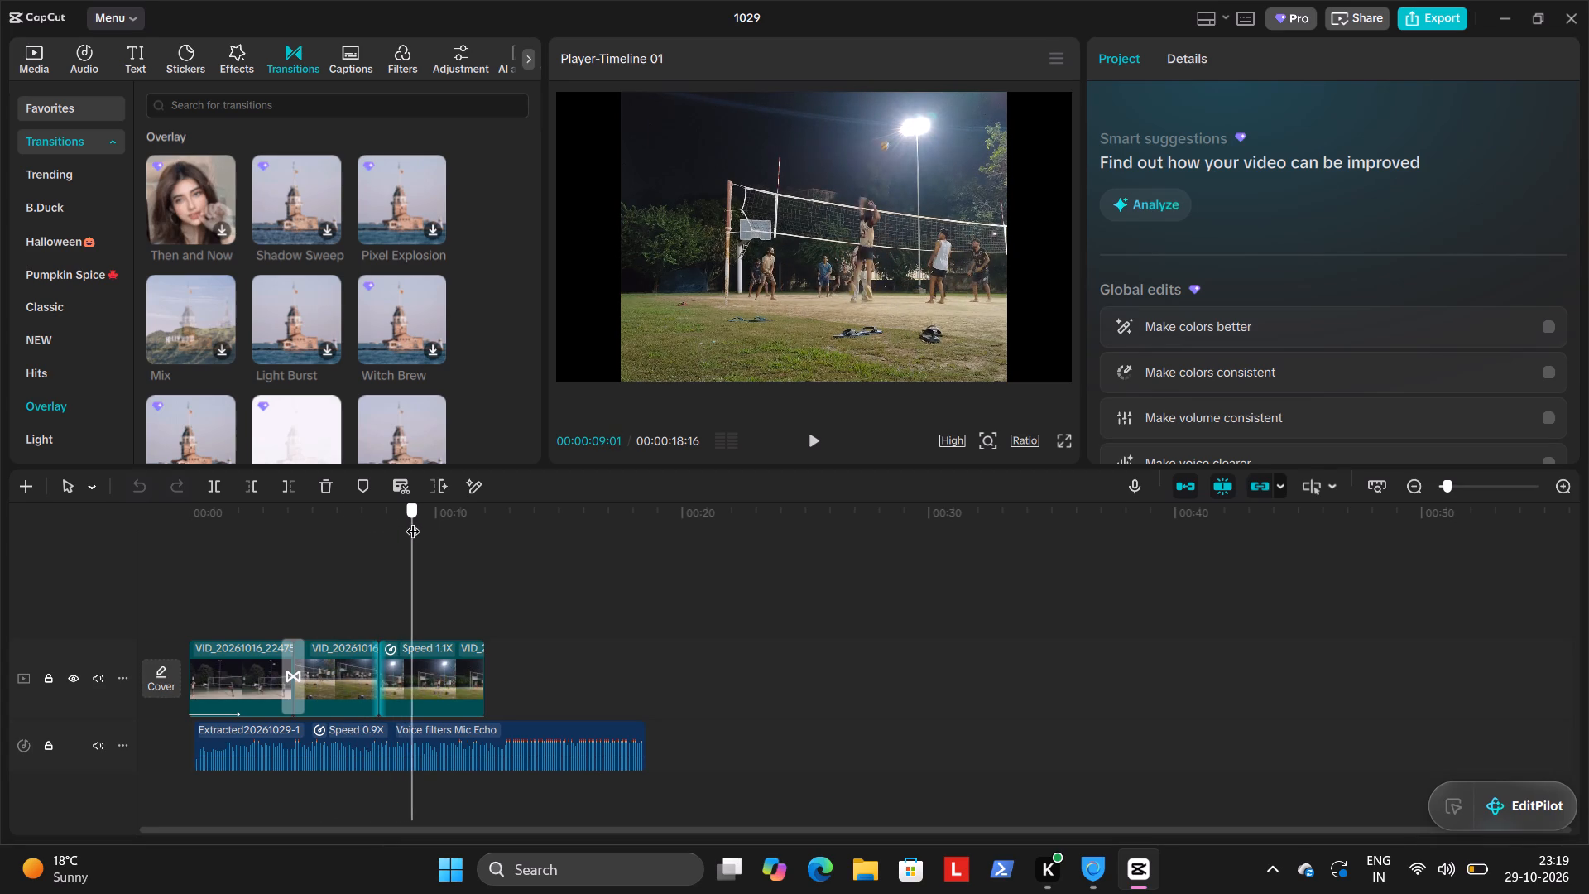
{"action": "left_click_drag", "start_coordinate": [413, 521], "coordinate": [361, 521]}
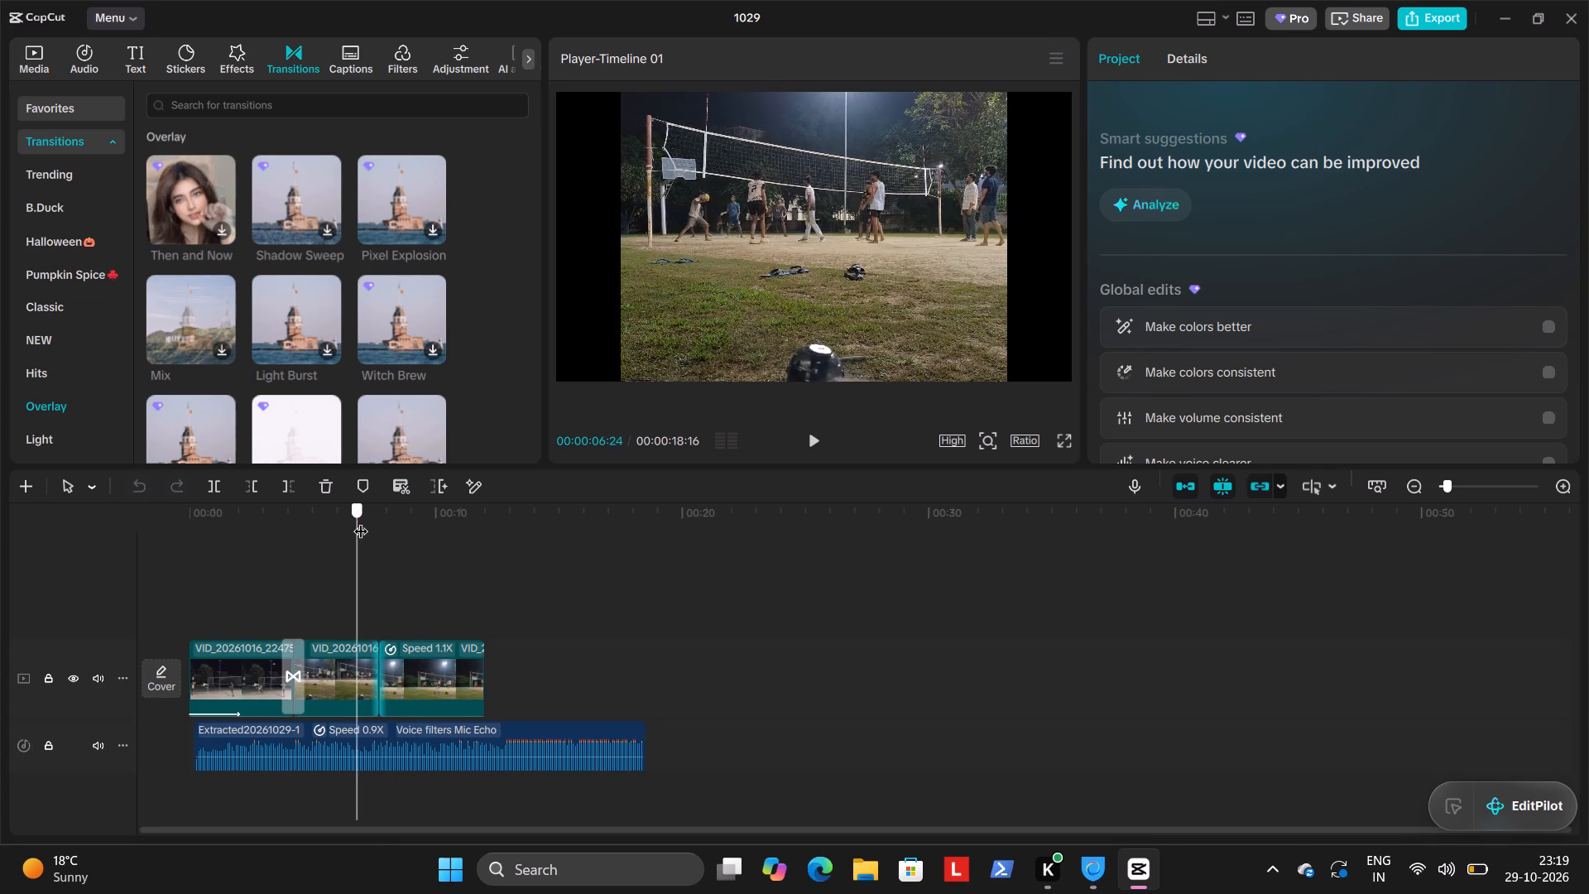
{"action": "left_click_drag", "start_coordinate": [361, 521], "coordinate": [386, 521]}
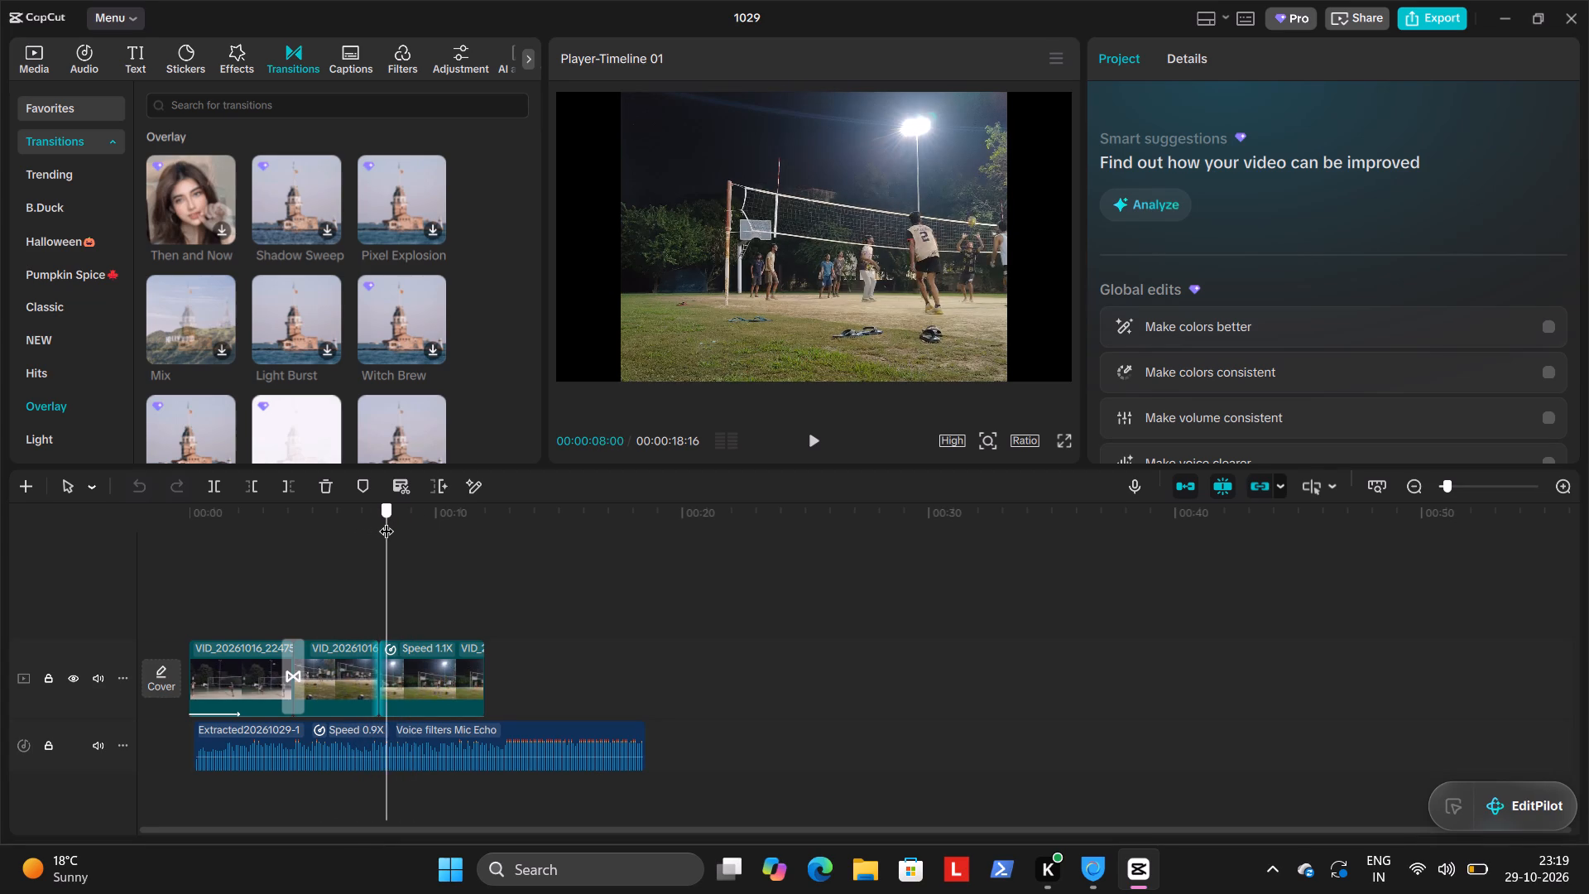
{"action": "left_click_drag", "start_coordinate": [386, 521], "coordinate": [420, 521]}
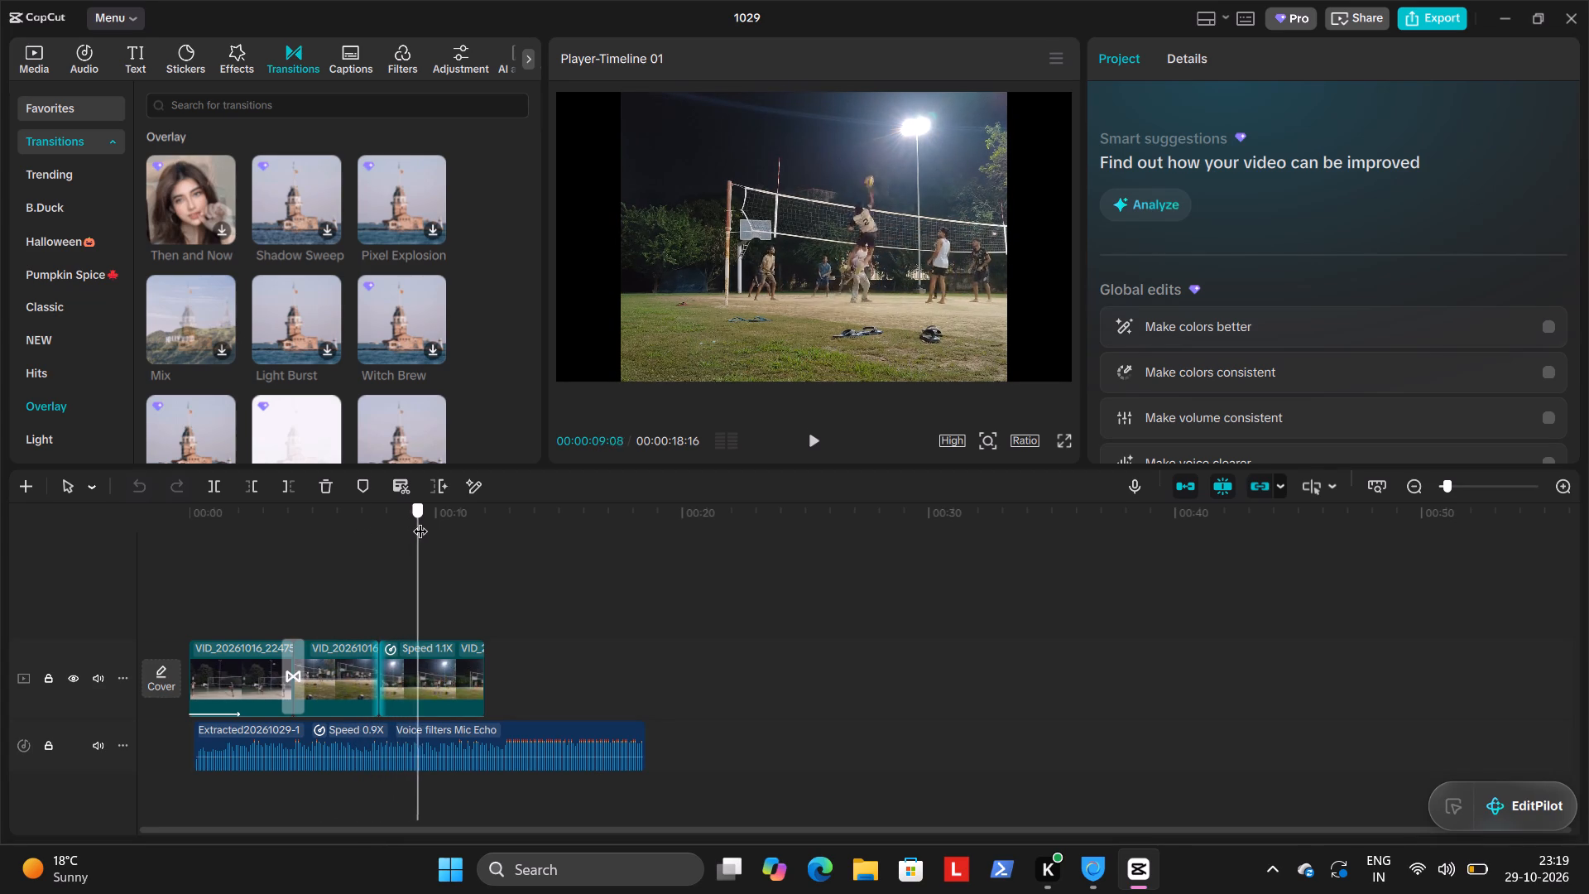
{"action": "left_click_drag", "start_coordinate": [420, 521], "coordinate": [458, 522]}
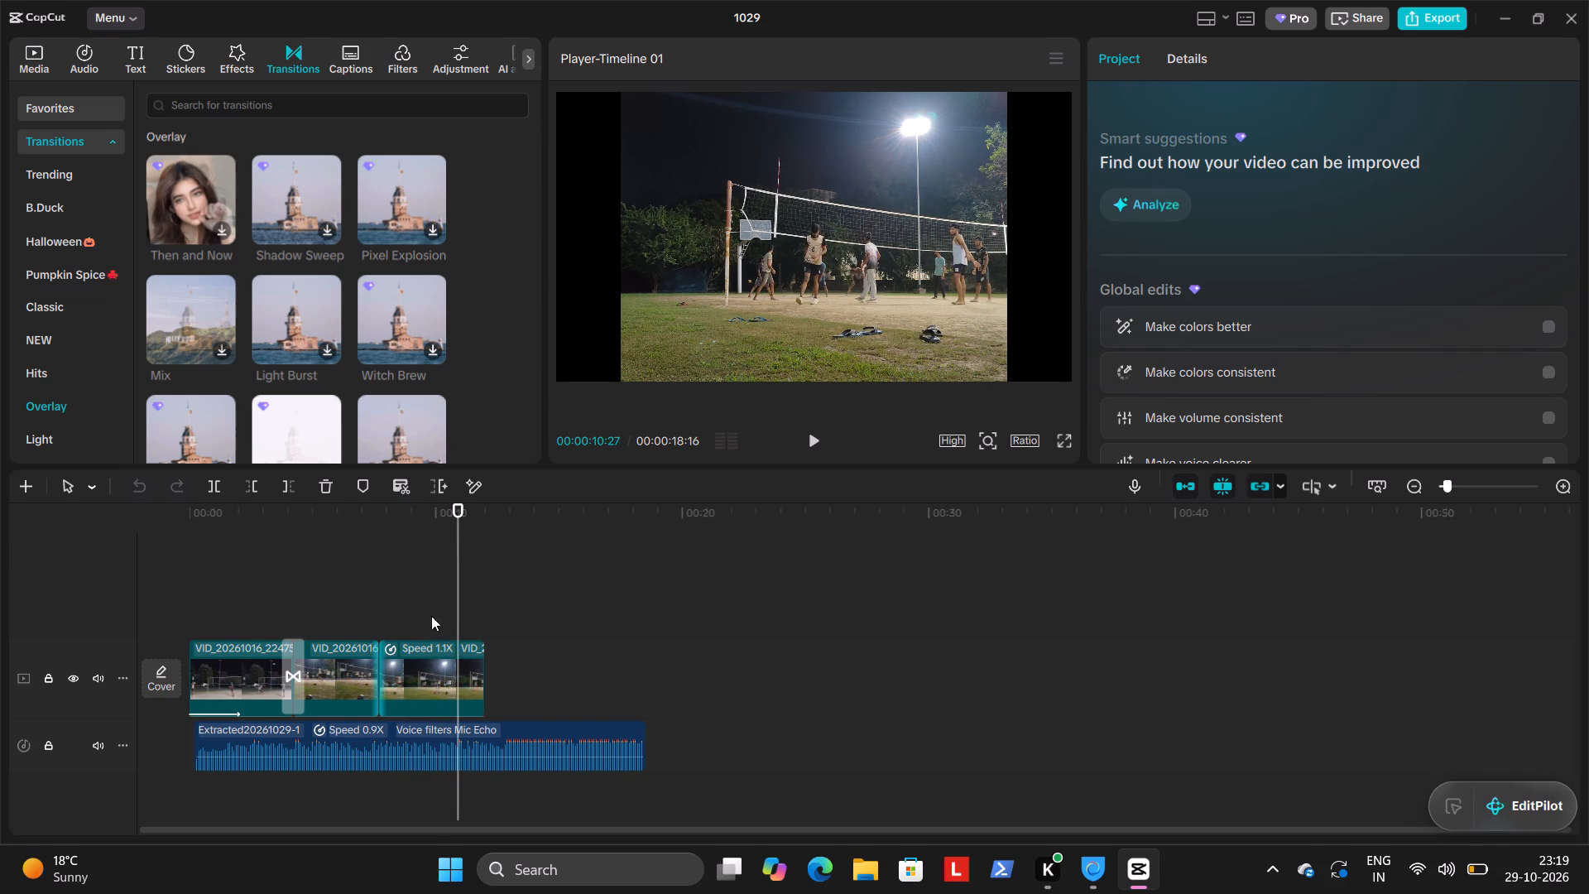
Extend the start of the 1.1X third clip slightly earlier in its footage.
{"action": "left_click", "coordinate": [415, 647]}
{"action": "left_click_drag", "start_coordinate": [377, 672], "coordinate": [373, 672]}
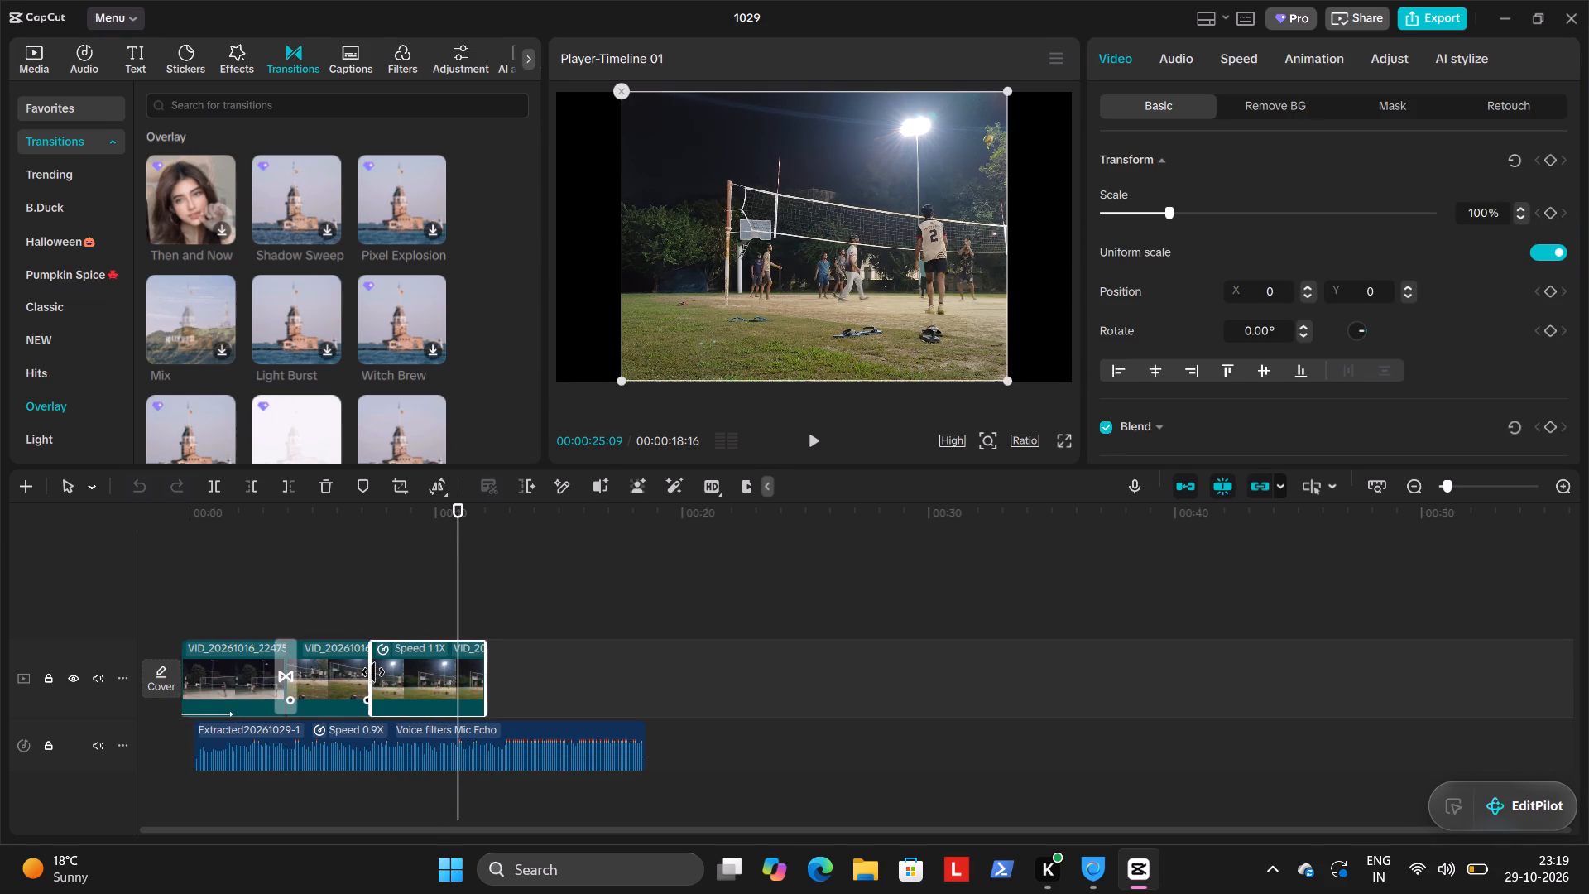
{"action": "left_click_drag", "start_coordinate": [373, 672], "coordinate": [370, 672]}
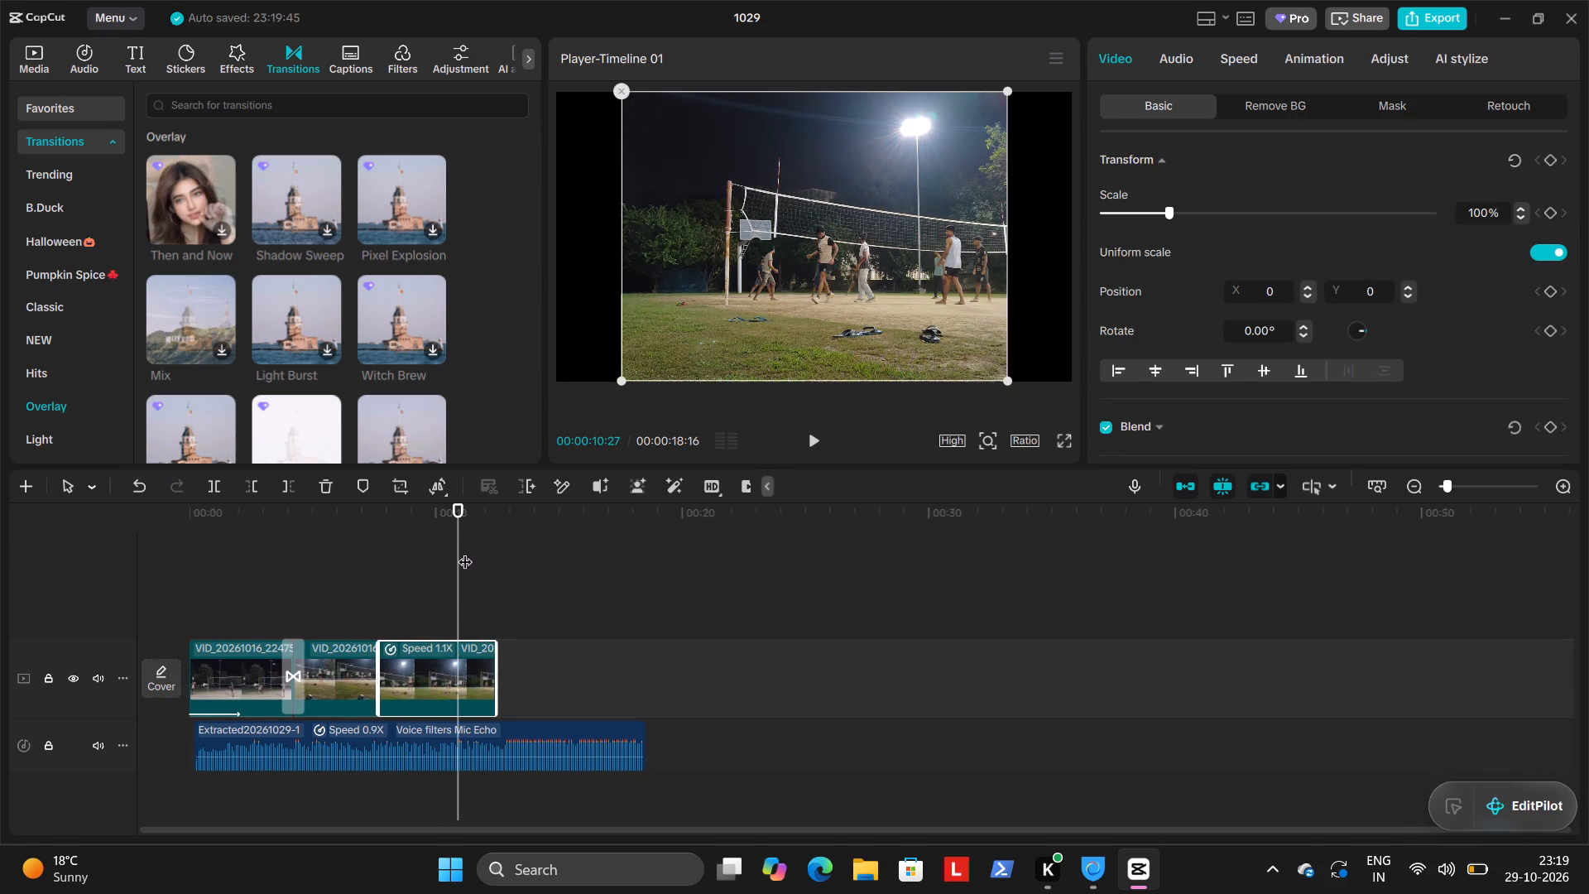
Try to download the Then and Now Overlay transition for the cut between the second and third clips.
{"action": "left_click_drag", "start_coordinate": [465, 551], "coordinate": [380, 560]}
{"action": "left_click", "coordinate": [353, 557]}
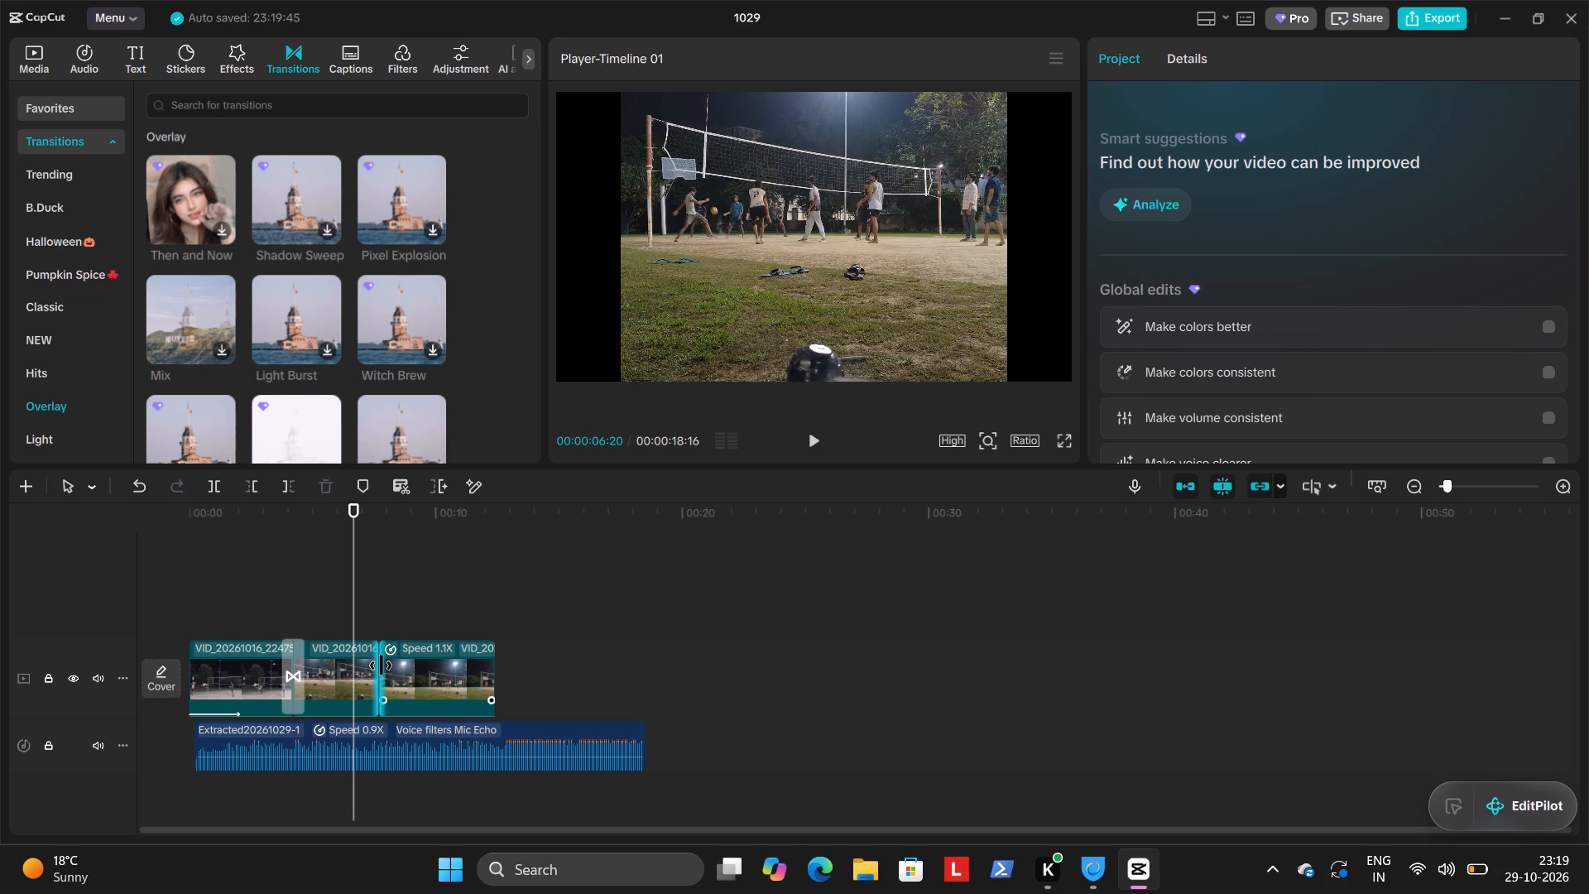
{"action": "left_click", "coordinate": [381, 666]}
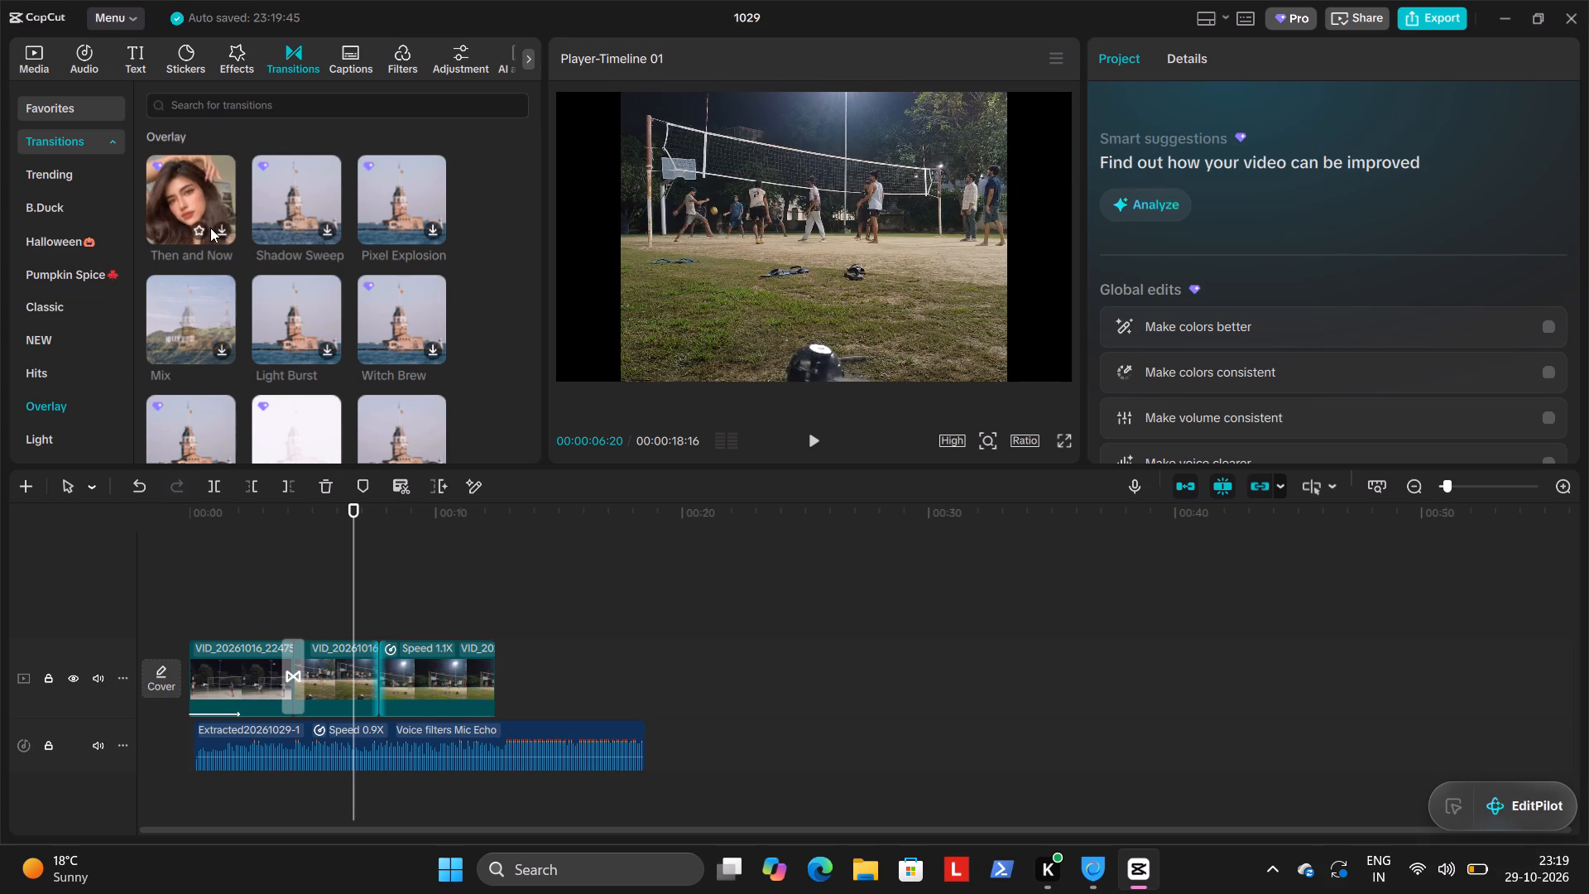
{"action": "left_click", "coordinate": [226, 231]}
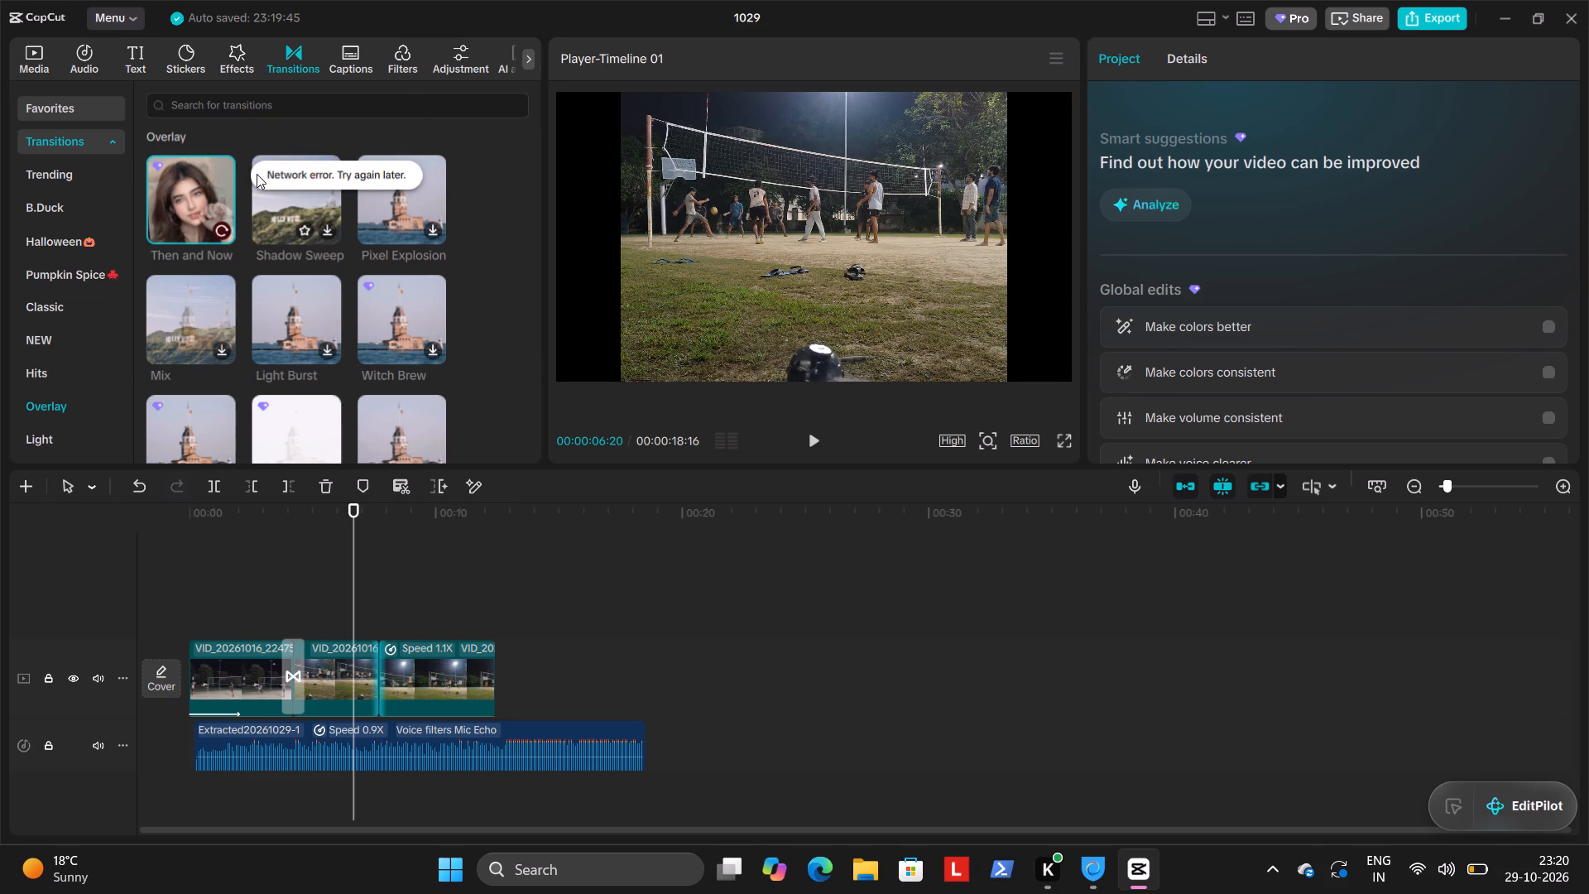
Switch to Hotspot Shield and disconnect the VPN.
{"action": "left_click", "coordinate": [1094, 878]}
{"action": "left_click", "coordinate": [824, 656]}
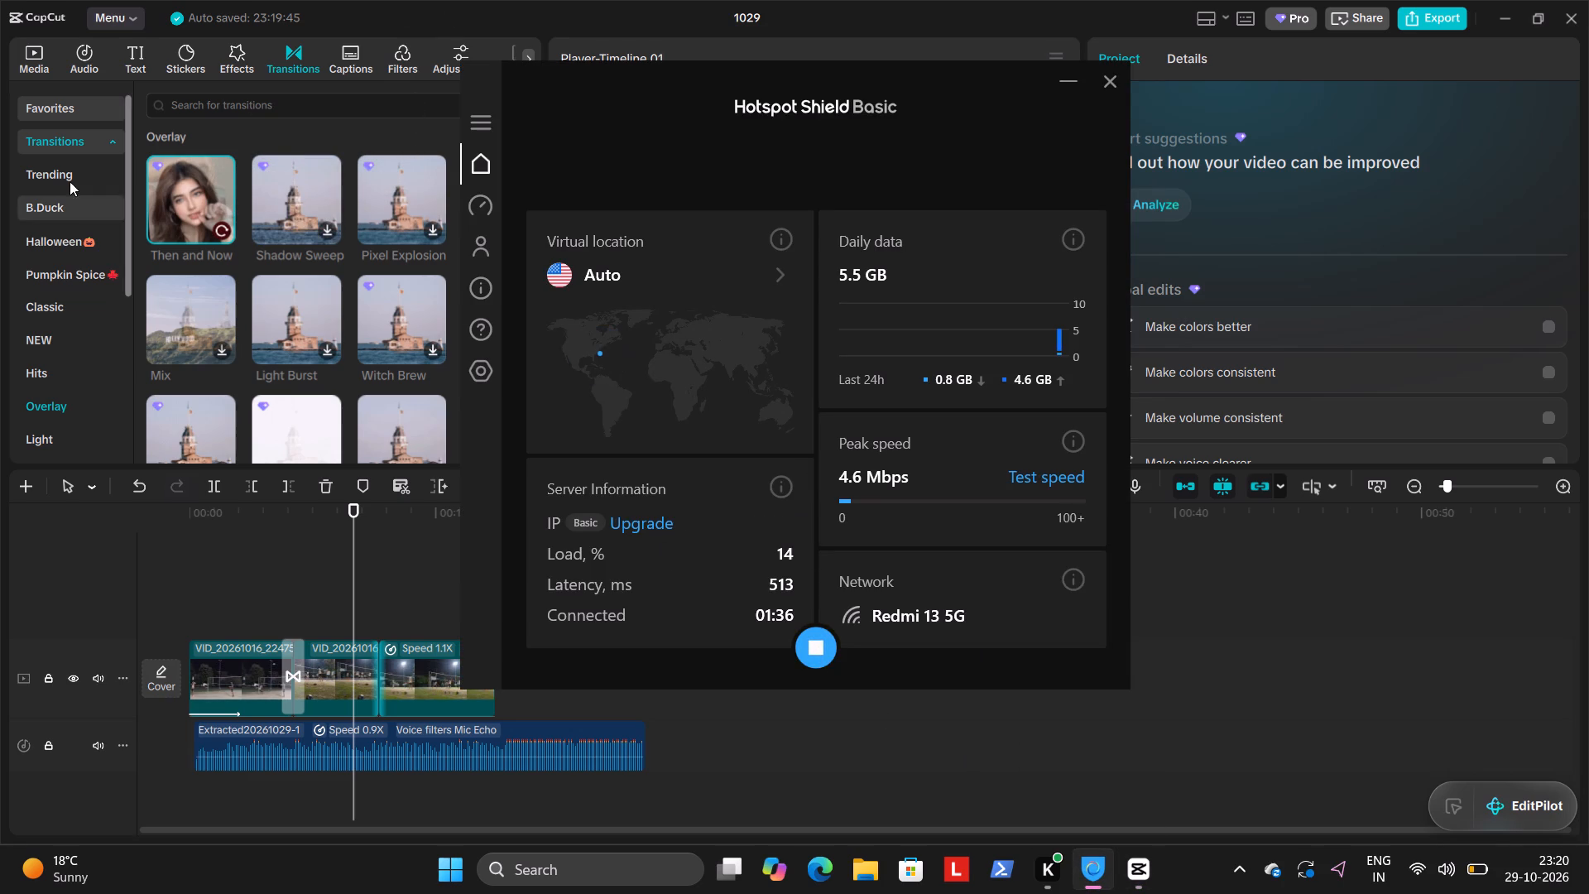
Download the Shadow Sweep, Pixel Explosion and Mix Overlay transitions in CapCut, checking the Hotspot Shield connection along the way.
{"action": "left_click", "coordinate": [314, 204]}
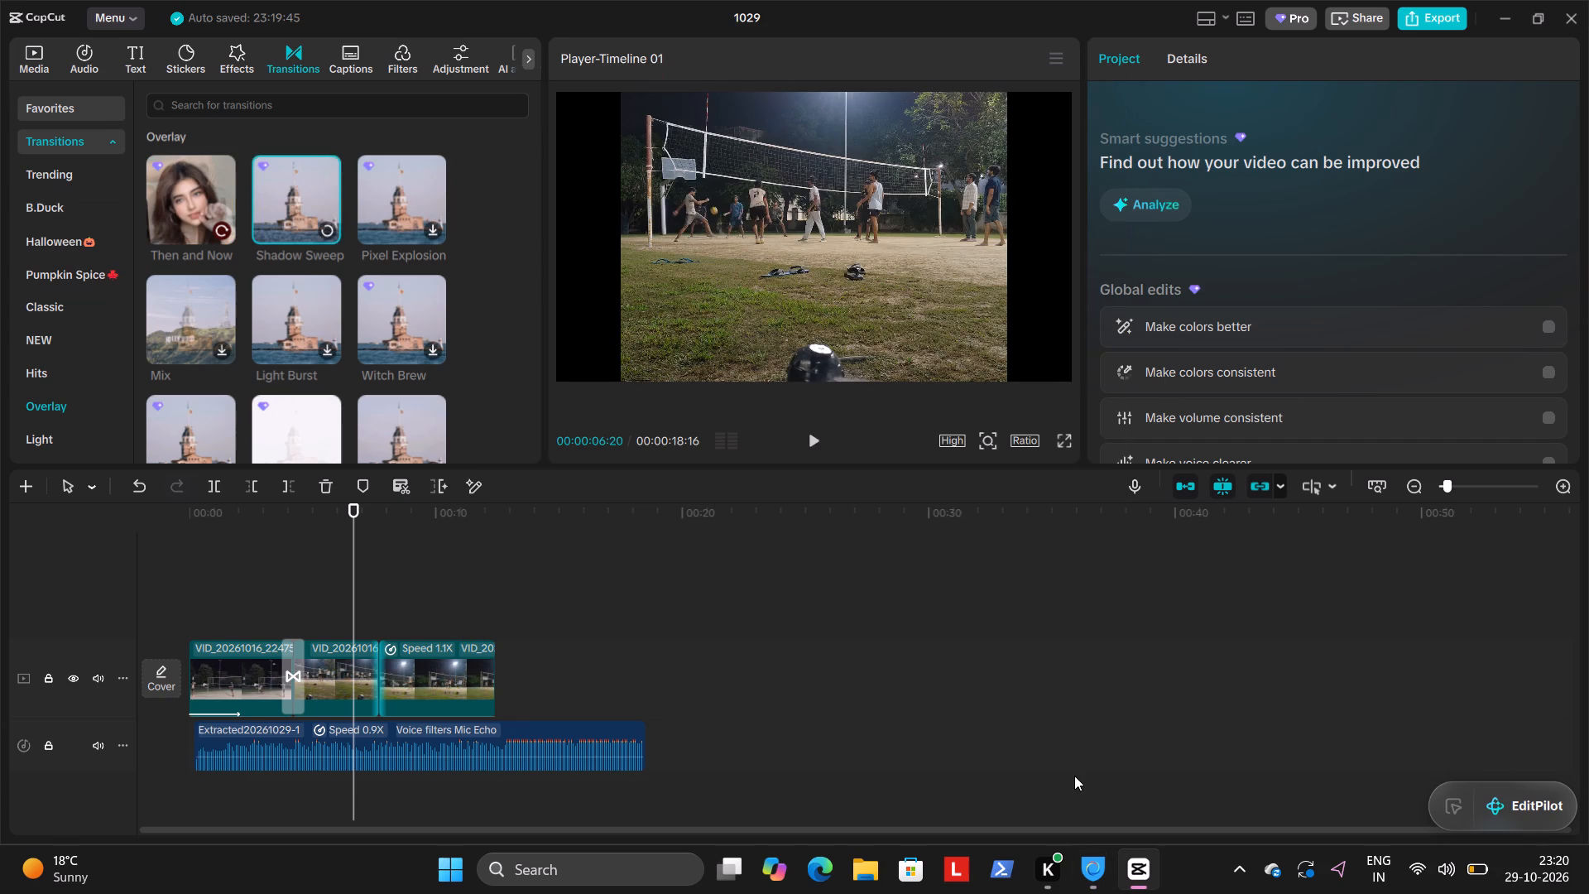
{"action": "left_click", "coordinate": [1099, 874]}
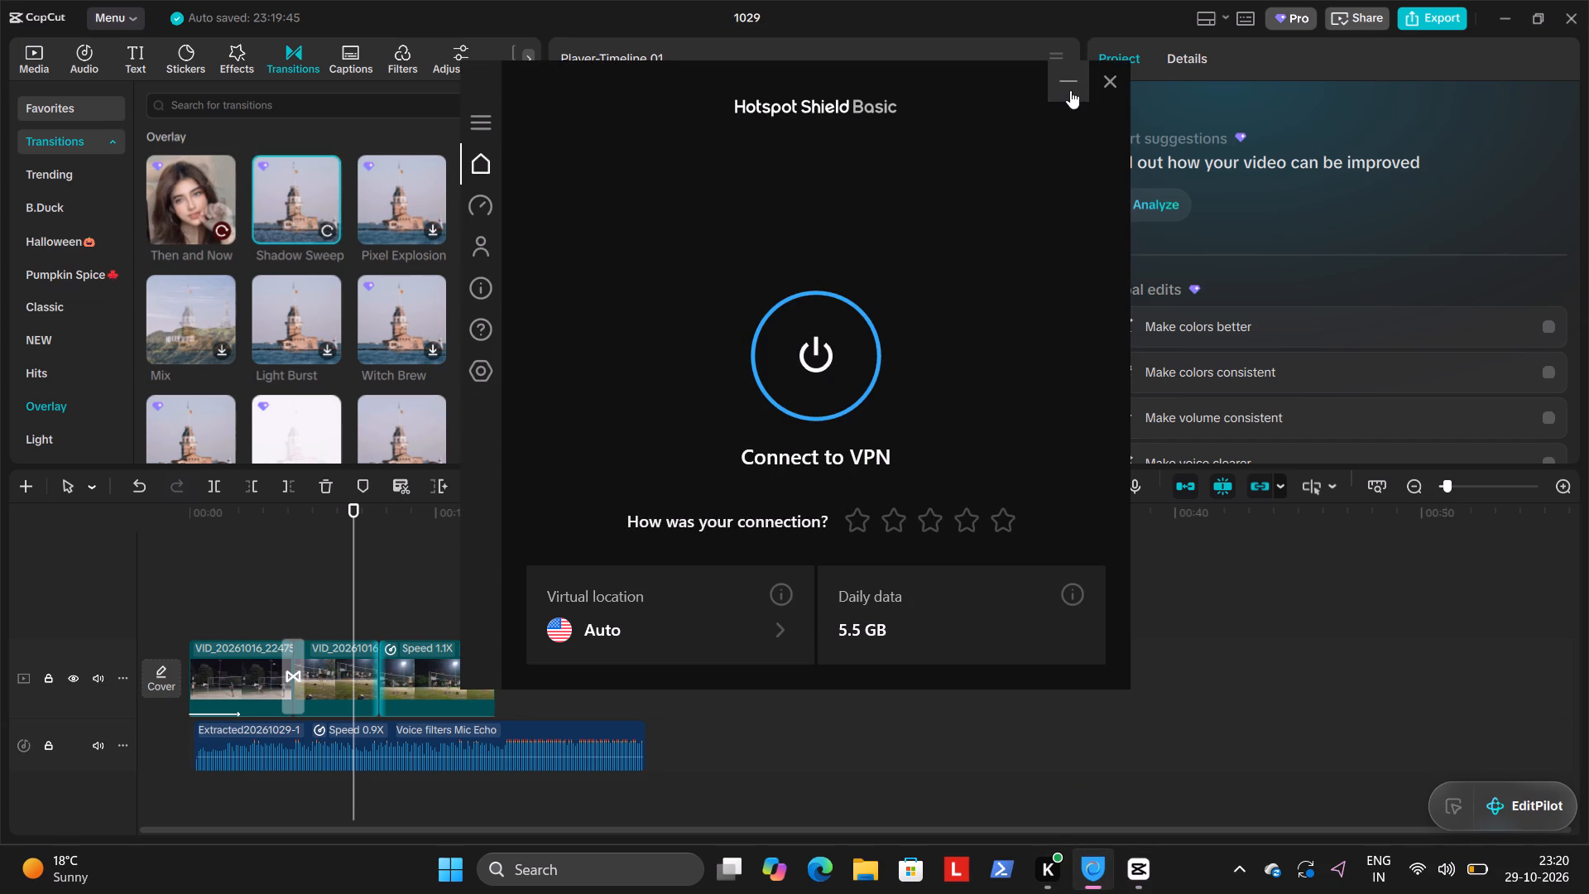
{"action": "left_click", "coordinate": [1071, 87]}
{"action": "left_click", "coordinate": [382, 202]}
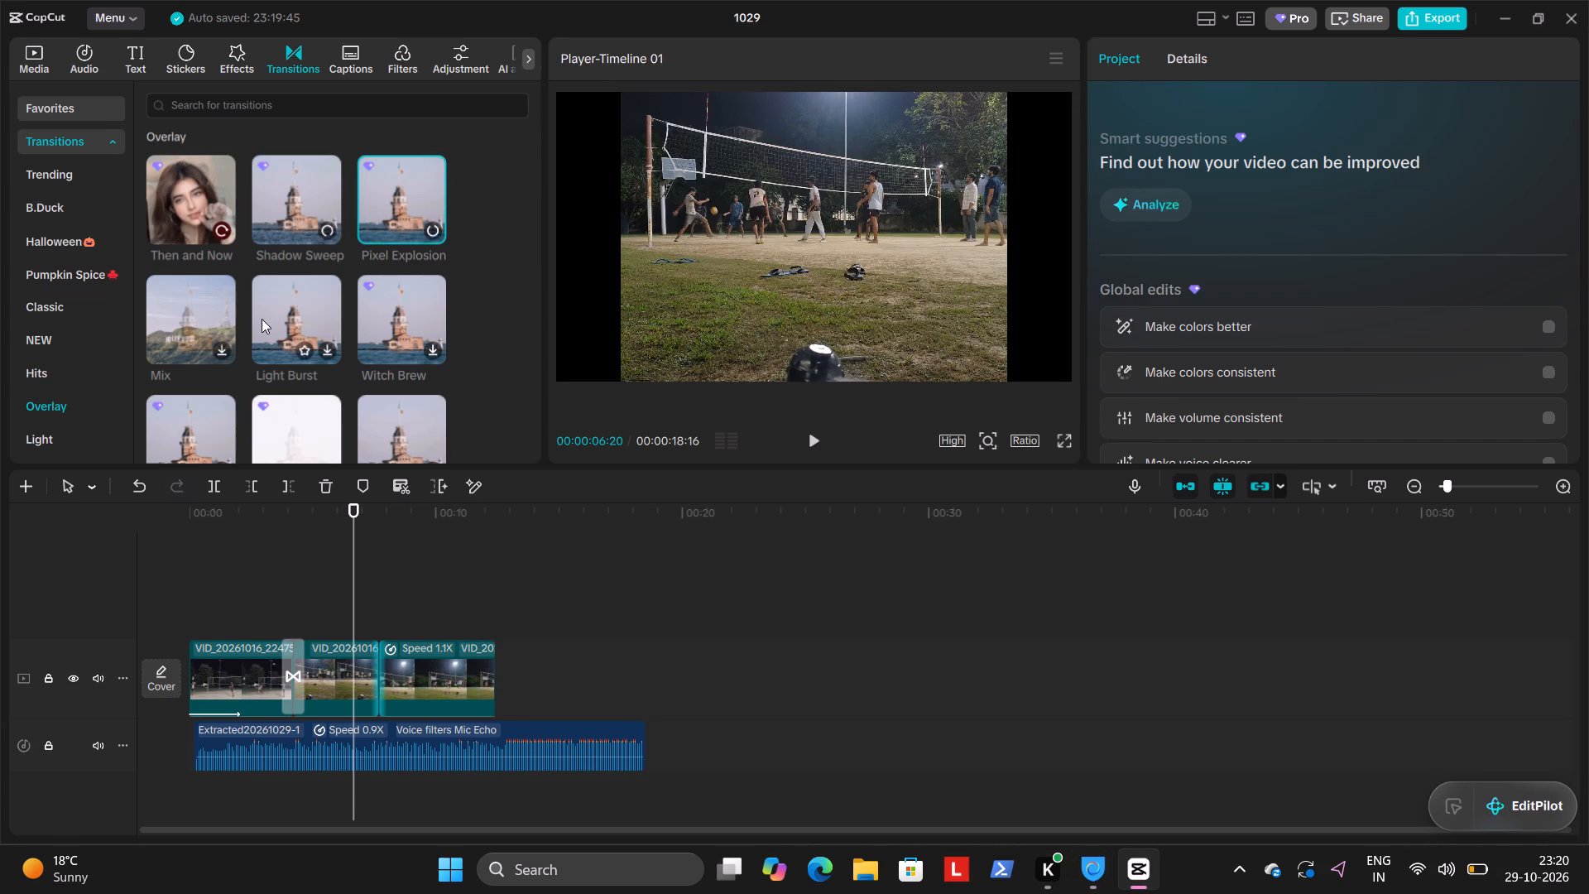
{"action": "left_click", "coordinate": [172, 320]}
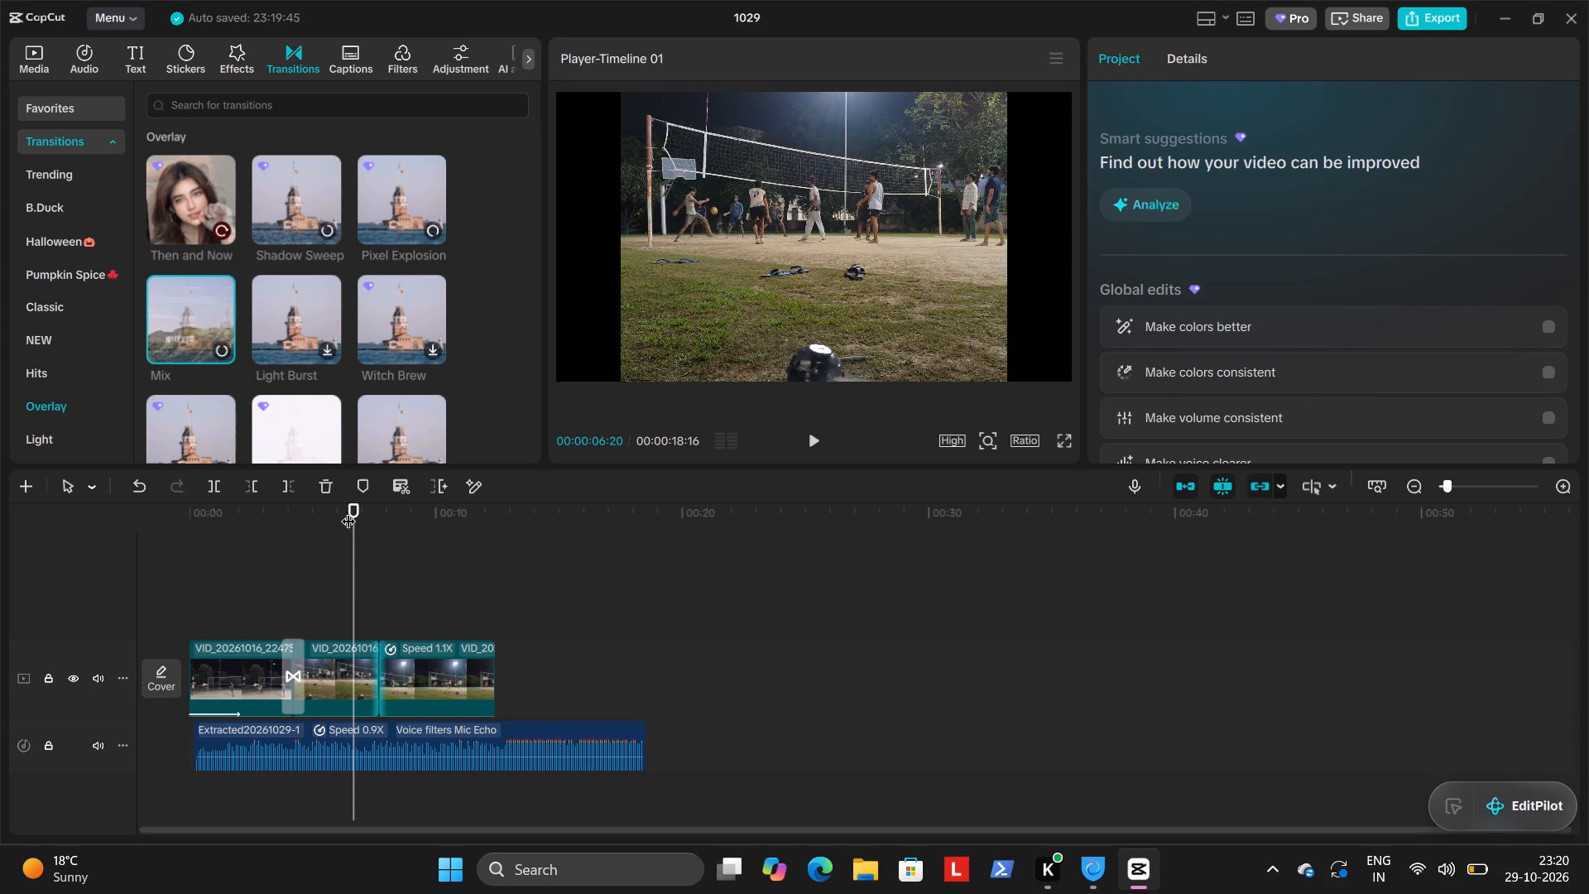
Play the edit from the start to review the clips, their cuts and the extracted soundtrack.
{"action": "left_click_drag", "start_coordinate": [352, 511], "coordinate": [168, 493]}
{"action": "left_click", "coordinate": [782, 429]}
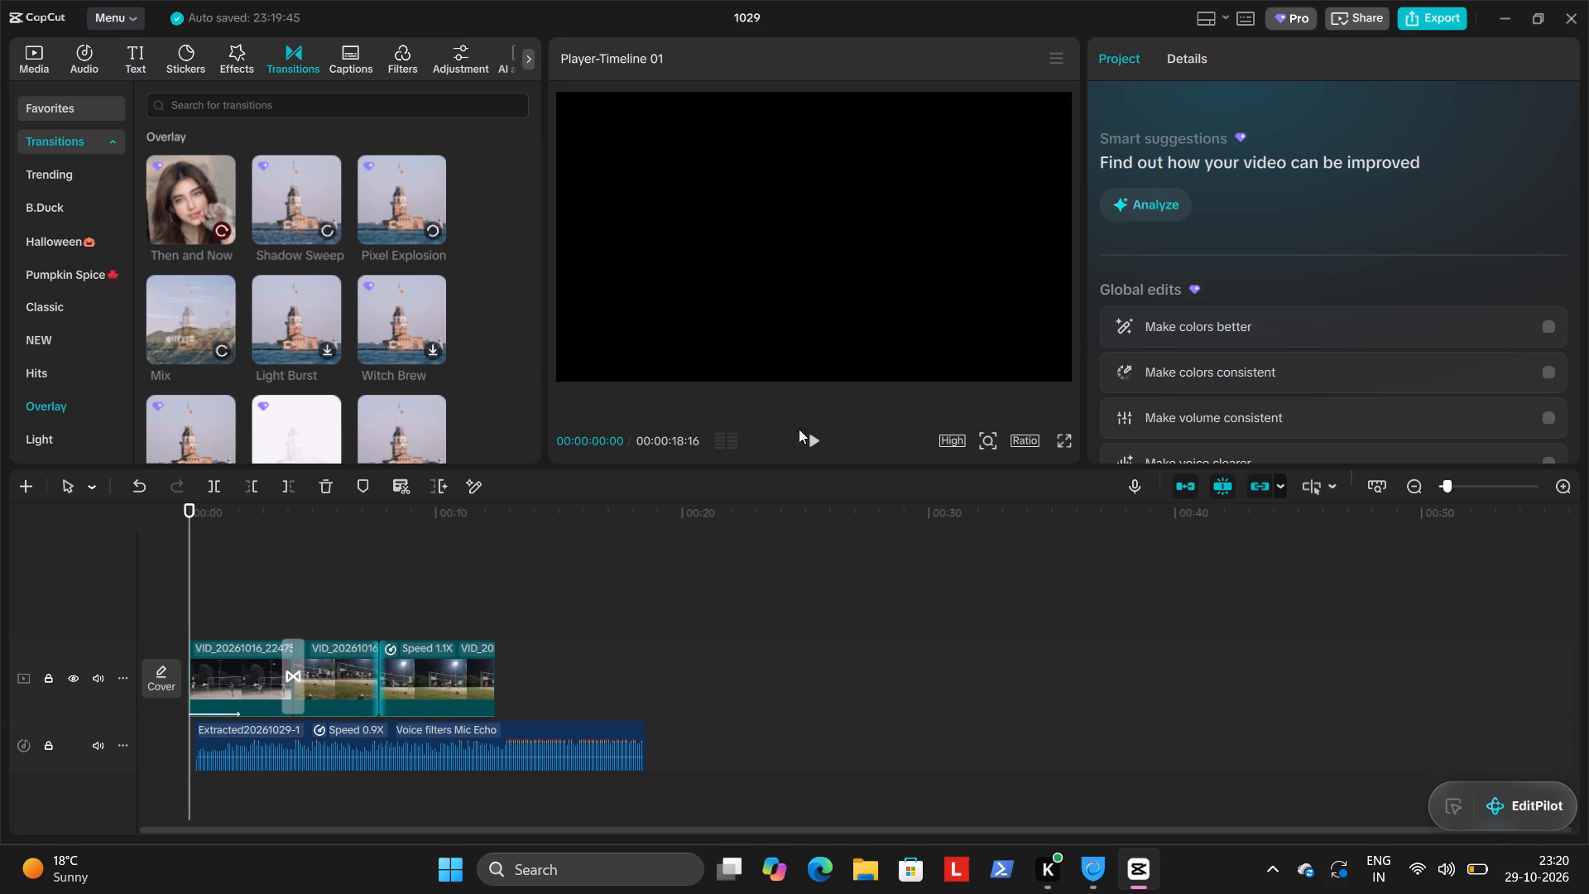
{"action": "left_click", "coordinate": [811, 430]}
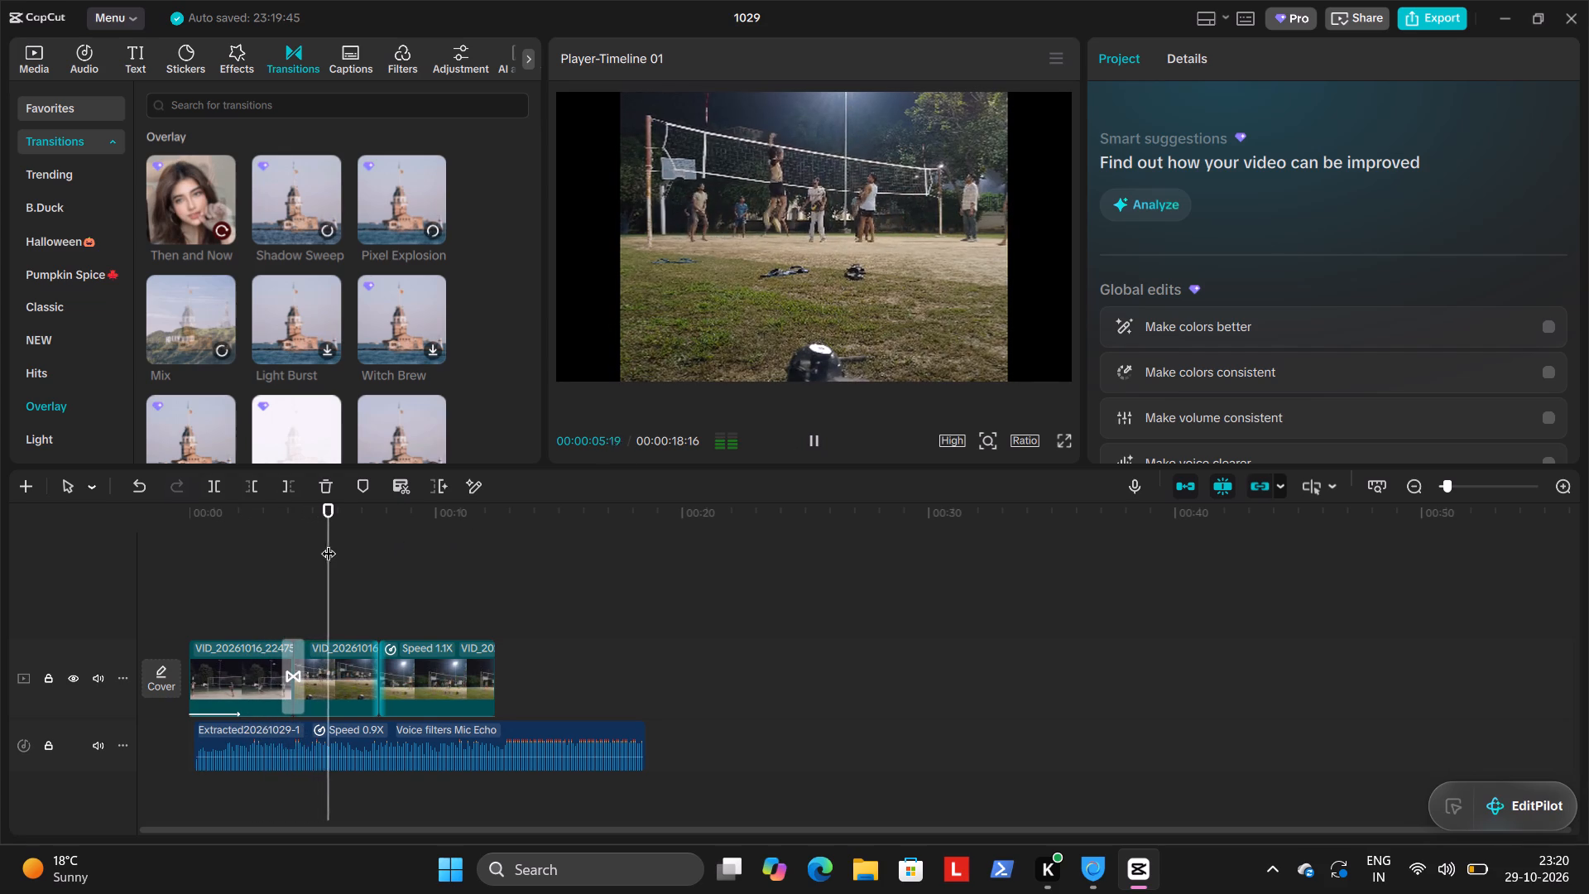
{"action": "left_click_drag", "start_coordinate": [329, 543], "coordinate": [175, 526]}
{"action": "left_click", "coordinate": [794, 450]}
{"action": "left_click", "coordinate": [808, 442]}
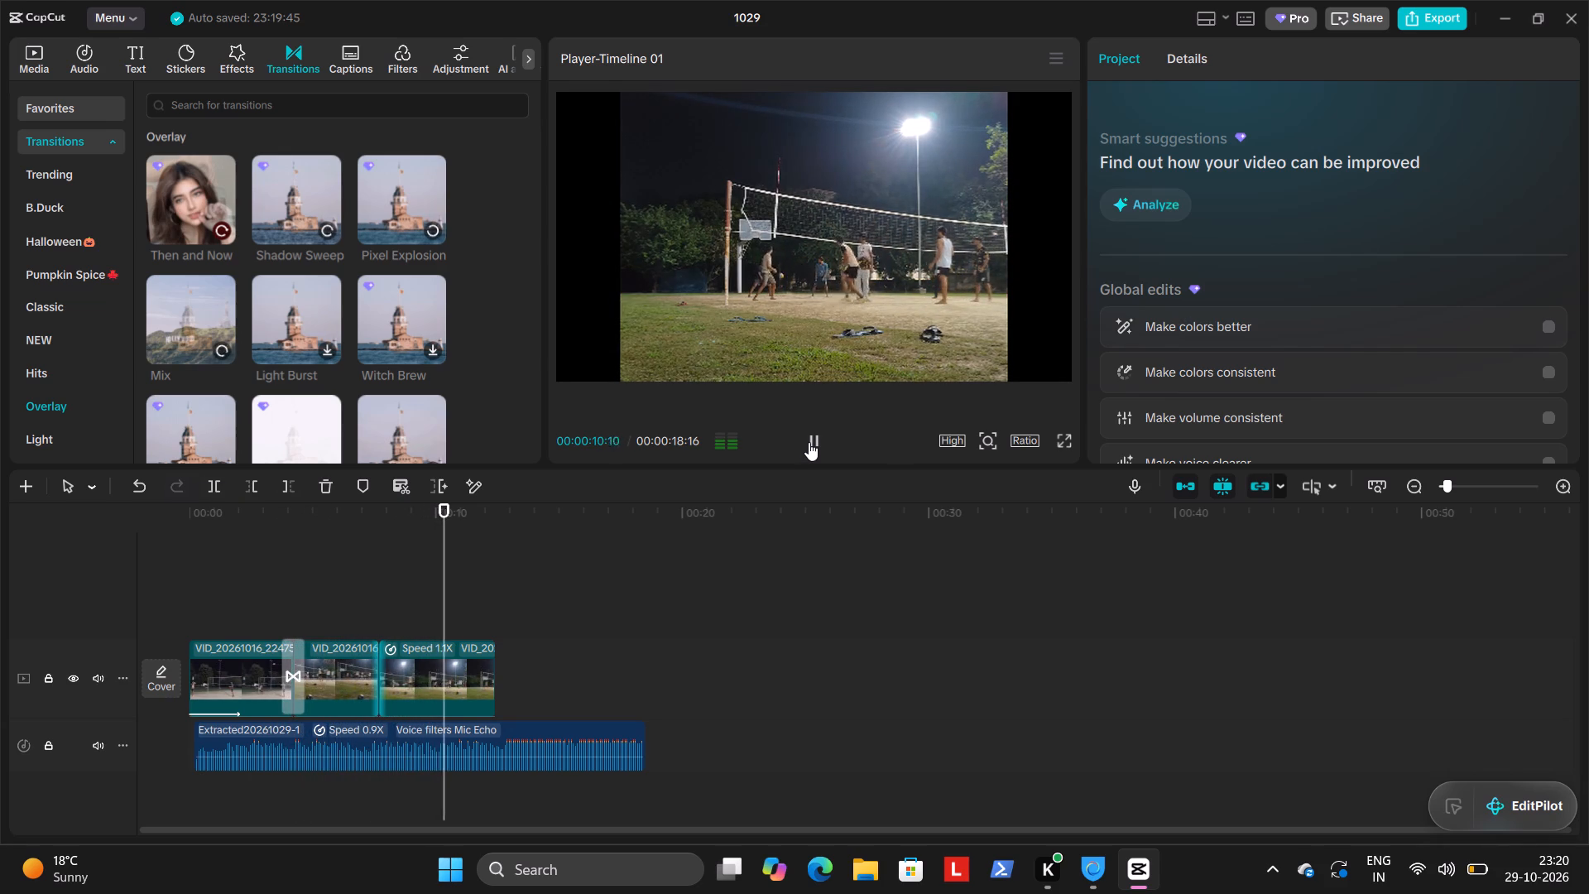
{"action": "left_click", "coordinate": [809, 442]}
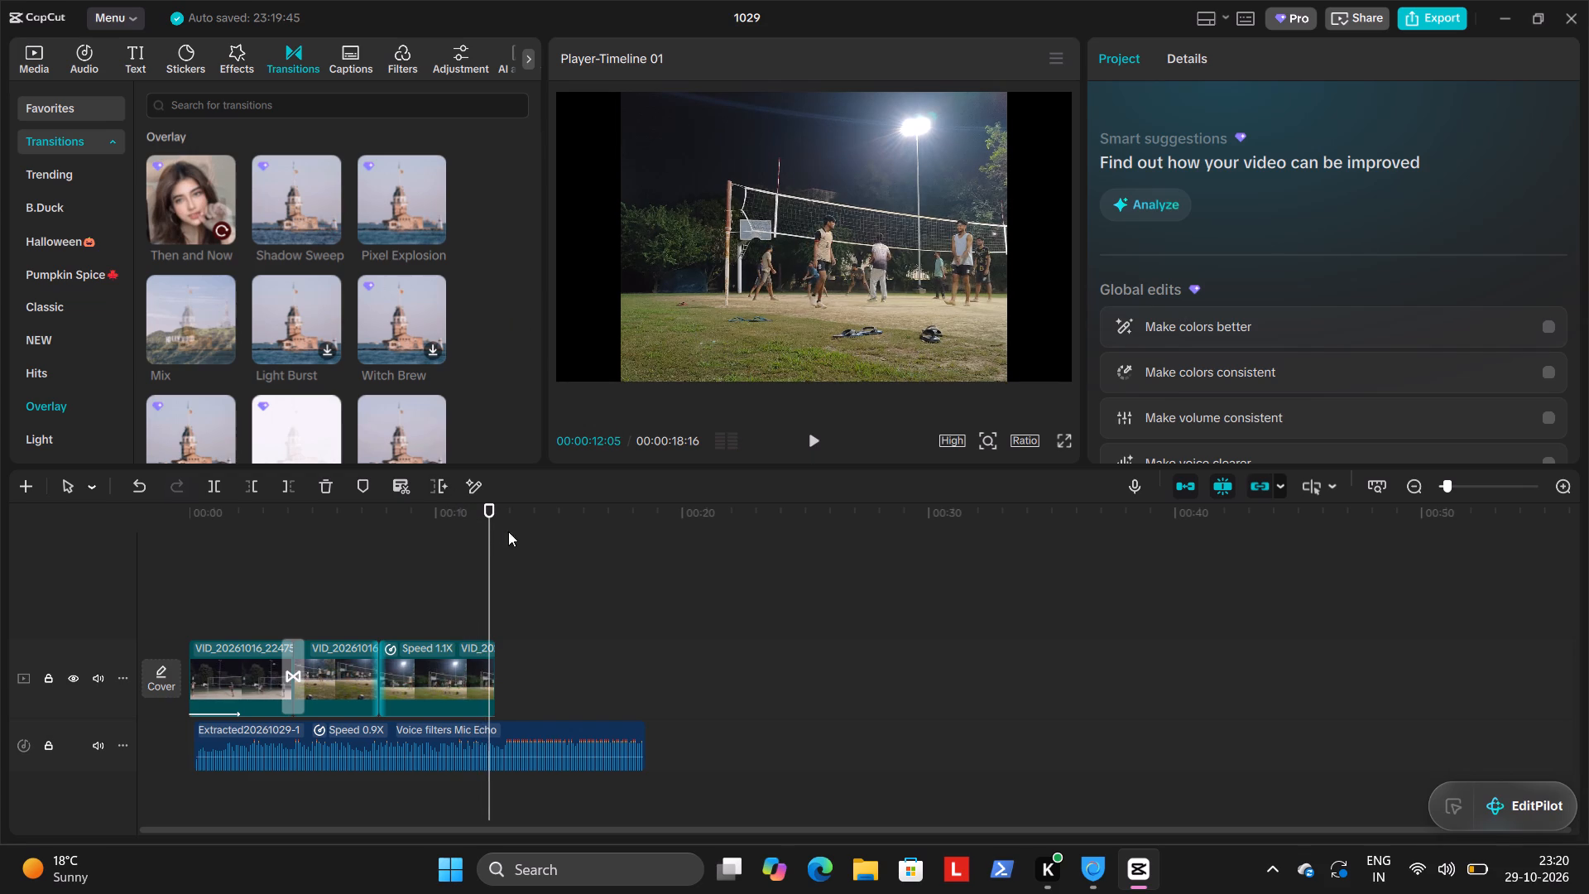
Apply the Shadow Sweep overlay transition at the cut between the second and third clips.
{"action": "left_click_drag", "start_coordinate": [493, 527], "coordinate": [379, 526]}
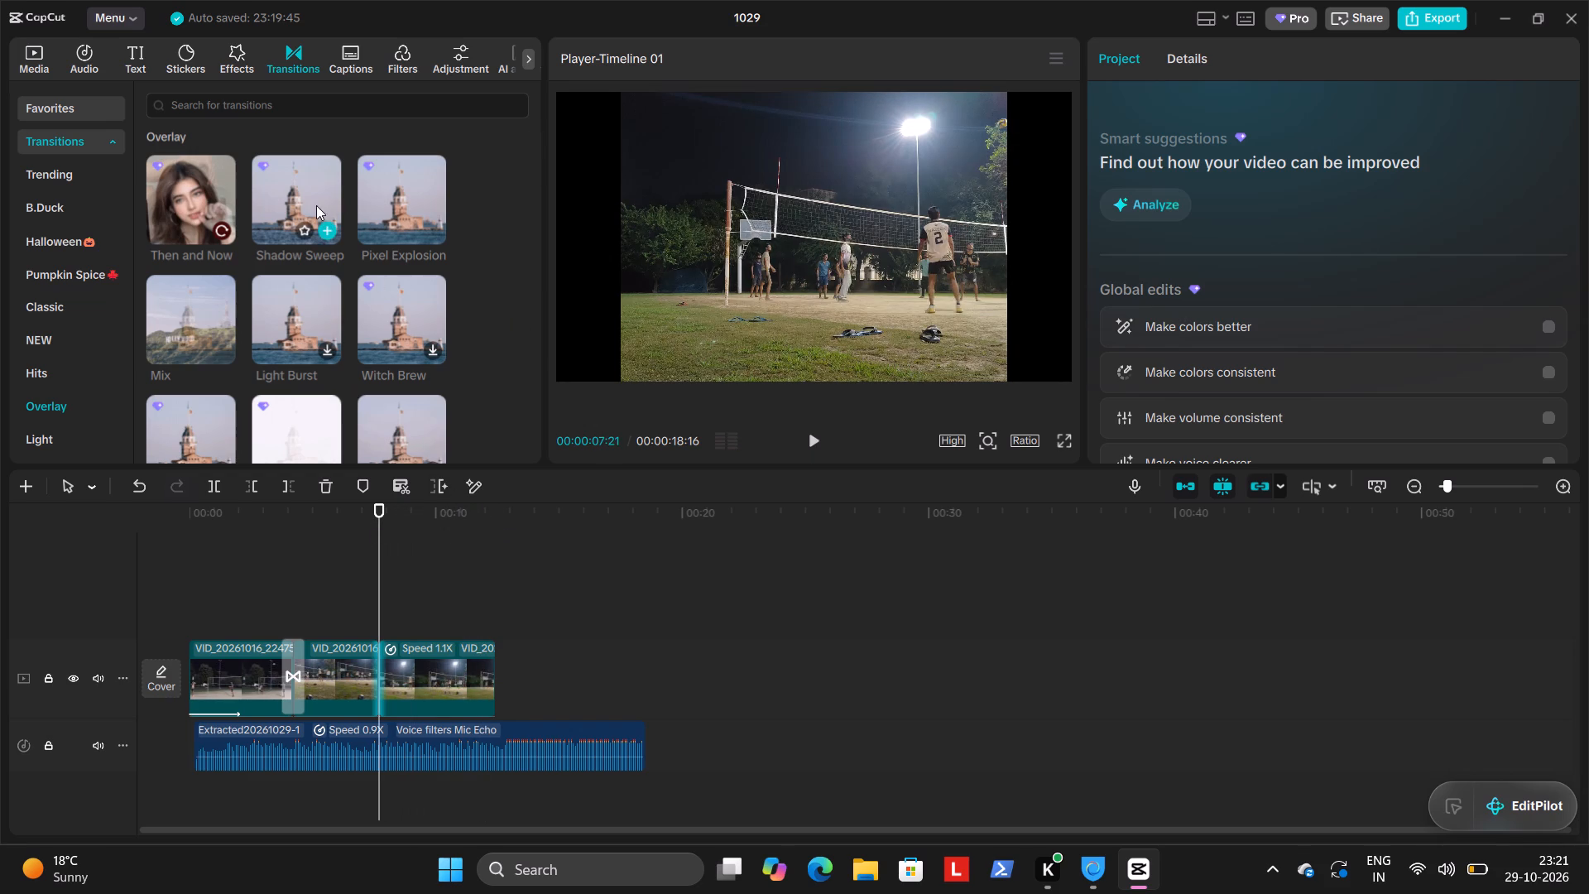
{"action": "left_click", "coordinate": [326, 228]}
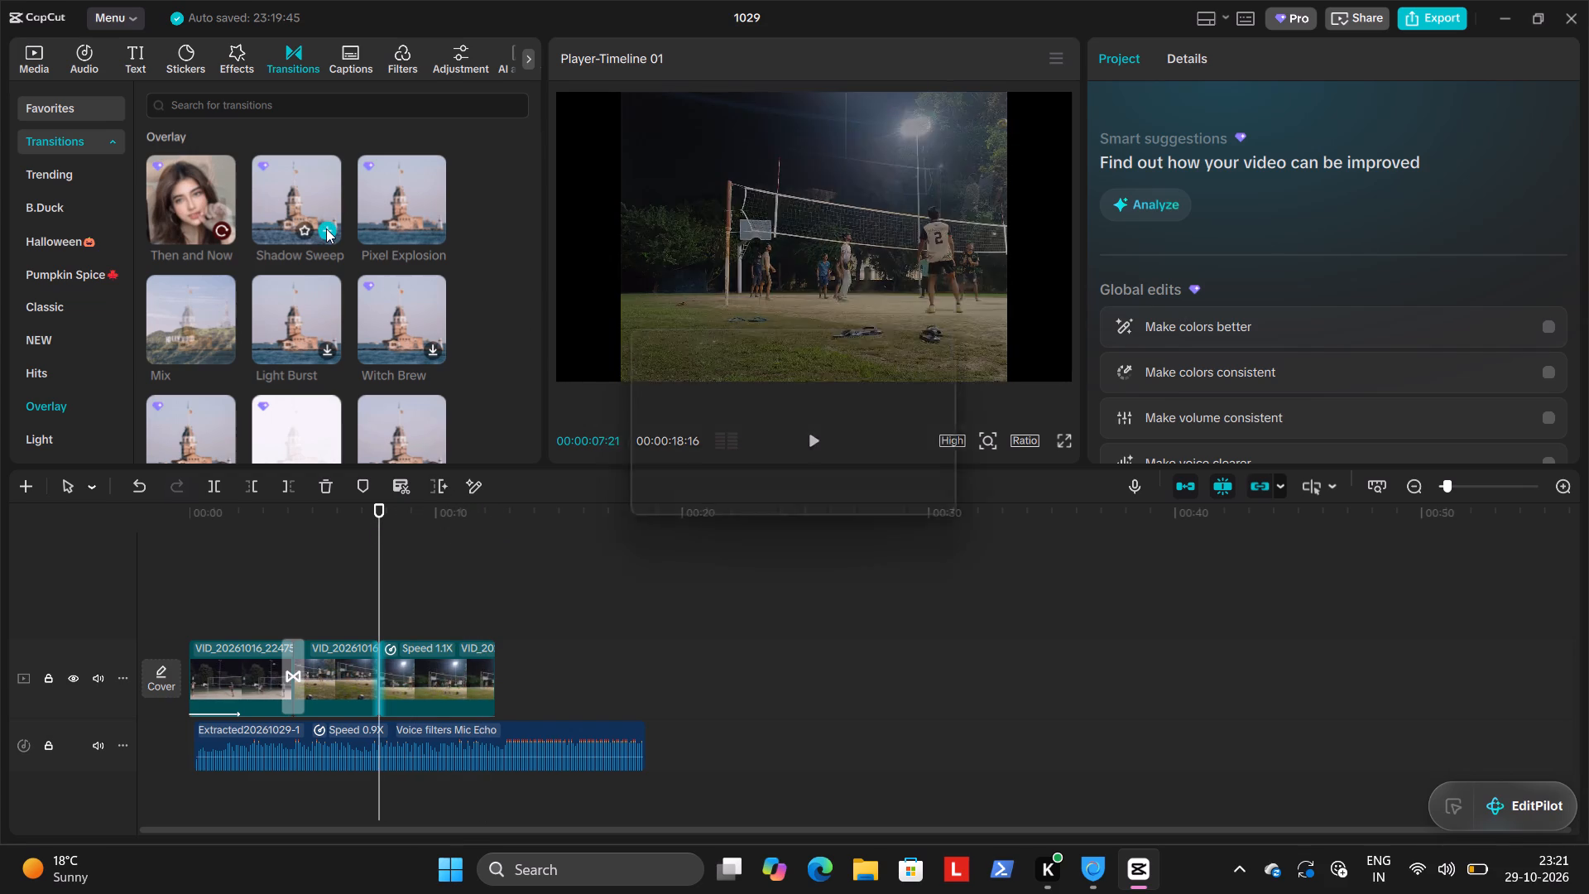
{"action": "left_click", "coordinate": [909, 490]}
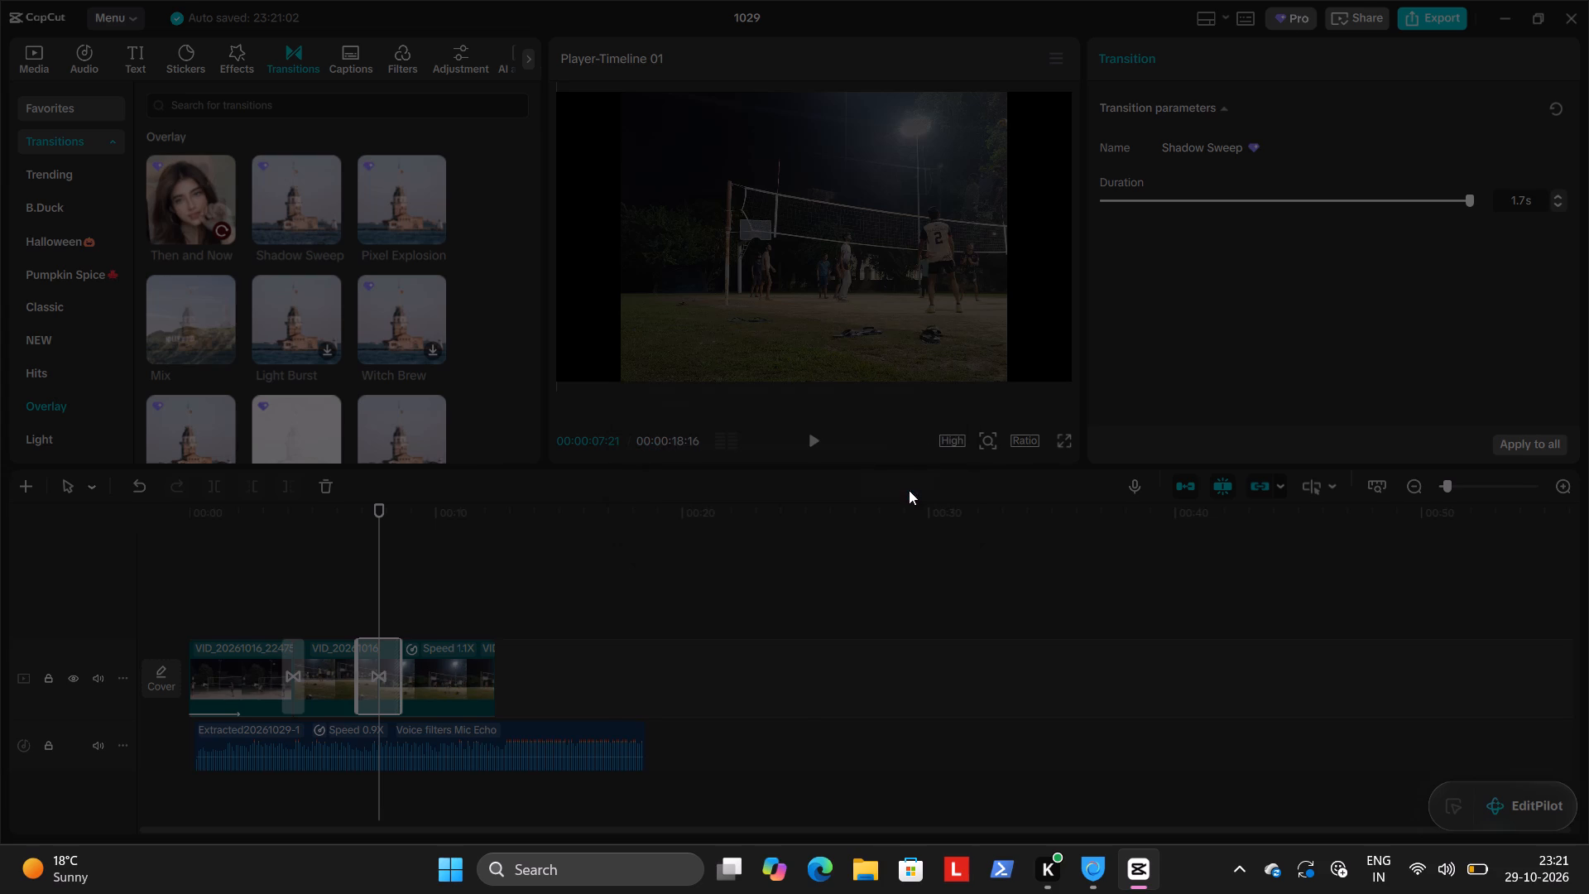
Preview the Shadow Sweep transition and play the edit from the second clip past the end of the third.
{"action": "left_click_drag", "start_coordinate": [384, 514], "coordinate": [381, 514]}
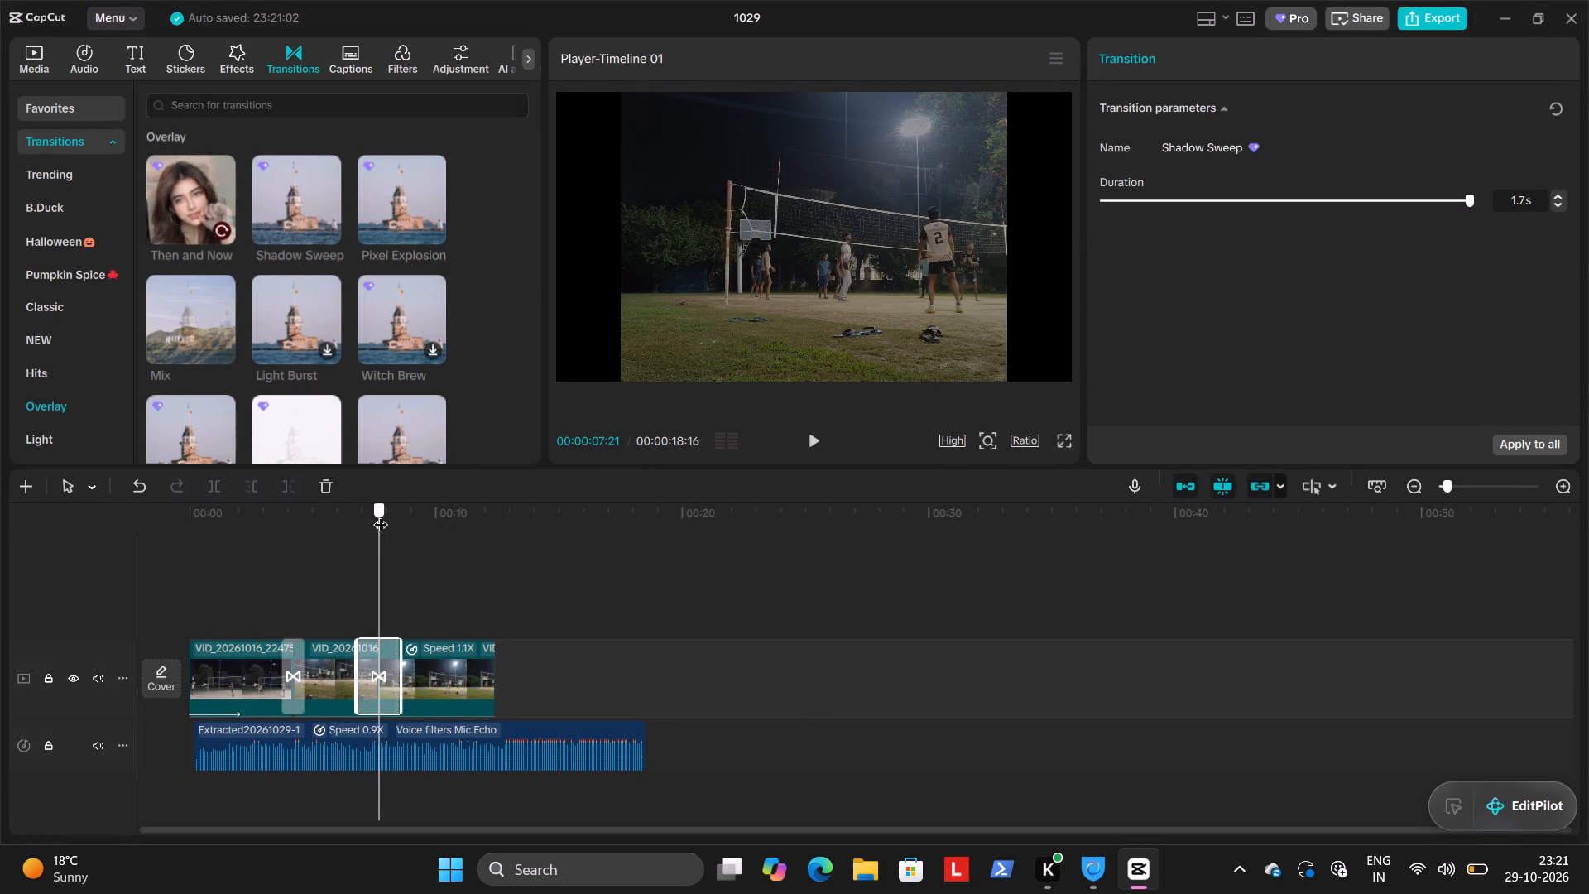
{"action": "left_click_drag", "start_coordinate": [381, 514], "coordinate": [351, 507]}
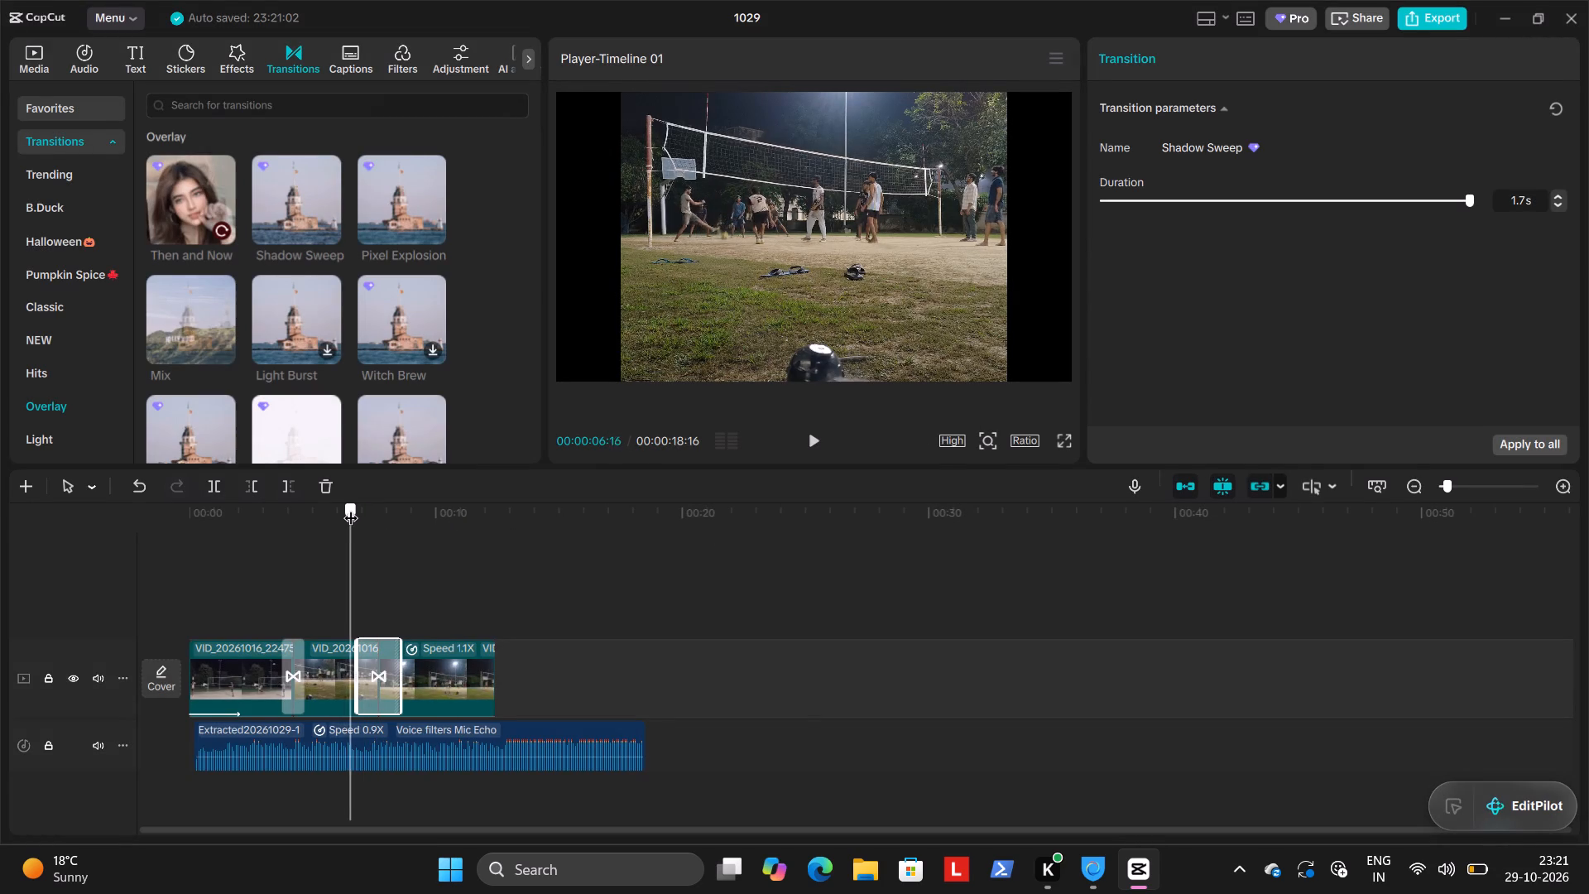
{"action": "left_click_drag", "start_coordinate": [351, 507], "coordinate": [378, 502]}
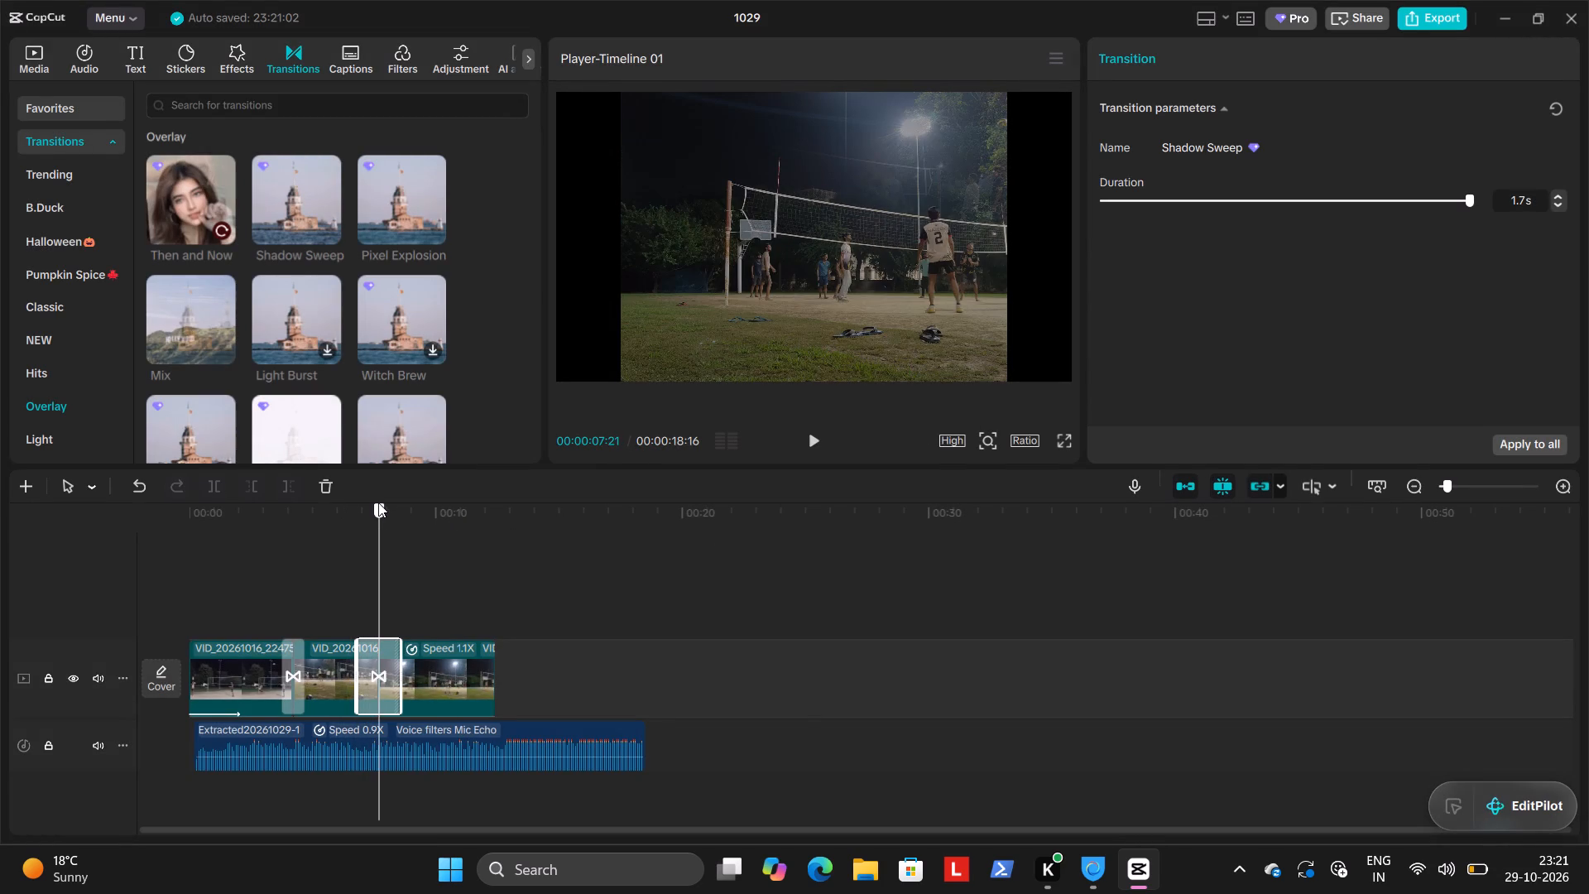
{"action": "left_click_drag", "start_coordinate": [378, 502], "coordinate": [425, 496]}
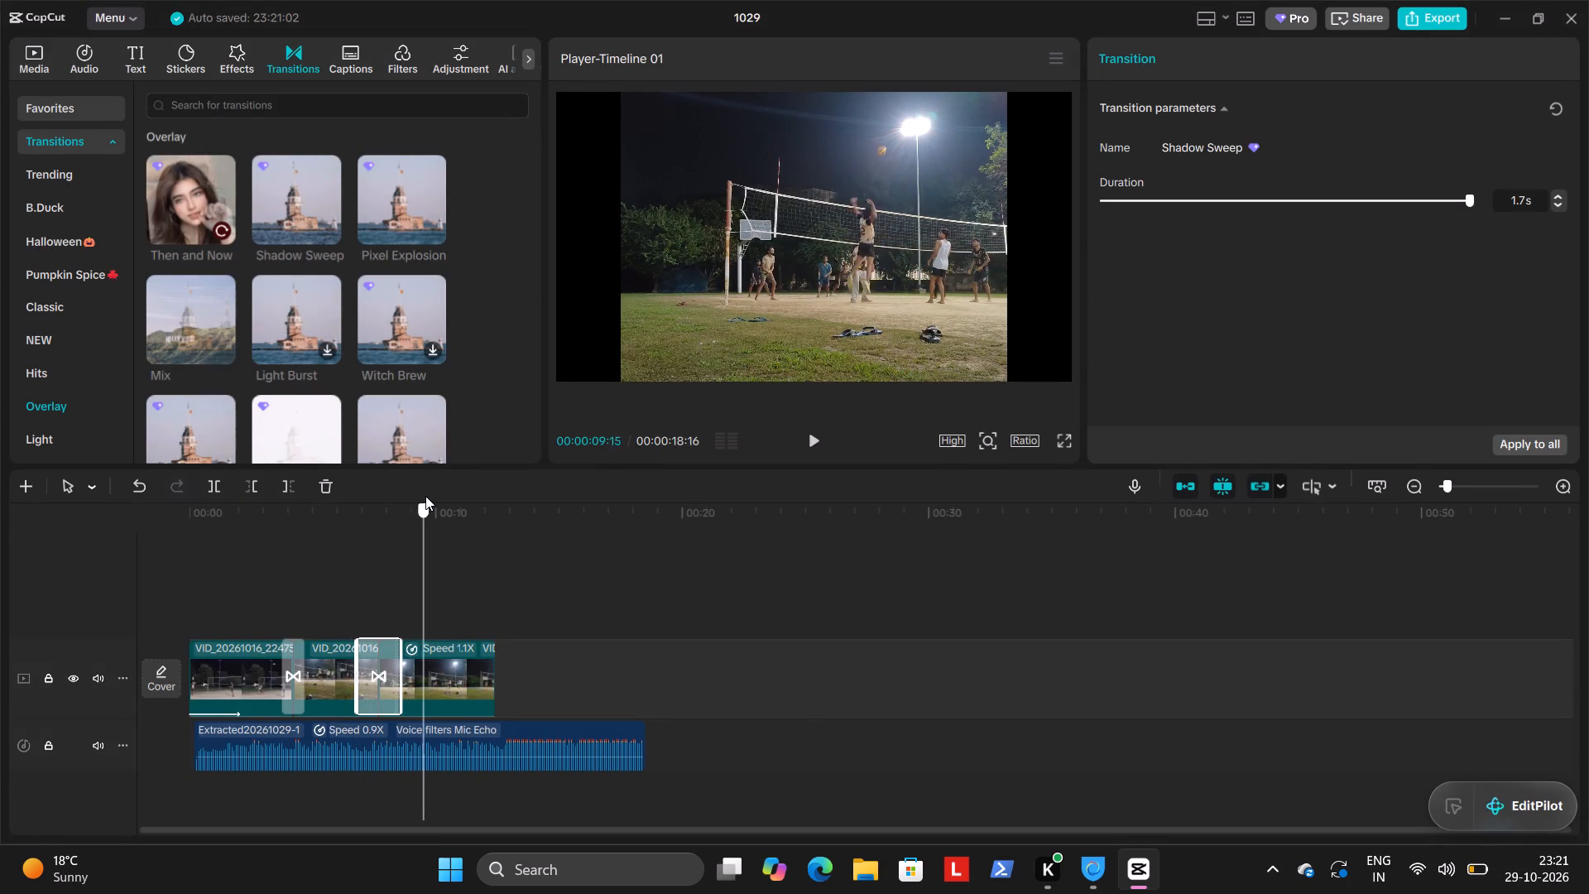
{"action": "left_click_drag", "start_coordinate": [425, 496], "coordinate": [459, 496]}
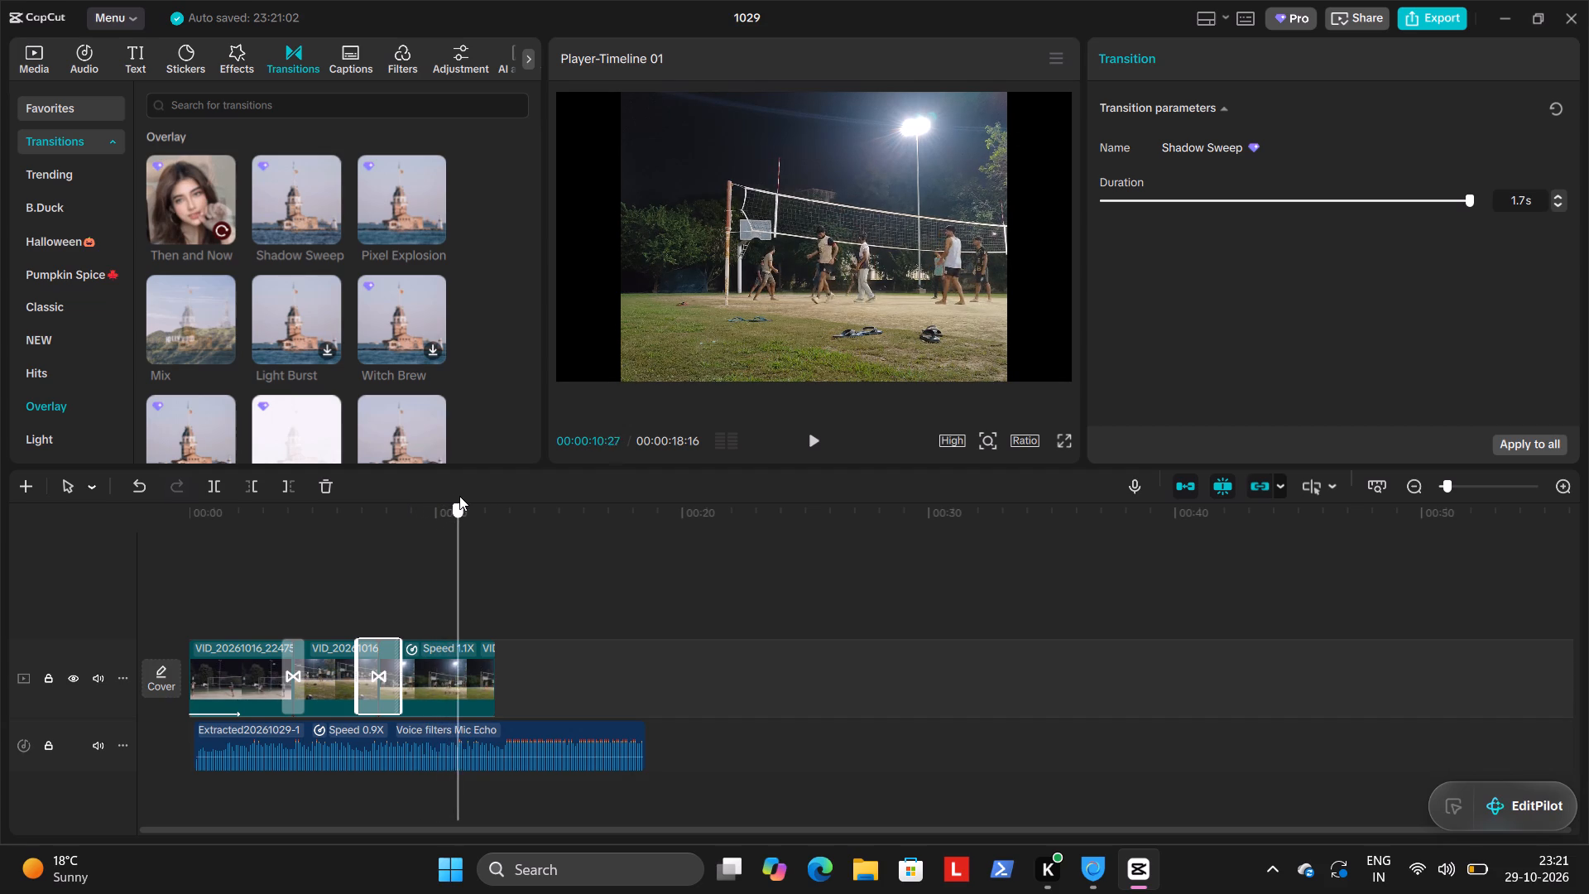
{"action": "left_click_drag", "start_coordinate": [459, 496], "coordinate": [496, 494]}
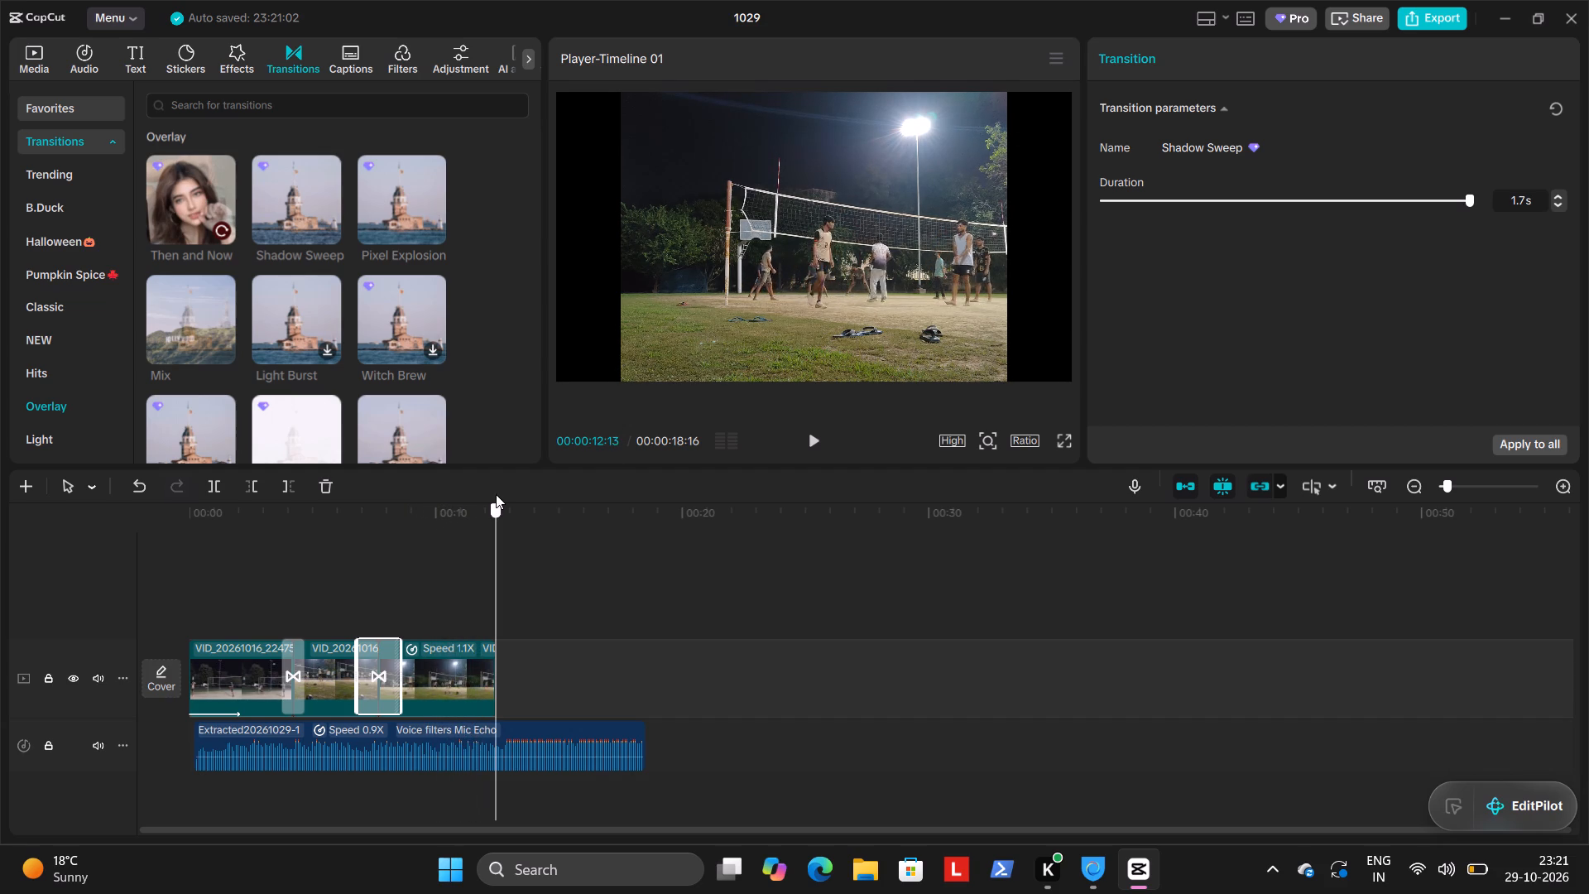
{"action": "left_click_drag", "start_coordinate": [496, 494], "coordinate": [334, 490]}
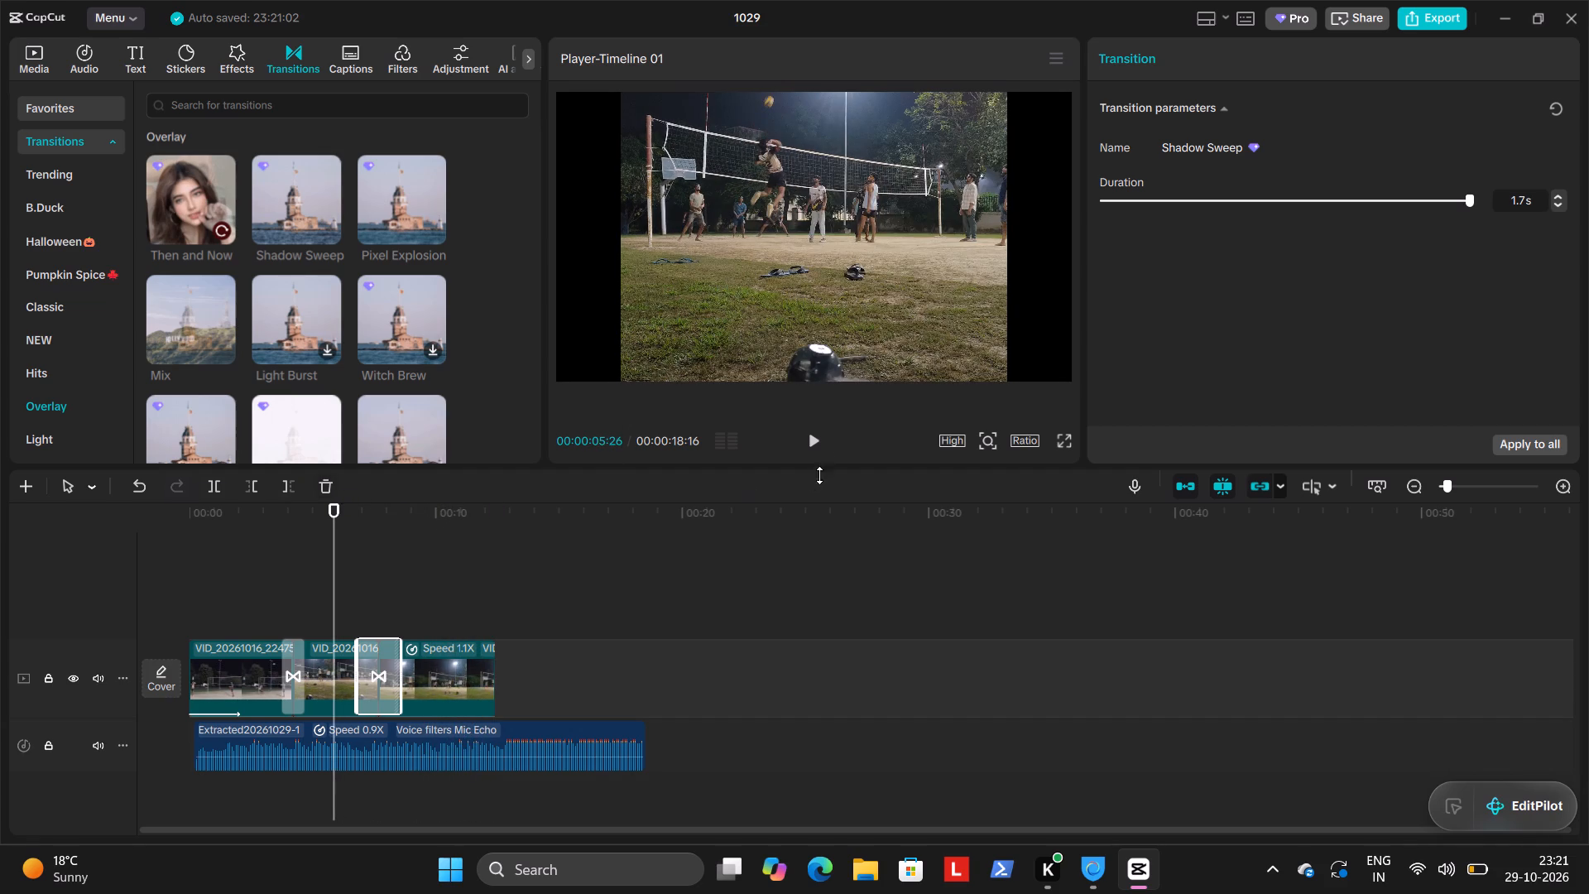
{"action": "left_click", "coordinate": [818, 443]}
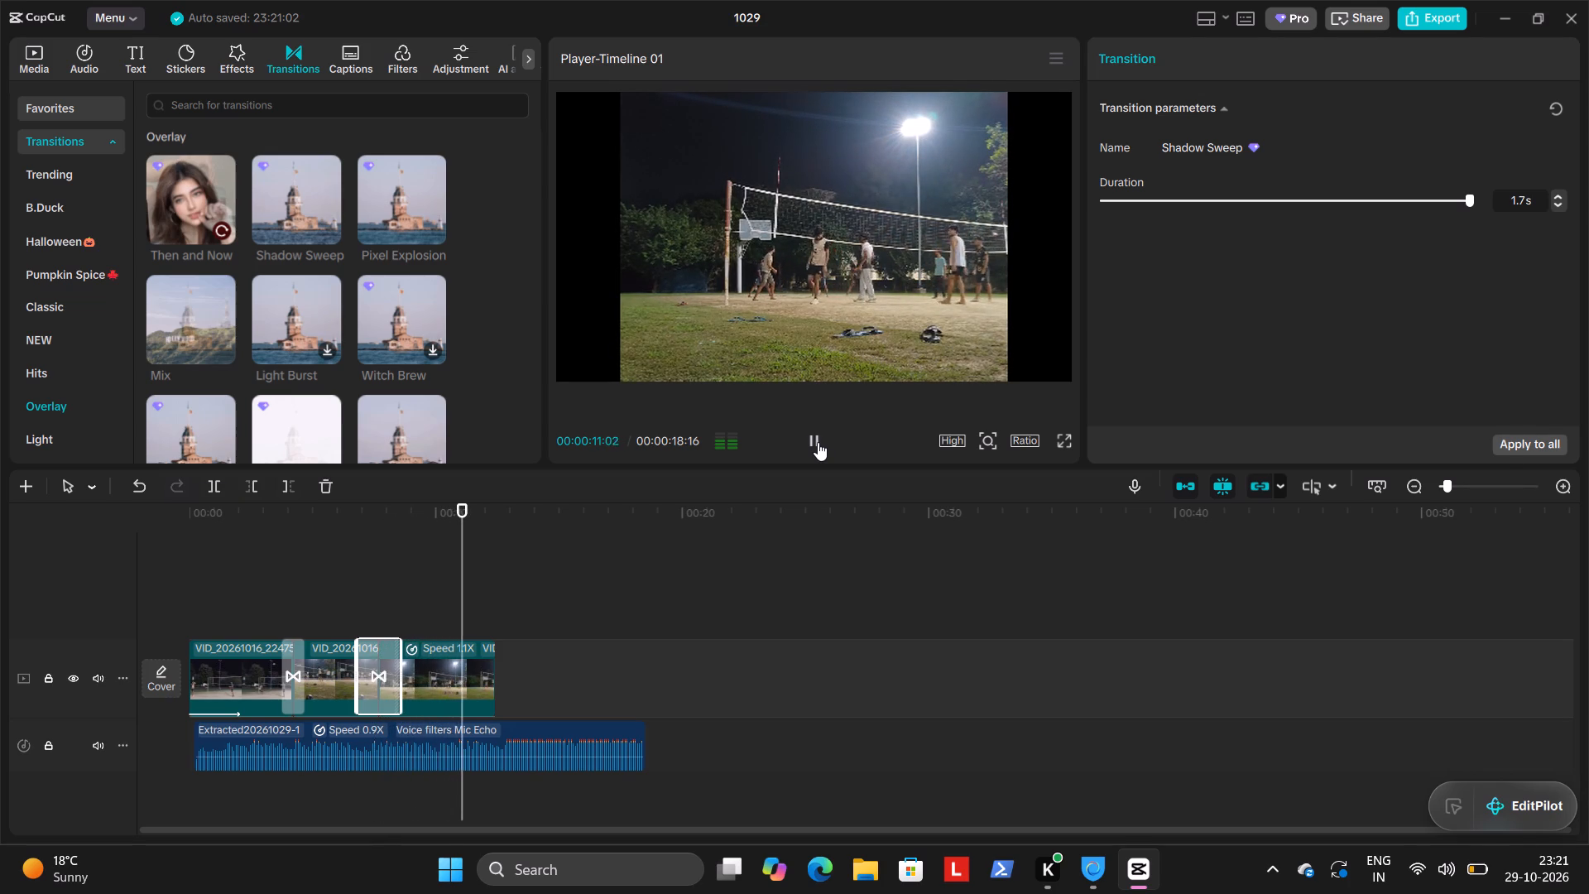
{"action": "left_click", "coordinate": [818, 442]}
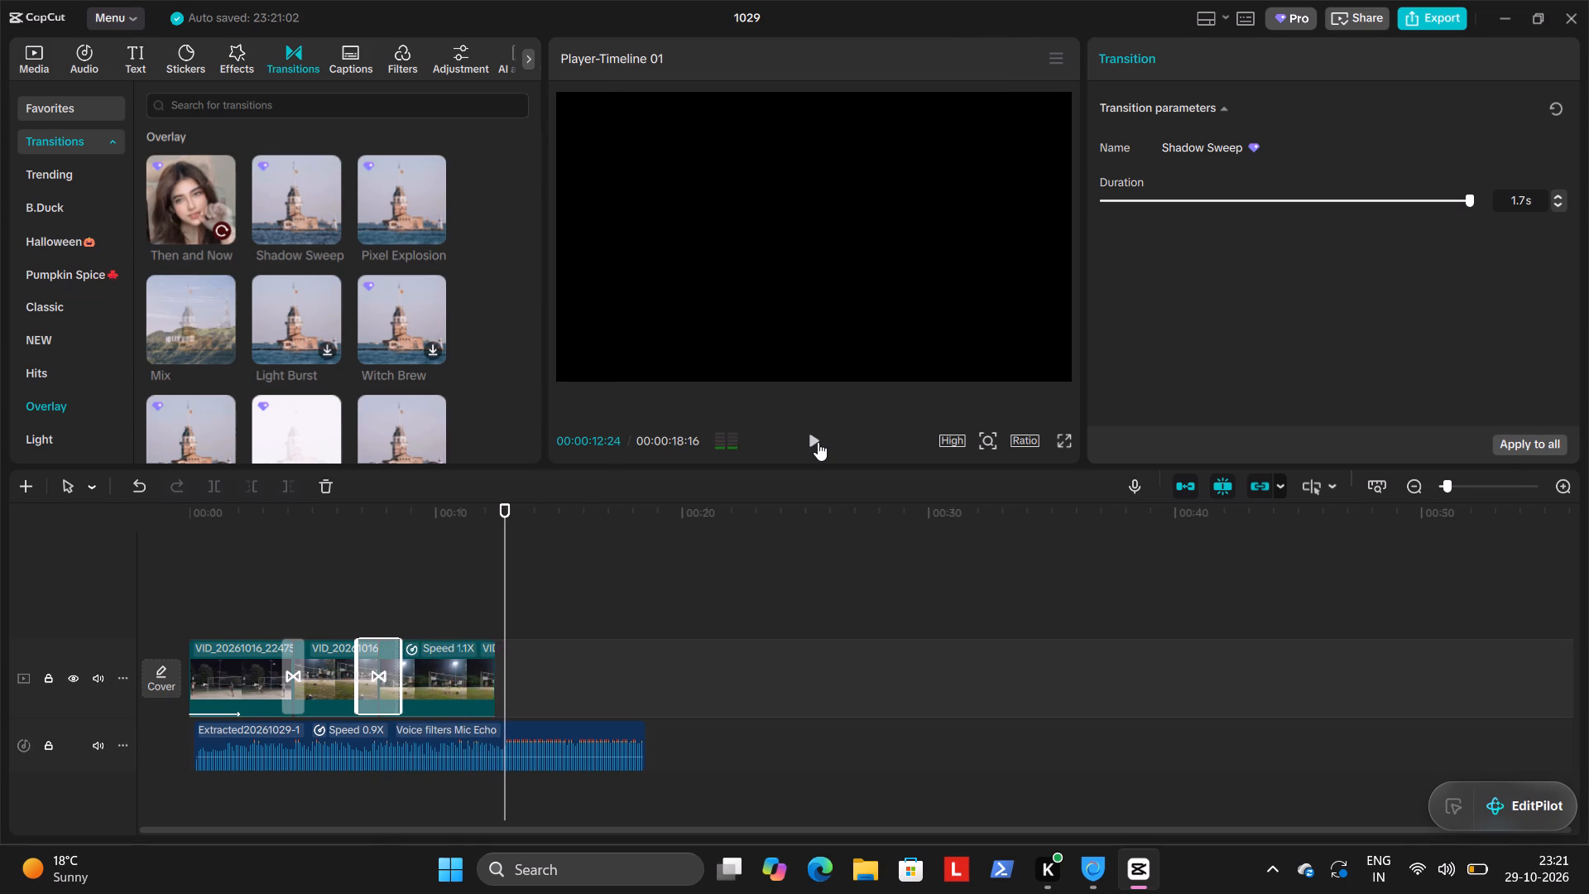
Move the playhead back to the end of the third clip on the timeline.
{"action": "left_click_drag", "start_coordinate": [510, 527], "coordinate": [502, 527]}
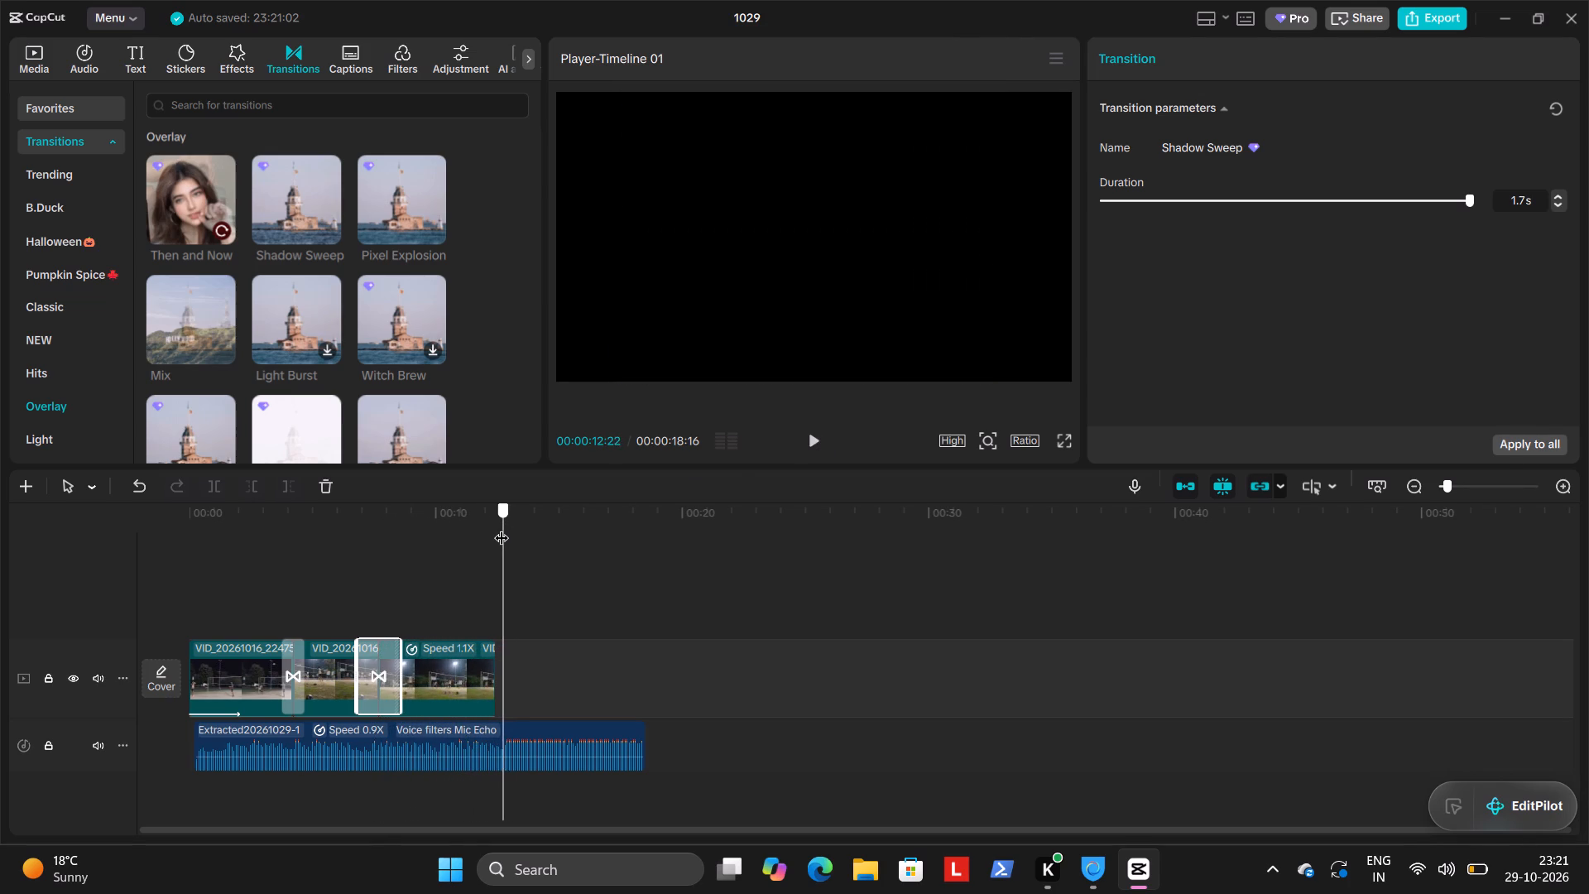
{"action": "left_click_drag", "start_coordinate": [502, 527], "coordinate": [501, 527]}
Find the unused 02:38 volleyball clip ending in 39302 among the imported media and preview it full screen.
{"action": "left_click", "coordinate": [43, 46]}
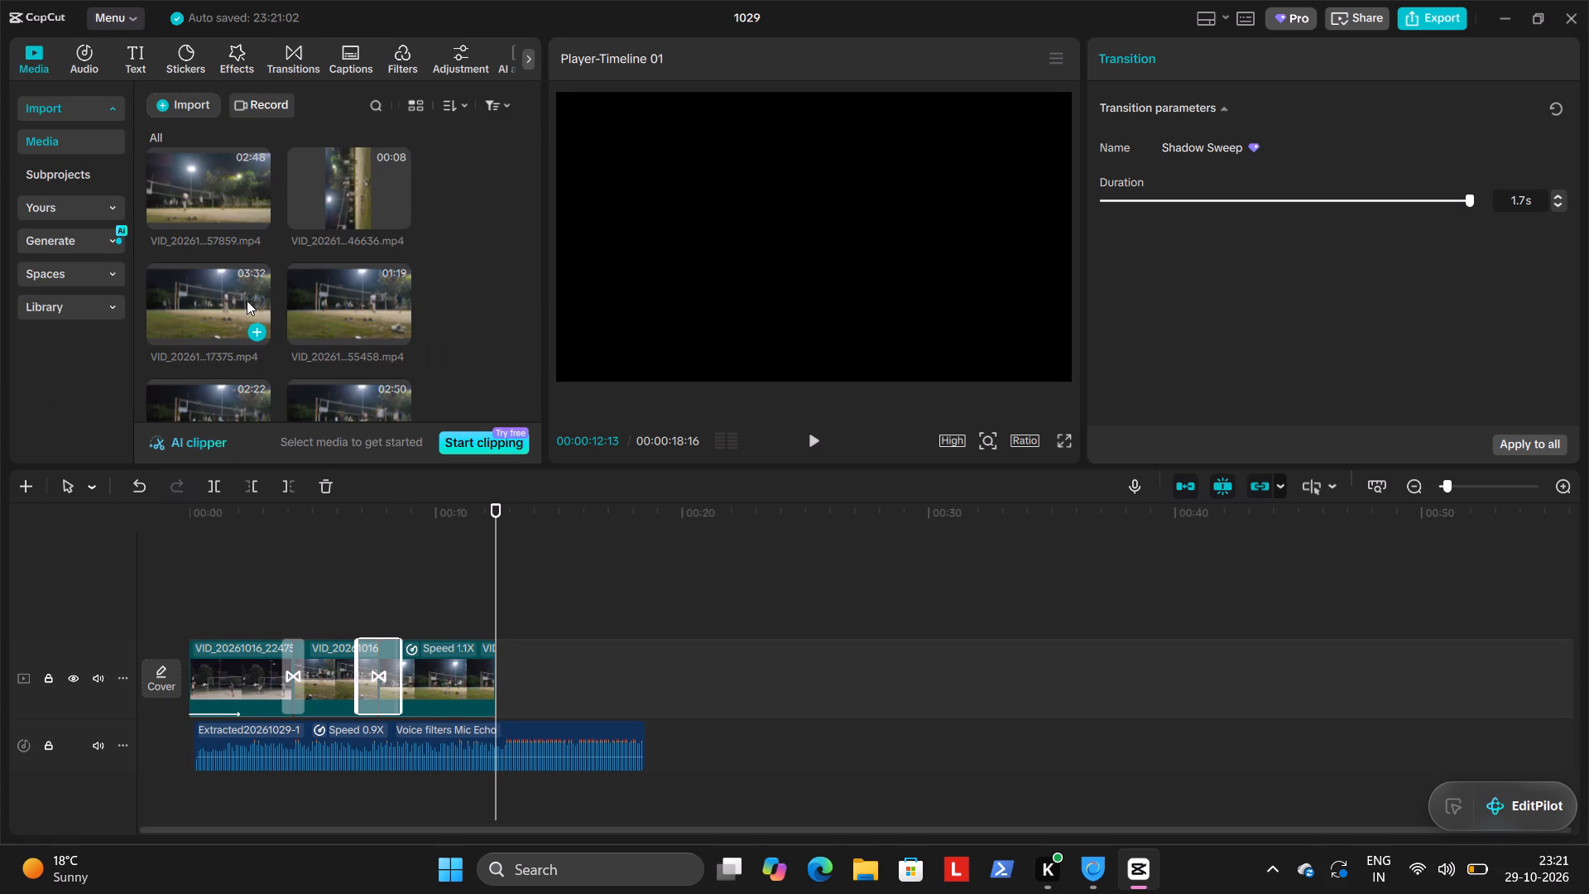
{"action": "scroll", "coordinate": [326, 289], "scroll_direction": "down", "scroll_amount": 1}
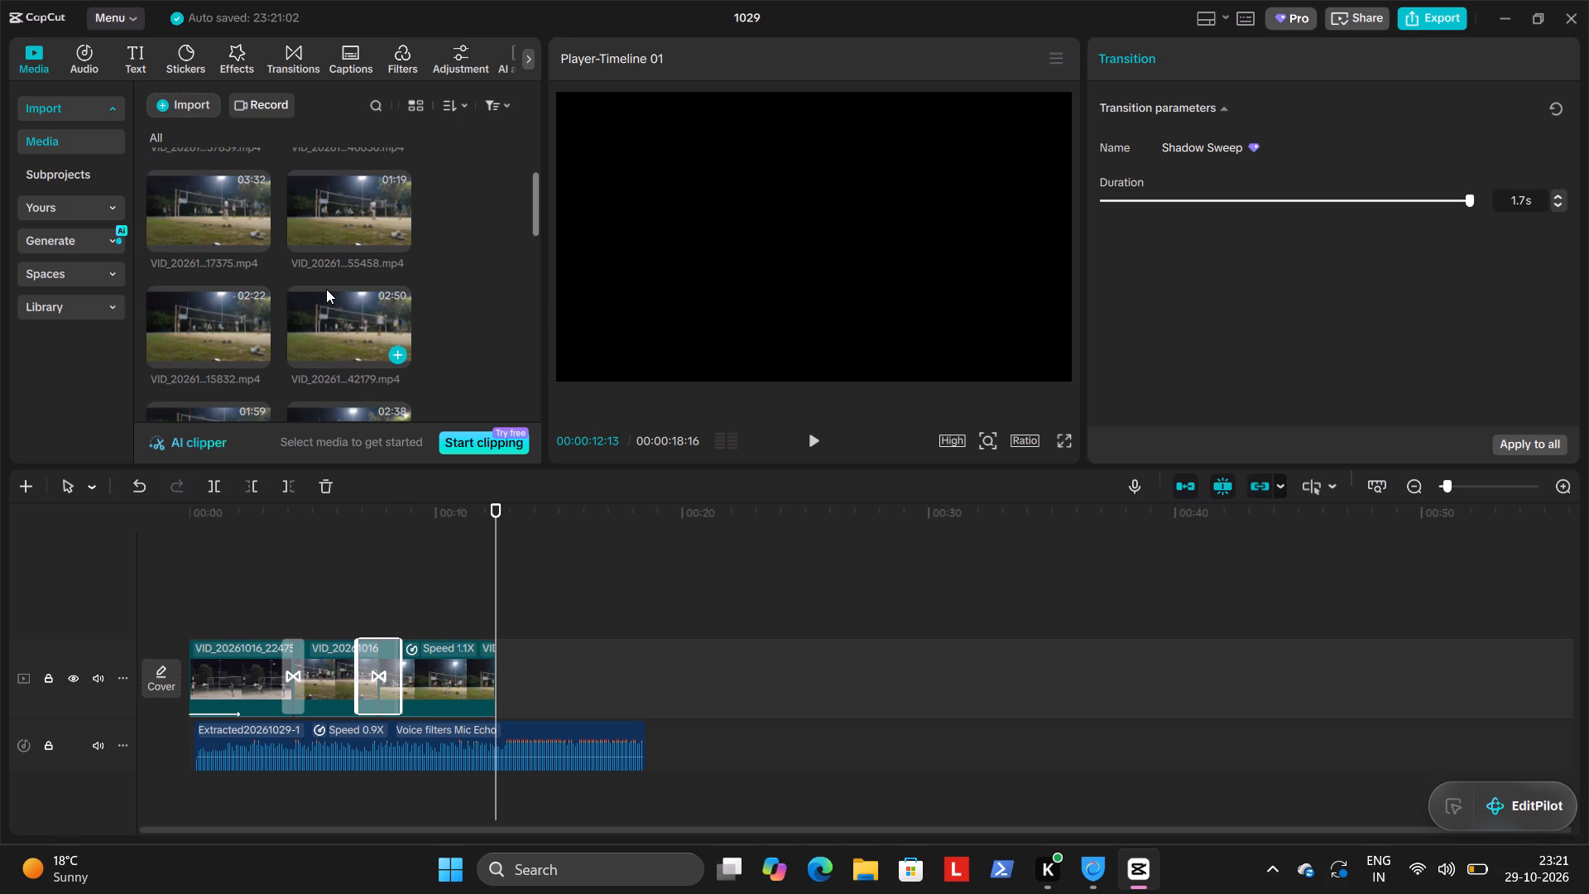
{"action": "scroll", "coordinate": [326, 289], "scroll_direction": "down", "scroll_amount": 2}
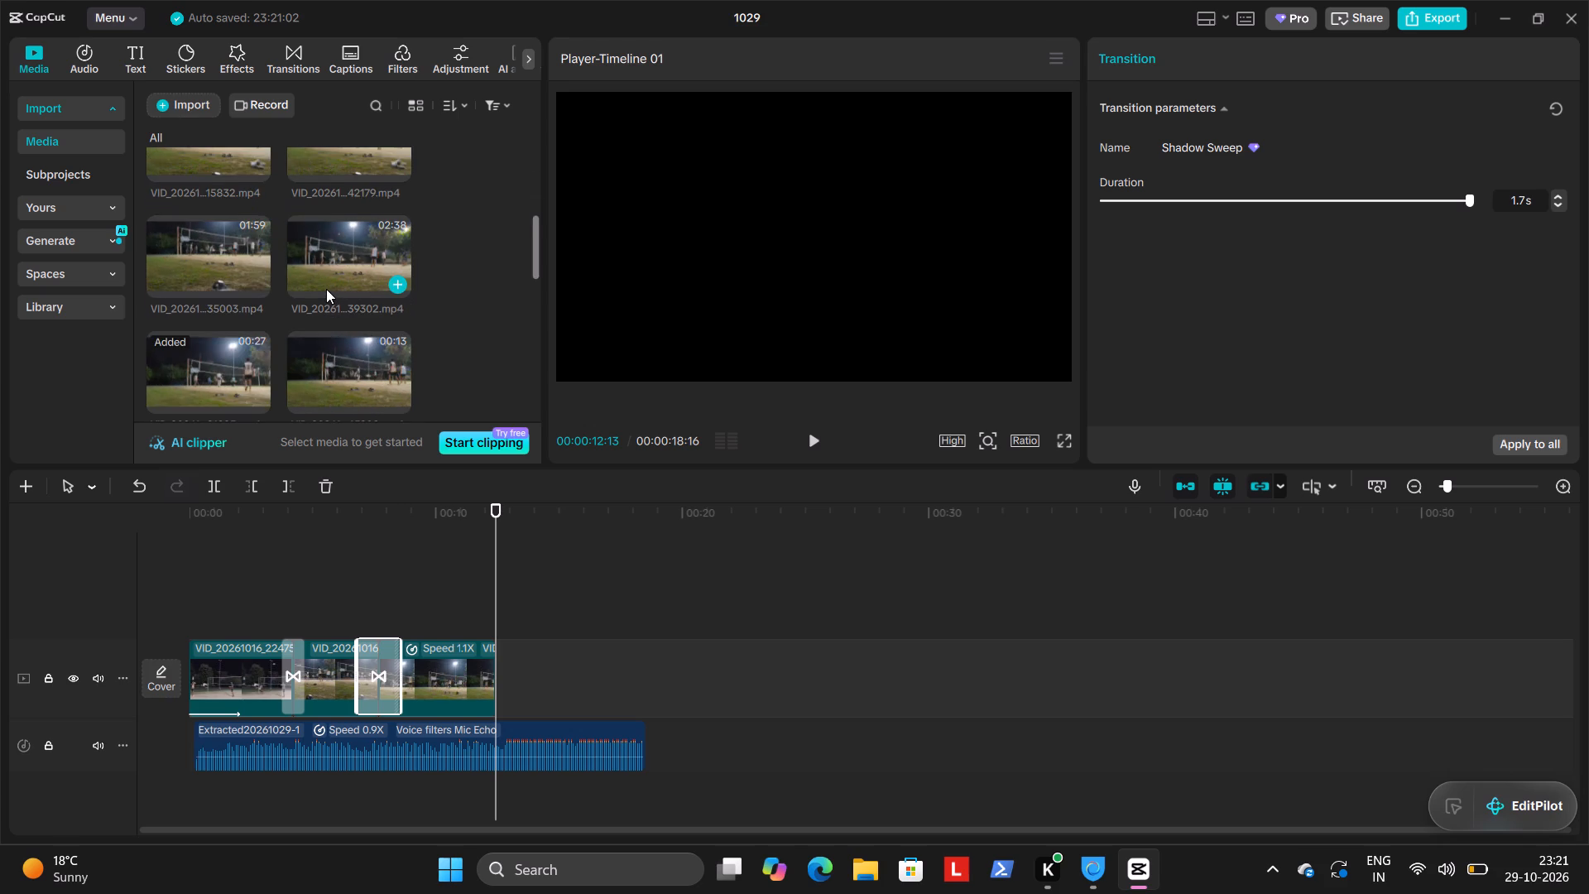
{"action": "scroll", "coordinate": [326, 289], "scroll_direction": "down", "scroll_amount": 2}
{"action": "scroll", "coordinate": [326, 289], "scroll_direction": "up", "scroll_amount": 1}
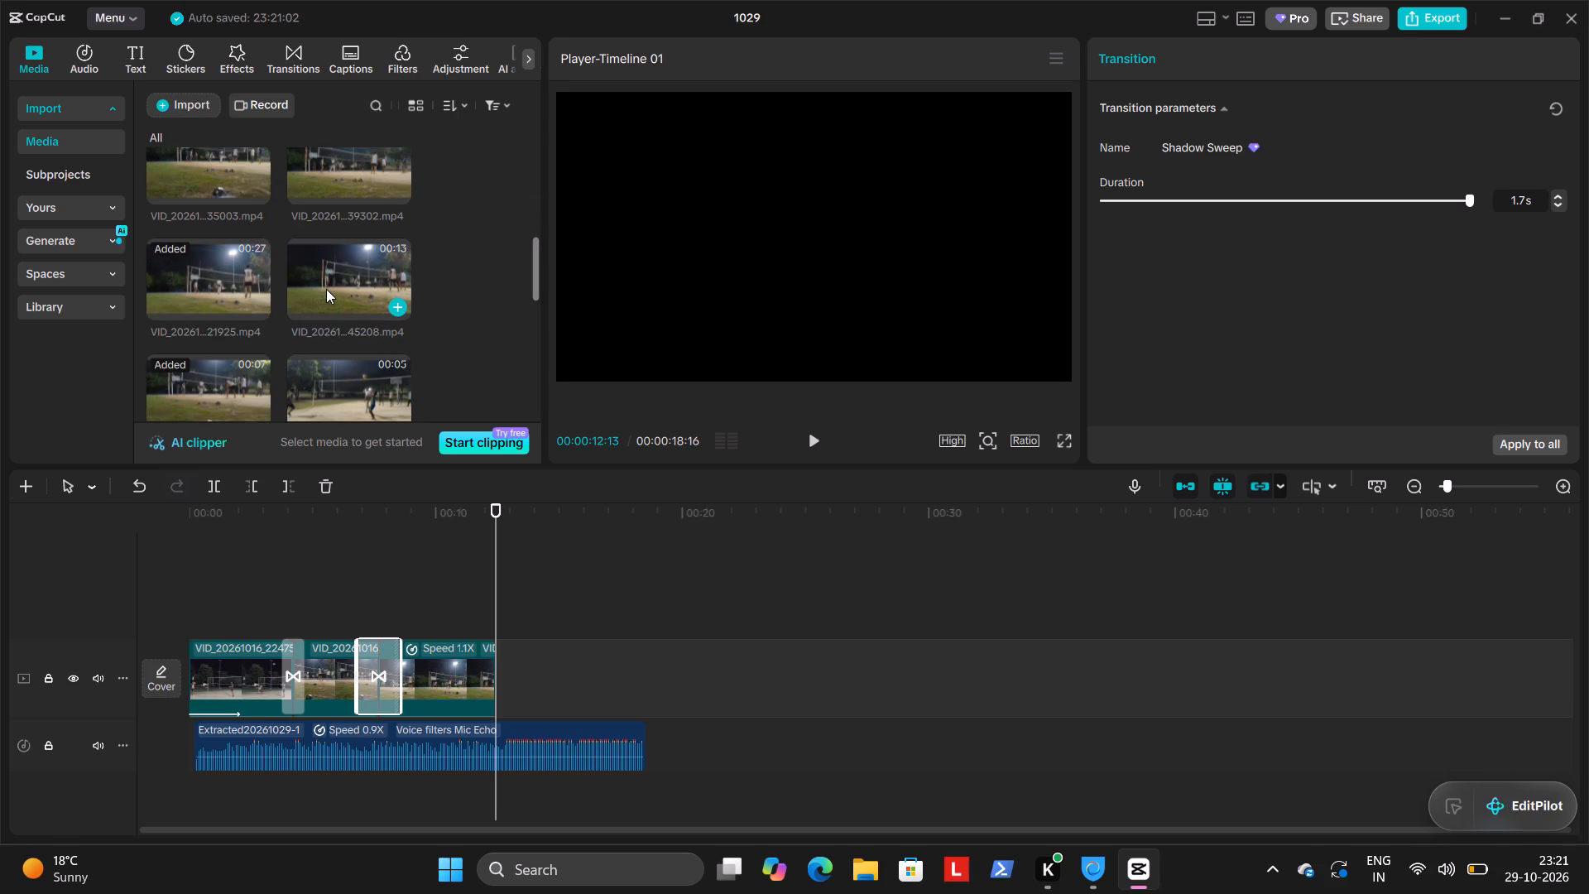
{"action": "scroll", "coordinate": [323, 276], "scroll_direction": "up", "scroll_amount": 1}
{"action": "left_click", "coordinate": [323, 276]}
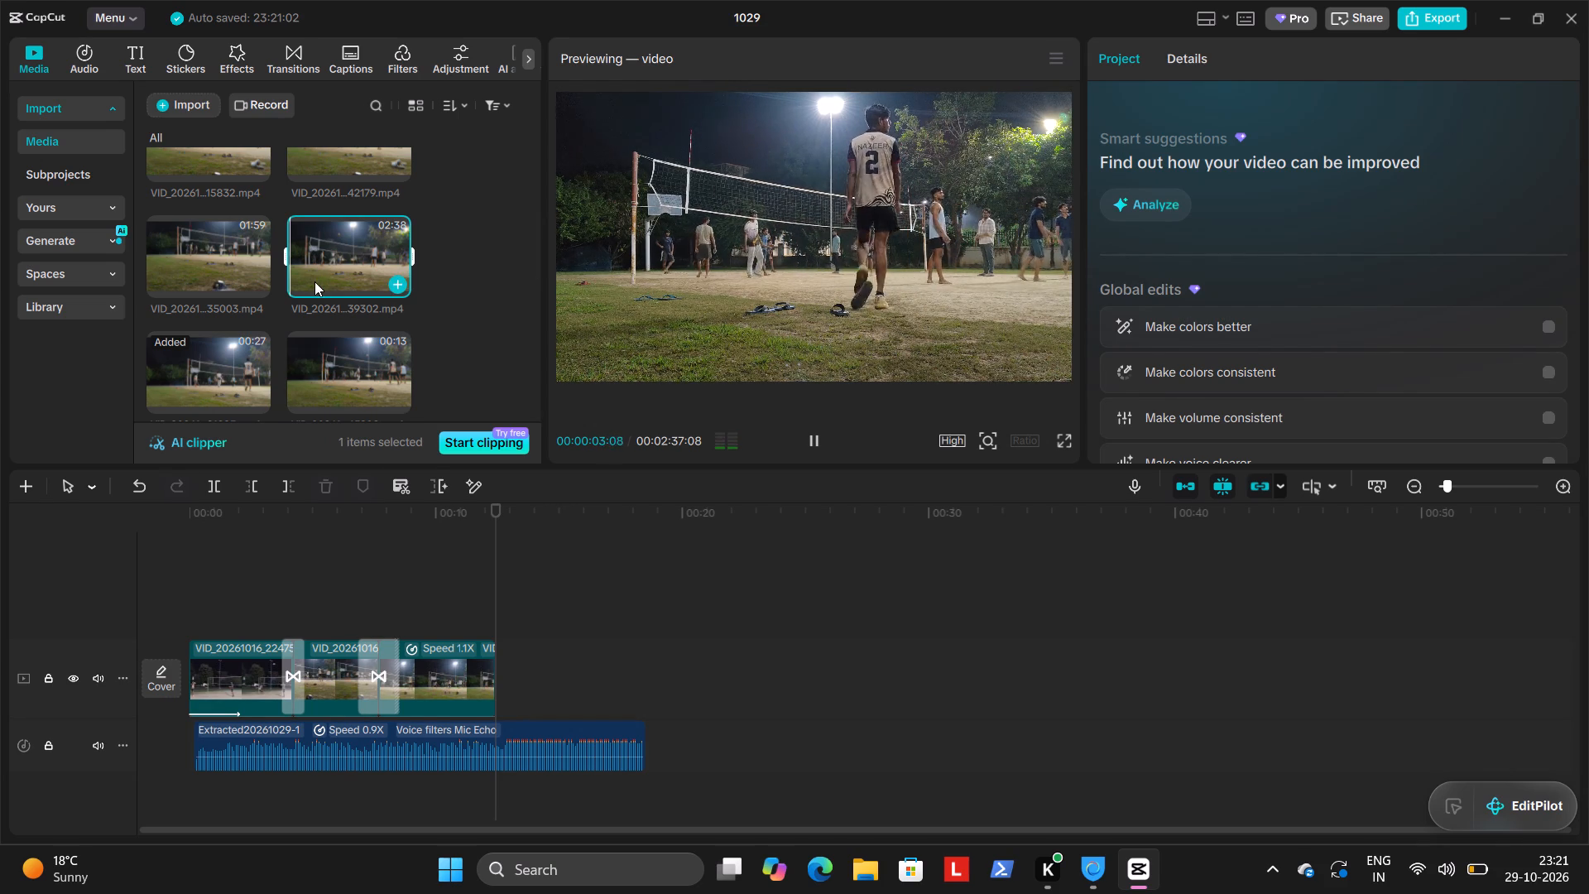
{"action": "left_click", "coordinate": [1065, 443]}
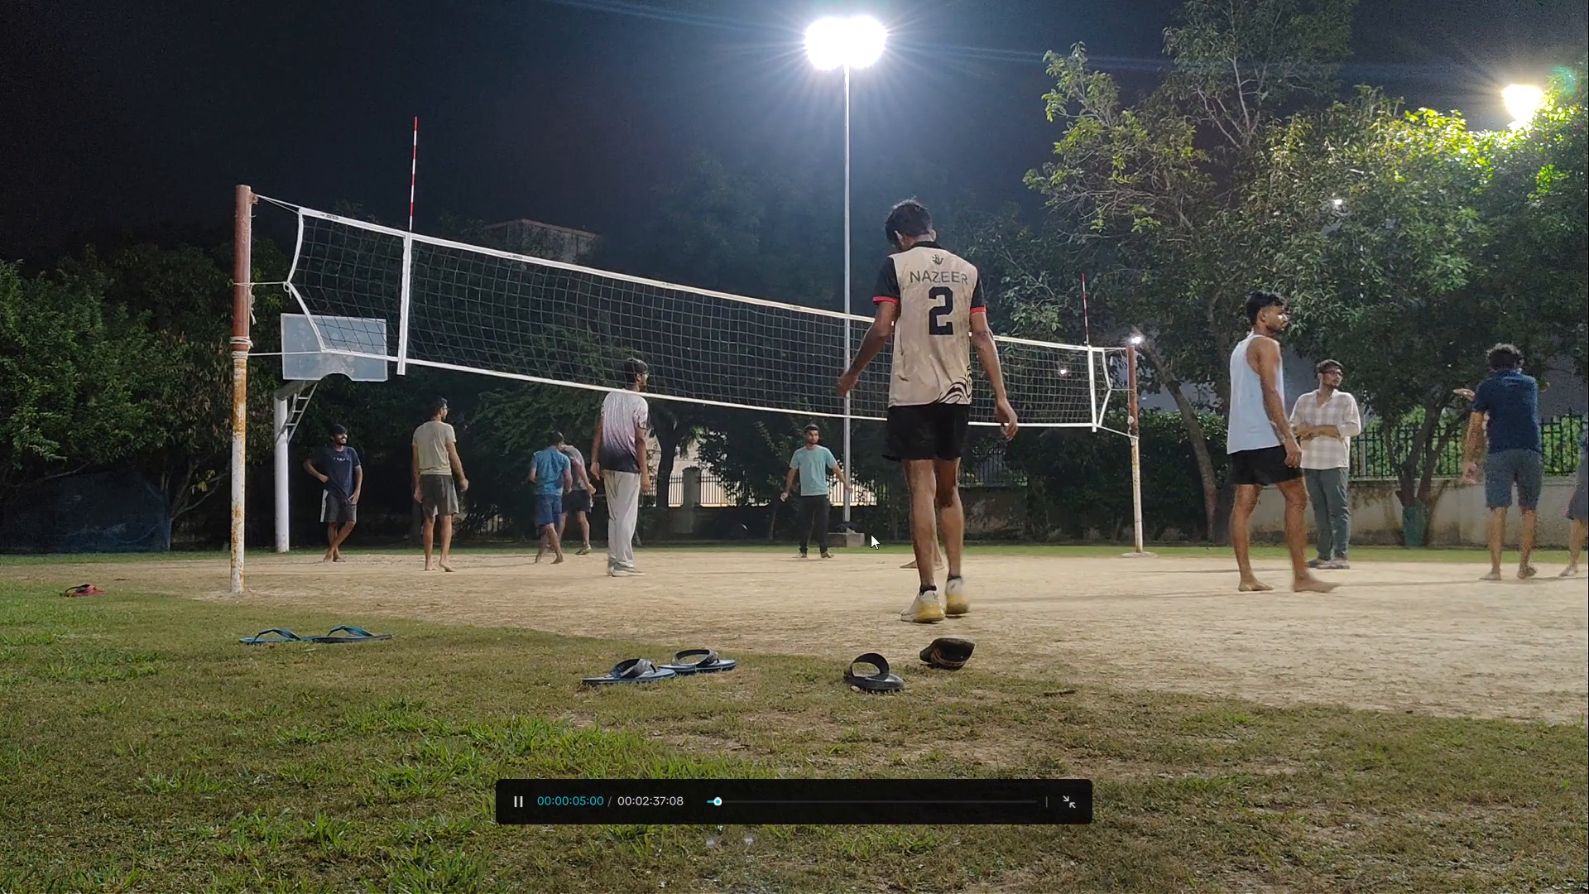
Skim the first half of the 02:38 clip in short jumps, looking for a usable rally.
{"action": "left_click", "coordinate": [731, 802]}
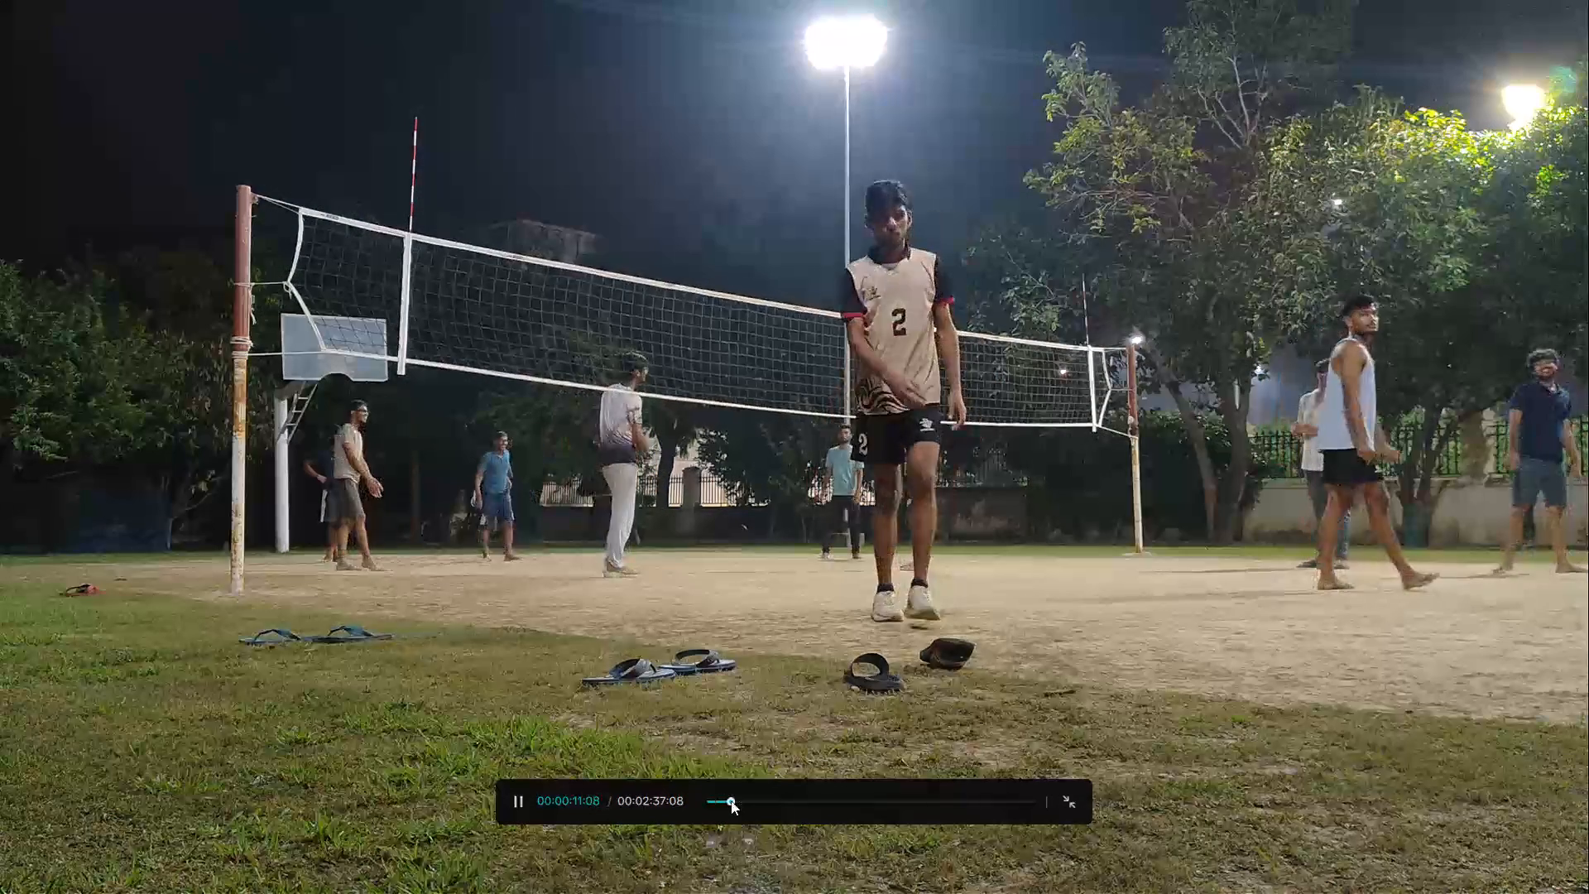
{"action": "left_click", "coordinate": [739, 798]}
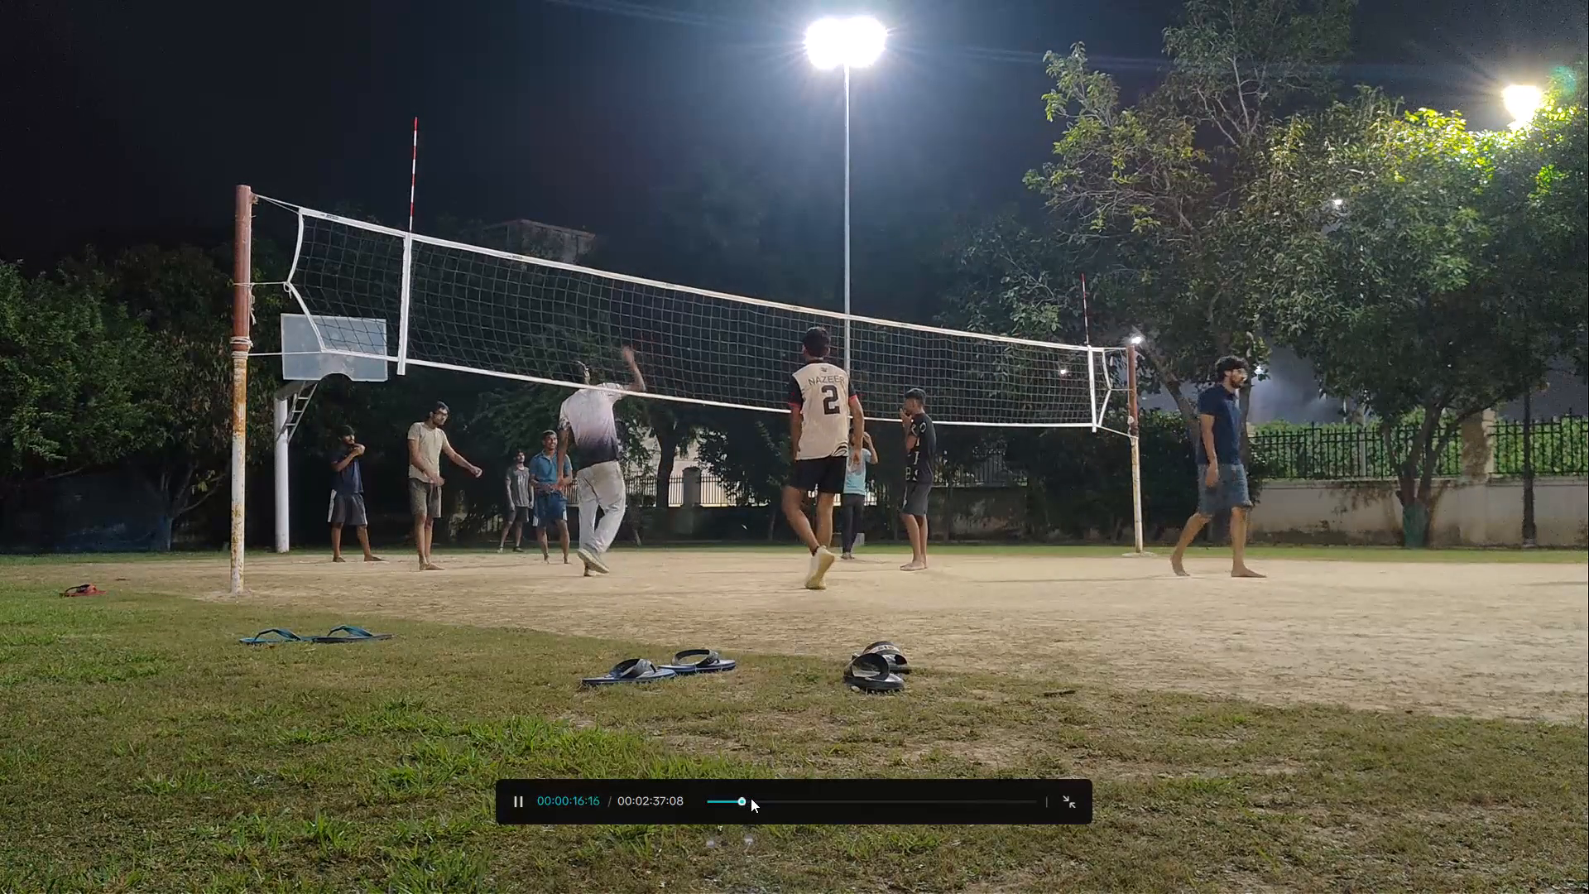
{"action": "left_click", "coordinate": [755, 798]}
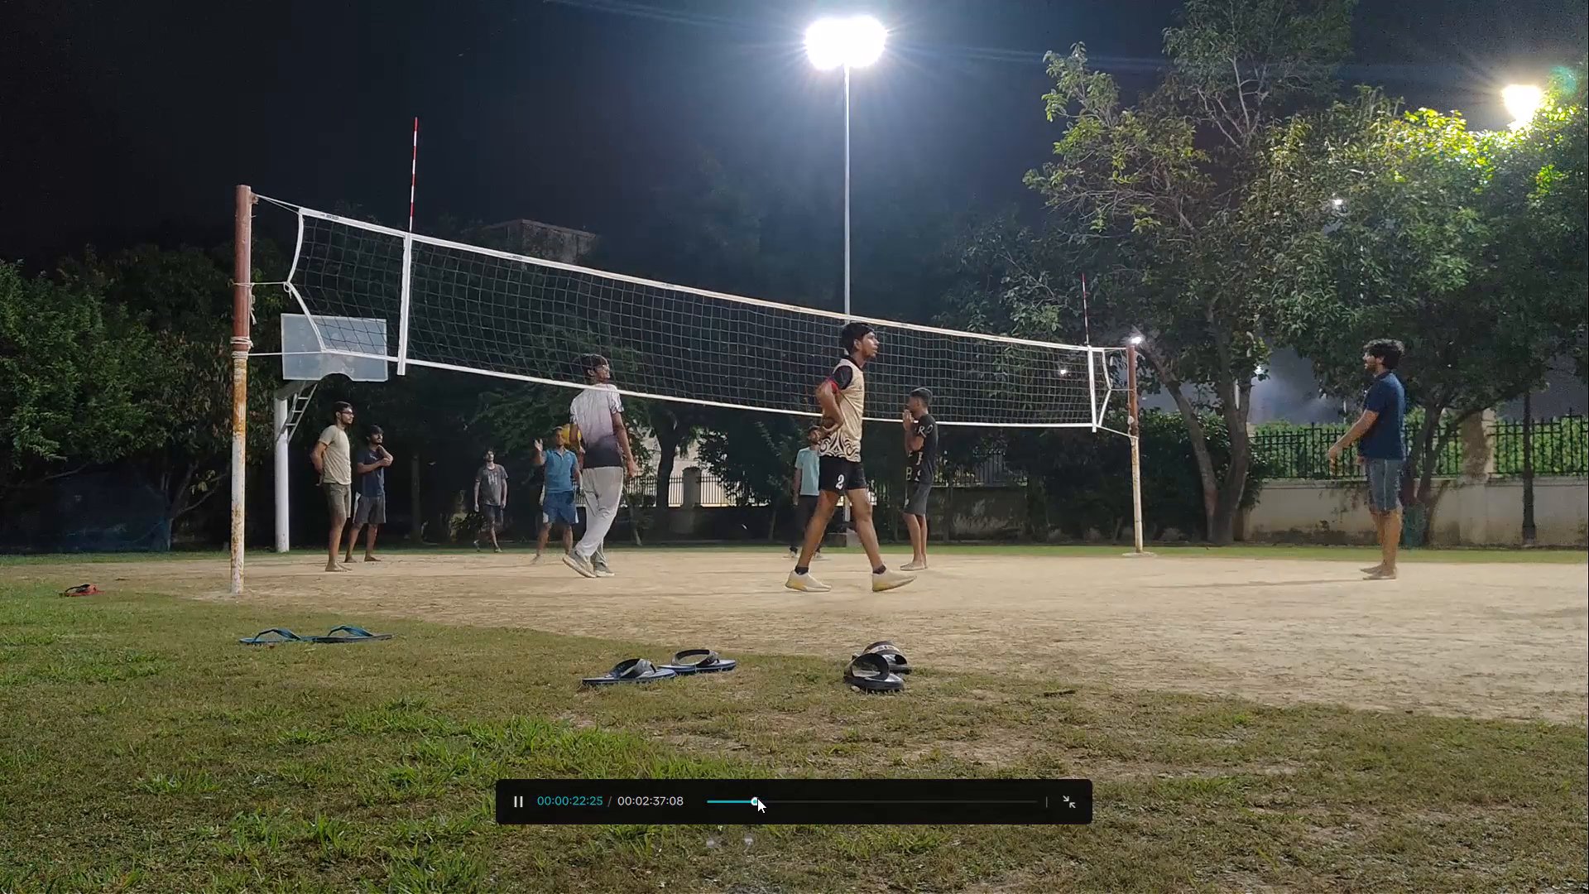
{"action": "left_click", "coordinate": [764, 798]}
{"action": "left_click", "coordinate": [774, 798]}
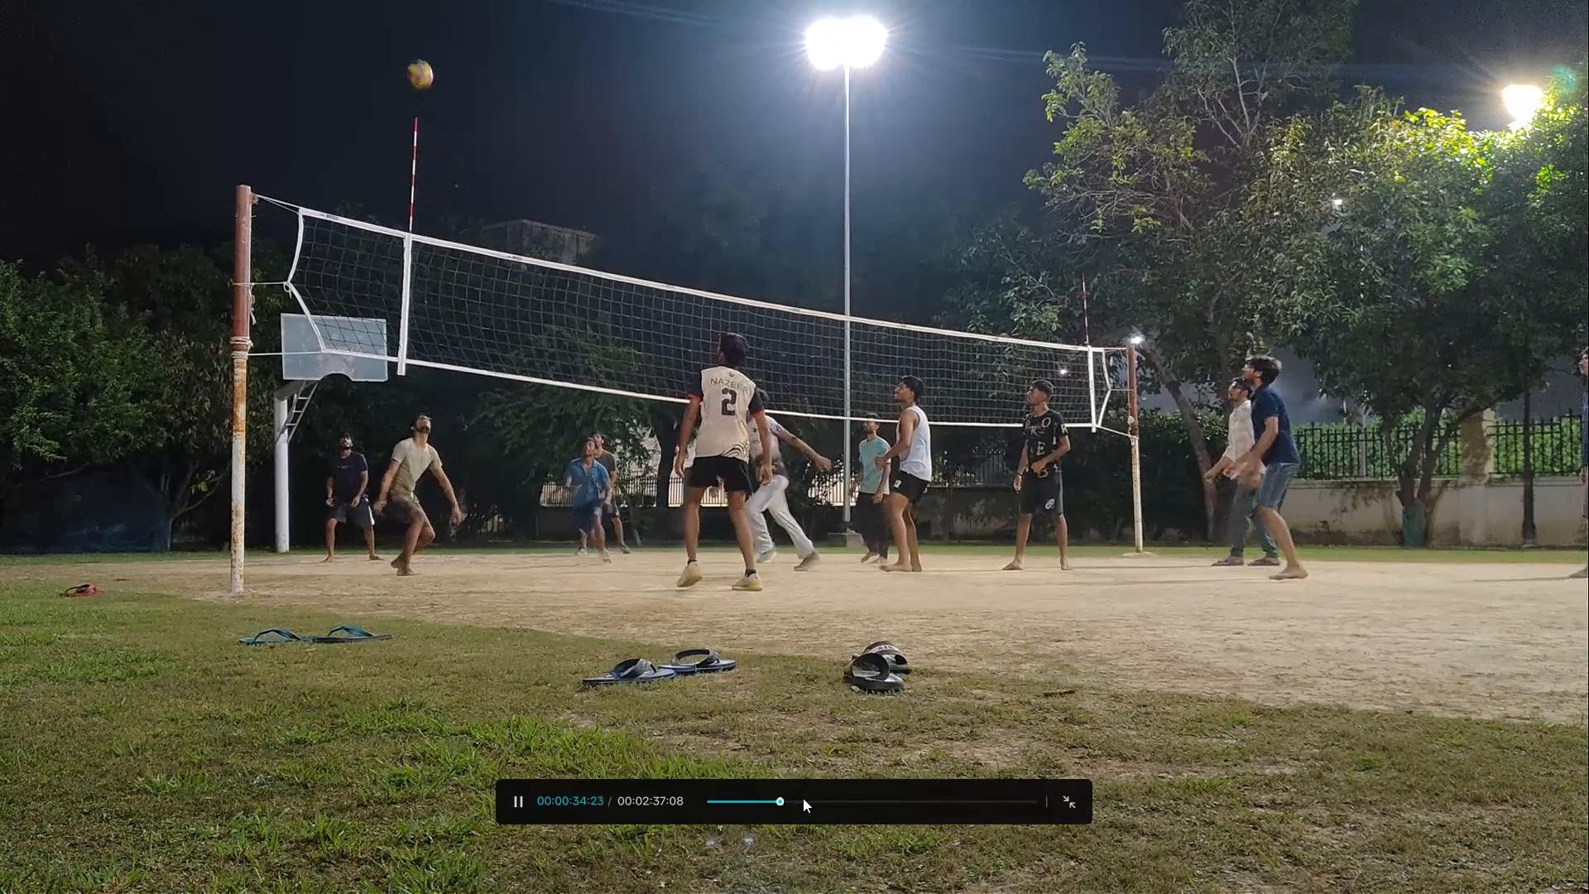
{"action": "left_click", "coordinate": [797, 799]}
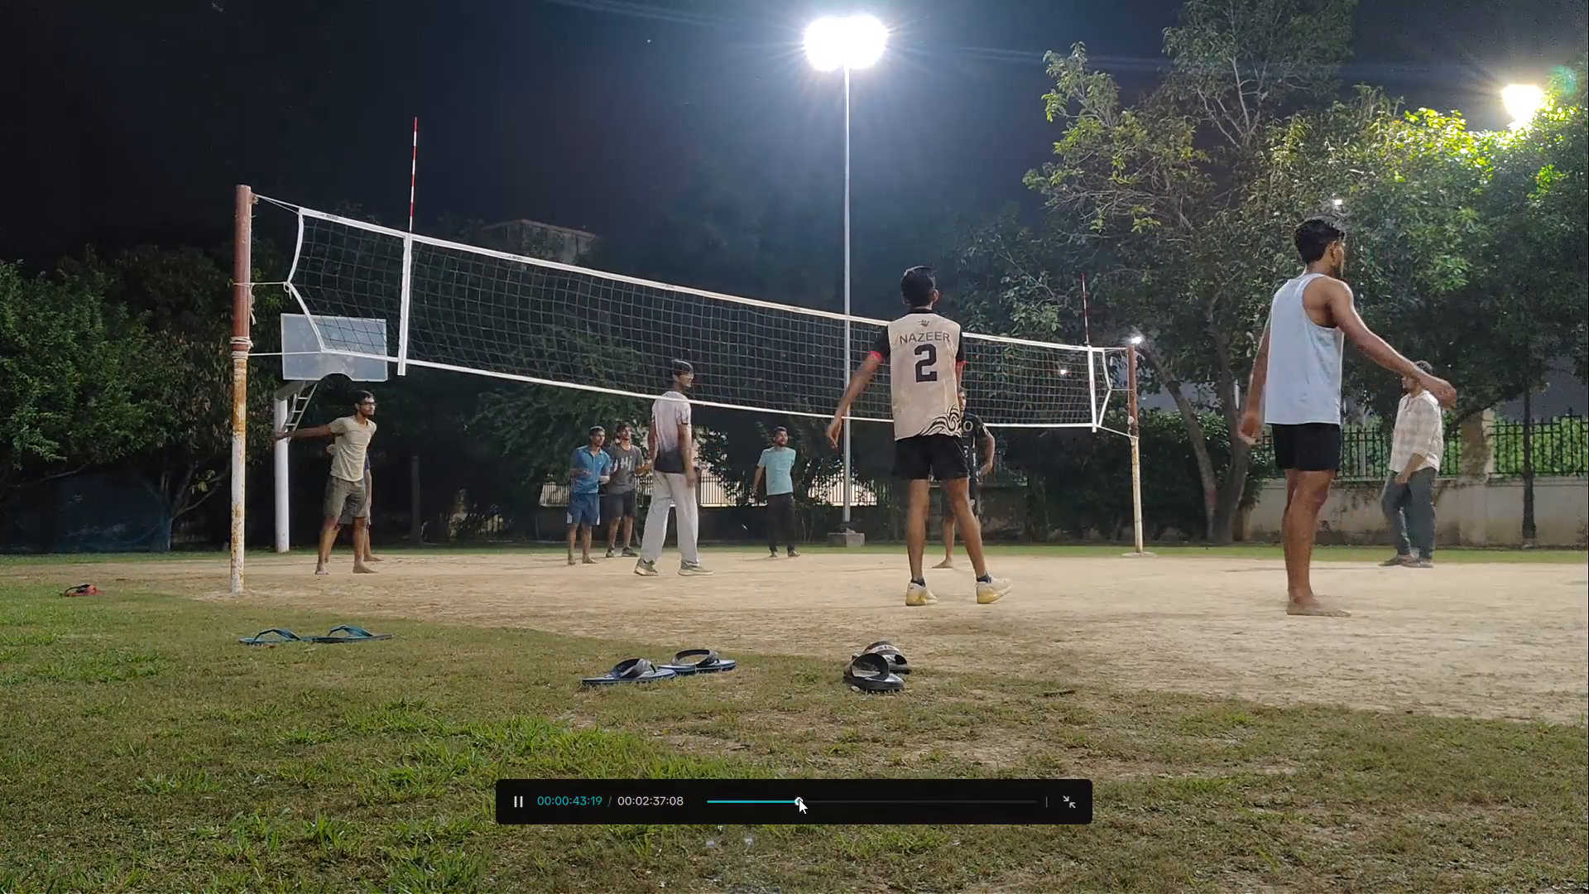
{"action": "left_click", "coordinate": [804, 799]}
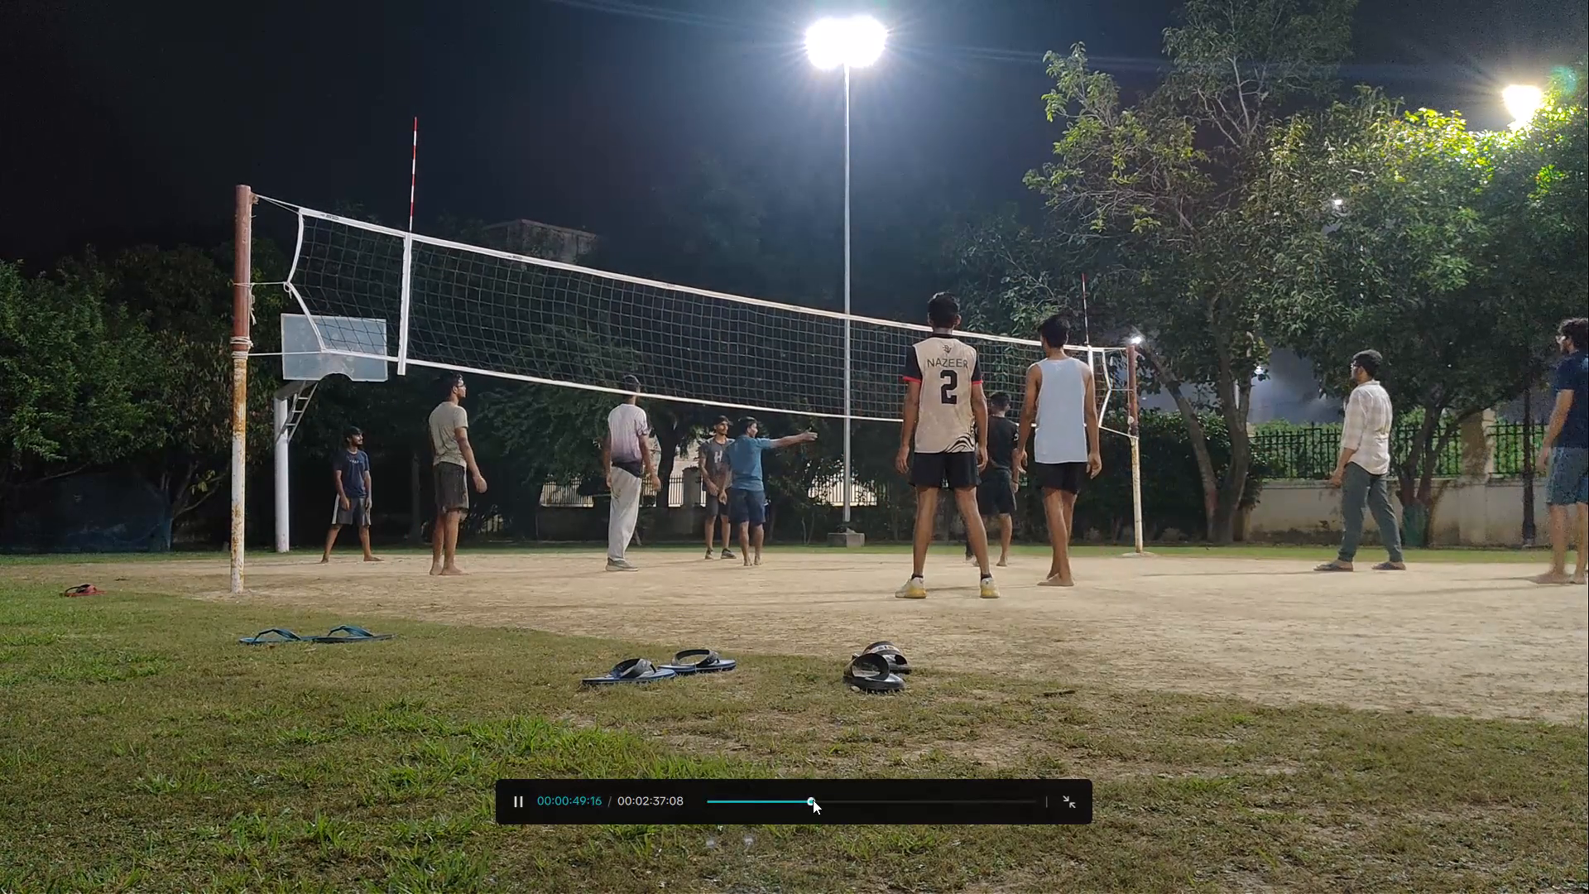
{"action": "left_click", "coordinate": [819, 800]}
{"action": "left_click", "coordinate": [826, 800]}
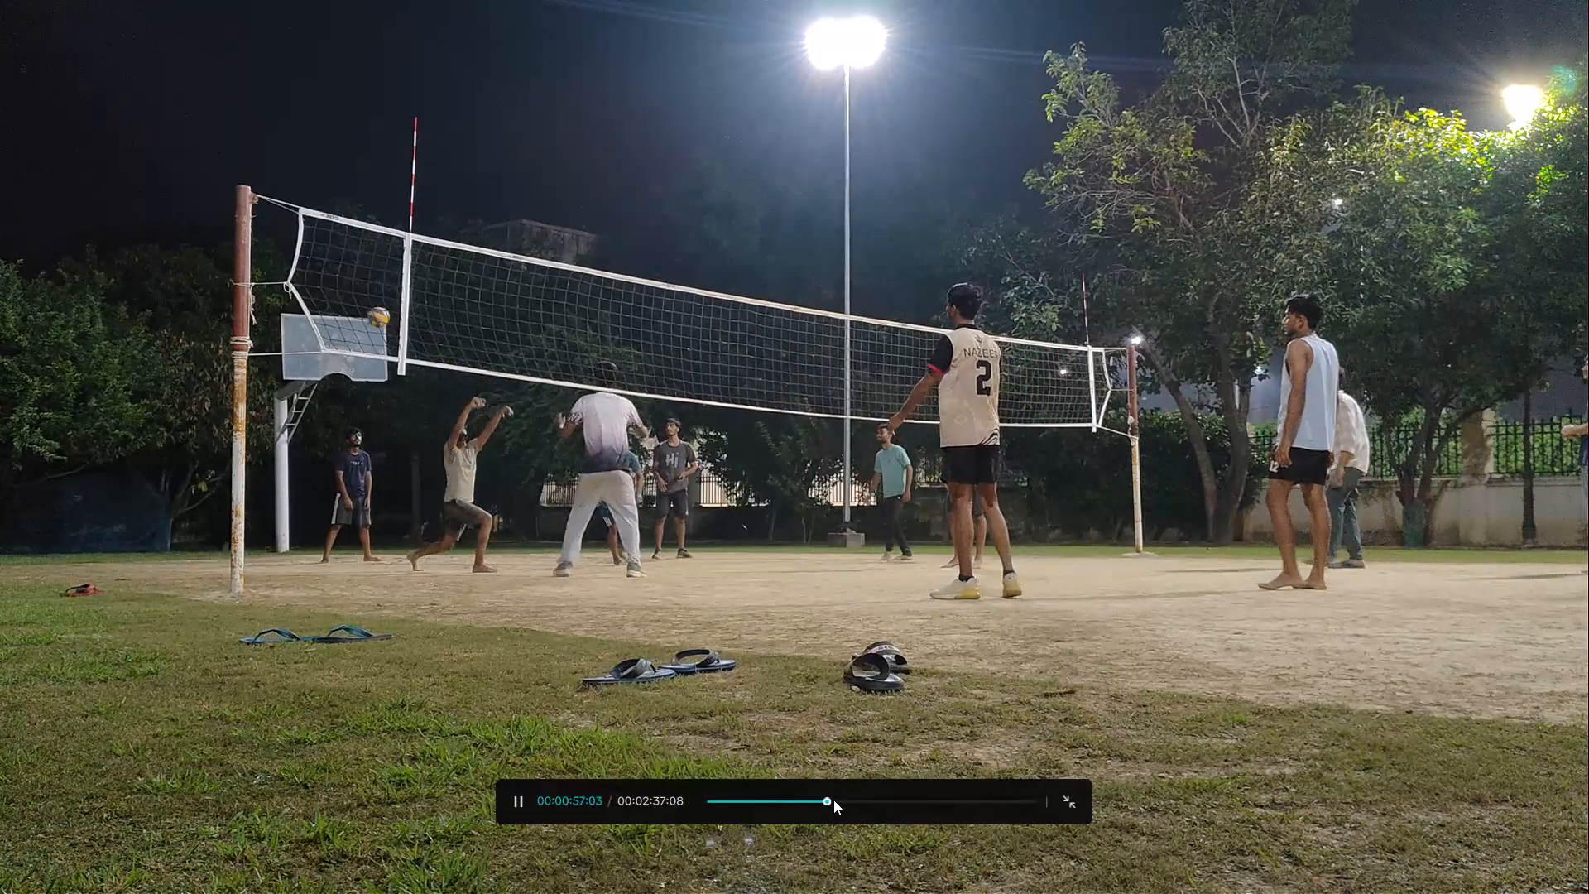
{"action": "left_click", "coordinate": [833, 800]}
{"action": "left_click", "coordinate": [839, 800]}
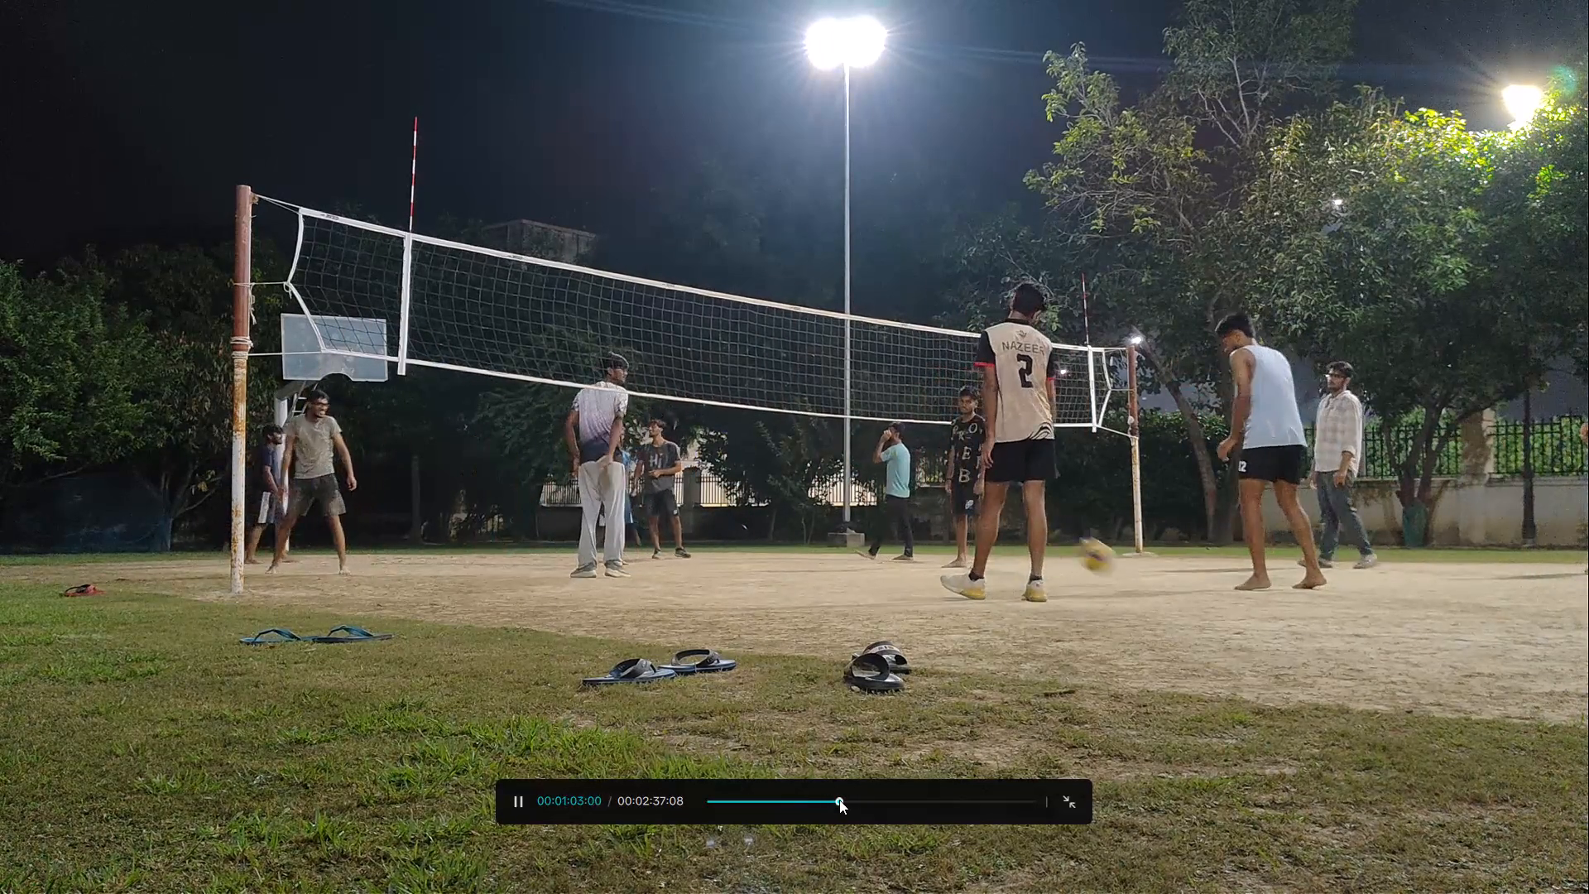
{"action": "left_click", "coordinate": [843, 800]}
{"action": "left_click", "coordinate": [852, 800]}
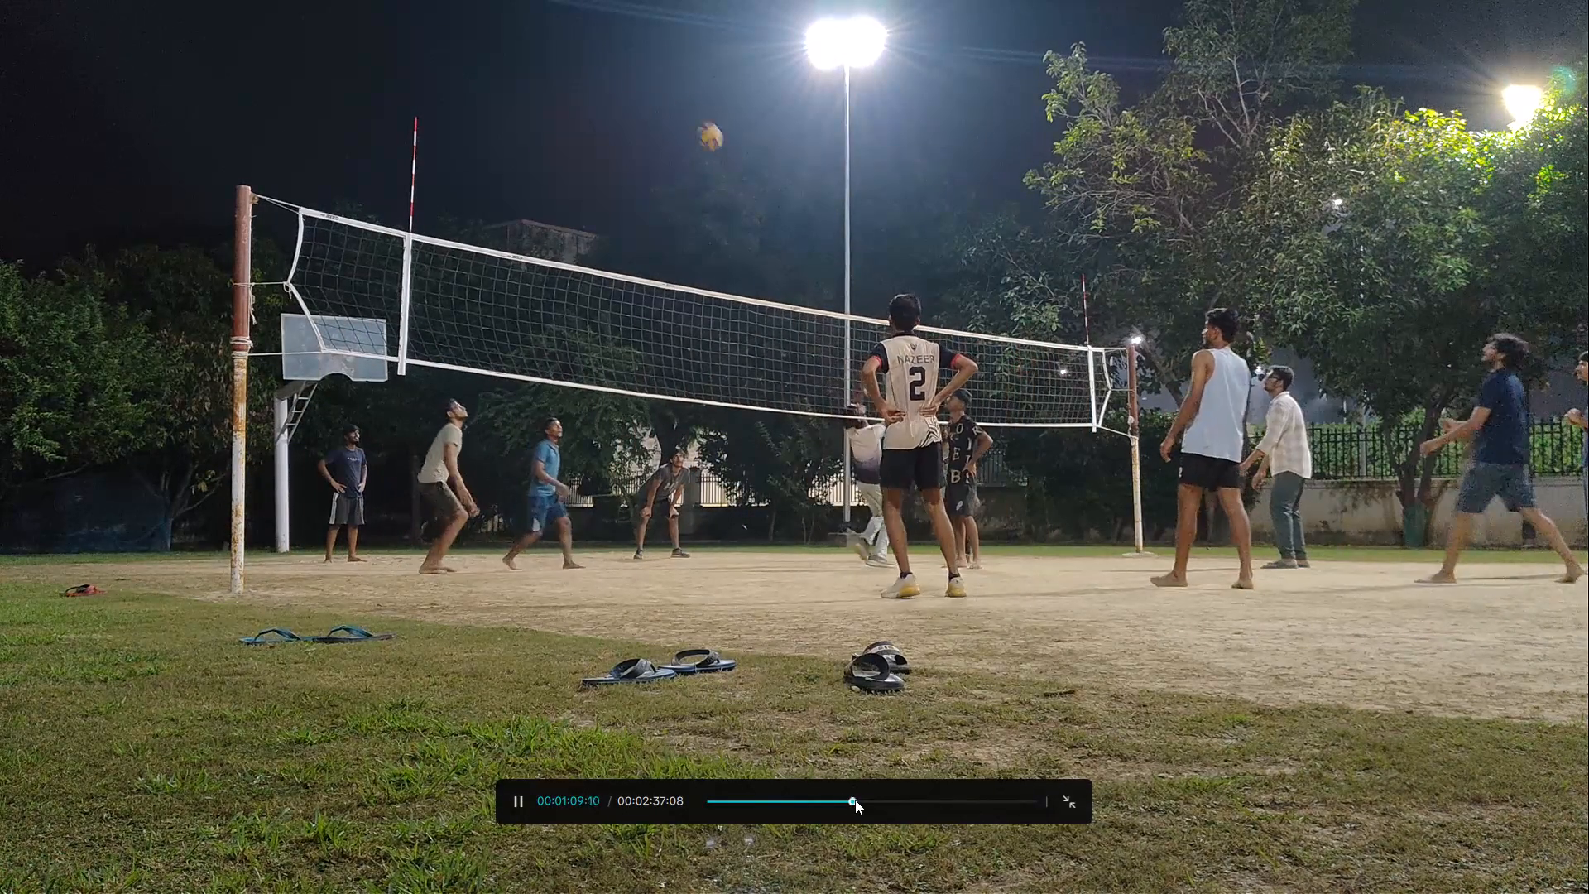
{"action": "left_click", "coordinate": [858, 800]}
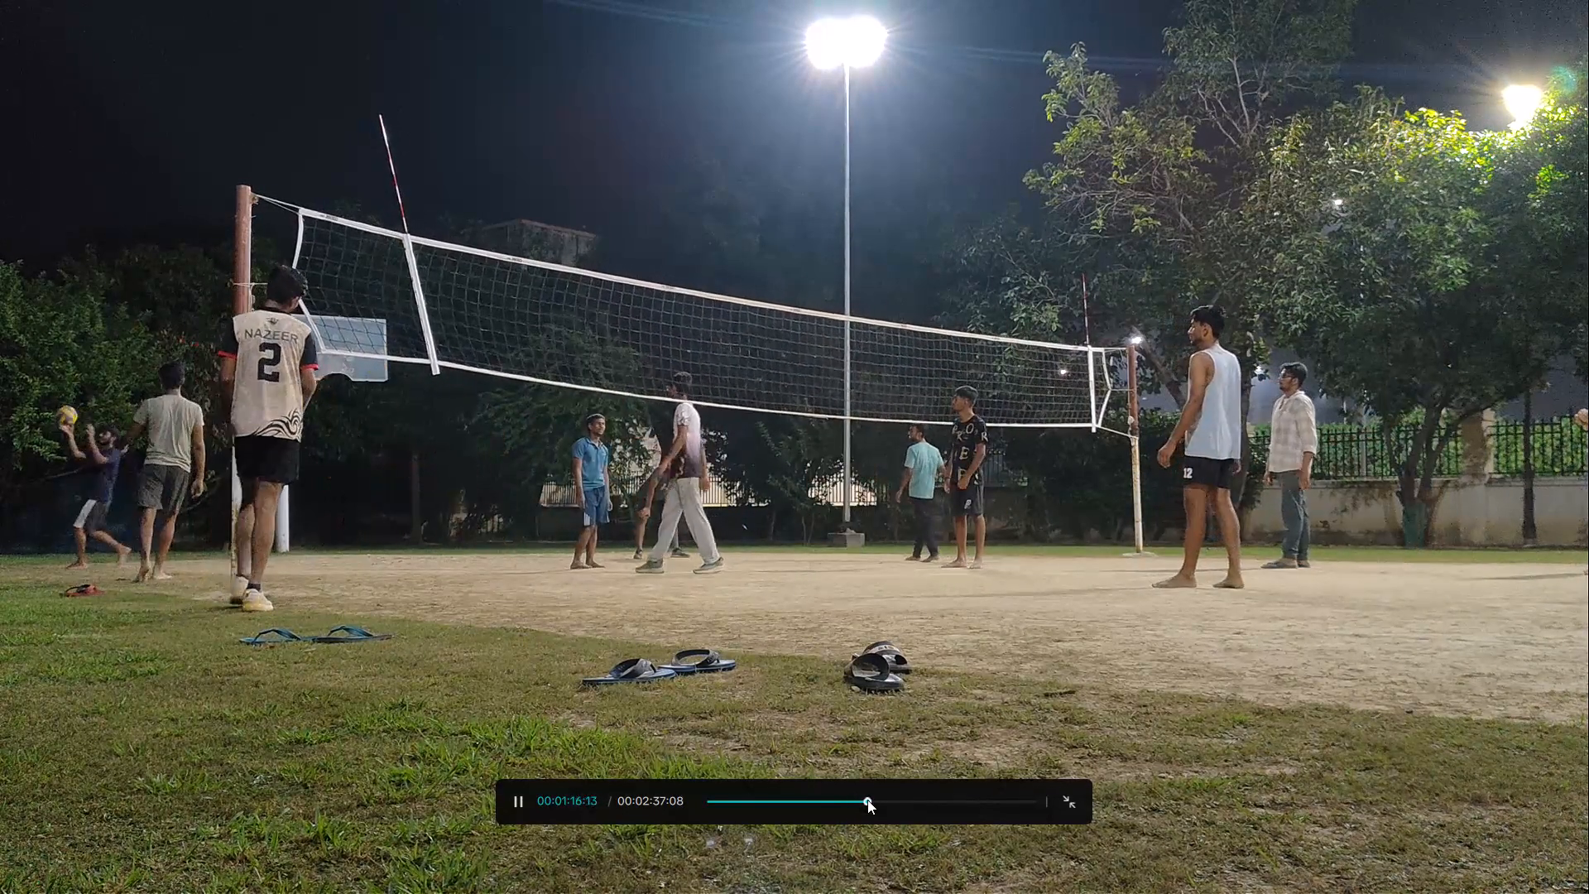
{"action": "left_click", "coordinate": [867, 800]}
{"action": "left_click", "coordinate": [878, 801]}
{"action": "left_click", "coordinate": [884, 801]}
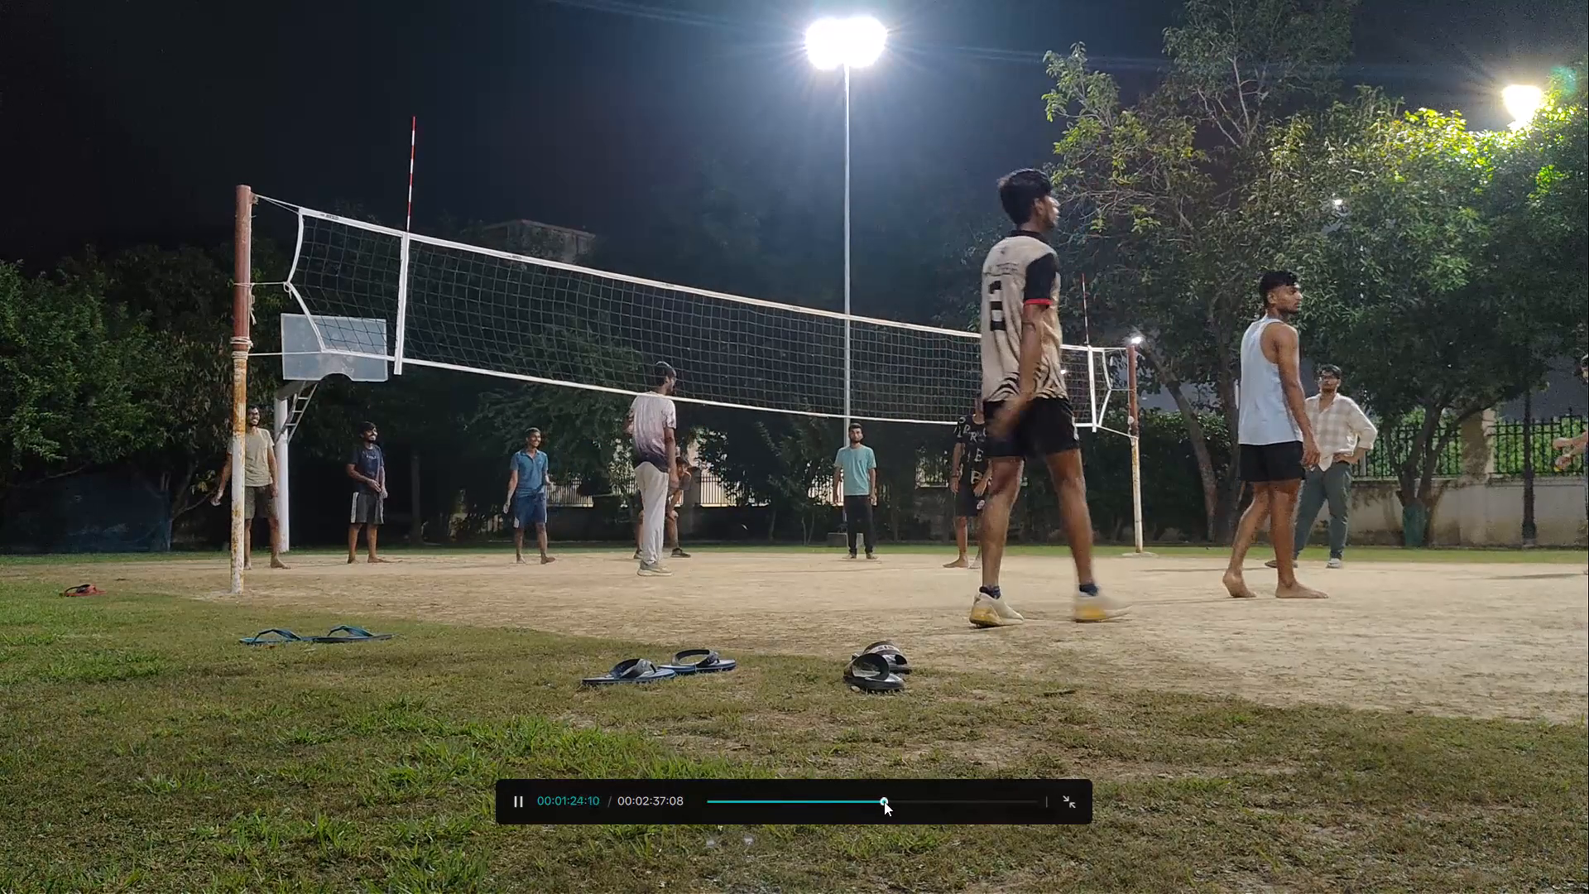
{"action": "left_click", "coordinate": [886, 801]}
{"action": "left_click", "coordinate": [890, 801]}
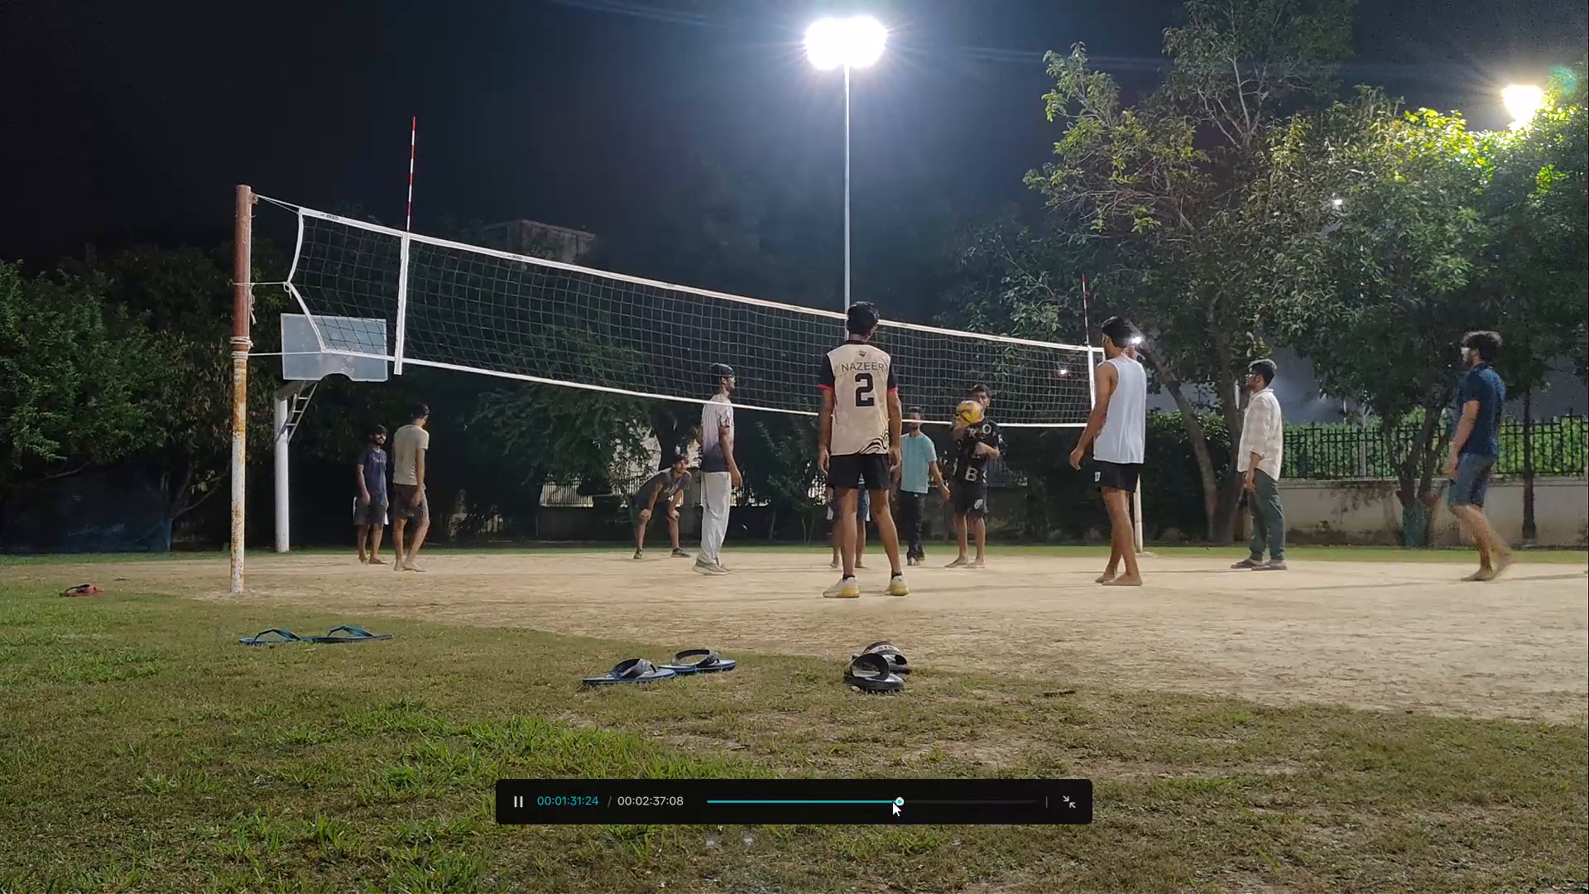
Skim the second half of the 02:38 clip, rechecking the play around 1:40, and leave the full-screen preview.
{"action": "left_click", "coordinate": [906, 799]}
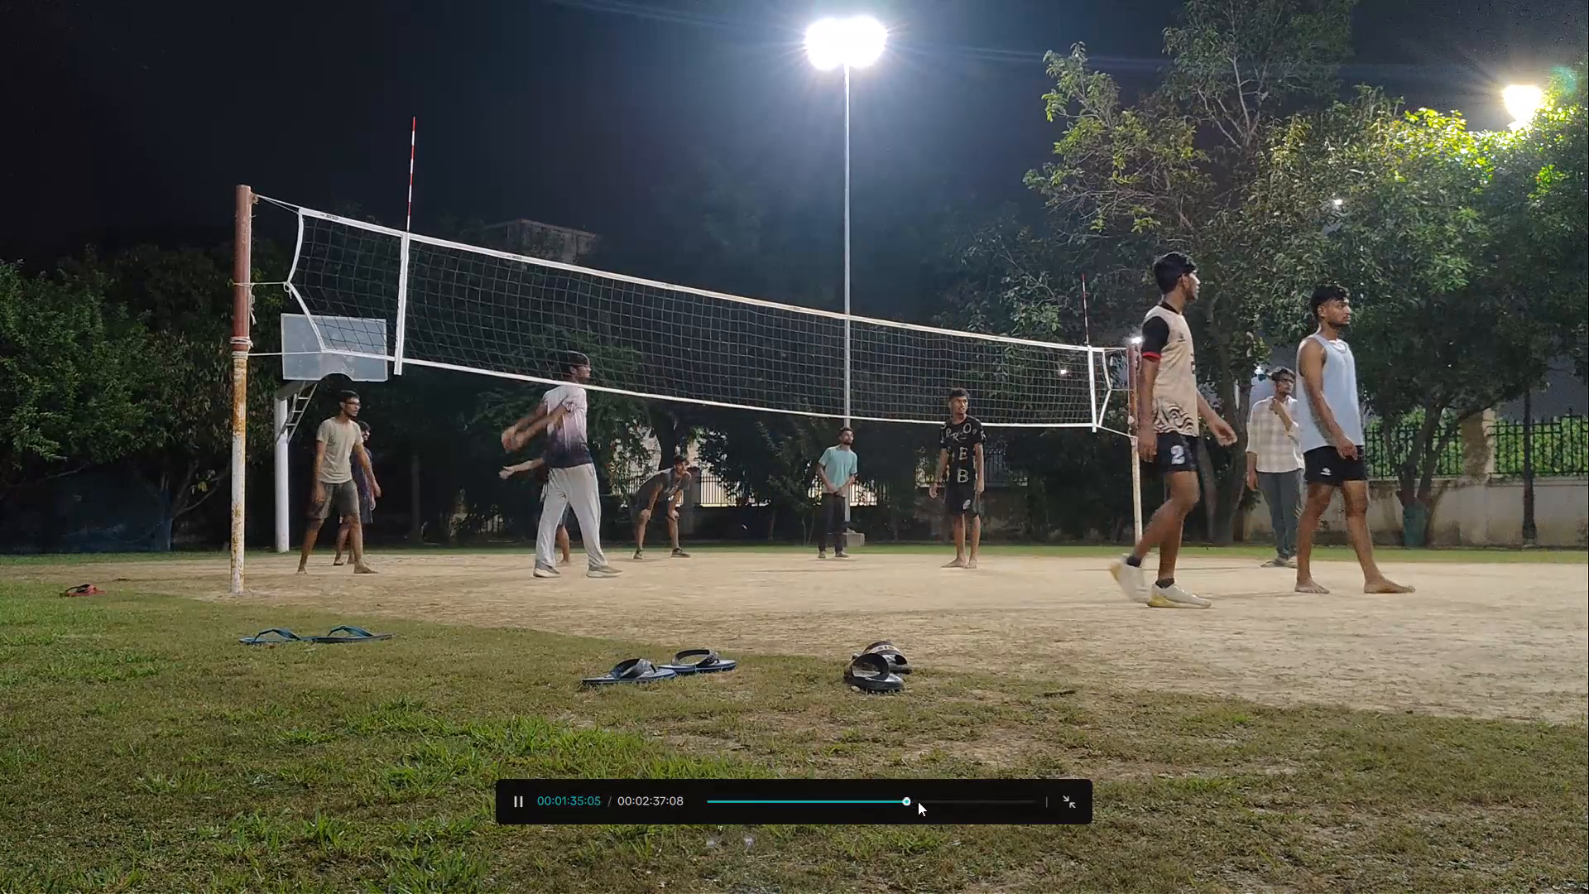
{"action": "left_click", "coordinate": [917, 801]}
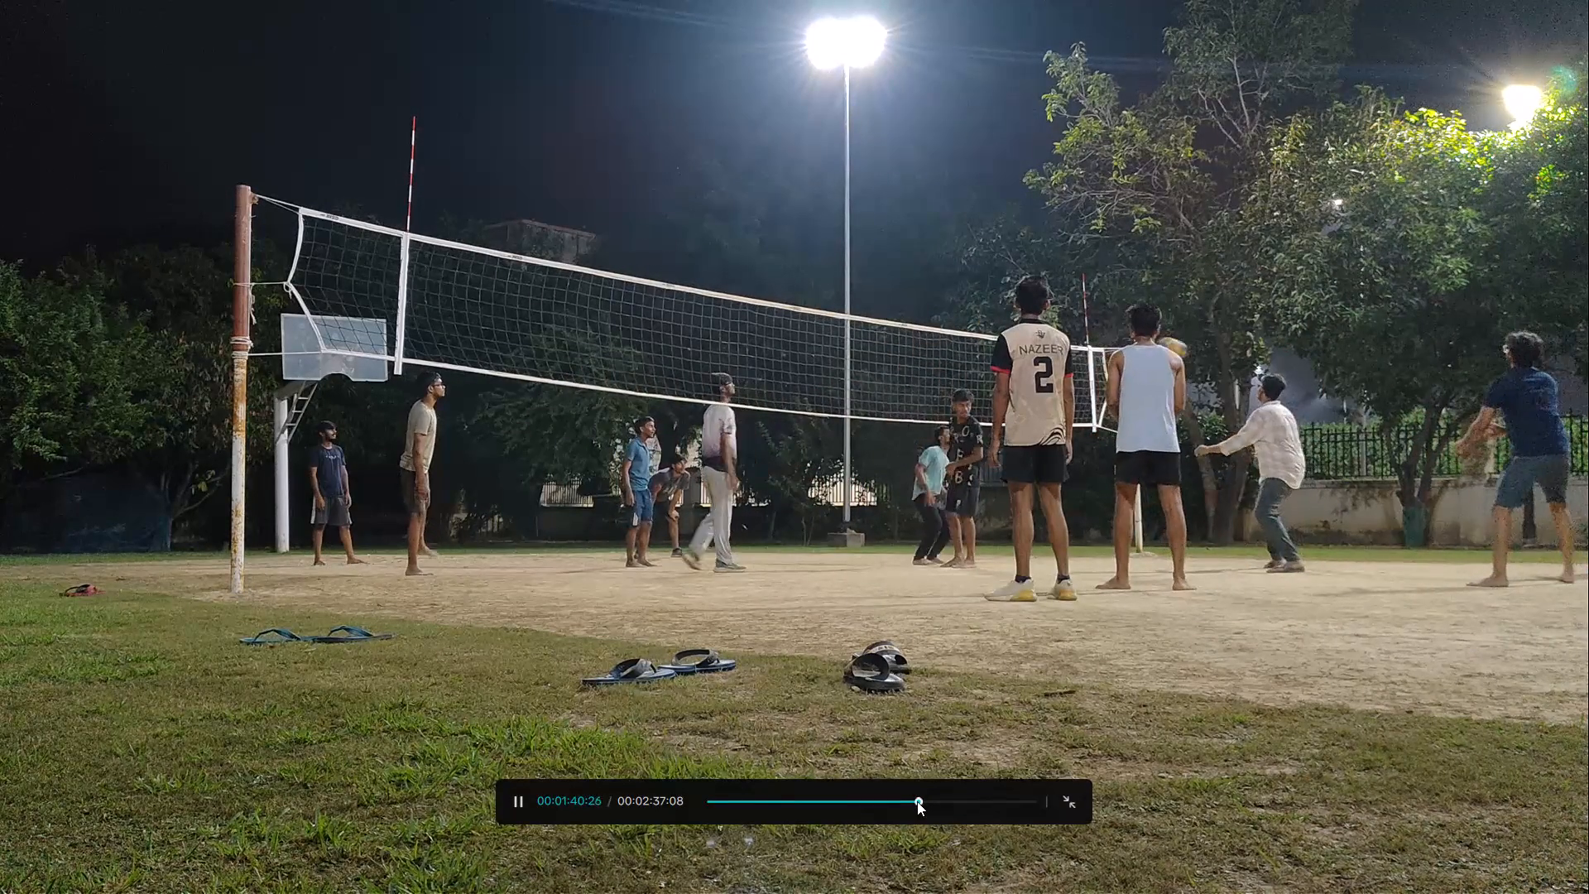
{"action": "left_click", "coordinate": [919, 801]}
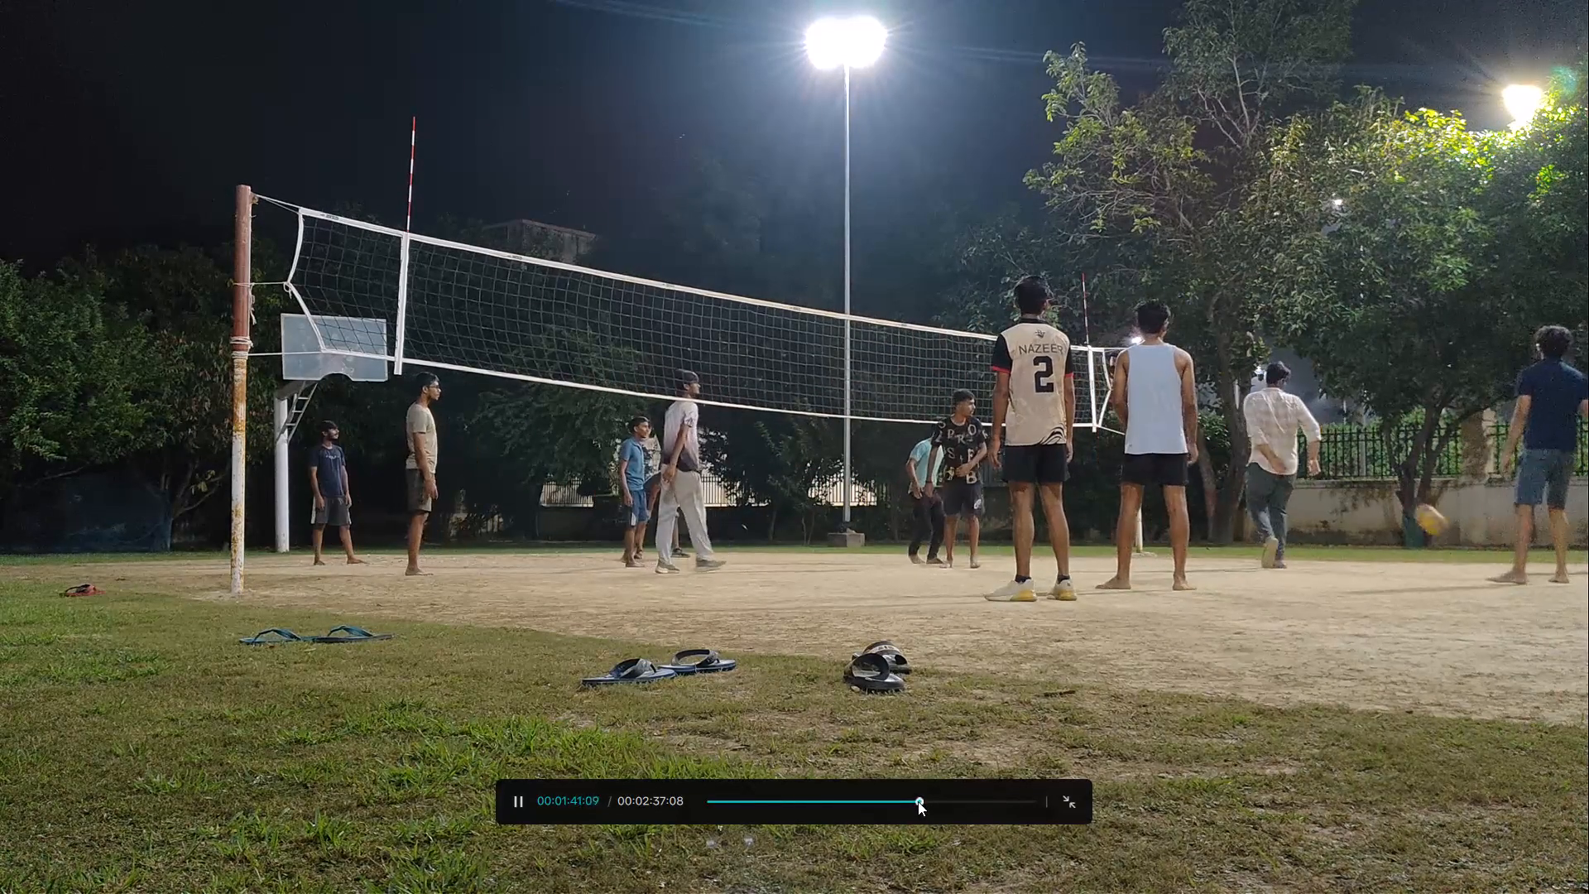
{"action": "left_click", "coordinate": [917, 801]}
{"action": "left_click", "coordinate": [912, 801]}
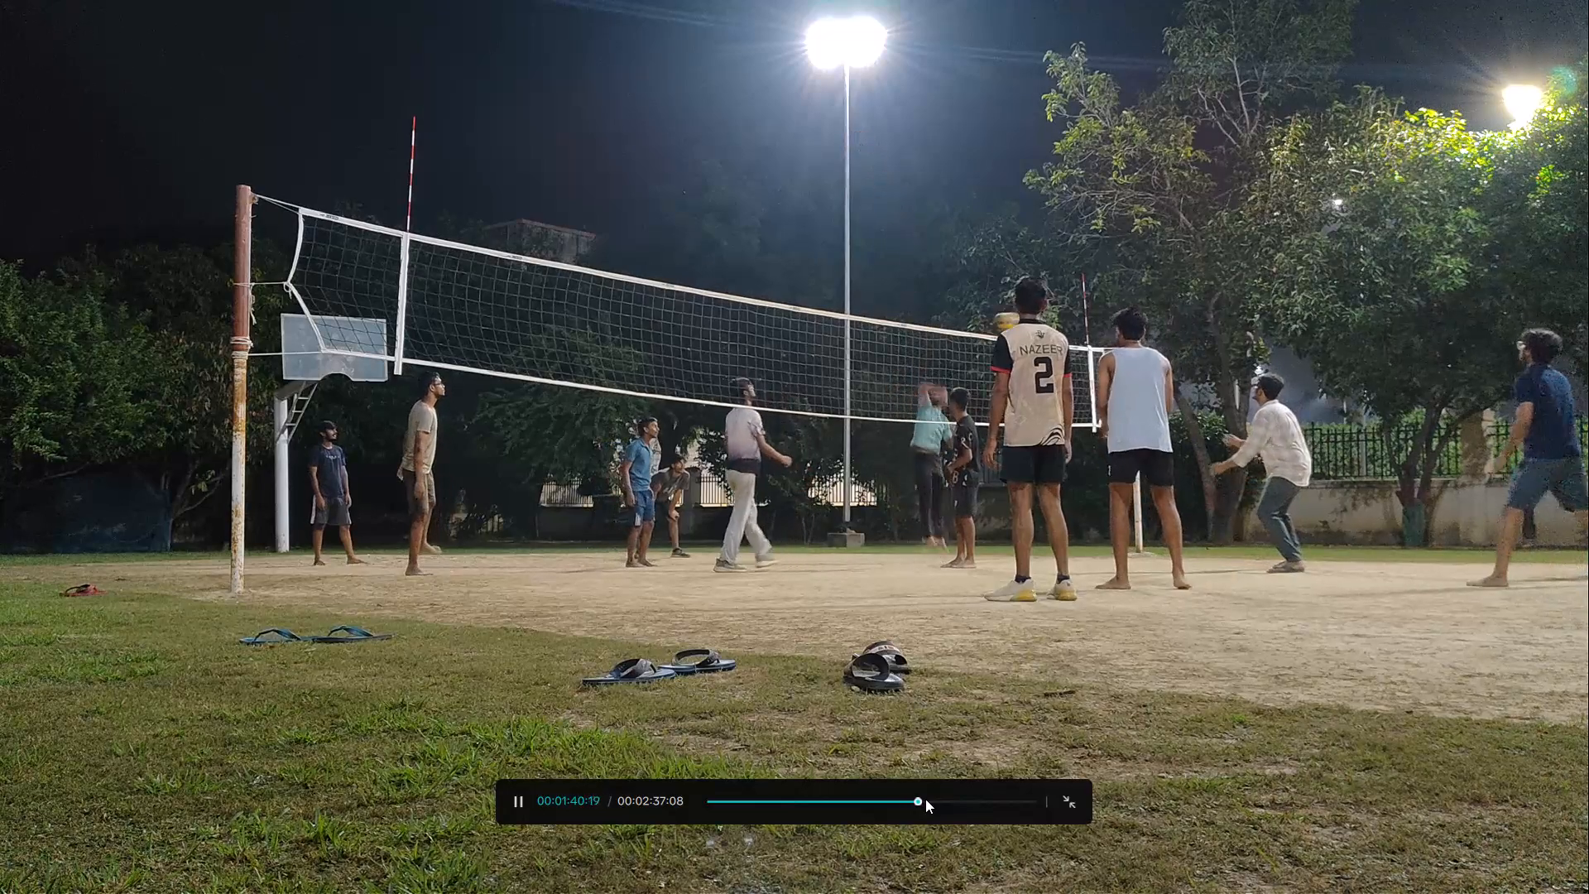
{"action": "left_click", "coordinate": [927, 799]}
{"action": "left_click", "coordinate": [933, 800]}
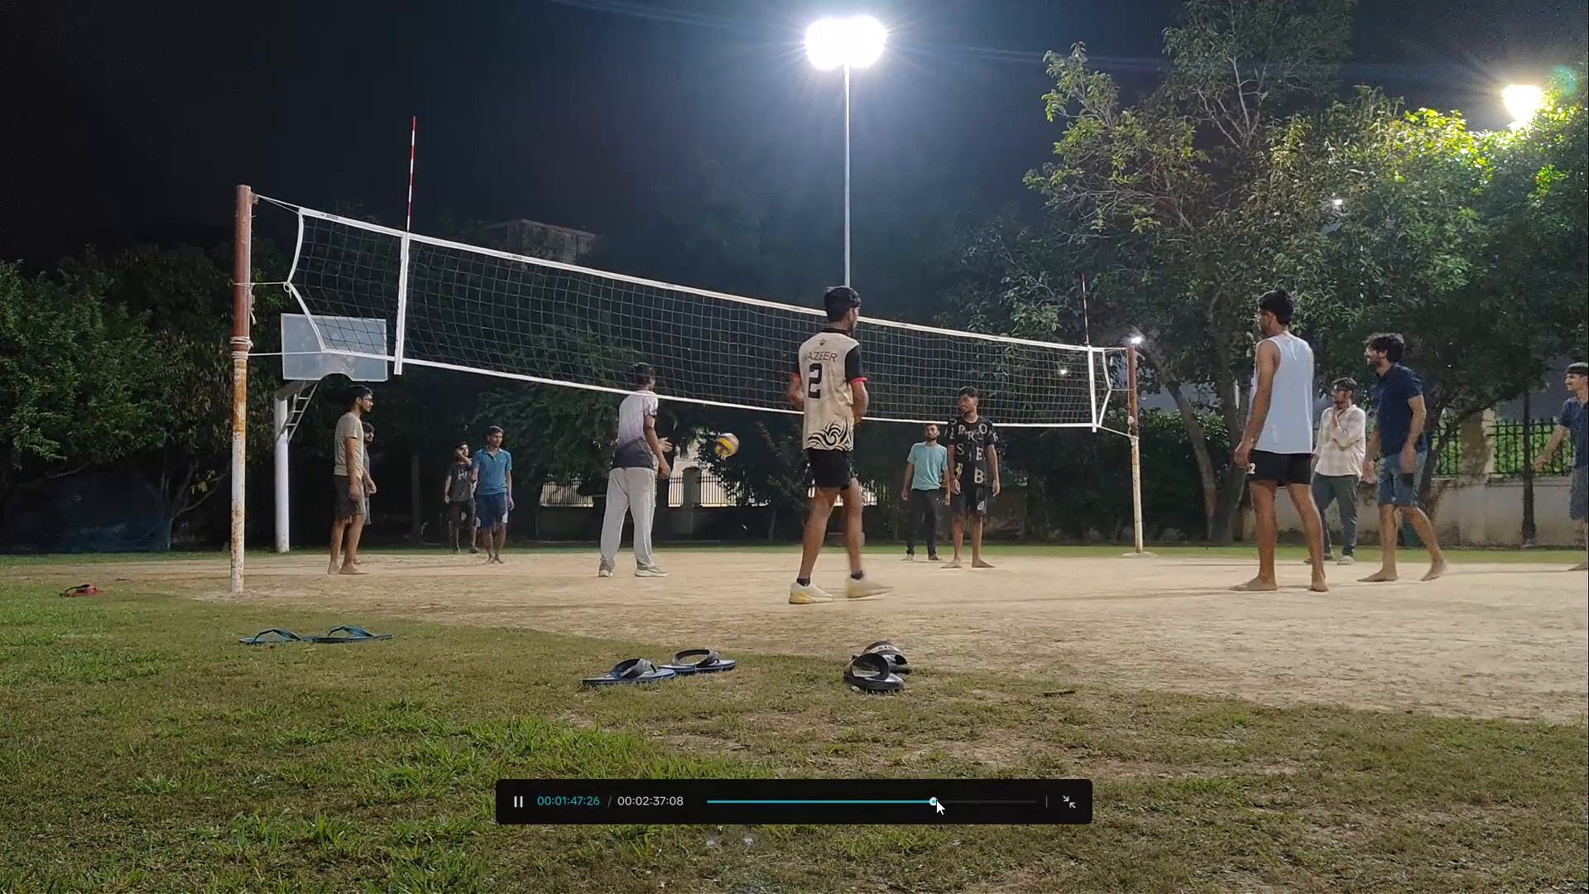
{"action": "left_click", "coordinate": [939, 800]}
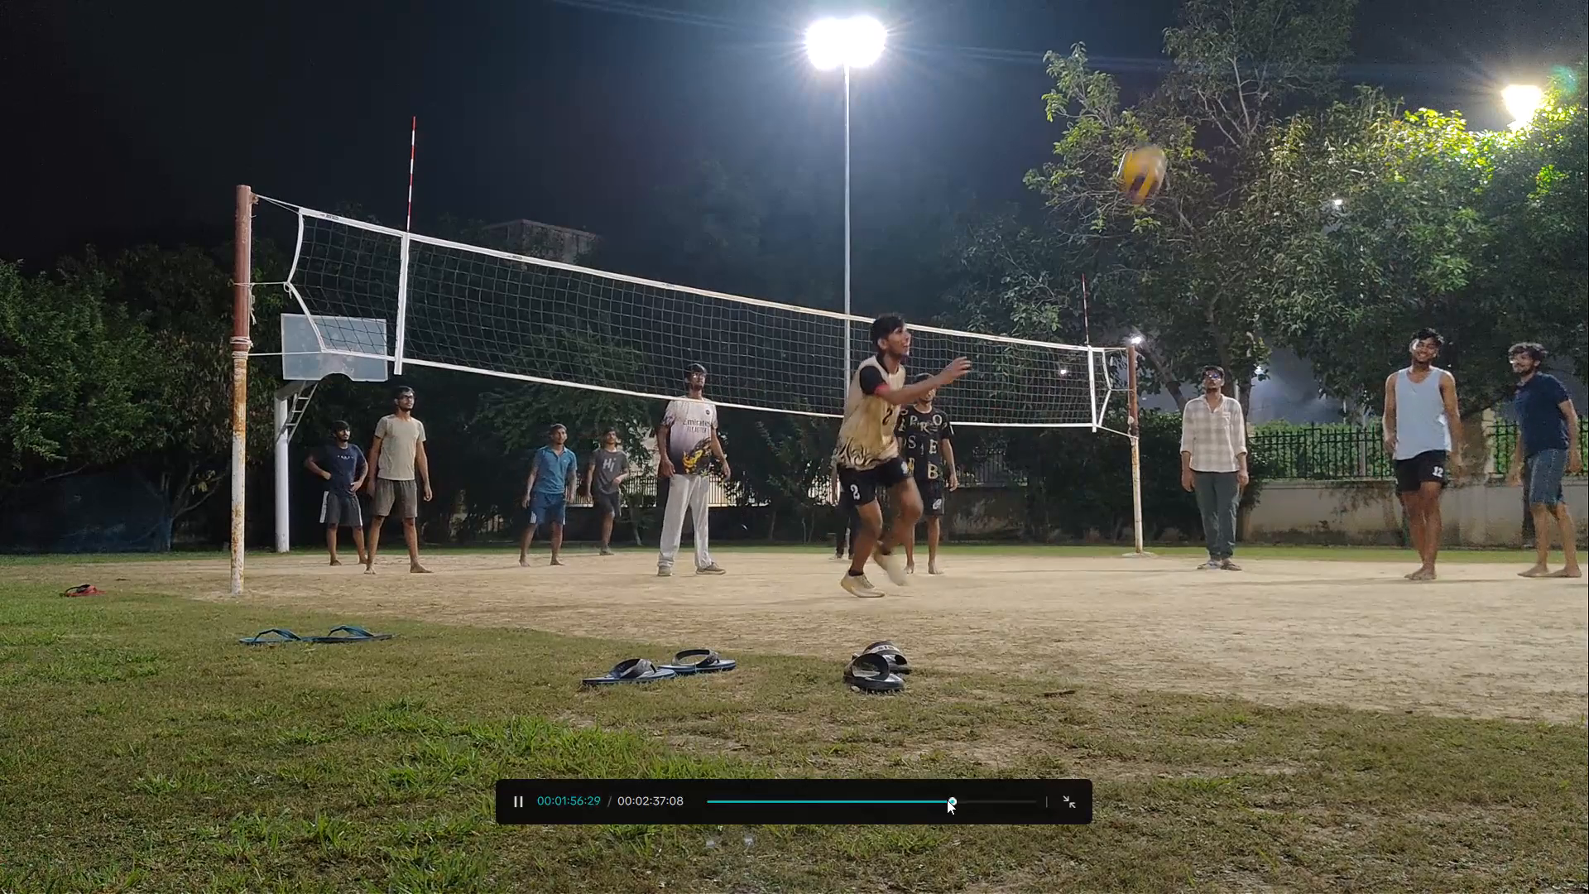
{"action": "left_click", "coordinate": [961, 800]}
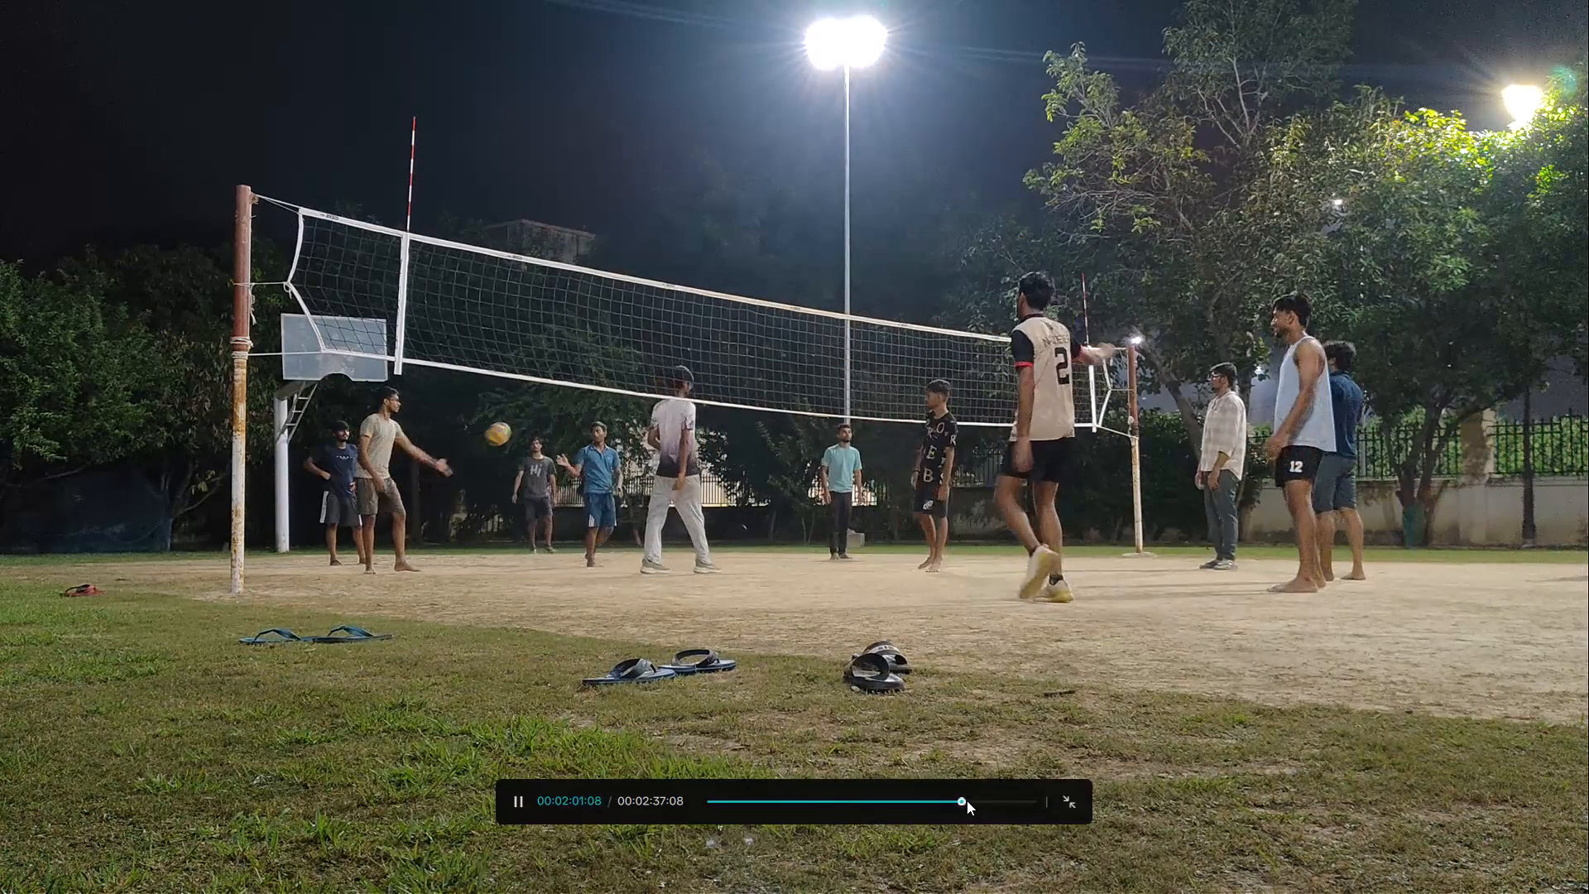
{"action": "left_click", "coordinate": [968, 800]}
{"action": "left_click", "coordinate": [975, 800]}
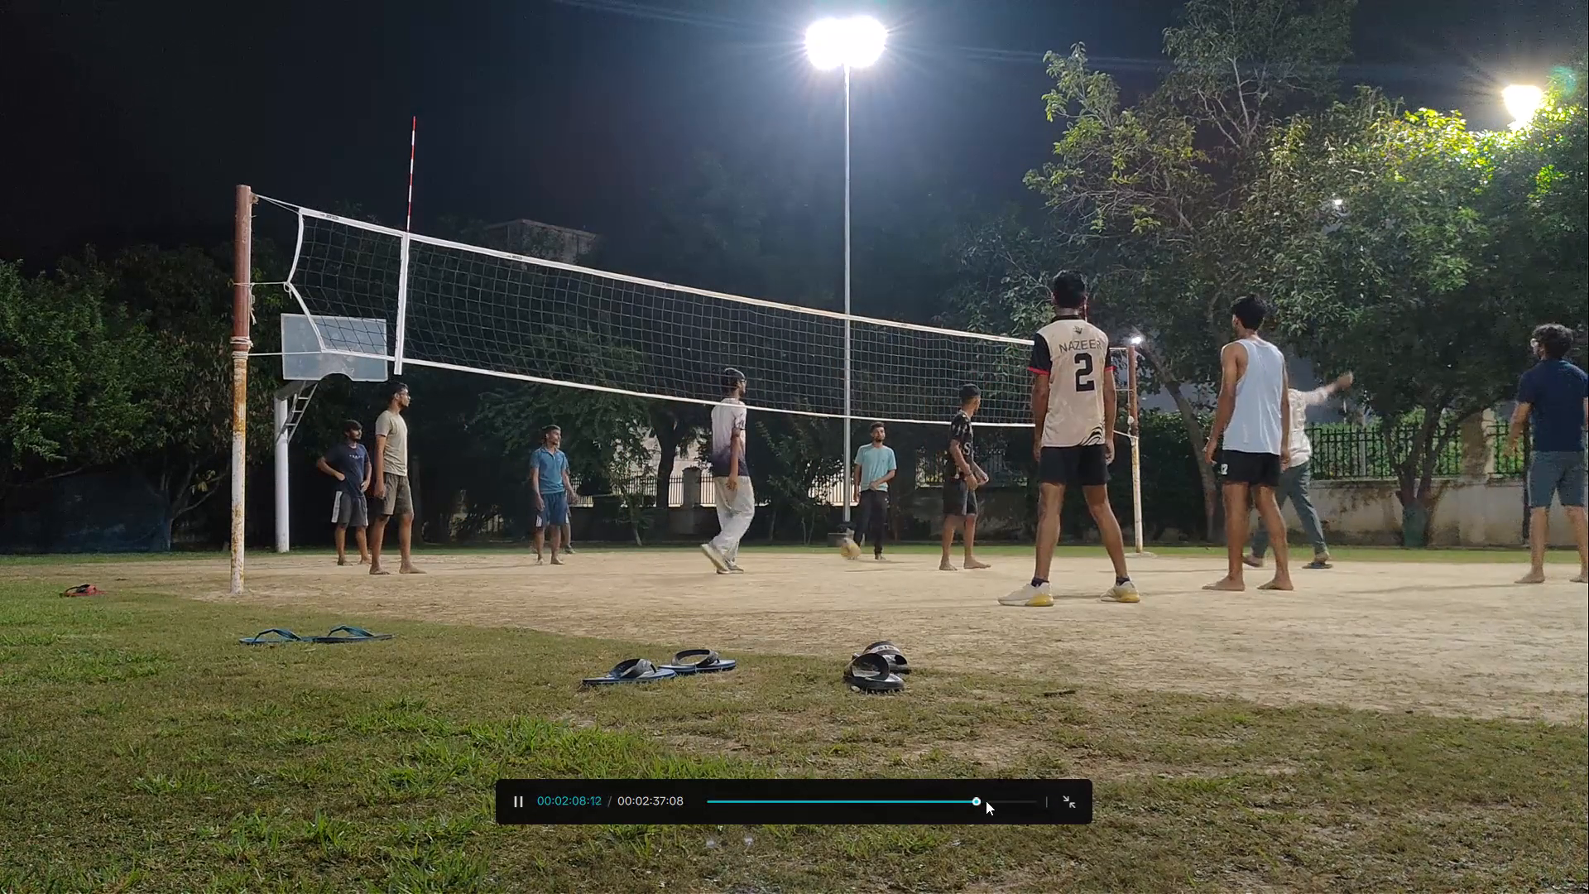
{"action": "left_click", "coordinate": [988, 800]}
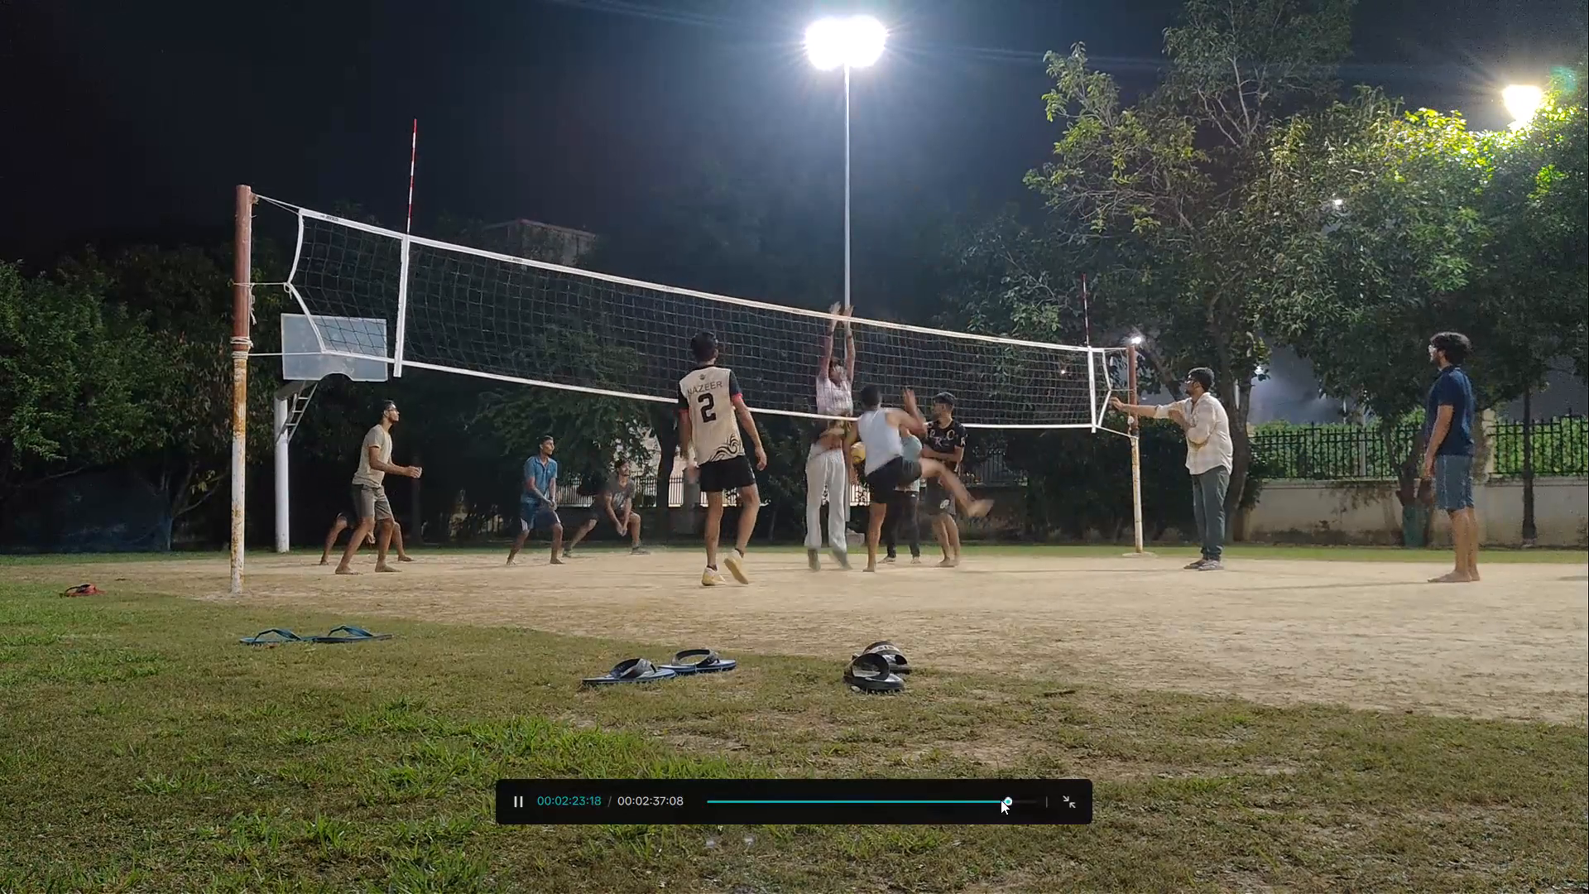
{"action": "left_click", "coordinate": [1017, 800]}
{"action": "left_click", "coordinate": [1023, 800]}
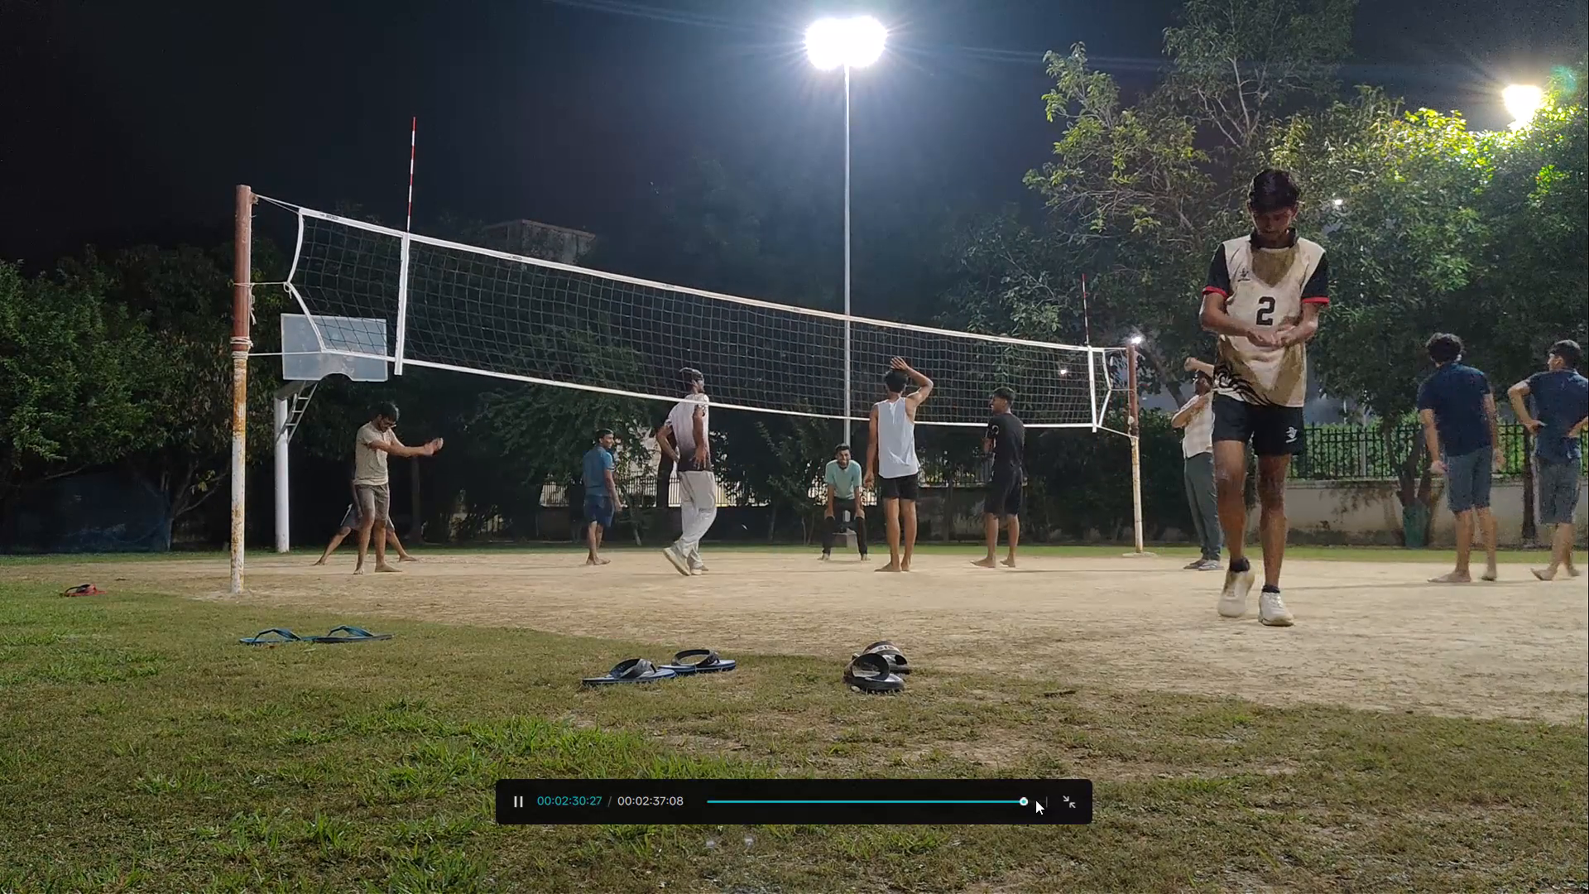
{"action": "left_click", "coordinate": [1062, 800]}
Preview the 01:59 volleyball clip ending in 35003 full screen and skim its first minute for a usable rally.
{"action": "left_click", "coordinate": [218, 232]}
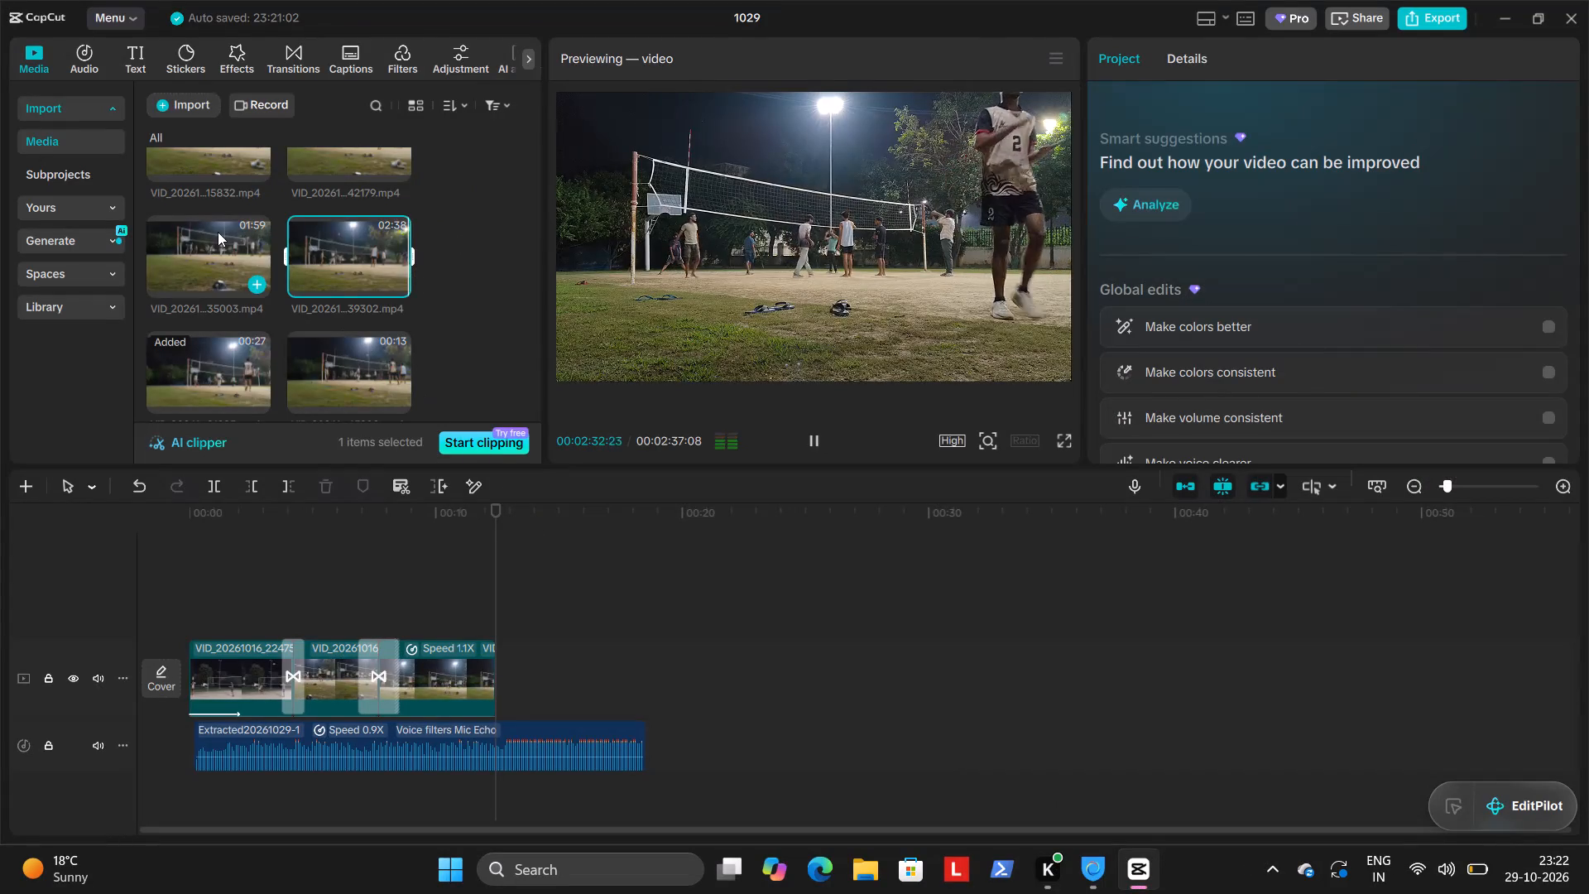
{"action": "left_click", "coordinate": [1073, 449]}
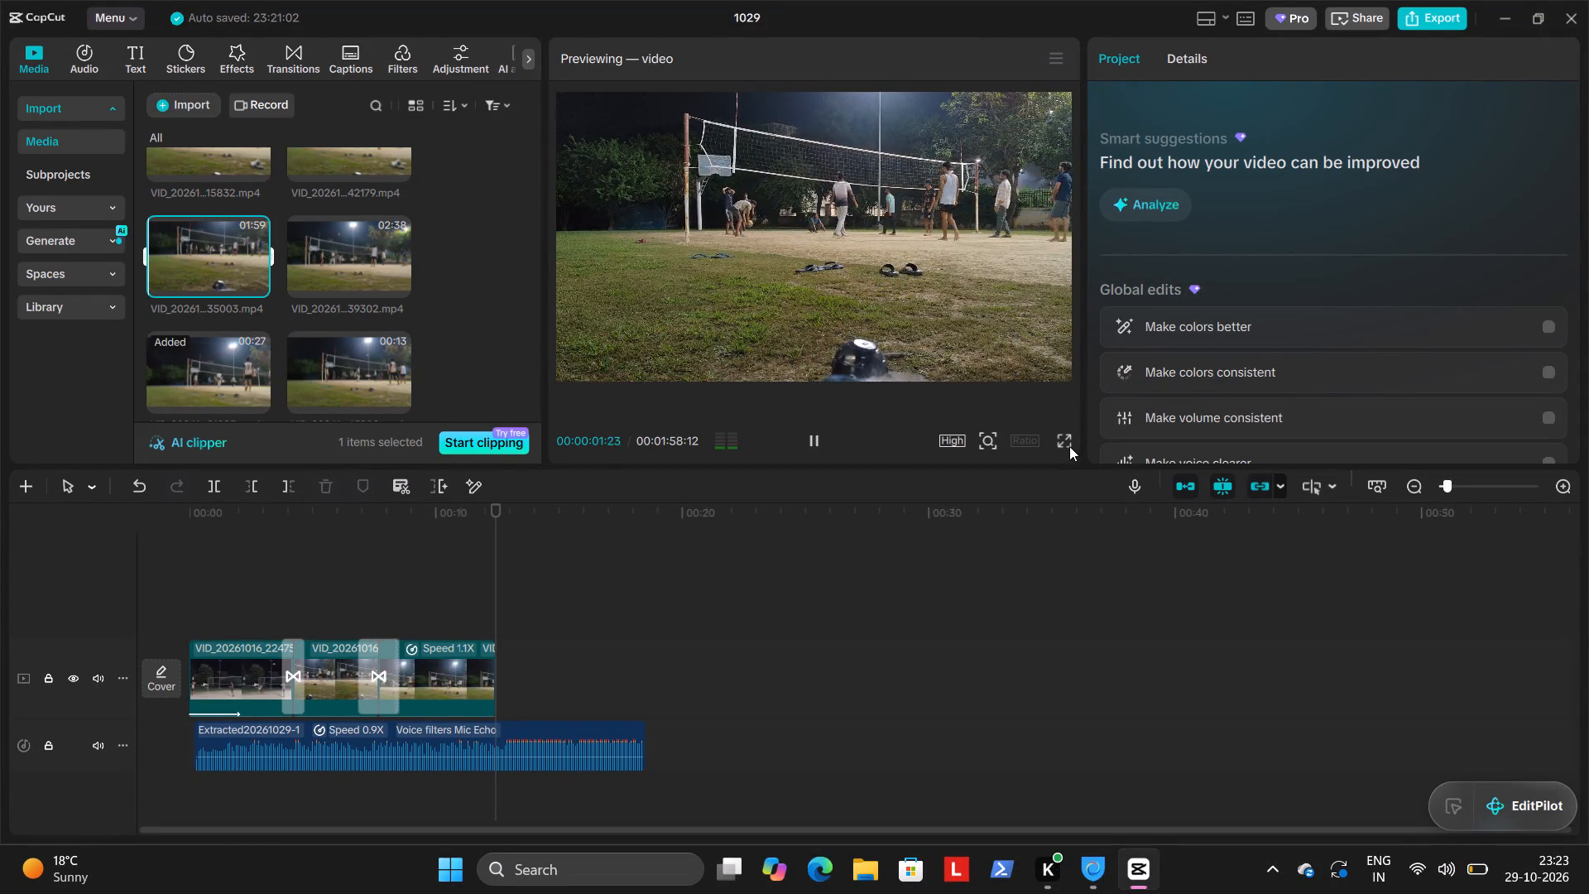
{"action": "left_click", "coordinate": [1069, 446]}
{"action": "left_click", "coordinate": [733, 797]}
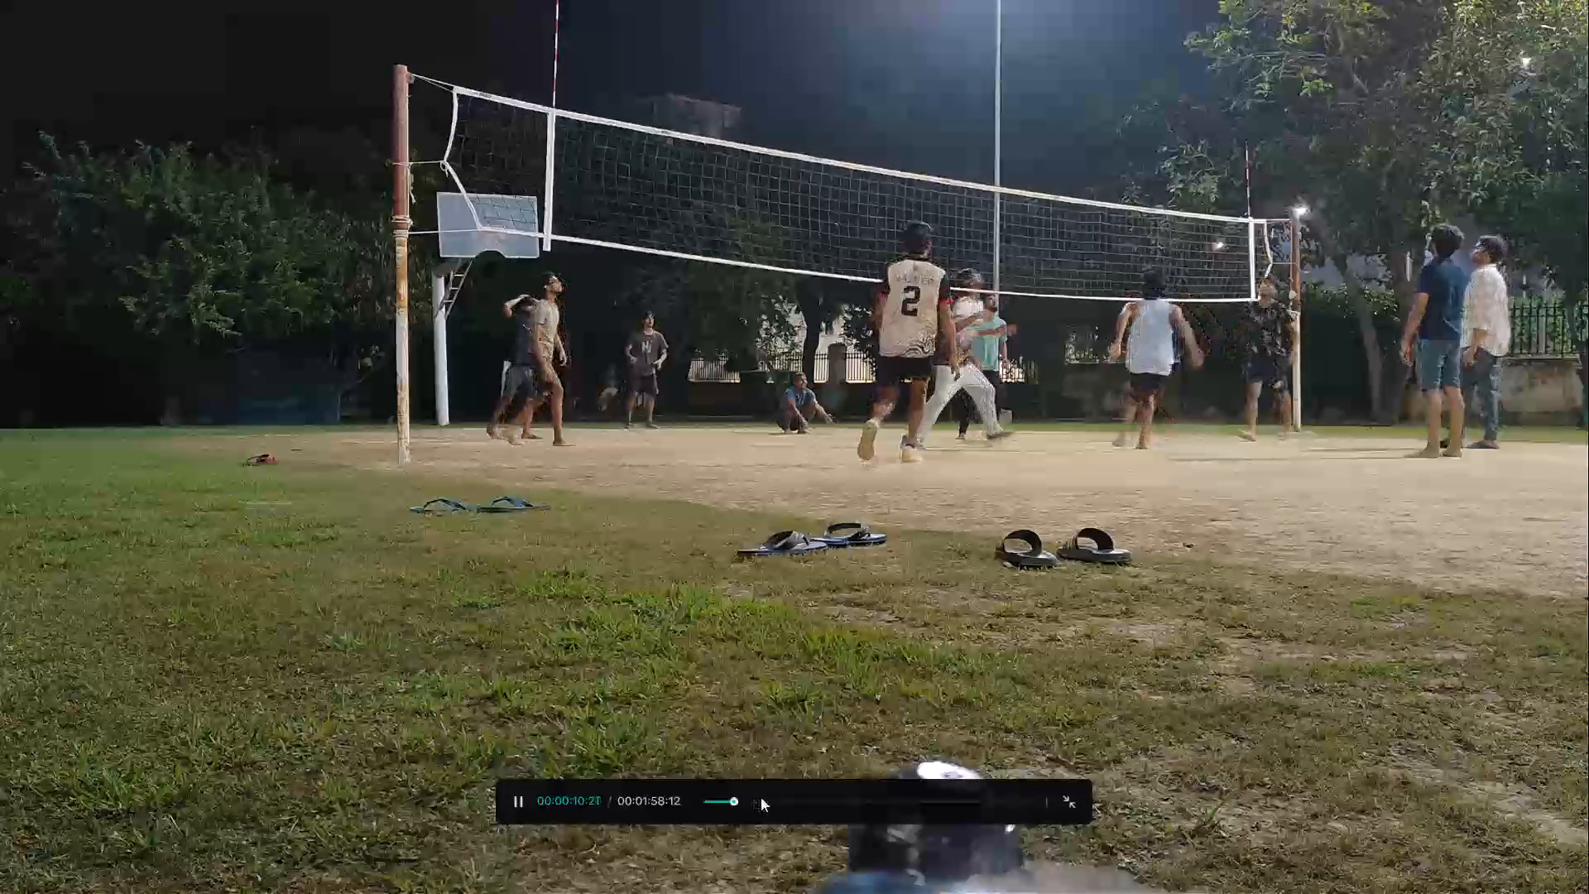
{"action": "left_click", "coordinate": [761, 797]}
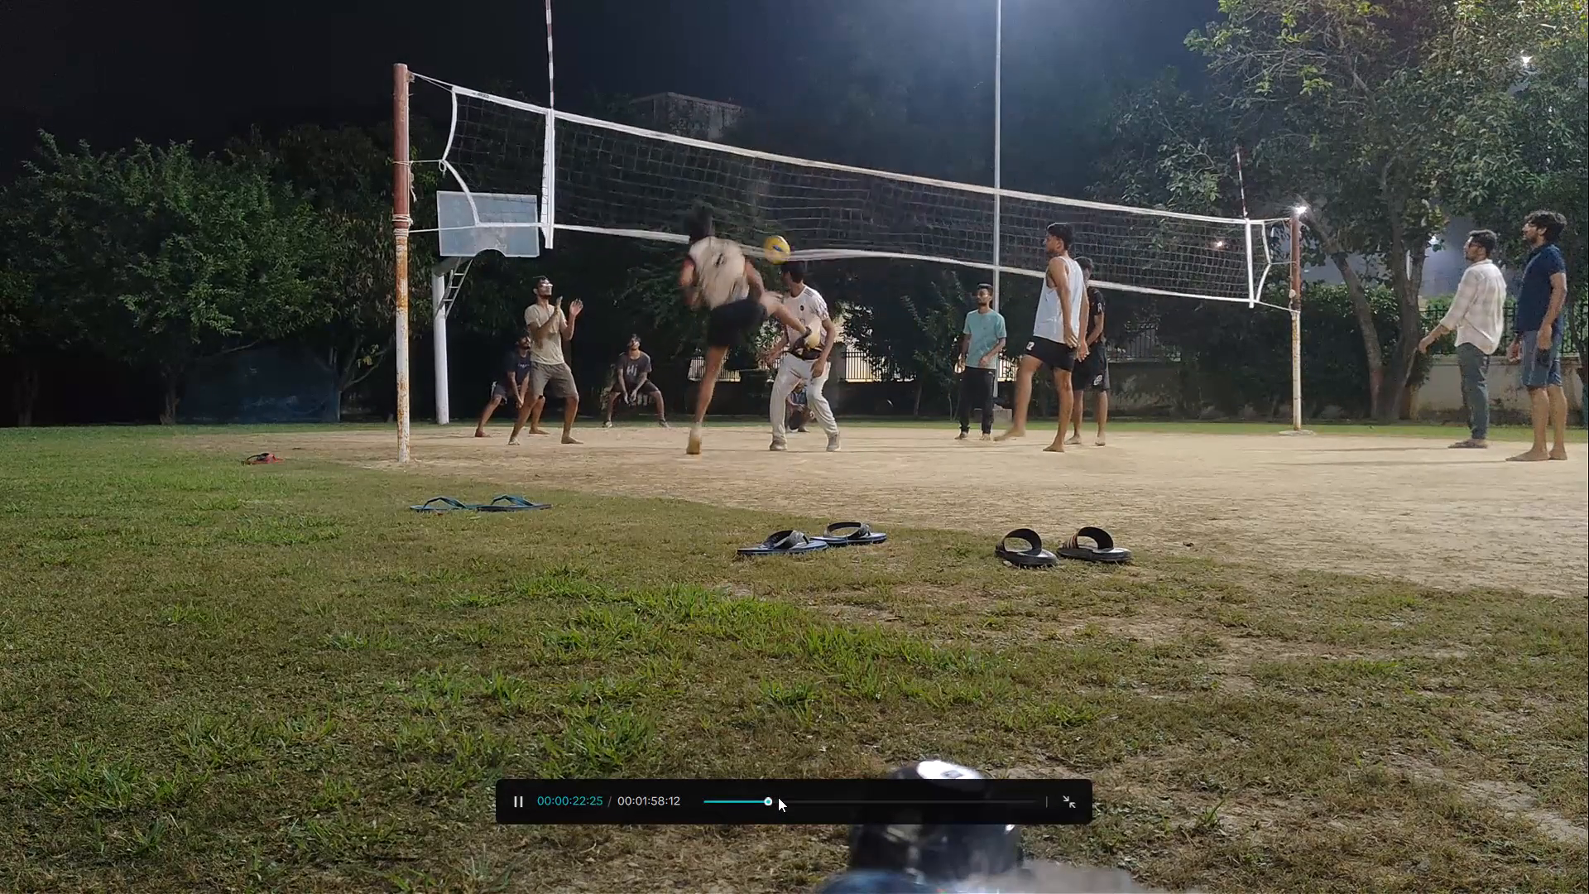
{"action": "left_click", "coordinate": [783, 800]}
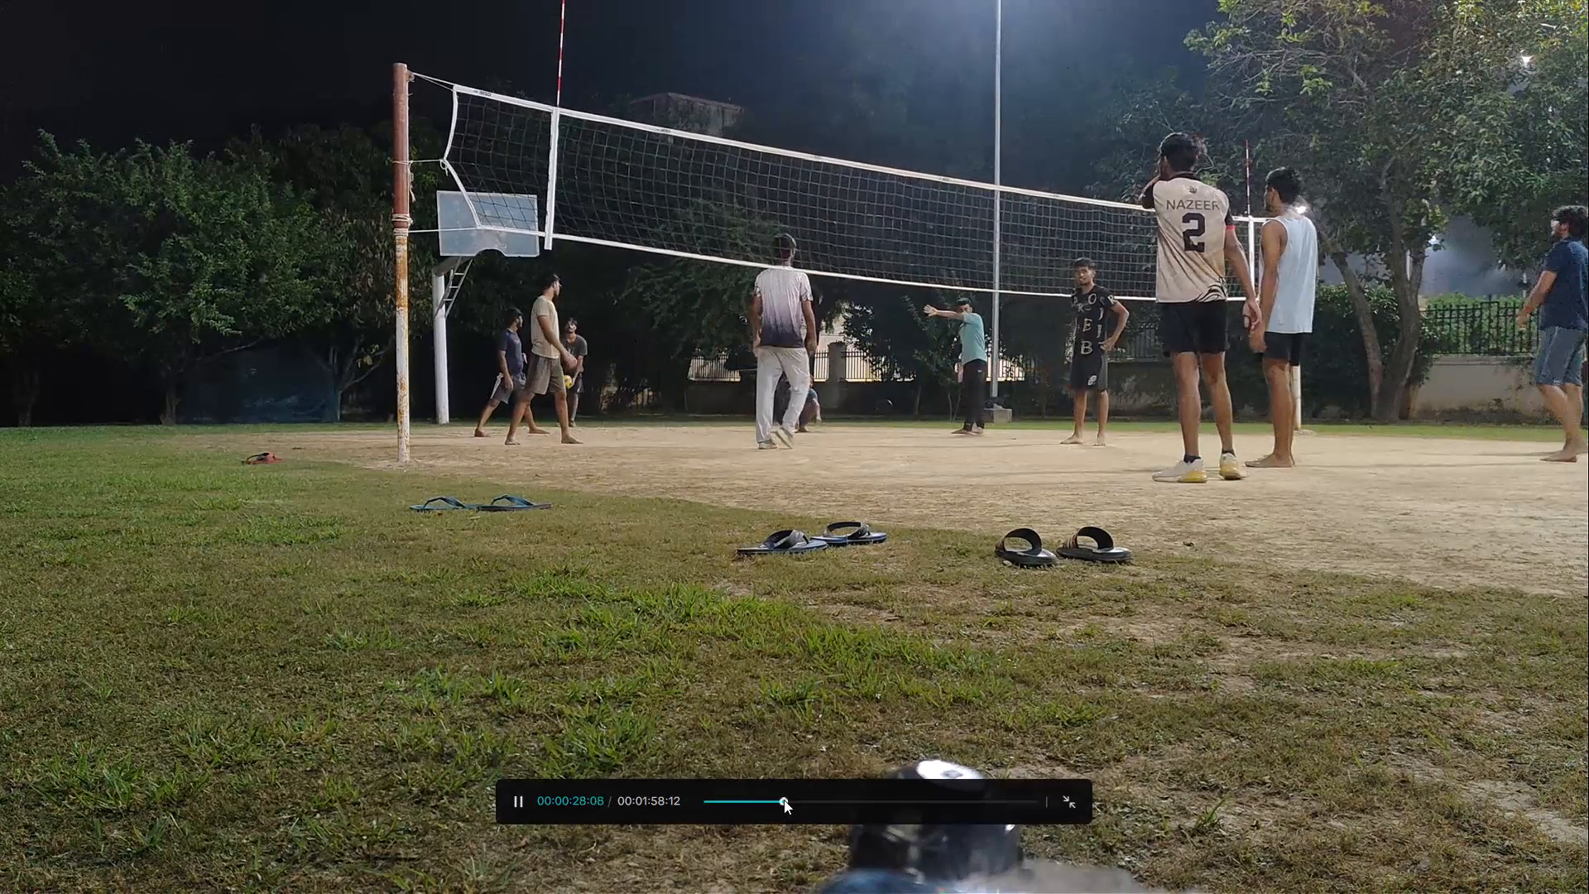
{"action": "left_click", "coordinate": [790, 800]}
{"action": "left_click", "coordinate": [801, 801]}
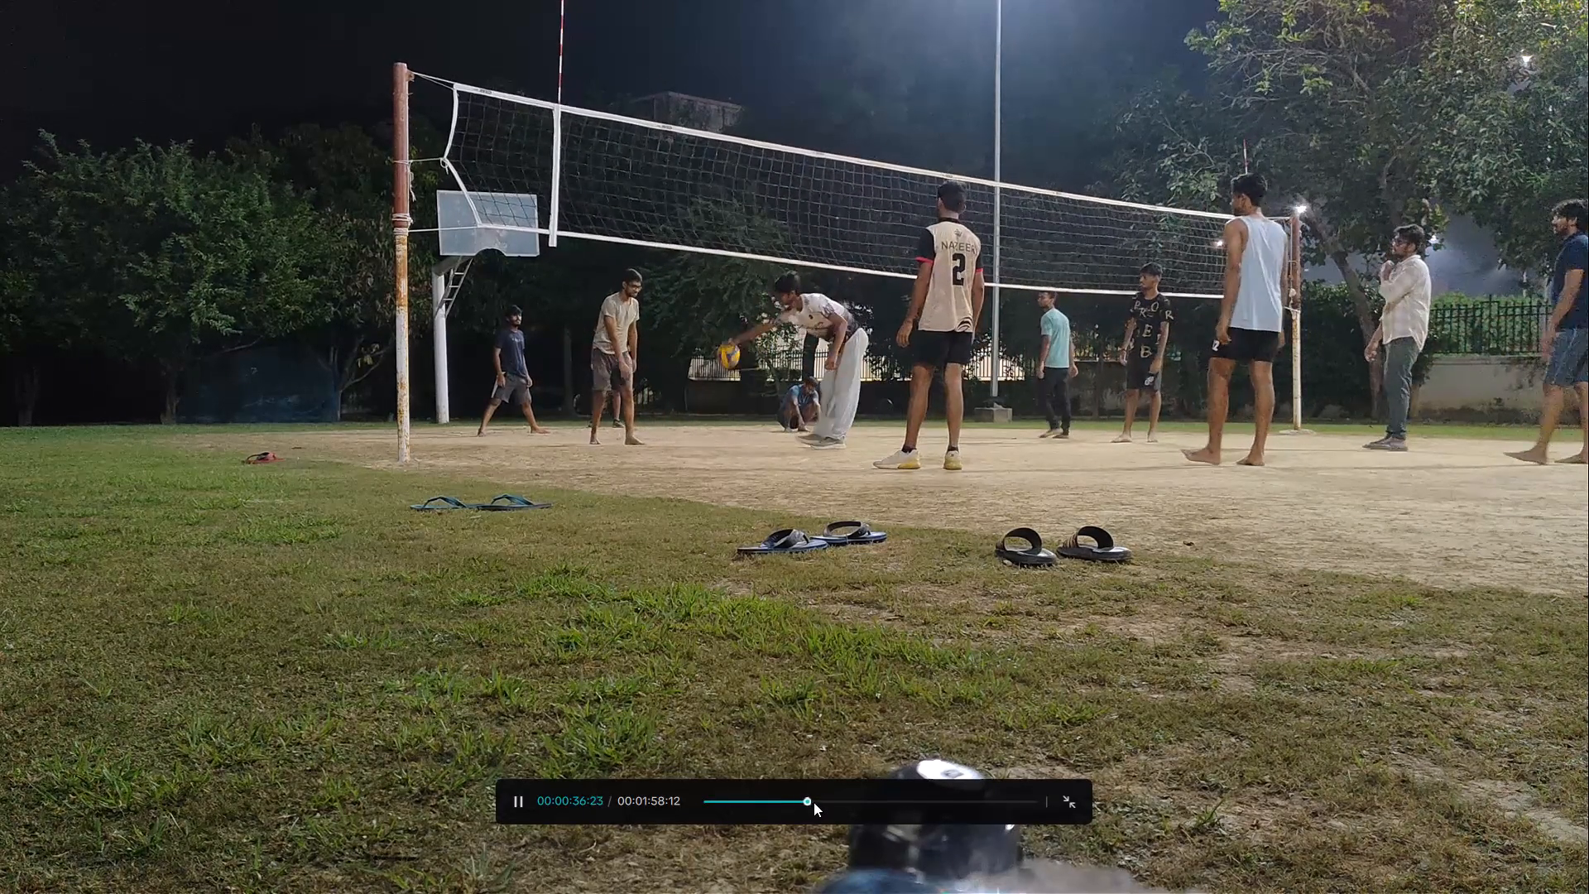
{"action": "left_click", "coordinate": [814, 802]}
{"action": "left_click", "coordinate": [823, 802]}
{"action": "left_click", "coordinate": [834, 802]}
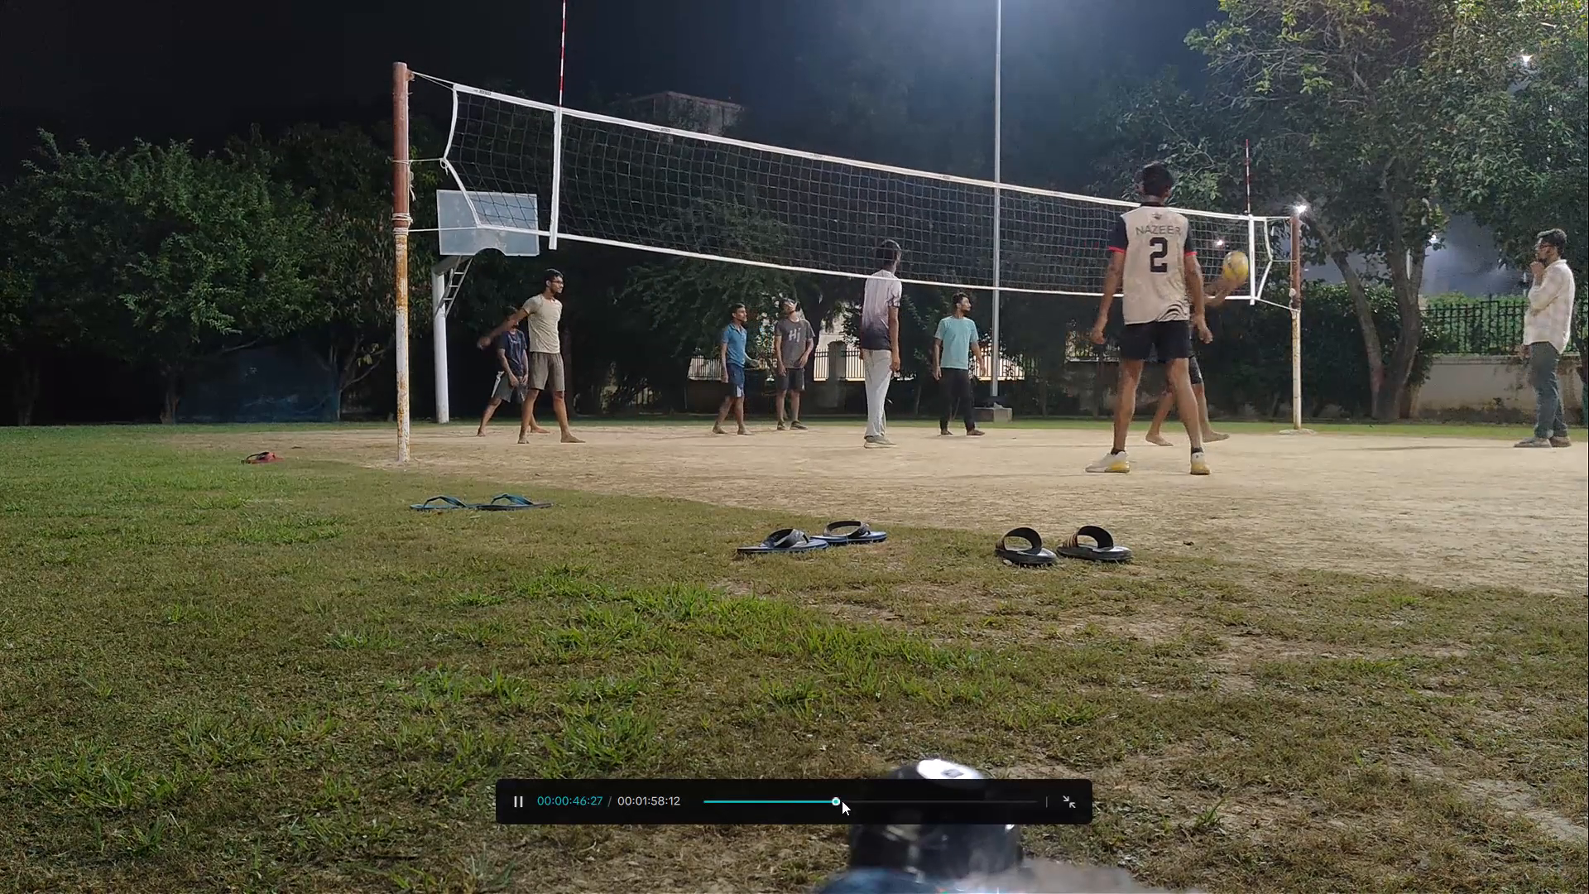
{"action": "left_click", "coordinate": [842, 800]}
{"action": "left_click", "coordinate": [849, 800]}
{"action": "left_click", "coordinate": [853, 800]}
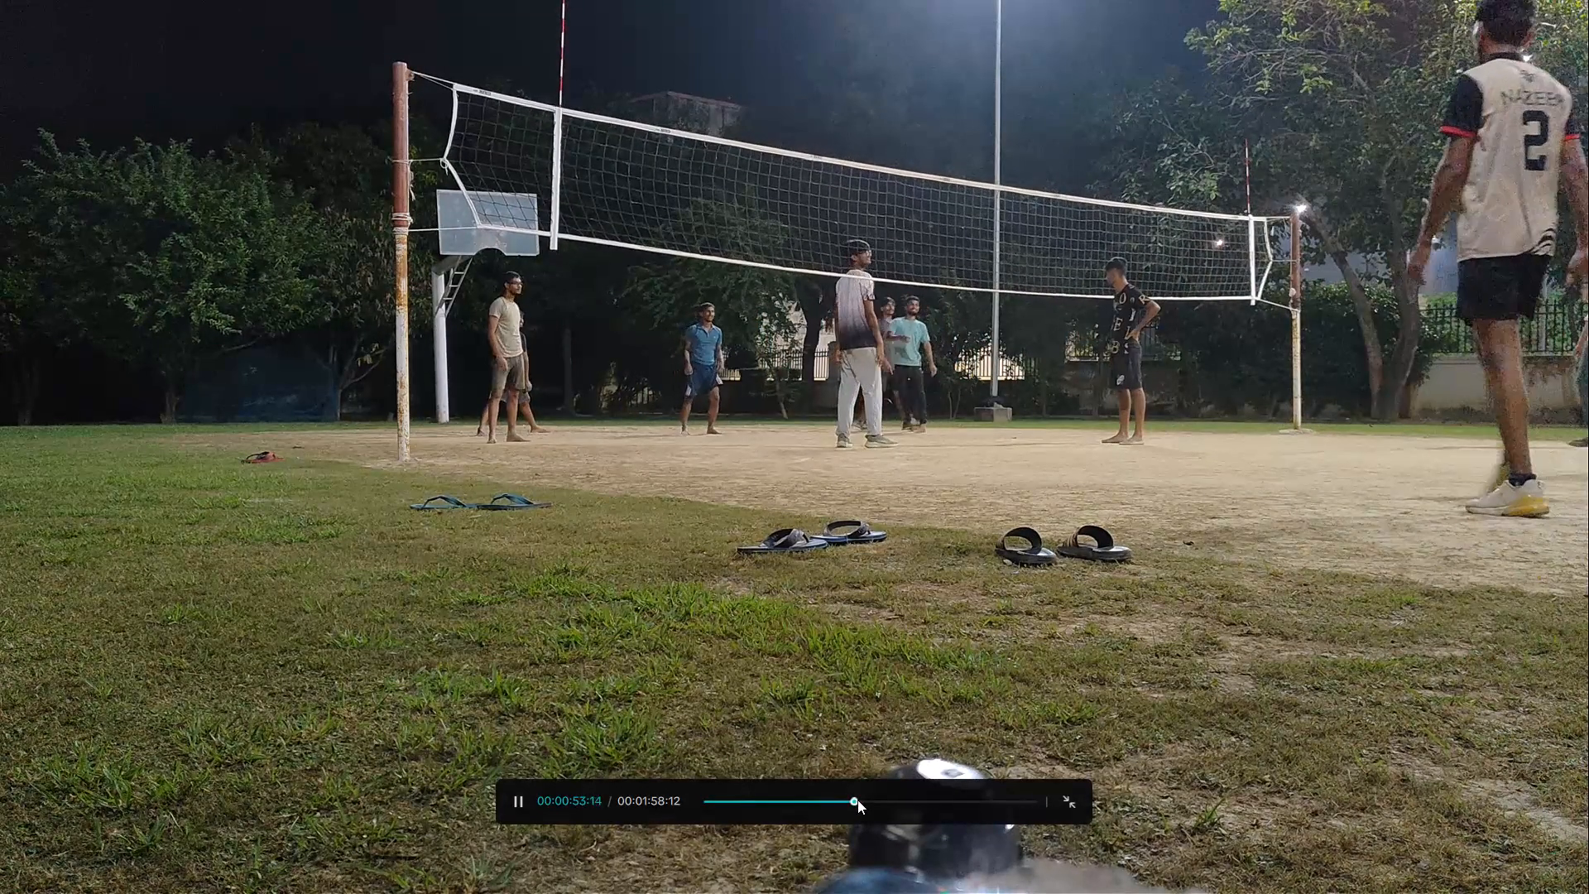
{"action": "left_click", "coordinate": [857, 800]}
{"action": "left_click", "coordinate": [865, 799]}
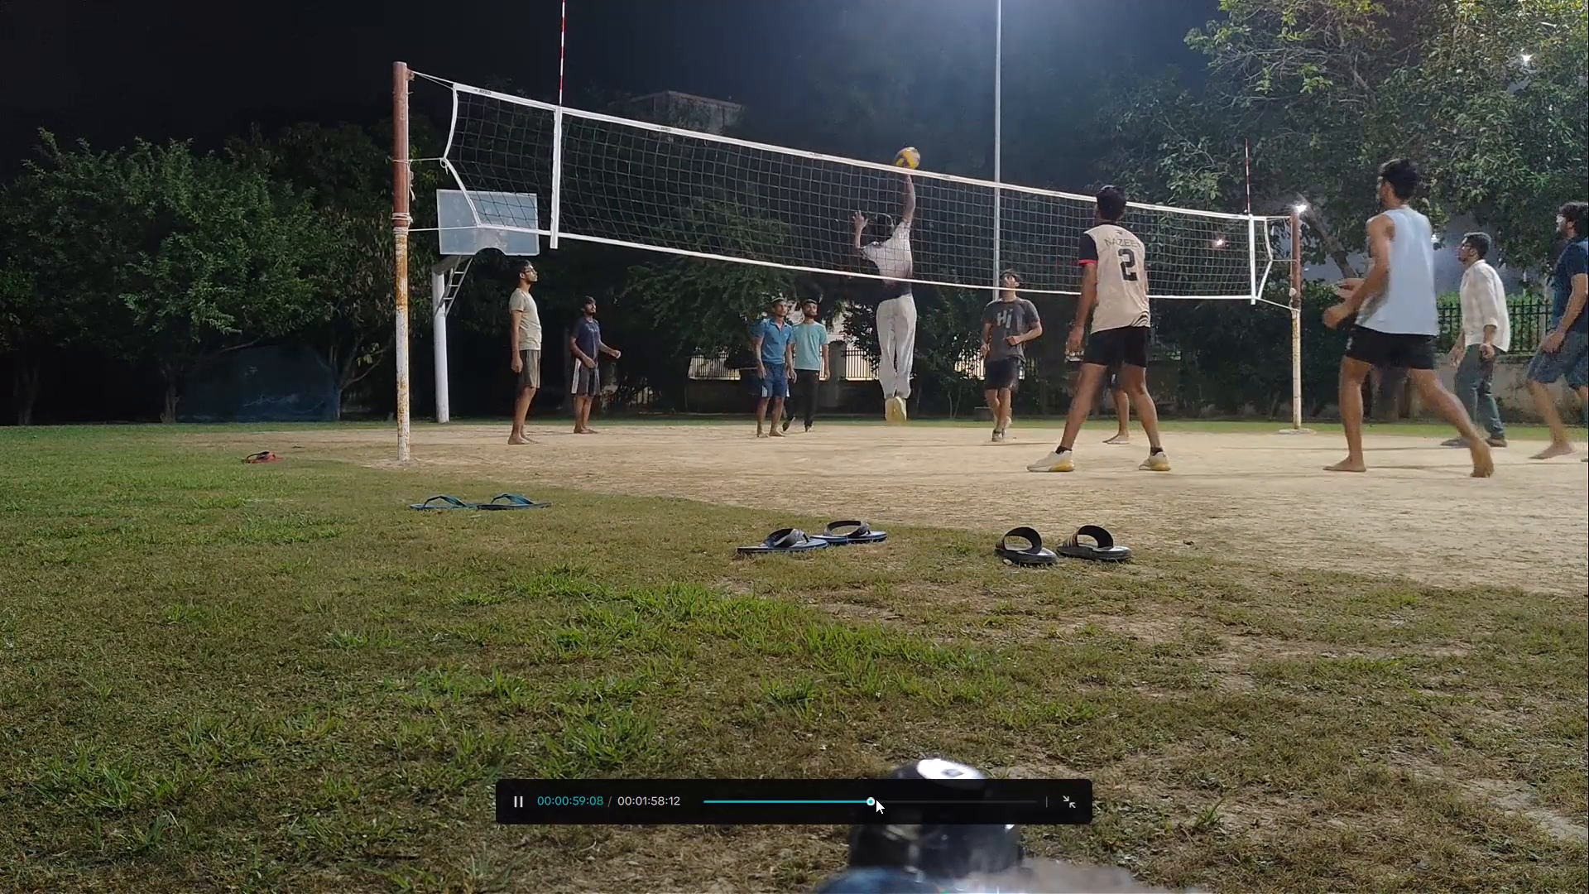
Skim the second half of the 01:59 clip in short jumps and leave the full-screen preview.
{"action": "left_click", "coordinate": [888, 800]}
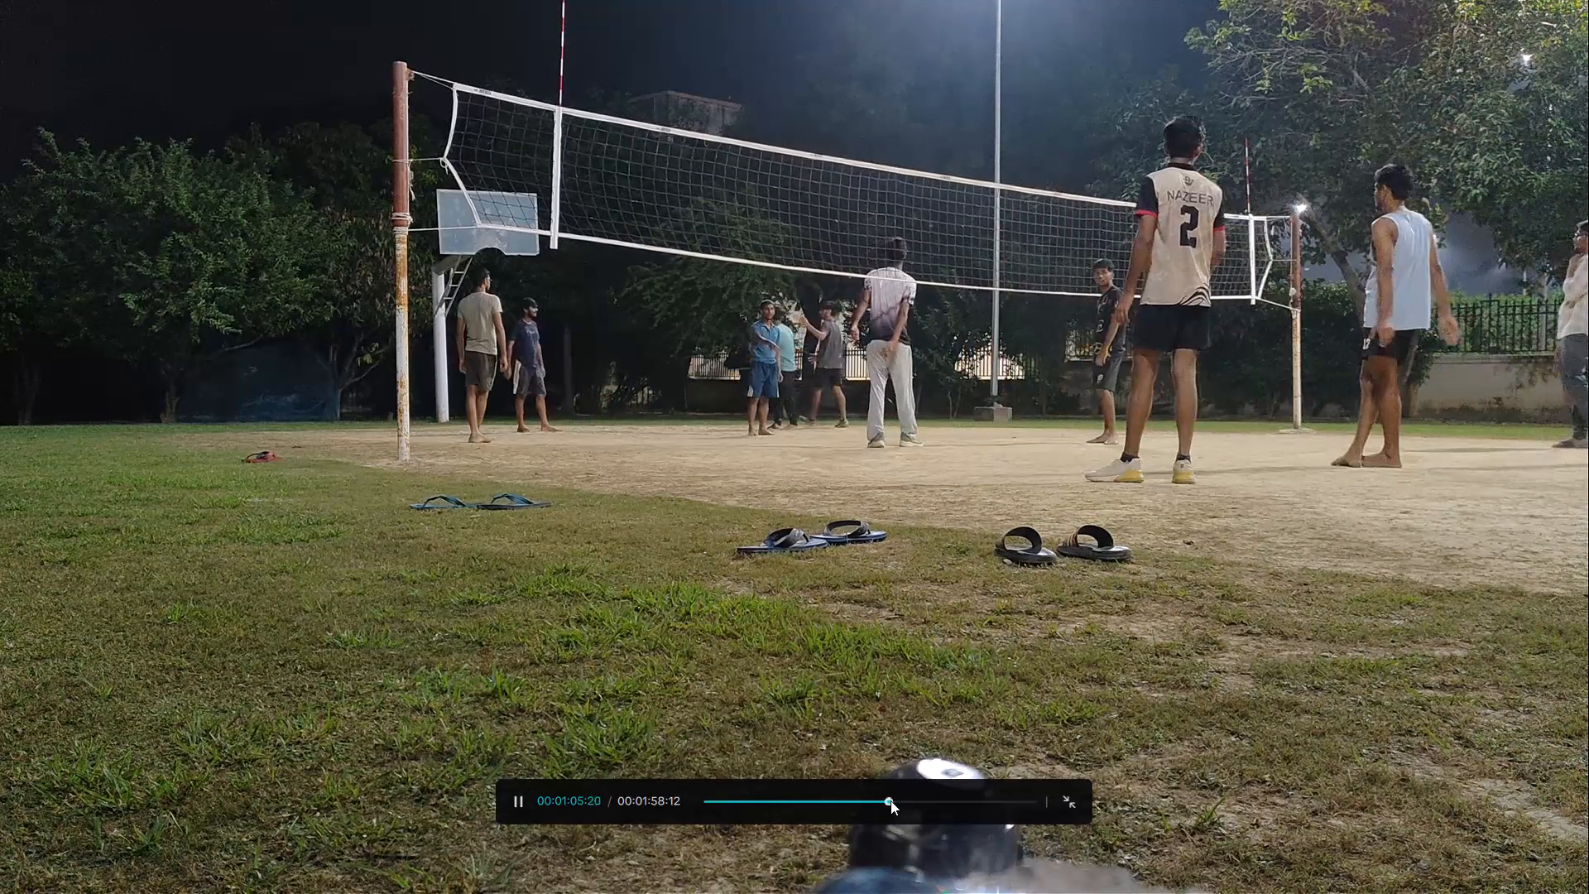
{"action": "left_click", "coordinate": [900, 800]}
{"action": "left_click", "coordinate": [908, 800]}
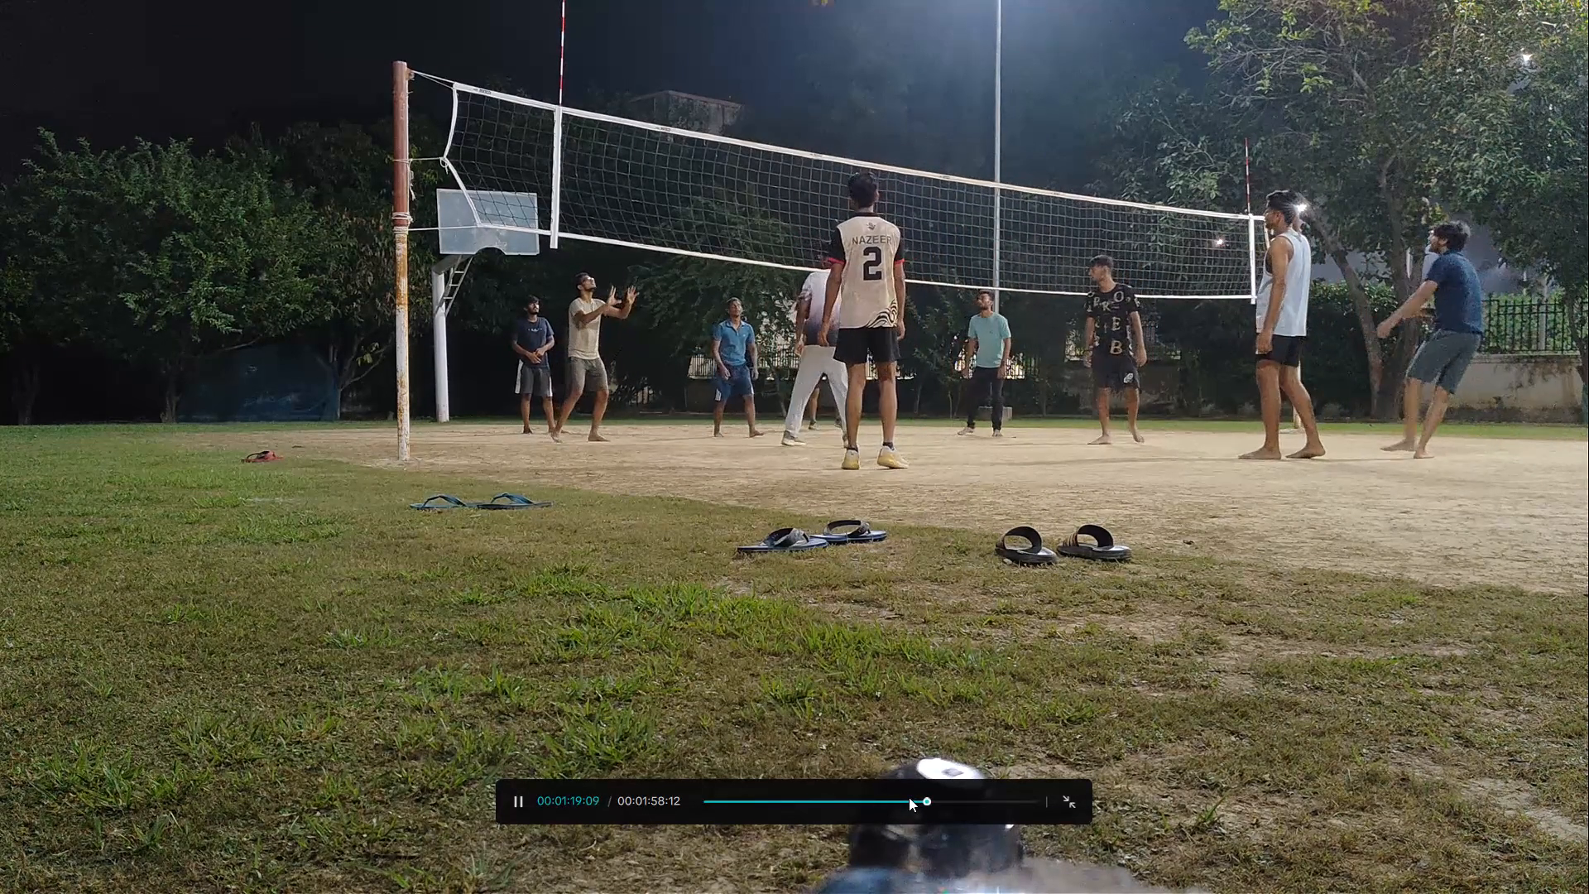
{"action": "left_click", "coordinate": [953, 798]}
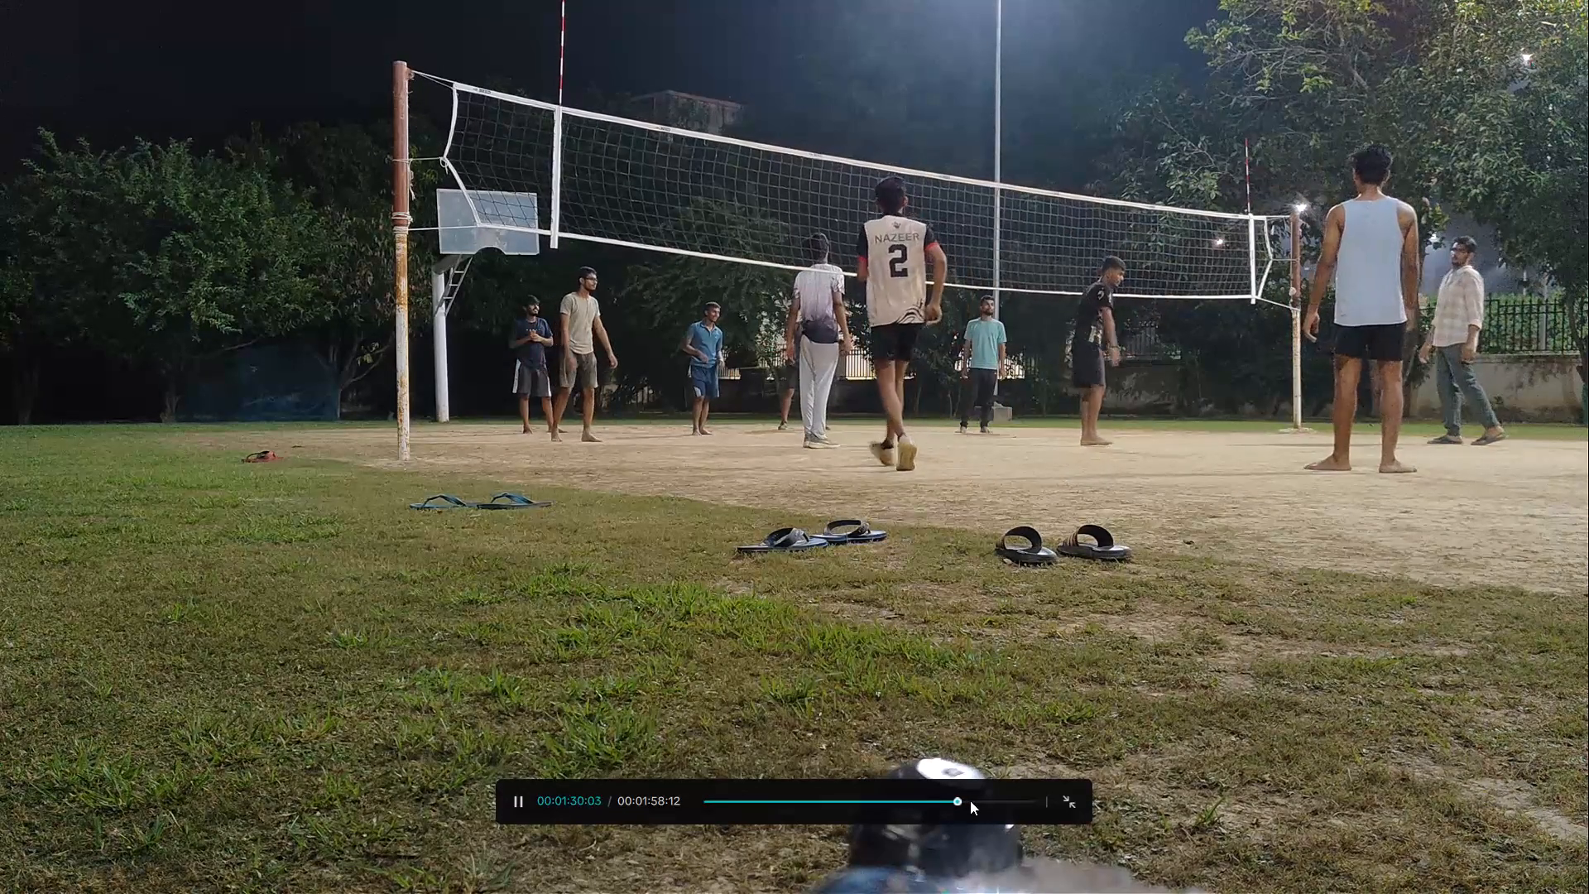
{"action": "left_click", "coordinate": [972, 800]}
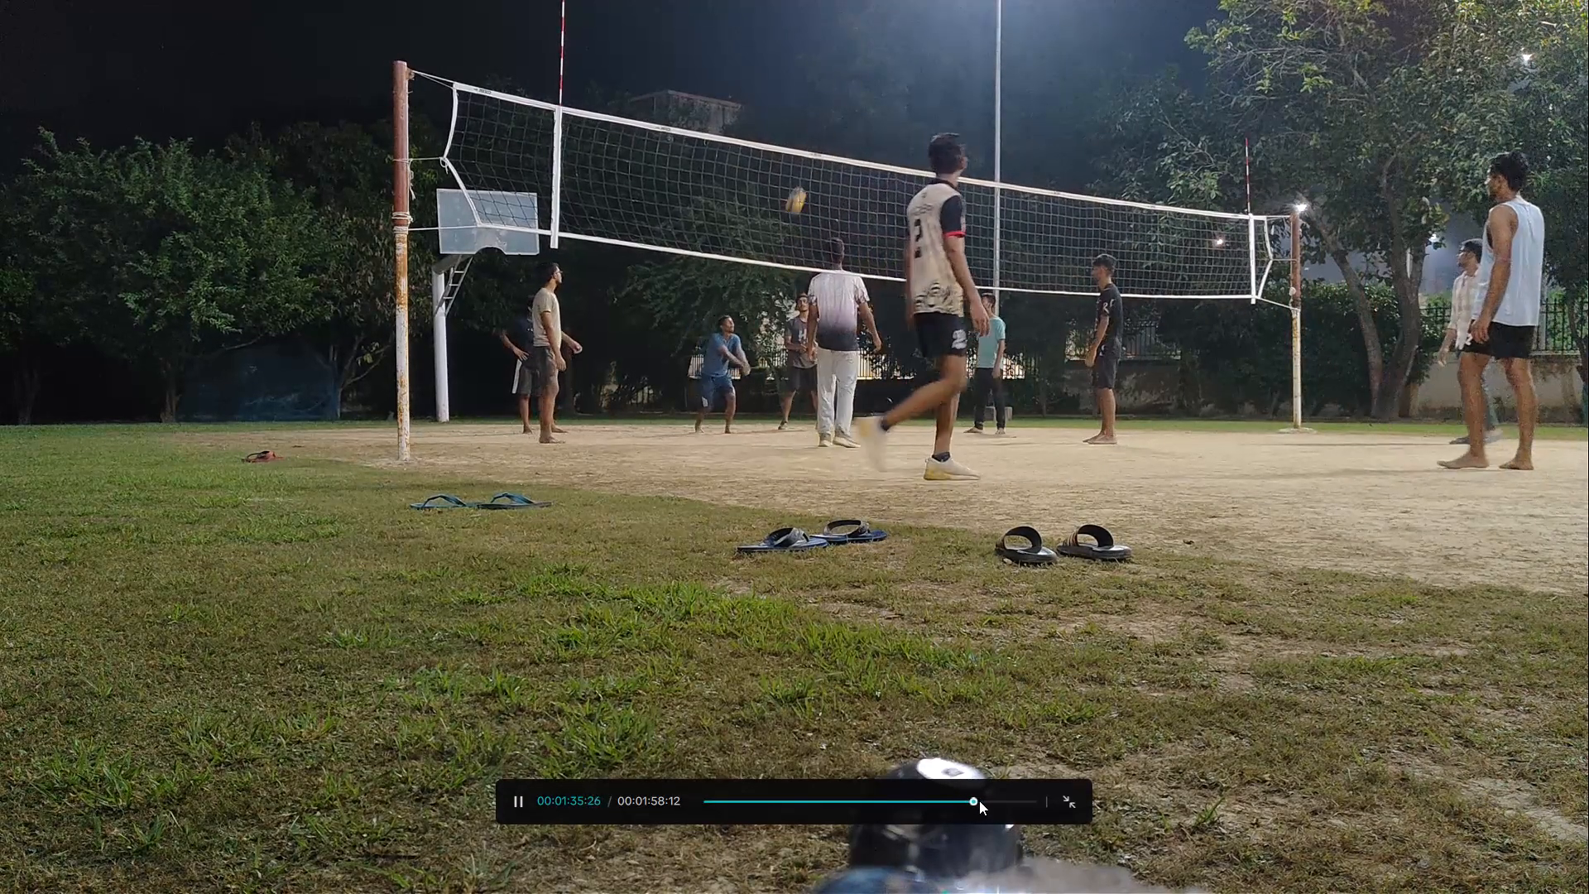
{"action": "left_click", "coordinate": [982, 800]}
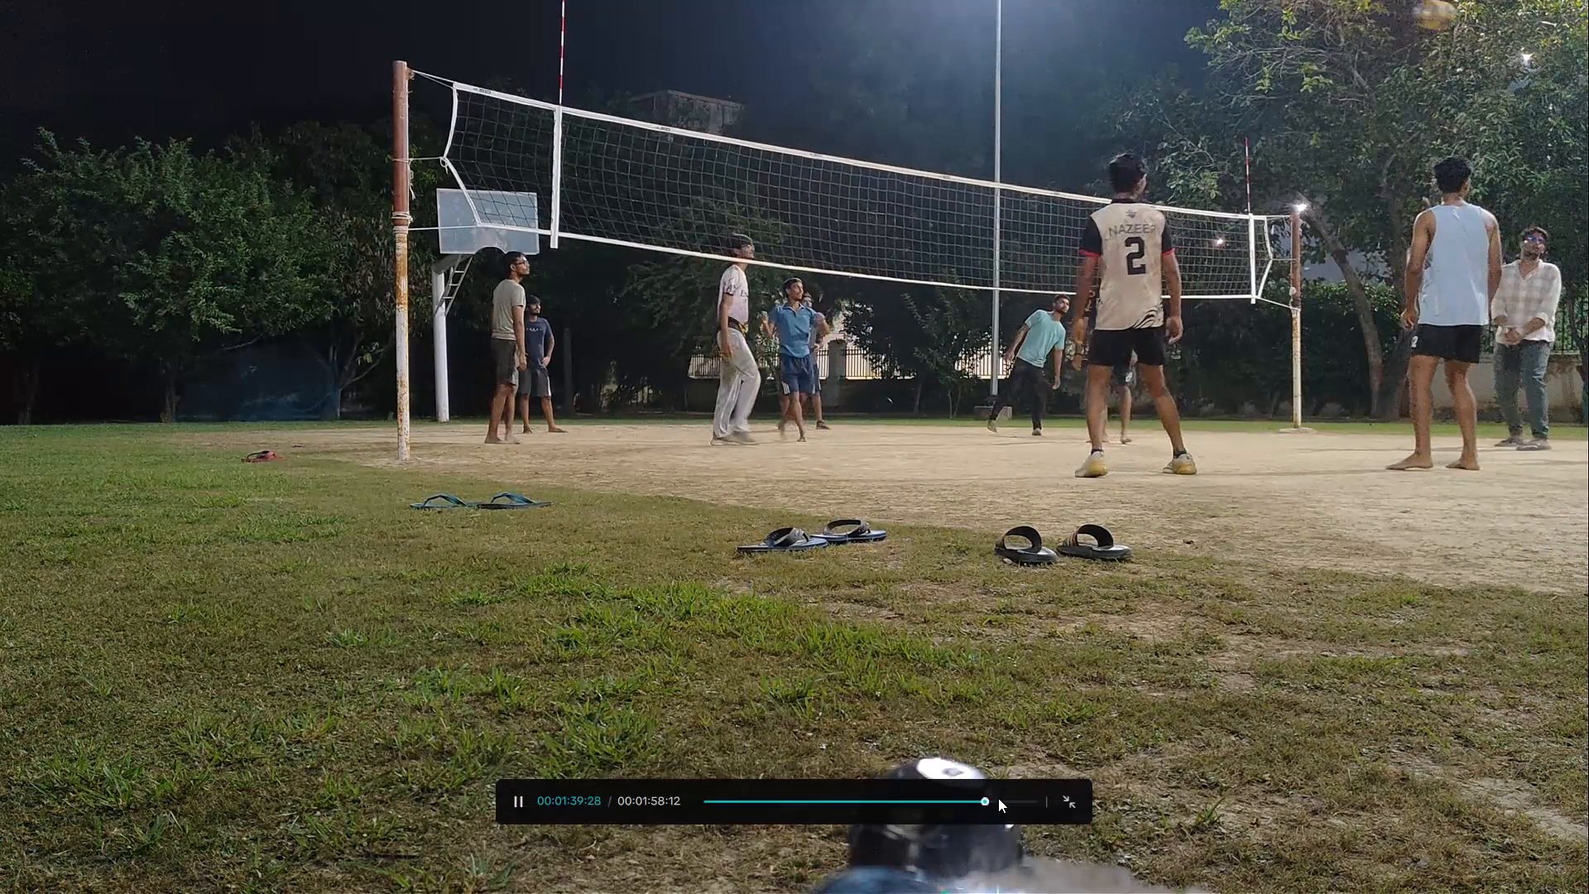
{"action": "left_click", "coordinate": [998, 798]}
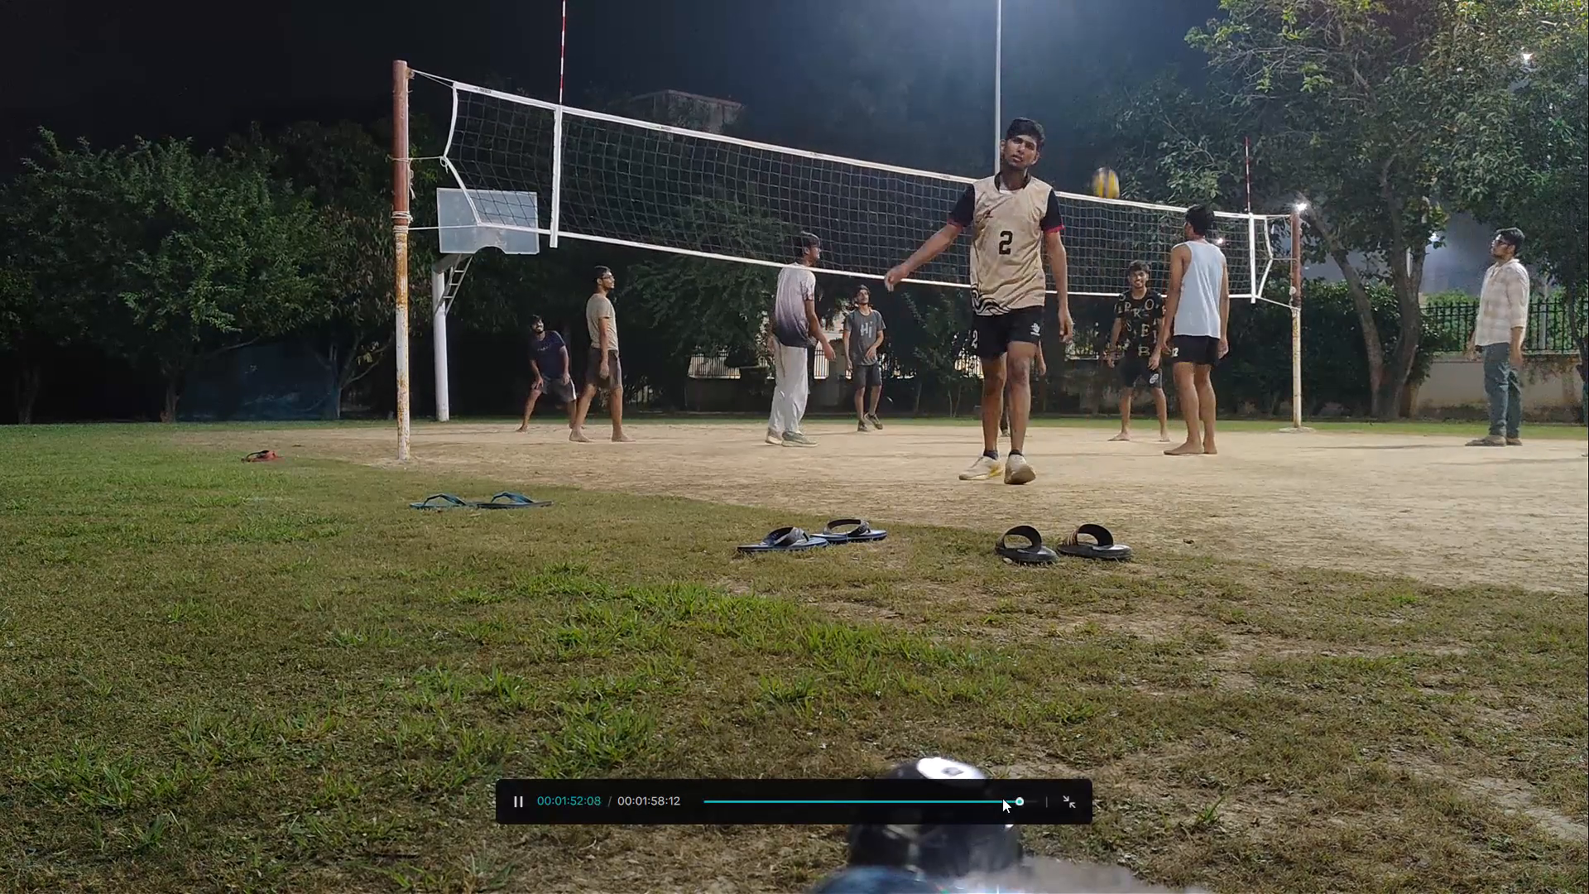
{"action": "left_click", "coordinate": [1067, 791]}
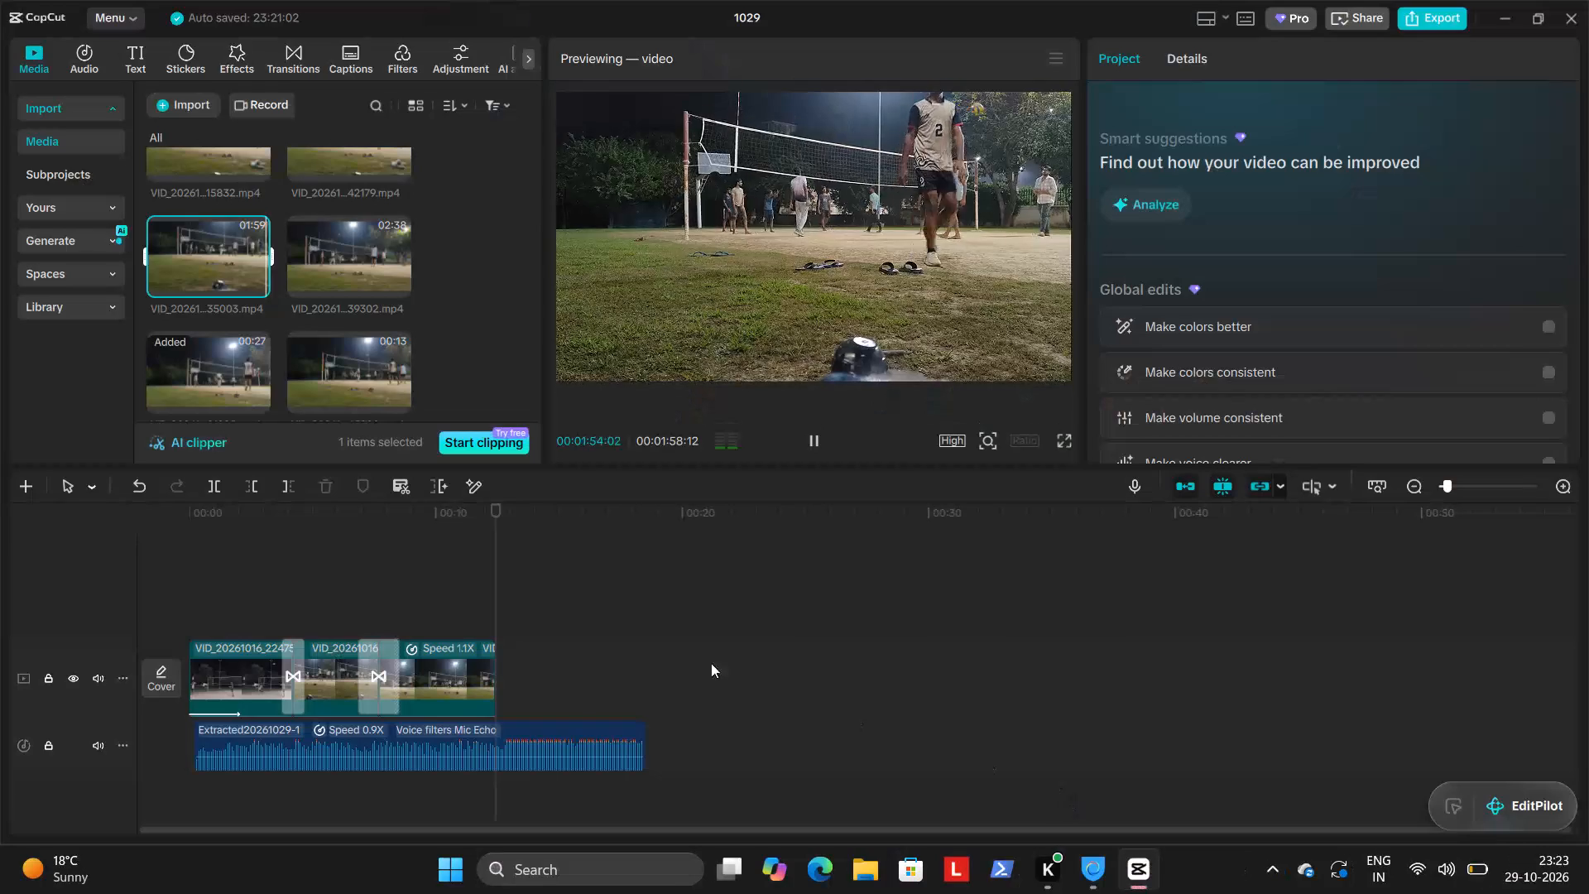
Preview the 02:50 volleyball clip ending in 42179 full screen and skim its first half for a usable rally.
{"action": "scroll", "coordinate": [323, 382], "scroll_direction": "up", "scroll_amount": 1}
{"action": "left_click", "coordinate": [338, 251]}
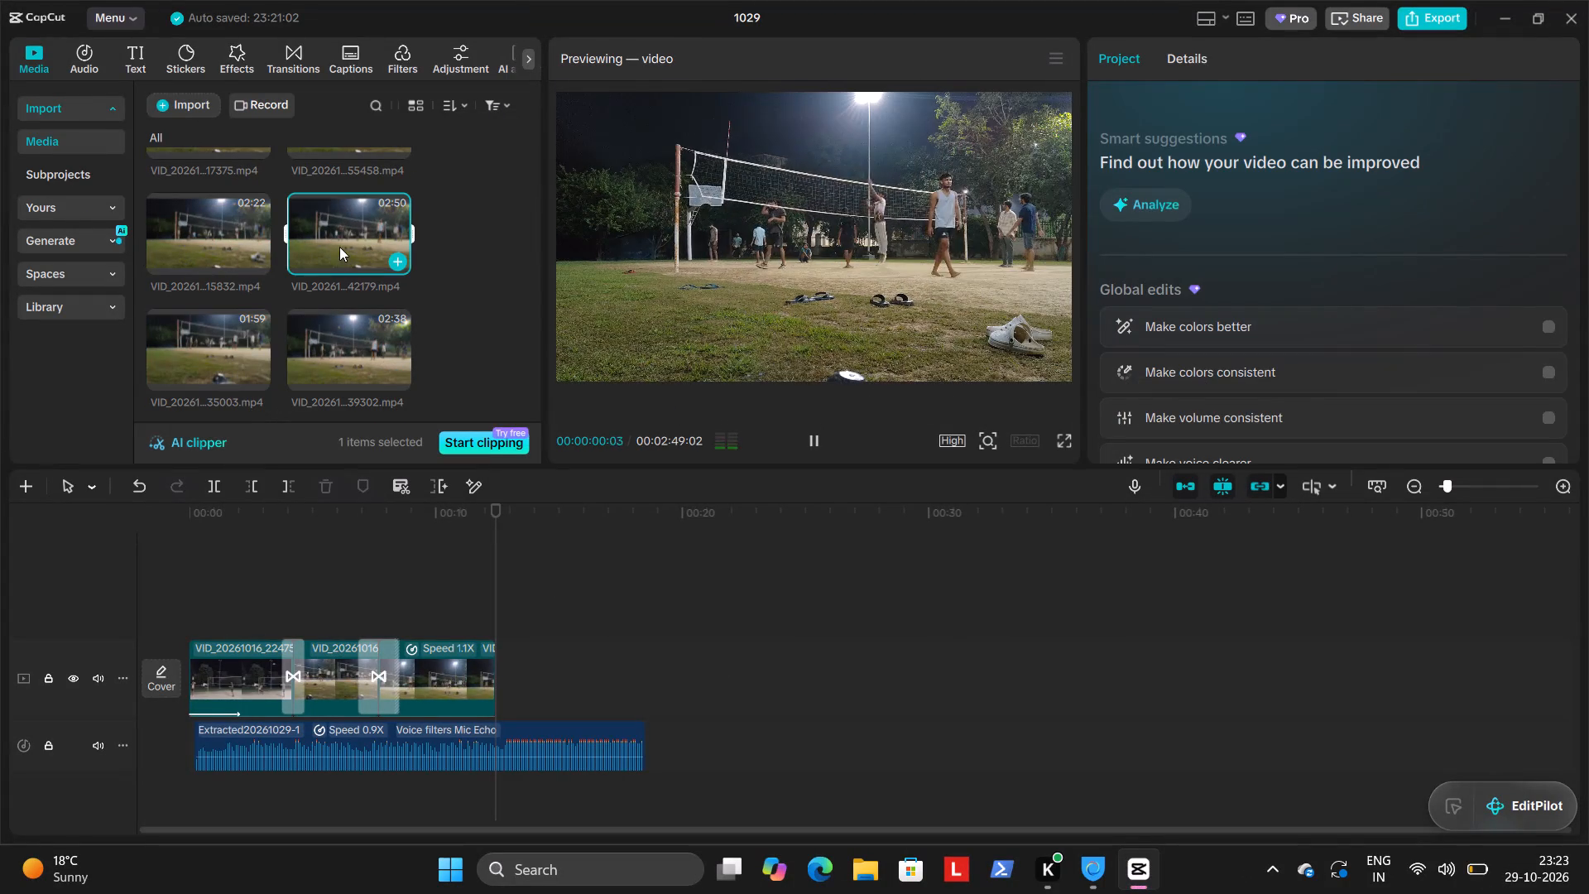
{"action": "left_click", "coordinate": [1066, 440]}
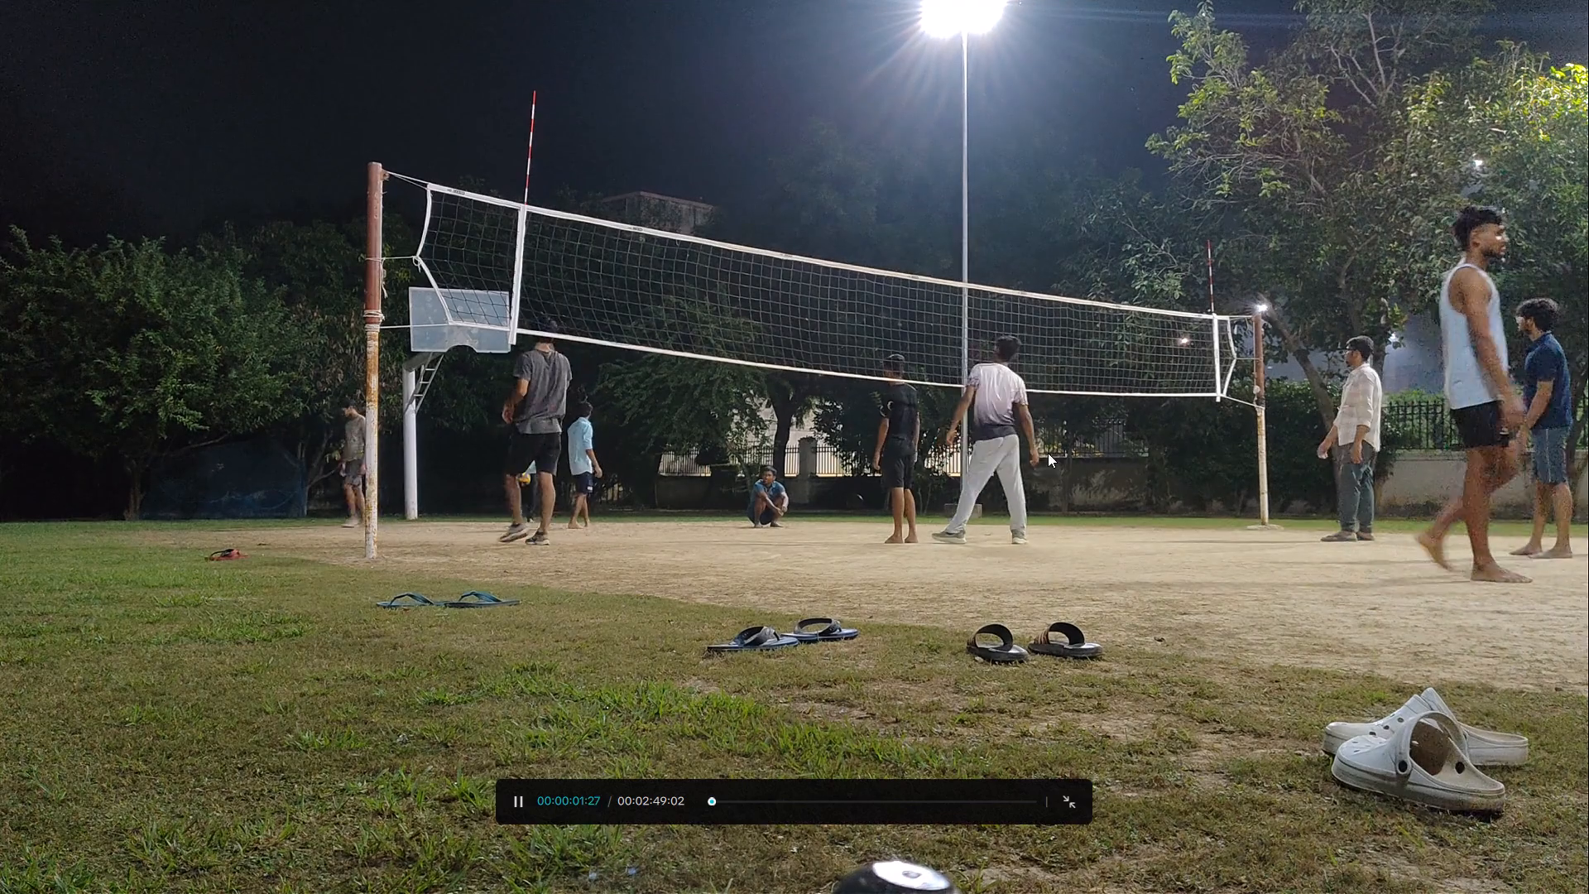
{"action": "left_click", "coordinate": [727, 803]}
{"action": "left_click", "coordinate": [740, 800]}
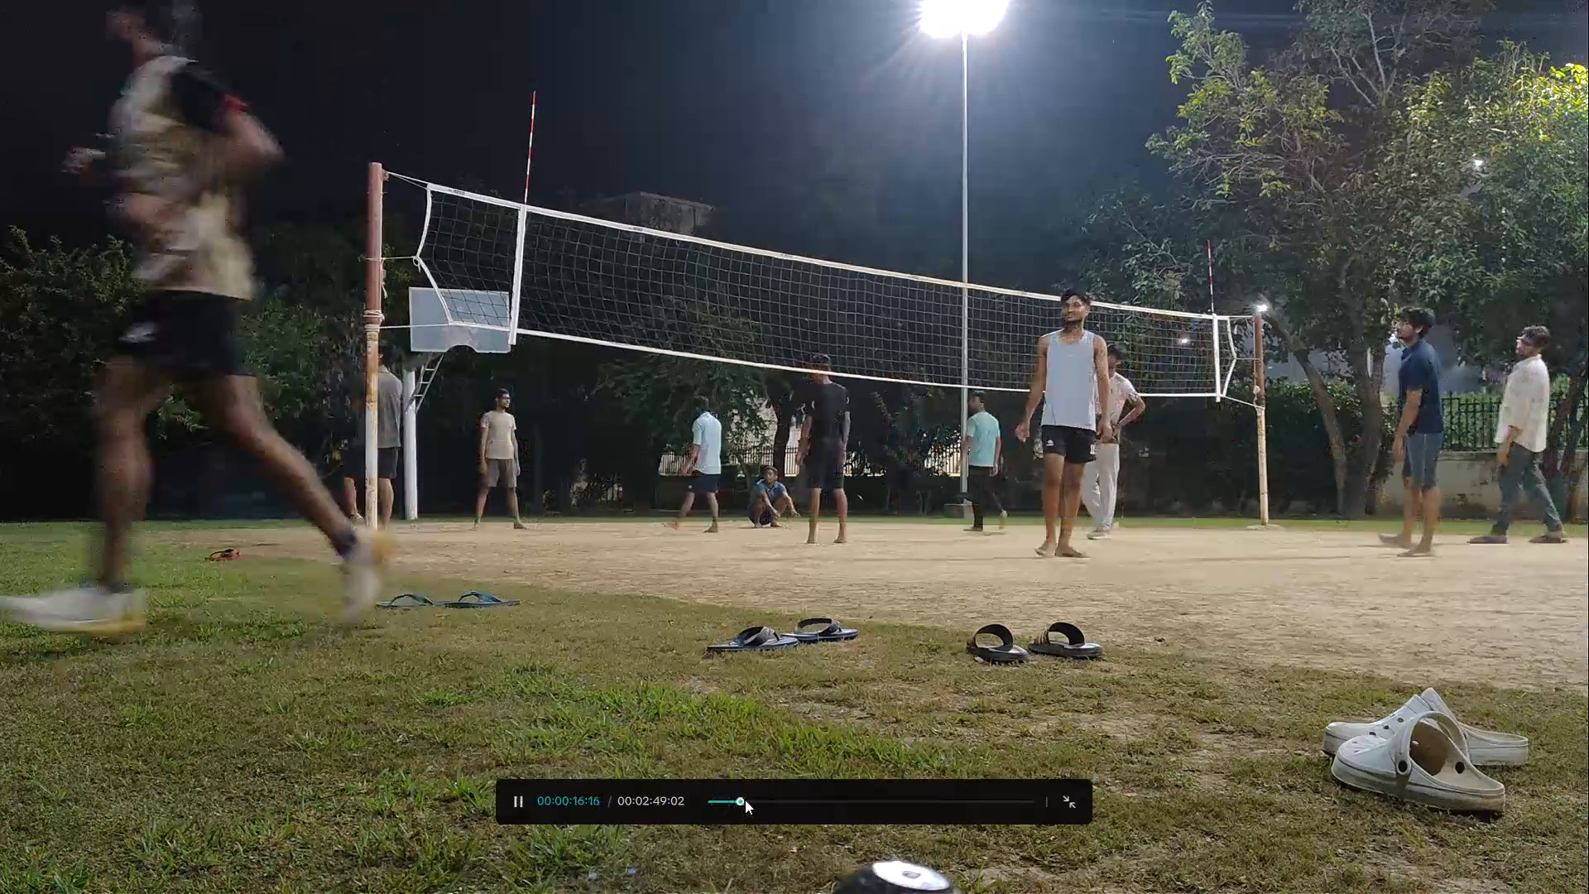
{"action": "left_click", "coordinate": [747, 800]}
{"action": "left_click", "coordinate": [760, 800]}
{"action": "left_click", "coordinate": [766, 800]}
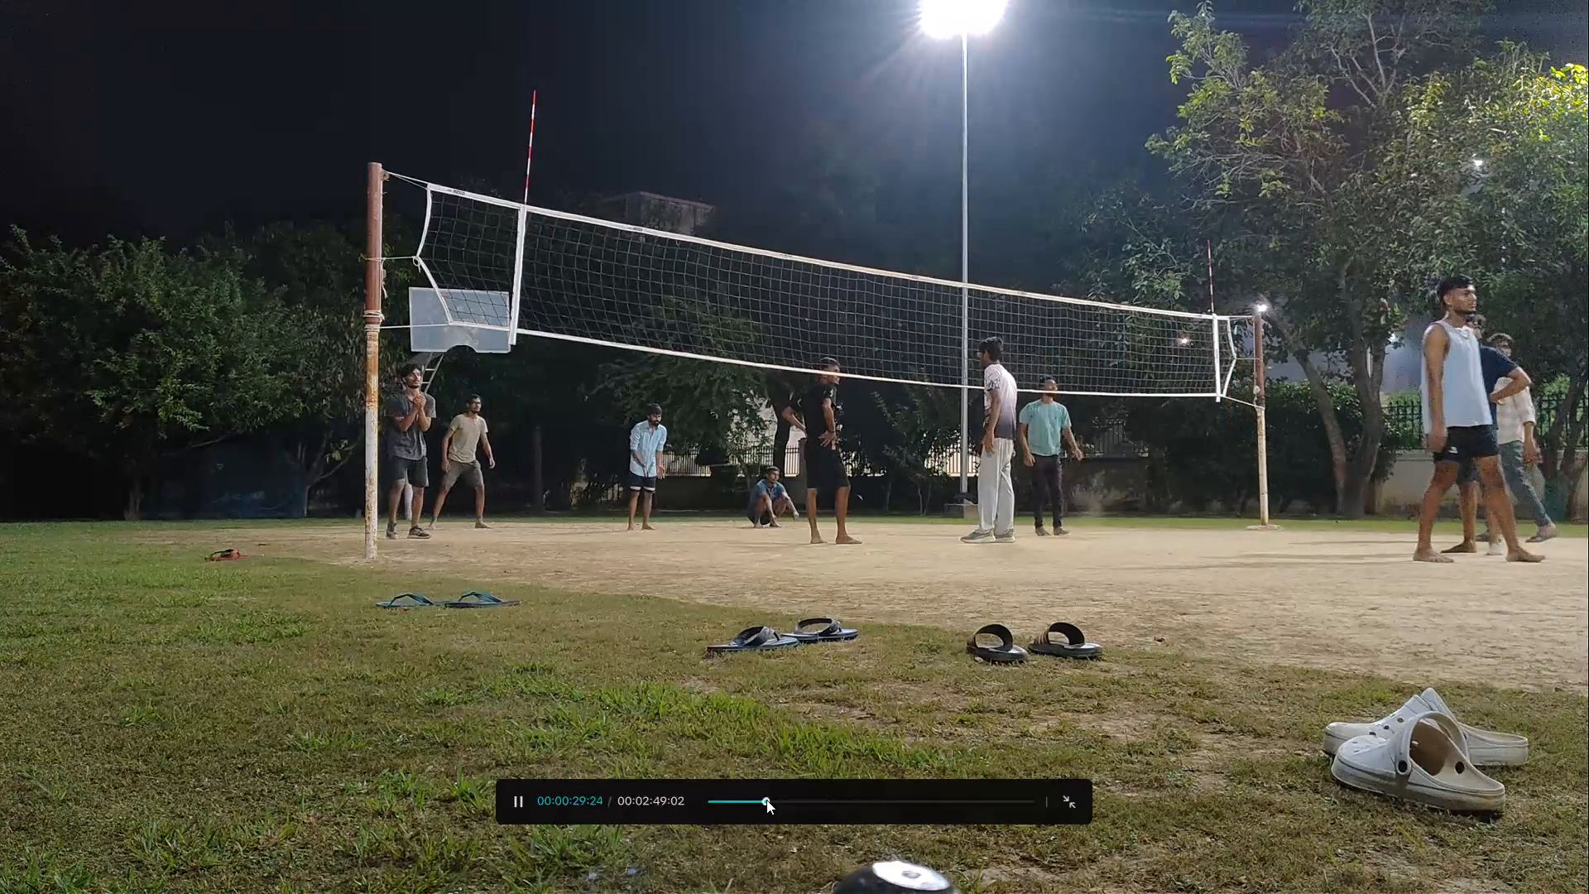
{"action": "left_click", "coordinate": [767, 800]}
{"action": "left_click", "coordinate": [775, 800]}
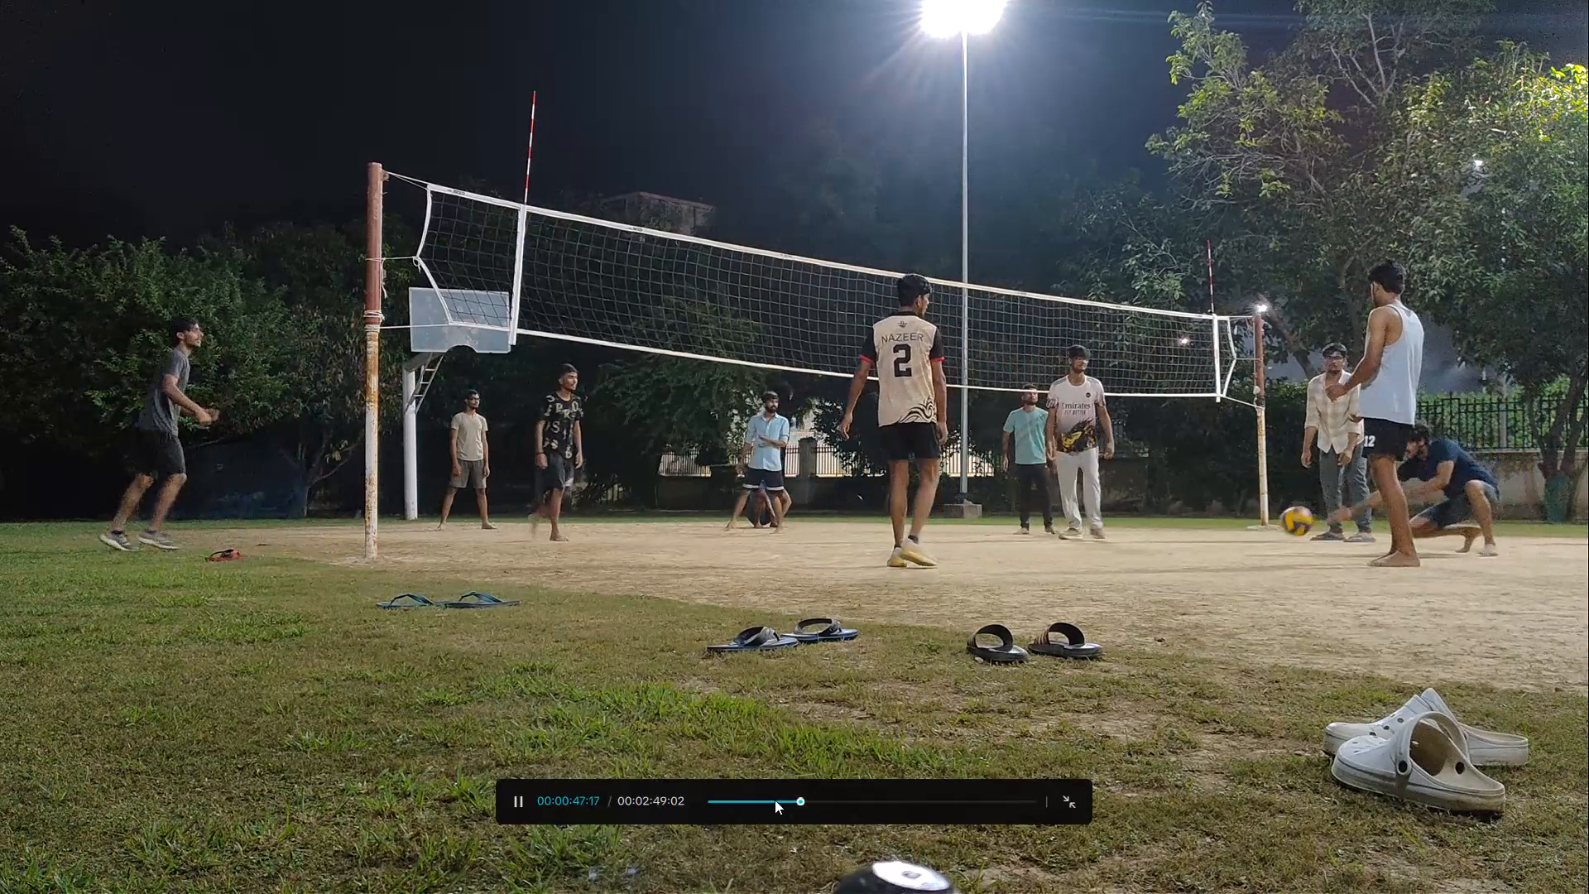
{"action": "left_click", "coordinate": [813, 797]}
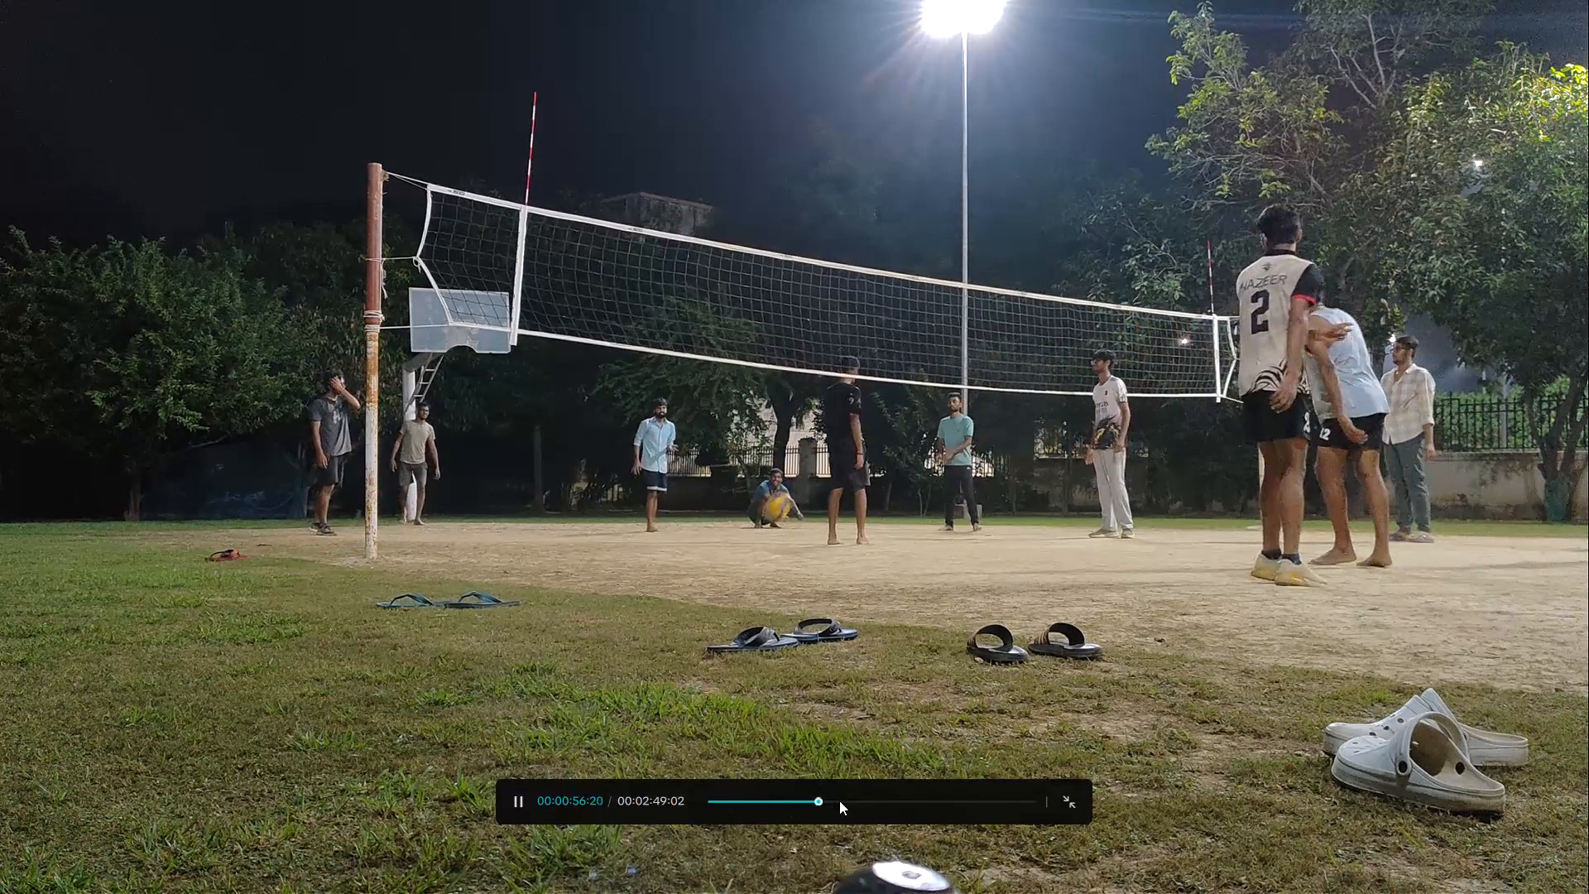
{"action": "left_click", "coordinate": [841, 800]}
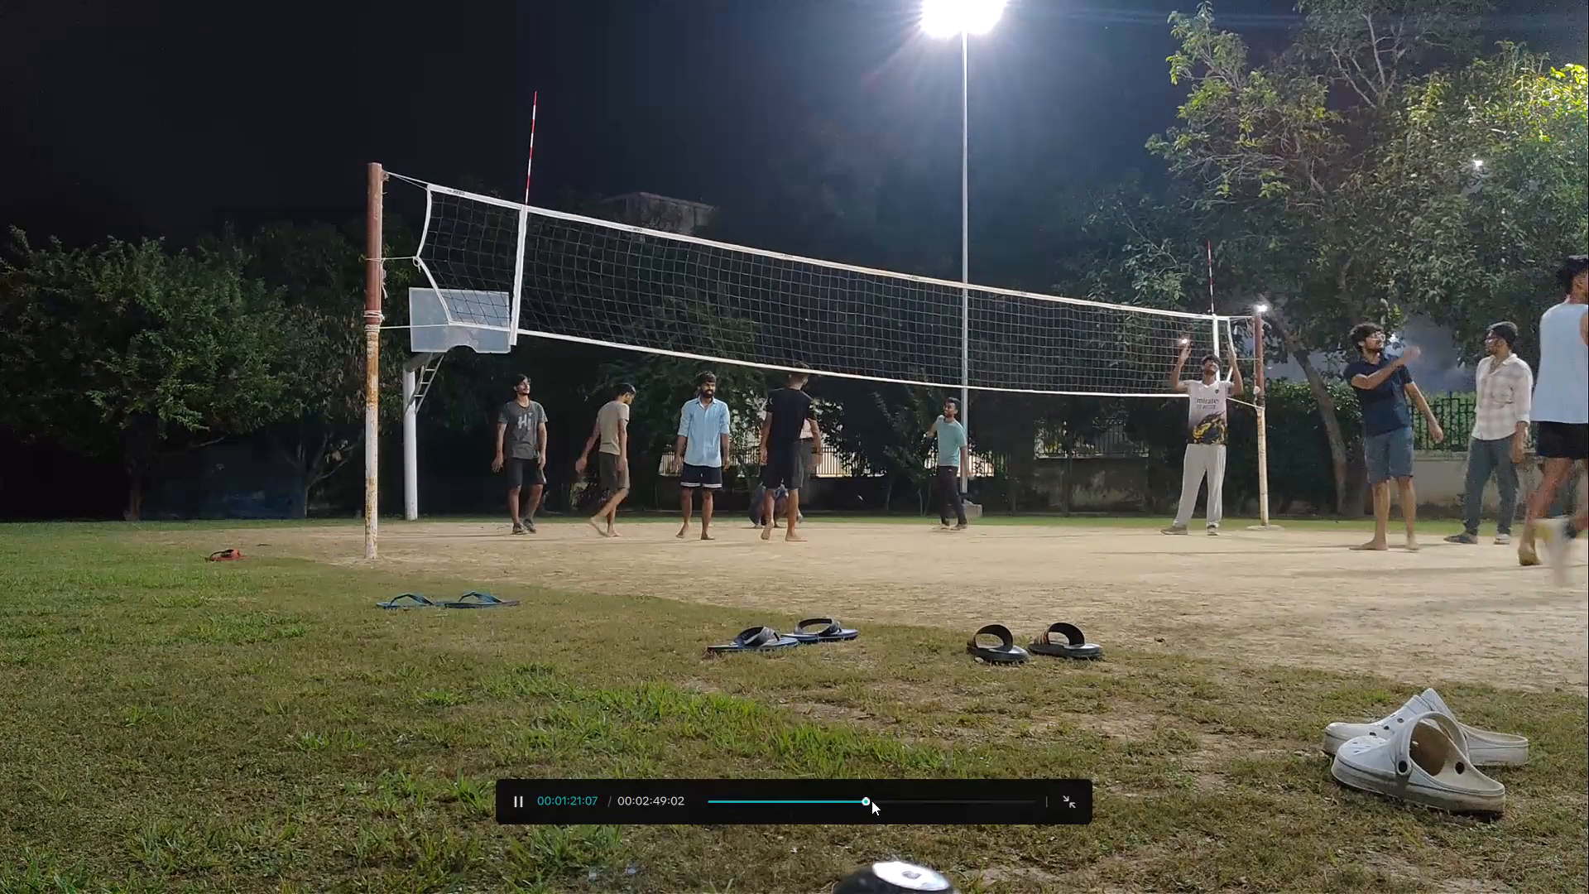
Skim the 02:50 clip from about 1:27 to just past the two-minute mark, checking each play.
{"action": "left_click", "coordinate": [879, 800]}
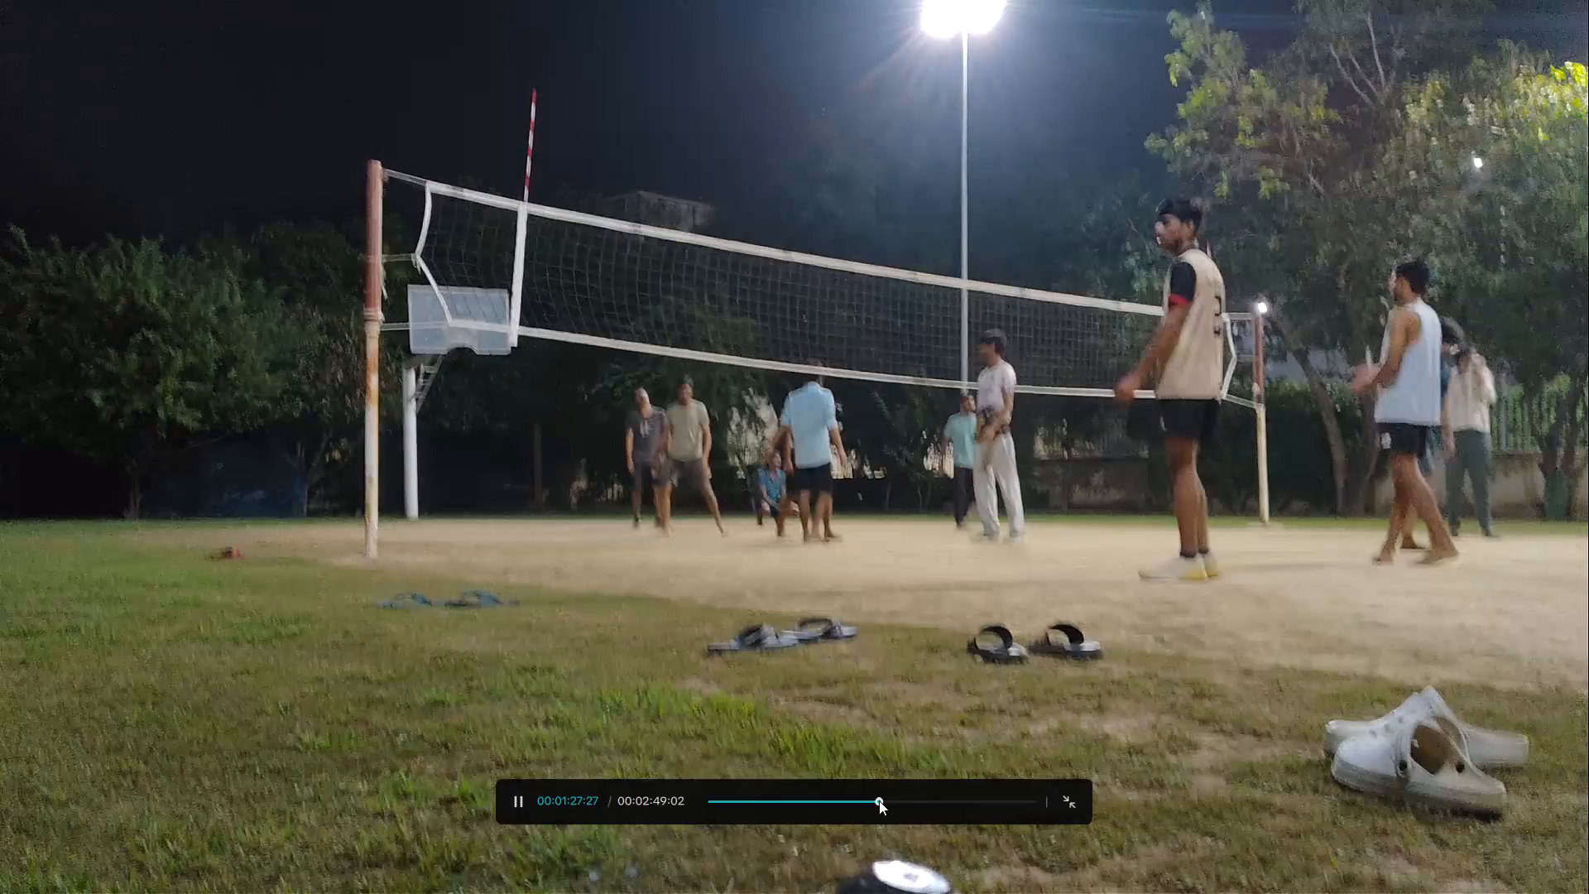
{"action": "left_click", "coordinate": [890, 800]}
{"action": "left_click", "coordinate": [896, 800]}
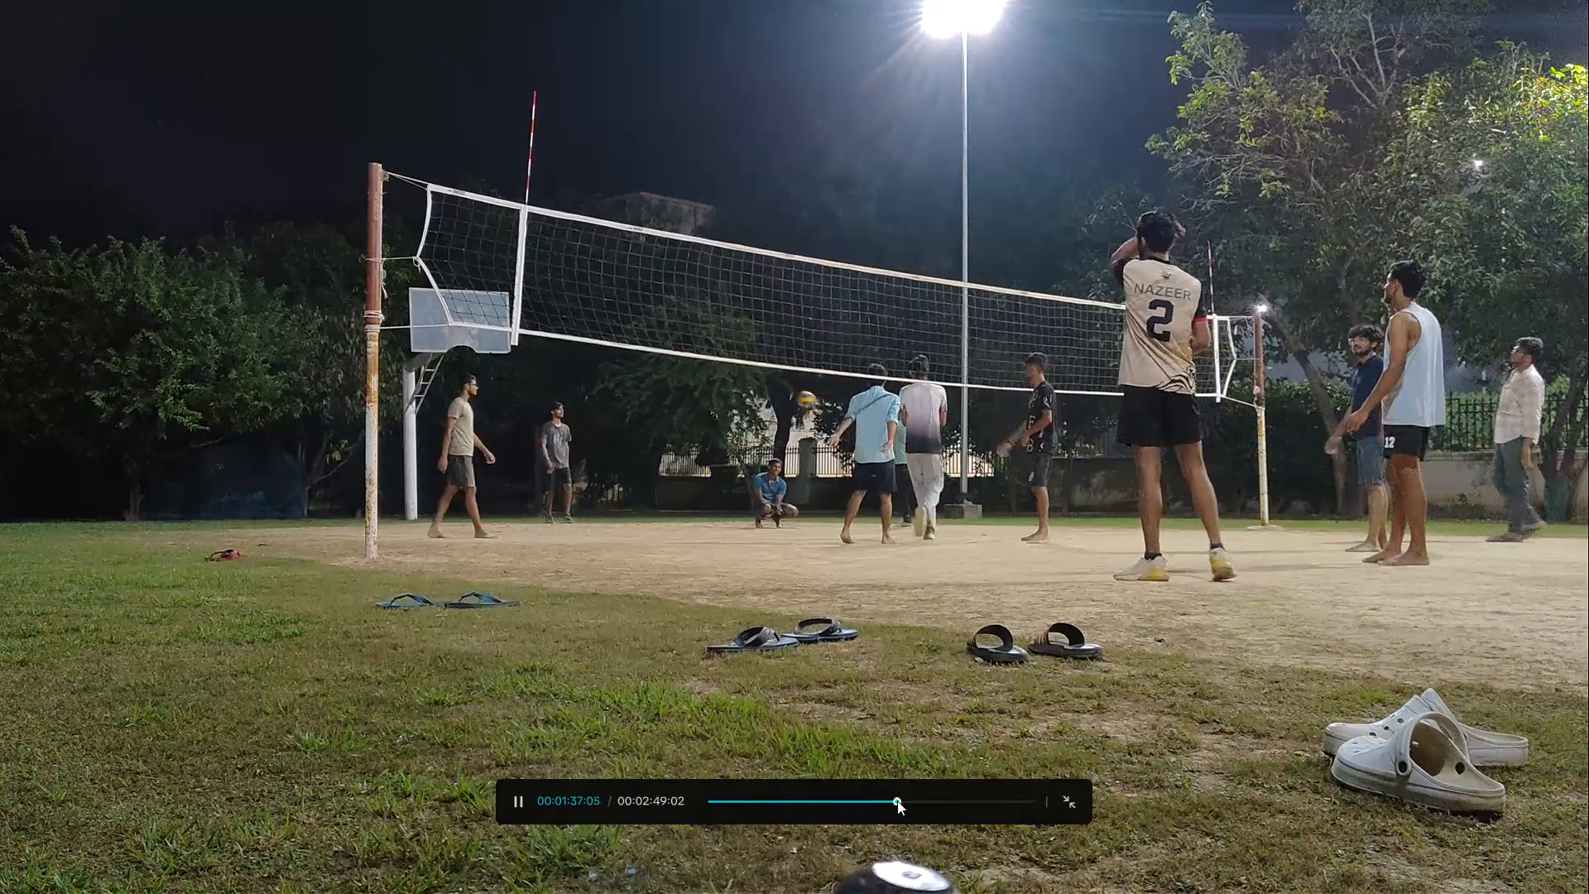
{"action": "left_click", "coordinate": [899, 800]}
{"action": "left_click", "coordinate": [907, 800]}
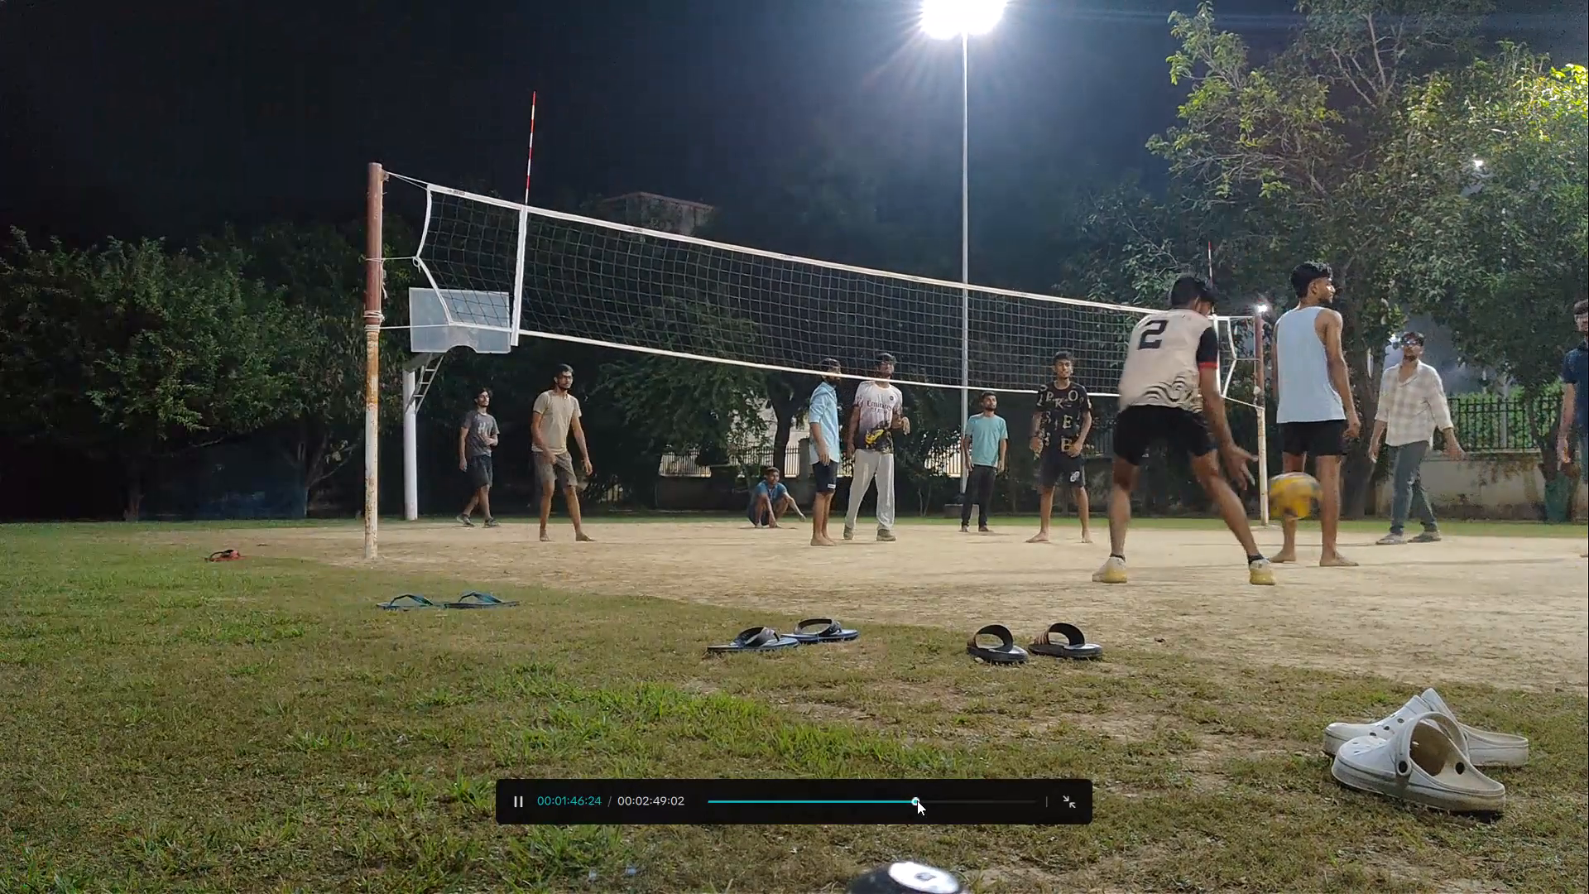
{"action": "left_click", "coordinate": [917, 800]}
{"action": "left_click", "coordinate": [926, 802]}
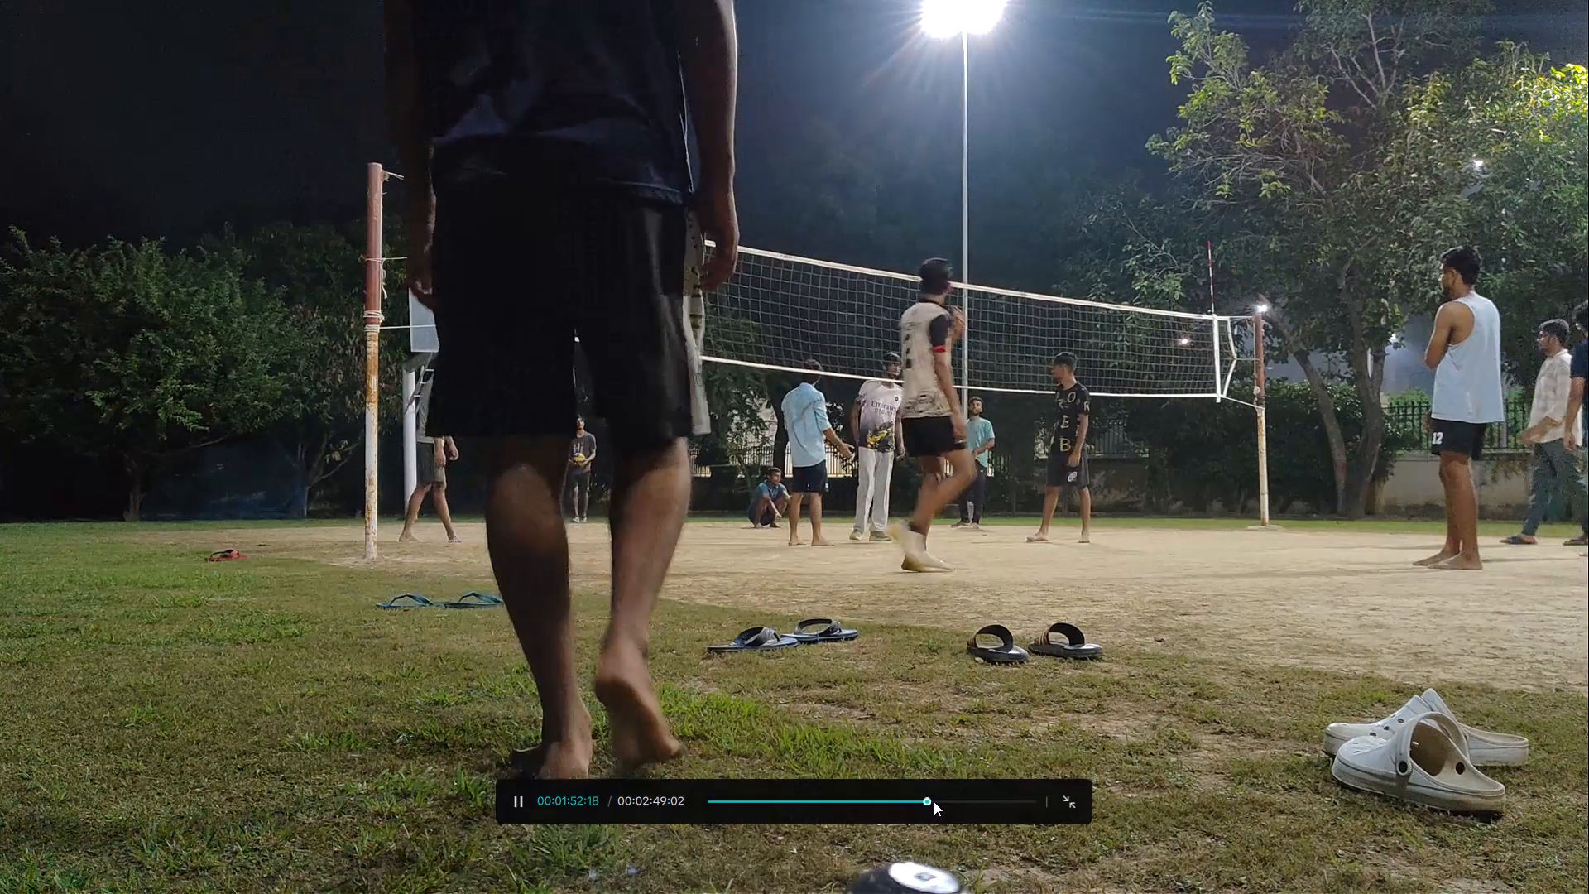
{"action": "left_click", "coordinate": [935, 801]}
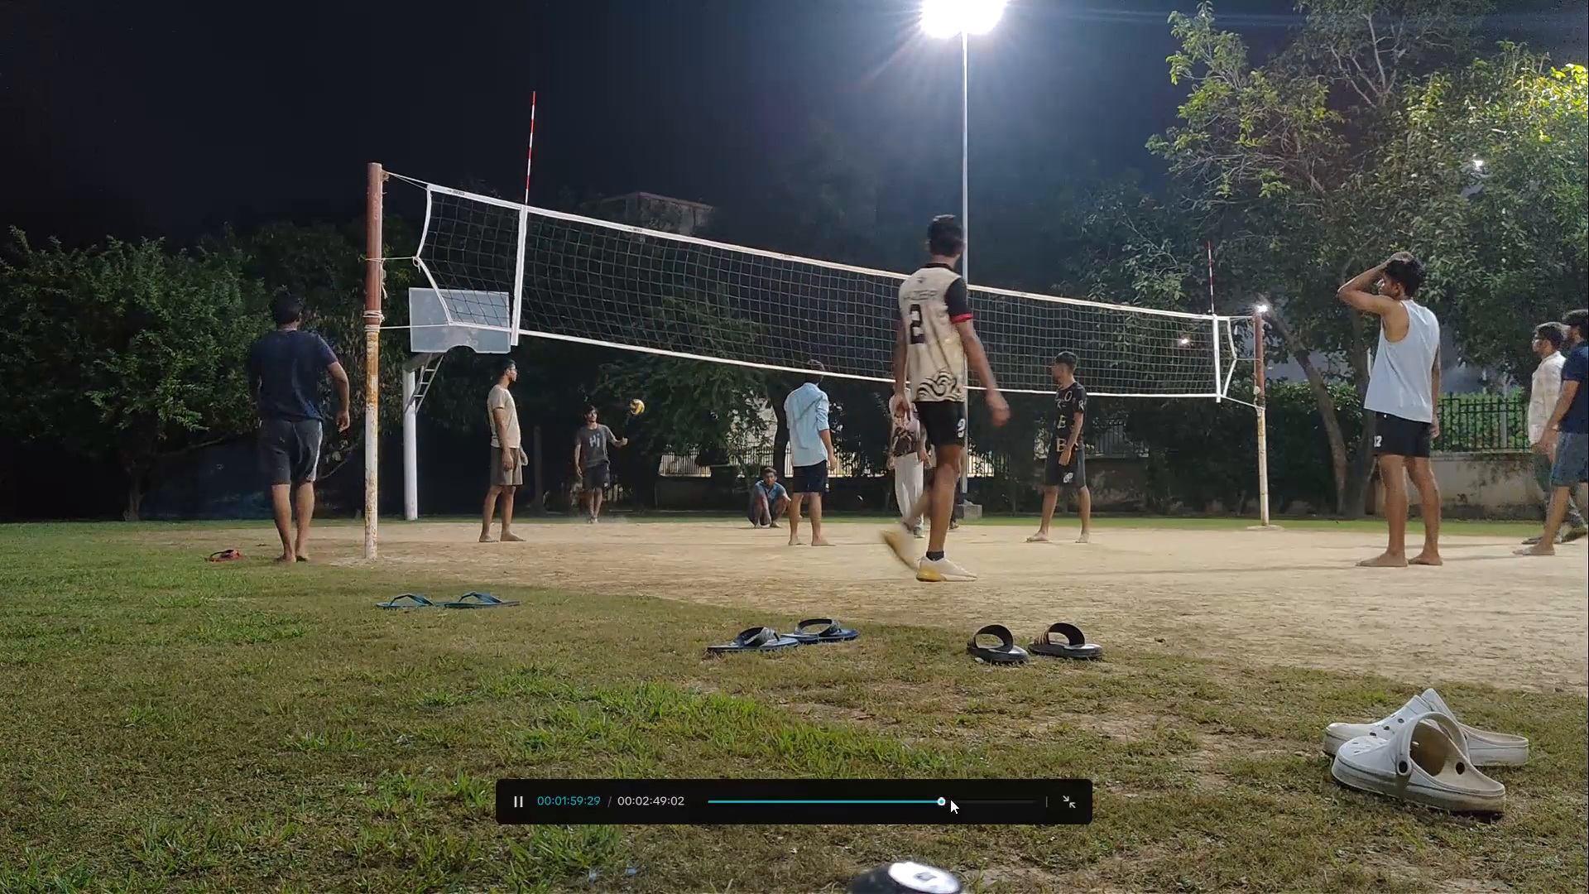
{"action": "left_click", "coordinate": [950, 799]}
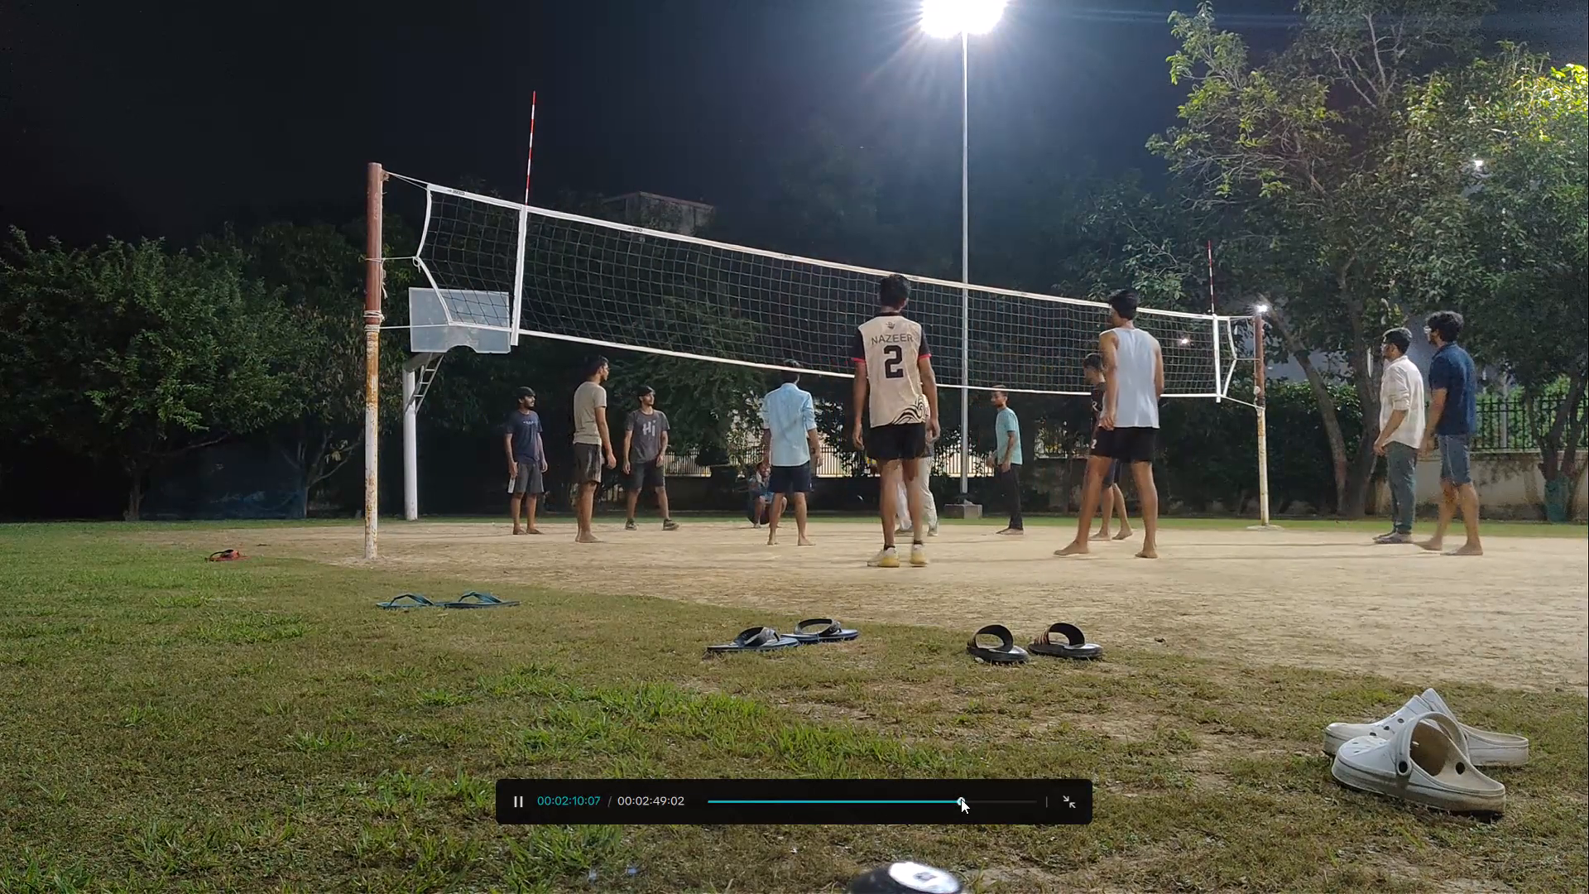
Skim the rest of the 02:50 clip from about 2:10 to near its end and leave the full-screen preview.
{"action": "left_click", "coordinate": [961, 799]}
{"action": "left_click", "coordinate": [973, 799]}
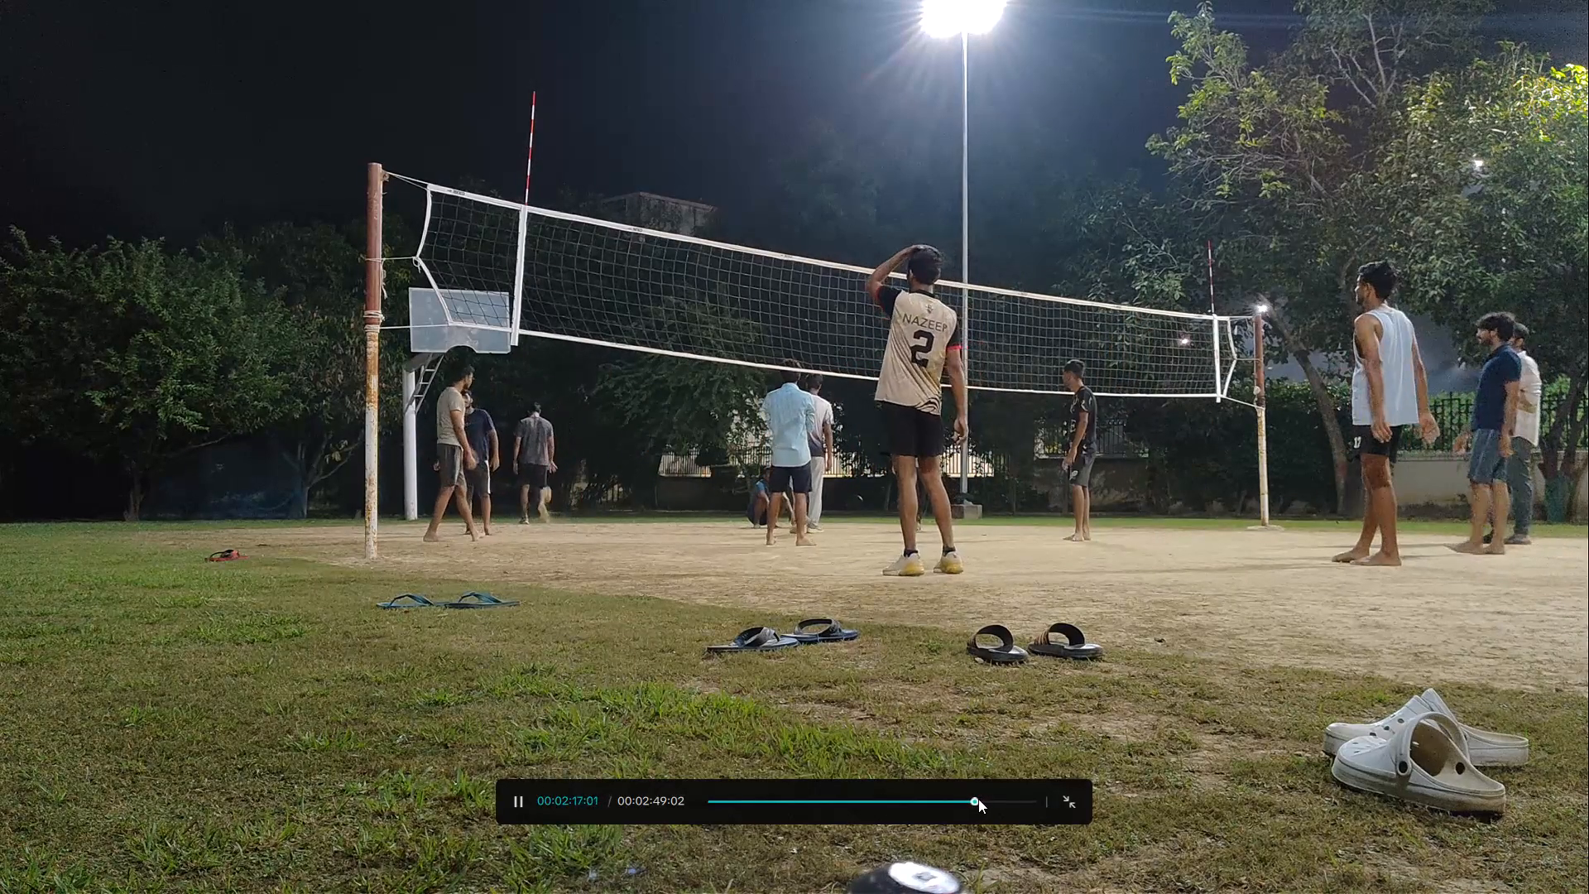
{"action": "left_click", "coordinate": [979, 799]}
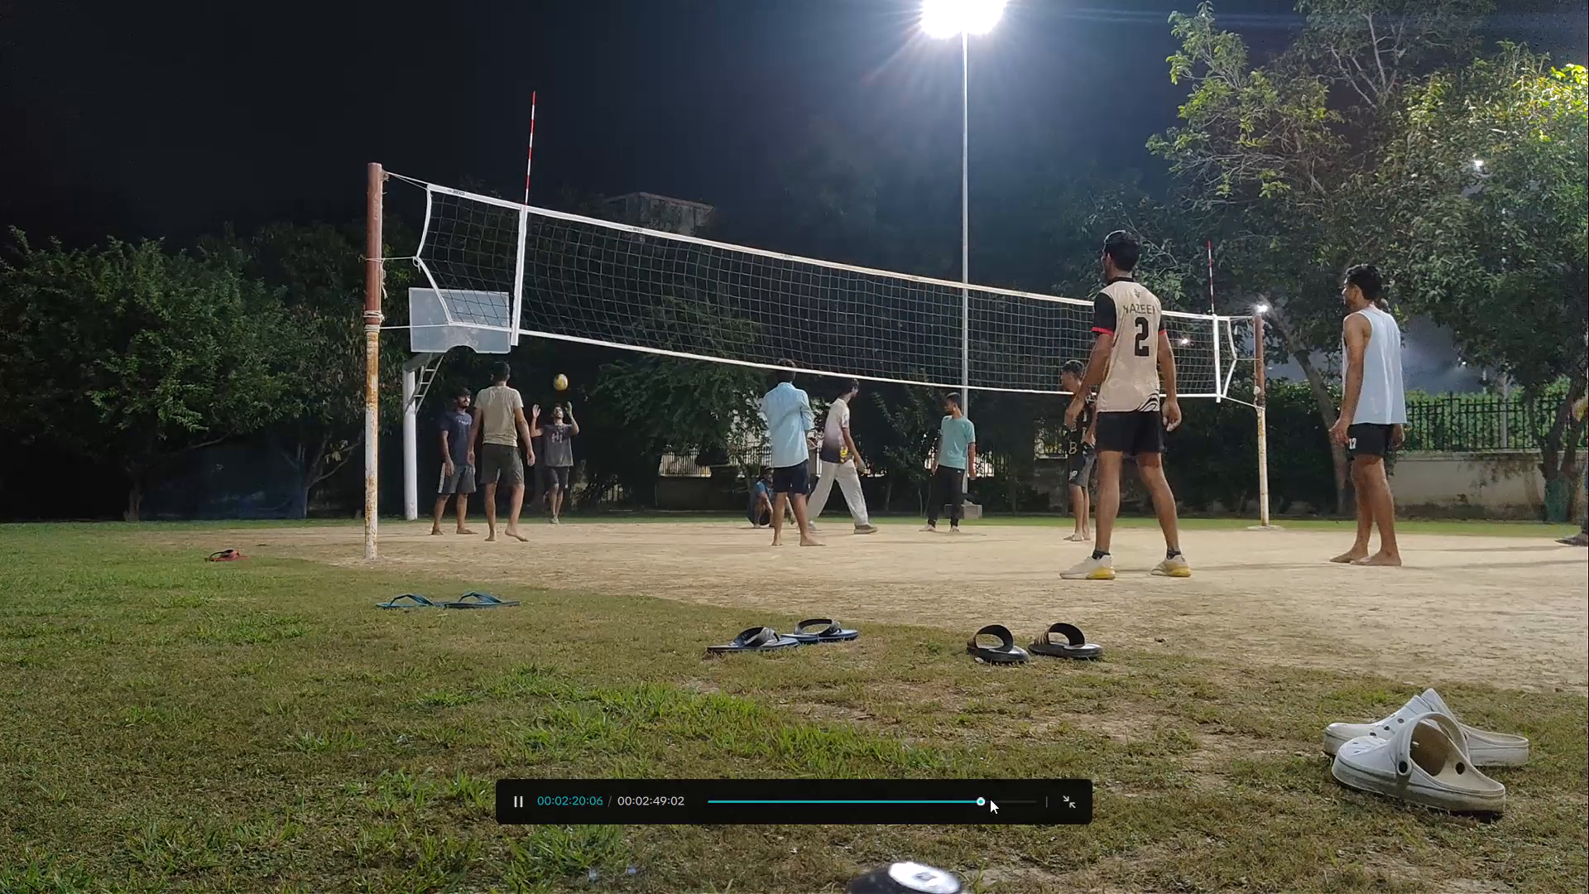
{"action": "left_click", "coordinate": [992, 799]}
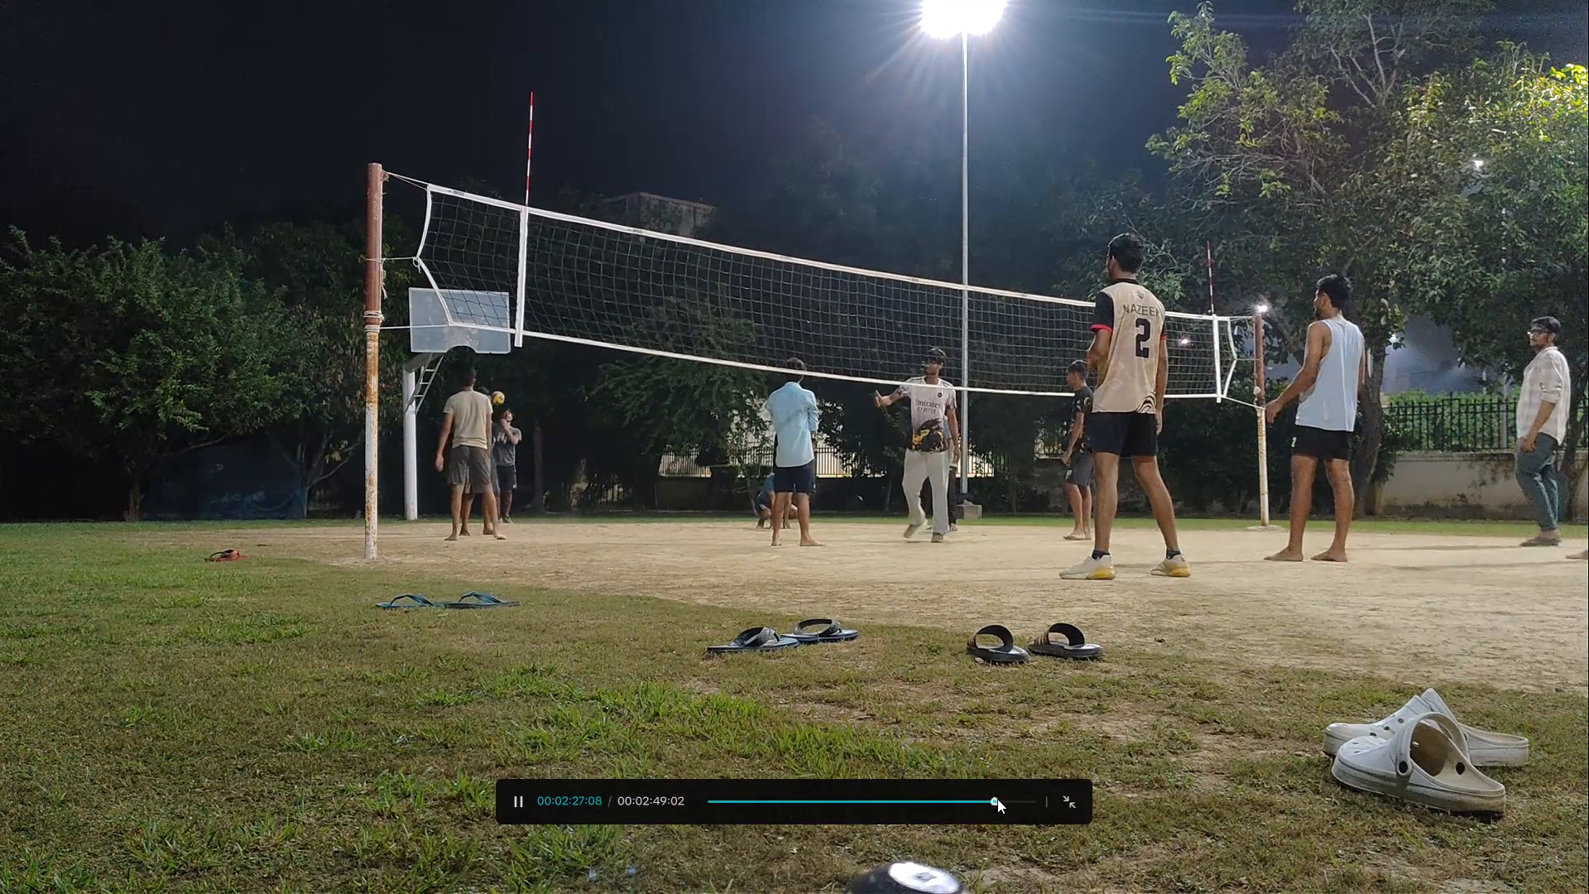
{"action": "left_click", "coordinate": [1003, 799]}
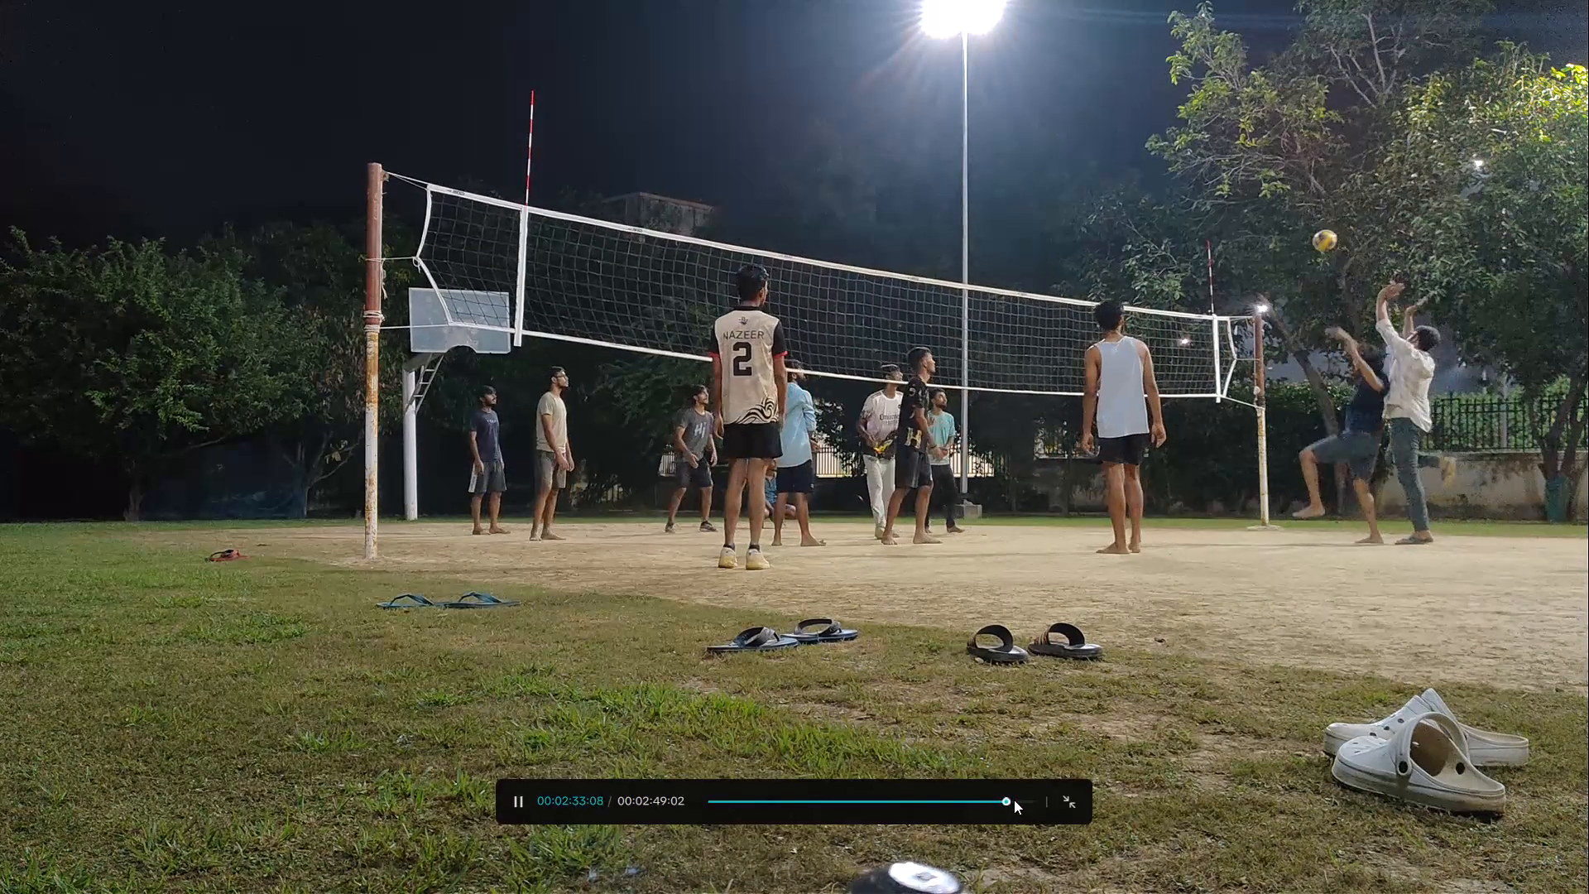
{"action": "left_click", "coordinate": [1014, 800]}
{"action": "left_click", "coordinate": [1021, 800]}
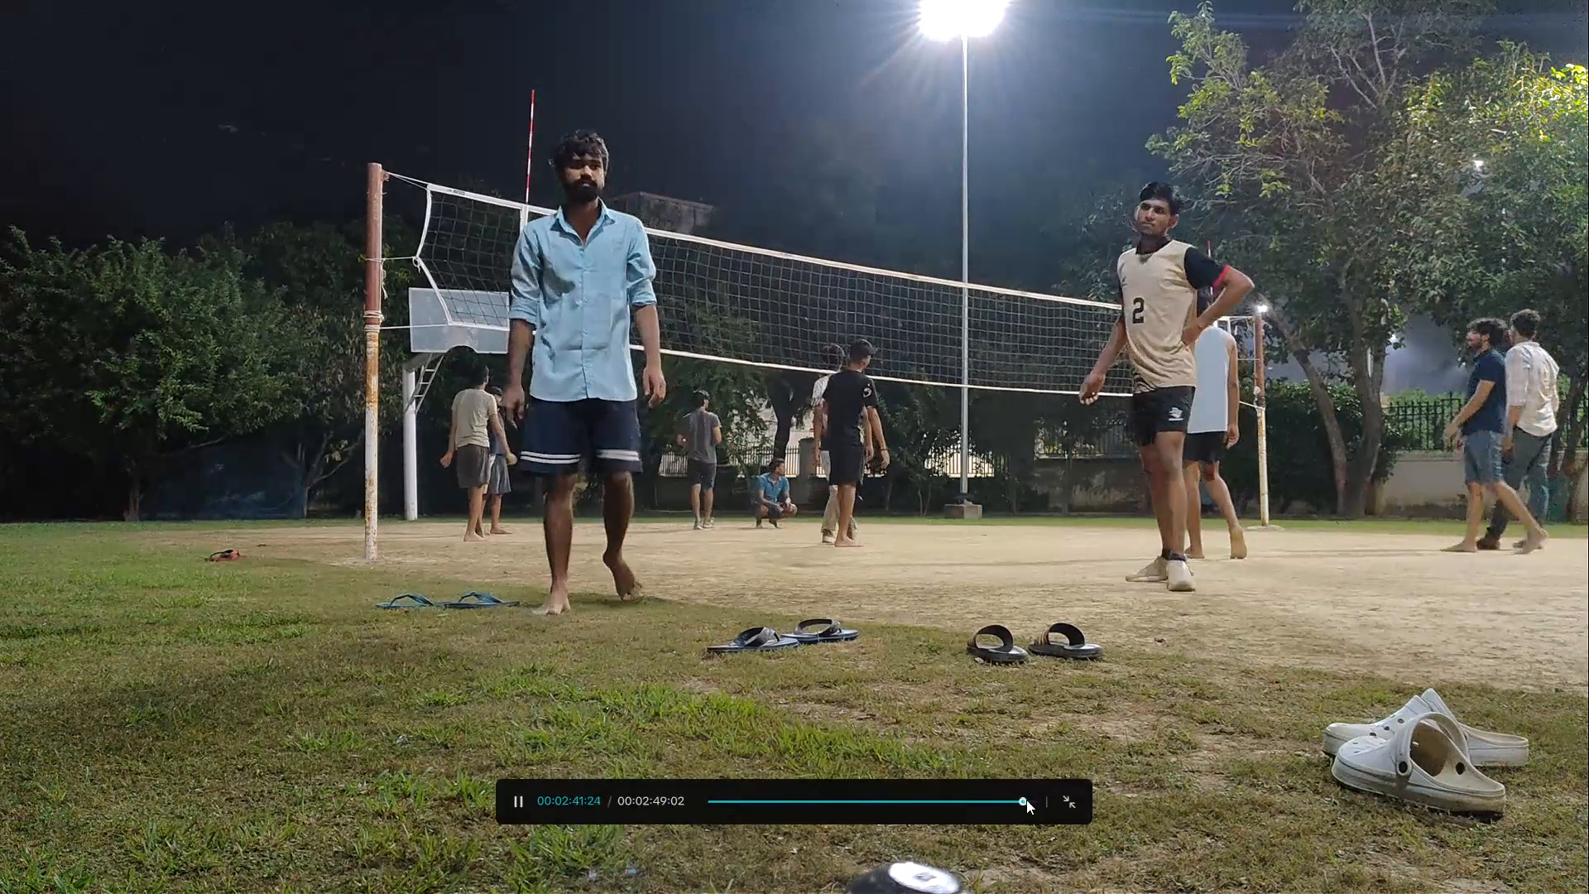
{"action": "left_click", "coordinate": [1030, 799]}
{"action": "left_click", "coordinate": [1067, 795]}
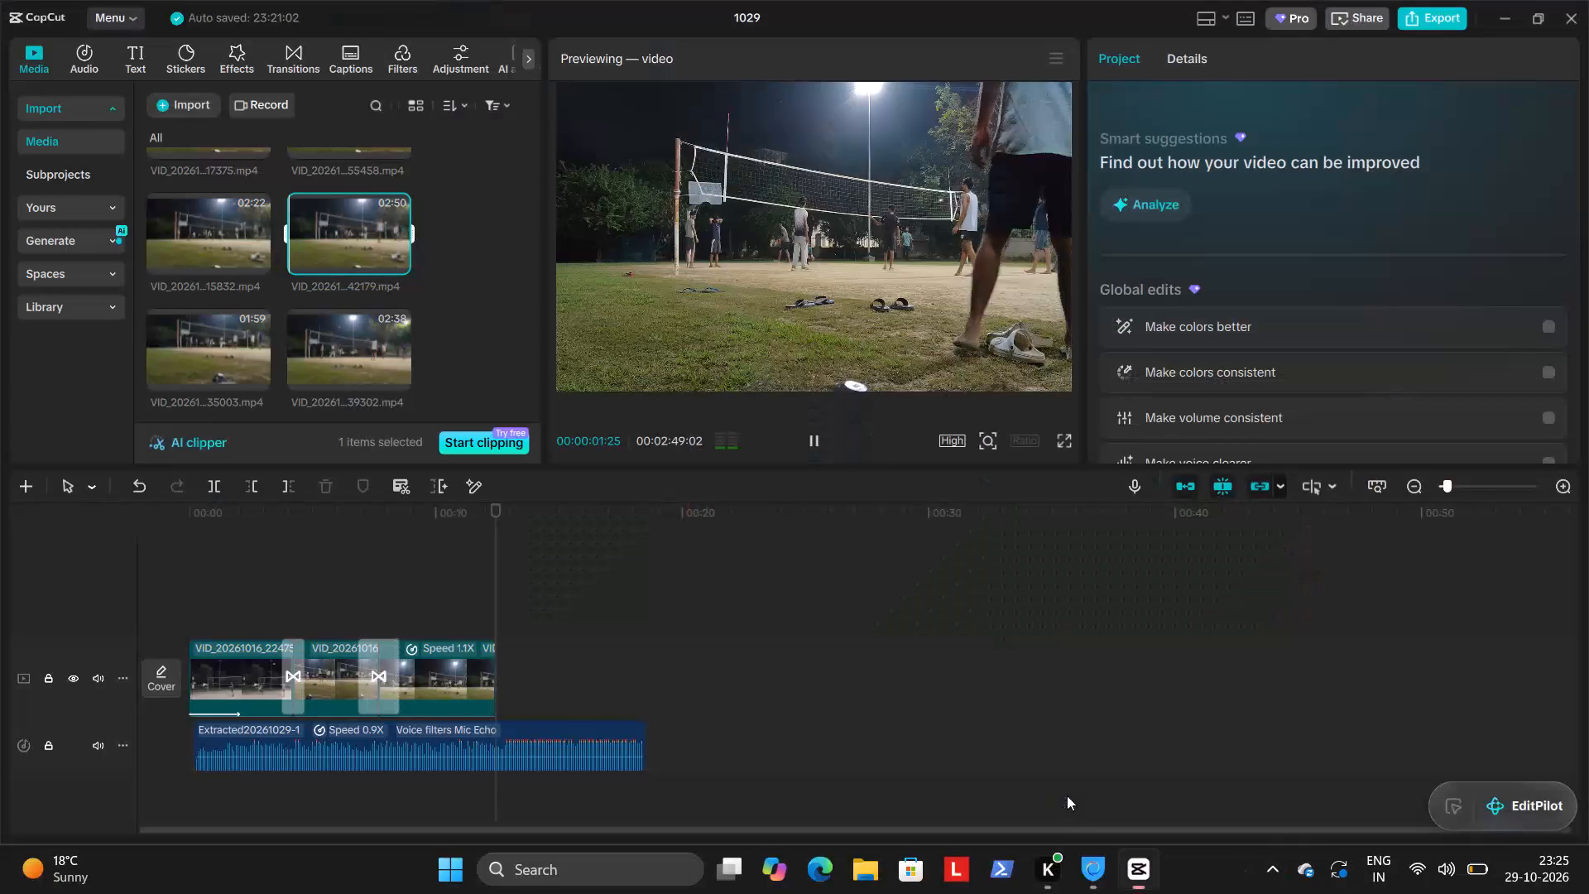
Preview the 02:22 volleyball clip ending in 15832 full screen and skim roughly its first half minute for a usable rally.
{"action": "left_click", "coordinate": [209, 243]}
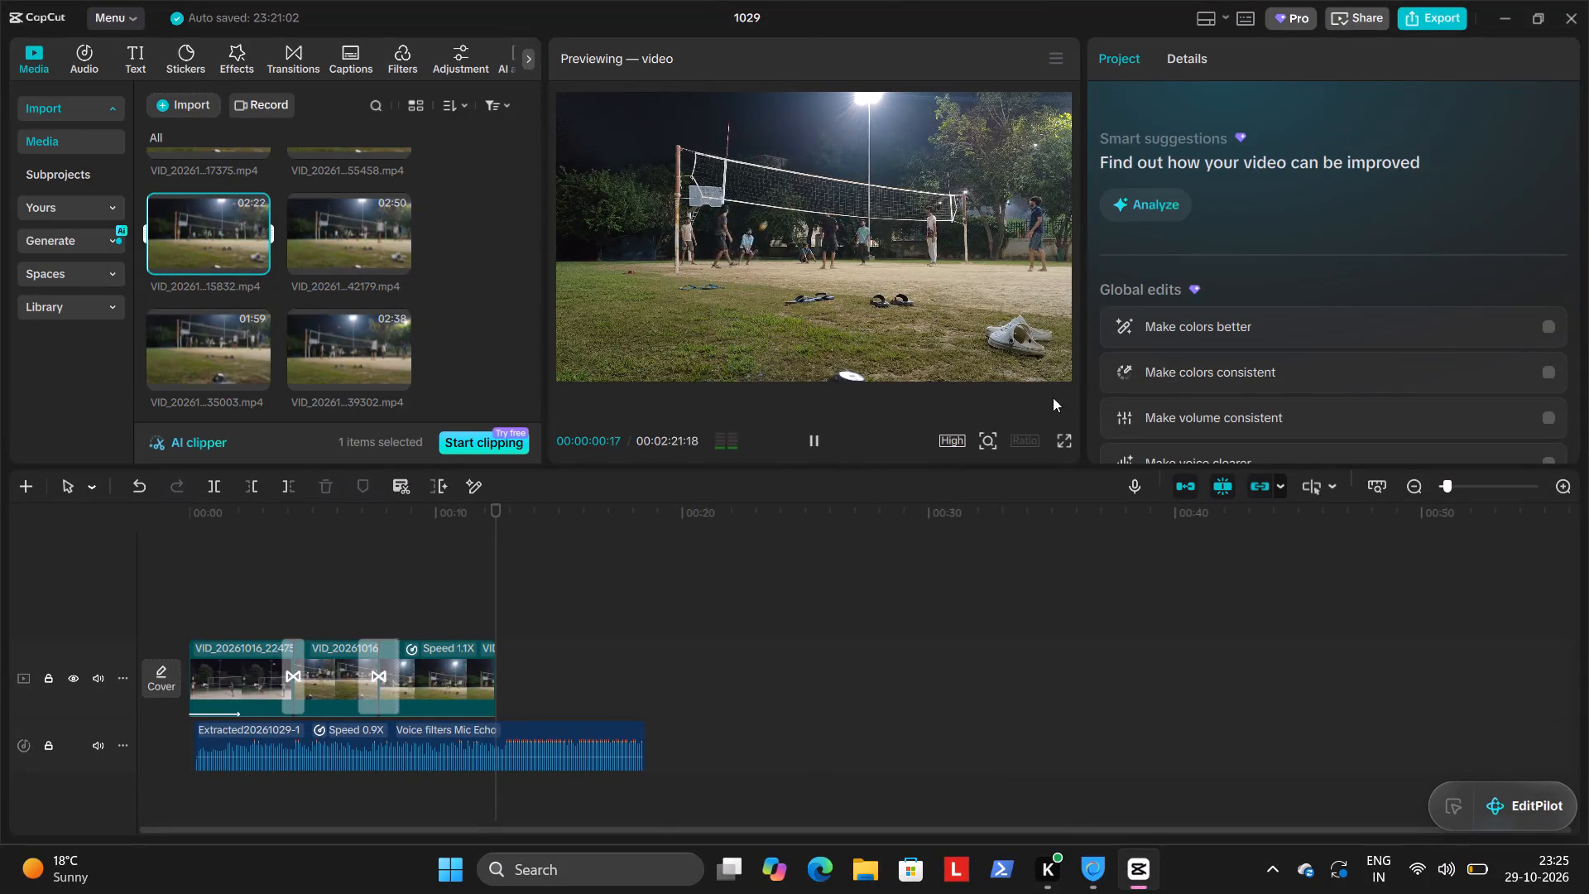
{"action": "left_click", "coordinate": [1073, 440]}
{"action": "left_click", "coordinate": [1066, 441]}
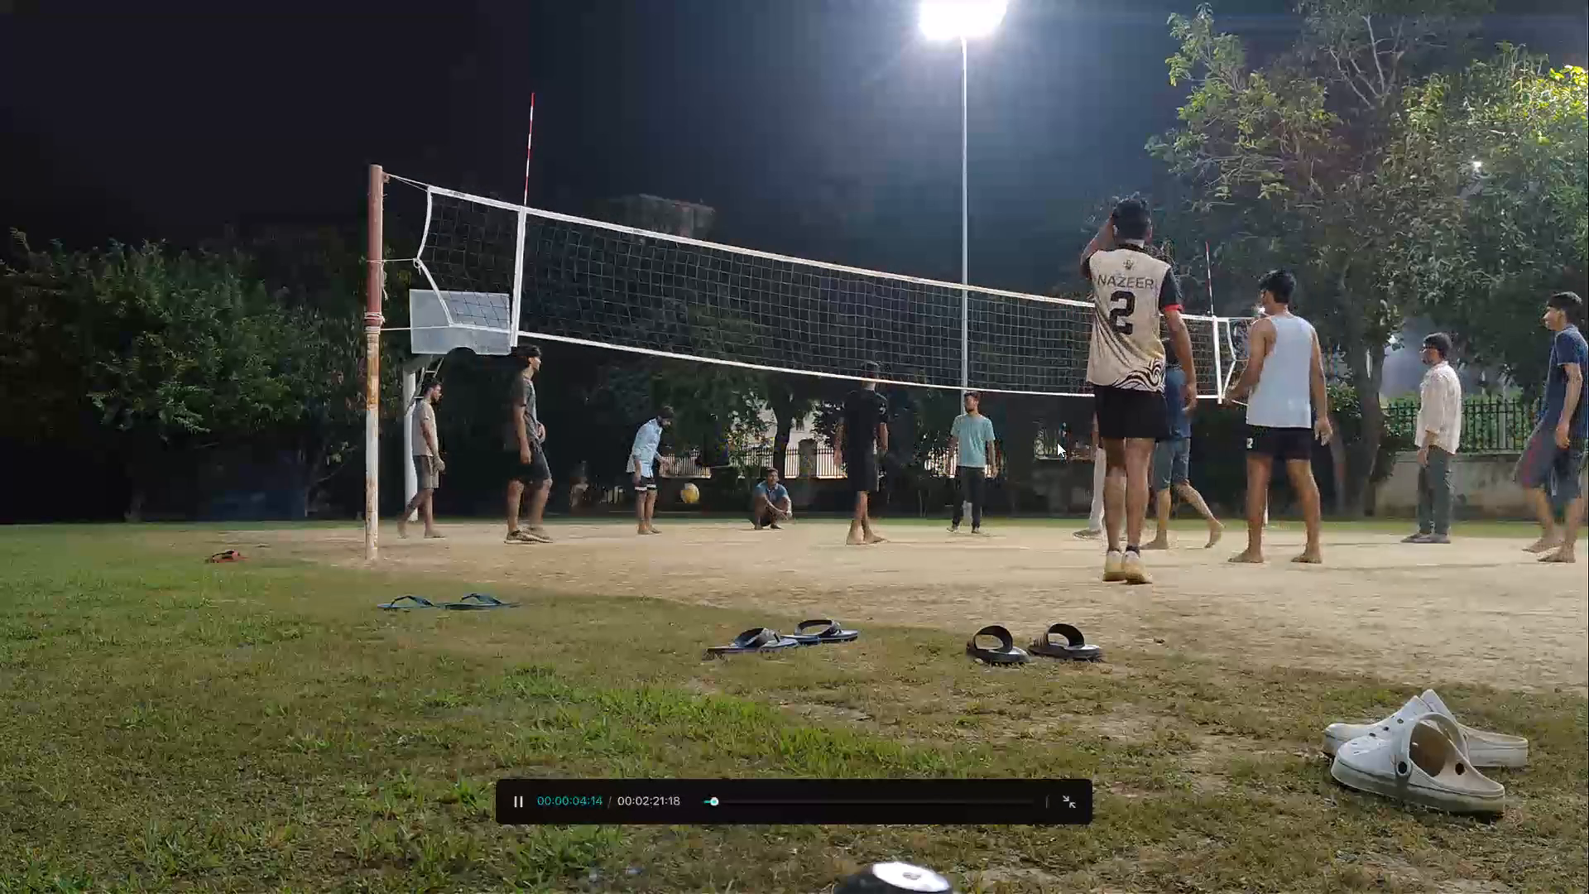
{"action": "left_click", "coordinate": [806, 560]}
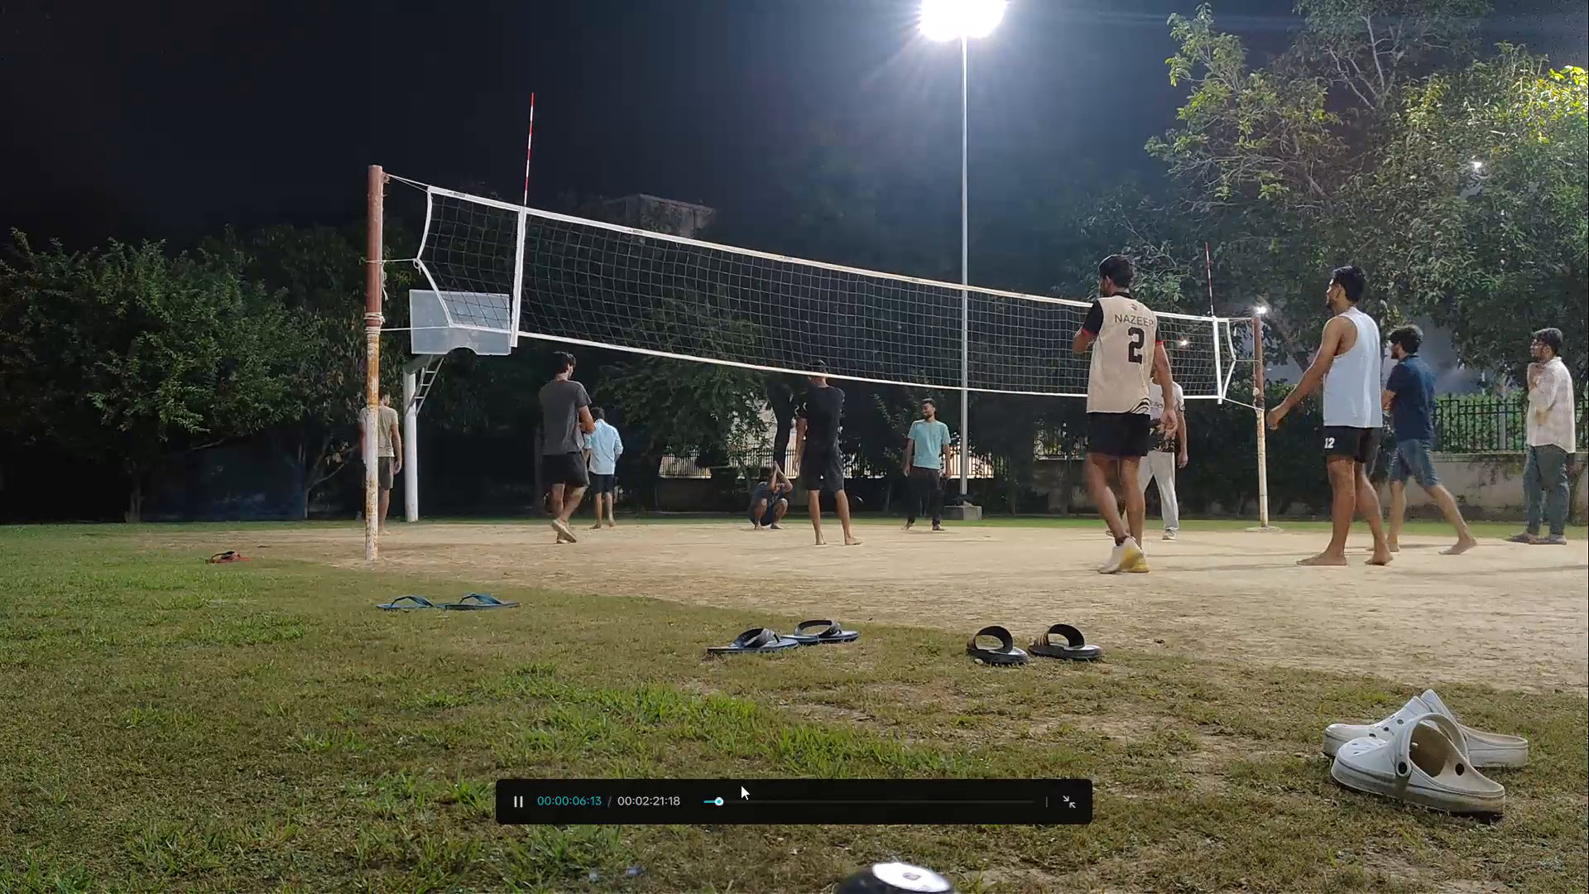
{"action": "left_click", "coordinate": [735, 794]}
{"action": "left_click", "coordinate": [743, 798]}
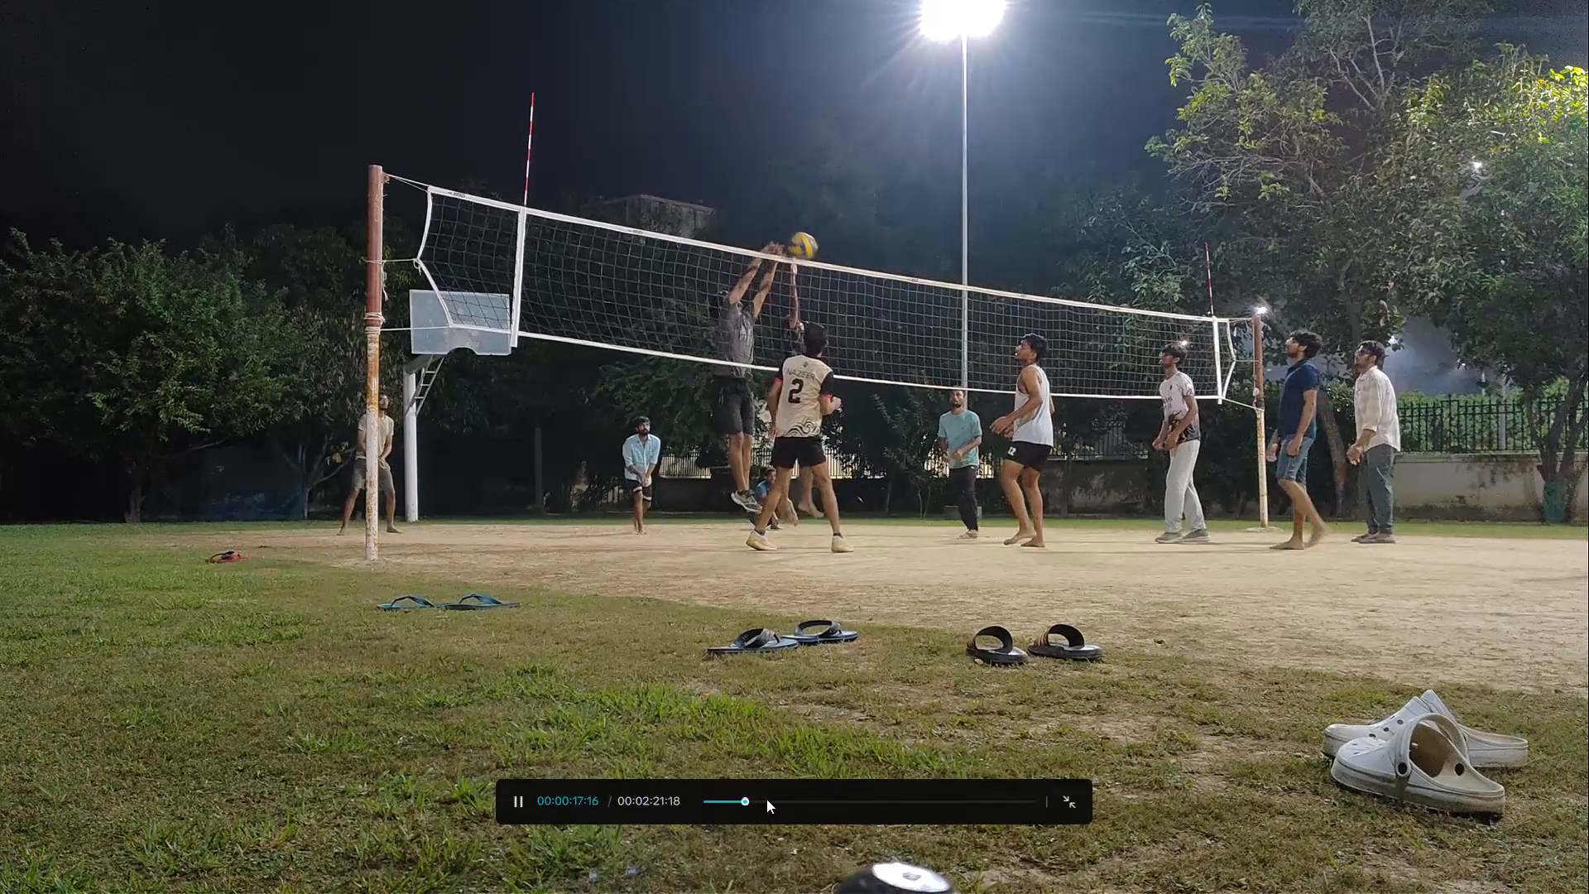
{"action": "left_click", "coordinate": [773, 798]}
{"action": "left_click", "coordinate": [784, 795]}
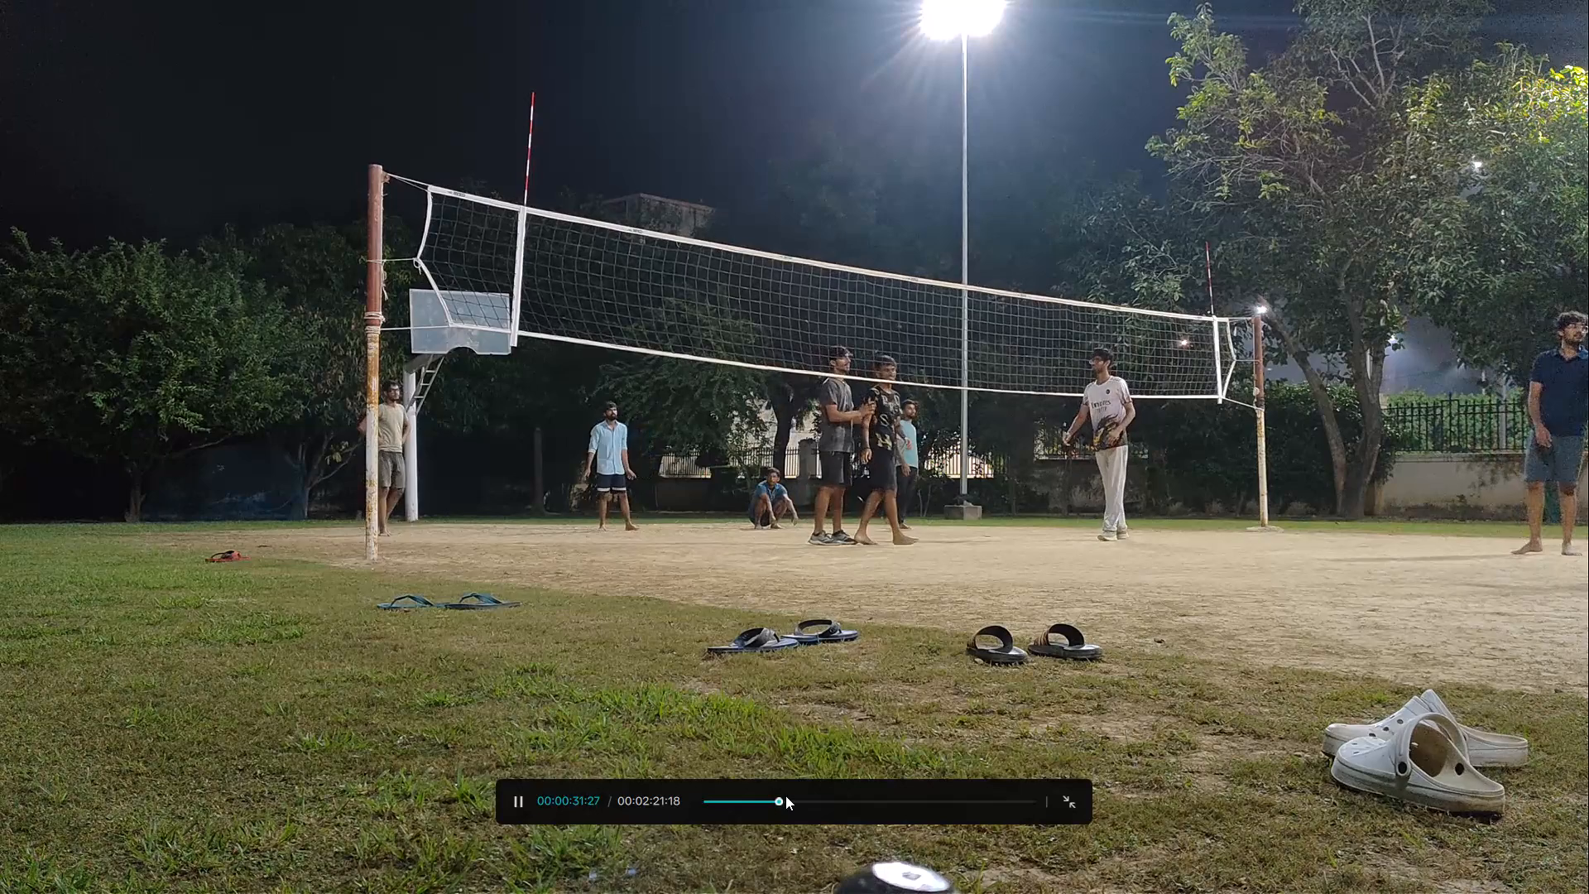
{"action": "left_click", "coordinate": [788, 795]}
{"action": "left_click", "coordinate": [767, 801]}
{"action": "left_click", "coordinate": [766, 801]}
{"action": "left_click", "coordinate": [757, 801]}
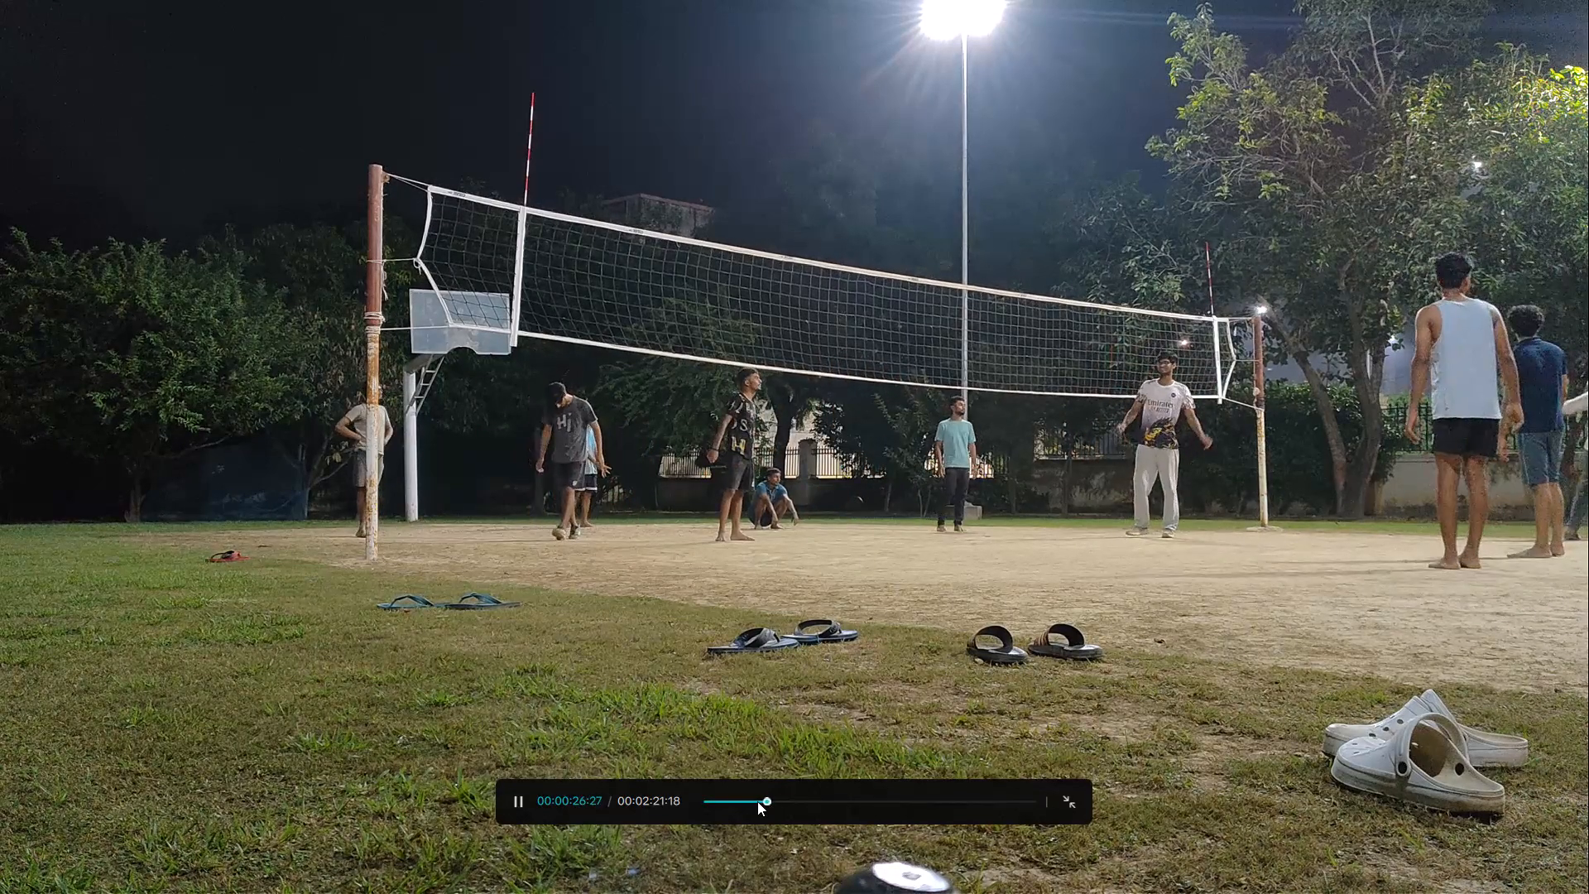
{"action": "left_click", "coordinate": [751, 800]}
{"action": "left_click", "coordinate": [763, 800]}
{"action": "left_click", "coordinate": [774, 798]}
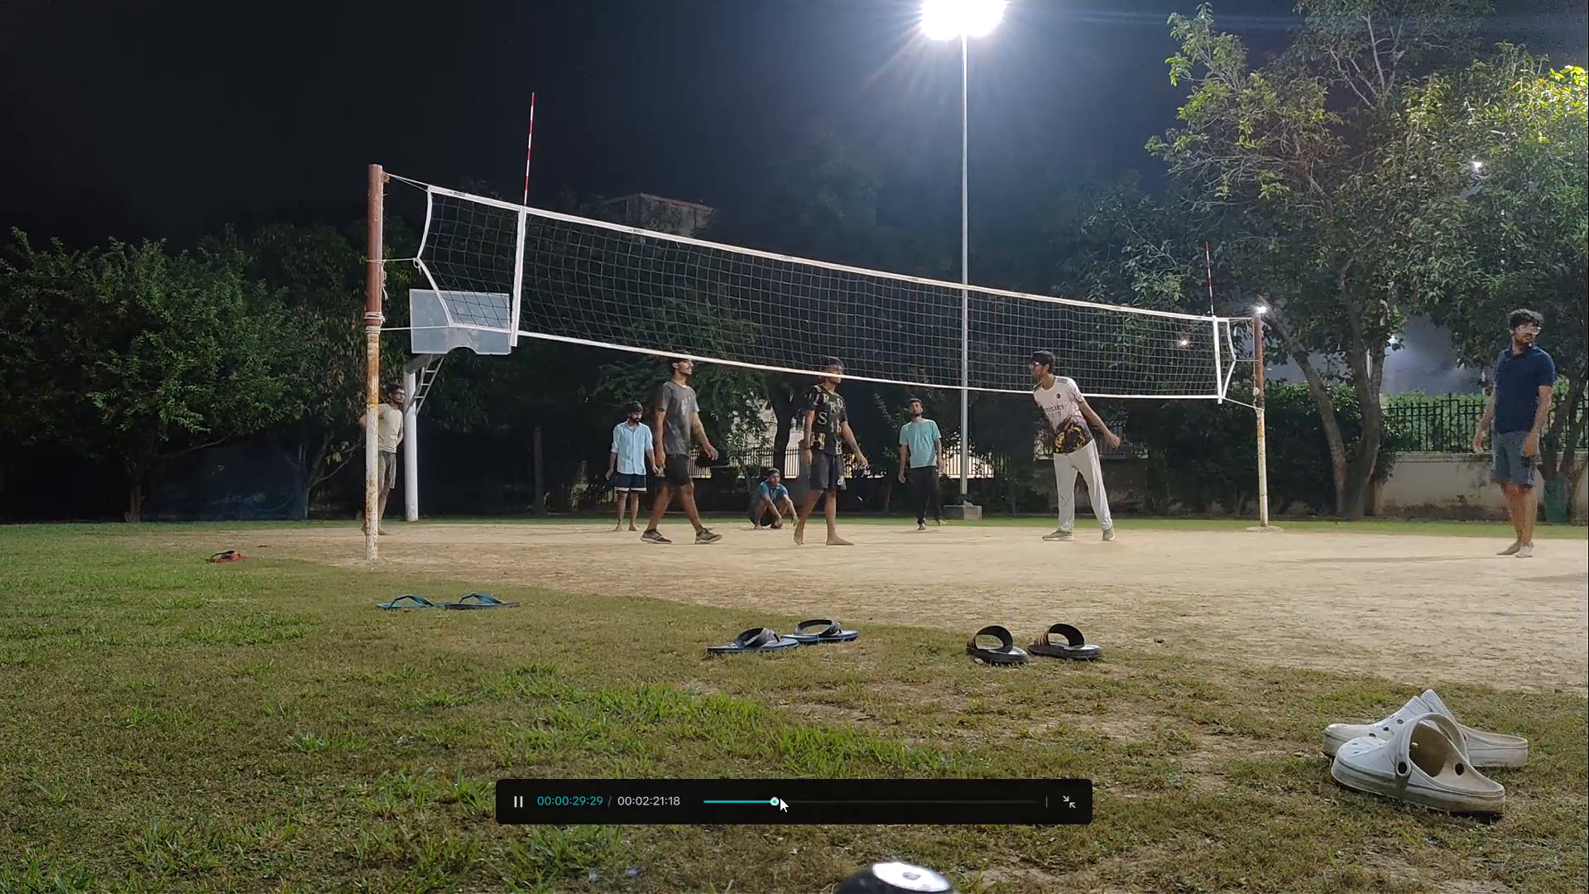
Skim the 02:22 clip in short jumps from about 0:30 to about 1:15, checking each play.
{"action": "left_click", "coordinate": [780, 797]}
{"action": "left_click", "coordinate": [785, 797]}
{"action": "left_click", "coordinate": [794, 797]}
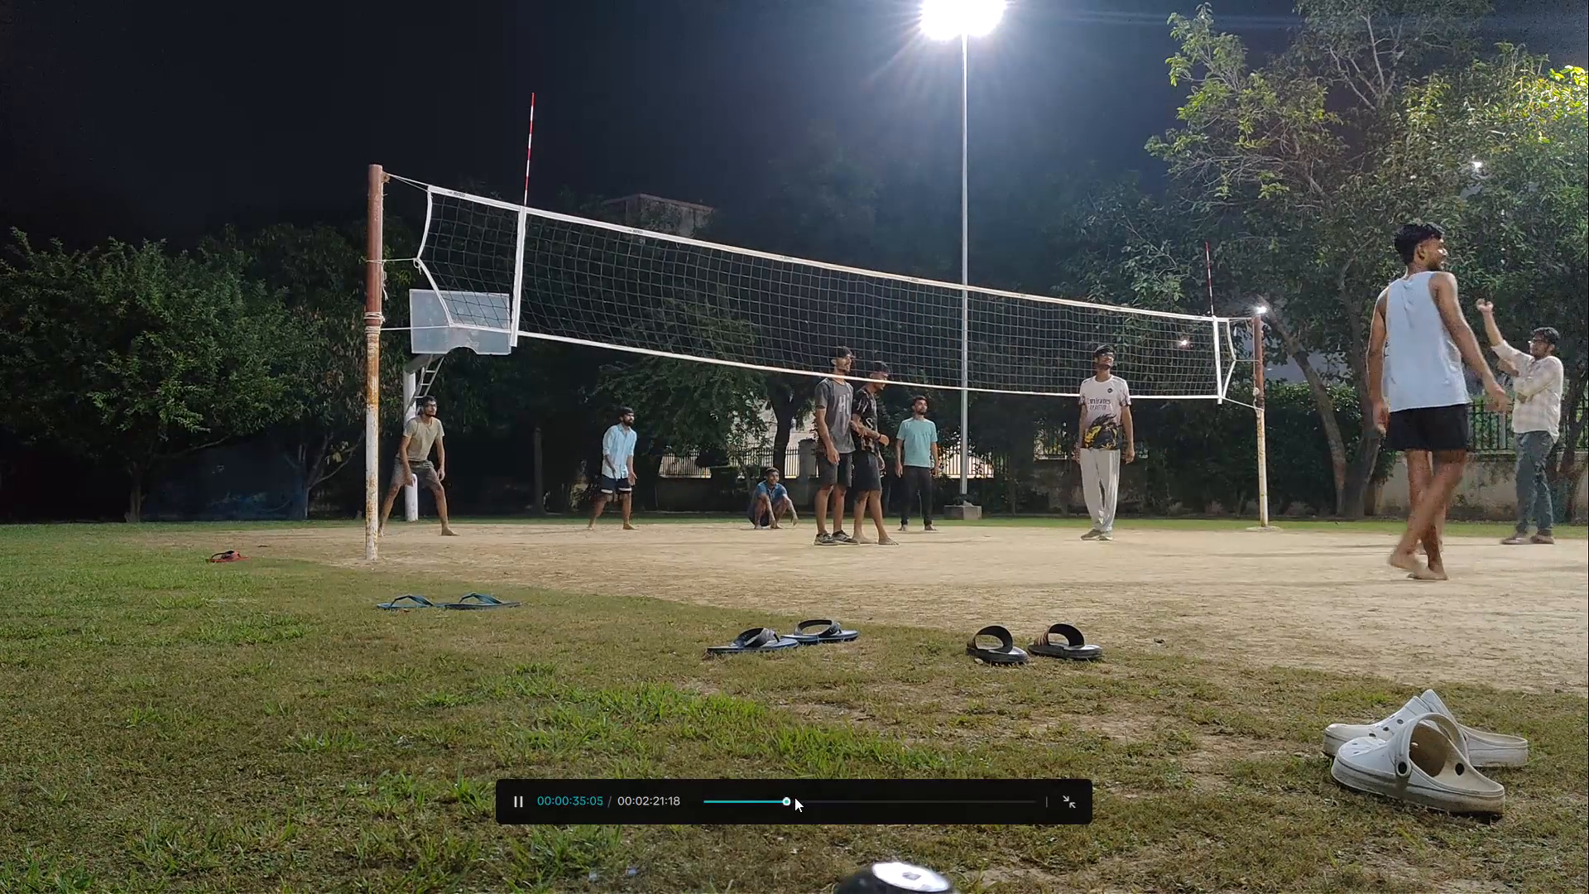
{"action": "left_click", "coordinate": [806, 798]}
{"action": "left_click", "coordinate": [820, 800]}
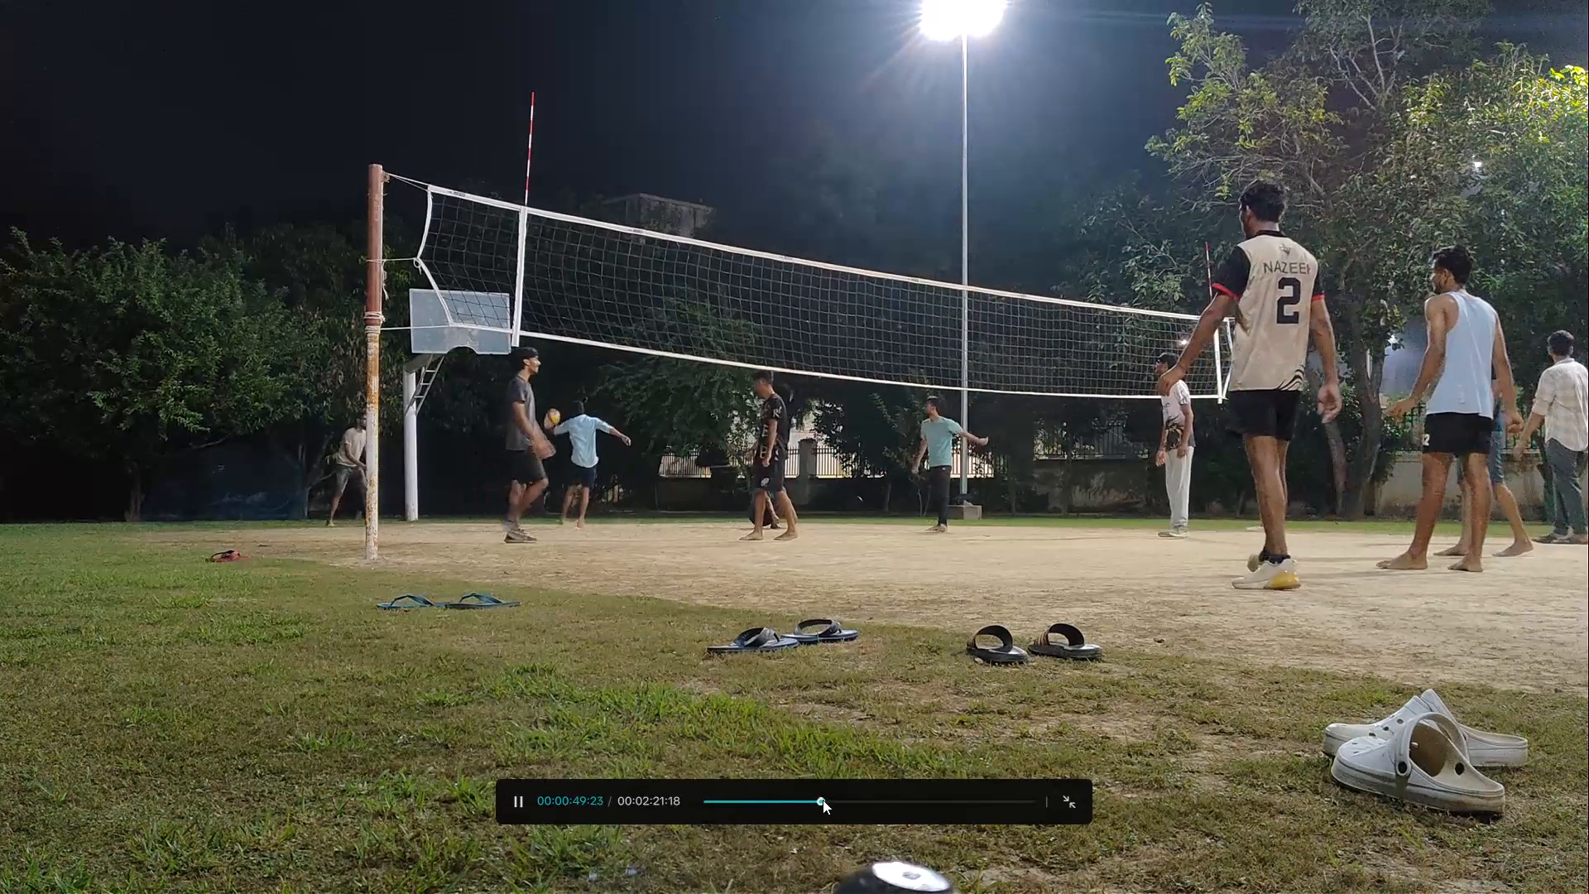
{"action": "left_click", "coordinate": [823, 800]}
{"action": "left_click", "coordinate": [828, 799]}
{"action": "left_click", "coordinate": [834, 799]}
{"action": "left_click", "coordinate": [838, 799]}
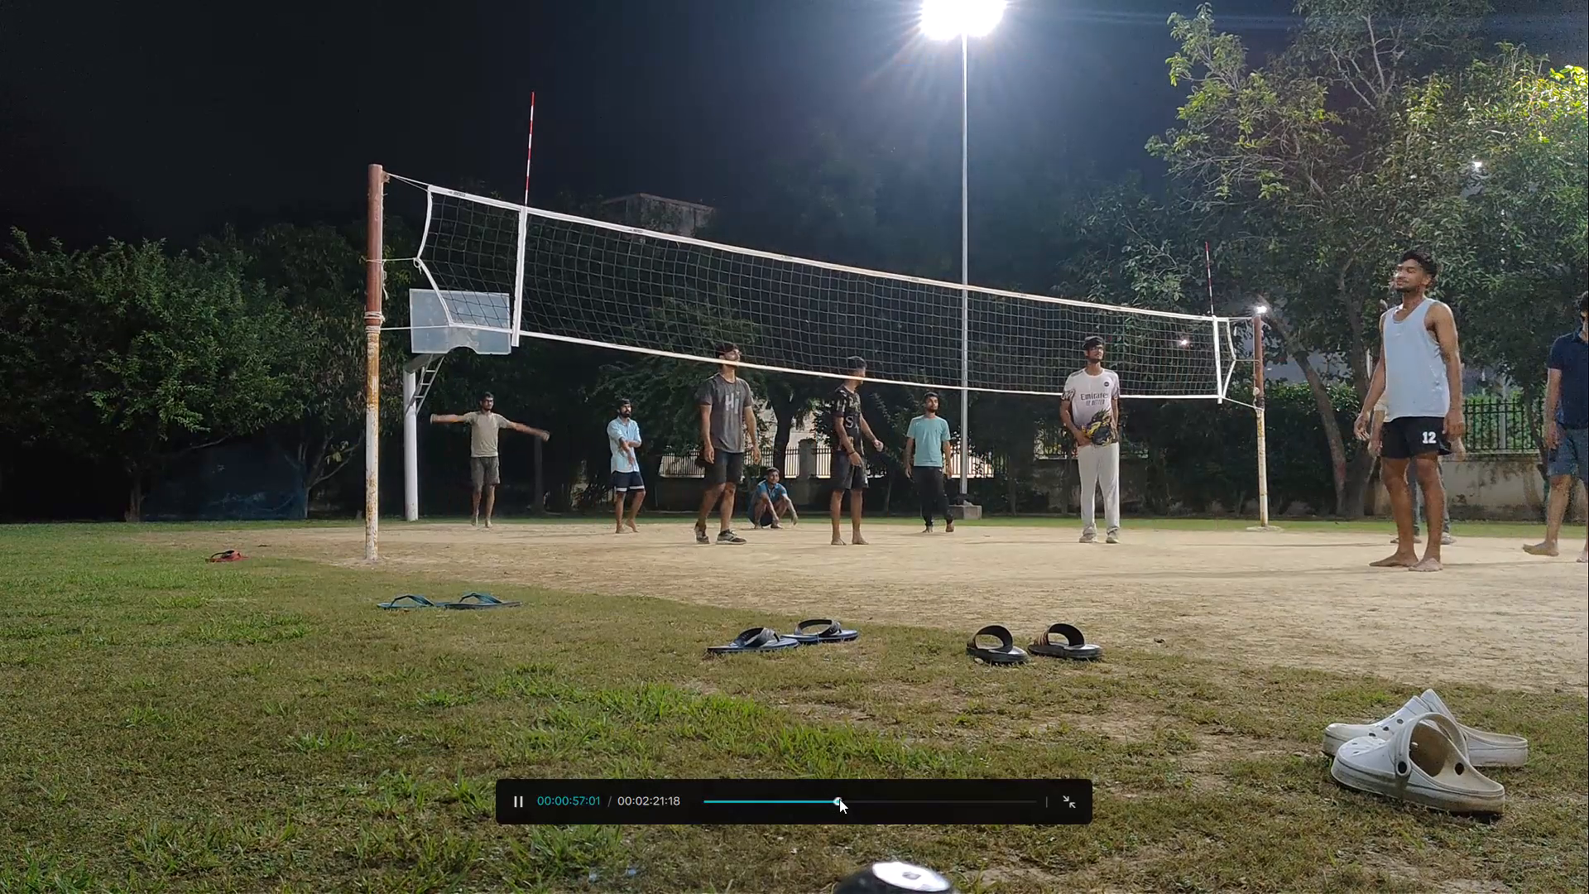
{"action": "left_click", "coordinate": [840, 799]}
{"action": "left_click", "coordinate": [843, 799]}
{"action": "left_click", "coordinate": [848, 799]}
{"action": "left_click", "coordinate": [854, 798]}
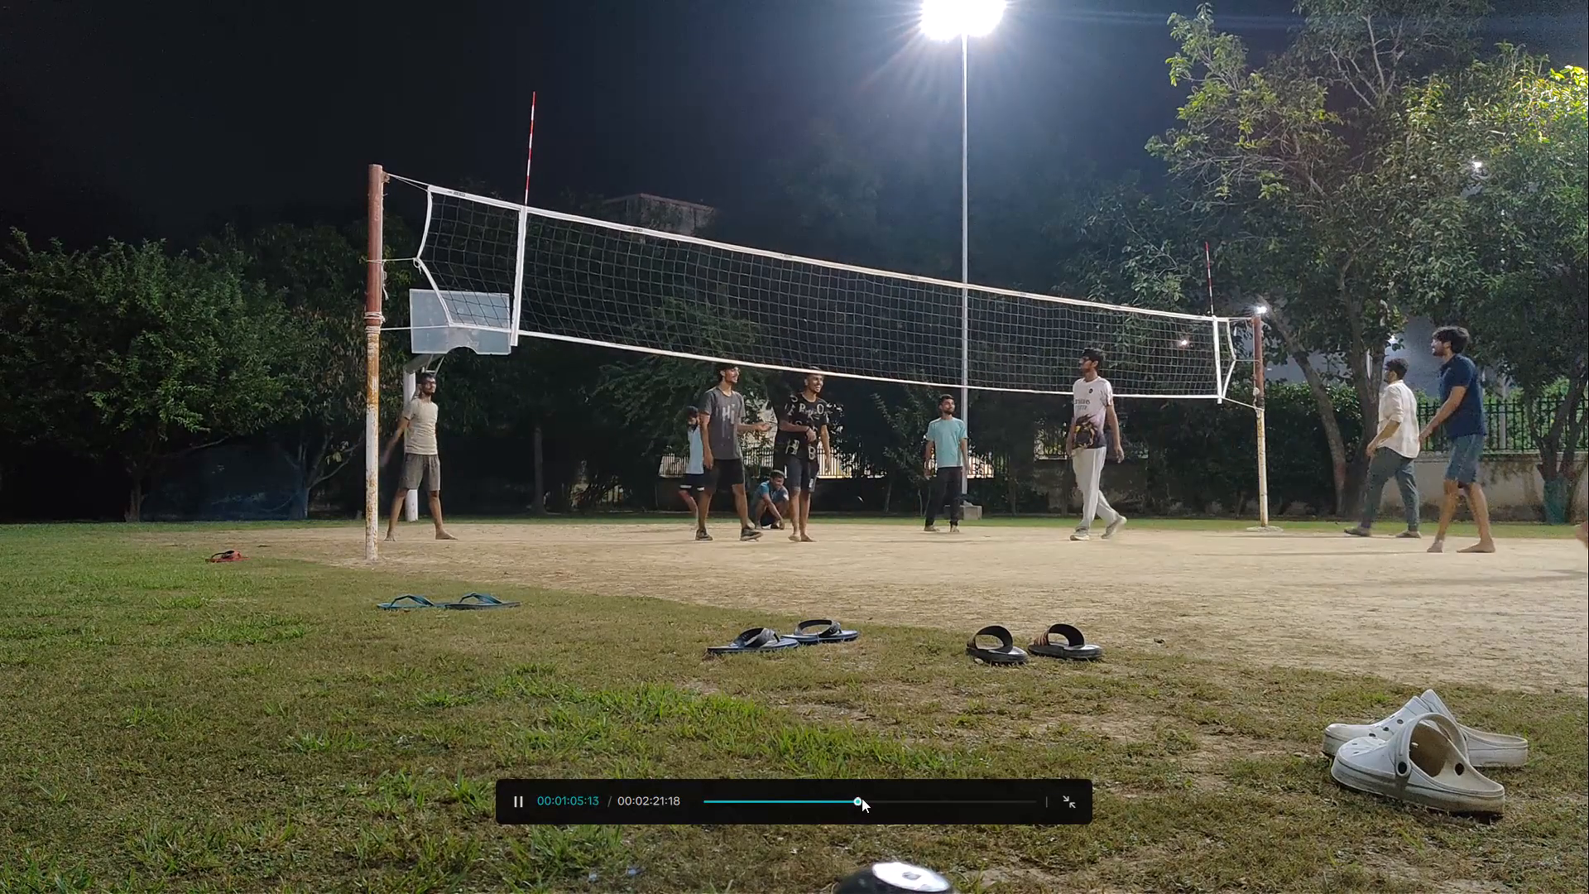
{"action": "left_click", "coordinate": [862, 798]}
{"action": "double_click", "coordinate": [867, 799]}
{"action": "left_click", "coordinate": [881, 801]}
Scrub the rest of the 02:22 clip to its end, rechecking the play around 2:03, and leave the full-screen preview.
{"action": "left_click_drag", "start_coordinate": [888, 801], "coordinate": [900, 801]}
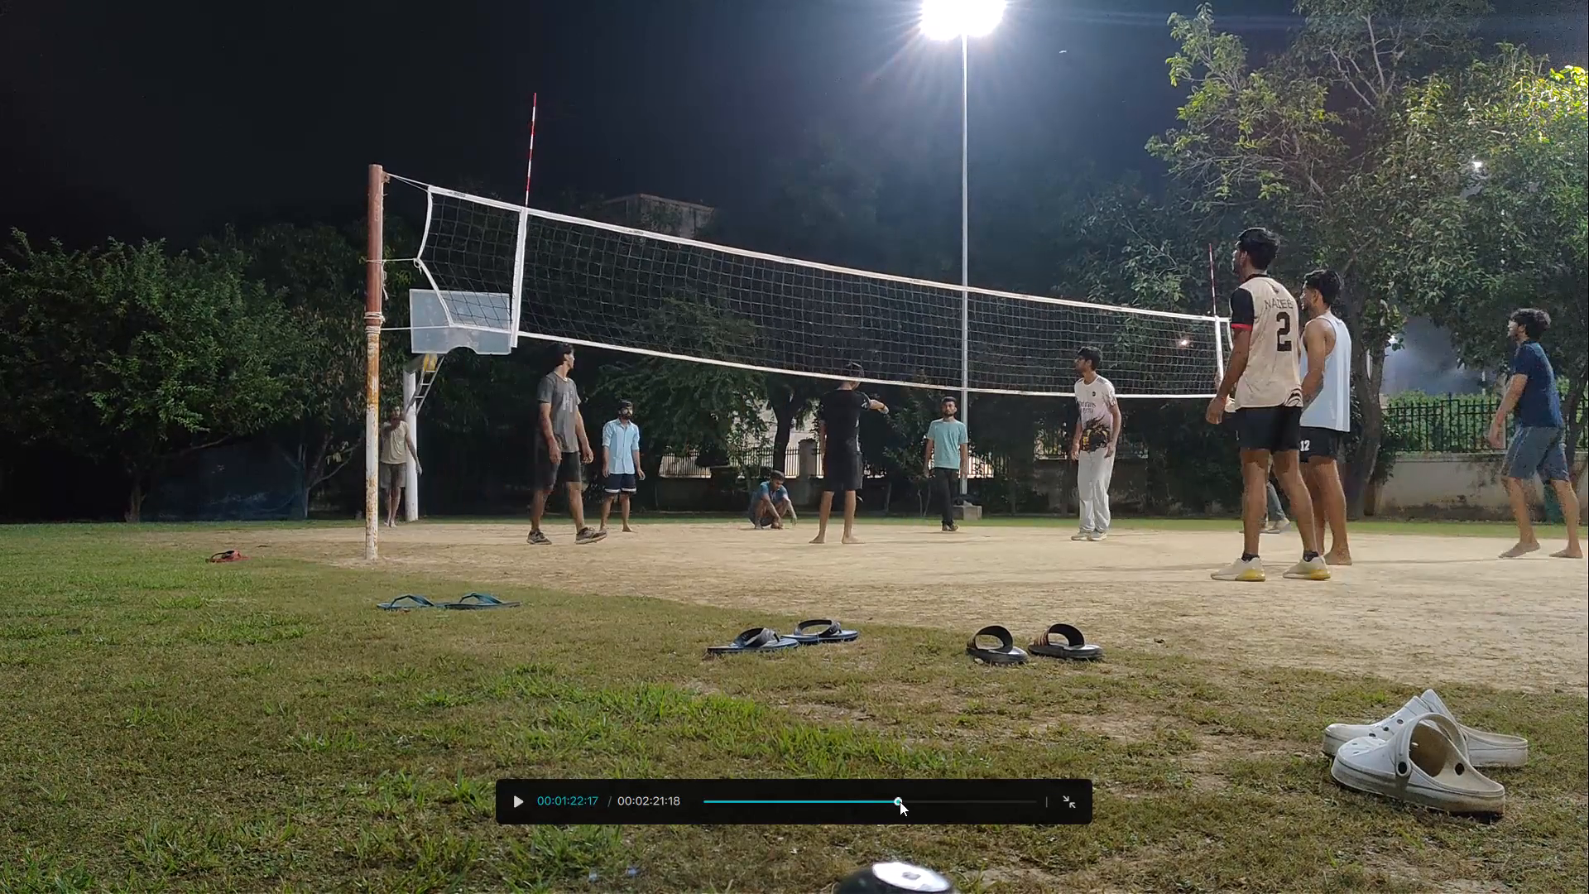
{"action": "left_click_drag", "start_coordinate": [900, 801], "coordinate": [928, 801]}
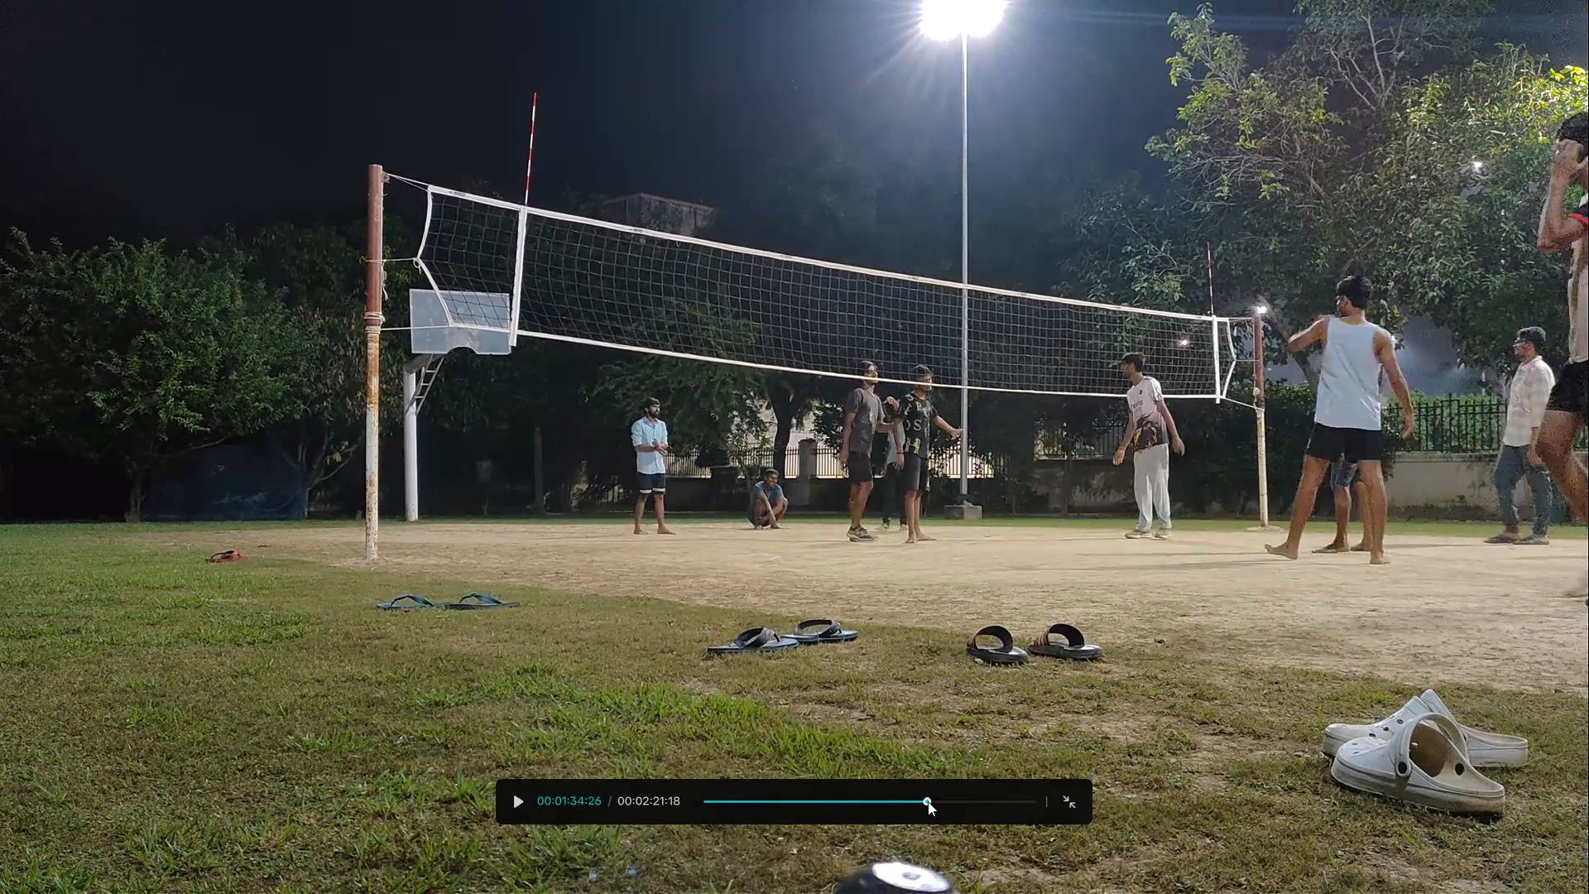
{"action": "left_click_drag", "start_coordinate": [928, 801], "coordinate": [983, 795]}
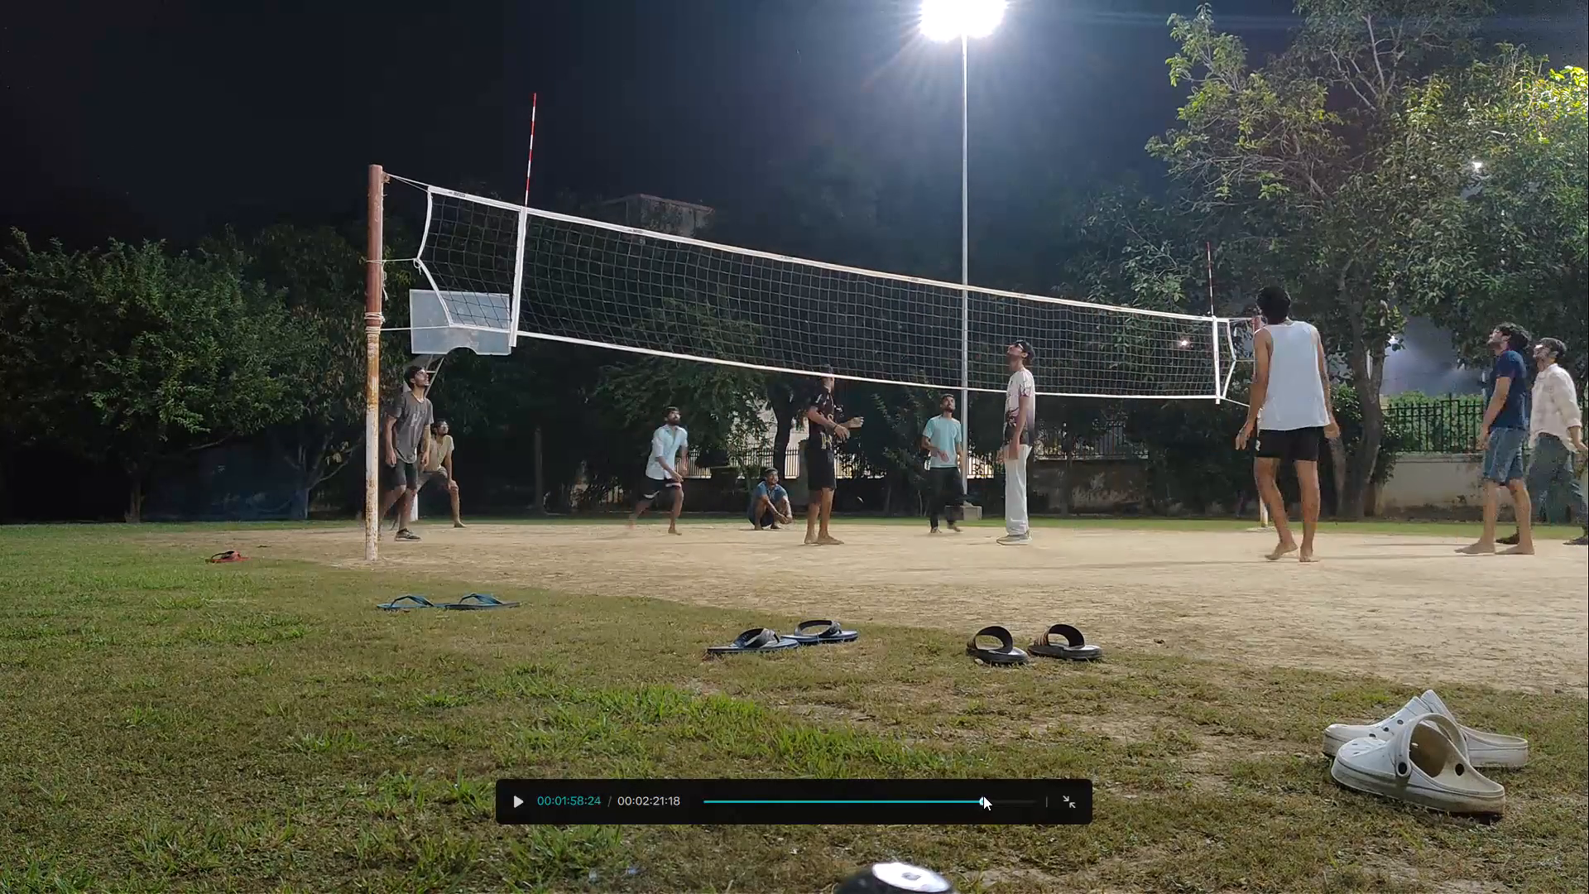
{"action": "left_click_drag", "start_coordinate": [983, 795], "coordinate": [993, 791]}
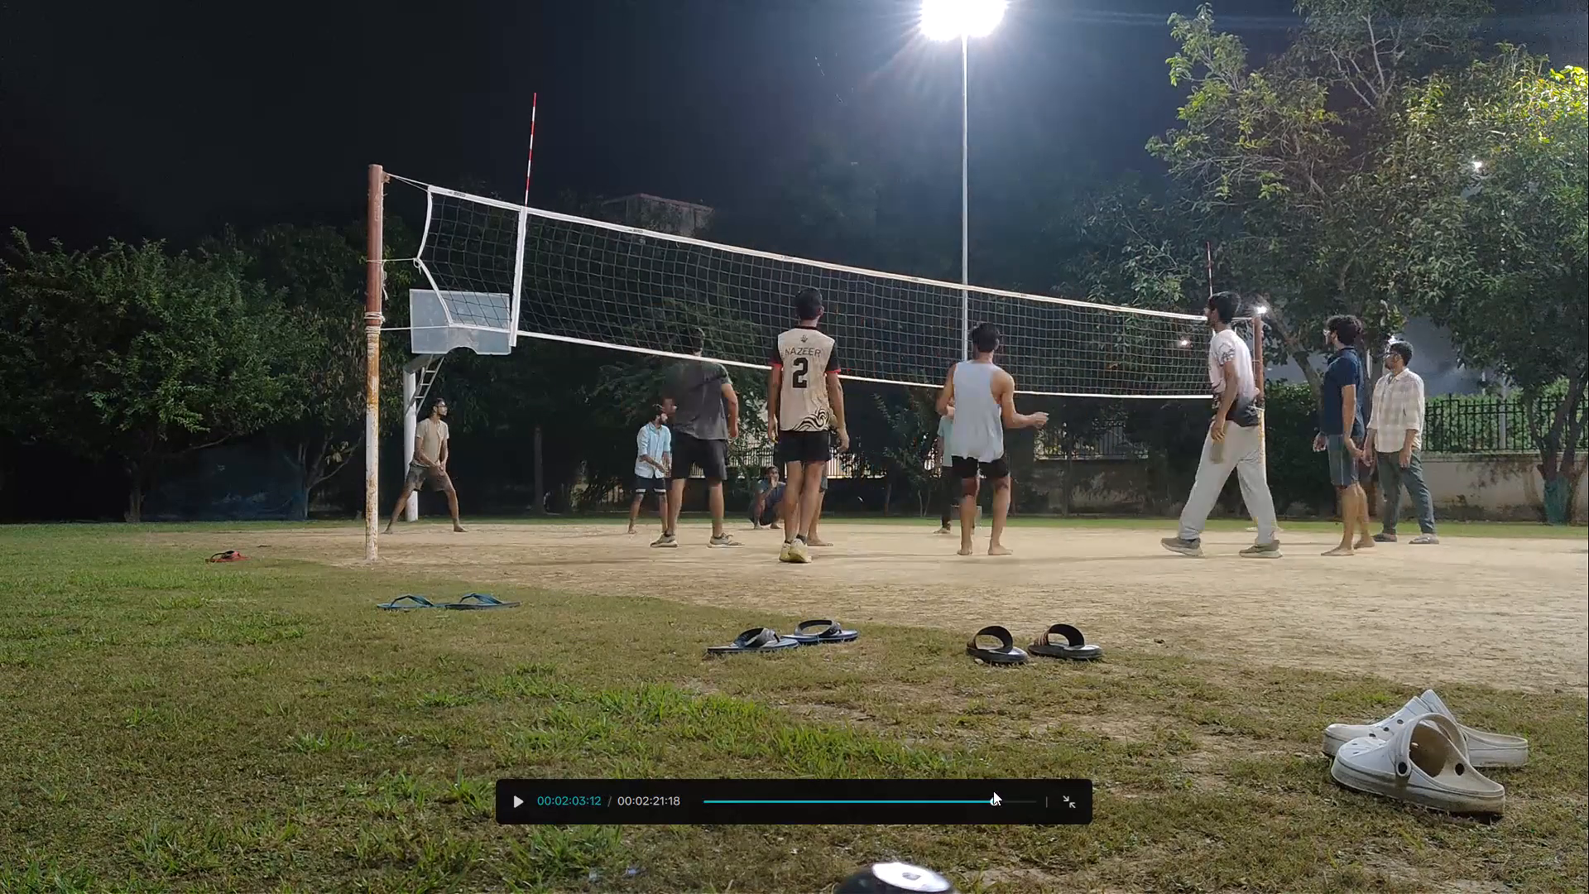
{"action": "left_click_drag", "start_coordinate": [993, 791], "coordinate": [988, 789]}
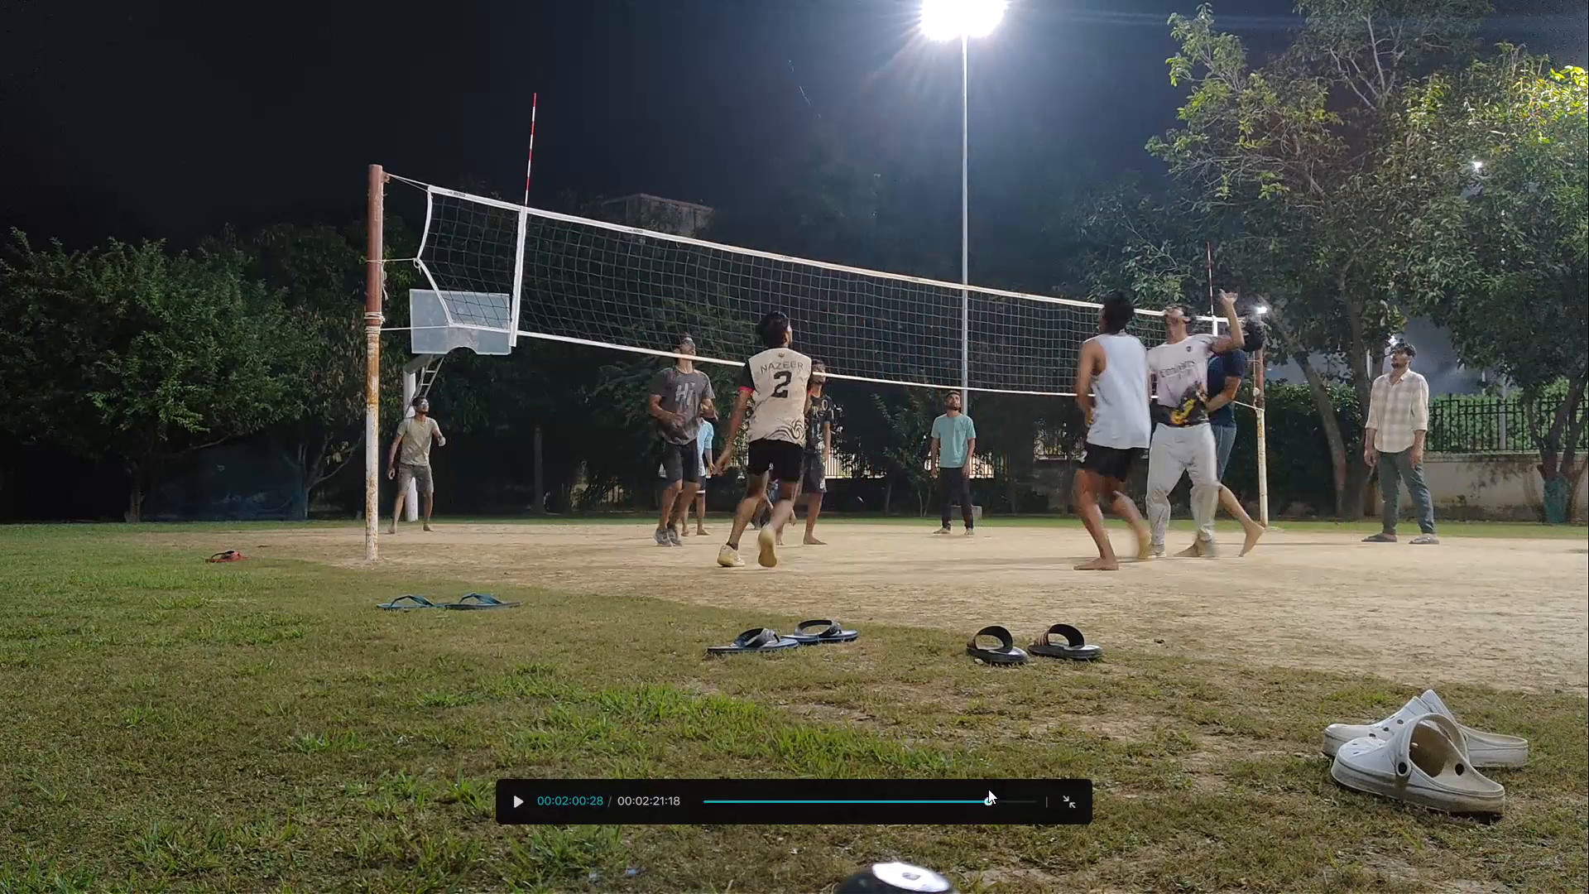
{"action": "left_click_drag", "start_coordinate": [988, 789], "coordinate": [991, 789]}
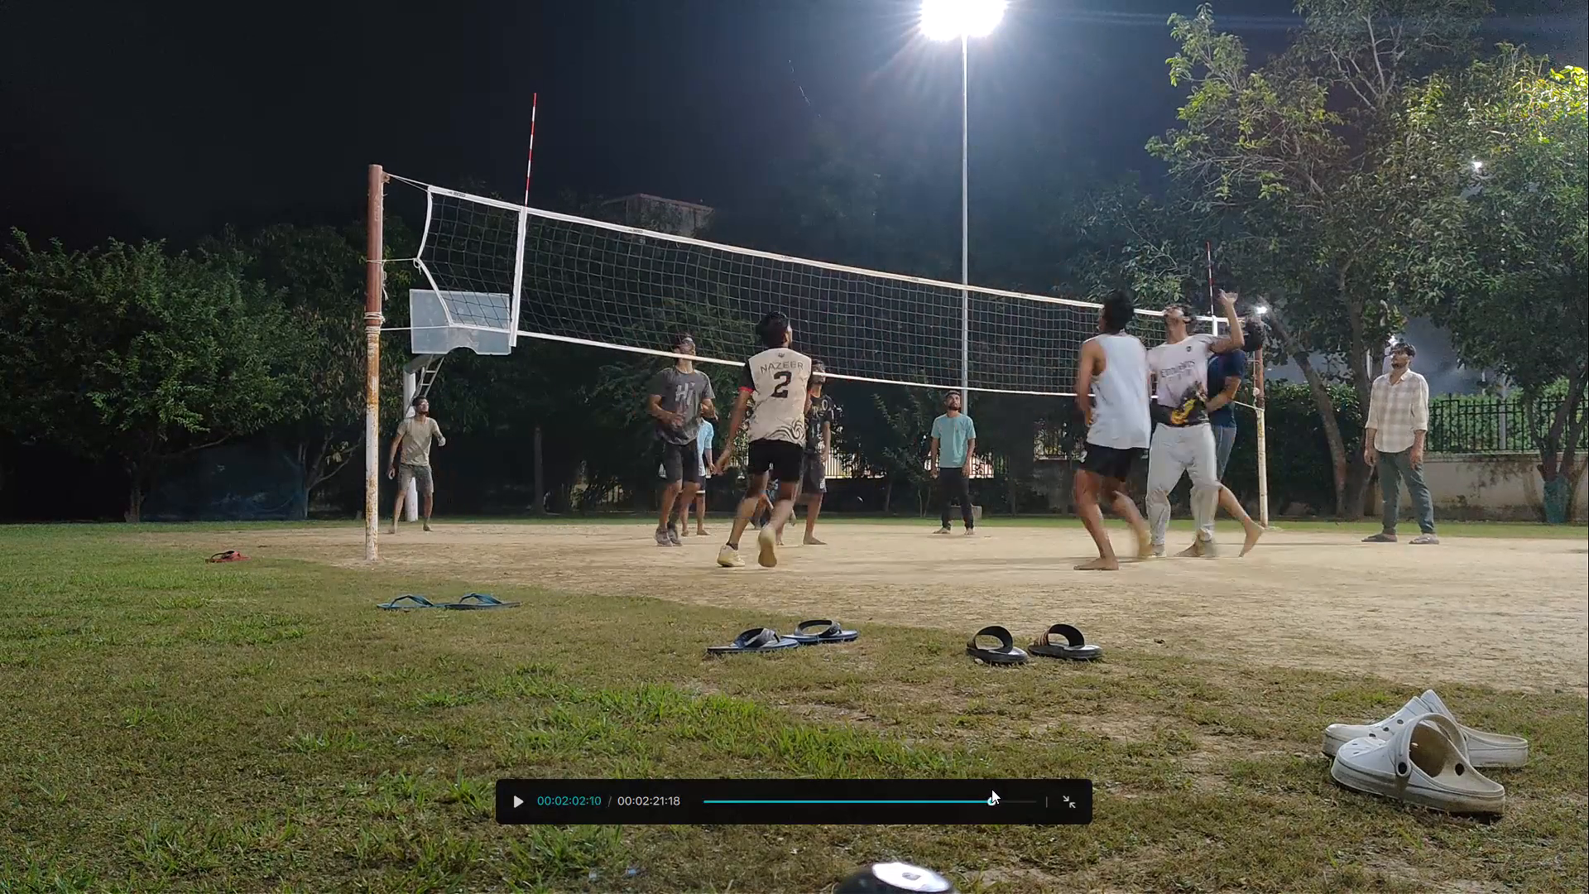
{"action": "left_click_drag", "start_coordinate": [991, 789], "coordinate": [997, 788]}
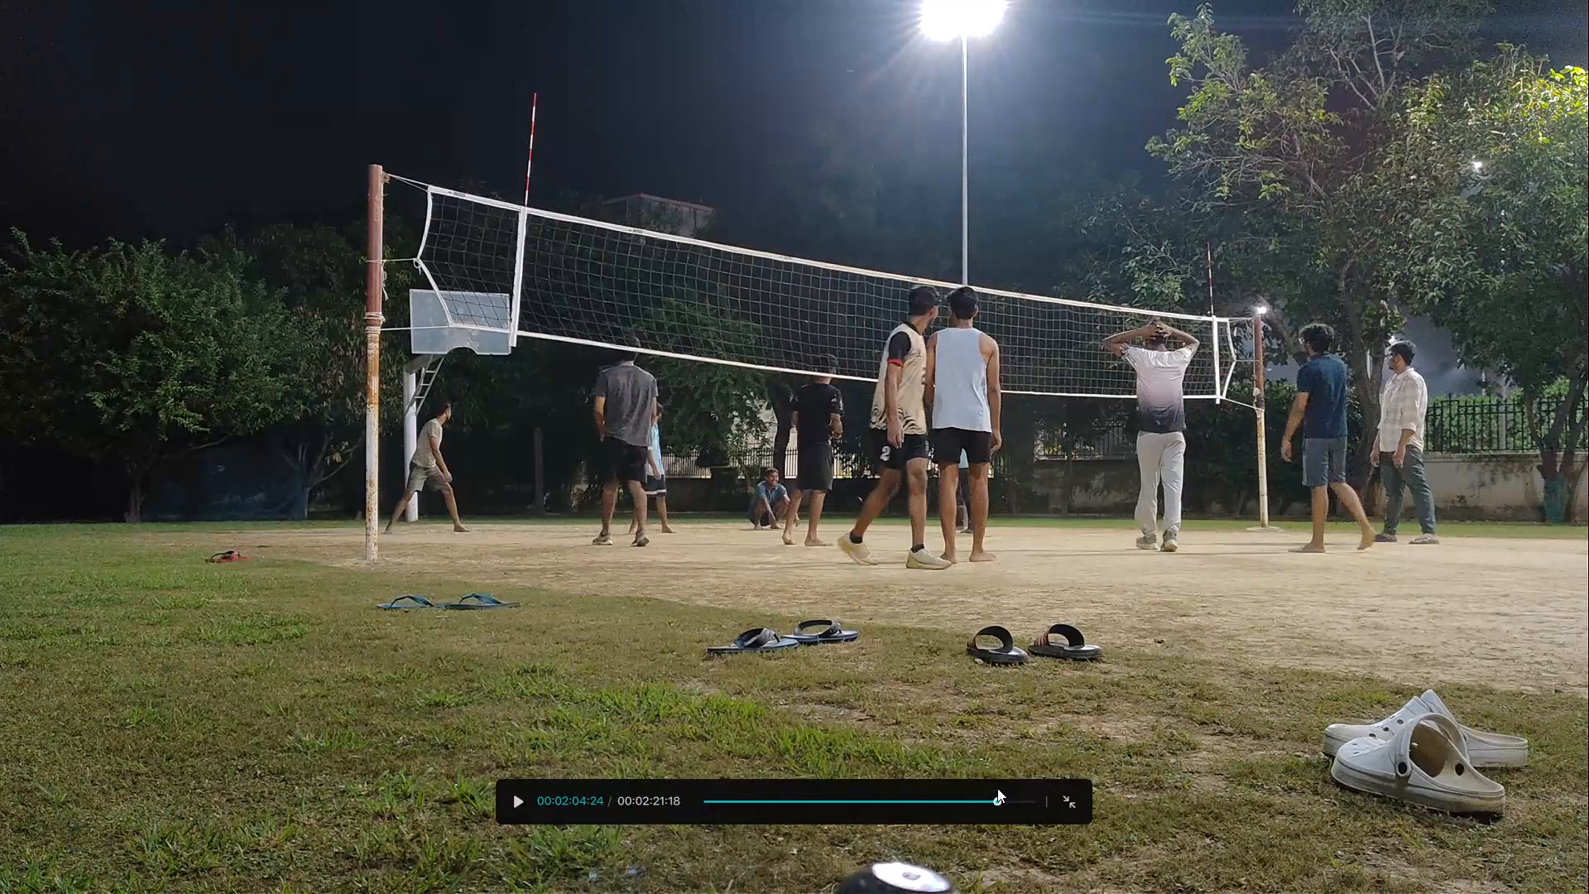
{"action": "left_click_drag", "start_coordinate": [997, 788], "coordinate": [1013, 786]}
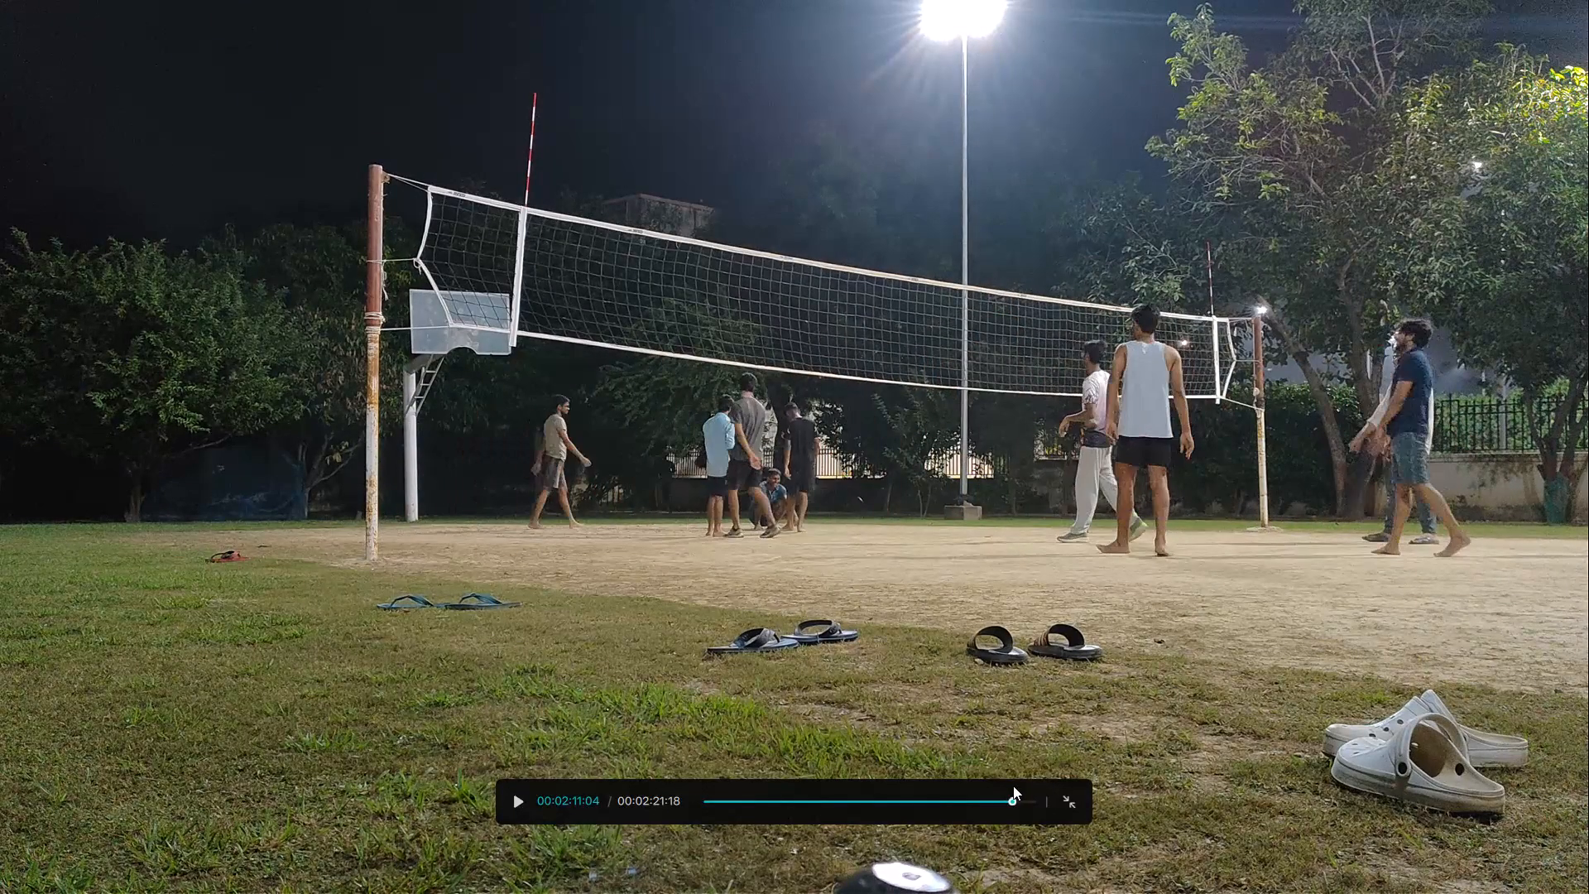
{"action": "left_click_drag", "start_coordinate": [1013, 786], "coordinate": [1020, 785]}
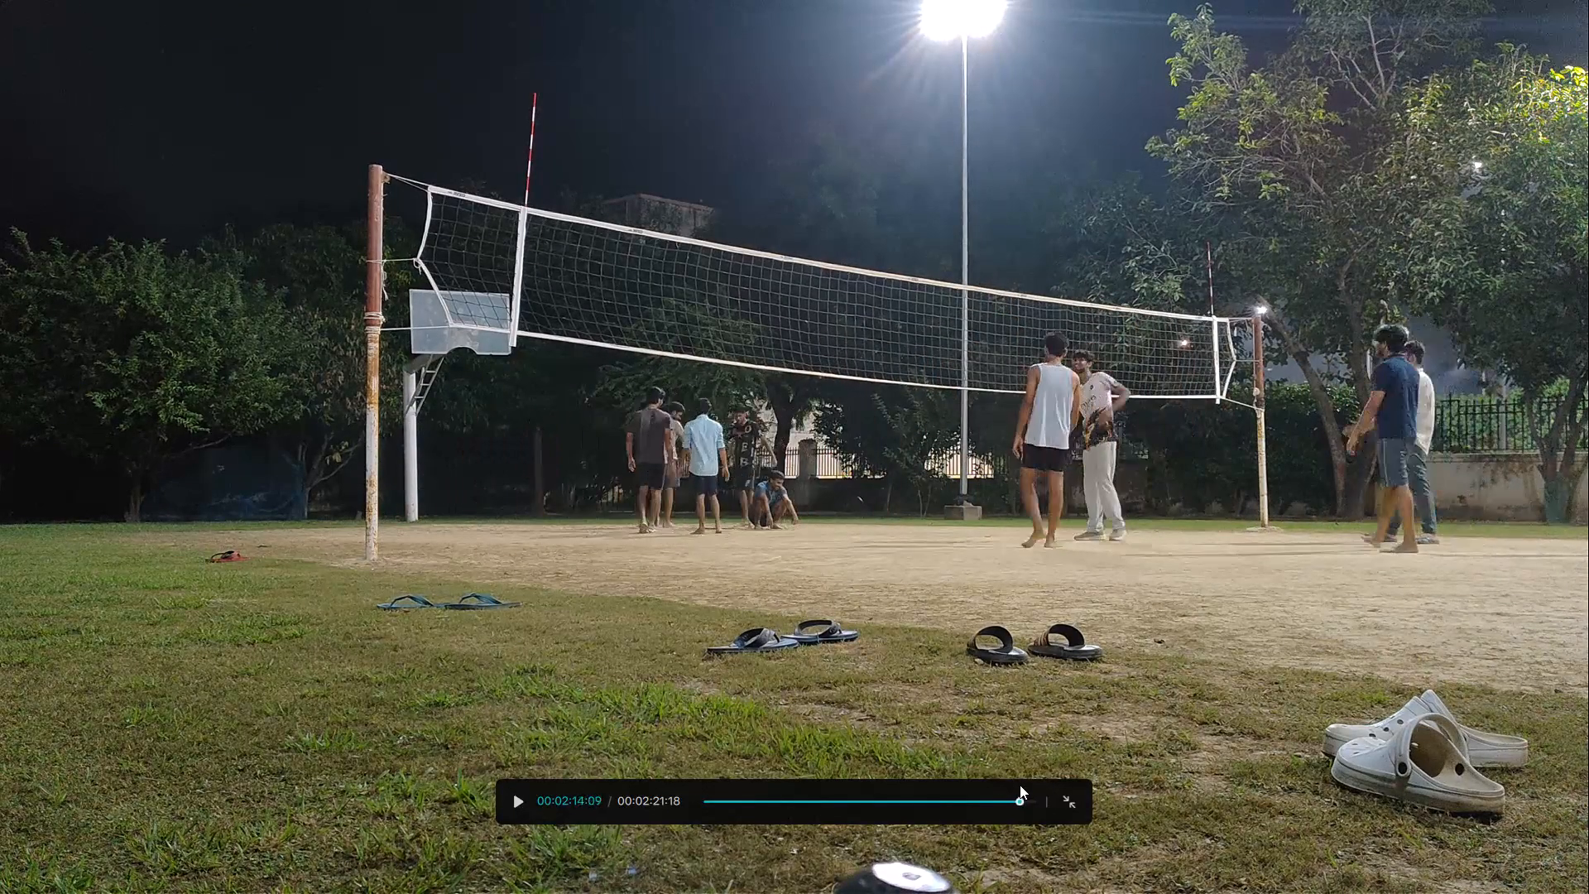
{"action": "left_click_drag", "start_coordinate": [1020, 785], "coordinate": [1031, 780]}
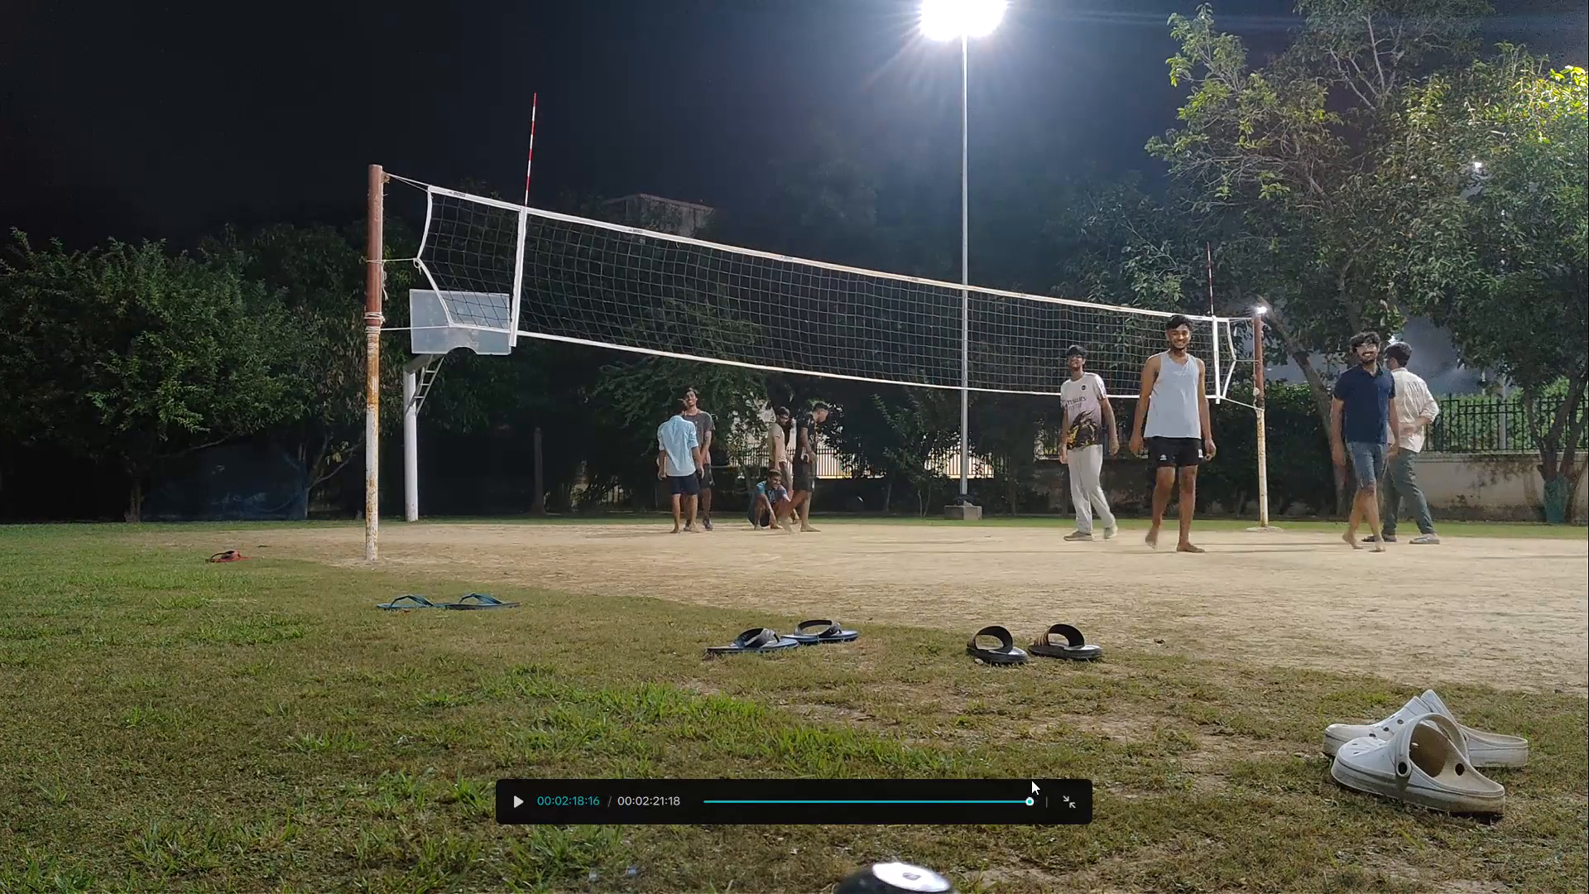
{"action": "left_click_drag", "start_coordinate": [1031, 780], "coordinate": [1035, 776]}
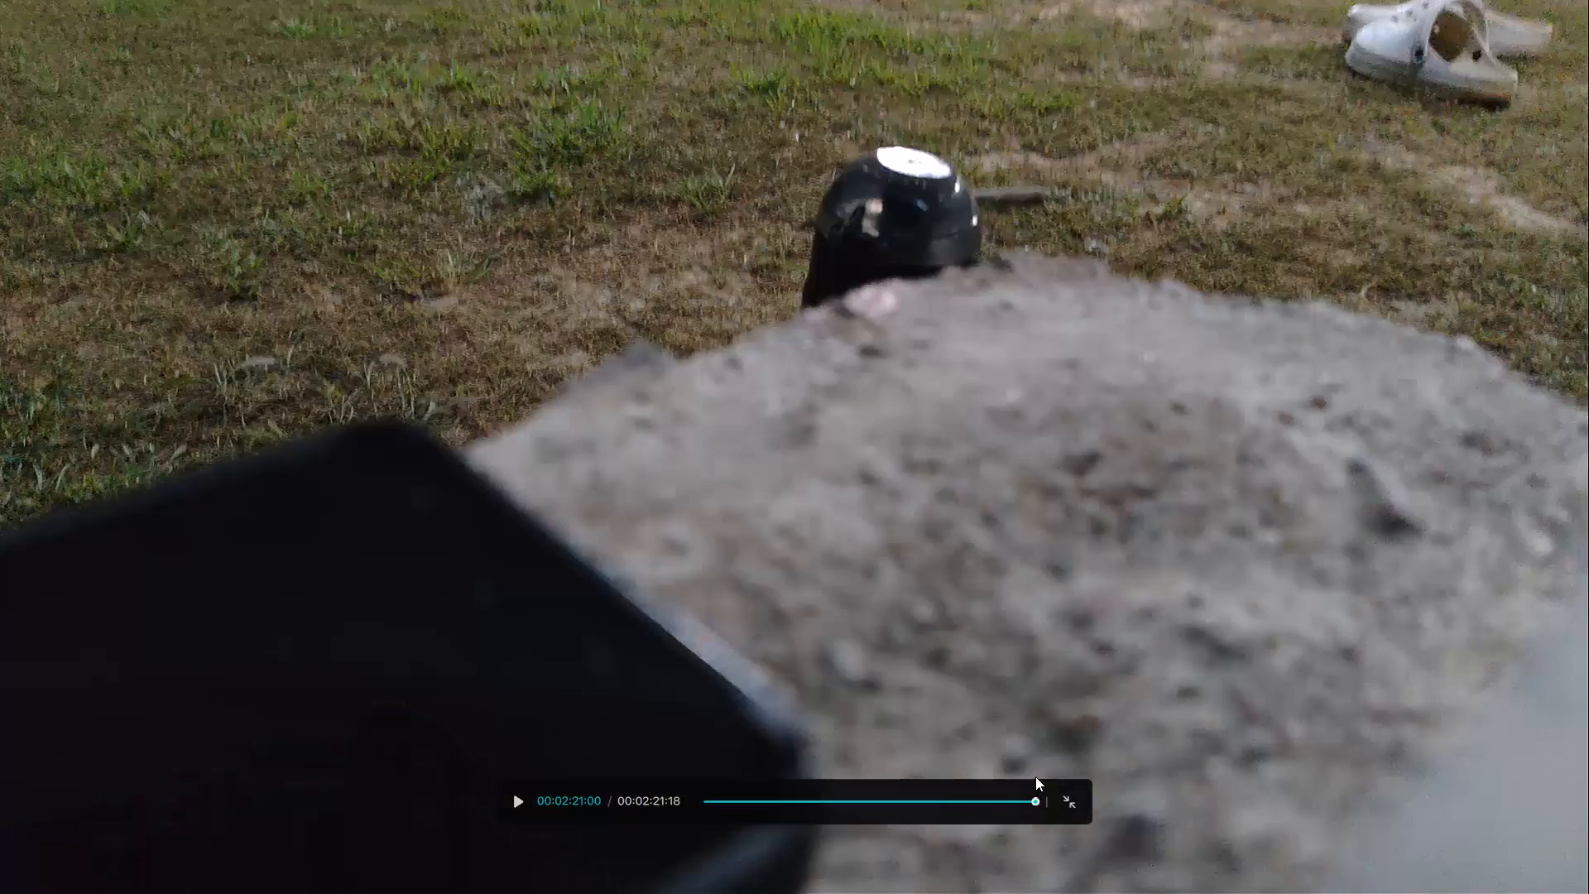
{"action": "left_click_drag", "start_coordinate": [1035, 776], "coordinate": [1035, 776]}
{"action": "left_click", "coordinate": [1066, 796]}
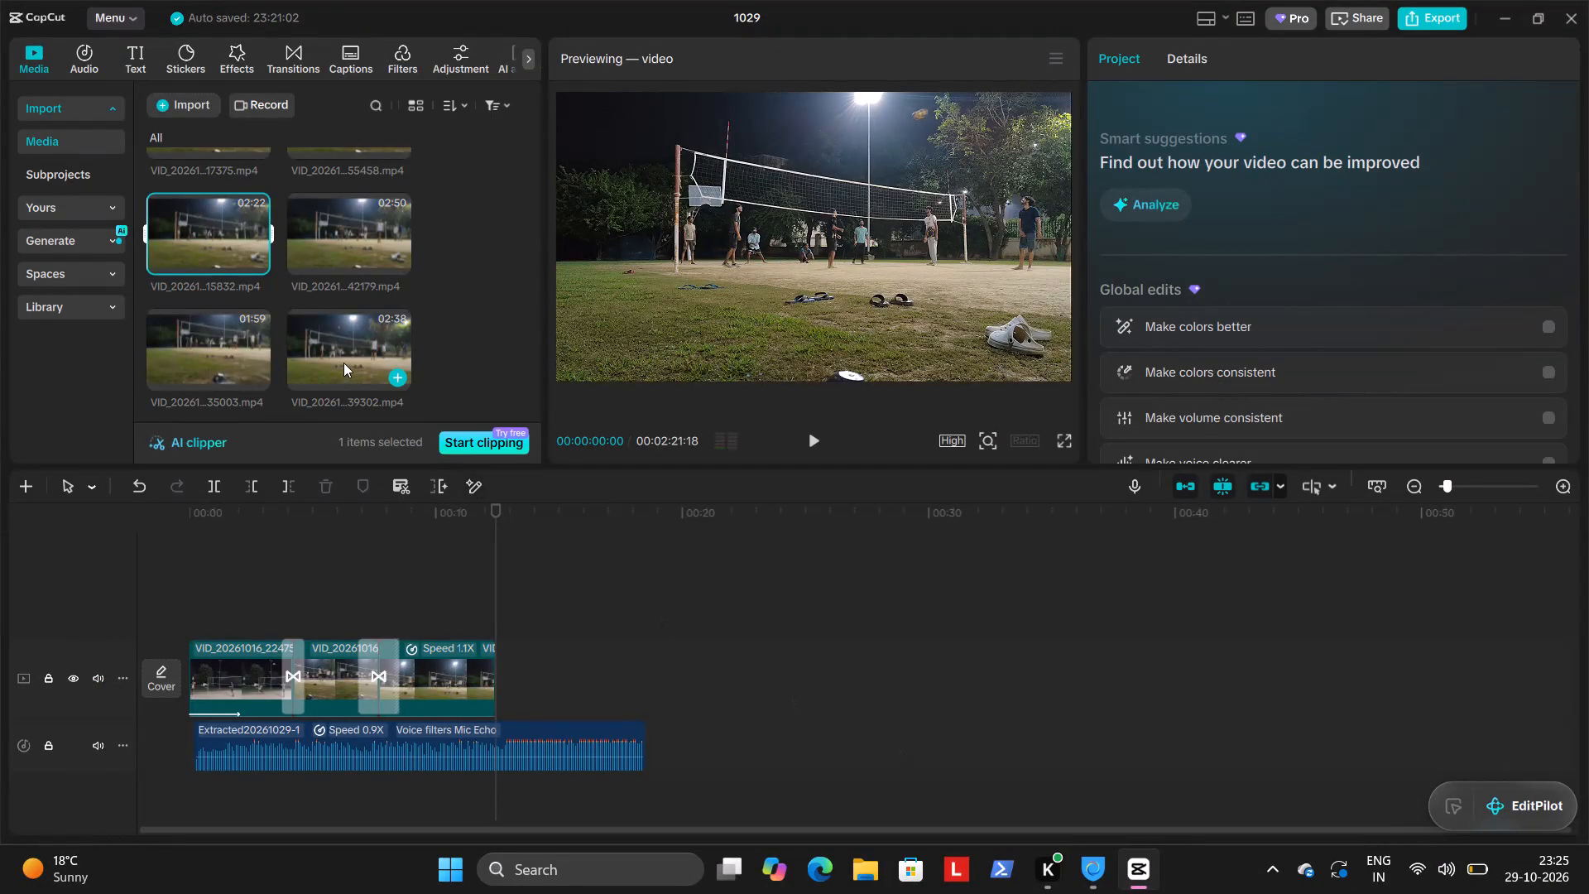
Preview the 01:19 clip ending in 55458 full screen, scrub through it for a usable rally, and leave the full-screen preview.
{"action": "scroll", "coordinate": [343, 363], "scroll_direction": "up", "scroll_amount": 1}
{"action": "left_click", "coordinate": [338, 194]}
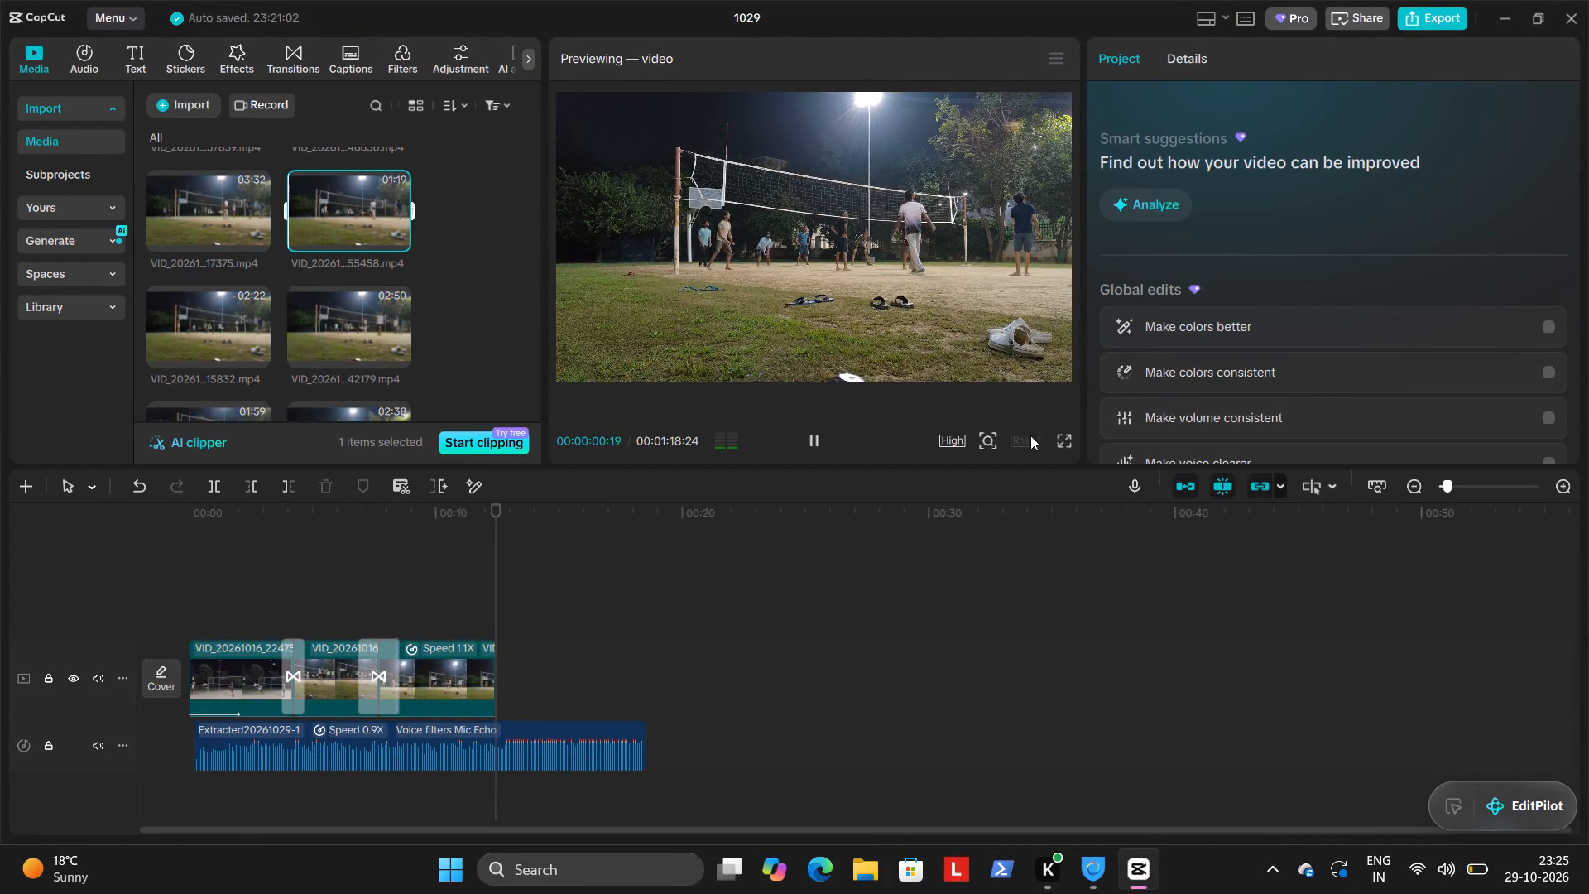
{"action": "left_click", "coordinate": [1073, 447]}
{"action": "left_click", "coordinate": [1070, 445]}
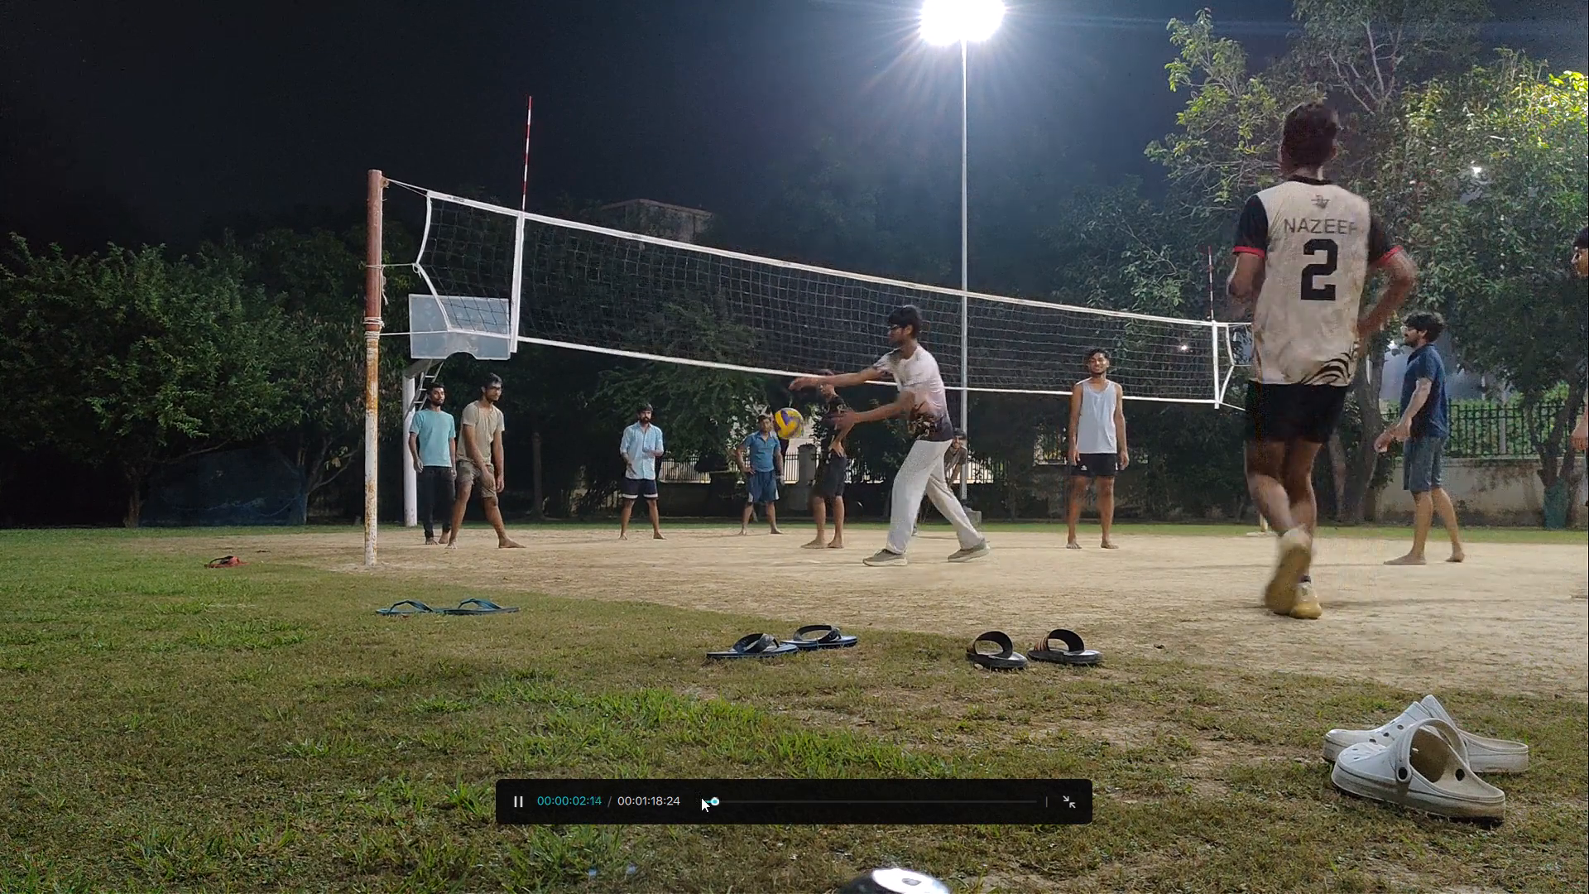
{"action": "left_click_drag", "start_coordinate": [719, 801], "coordinate": [771, 800]}
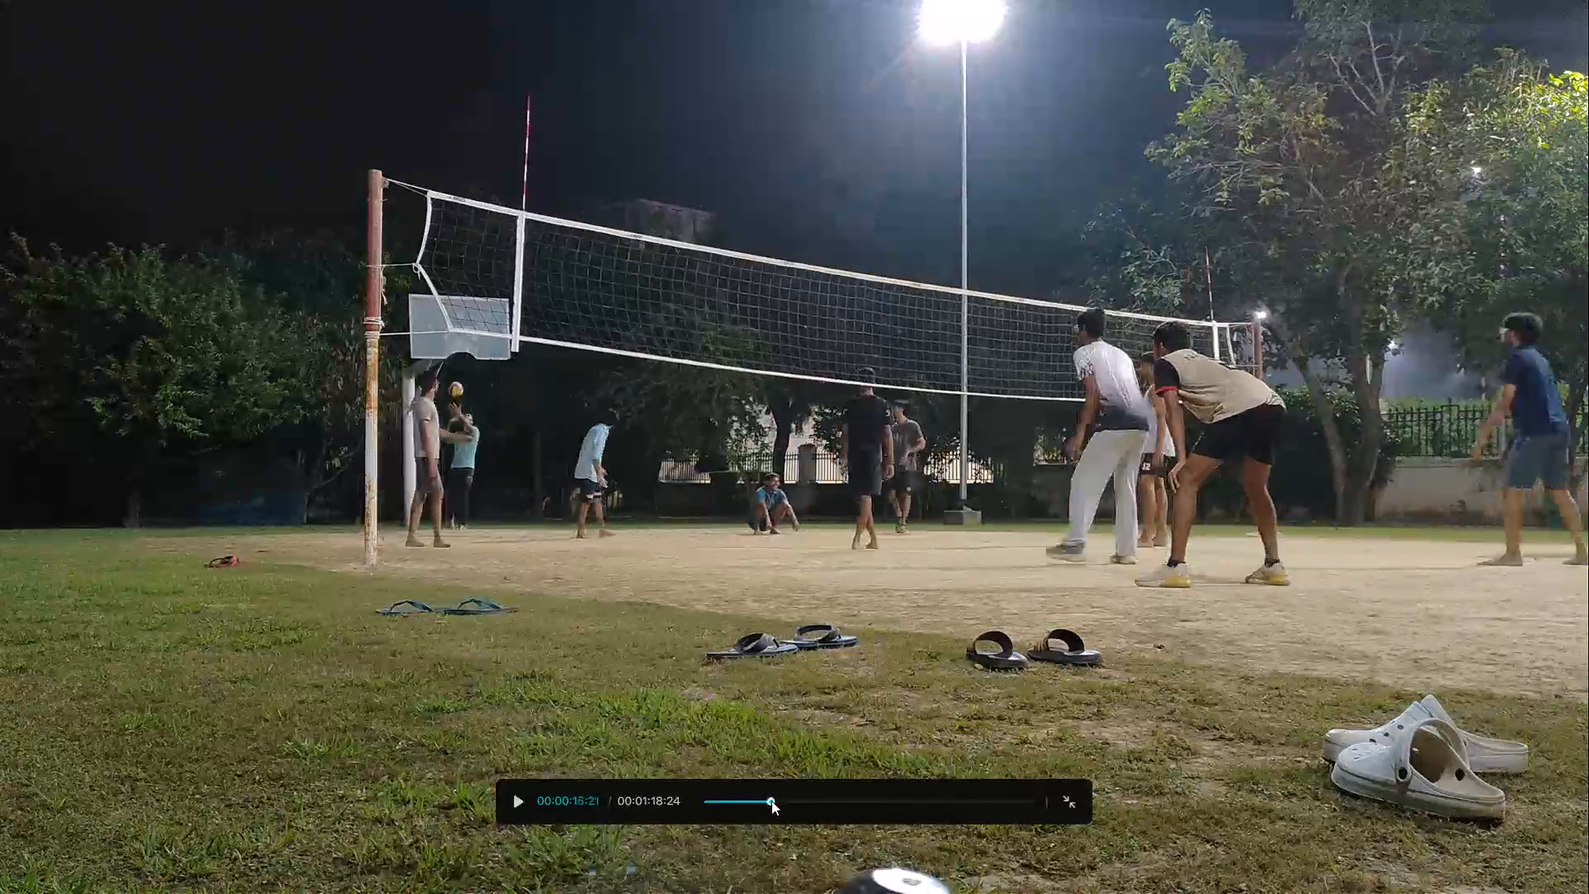
{"action": "left_click_drag", "start_coordinate": [771, 800], "coordinate": [828, 800]}
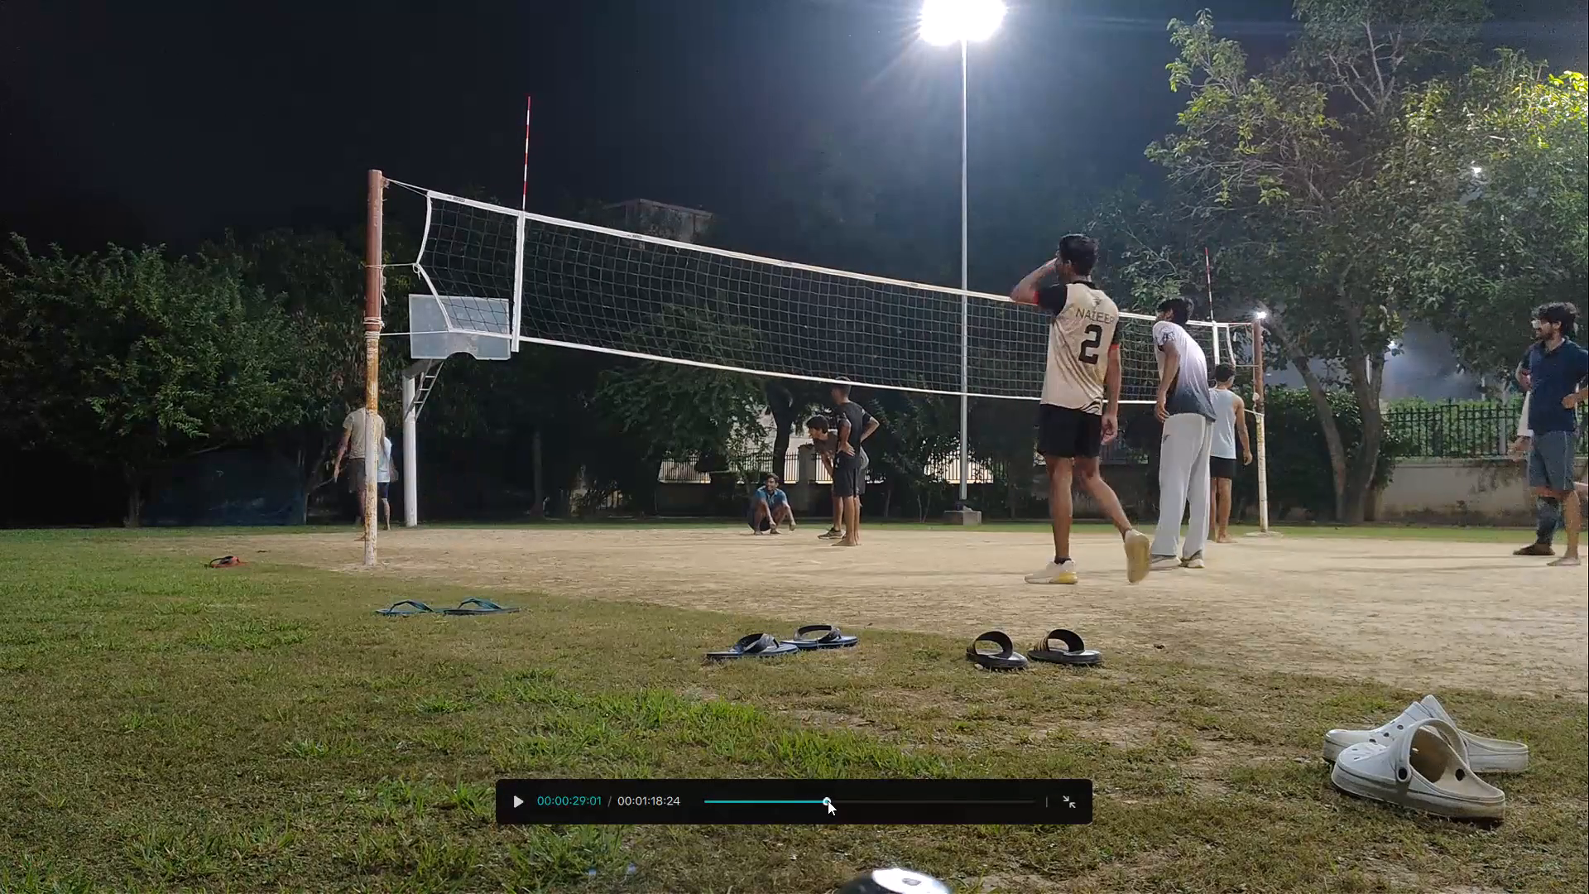
{"action": "left_click_drag", "start_coordinate": [828, 800], "coordinate": [876, 799]}
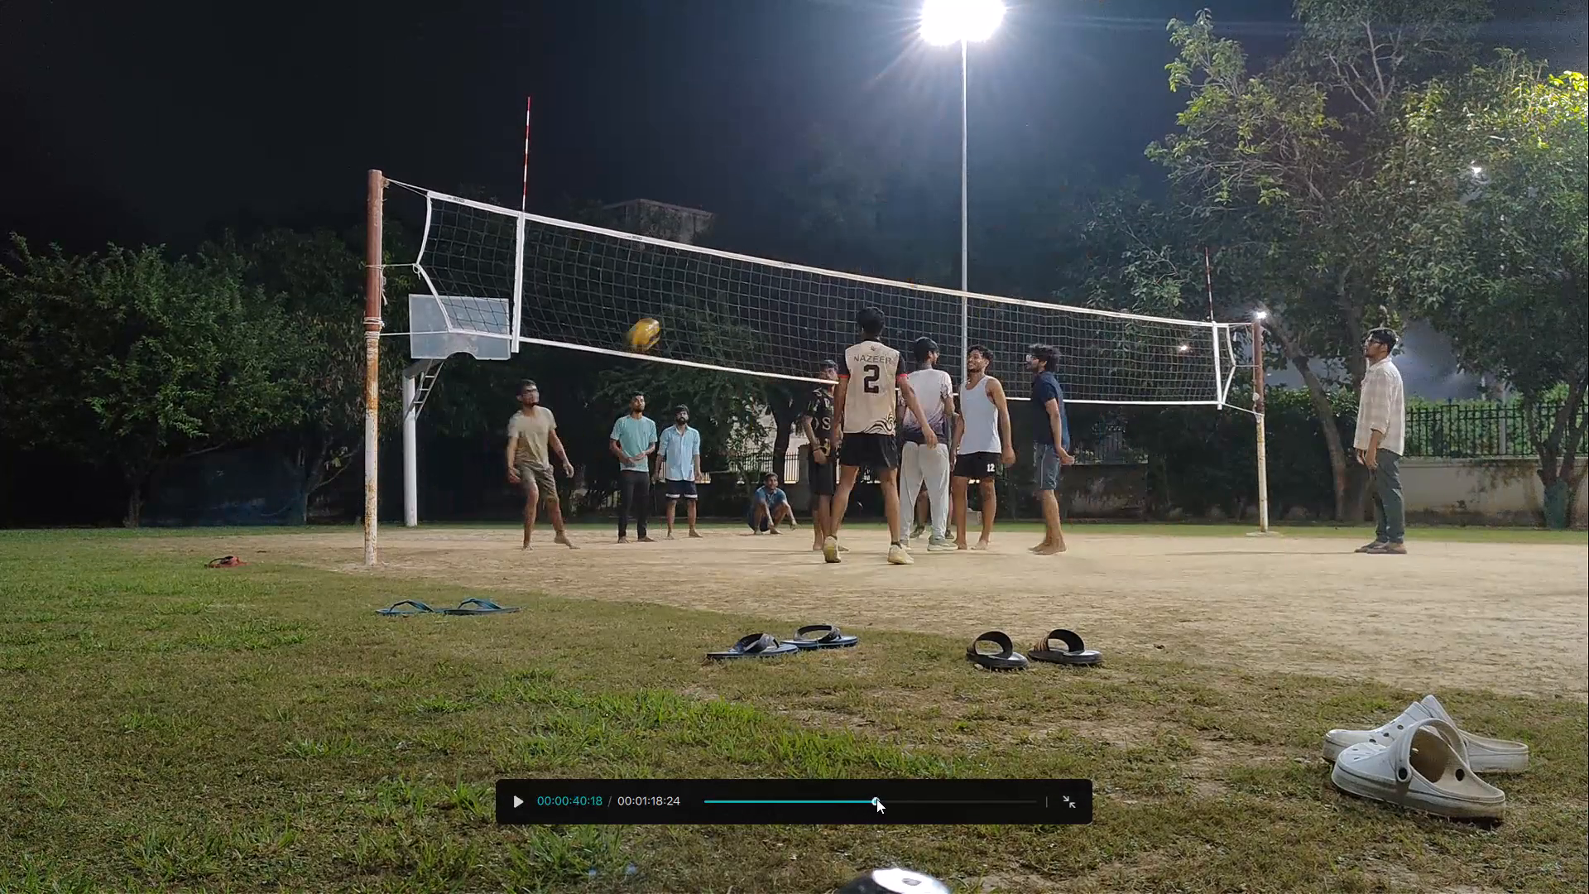
{"action": "left_click_drag", "start_coordinate": [876, 799], "coordinate": [872, 799]}
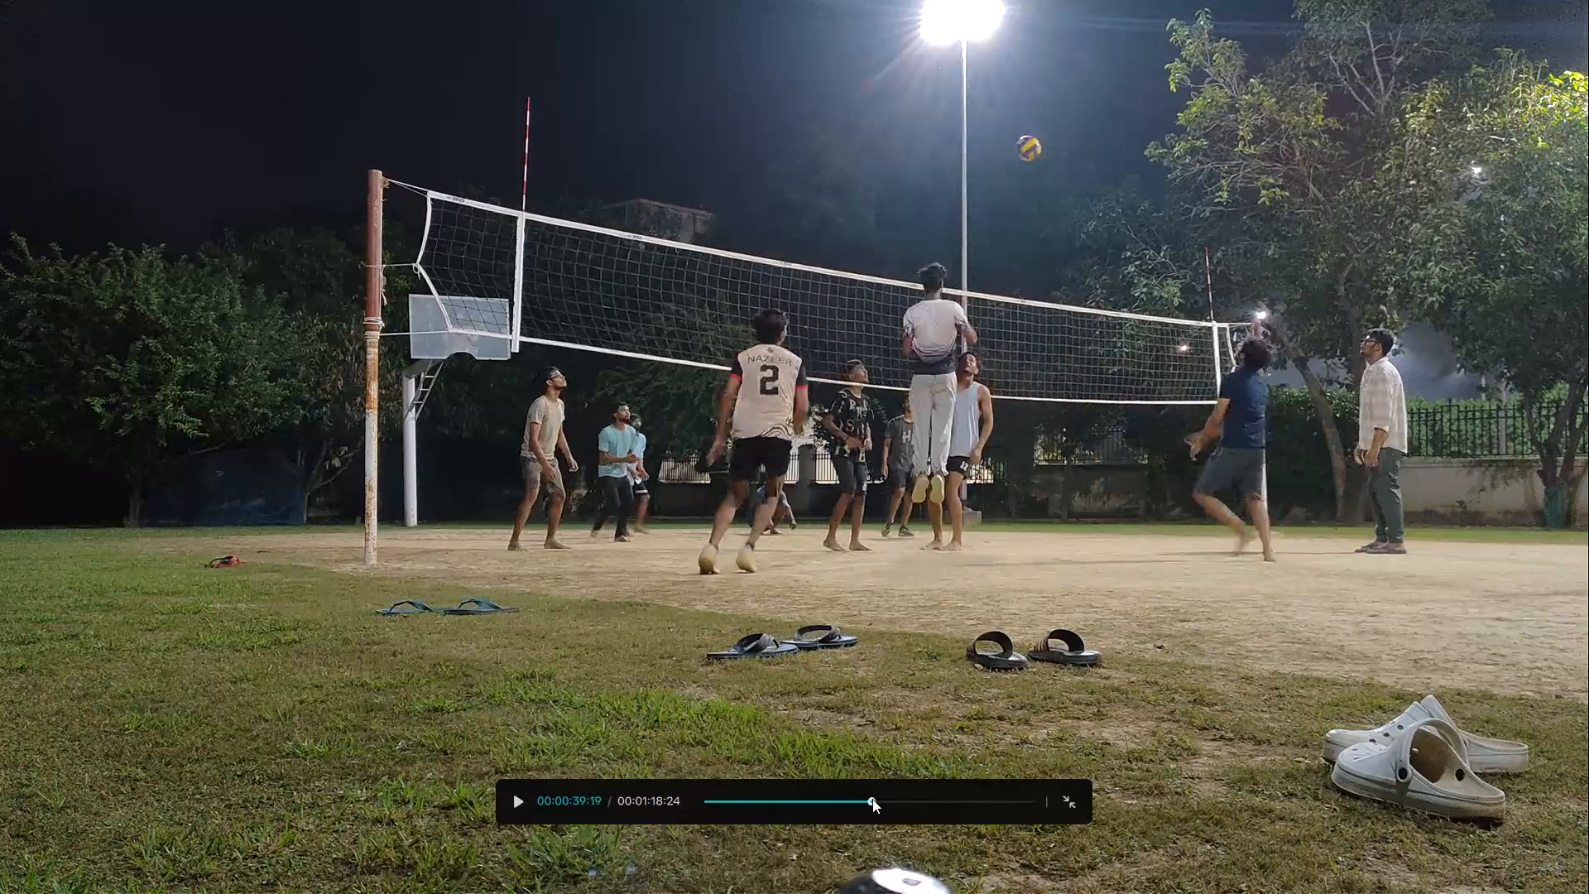
{"action": "left_click_drag", "start_coordinate": [872, 799], "coordinate": [919, 799]}
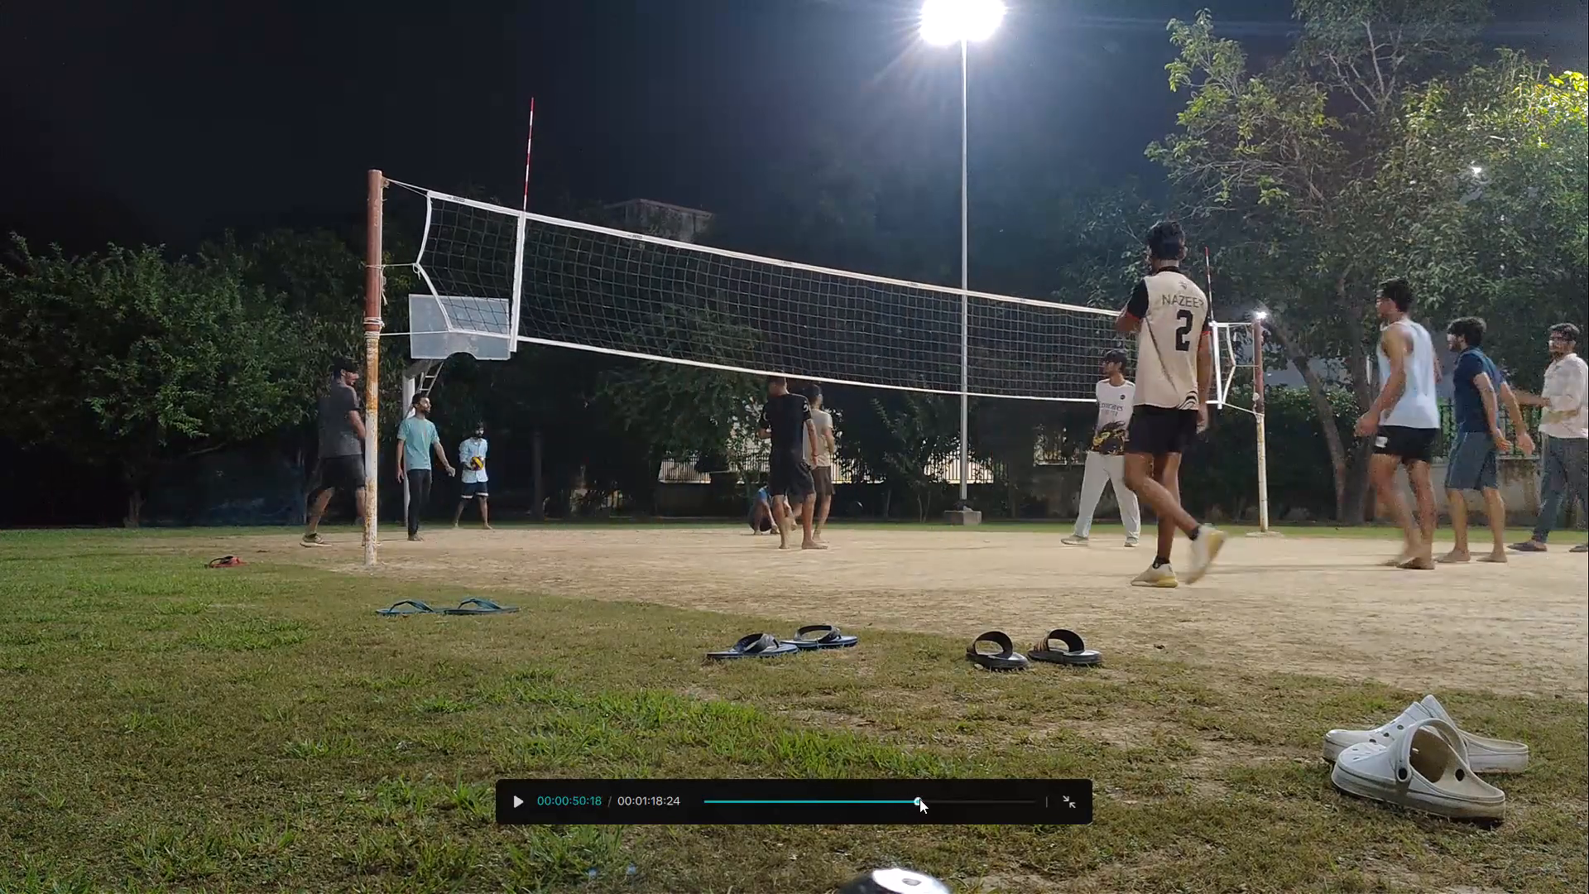
{"action": "left_click_drag", "start_coordinate": [919, 799], "coordinate": [989, 794]}
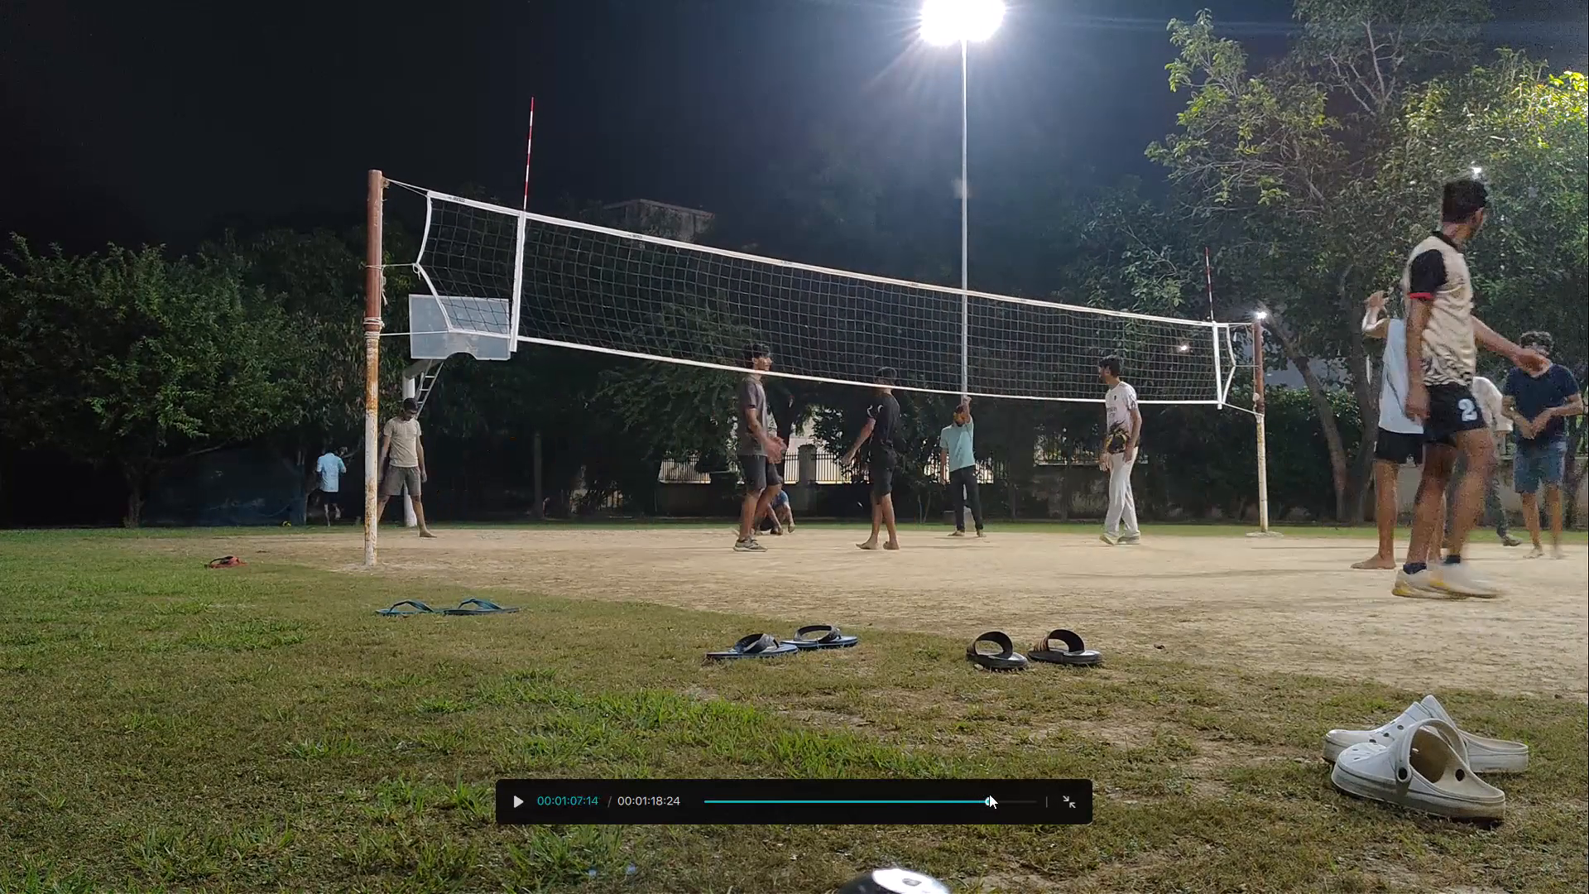
{"action": "left_click_drag", "start_coordinate": [989, 794], "coordinate": [1063, 791]}
{"action": "left_click", "coordinate": [1065, 795]}
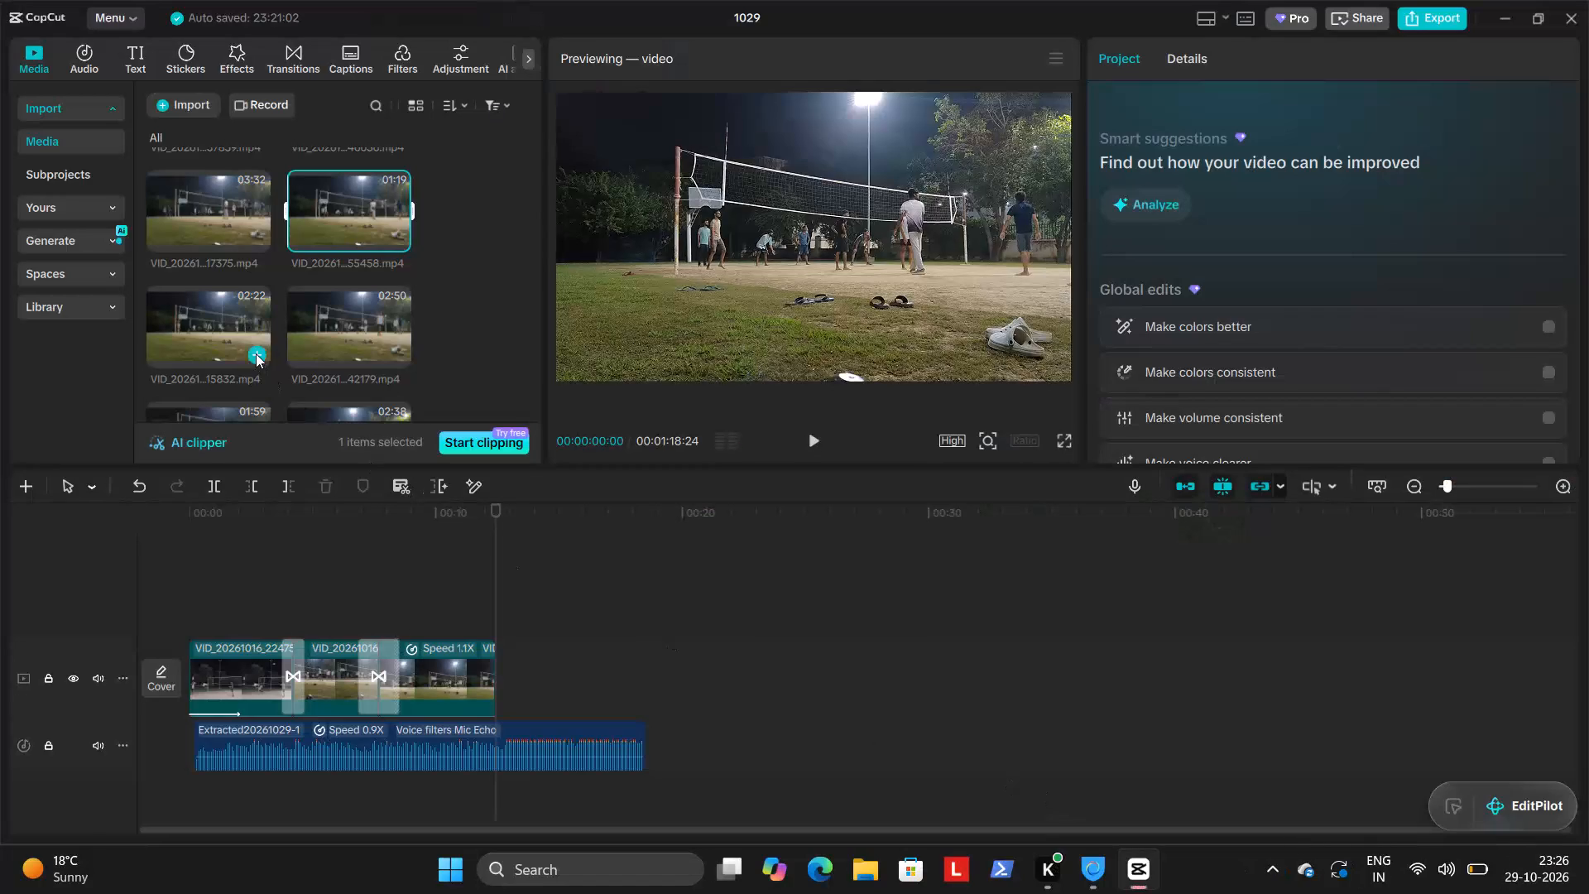
Preview the 03:32 clip ending in 17375 full screen and skim from the start to about 1:43 for a usable rally.
{"action": "scroll", "coordinate": [256, 353], "scroll_direction": "up", "scroll_amount": 1}
{"action": "left_click", "coordinate": [225, 298]}
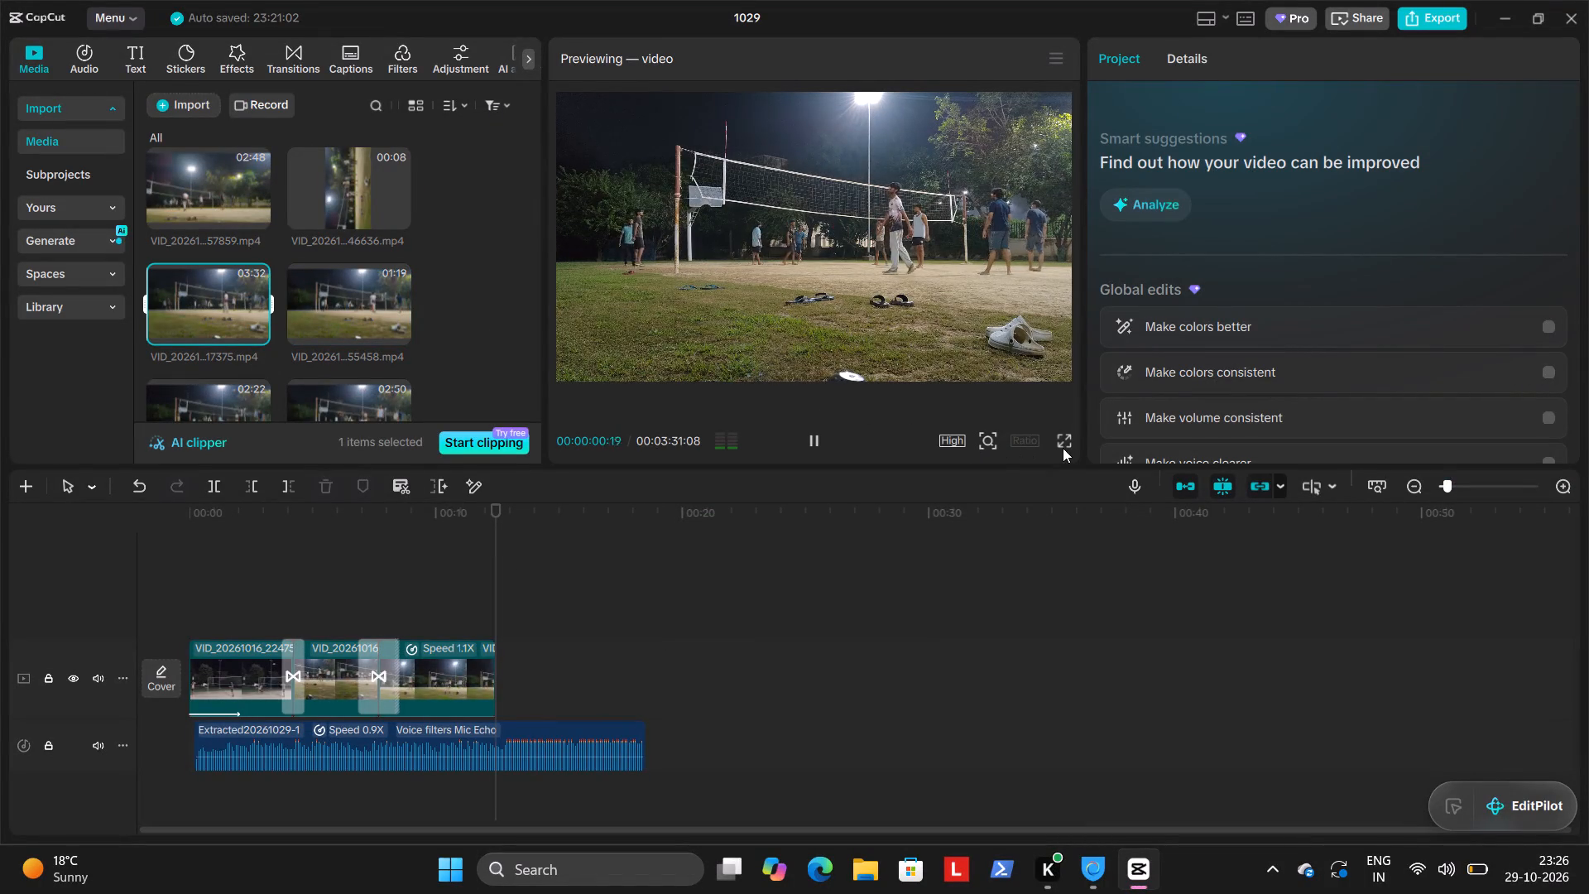
{"action": "left_click", "coordinate": [1070, 445]}
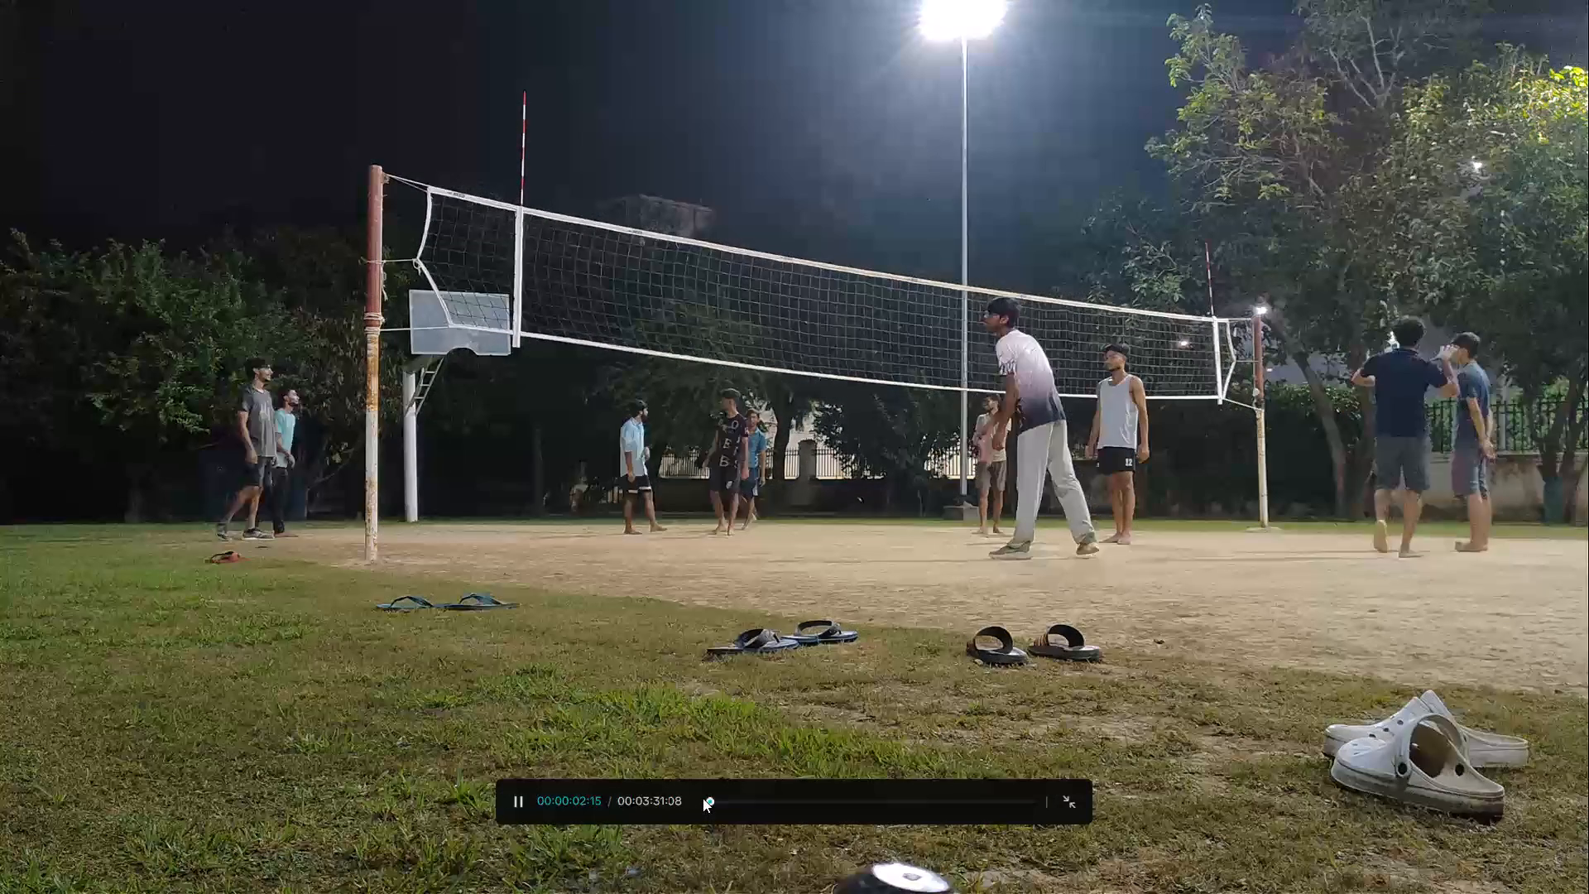
{"action": "left_click_drag", "start_coordinate": [709, 799], "coordinate": [763, 796]}
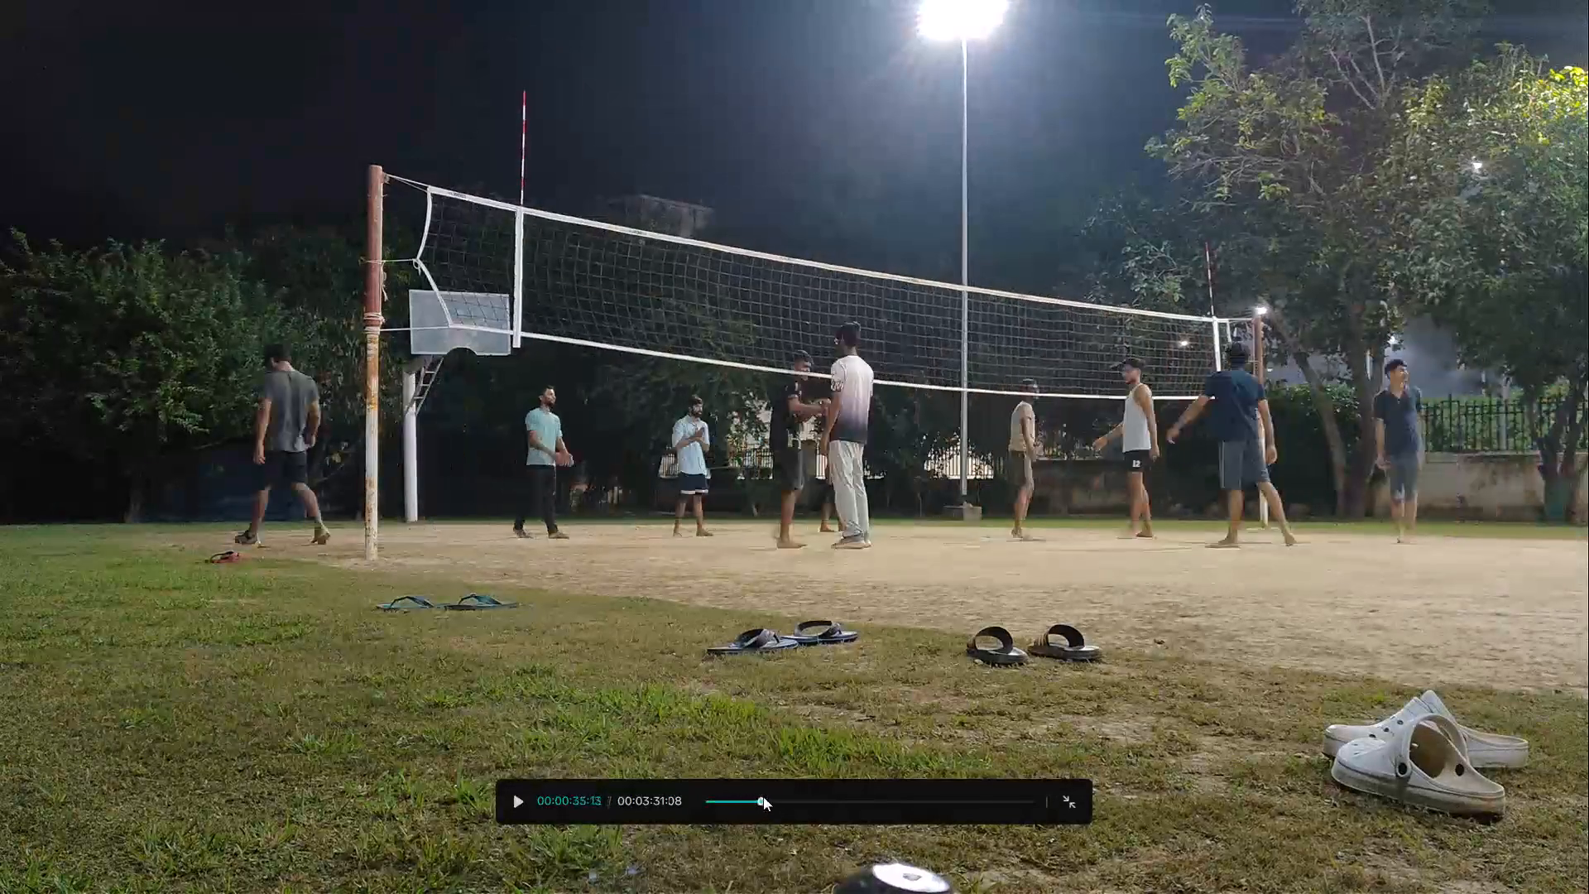
{"action": "left_click_drag", "start_coordinate": [763, 796], "coordinate": [820, 796]}
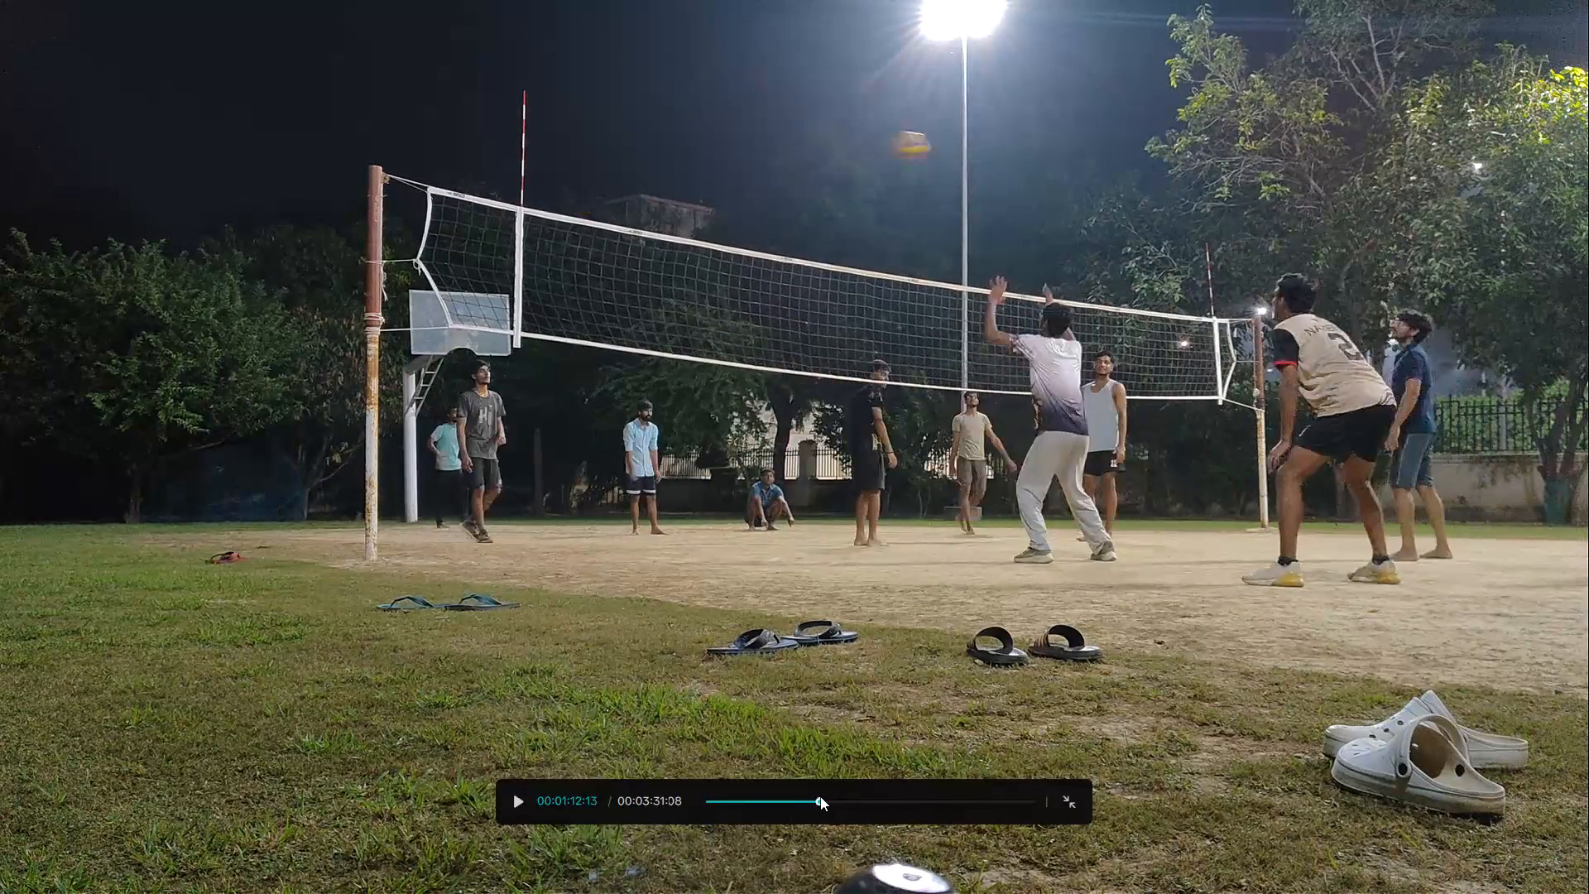
{"action": "left_click_drag", "start_coordinate": [820, 796], "coordinate": [796, 796]}
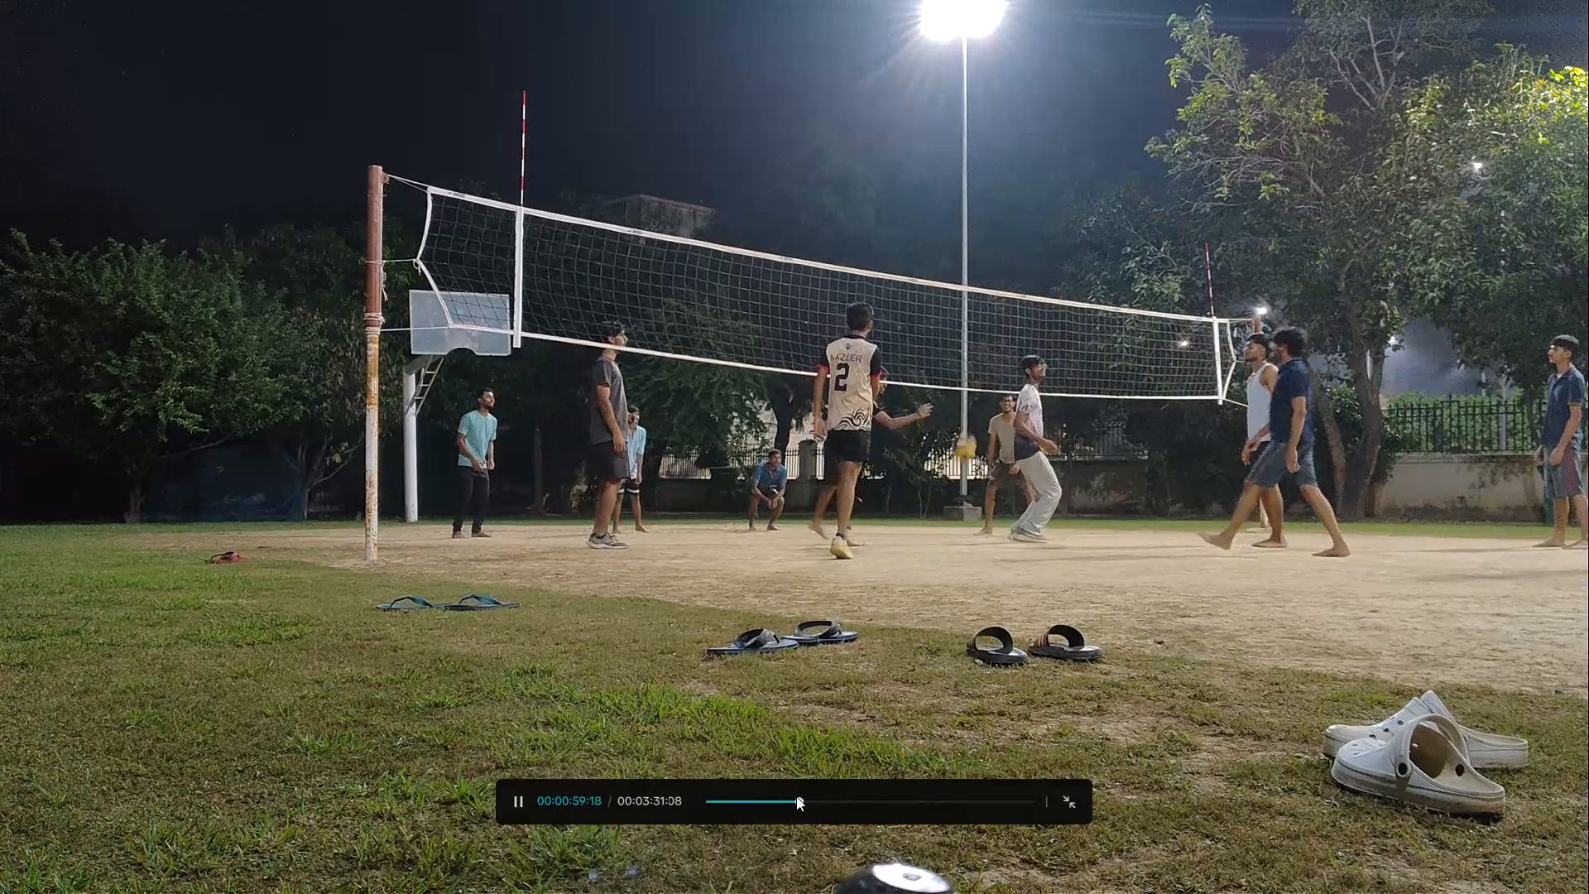
{"action": "left_click_drag", "start_coordinate": [796, 796], "coordinate": [806, 796]}
{"action": "left_click_drag", "start_coordinate": [804, 799], "coordinate": [805, 800]}
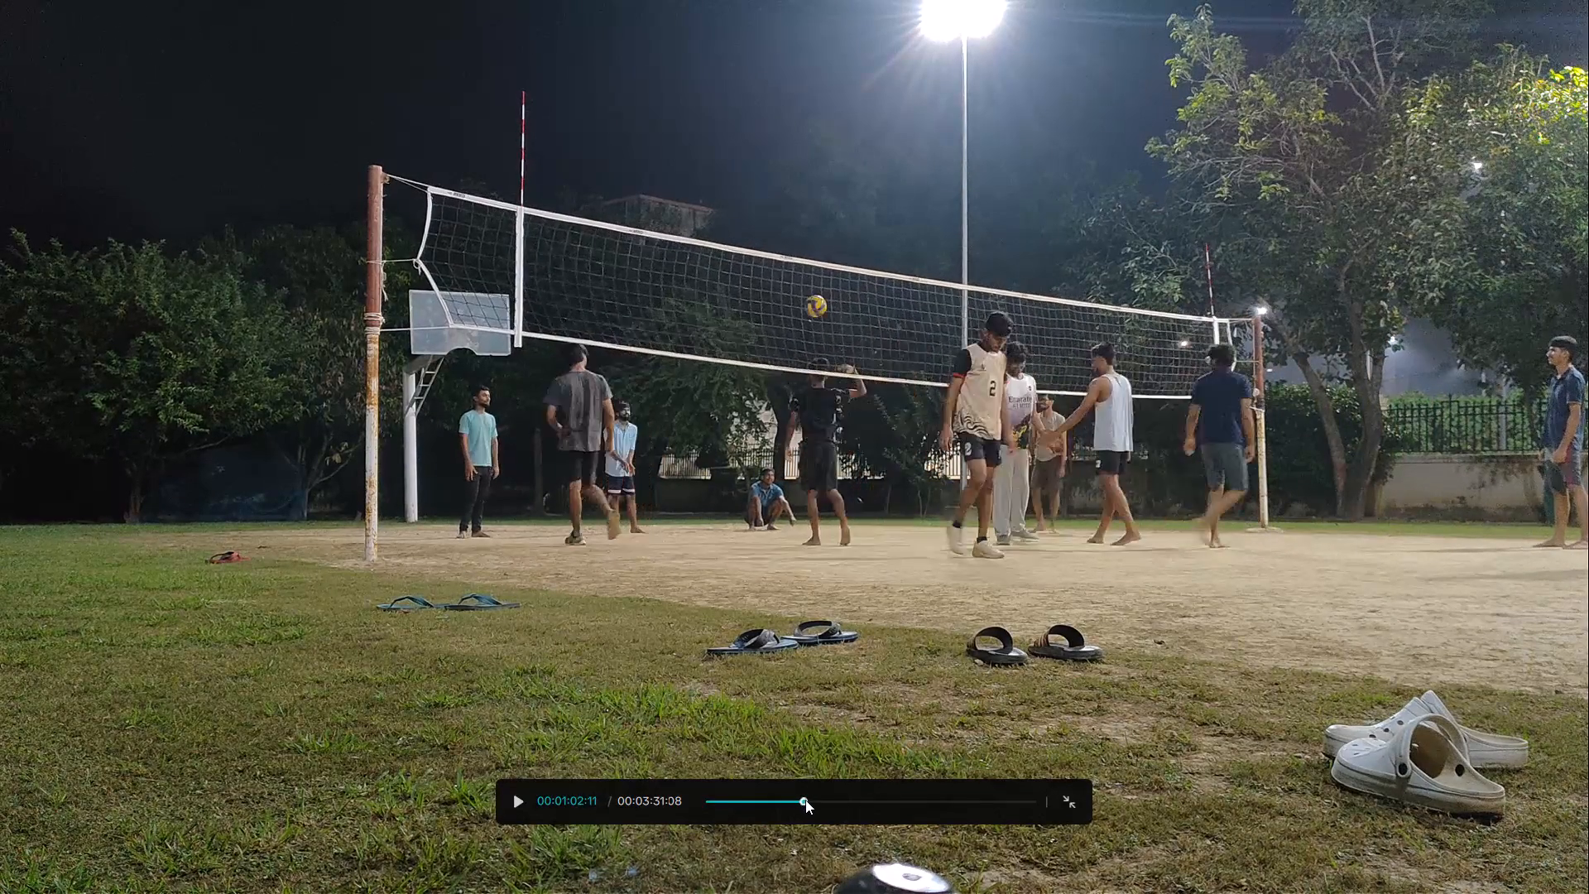
{"action": "left_click_drag", "start_coordinate": [805, 800], "coordinate": [828, 797]}
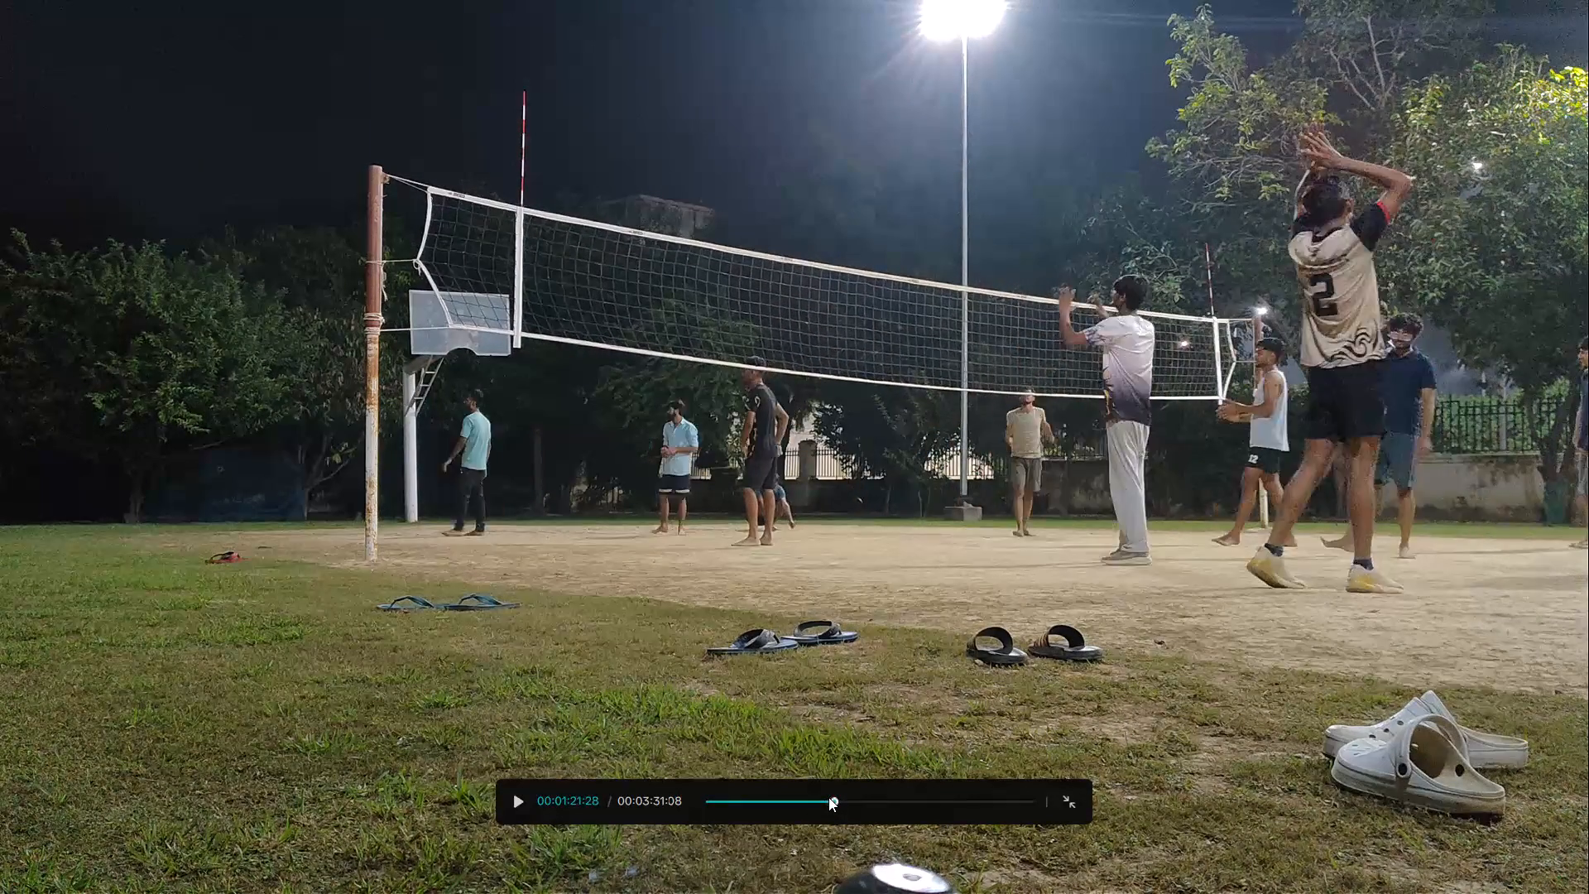
{"action": "left_click_drag", "start_coordinate": [828, 797], "coordinate": [839, 797]}
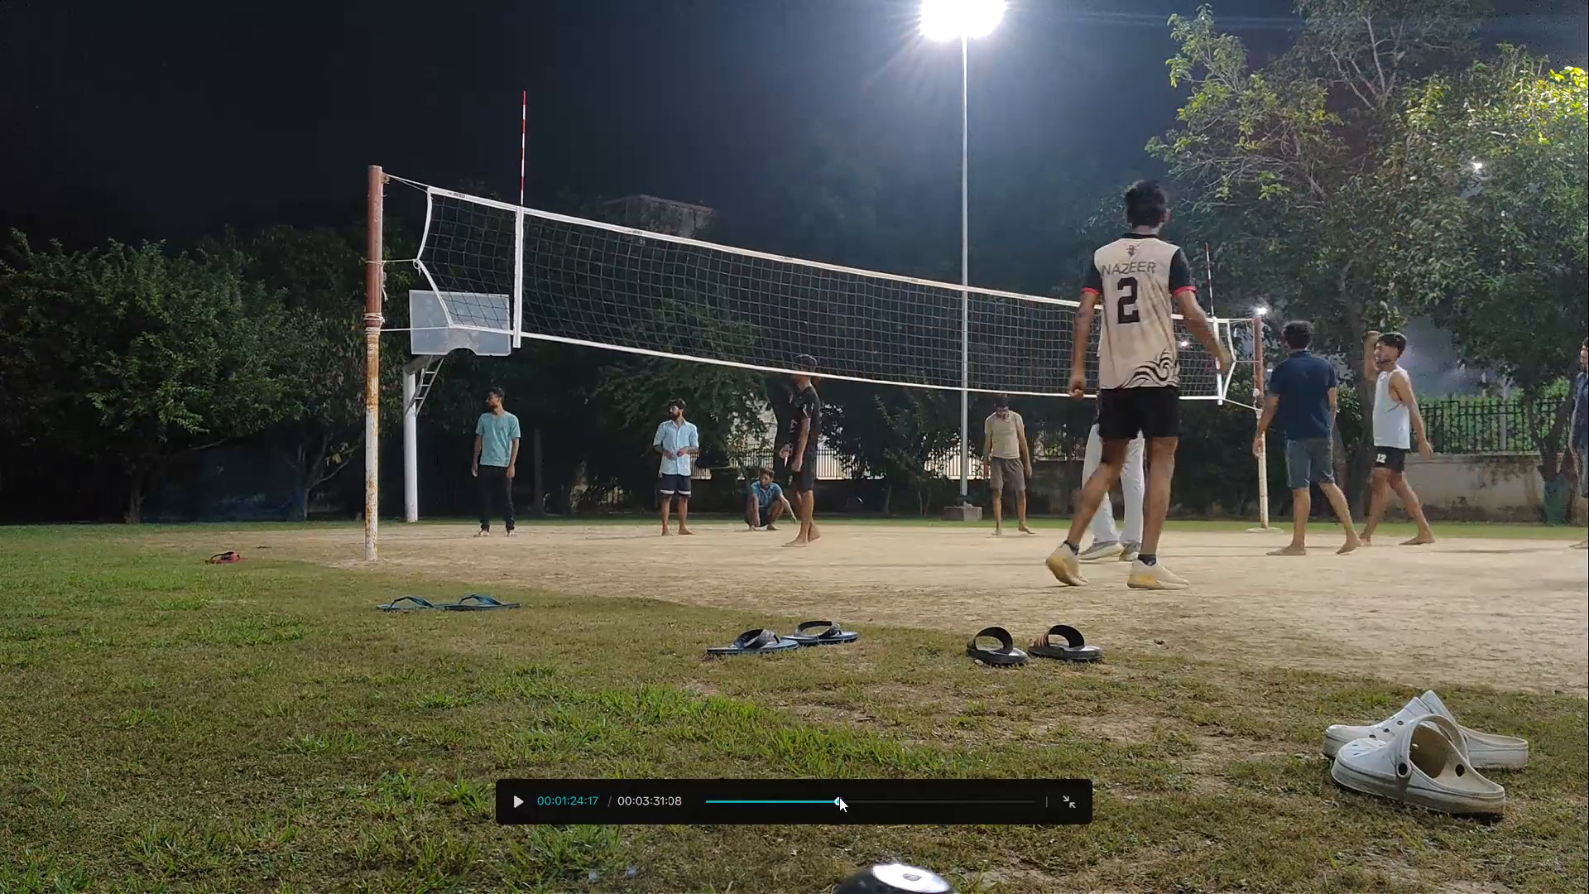
{"action": "left_click_drag", "start_coordinate": [839, 797], "coordinate": [868, 796]}
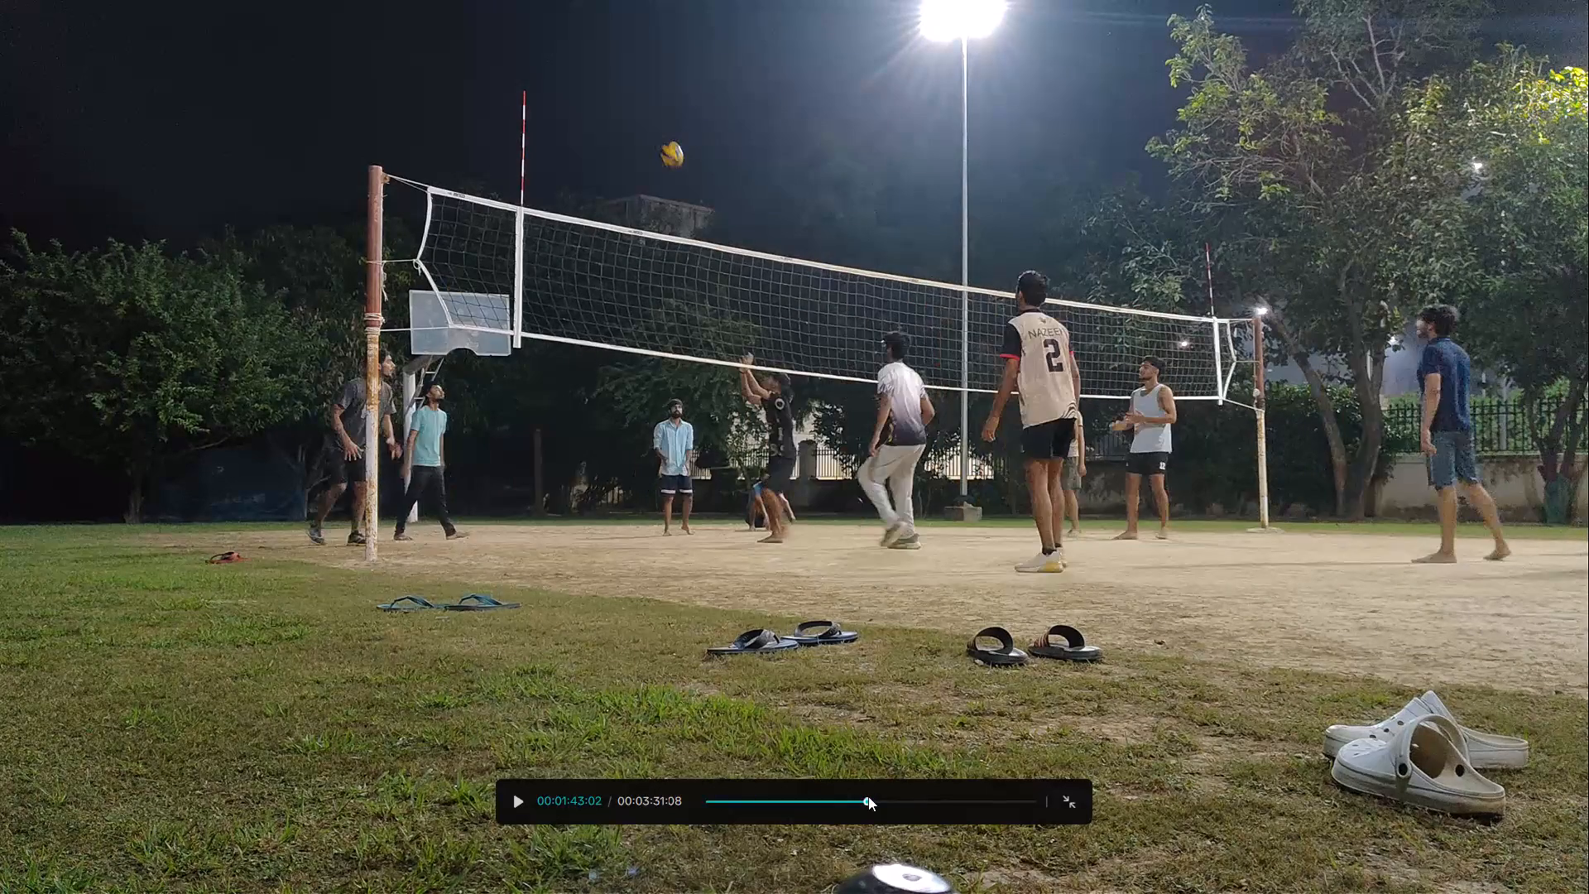
{"action": "left_click_drag", "start_coordinate": [868, 796], "coordinate": [863, 796]}
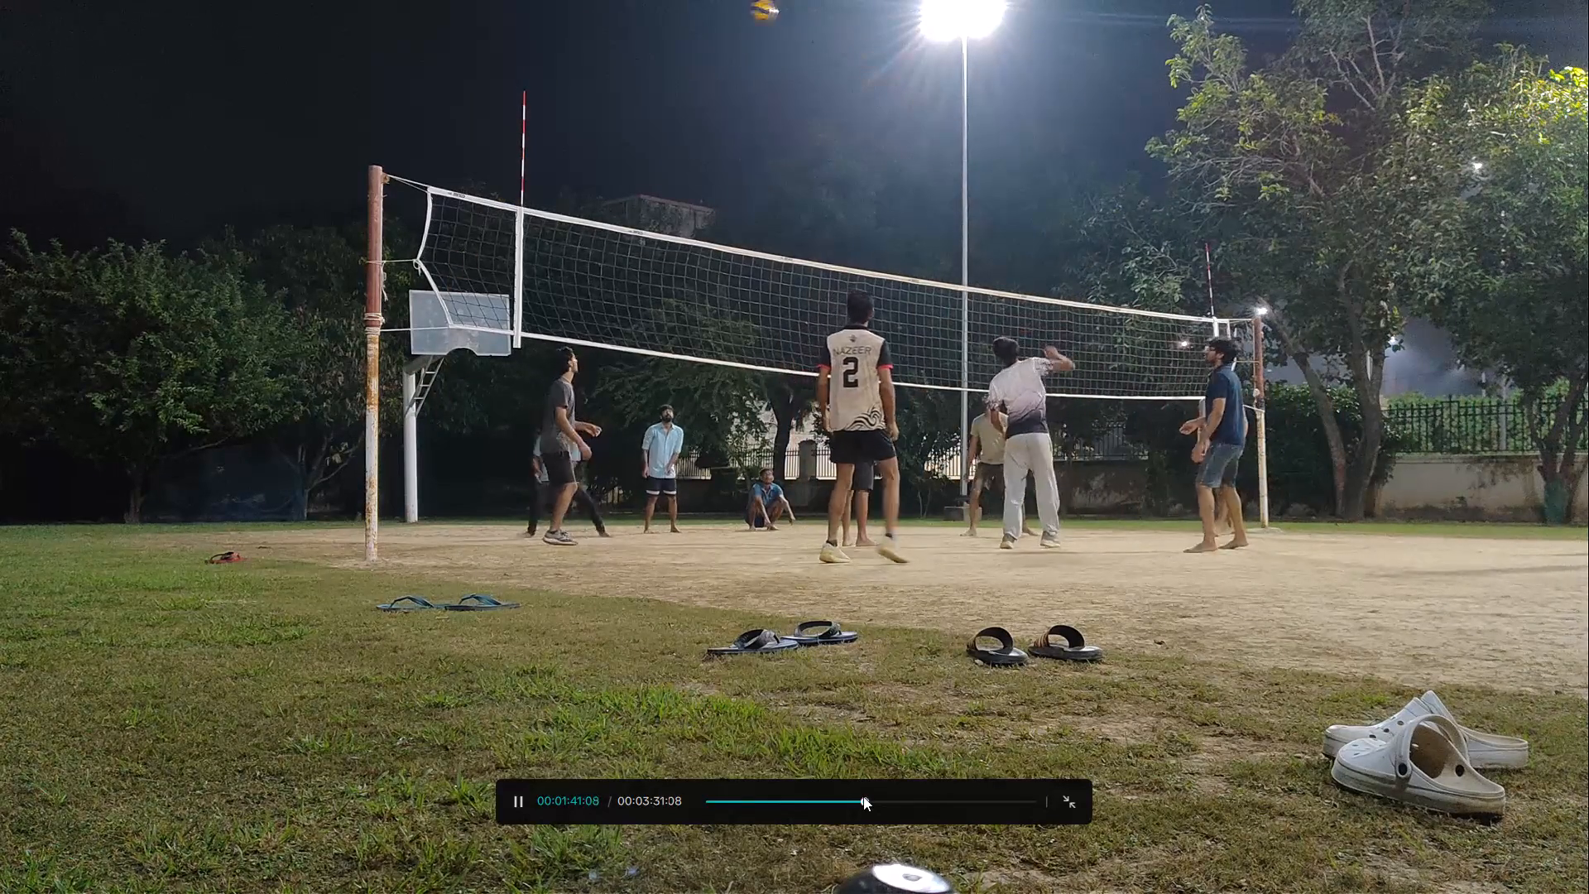
{"action": "left_click_drag", "start_coordinate": [863, 796], "coordinate": [880, 798]}
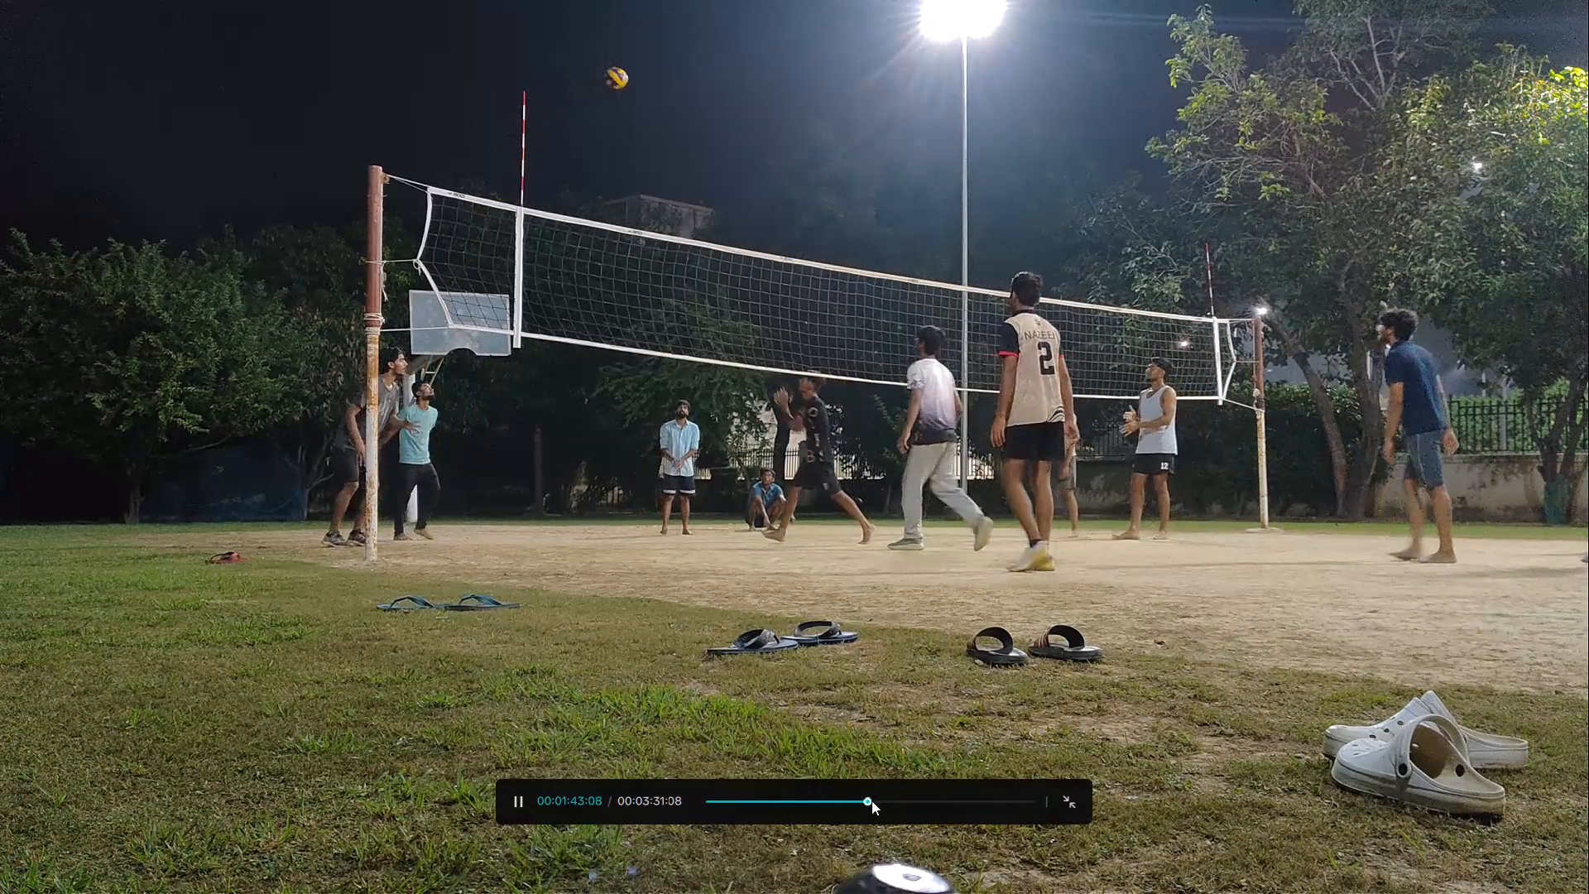
Scrub the 03:32 clip from about 2:00 to its end, checking the plays around 2:40 and 3:03, and leave the full-screen preview.
{"action": "left_click_drag", "start_coordinate": [869, 800], "coordinate": [895, 801]}
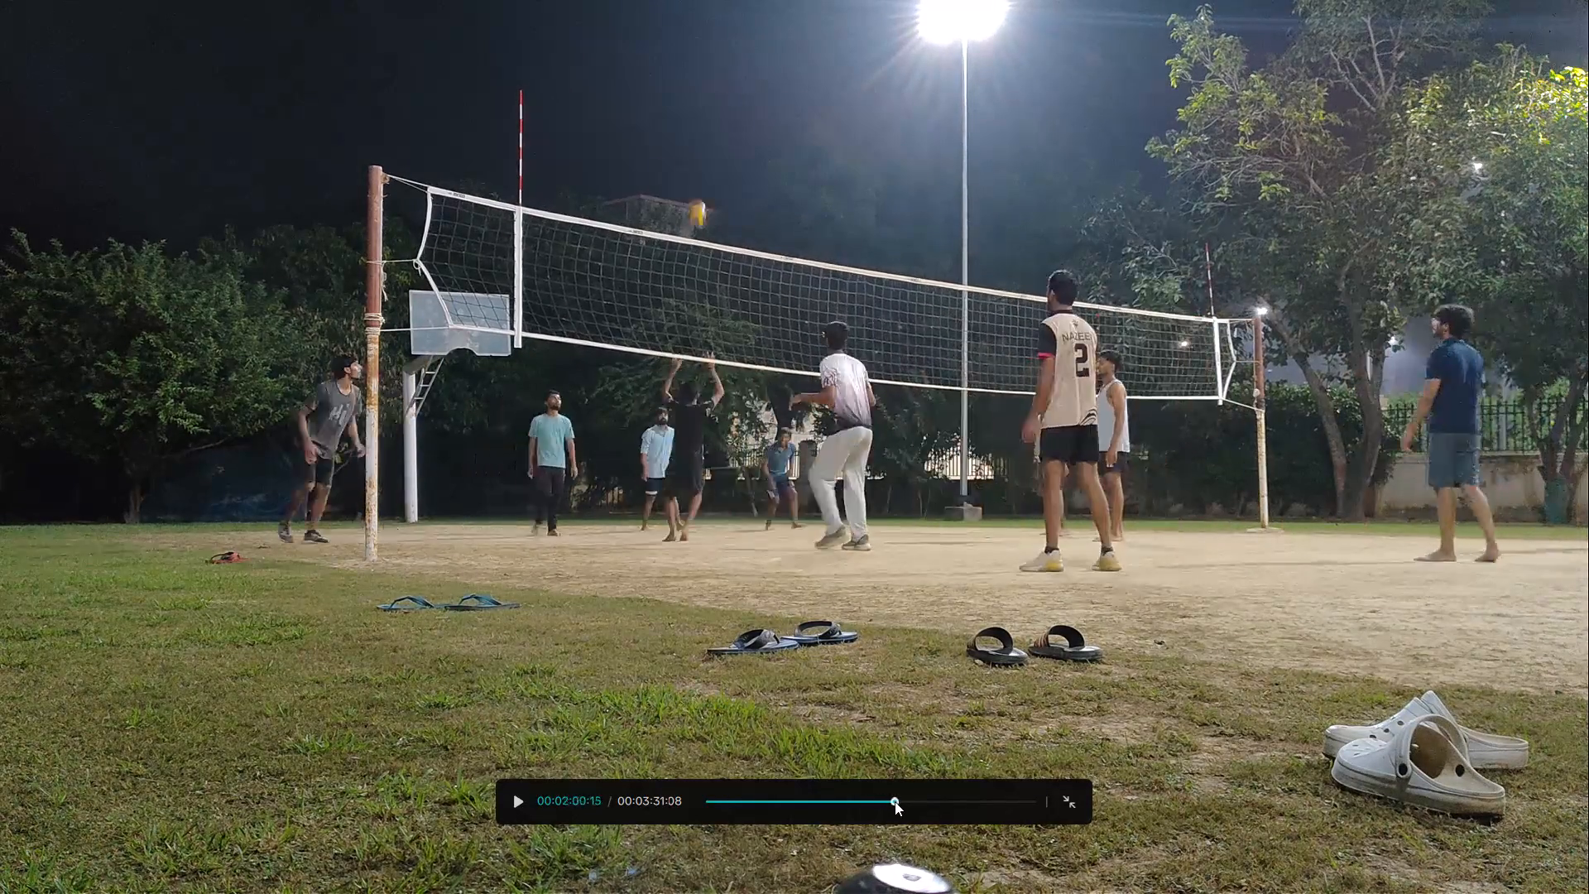
{"action": "left_click_drag", "start_coordinate": [895, 801], "coordinate": [921, 801]}
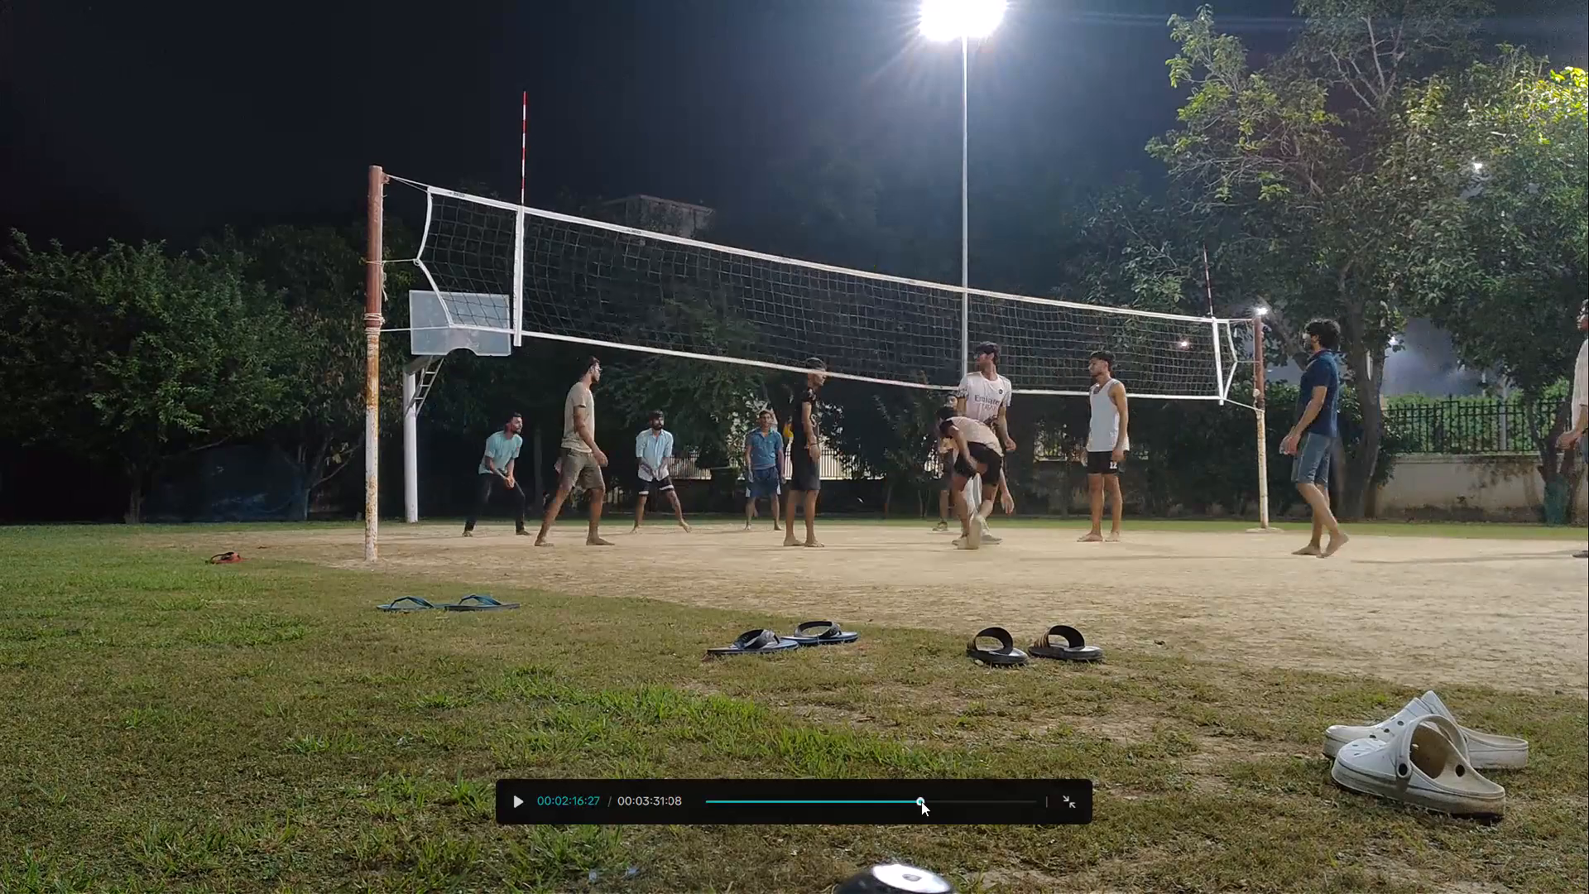
{"action": "left_click_drag", "start_coordinate": [921, 801], "coordinate": [917, 801]}
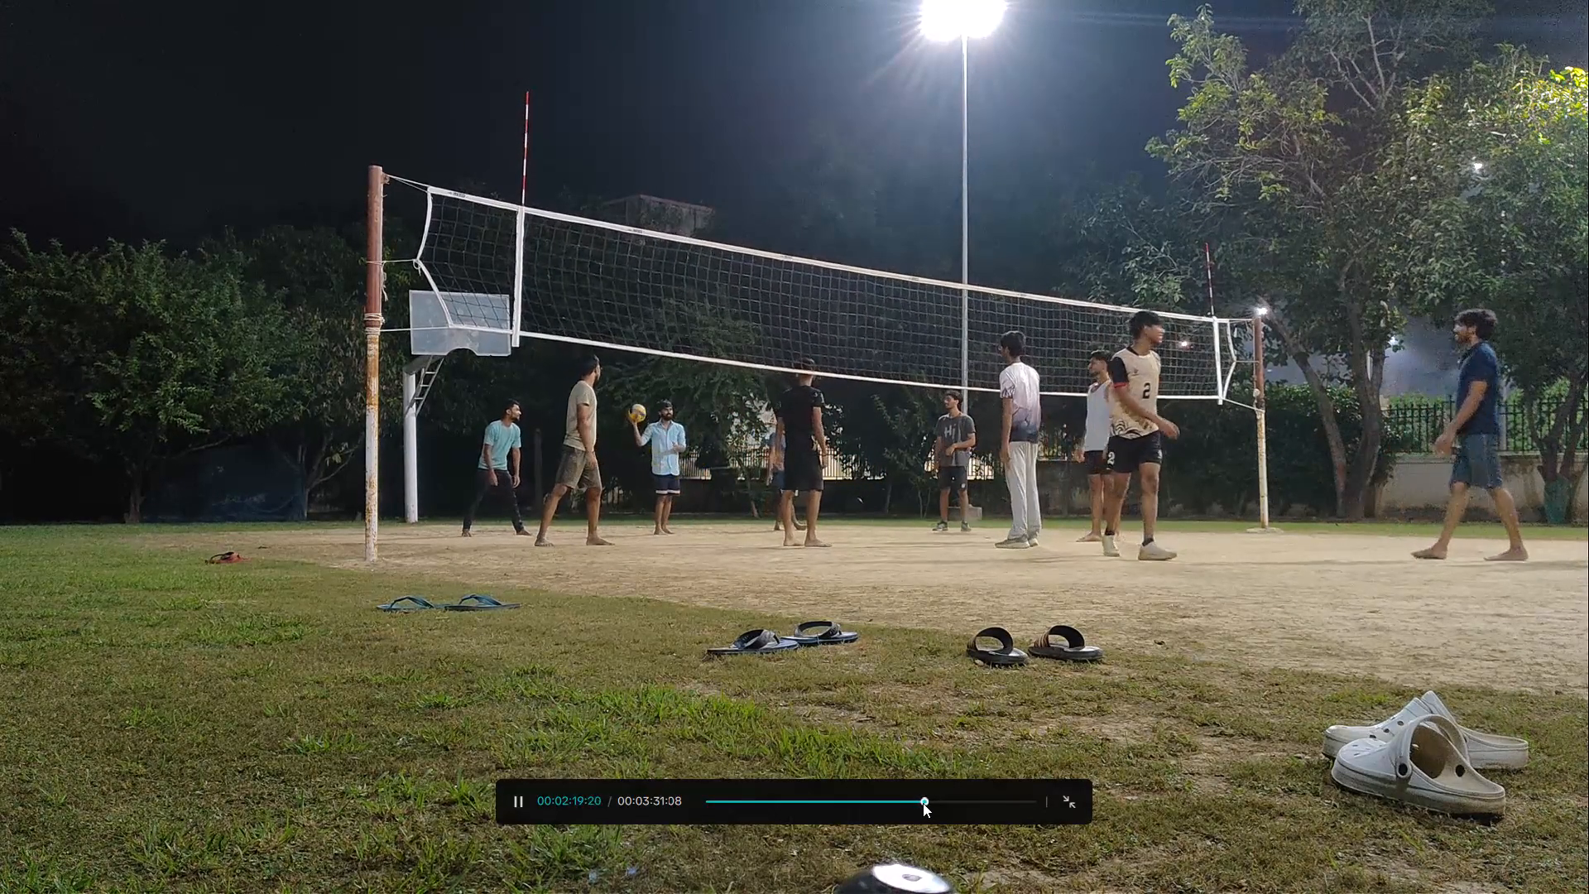
{"action": "left_click_drag", "start_coordinate": [926, 802], "coordinate": [943, 802]}
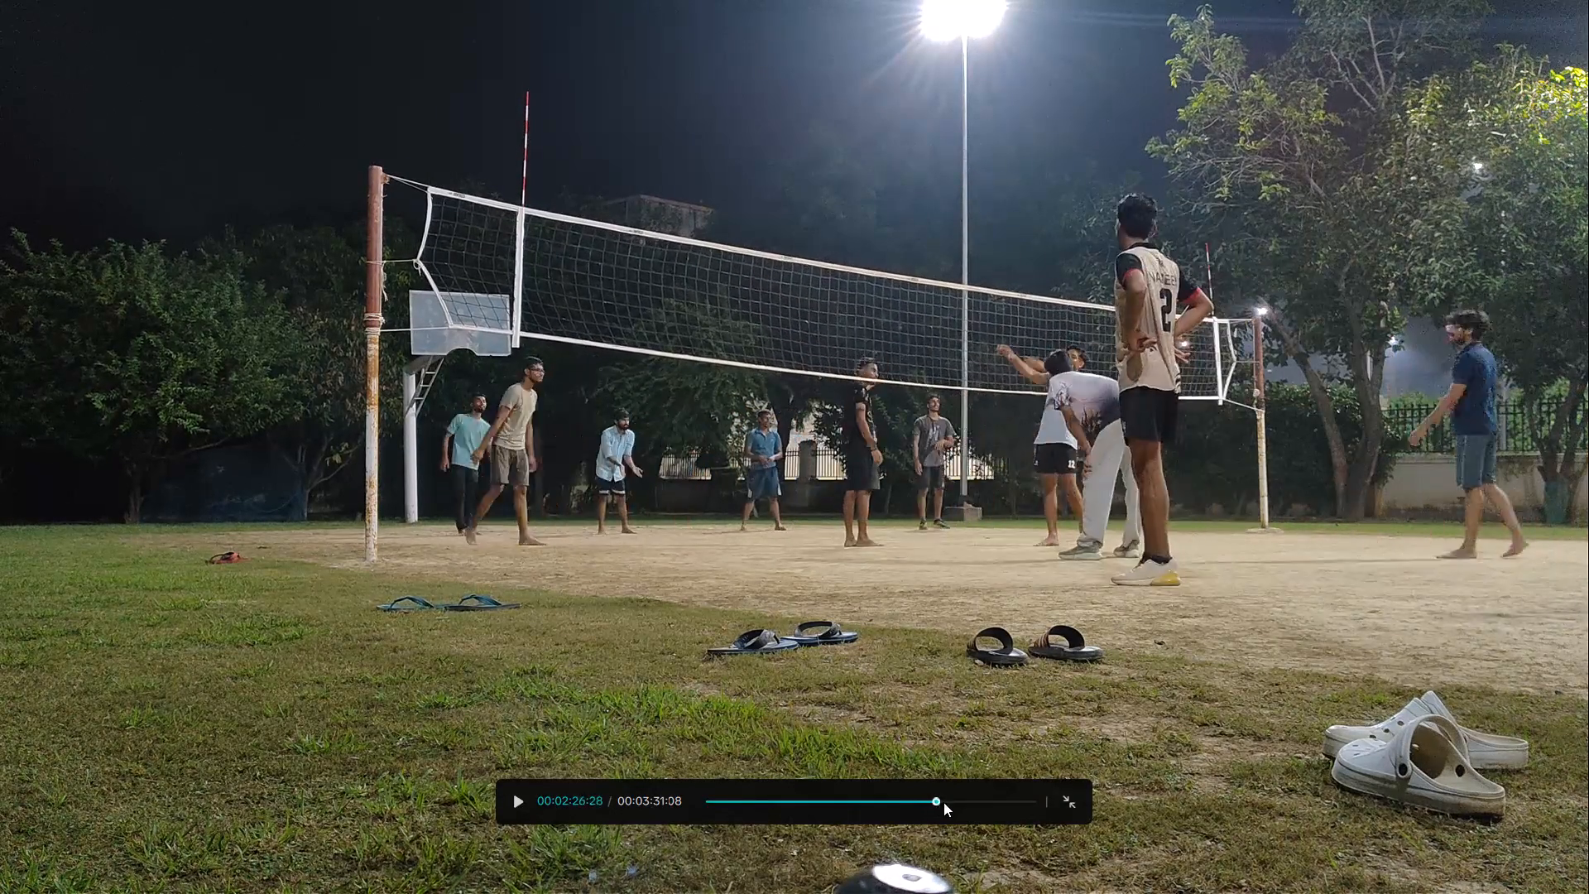
{"action": "left_click_drag", "start_coordinate": [943, 802], "coordinate": [949, 802]}
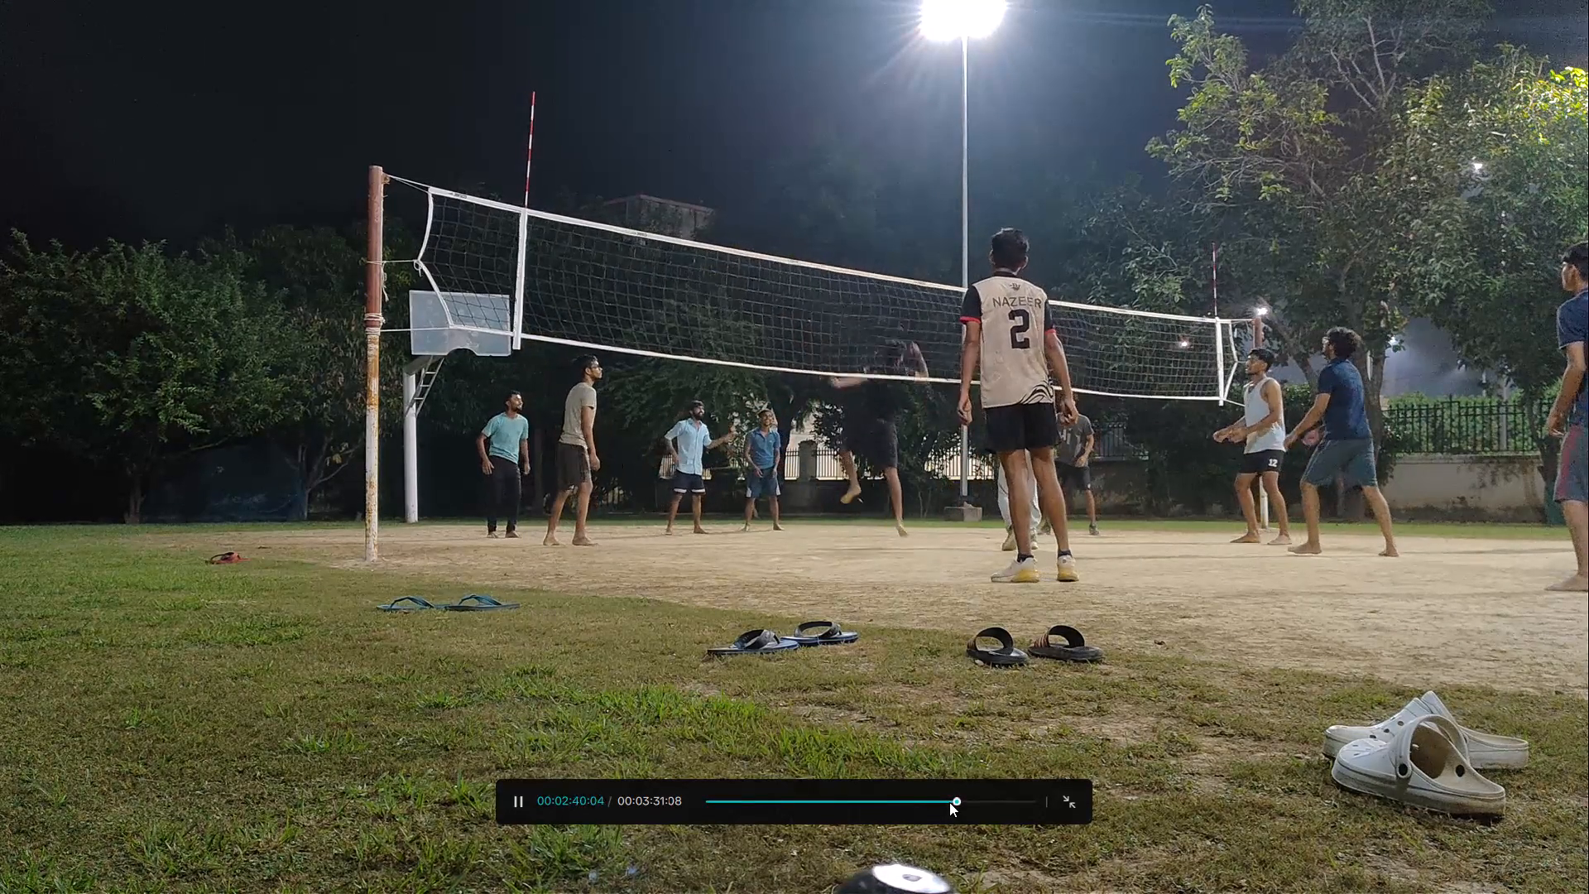
{"action": "left_click_drag", "start_coordinate": [960, 802], "coordinate": [978, 802]}
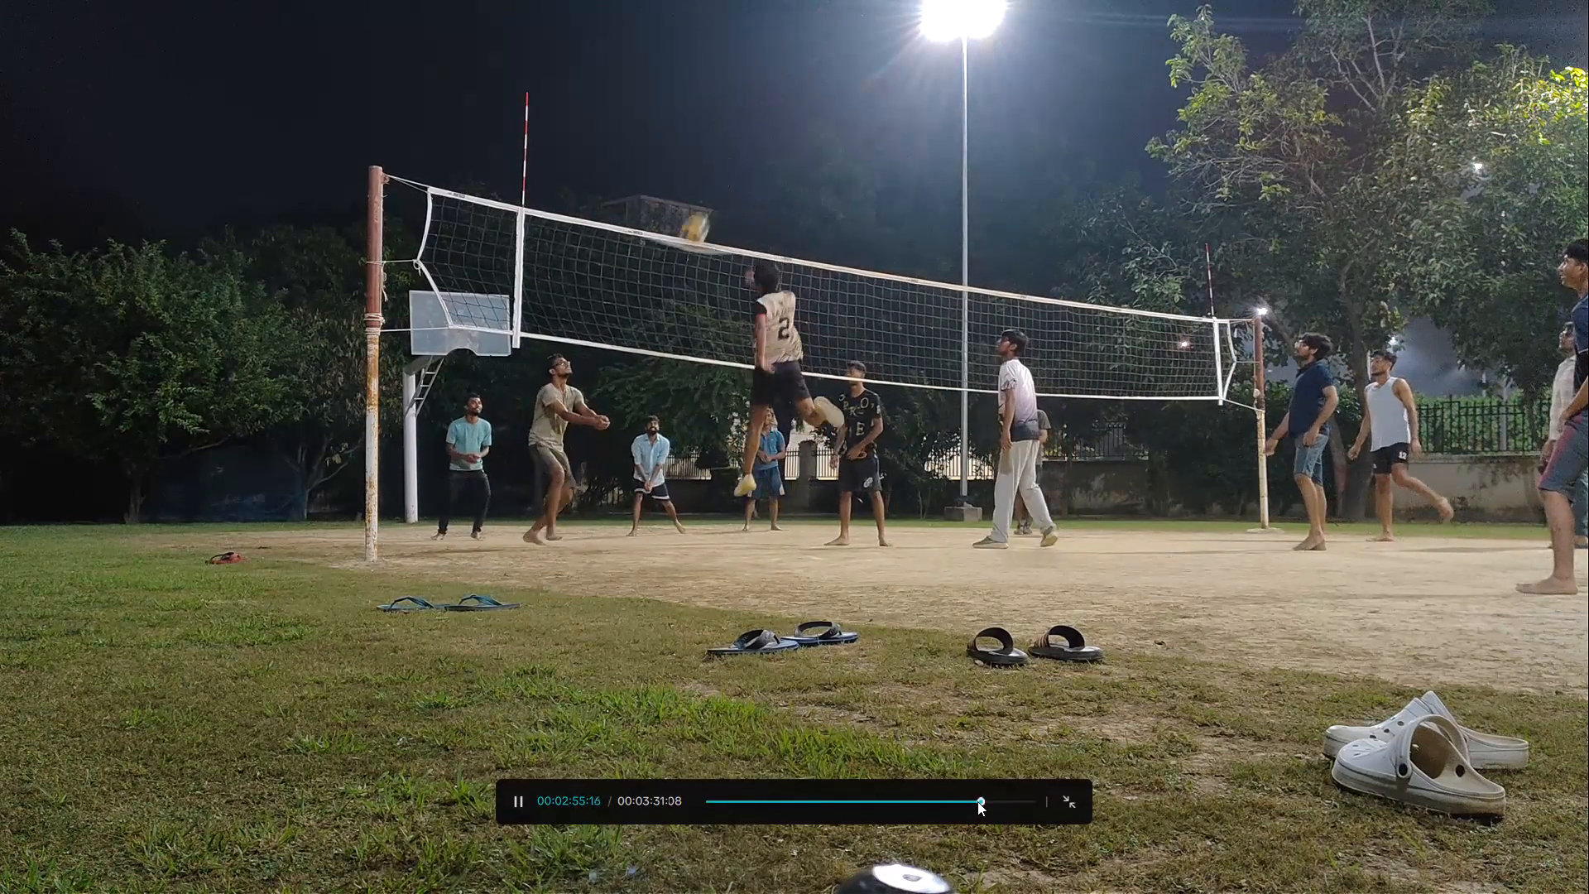
{"action": "left_click_drag", "start_coordinate": [984, 801], "coordinate": [989, 801]}
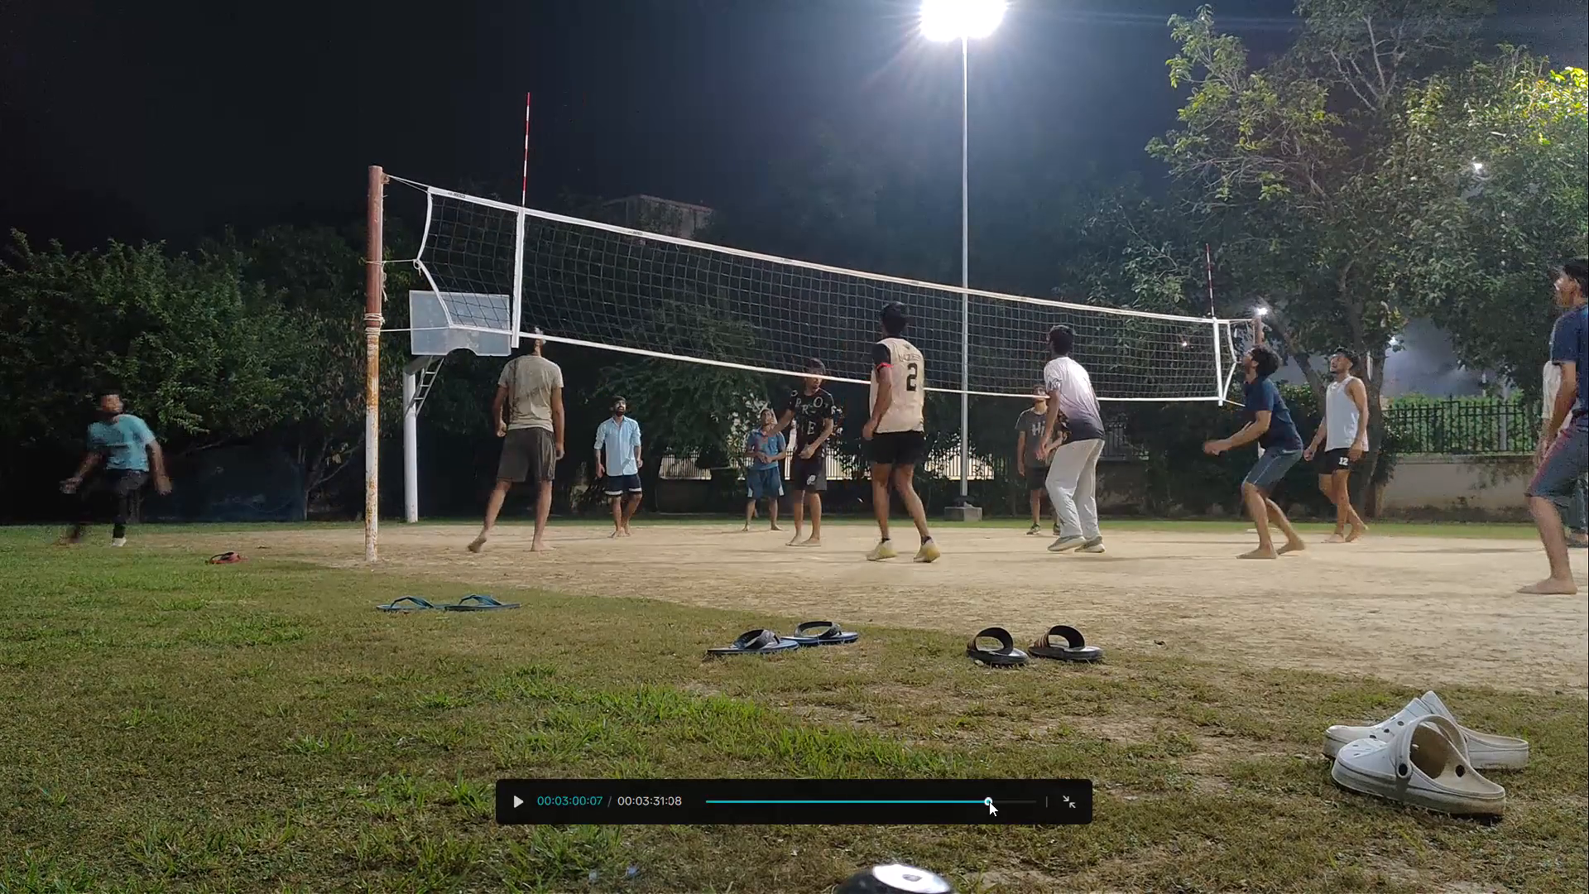
{"action": "left_click_drag", "start_coordinate": [989, 801], "coordinate": [993, 801]}
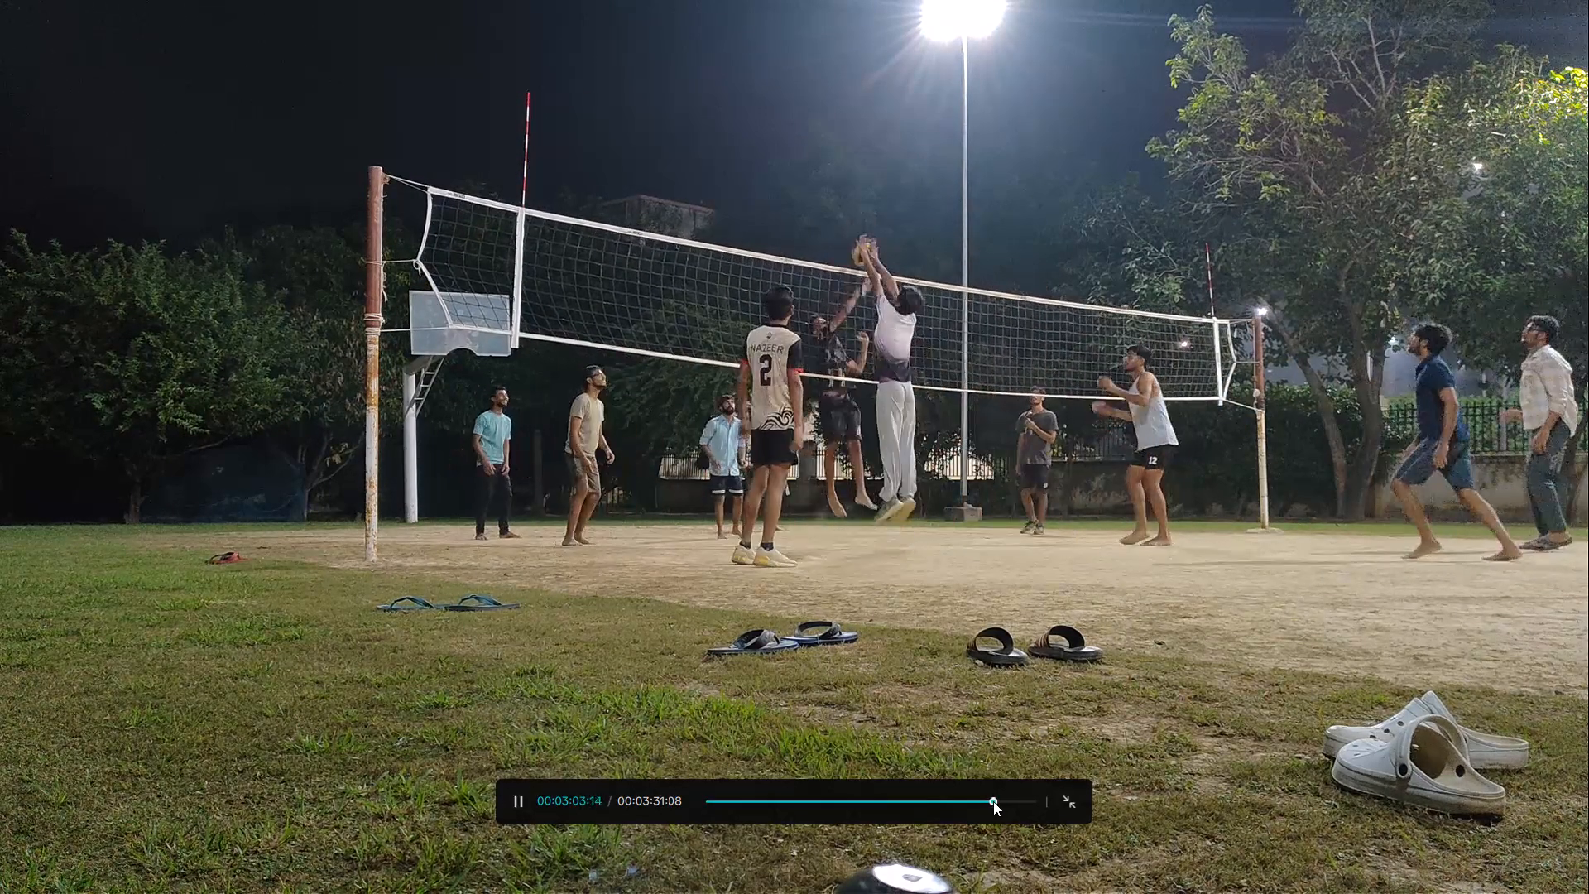
{"action": "left_click", "coordinate": [993, 801]}
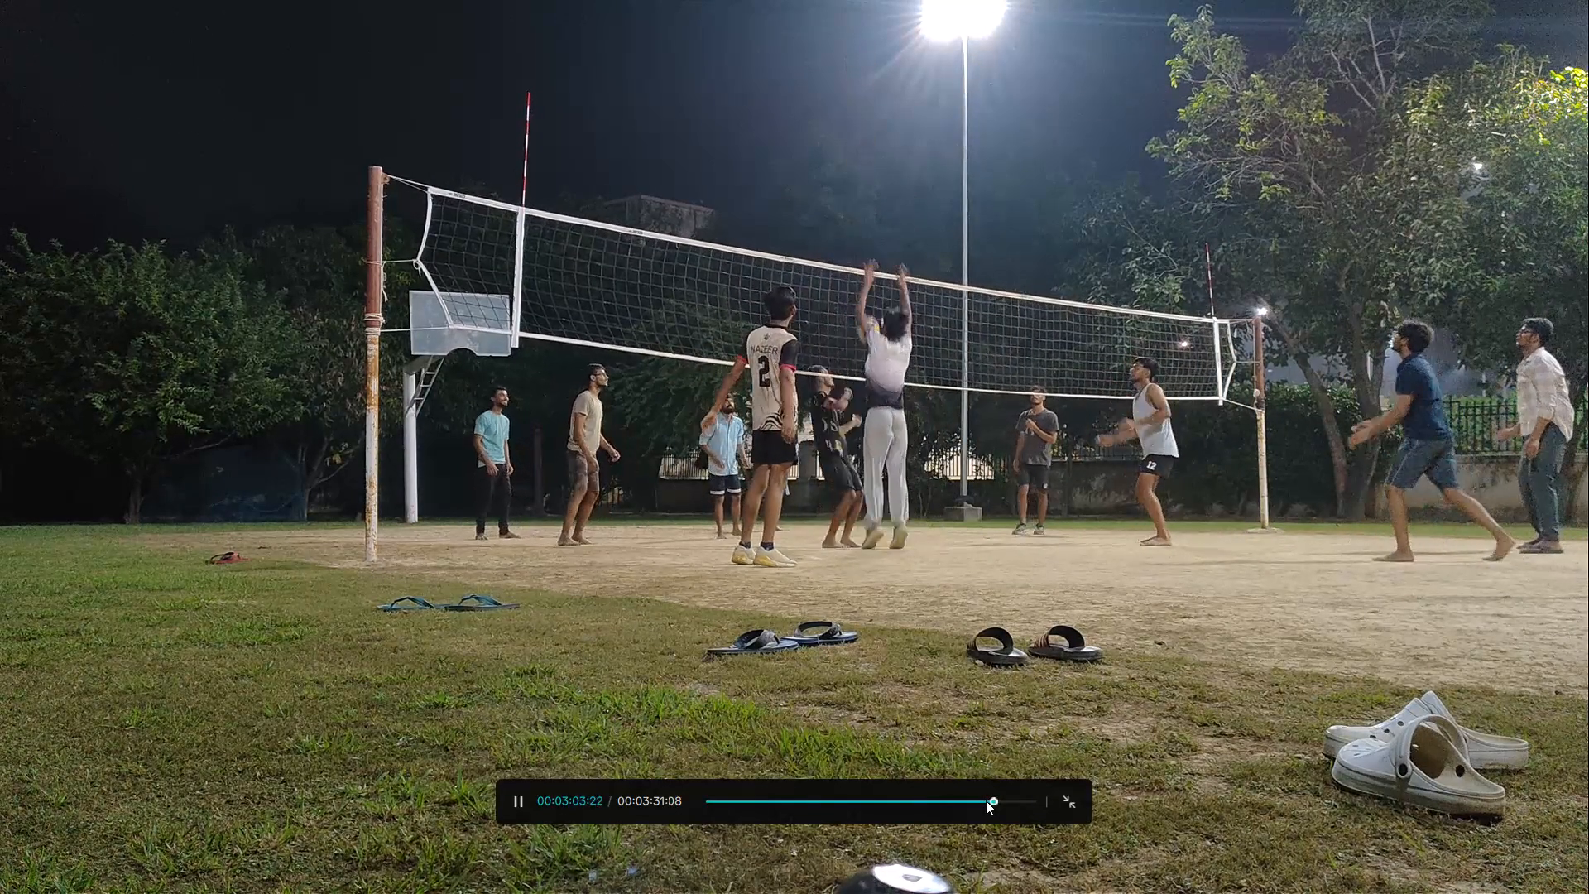
{"action": "left_click_drag", "start_coordinate": [996, 800], "coordinate": [1008, 801]}
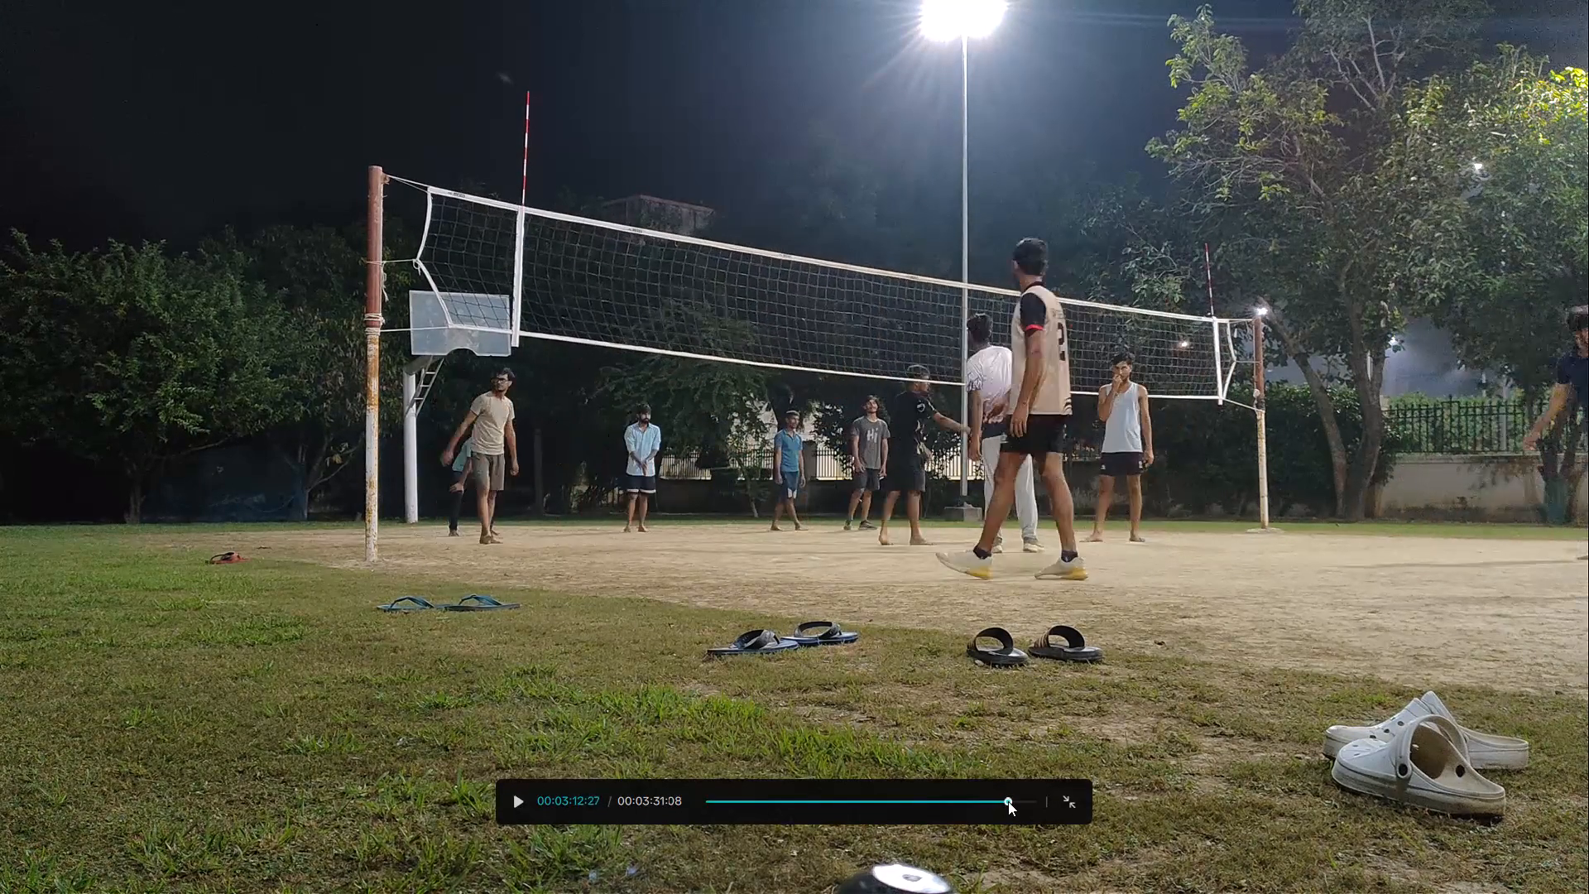
{"action": "left_click_drag", "start_coordinate": [1008, 801], "coordinate": [1025, 801]}
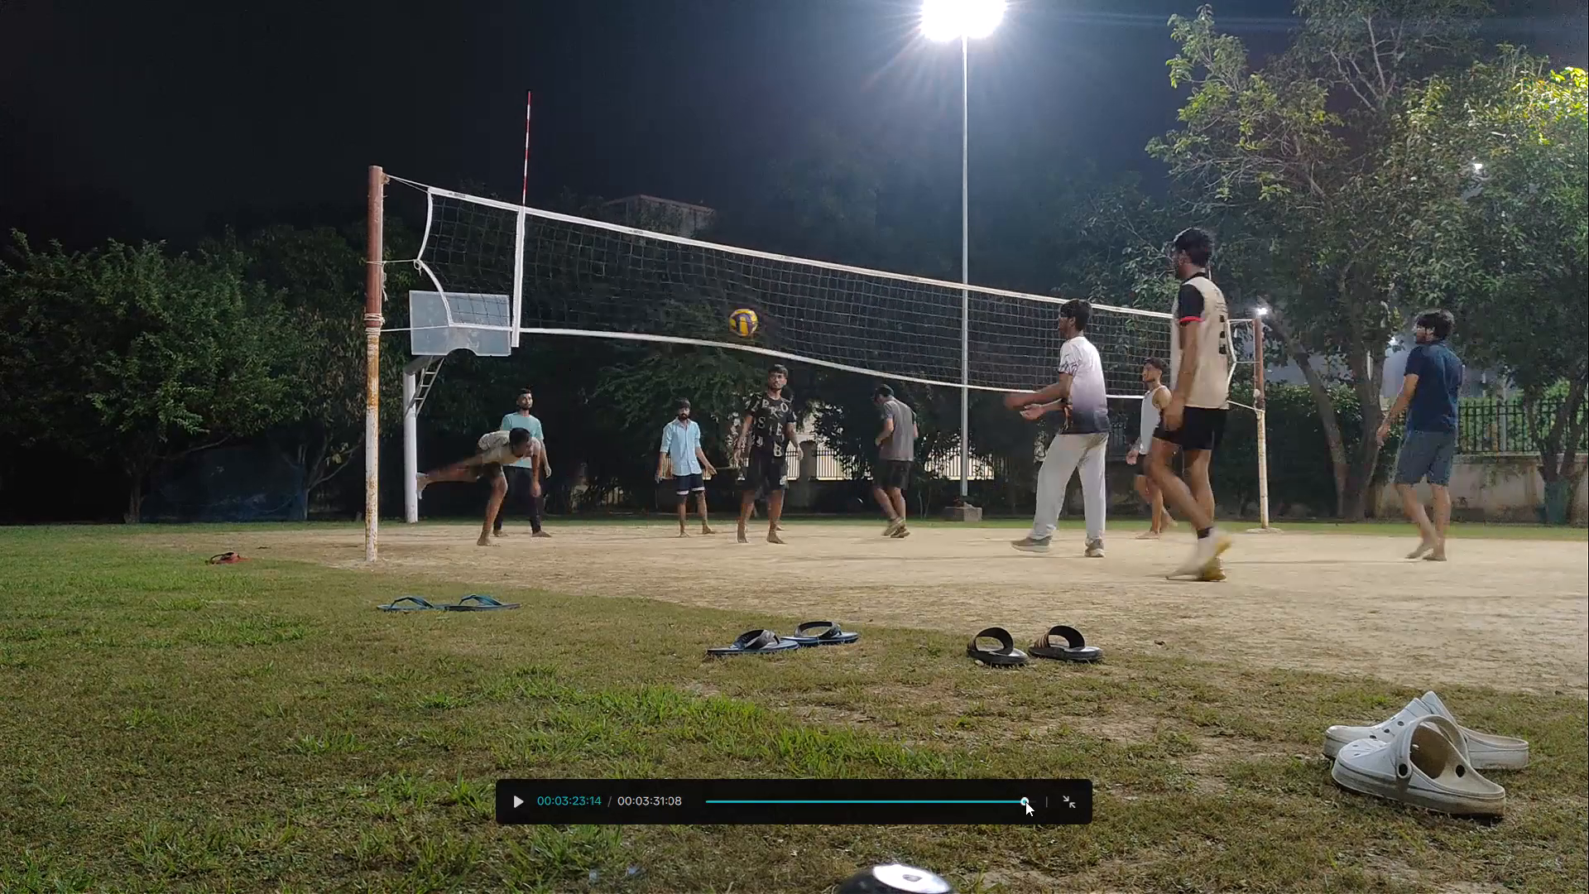
{"action": "left_click_drag", "start_coordinate": [1025, 801], "coordinate": [1038, 801]}
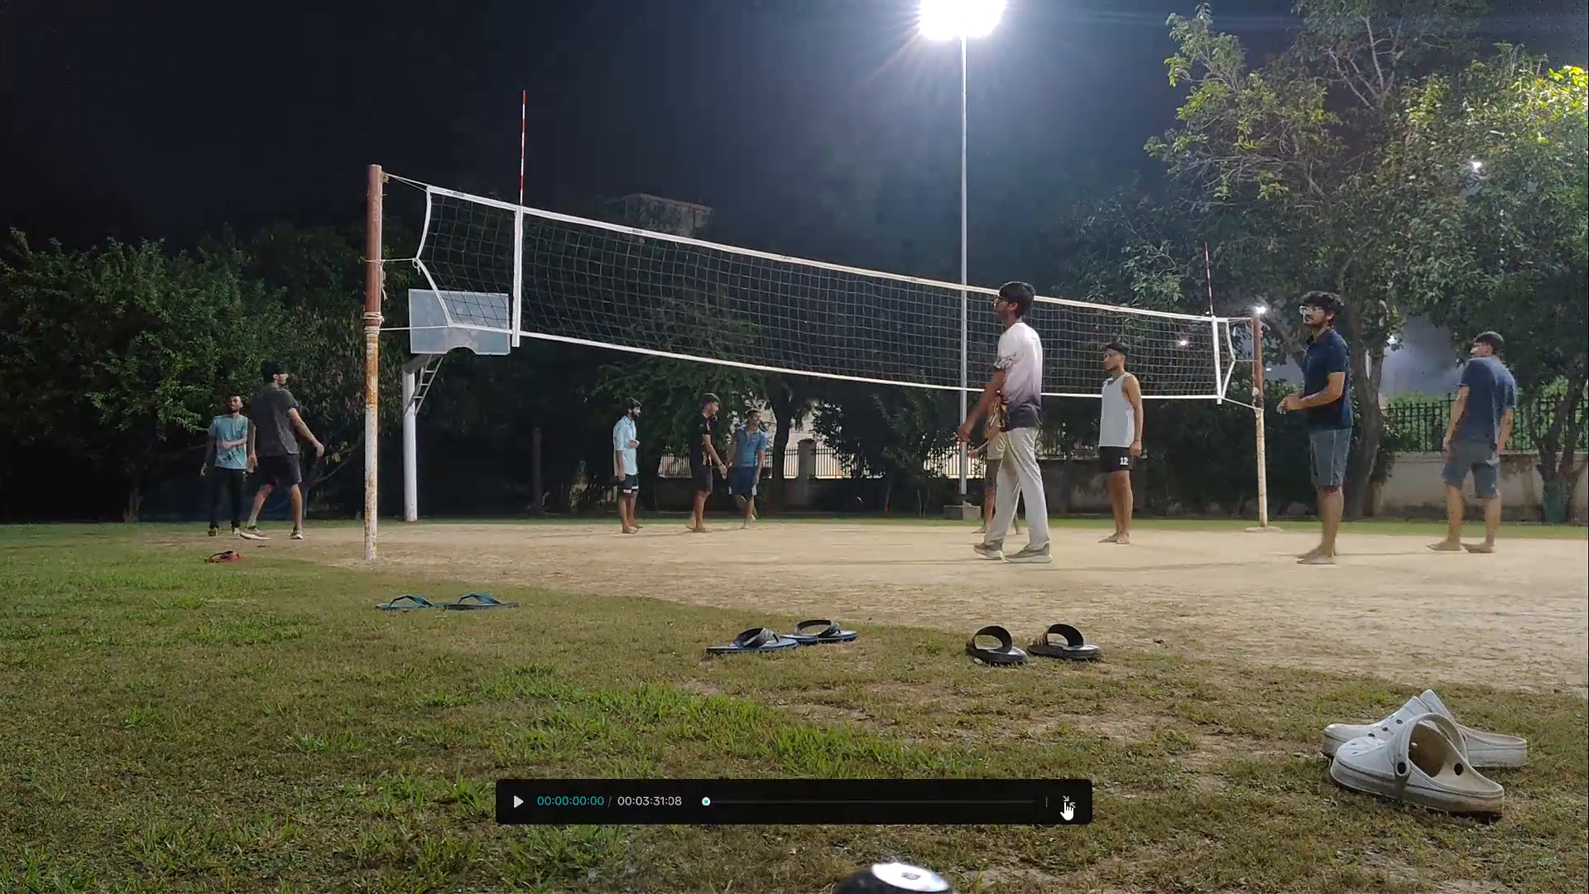
{"action": "left_click", "coordinate": [1064, 801]}
Add the 00:08 portrait clip ending in 46636 to the timeline after the last video clip.
{"action": "scroll", "coordinate": [293, 400], "scroll_direction": "up", "scroll_amount": 1}
{"action": "left_click", "coordinate": [341, 204]}
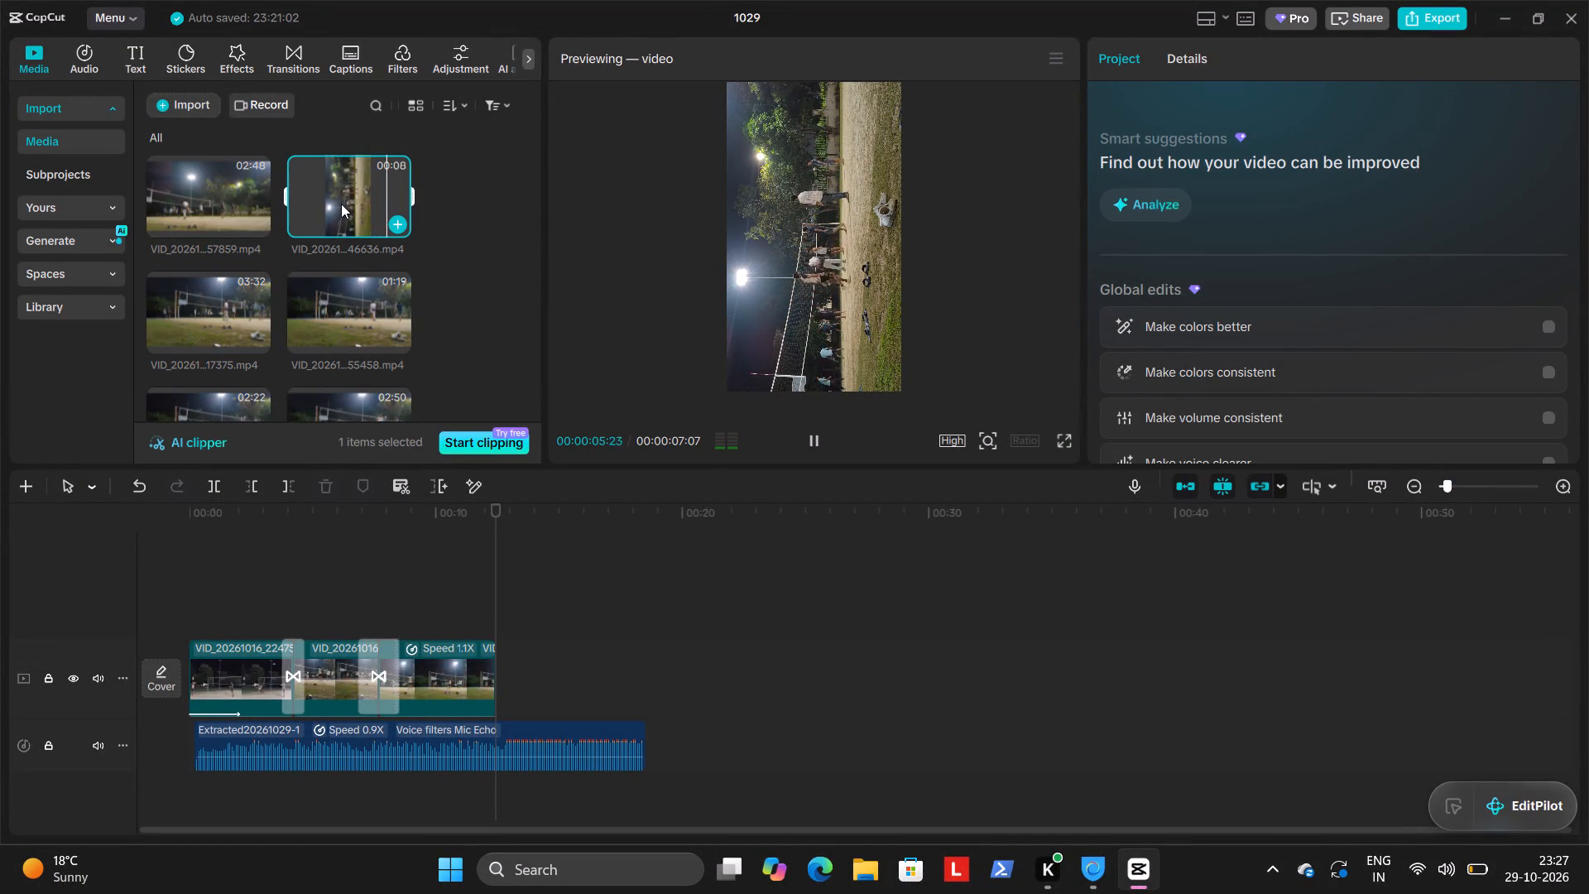
{"action": "left_click", "coordinate": [391, 223]}
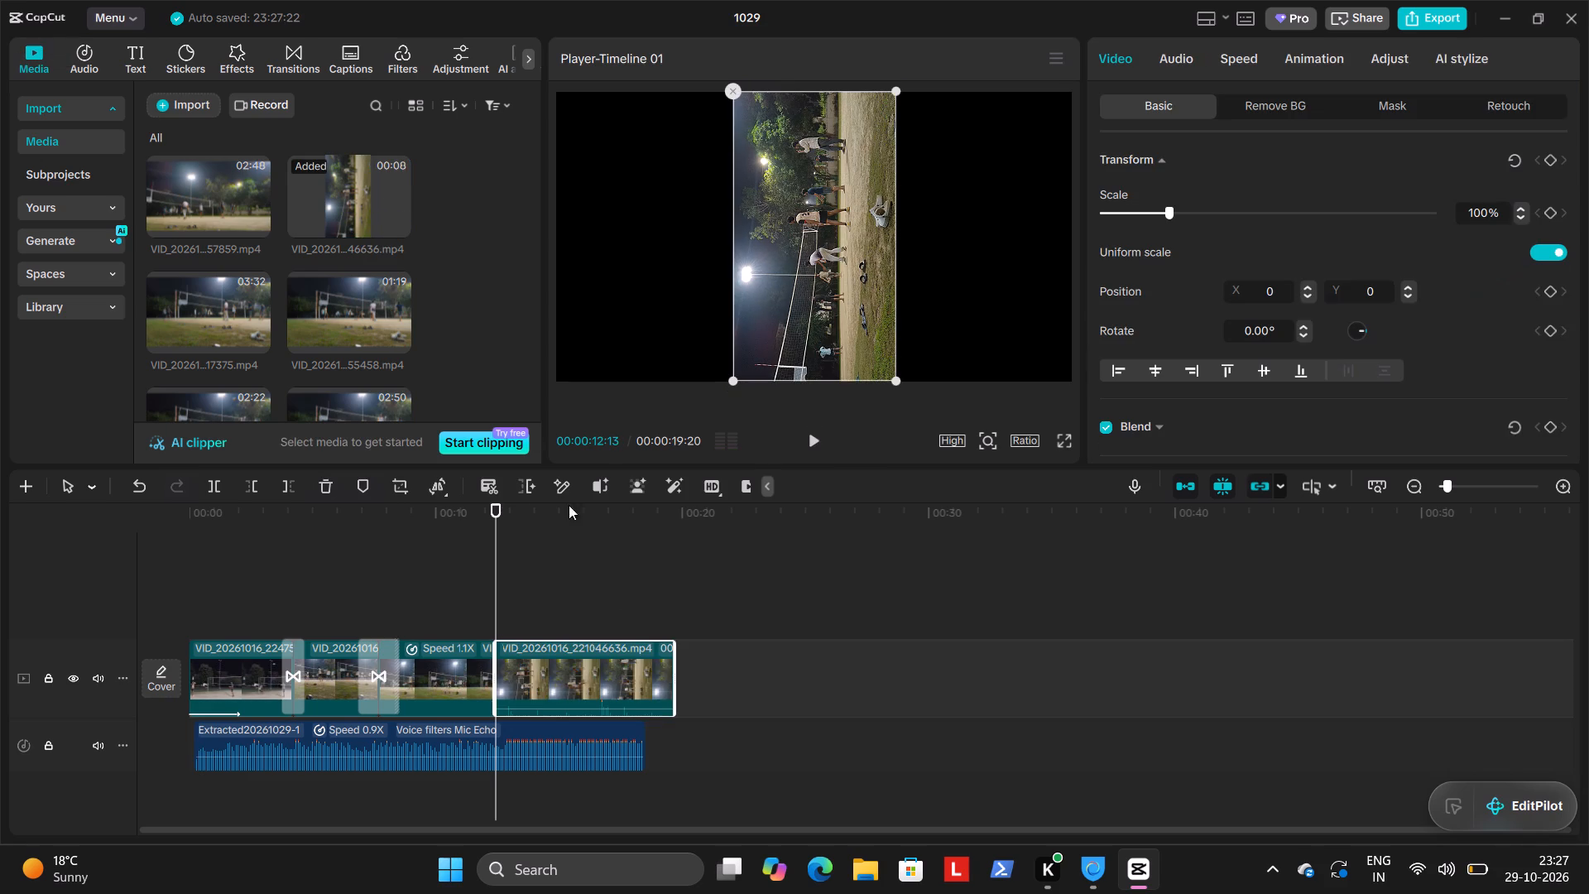
Rotate the newly added clip to 90° and scale it up to 178% so it fills the frame.
{"action": "left_click_drag", "start_coordinate": [895, 382], "coordinate": [834, 384]}
{"action": "left_click_drag", "start_coordinate": [820, 385], "coordinate": [613, 246]}
{"action": "left_click", "coordinate": [613, 246]}
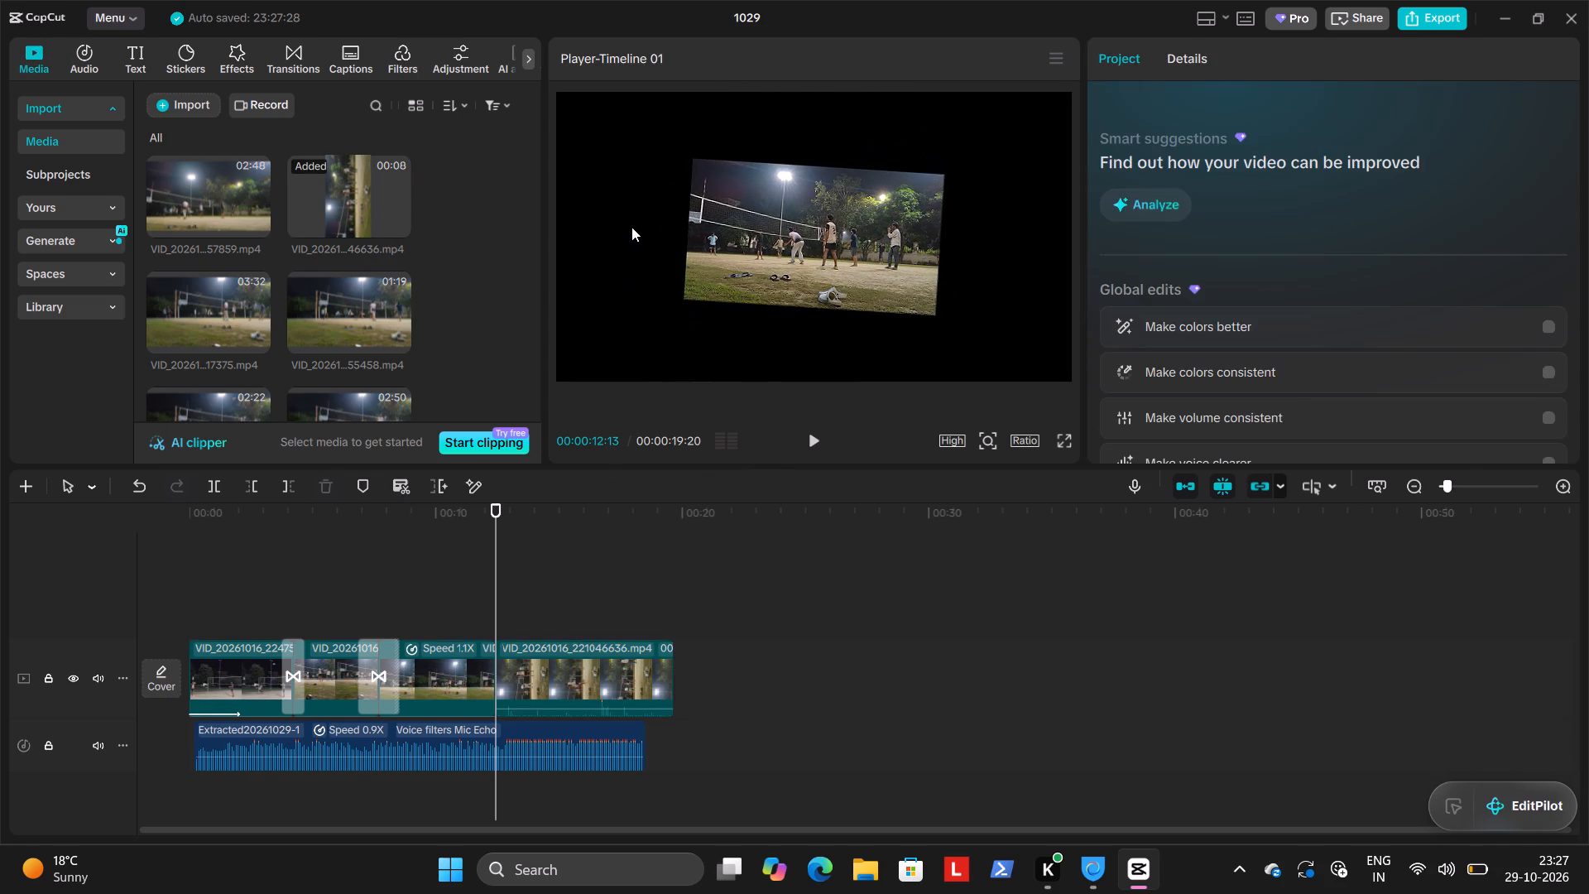
{"action": "left_click", "coordinate": [767, 223]}
{"action": "left_click", "coordinate": [706, 228]}
{"action": "left_click", "coordinate": [665, 228]}
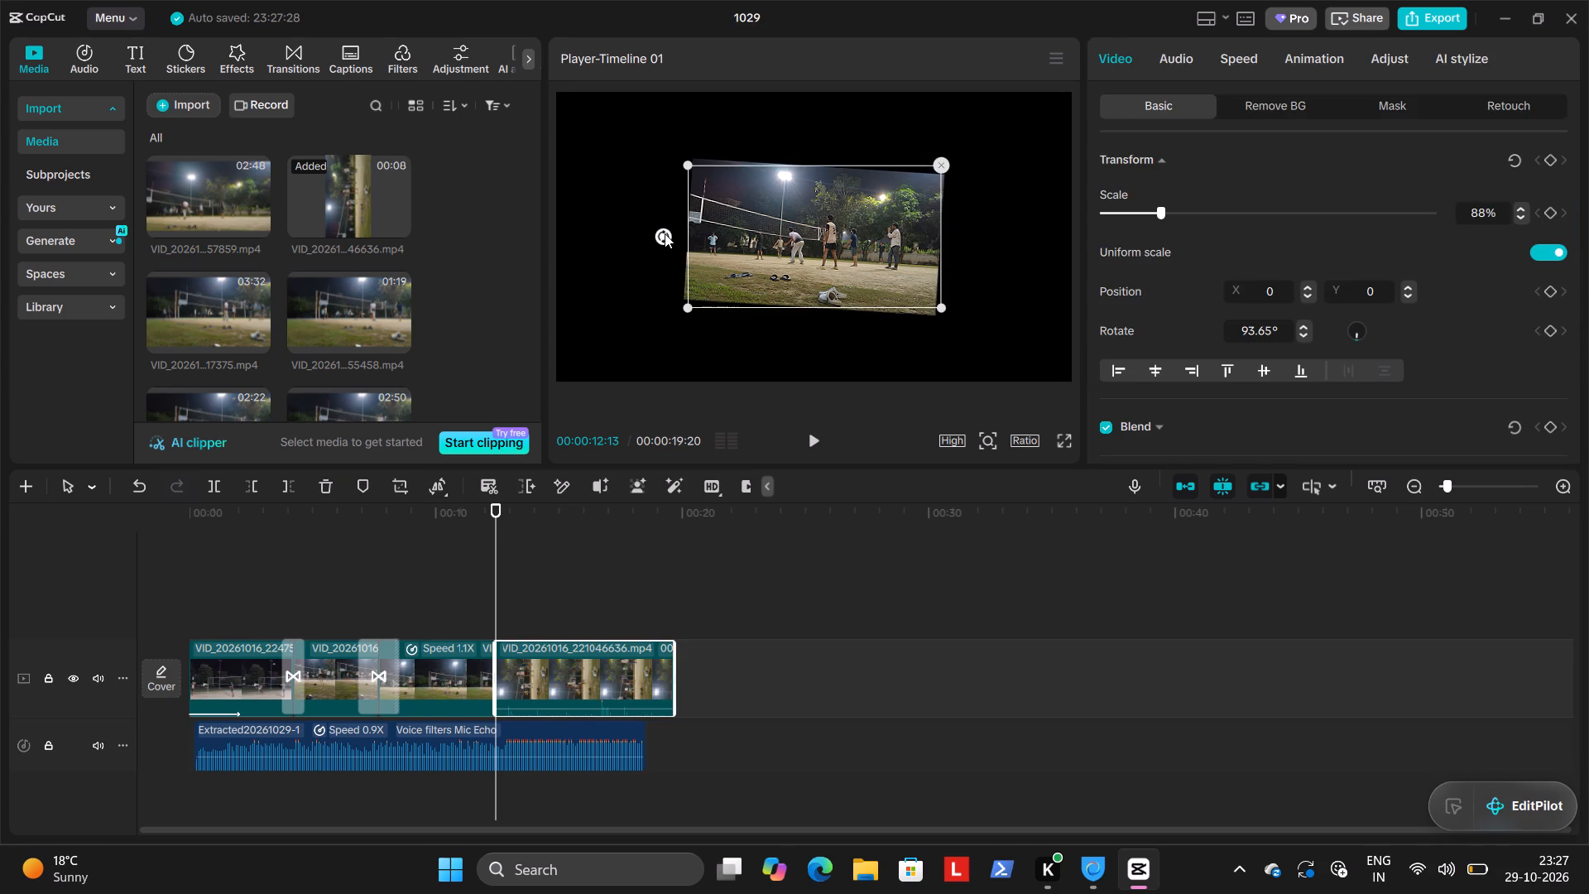
{"action": "left_click_drag", "start_coordinate": [694, 309], "coordinate": [598, 426]}
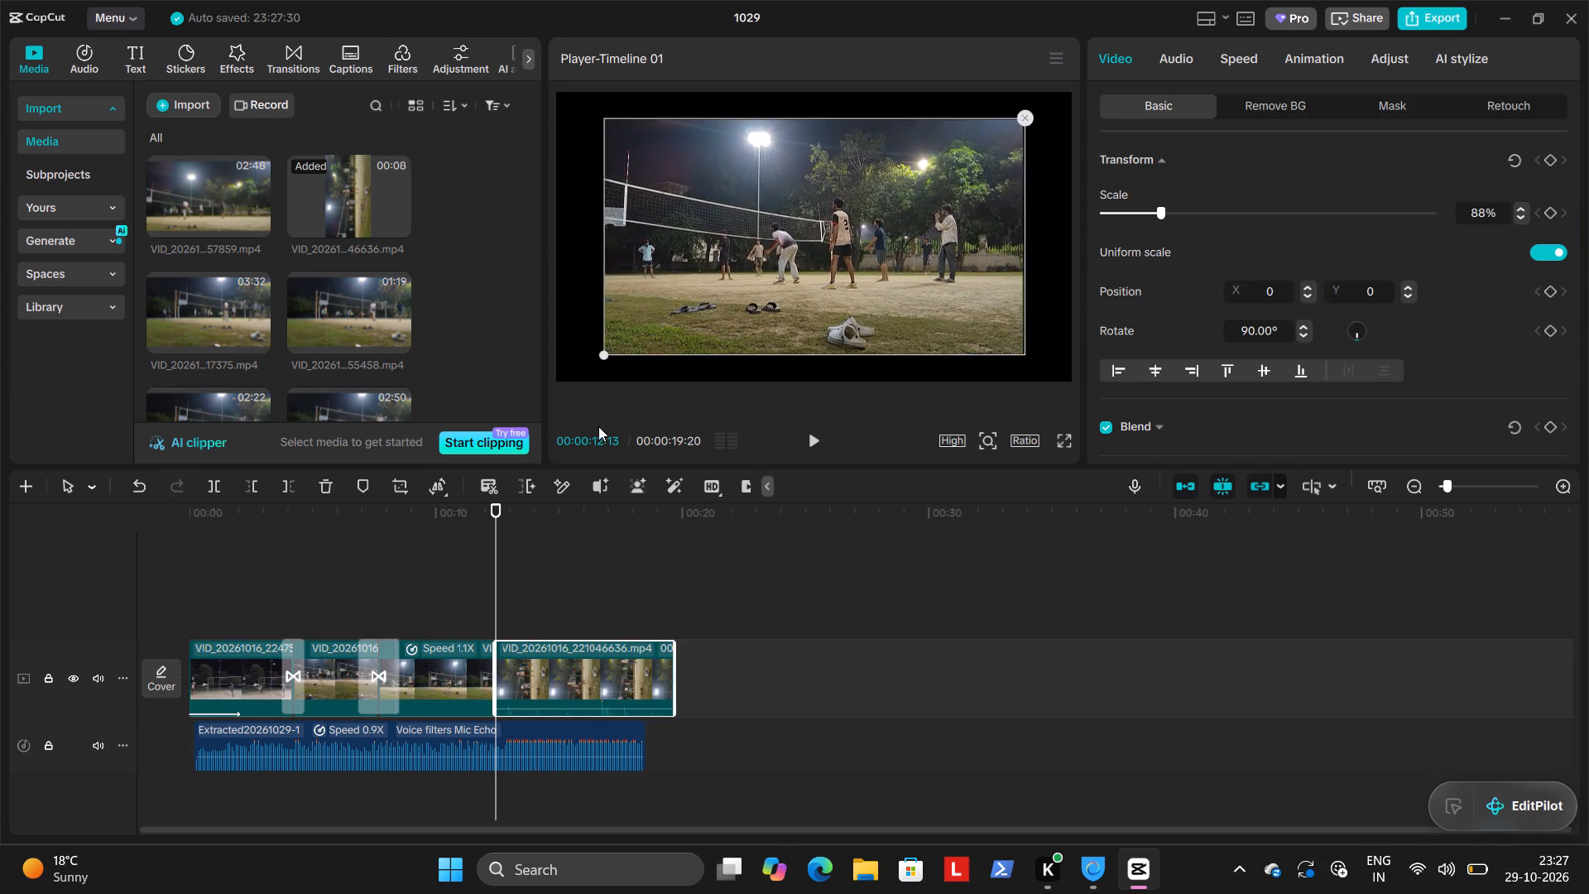
{"action": "left_click_drag", "start_coordinate": [598, 426], "coordinate": [559, 488]}
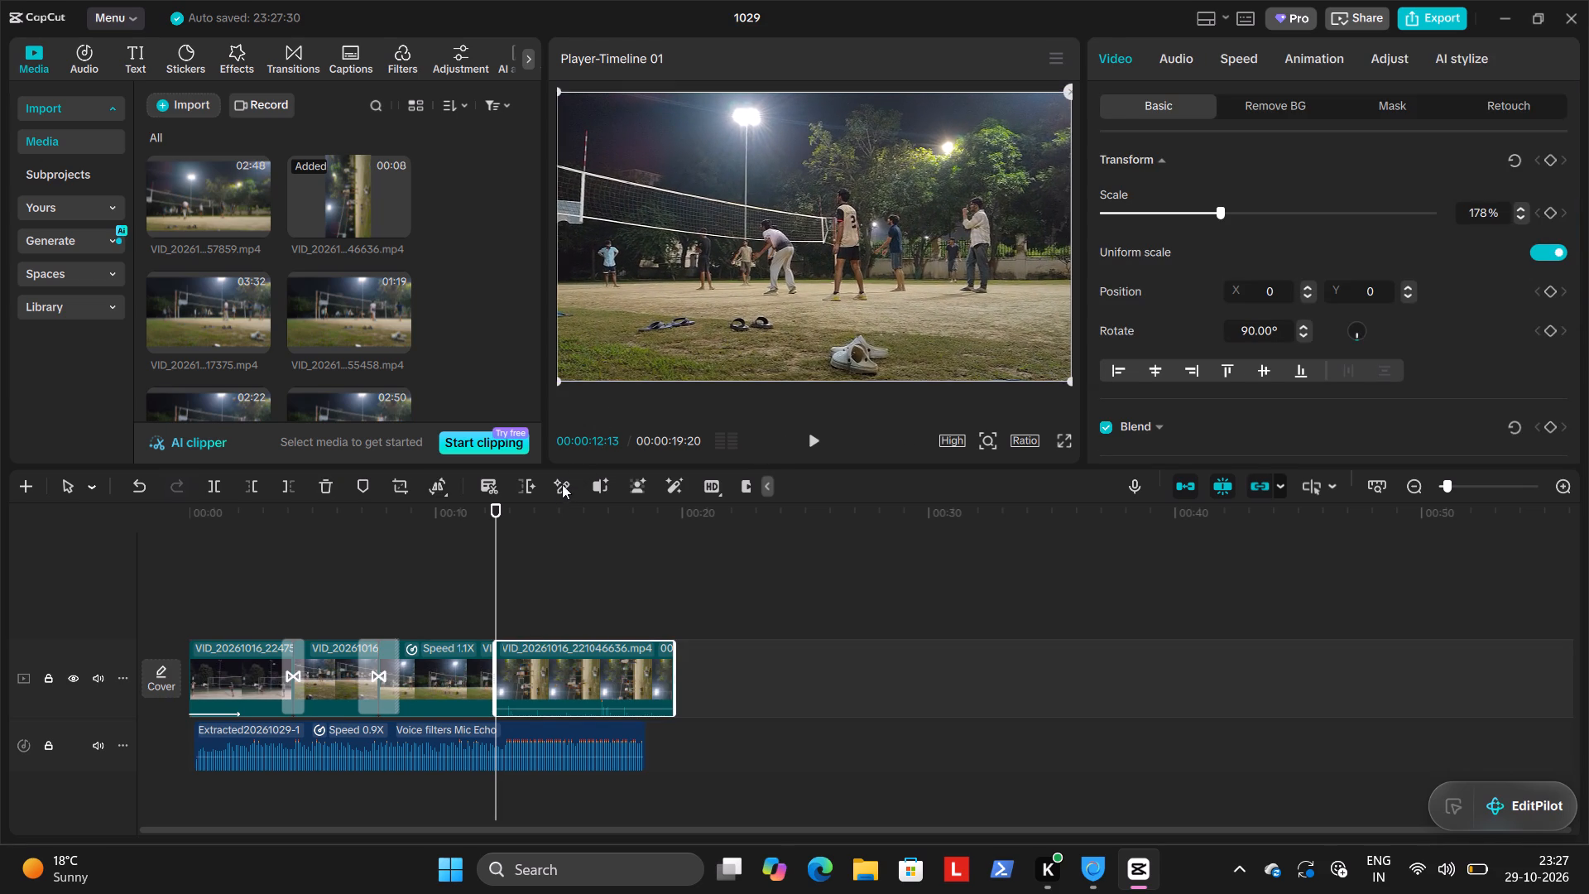
Crop the rotated clip at a 3:4 ratio, shifting the crop area toward the net-post side of the shot, and apply it.
{"action": "right_click", "coordinate": [628, 694]}
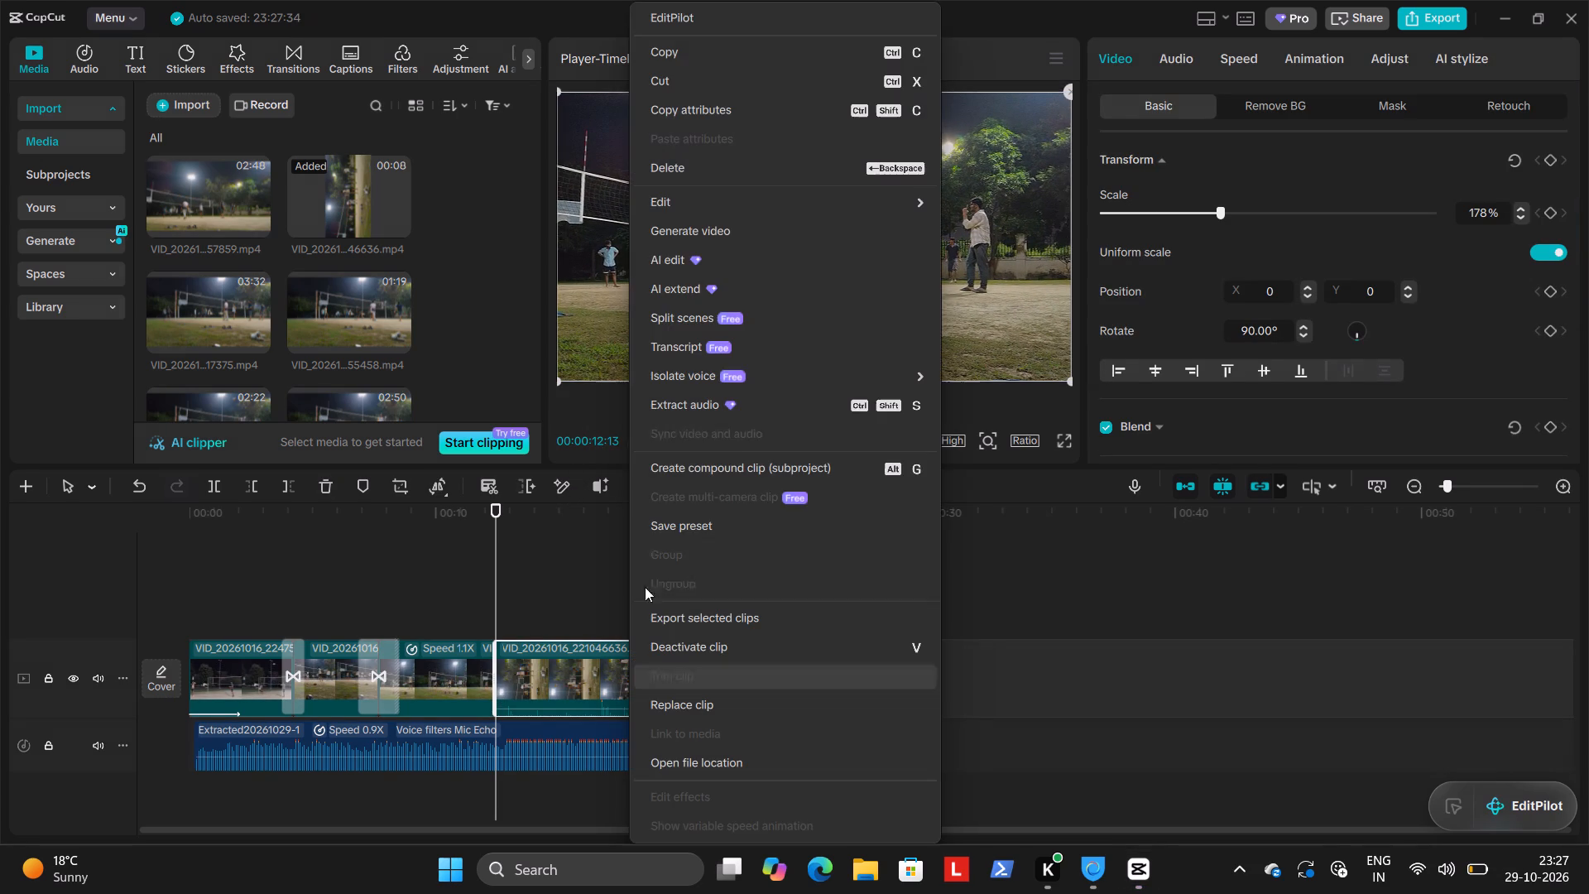
{"action": "left_click", "coordinate": [664, 205]}
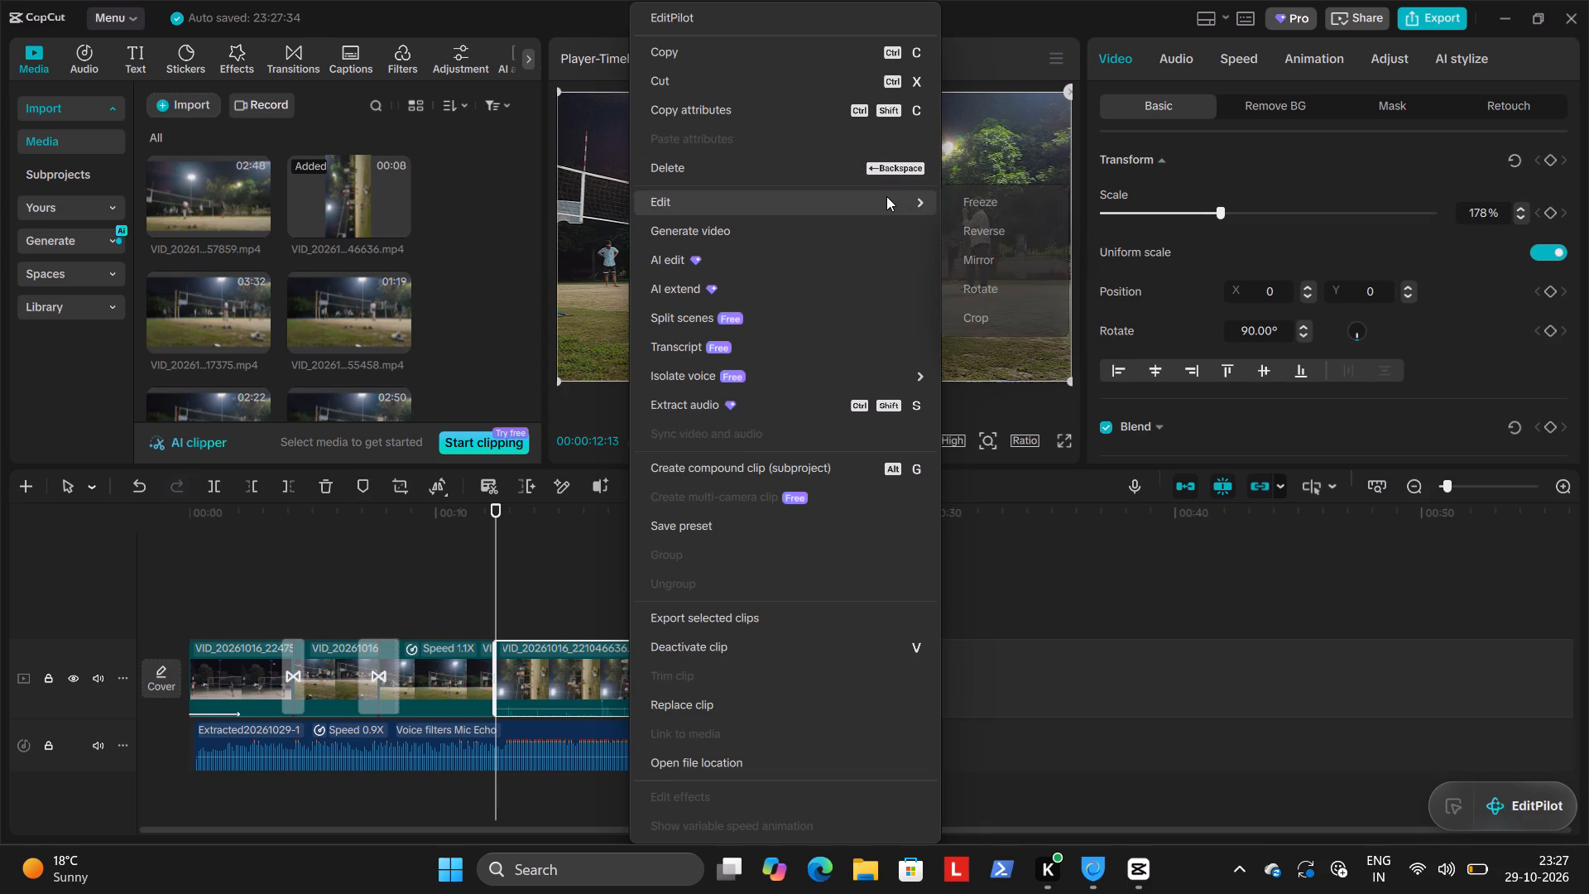
{"action": "left_click", "coordinate": [886, 196]}
{"action": "left_click", "coordinate": [974, 320]}
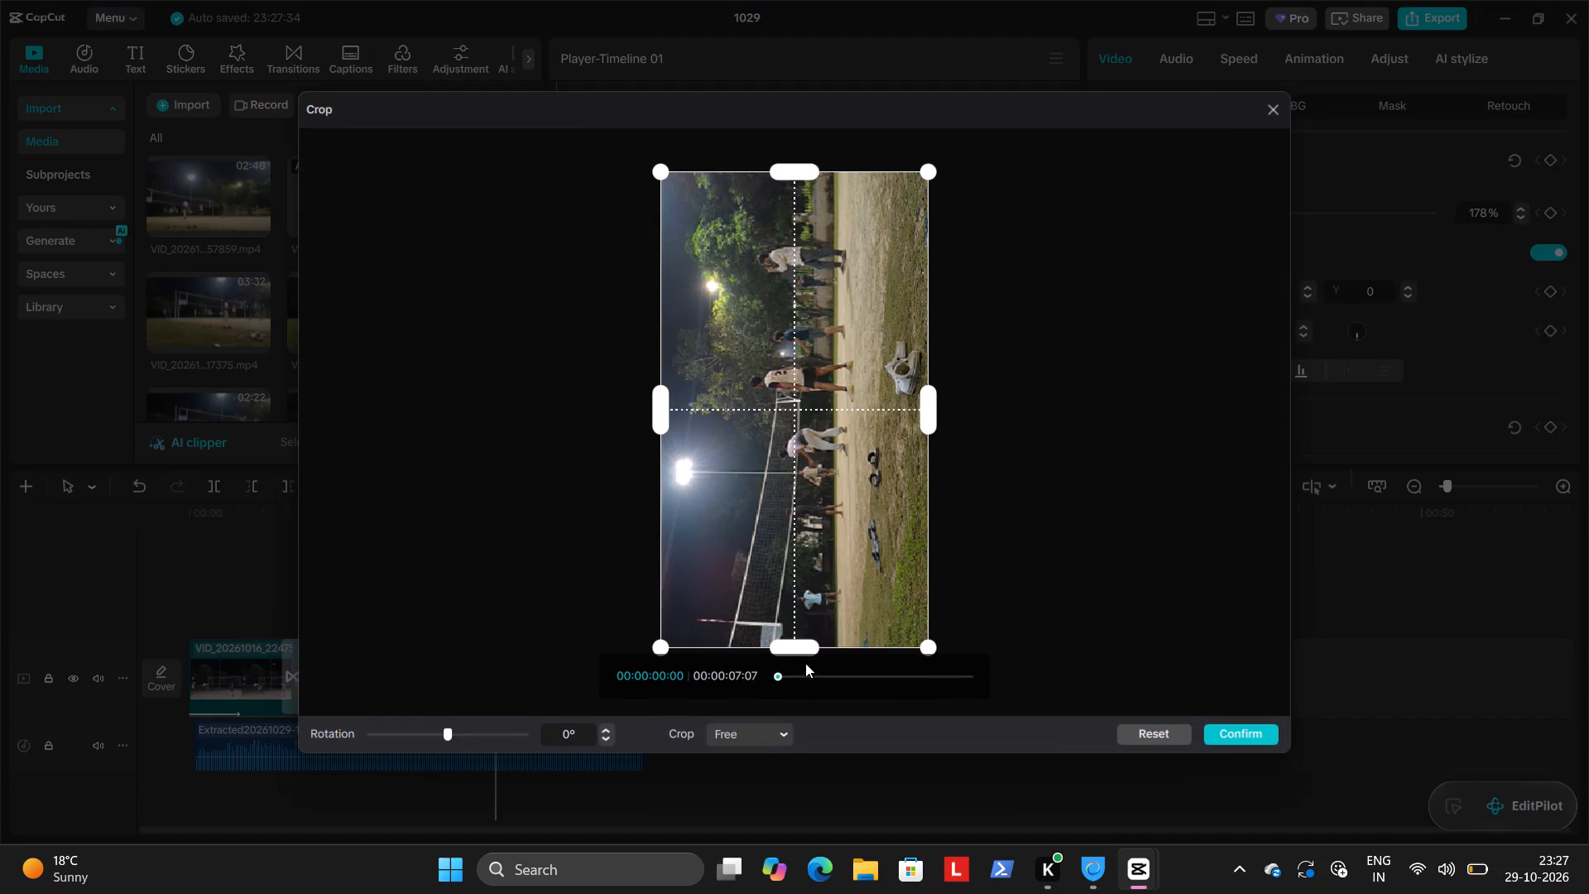
{"action": "left_click", "coordinate": [770, 728]}
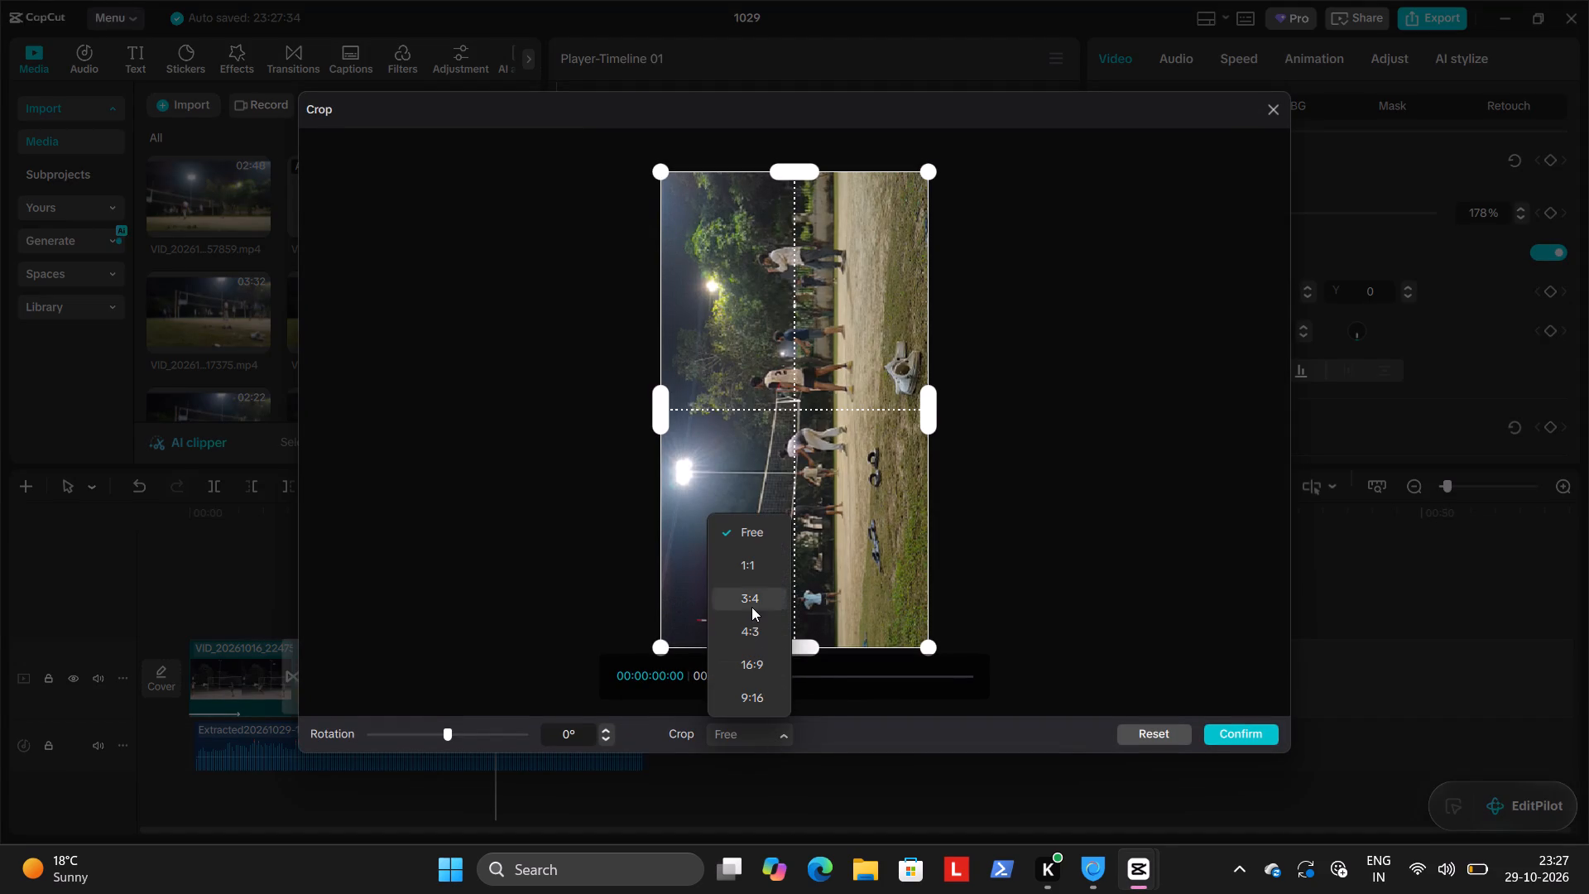
{"action": "left_click", "coordinate": [751, 607]}
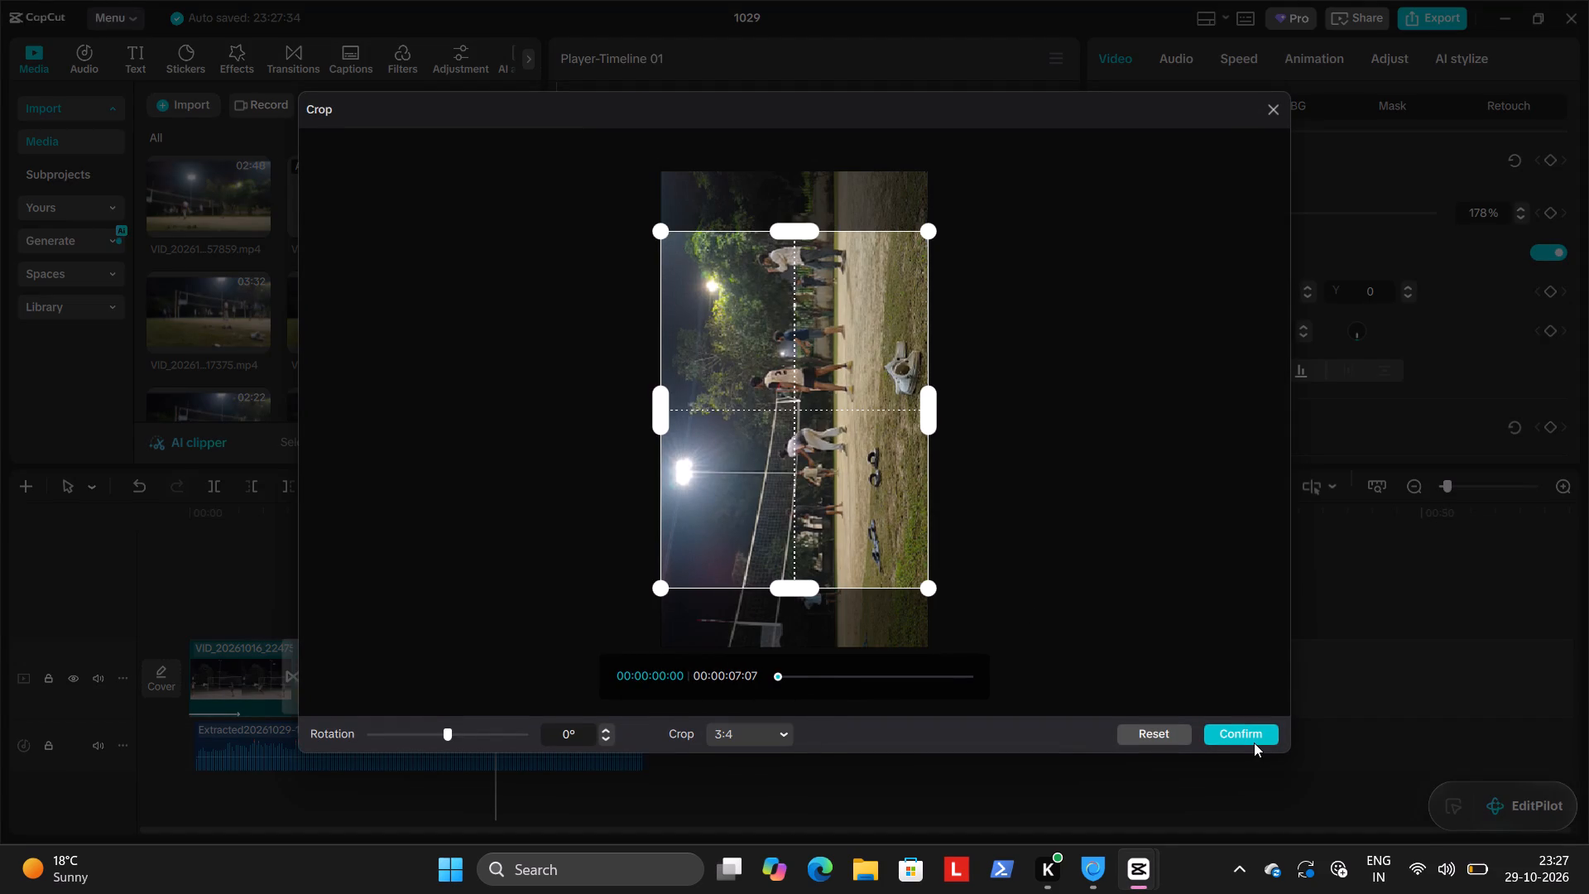
{"action": "left_click_drag", "start_coordinate": [732, 398], "coordinate": [735, 433]}
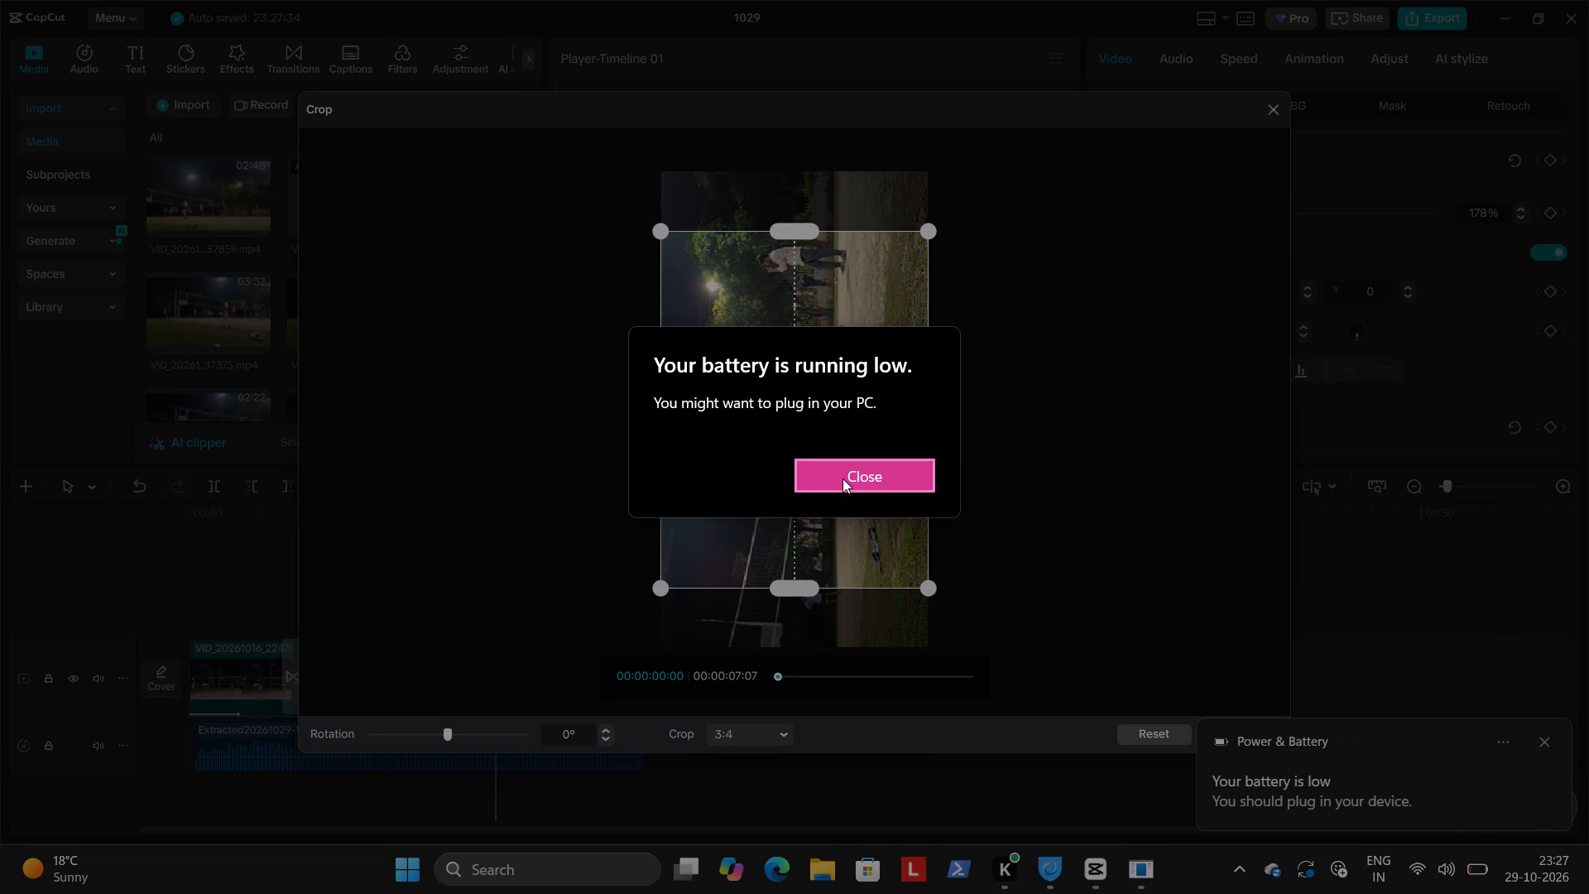
{"action": "left_click", "coordinate": [843, 478]}
{"action": "left_click_drag", "start_coordinate": [824, 395], "coordinate": [824, 463]}
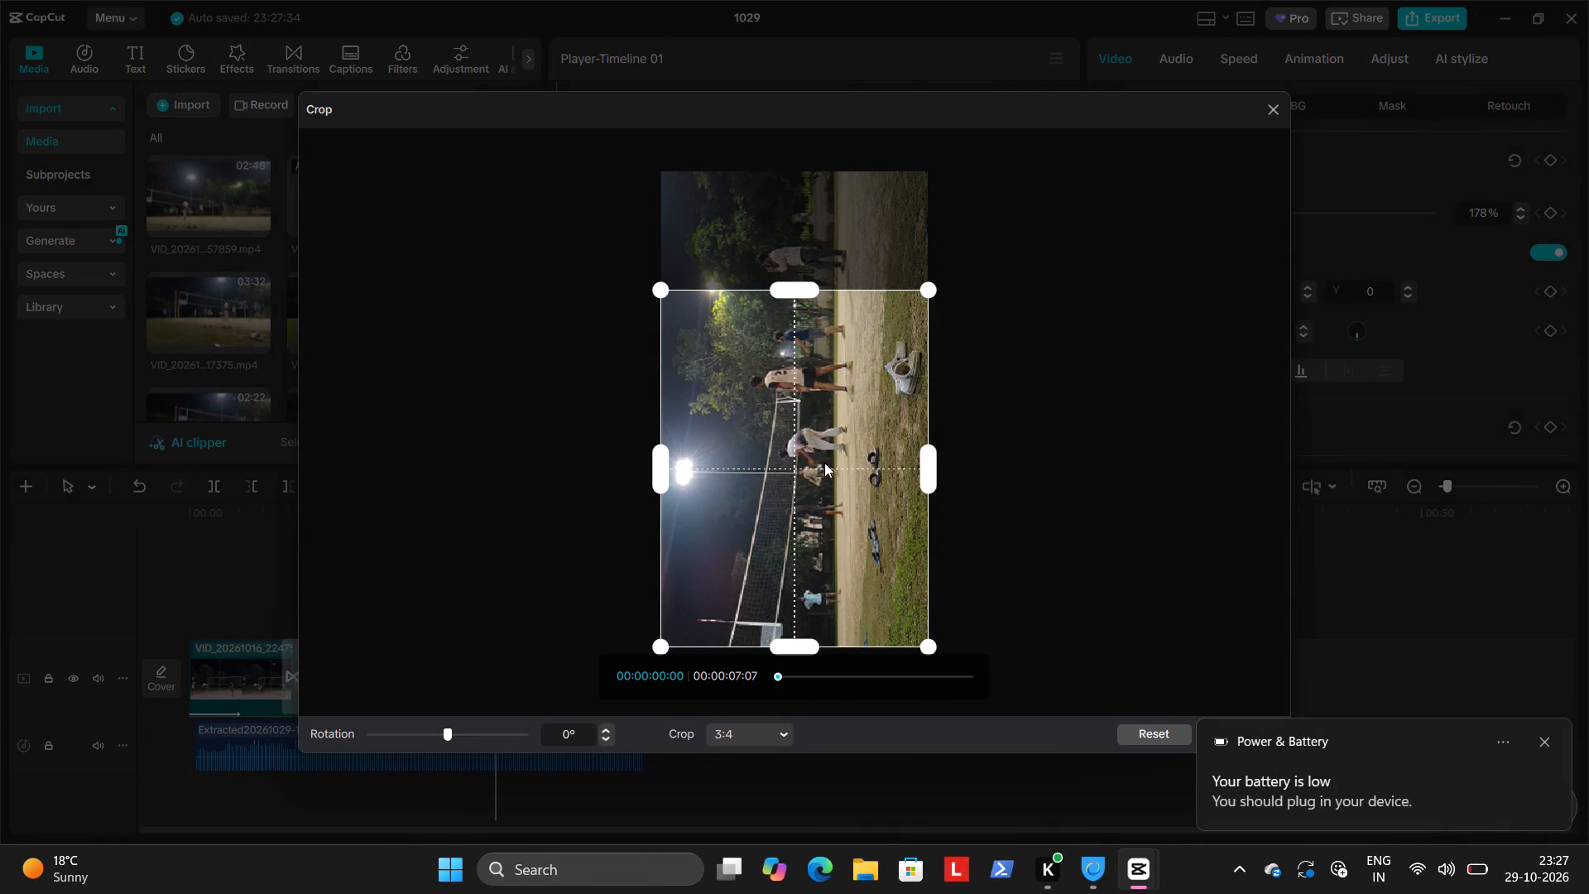
{"action": "left_click_drag", "start_coordinate": [824, 463], "coordinate": [824, 448]}
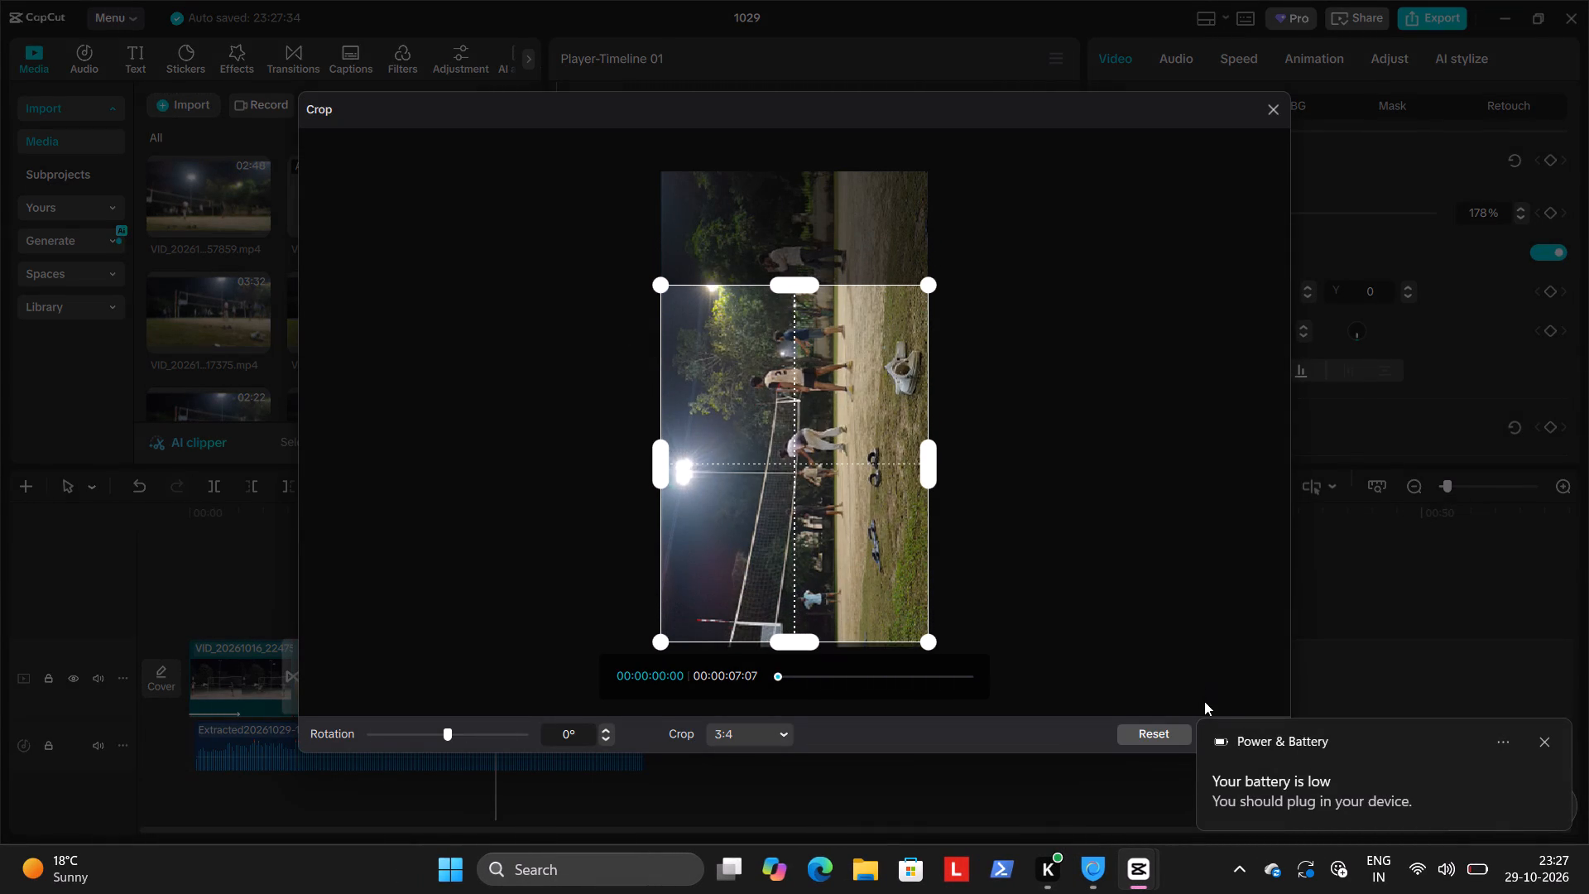
{"action": "left_click", "coordinate": [1552, 746]}
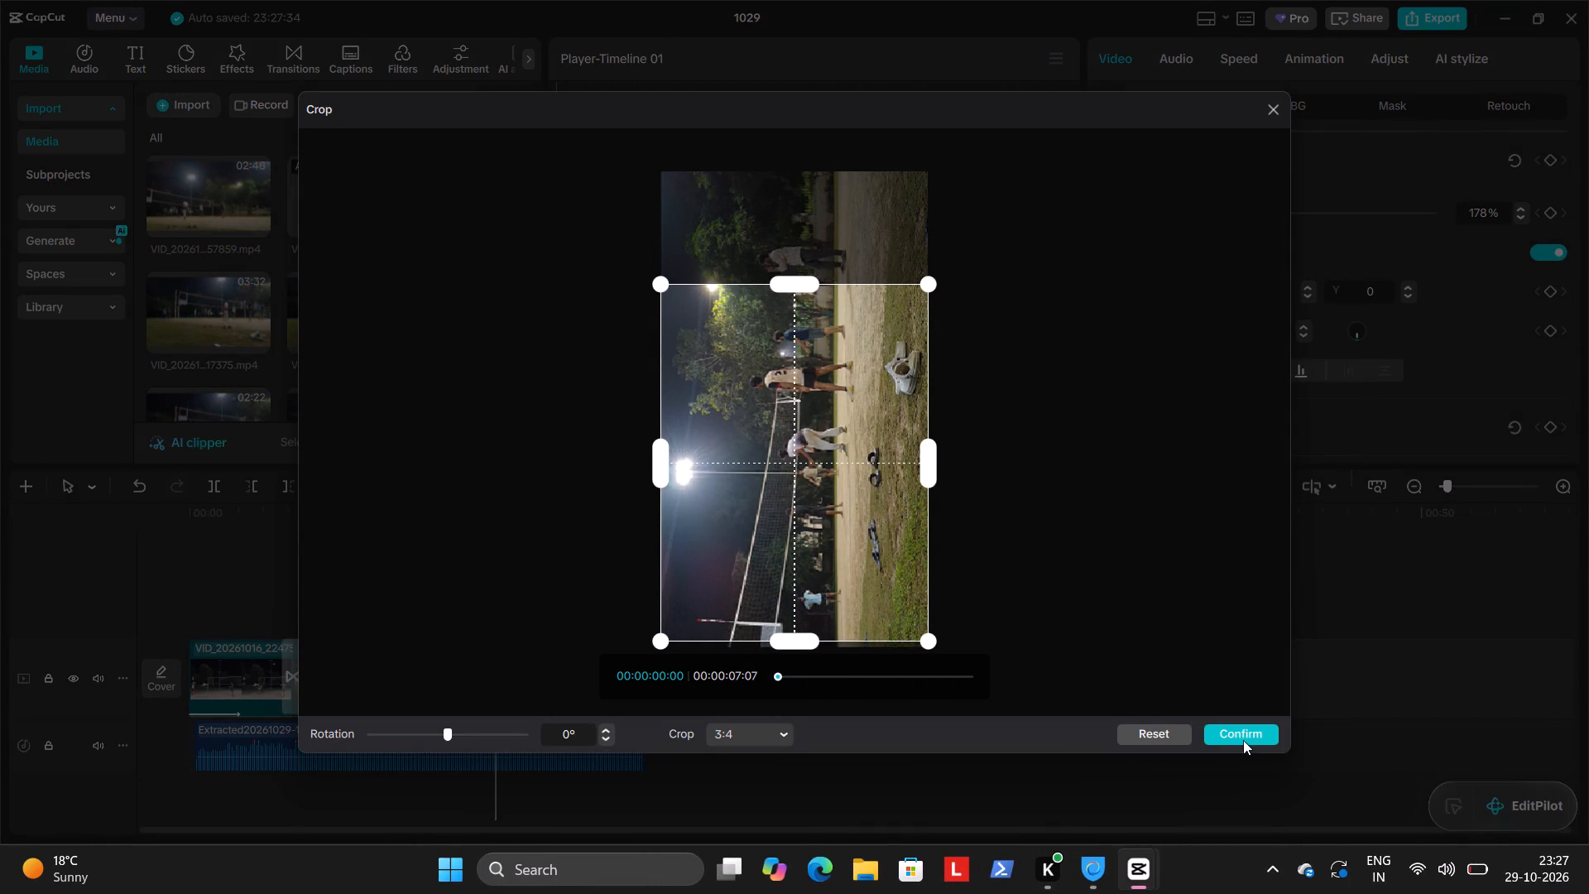
{"action": "left_click", "coordinate": [1243, 740]}
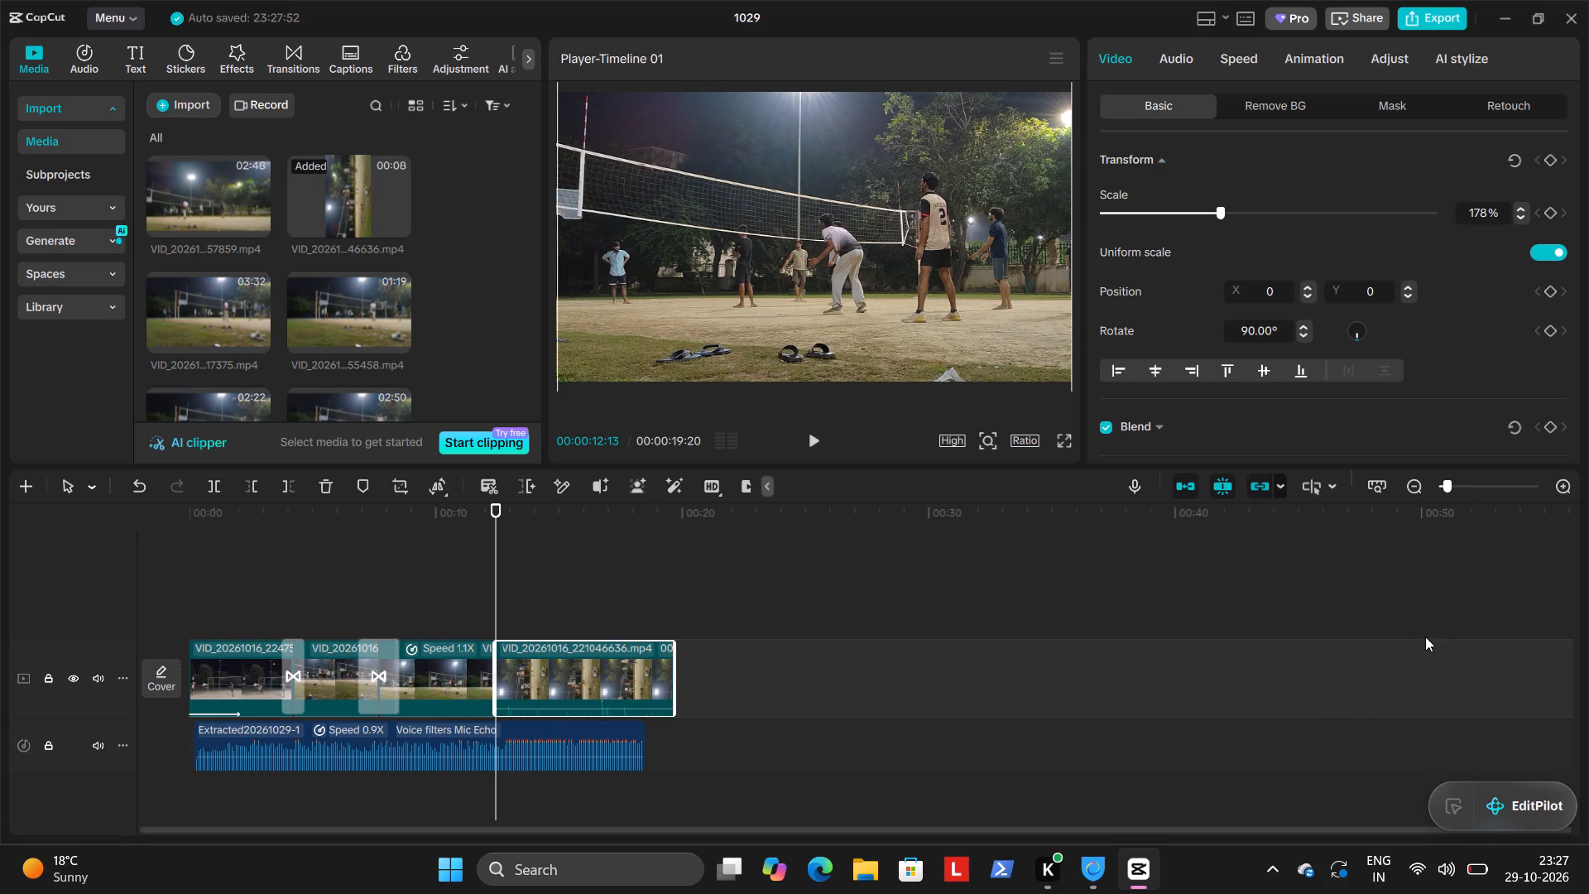
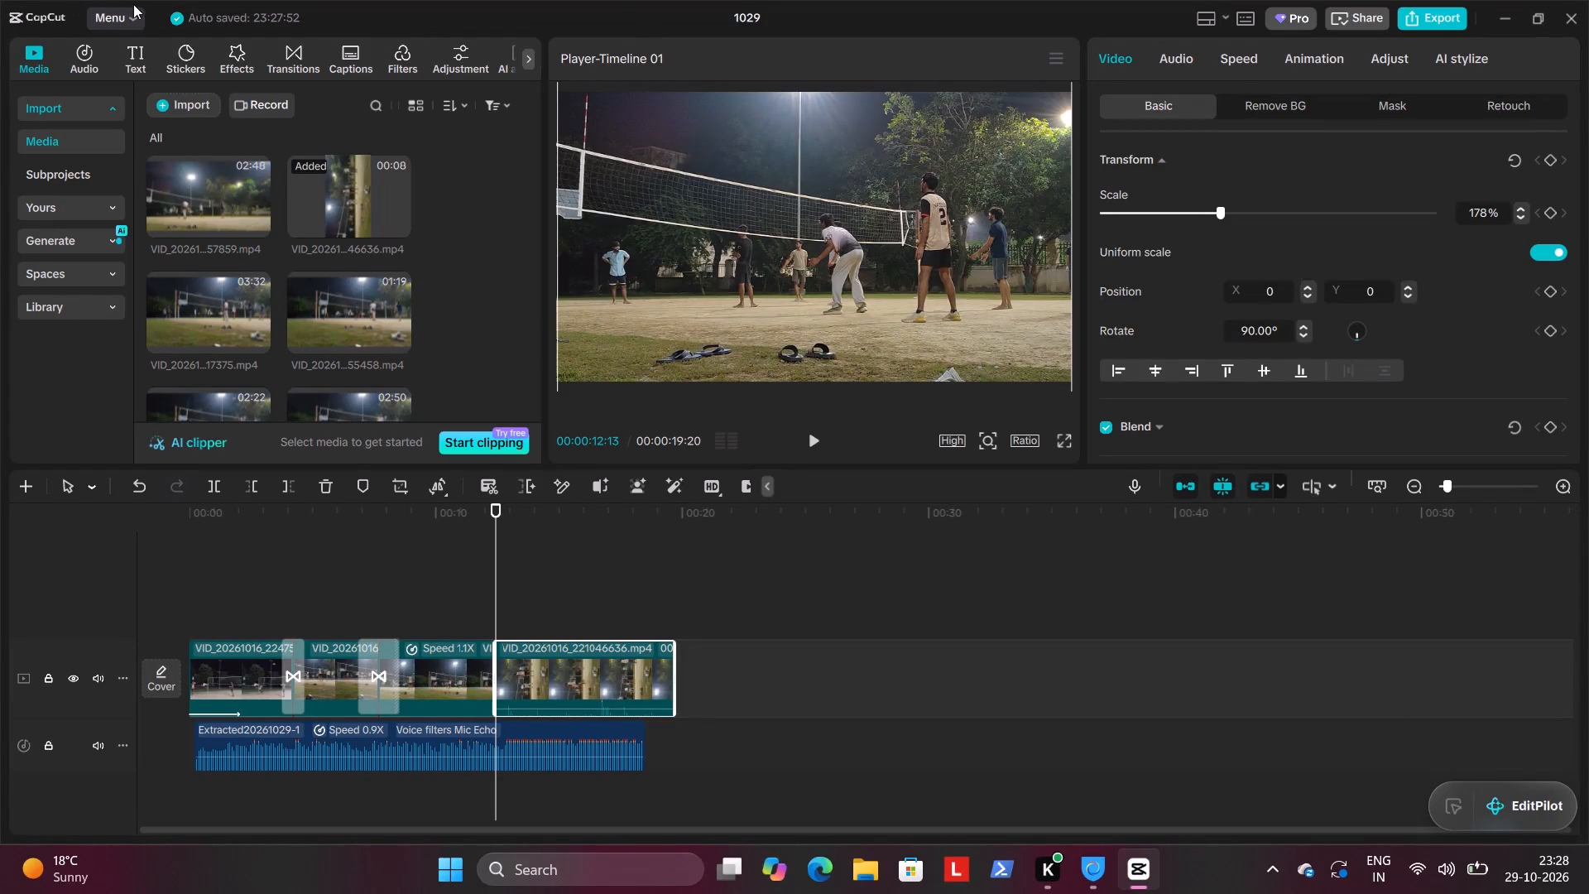
Trim the start of the last clip to about 00:00:14:24 and play back the shortened clip.
{"action": "left_click", "coordinate": [819, 439]}
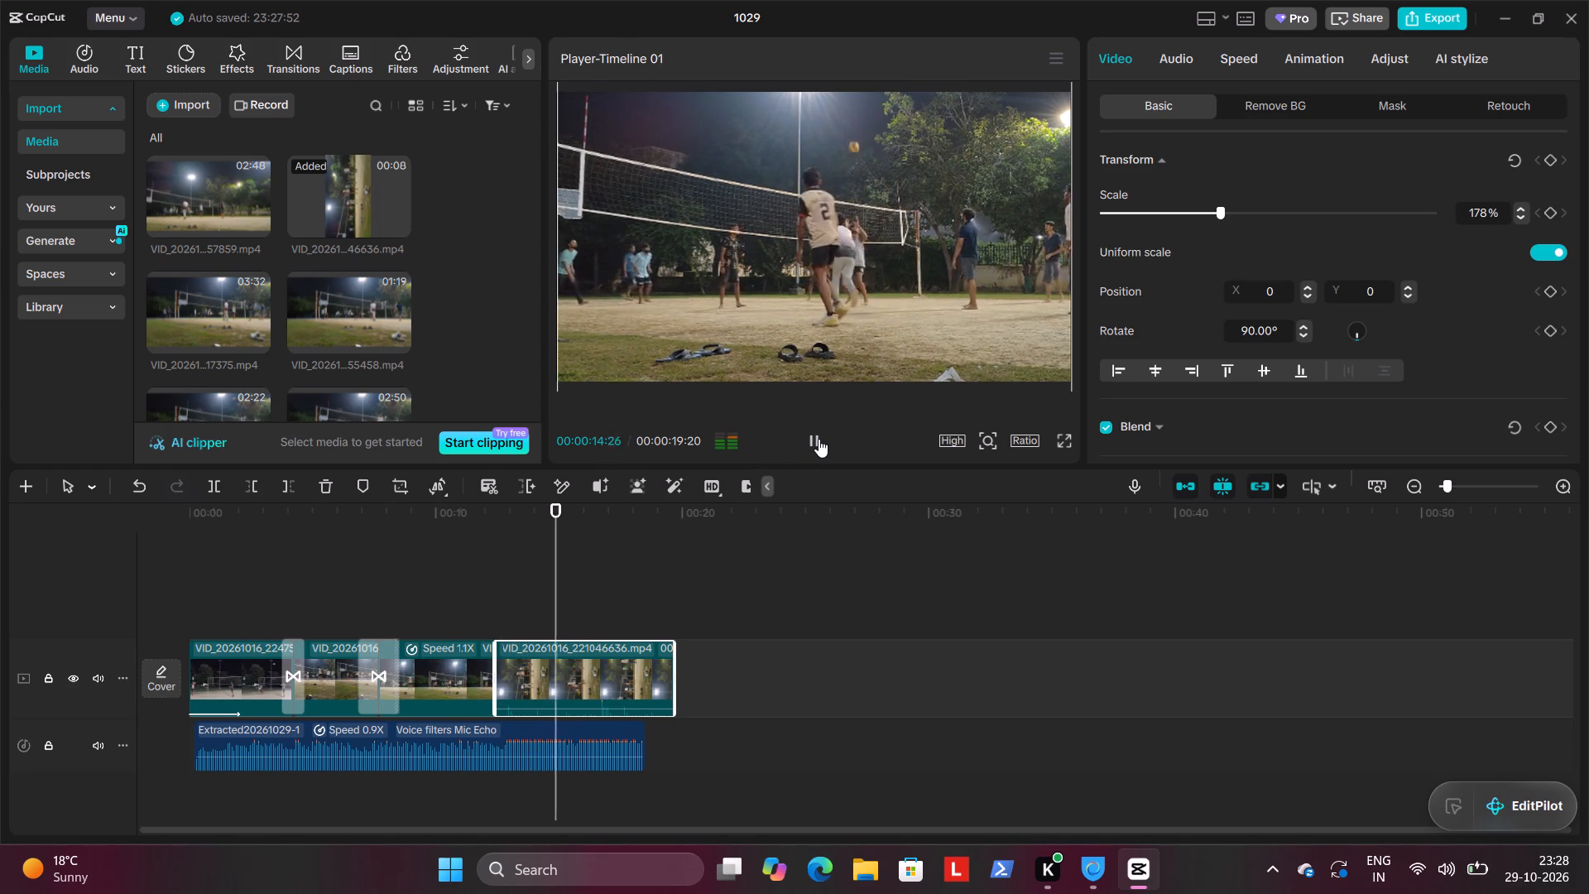
{"action": "left_click", "coordinate": [819, 439]}
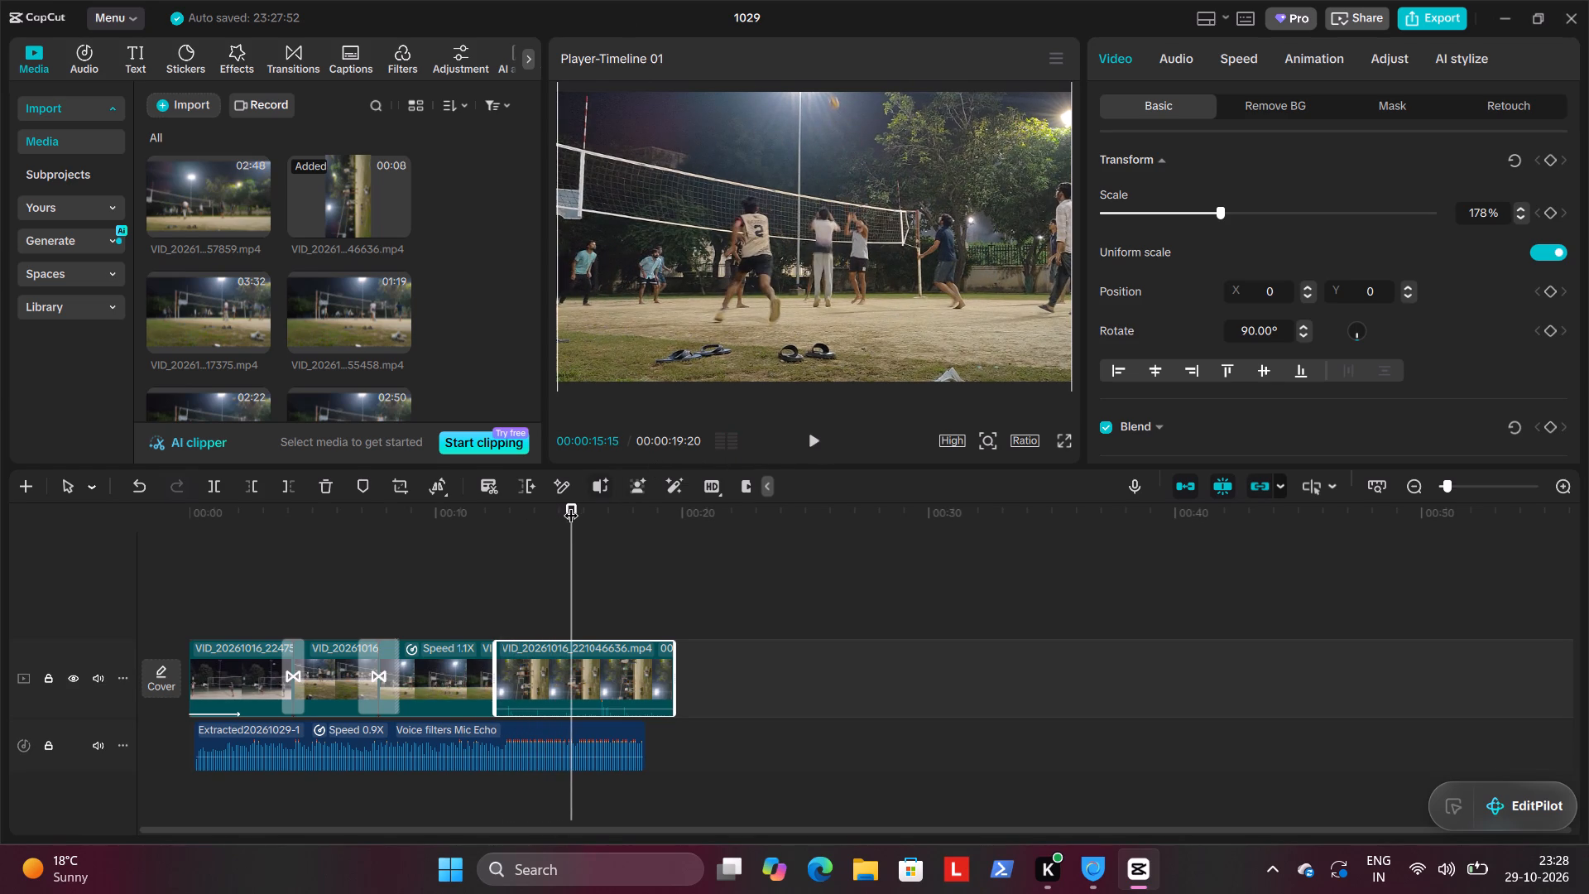
{"action": "left_click_drag", "start_coordinate": [571, 505], "coordinate": [554, 505]}
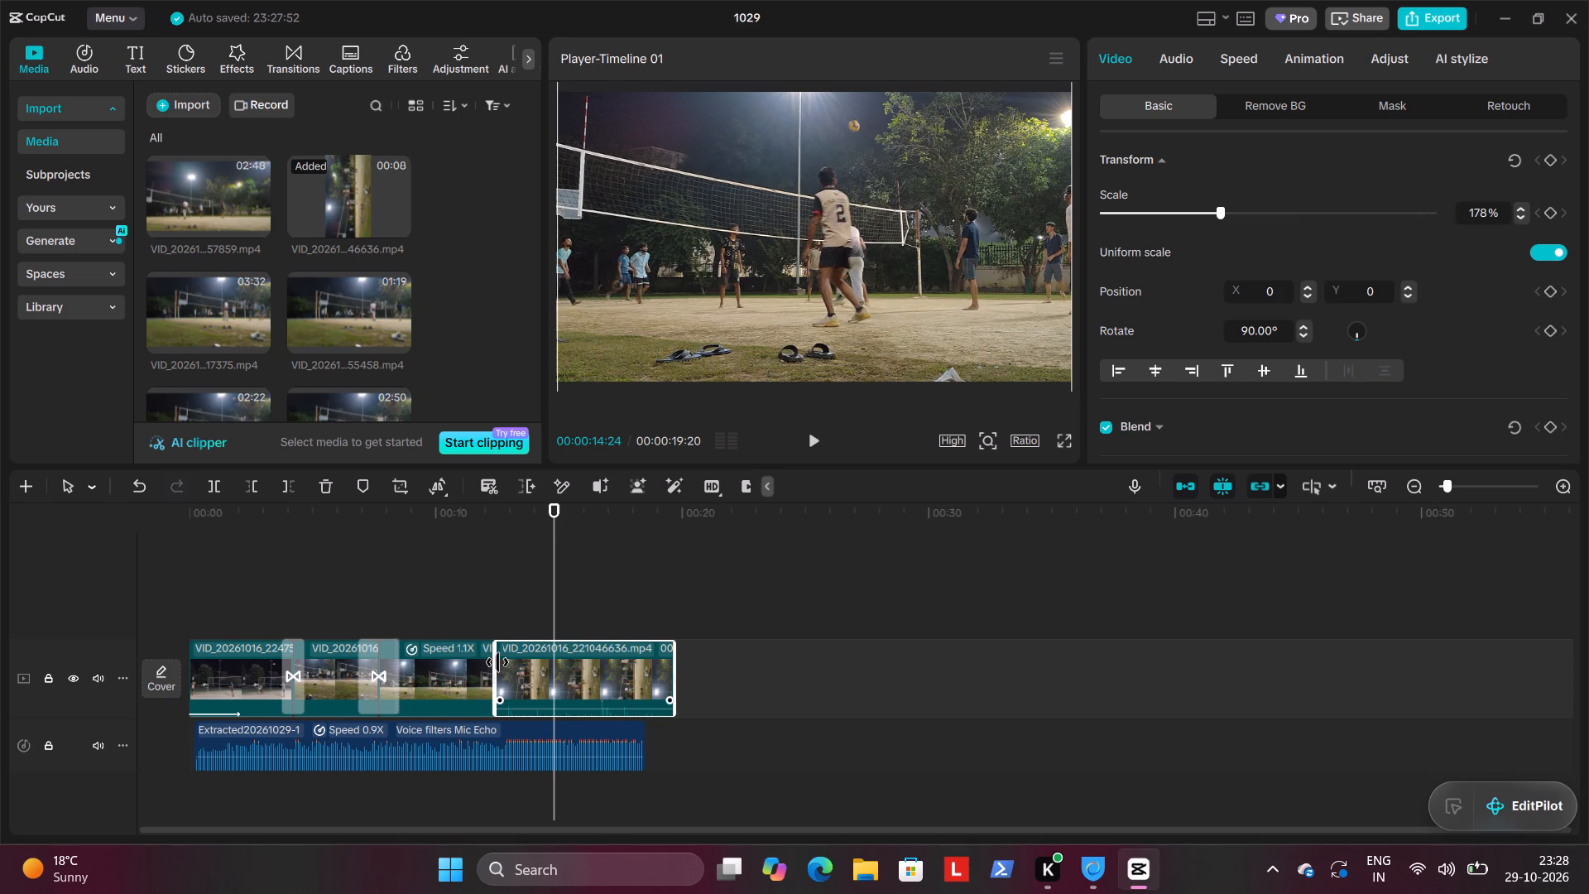
{"action": "left_click_drag", "start_coordinate": [497, 662], "coordinate": [552, 662]}
{"action": "left_click_drag", "start_coordinate": [555, 537], "coordinate": [540, 536]}
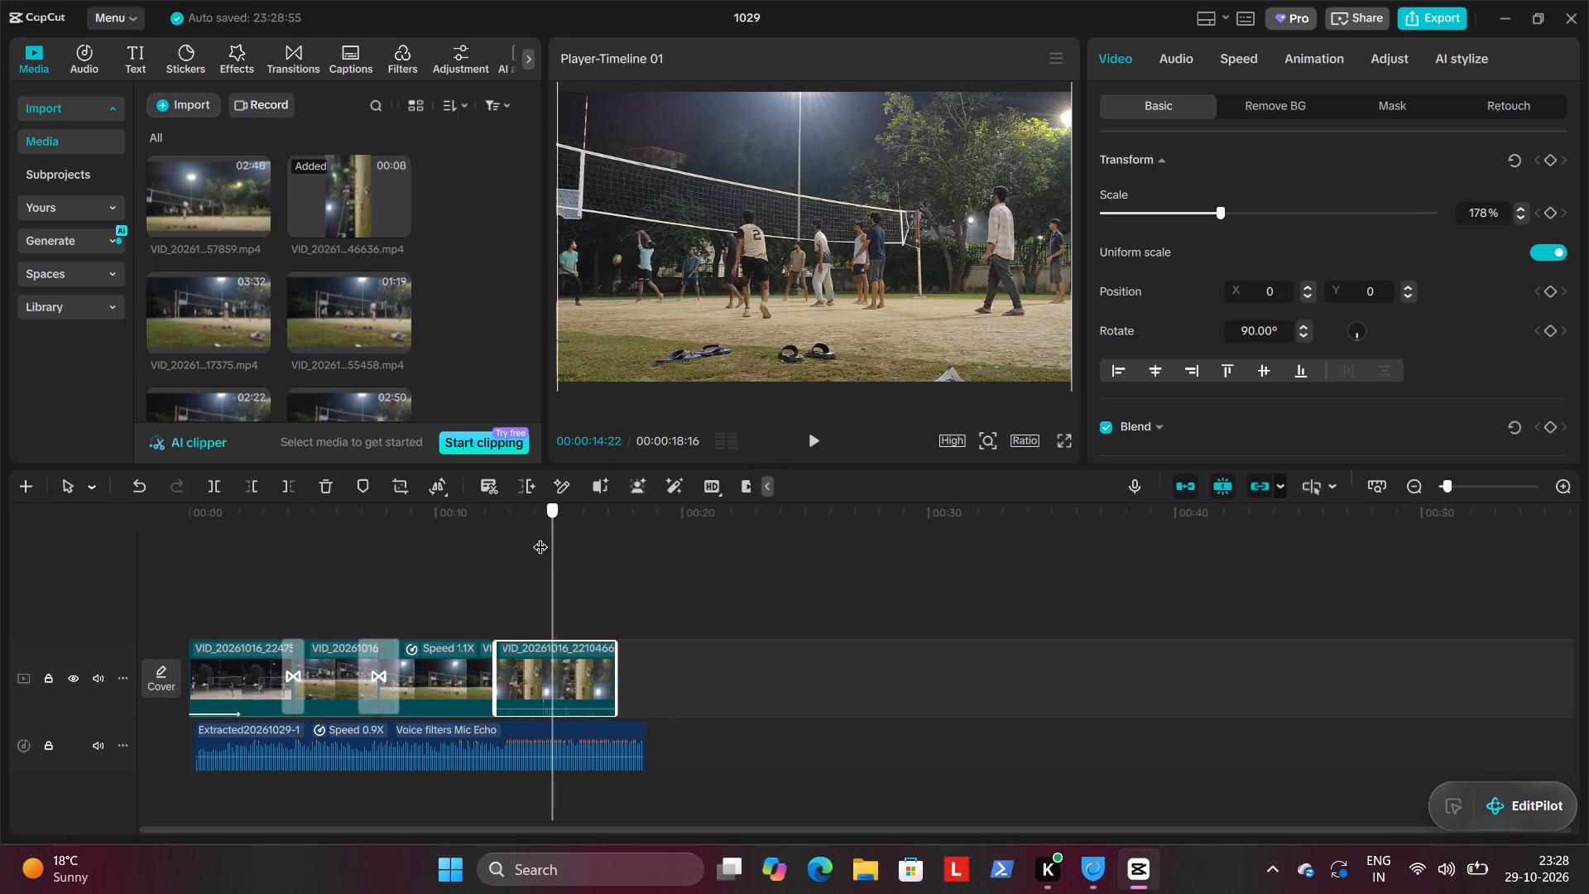
{"action": "left_click_drag", "start_coordinate": [540, 536], "coordinate": [482, 532]}
{"action": "left_click", "coordinate": [817, 445]}
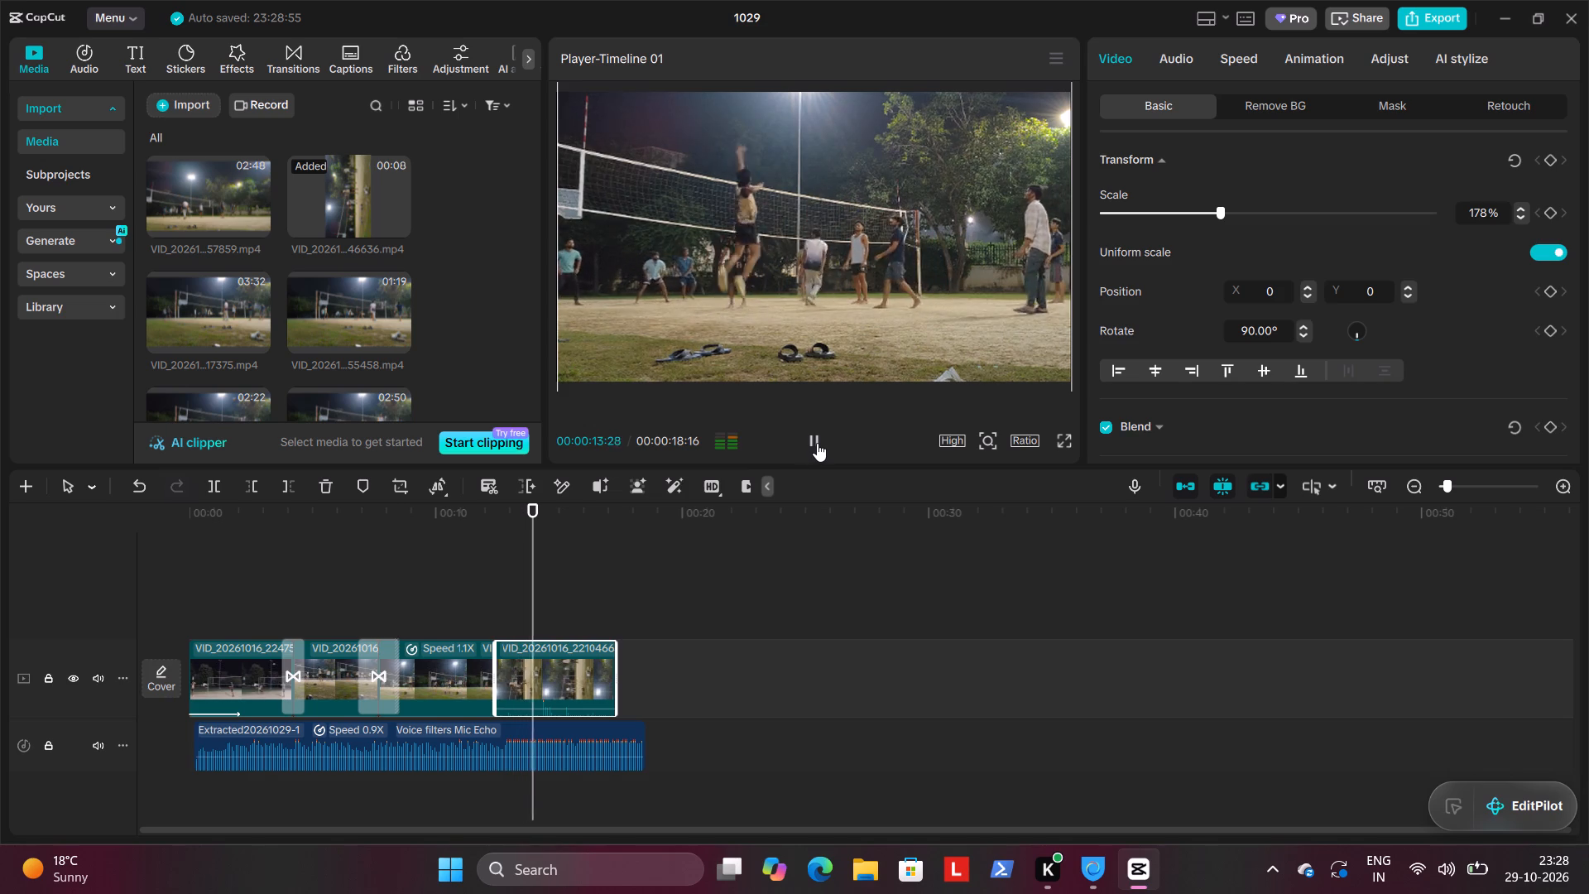
{"action": "left_click", "coordinate": [817, 443]}
Reopen the last clip's crop settings, check the 3:4 crop area and confirm it as is.
{"action": "right_click", "coordinate": [577, 673]}
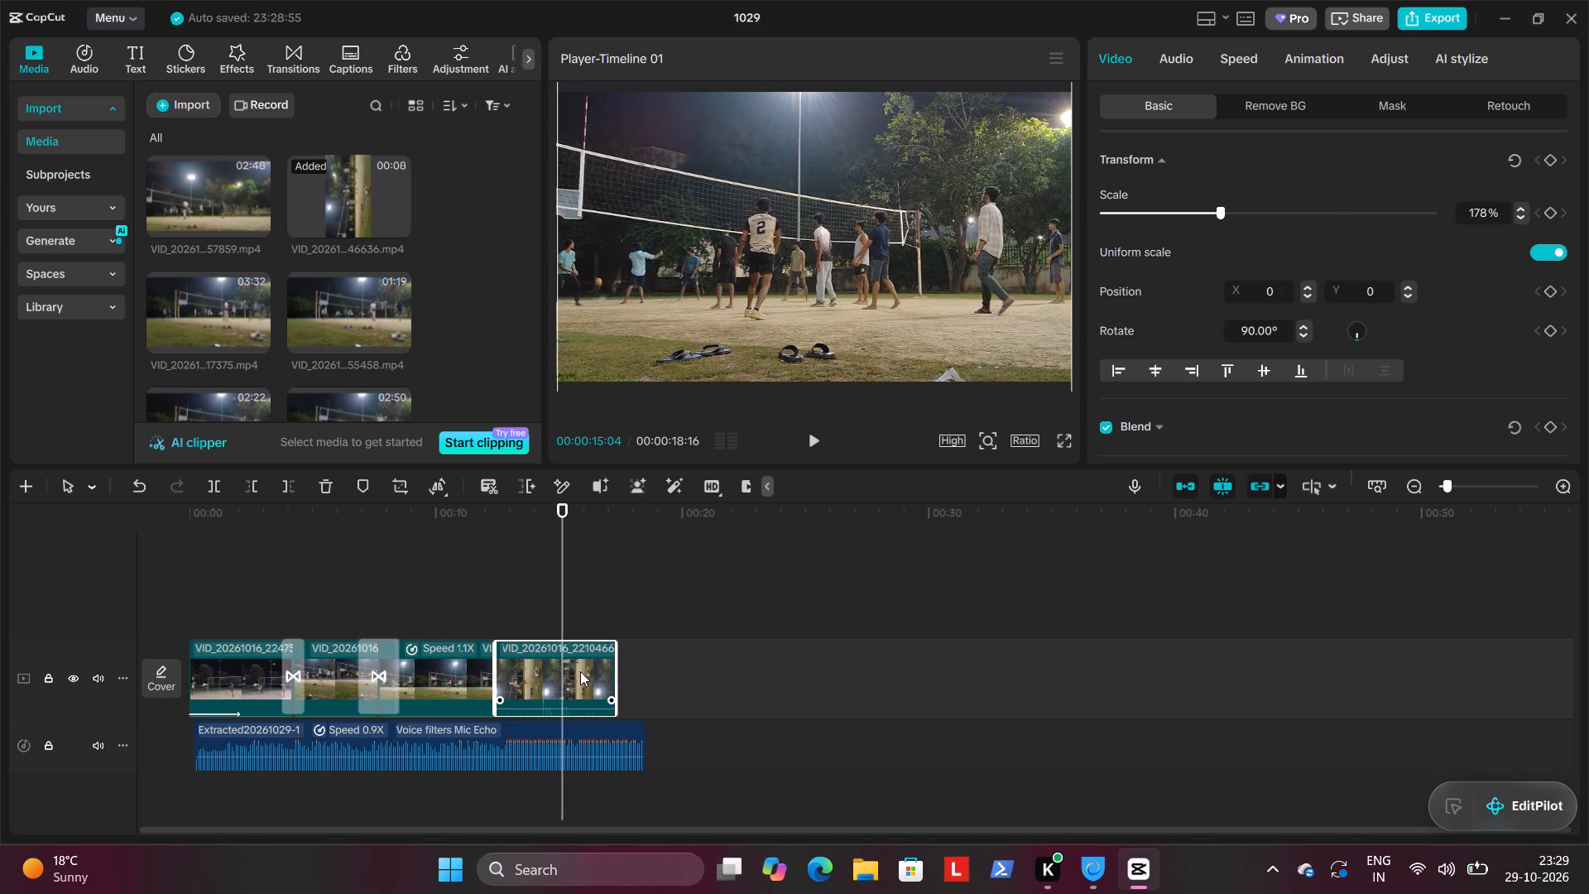
{"action": "left_click", "coordinate": [664, 204]}
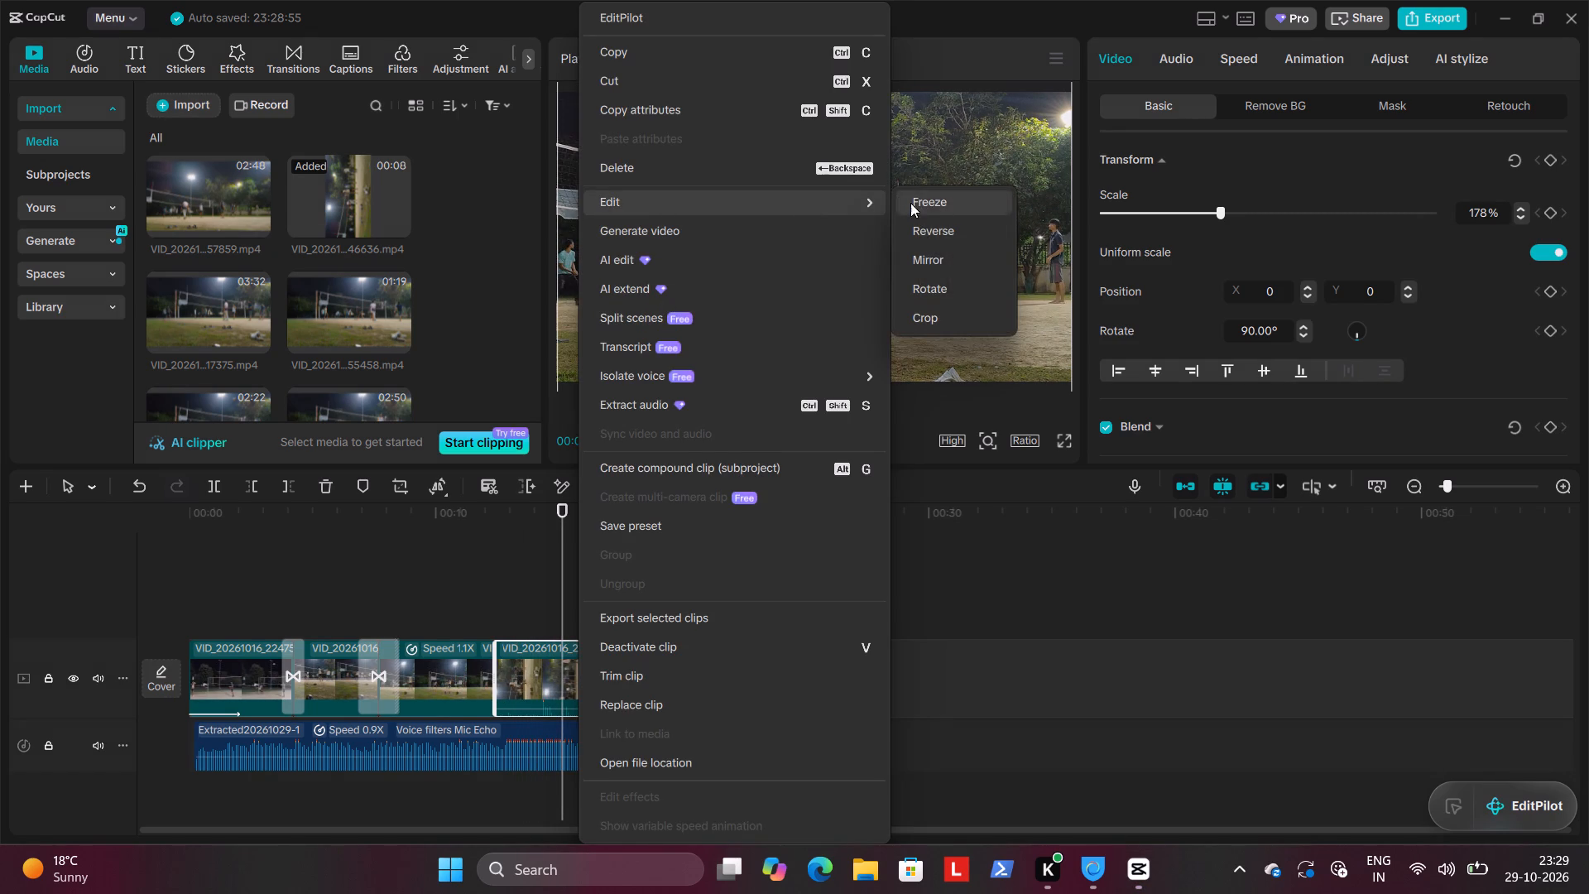
{"action": "left_click", "coordinate": [956, 329]}
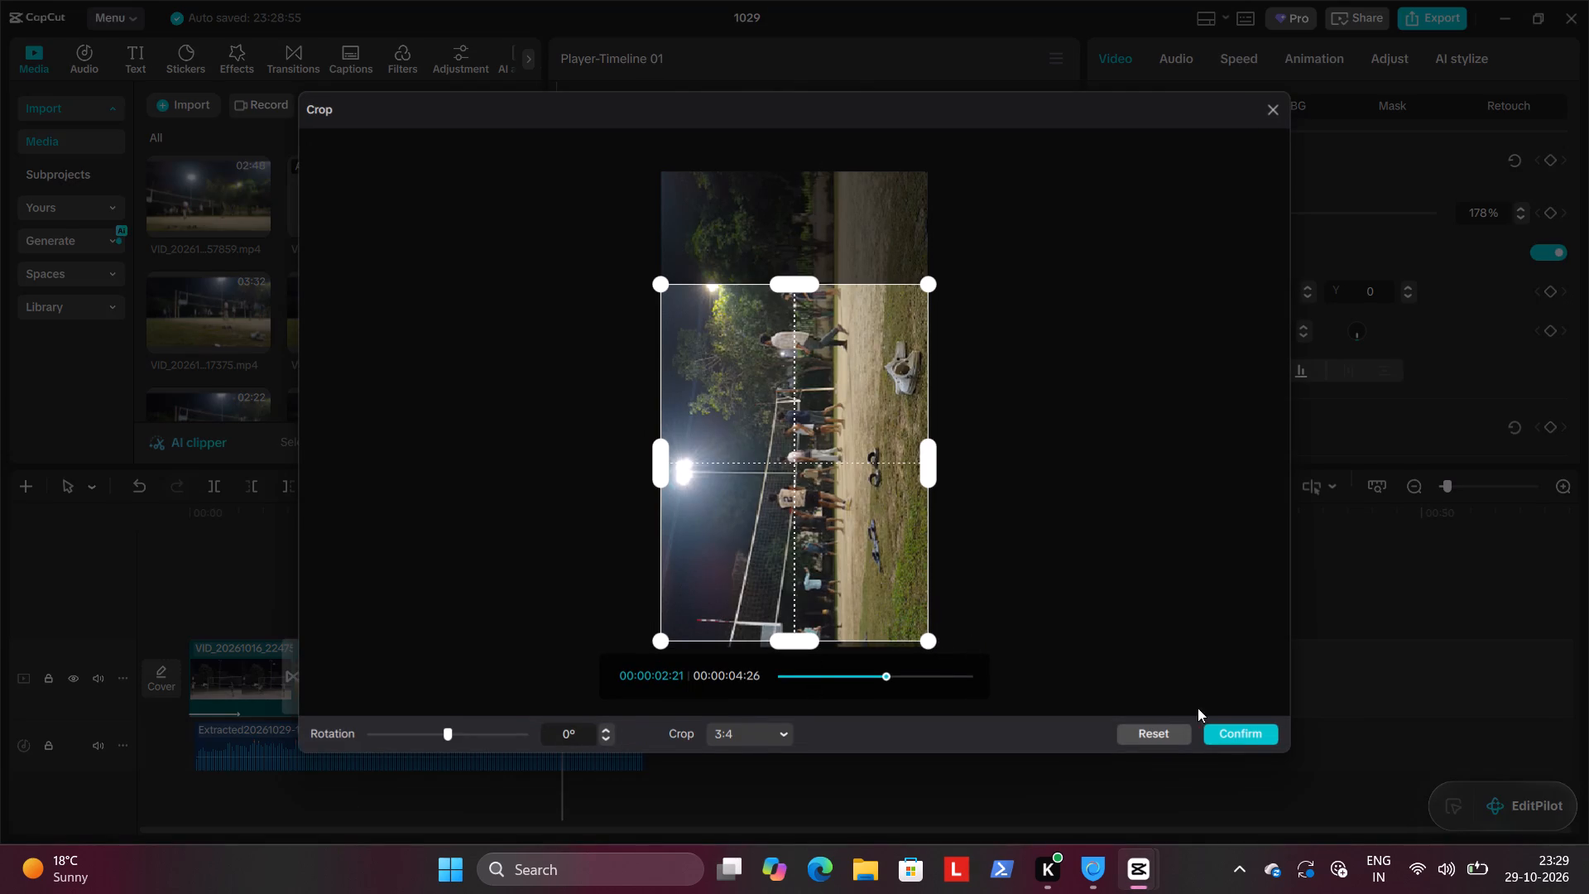
{"action": "left_click", "coordinate": [1254, 734]}
Scale the last clip down to 134% at position X 46, Y 0 so its full height fits the frame, and play it back.
{"action": "left_click_drag", "start_coordinate": [901, 336], "coordinate": [897, 275]}
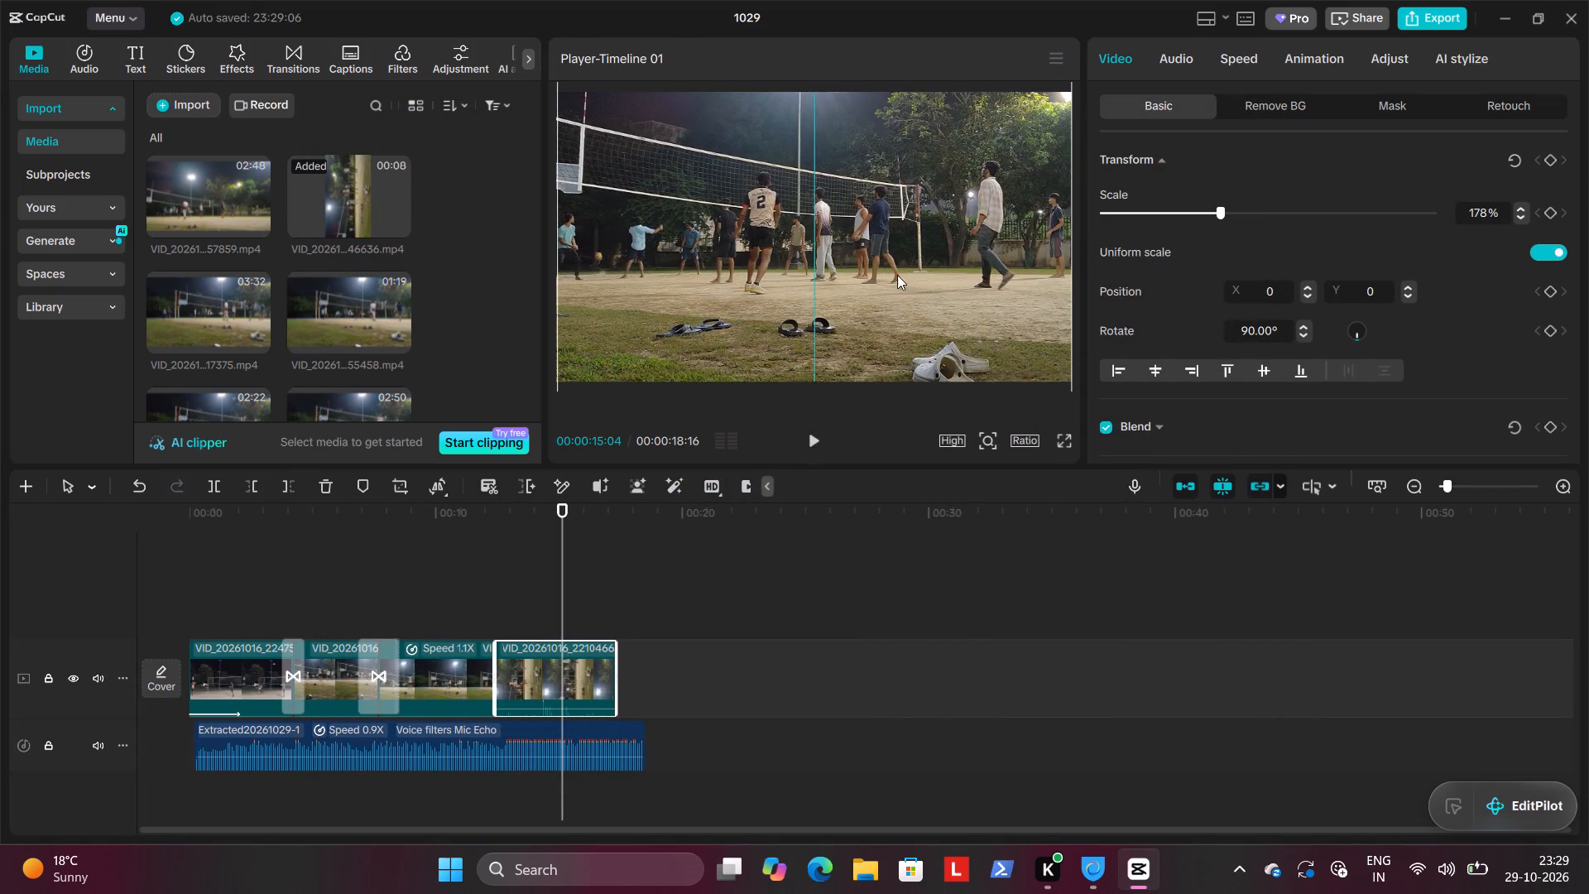
{"action": "left_click_drag", "start_coordinate": [897, 275], "coordinate": [897, 260]}
{"action": "left_click_drag", "start_coordinate": [1072, 349], "coordinate": [983, 324]}
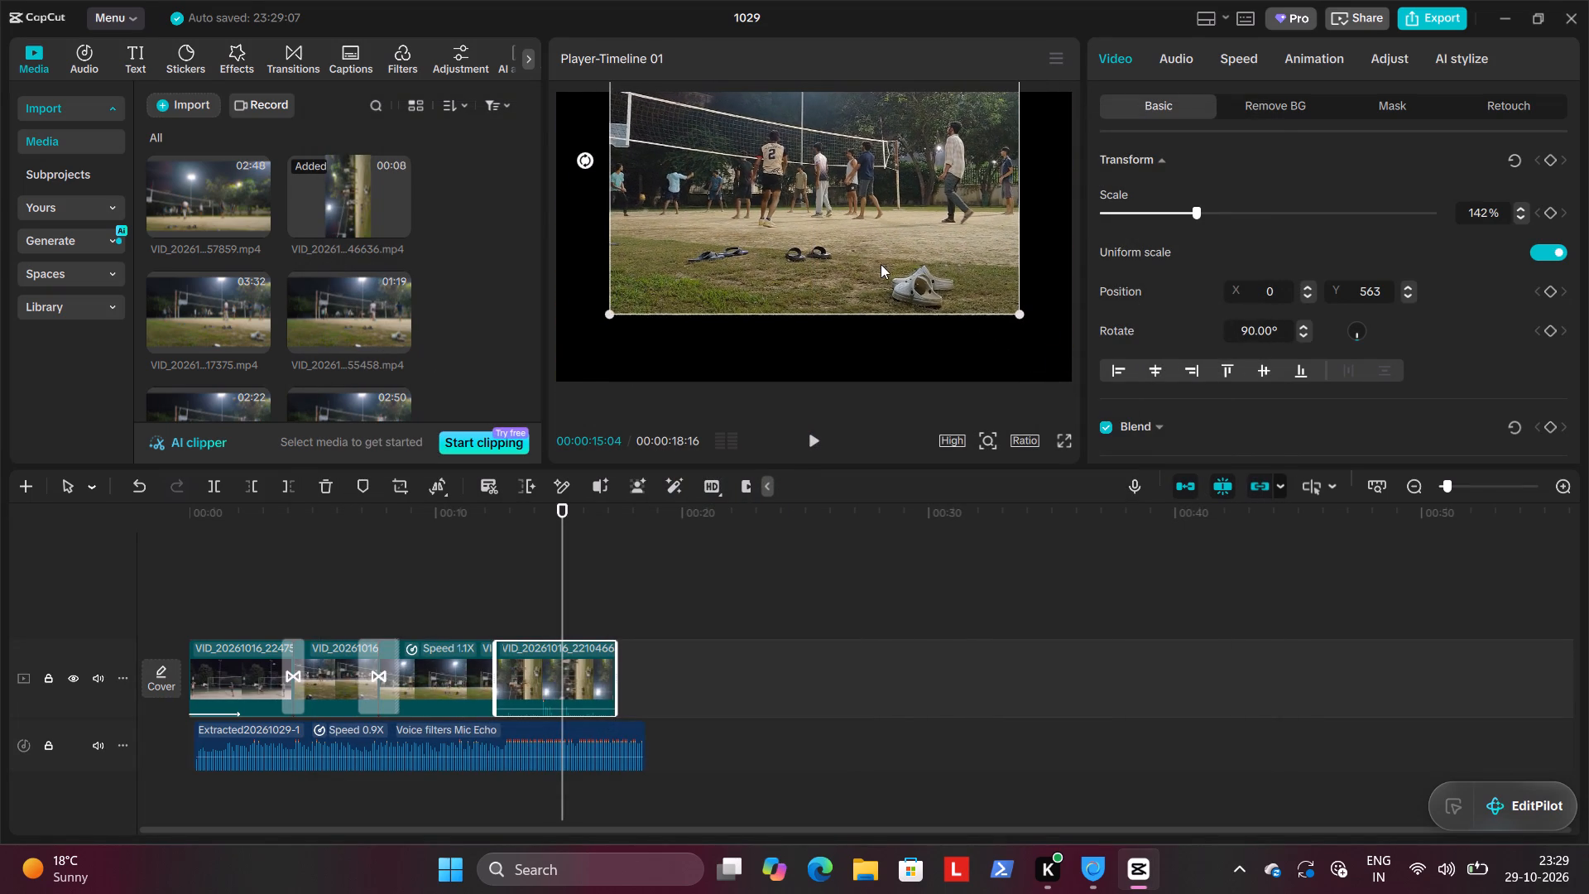
{"action": "left_click_drag", "start_coordinate": [878, 259], "coordinate": [885, 334]}
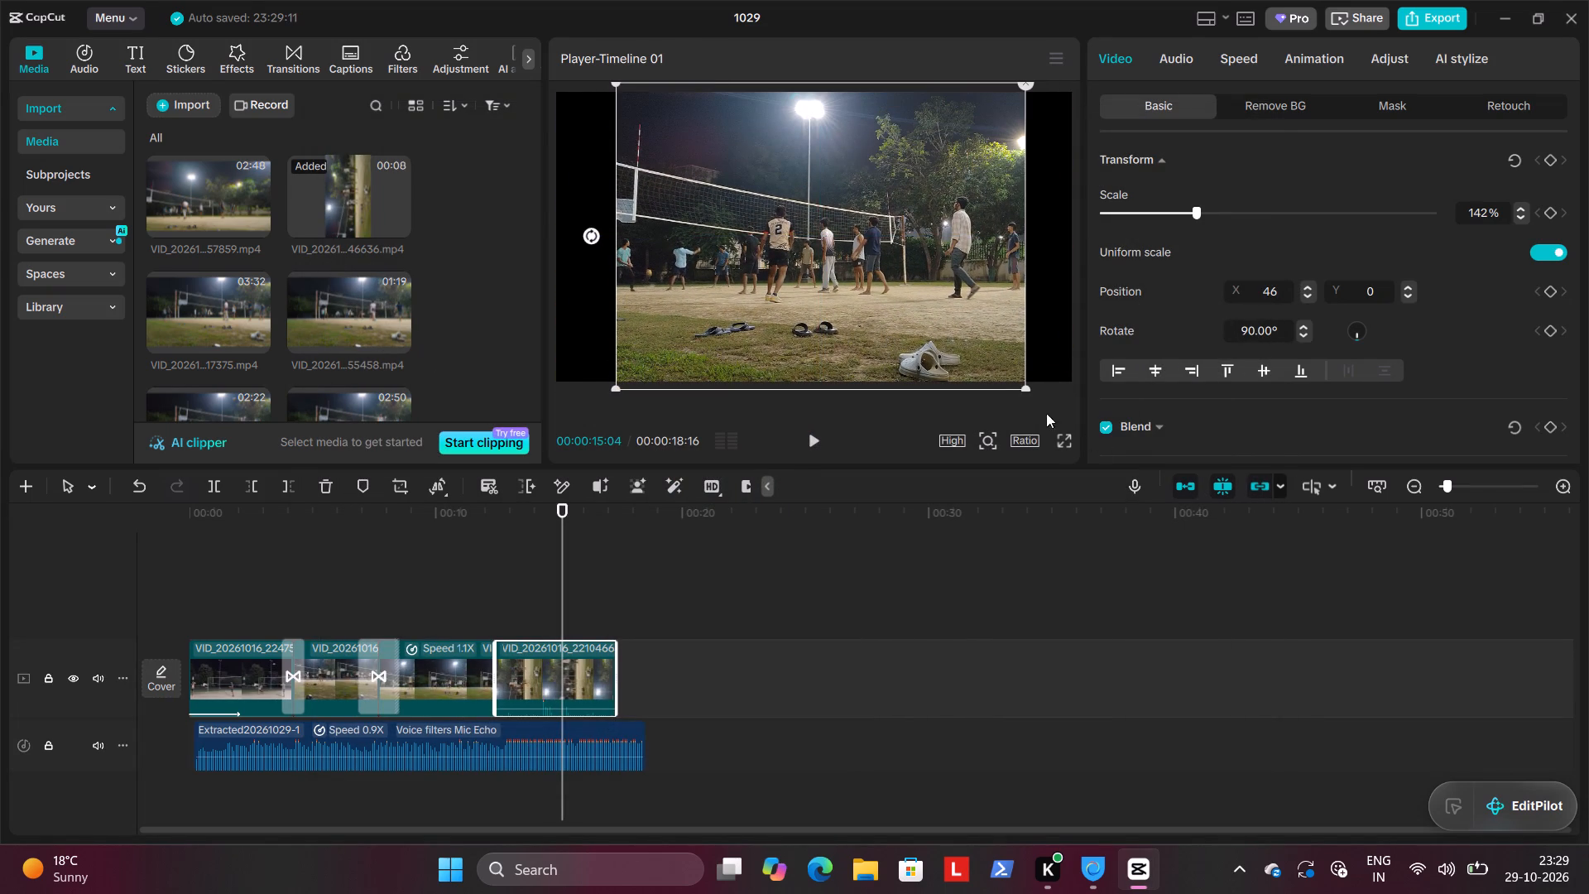
{"action": "left_click", "coordinate": [1023, 389]}
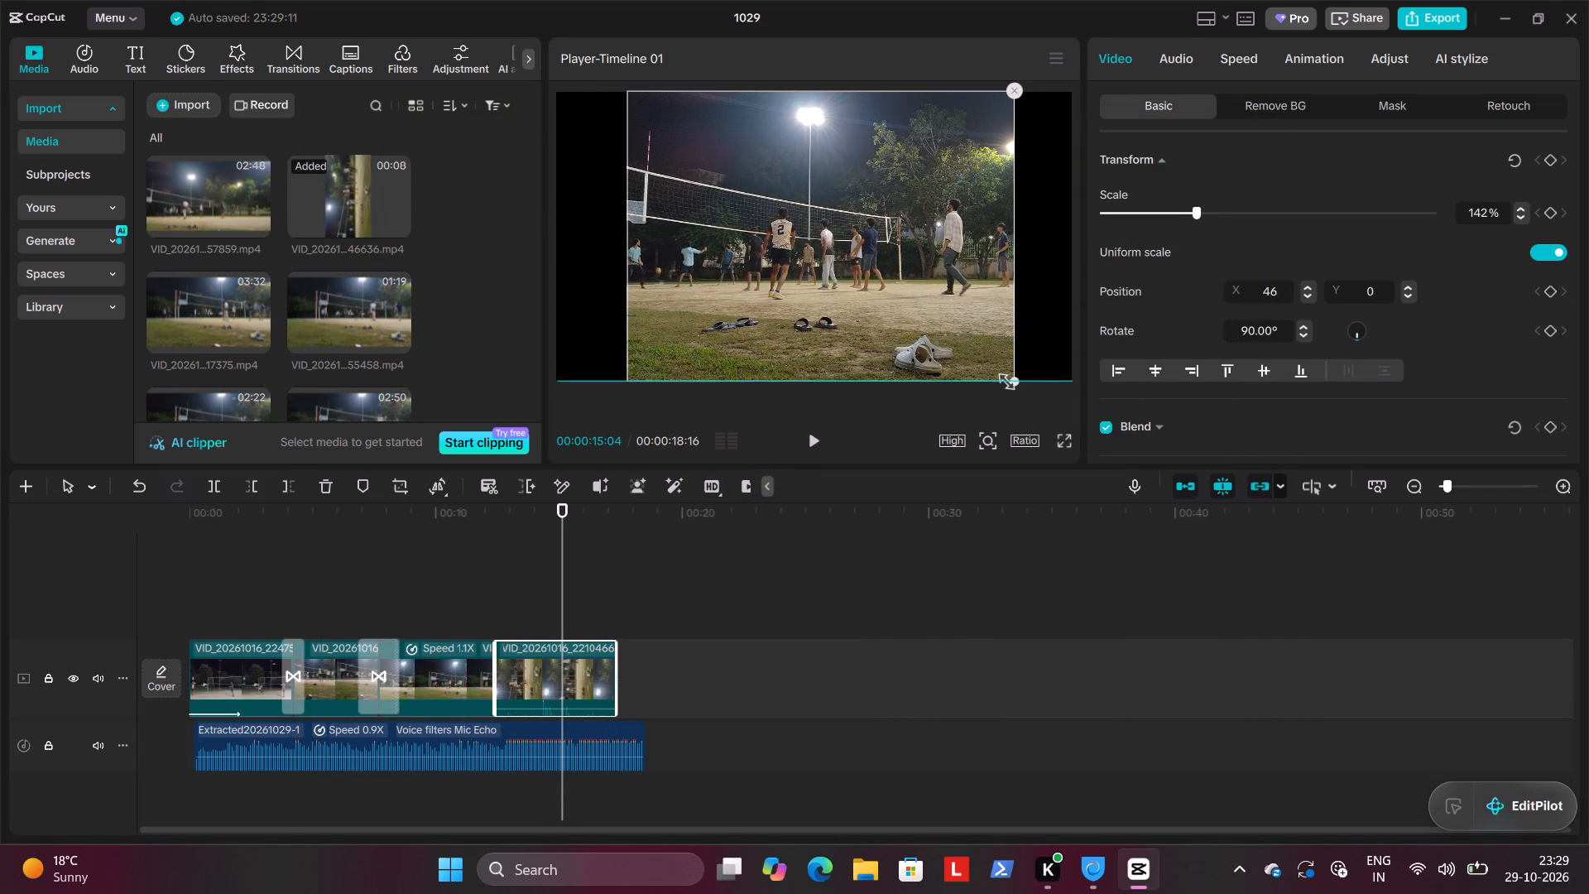
{"action": "left_click_drag", "start_coordinate": [559, 508], "coordinate": [490, 507]}
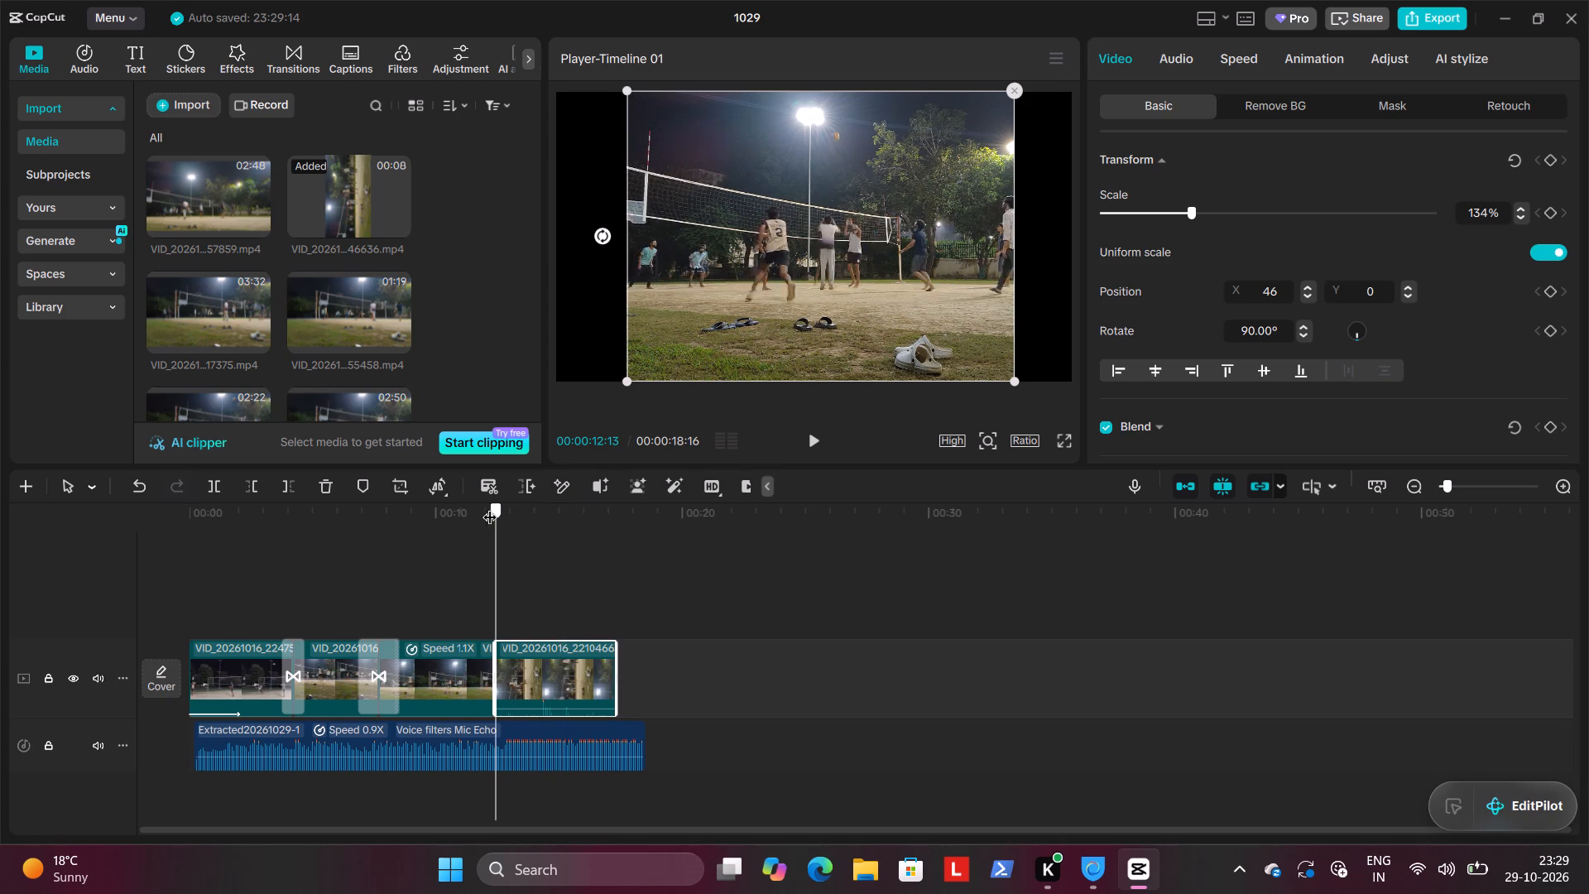
{"action": "left_click_drag", "start_coordinate": [490, 507], "coordinate": [494, 507]}
{"action": "left_click", "coordinate": [820, 445]}
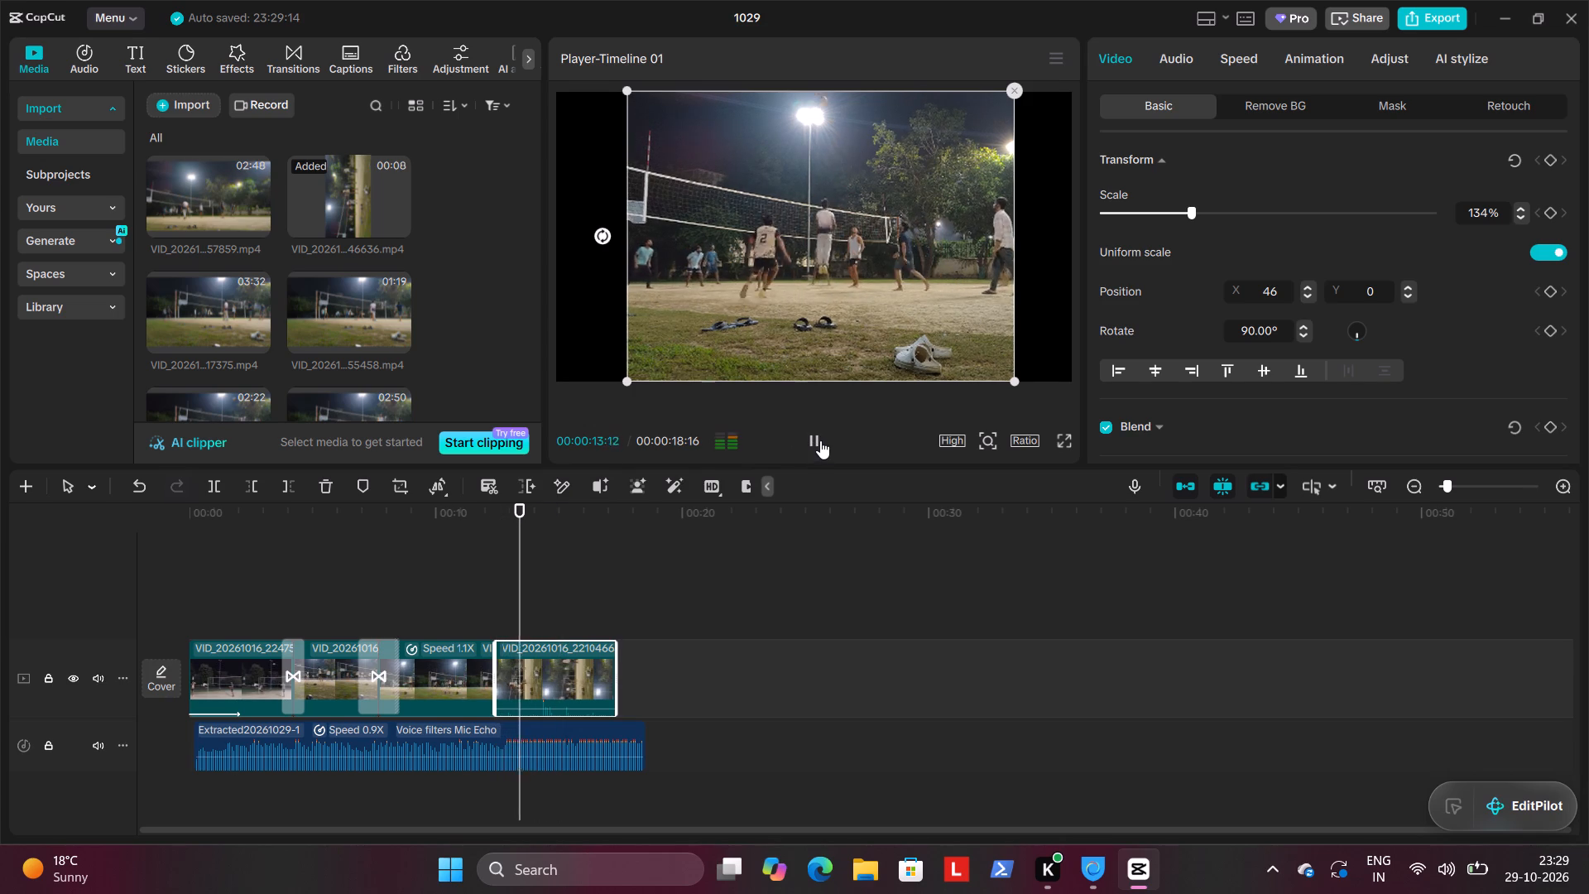
{"action": "left_click", "coordinate": [820, 439]}
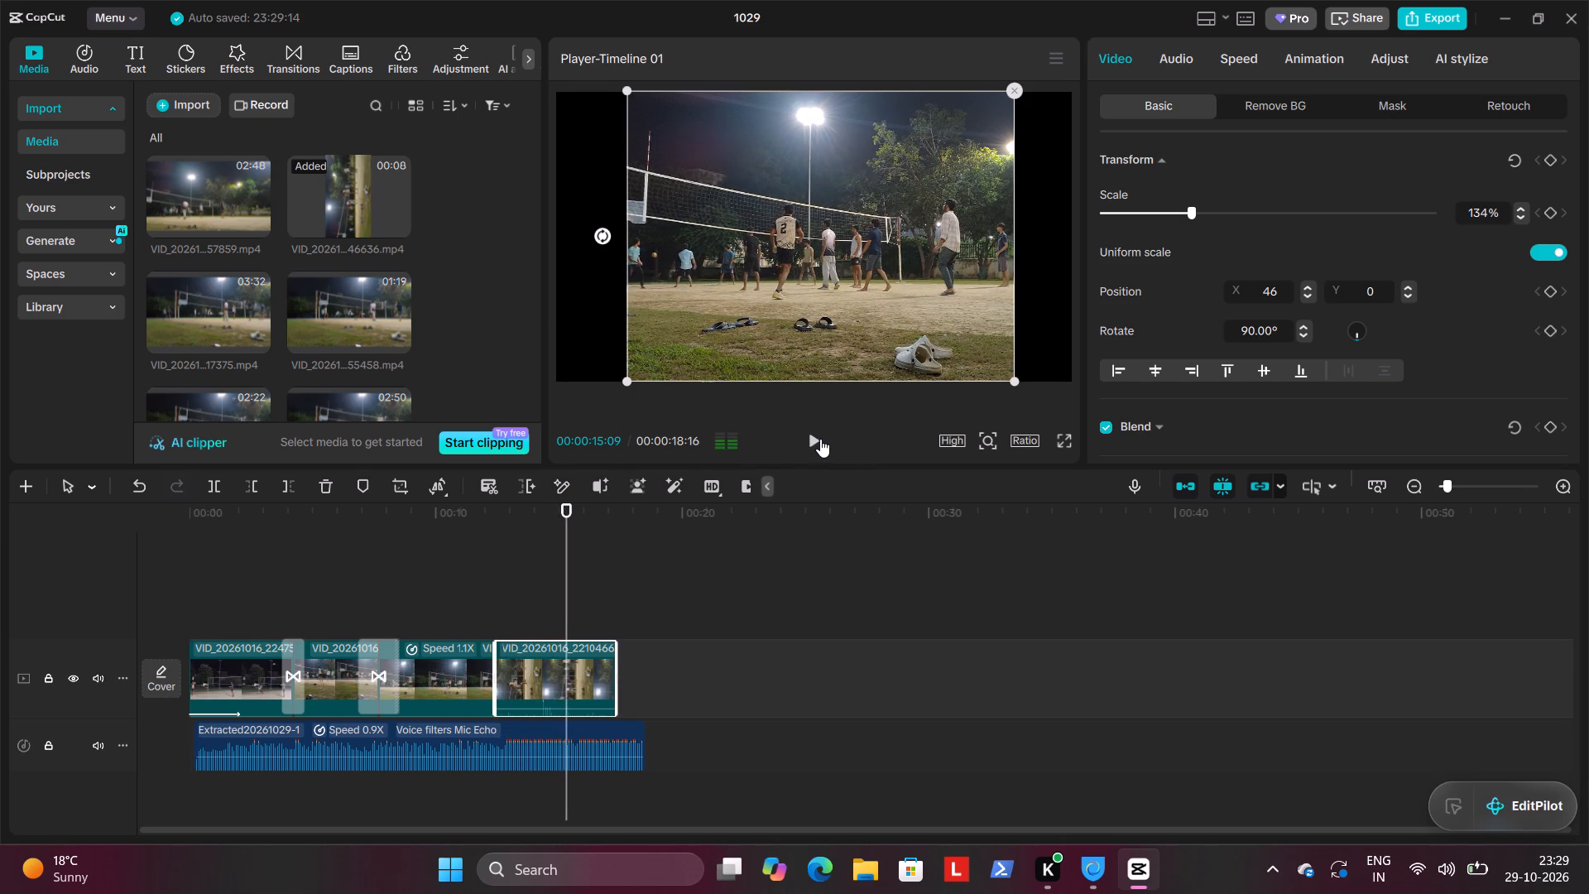
Mute the last clip by lowering its volume to the minimum.
{"action": "left_click", "coordinate": [1195, 61]}
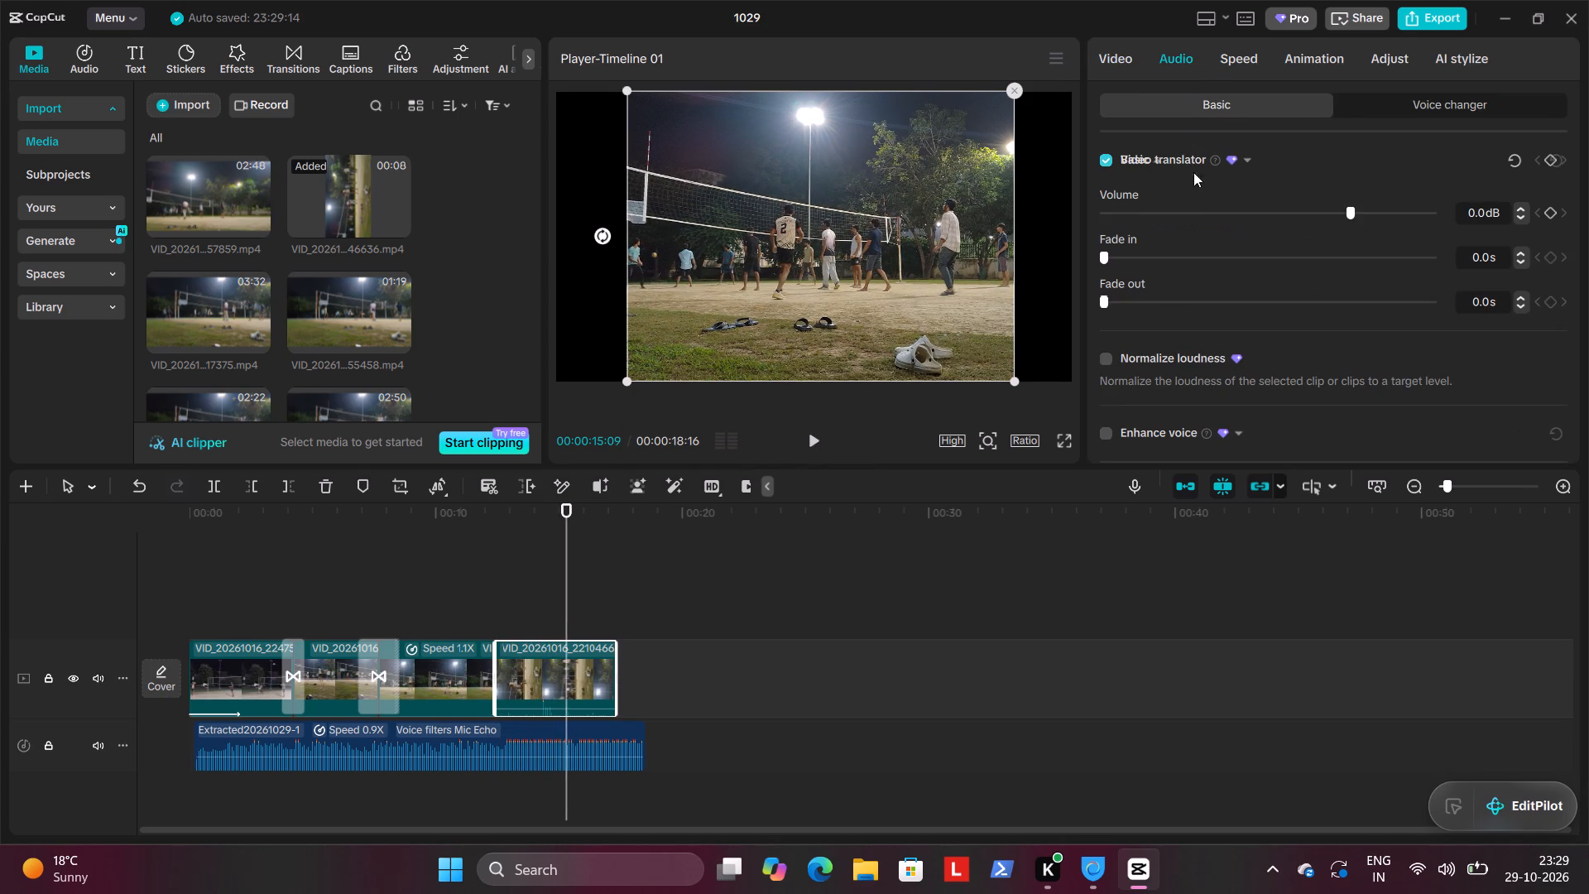
{"action": "left_click_drag", "start_coordinate": [1193, 208], "coordinate": [1054, 228]}
Preview the last clip at 1.20x speed and settle on 1.10x.
{"action": "left_click", "coordinate": [1229, 58]}
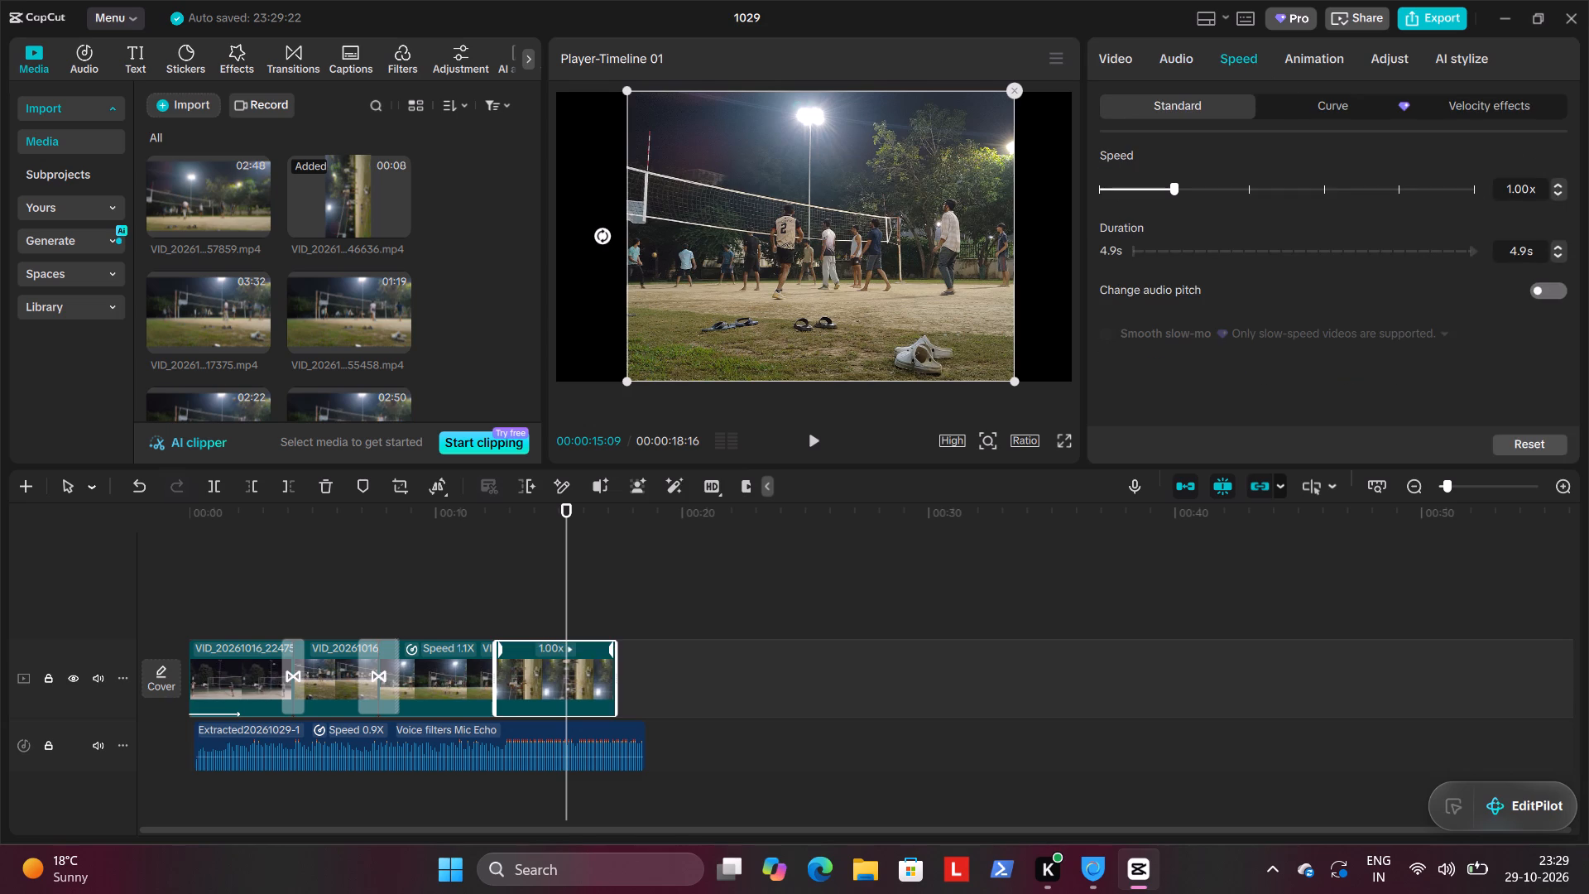
{"action": "left_click", "coordinate": [1556, 182]}
{"action": "left_click", "coordinate": [1556, 182]}
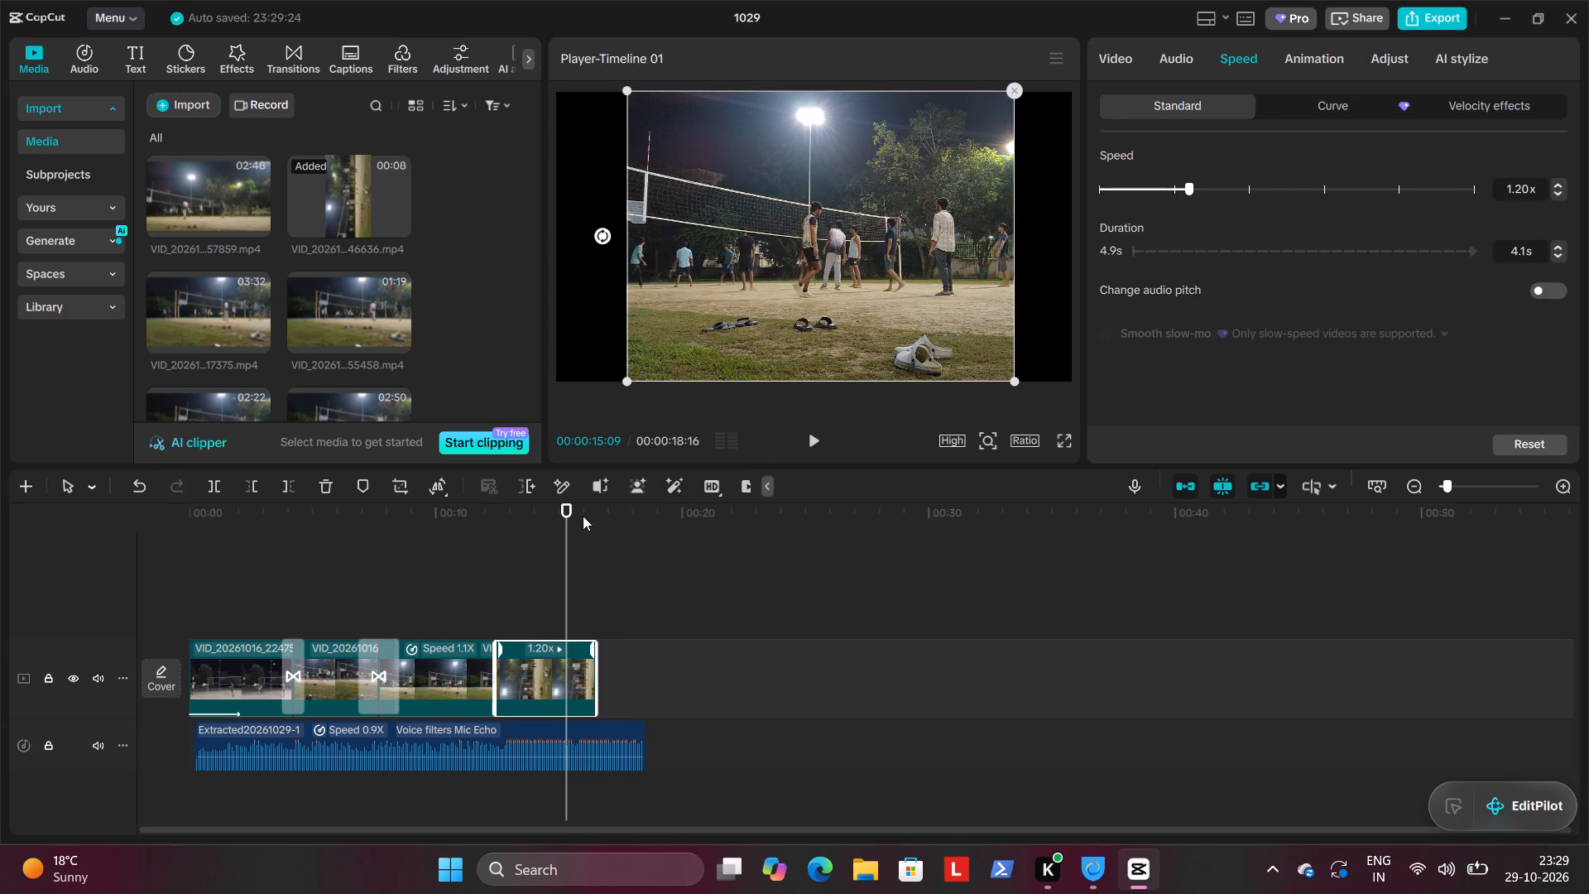
{"action": "left_click_drag", "start_coordinate": [565, 520], "coordinate": [504, 513]}
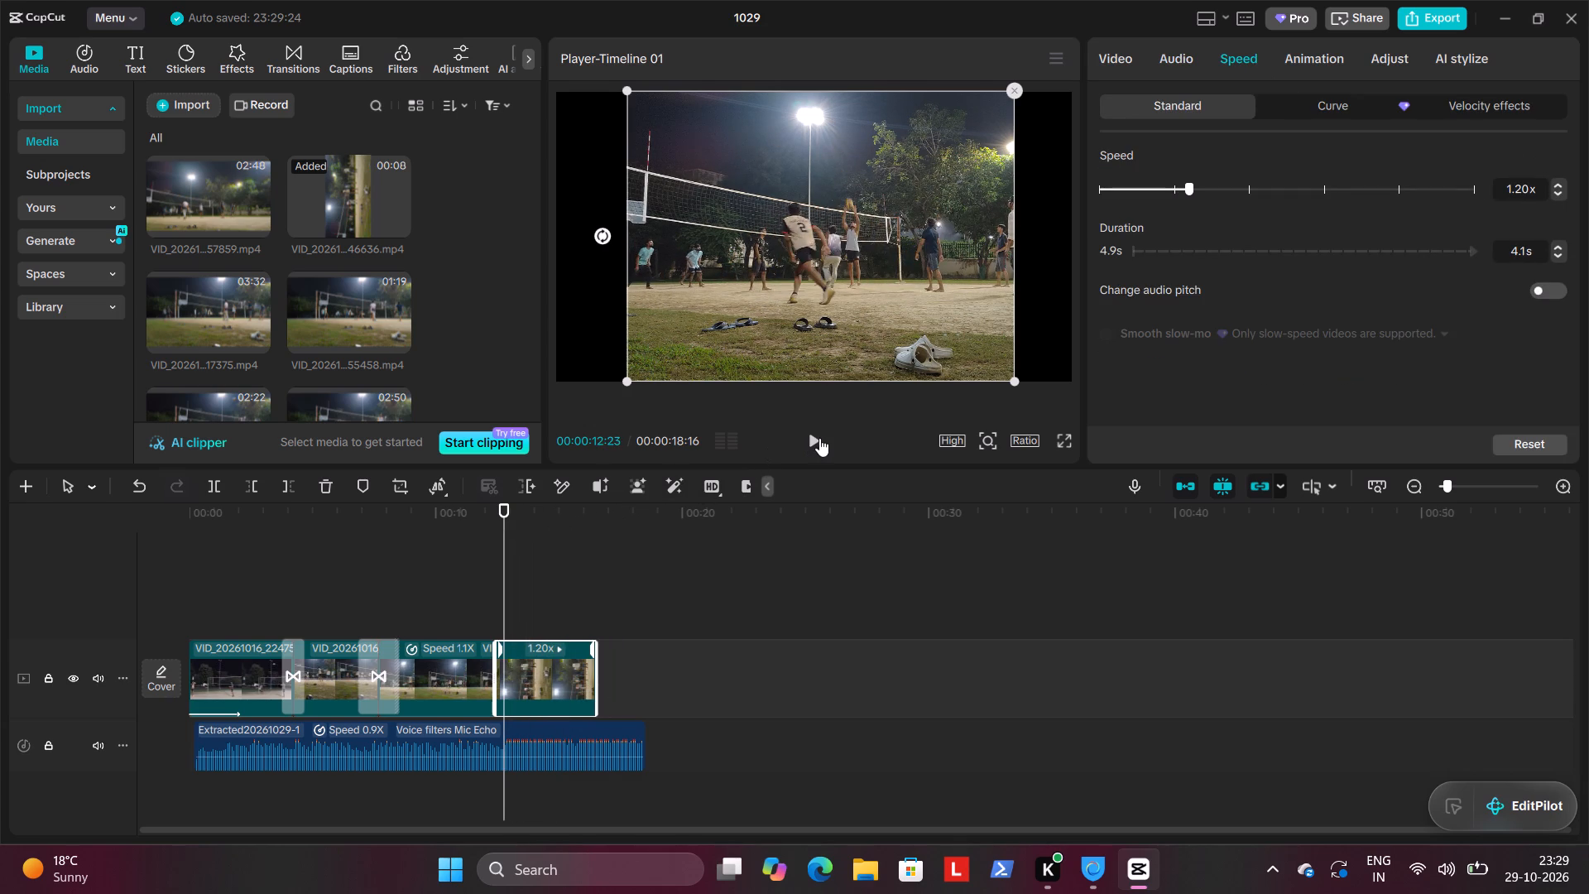
{"action": "left_click", "coordinate": [819, 438]}
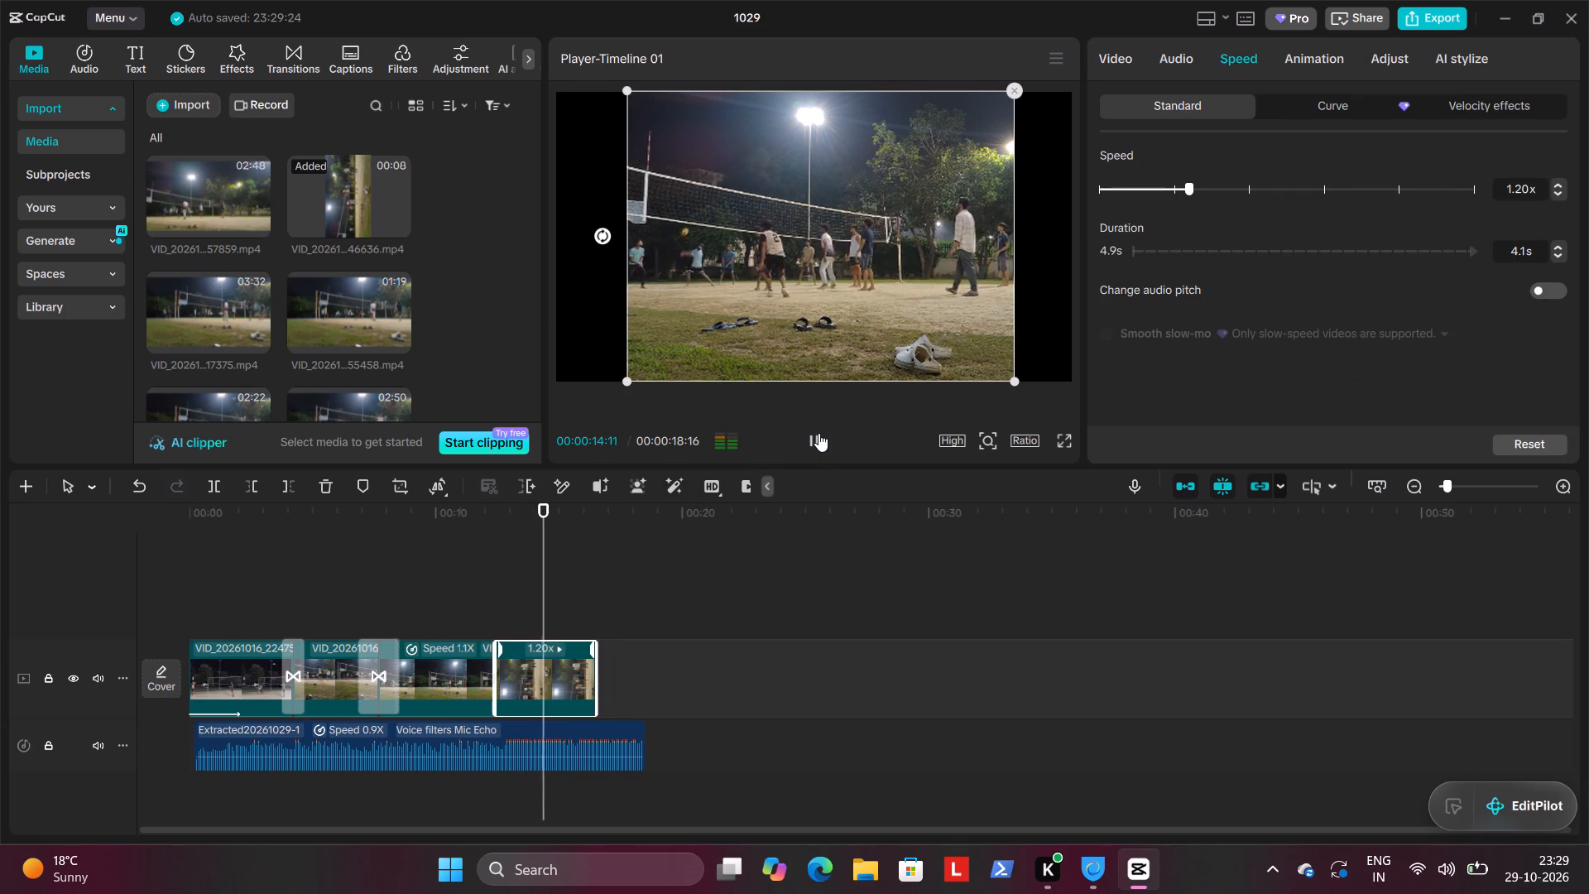
{"action": "left_click", "coordinate": [1562, 194]}
Add the Shadow Sweep overlay transition between the third and fourth clips and play the edit through it.
{"action": "left_click_drag", "start_coordinate": [602, 511], "coordinate": [437, 512]}
{"action": "left_click", "coordinate": [490, 571]}
{"action": "left_click", "coordinate": [498, 666]}
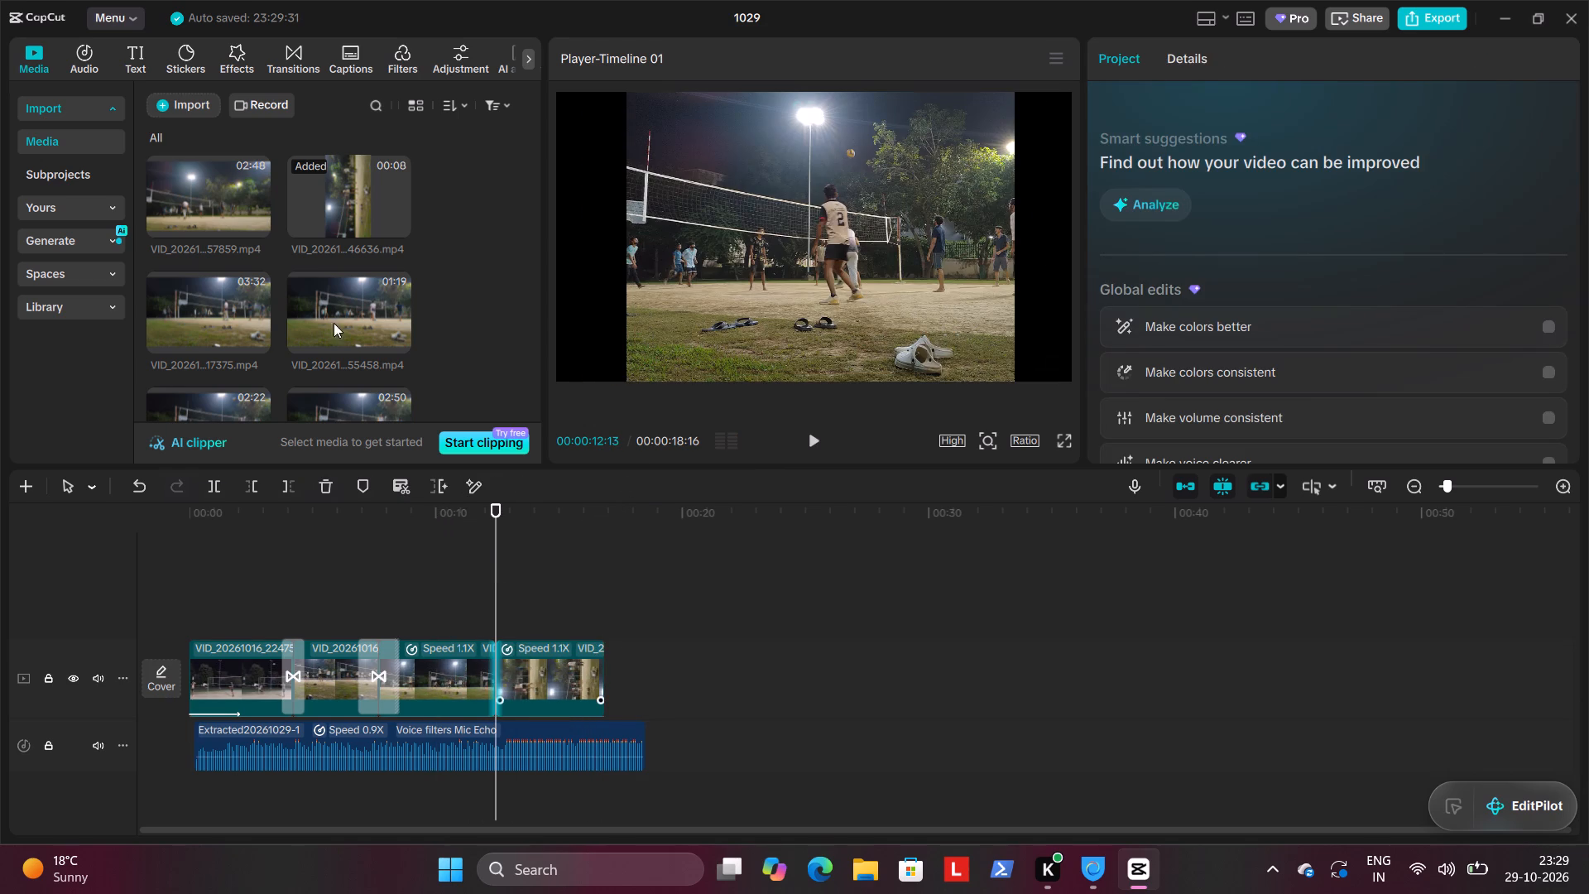
{"action": "left_click", "coordinate": [313, 60]}
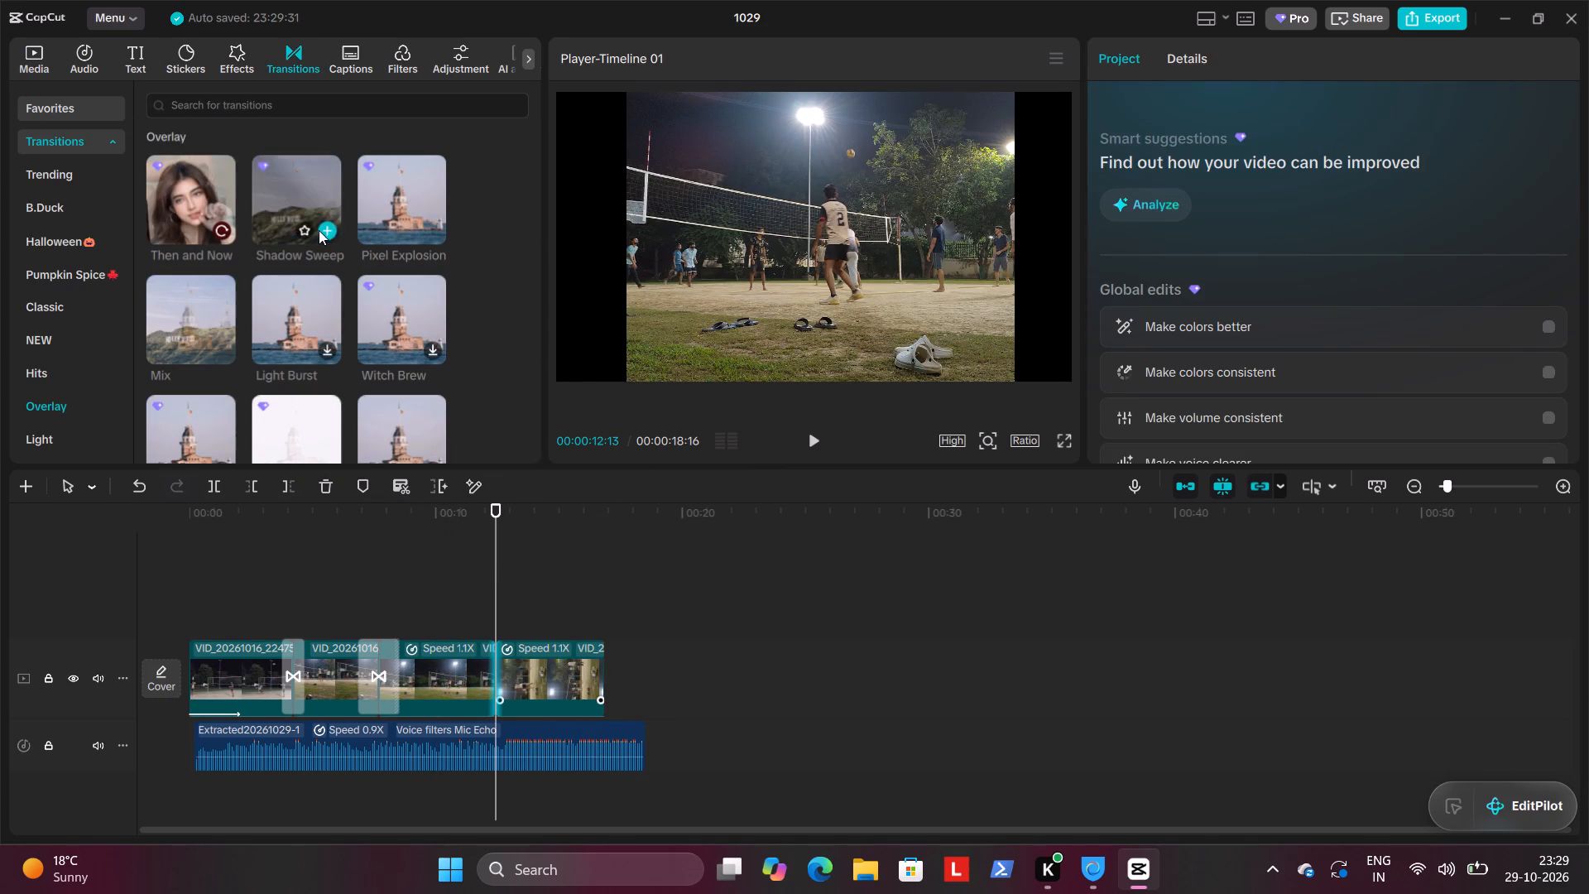
{"action": "left_click", "coordinate": [199, 190]}
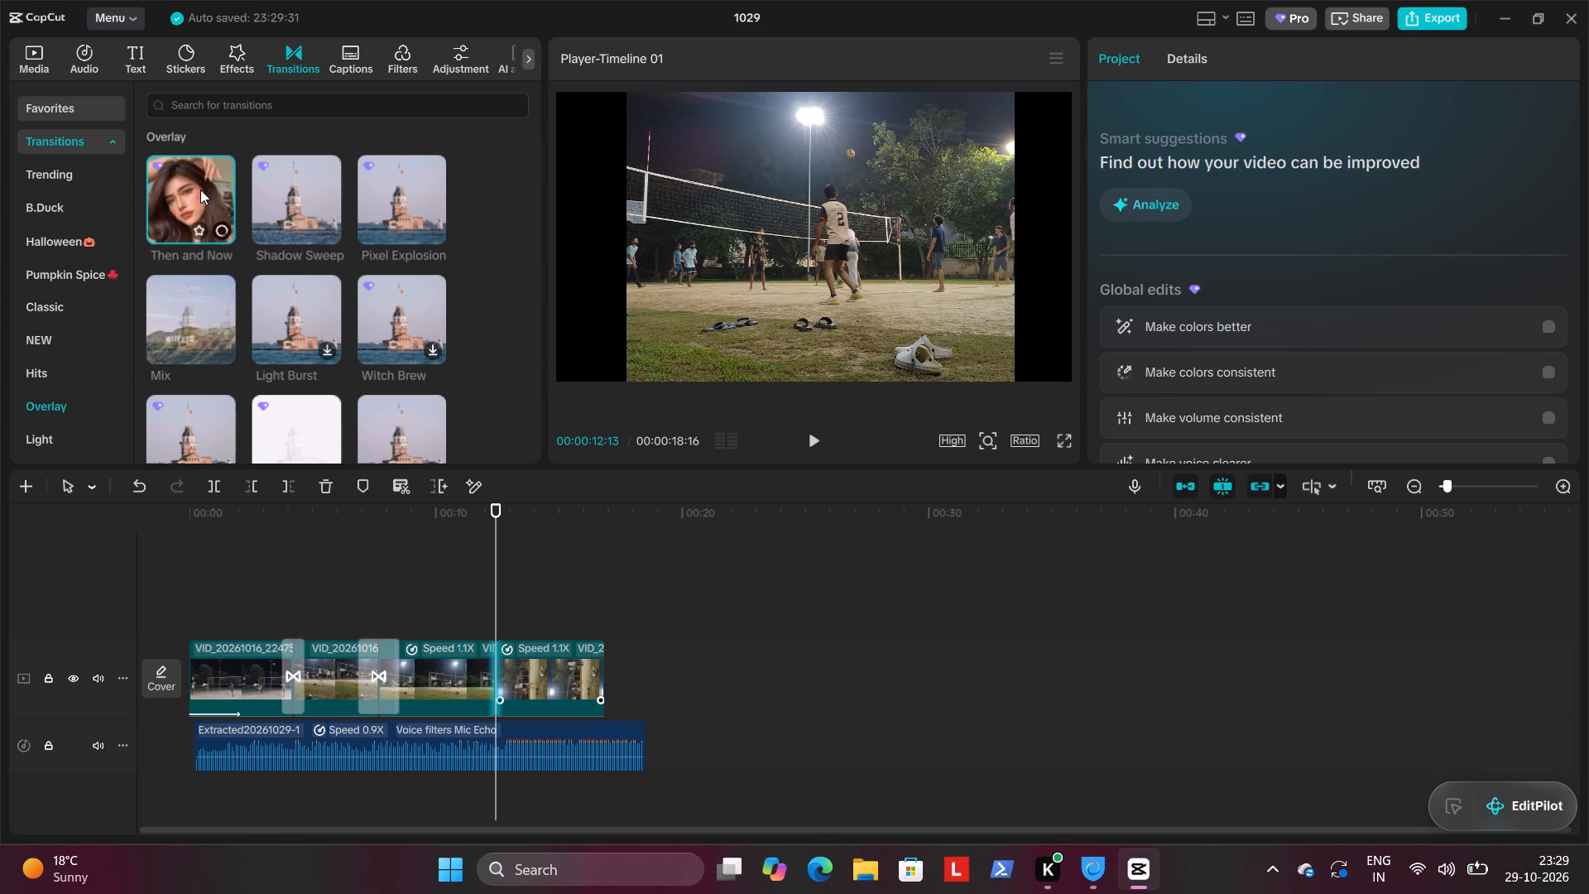
{"action": "scroll", "coordinate": [281, 301], "scroll_direction": "down", "scroll_amount": 1}
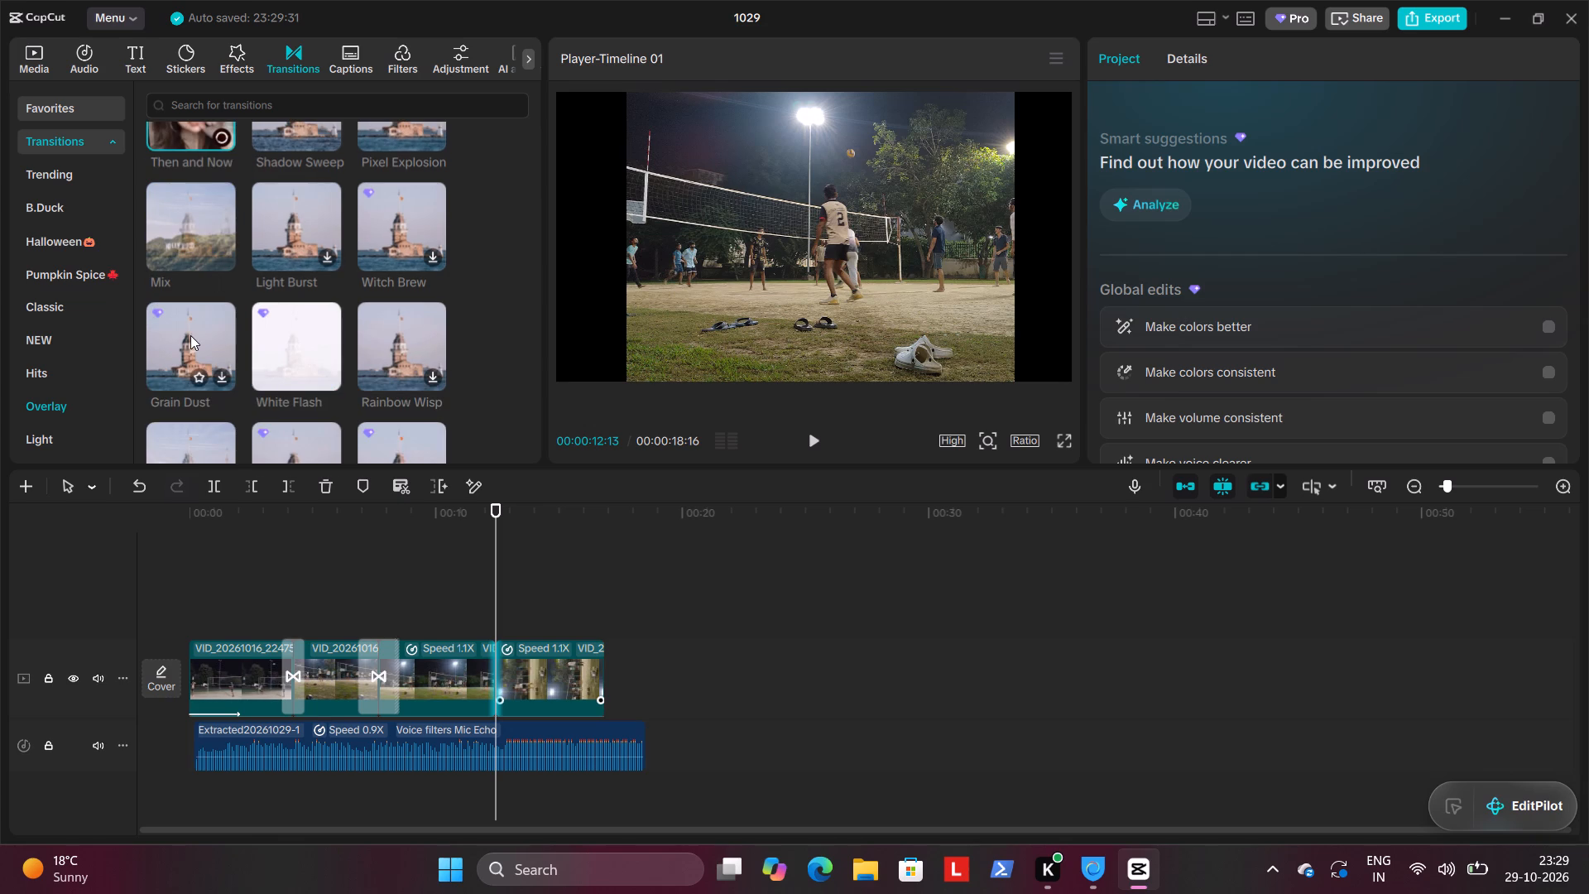
{"action": "scroll", "coordinate": [191, 333], "scroll_direction": "up", "scroll_amount": 1}
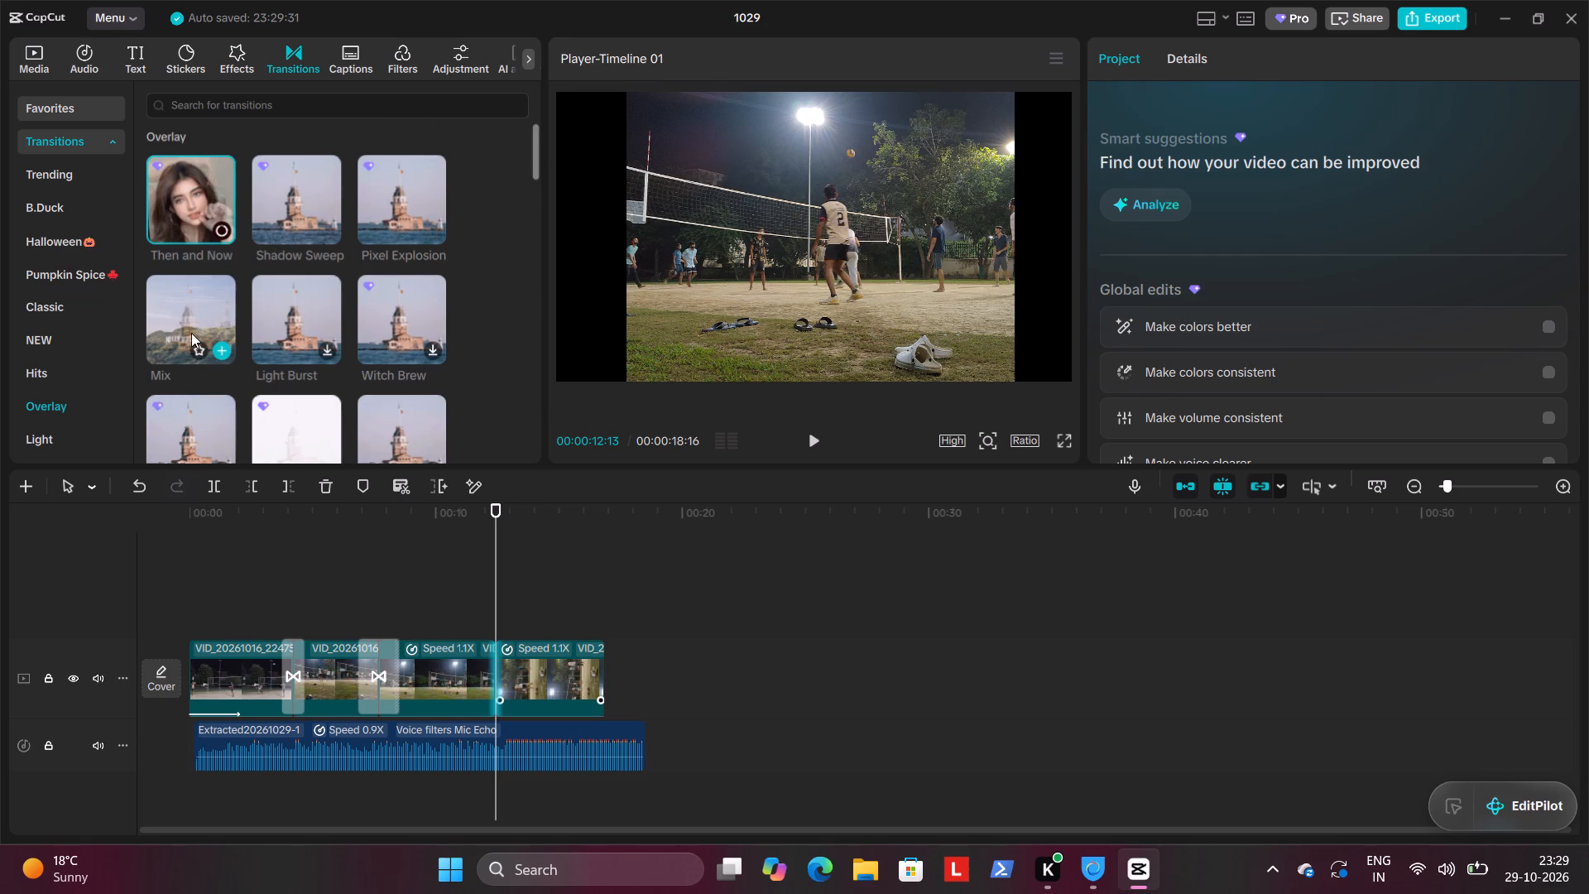
{"action": "left_click", "coordinate": [326, 232]}
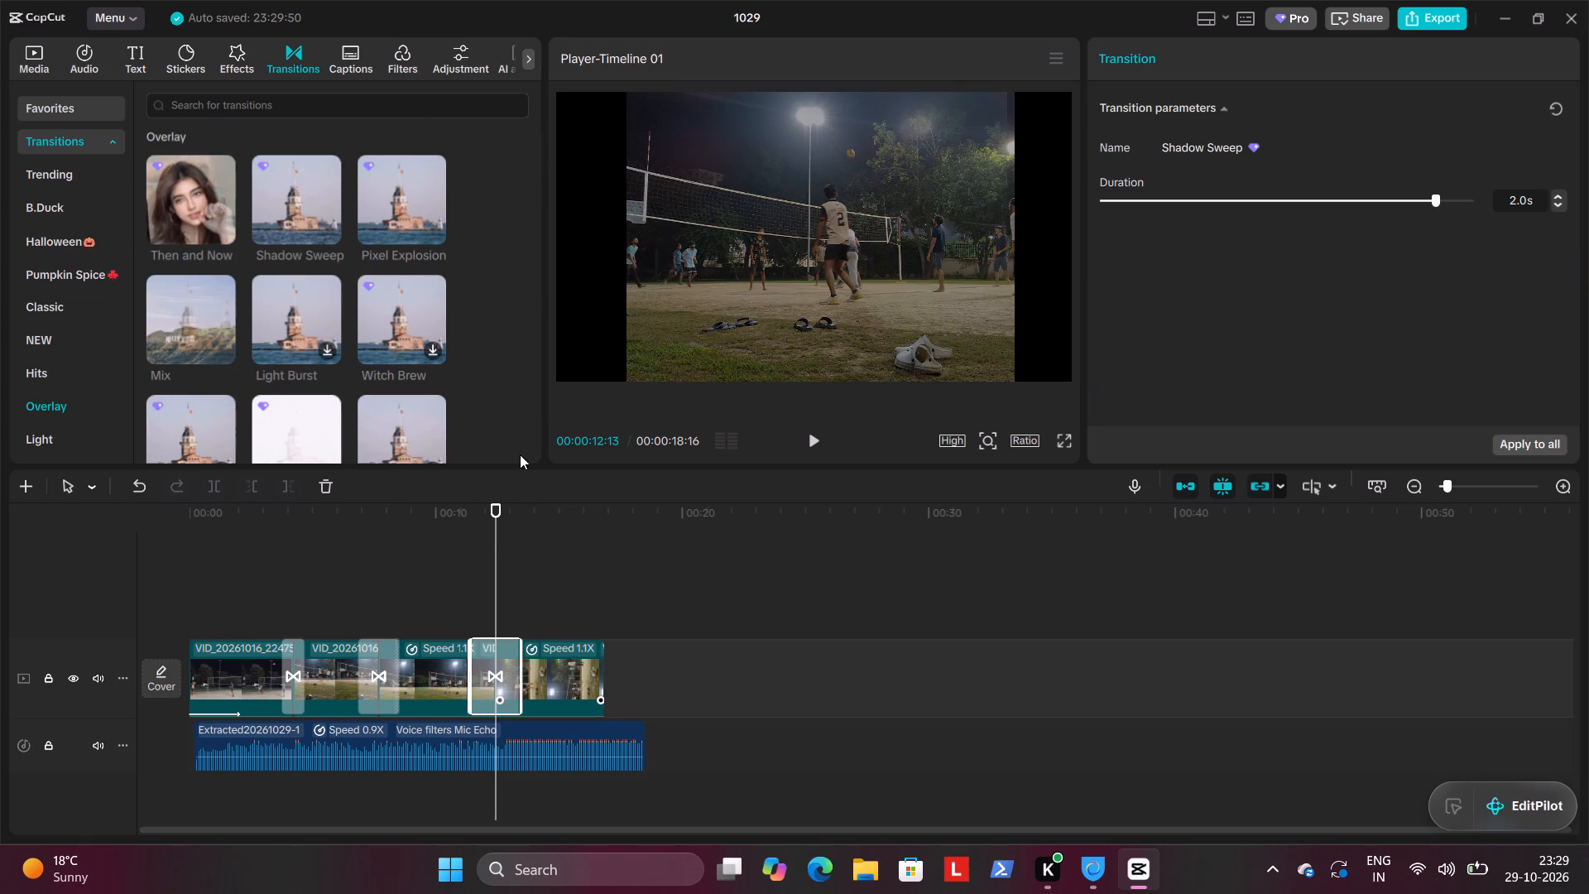
{"action": "left_click_drag", "start_coordinate": [494, 523], "coordinate": [384, 507]}
{"action": "left_click", "coordinate": [823, 435]}
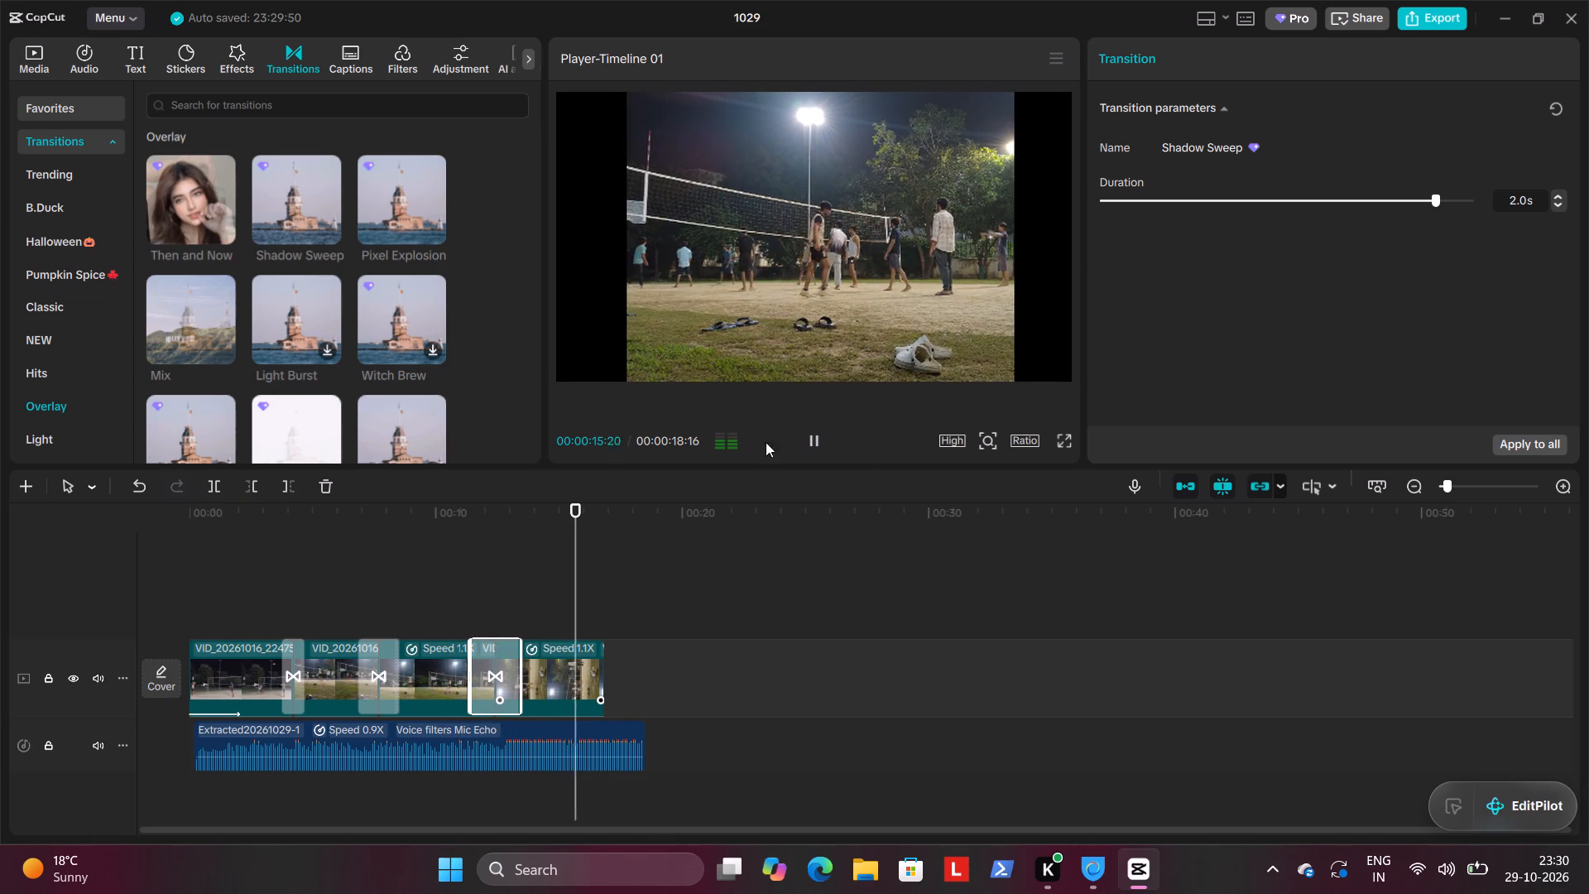
Nudge the third clip slightly sideways in the frame so it lines up with the fourth clip across the transition.
{"action": "left_click_drag", "start_coordinate": [598, 531], "coordinate": [460, 535]}
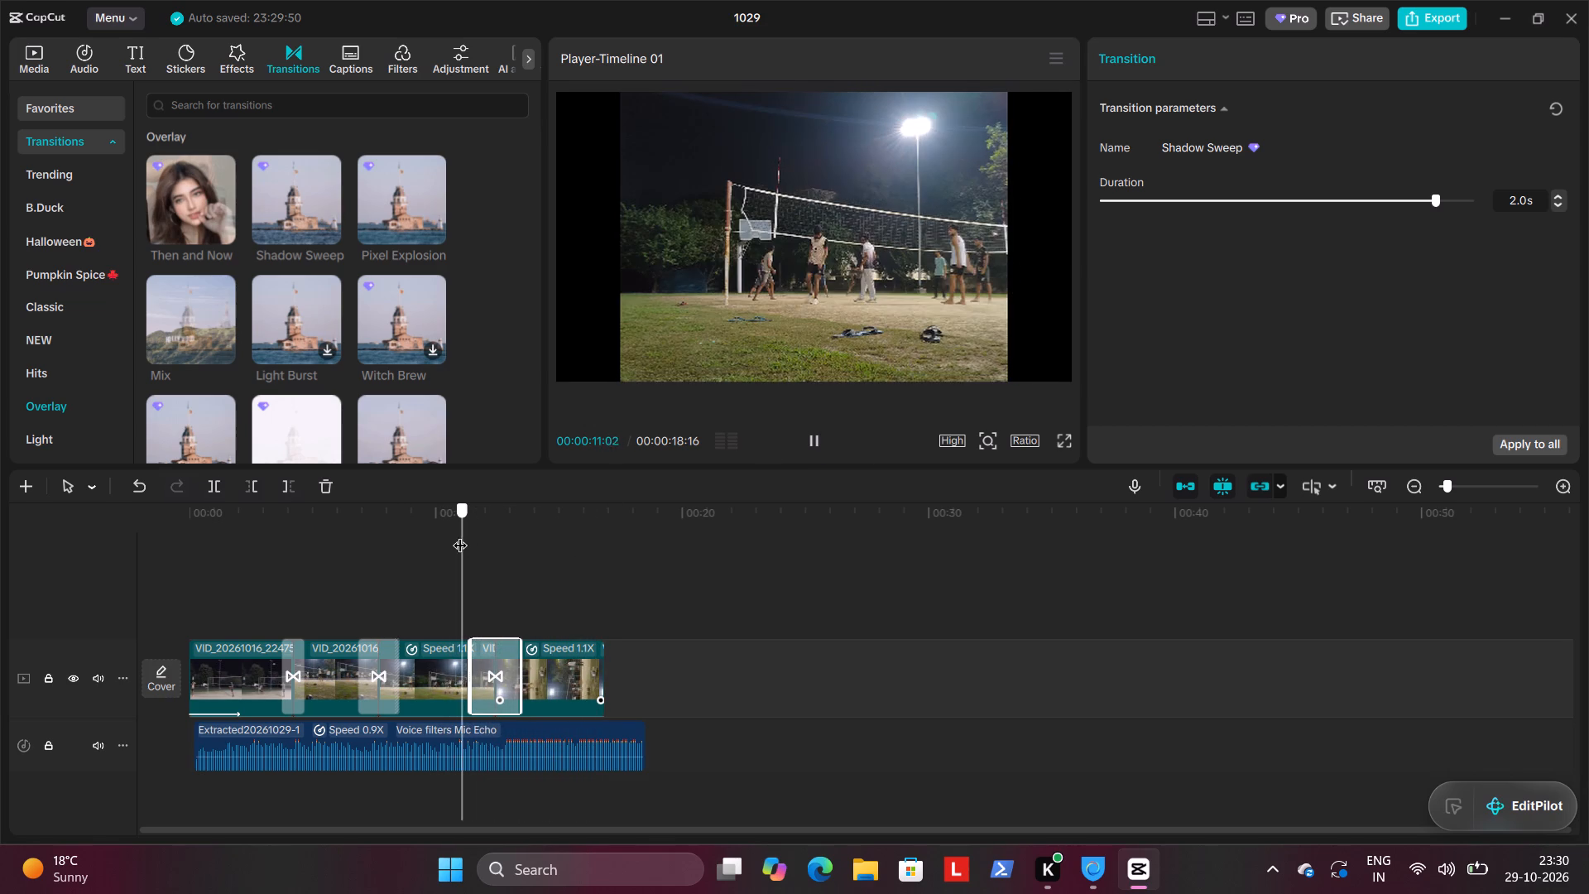
{"action": "left_click_drag", "start_coordinate": [460, 535], "coordinate": [482, 534]}
{"action": "left_click", "coordinate": [444, 670]}
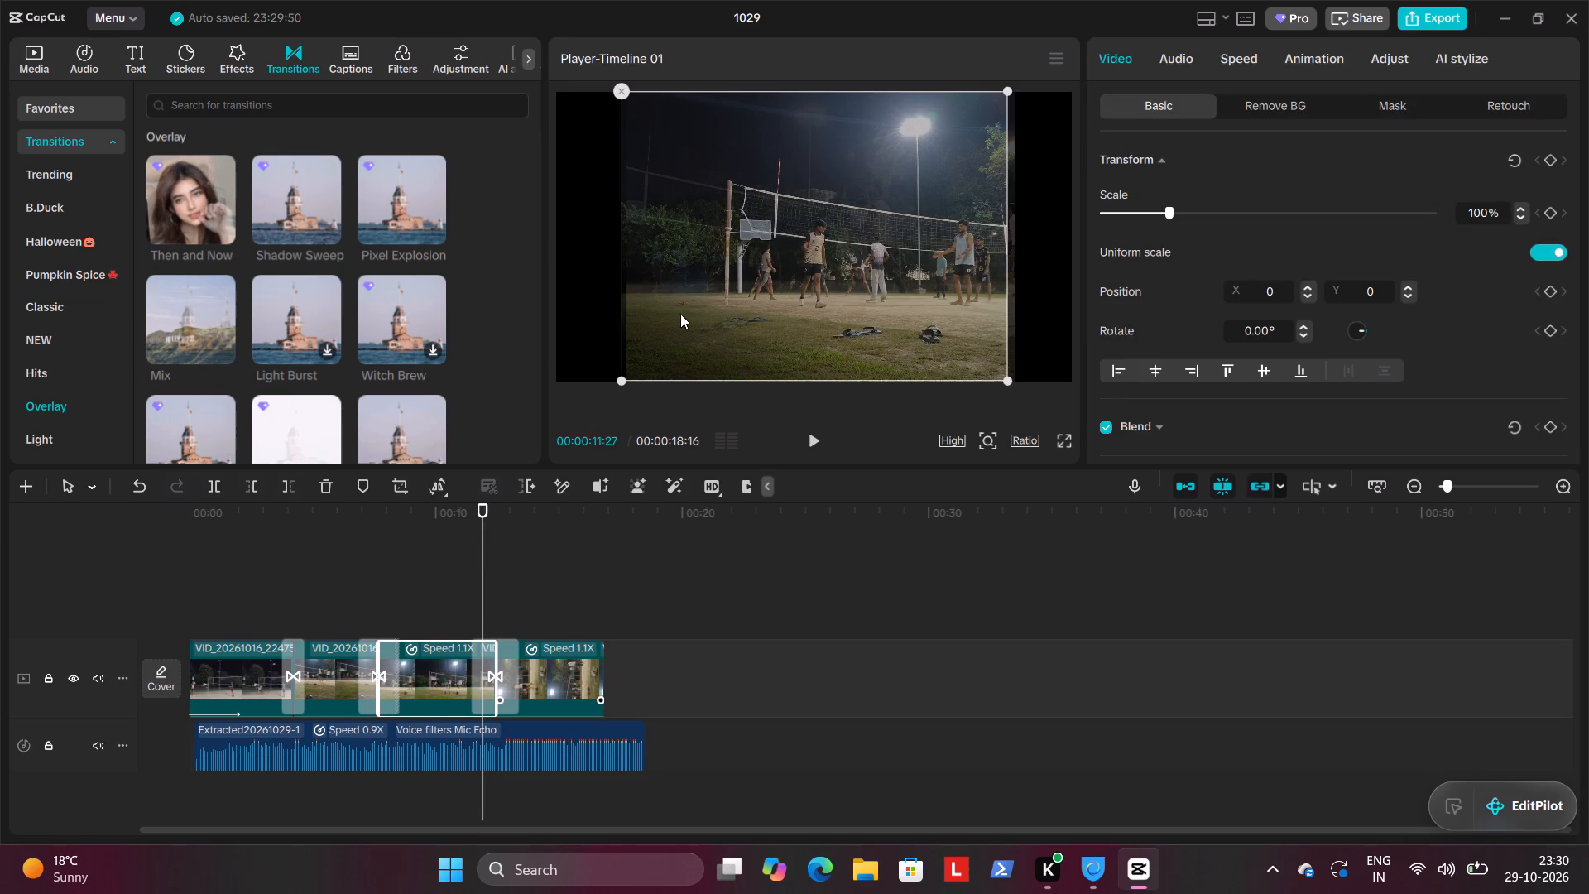
{"action": "left_click", "coordinate": [688, 301]}
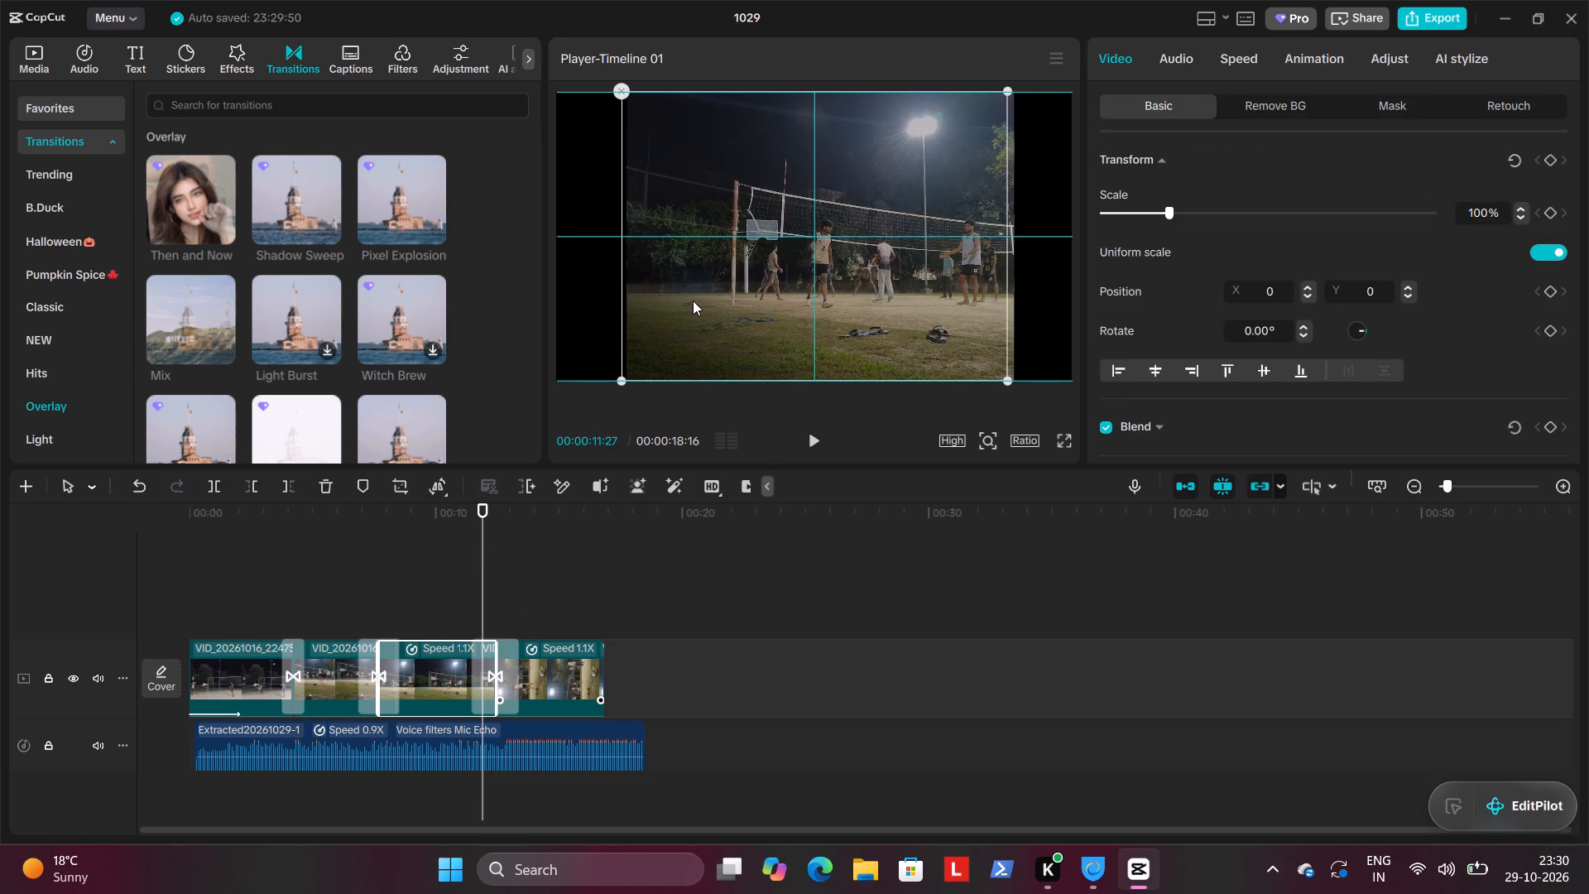
{"action": "left_click", "coordinate": [788, 590]}
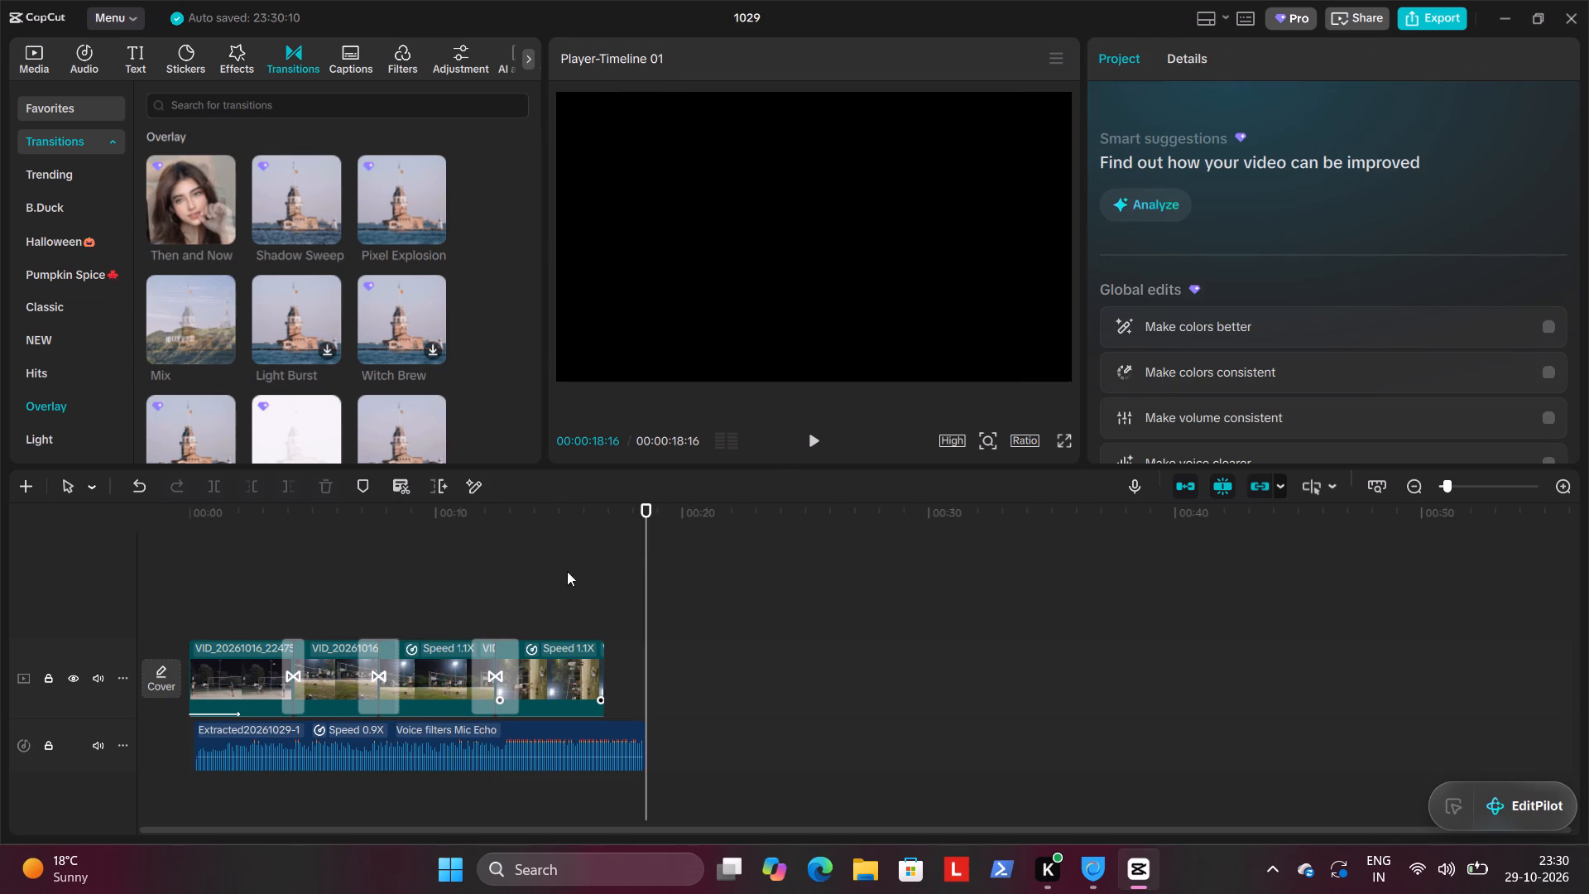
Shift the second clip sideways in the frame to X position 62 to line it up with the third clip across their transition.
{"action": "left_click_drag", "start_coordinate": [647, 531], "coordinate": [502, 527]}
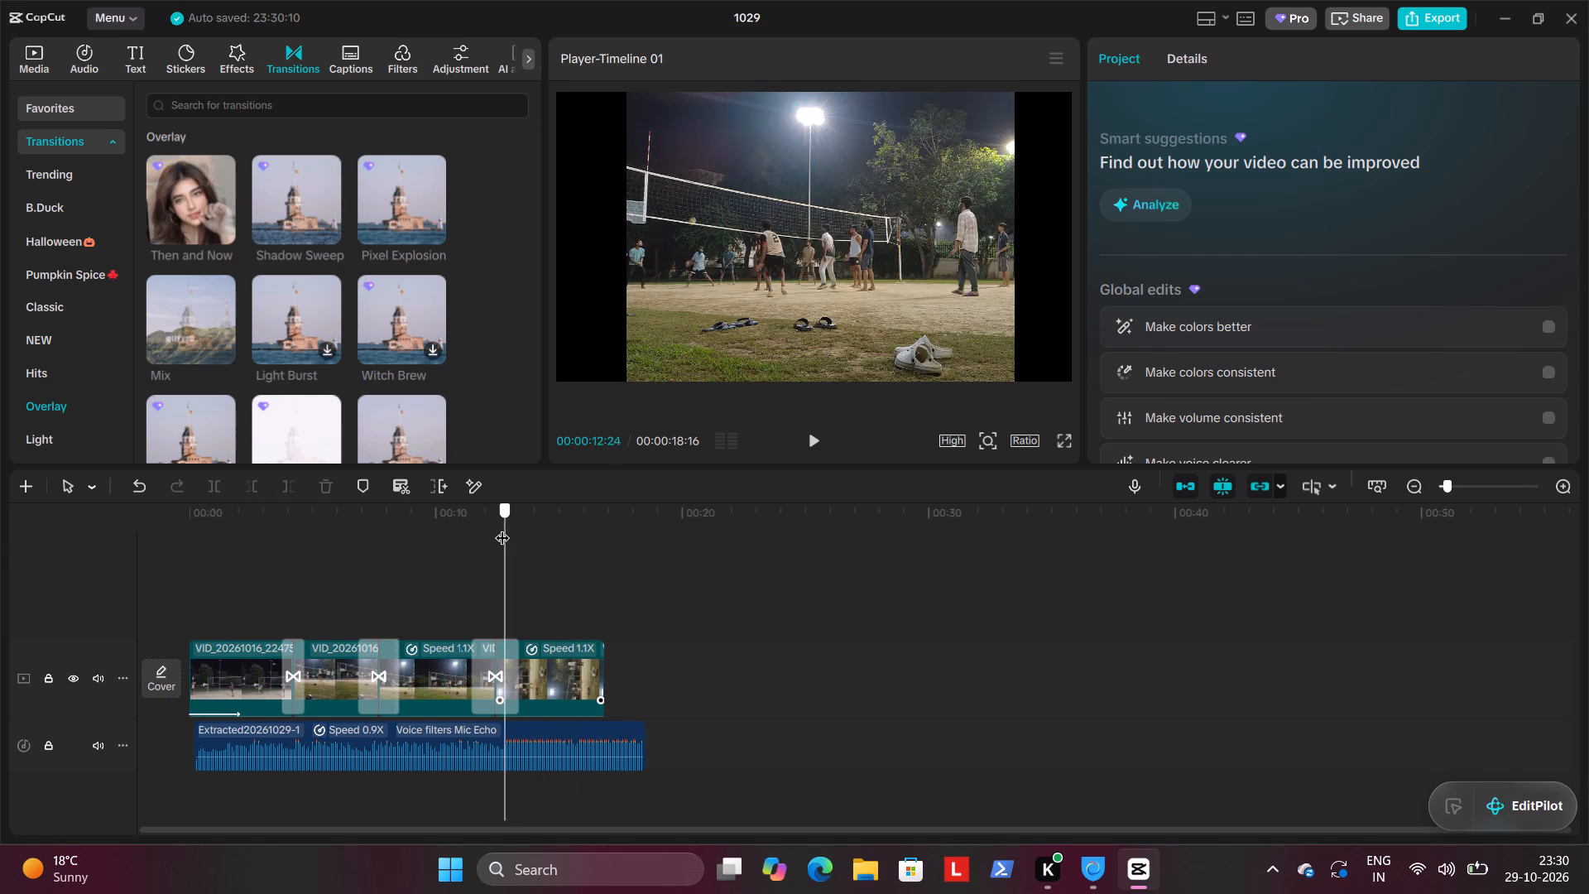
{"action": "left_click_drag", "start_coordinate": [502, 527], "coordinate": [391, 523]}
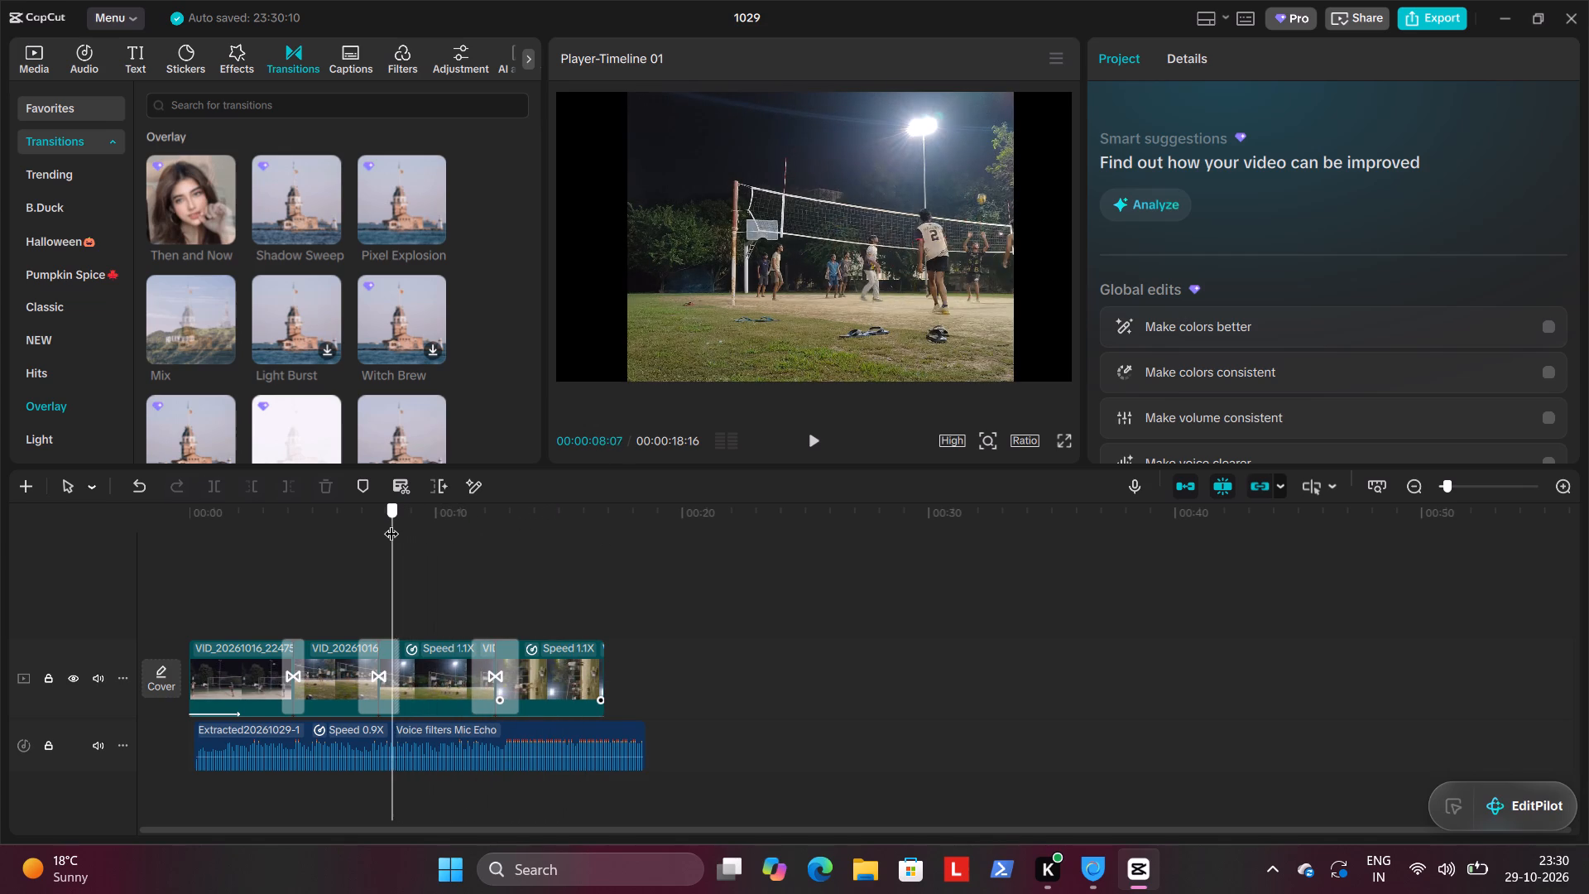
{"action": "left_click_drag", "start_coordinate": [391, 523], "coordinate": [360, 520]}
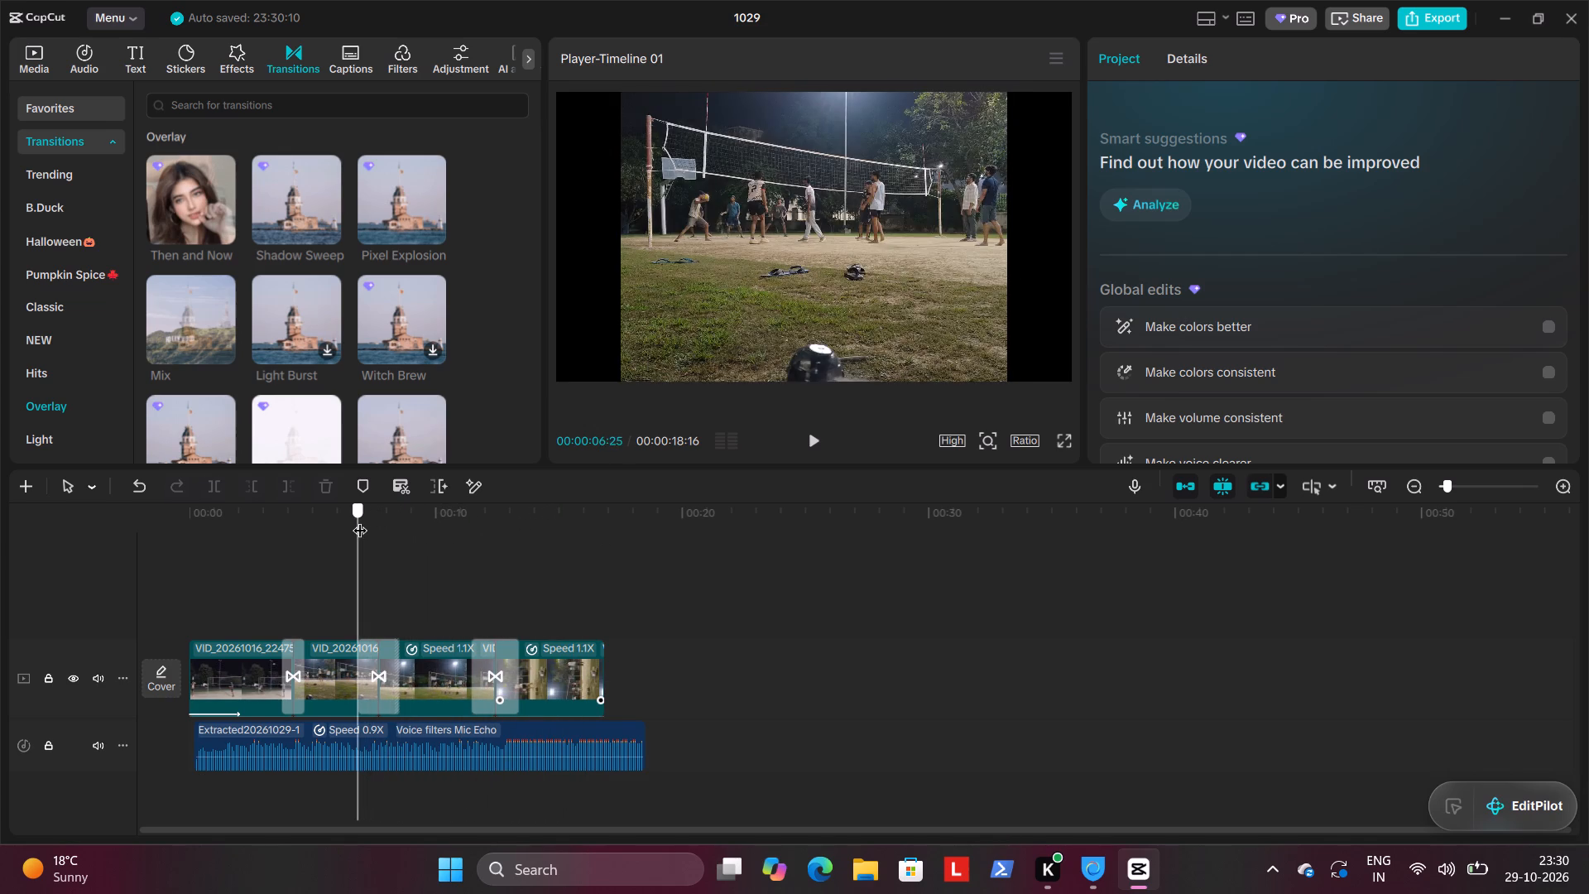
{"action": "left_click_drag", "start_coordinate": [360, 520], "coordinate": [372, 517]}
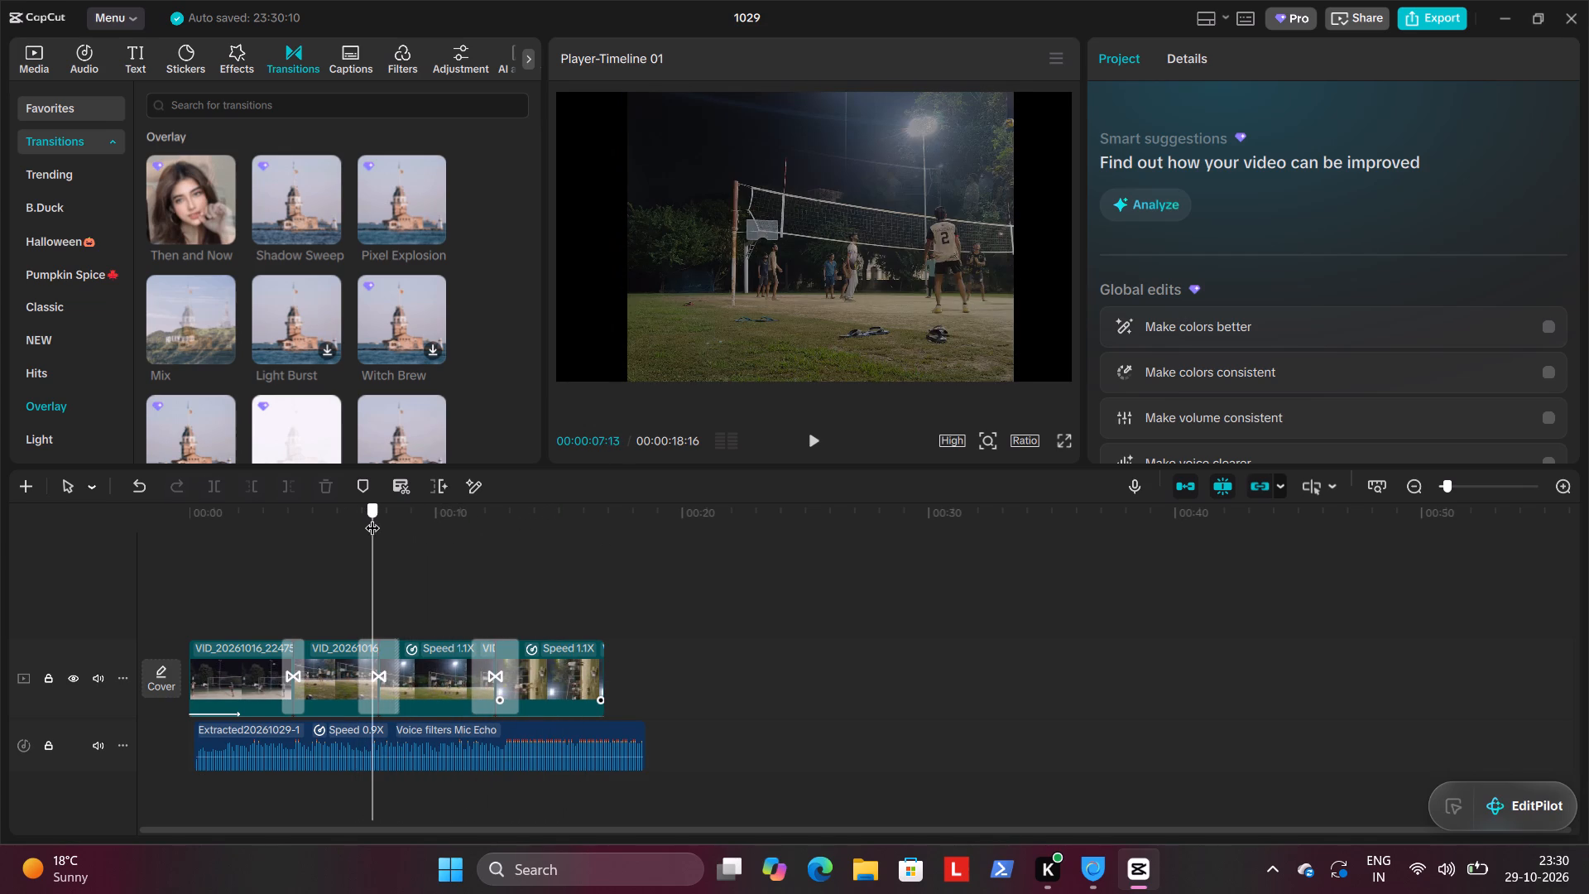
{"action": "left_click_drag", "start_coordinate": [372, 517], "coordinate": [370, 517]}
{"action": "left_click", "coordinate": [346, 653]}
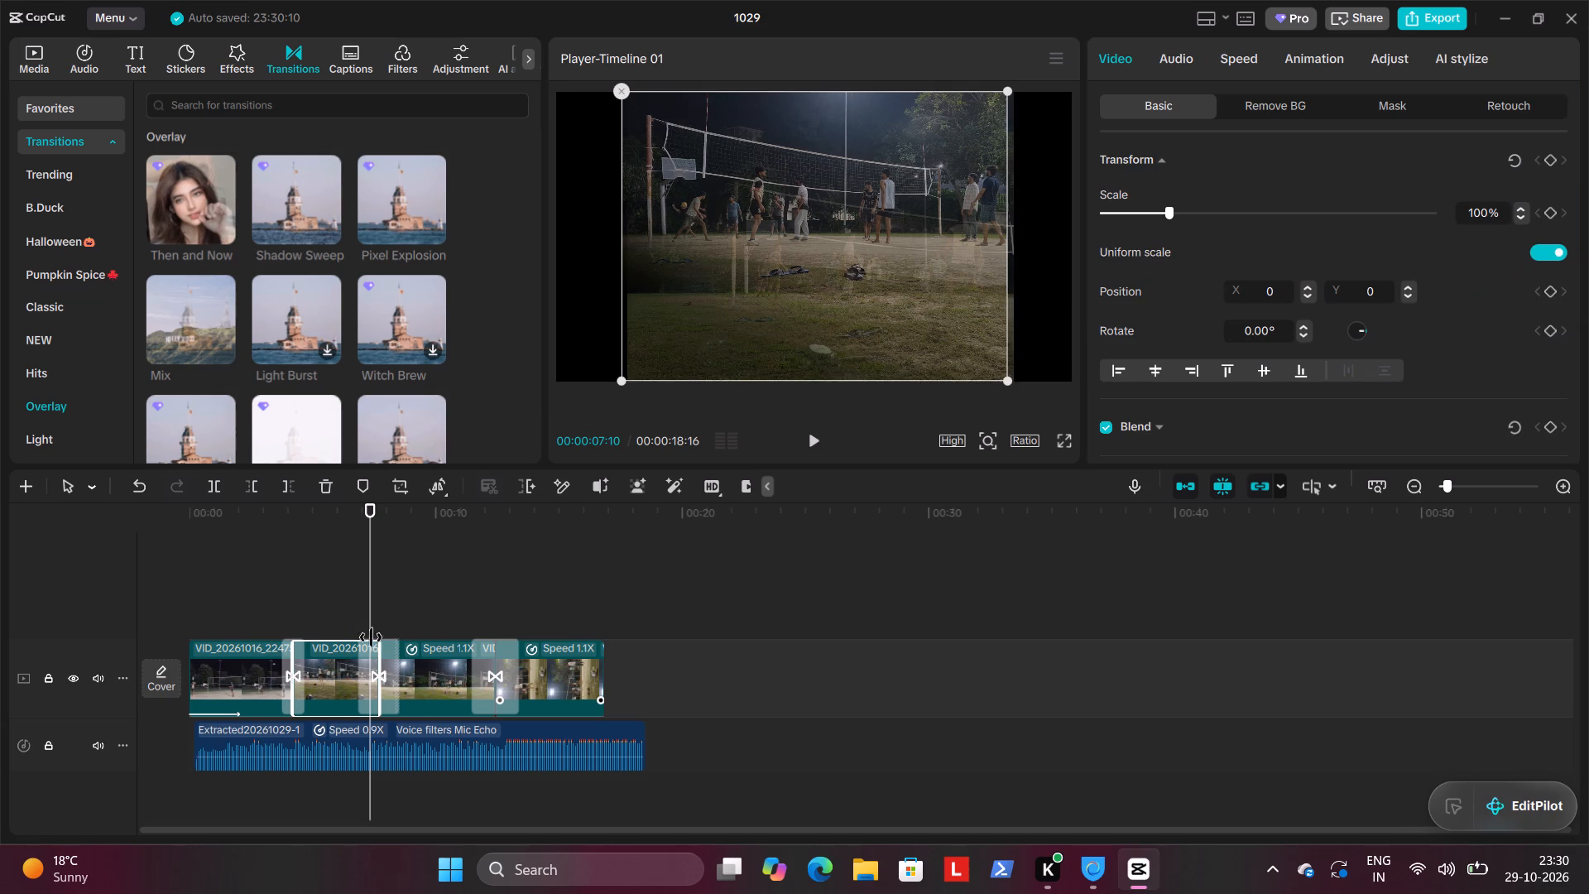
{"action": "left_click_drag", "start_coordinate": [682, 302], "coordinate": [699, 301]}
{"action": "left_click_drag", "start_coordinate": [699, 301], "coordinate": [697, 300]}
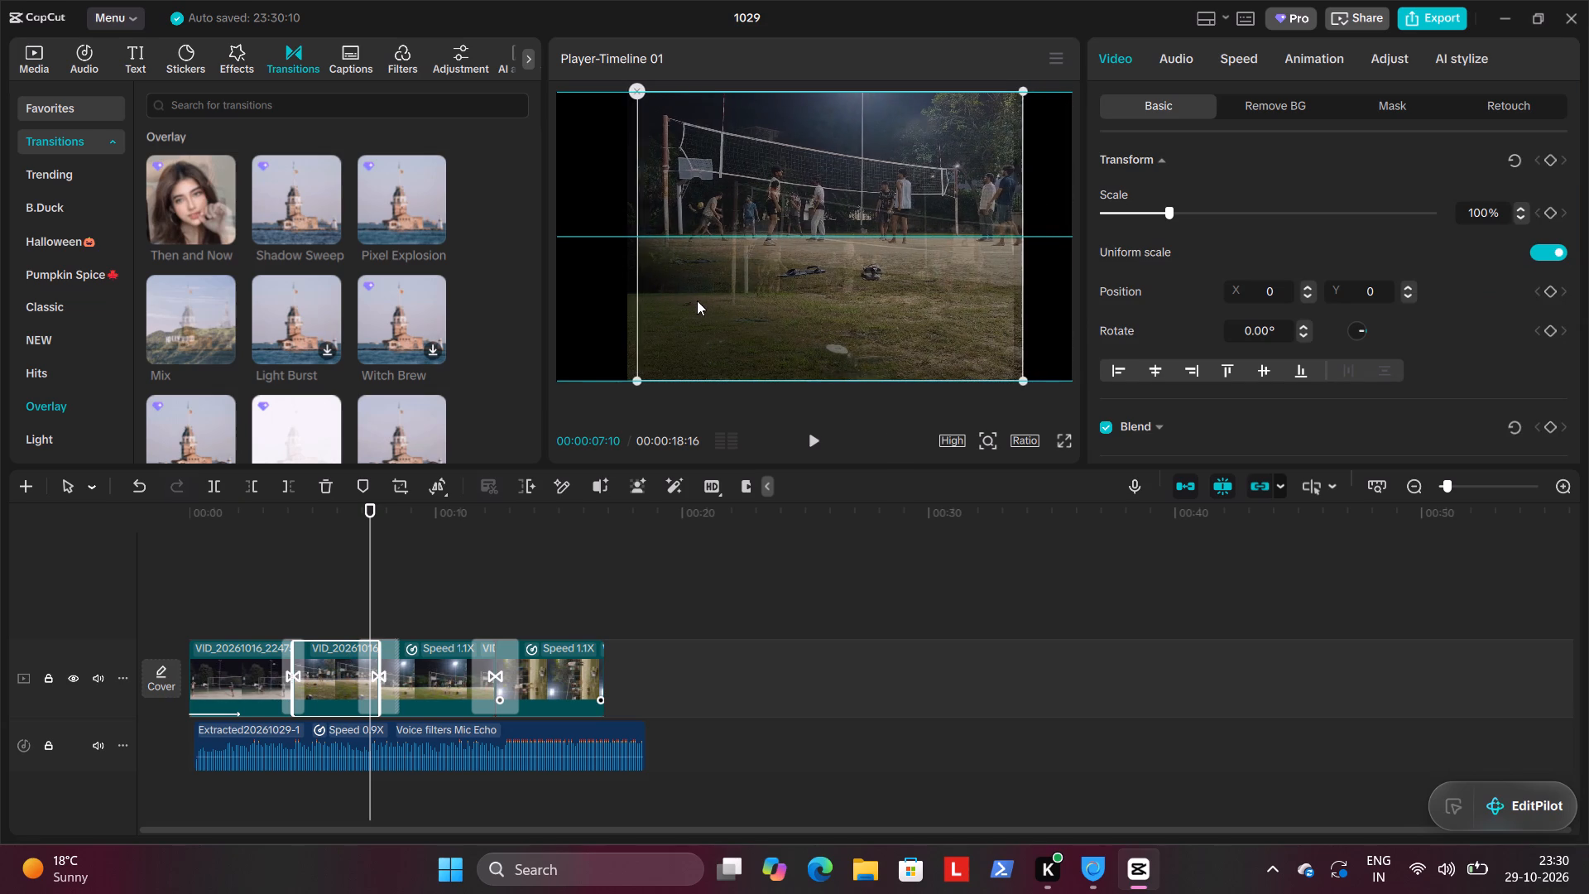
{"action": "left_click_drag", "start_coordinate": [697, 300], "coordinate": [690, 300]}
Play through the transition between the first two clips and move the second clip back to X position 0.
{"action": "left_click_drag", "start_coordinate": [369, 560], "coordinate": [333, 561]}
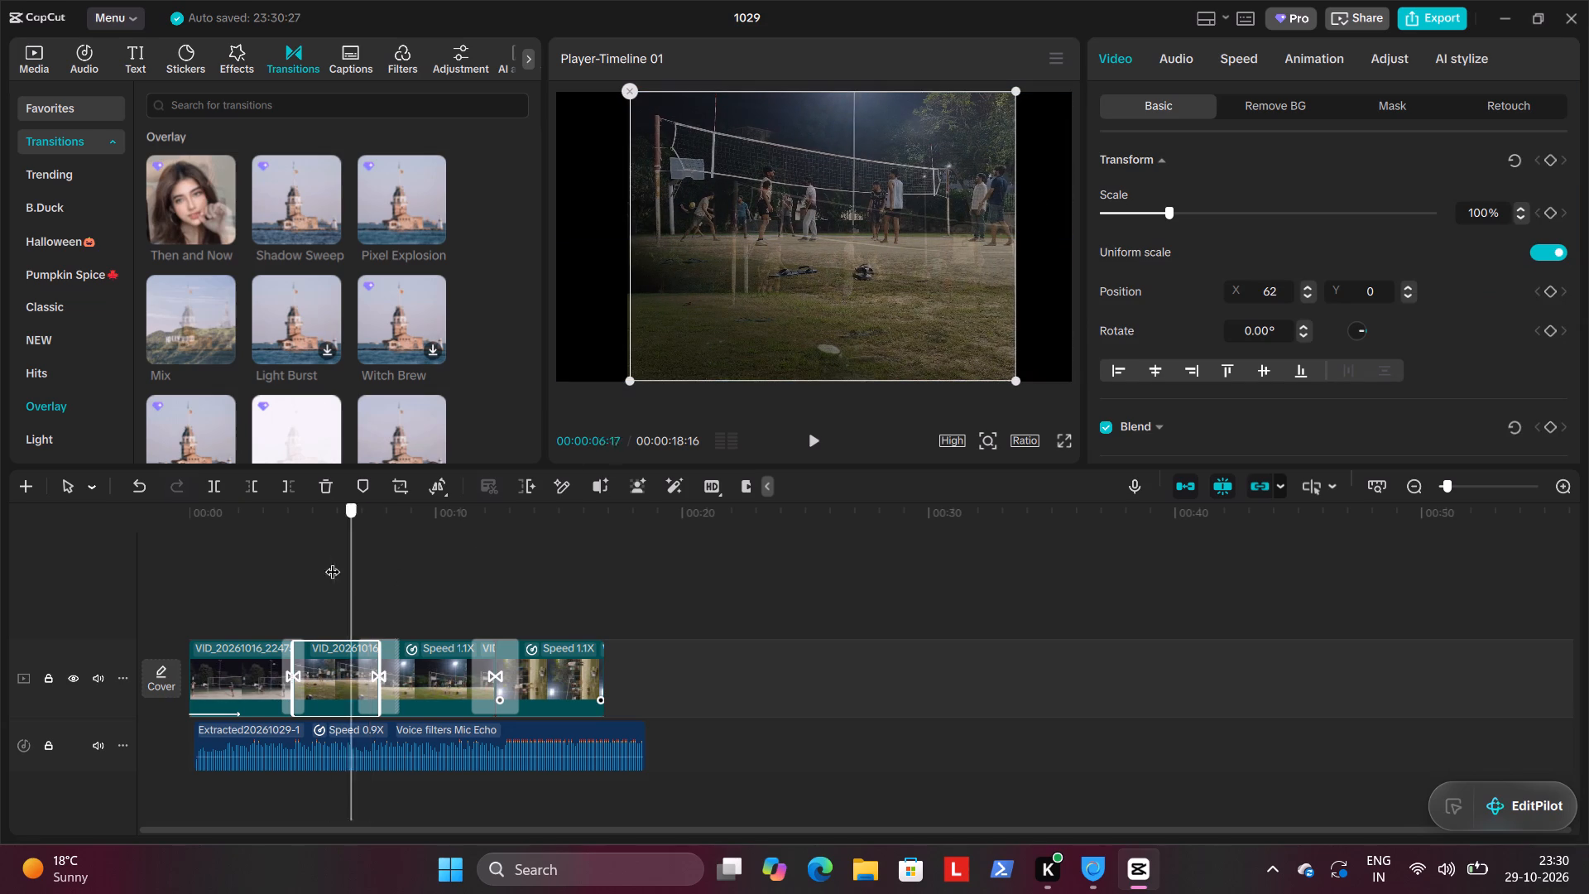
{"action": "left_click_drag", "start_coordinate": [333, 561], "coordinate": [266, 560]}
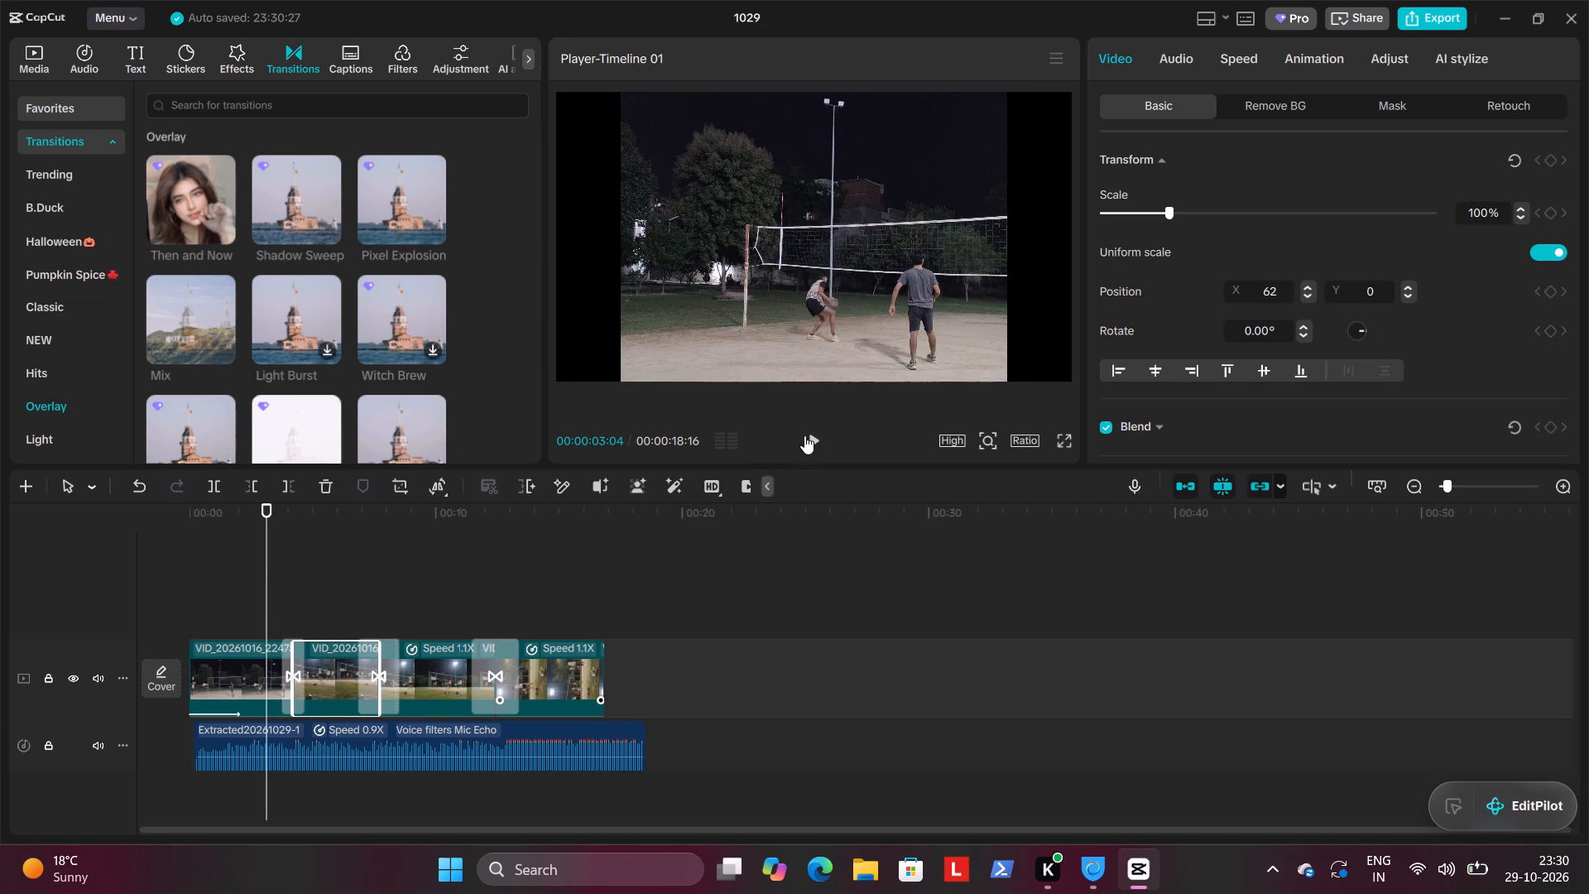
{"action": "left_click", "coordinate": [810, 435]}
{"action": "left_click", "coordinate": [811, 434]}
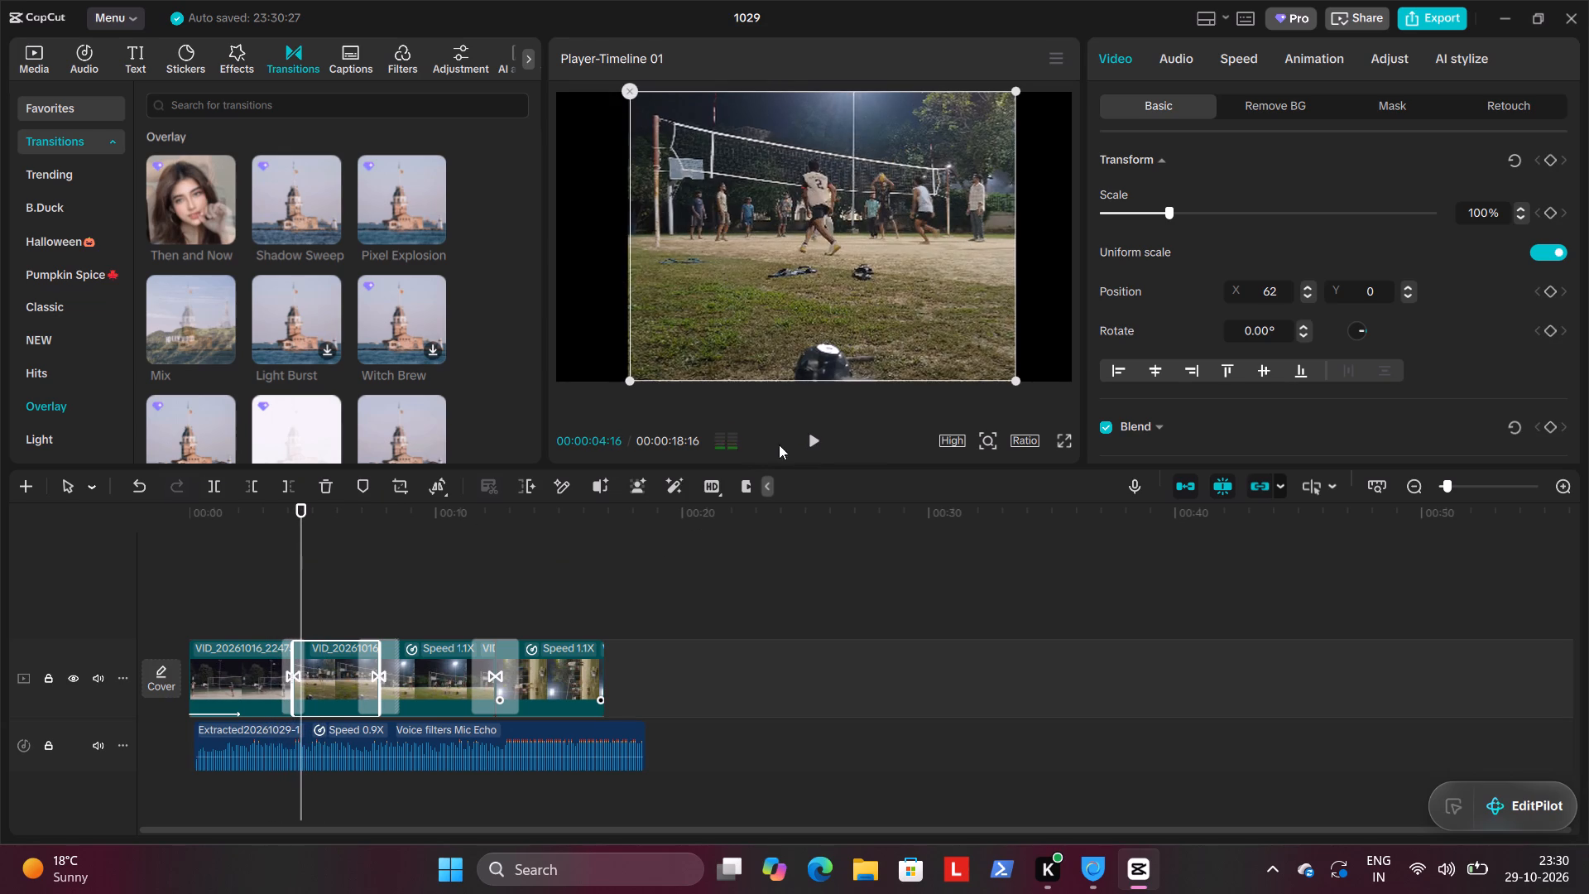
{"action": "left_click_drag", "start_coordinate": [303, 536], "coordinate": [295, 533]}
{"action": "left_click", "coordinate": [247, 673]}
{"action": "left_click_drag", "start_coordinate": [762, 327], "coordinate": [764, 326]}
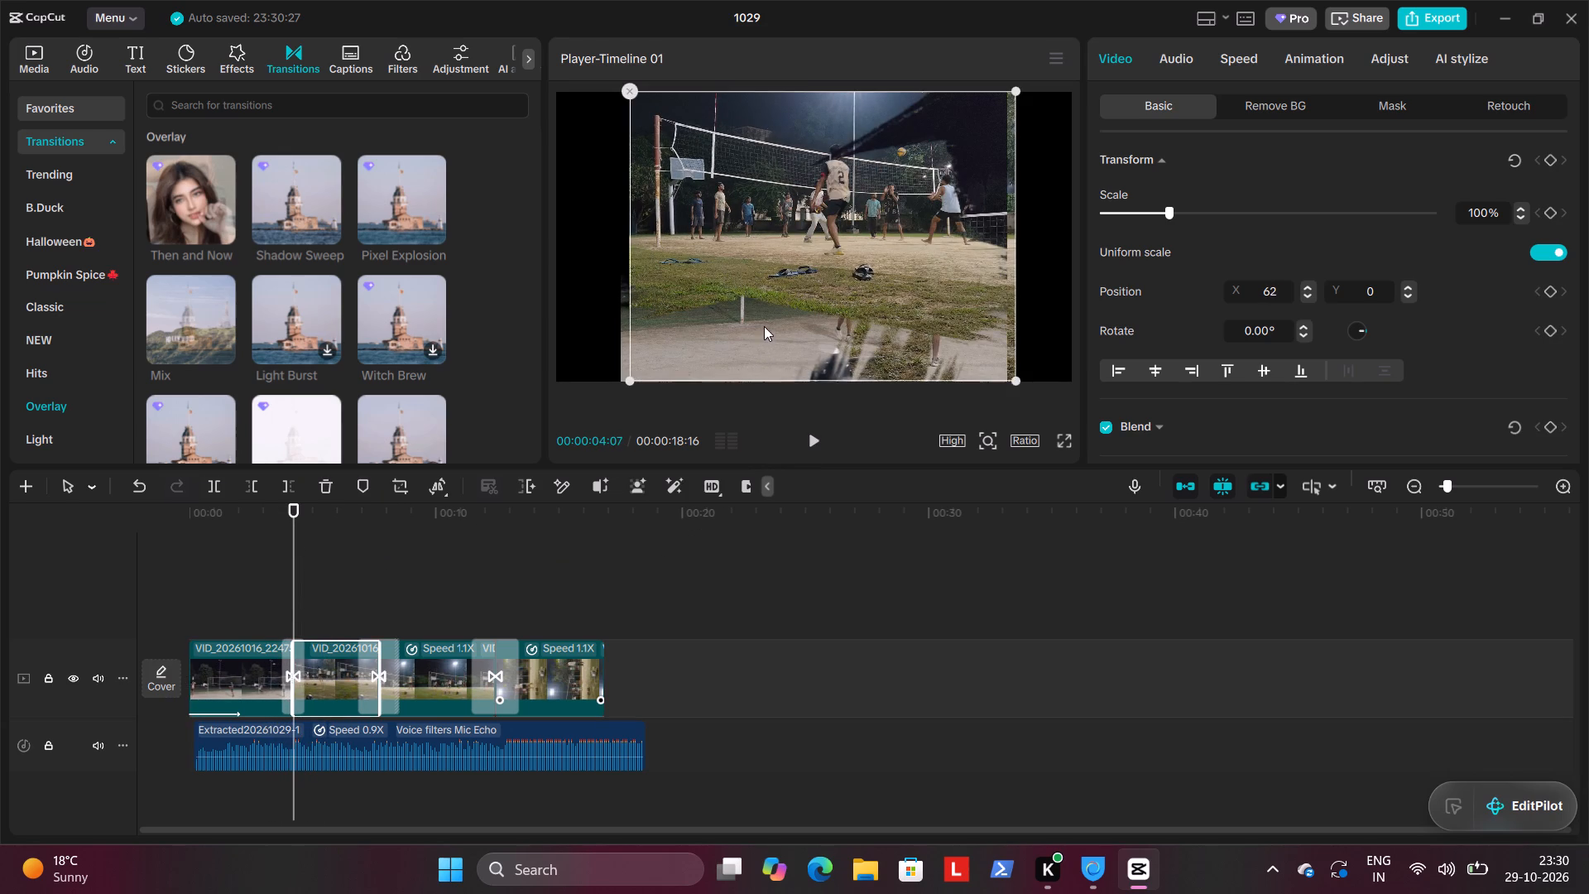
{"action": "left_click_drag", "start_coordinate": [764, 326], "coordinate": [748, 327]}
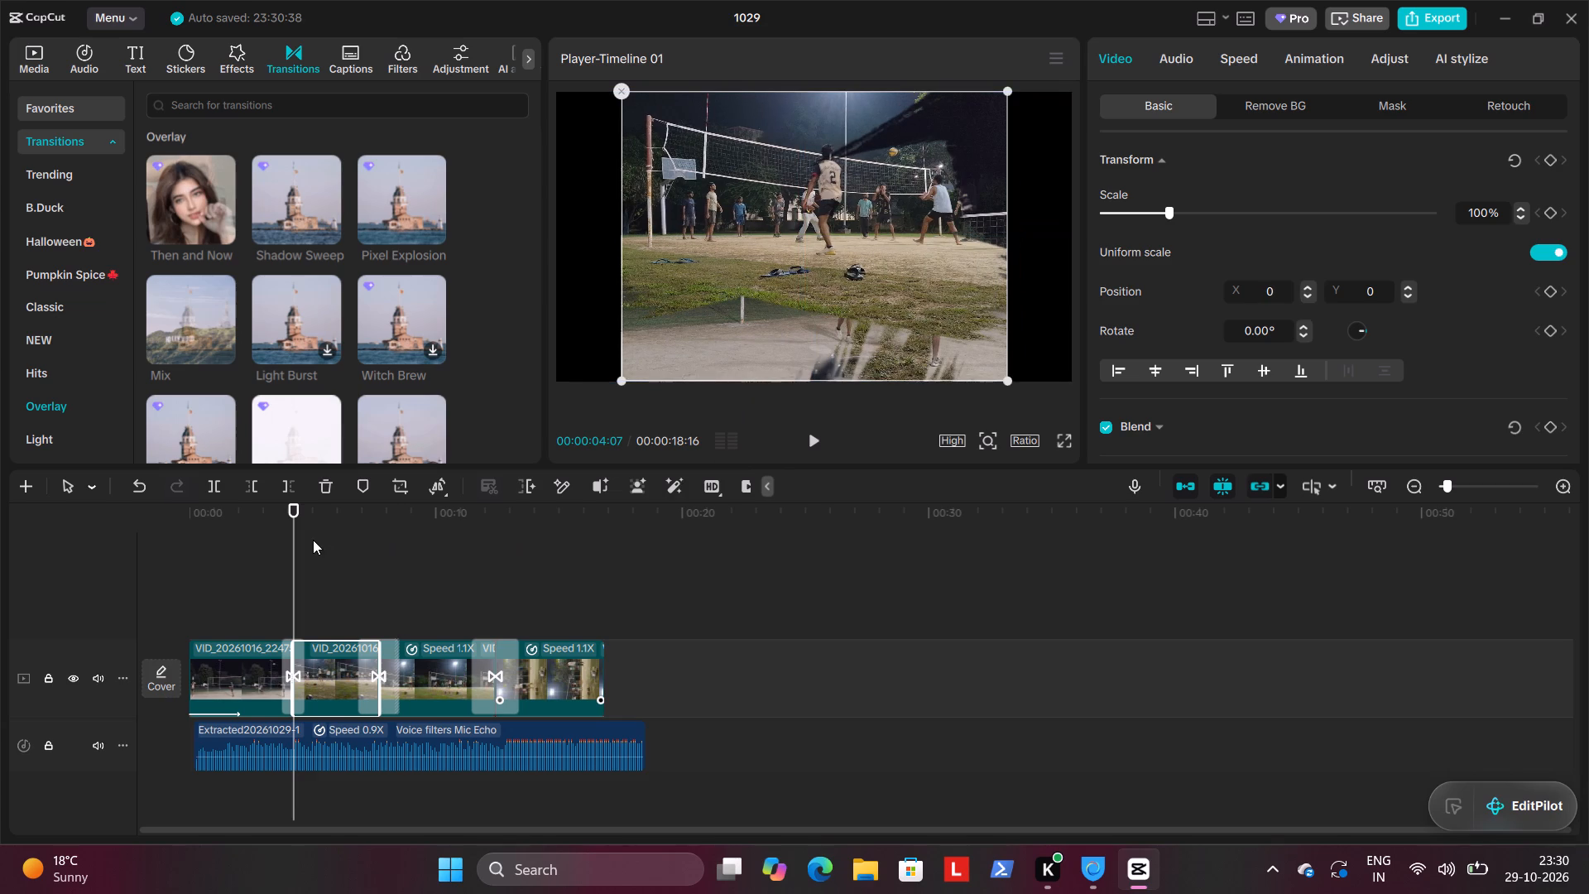
Play the whole edit from the beginning to review the clips and transitions.
{"action": "left_click_drag", "start_coordinate": [298, 531], "coordinate": [186, 521]}
{"action": "left_click", "coordinate": [812, 440]}
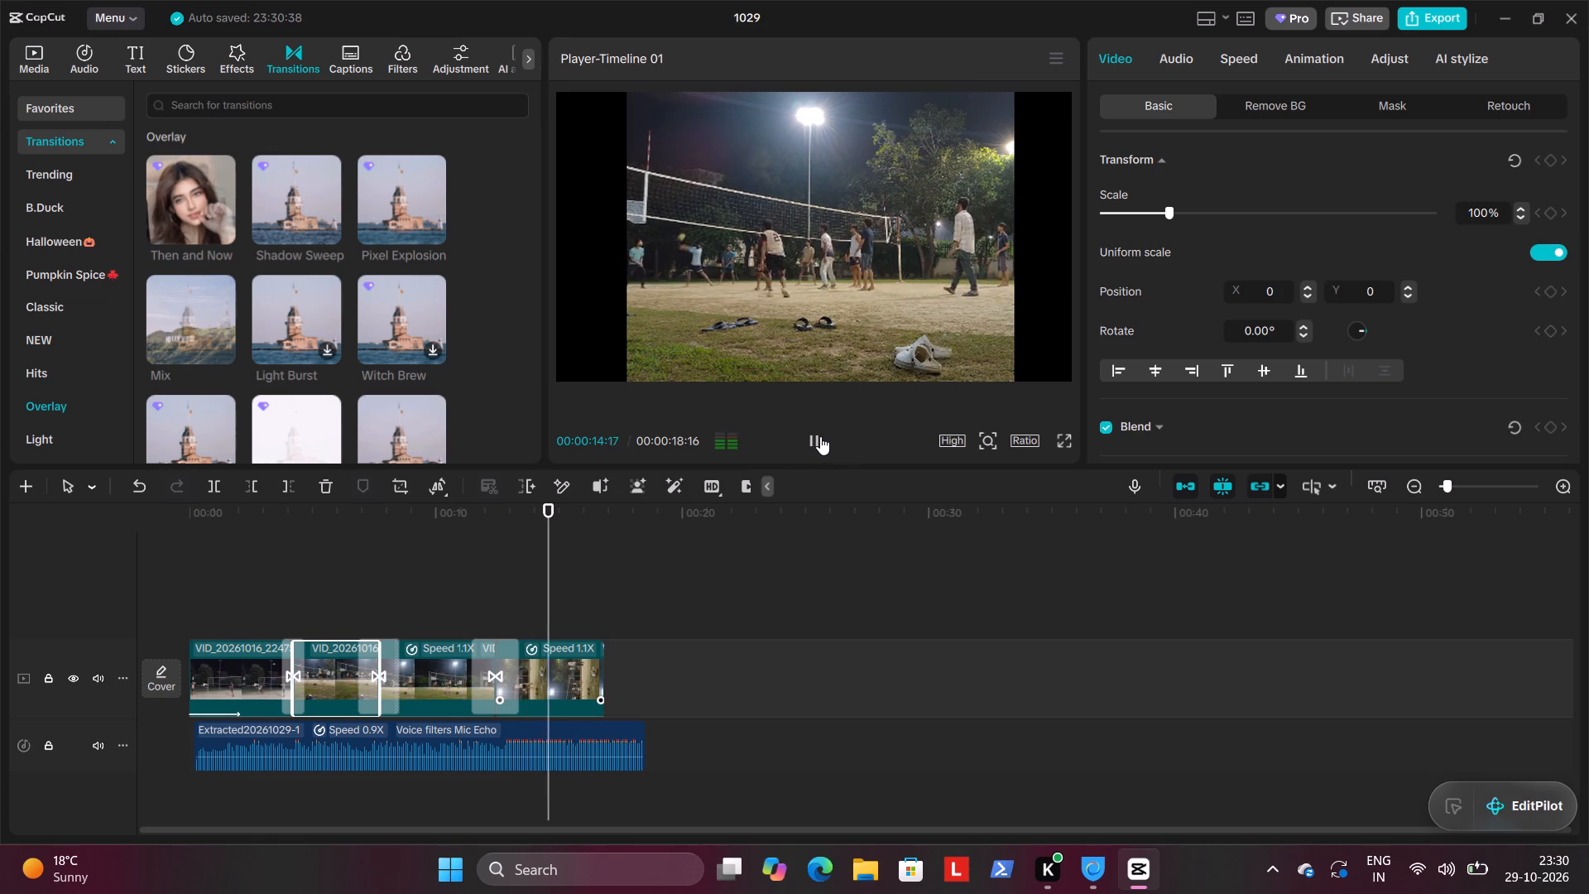
Preview the 02:48 volleyball video from the imported media in full screen and examine its first minute for rally moments.
{"action": "left_click", "coordinate": [50, 57]}
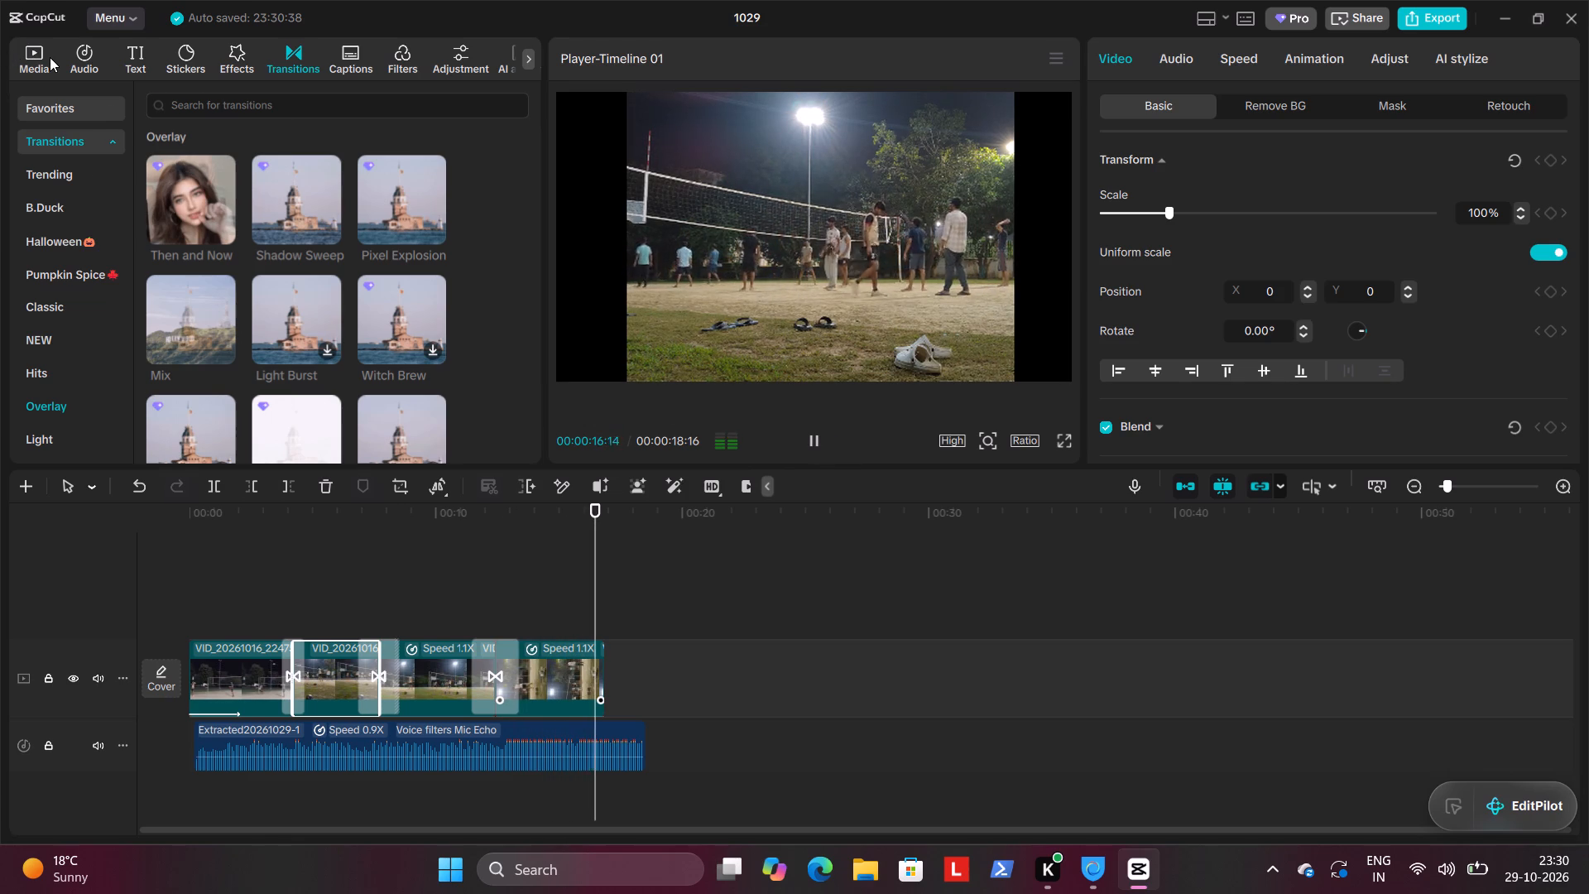
{"action": "scroll", "coordinate": [218, 244], "scroll_direction": "up", "scroll_amount": 3}
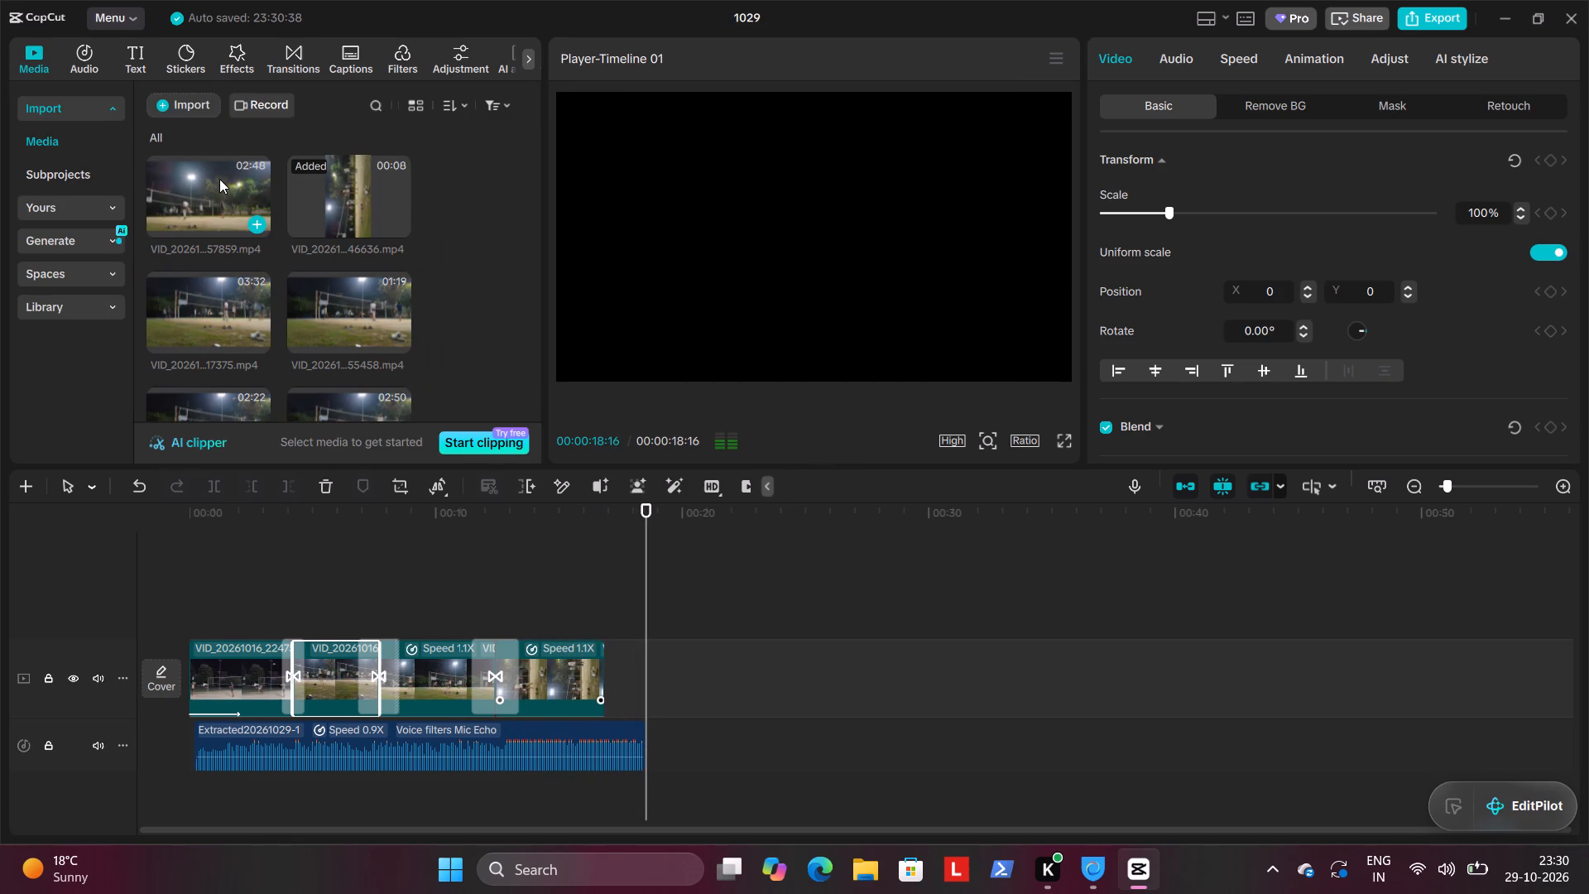
{"action": "left_click", "coordinate": [219, 179]}
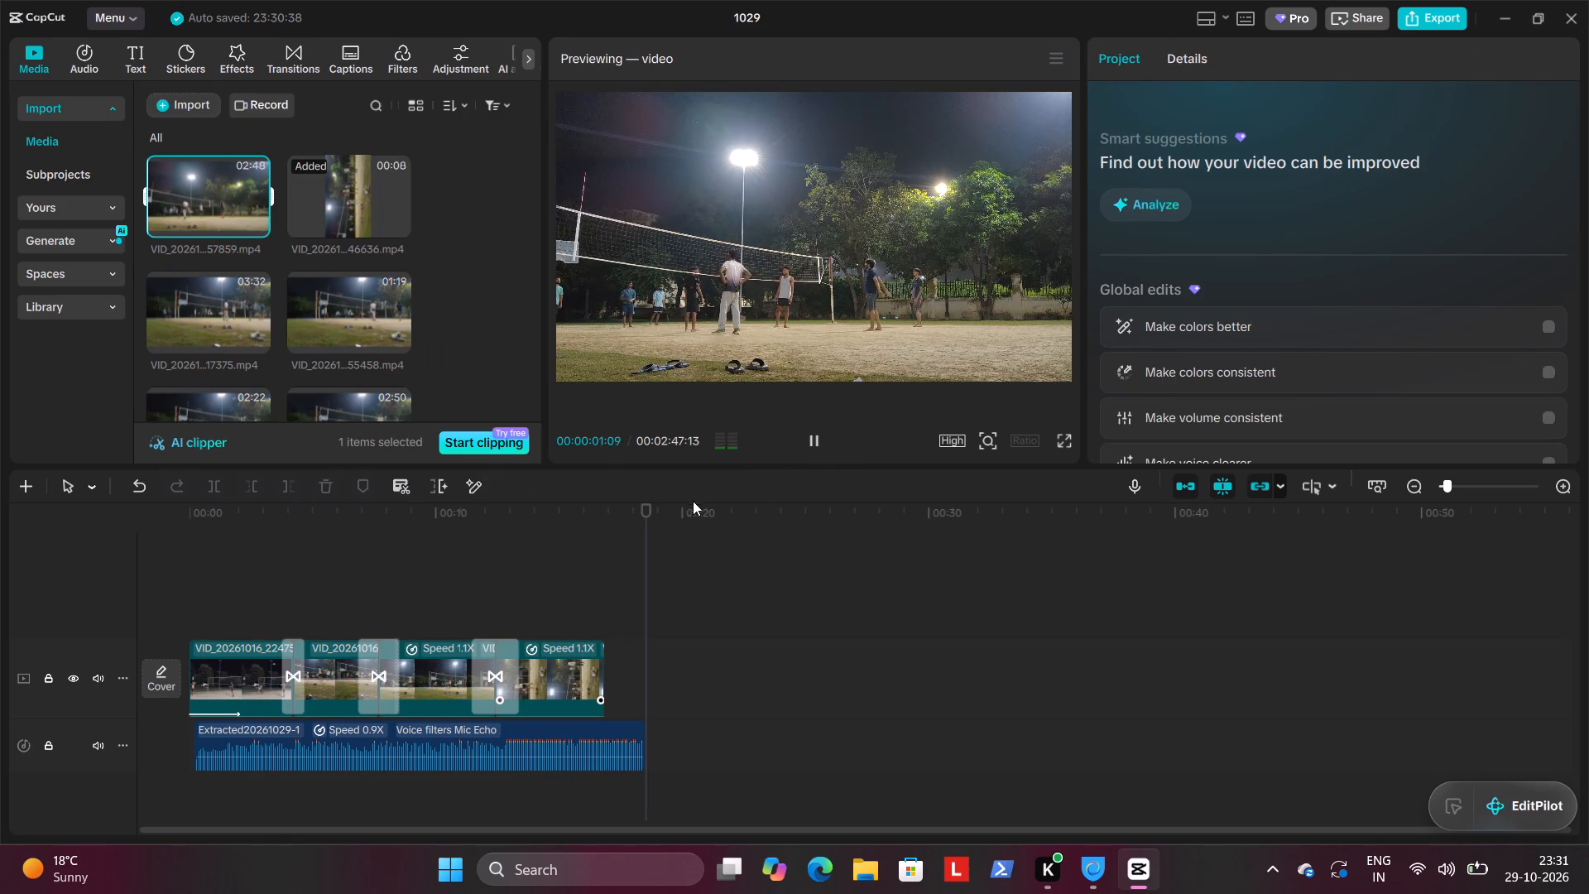
{"action": "left_click", "coordinate": [1065, 440]}
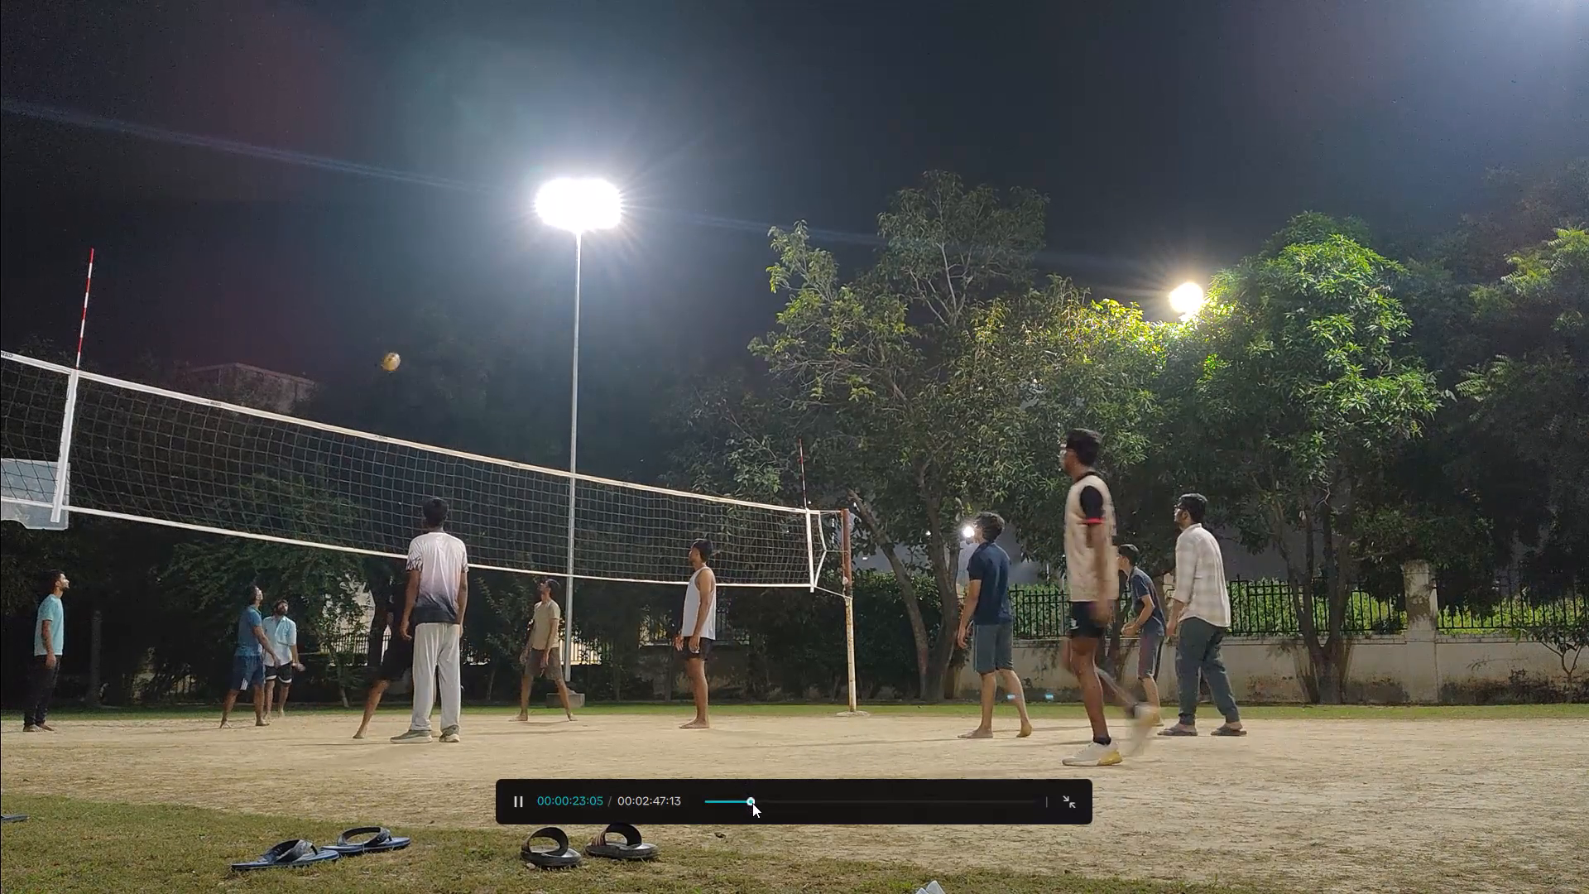
{"action": "left_click_drag", "start_coordinate": [752, 801], "coordinate": [767, 801]}
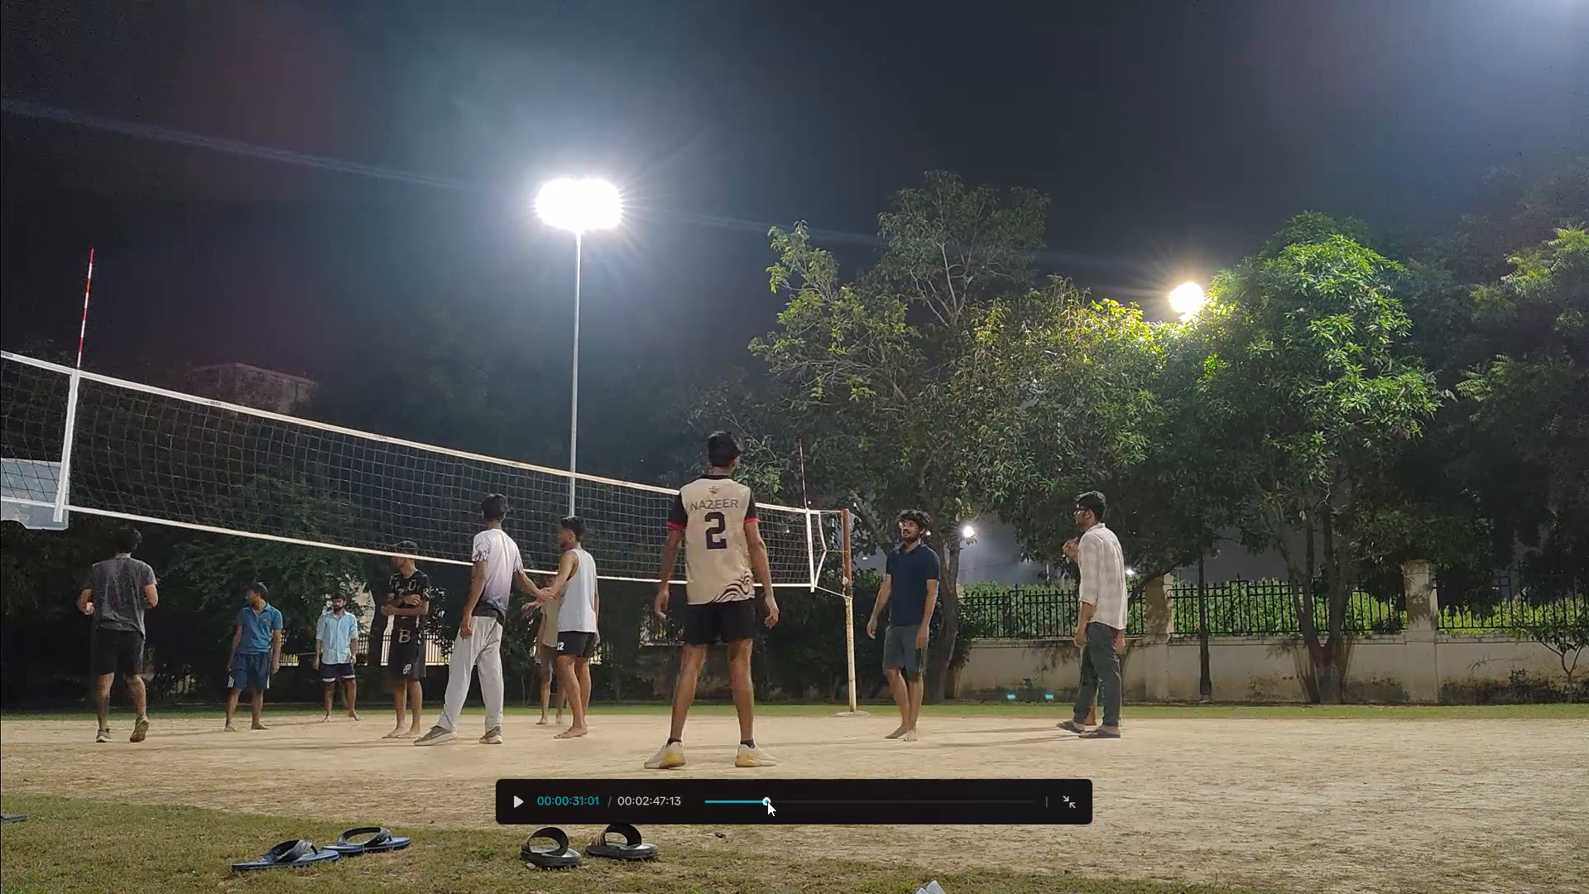
{"action": "left_click_drag", "start_coordinate": [767, 801], "coordinate": [757, 801]}
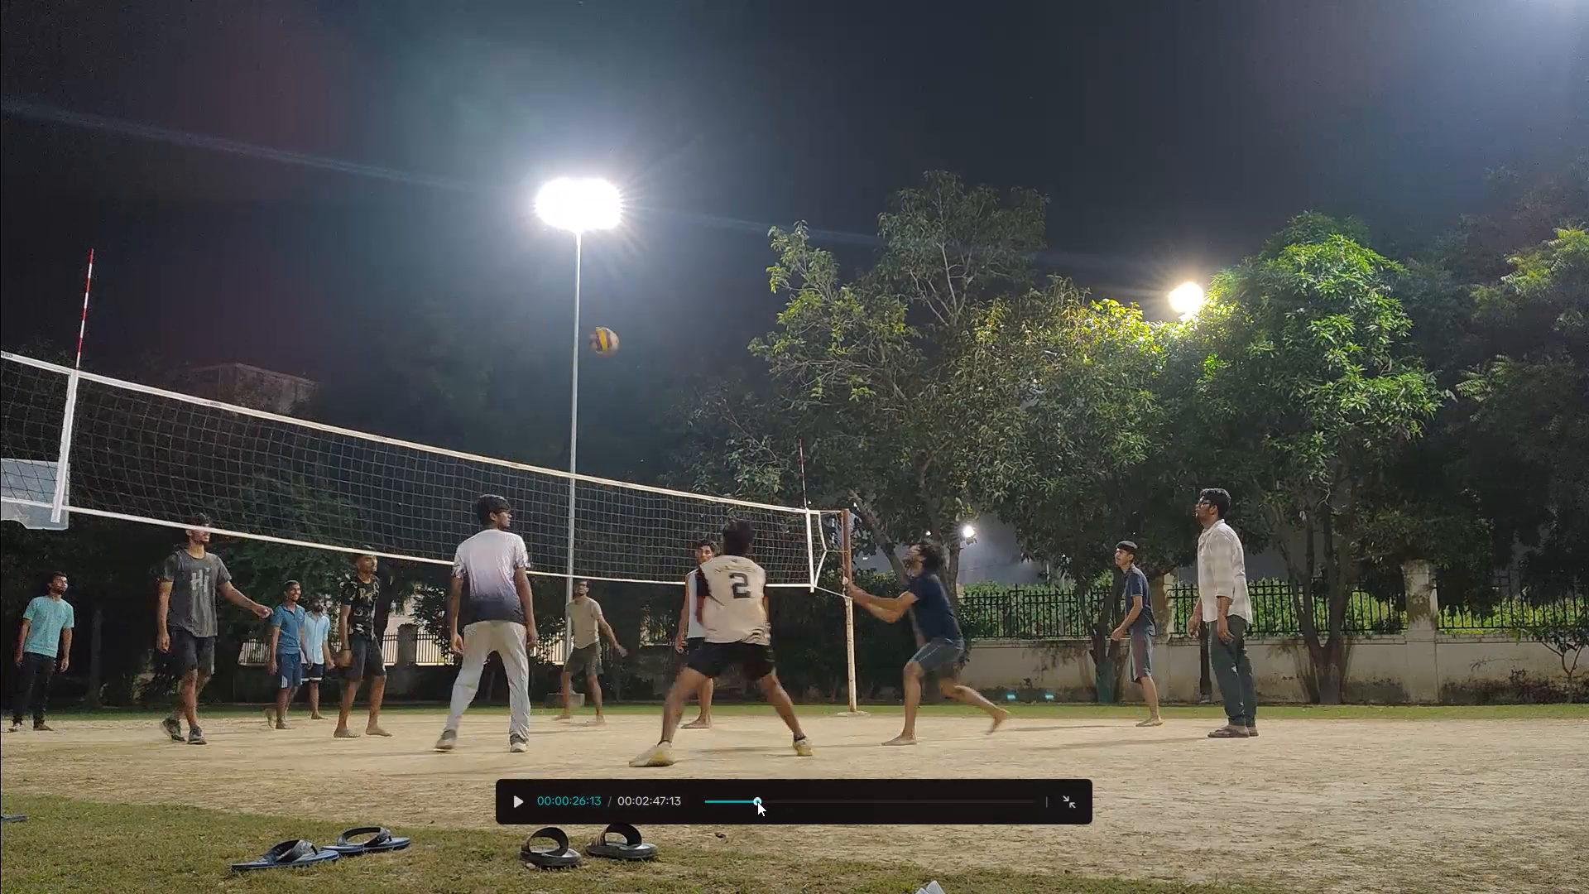
{"action": "left_click_drag", "start_coordinate": [757, 801], "coordinate": [765, 800]}
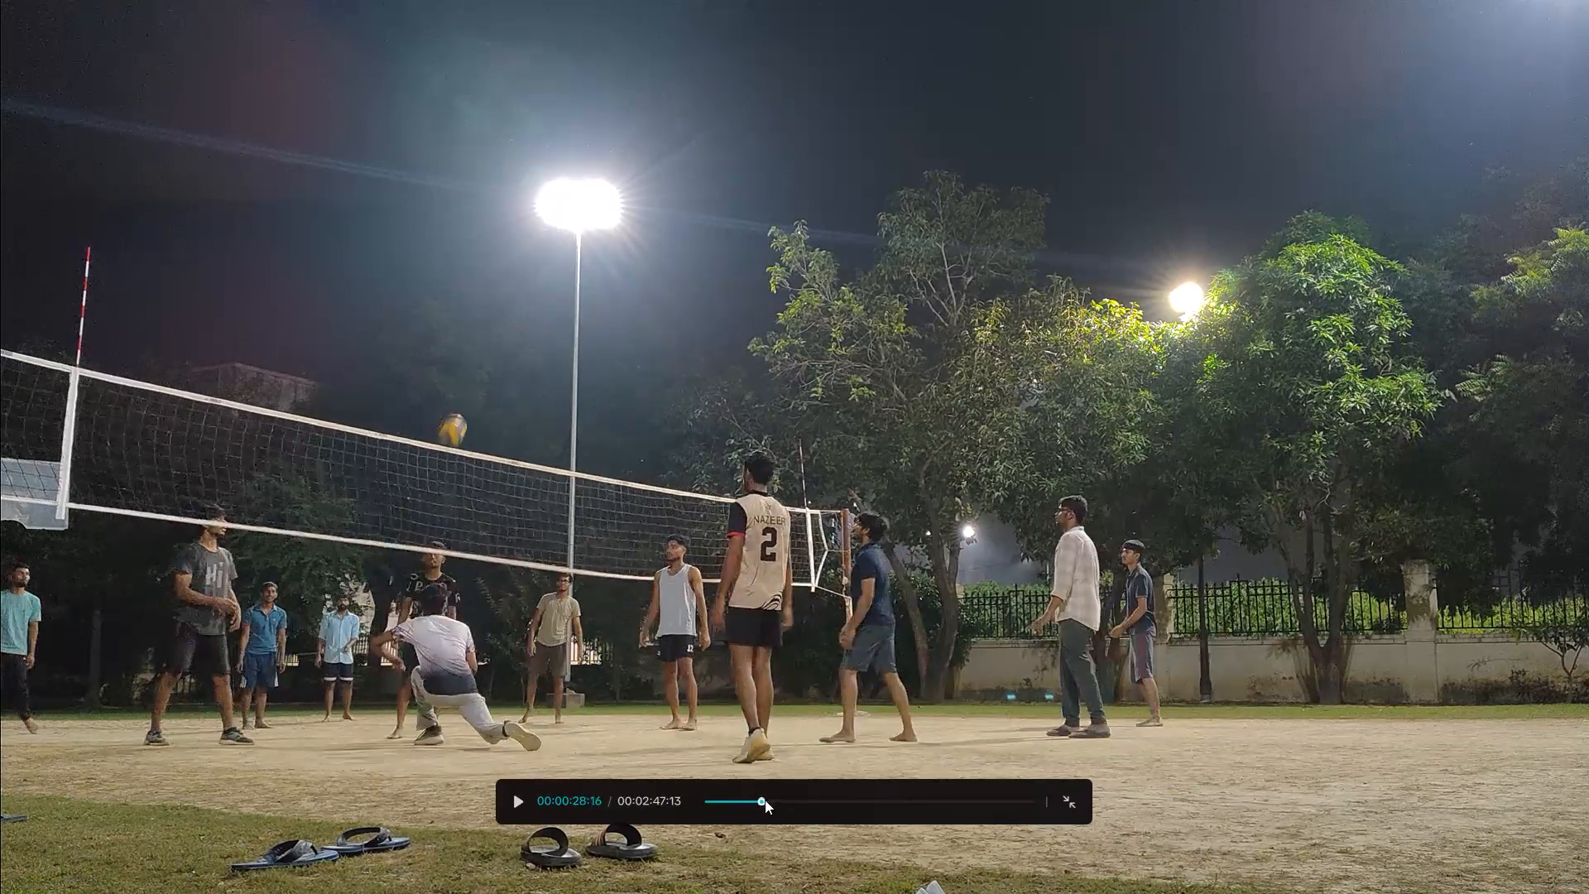
{"action": "left_click_drag", "start_coordinate": [765, 800], "coordinate": [799, 799]}
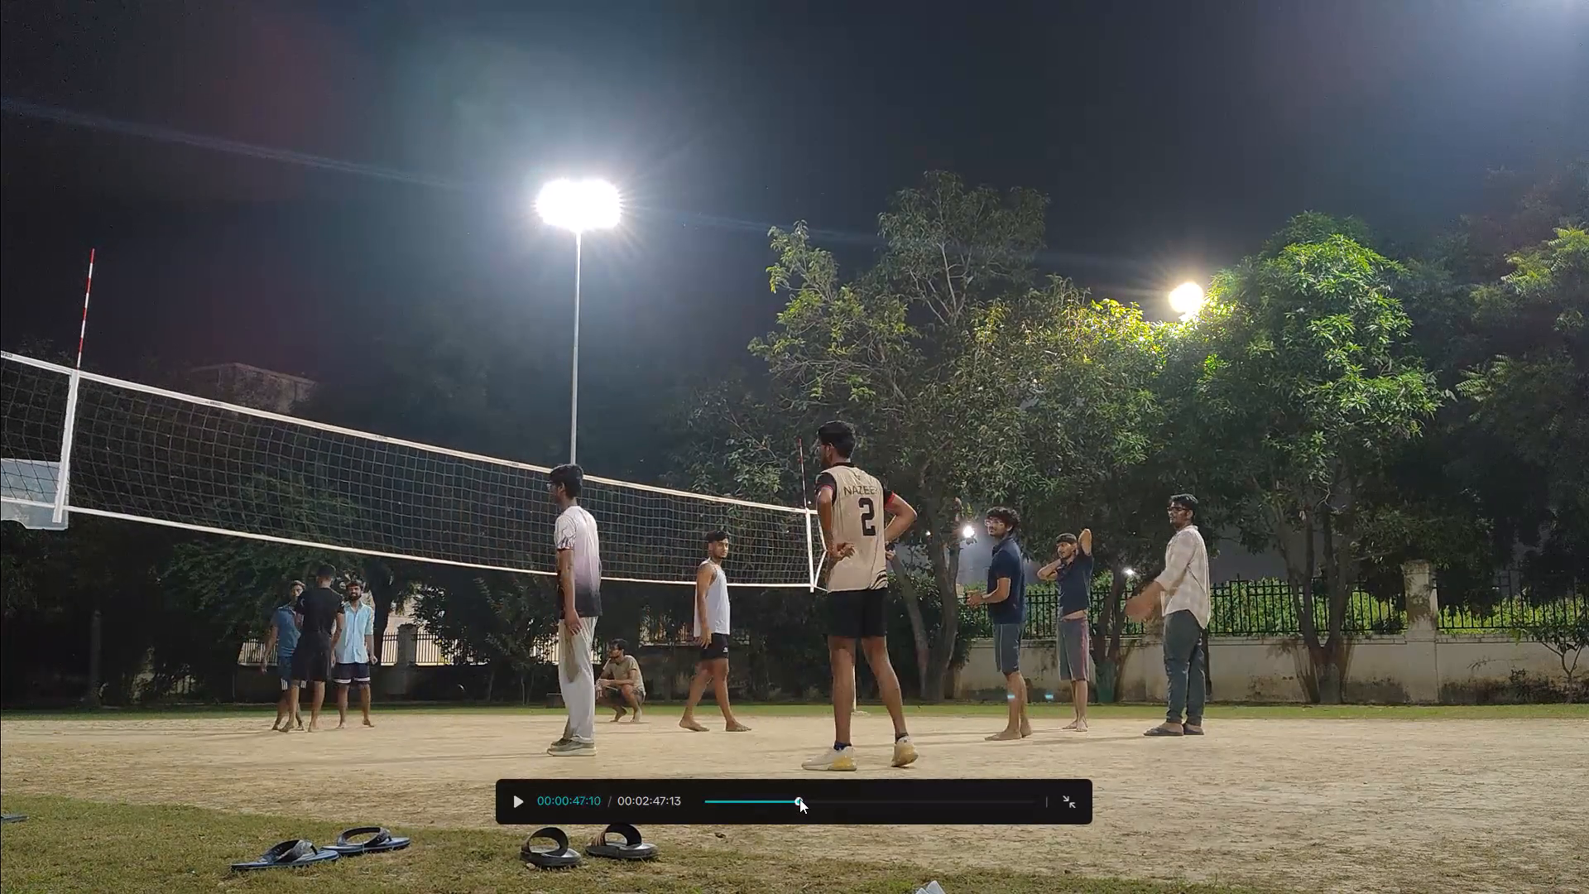
{"action": "left_click_drag", "start_coordinate": [799, 799], "coordinate": [842, 799]}
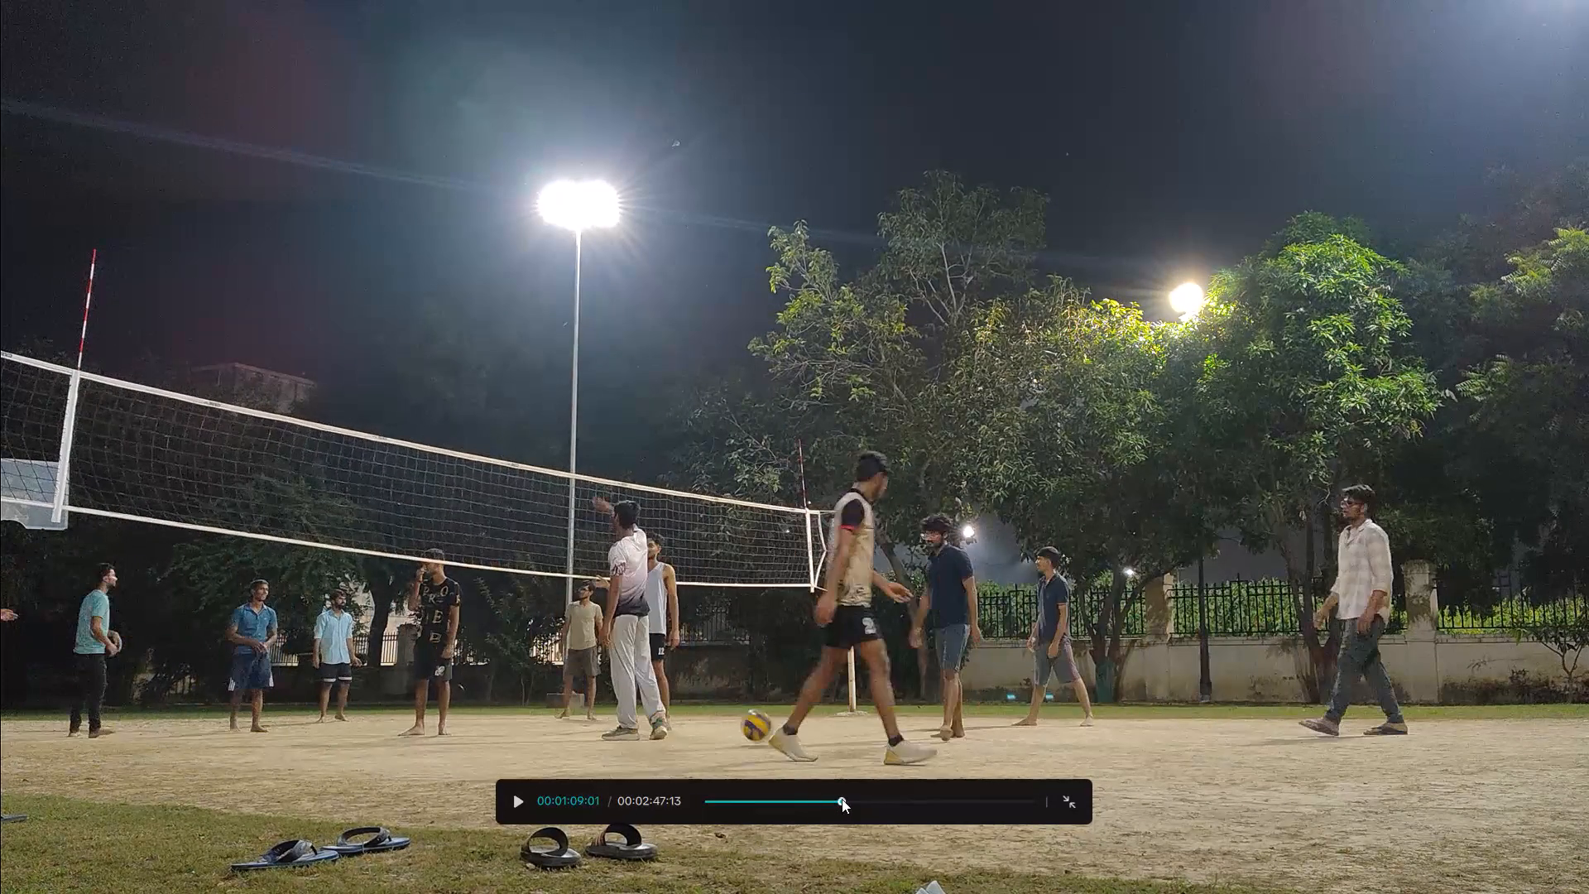
{"action": "left_click_drag", "start_coordinate": [842, 799], "coordinate": [839, 799]}
{"action": "left_click_drag", "start_coordinate": [839, 799], "coordinate": [838, 799]}
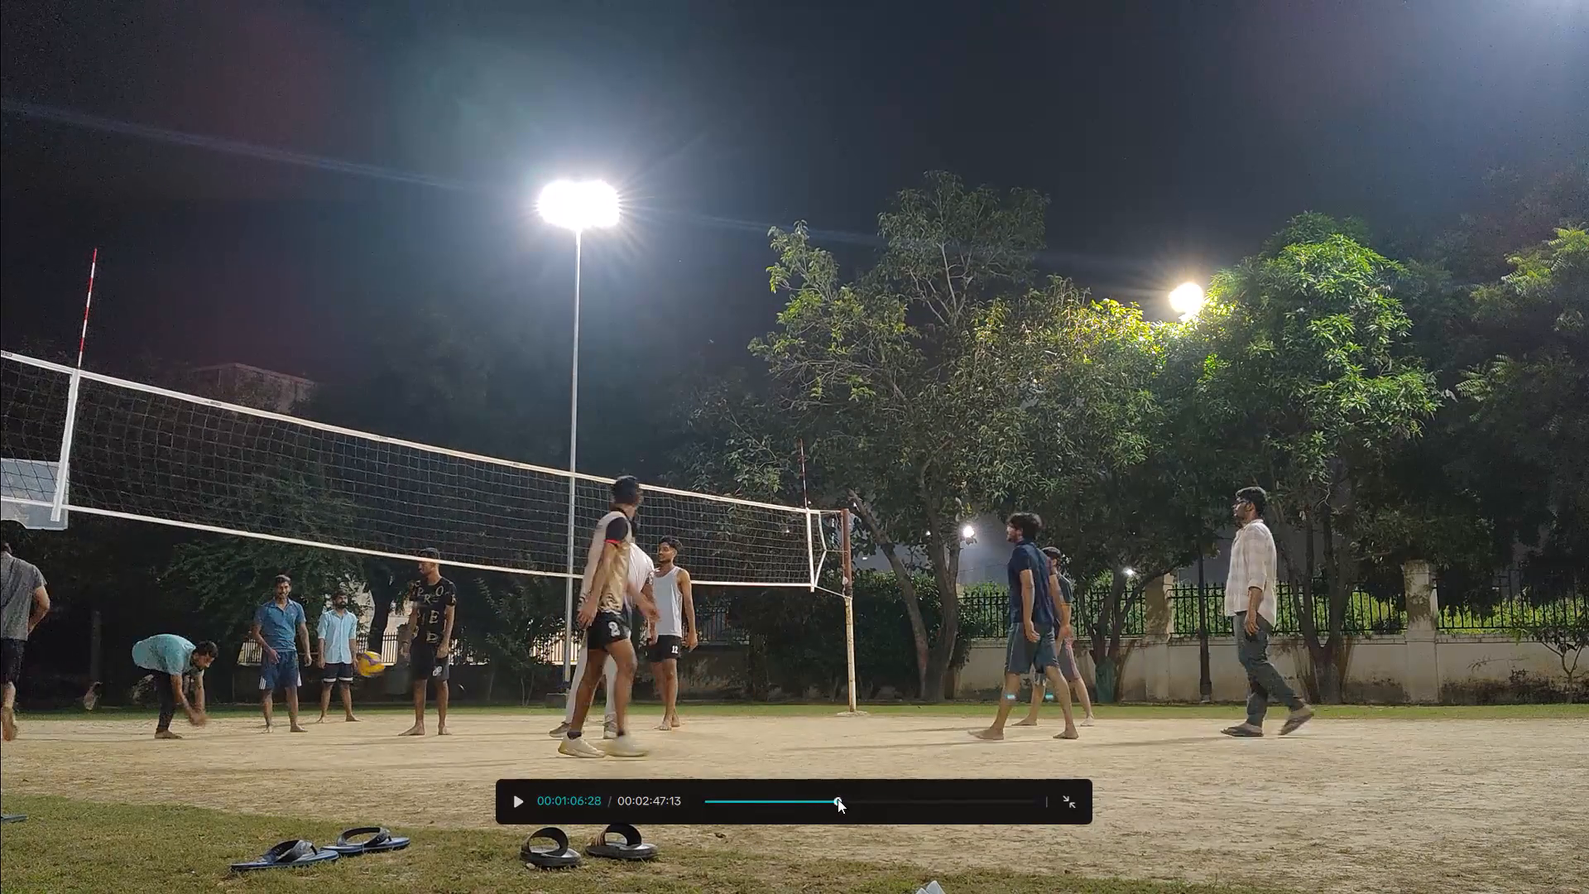
{"action": "left_click_drag", "start_coordinate": [838, 799], "coordinate": [835, 799]}
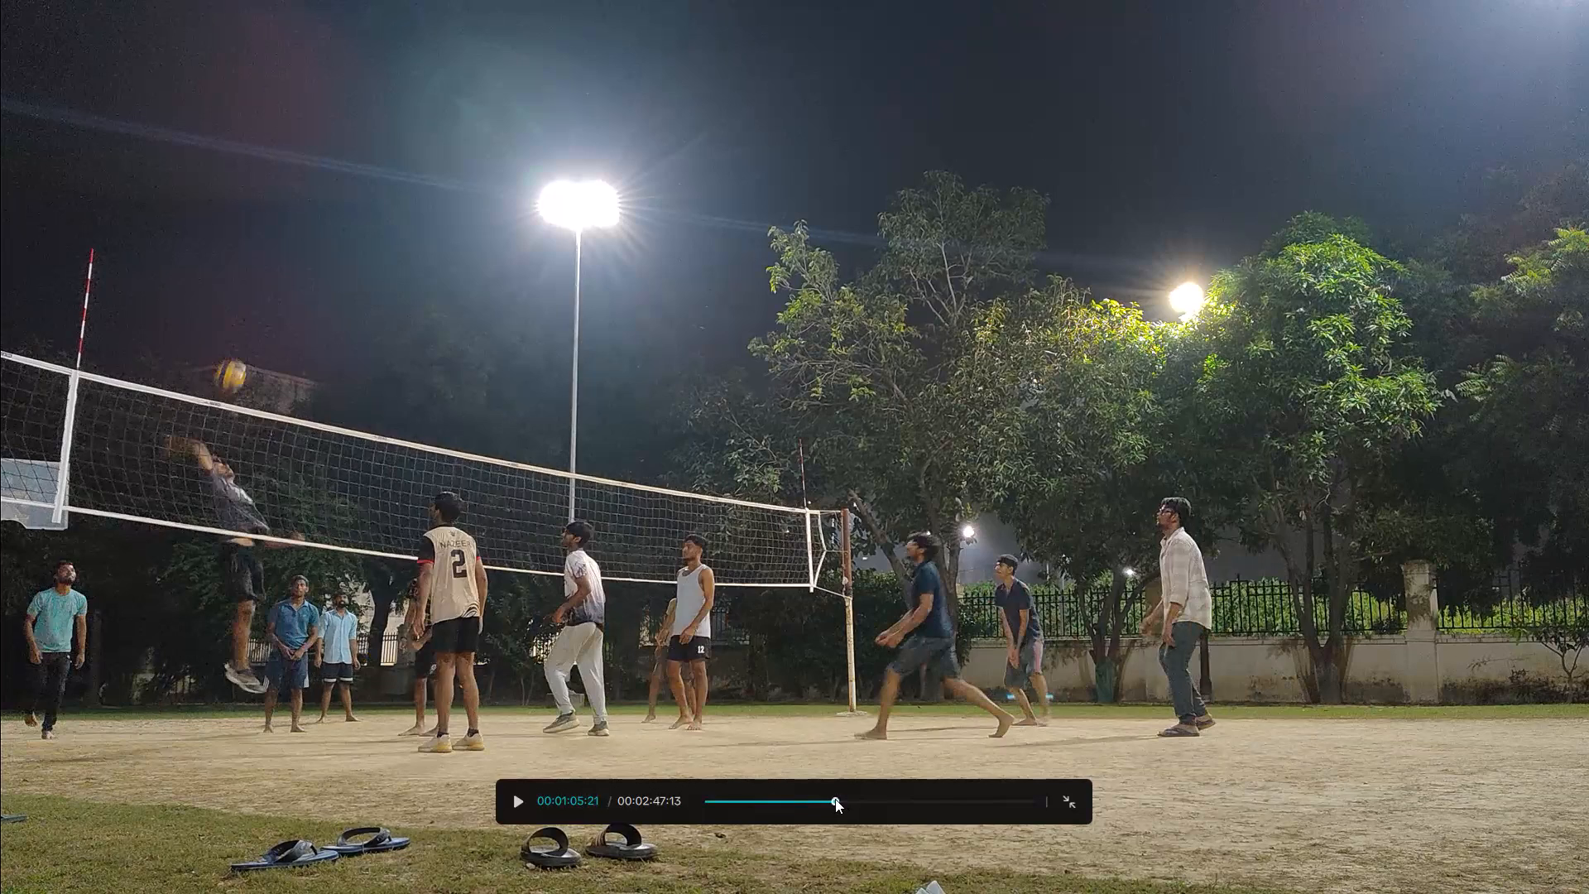
Examine the remainder of the 02:48 video through to its end for rally moments and leave the full-screen preview.
{"action": "left_click_drag", "start_coordinate": [835, 799], "coordinate": [874, 795]}
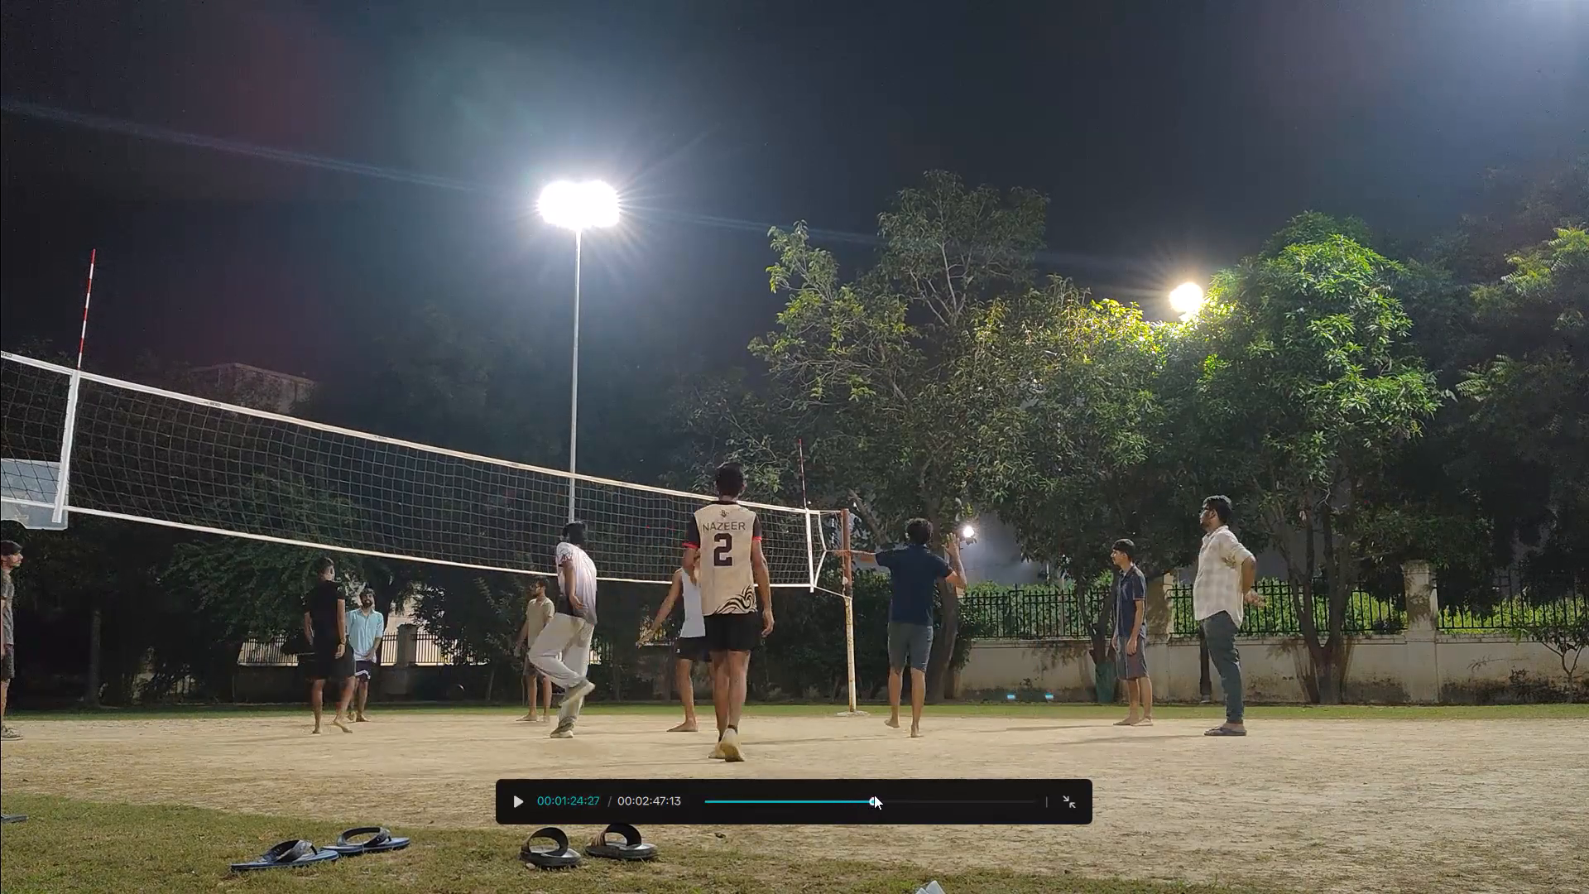
{"action": "left_click_drag", "start_coordinate": [874, 795], "coordinate": [918, 795]}
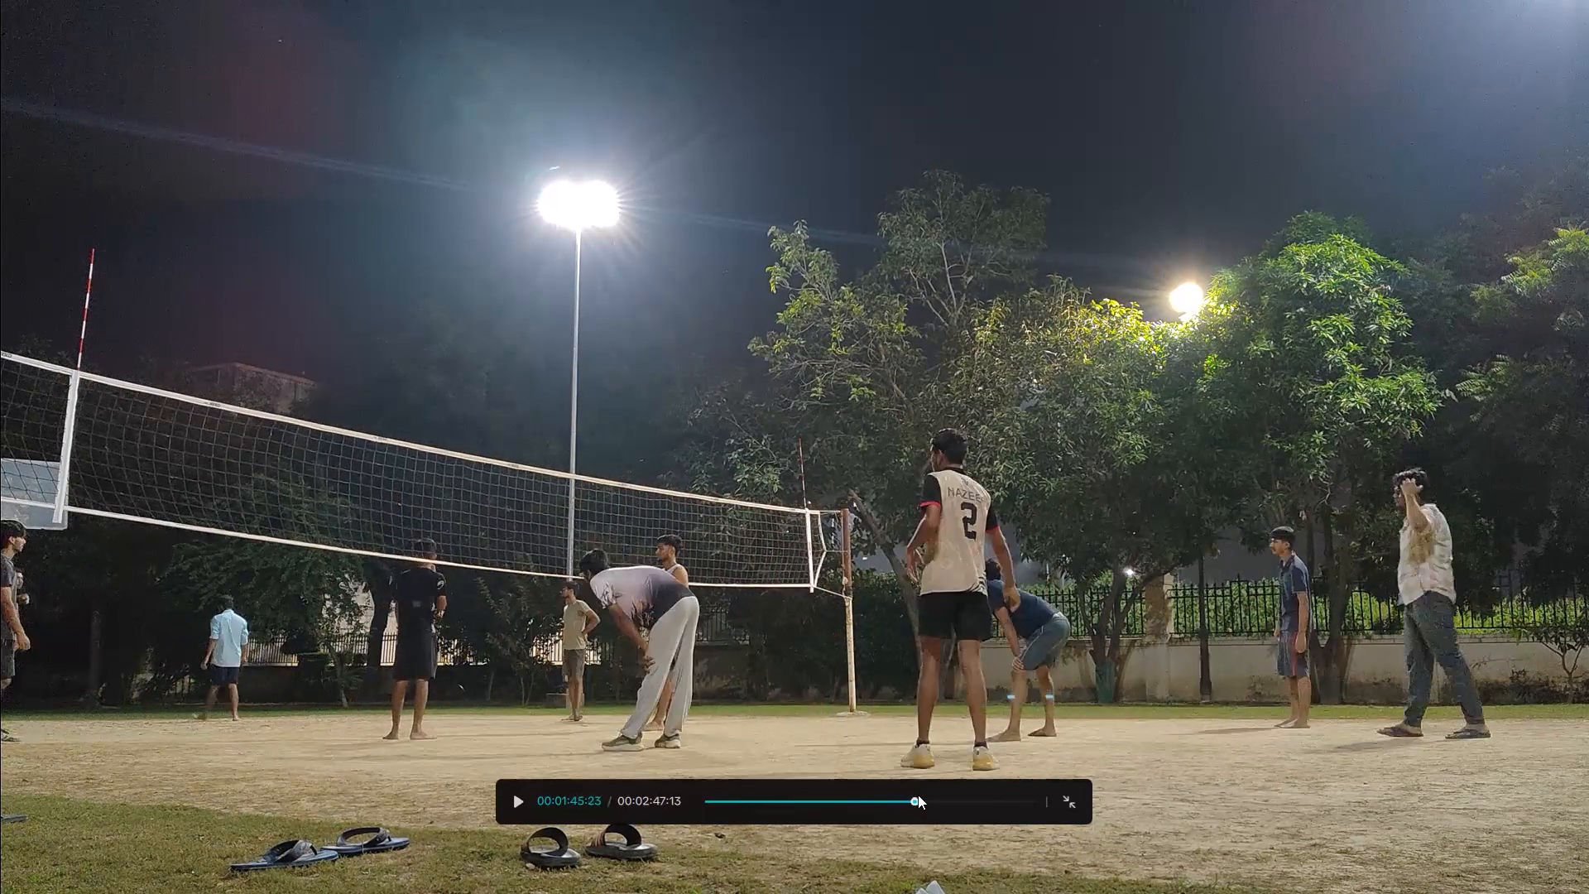
{"action": "left_click_drag", "start_coordinate": [918, 795], "coordinate": [957, 795]}
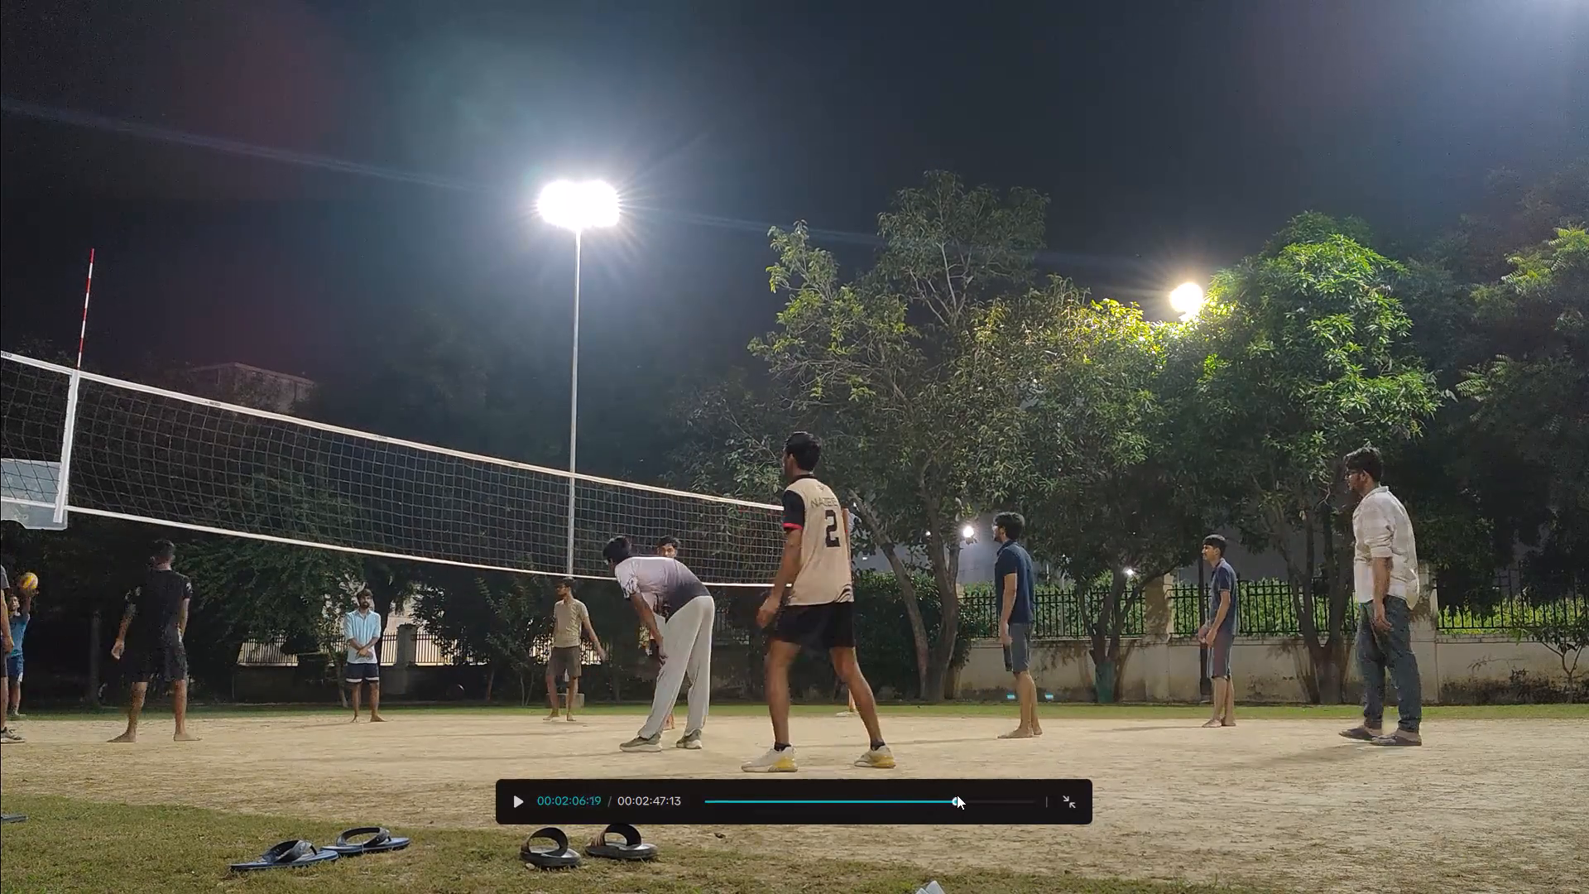
{"action": "left_click_drag", "start_coordinate": [957, 795], "coordinate": [963, 795]}
{"action": "left_click", "coordinate": [963, 795]}
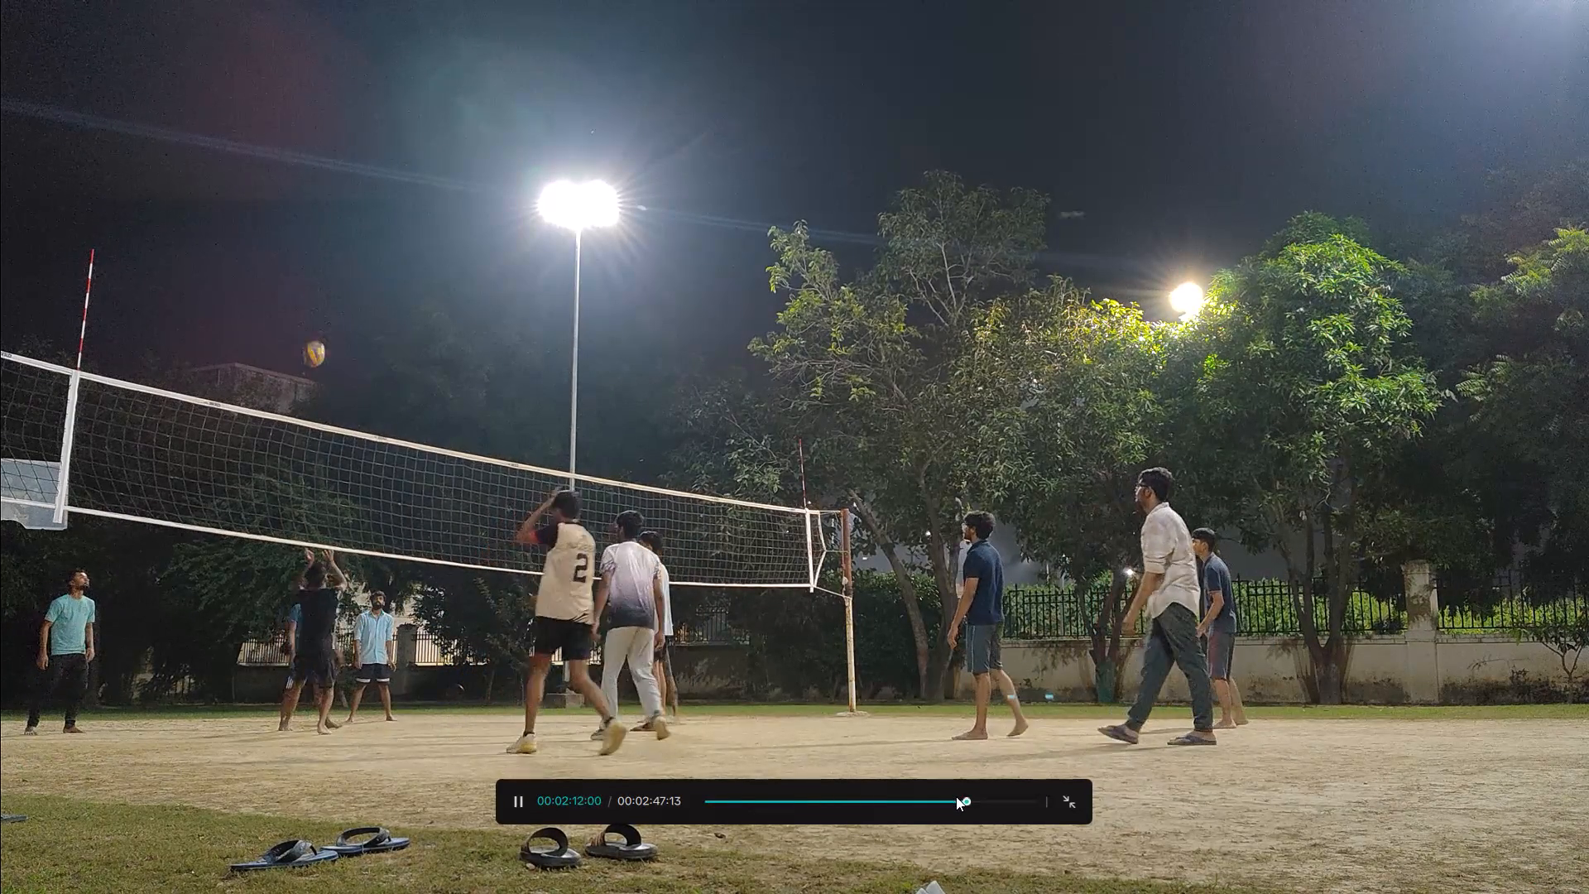
{"action": "left_click", "coordinate": [956, 796]}
{"action": "left_click", "coordinate": [954, 800]}
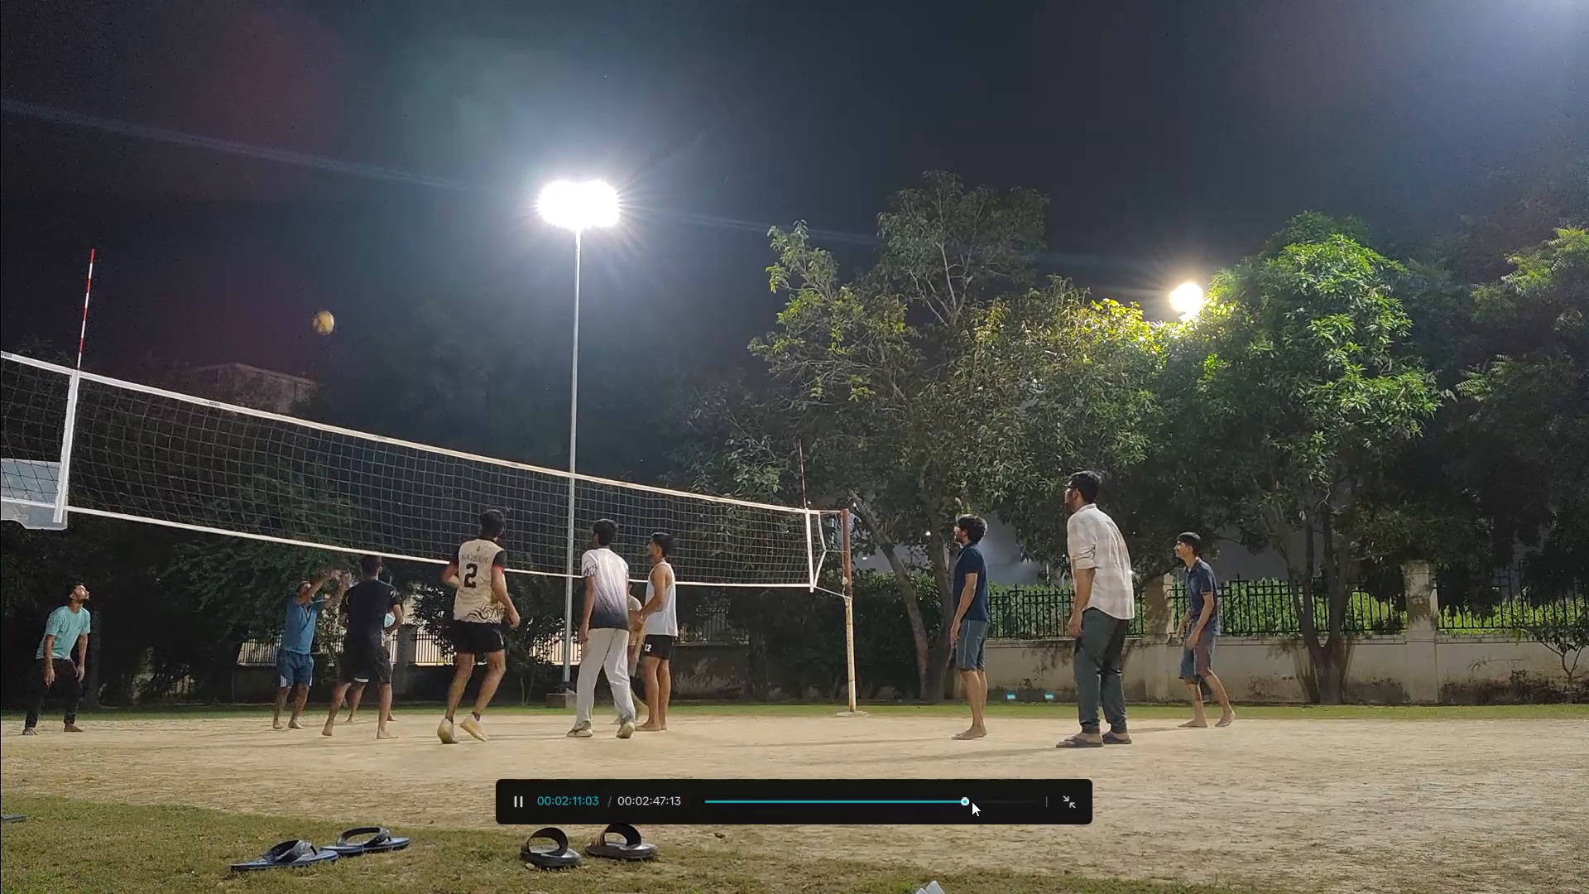
{"action": "left_click_drag", "start_coordinate": [966, 801], "coordinate": [972, 801]}
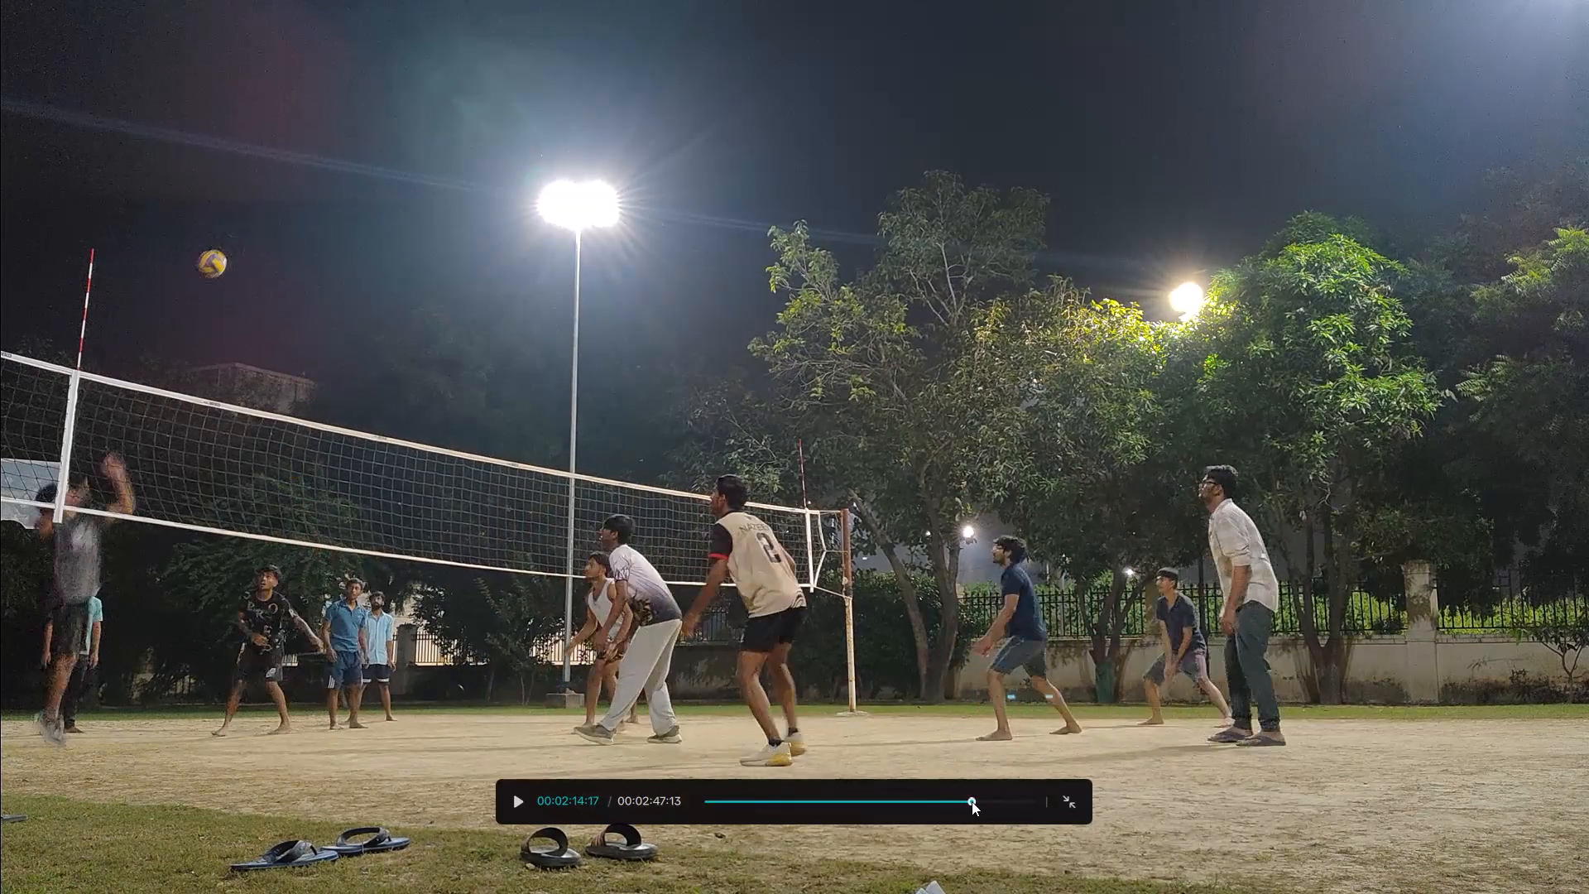
{"action": "left_click_drag", "start_coordinate": [972, 801], "coordinate": [996, 801]}
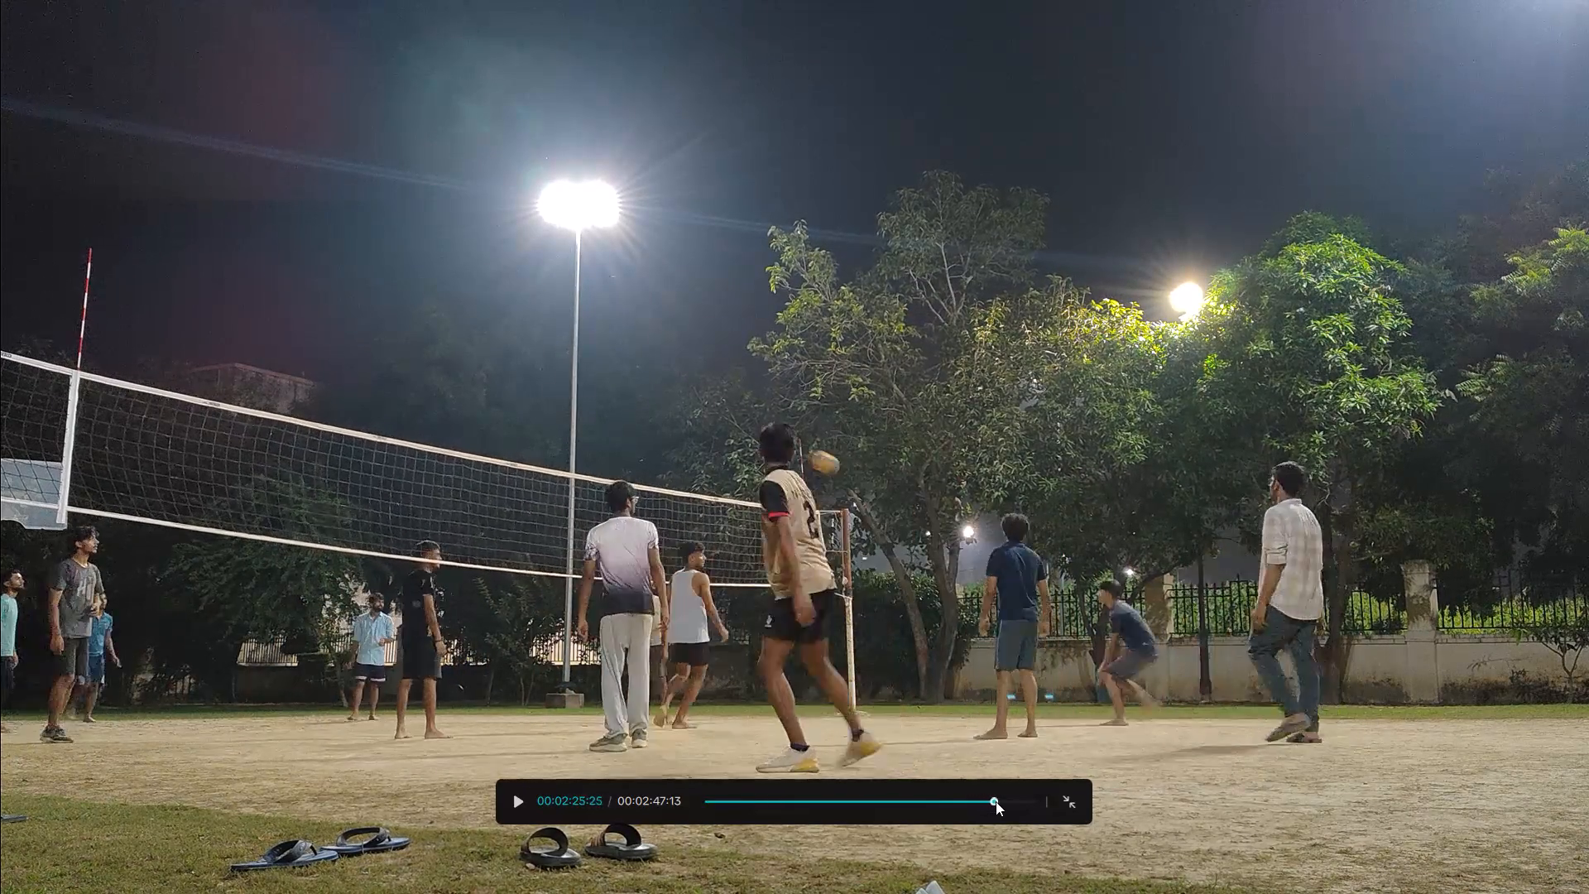
{"action": "left_click_drag", "start_coordinate": [996, 801], "coordinate": [997, 801]}
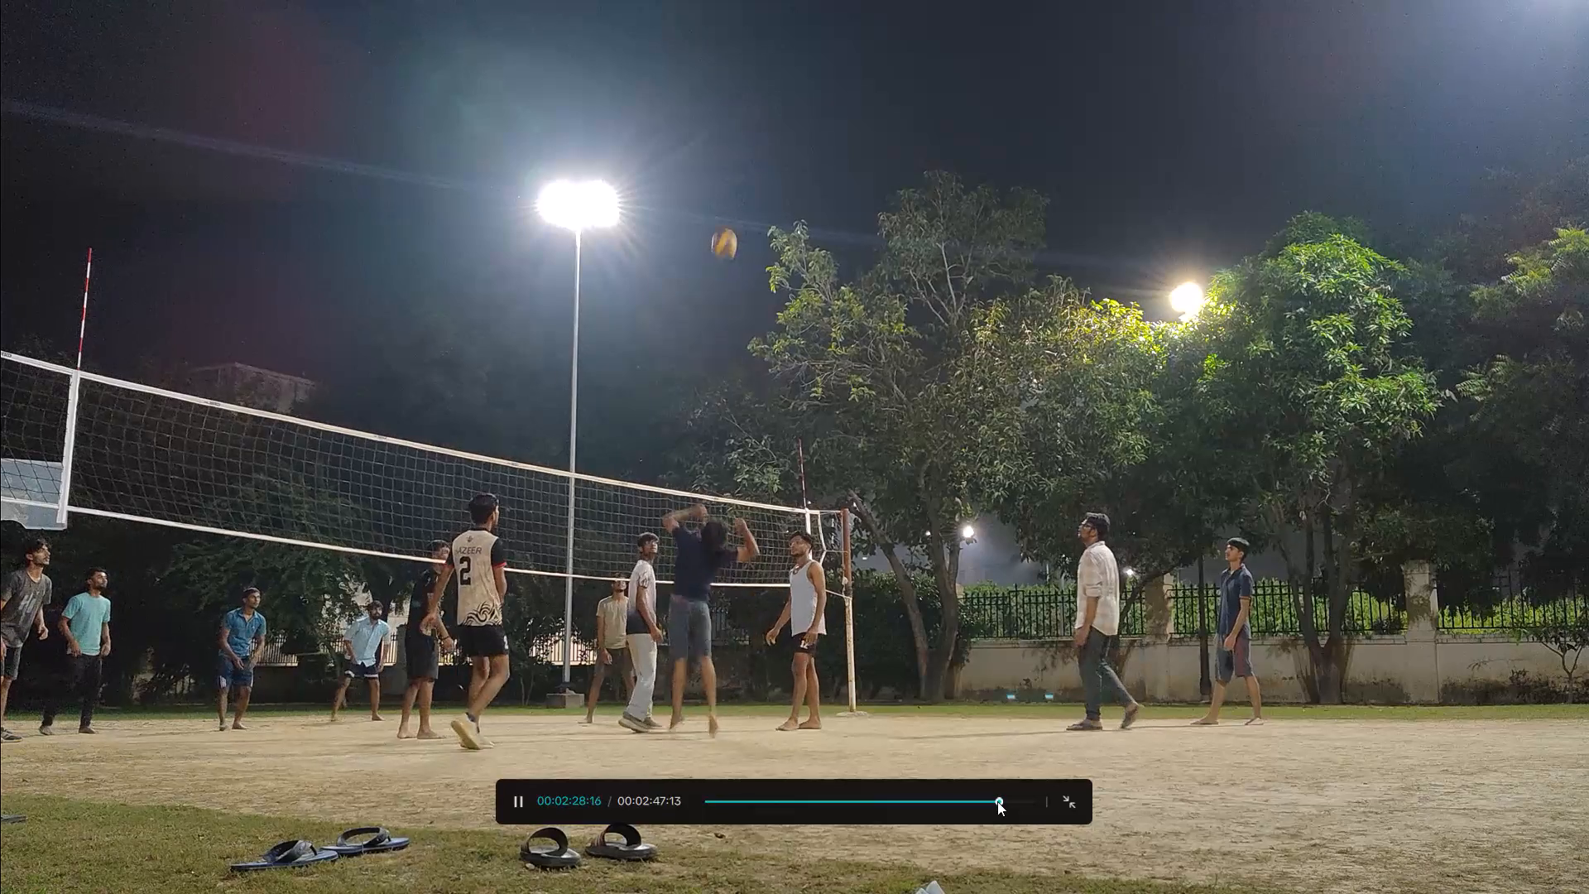
{"action": "left_click_drag", "start_coordinate": [1002, 800], "coordinate": [1012, 800]}
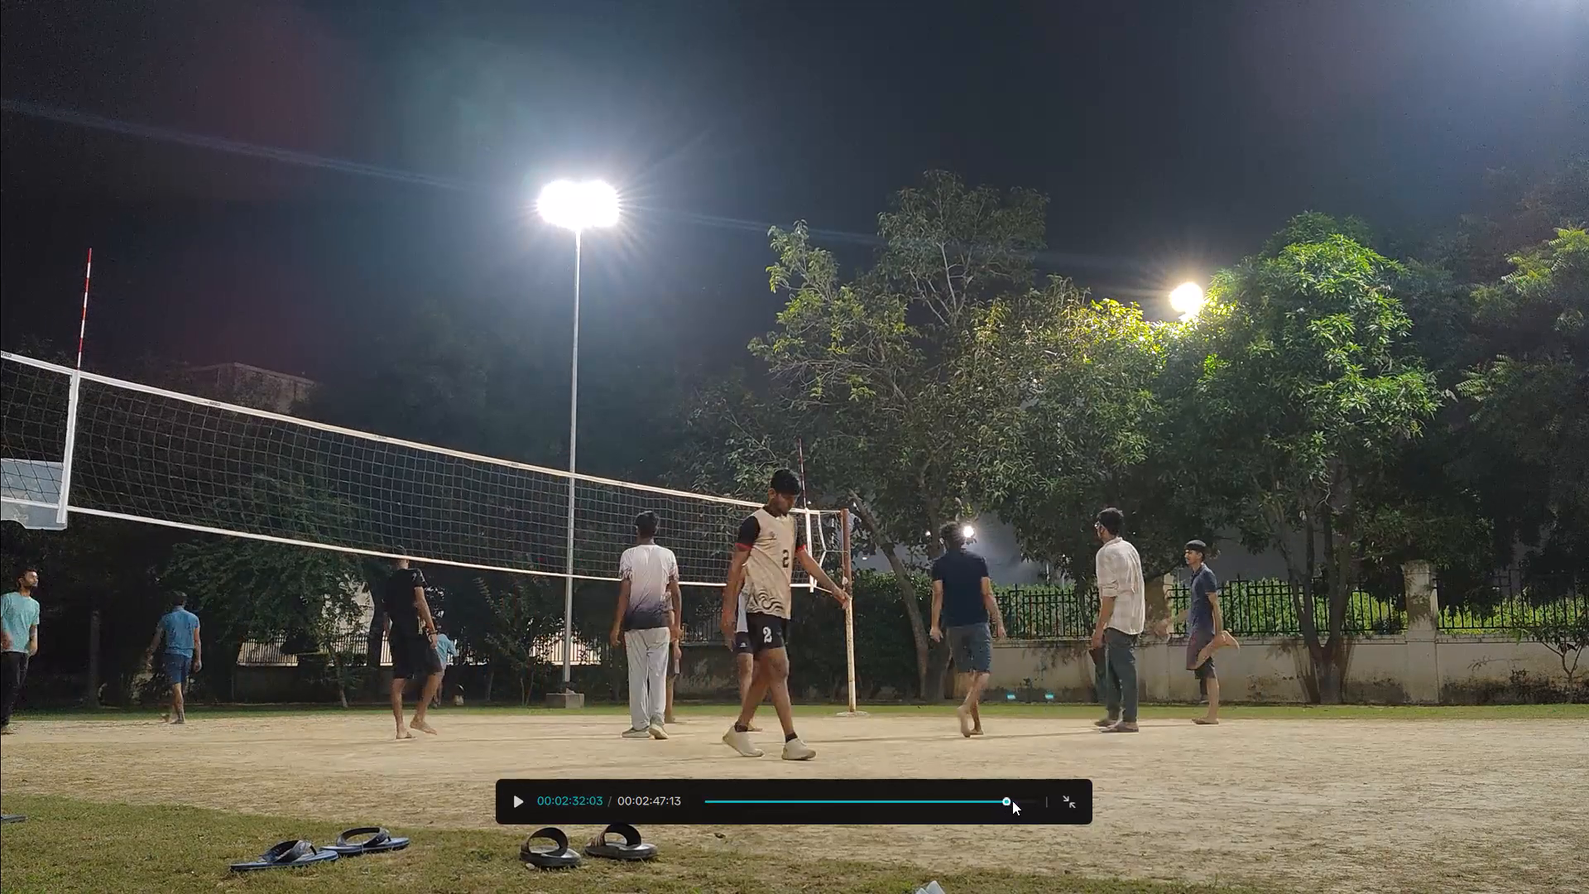
{"action": "left_click_drag", "start_coordinate": [1012, 800], "coordinate": [1043, 800]}
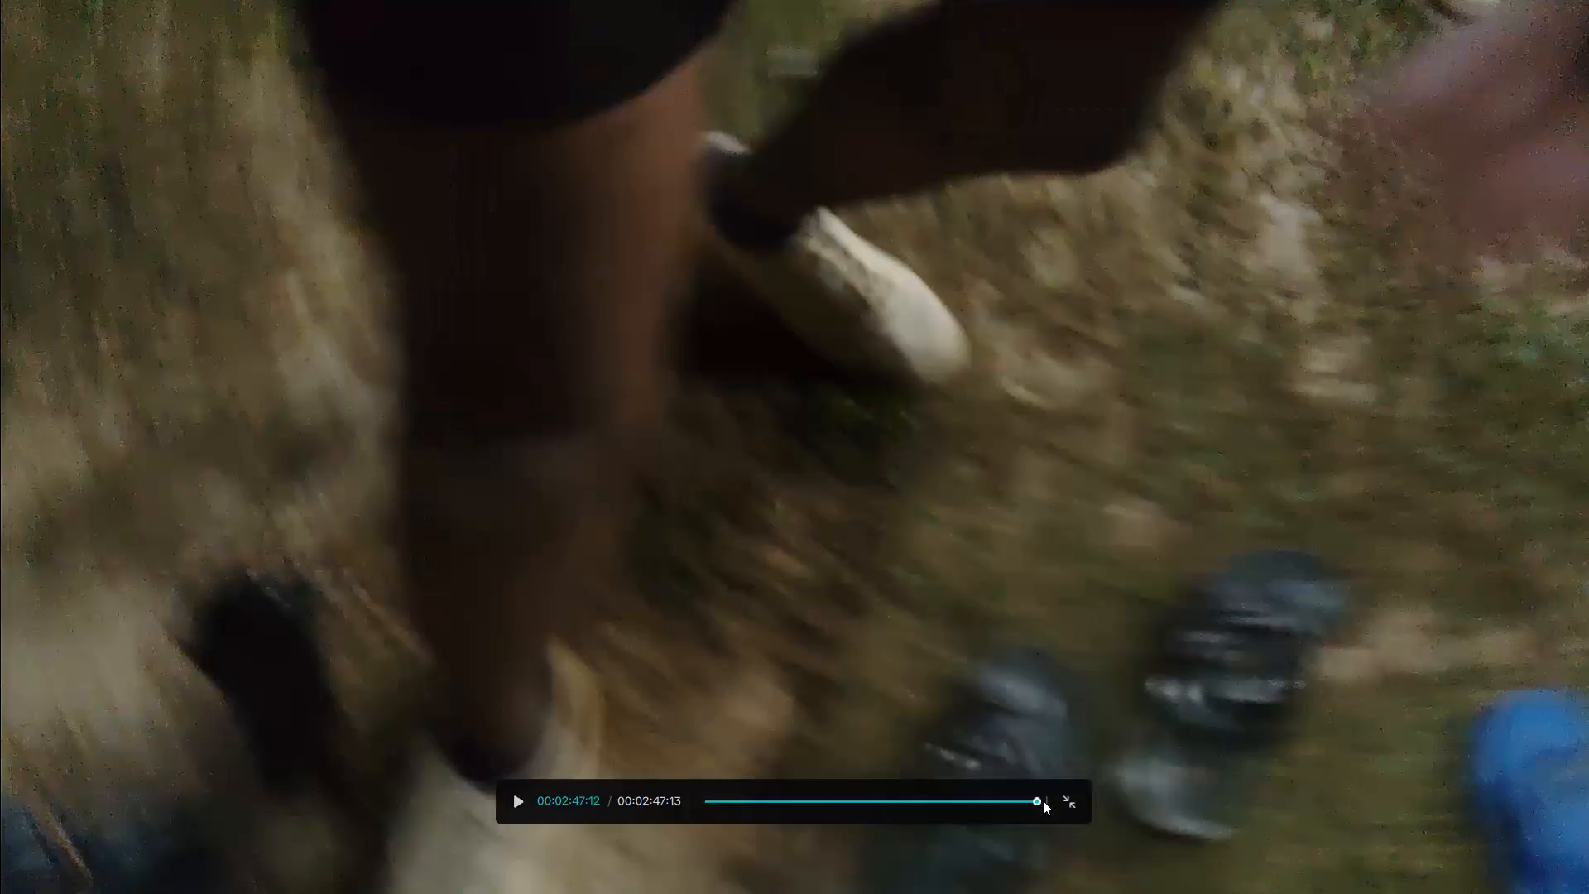
{"action": "left_click_drag", "start_coordinate": [1043, 800], "coordinate": [1056, 800]}
{"action": "left_click", "coordinate": [1072, 800]}
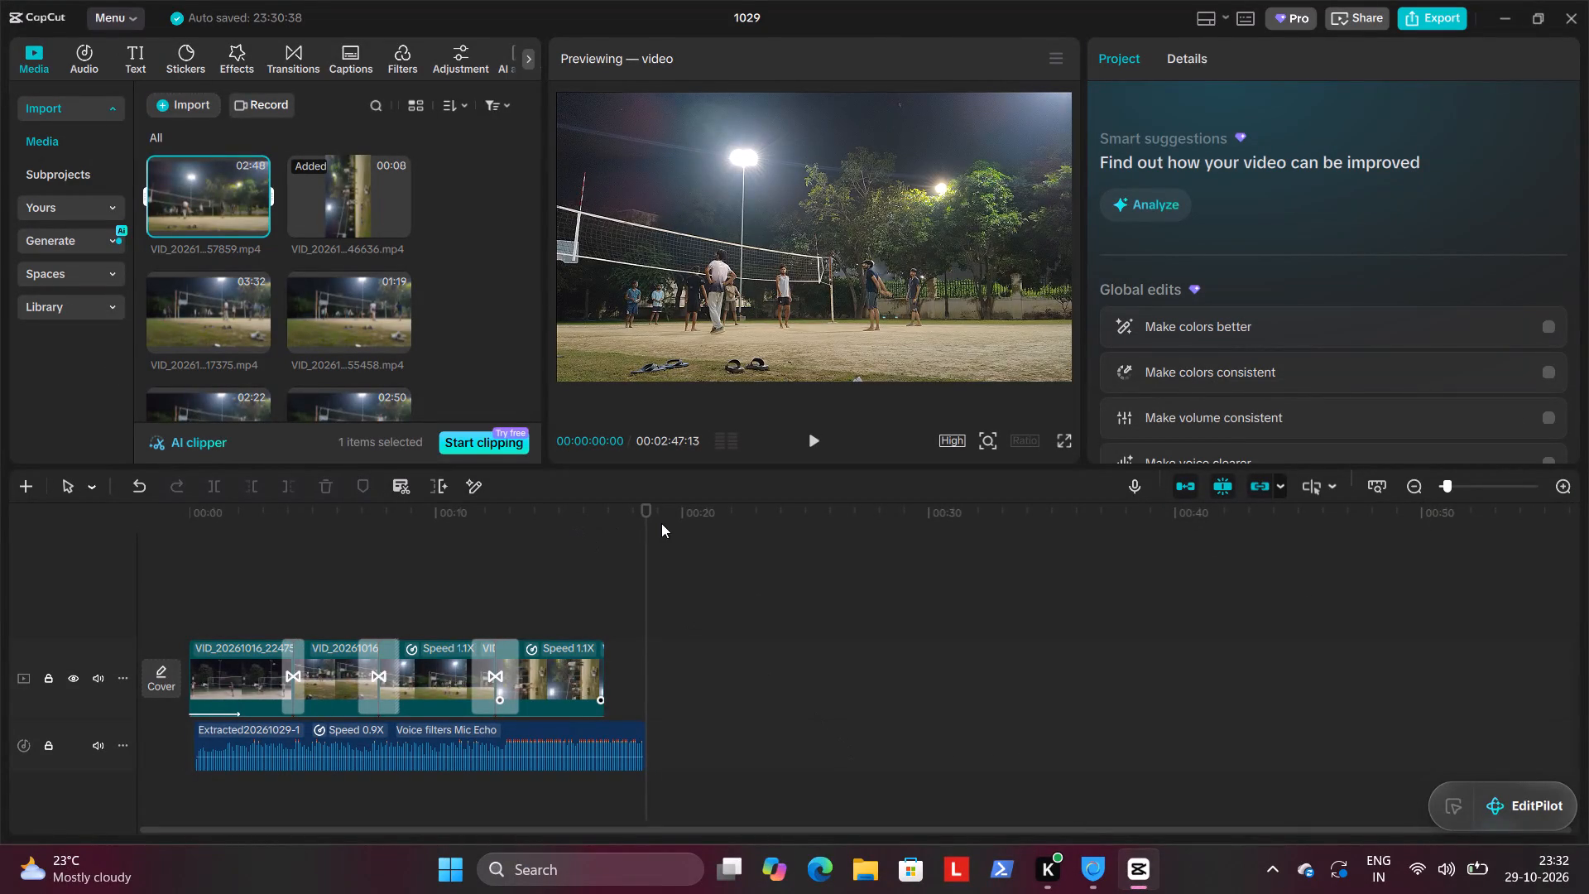
Browse the imported media and preview the 00:08 and 00:05 volleyball clips for usable footage.
{"action": "scroll", "coordinate": [227, 251], "scroll_direction": "down", "scroll_amount": 4}
{"action": "scroll", "coordinate": [322, 266], "scroll_direction": "down", "scroll_amount": 4}
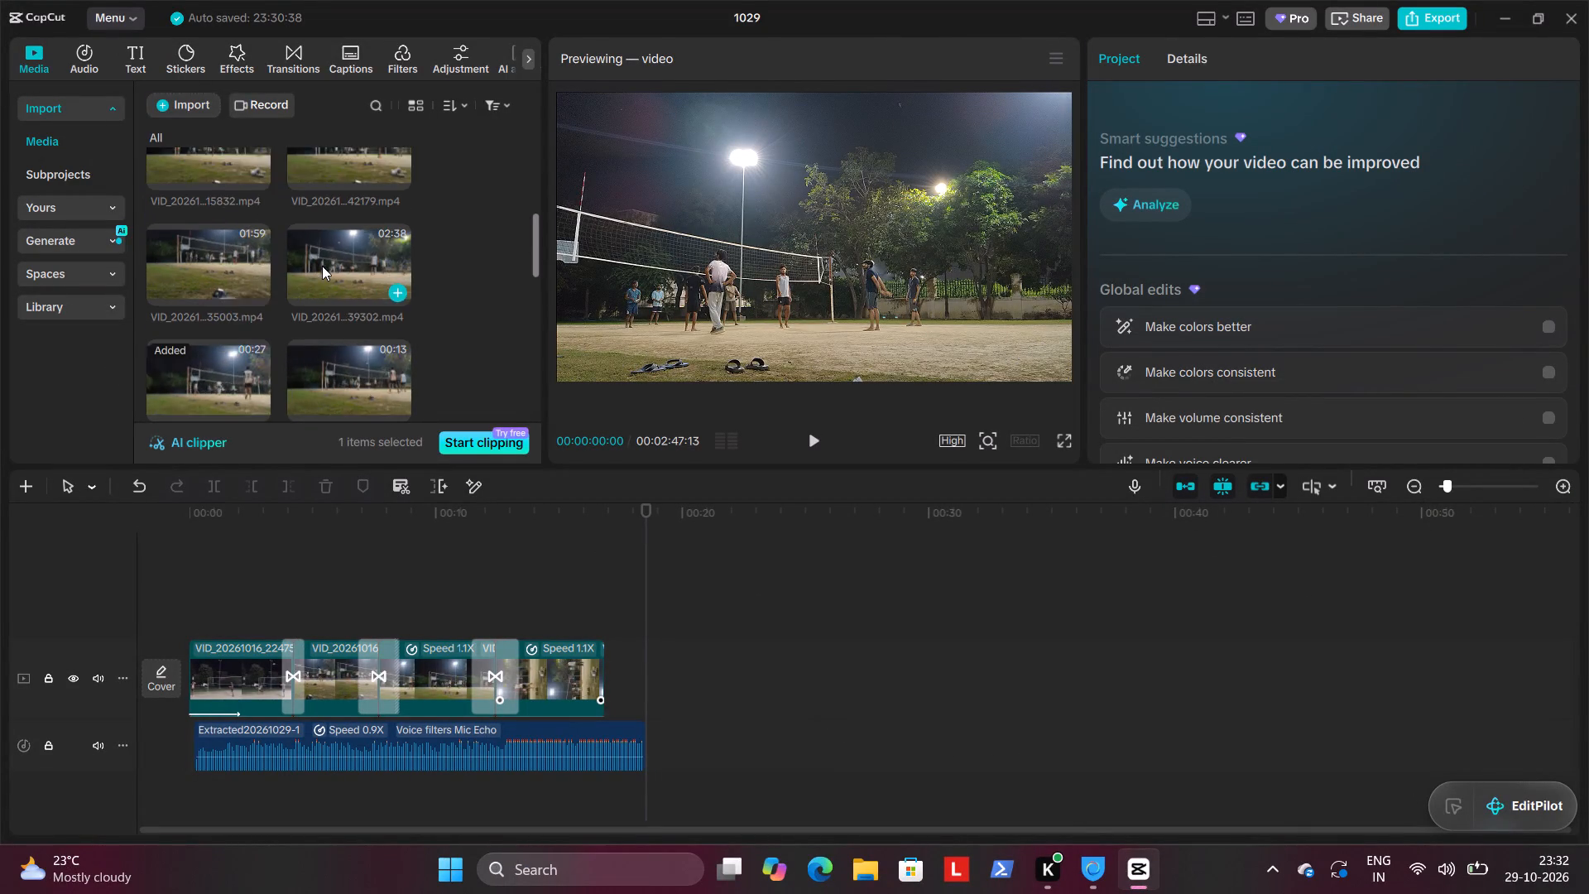
{"action": "scroll", "coordinate": [322, 266], "scroll_direction": "down", "scroll_amount": 4}
{"action": "scroll", "coordinate": [321, 291], "scroll_direction": "up", "scroll_amount": 1}
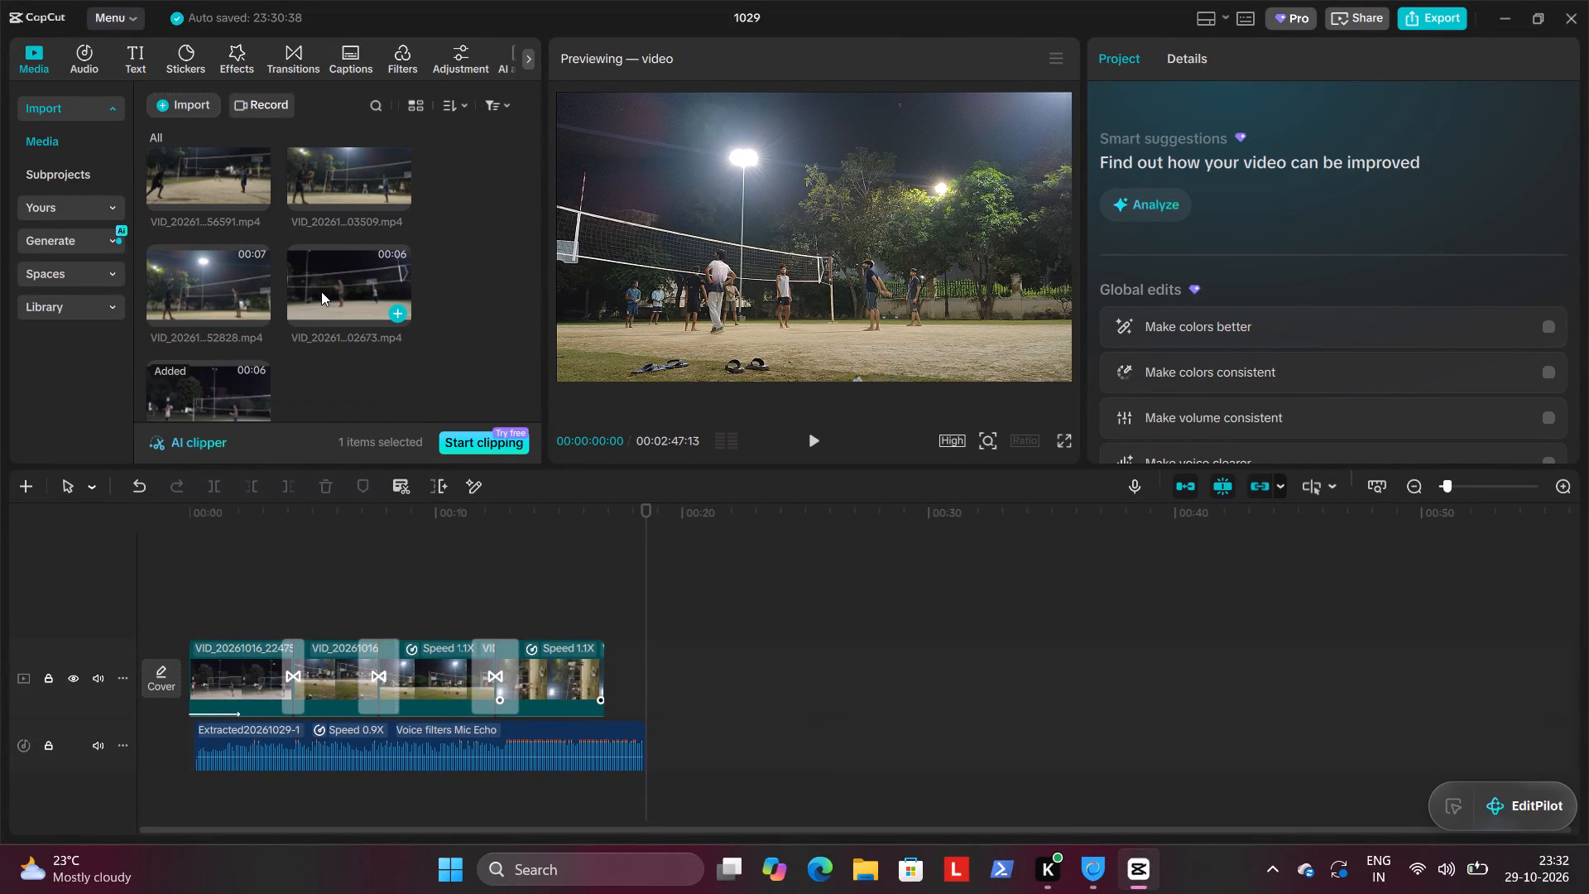
{"action": "scroll", "coordinate": [321, 291], "scroll_direction": "up", "scroll_amount": 1}
{"action": "left_click", "coordinate": [333, 247]}
{"action": "left_click", "coordinate": [243, 236]}
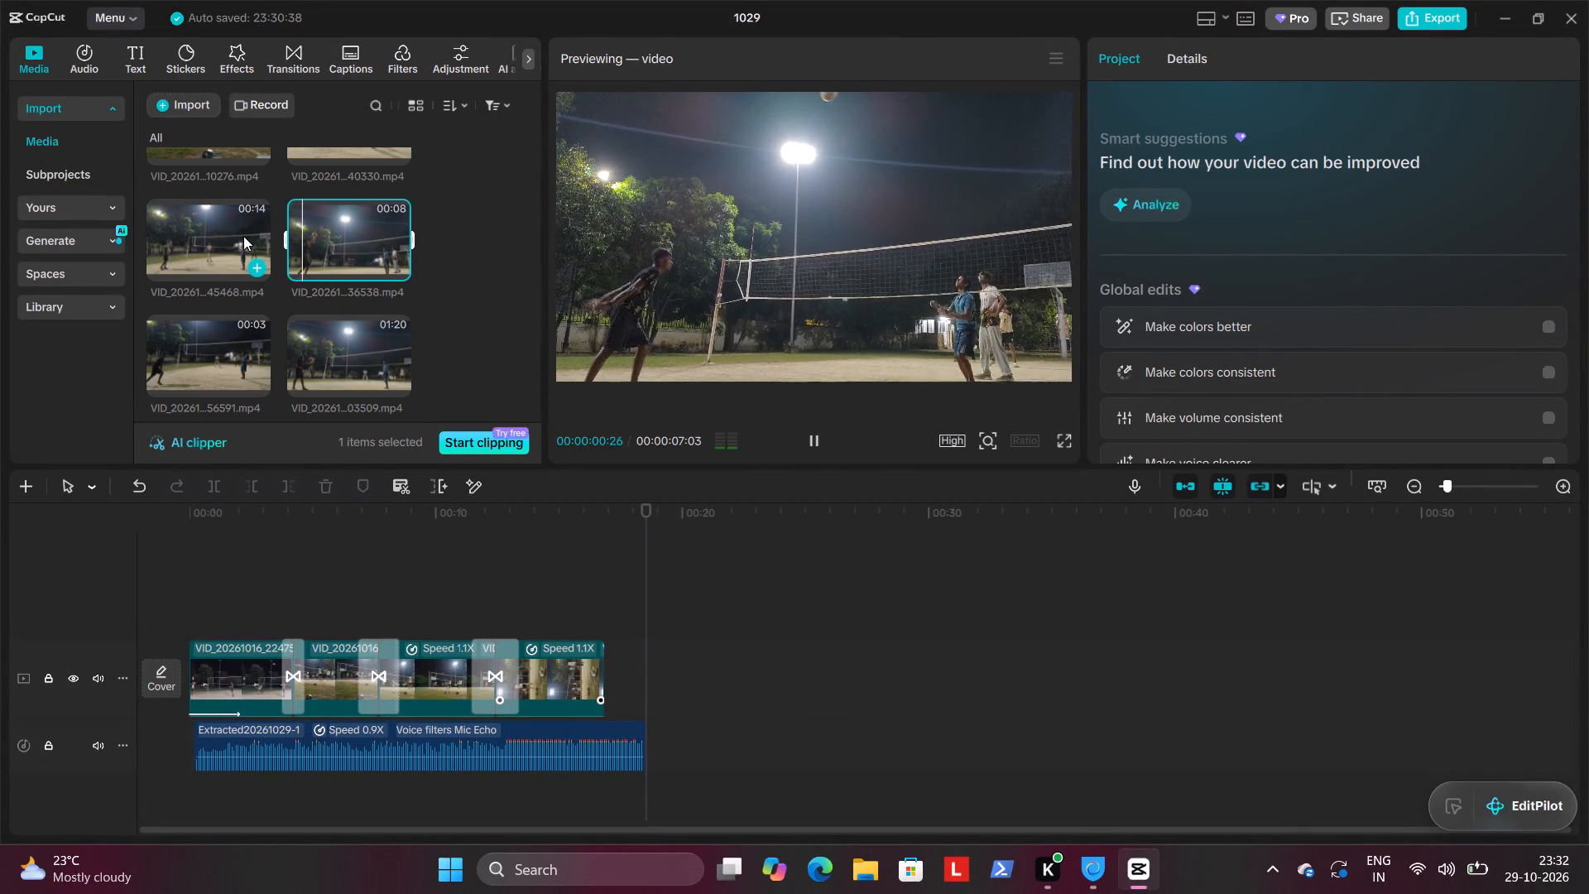
{"action": "scroll", "coordinate": [296, 231], "scroll_direction": "up", "scroll_amount": 1}
{"action": "left_click", "coordinate": [340, 228]}
{"action": "scroll", "coordinate": [338, 233], "scroll_direction": "up", "scroll_amount": 1}
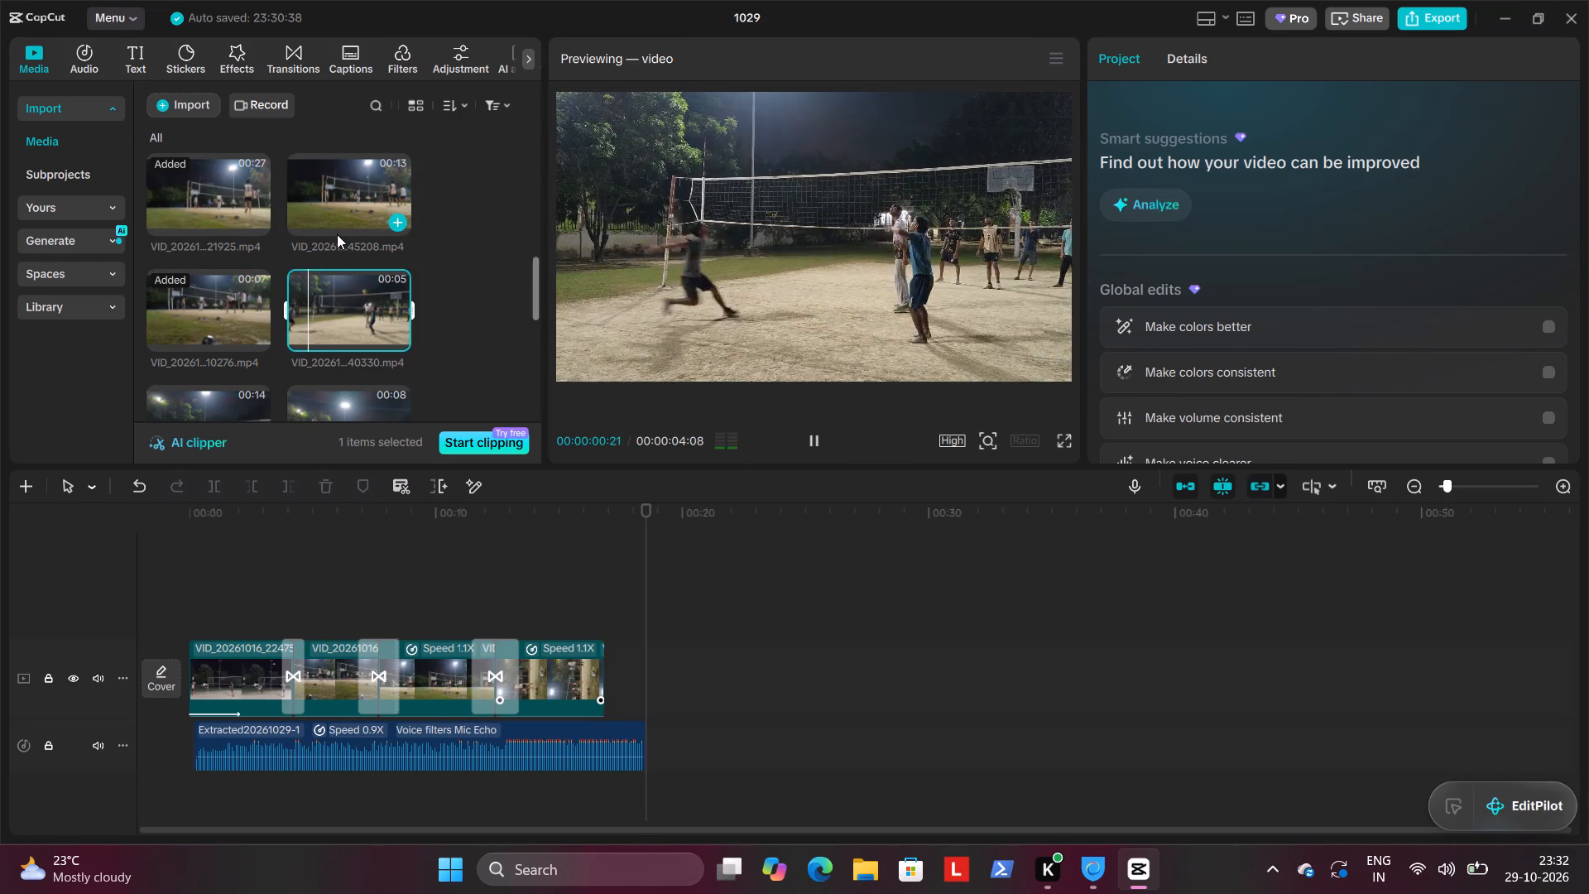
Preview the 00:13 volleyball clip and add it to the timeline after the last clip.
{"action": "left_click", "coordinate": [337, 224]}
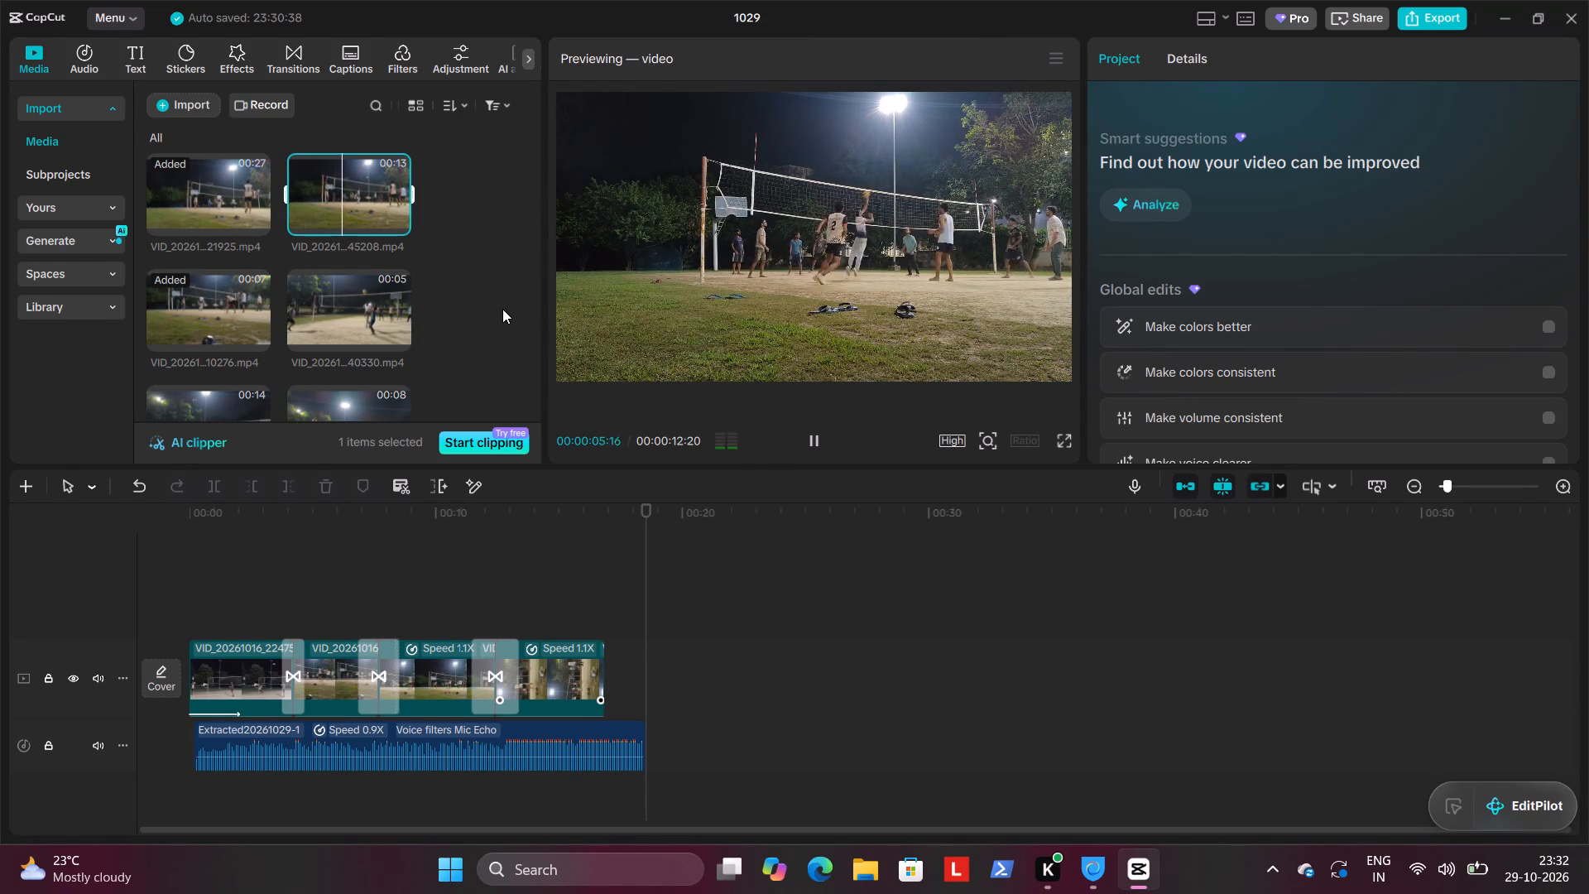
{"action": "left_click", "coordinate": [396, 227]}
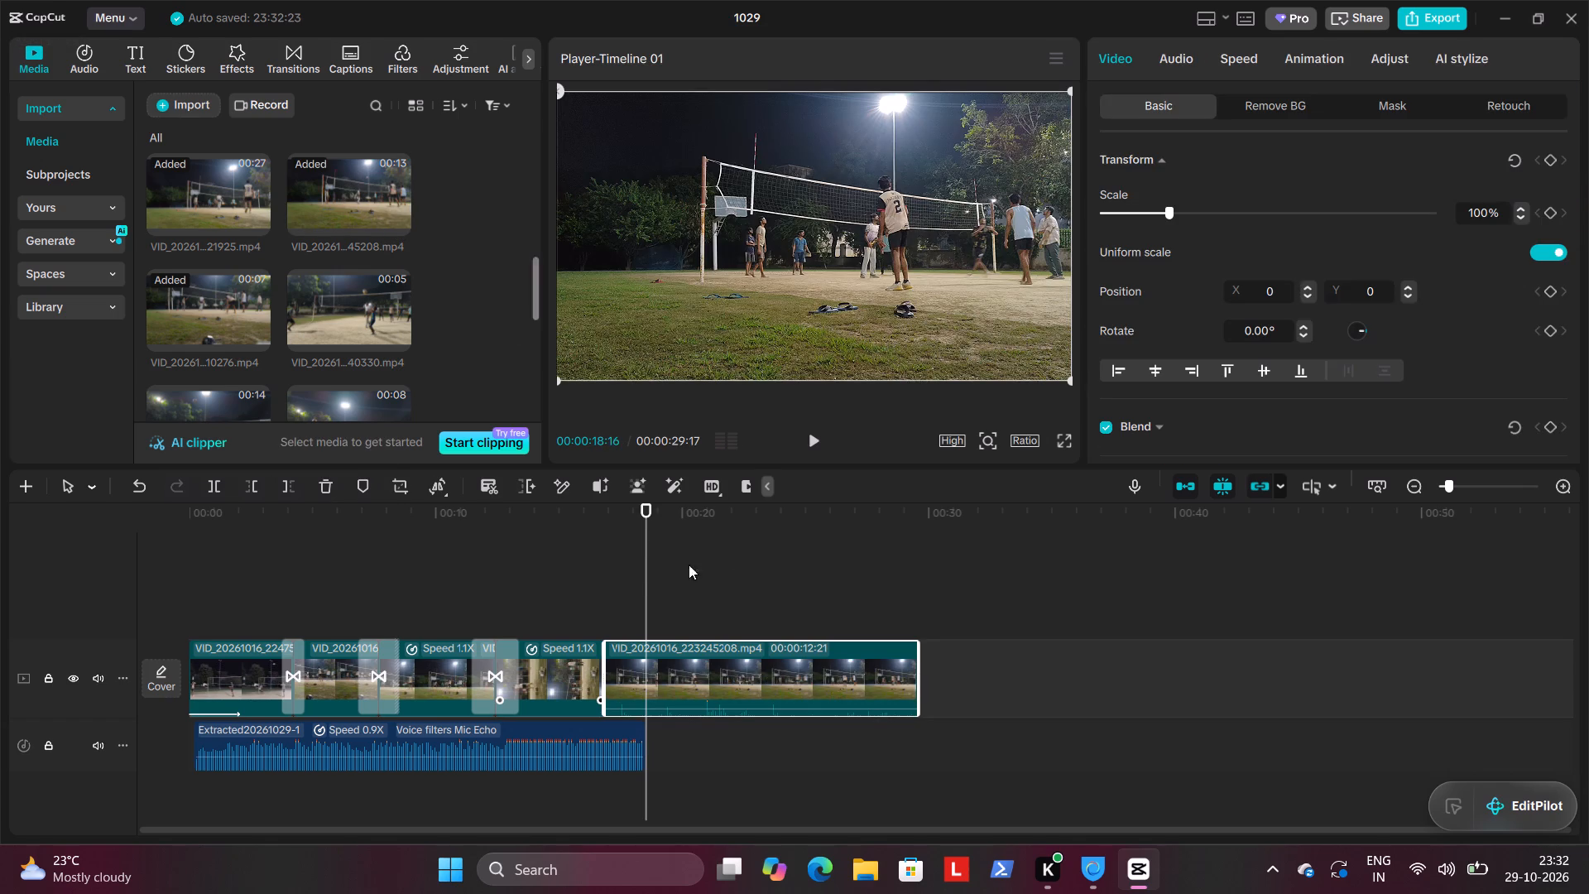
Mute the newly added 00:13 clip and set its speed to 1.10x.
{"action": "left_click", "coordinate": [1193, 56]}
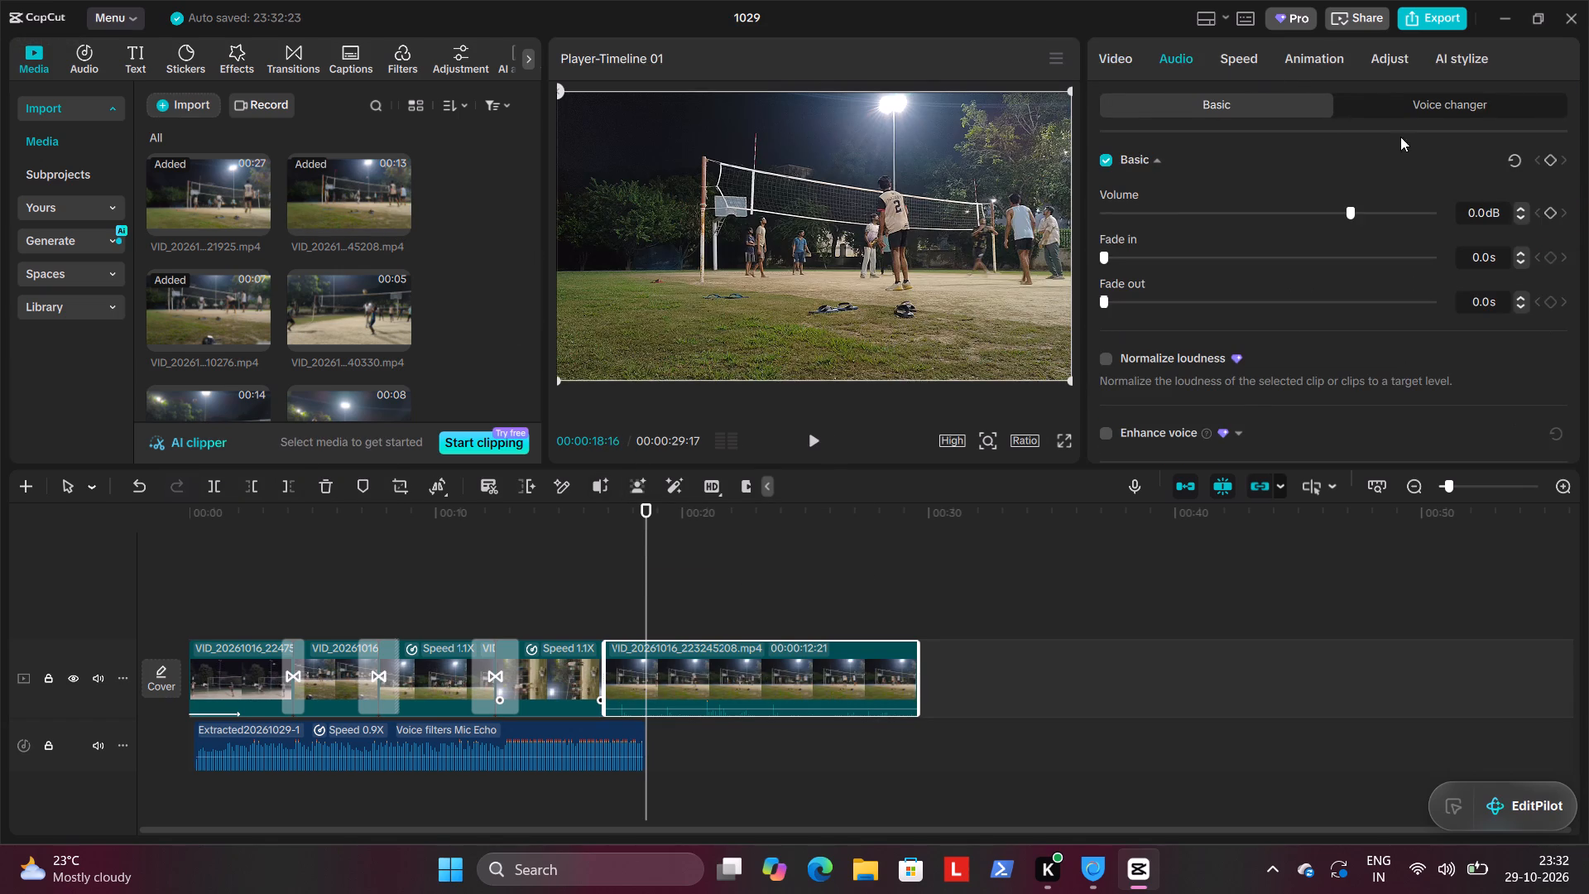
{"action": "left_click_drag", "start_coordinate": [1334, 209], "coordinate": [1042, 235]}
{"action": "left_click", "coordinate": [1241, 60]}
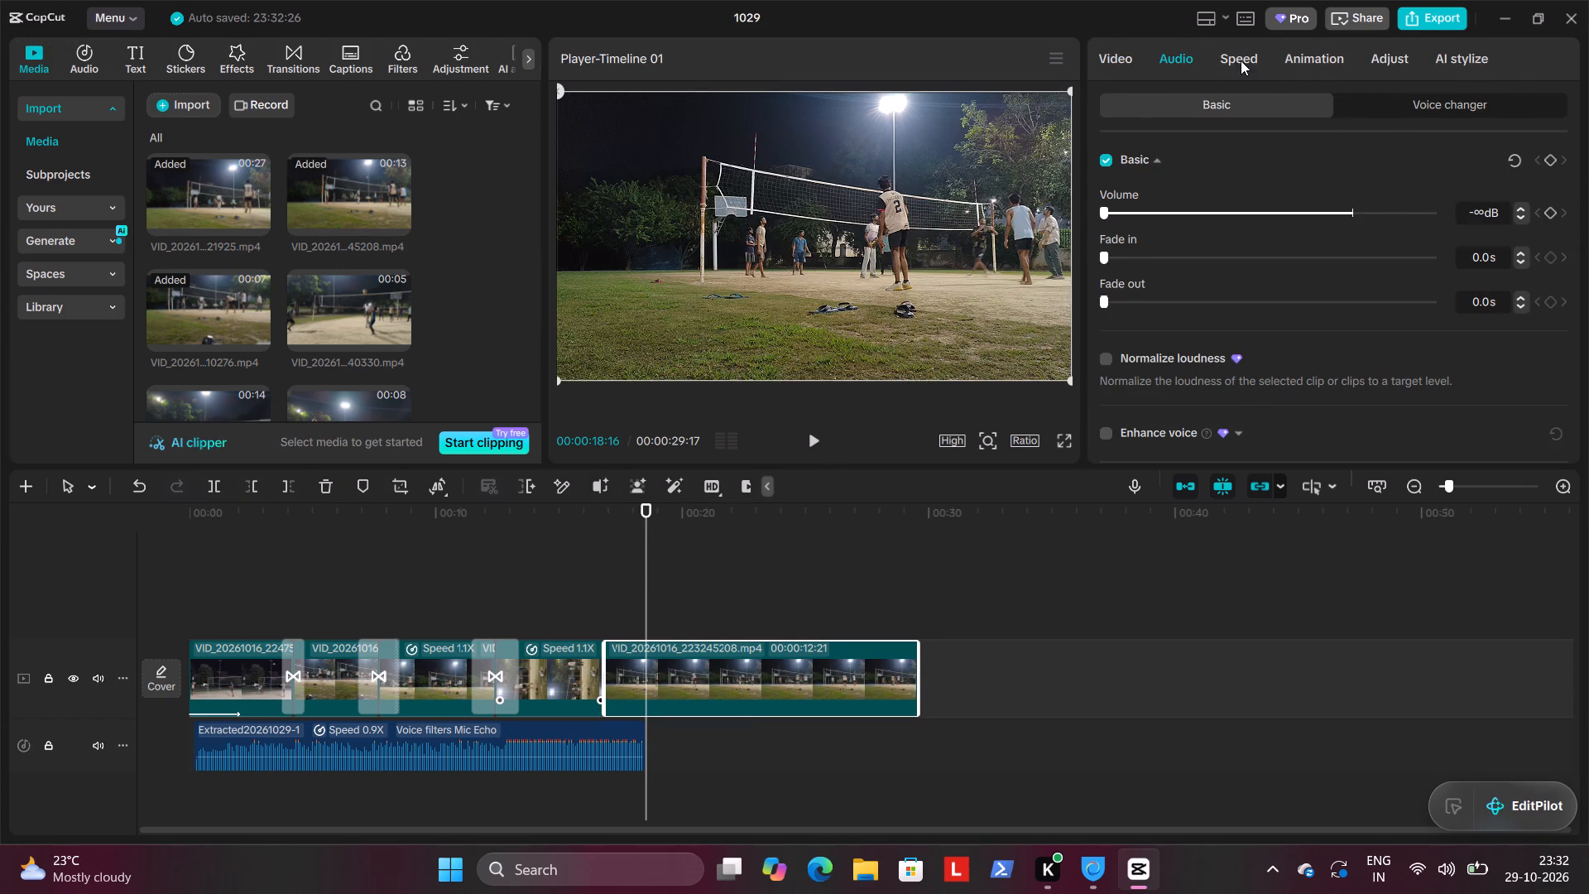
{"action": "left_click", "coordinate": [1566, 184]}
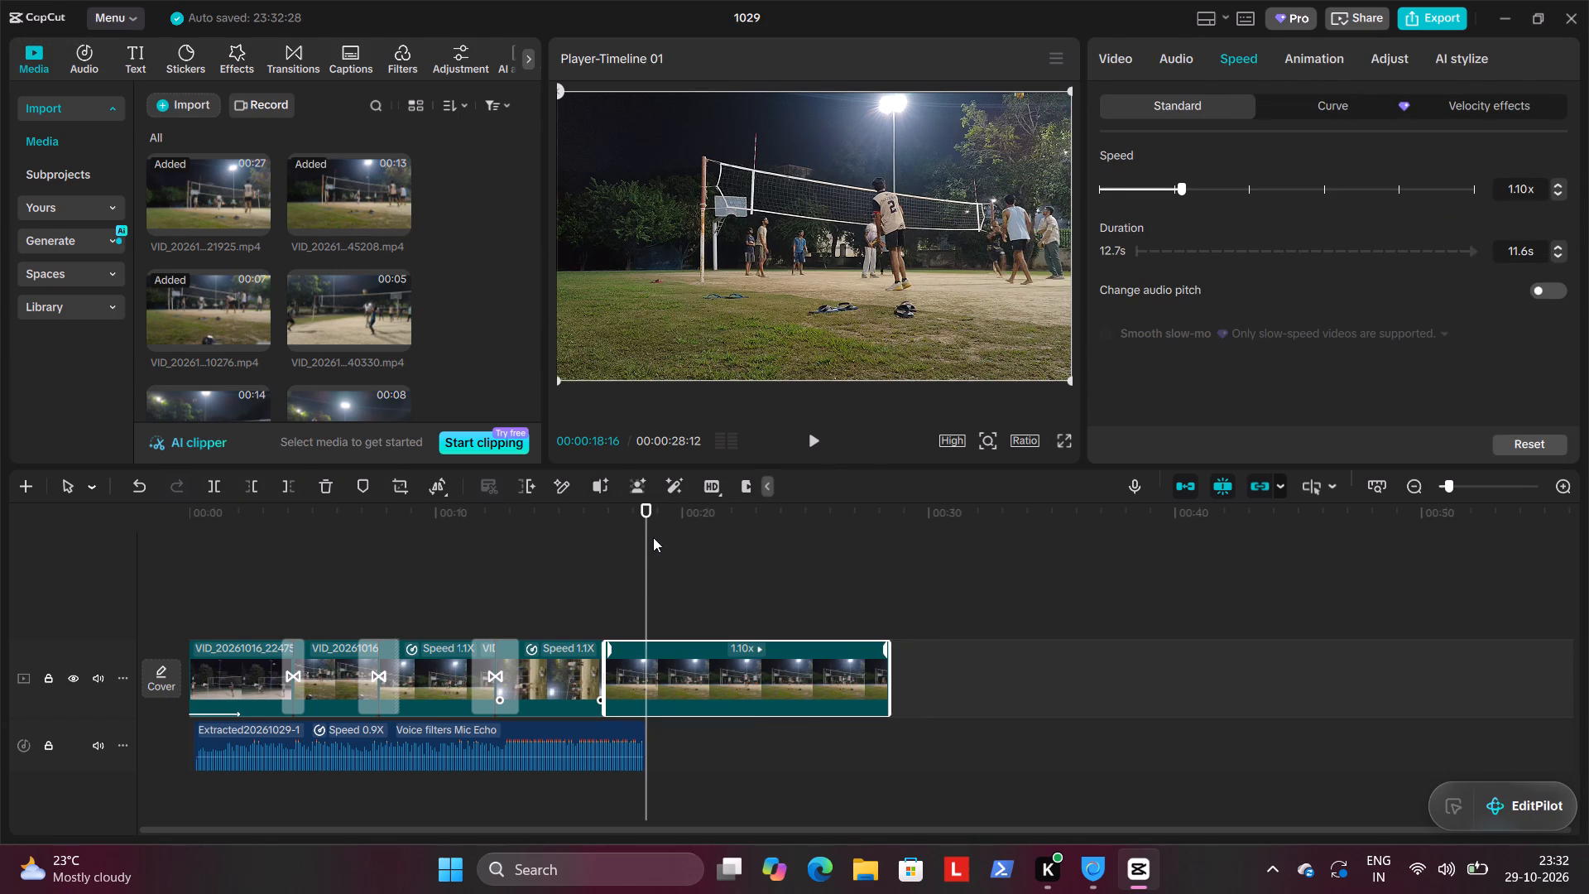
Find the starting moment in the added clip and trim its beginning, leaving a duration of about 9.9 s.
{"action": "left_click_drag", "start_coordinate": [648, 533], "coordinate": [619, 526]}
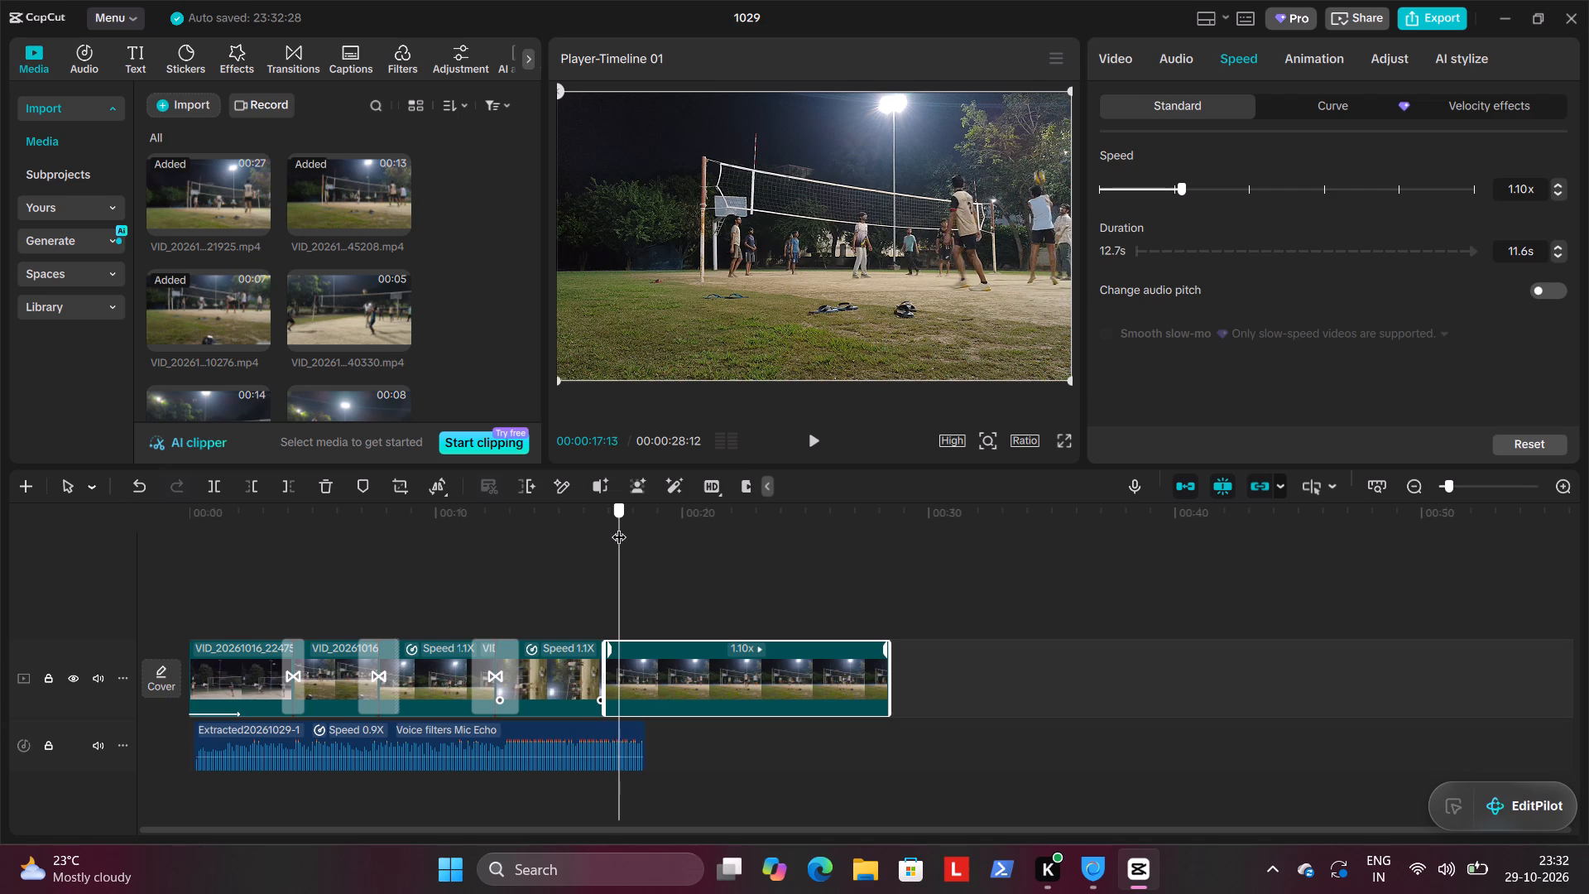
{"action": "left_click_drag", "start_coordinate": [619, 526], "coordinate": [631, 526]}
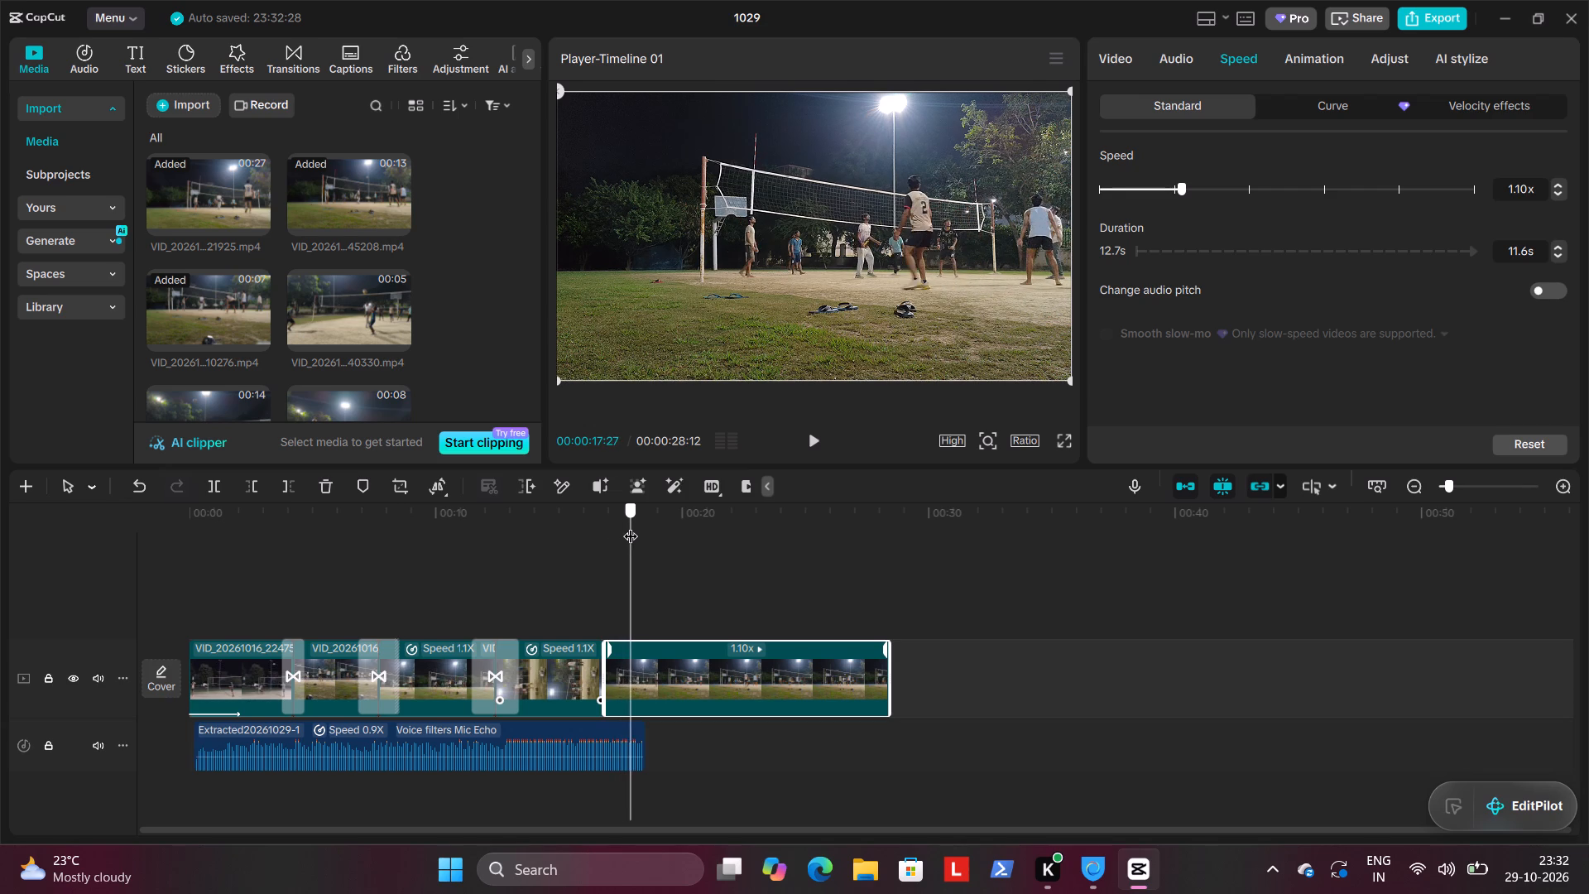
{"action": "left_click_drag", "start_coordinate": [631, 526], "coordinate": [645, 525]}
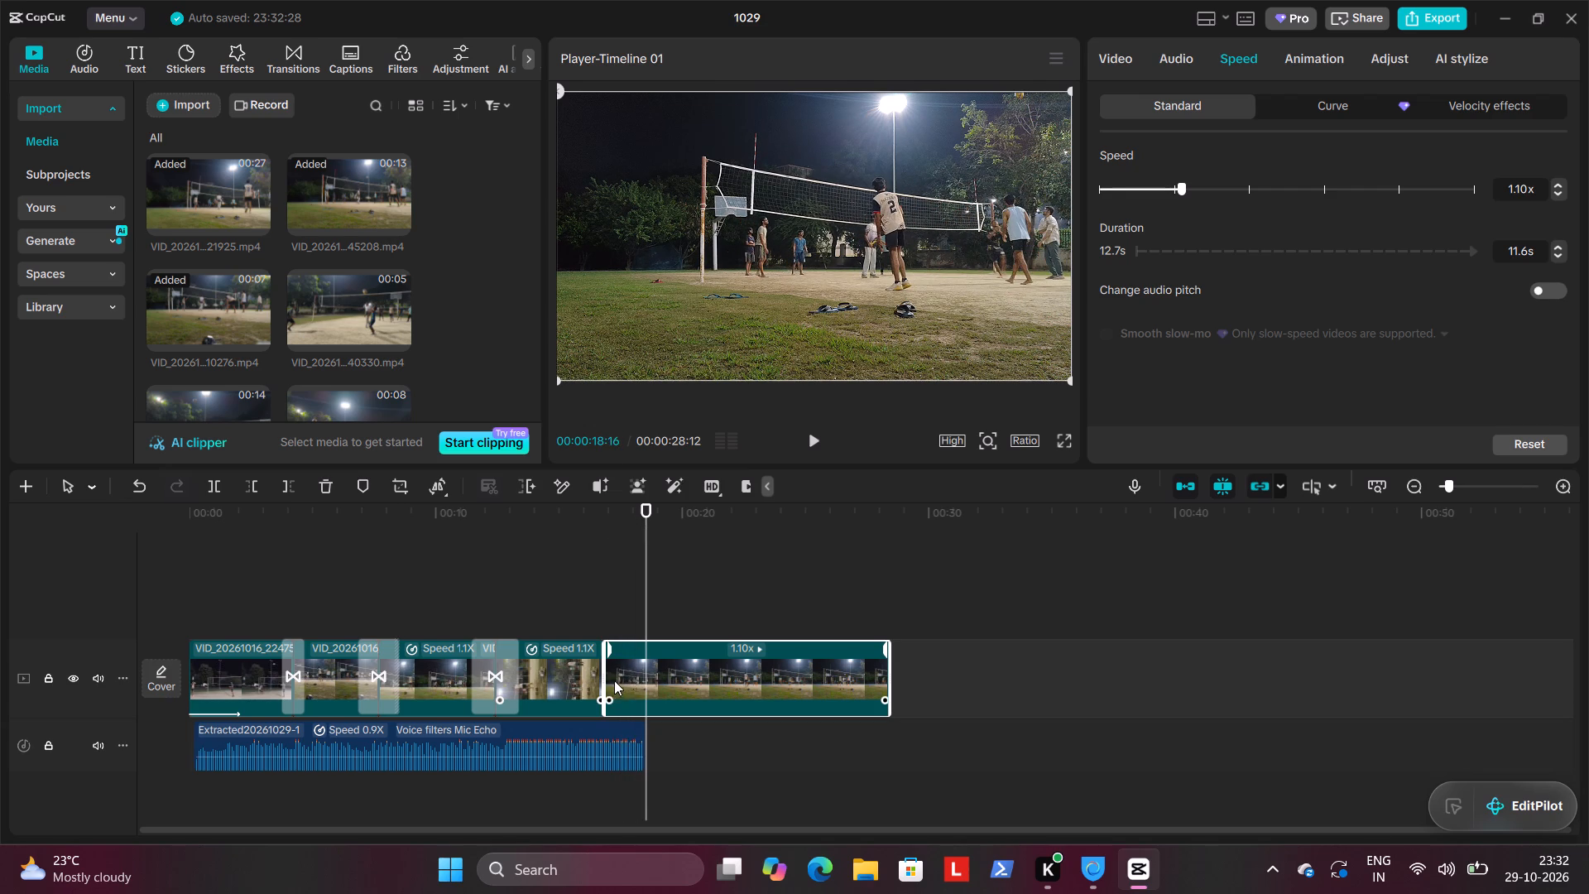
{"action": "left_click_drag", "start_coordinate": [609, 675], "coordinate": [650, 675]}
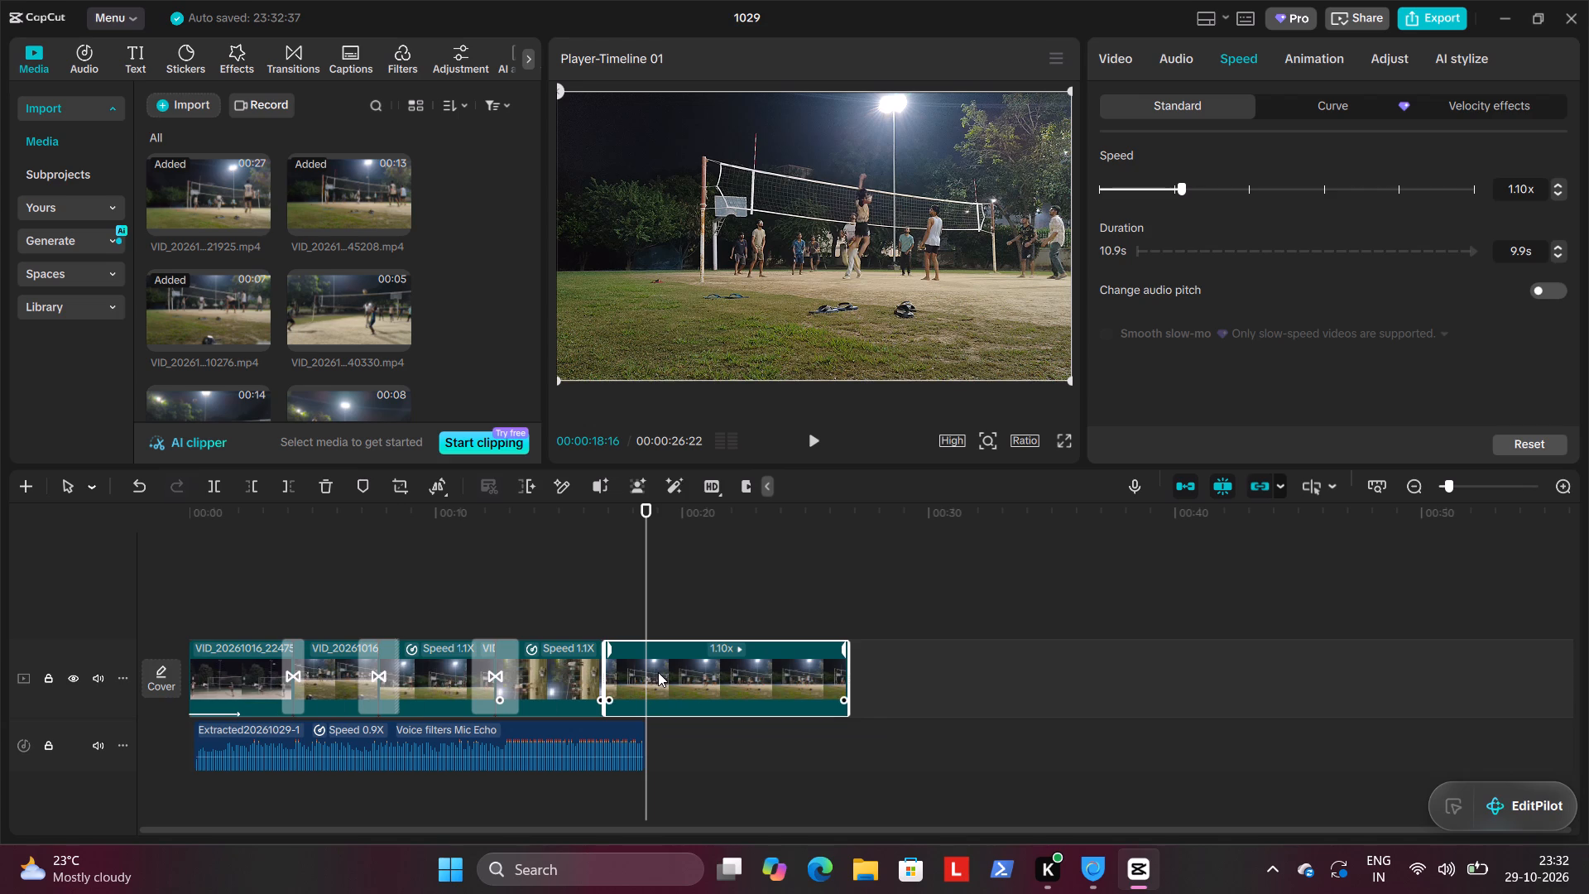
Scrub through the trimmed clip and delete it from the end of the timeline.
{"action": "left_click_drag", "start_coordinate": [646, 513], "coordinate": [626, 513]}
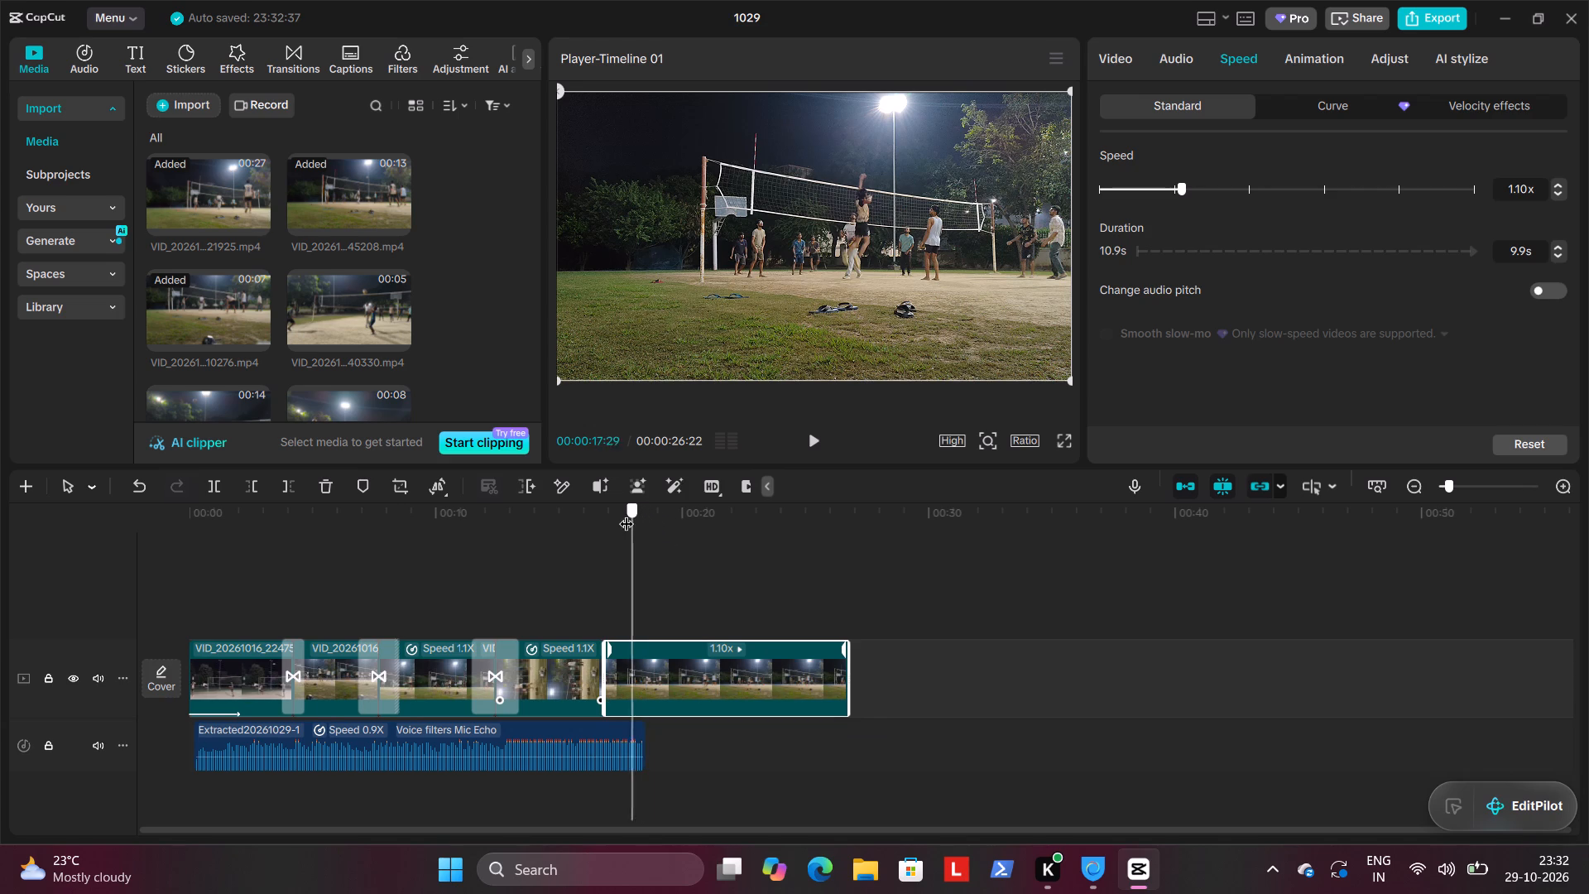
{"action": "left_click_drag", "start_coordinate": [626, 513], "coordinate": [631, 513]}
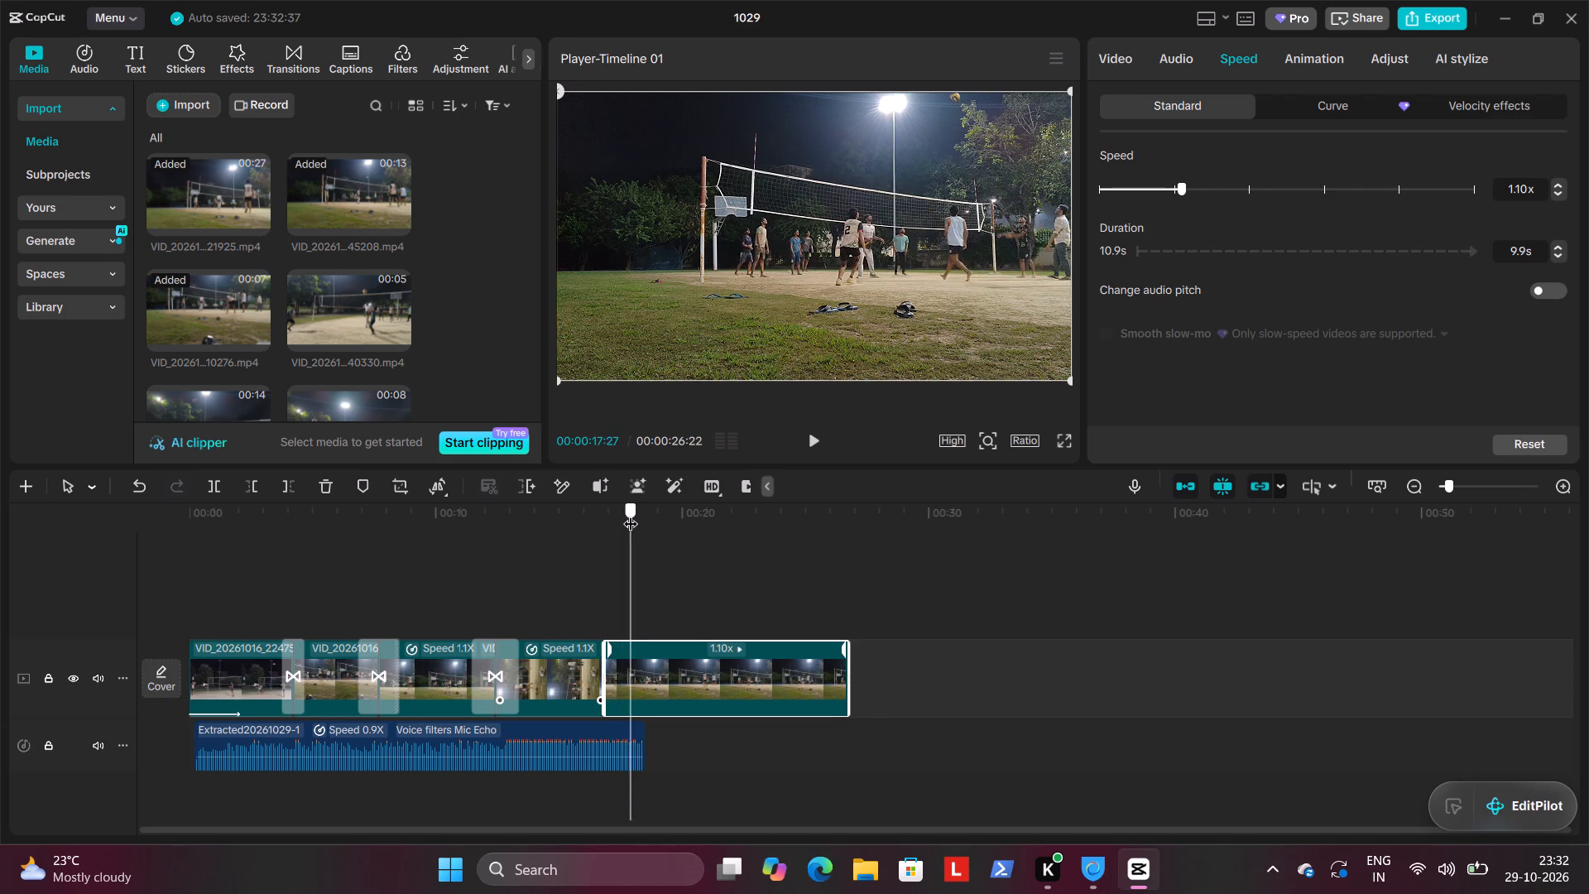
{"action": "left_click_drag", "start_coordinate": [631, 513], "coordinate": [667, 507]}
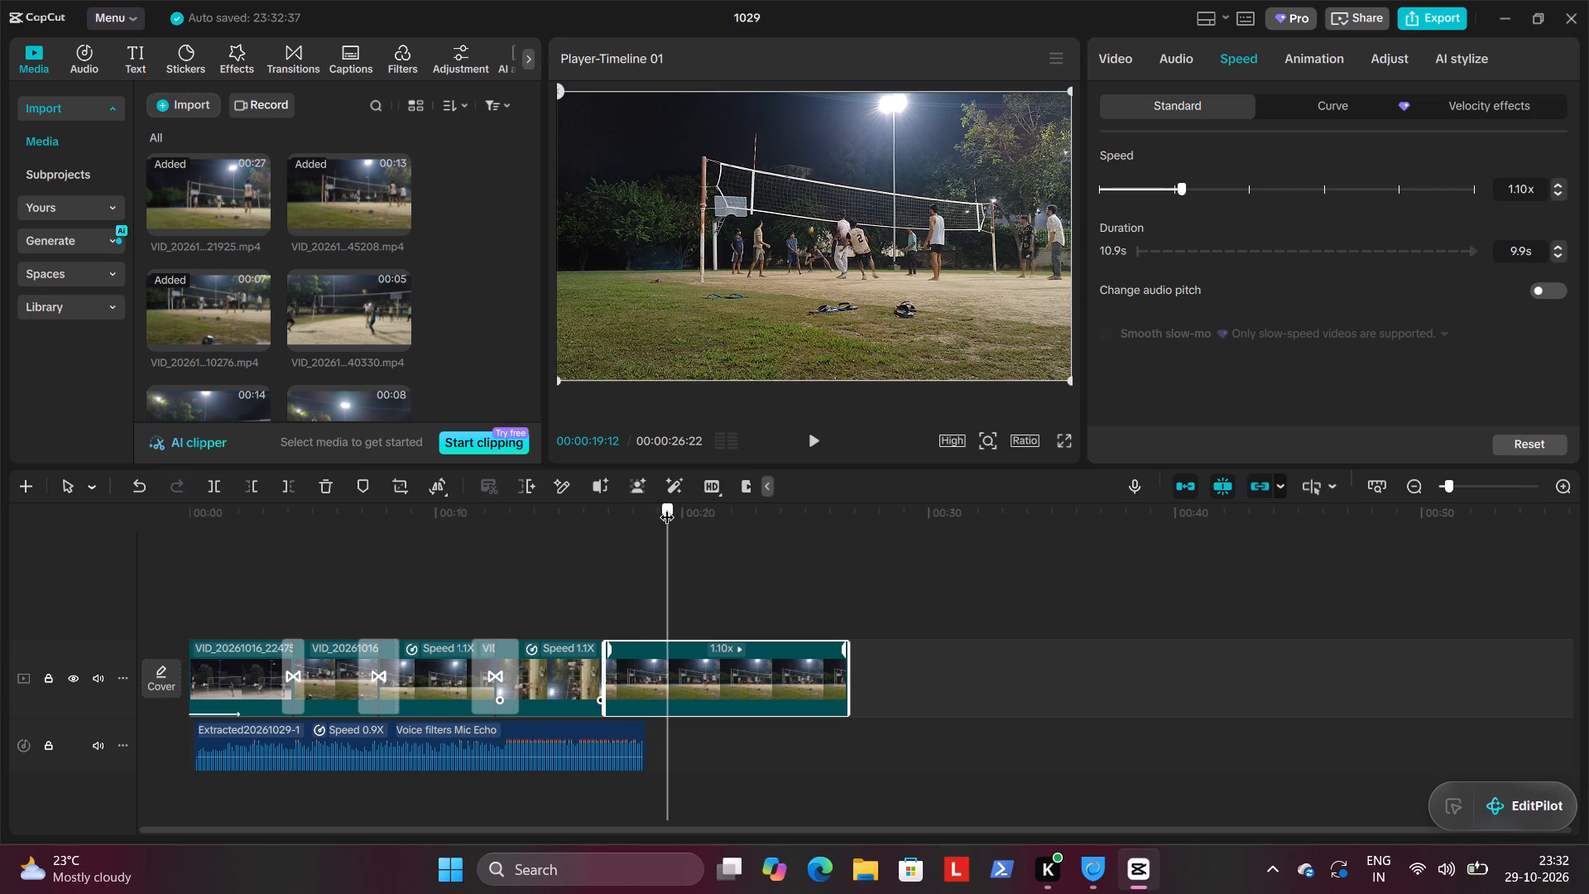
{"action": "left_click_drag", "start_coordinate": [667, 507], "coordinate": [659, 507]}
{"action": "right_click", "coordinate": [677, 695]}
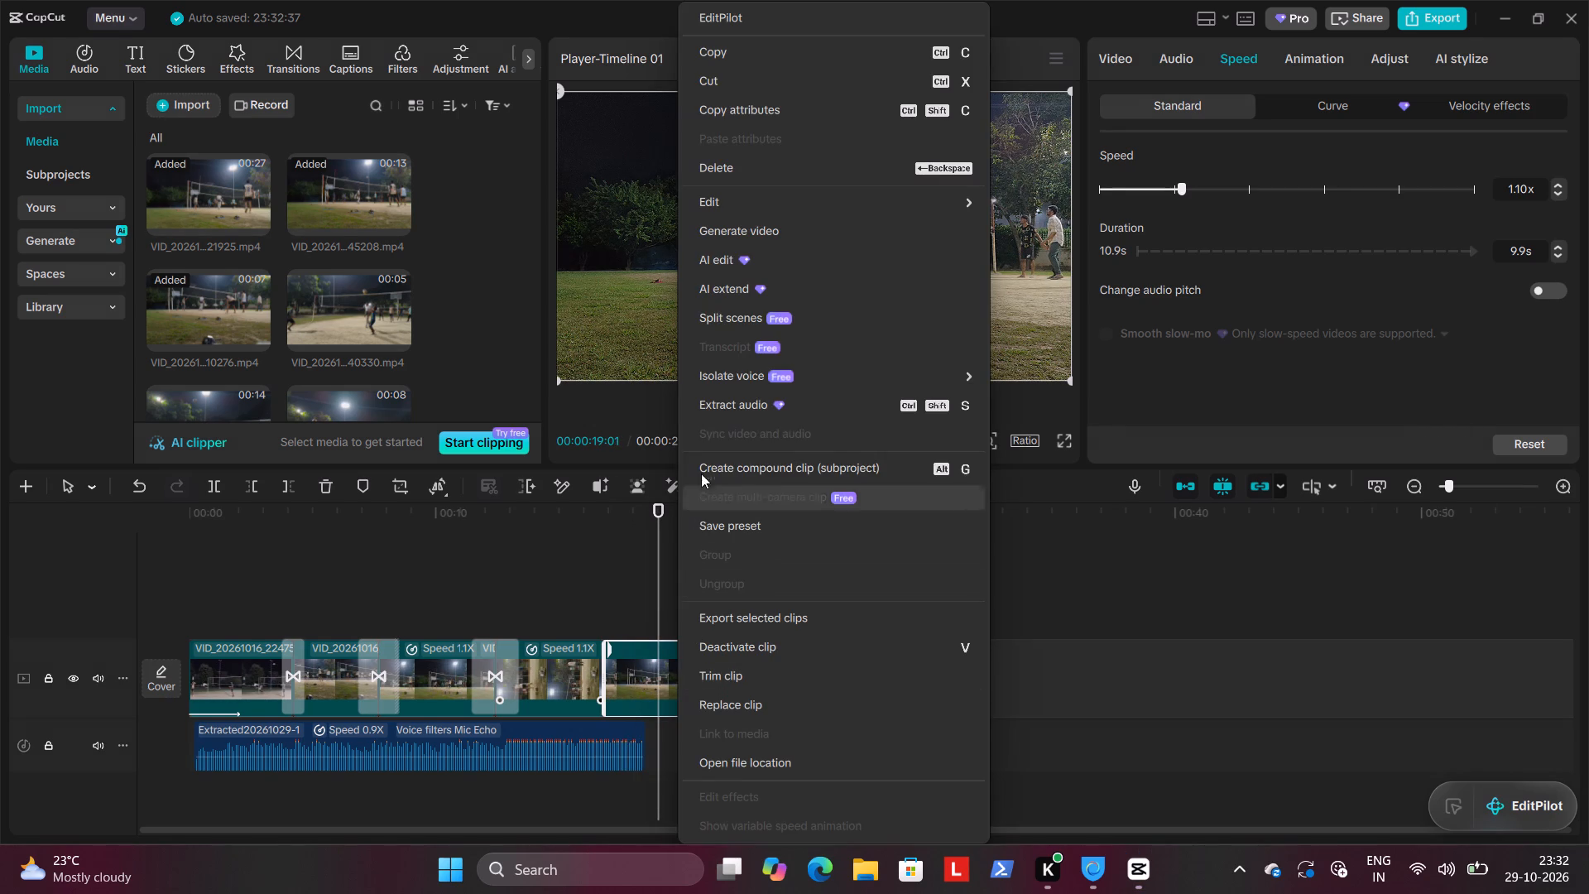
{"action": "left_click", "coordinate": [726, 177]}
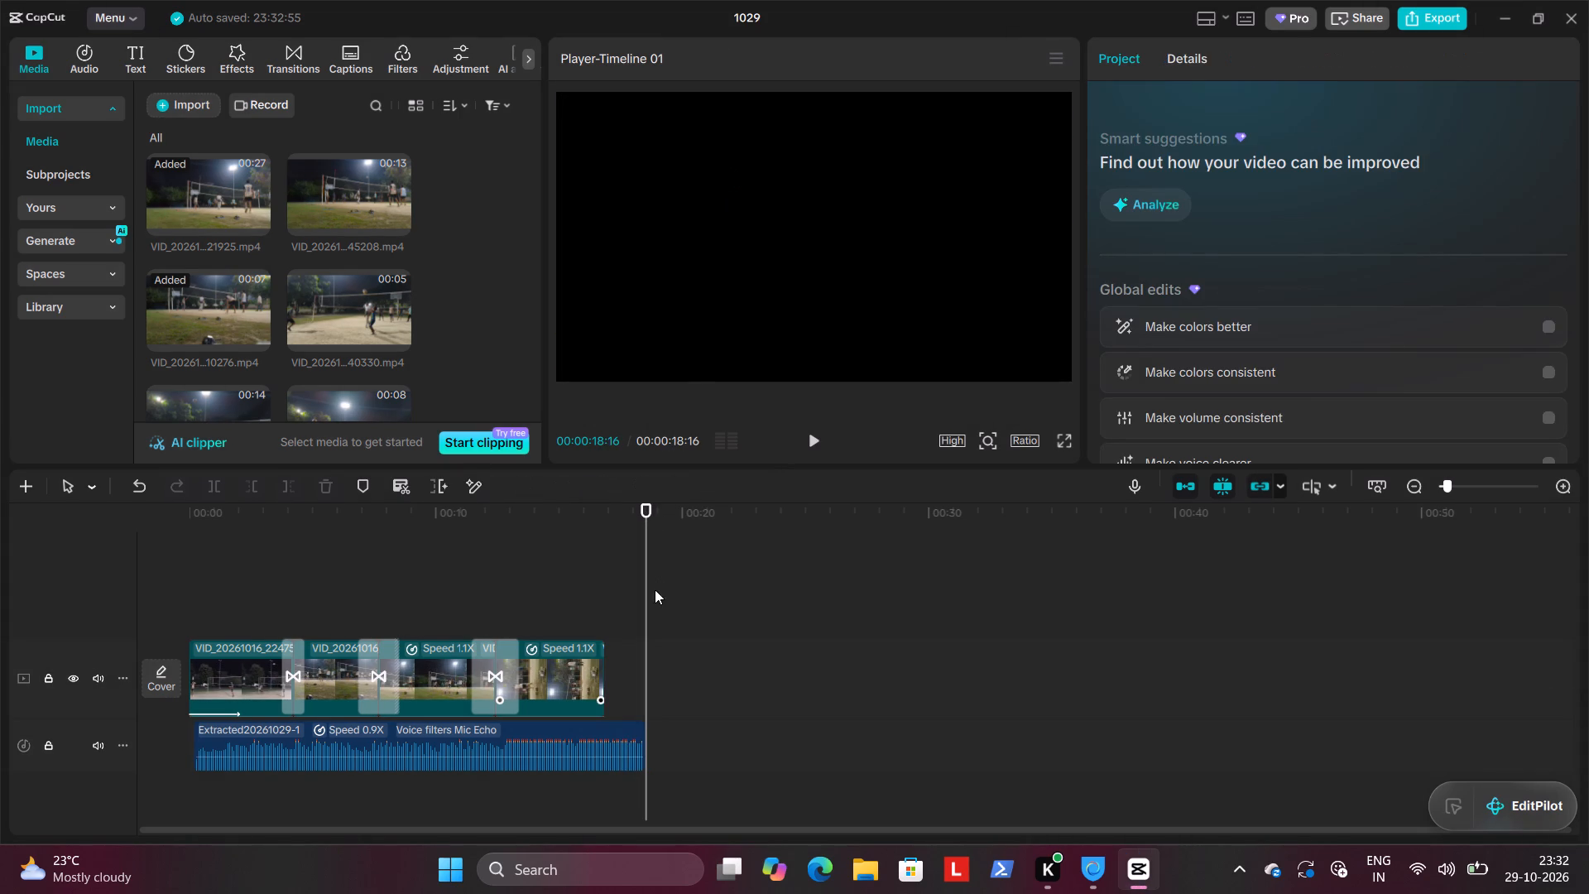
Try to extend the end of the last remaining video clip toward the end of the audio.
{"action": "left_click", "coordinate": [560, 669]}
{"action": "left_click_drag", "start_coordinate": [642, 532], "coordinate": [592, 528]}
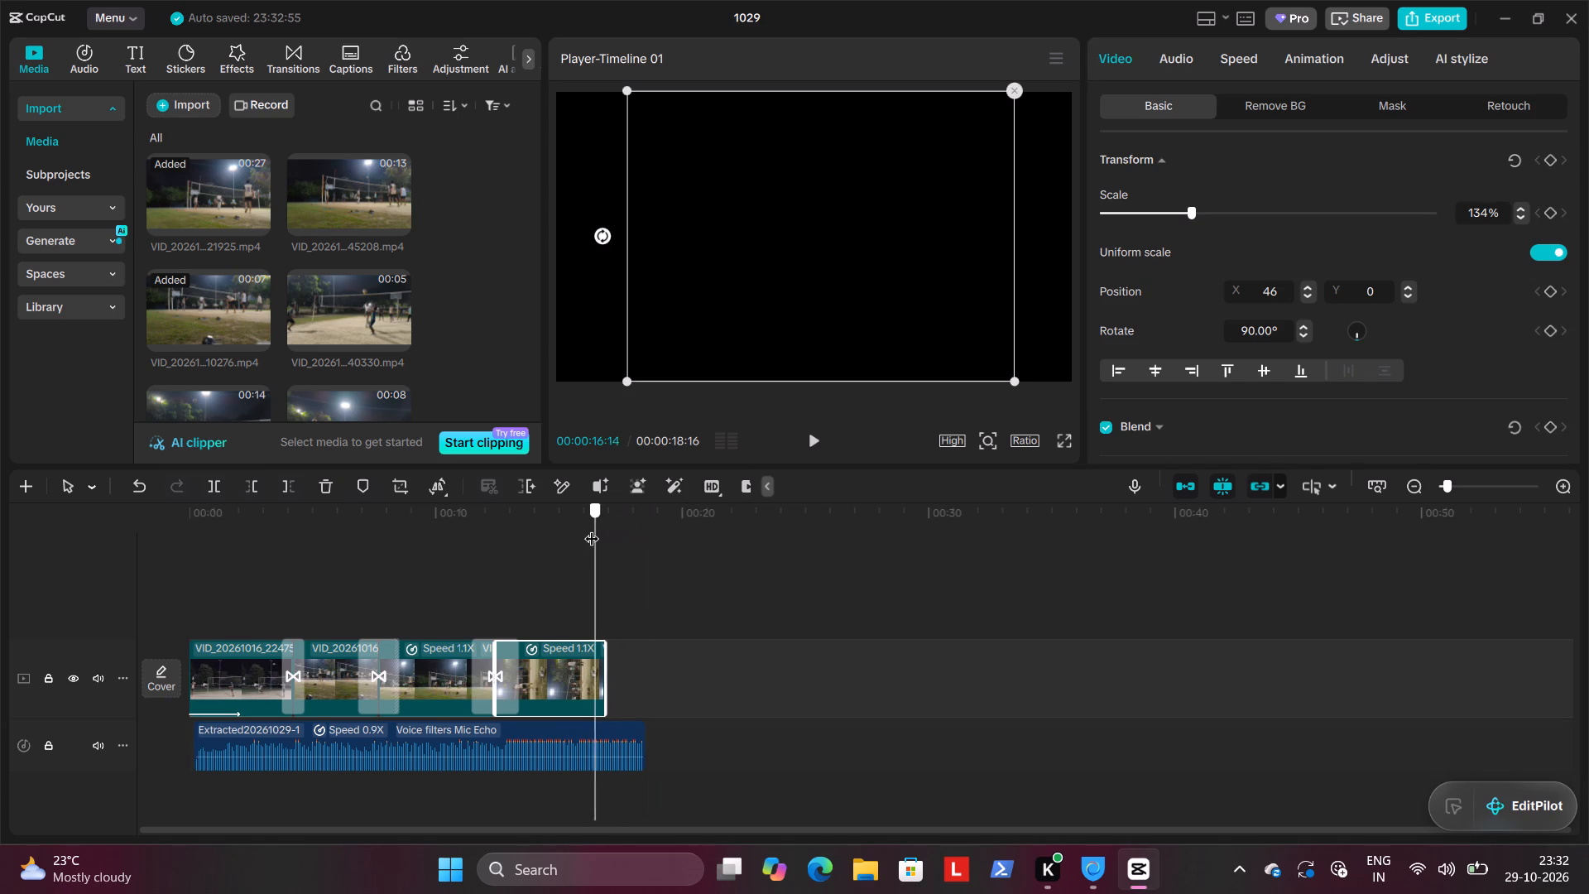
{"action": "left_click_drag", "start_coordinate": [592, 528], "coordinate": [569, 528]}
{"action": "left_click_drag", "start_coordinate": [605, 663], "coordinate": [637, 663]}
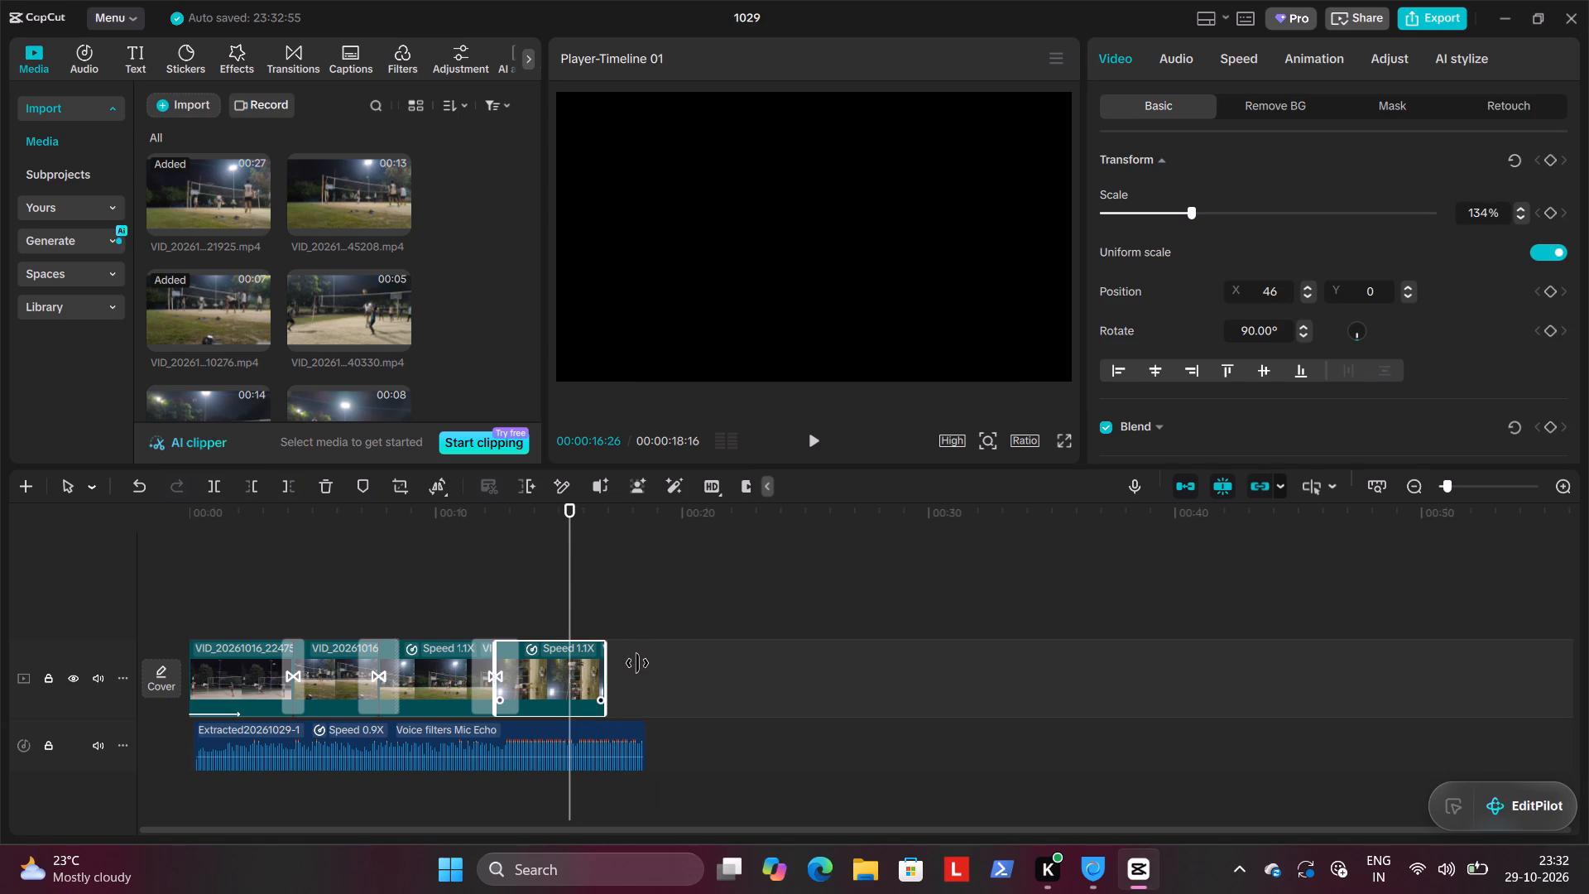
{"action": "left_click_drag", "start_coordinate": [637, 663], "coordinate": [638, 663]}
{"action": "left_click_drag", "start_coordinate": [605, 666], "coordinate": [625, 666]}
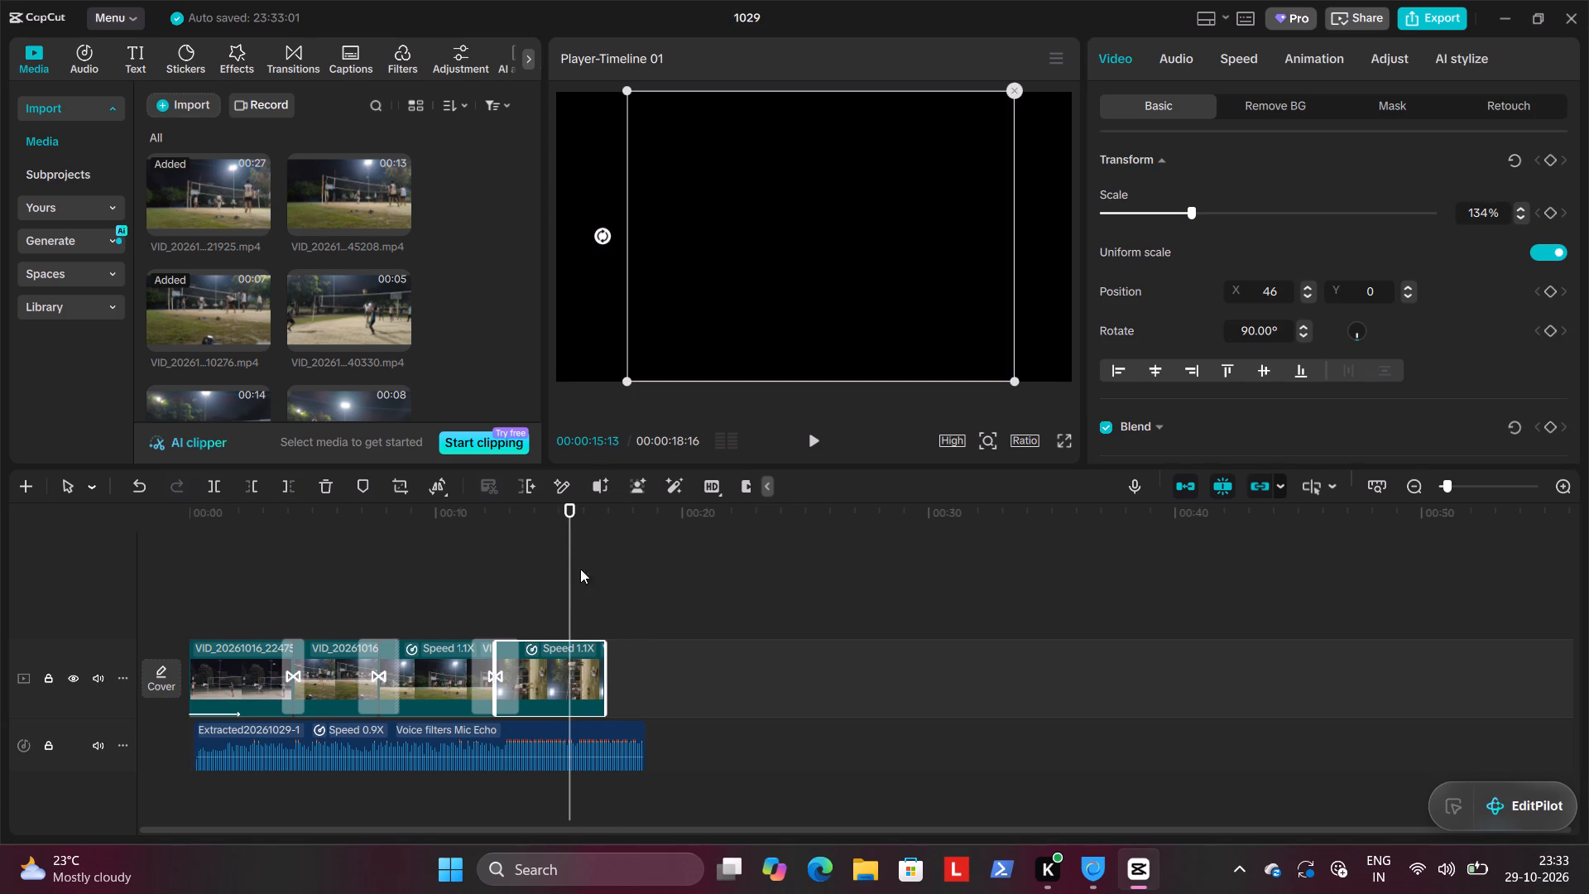
Scrub back and forth through the second half of the last clip to examine the rally action.
{"action": "left_click_drag", "start_coordinate": [572, 527], "coordinate": [564, 514]}
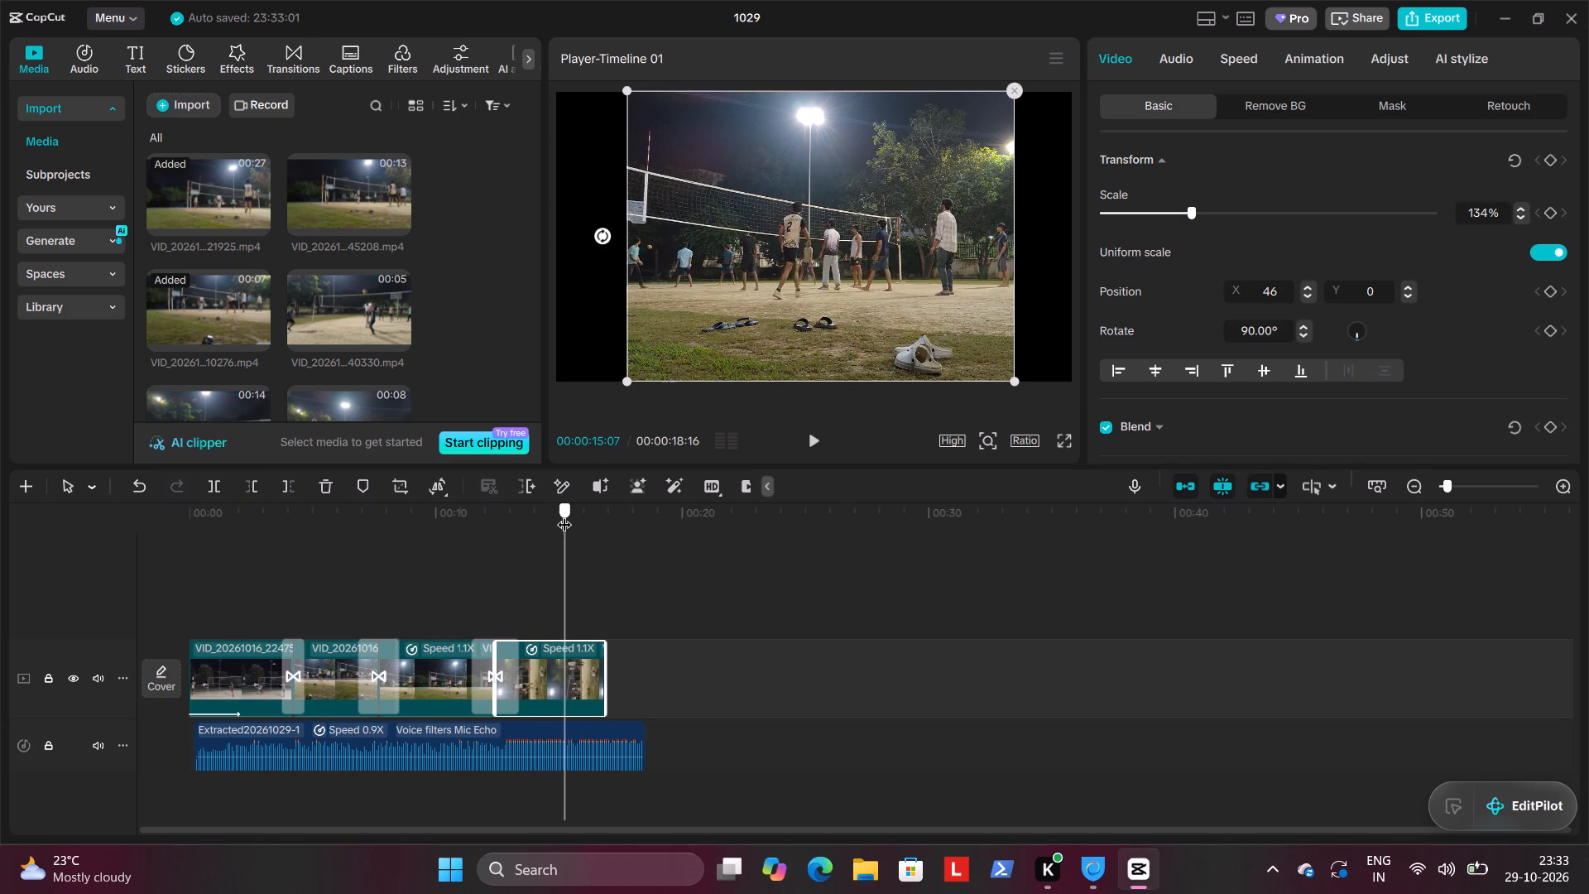
{"action": "left_click_drag", "start_coordinate": [564, 514], "coordinate": [585, 513]}
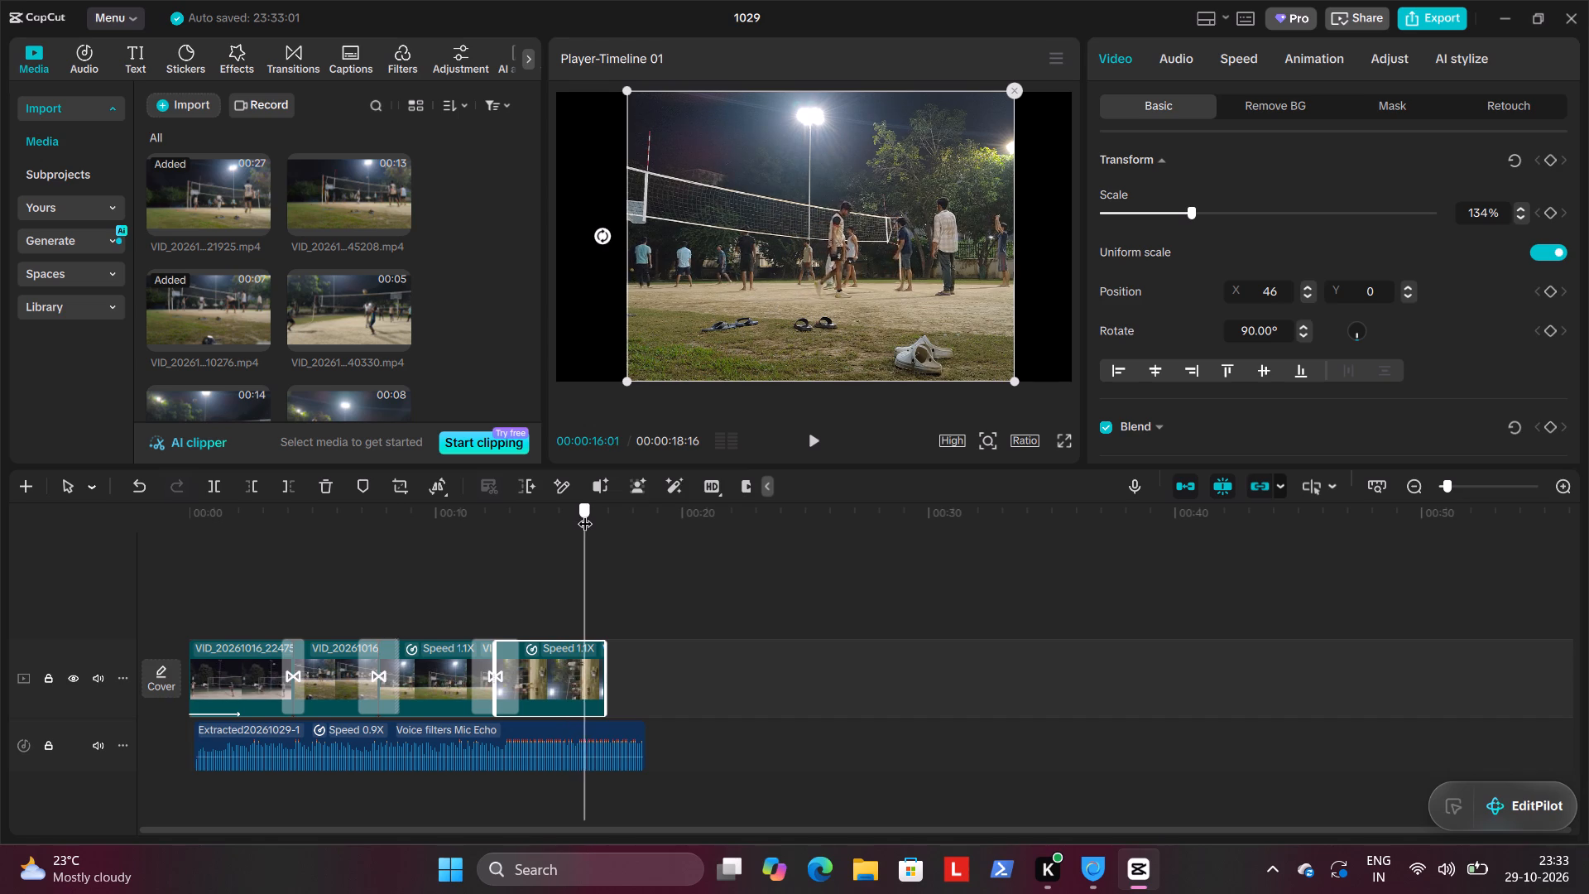
{"action": "left_click_drag", "start_coordinate": [585, 513], "coordinate": [596, 512]}
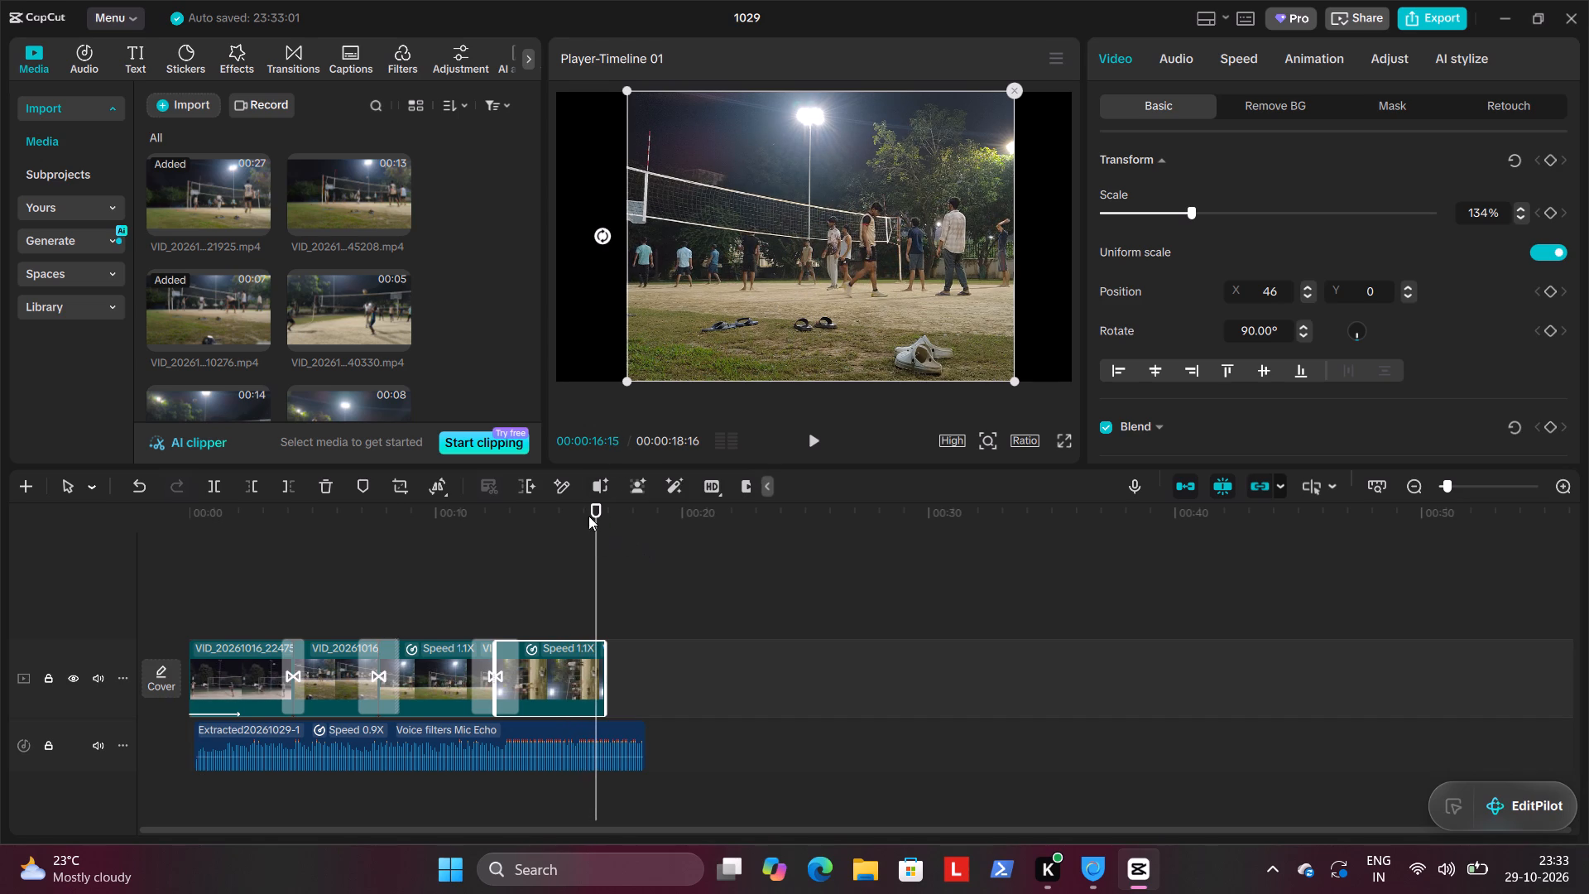
{"action": "left_click_drag", "start_coordinate": [602, 505], "coordinate": [588, 505]}
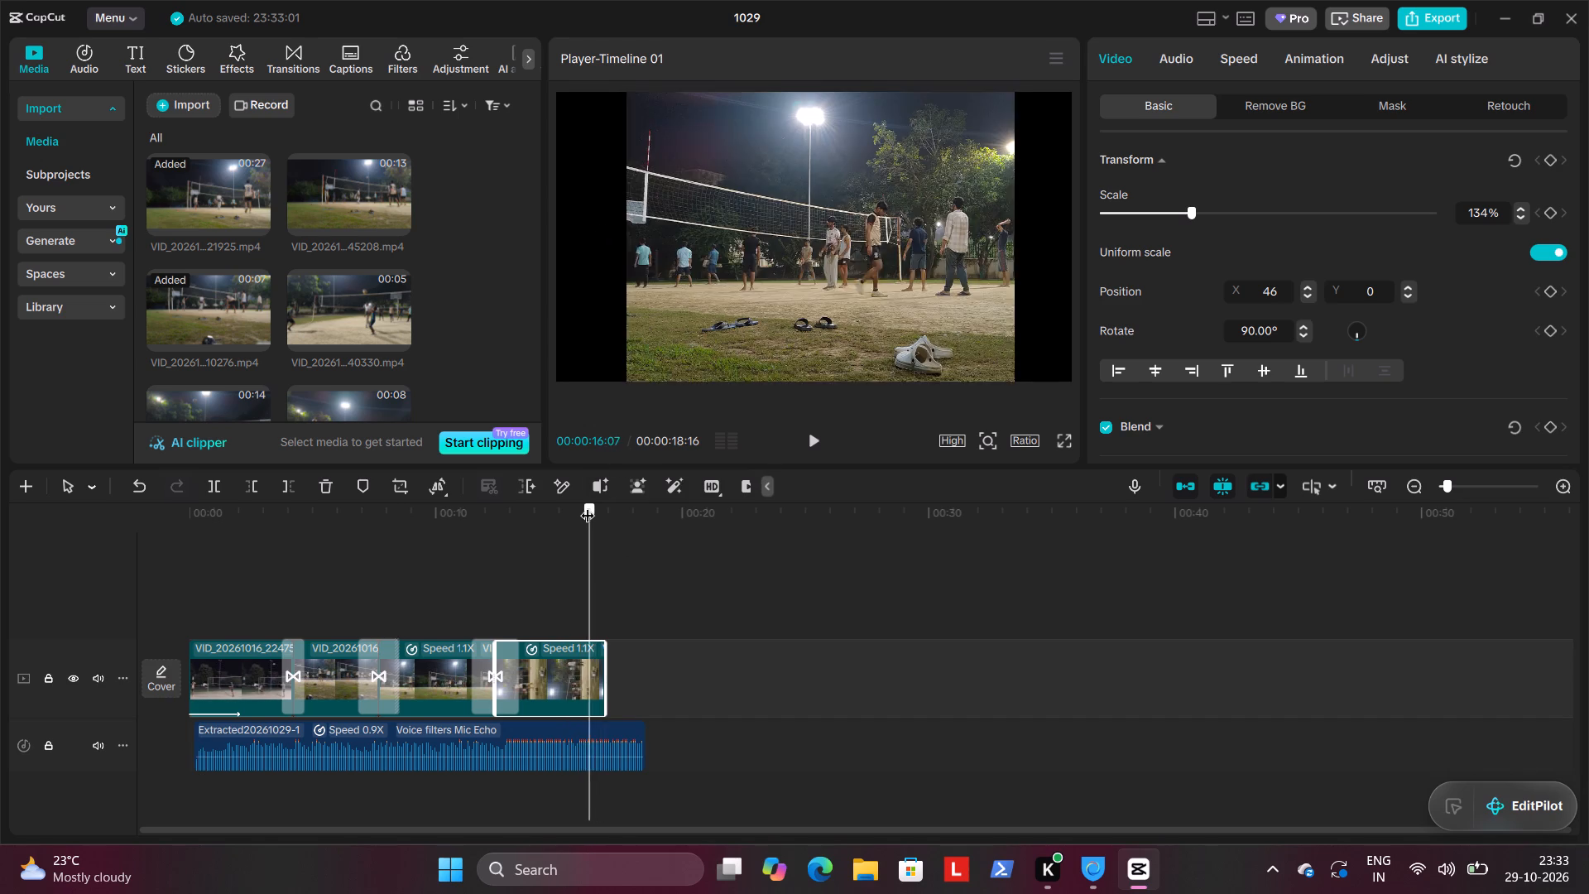
{"action": "left_click_drag", "start_coordinate": [588, 505], "coordinate": [562, 507]}
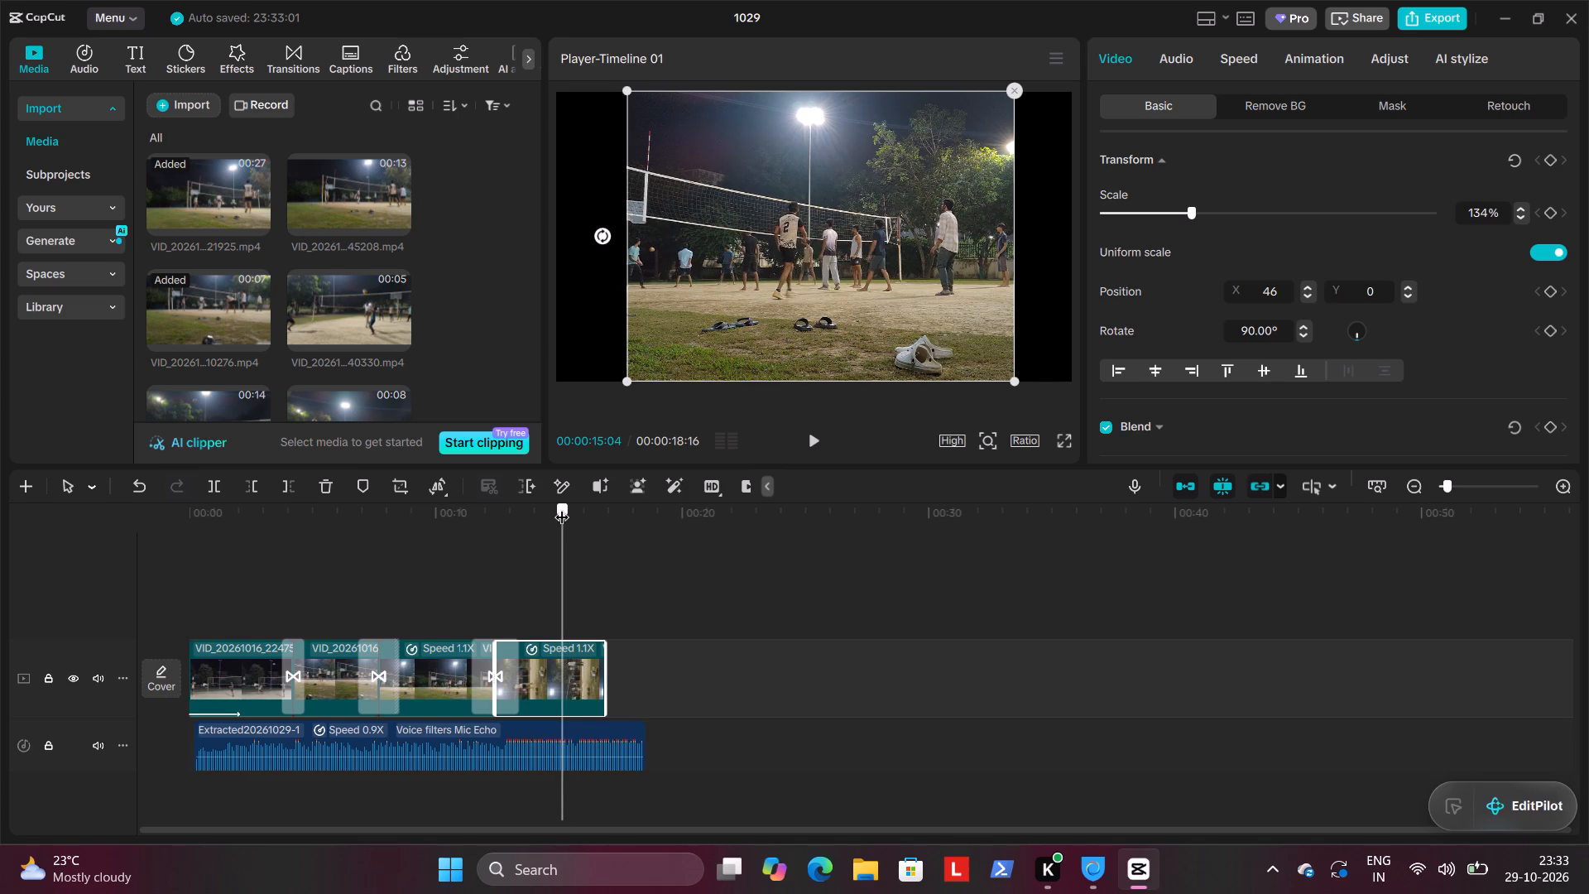
{"action": "left_click_drag", "start_coordinate": [562, 507], "coordinate": [574, 502]}
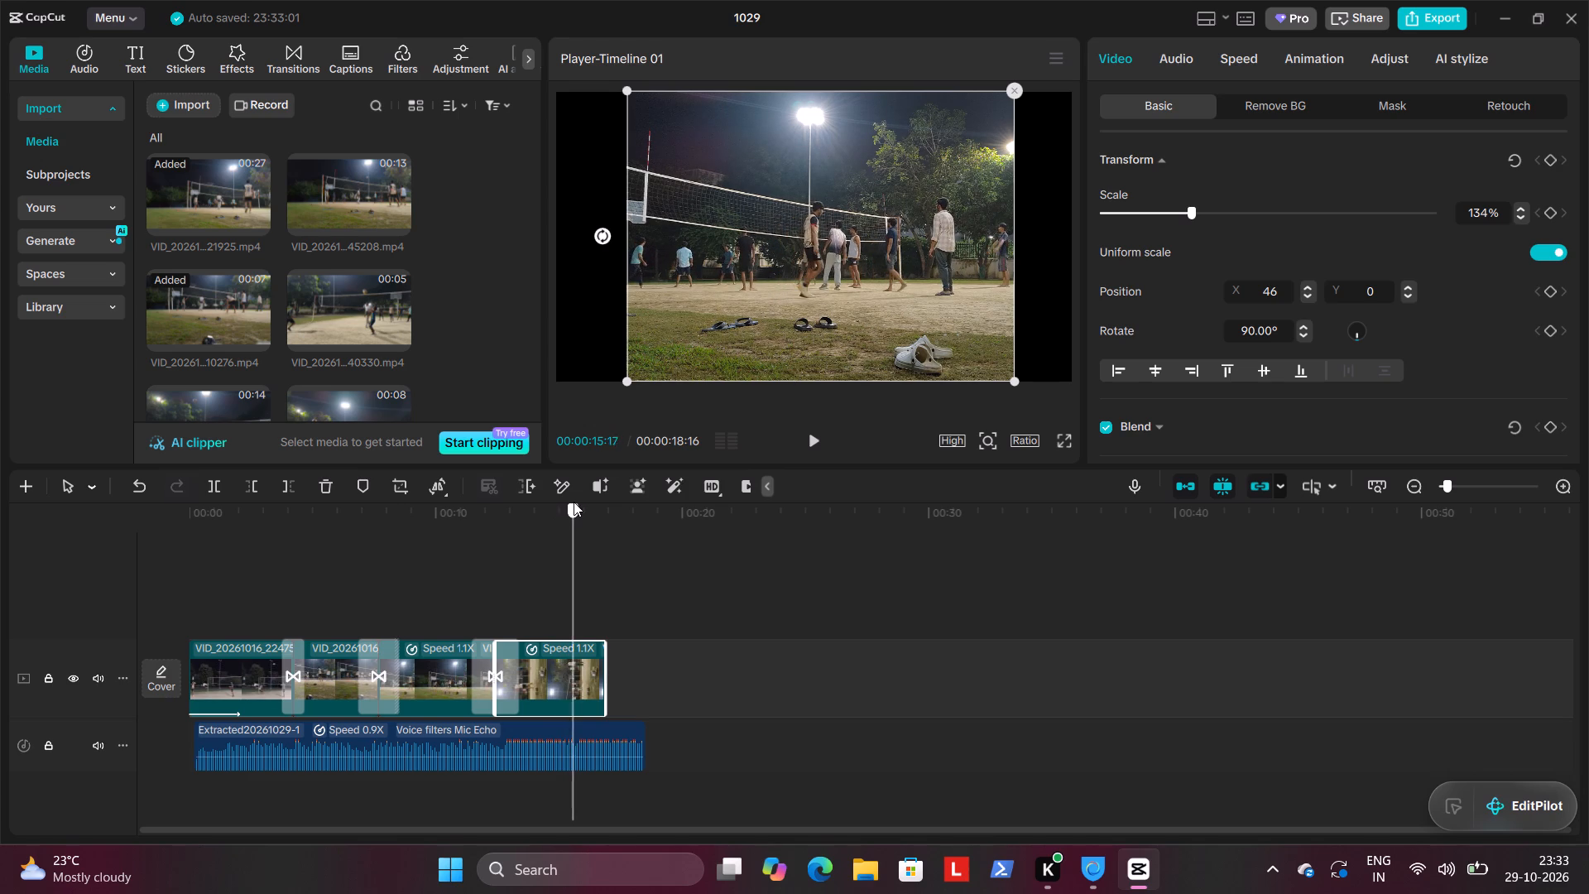
{"action": "left_click_drag", "start_coordinate": [574, 502], "coordinate": [580, 500]}
Enable camera tracking on the last clip with a Custom target at the 00:00:15:16 frame.
{"action": "scroll", "coordinate": [1161, 315], "scroll_direction": "down", "scroll_amount": 1}
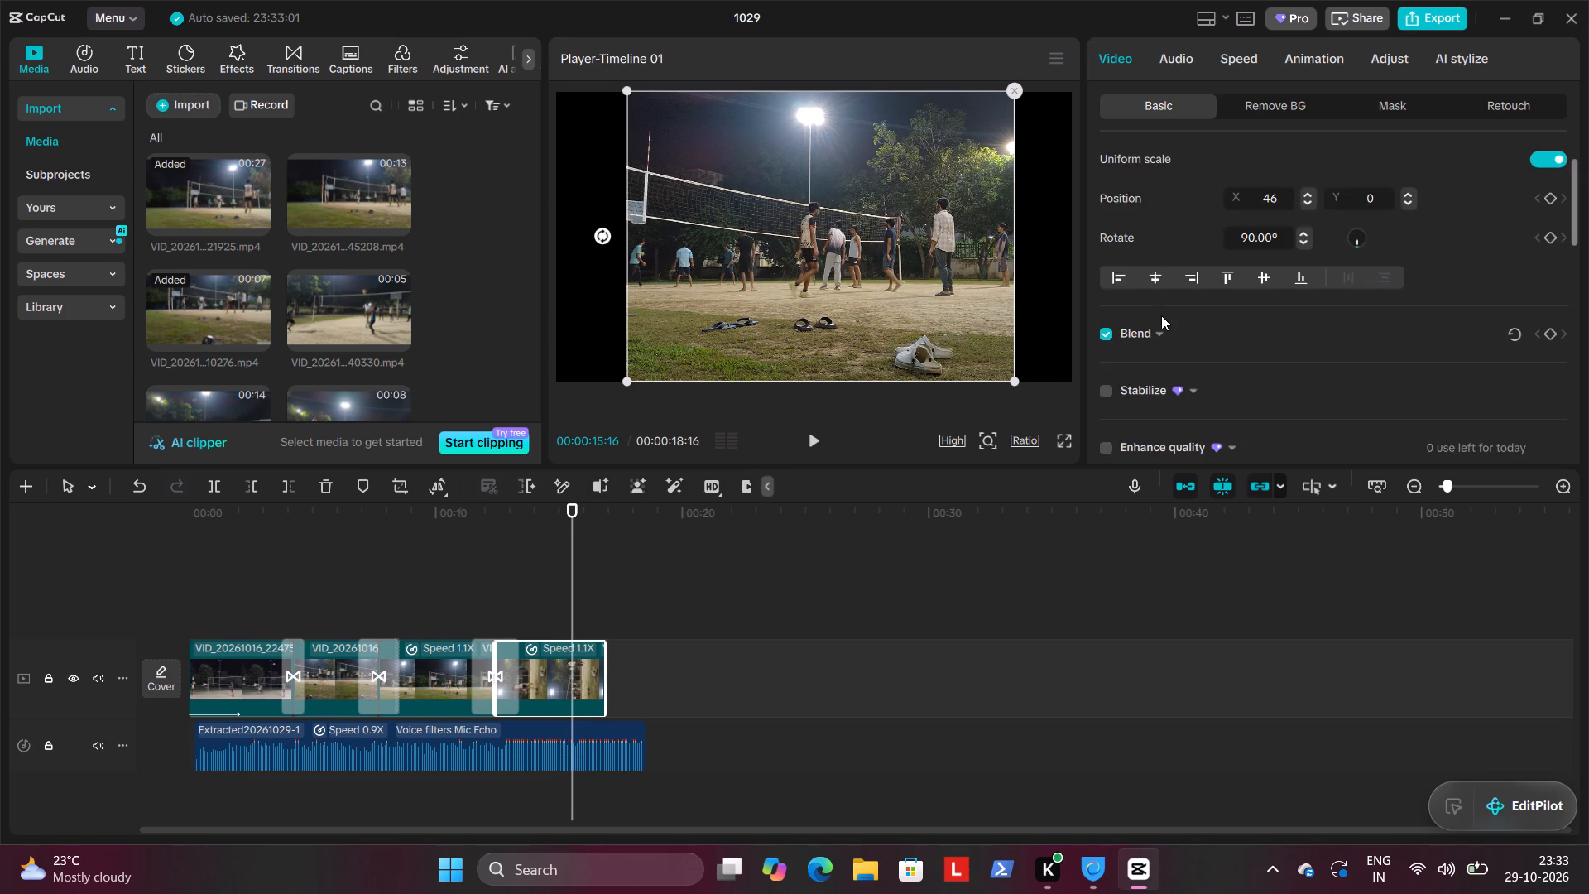
{"action": "scroll", "coordinate": [1161, 315], "scroll_direction": "down", "scroll_amount": 10}
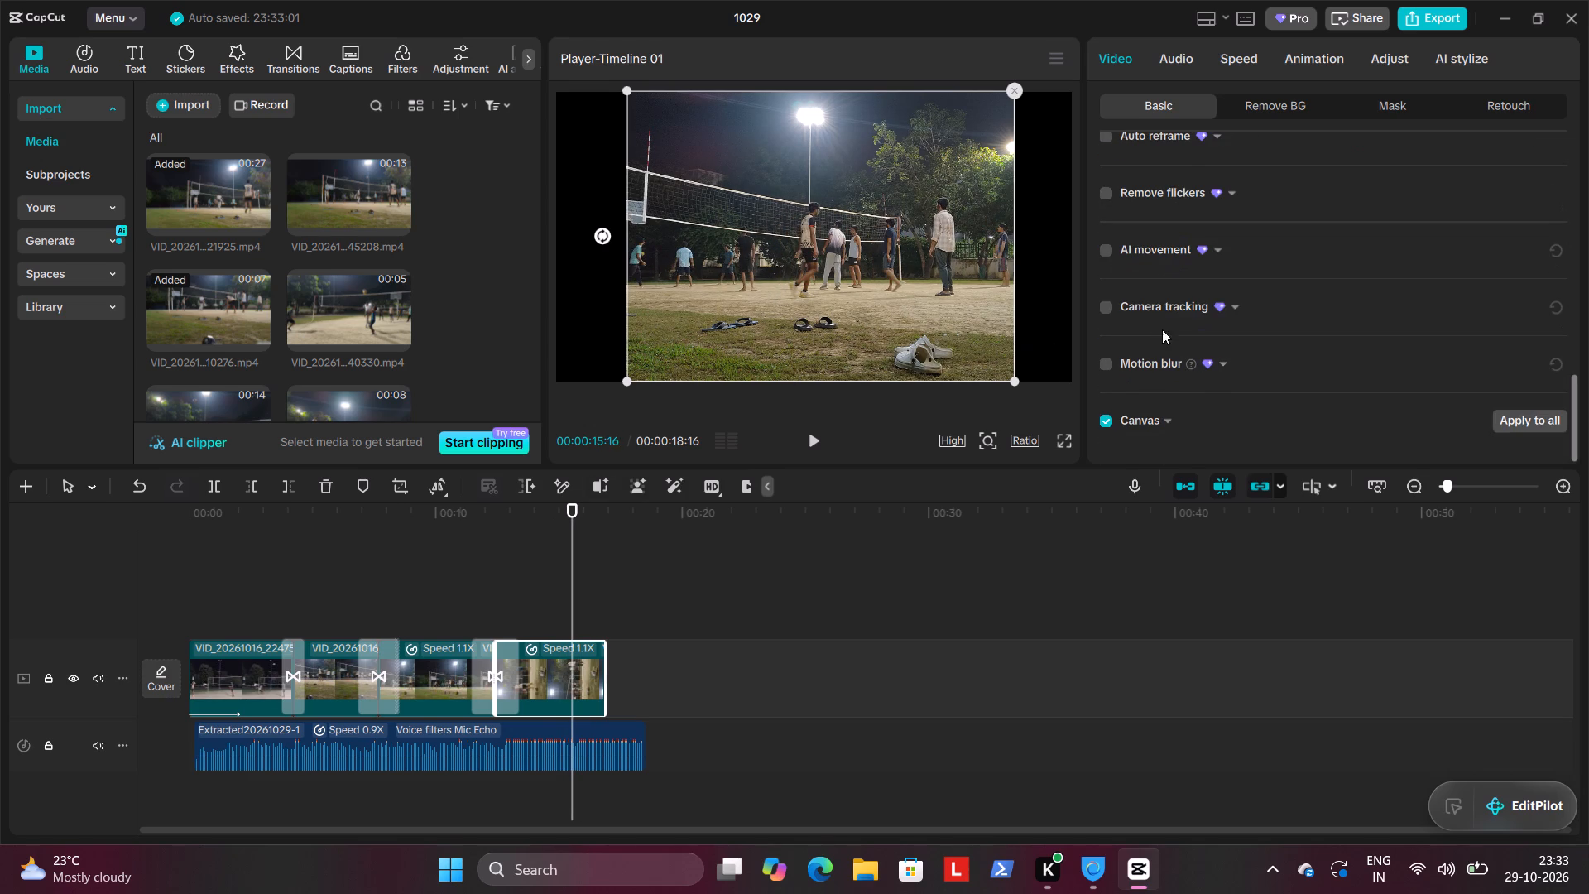
{"action": "scroll", "coordinate": [1140, 340], "scroll_direction": "down", "scroll_amount": 1}
{"action": "left_click", "coordinate": [1127, 312]}
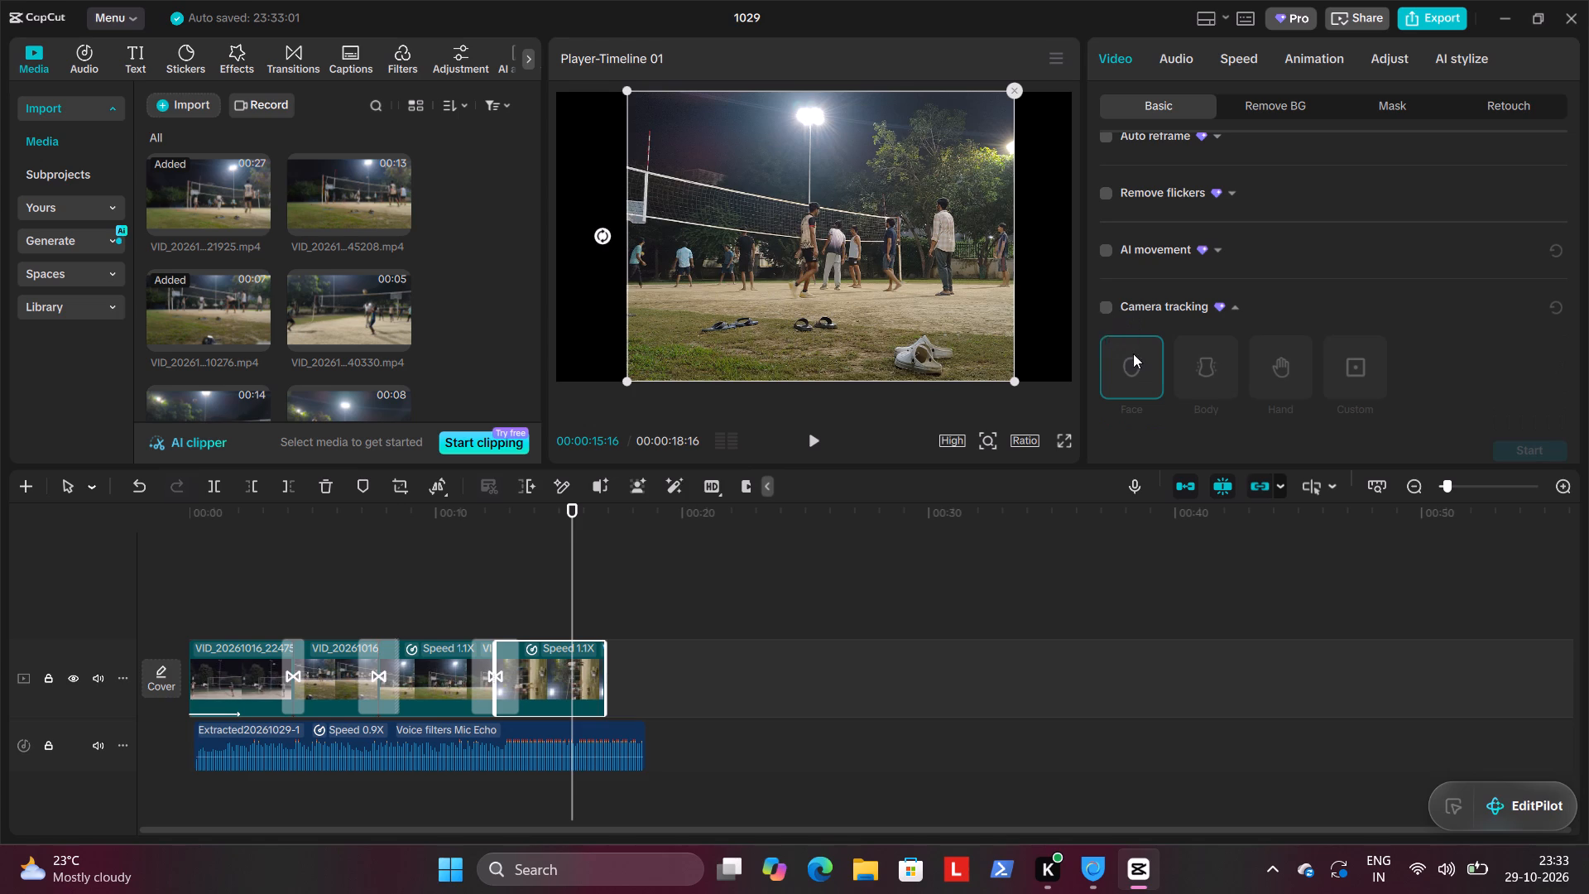
{"action": "left_click", "coordinate": [1105, 311]}
{"action": "left_click", "coordinate": [1335, 373]}
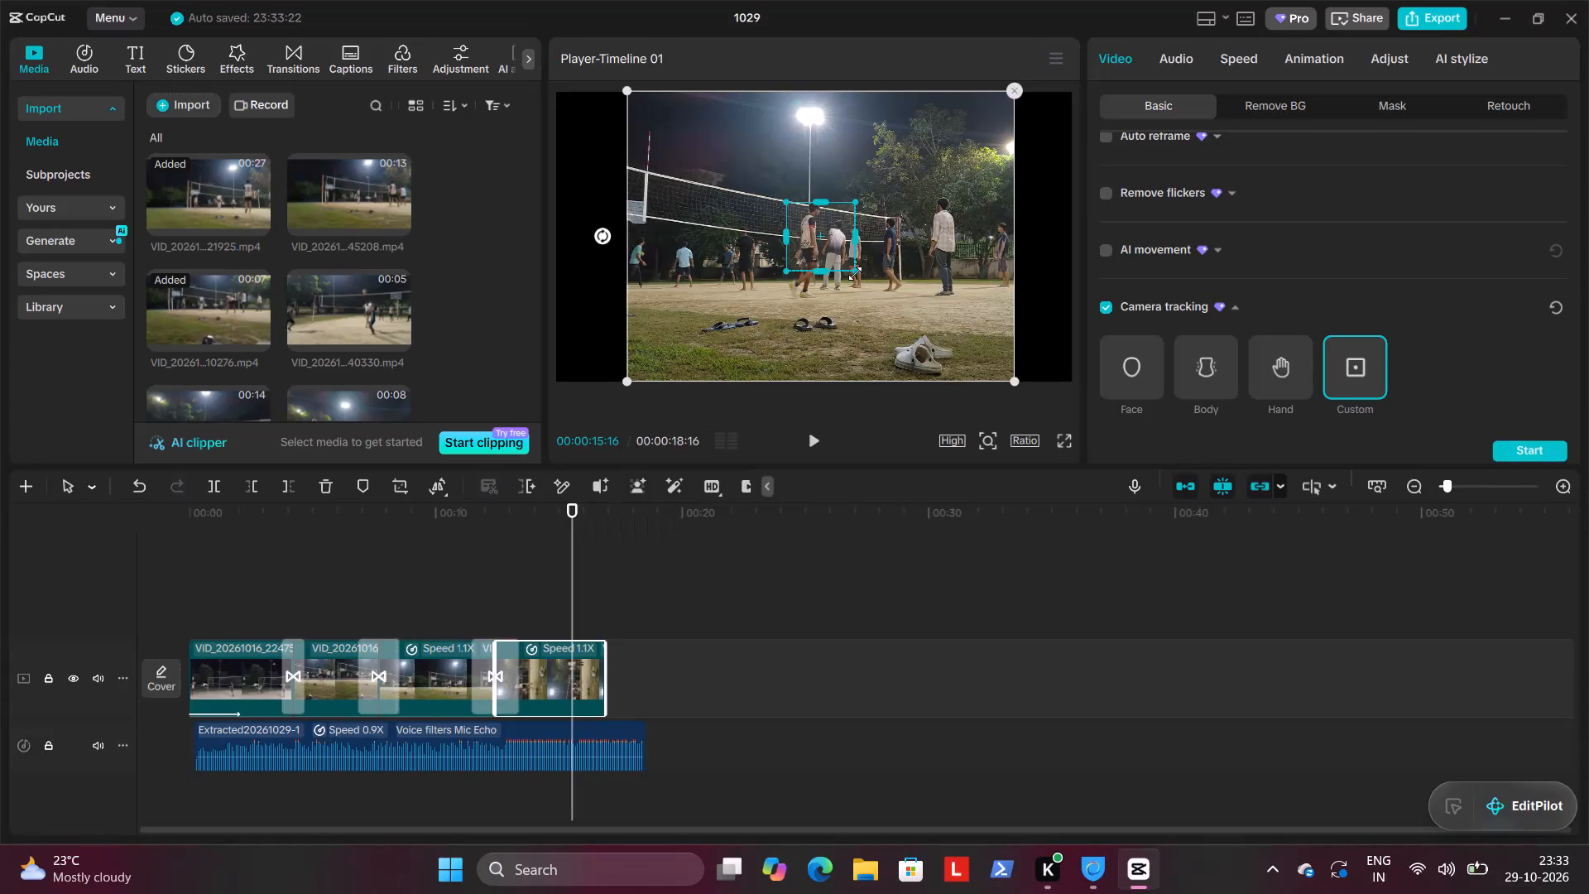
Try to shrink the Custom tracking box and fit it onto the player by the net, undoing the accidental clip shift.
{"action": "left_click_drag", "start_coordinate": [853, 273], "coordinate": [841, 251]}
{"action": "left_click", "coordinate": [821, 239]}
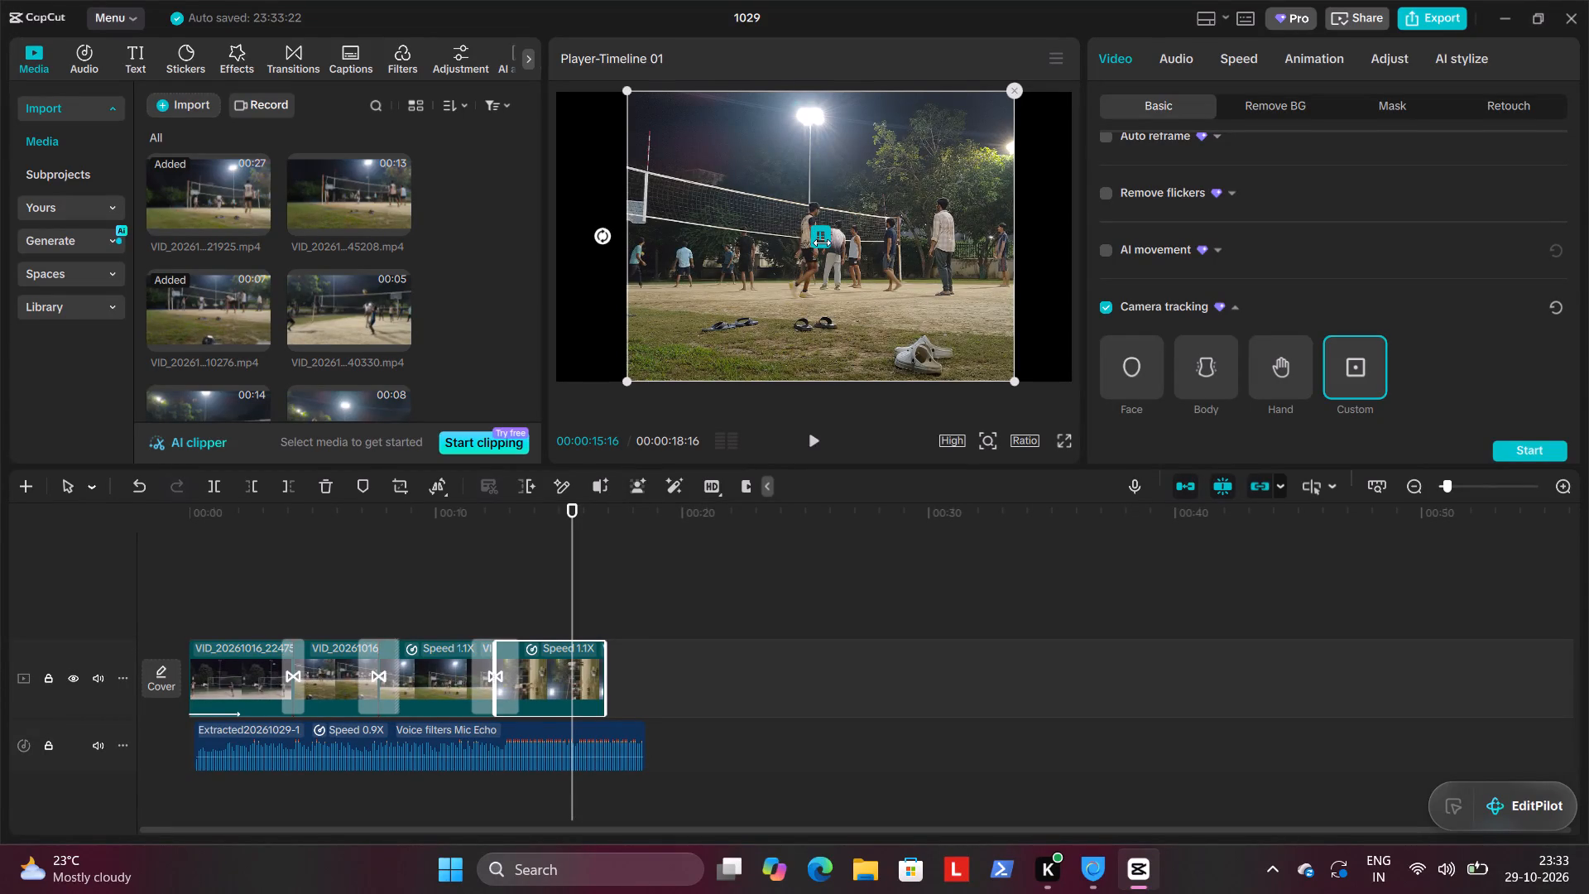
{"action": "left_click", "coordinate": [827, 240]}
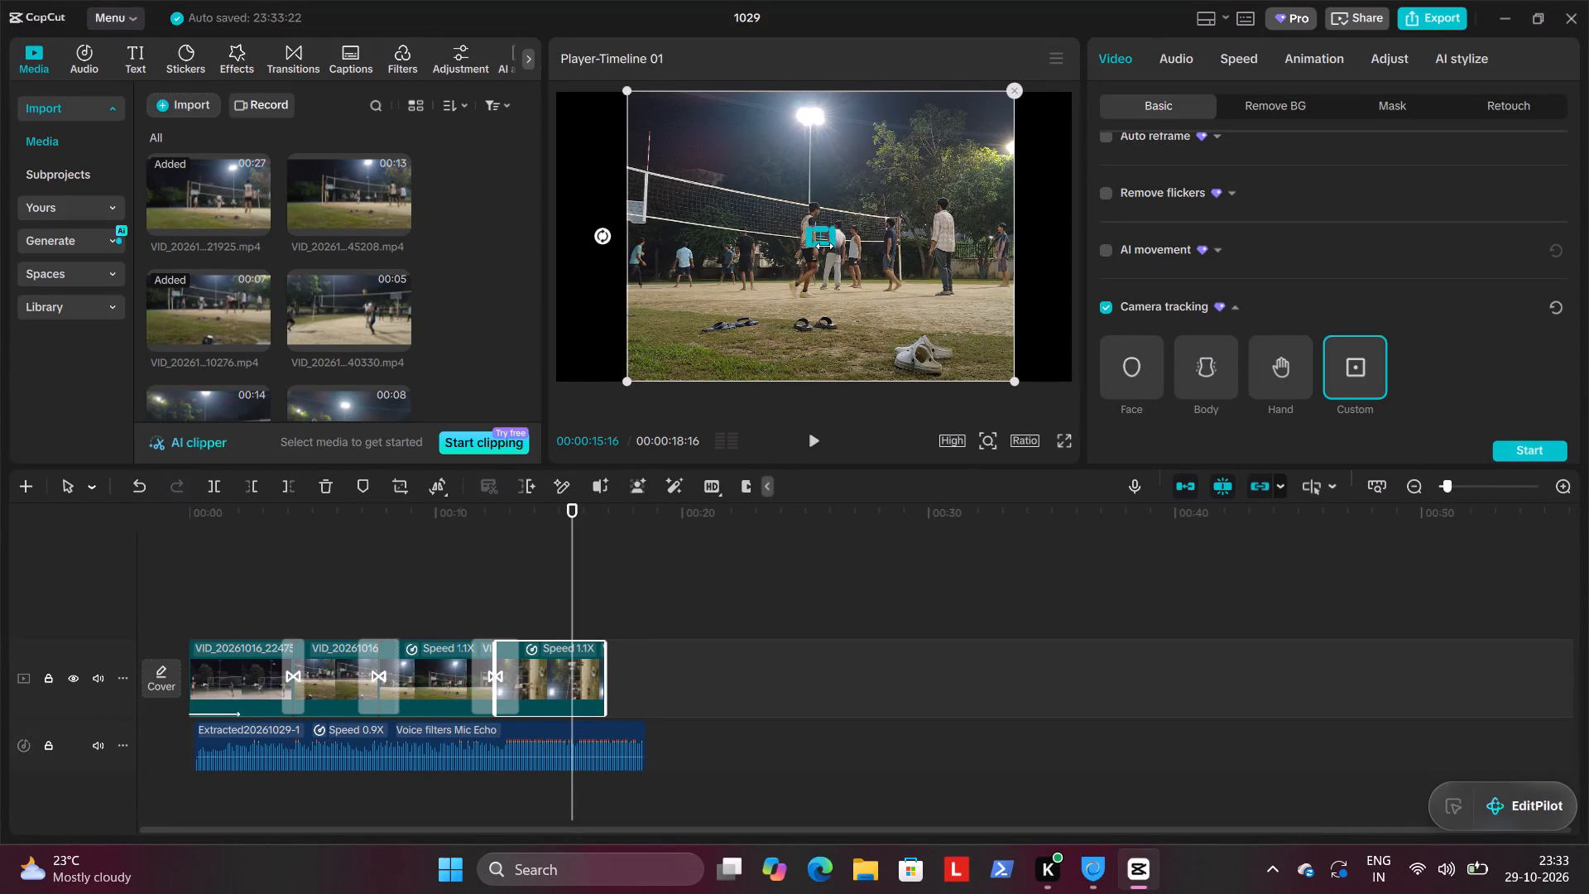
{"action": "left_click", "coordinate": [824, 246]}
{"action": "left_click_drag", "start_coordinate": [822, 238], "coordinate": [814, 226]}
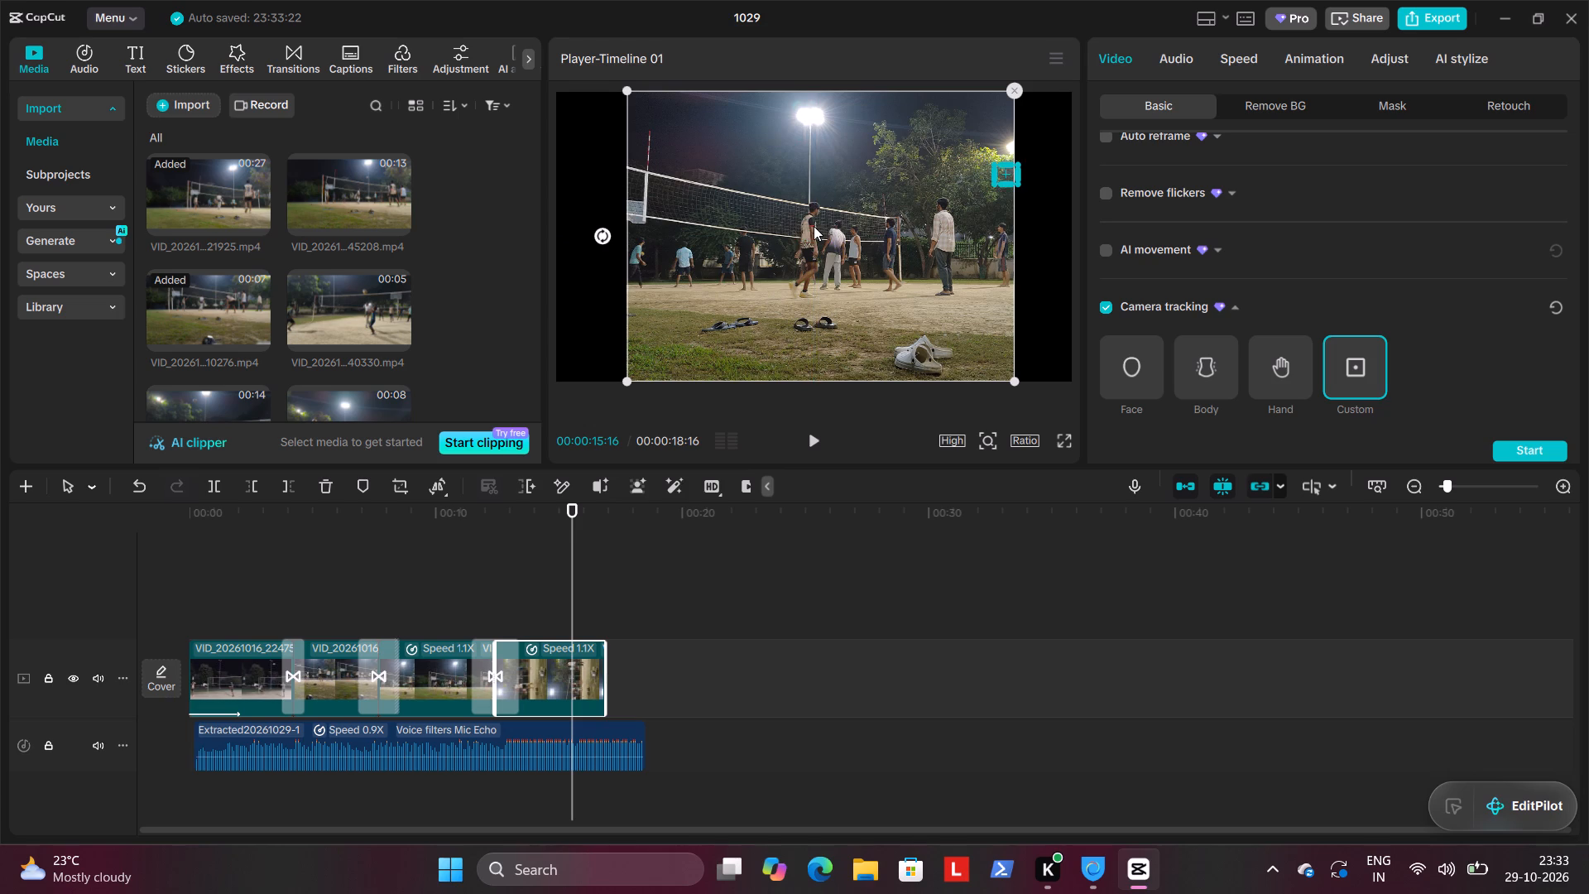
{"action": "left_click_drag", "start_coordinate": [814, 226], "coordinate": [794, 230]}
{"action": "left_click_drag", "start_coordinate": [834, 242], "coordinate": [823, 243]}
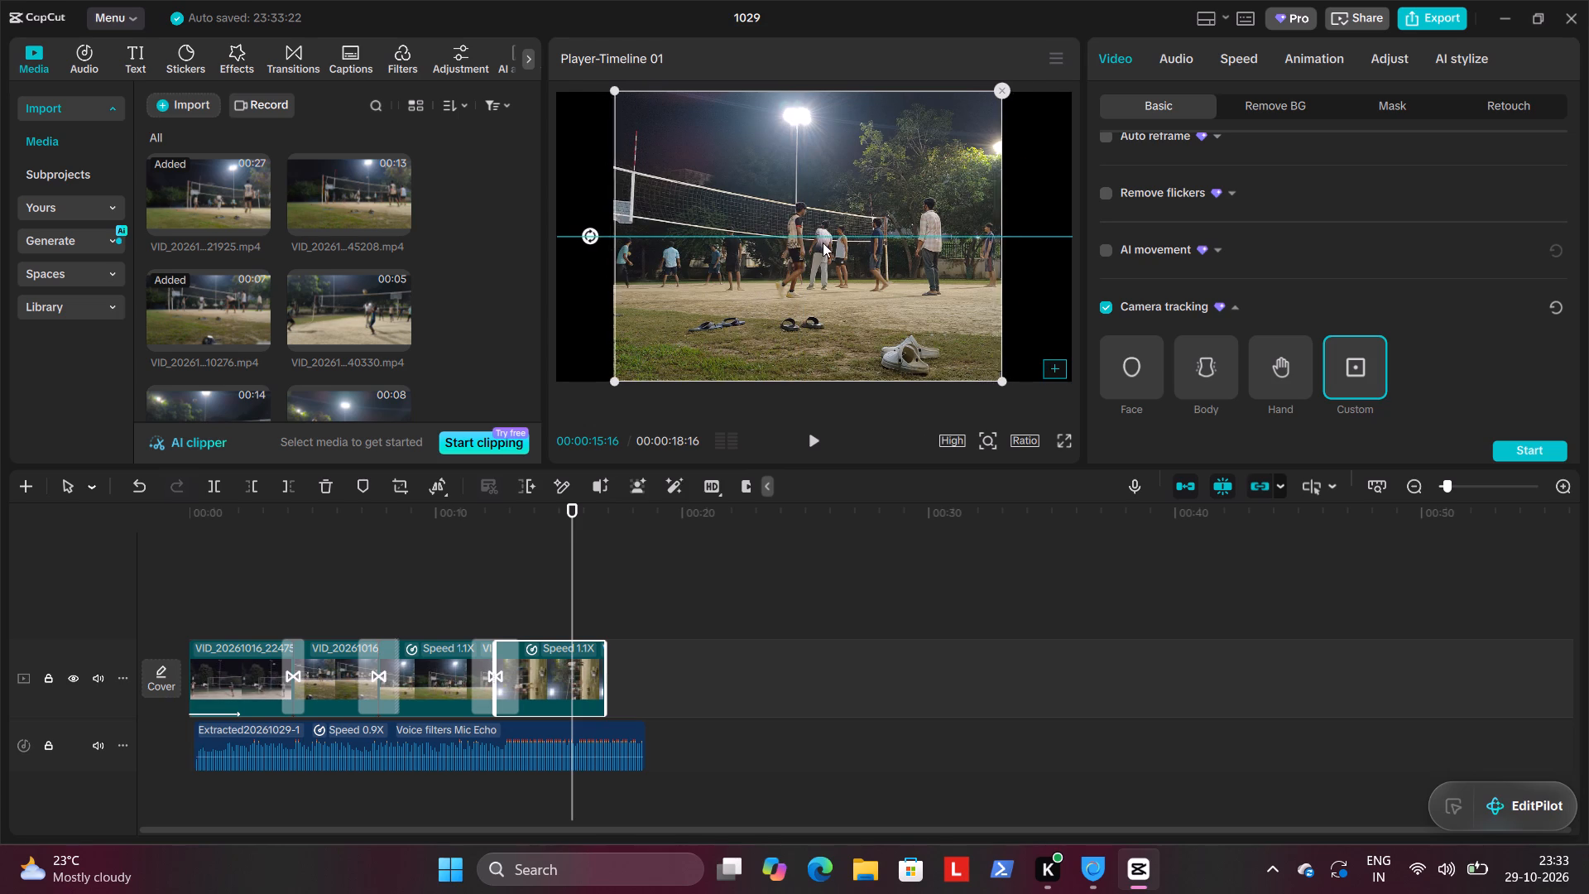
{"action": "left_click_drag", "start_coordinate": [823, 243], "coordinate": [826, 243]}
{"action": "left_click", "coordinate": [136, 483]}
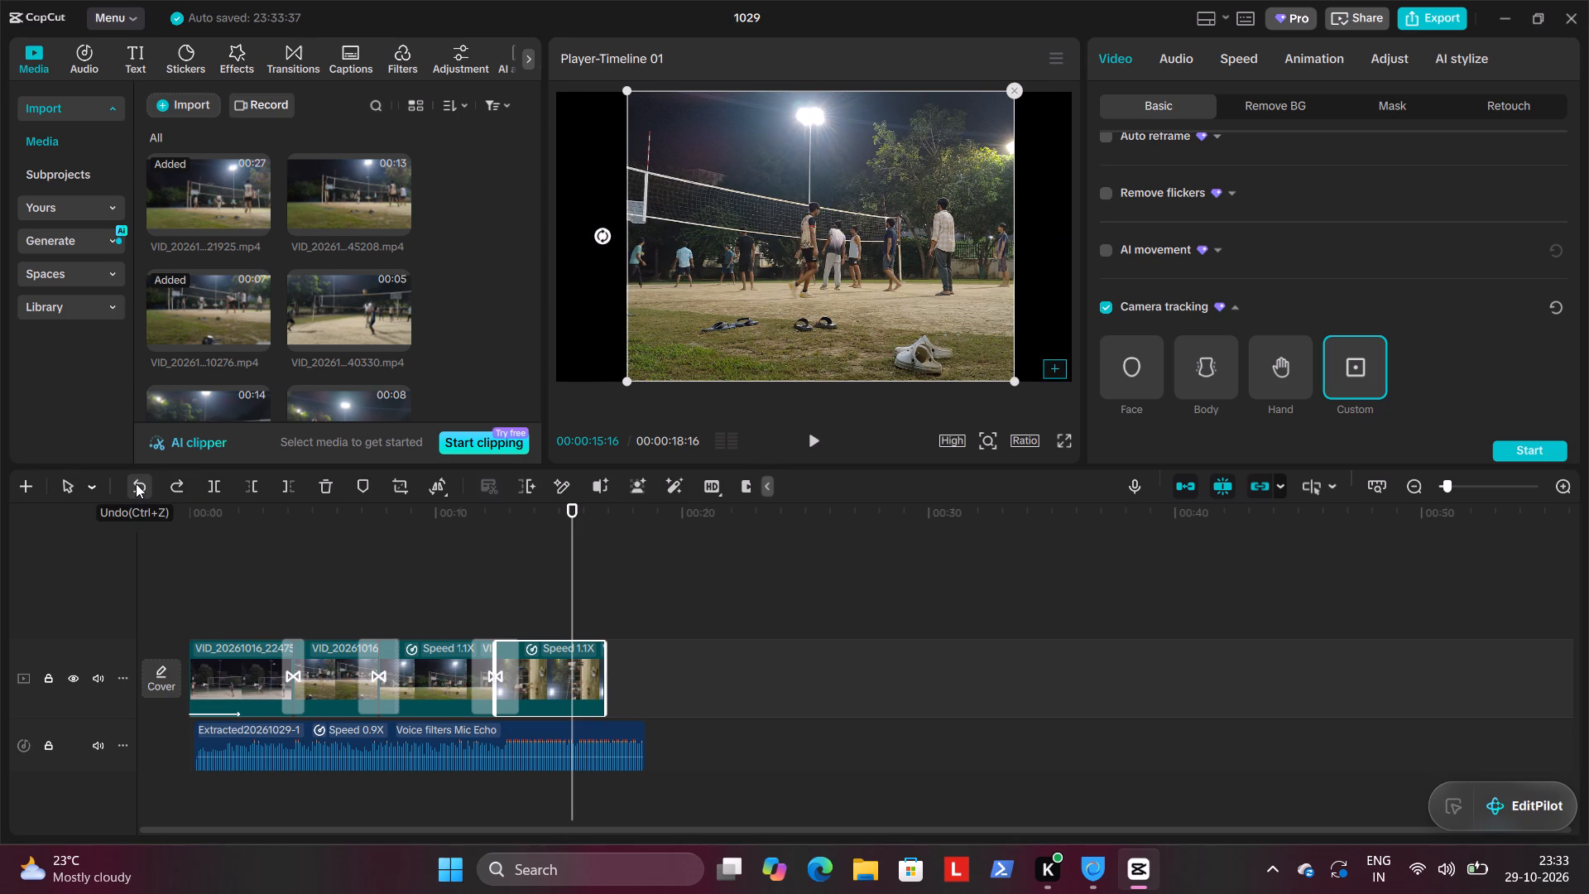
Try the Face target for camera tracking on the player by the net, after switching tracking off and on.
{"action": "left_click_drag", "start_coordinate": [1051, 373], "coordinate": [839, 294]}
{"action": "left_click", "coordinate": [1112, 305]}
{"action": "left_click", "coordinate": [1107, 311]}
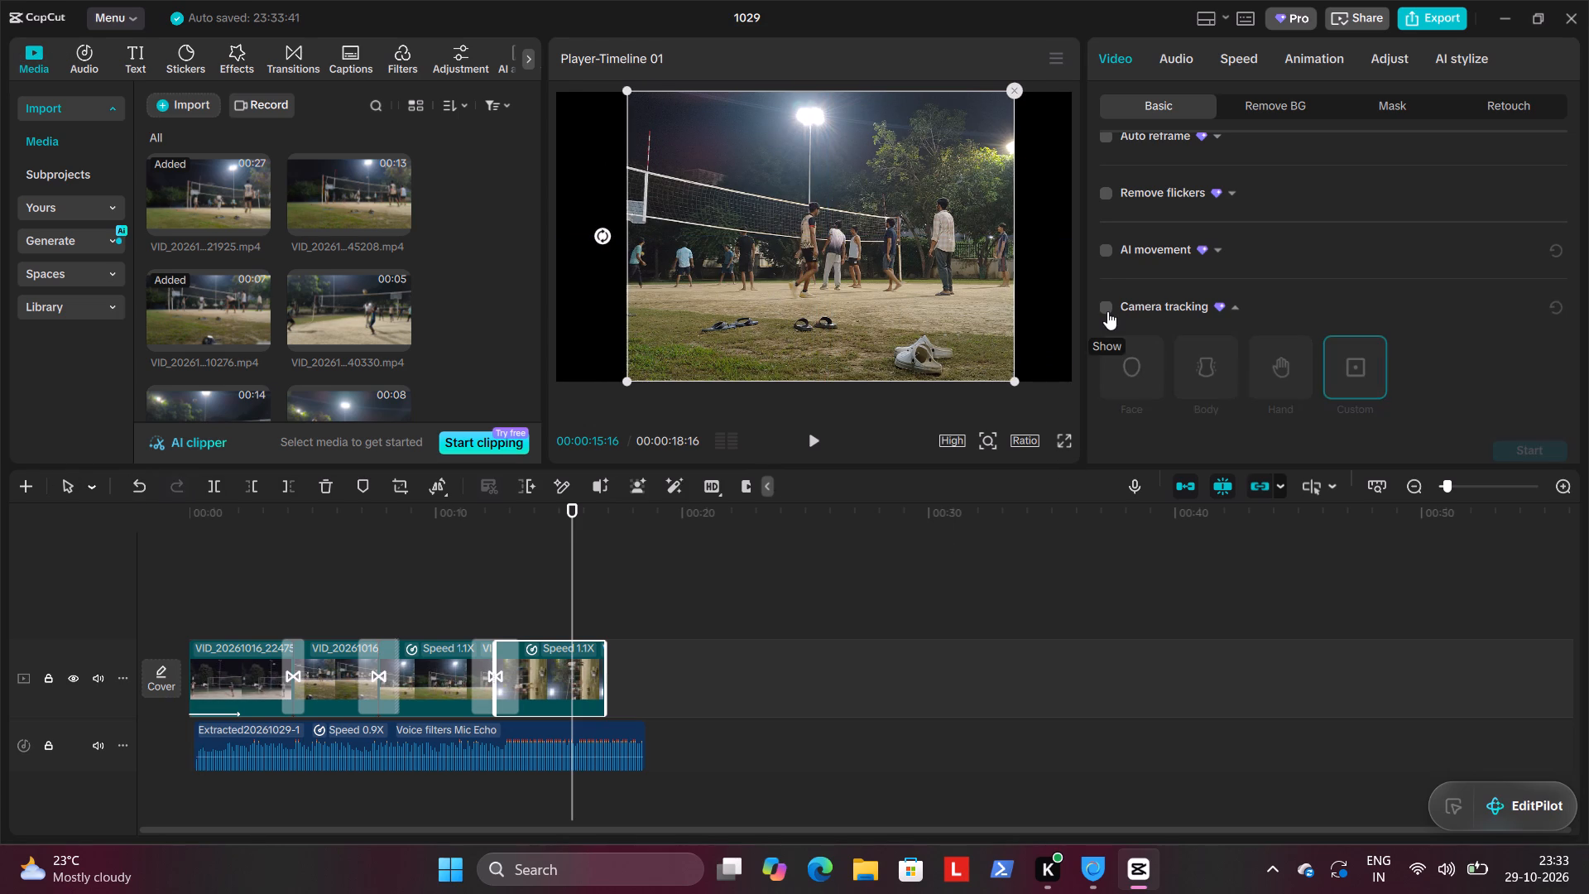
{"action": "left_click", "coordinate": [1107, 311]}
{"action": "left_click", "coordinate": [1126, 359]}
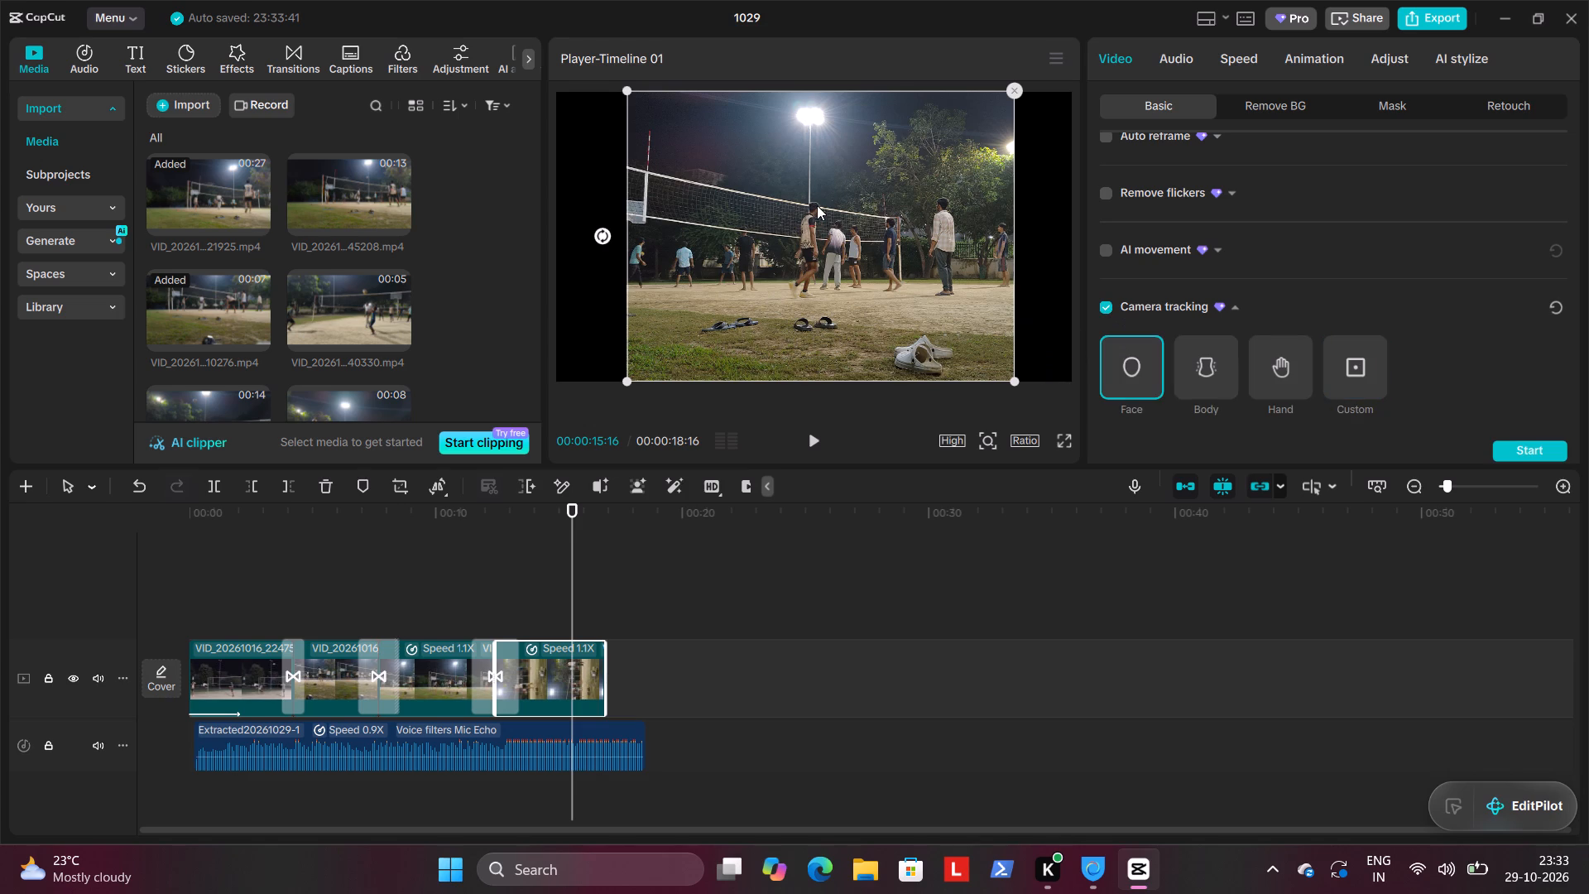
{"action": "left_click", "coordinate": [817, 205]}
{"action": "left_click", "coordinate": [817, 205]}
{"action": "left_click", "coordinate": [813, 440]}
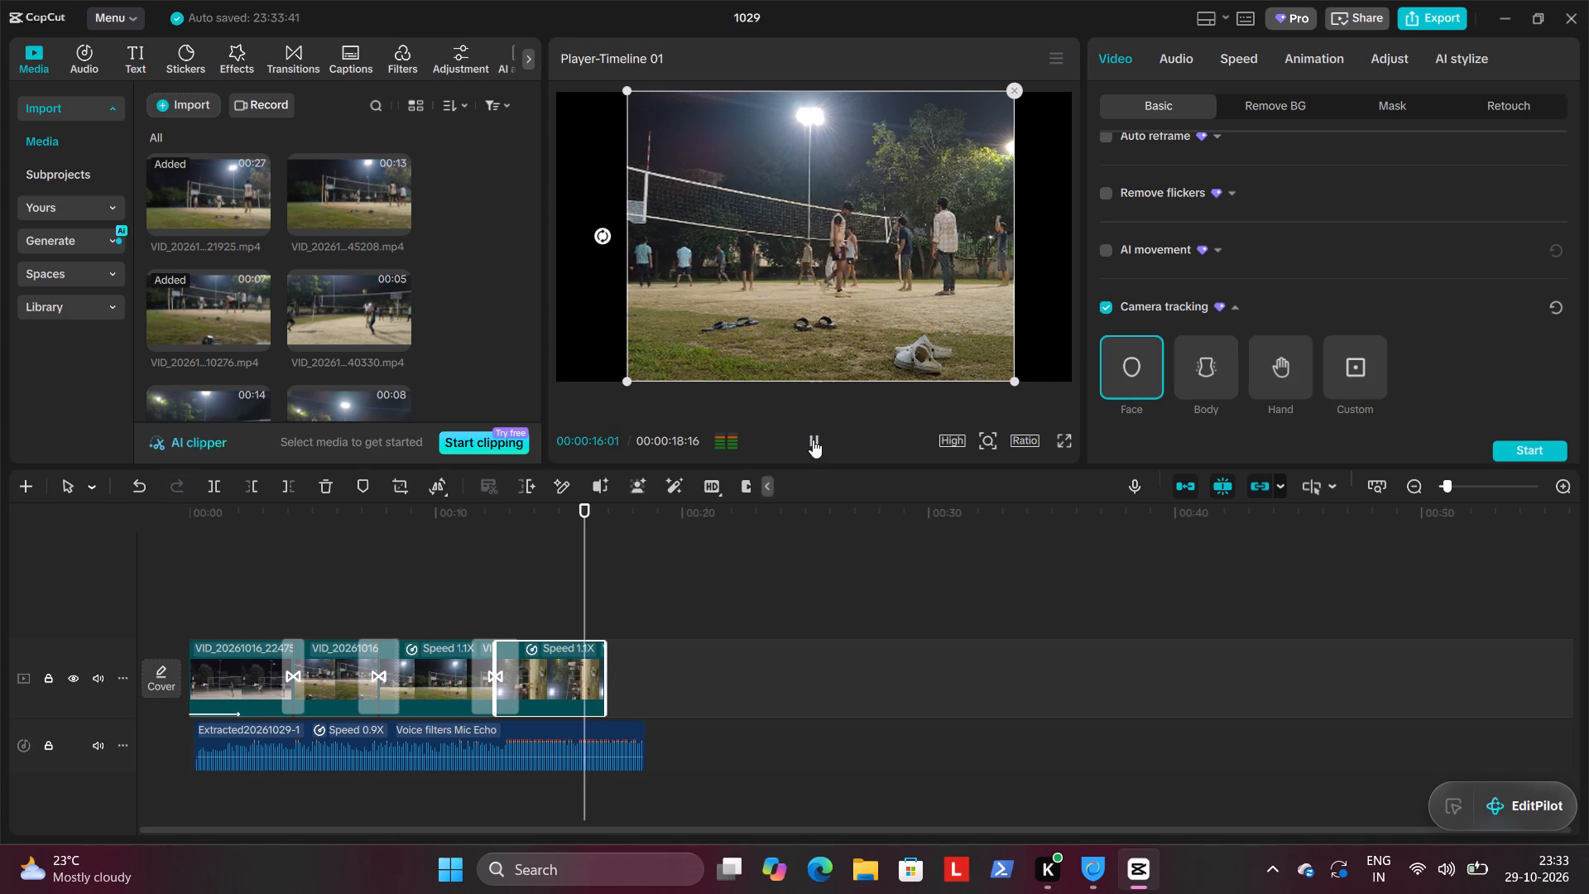
Set camera tracking back to the Custom target and try to move its box onto the players at 00:00:15:25.
{"action": "left_click", "coordinate": [1343, 366]}
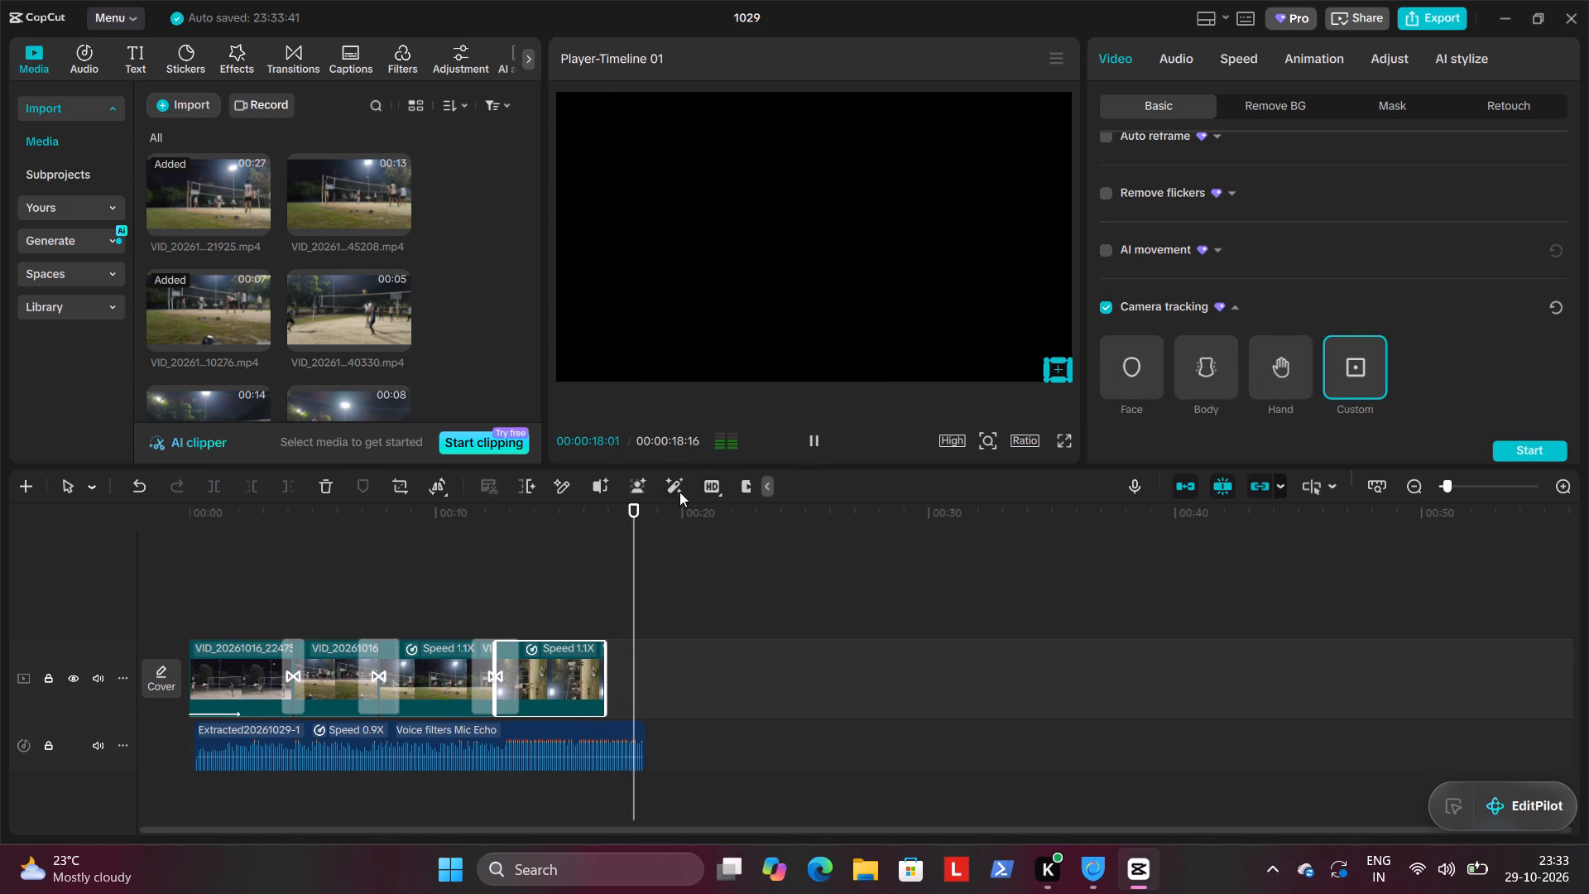
{"action": "left_click_drag", "start_coordinate": [649, 521], "coordinate": [579, 513]}
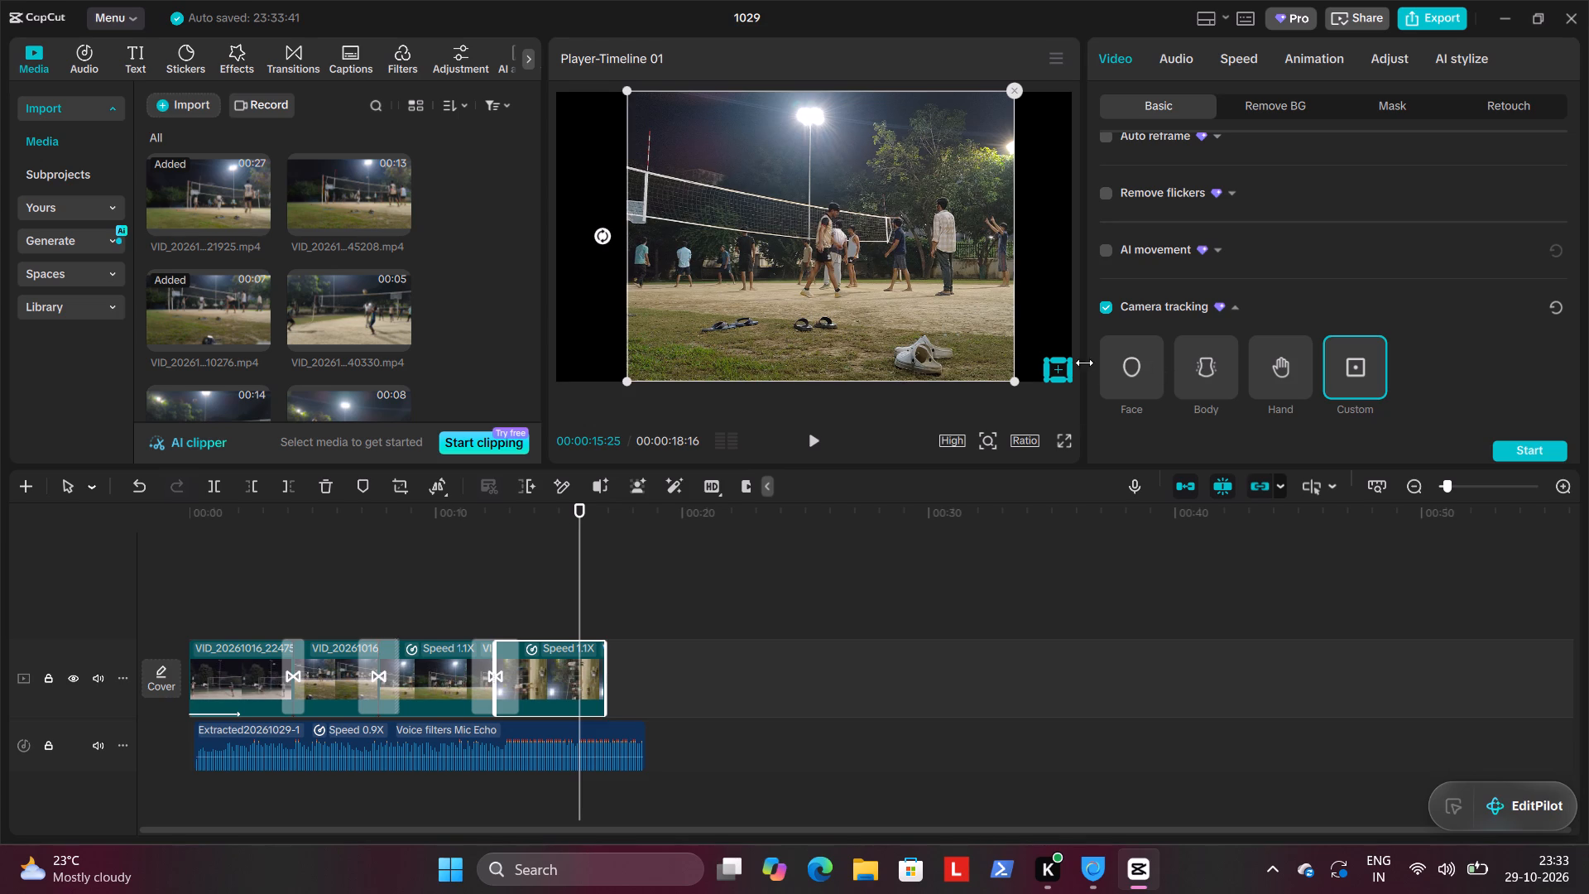
{"action": "left_click_drag", "start_coordinate": [1062, 368], "coordinate": [683, 276]}
{"action": "left_click", "coordinate": [1062, 438]}
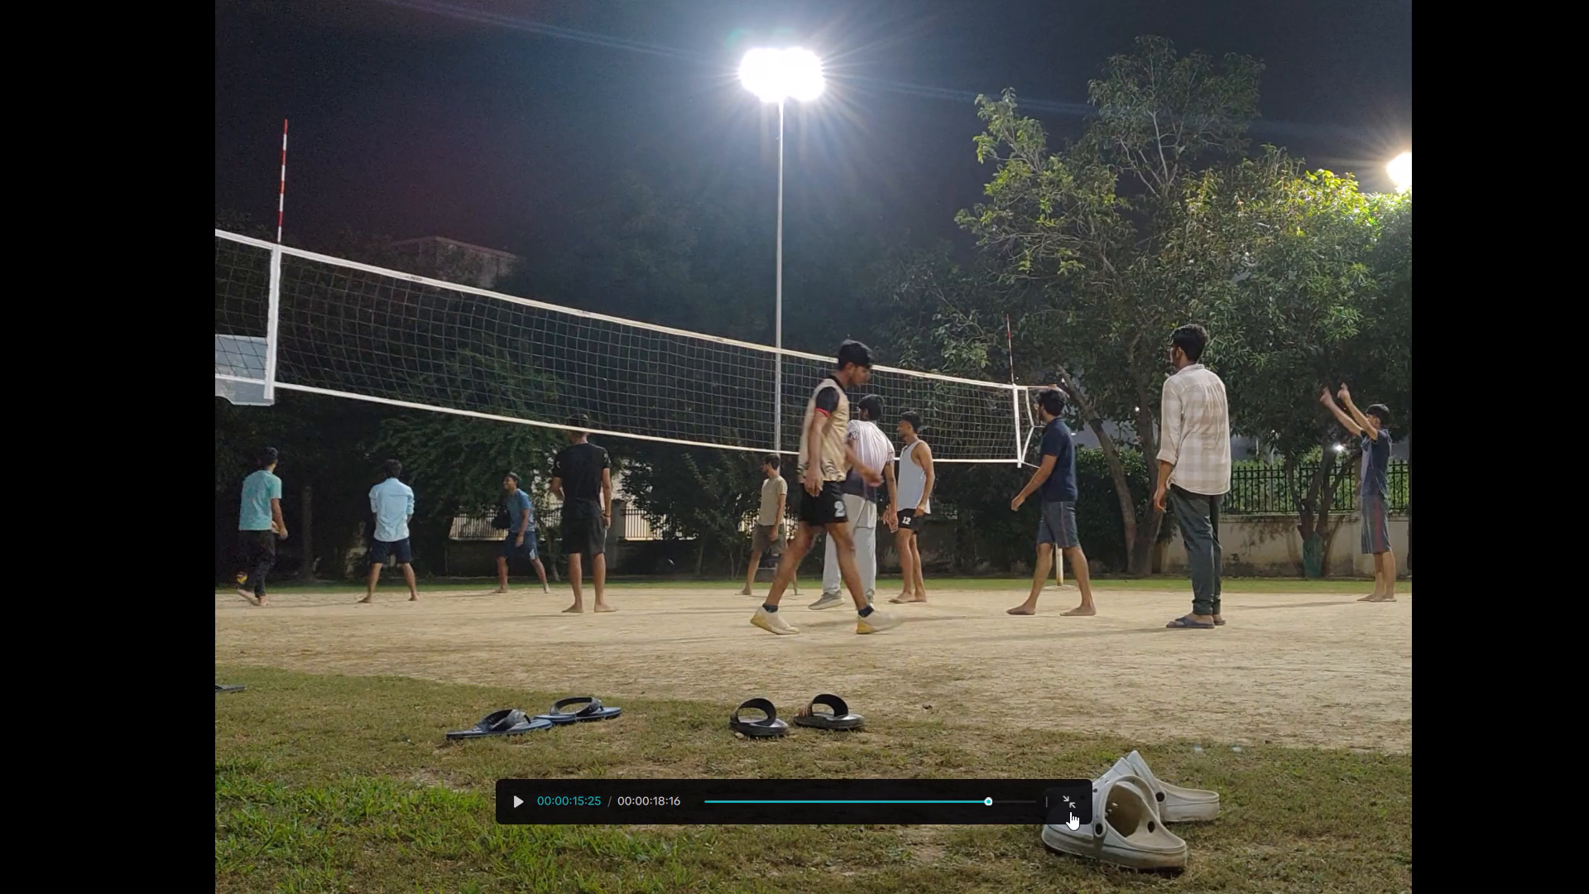
{"action": "left_click", "coordinate": [1070, 811]}
{"action": "left_click", "coordinate": [848, 274]}
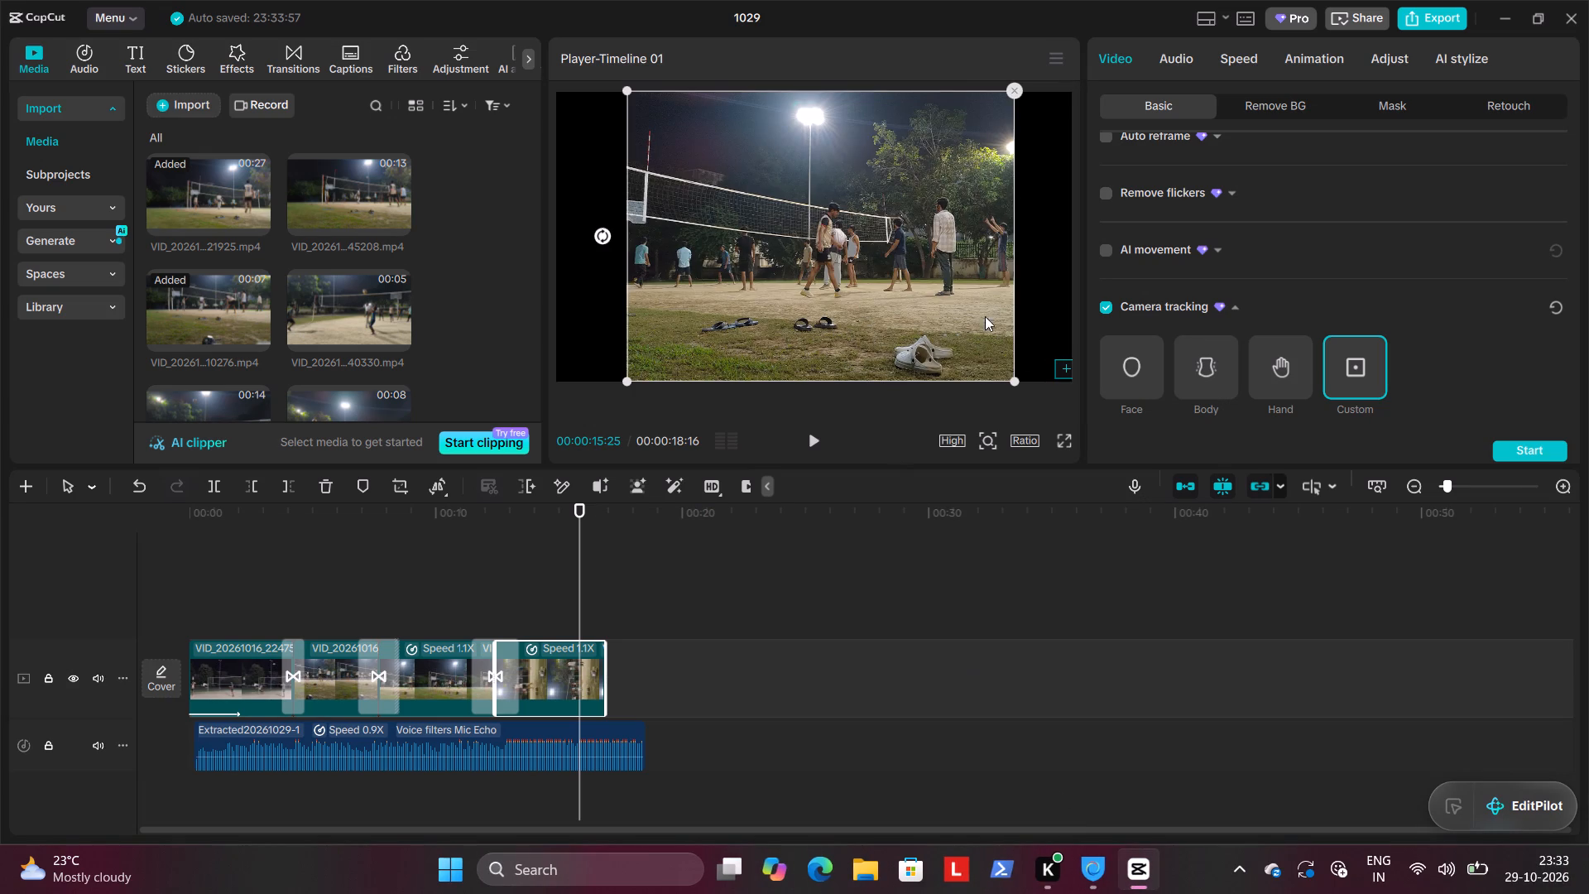
{"action": "left_click", "coordinate": [1065, 364]}
{"action": "left_click", "coordinate": [1102, 298]}
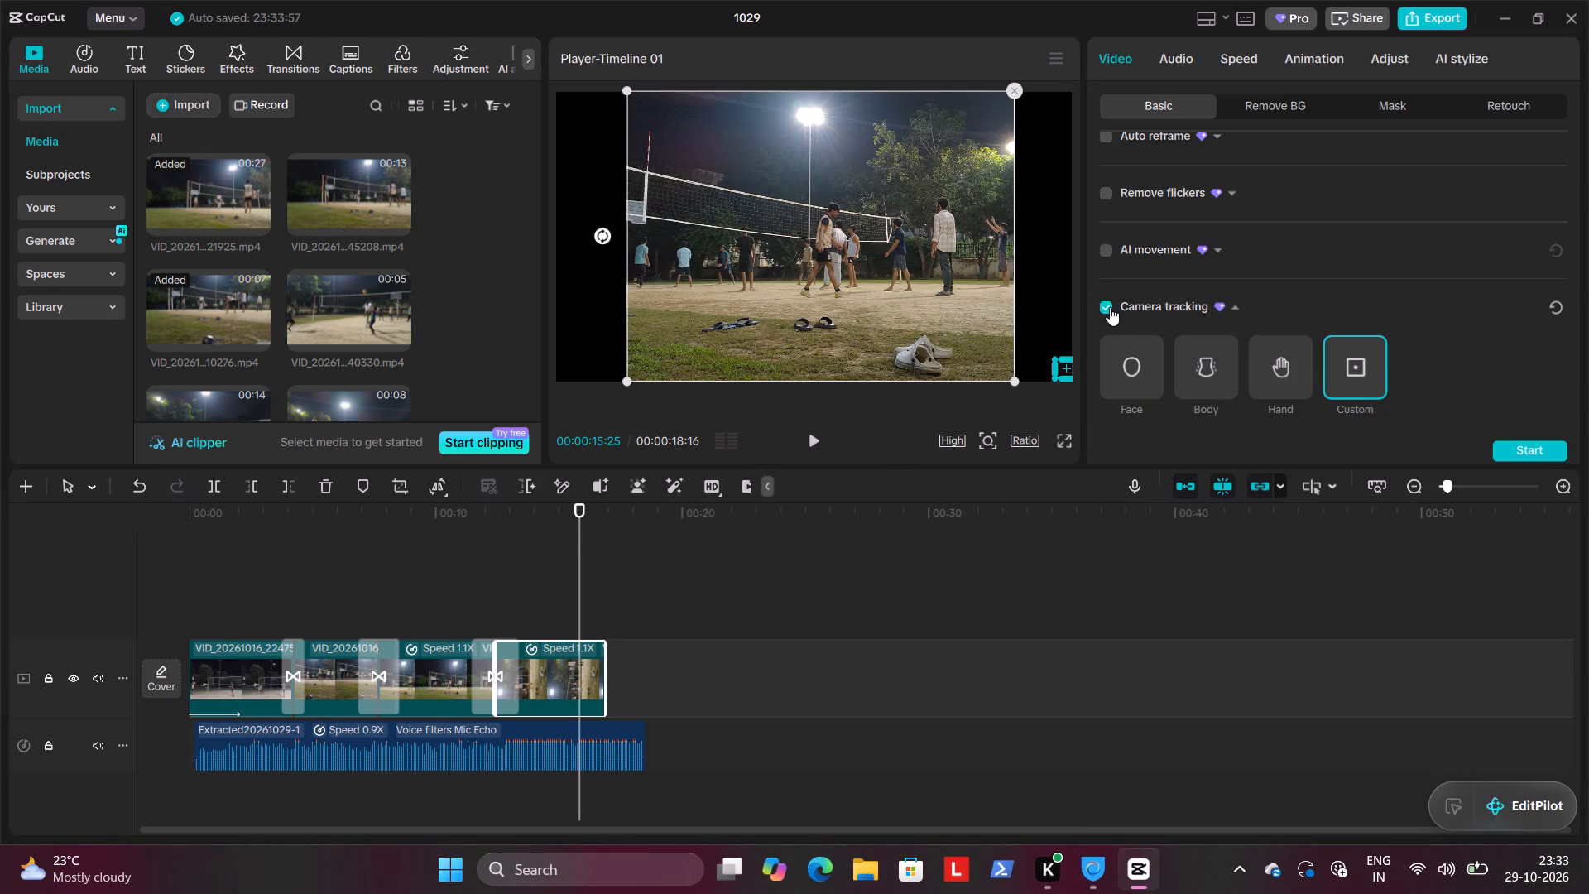
{"action": "left_click", "coordinate": [1110, 307]}
{"action": "left_click", "coordinate": [1110, 307]}
{"action": "left_click", "coordinate": [1107, 306]}
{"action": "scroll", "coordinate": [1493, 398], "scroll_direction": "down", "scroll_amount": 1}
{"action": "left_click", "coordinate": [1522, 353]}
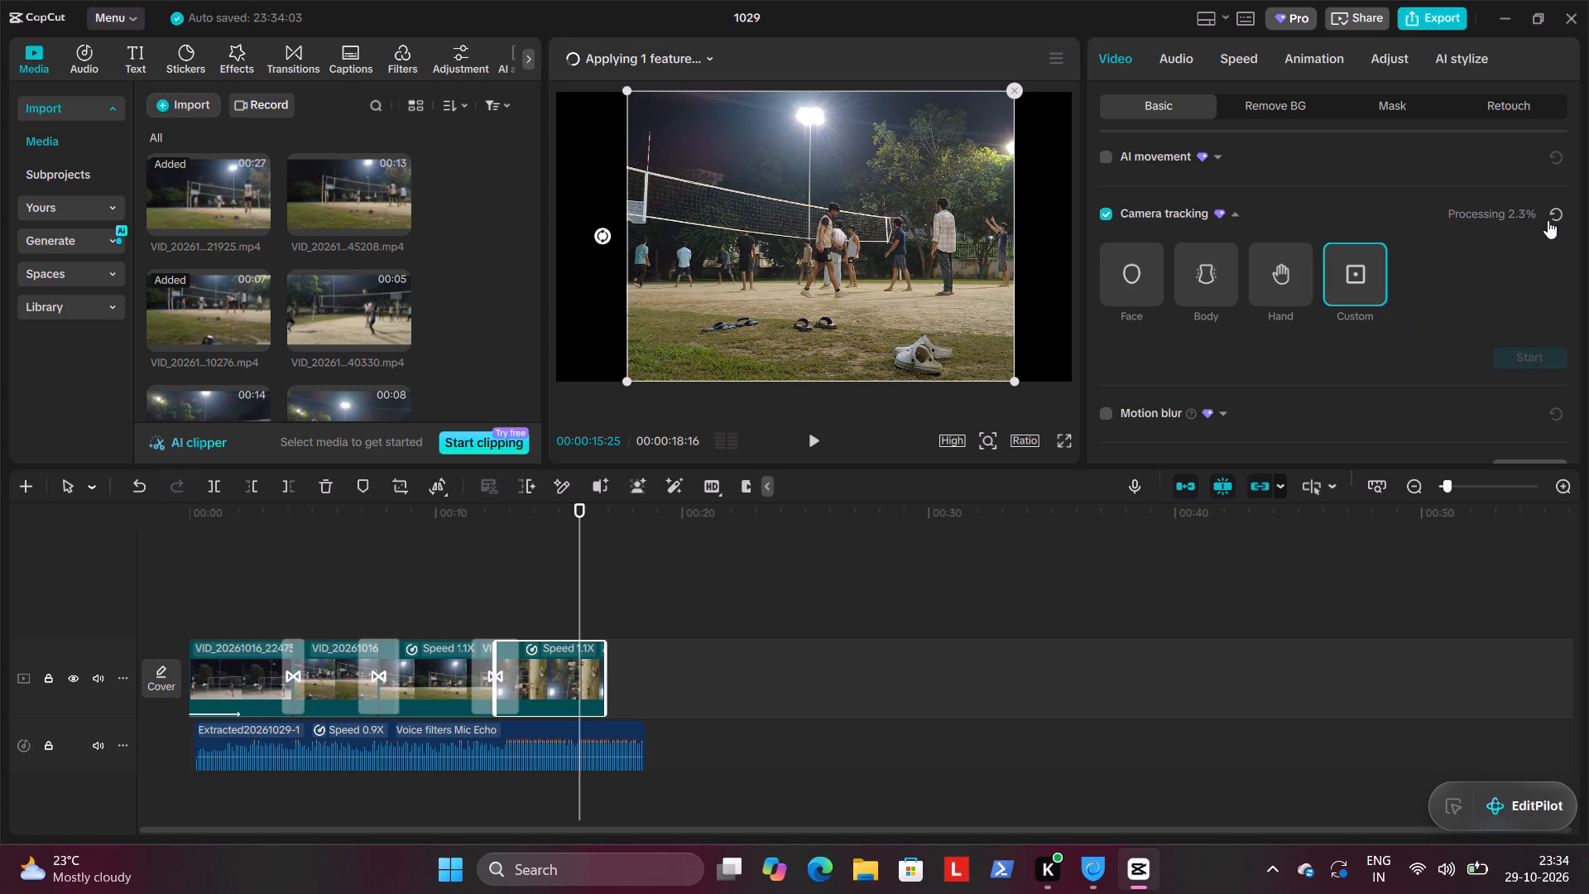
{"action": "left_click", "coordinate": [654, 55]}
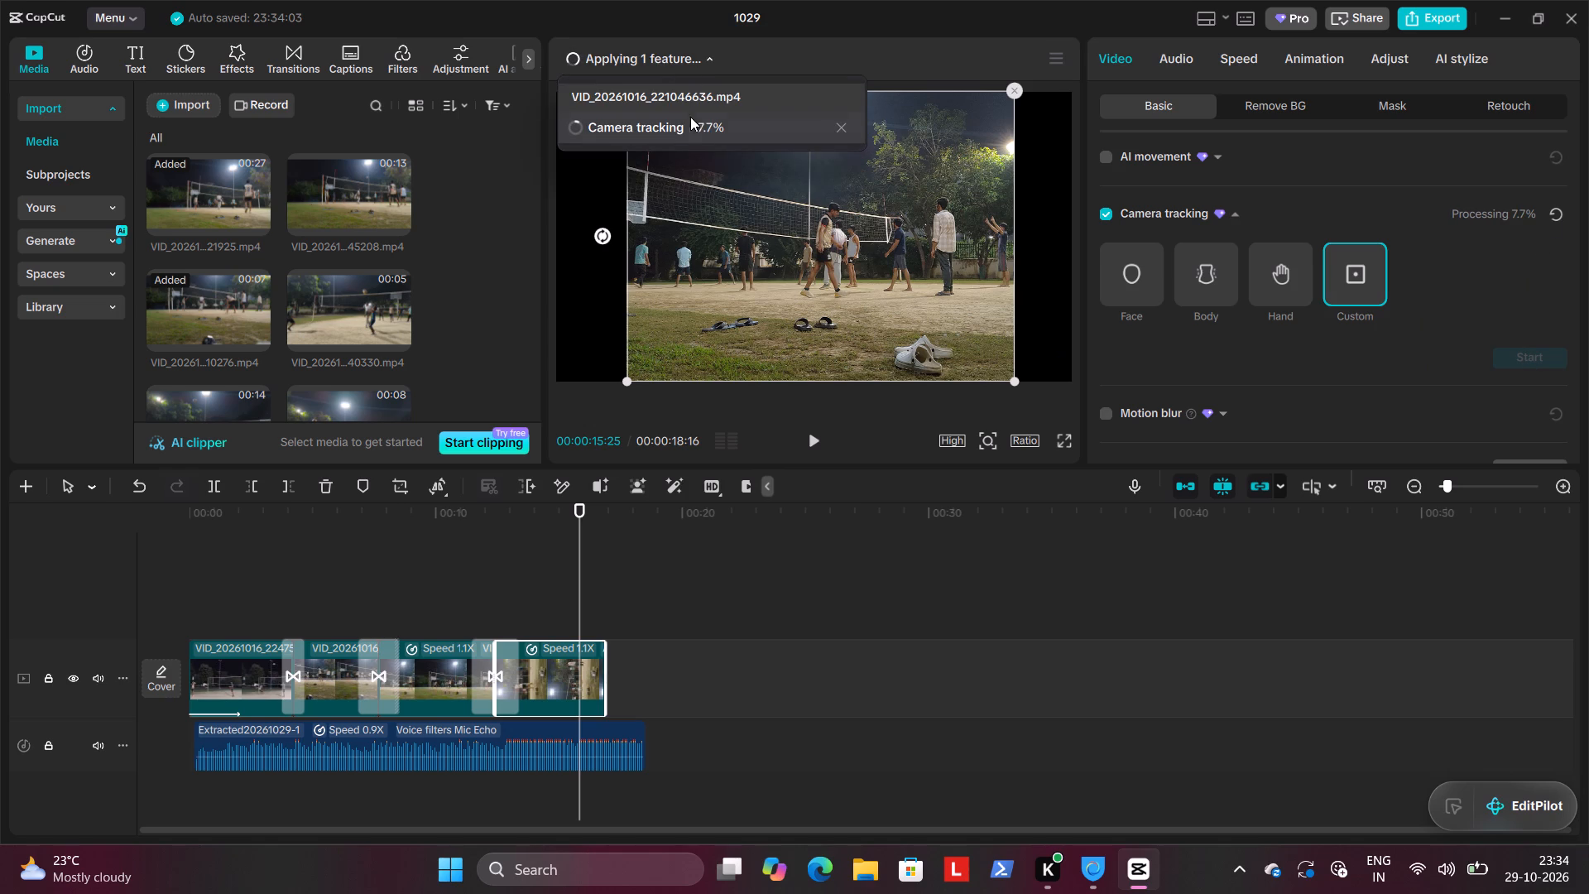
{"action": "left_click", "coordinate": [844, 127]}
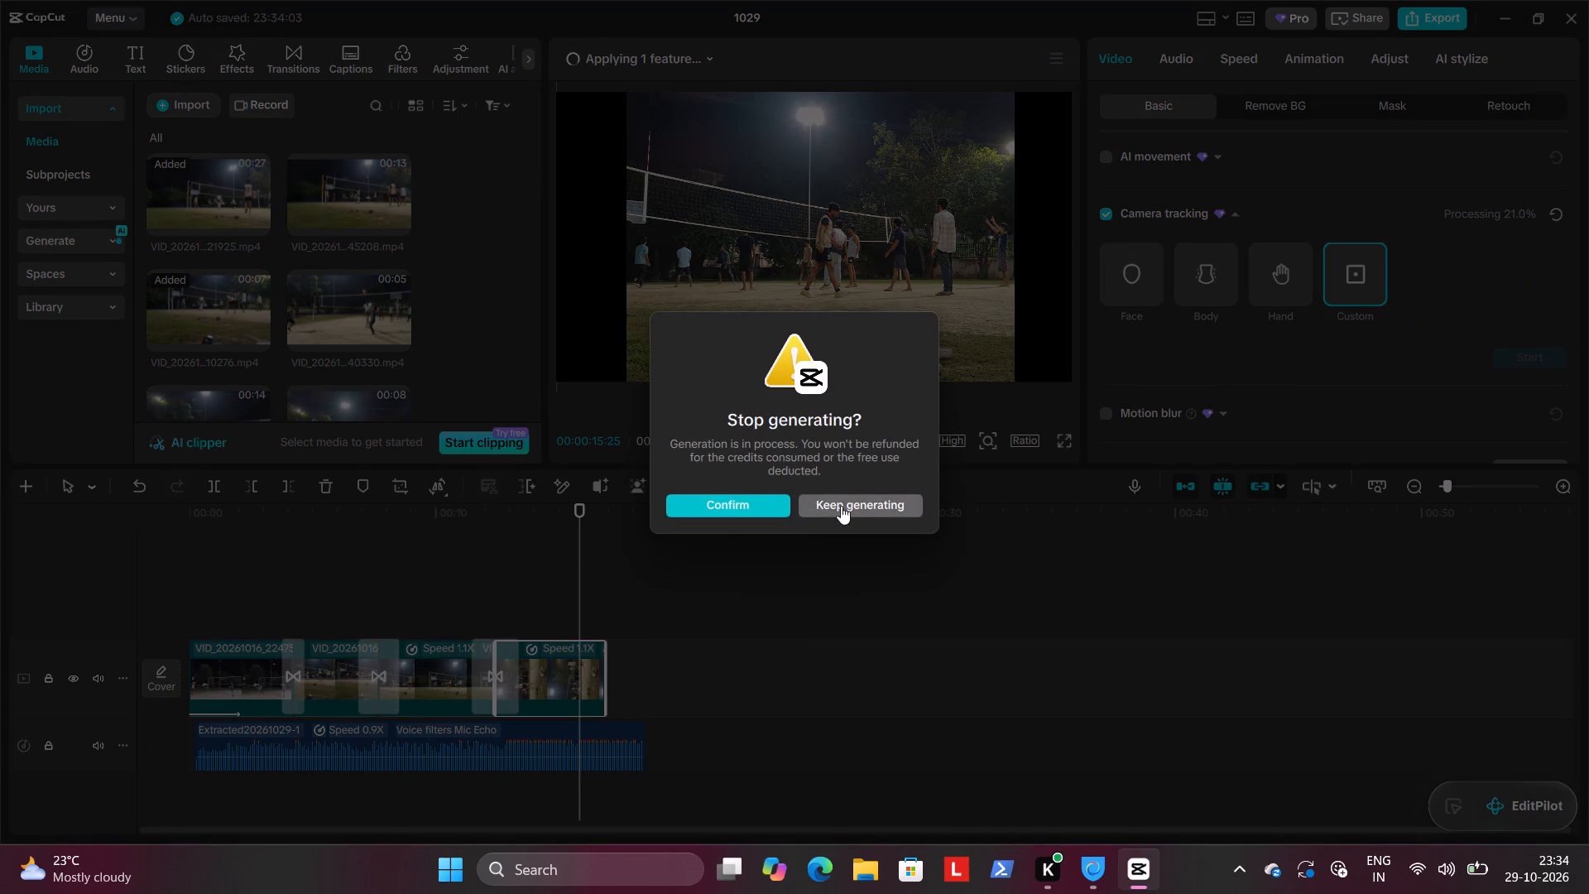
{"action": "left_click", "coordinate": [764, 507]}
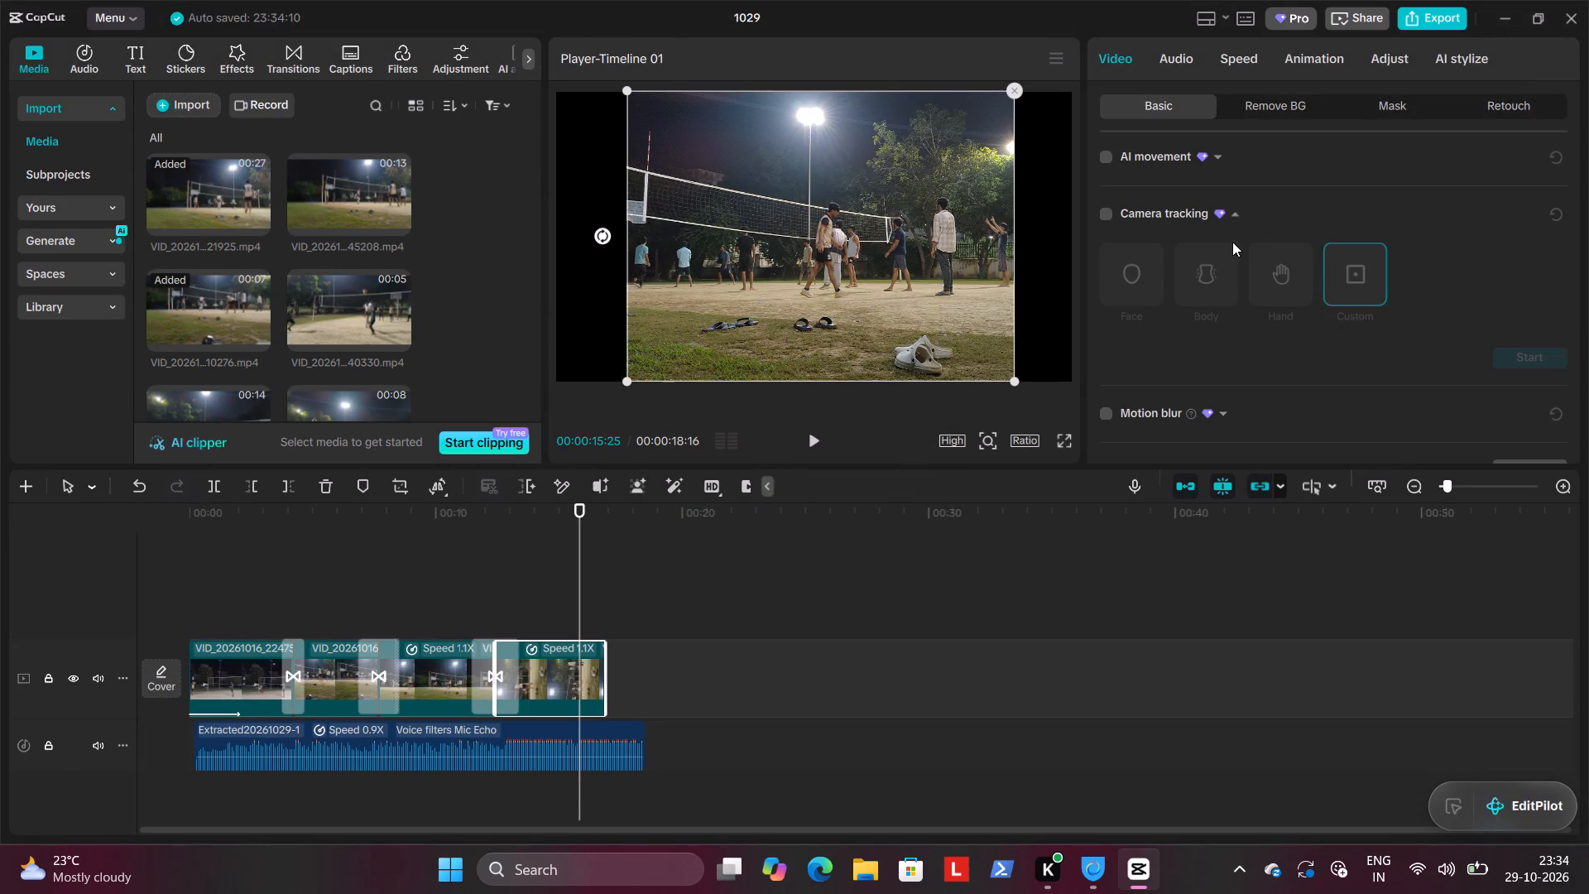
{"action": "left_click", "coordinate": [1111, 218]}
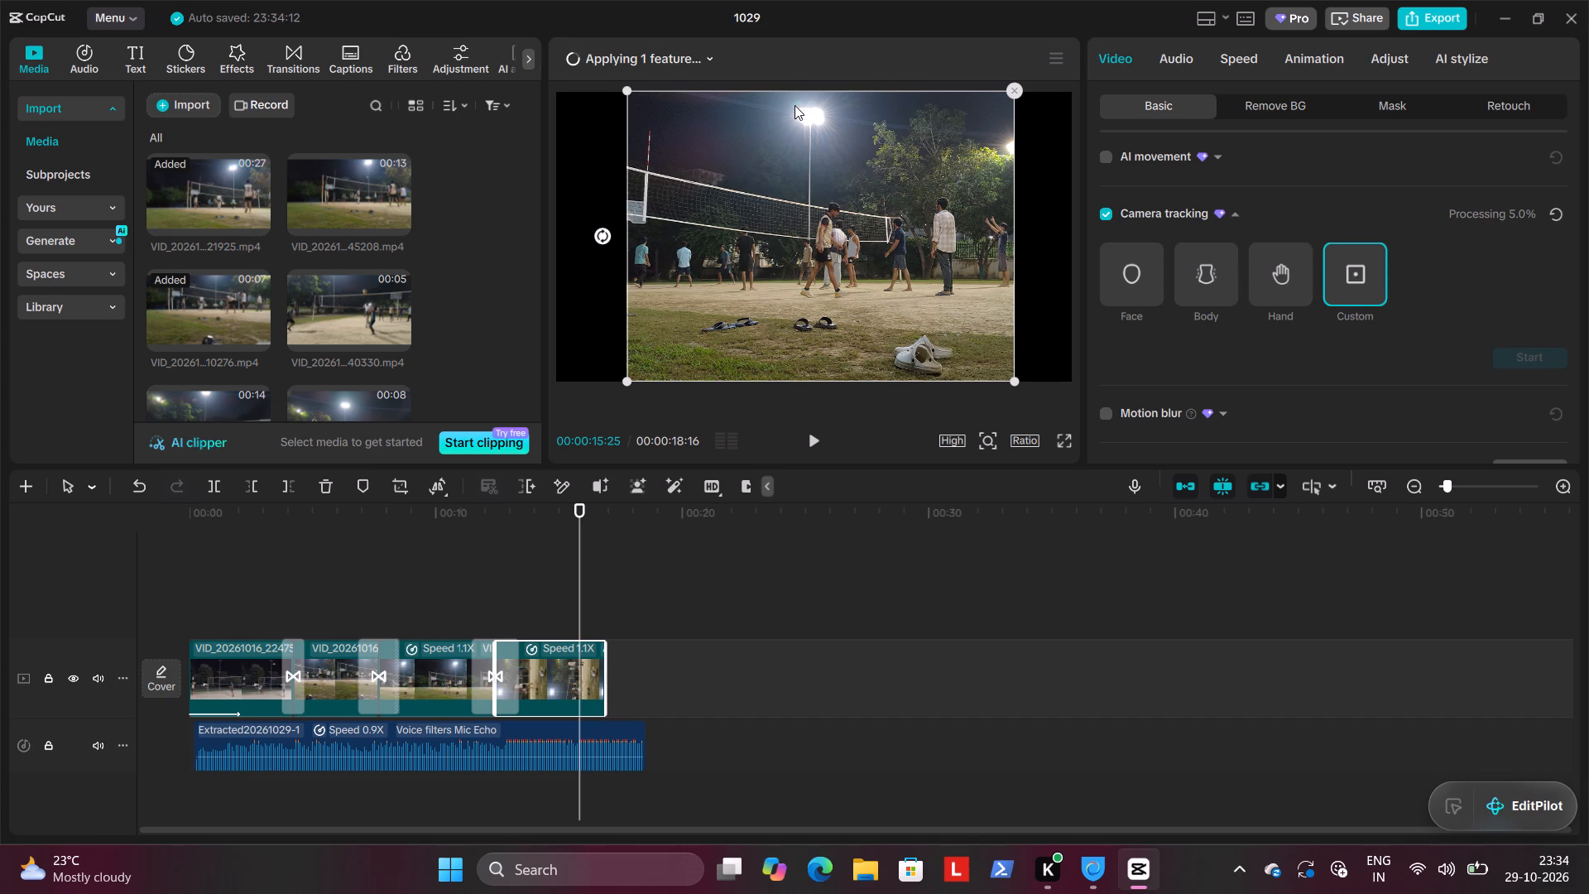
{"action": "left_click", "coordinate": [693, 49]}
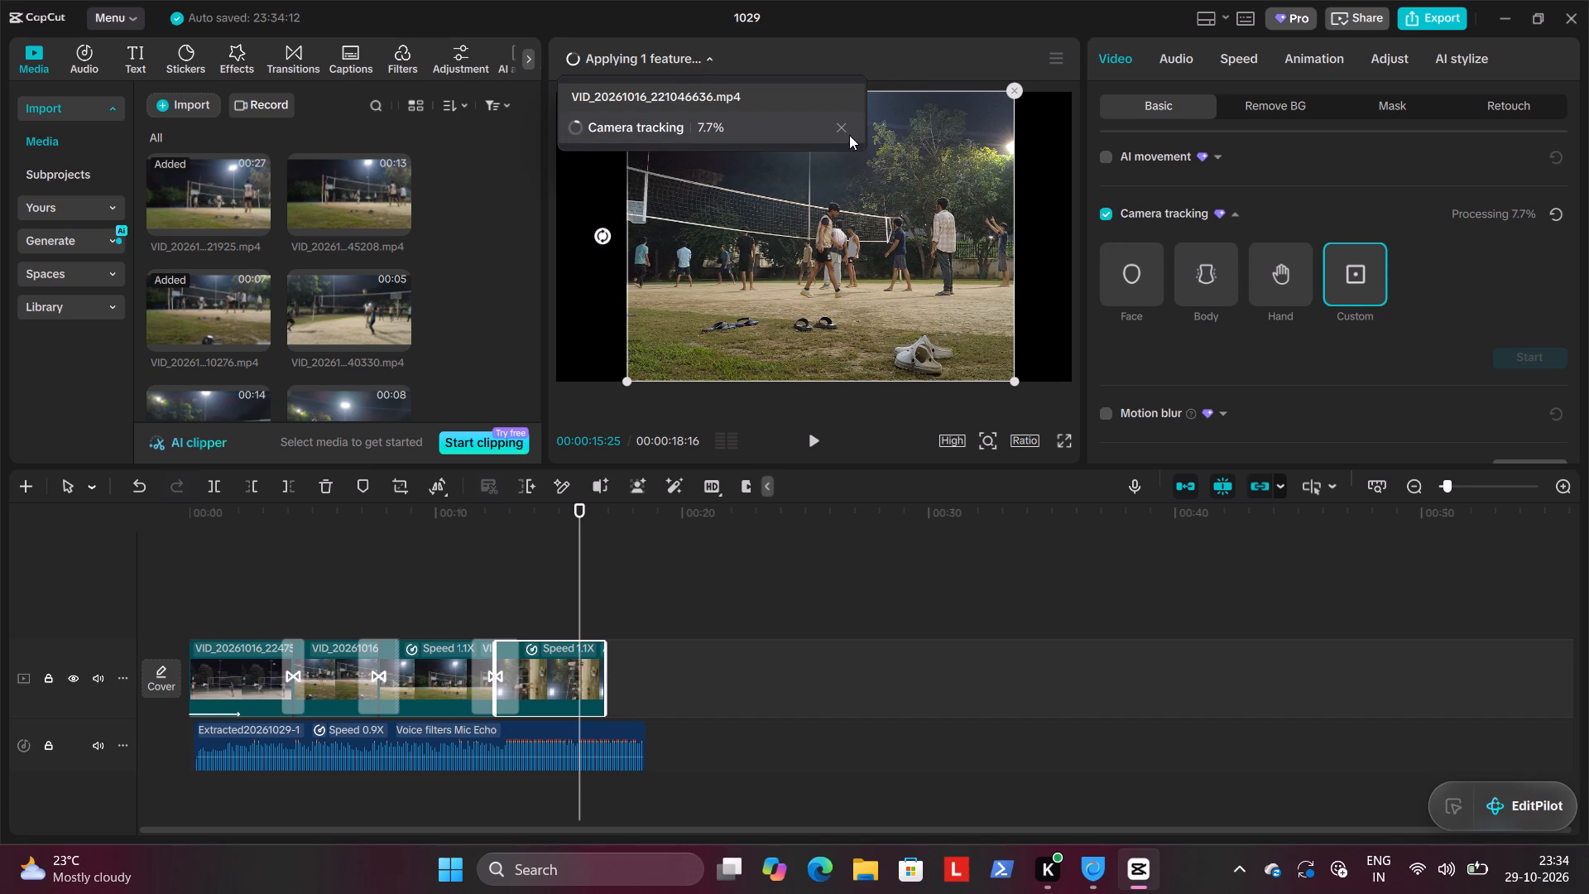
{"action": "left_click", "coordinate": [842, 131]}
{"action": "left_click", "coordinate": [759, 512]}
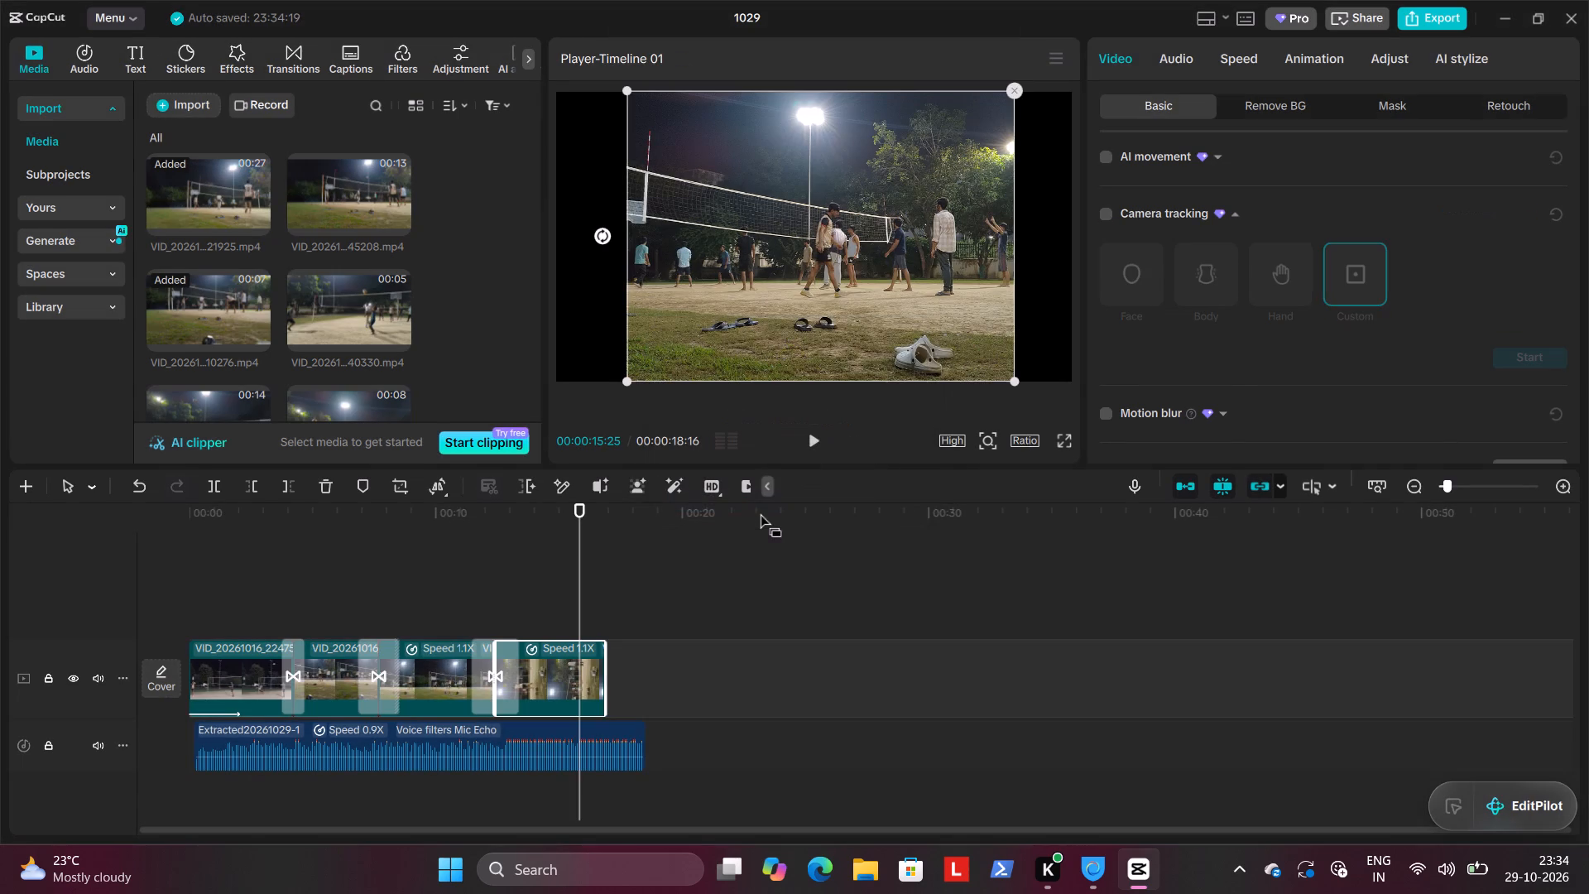
Re-enable camera tracking with the Custom target on the last clip and let the processing run to completion.
{"action": "left_click", "coordinate": [1107, 208]}
{"action": "left_click", "coordinate": [1107, 211]}
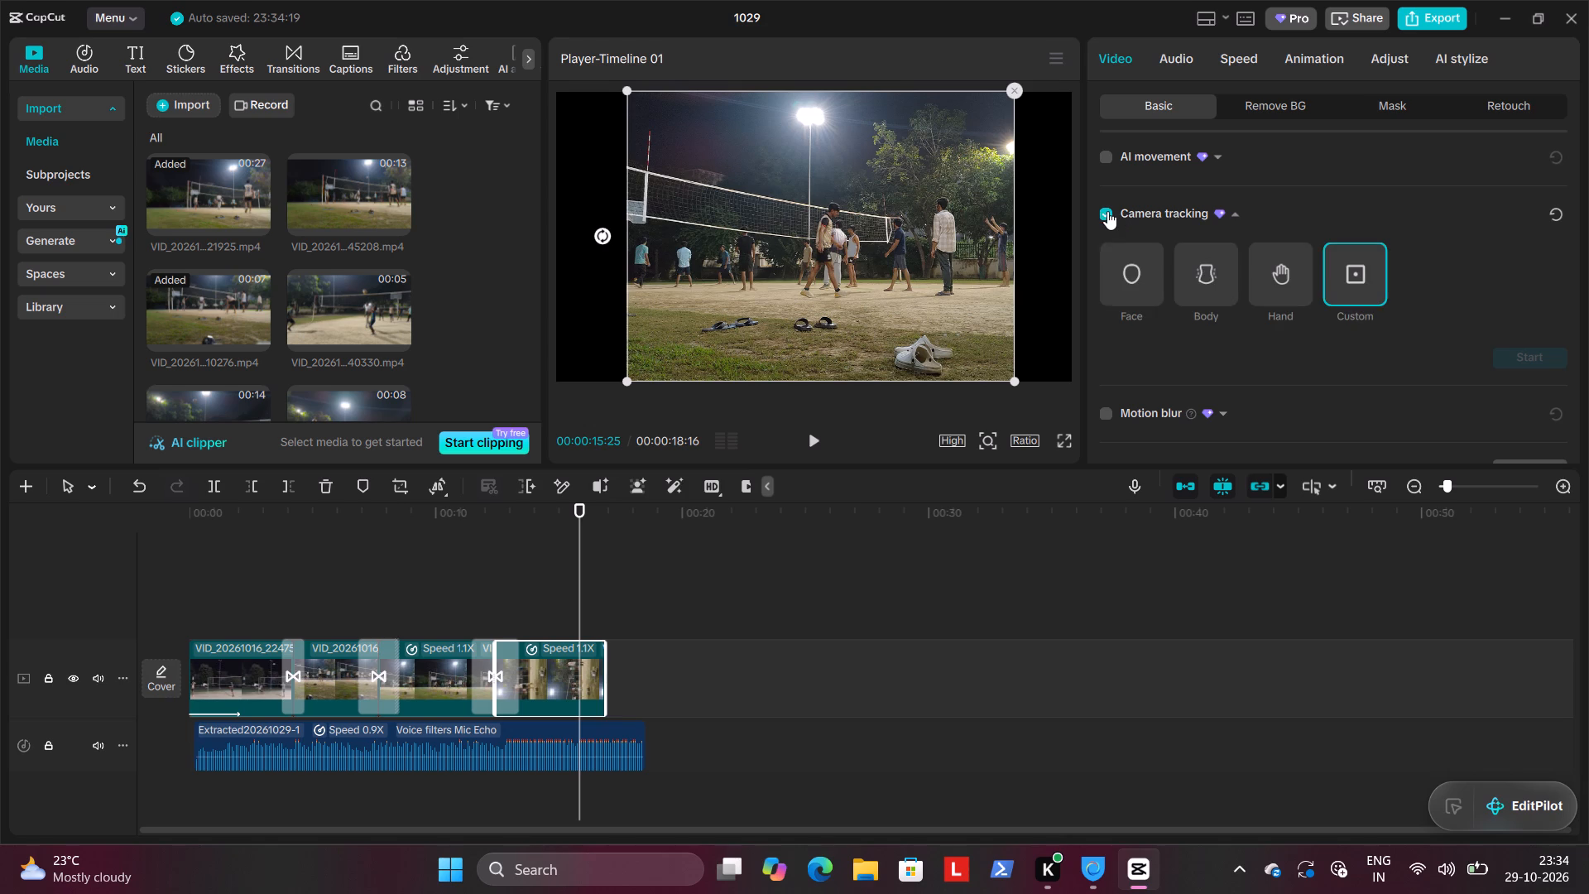
{"action": "left_click", "coordinate": [1353, 269]}
{"action": "right_click", "coordinate": [1353, 269]}
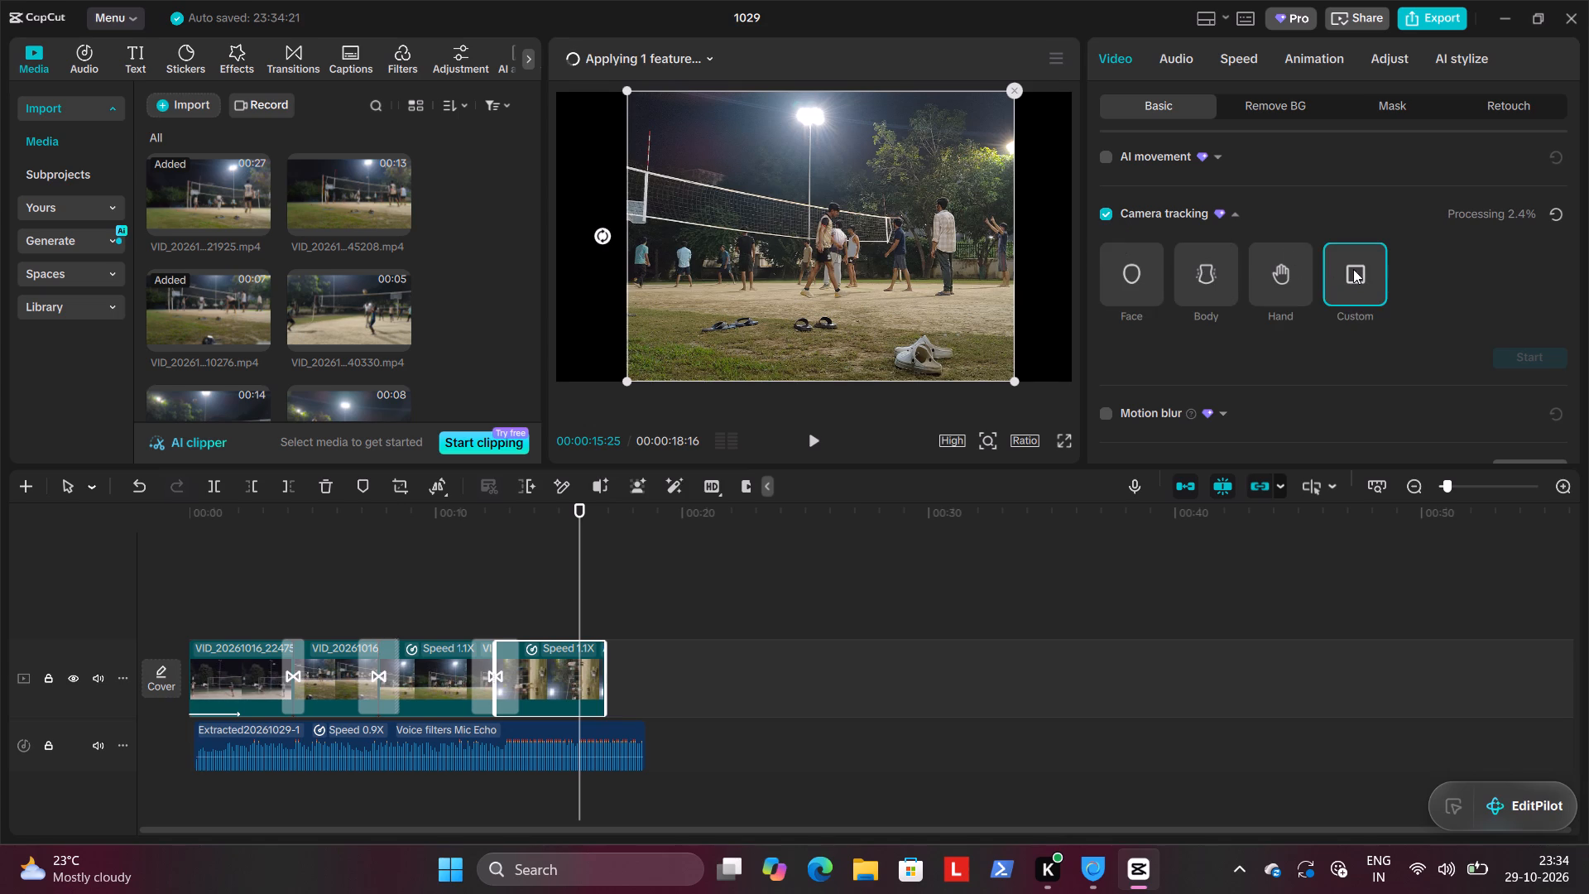
{"action": "right_click", "coordinate": [1353, 269]}
{"action": "right_click", "coordinate": [698, 63]}
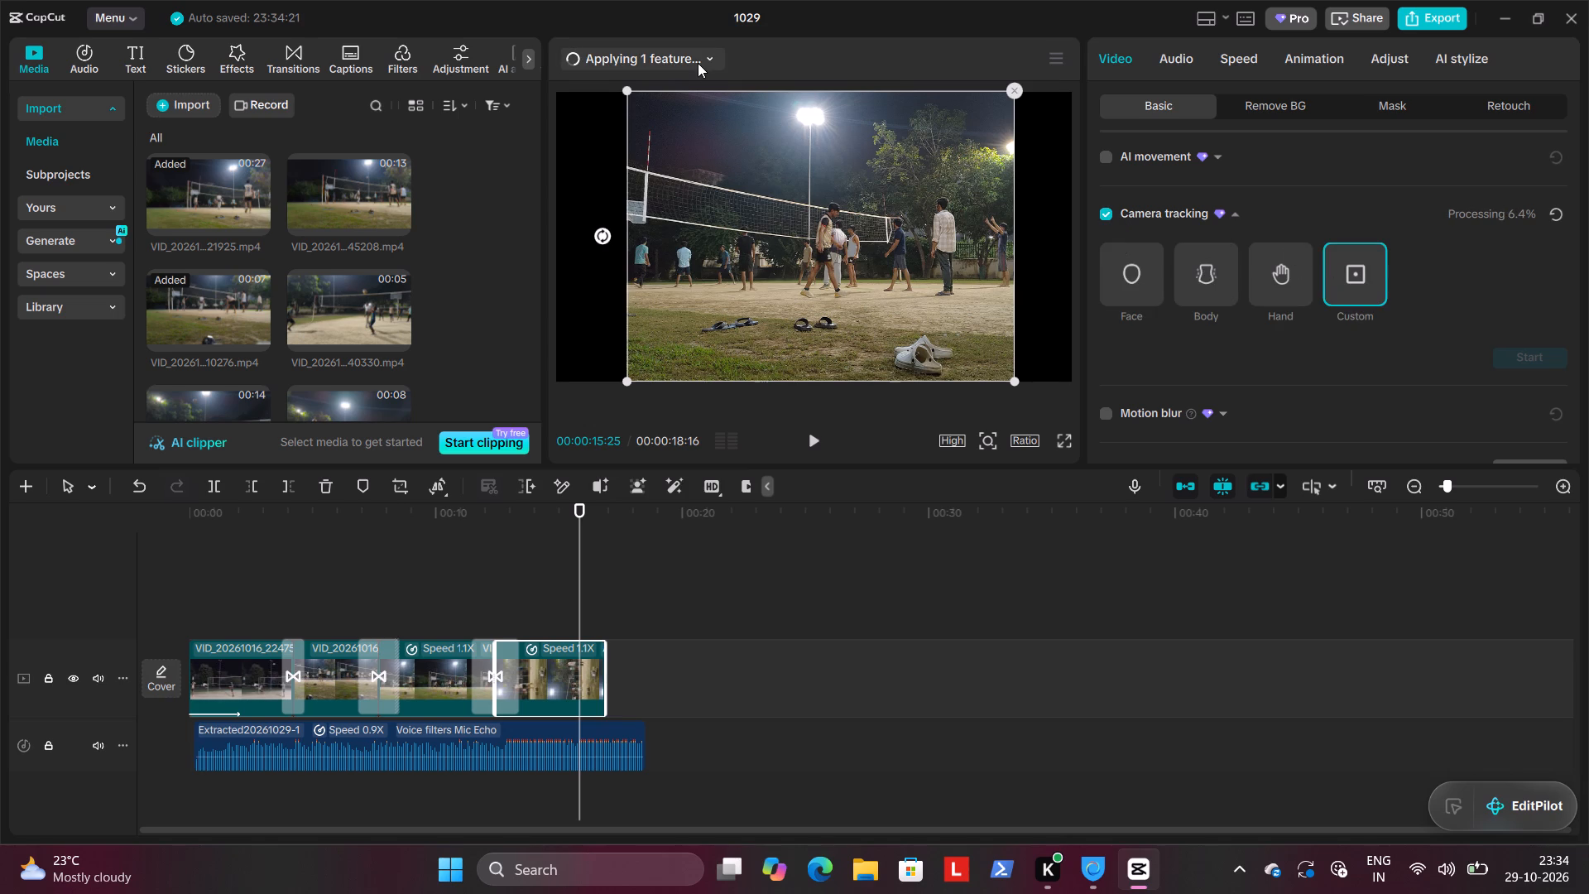
{"action": "right_click", "coordinate": [698, 62]}
{"action": "left_click", "coordinate": [698, 60]}
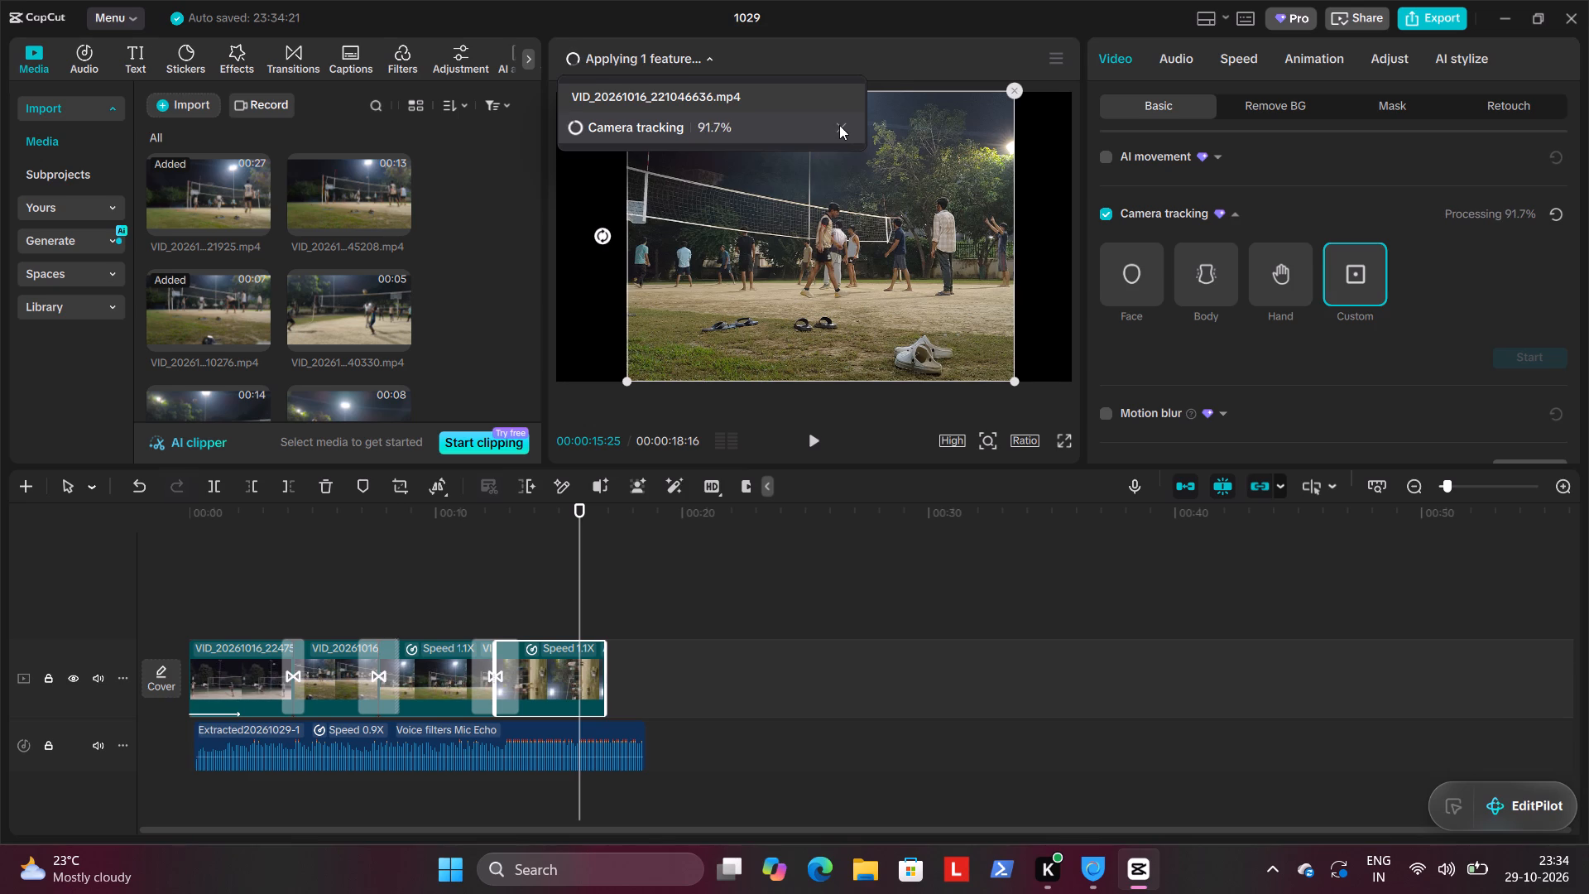
{"action": "left_click", "coordinate": [718, 62]}
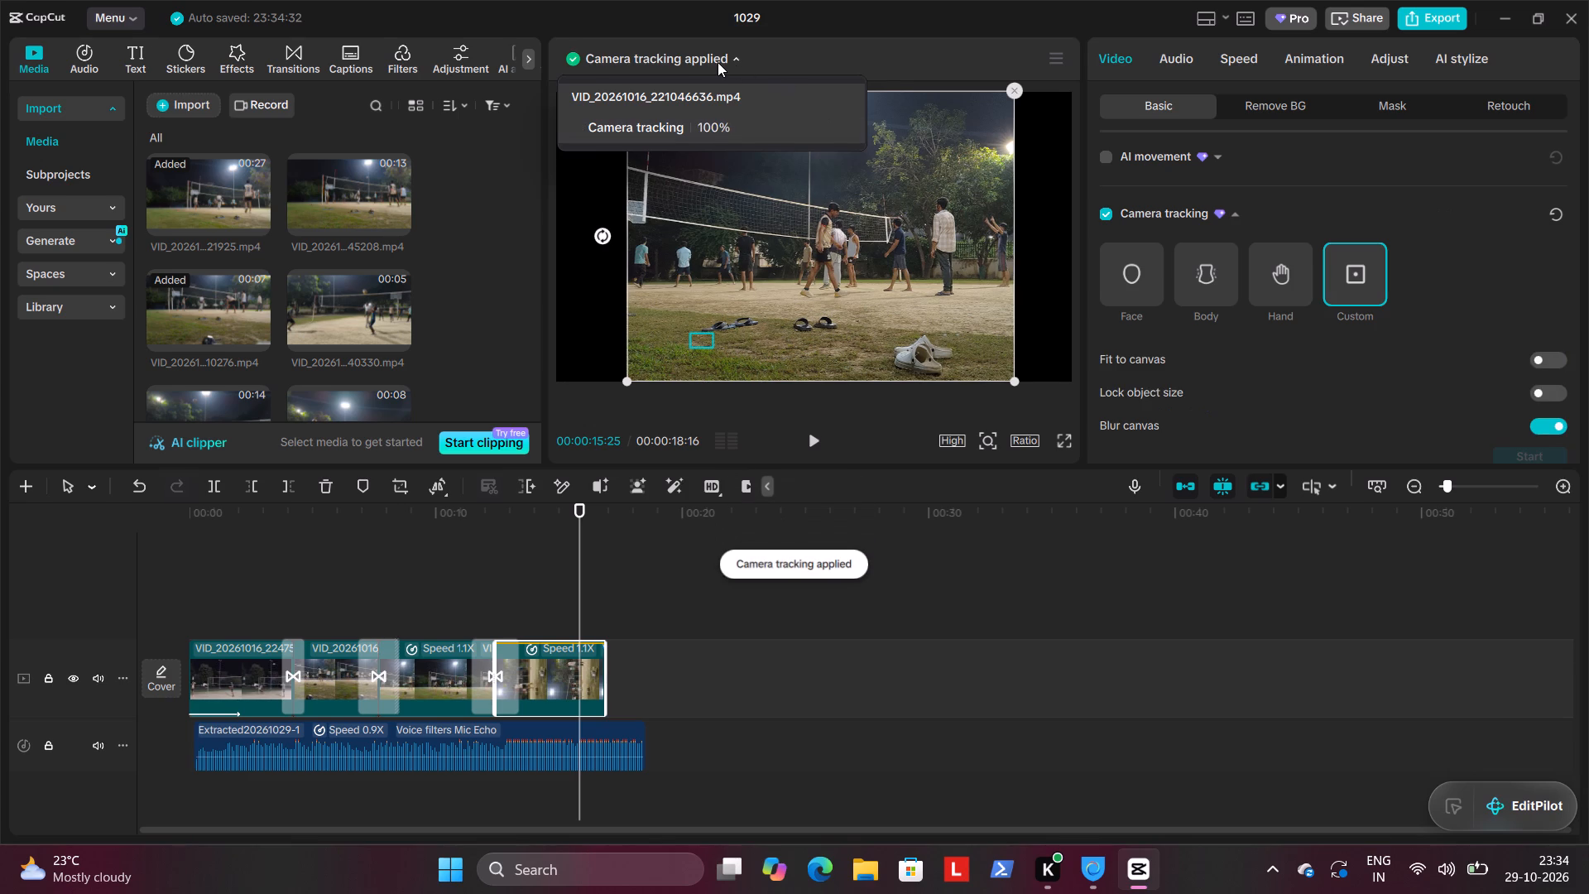
Play the tracked clip to check the camera tracking and return to the 00:00:15:12 frame.
{"action": "left_click", "coordinate": [1355, 278]}
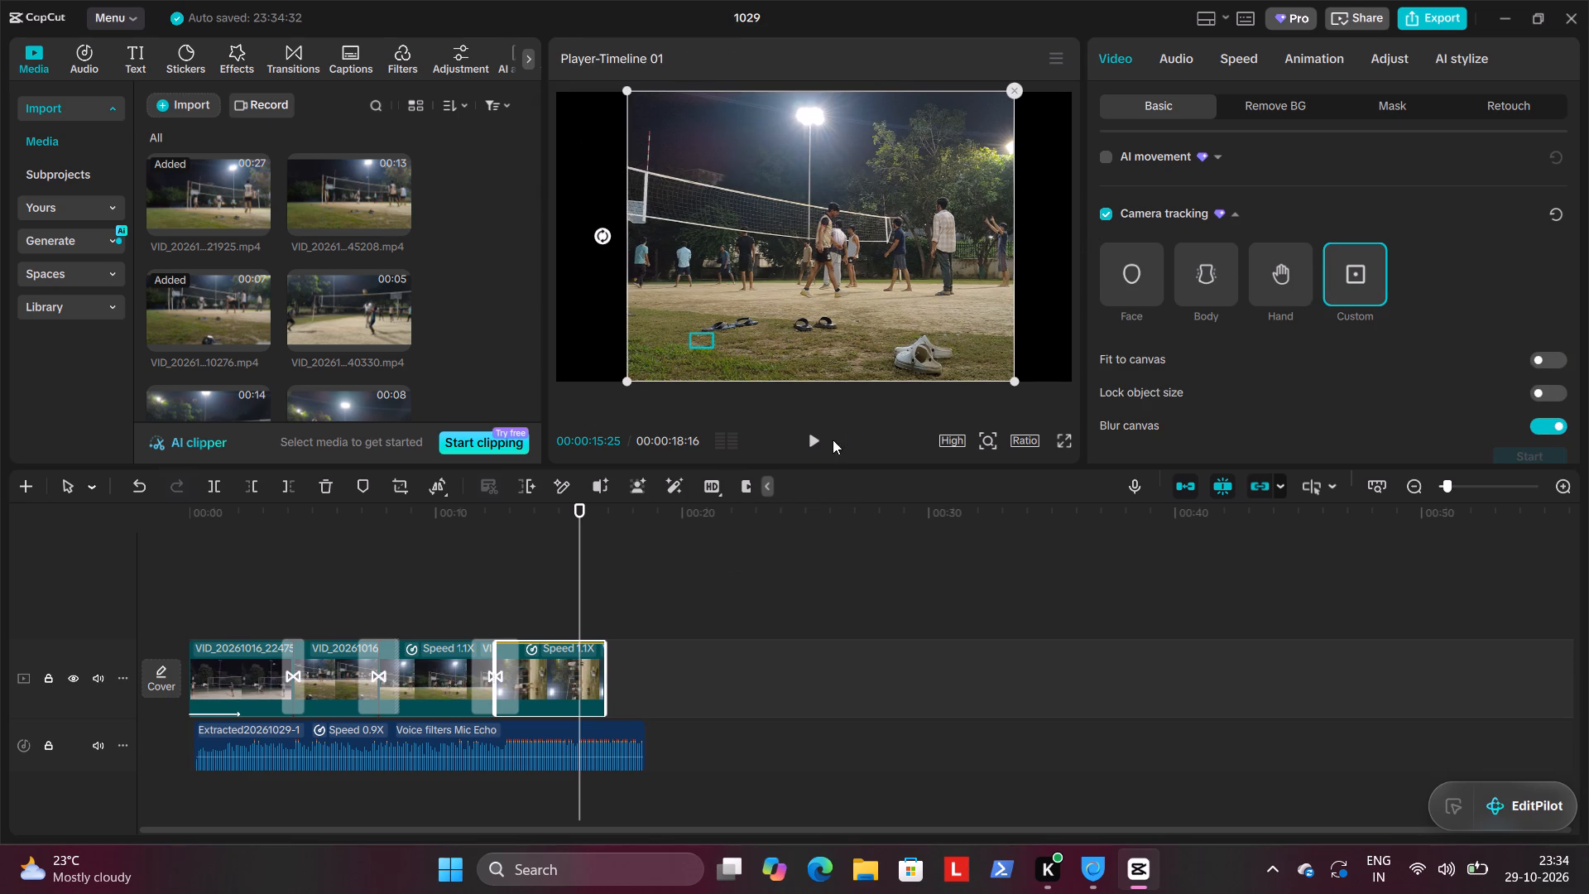
{"action": "left_click", "coordinate": [826, 439]}
{"action": "left_click", "coordinate": [819, 438]}
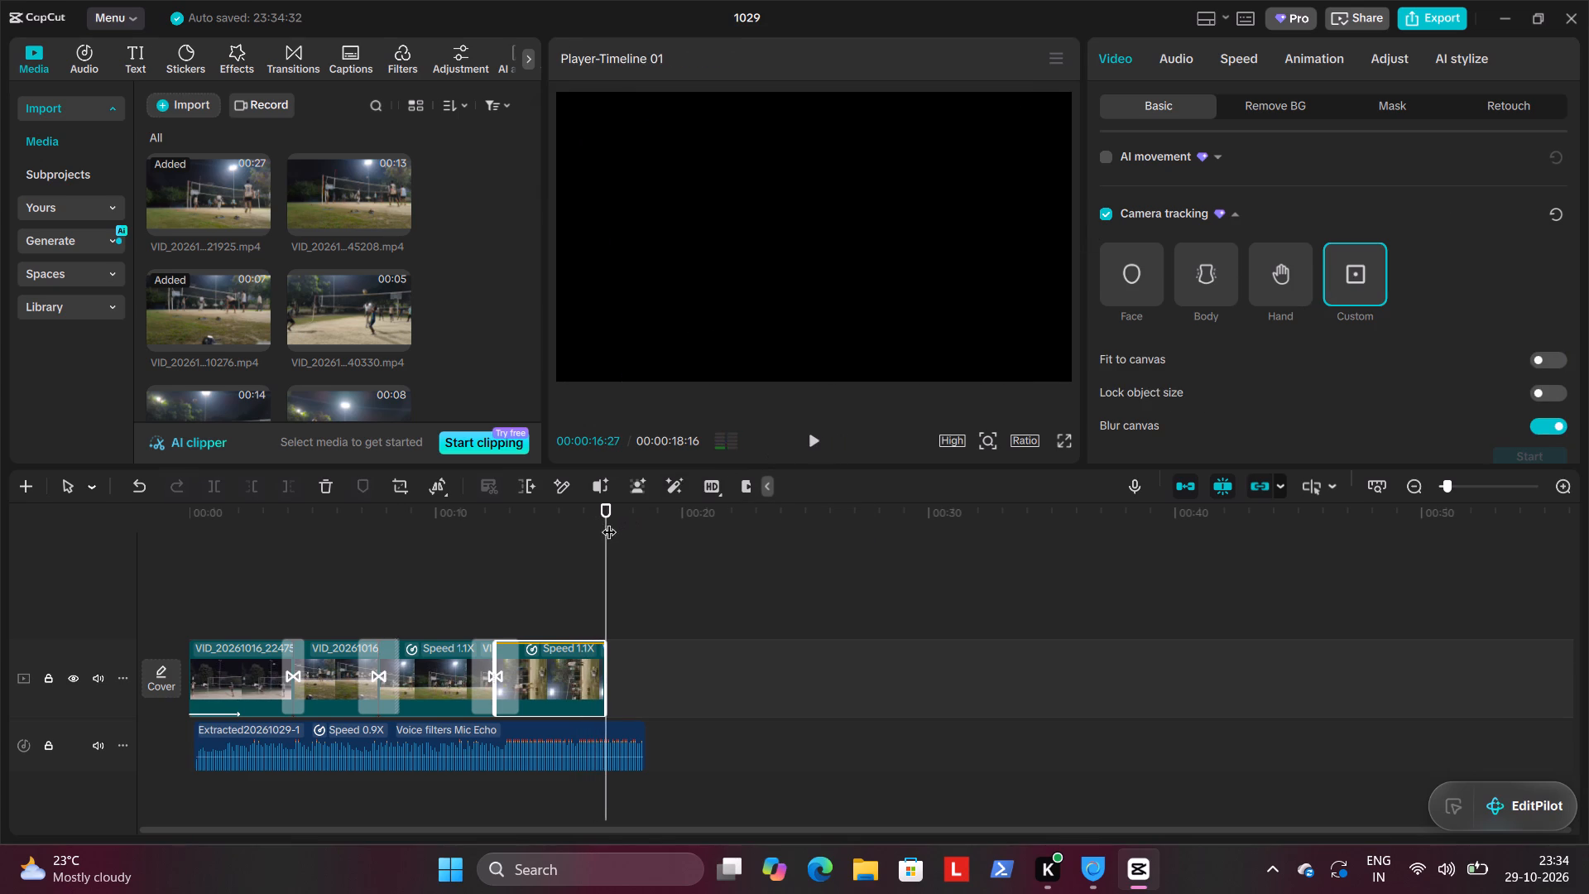
{"action": "left_click_drag", "start_coordinate": [608, 521], "coordinate": [569, 515]}
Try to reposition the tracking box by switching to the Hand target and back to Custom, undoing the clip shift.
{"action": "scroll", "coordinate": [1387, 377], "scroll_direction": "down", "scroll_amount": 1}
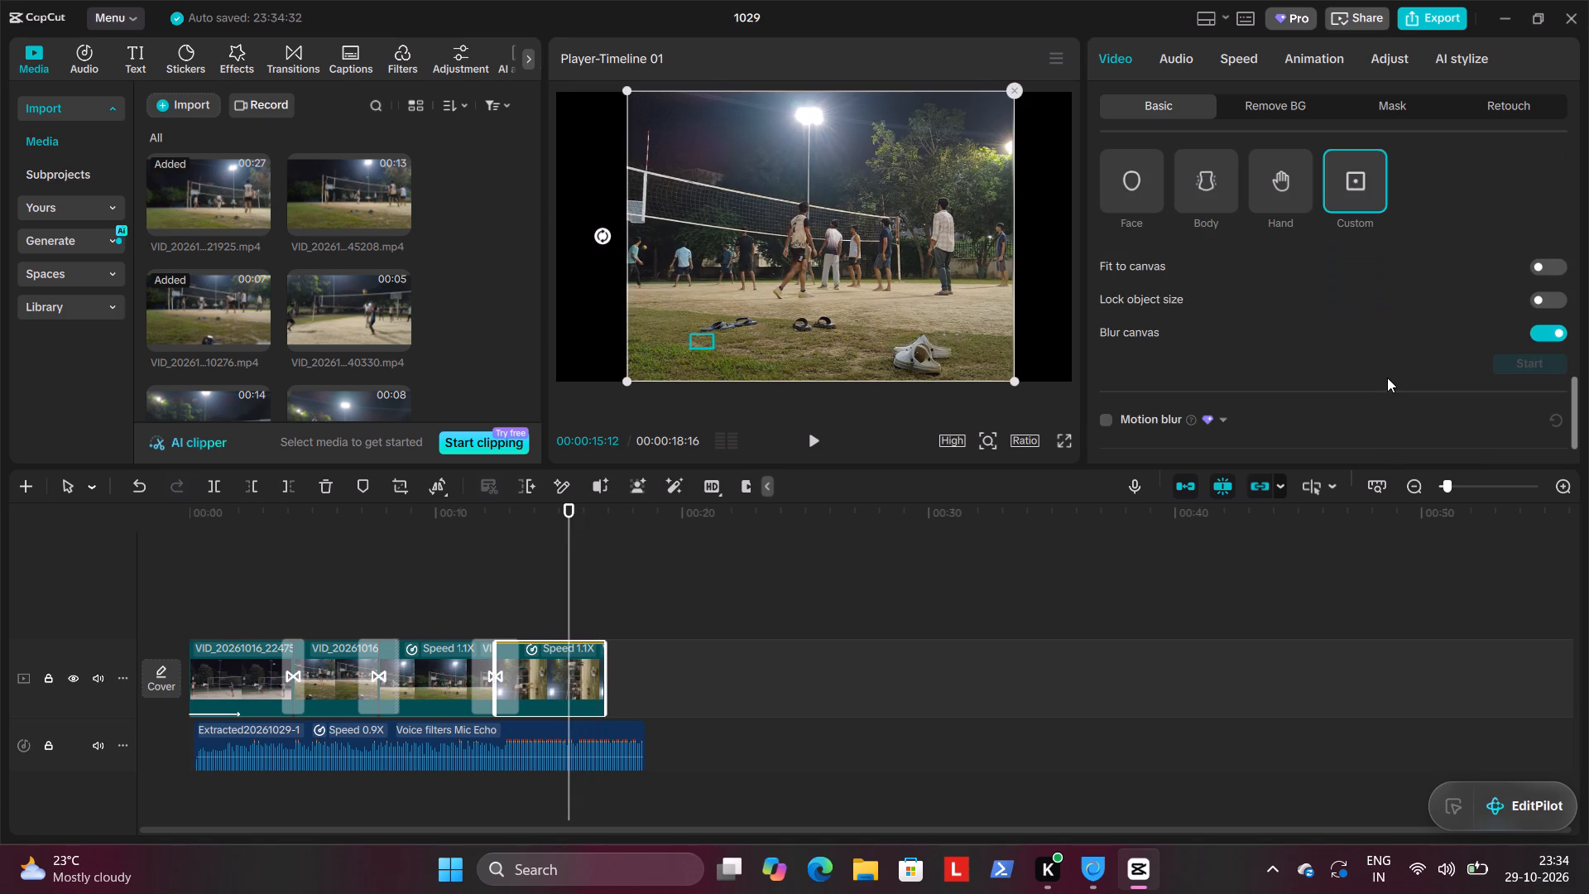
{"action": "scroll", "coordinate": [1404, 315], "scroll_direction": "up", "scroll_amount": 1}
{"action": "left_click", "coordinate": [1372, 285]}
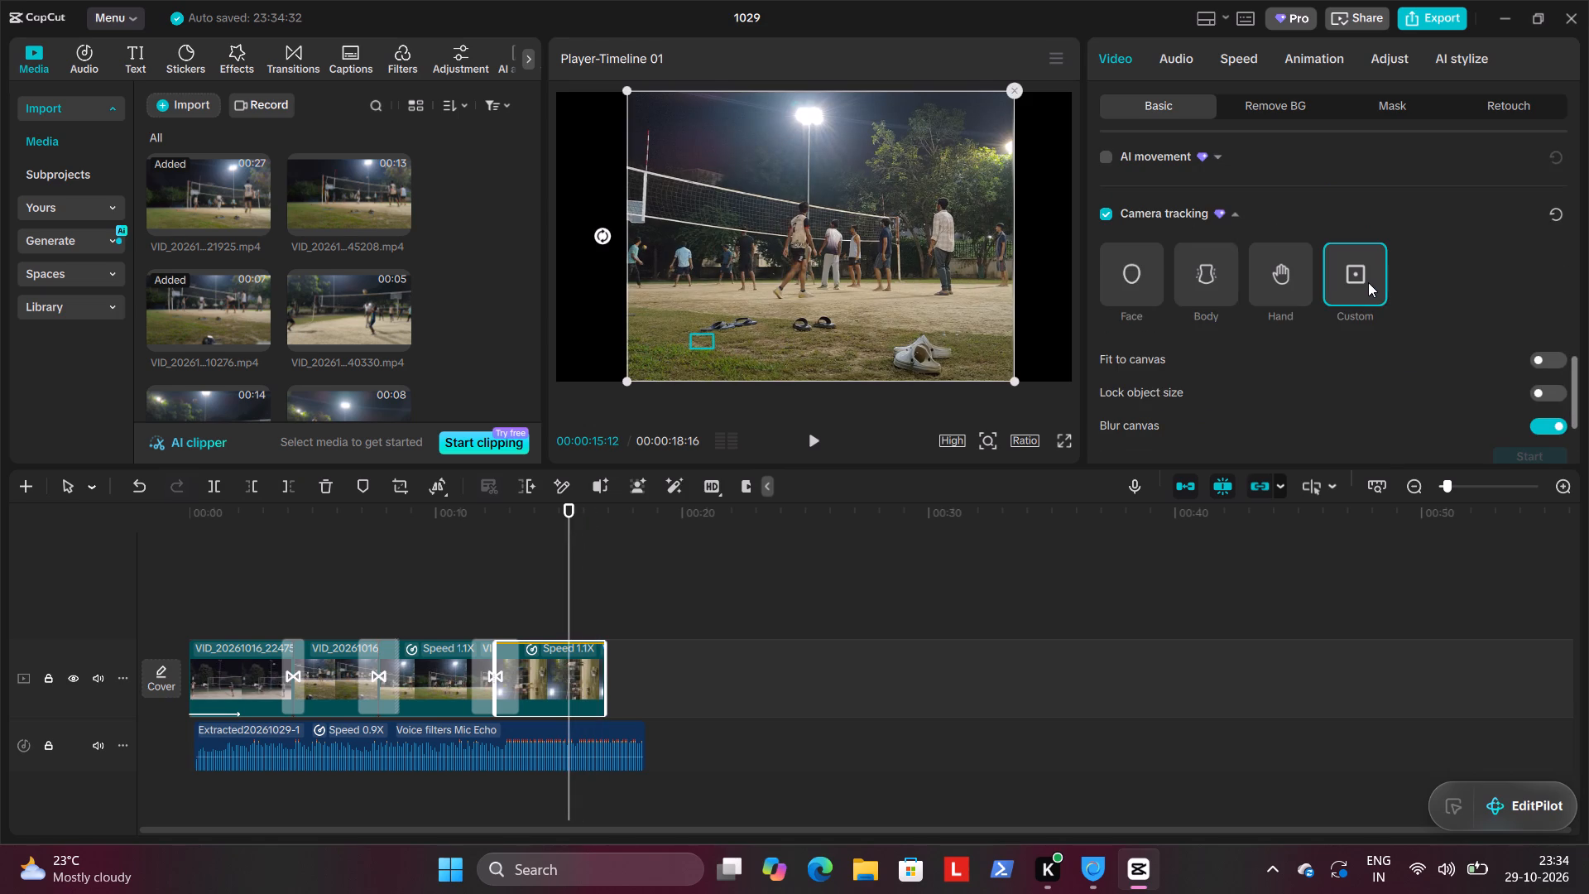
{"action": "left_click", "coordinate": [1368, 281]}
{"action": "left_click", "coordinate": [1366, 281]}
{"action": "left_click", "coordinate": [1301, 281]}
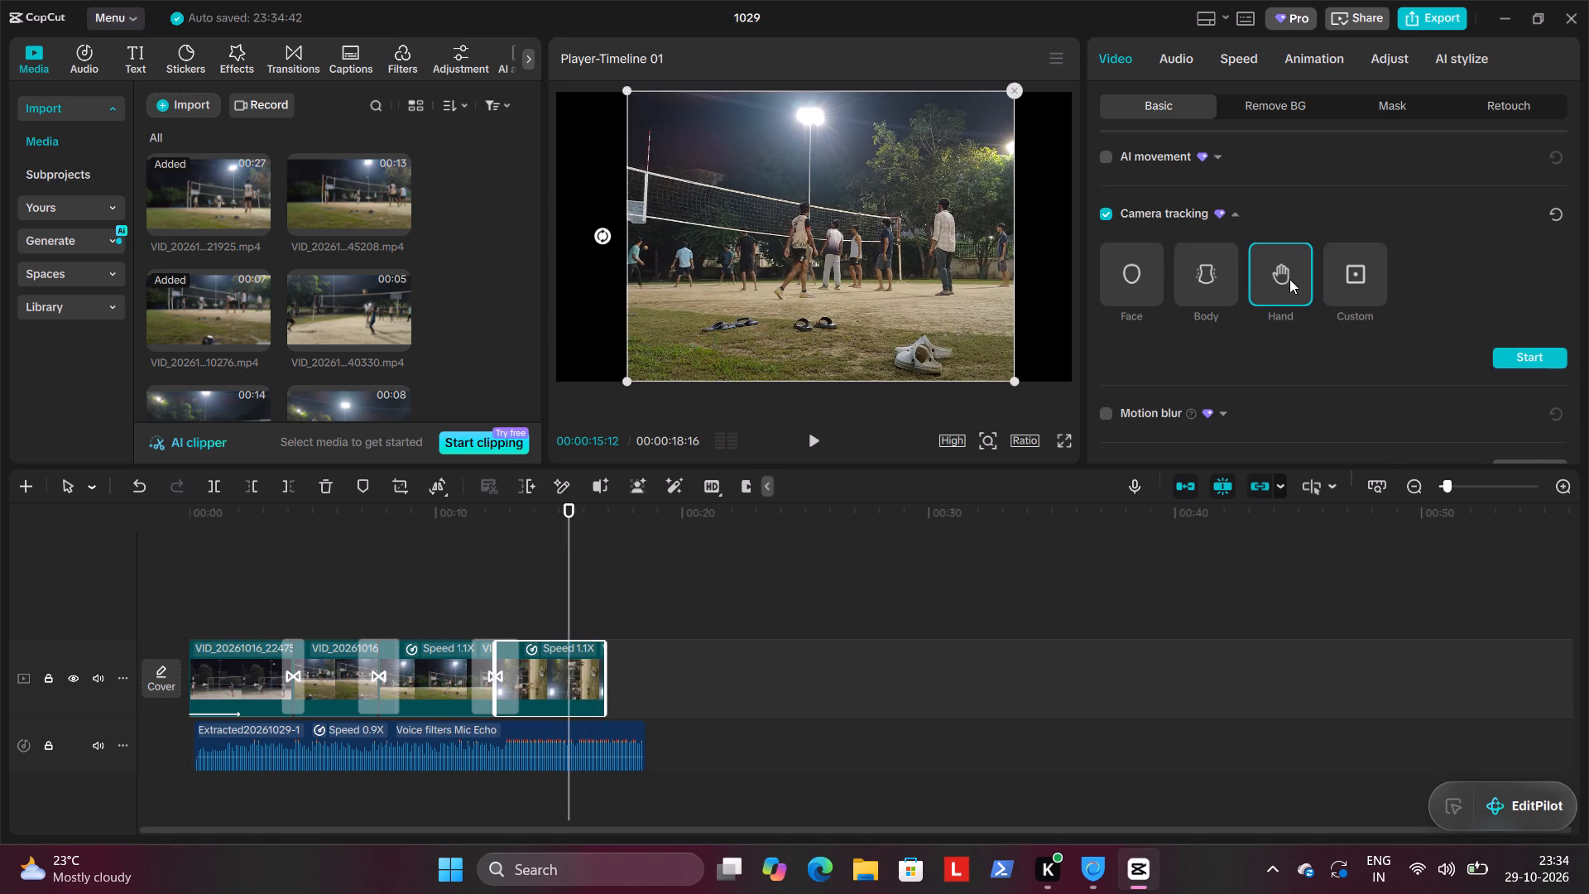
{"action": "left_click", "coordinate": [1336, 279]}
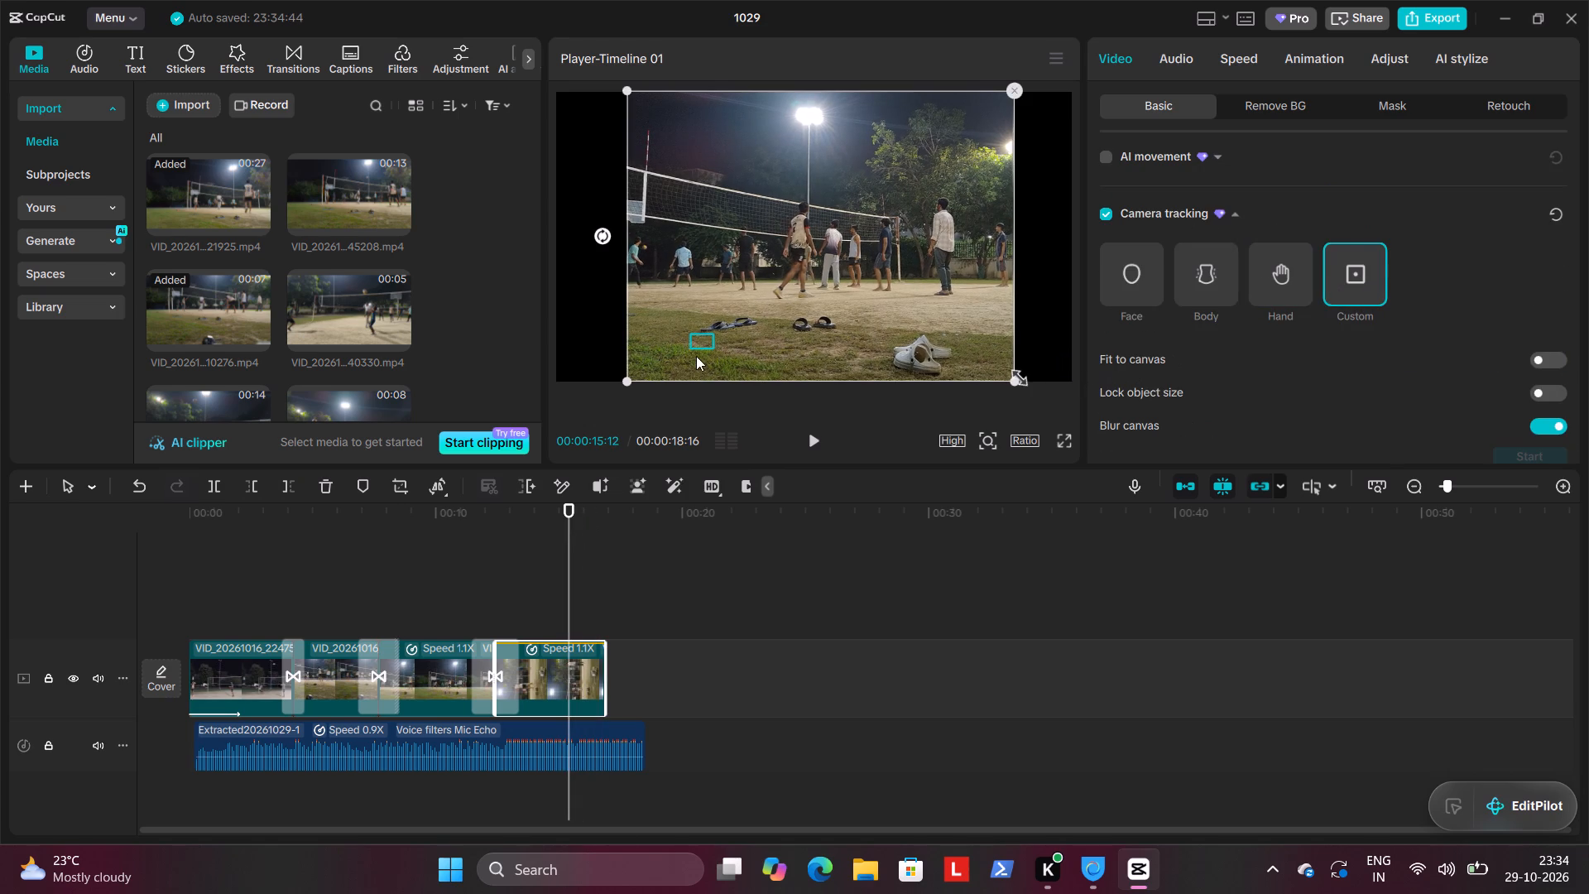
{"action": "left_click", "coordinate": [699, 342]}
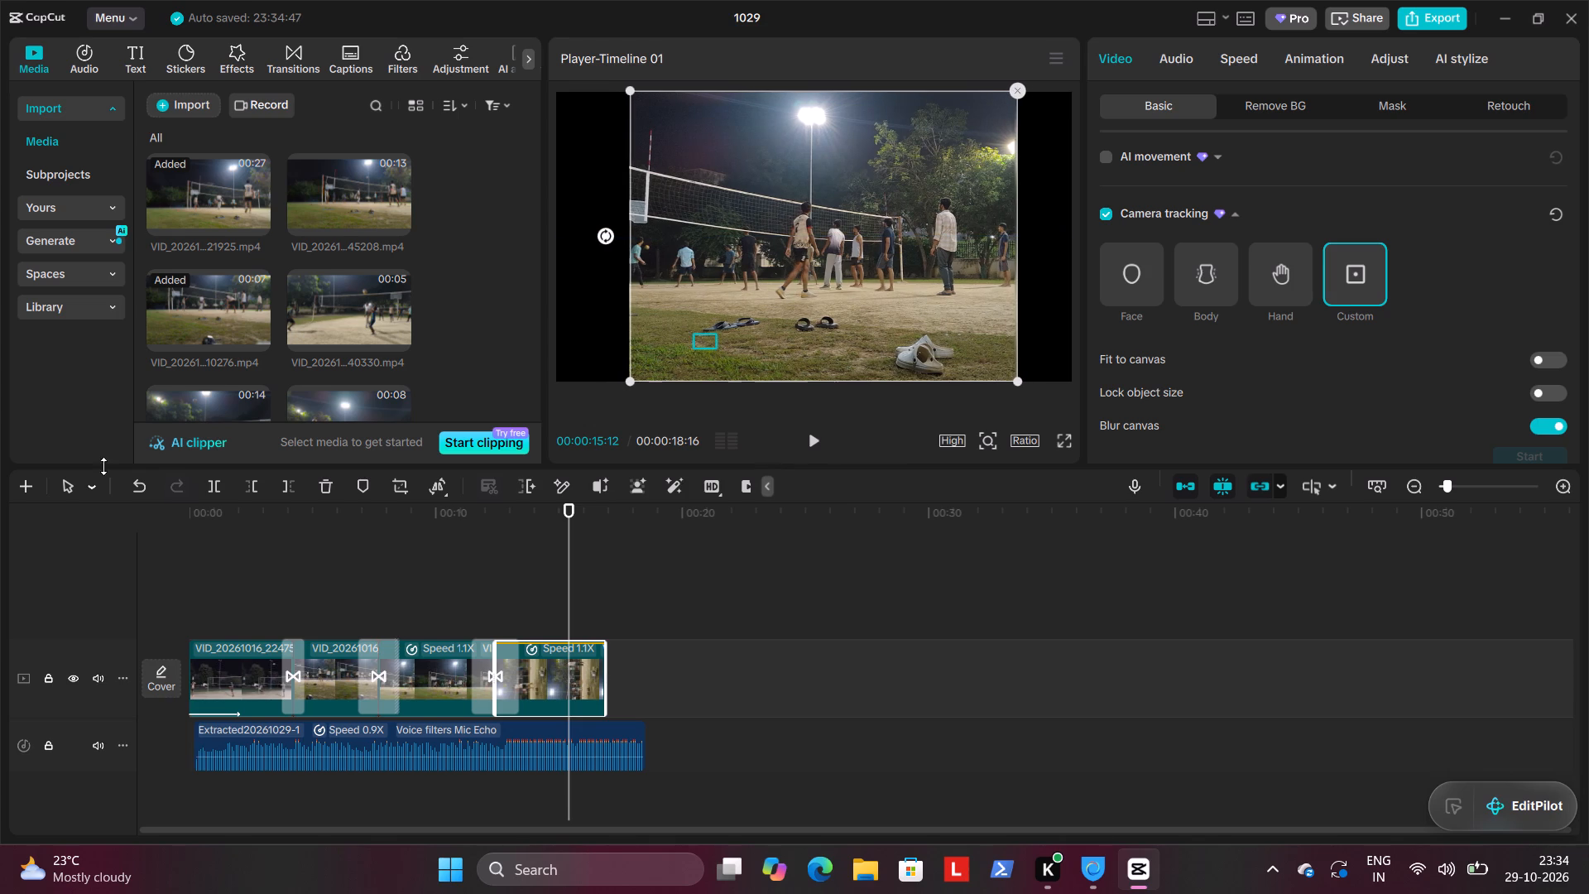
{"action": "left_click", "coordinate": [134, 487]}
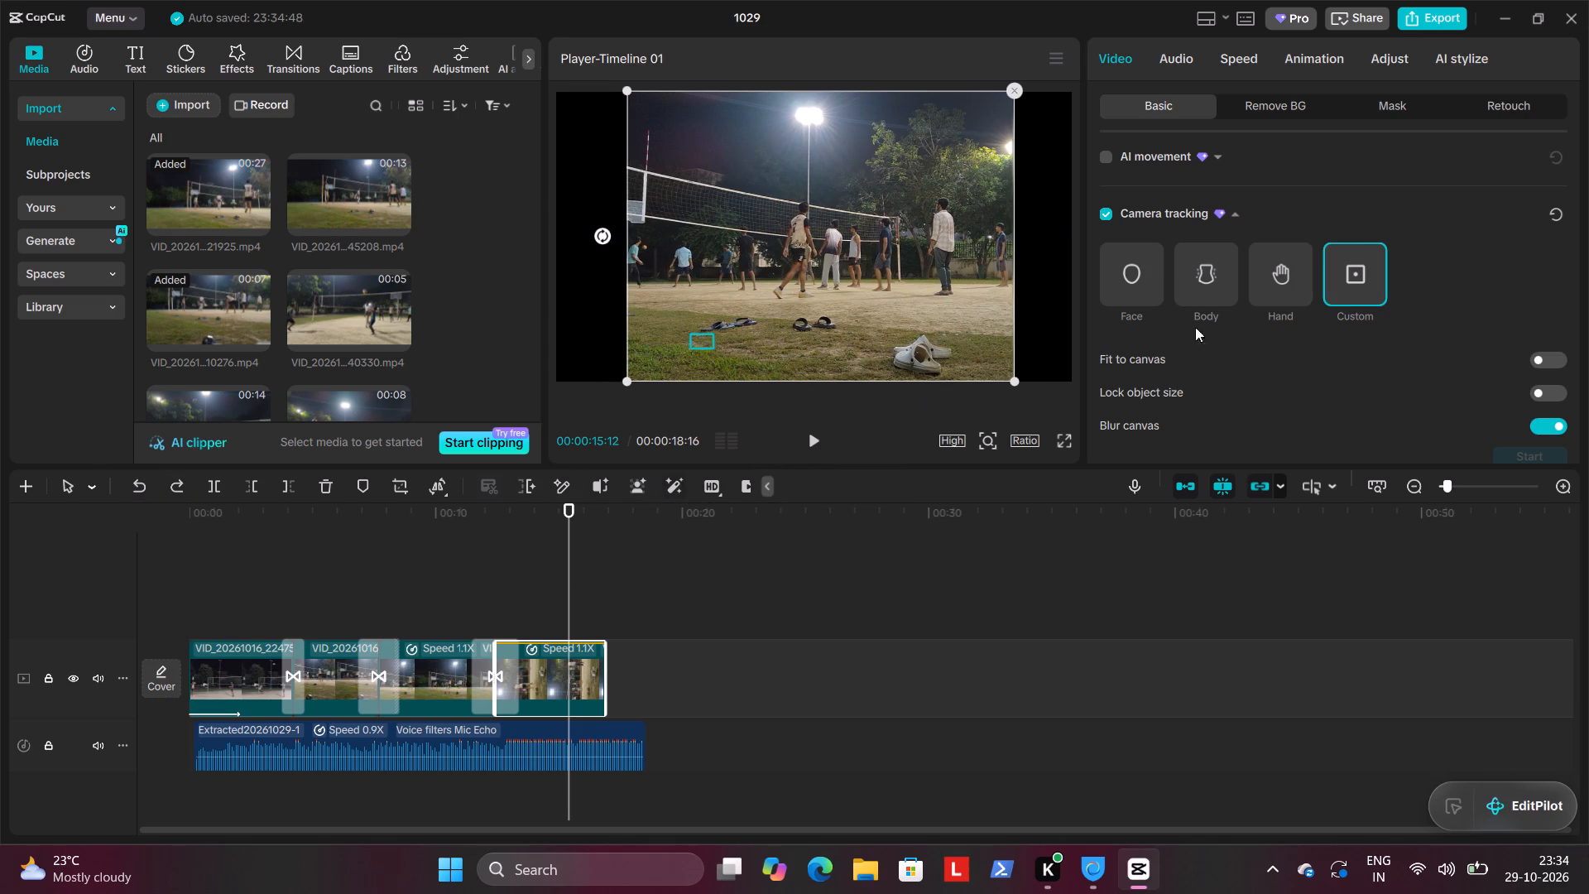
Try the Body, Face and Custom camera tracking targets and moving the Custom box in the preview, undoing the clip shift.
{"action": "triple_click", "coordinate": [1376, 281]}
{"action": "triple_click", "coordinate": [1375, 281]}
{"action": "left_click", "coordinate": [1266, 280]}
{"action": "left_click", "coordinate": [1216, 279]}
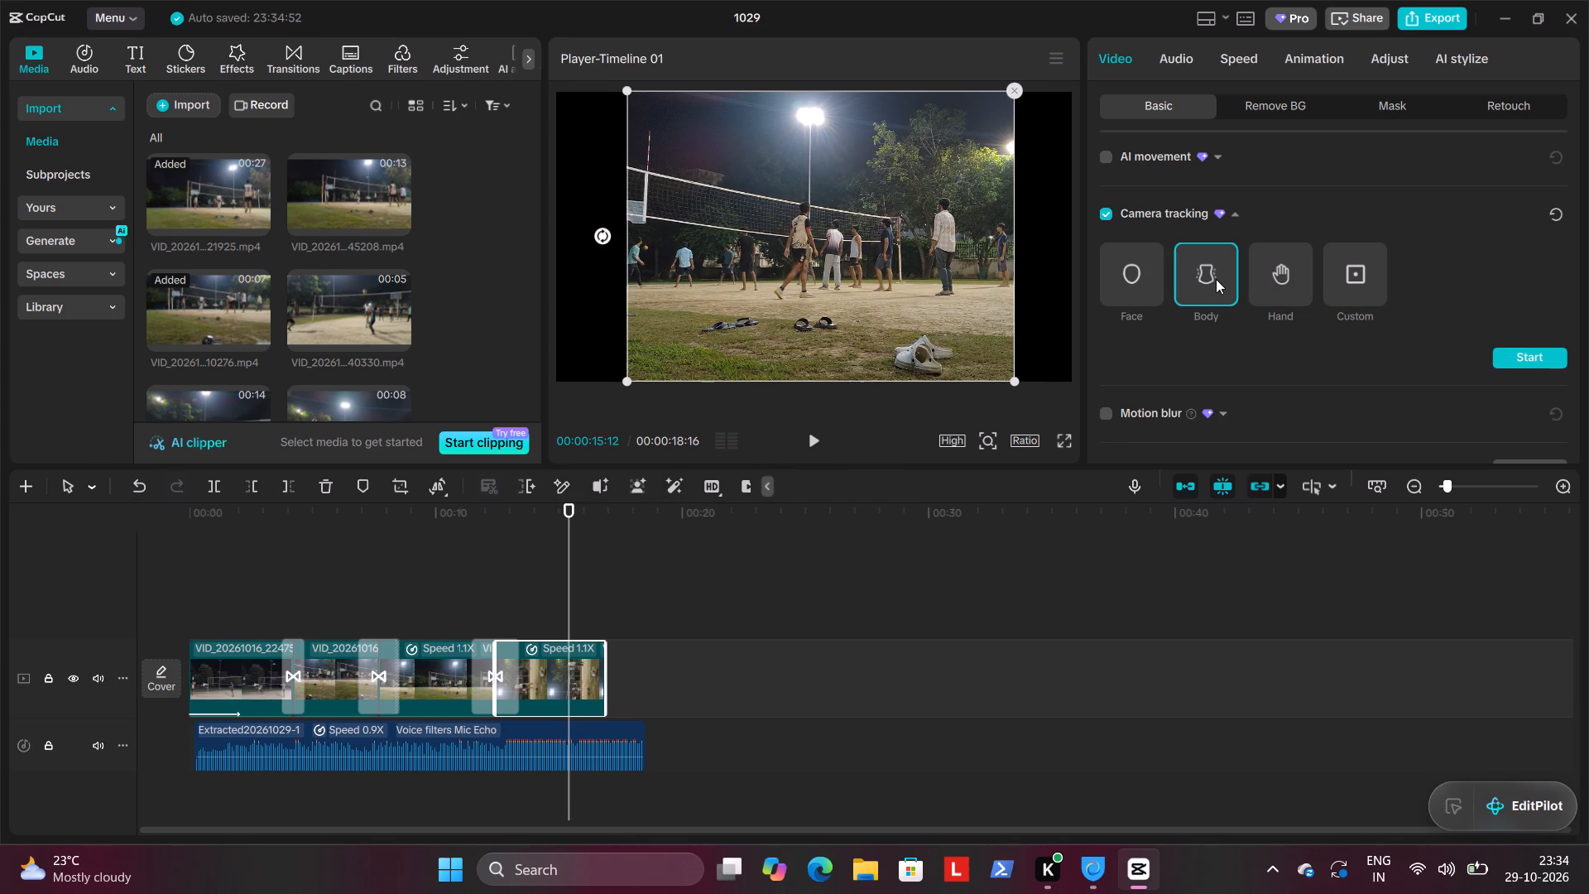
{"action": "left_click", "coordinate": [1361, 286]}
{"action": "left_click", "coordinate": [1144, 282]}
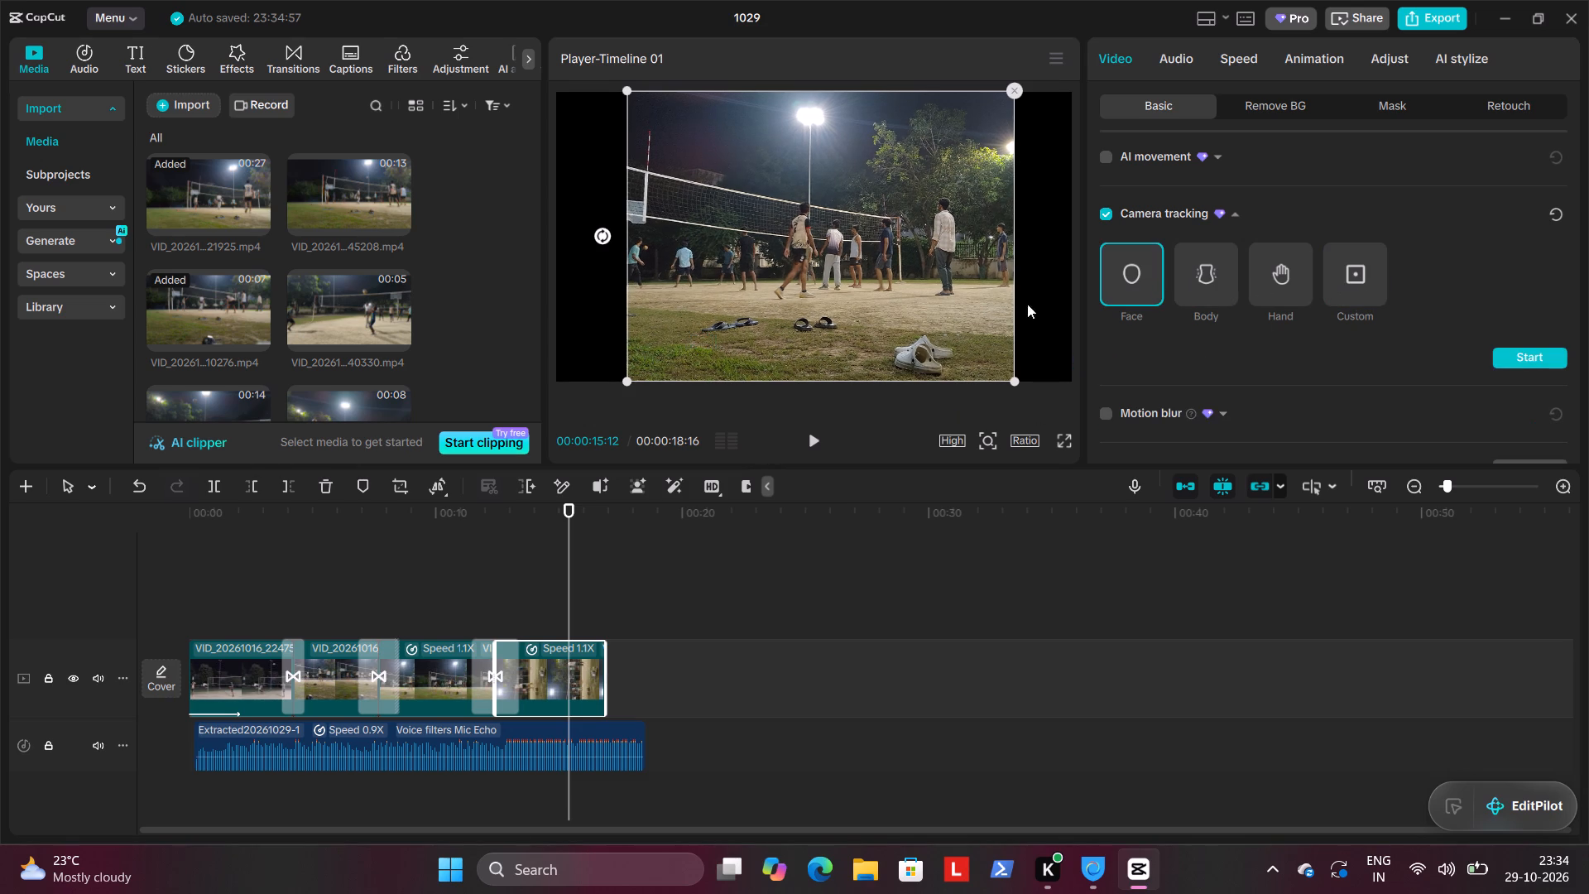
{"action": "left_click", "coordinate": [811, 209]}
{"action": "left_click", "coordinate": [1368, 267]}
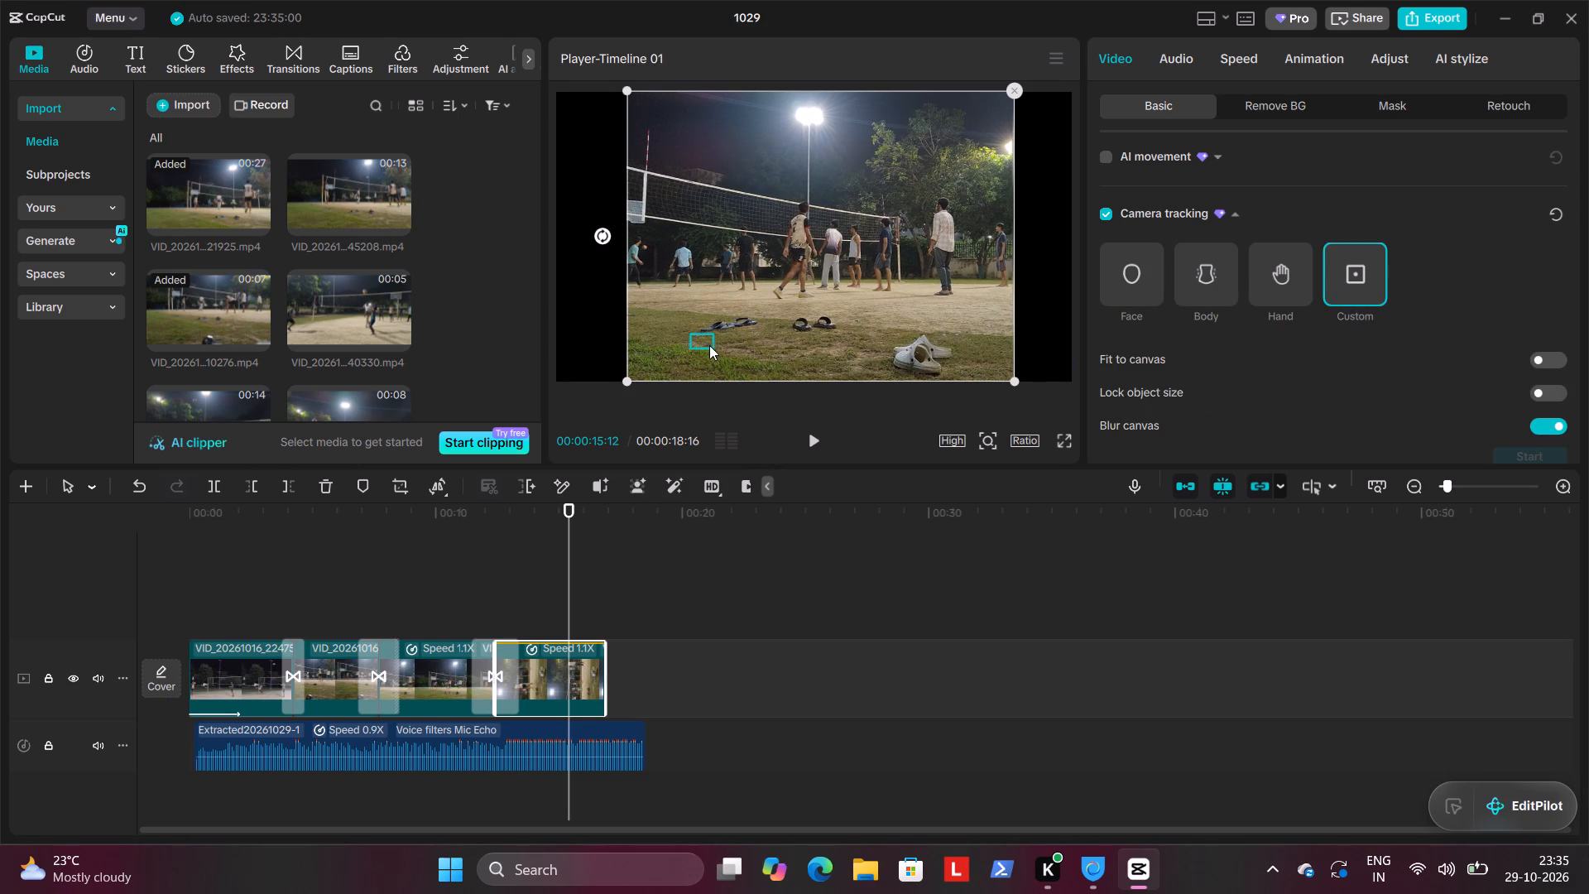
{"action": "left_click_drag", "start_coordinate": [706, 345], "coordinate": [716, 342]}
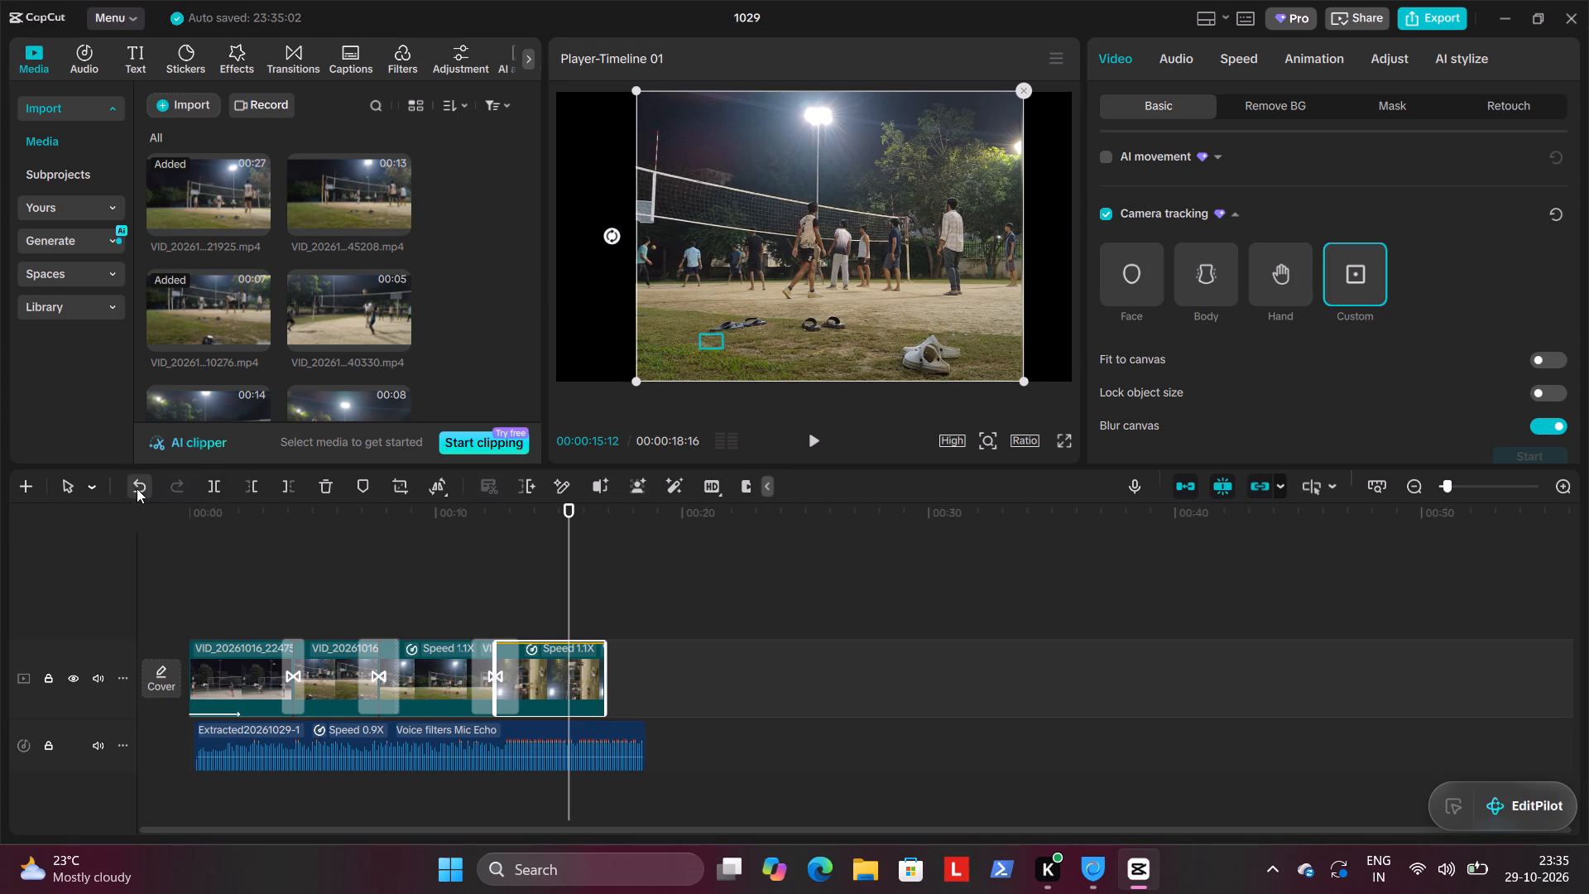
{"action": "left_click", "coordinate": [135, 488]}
Turn off camera tracking on the last clip.
{"action": "left_click", "coordinate": [1112, 214]}
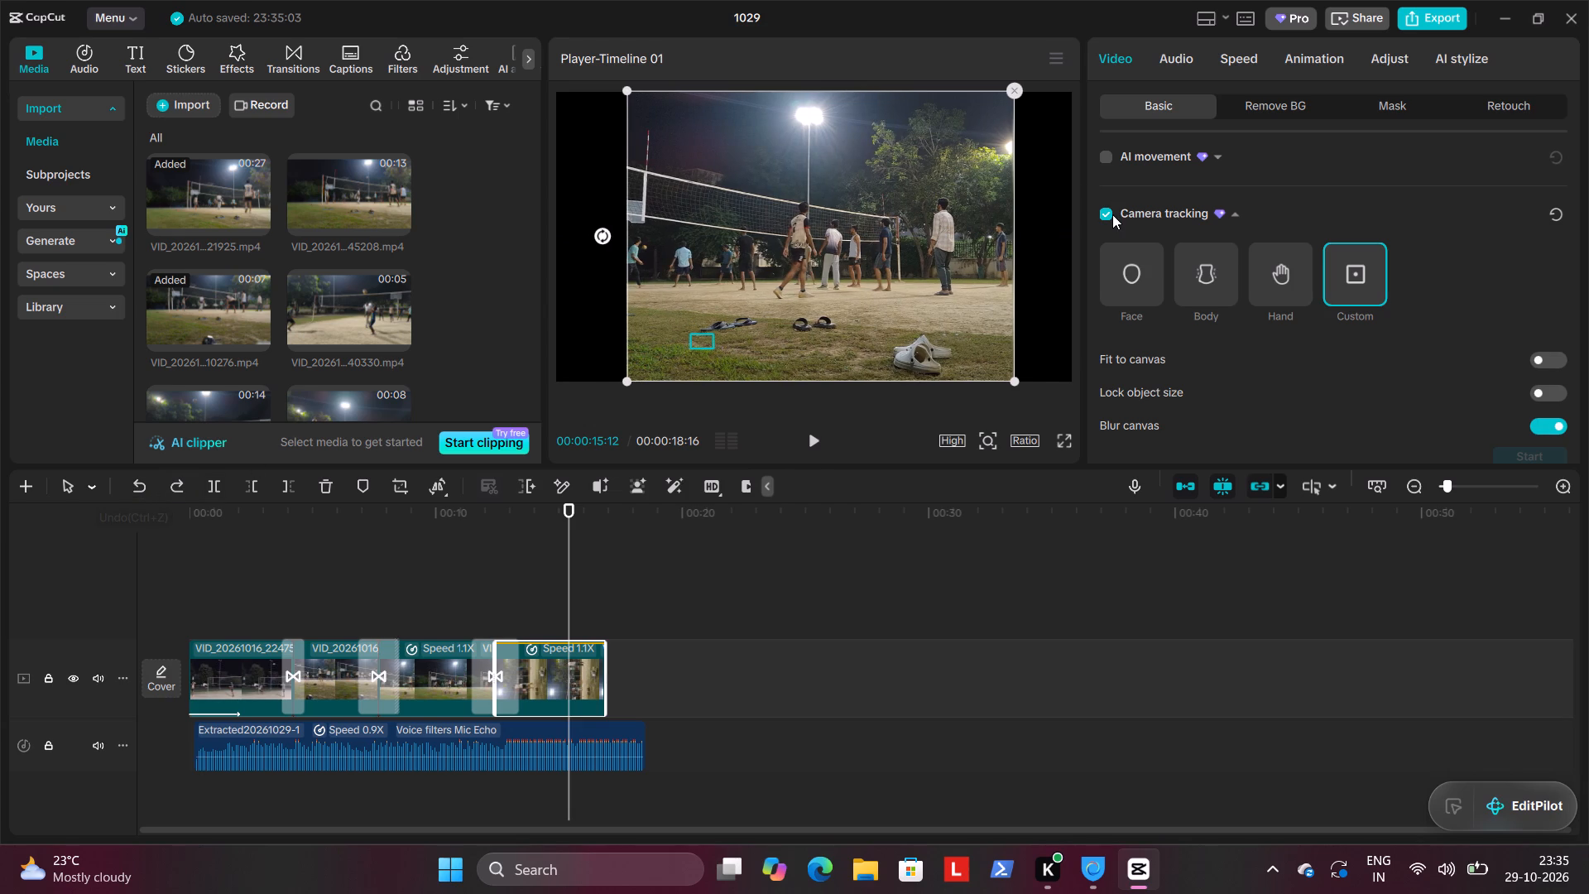
{"action": "left_click", "coordinate": [1110, 214]}
Go back to the start of the timeline and play the whole edit to review it.
{"action": "left_click_drag", "start_coordinate": [572, 517], "coordinate": [565, 517]}
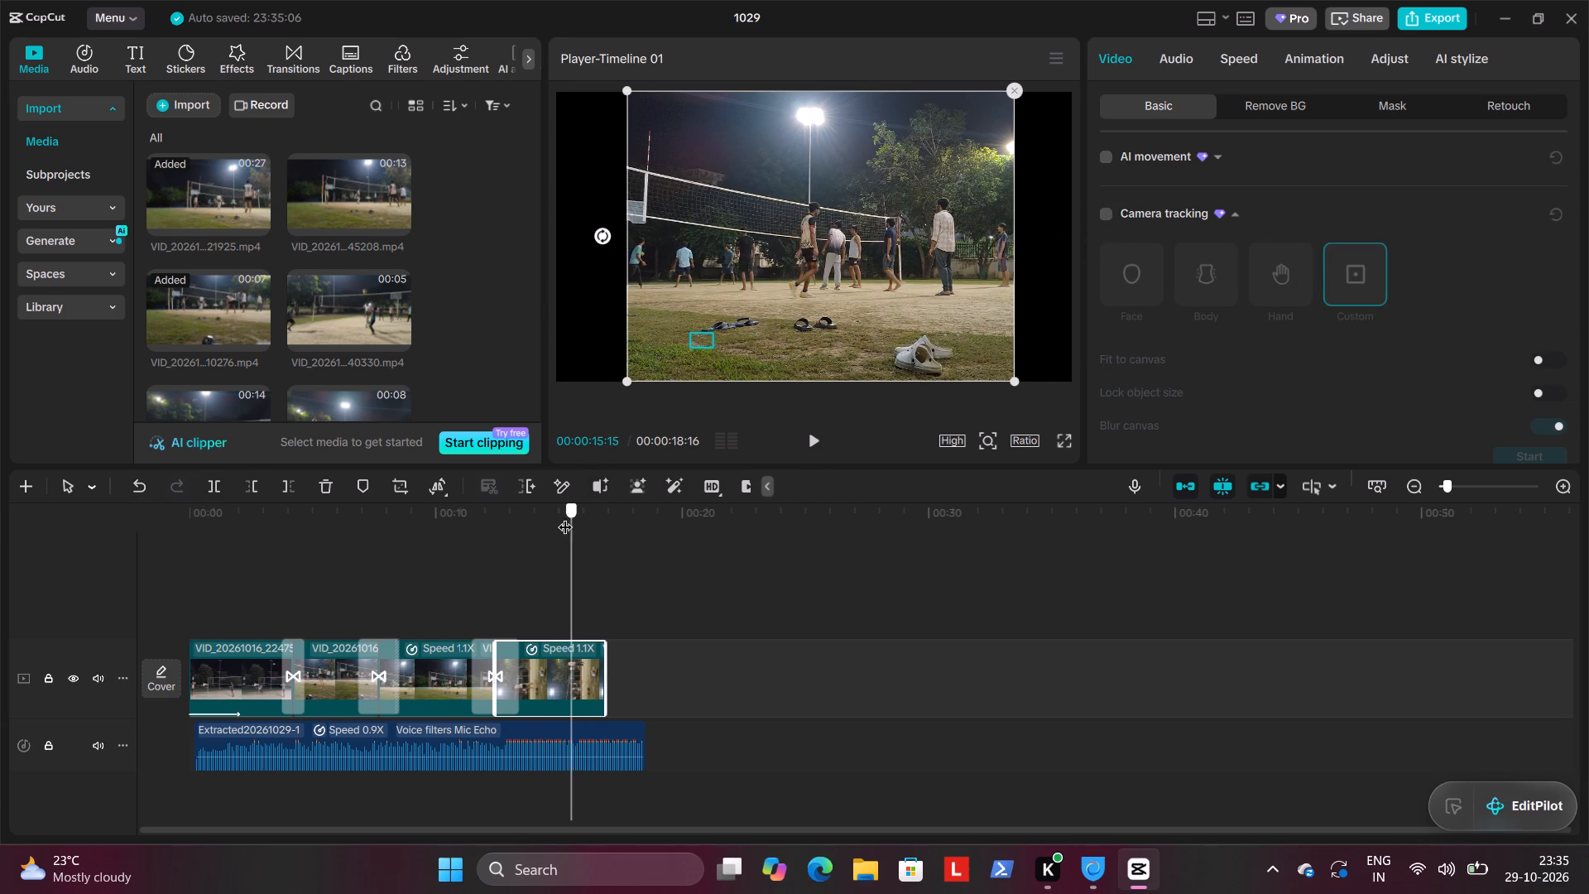
{"action": "left_click_drag", "start_coordinate": [565, 517], "coordinate": [510, 509]}
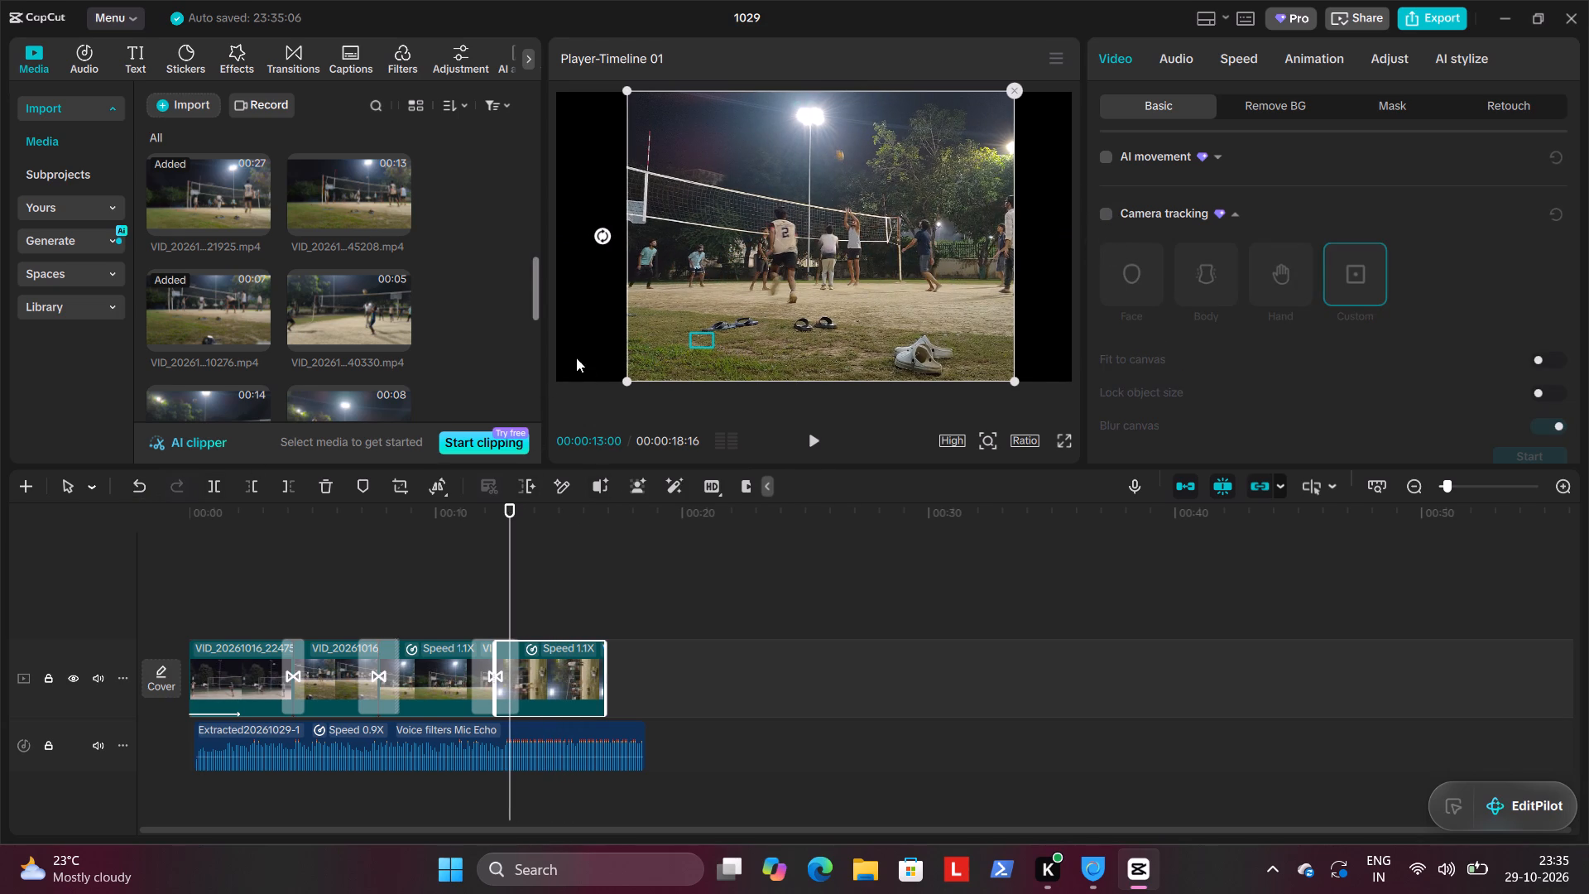
{"action": "left_click", "coordinate": [651, 542]}
{"action": "left_click_drag", "start_coordinate": [644, 532], "coordinate": [526, 531]}
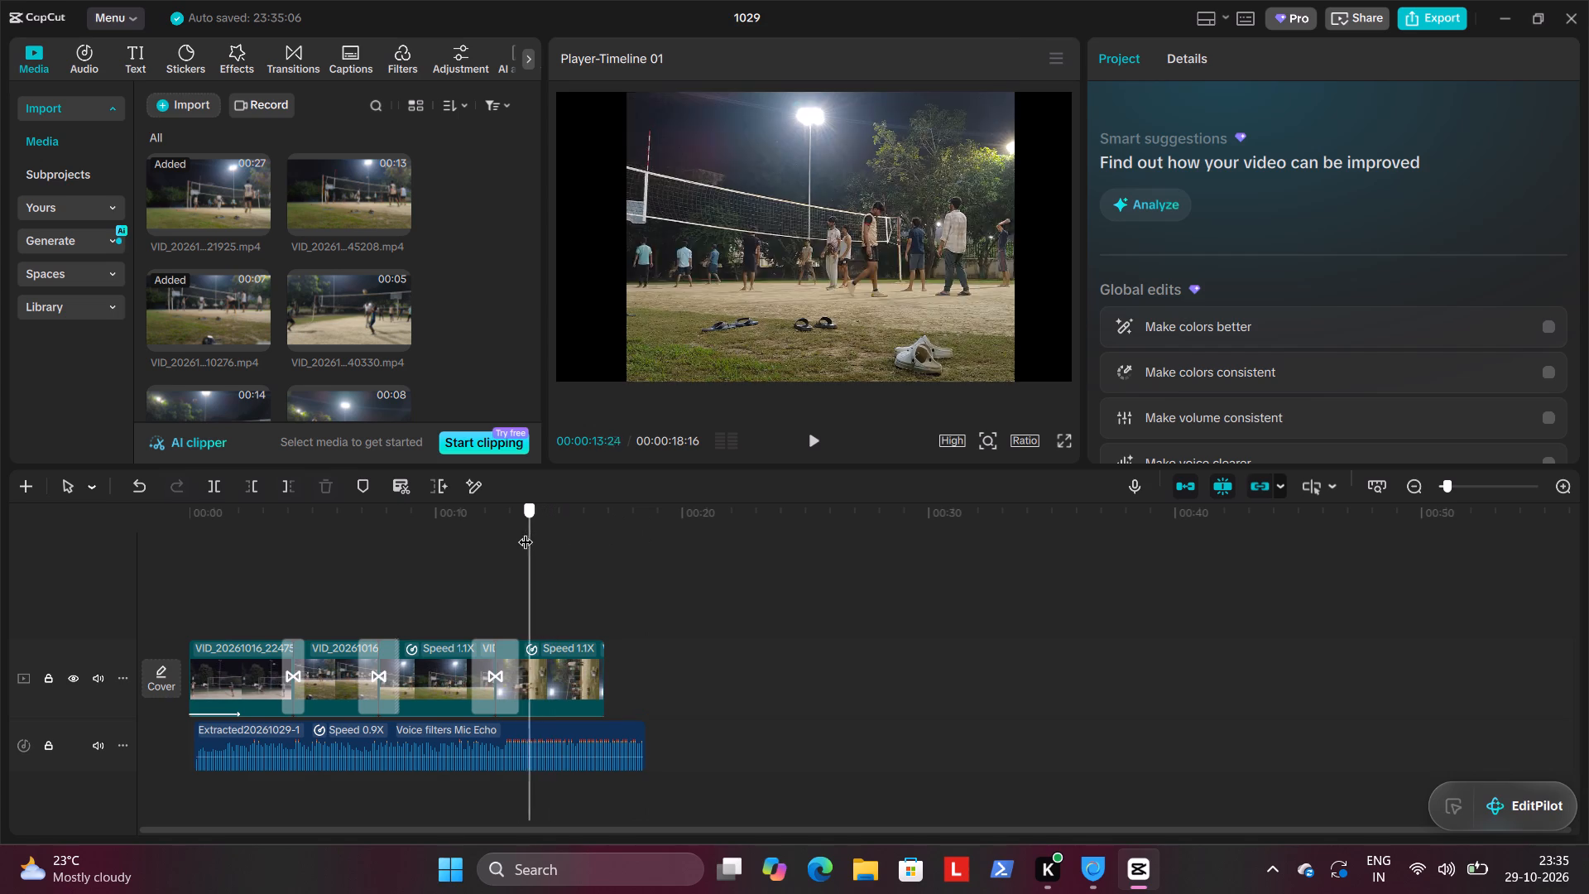
{"action": "left_click_drag", "start_coordinate": [526, 531], "coordinate": [491, 528]}
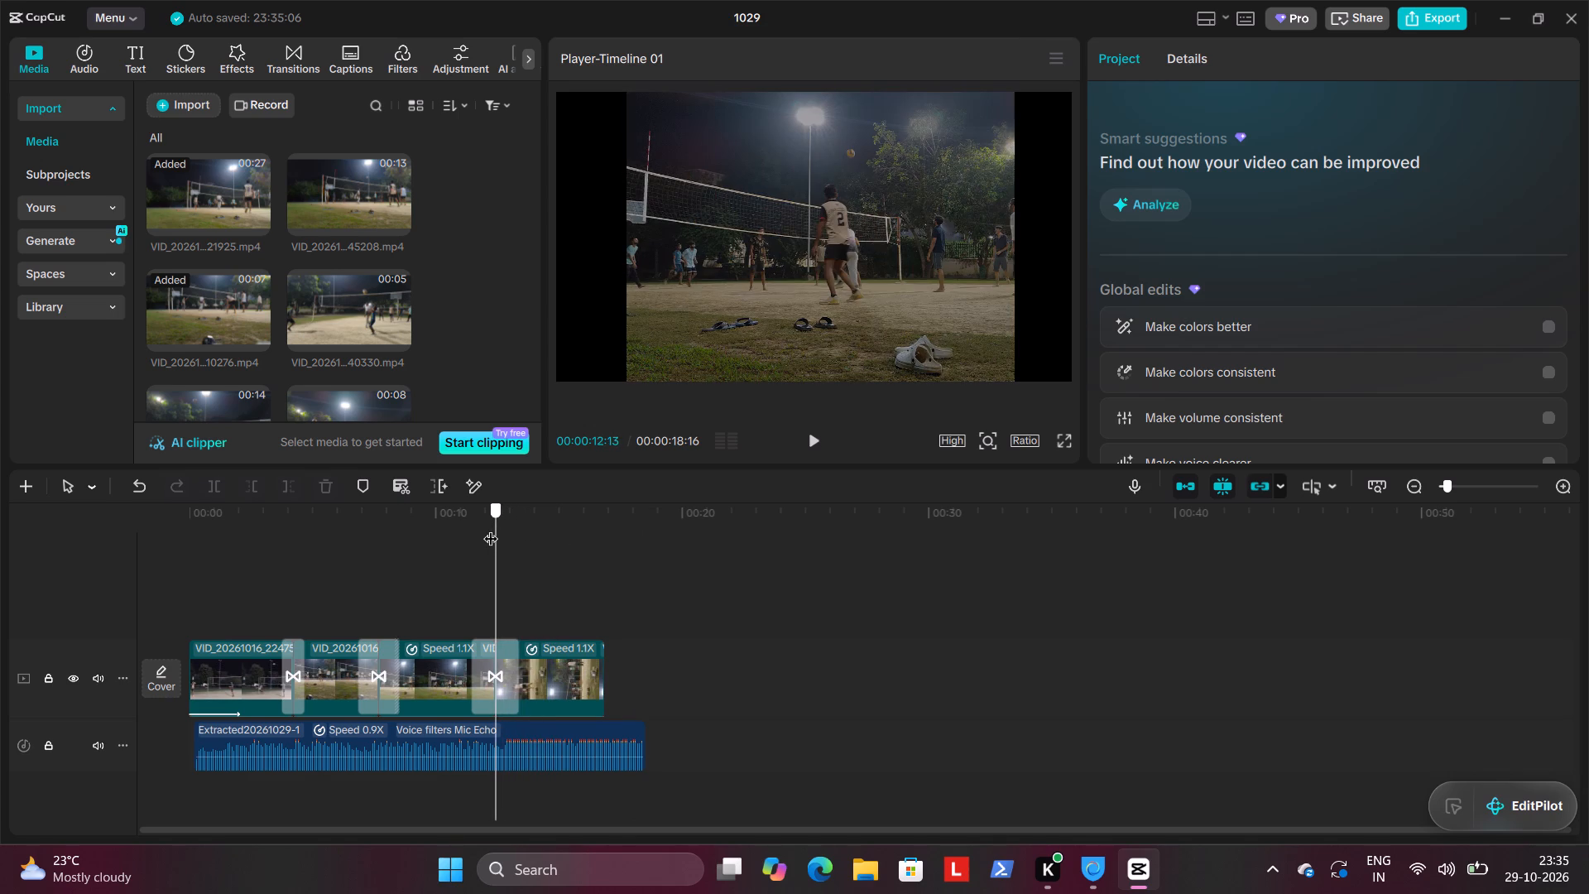
{"action": "left_click_drag", "start_coordinate": [491, 528], "coordinate": [410, 523]}
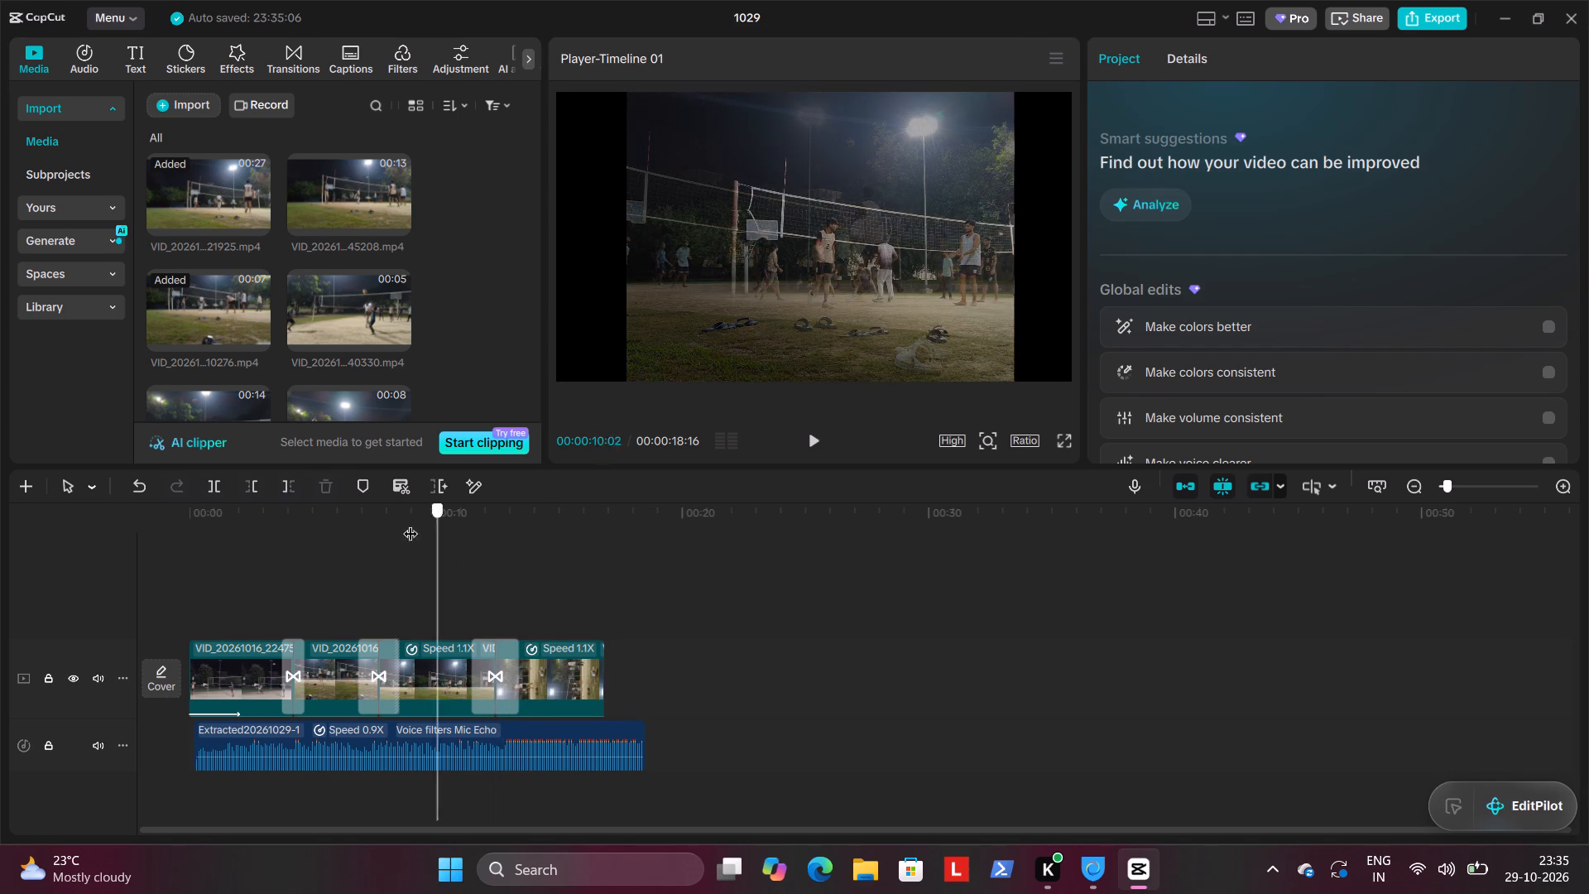
{"action": "left_click_drag", "start_coordinate": [410, 523], "coordinate": [129, 515]}
{"action": "left_click", "coordinate": [218, 671]}
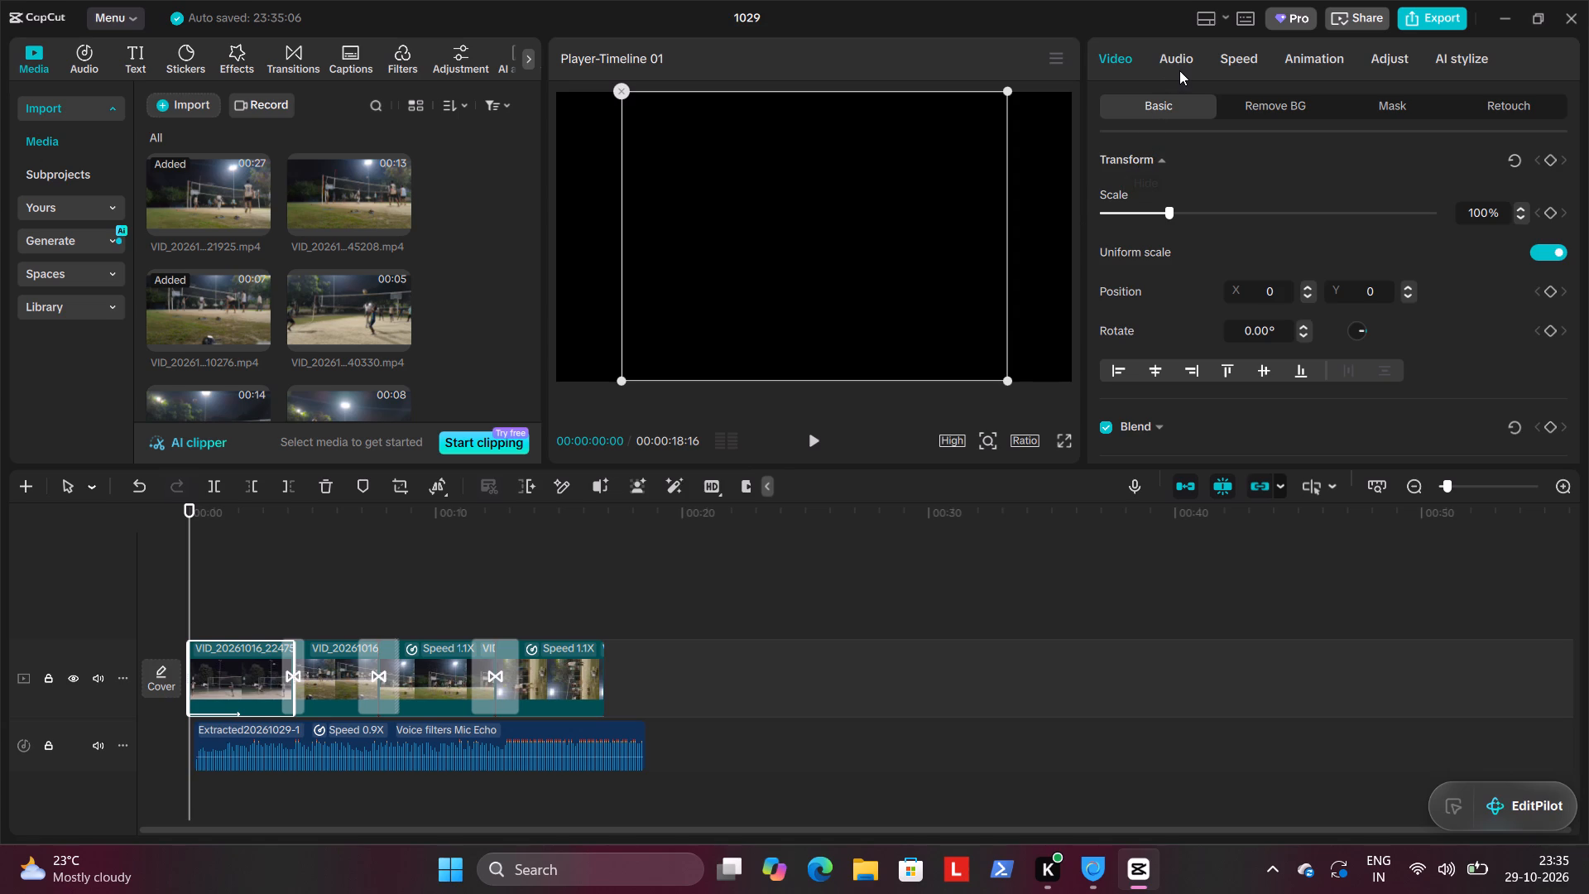
{"action": "left_click", "coordinate": [820, 447]}
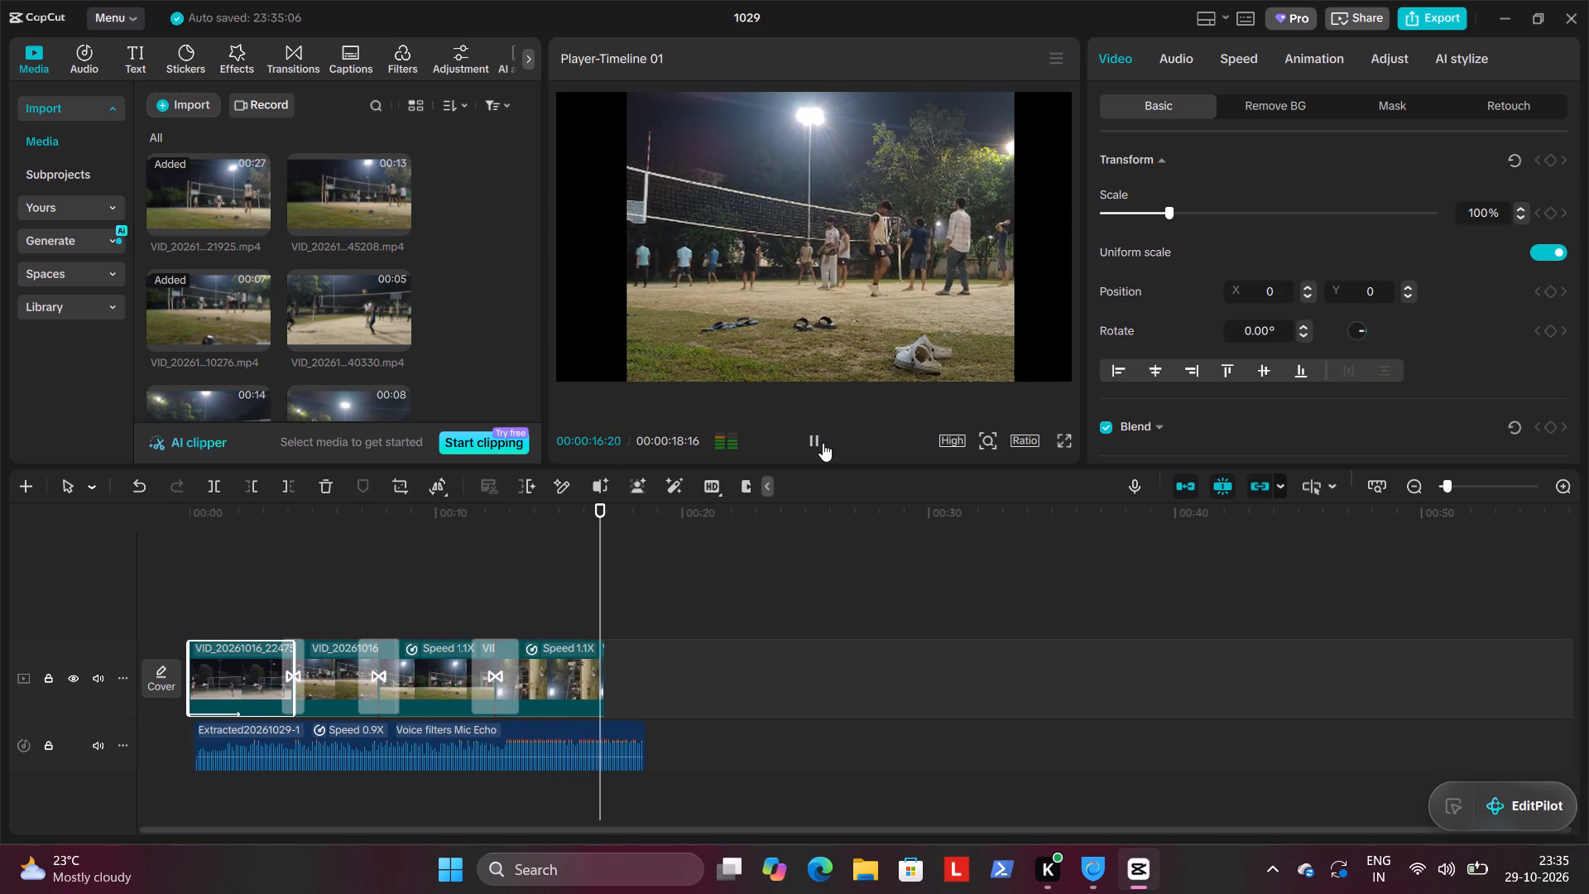
{"action": "left_click", "coordinate": [823, 443]}
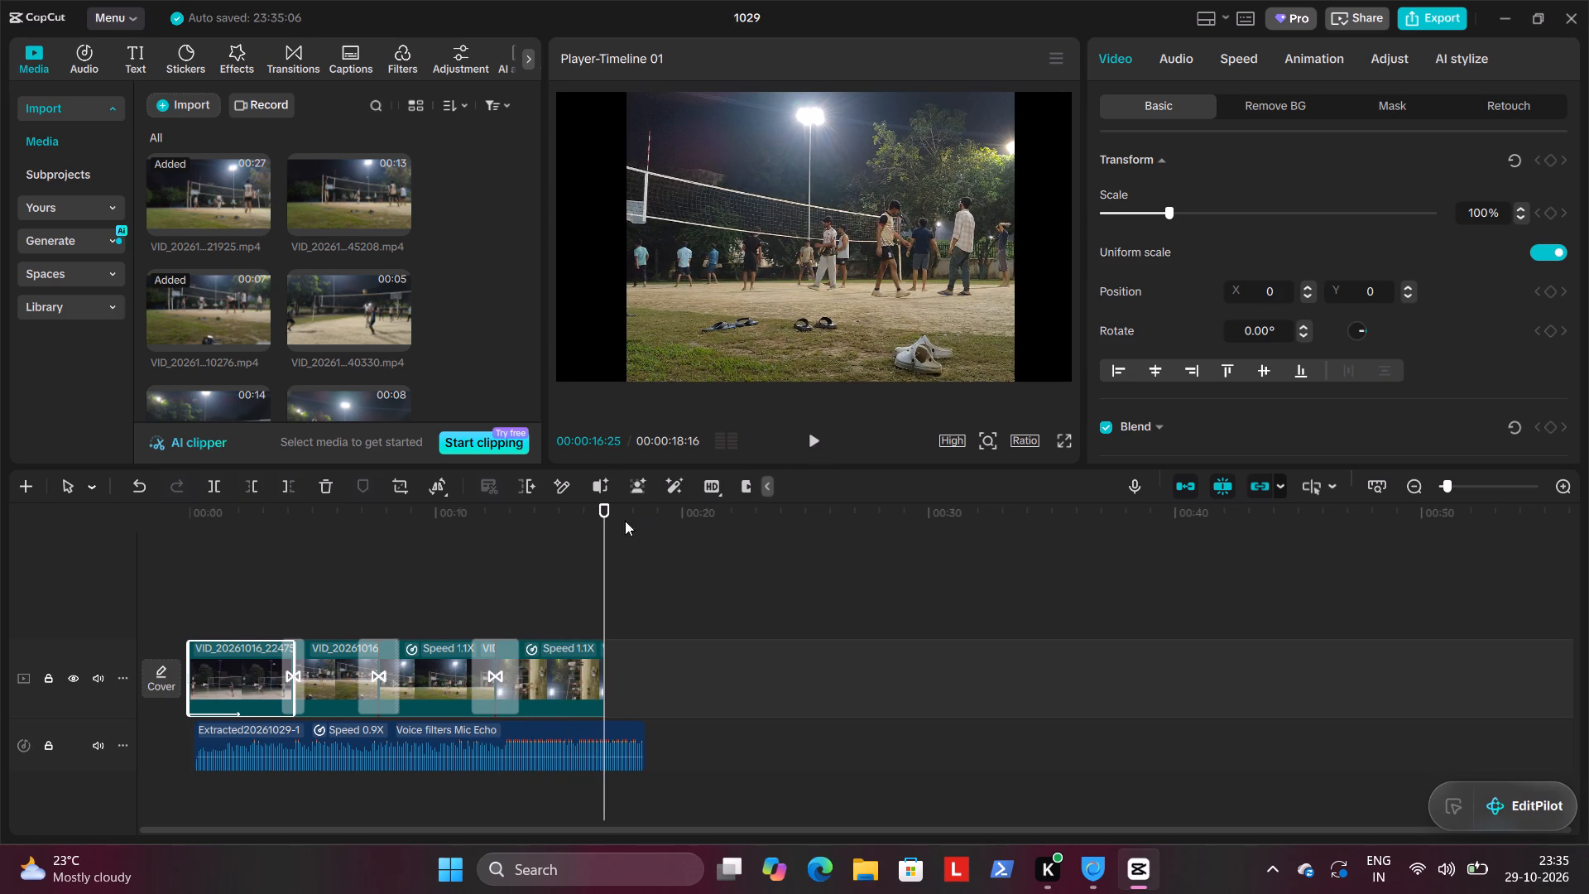
Reorder the video track by moving the third clip behind the fourth clip.
{"action": "left_click_drag", "start_coordinate": [602, 522], "coordinate": [450, 509]}
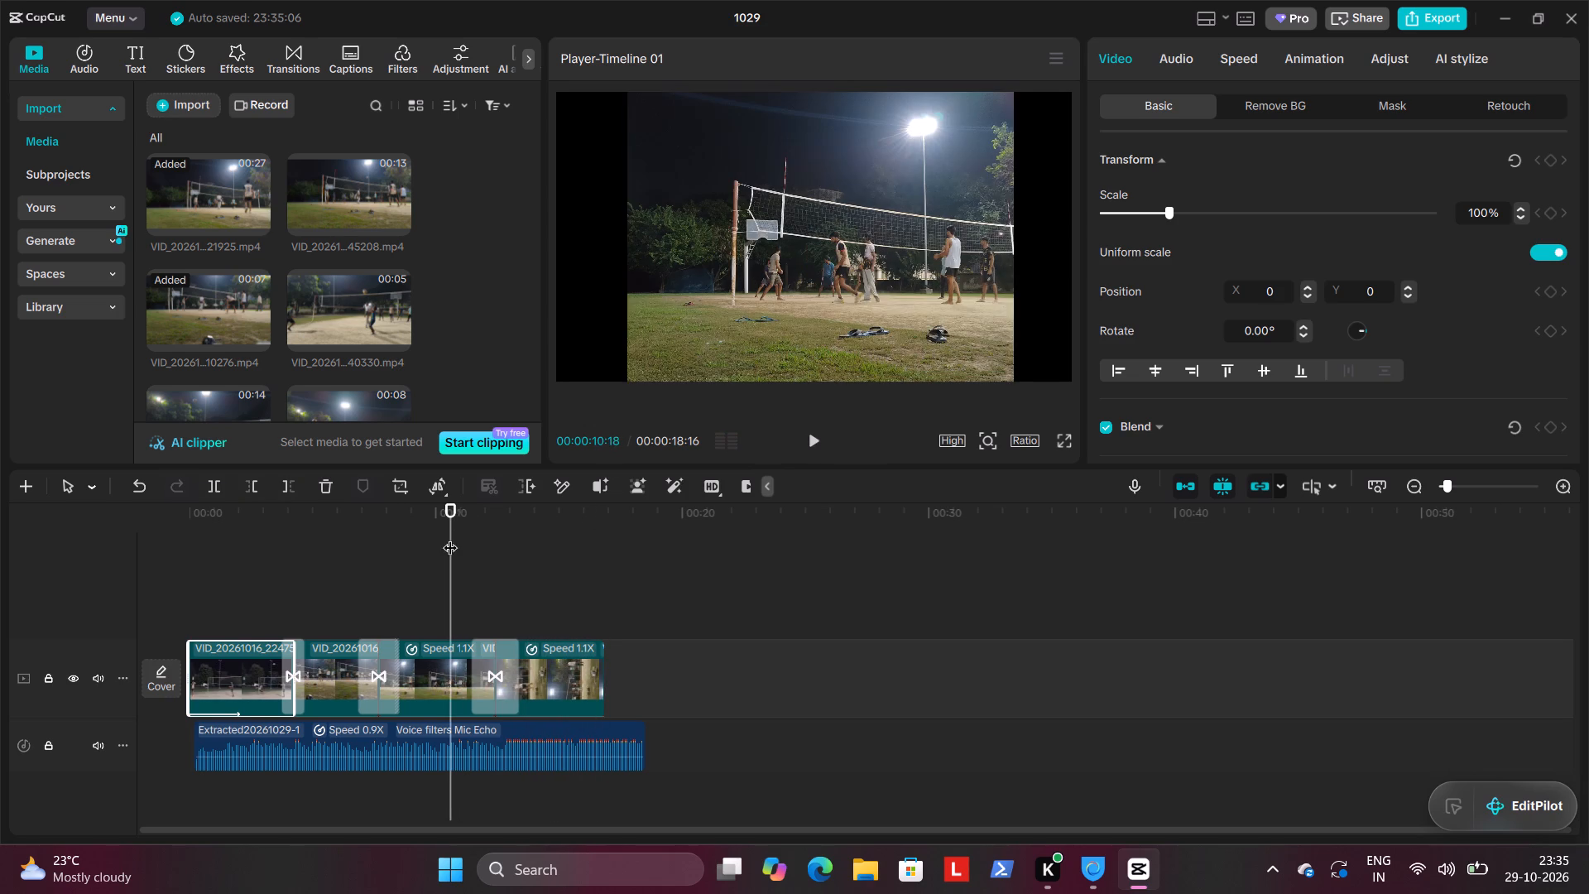
{"action": "left_click", "coordinate": [441, 660]}
{"action": "left_click_drag", "start_coordinate": [452, 673], "coordinate": [565, 677]}
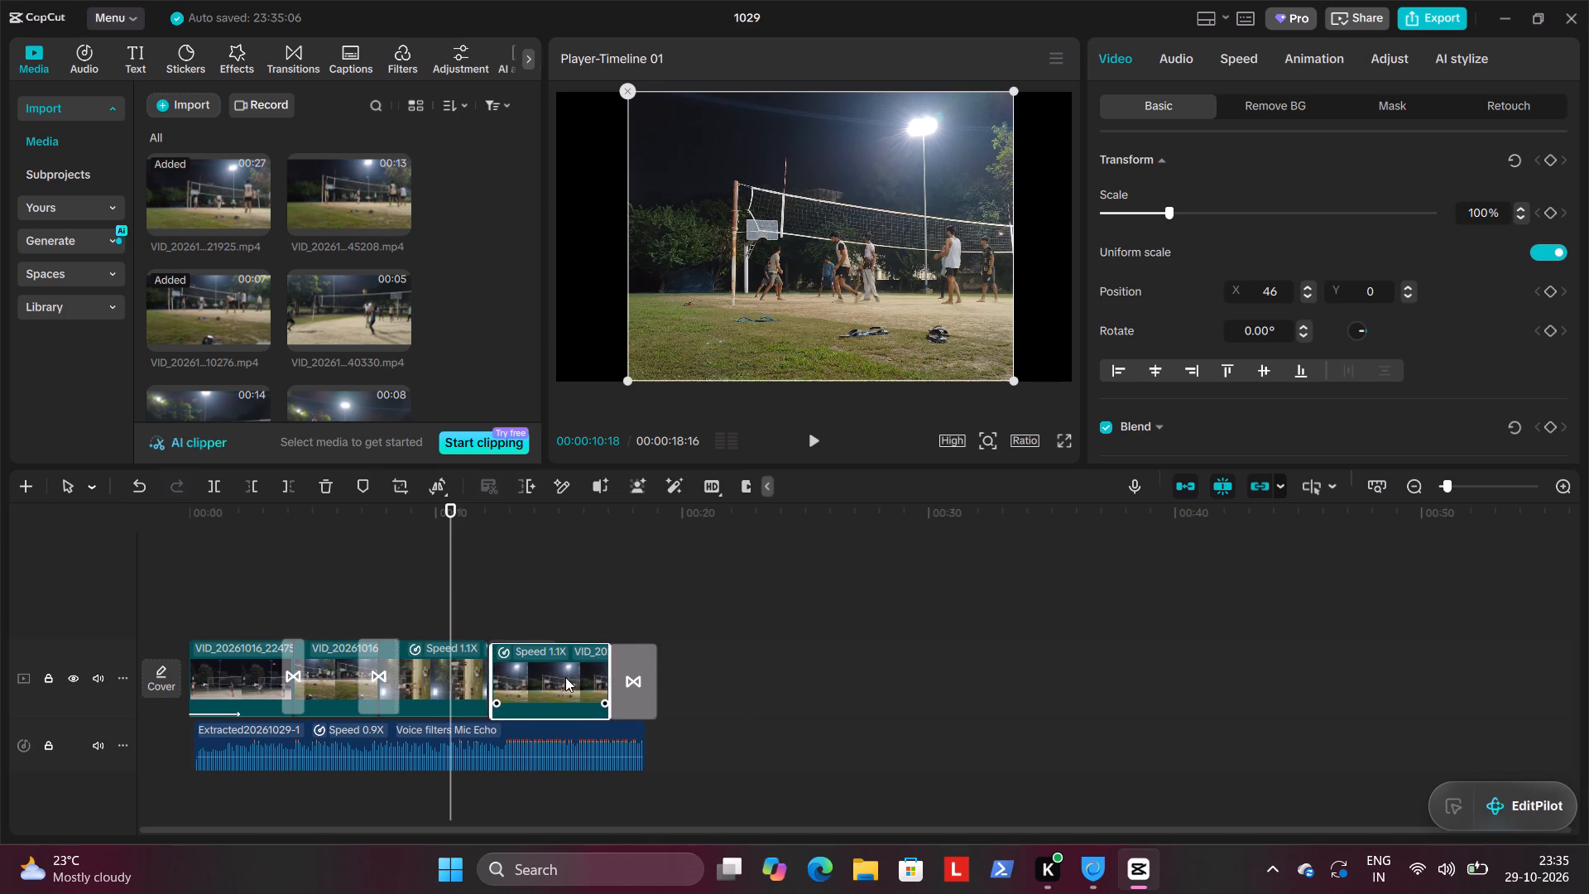
{"action": "left_click_drag", "start_coordinate": [565, 677], "coordinate": [564, 675]}
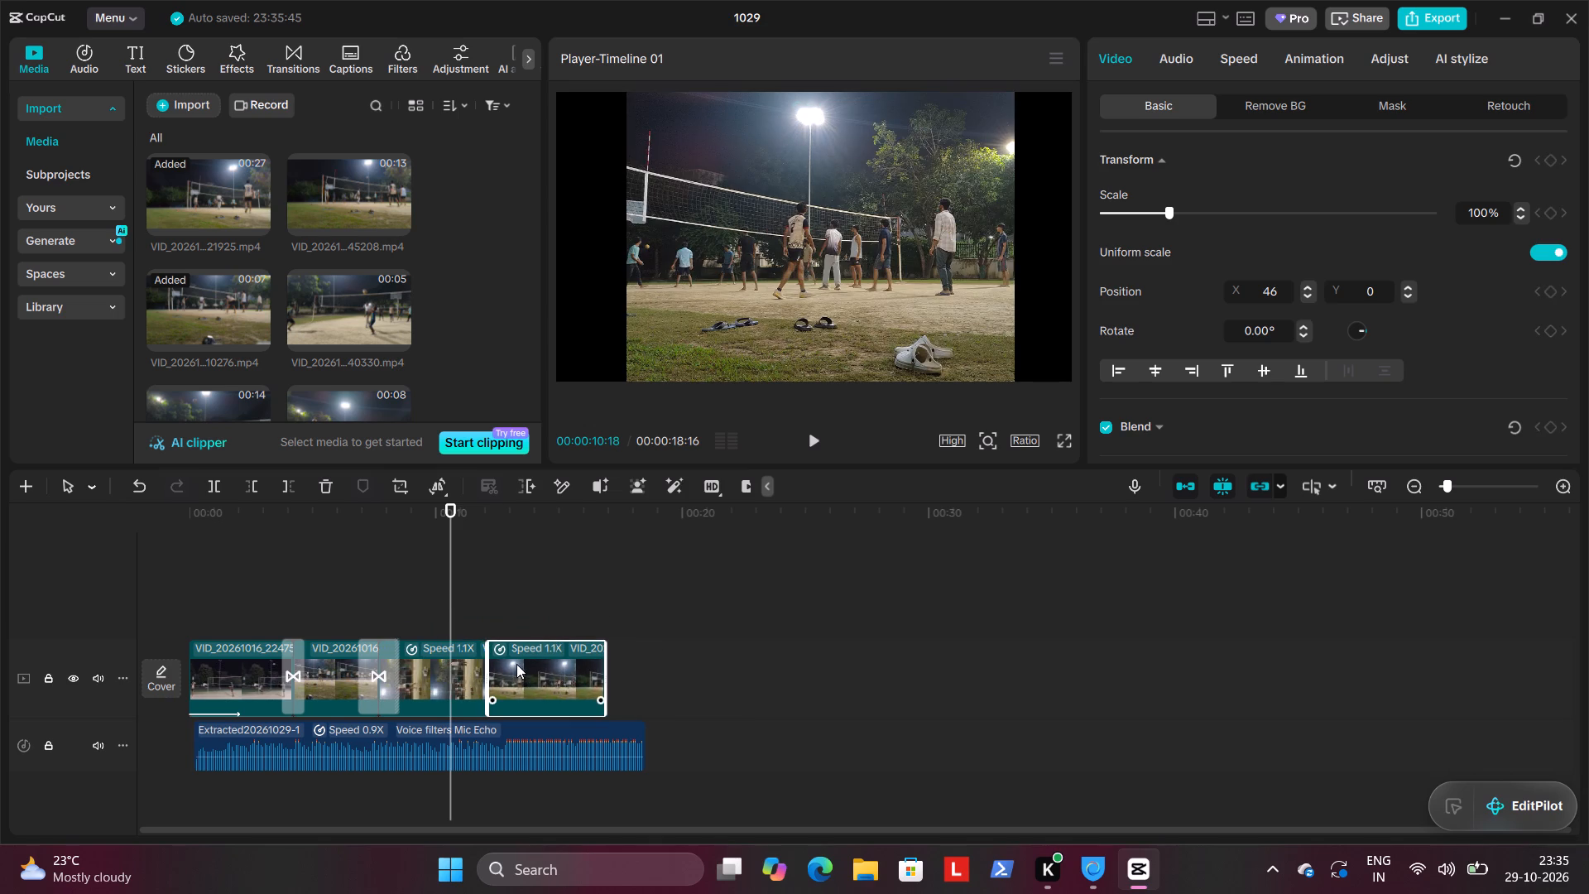
Extend the end of the last clip to the end of the audio track and check its footage.
{"action": "left_click_drag", "start_coordinate": [607, 667], "coordinate": [639, 667]}
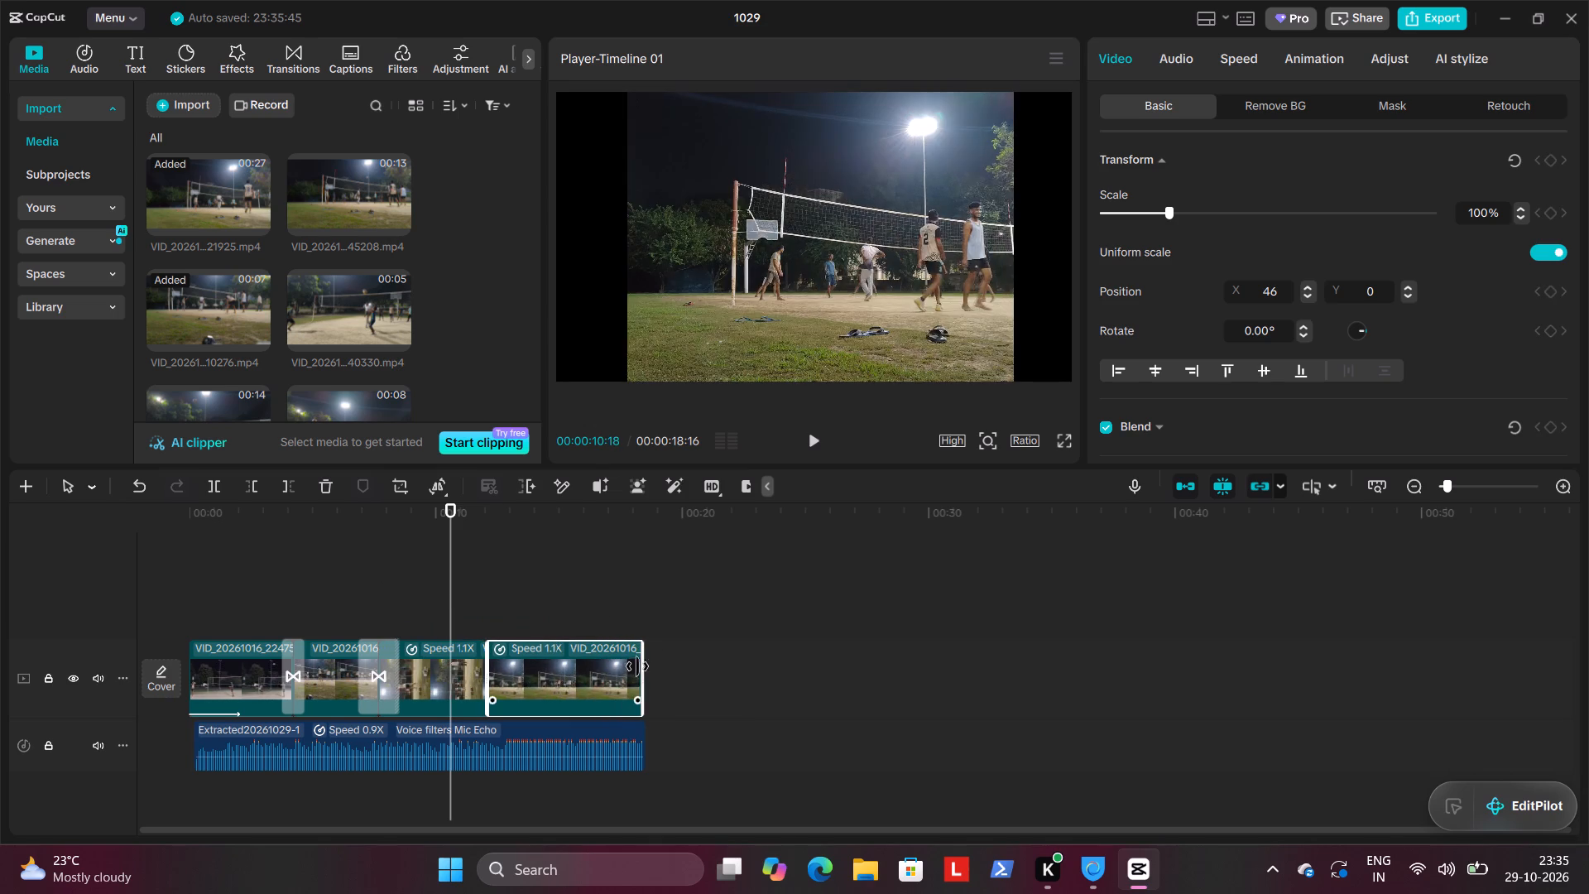
{"action": "left_click_drag", "start_coordinate": [453, 511], "coordinate": [530, 521]}
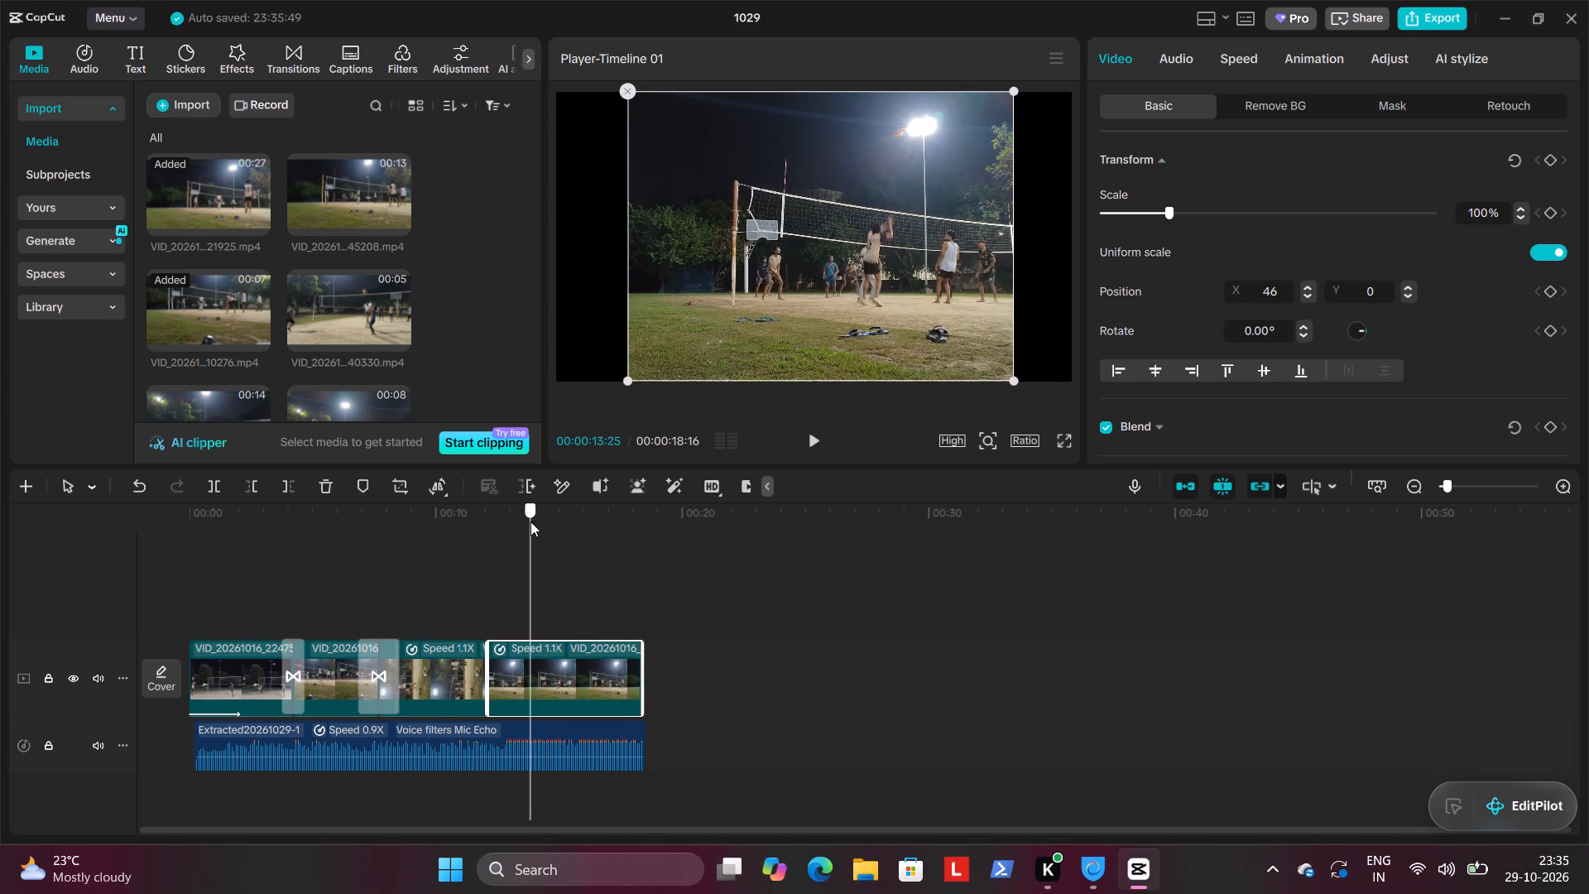
{"action": "left_click_drag", "start_coordinate": [530, 521], "coordinate": [593, 525]}
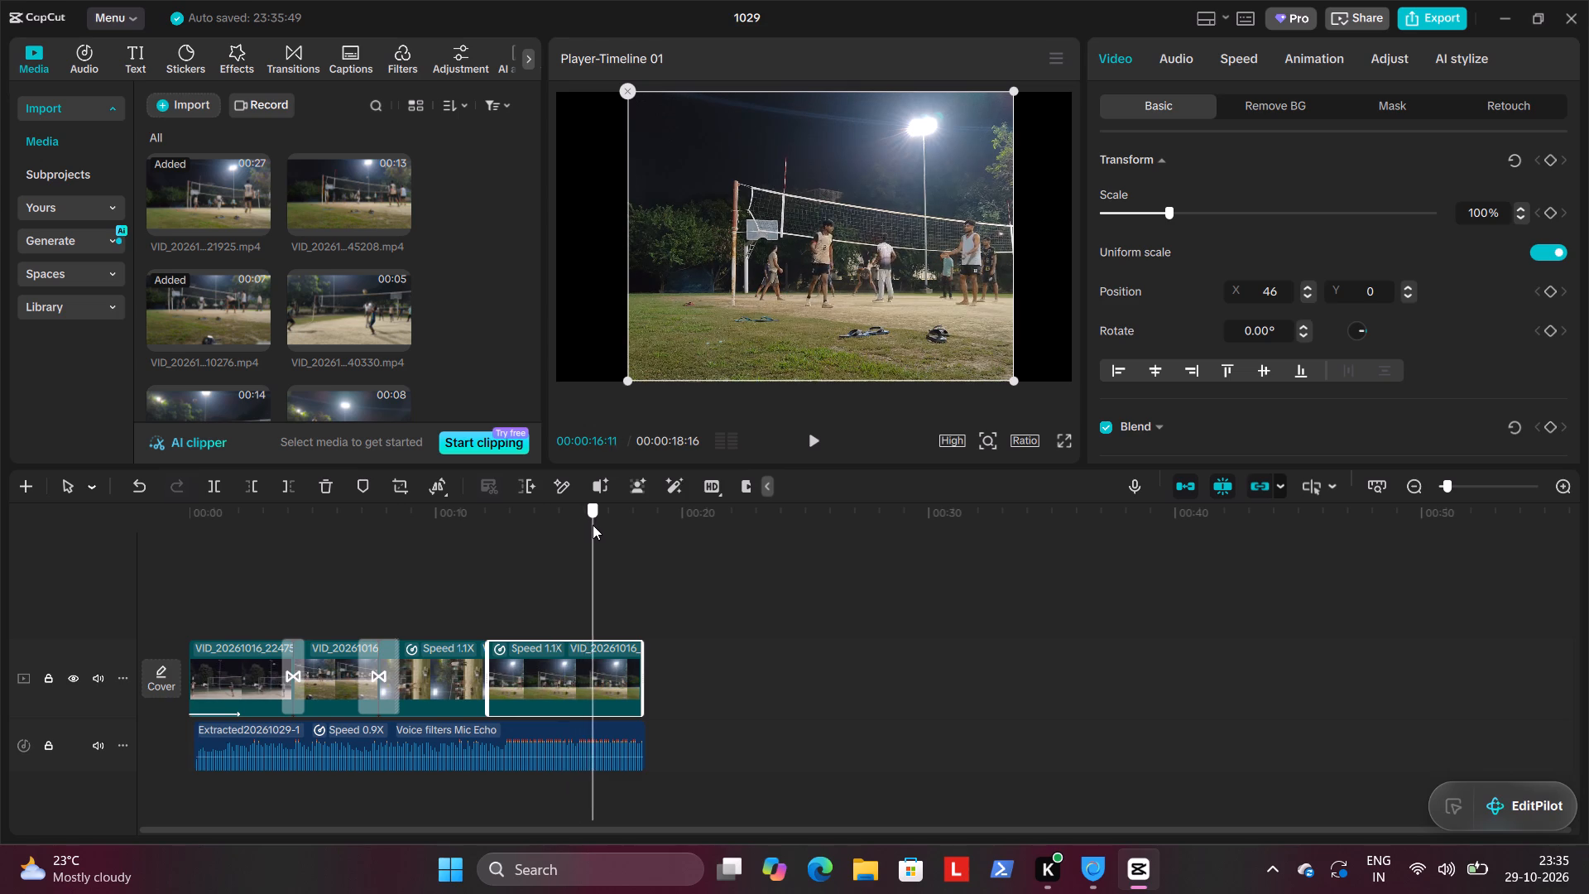
{"action": "left_click_drag", "start_coordinate": [593, 525], "coordinate": [622, 526]}
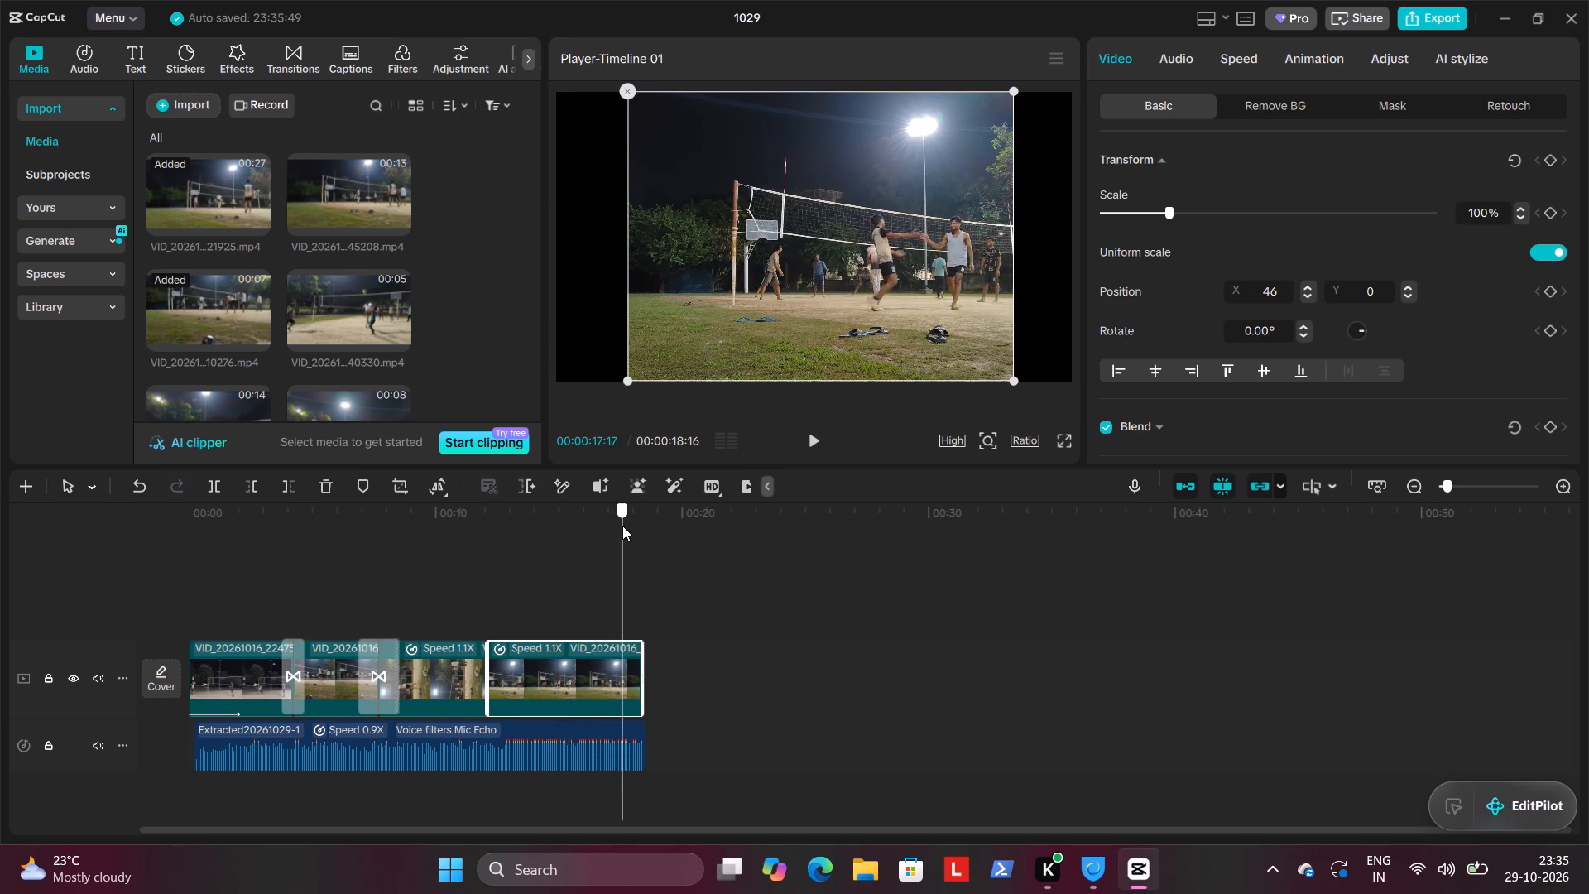
{"action": "left_click_drag", "start_coordinate": [622, 526], "coordinate": [640, 527]}
{"action": "left_click_drag", "start_coordinate": [642, 550], "coordinate": [591, 546]}
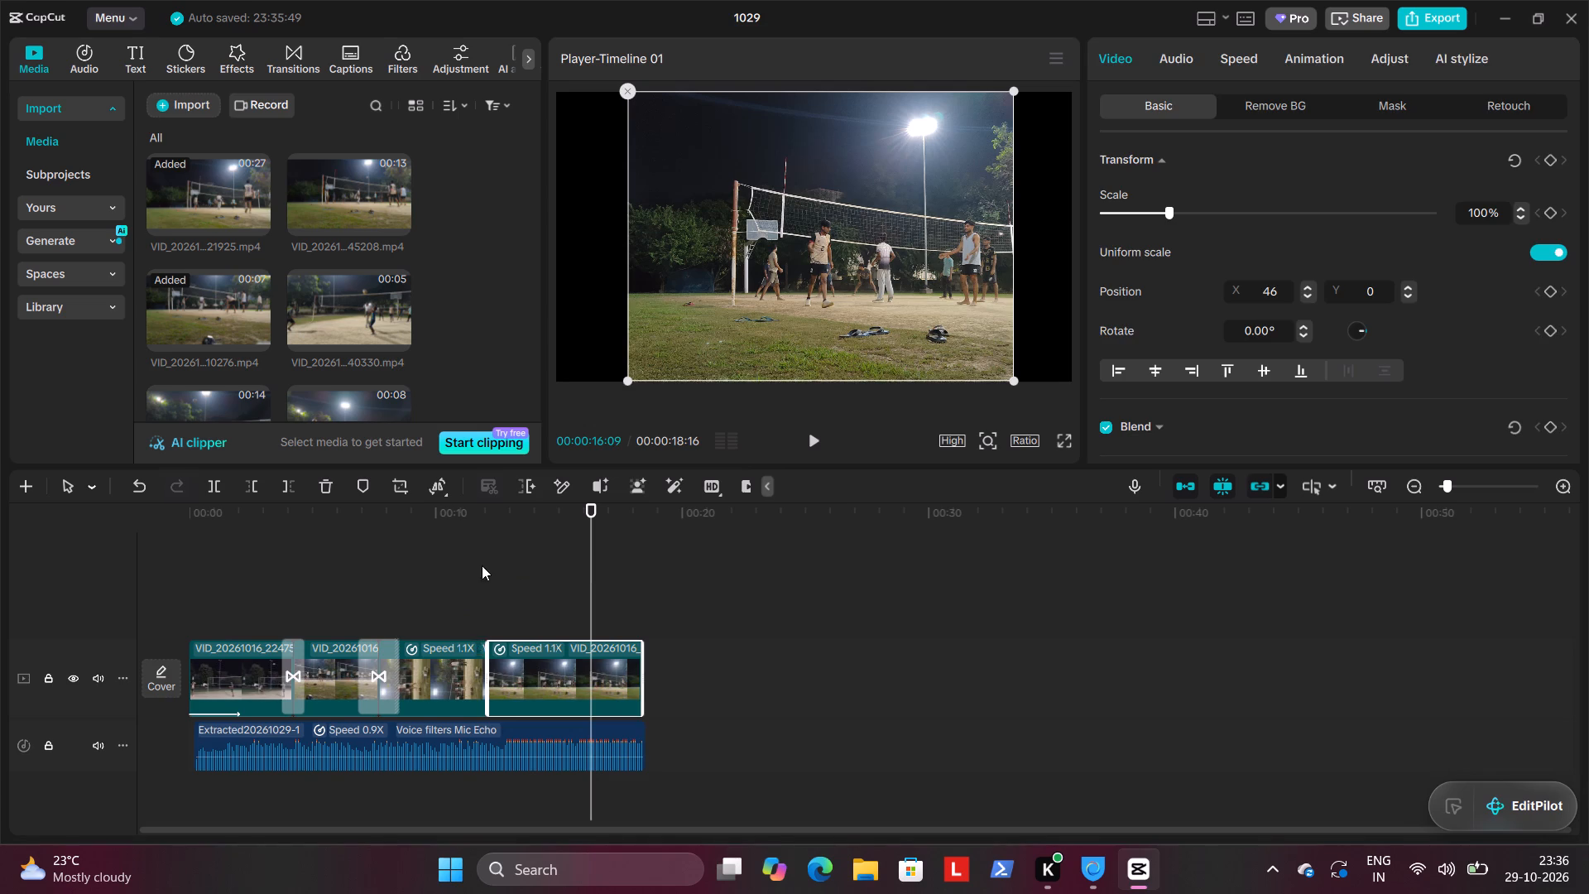
Add the Shadow Sweep overlay transition between the last two clips with a duration of 1.1 s.
{"action": "left_click", "coordinate": [482, 565]}
{"action": "left_click", "coordinate": [491, 665]}
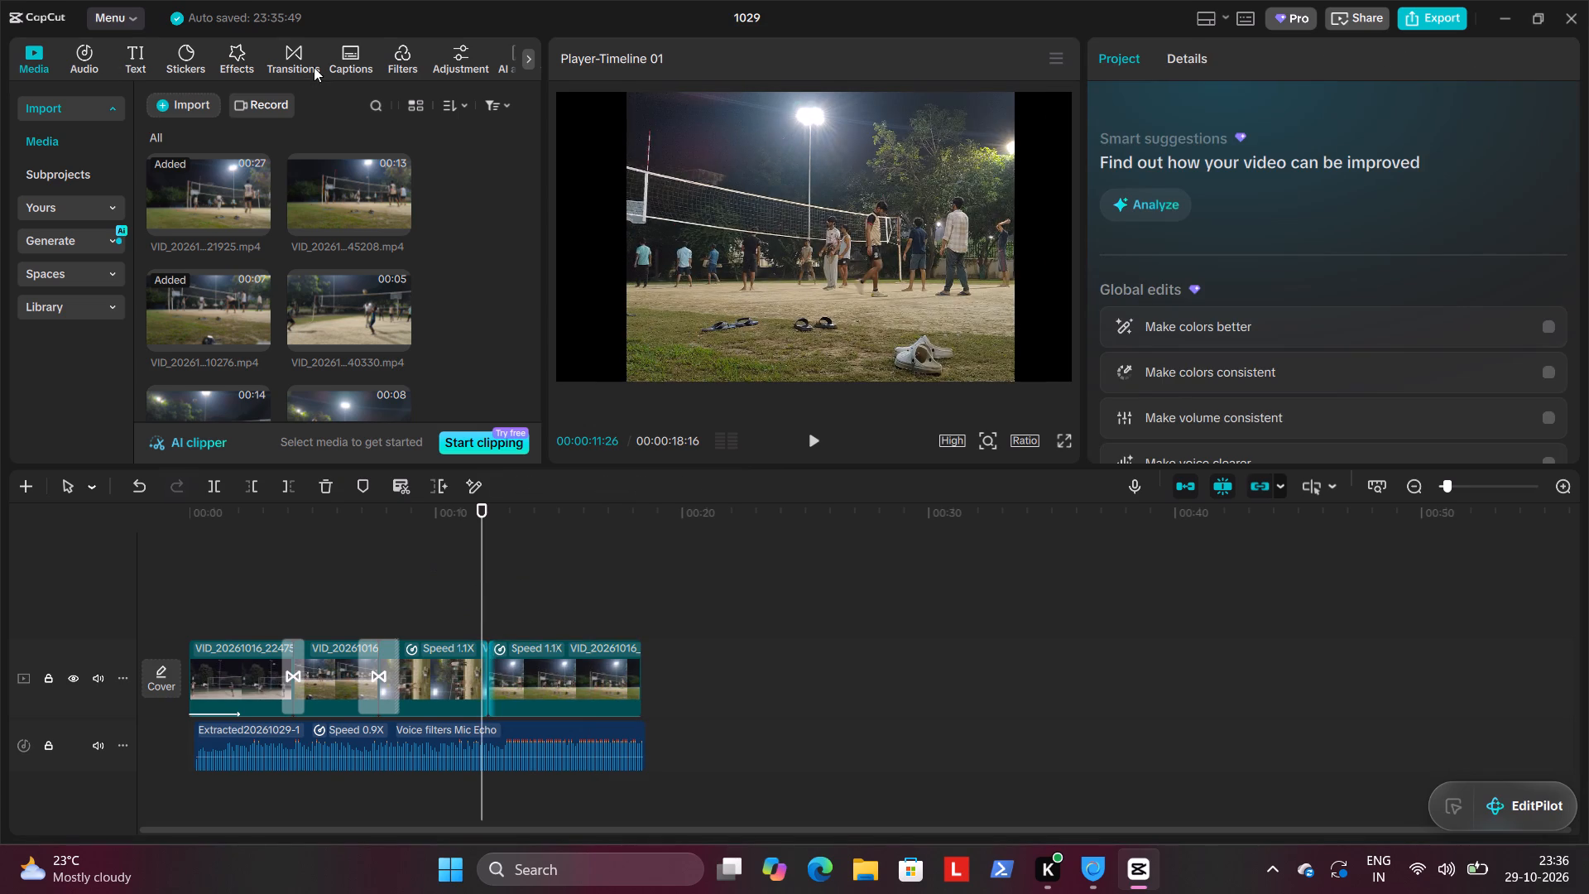
{"action": "left_click", "coordinate": [314, 66]}
{"action": "left_click", "coordinate": [325, 234]}
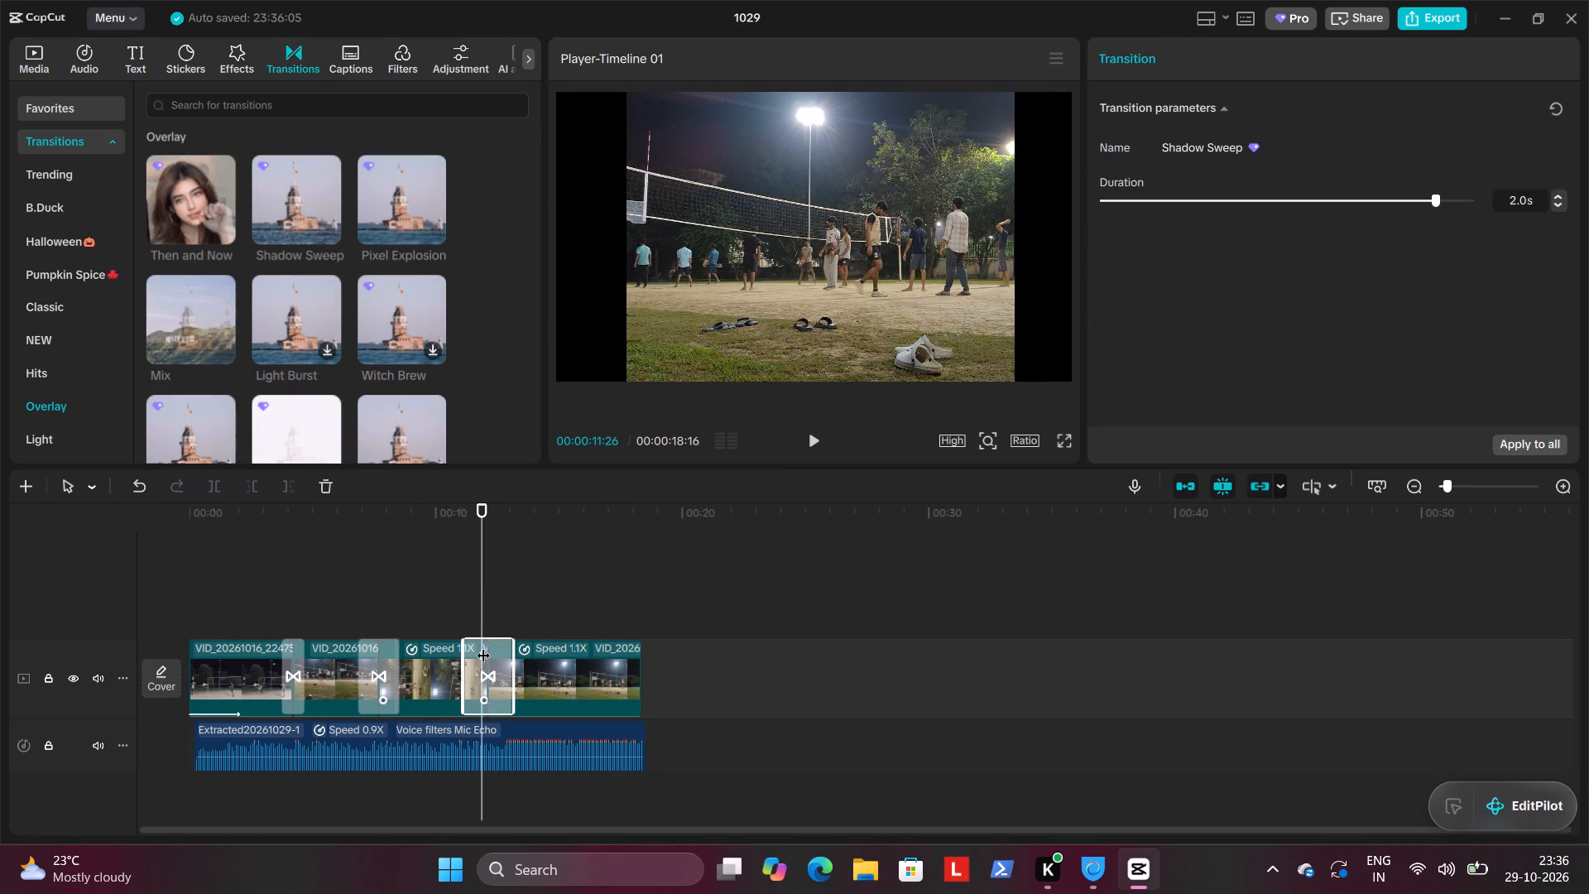
{"action": "left_click_drag", "start_coordinate": [1330, 198], "coordinate": [1284, 198]}
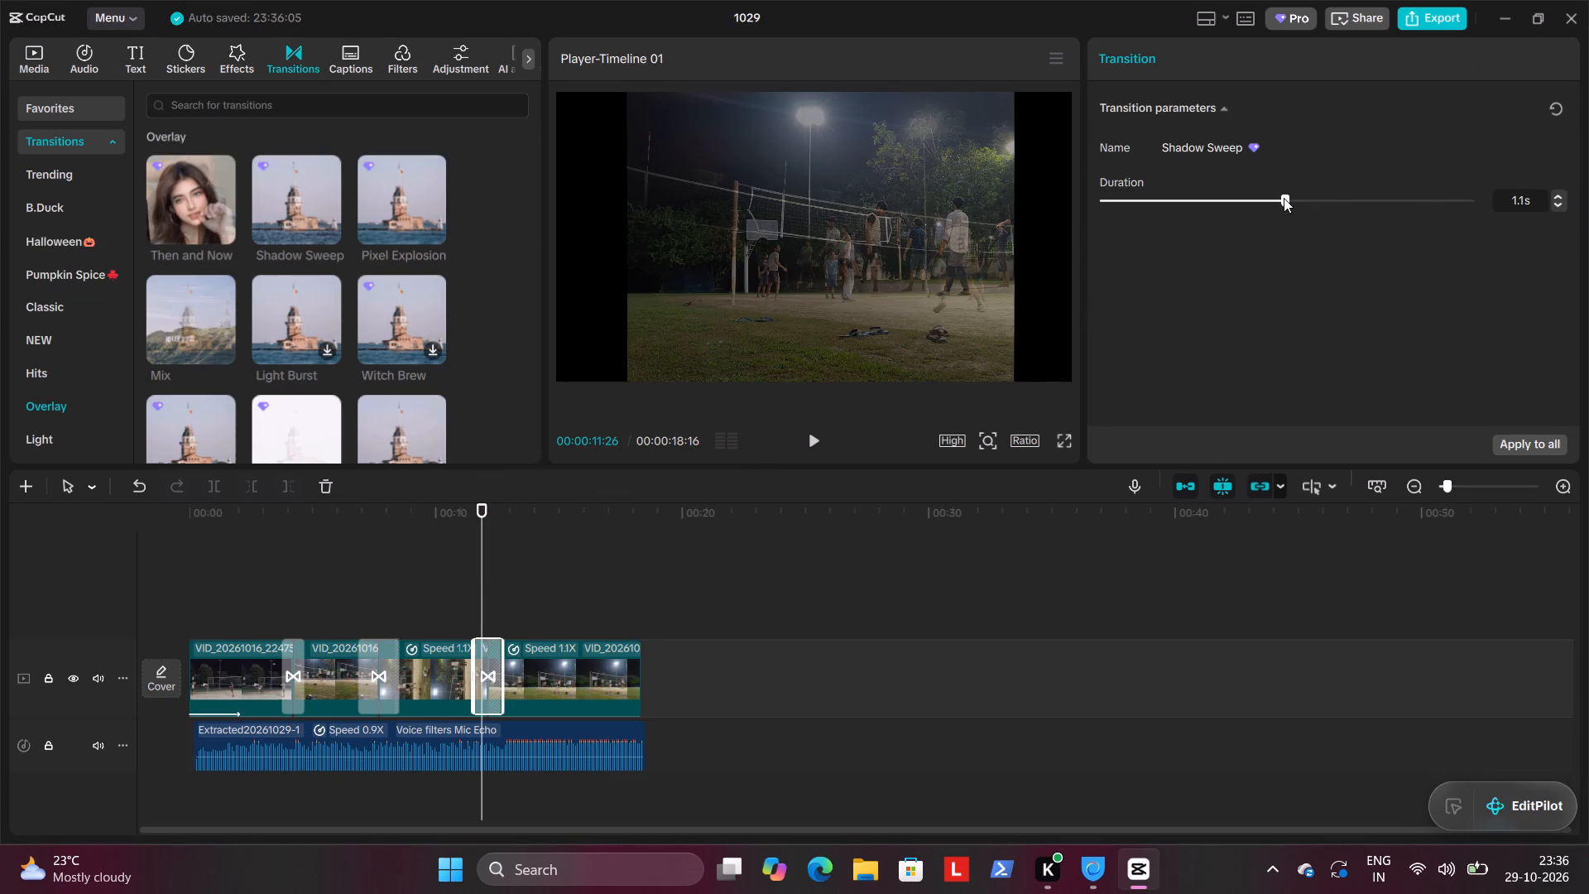
{"action": "left_click_drag", "start_coordinate": [1284, 198], "coordinate": [1272, 199]}
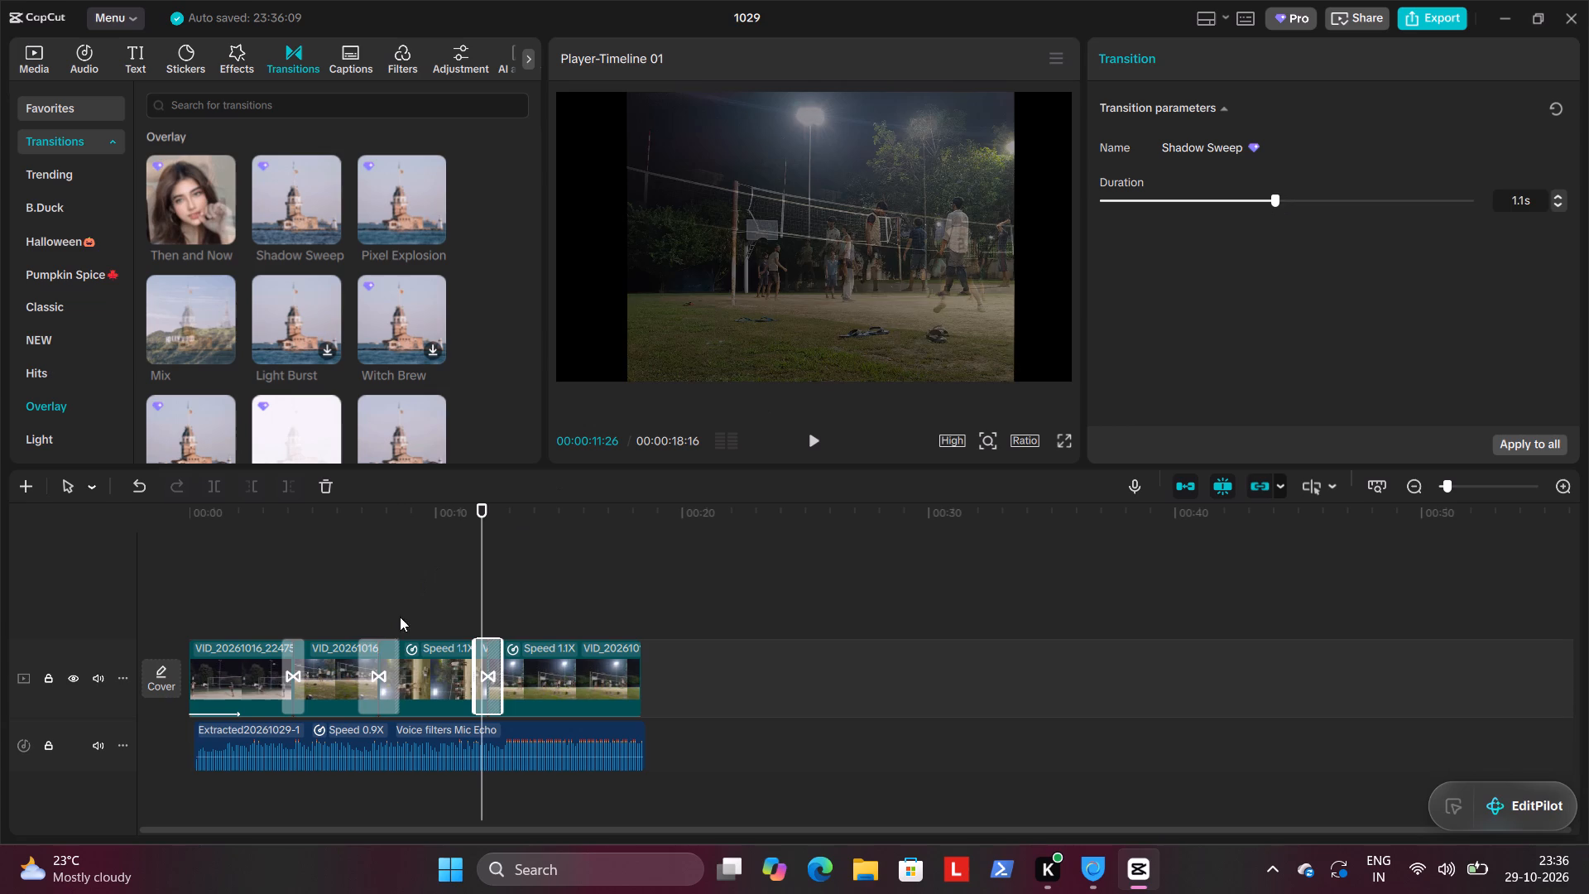
Shorten the Shadow Sweep transition between the second and third clips to 0.9 s.
{"action": "left_click", "coordinate": [366, 653]}
{"action": "left_click_drag", "start_coordinate": [1330, 199], "coordinate": [1299, 206]}
Play the timeline from the second clip onward to check the reordered clips and their transitions.
{"action": "left_click_drag", "start_coordinate": [484, 515], "coordinate": [358, 507]}
{"action": "left_click", "coordinate": [804, 437]}
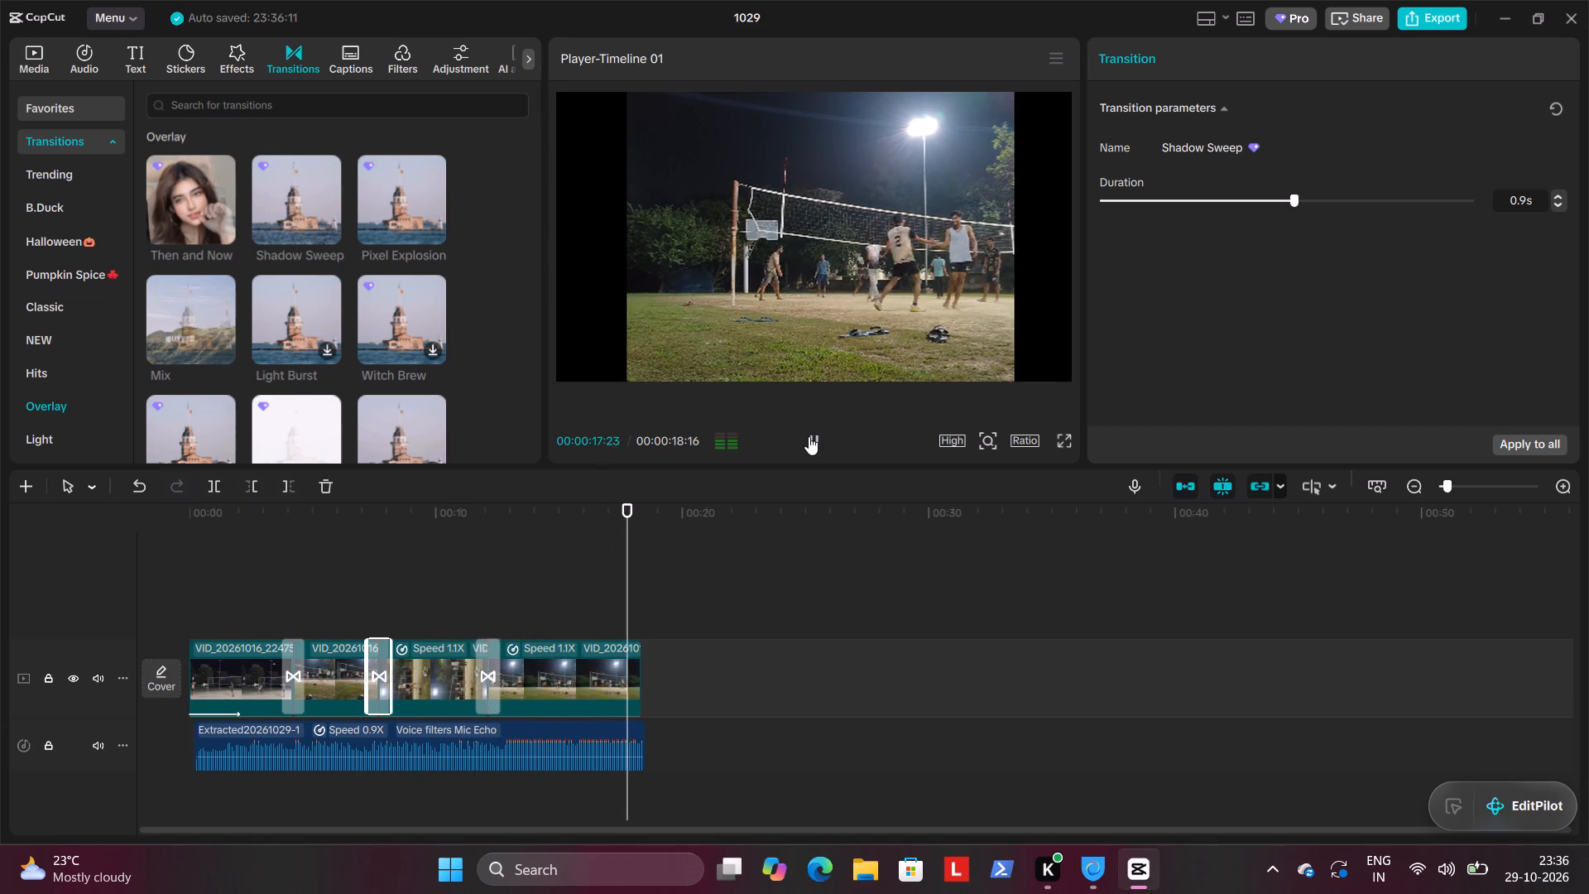
{"action": "left_click_drag", "start_coordinate": [648, 548], "coordinate": [647, 547]}
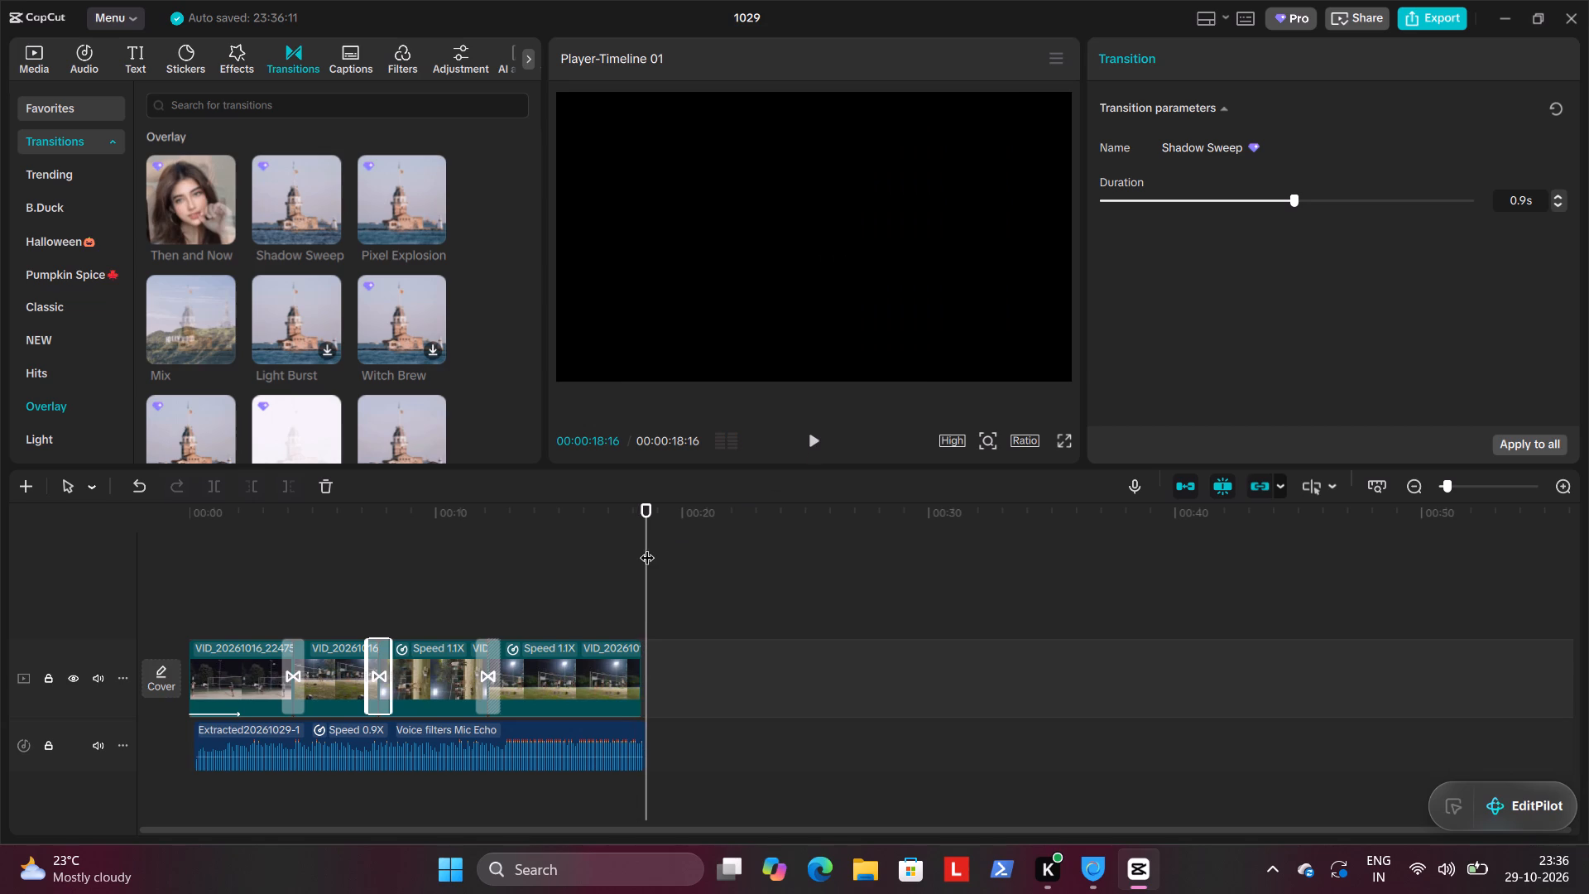
{"action": "left_click_drag", "start_coordinate": [647, 547], "coordinate": [310, 538]}
{"action": "left_click", "coordinate": [822, 440]}
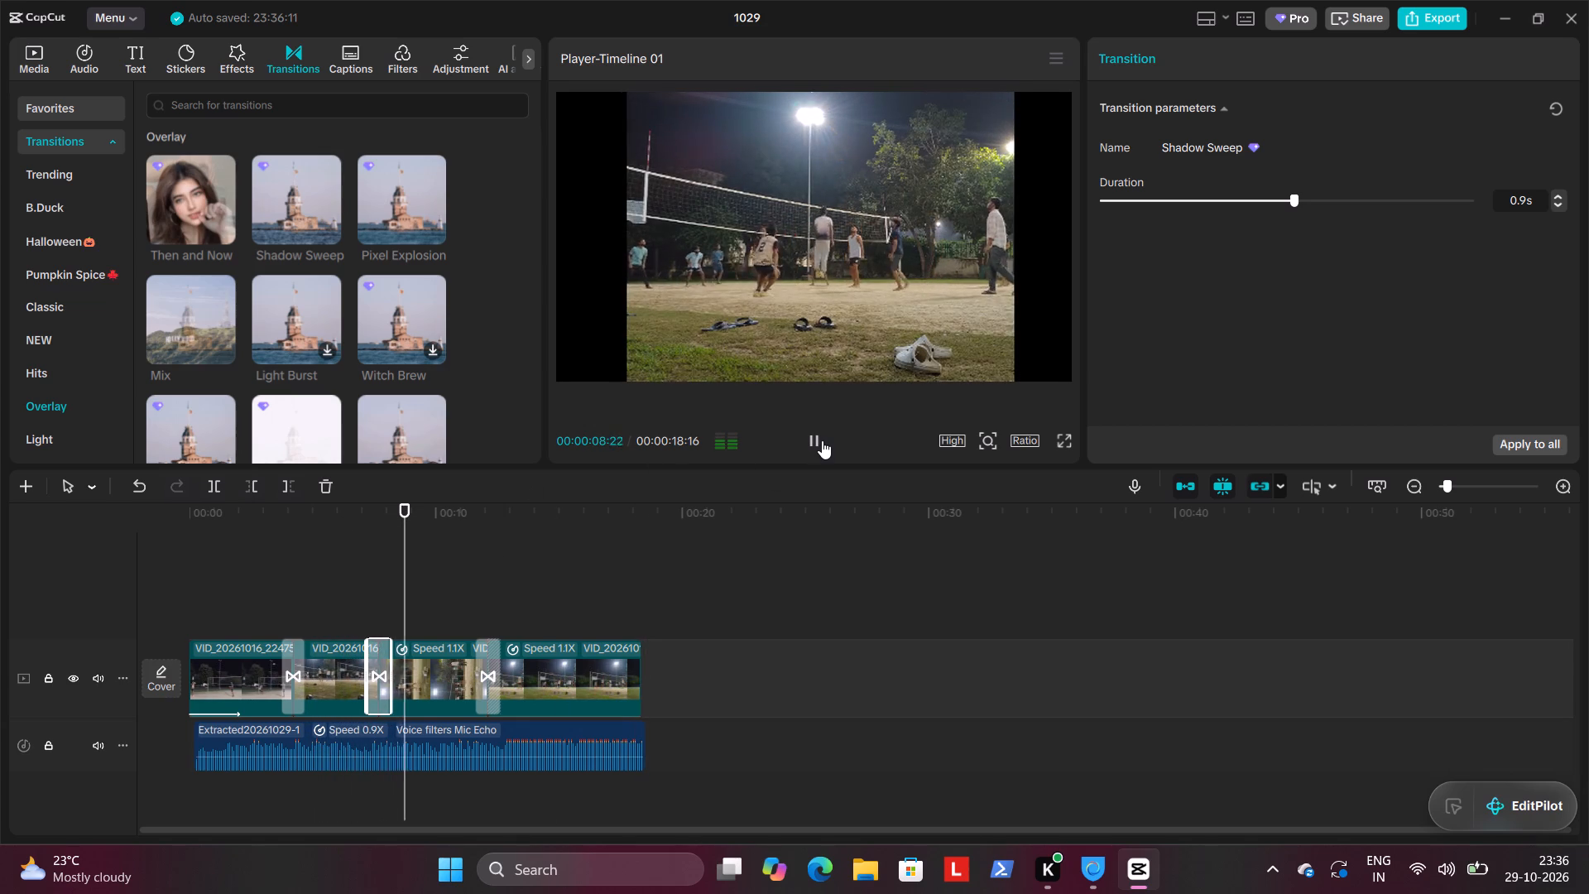
{"action": "left_click", "coordinate": [822, 440]}
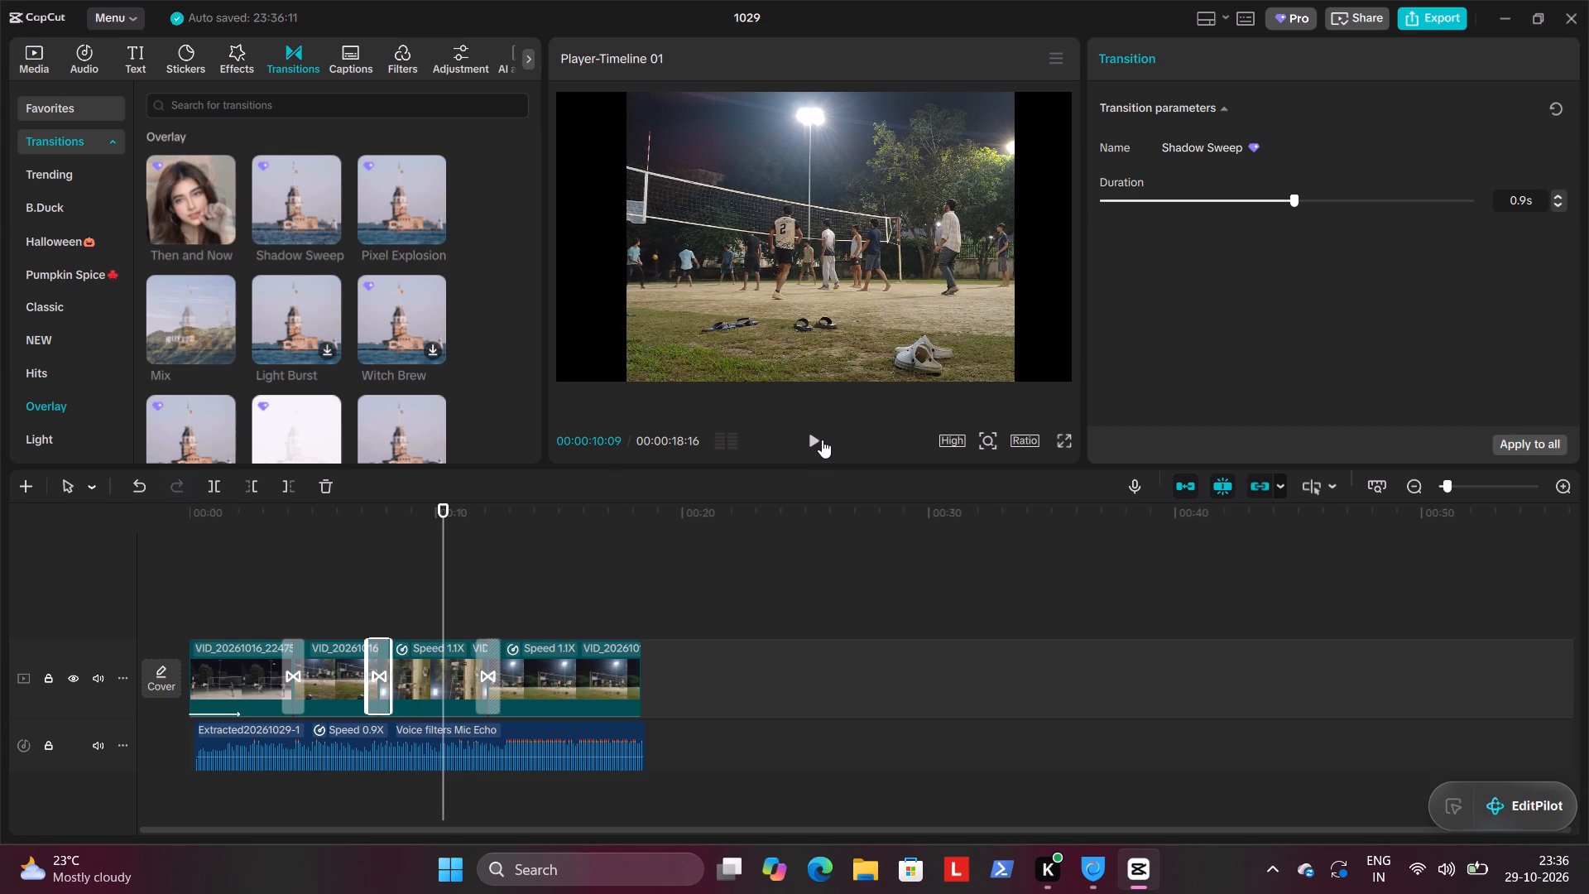
{"action": "left_click", "coordinate": [822, 440]}
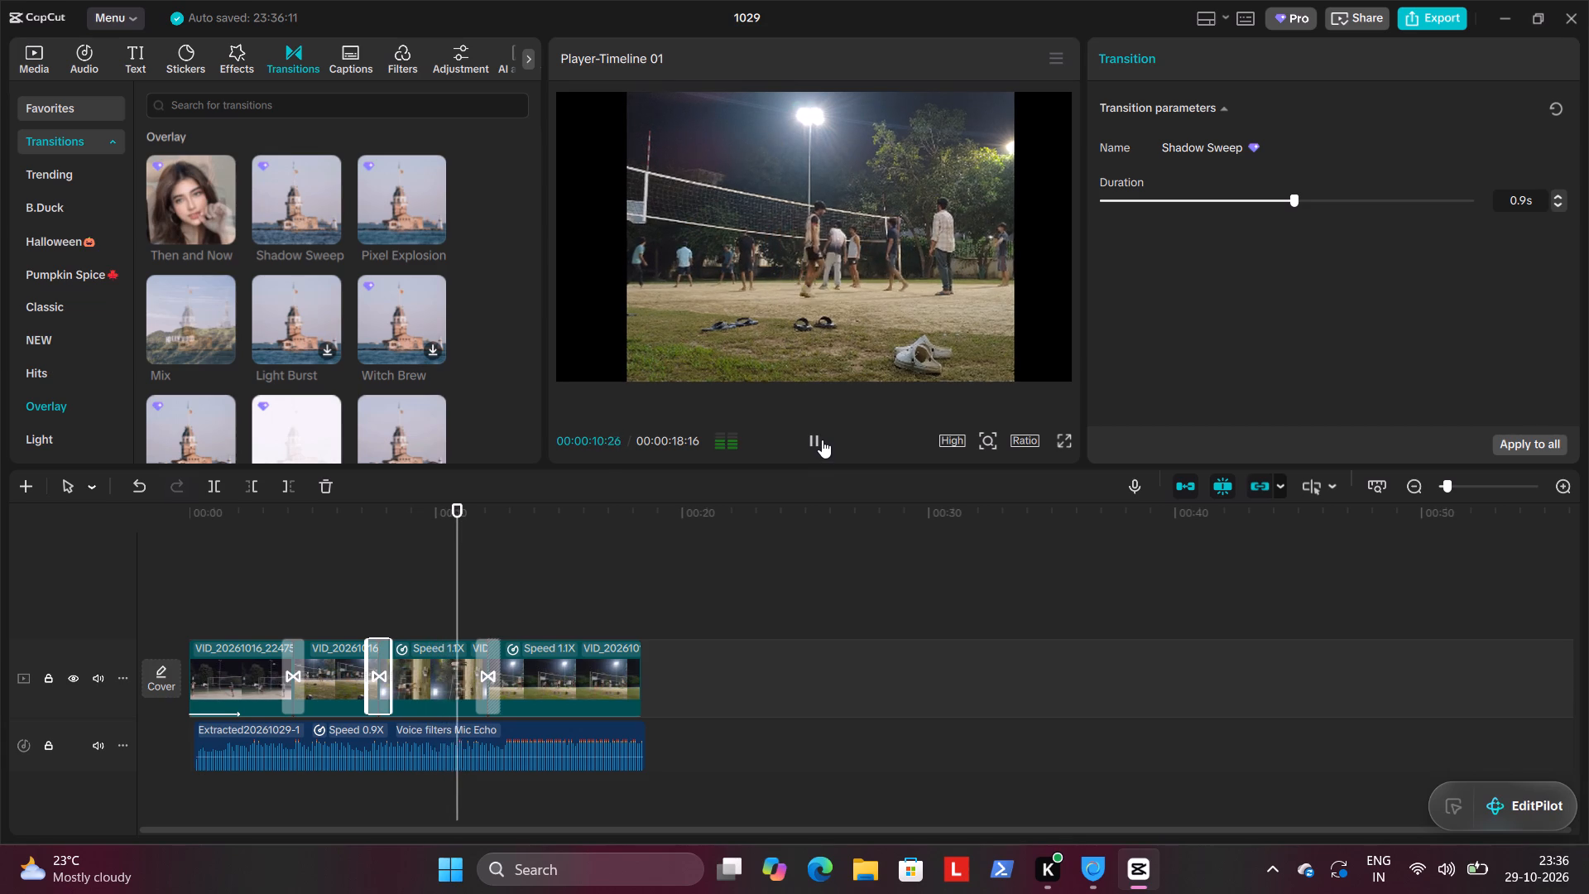
{"action": "left_click", "coordinate": [822, 440]}
{"action": "left_click", "coordinate": [822, 440]}
{"action": "left_click", "coordinate": [822, 440]}
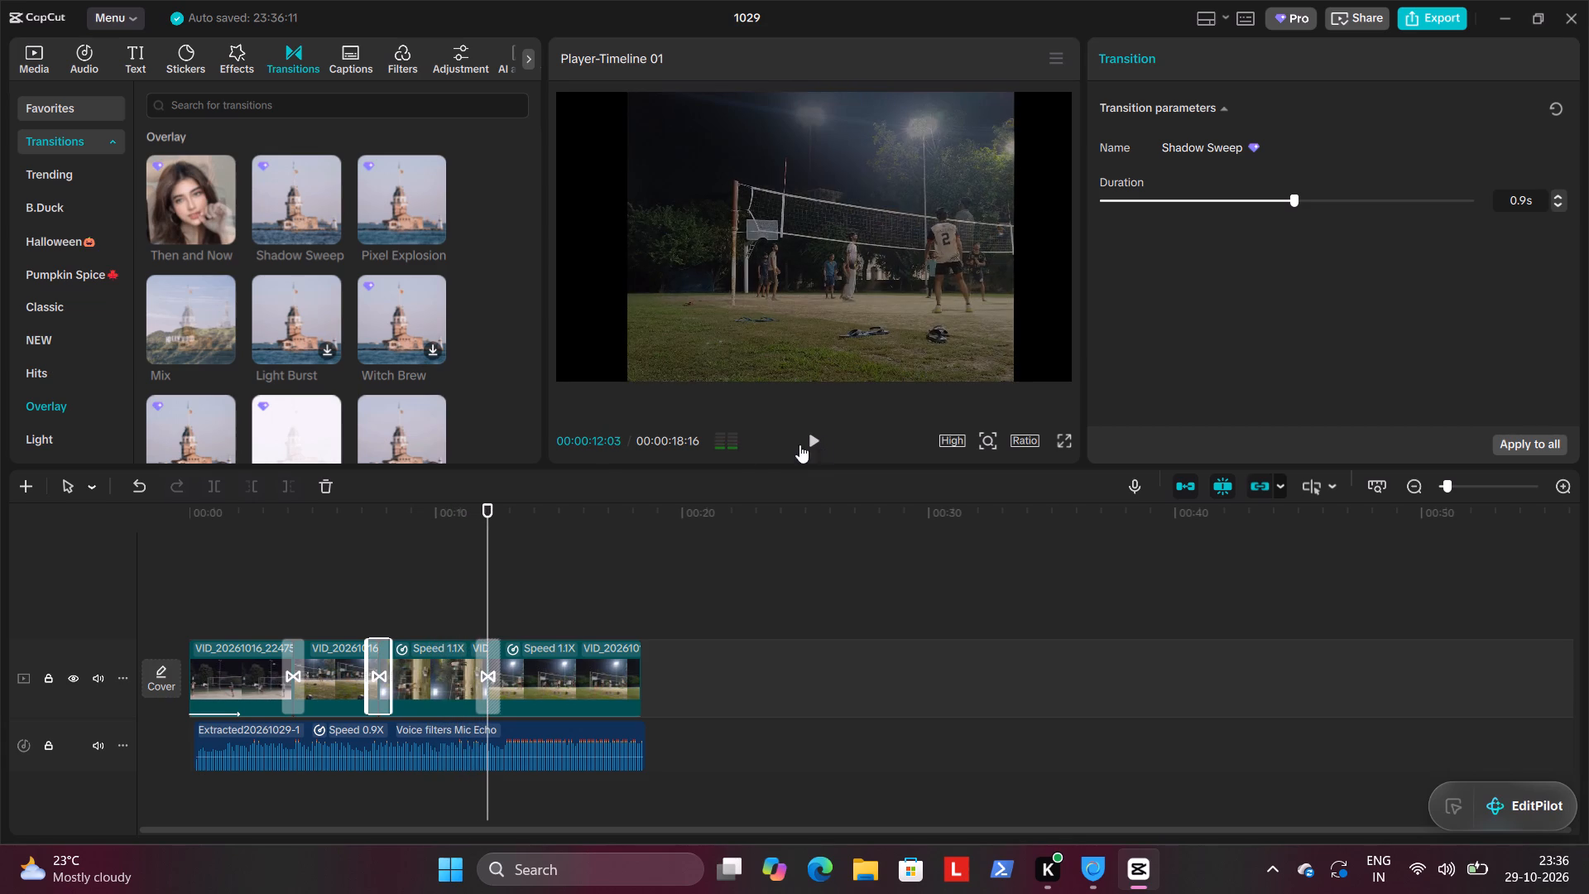
Trim the end of the third clip back to about 00:00:11:07 and play the junction with the last clip.
{"action": "left_click_drag", "start_coordinate": [486, 535], "coordinate": [428, 526]}
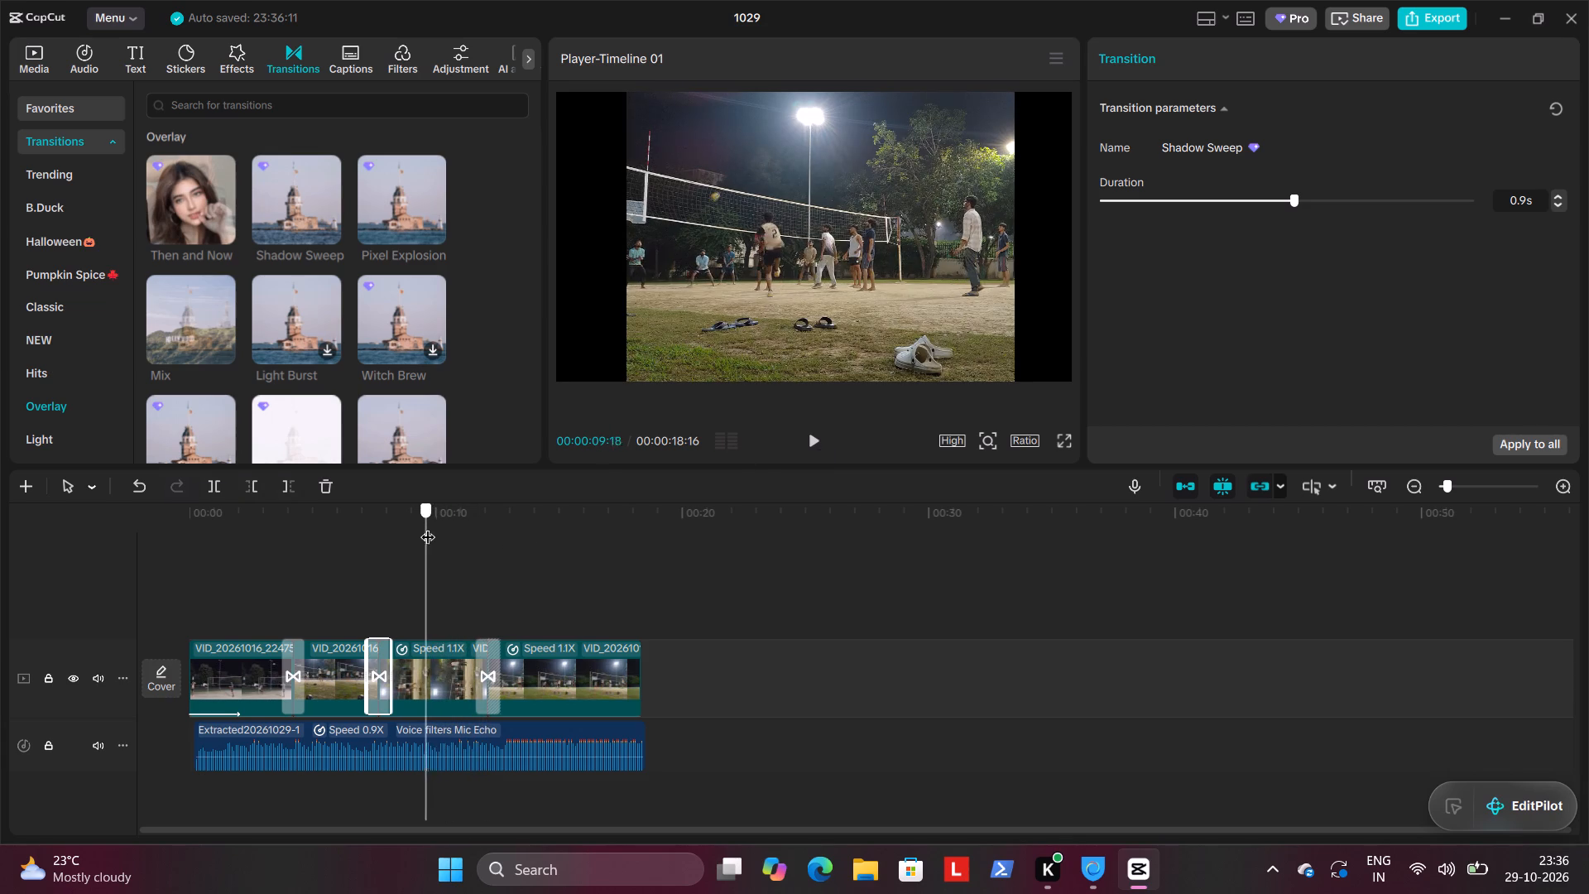
{"action": "left_click_drag", "start_coordinate": [428, 526], "coordinate": [458, 526]}
{"action": "left_click", "coordinate": [447, 666]}
{"action": "left_click_drag", "start_coordinate": [491, 669], "coordinate": [488, 669]}
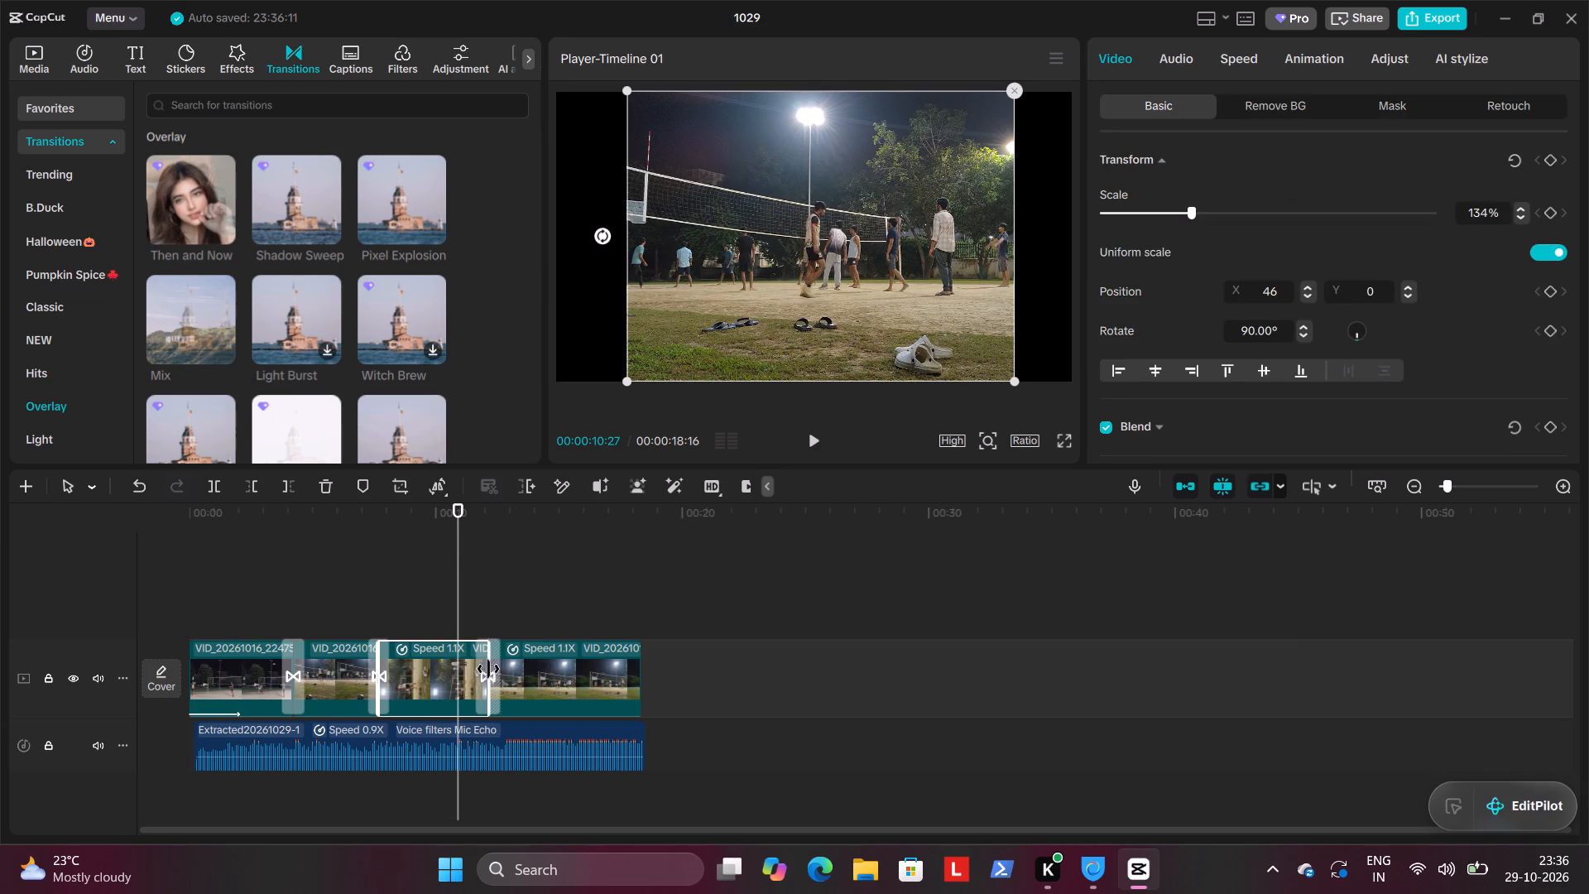
{"action": "left_click_drag", "start_coordinate": [488, 669], "coordinate": [459, 665]}
{"action": "left_click", "coordinate": [459, 680]}
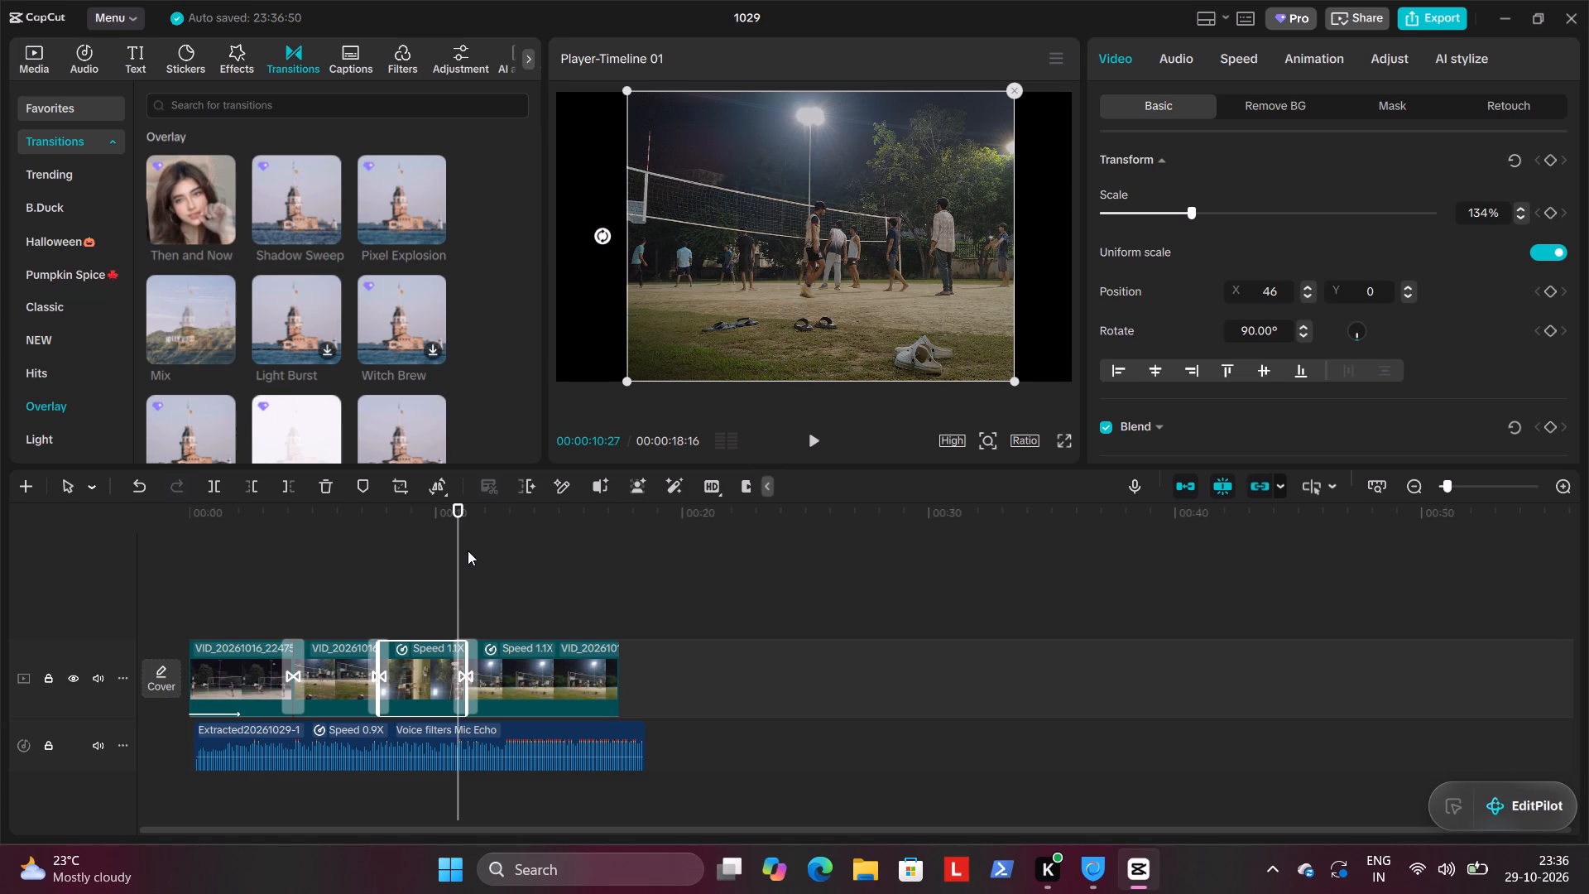
{"action": "left_click", "coordinate": [809, 440]}
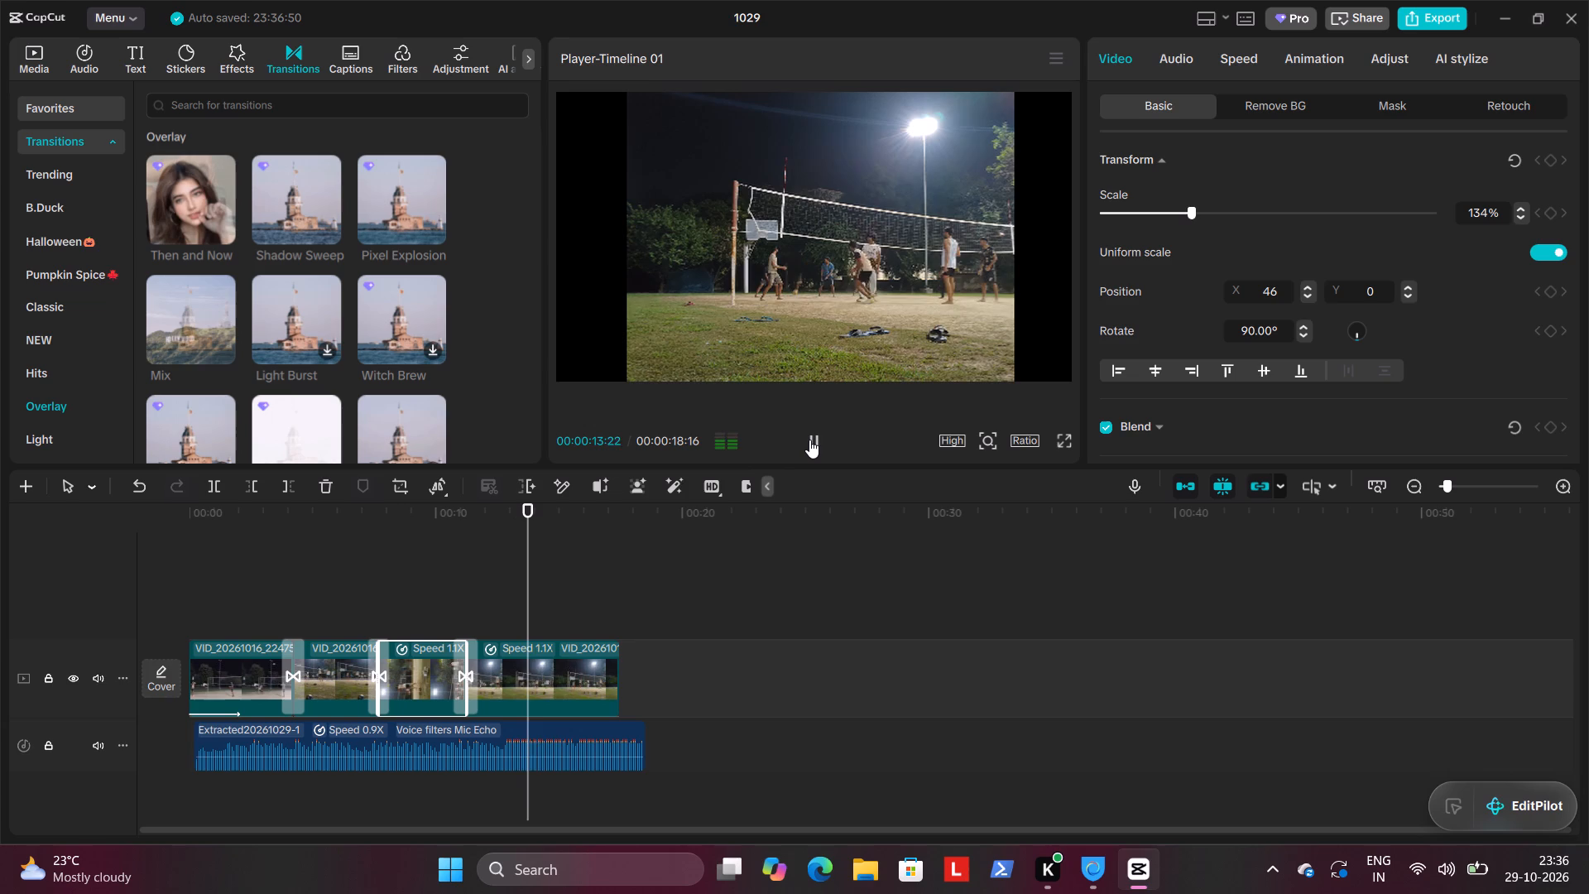
{"action": "left_click", "coordinate": [809, 439]}
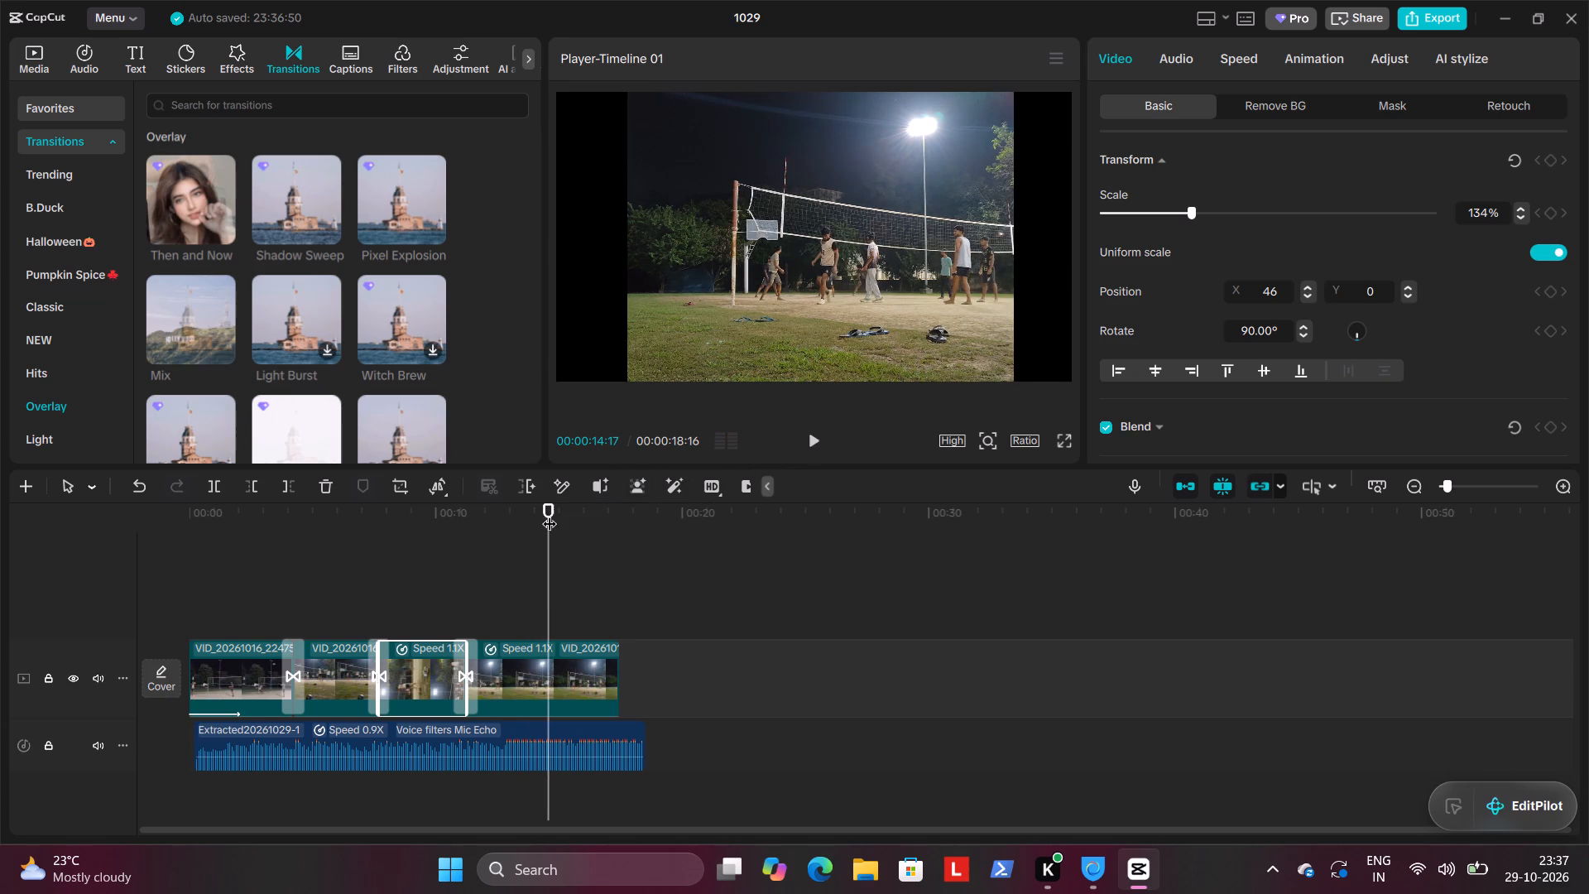
{"action": "left_click_drag", "start_coordinate": [550, 513], "coordinate": [511, 513]}
{"action": "left_click", "coordinate": [810, 445]}
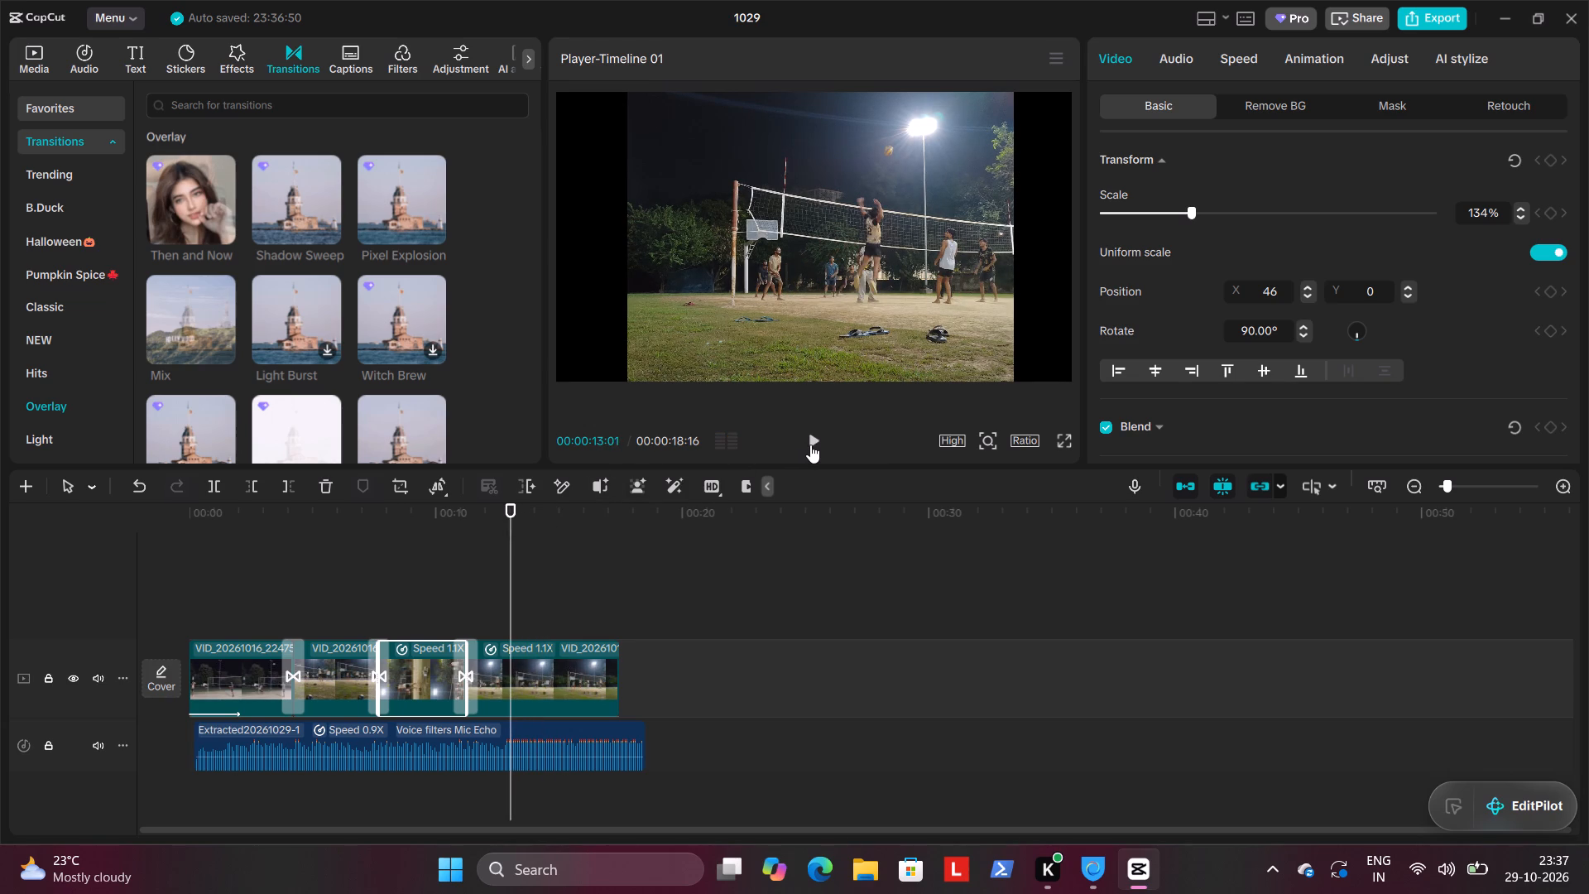
{"action": "left_click", "coordinate": [810, 445]}
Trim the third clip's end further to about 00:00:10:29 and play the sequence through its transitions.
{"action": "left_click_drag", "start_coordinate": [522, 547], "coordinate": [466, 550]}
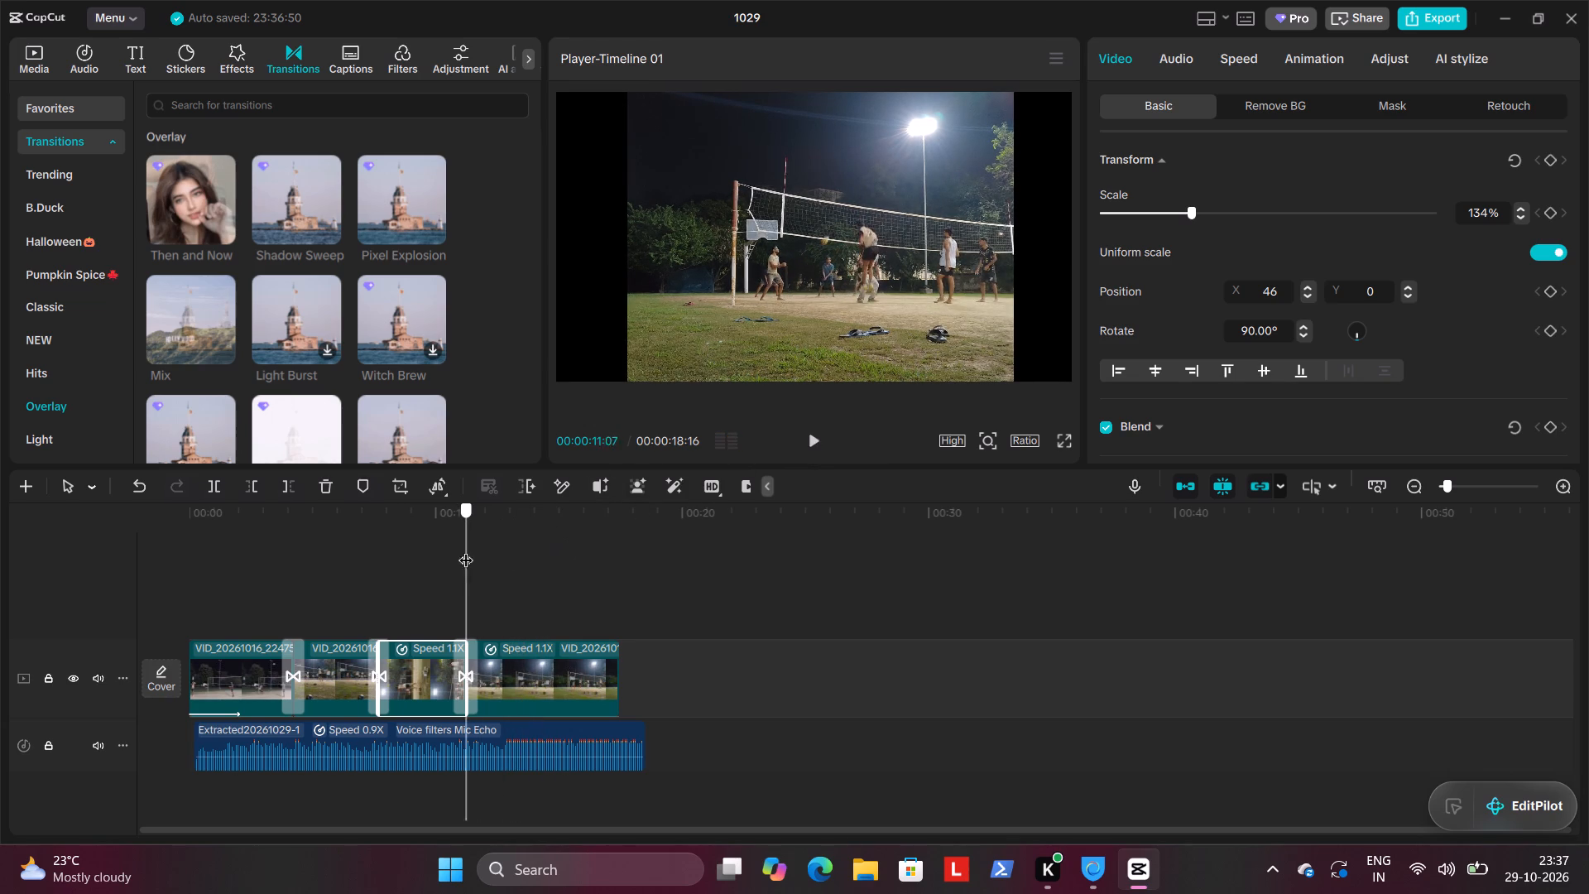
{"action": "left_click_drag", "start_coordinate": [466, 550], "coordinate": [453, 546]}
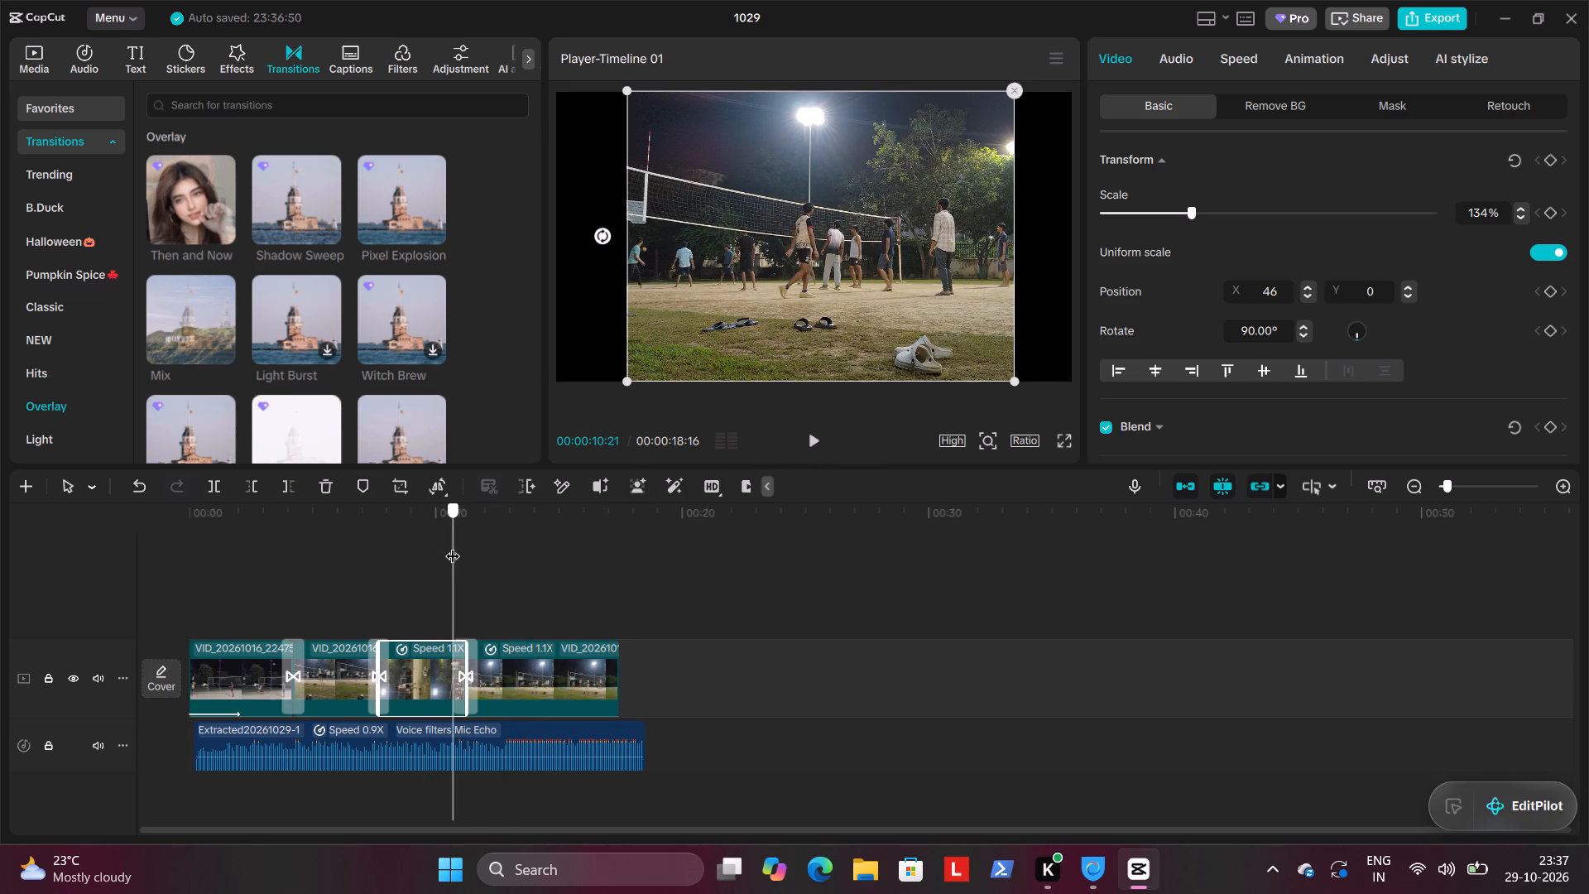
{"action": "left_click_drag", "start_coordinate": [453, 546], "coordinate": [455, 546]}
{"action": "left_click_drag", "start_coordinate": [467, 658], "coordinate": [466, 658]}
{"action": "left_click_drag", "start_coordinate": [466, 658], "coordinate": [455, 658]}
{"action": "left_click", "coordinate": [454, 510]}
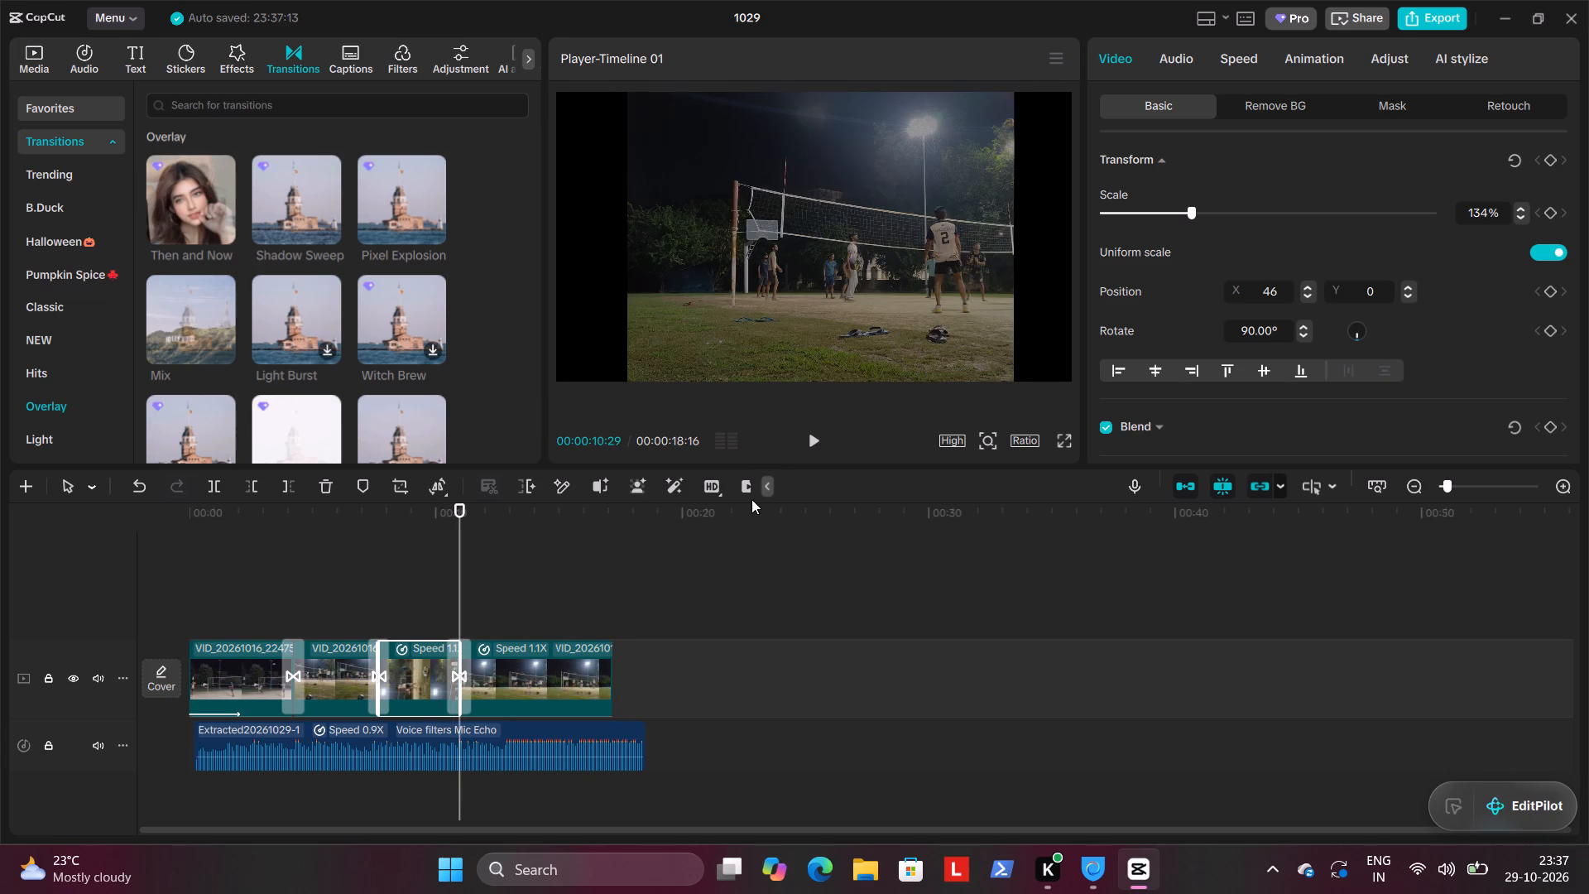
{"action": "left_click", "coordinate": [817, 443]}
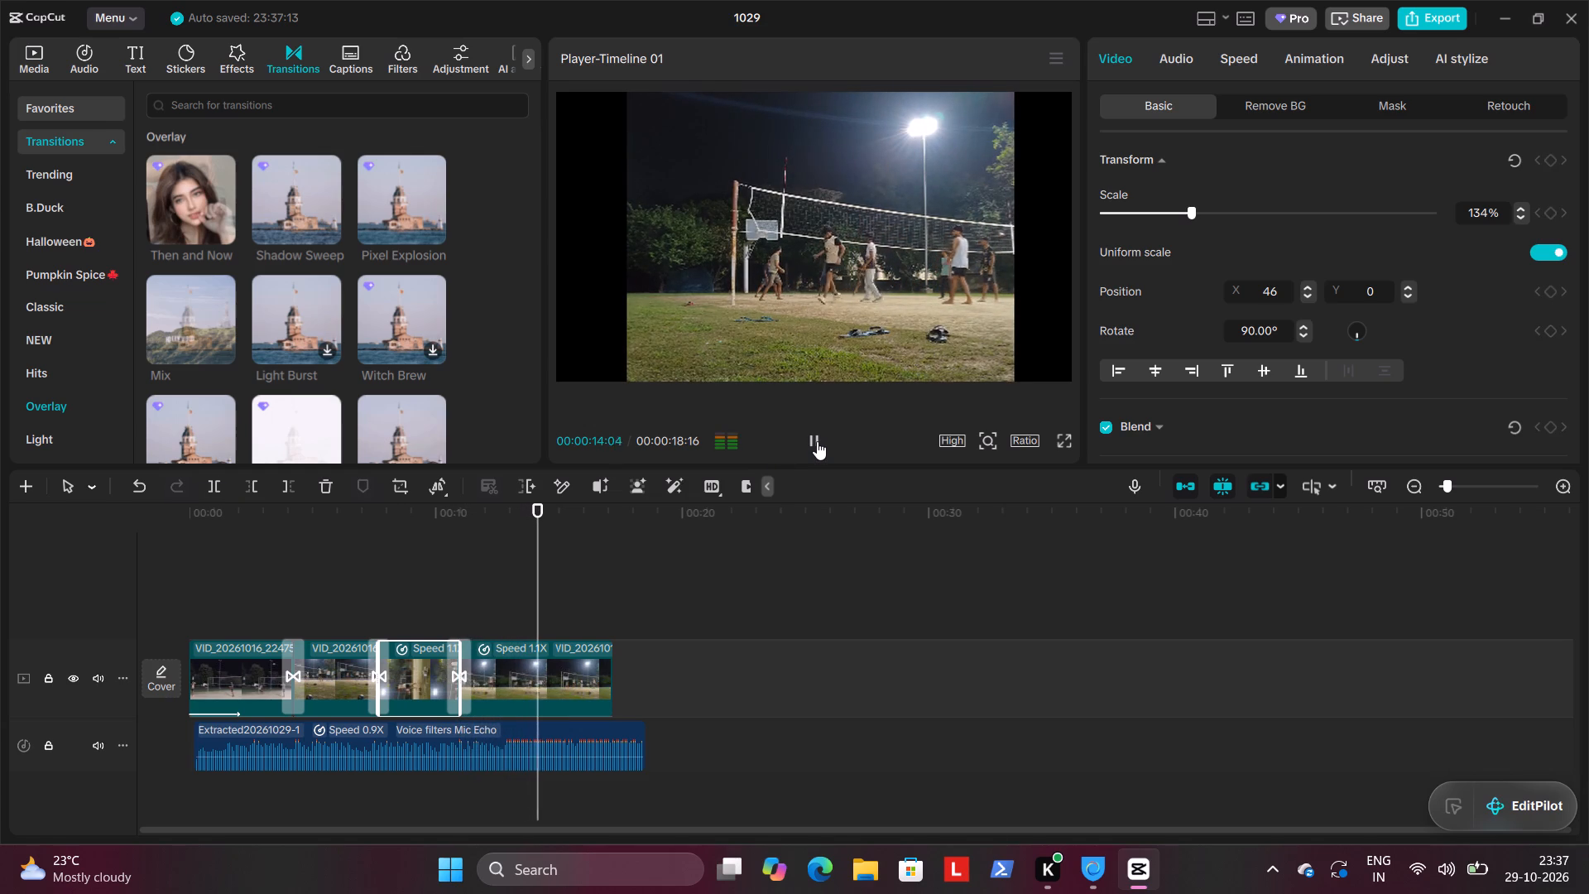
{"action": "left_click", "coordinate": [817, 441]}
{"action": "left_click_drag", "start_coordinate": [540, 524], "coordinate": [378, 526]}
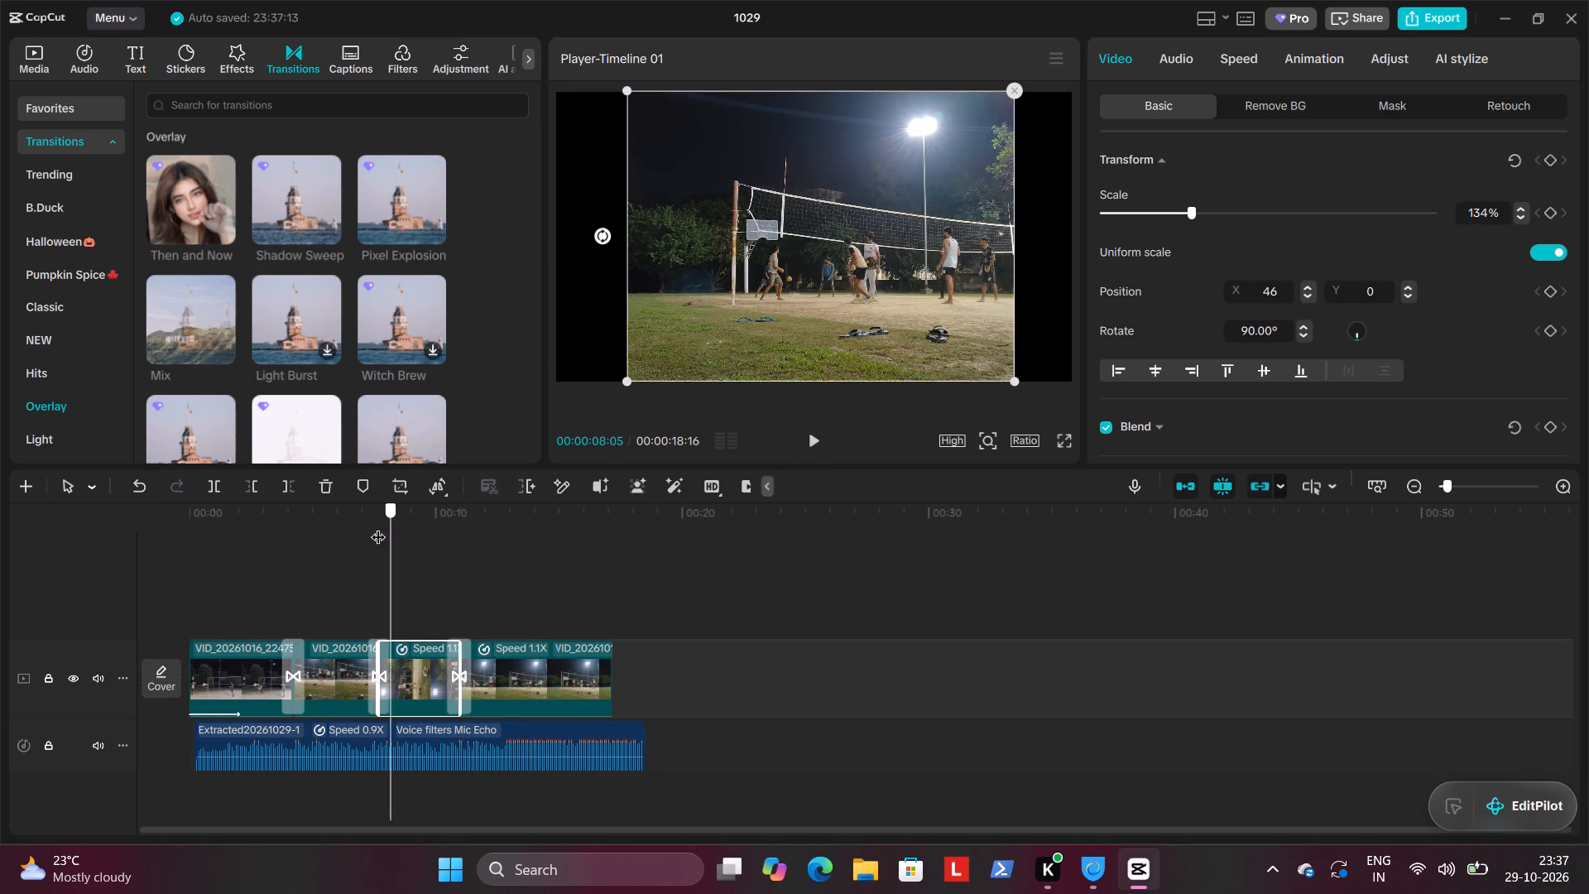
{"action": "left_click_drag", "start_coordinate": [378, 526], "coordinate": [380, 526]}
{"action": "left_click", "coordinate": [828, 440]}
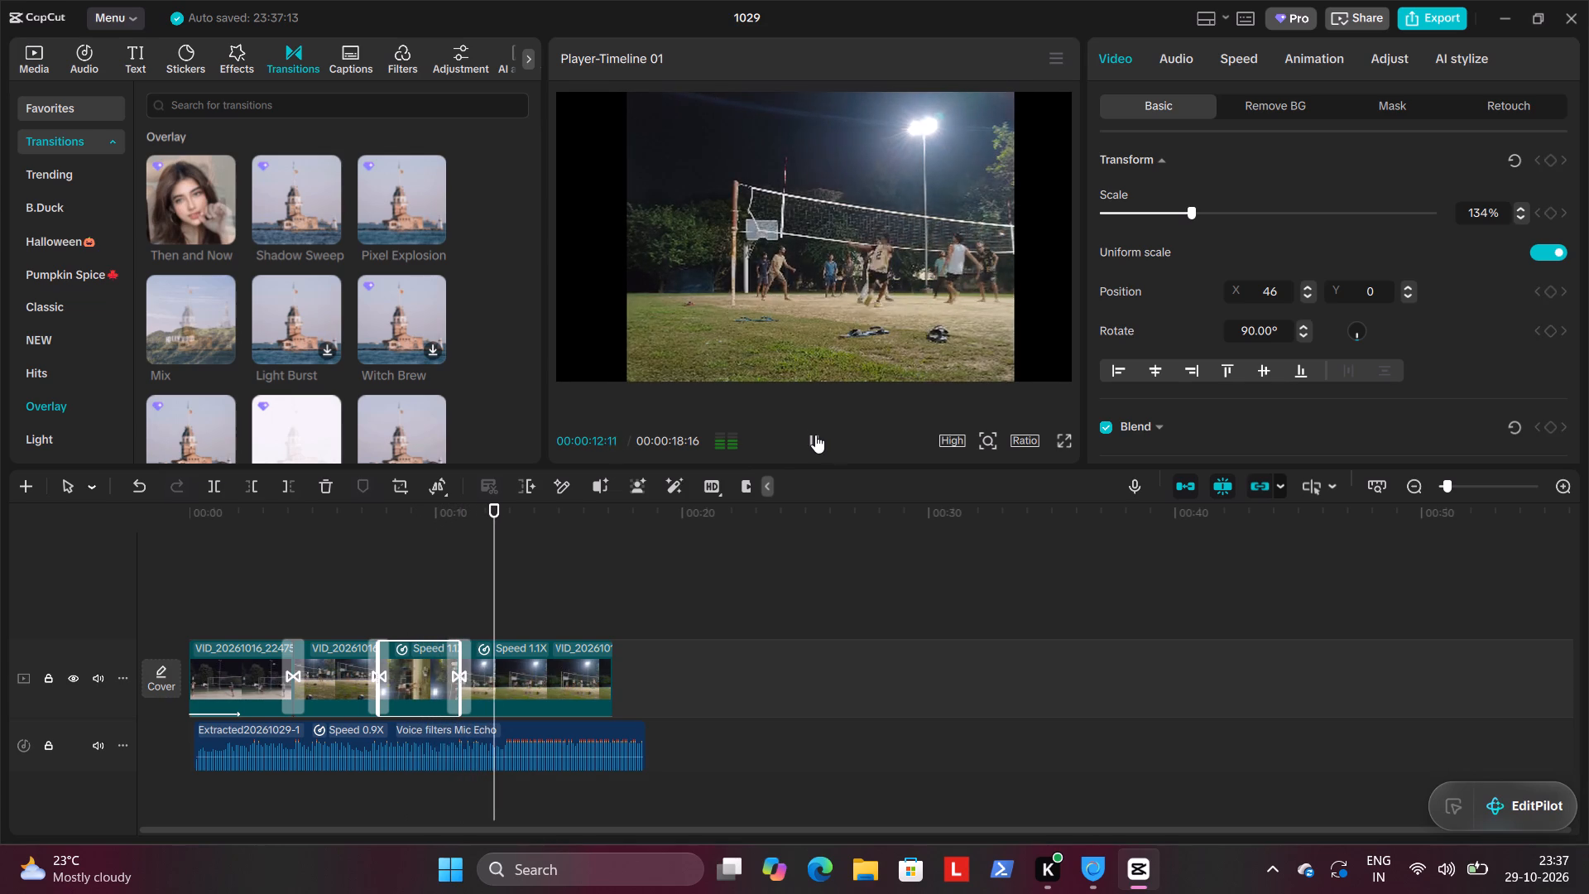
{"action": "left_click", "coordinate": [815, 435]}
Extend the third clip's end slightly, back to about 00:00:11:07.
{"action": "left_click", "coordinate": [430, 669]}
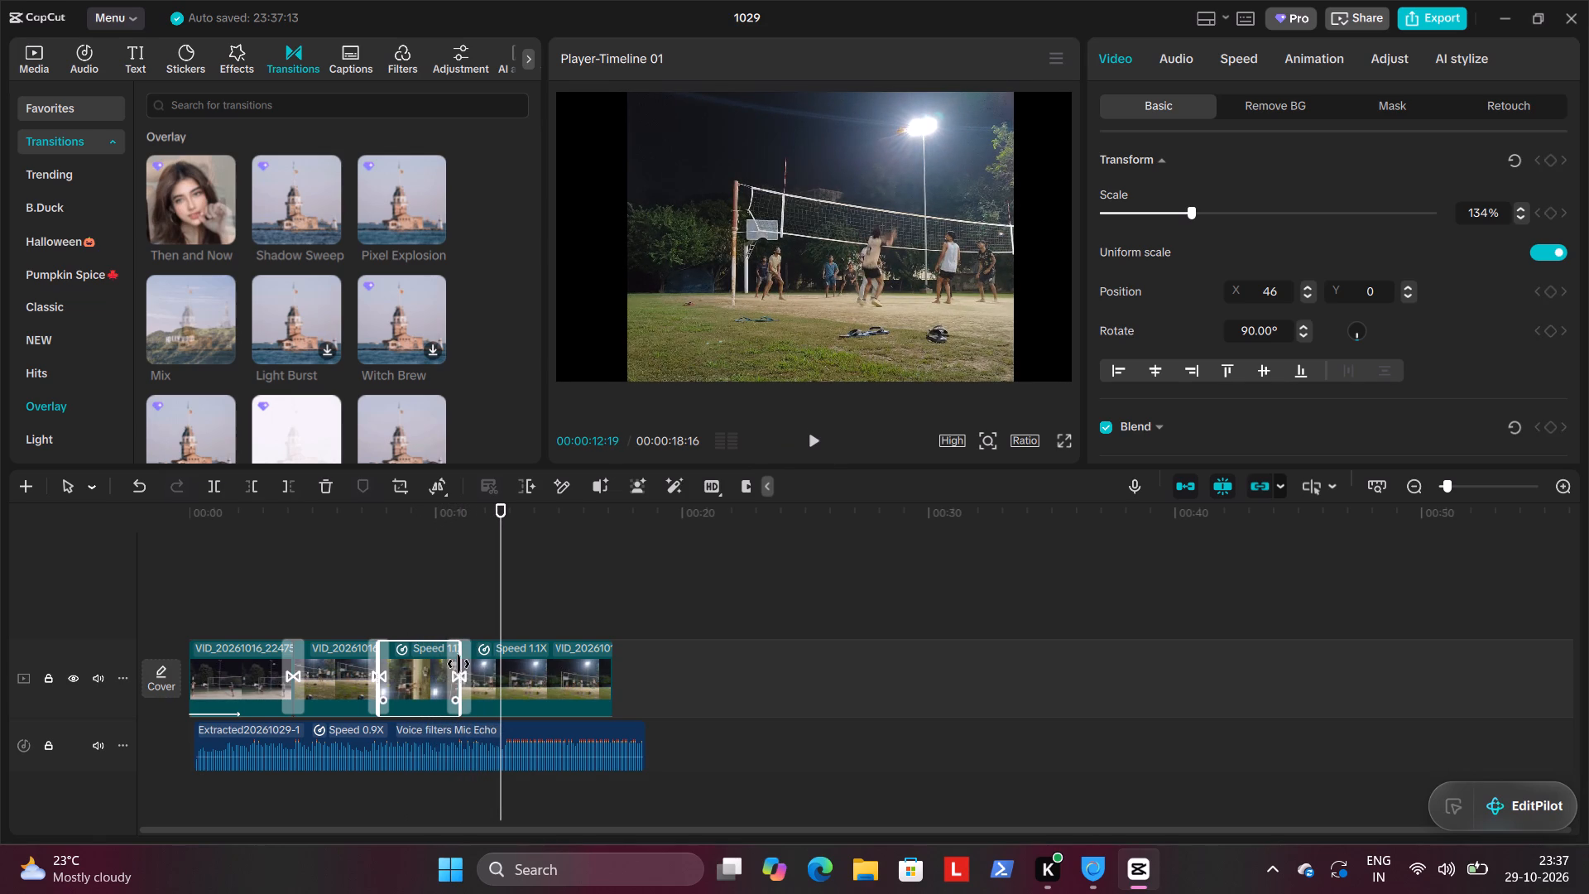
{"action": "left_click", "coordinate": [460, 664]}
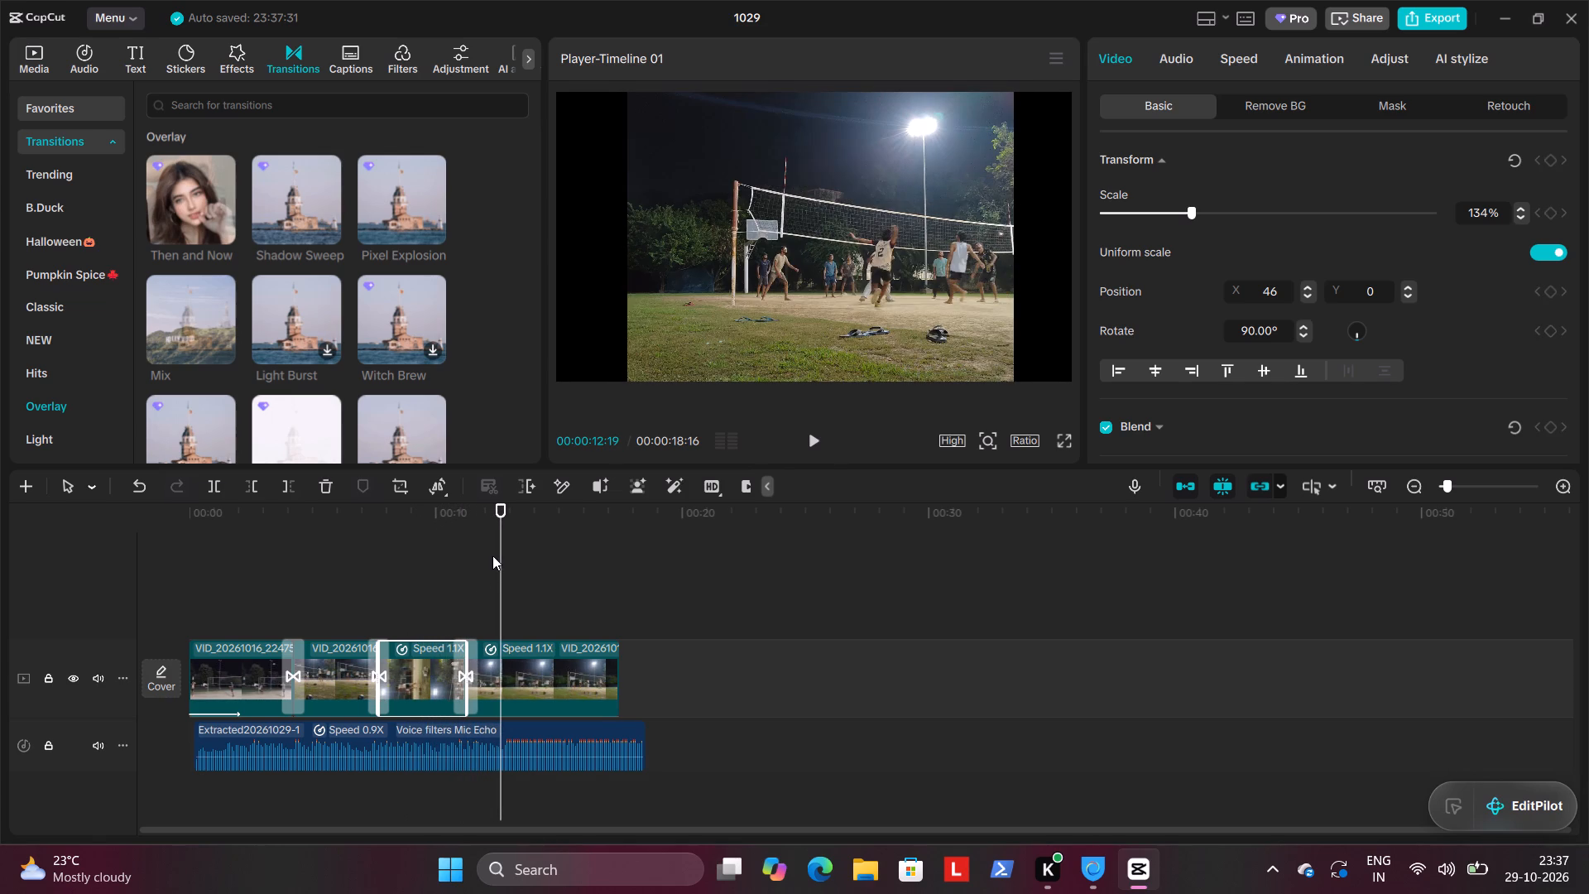
Trim about half a second off the start of the last clip and play the transition into it.
{"action": "left_click", "coordinate": [492, 555]}
{"action": "left_click", "coordinate": [512, 661]}
{"action": "left_click_drag", "start_coordinate": [468, 664], "coordinate": [470, 664]}
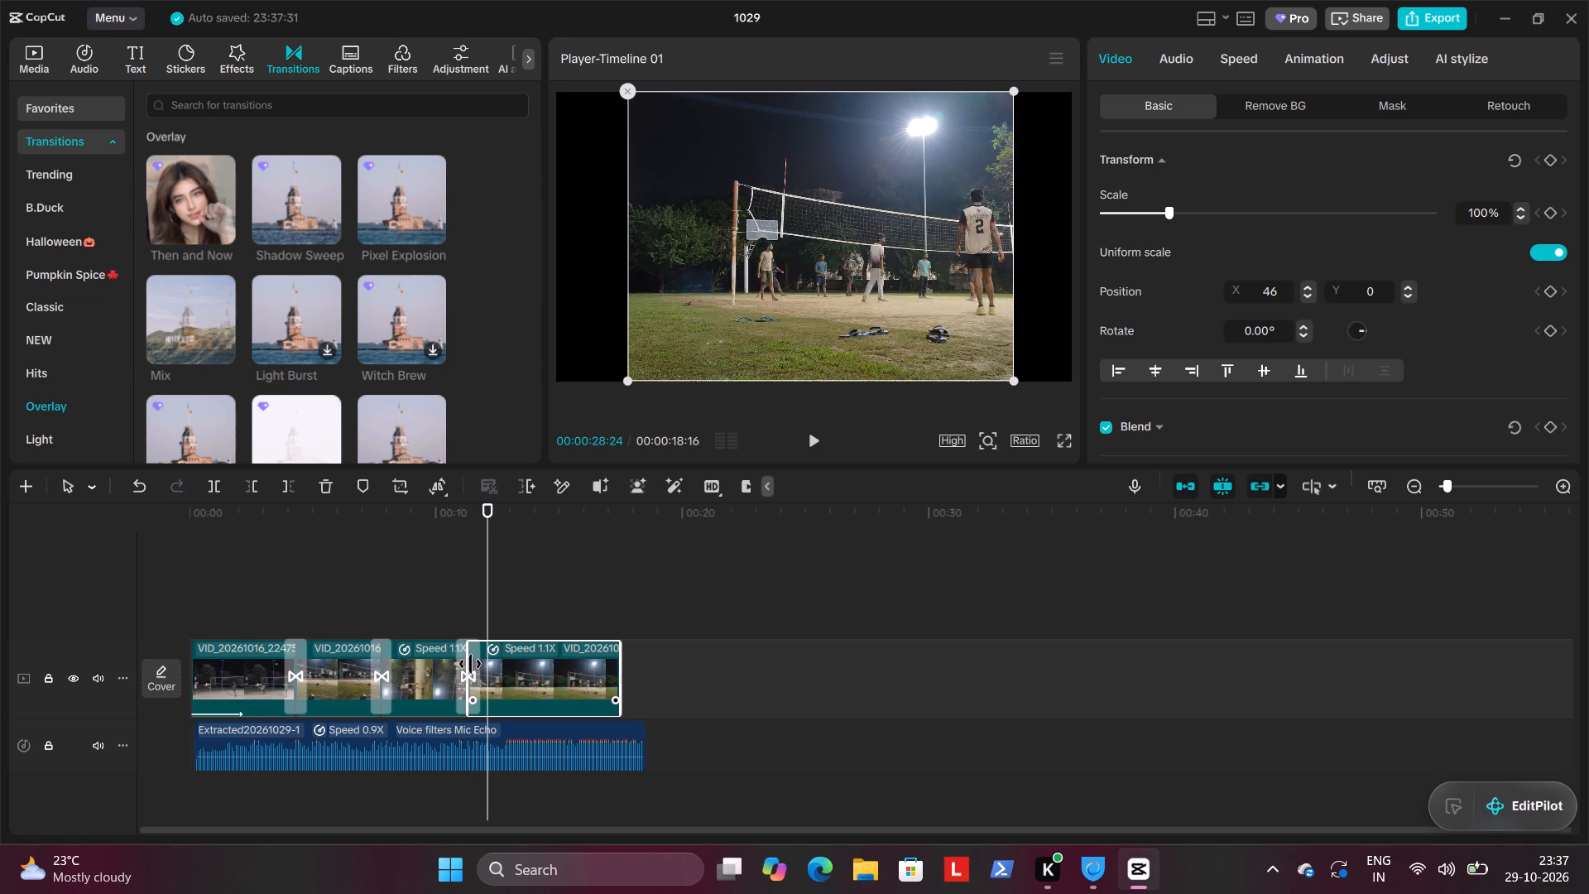
{"action": "left_click_drag", "start_coordinate": [470, 664], "coordinate": [482, 664]}
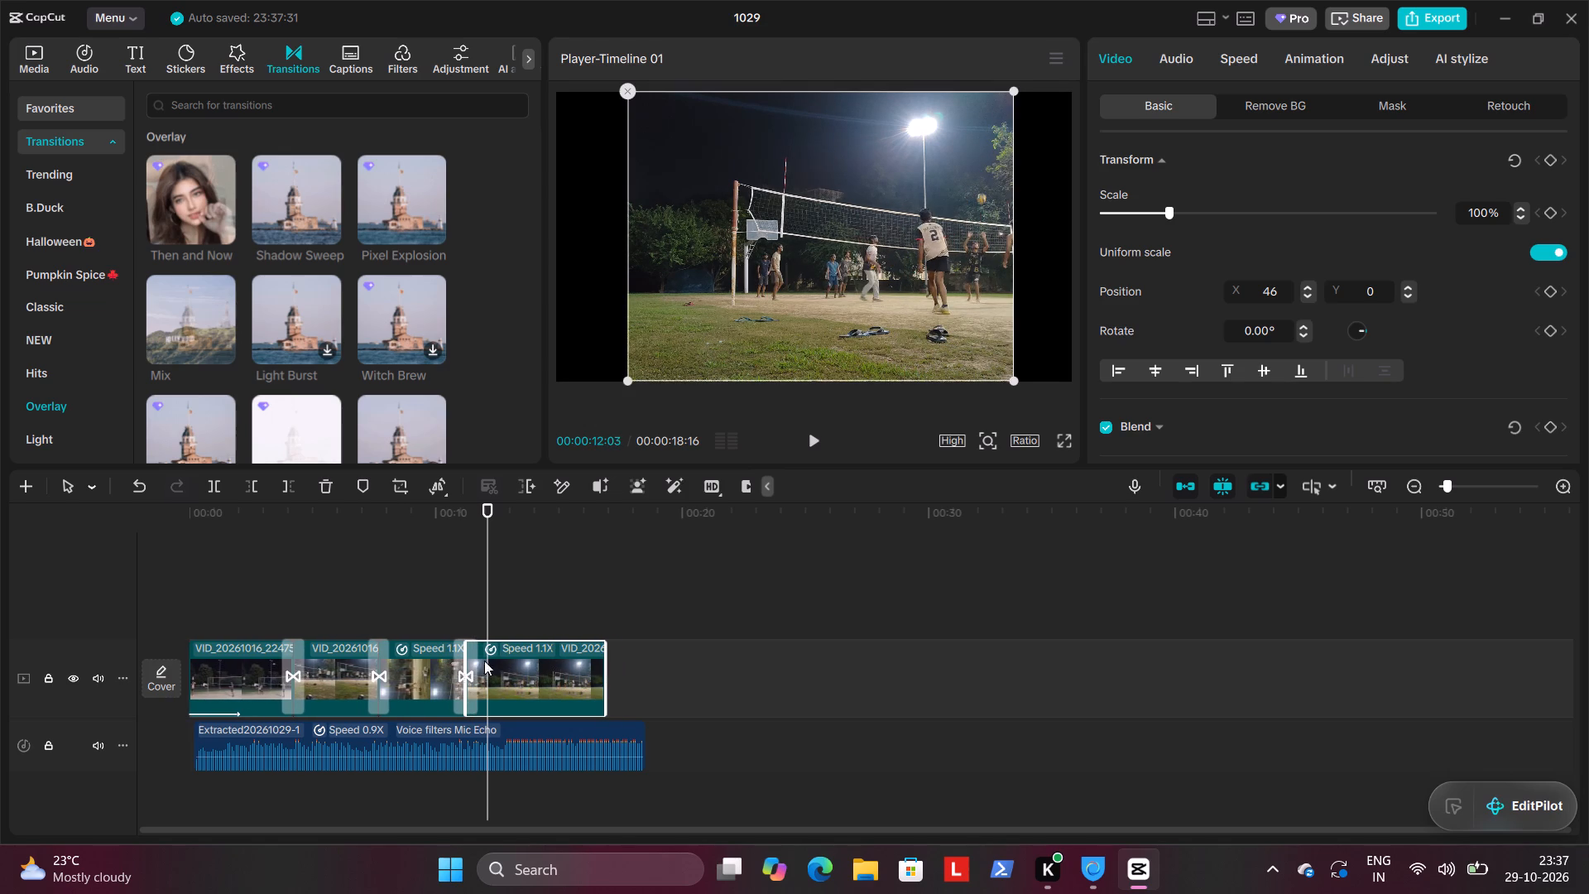
{"action": "left_click", "coordinate": [819, 444]}
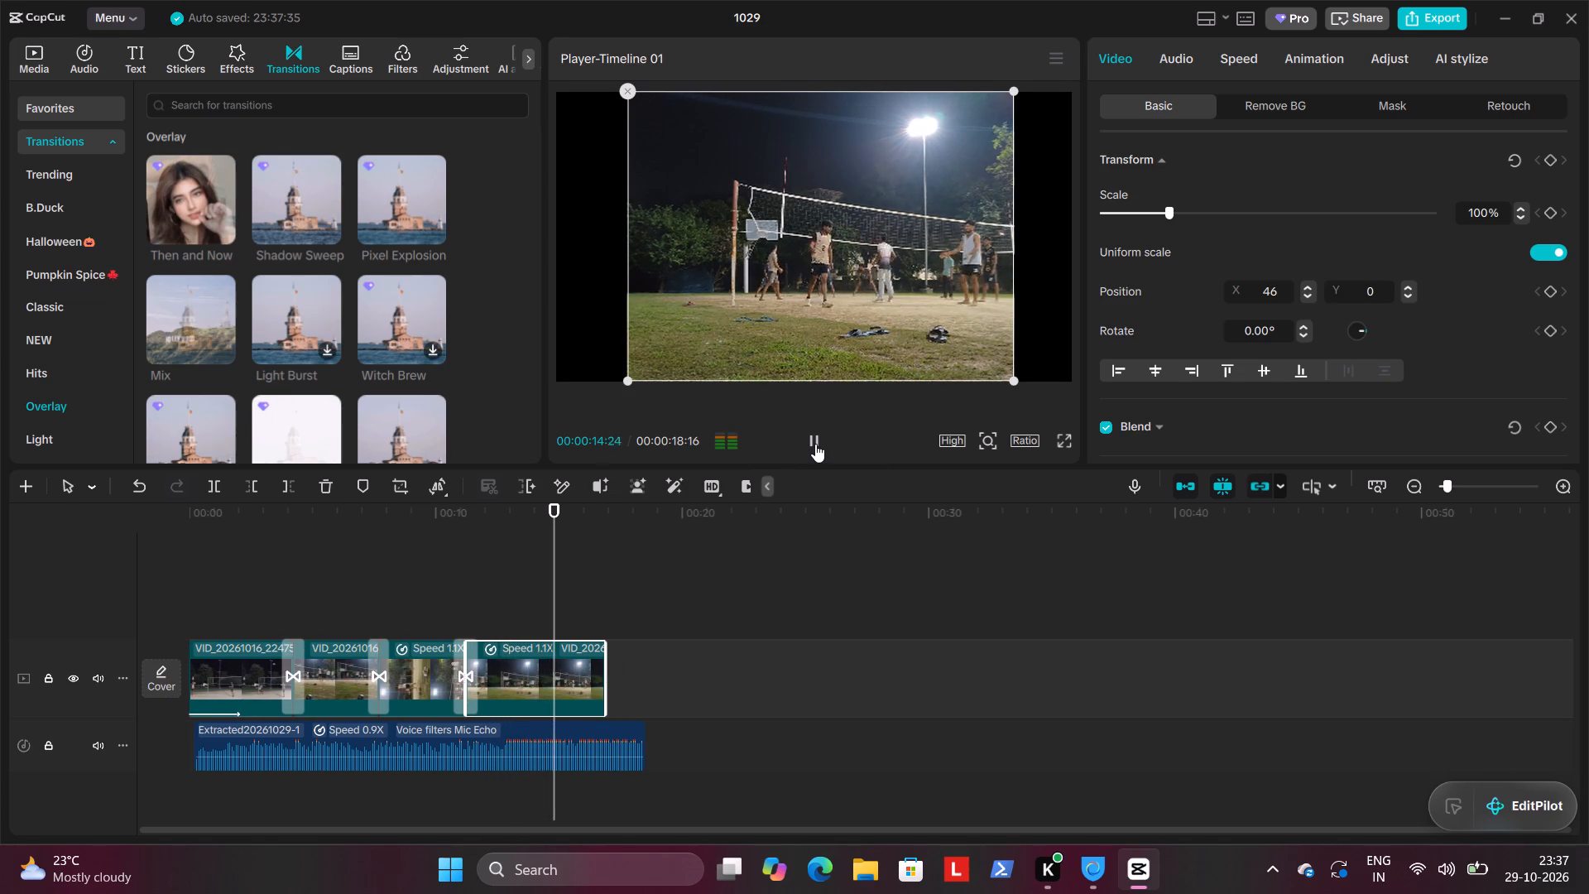
{"action": "left_click_drag", "start_coordinate": [587, 525], "coordinate": [487, 532]}
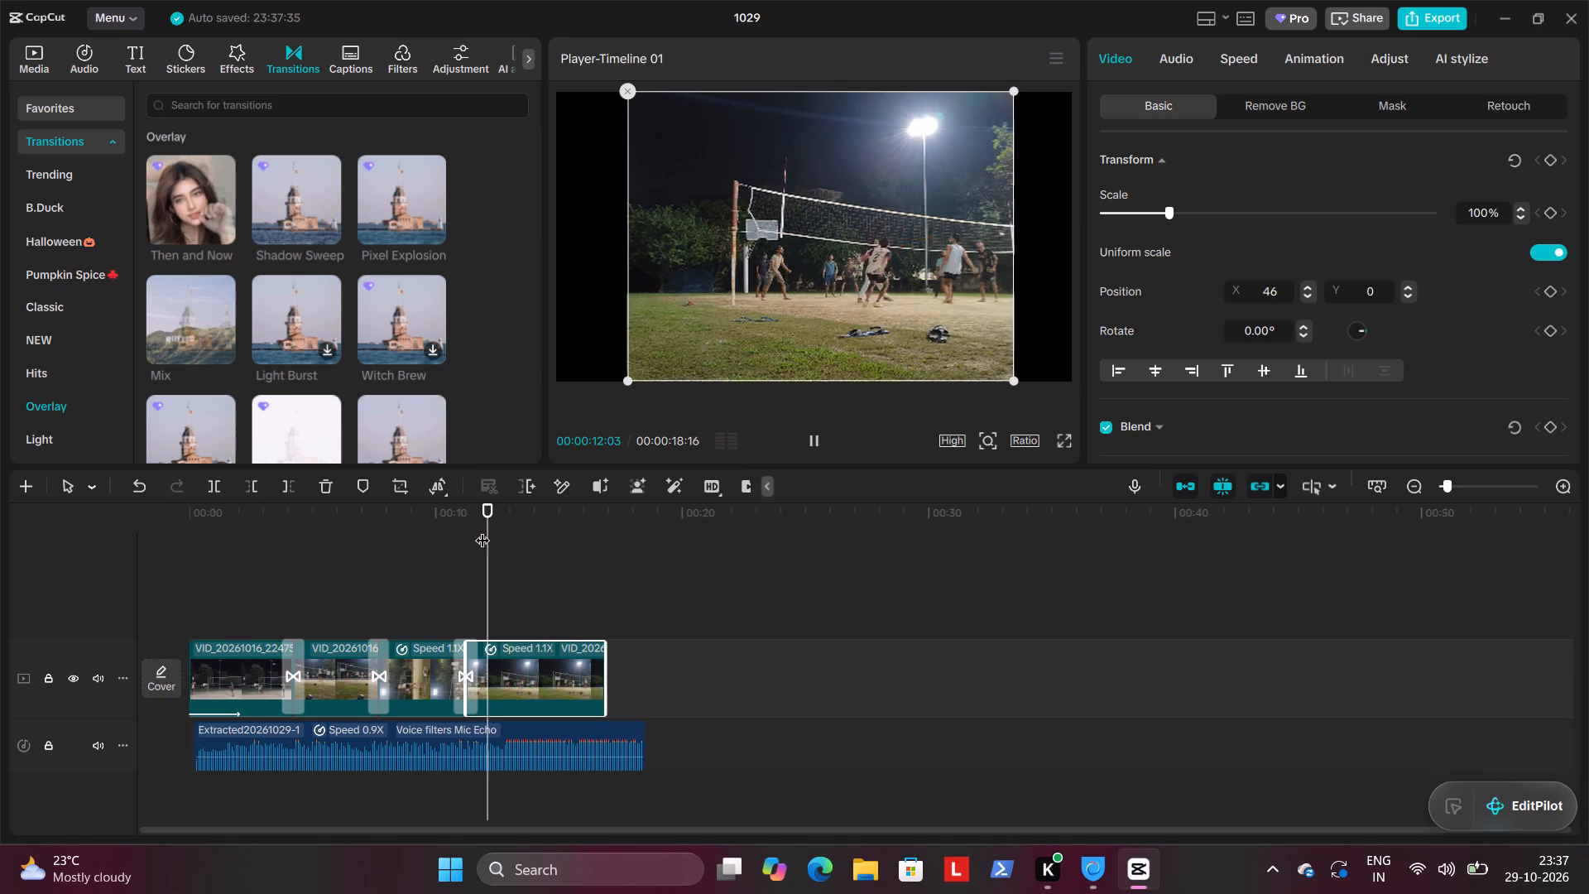
{"action": "left_click_drag", "start_coordinate": [482, 530], "coordinate": [445, 524]}
{"action": "left_click", "coordinate": [811, 433]}
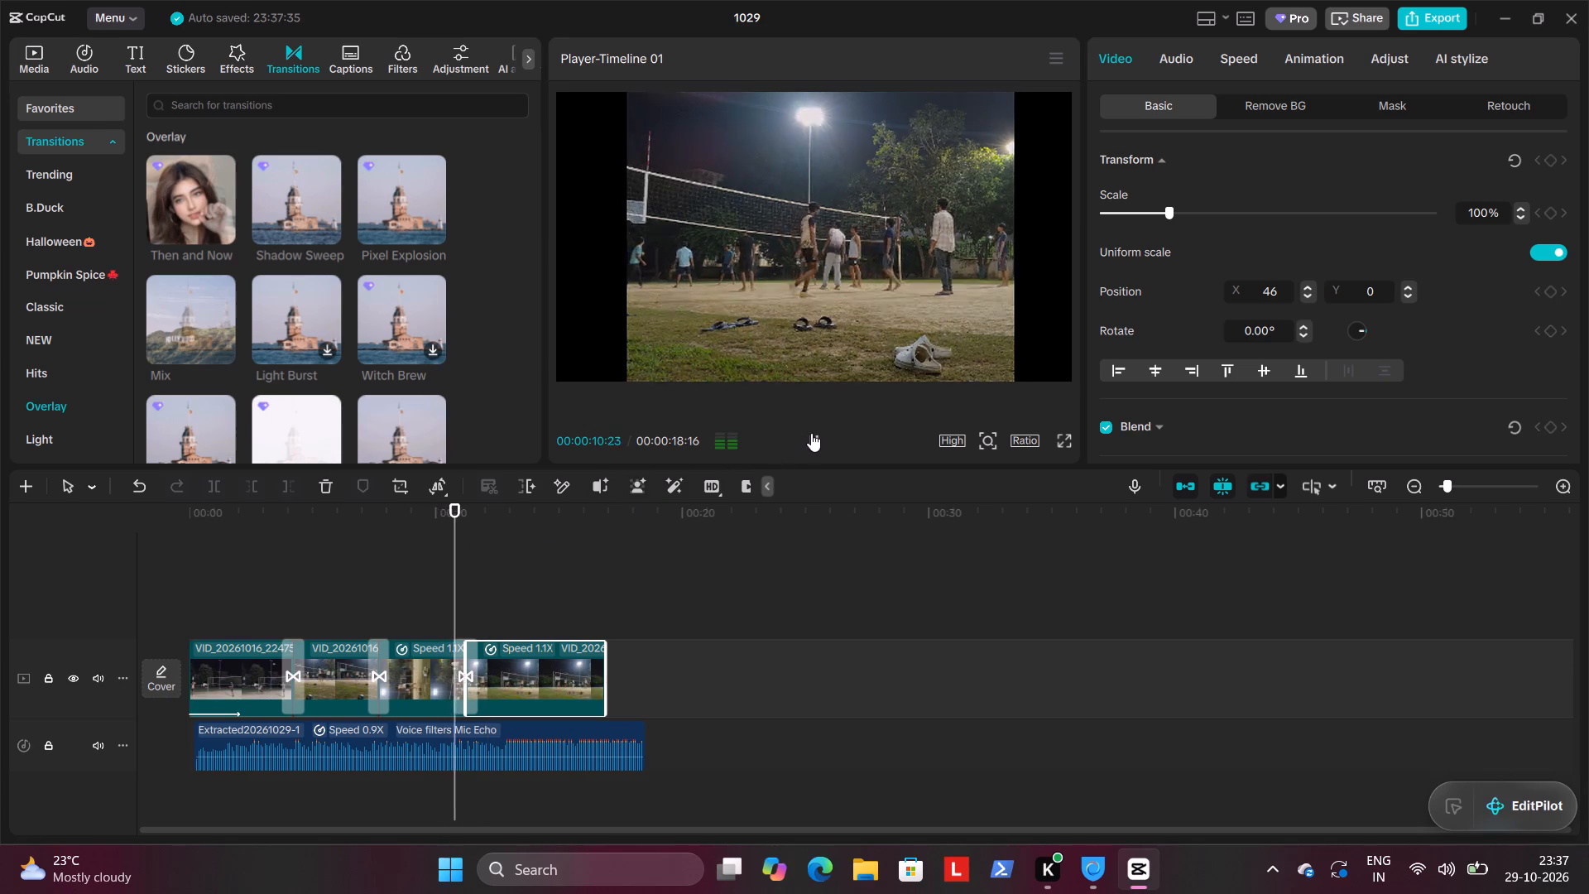
{"action": "left_click", "coordinate": [811, 433]}
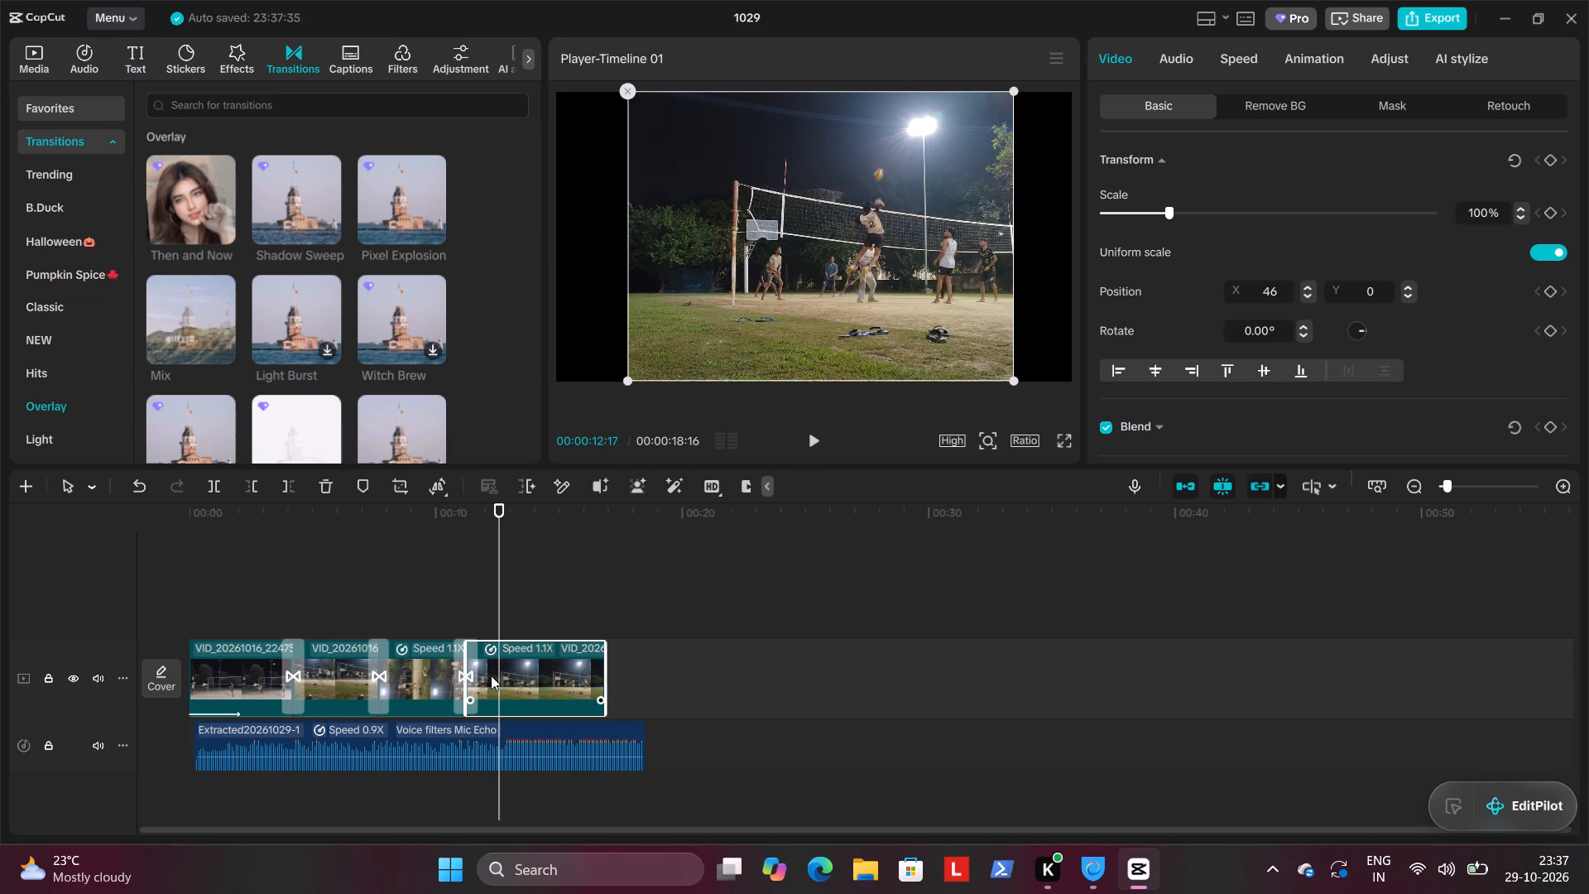
Extend the start of the last clip back by a fraction of a second and play the transition into it.
{"action": "left_click_drag", "start_coordinate": [468, 674], "coordinate": [460, 674]}
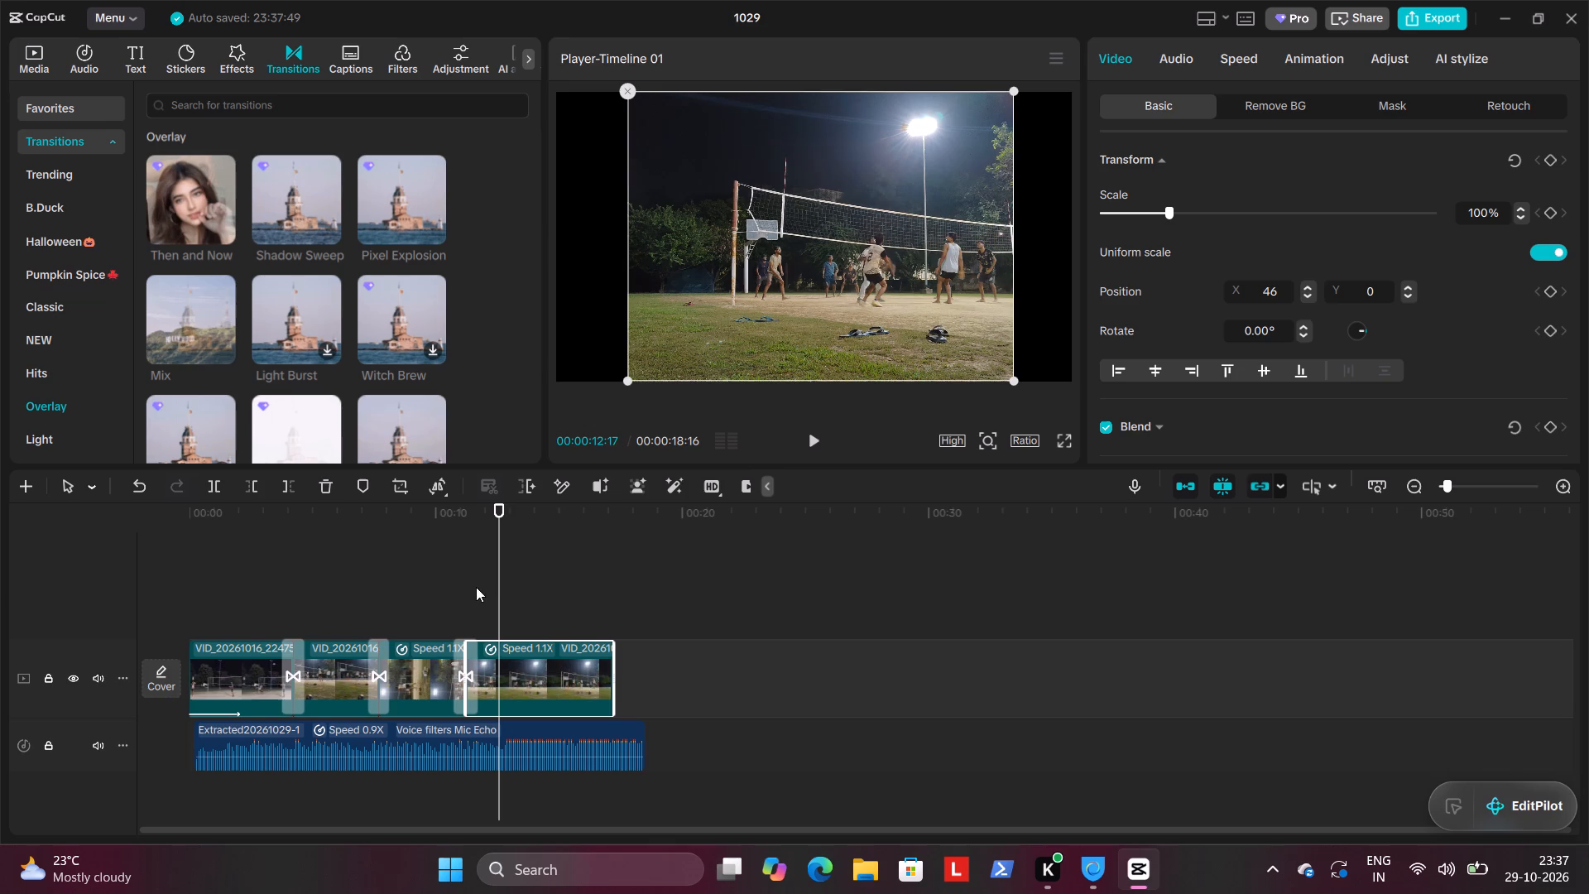
{"action": "left_click_drag", "start_coordinate": [496, 578], "coordinate": [465, 563]}
{"action": "left_click", "coordinate": [818, 438]}
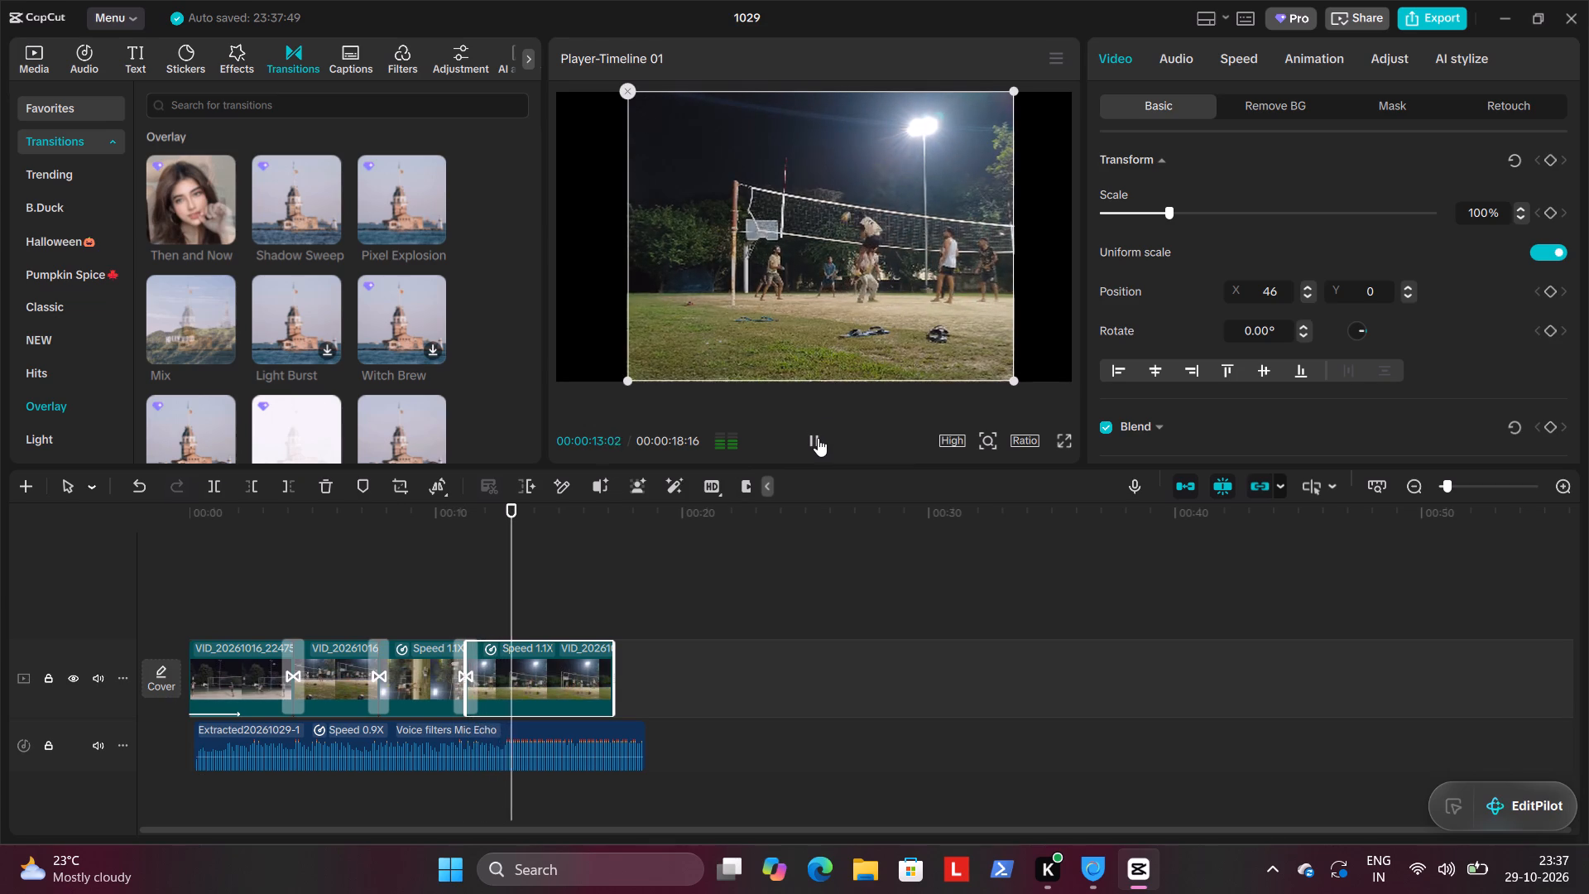
{"action": "left_click", "coordinate": [818, 438]}
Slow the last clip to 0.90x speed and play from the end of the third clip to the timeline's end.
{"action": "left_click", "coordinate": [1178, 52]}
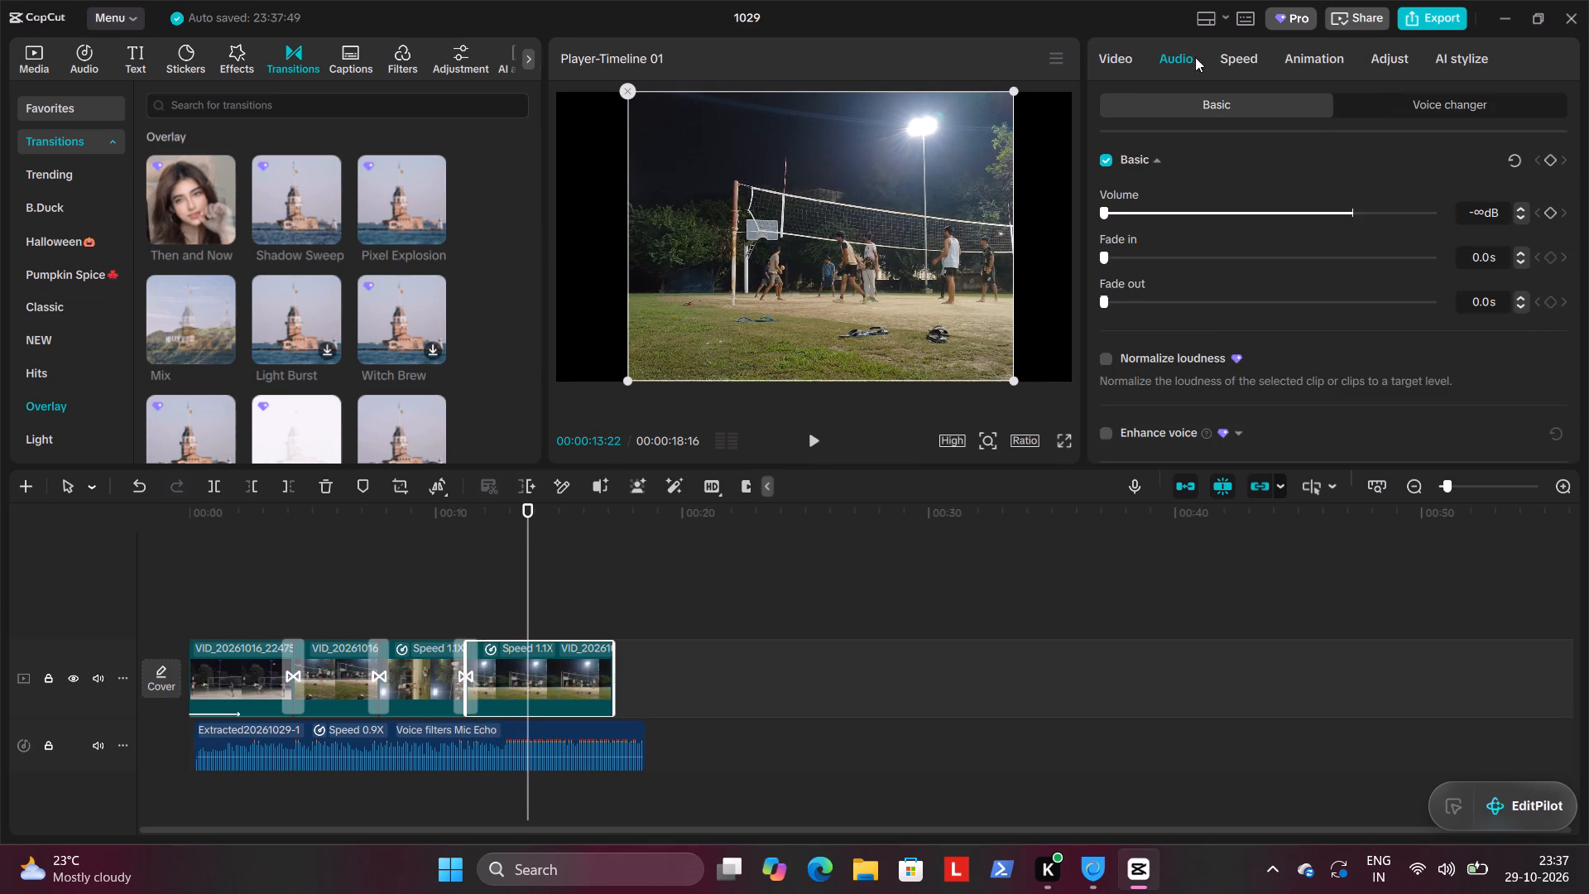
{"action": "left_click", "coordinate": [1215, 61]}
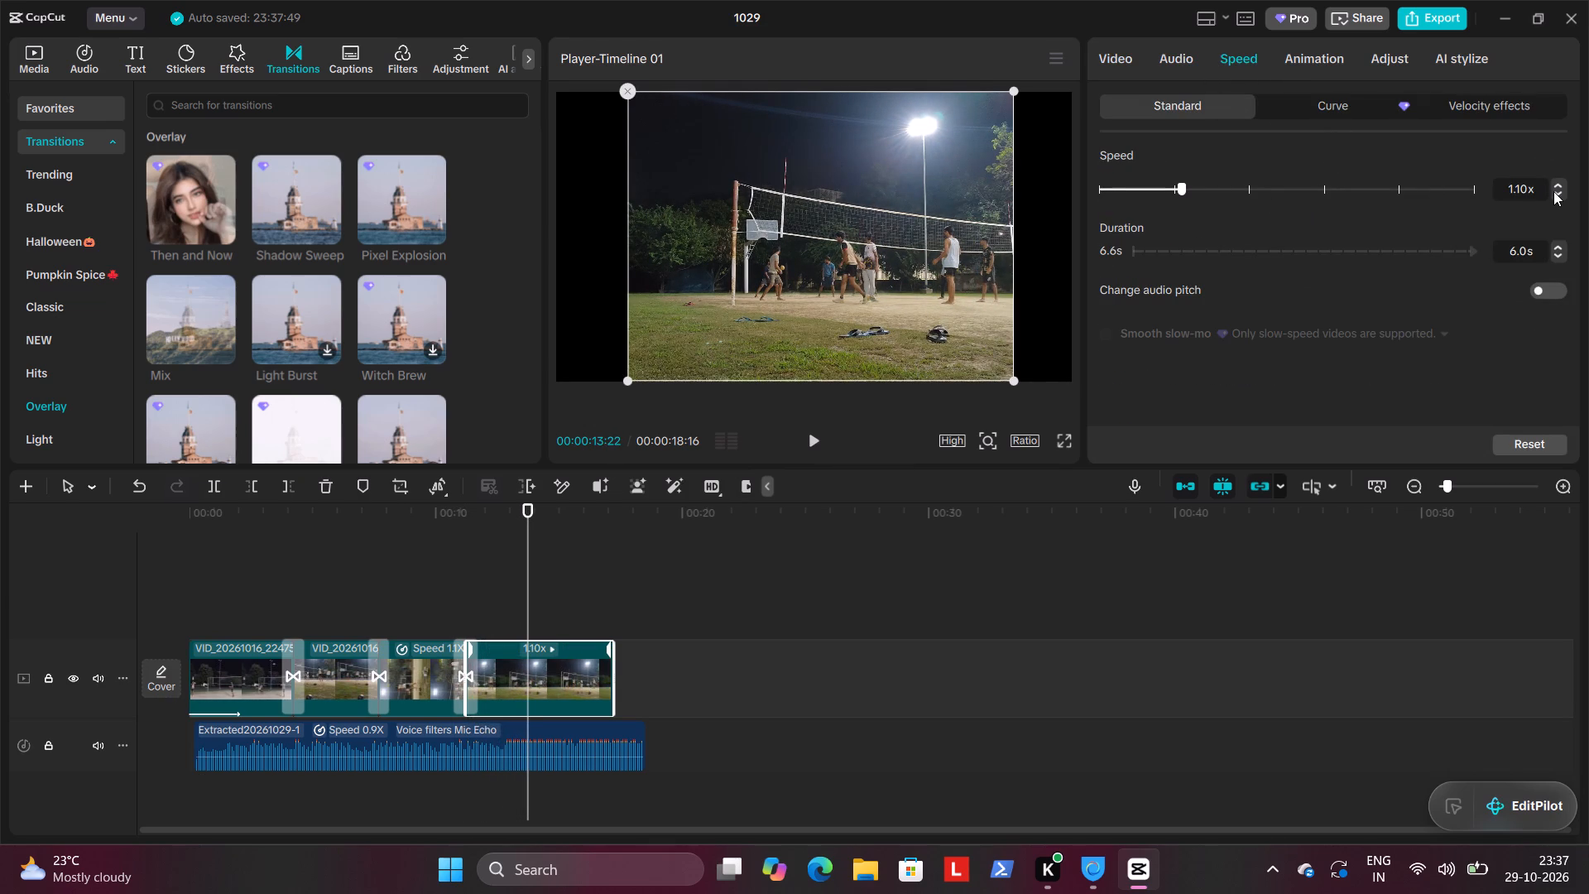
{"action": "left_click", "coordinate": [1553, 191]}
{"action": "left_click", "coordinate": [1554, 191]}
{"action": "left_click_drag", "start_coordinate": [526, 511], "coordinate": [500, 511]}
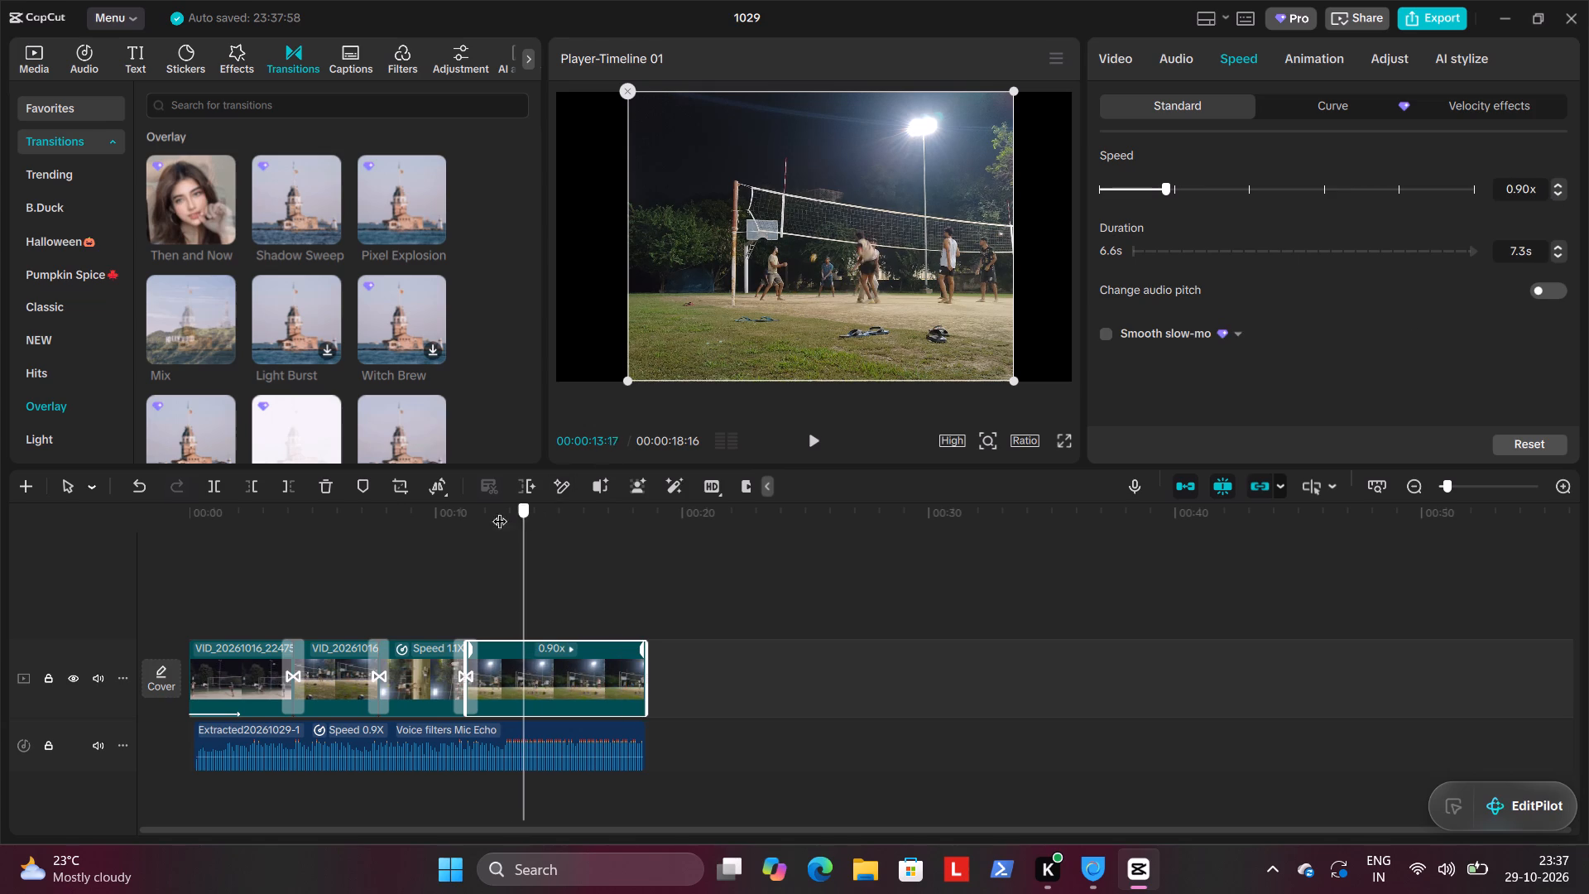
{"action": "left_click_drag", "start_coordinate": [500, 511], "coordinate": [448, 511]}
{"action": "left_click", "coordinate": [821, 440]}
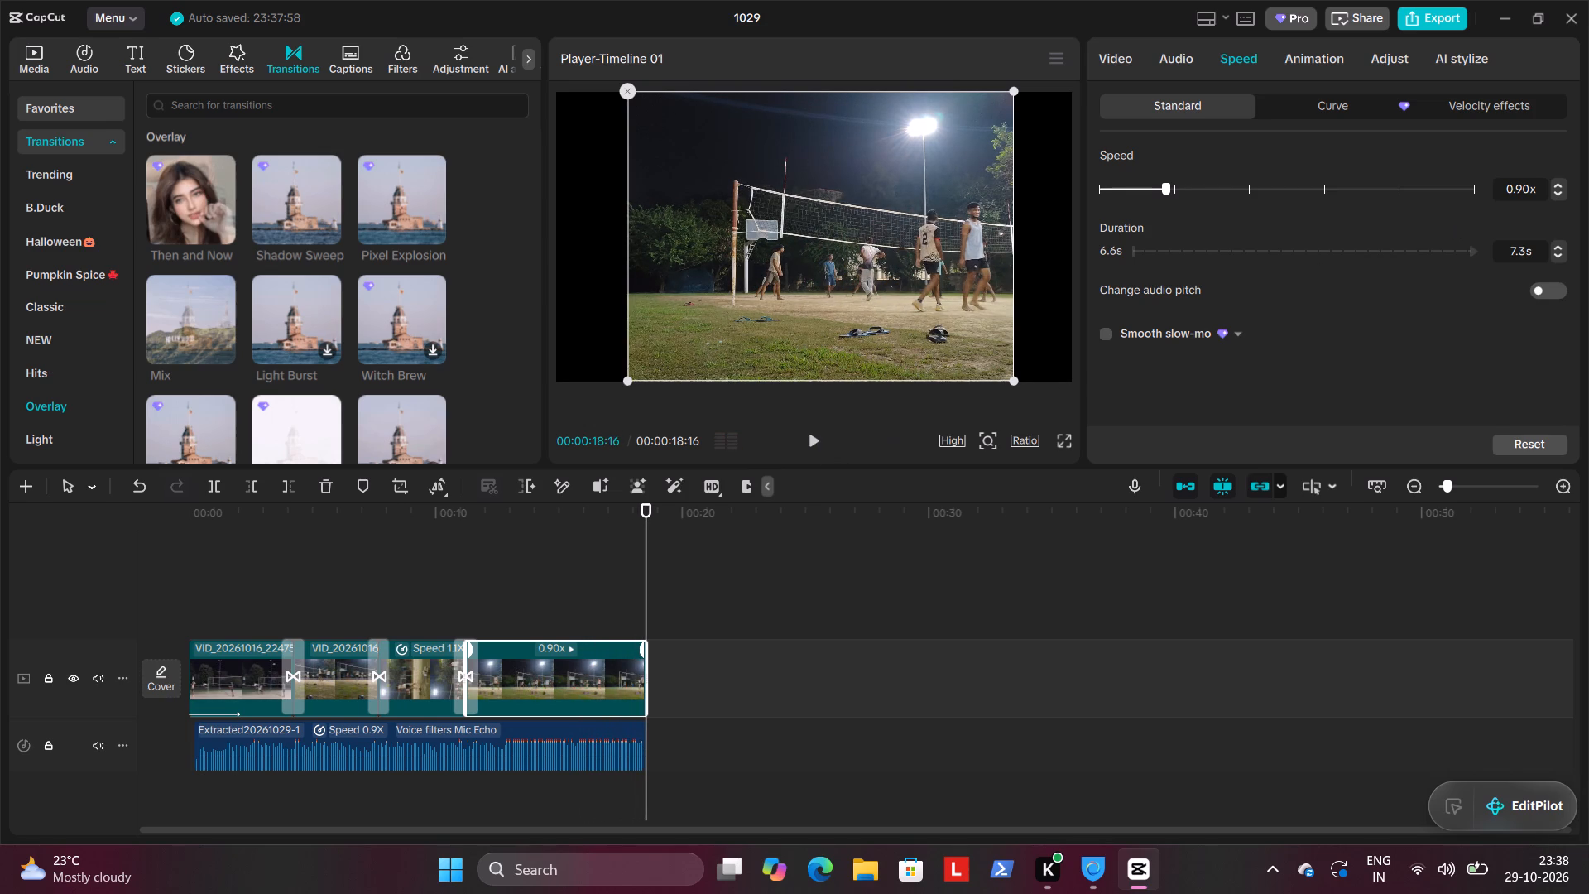
Set the last clip's speed to 1.00x.
{"action": "left_click", "coordinate": [1557, 180]}
{"action": "left_click", "coordinate": [1556, 181]}
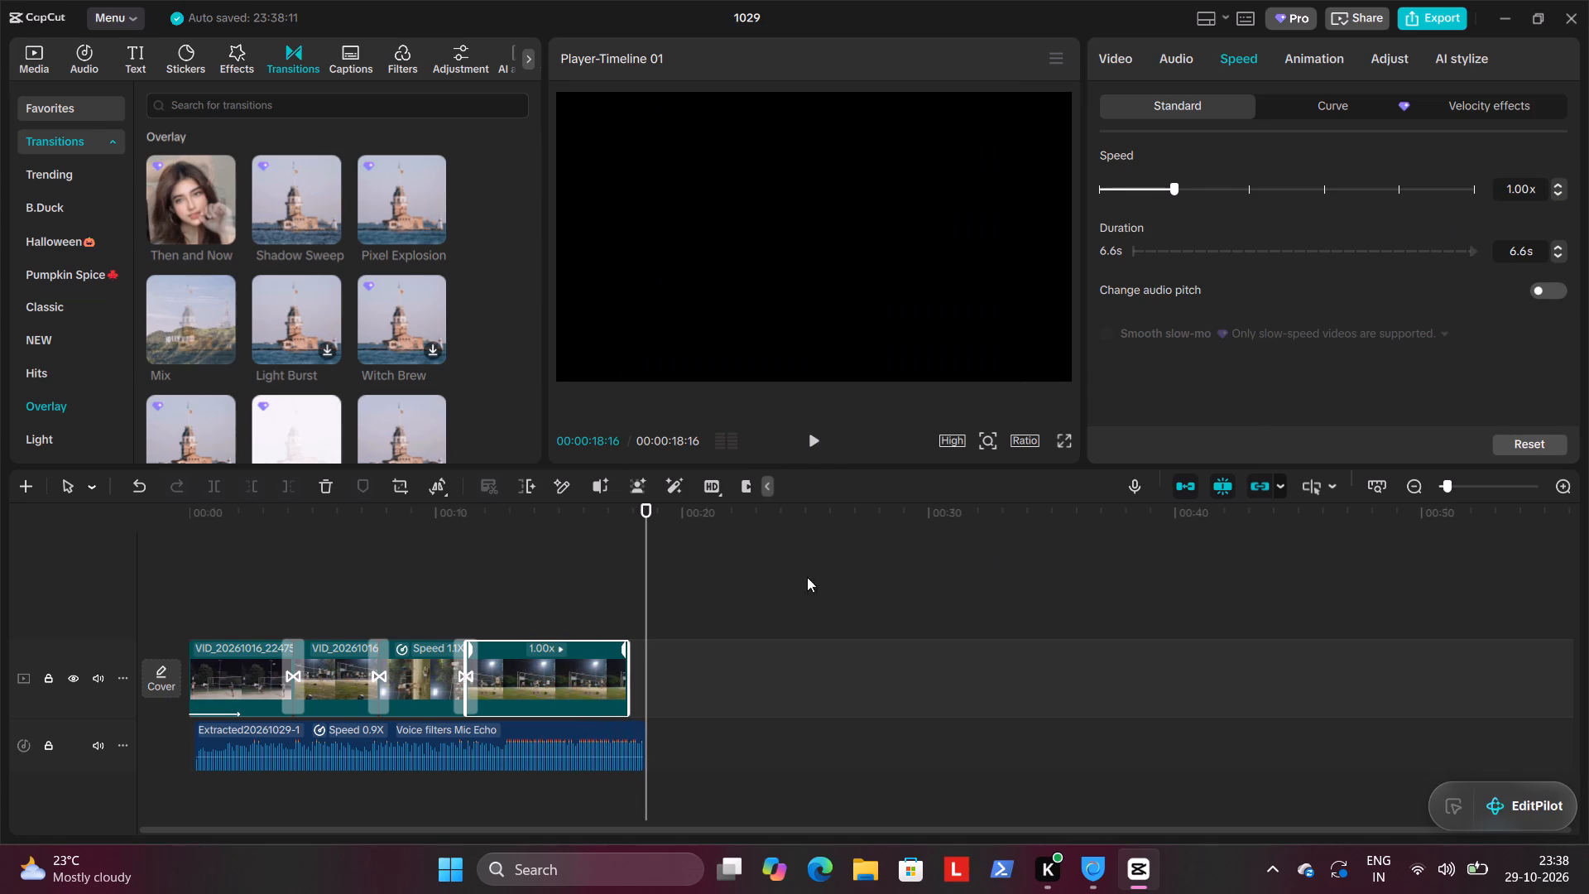
Apply the Fade Out exit animation to the last clip with a duration of 1.9 s.
{"action": "left_click_drag", "start_coordinate": [650, 511], "coordinate": [609, 519]}
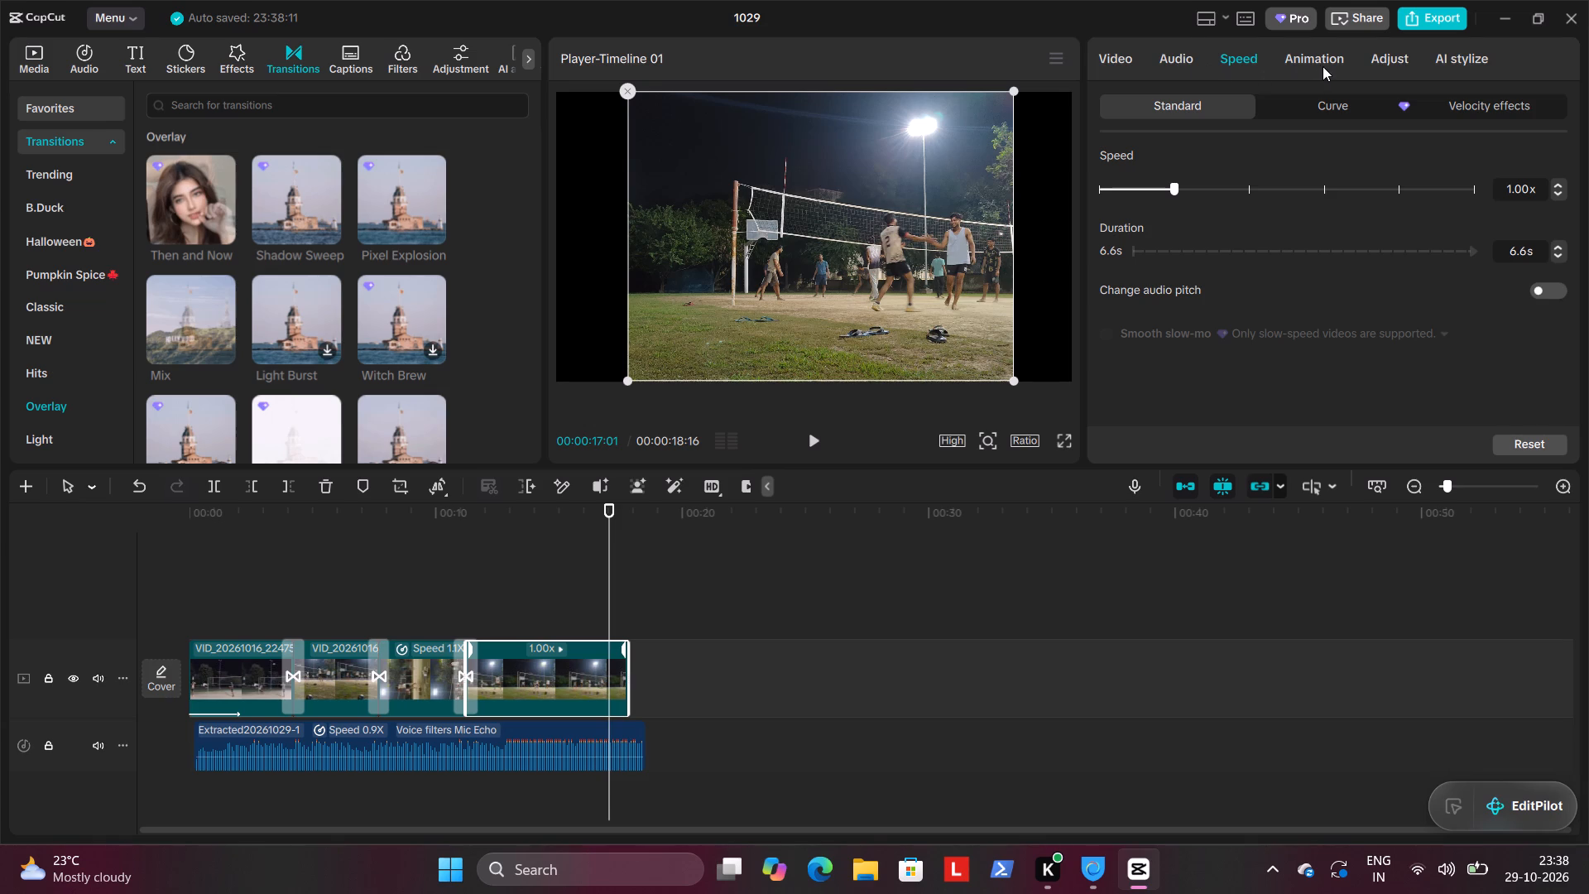
{"action": "left_click", "coordinate": [1323, 66]}
{"action": "left_click", "coordinate": [1327, 103]}
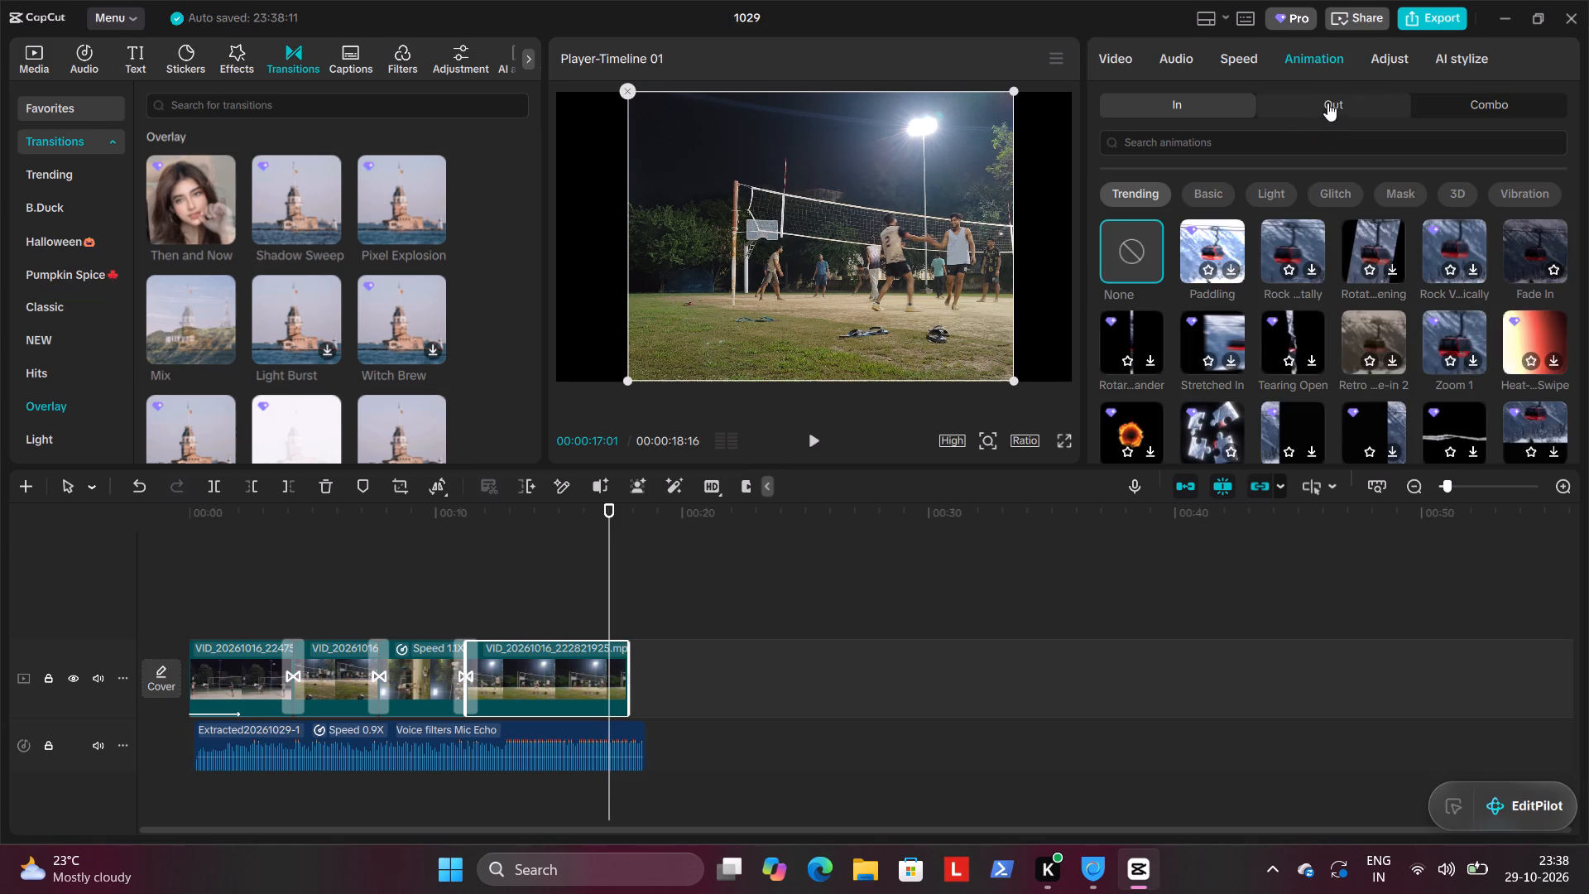
{"action": "left_click", "coordinate": [1457, 253]}
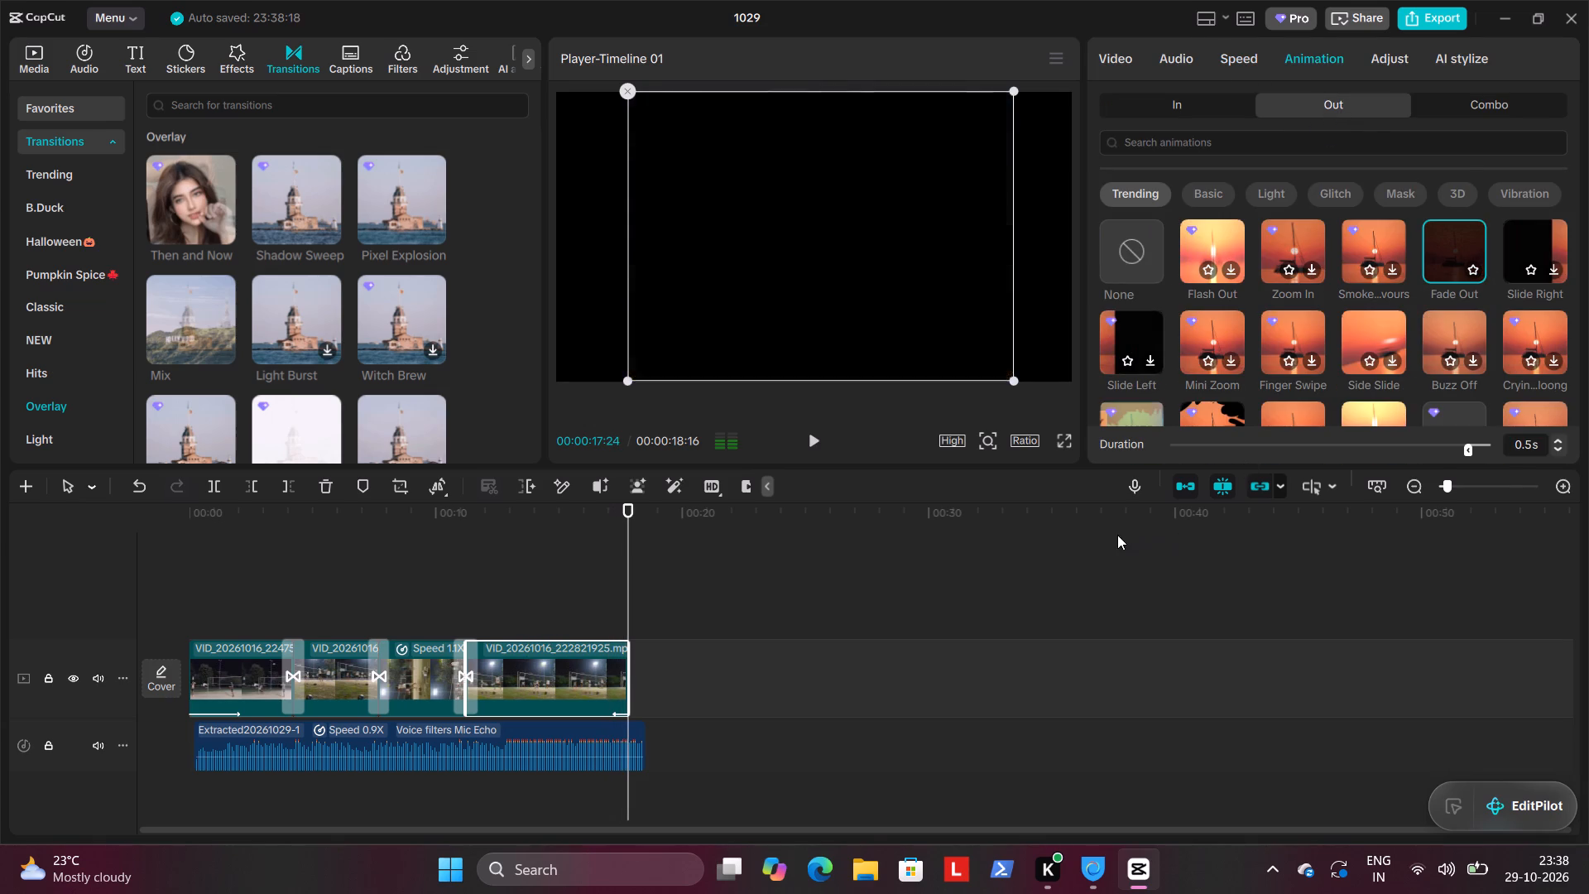
{"action": "double_click", "coordinate": [1557, 437]}
{"action": "triple_click", "coordinate": [1557, 437]}
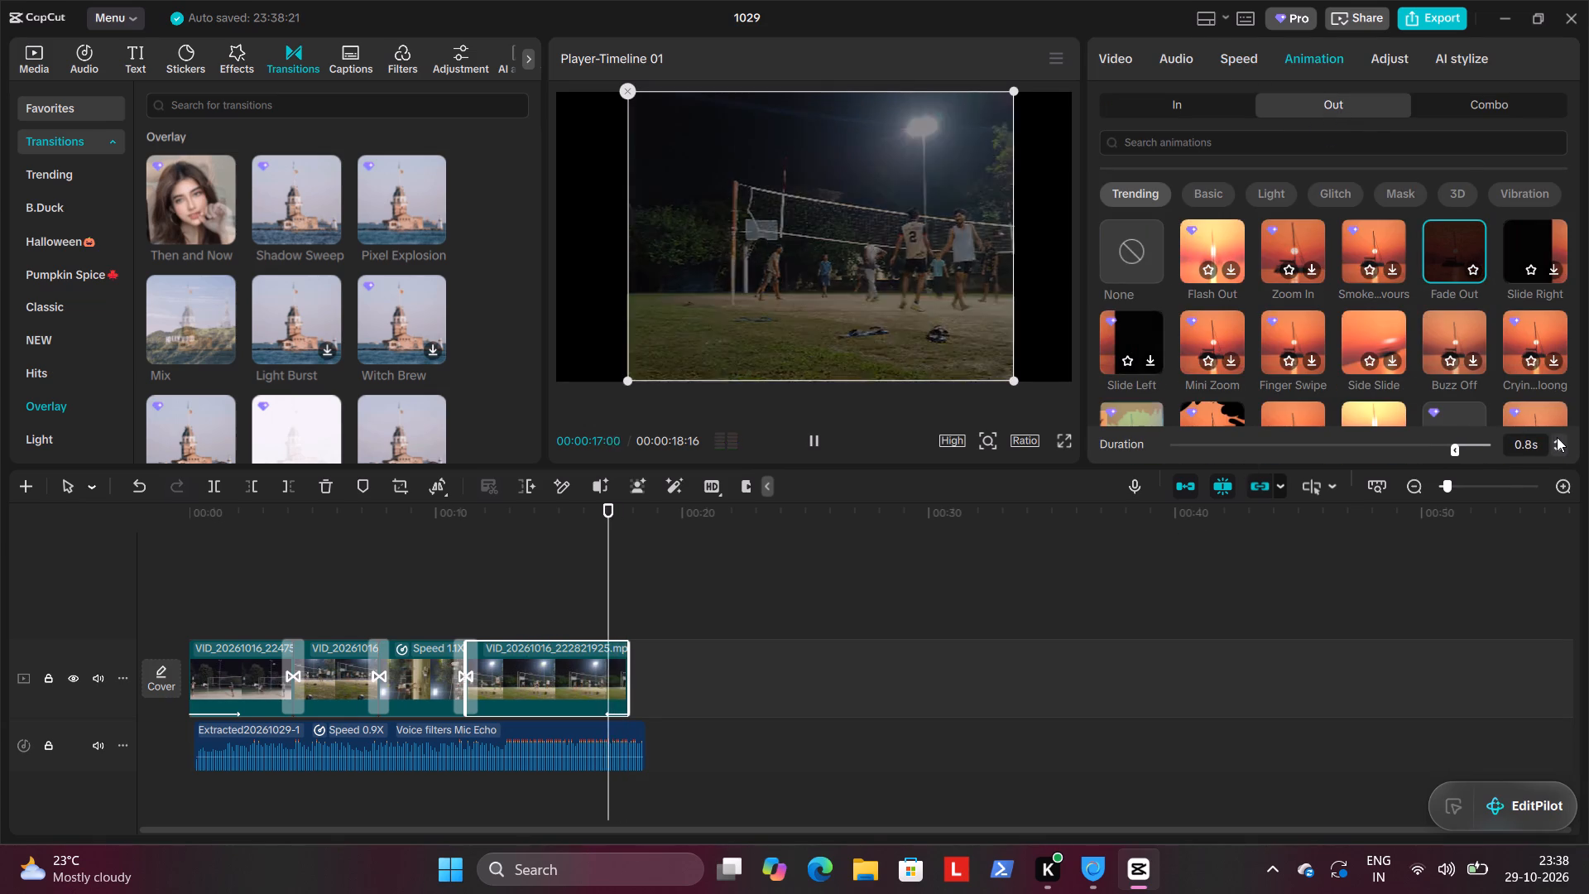
{"action": "triple_click", "coordinate": [1557, 437]}
{"action": "left_click", "coordinate": [1557, 437]}
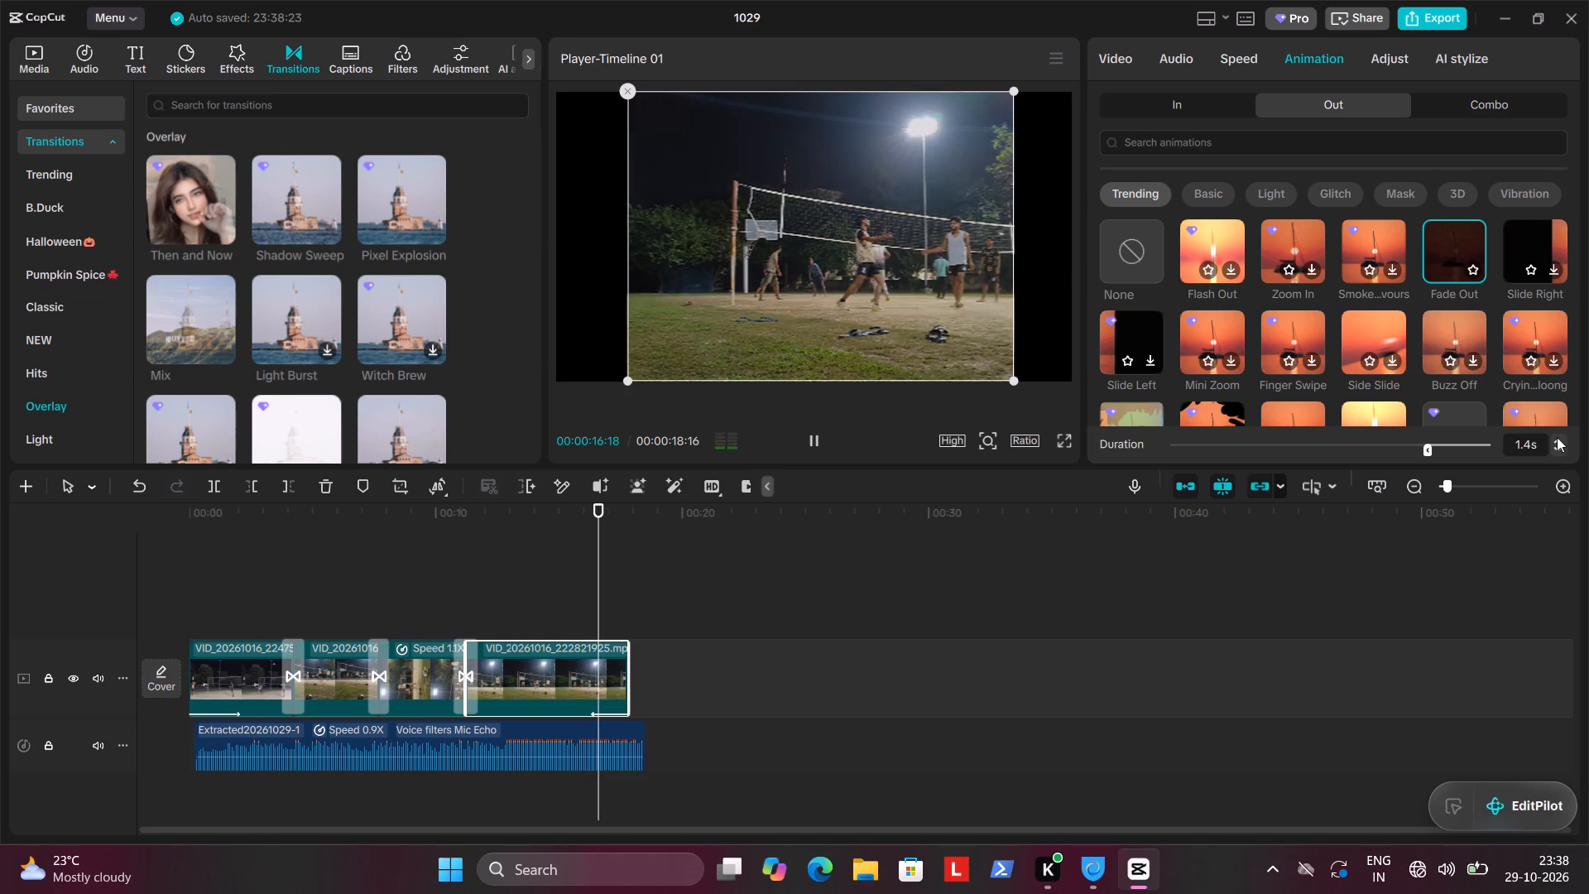
{"action": "triple_click", "coordinate": [1557, 437]}
{"action": "left_click", "coordinate": [1557, 437]}
{"action": "left_click", "coordinate": [1557, 437]}
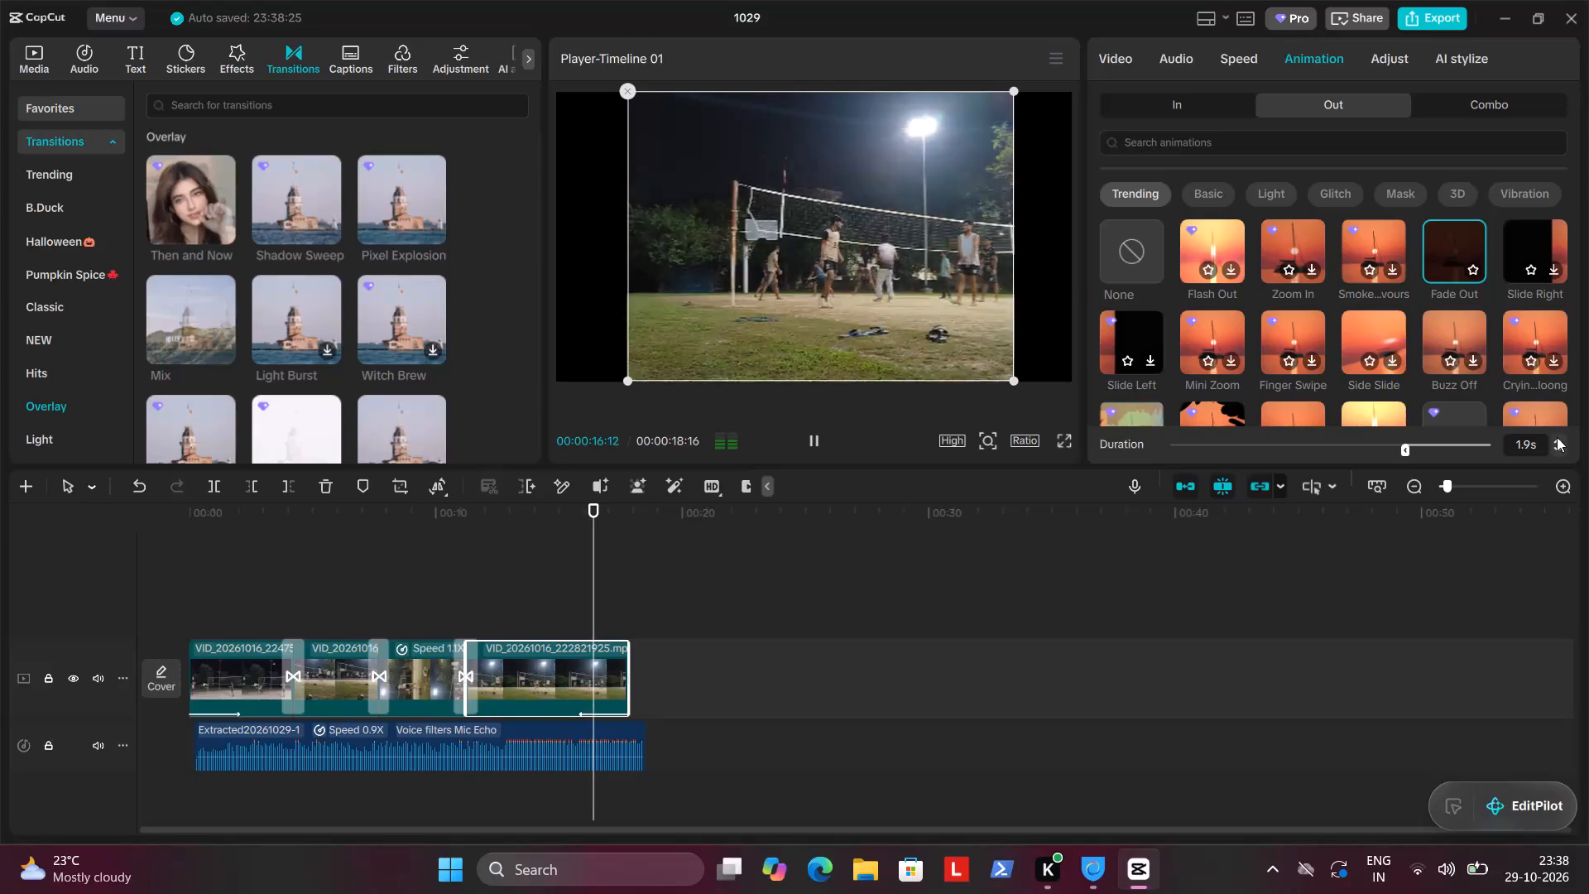
Give the extracted audio clip a 3.6 s fade-out and a 1.0 s fade-in, and play the opening seconds.
{"action": "left_click", "coordinate": [612, 738]}
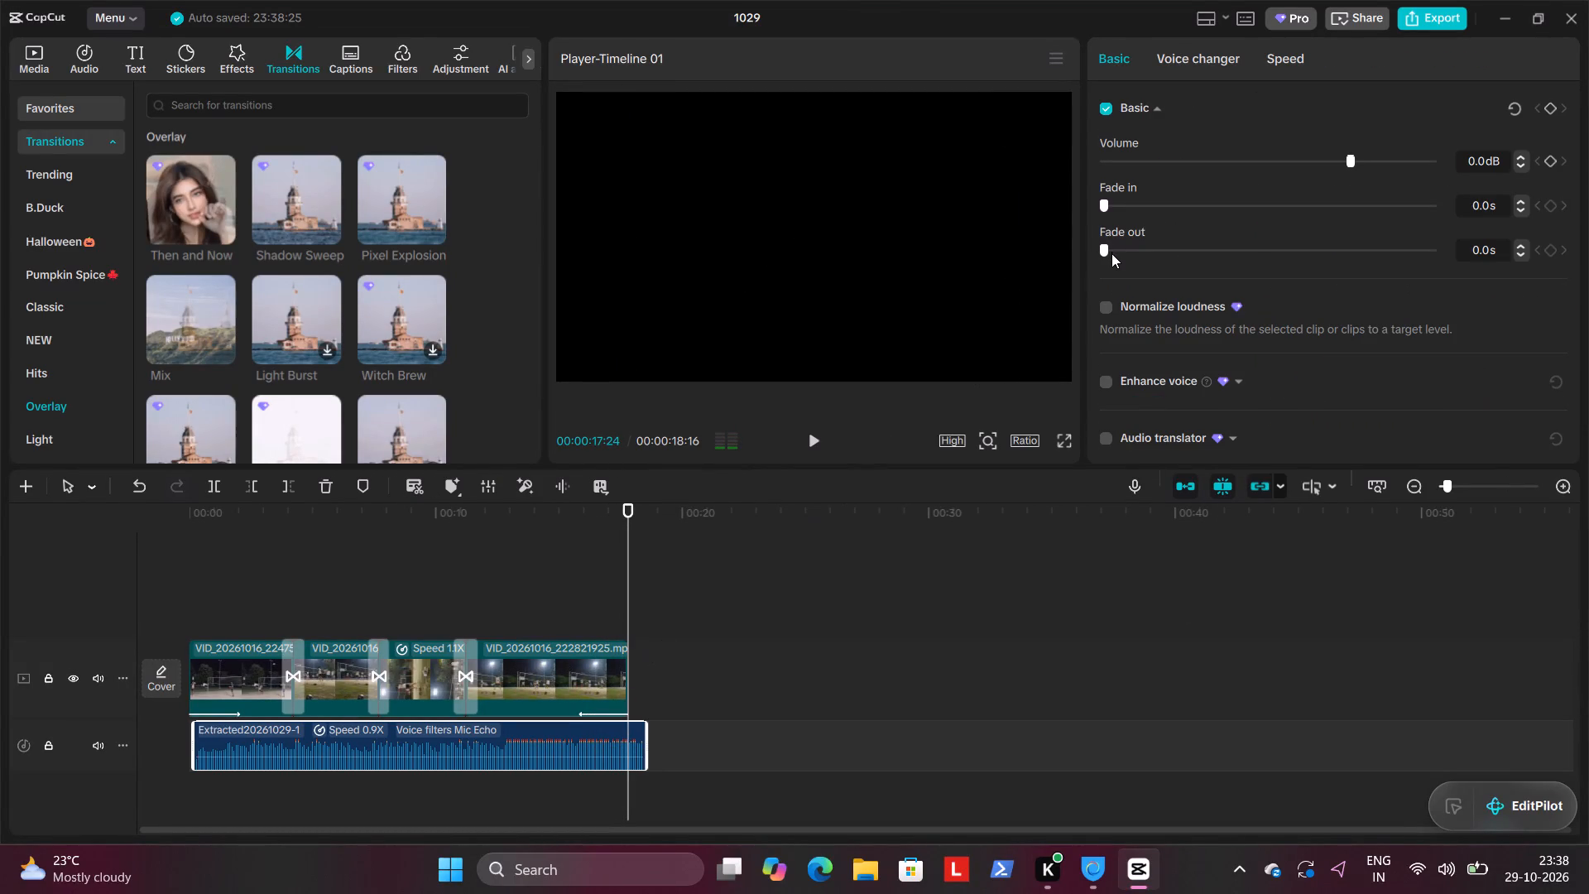
{"action": "left_click_drag", "start_coordinate": [1105, 250], "coordinate": [1224, 255]}
{"action": "left_click_drag", "start_coordinate": [631, 514], "coordinate": [84, 538]}
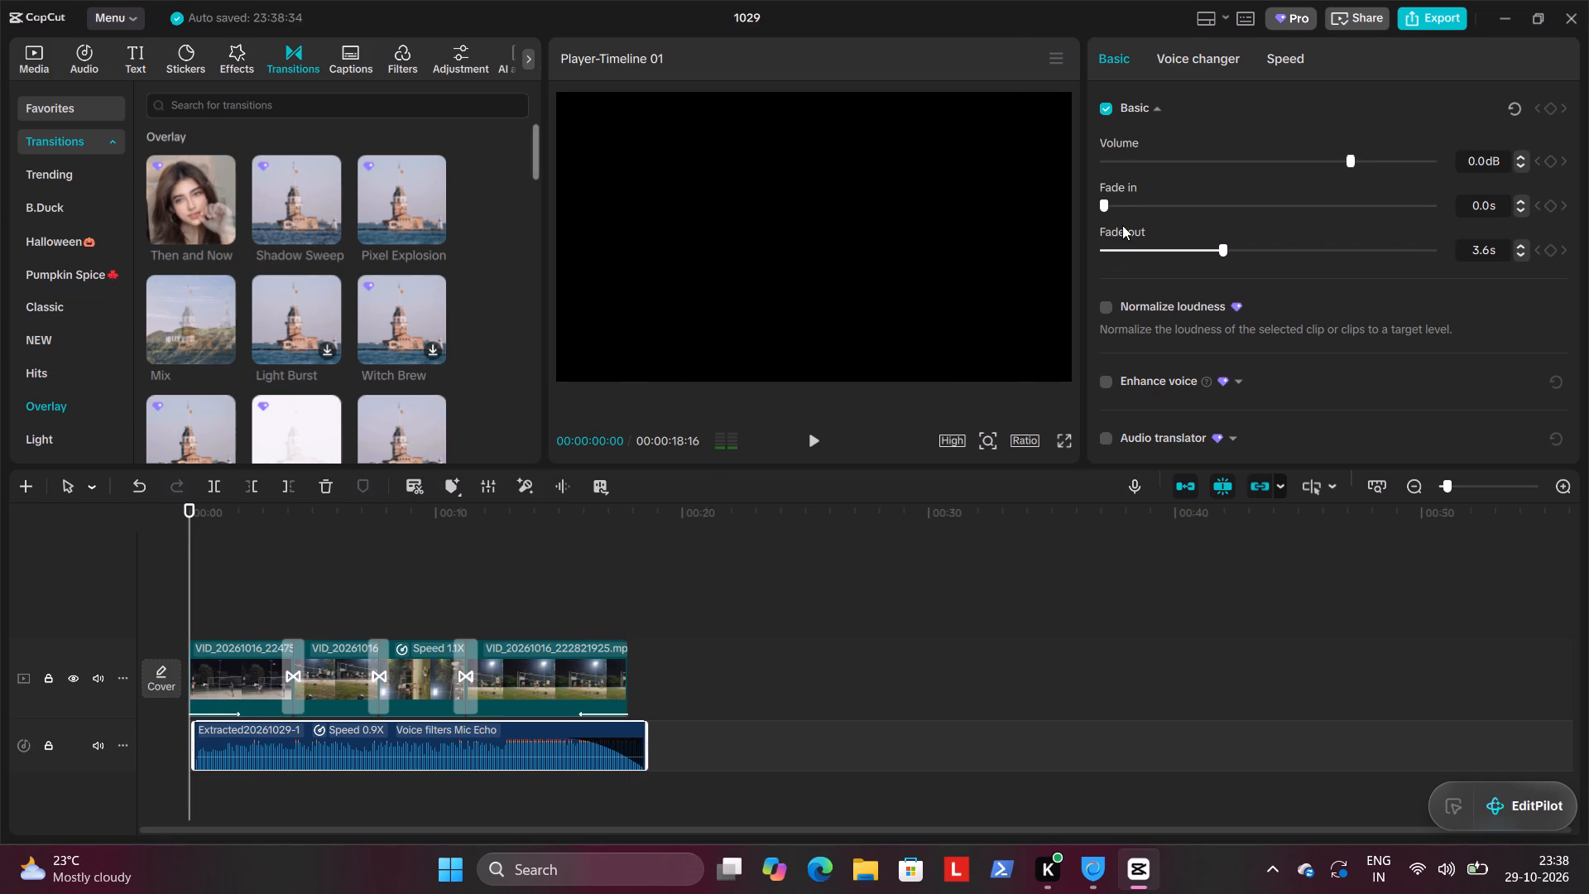
{"action": "left_click_drag", "start_coordinate": [1106, 205], "coordinate": [1130, 205]}
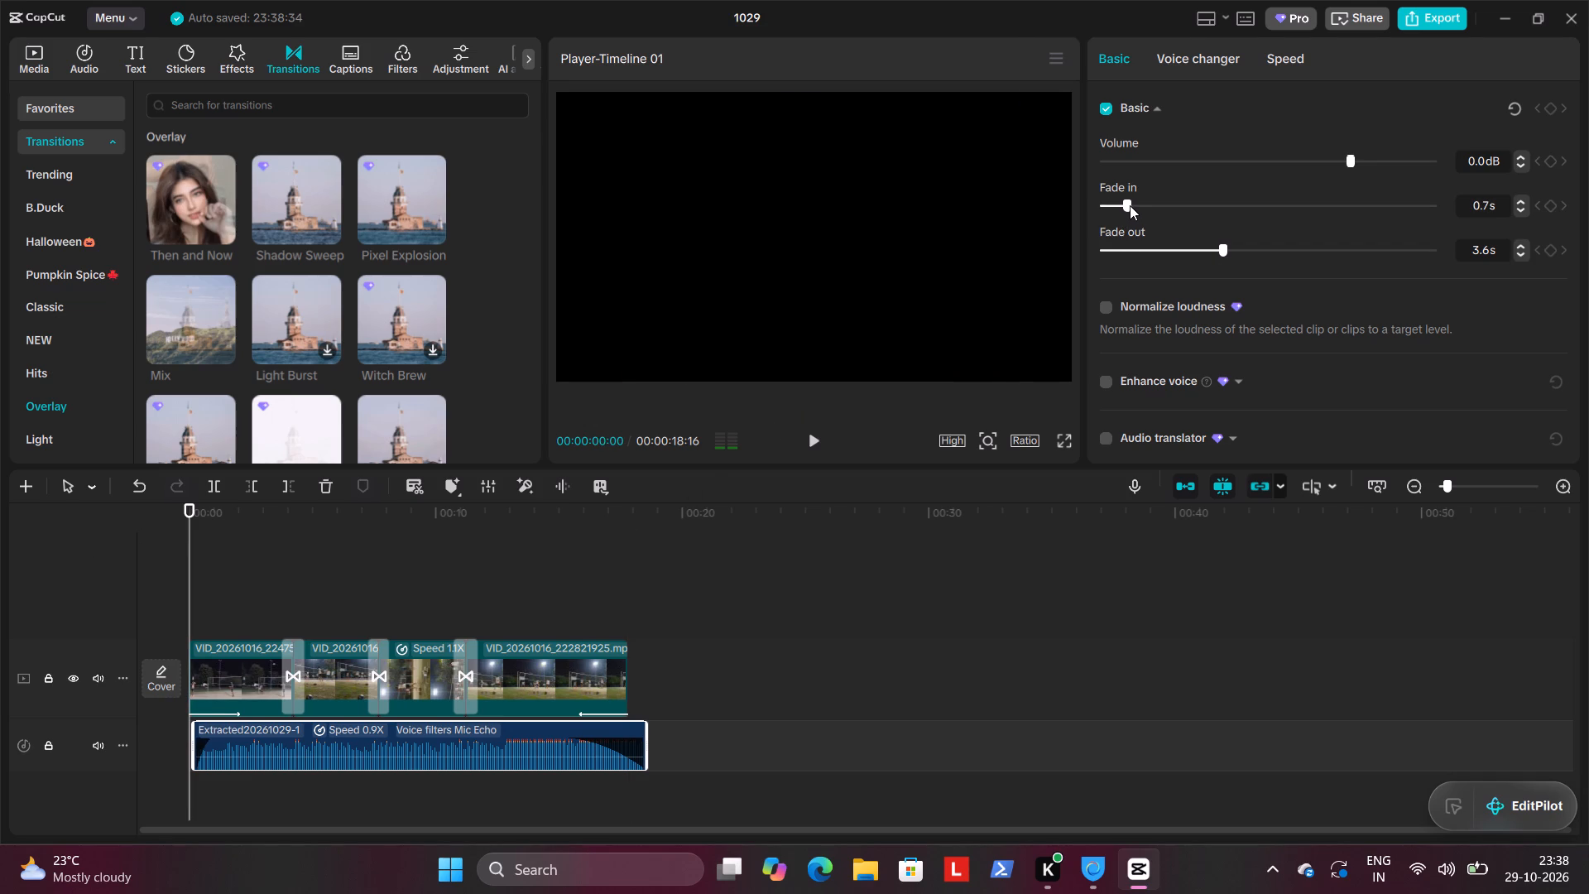
{"action": "left_click_drag", "start_coordinate": [1130, 205], "coordinate": [1139, 205]}
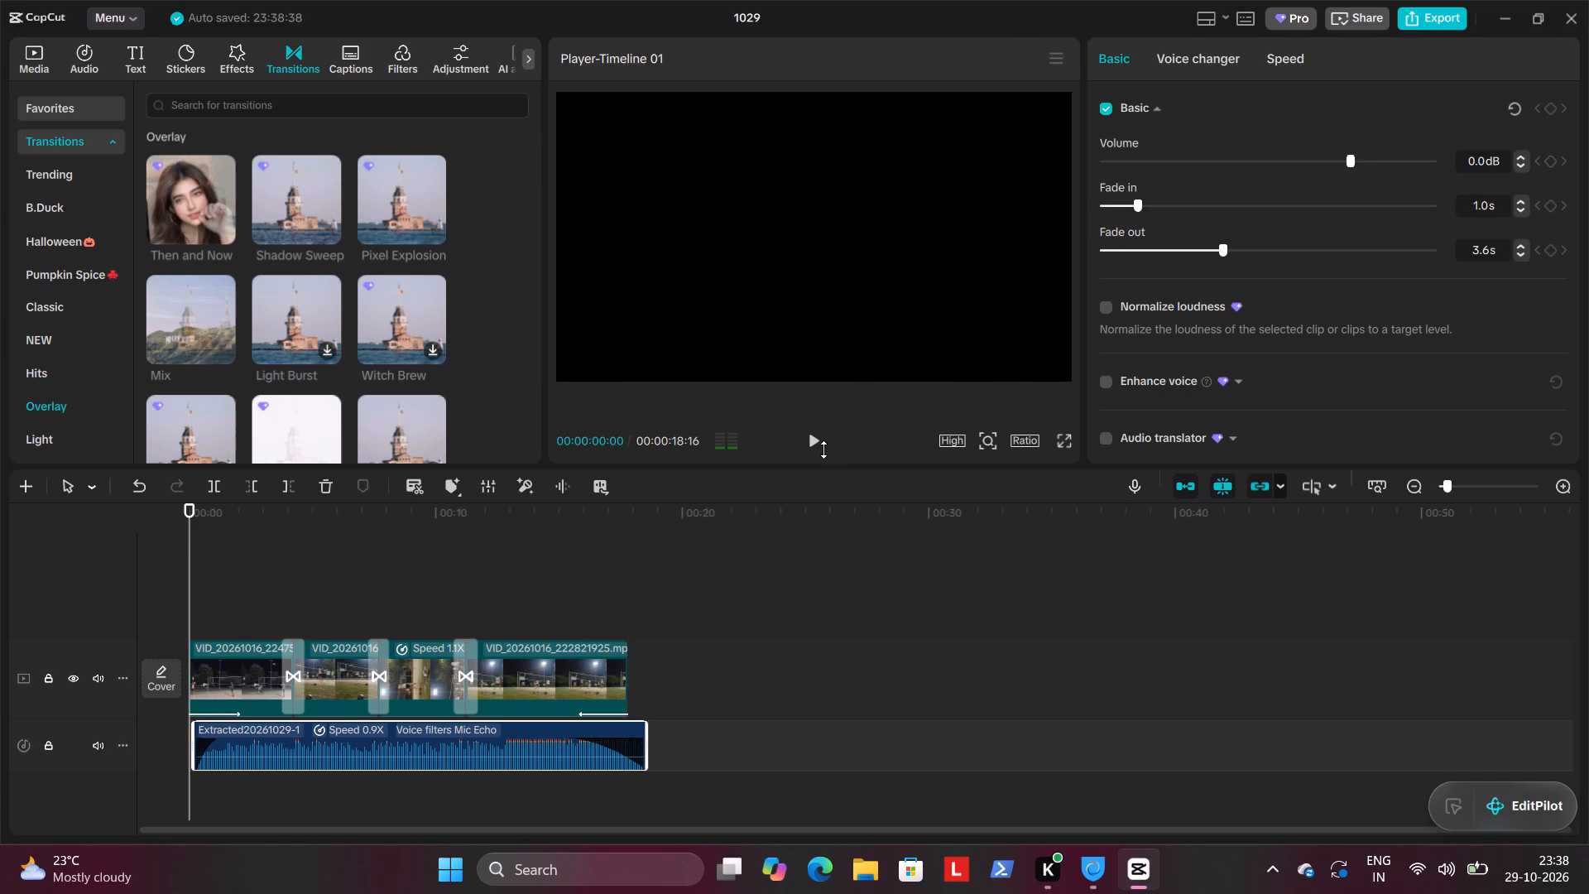
{"action": "left_click", "coordinate": [823, 449]}
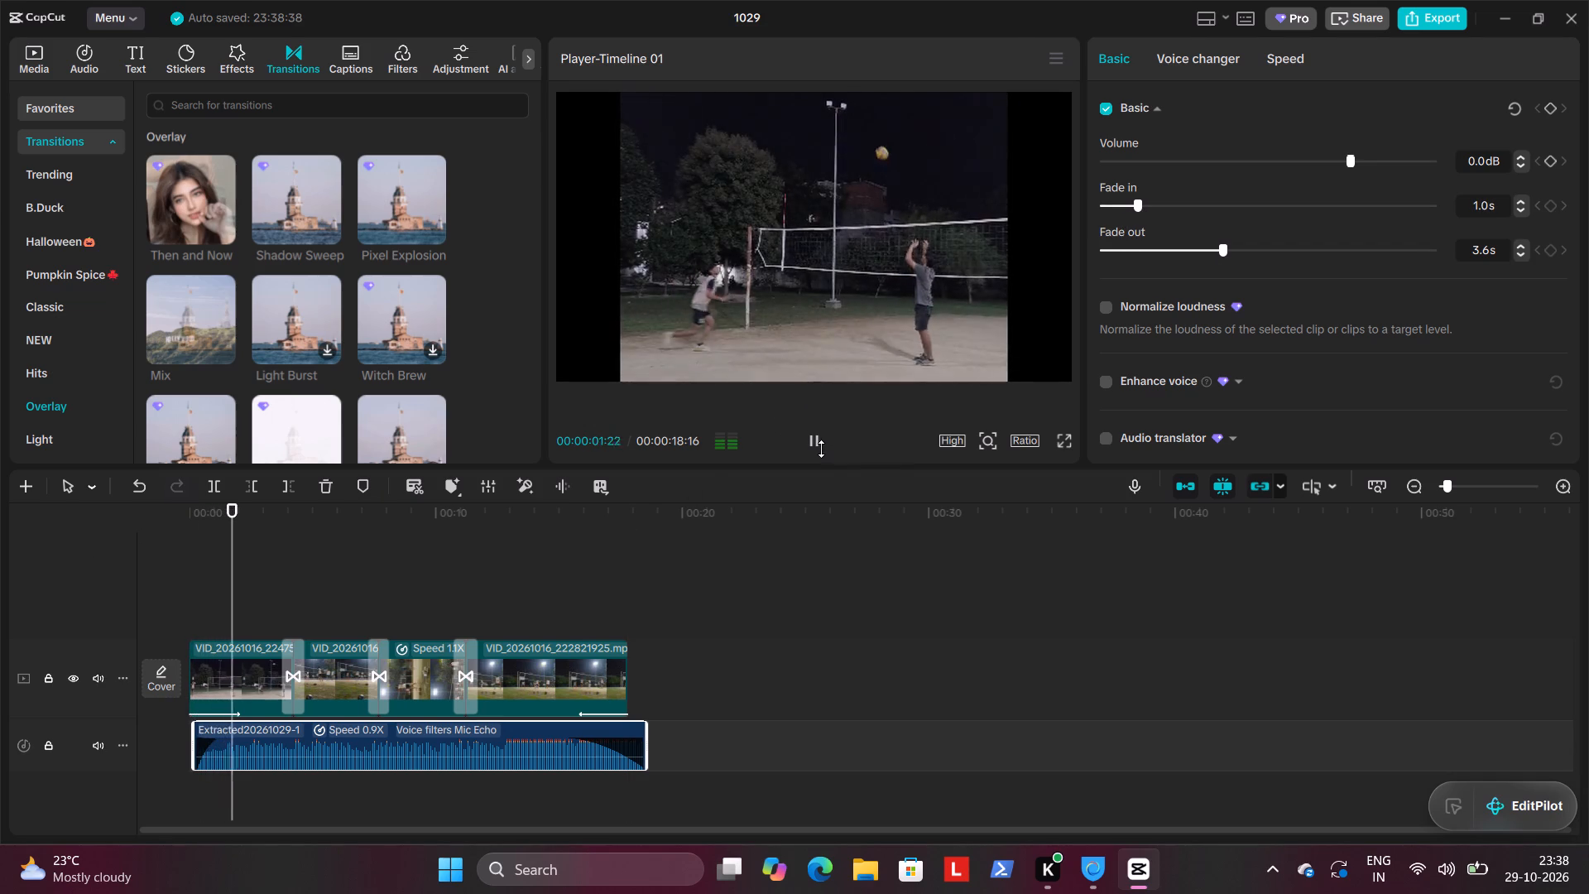
{"action": "left_click", "coordinate": [821, 449]}
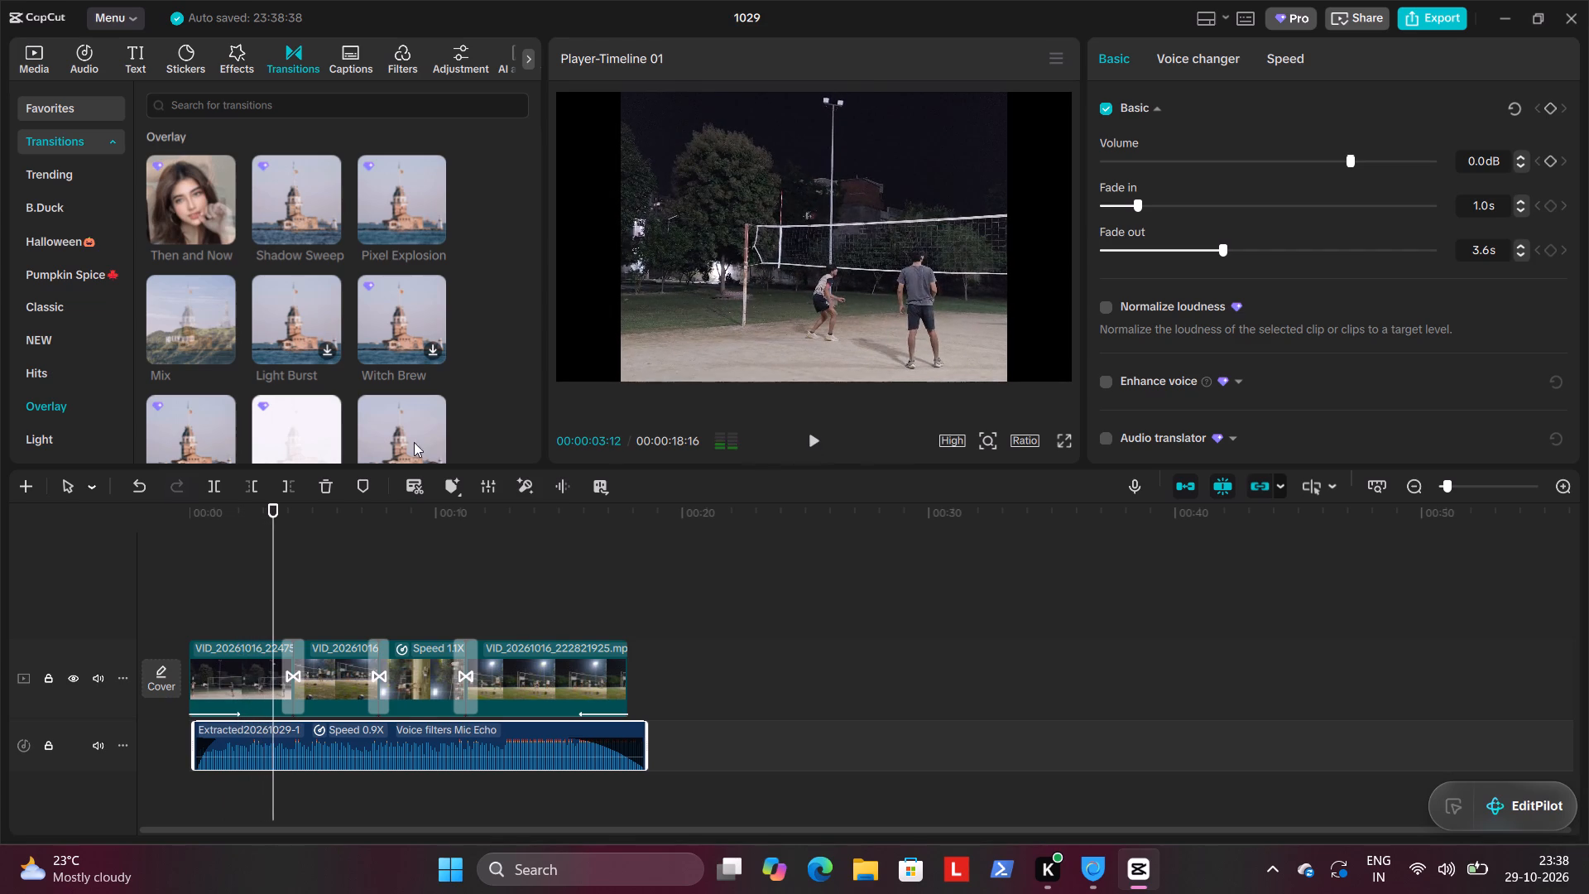
Browse the video effects categories for an effect to use from the start of the timeline.
{"action": "left_click", "coordinate": [247, 65]}
{"action": "left_click_drag", "start_coordinate": [278, 523], "coordinate": [182, 517]}
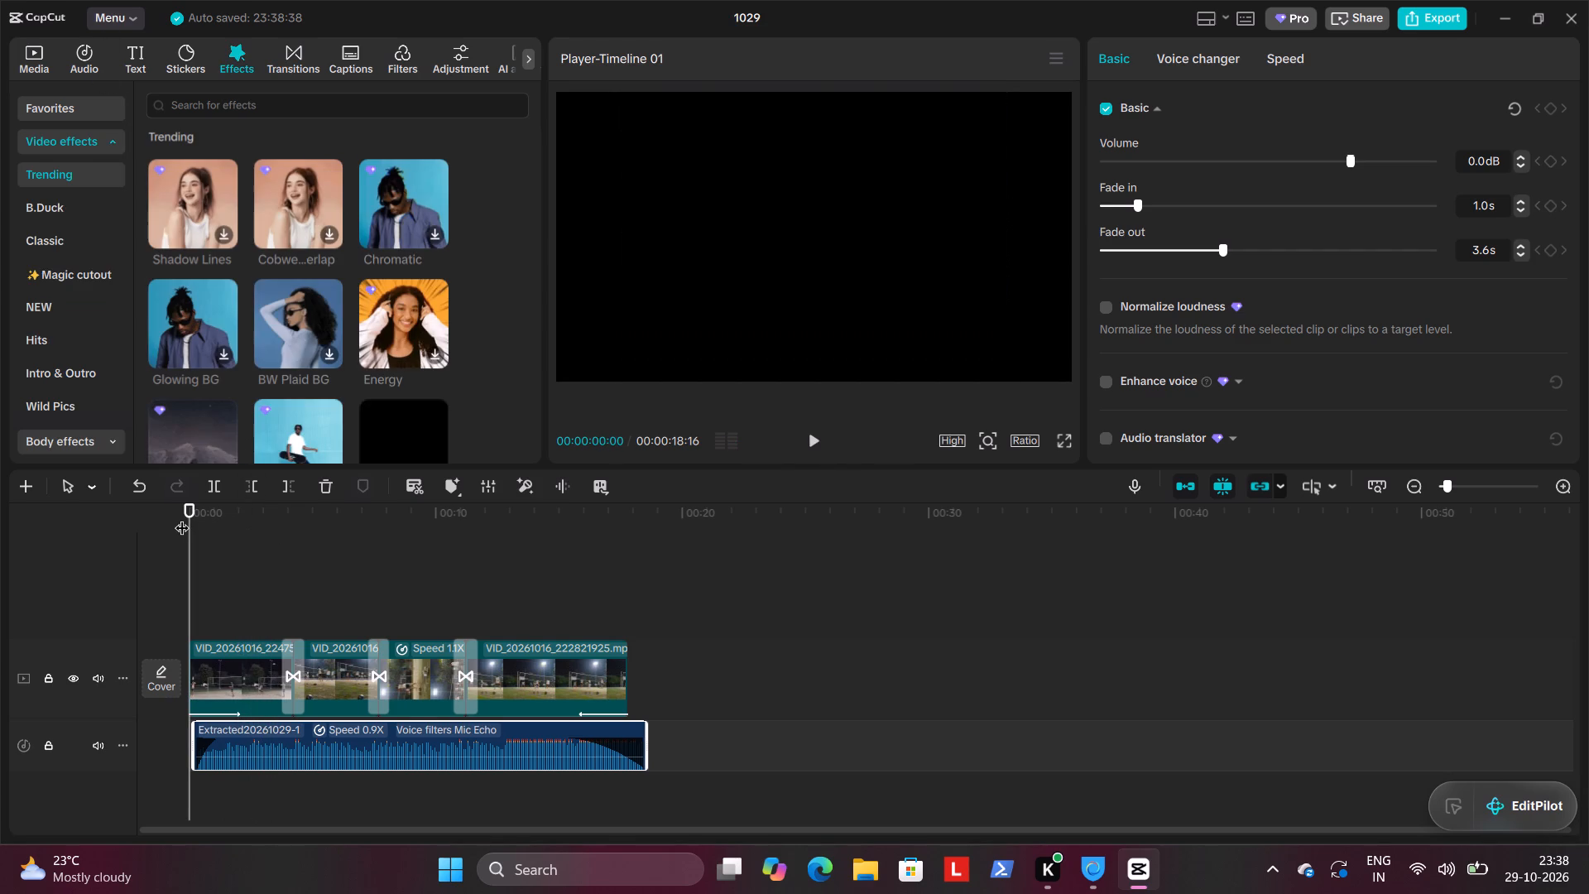
{"action": "scroll", "coordinate": [60, 289], "scroll_direction": "down", "scroll_amount": 1}
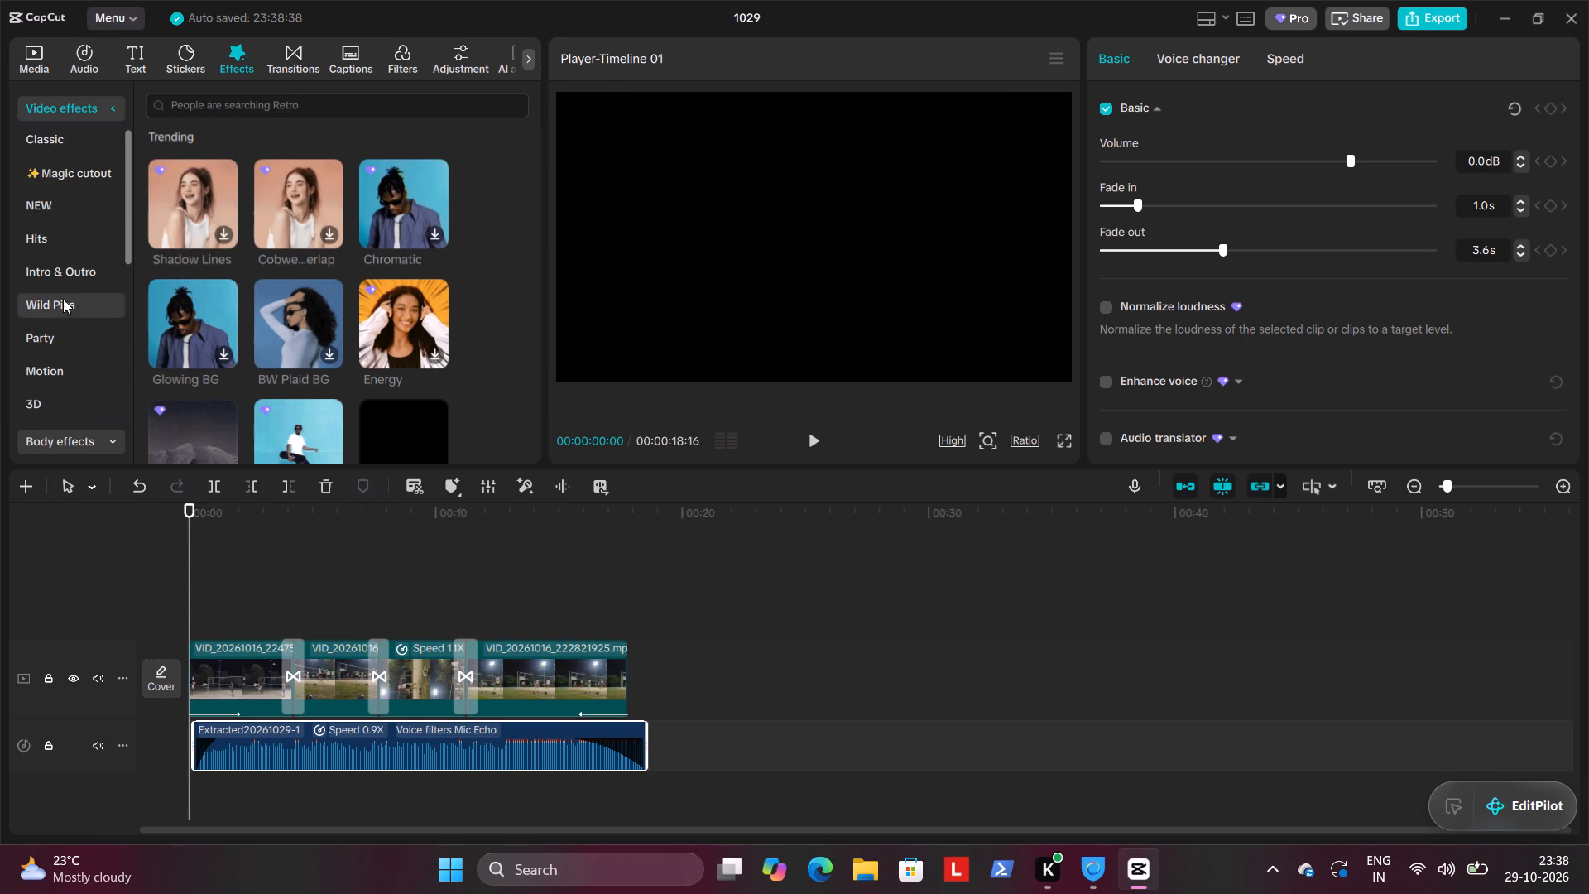
{"action": "scroll", "coordinate": [74, 307], "scroll_direction": "up", "scroll_amount": 4}
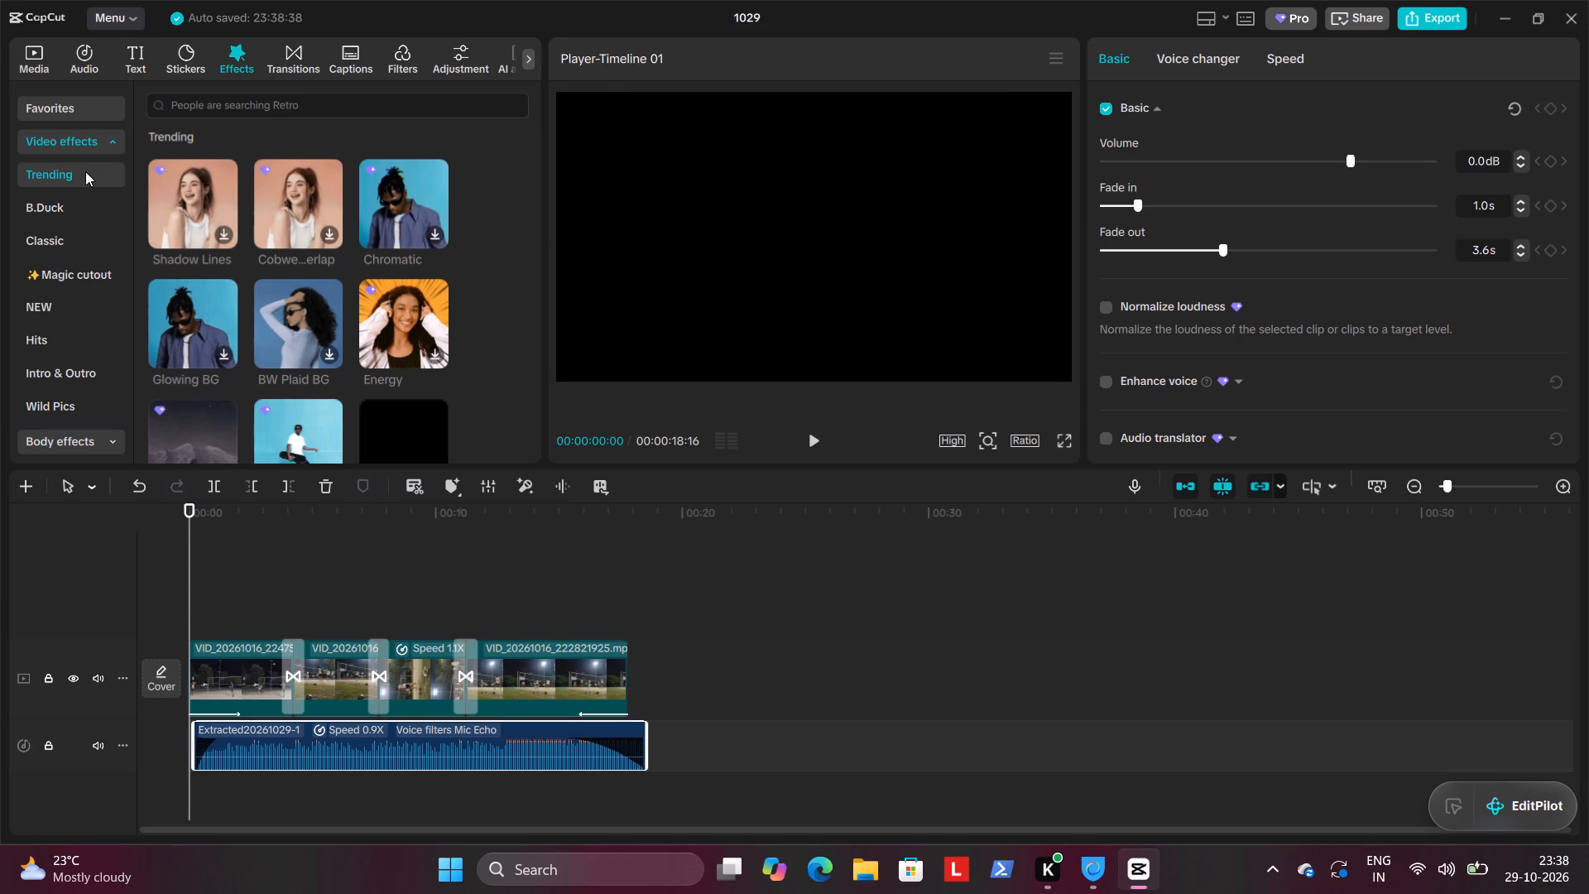
{"action": "scroll", "coordinate": [95, 260], "scroll_direction": "down", "scroll_amount": 1}
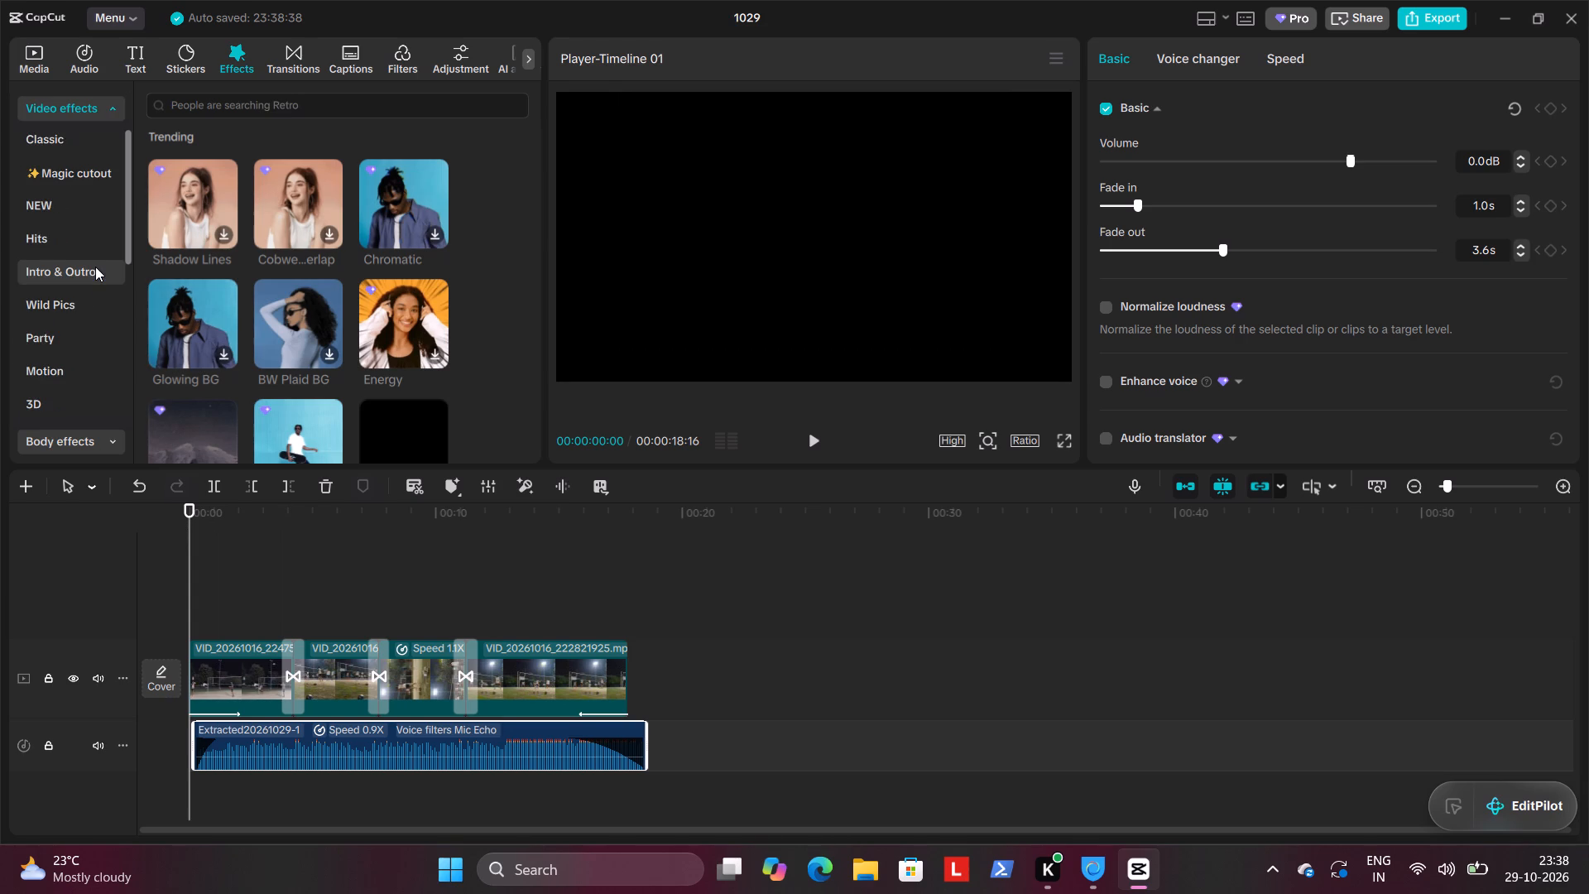
{"action": "scroll", "coordinate": [94, 286], "scroll_direction": "down", "scroll_amount": 4}
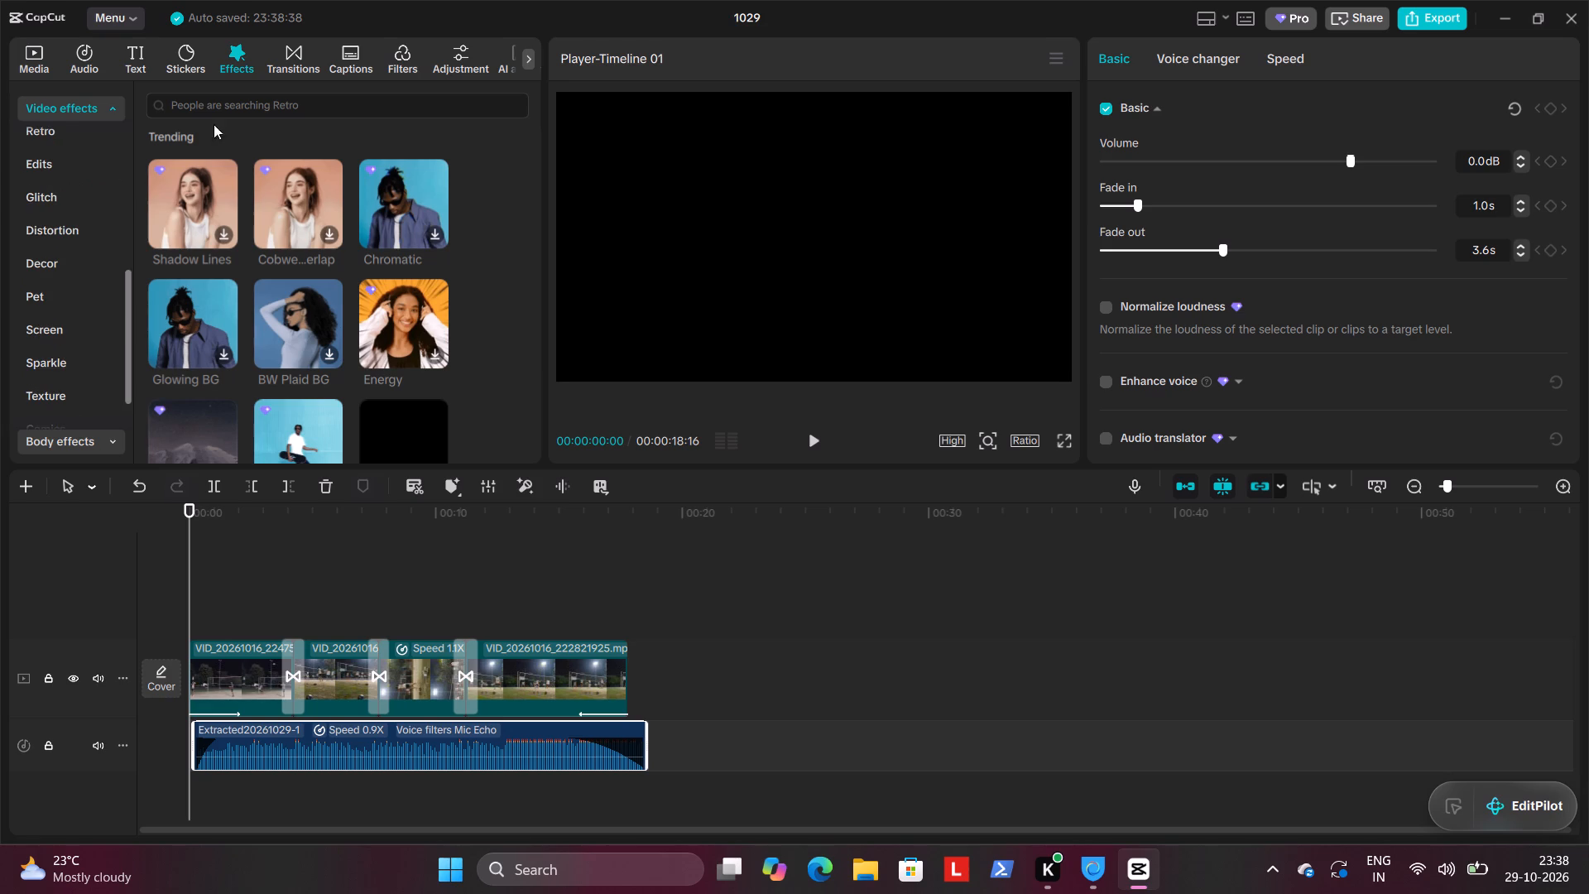
{"action": "left_click", "coordinate": [226, 105]}
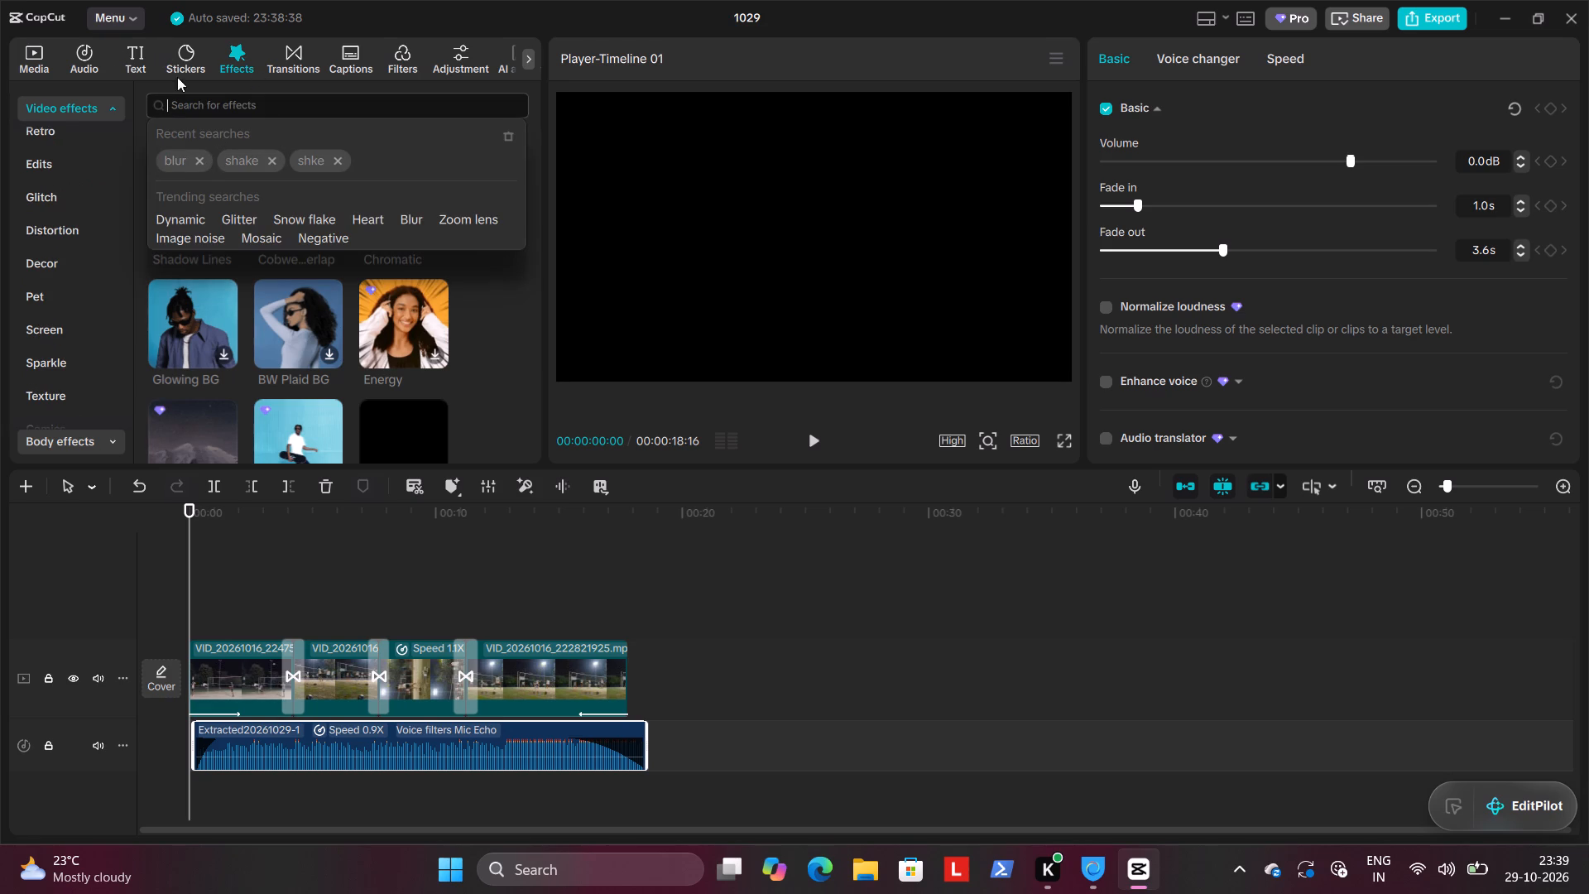
Add the 4K filter at the timeline's start and extend it to the end of the last video clip.
{"action": "left_click", "coordinate": [405, 56]}
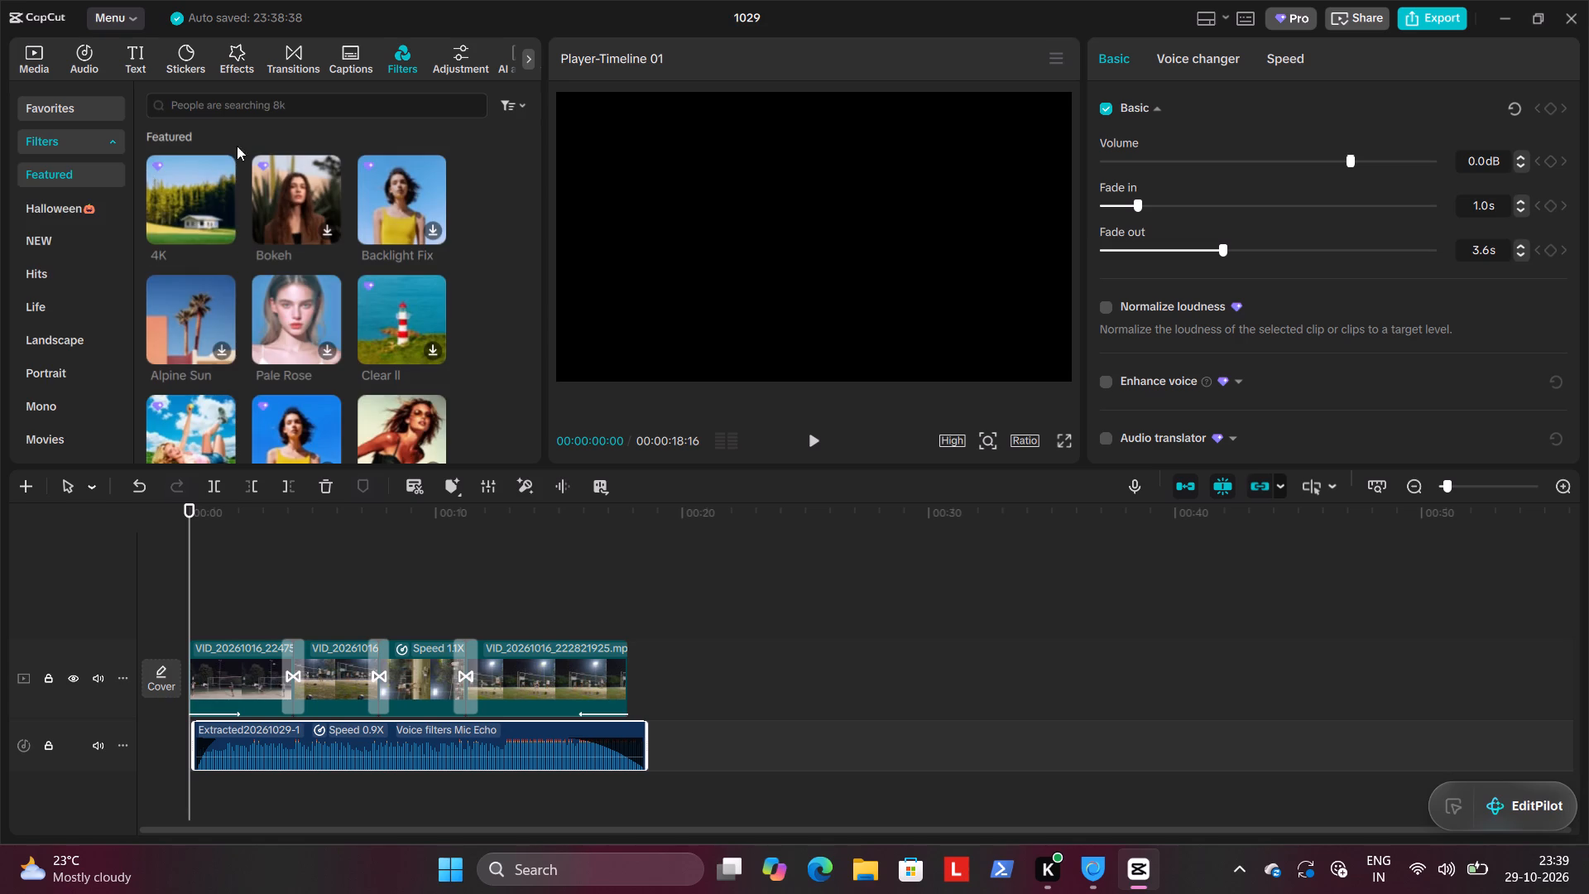
{"action": "left_click", "coordinate": [222, 232]}
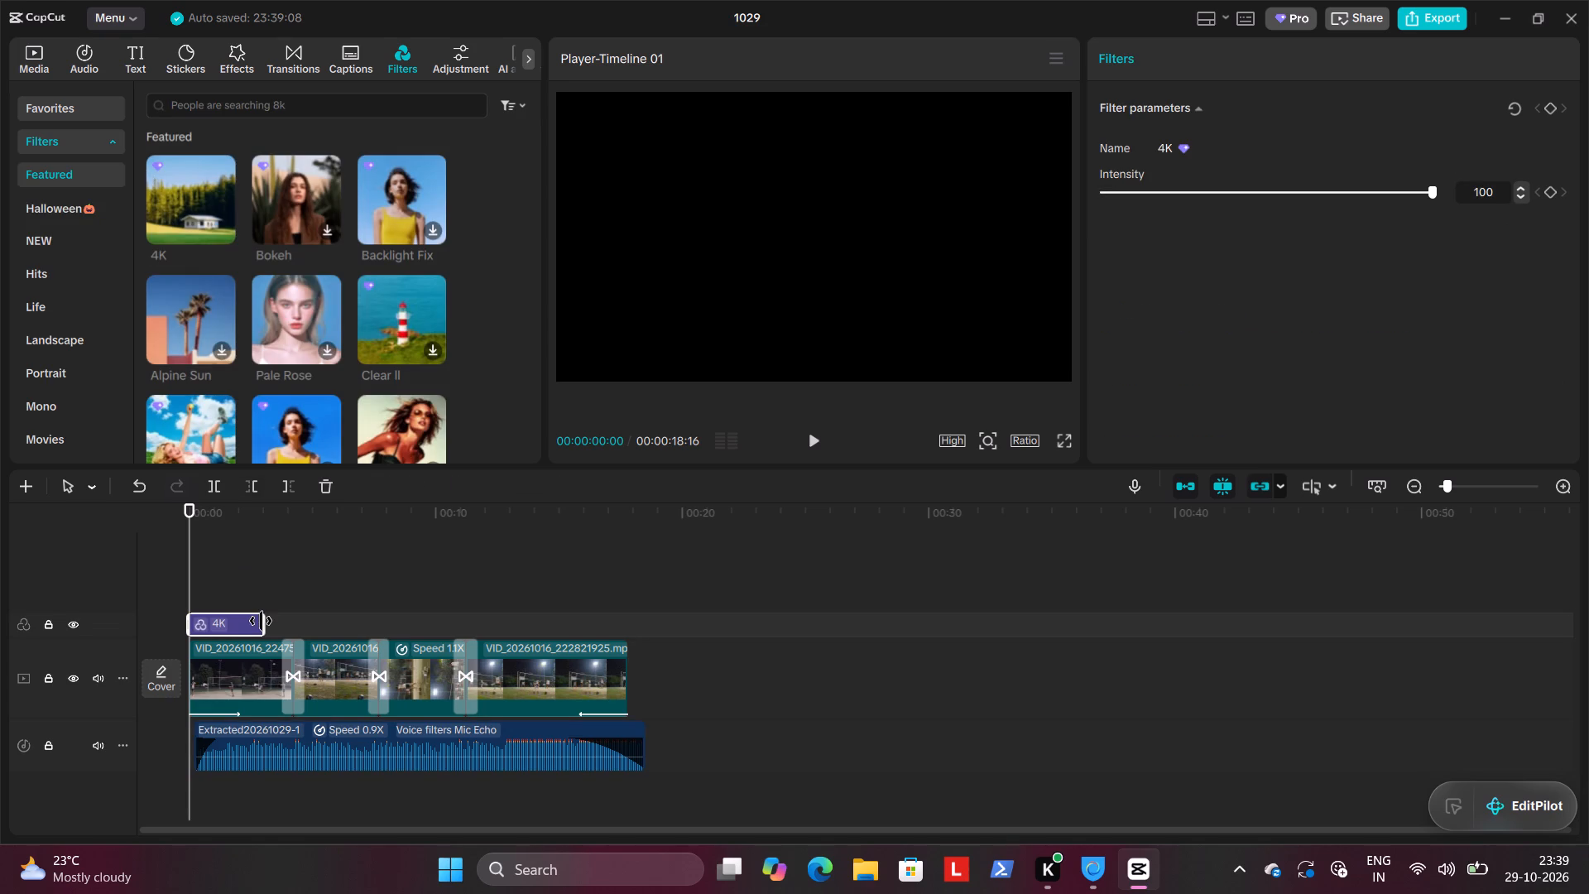
{"action": "left_click_drag", "start_coordinate": [261, 621], "coordinate": [630, 625]}
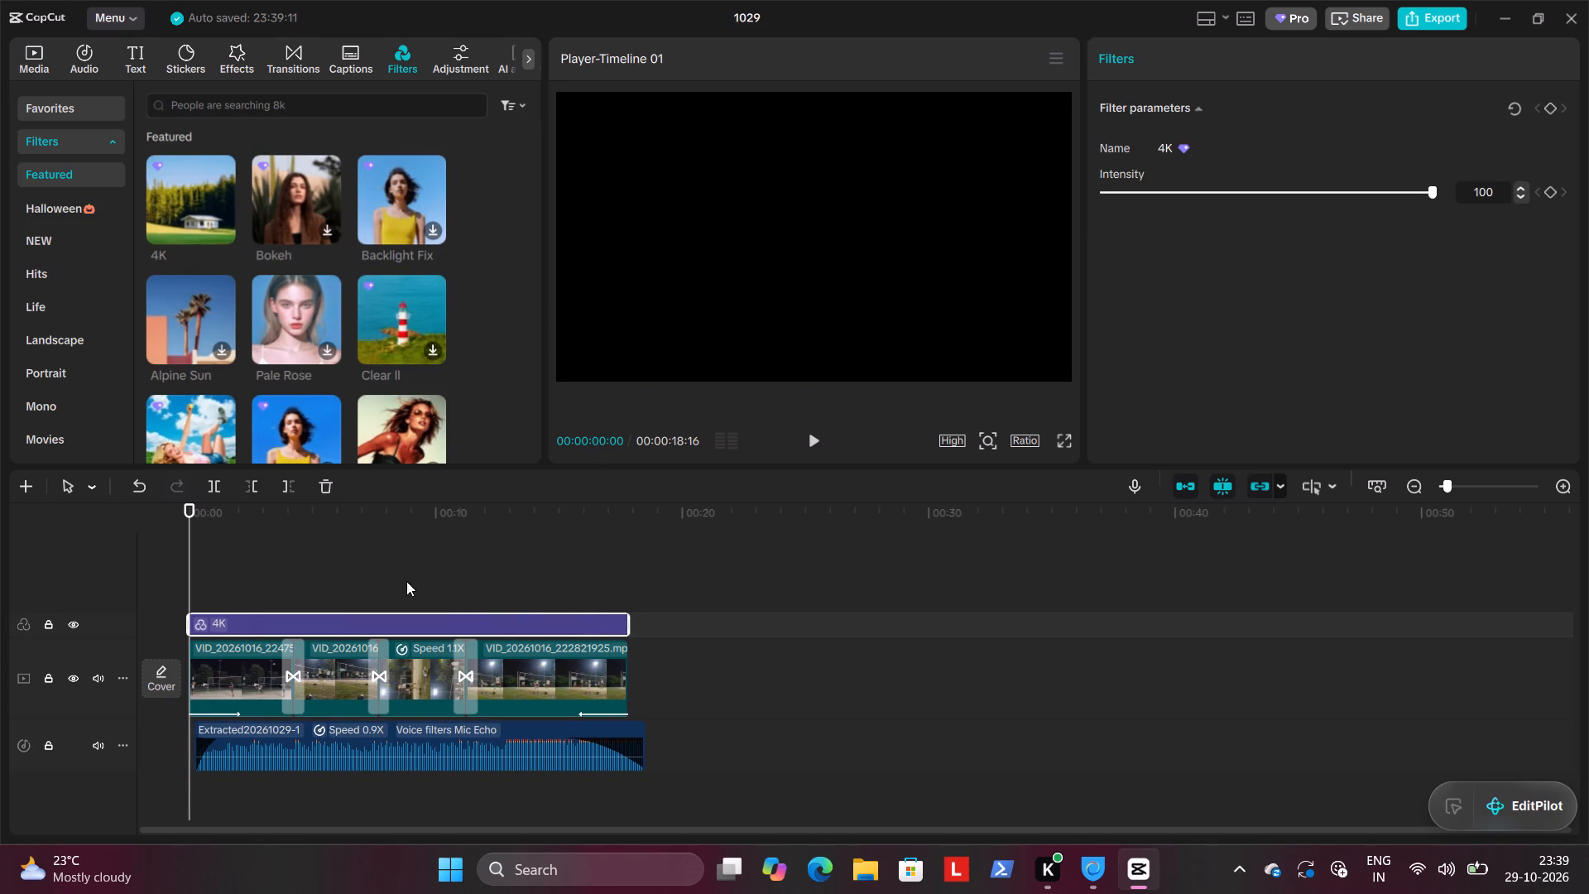
Scrub through the edit, including in full screen, to check the 4K filter's look across all the clips.
{"action": "left_click_drag", "start_coordinate": [190, 517], "coordinate": [237, 517]}
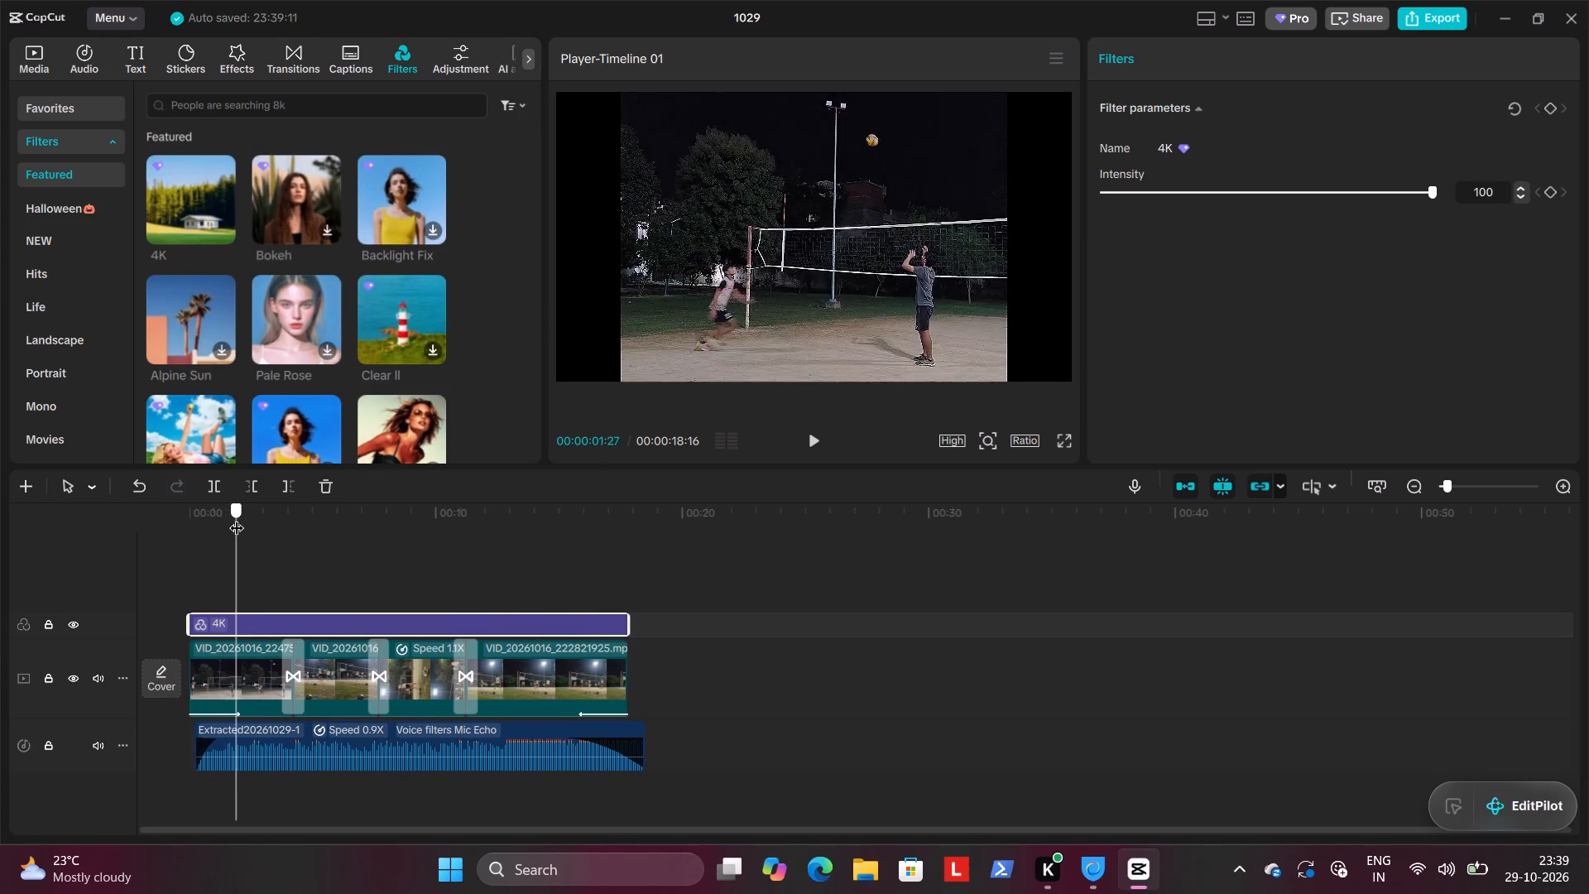
{"action": "left_click_drag", "start_coordinate": [237, 517], "coordinate": [345, 521]}
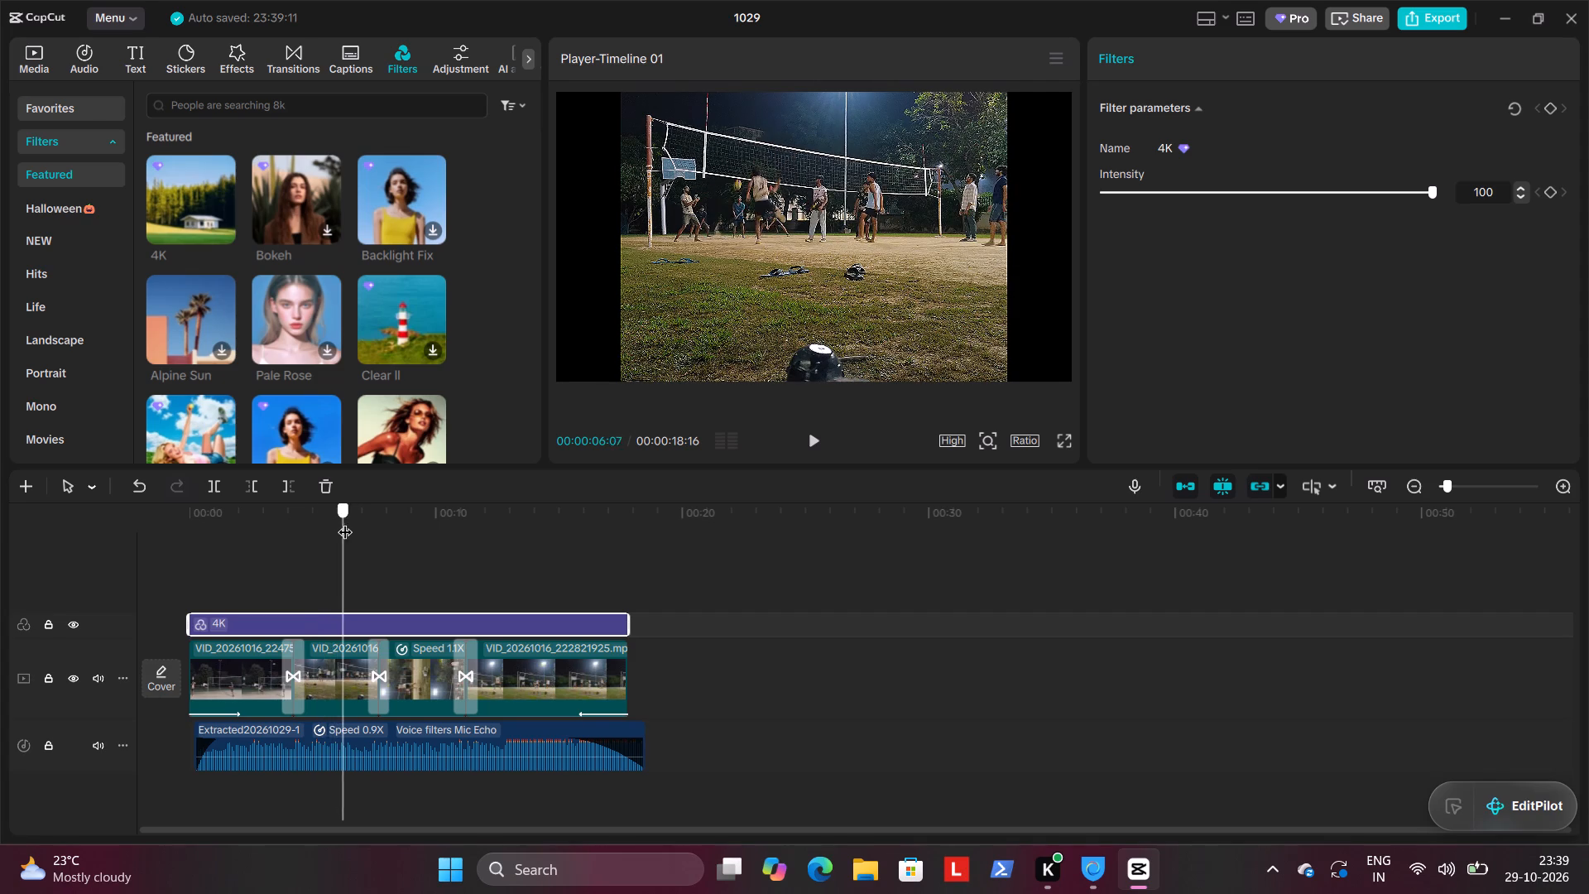
{"action": "left_click_drag", "start_coordinate": [345, 521], "coordinate": [350, 521]}
{"action": "left_click", "coordinate": [1058, 440]}
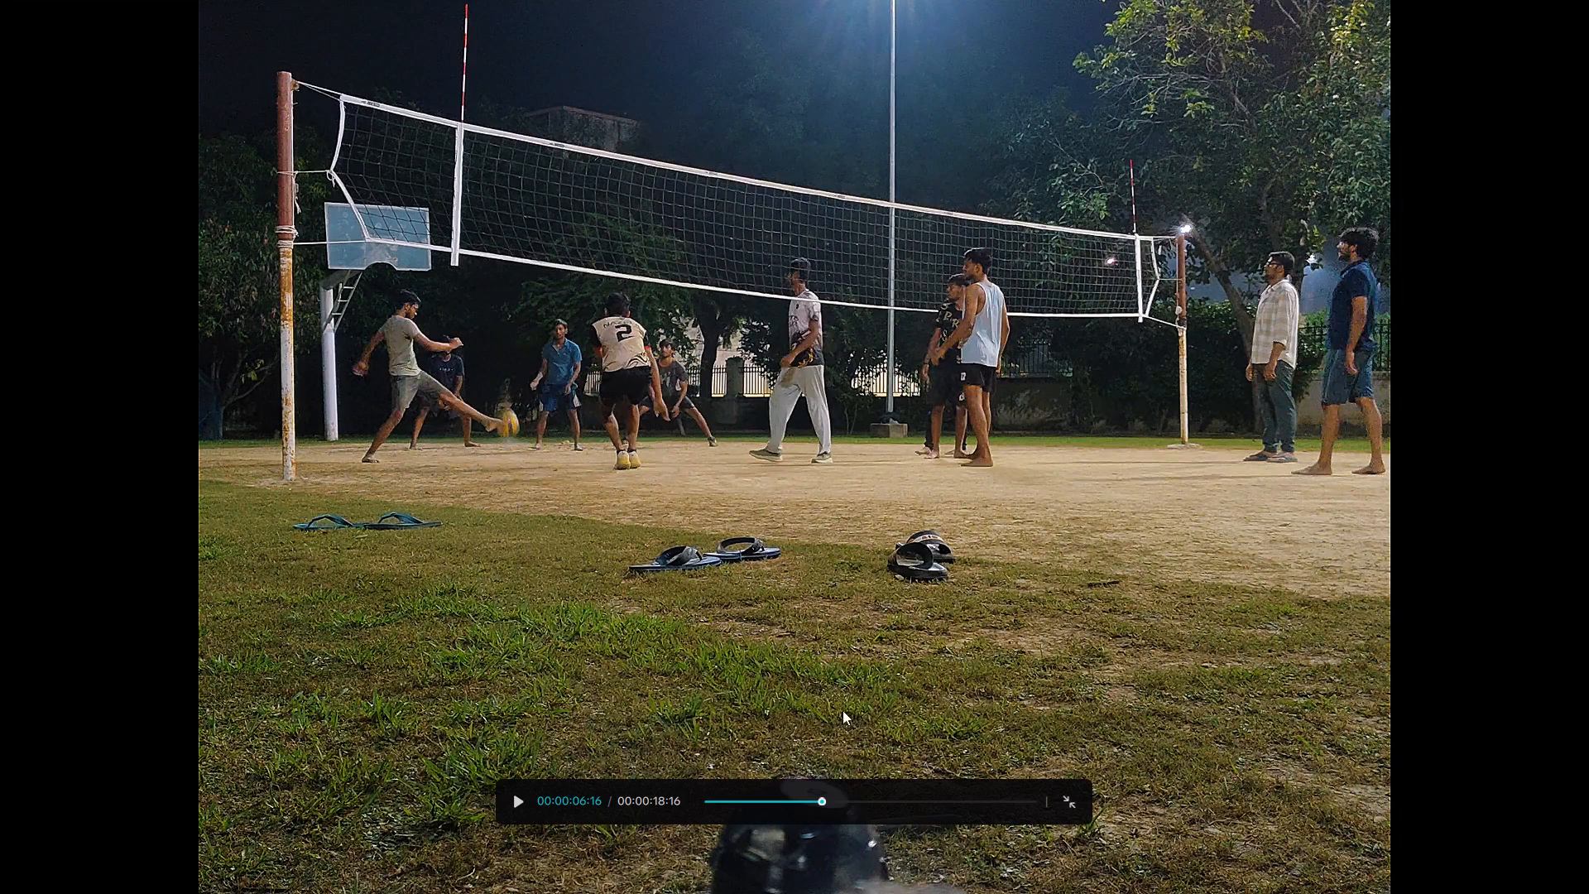
{"action": "left_click_drag", "start_coordinate": [822, 799], "coordinate": [842, 800]}
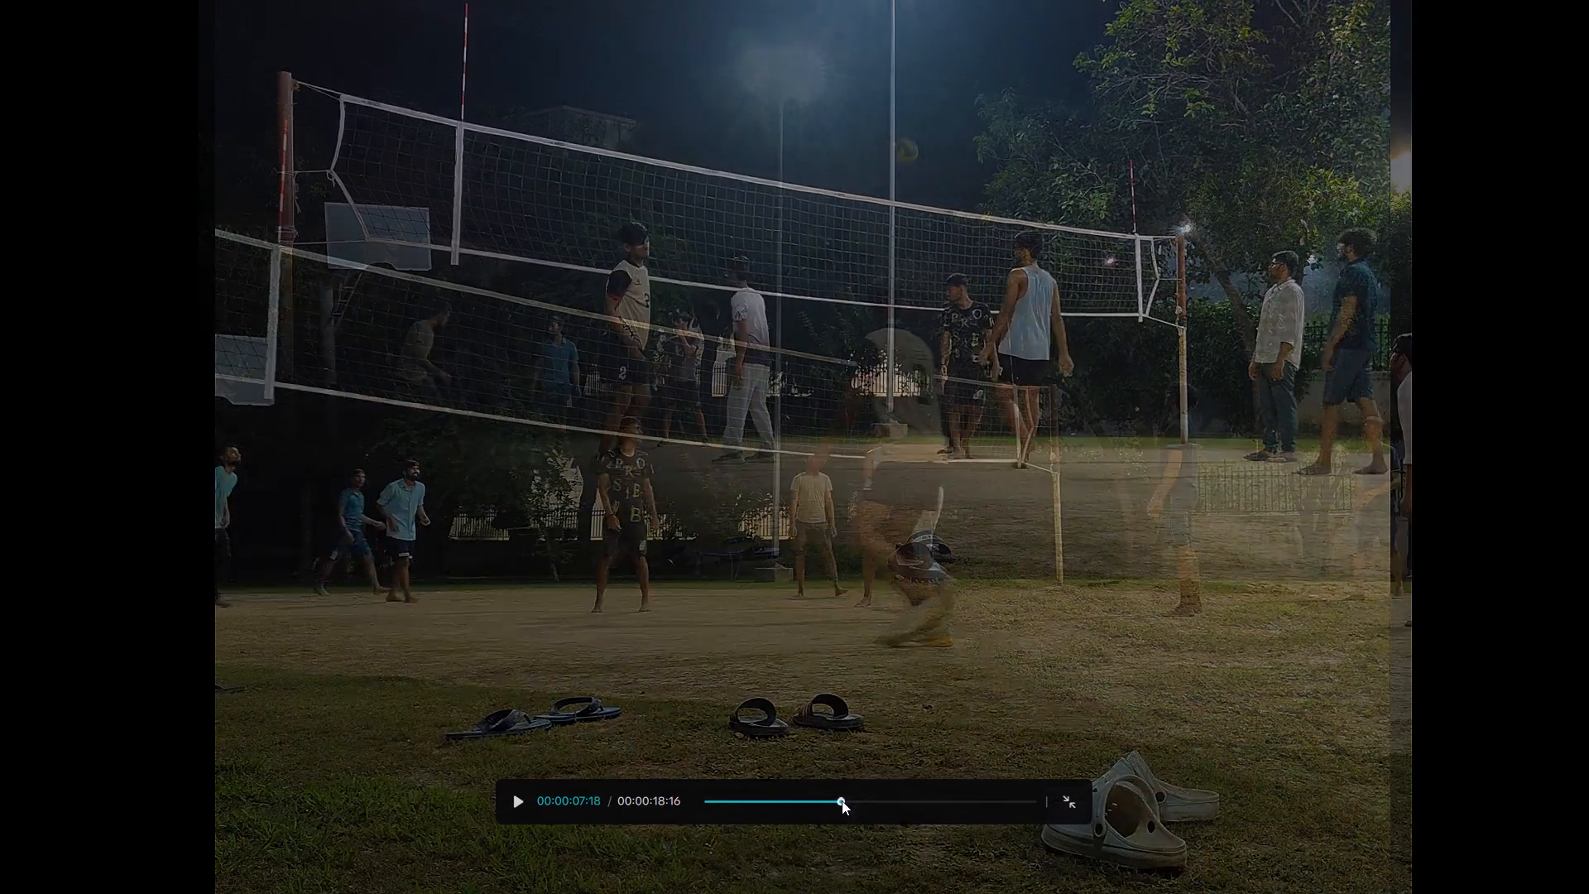
{"action": "left_click_drag", "start_coordinate": [842, 800], "coordinate": [899, 800]}
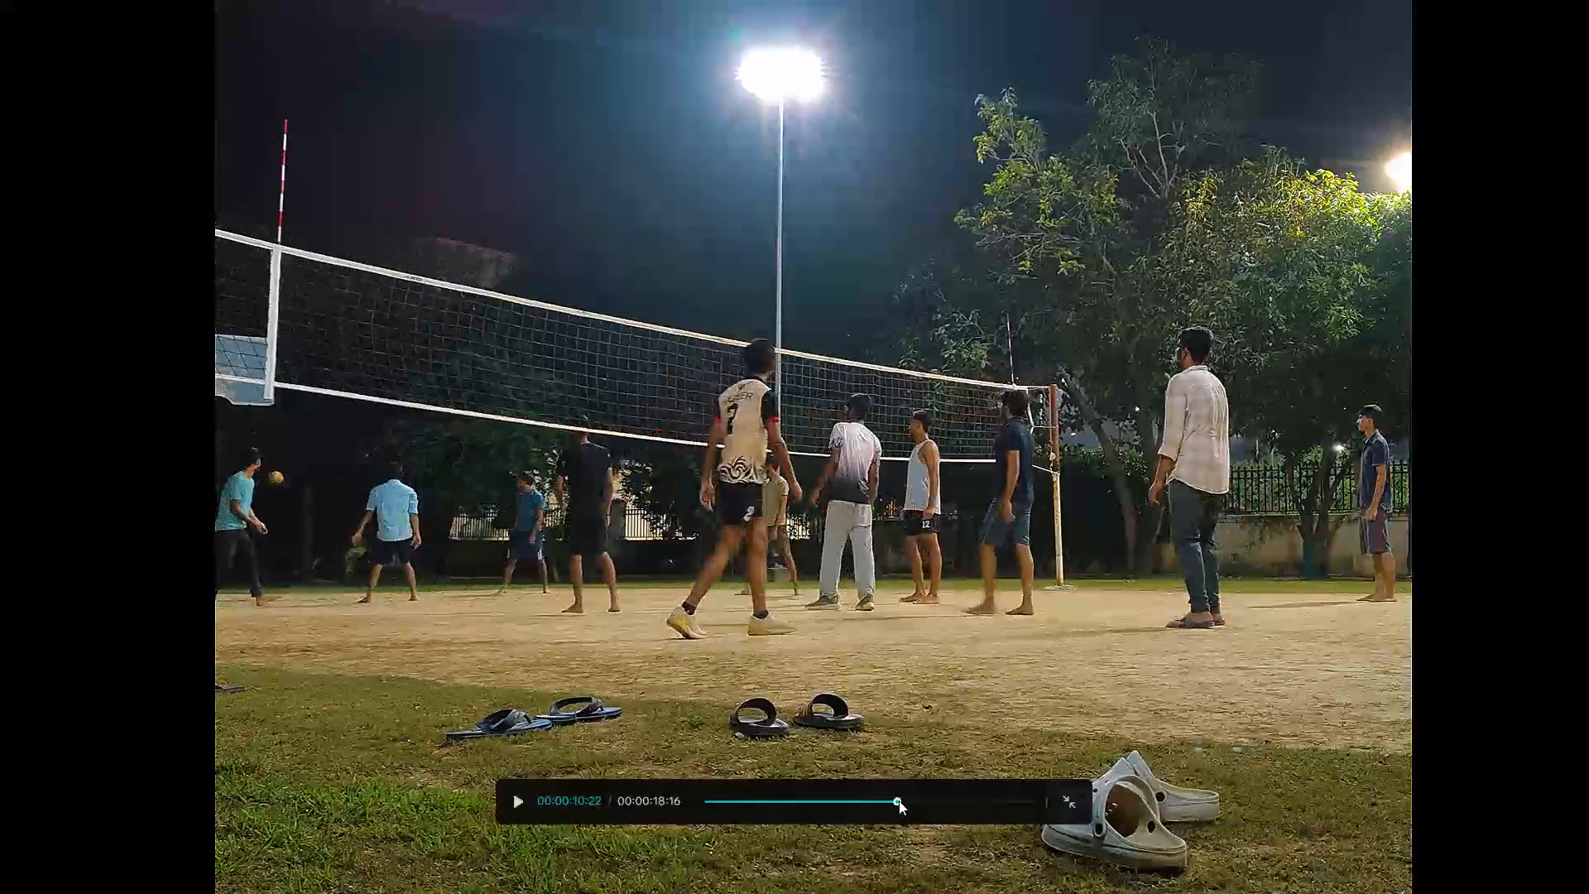
{"action": "left_click_drag", "start_coordinate": [899, 800], "coordinate": [972, 800]}
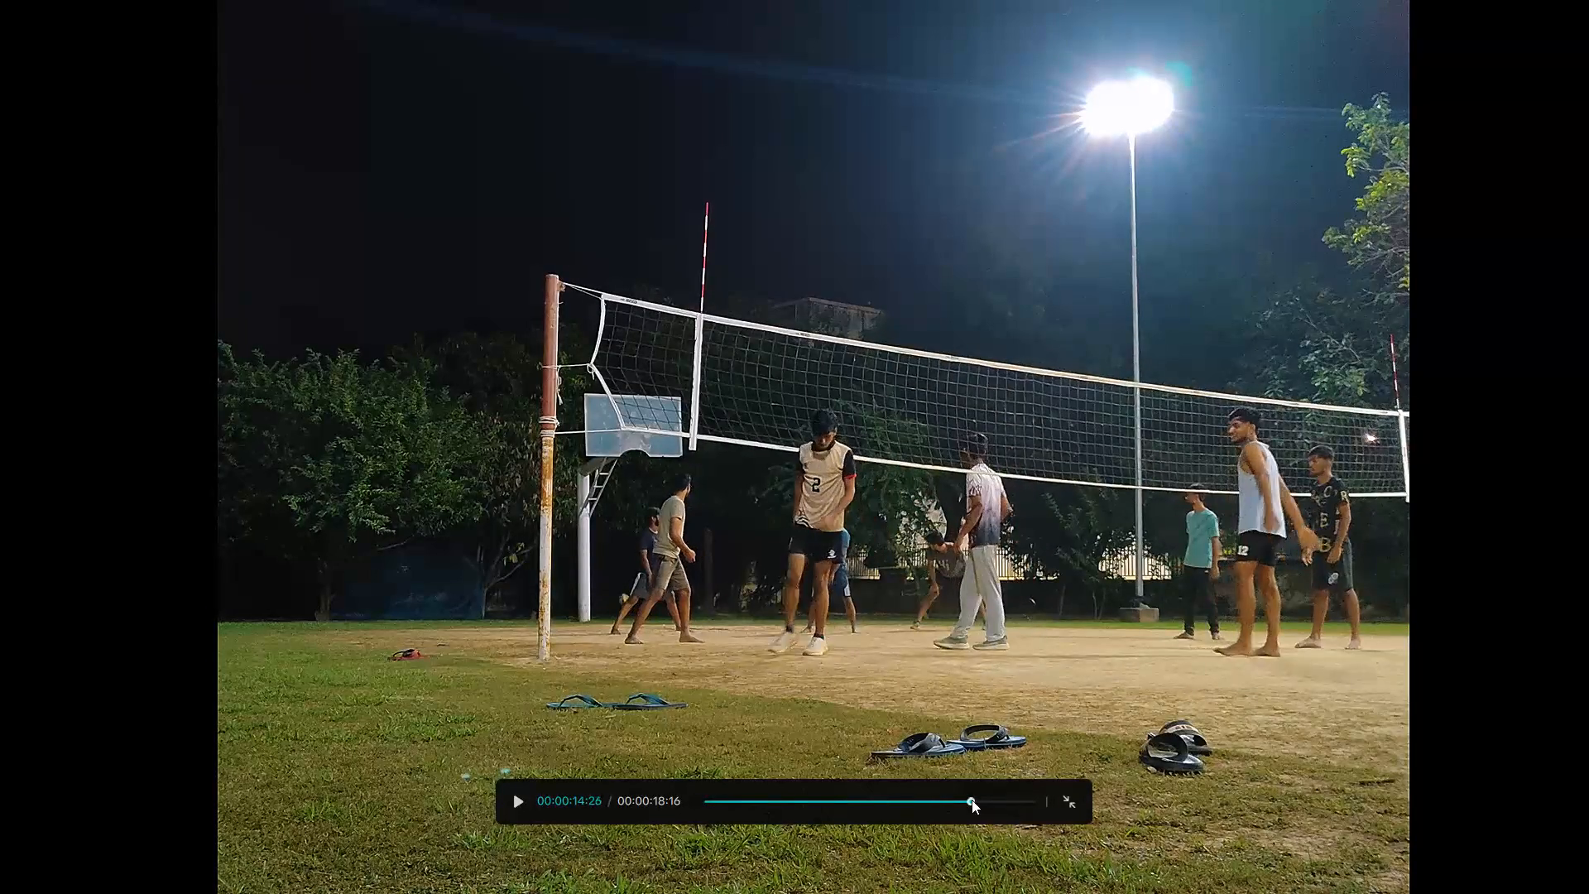
{"action": "left_click_drag", "start_coordinate": [972, 800], "coordinate": [1016, 800]}
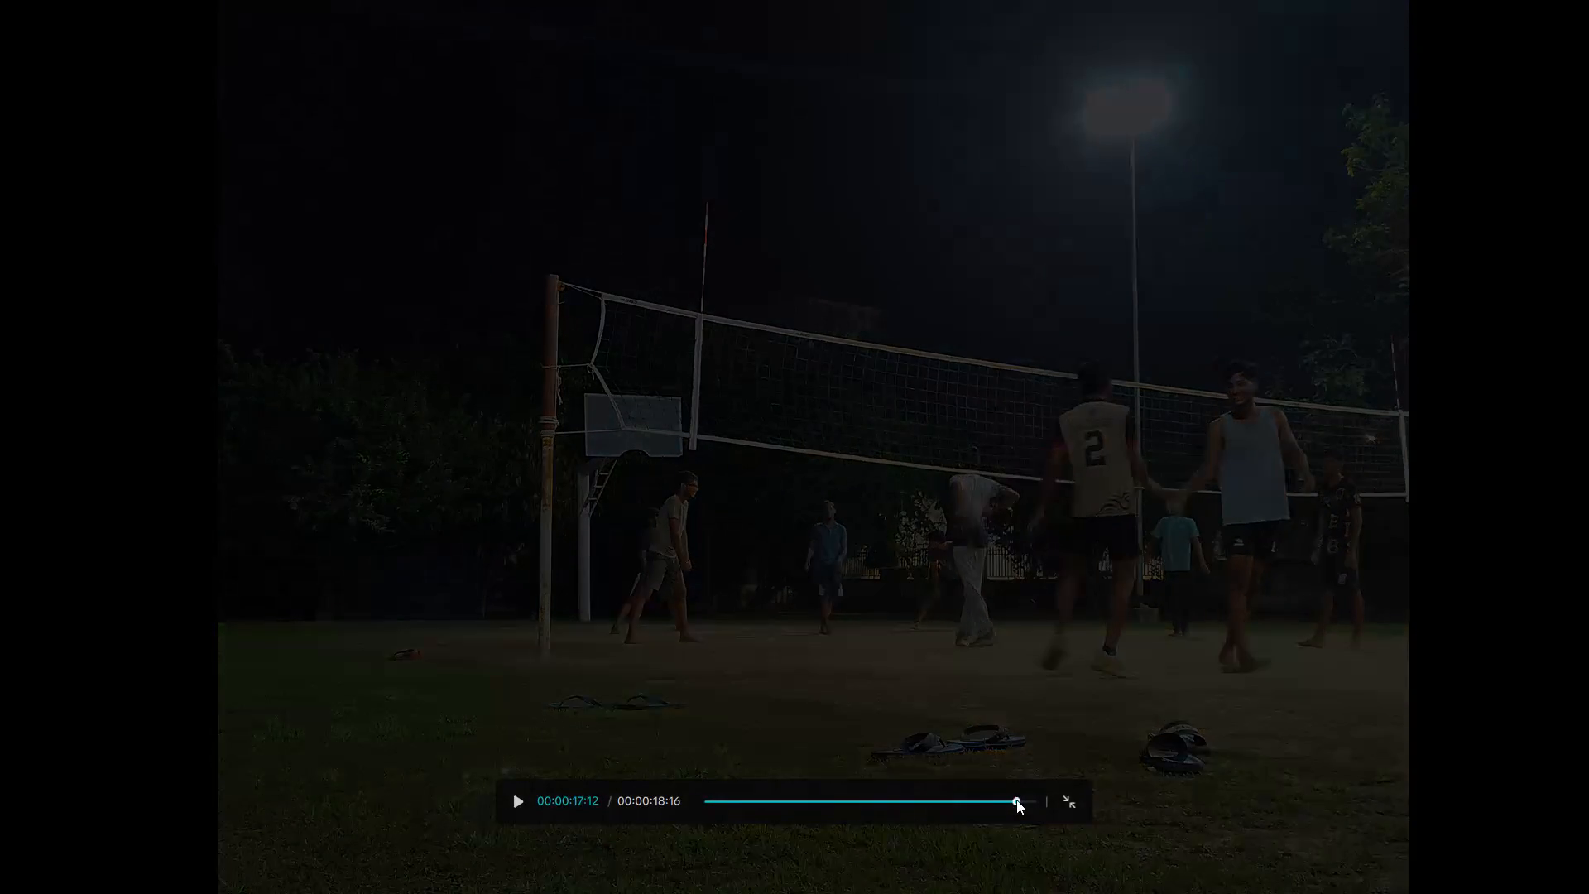
{"action": "left_click_drag", "start_coordinate": [1016, 800], "coordinate": [1043, 800]}
{"action": "left_click", "coordinate": [1069, 800]}
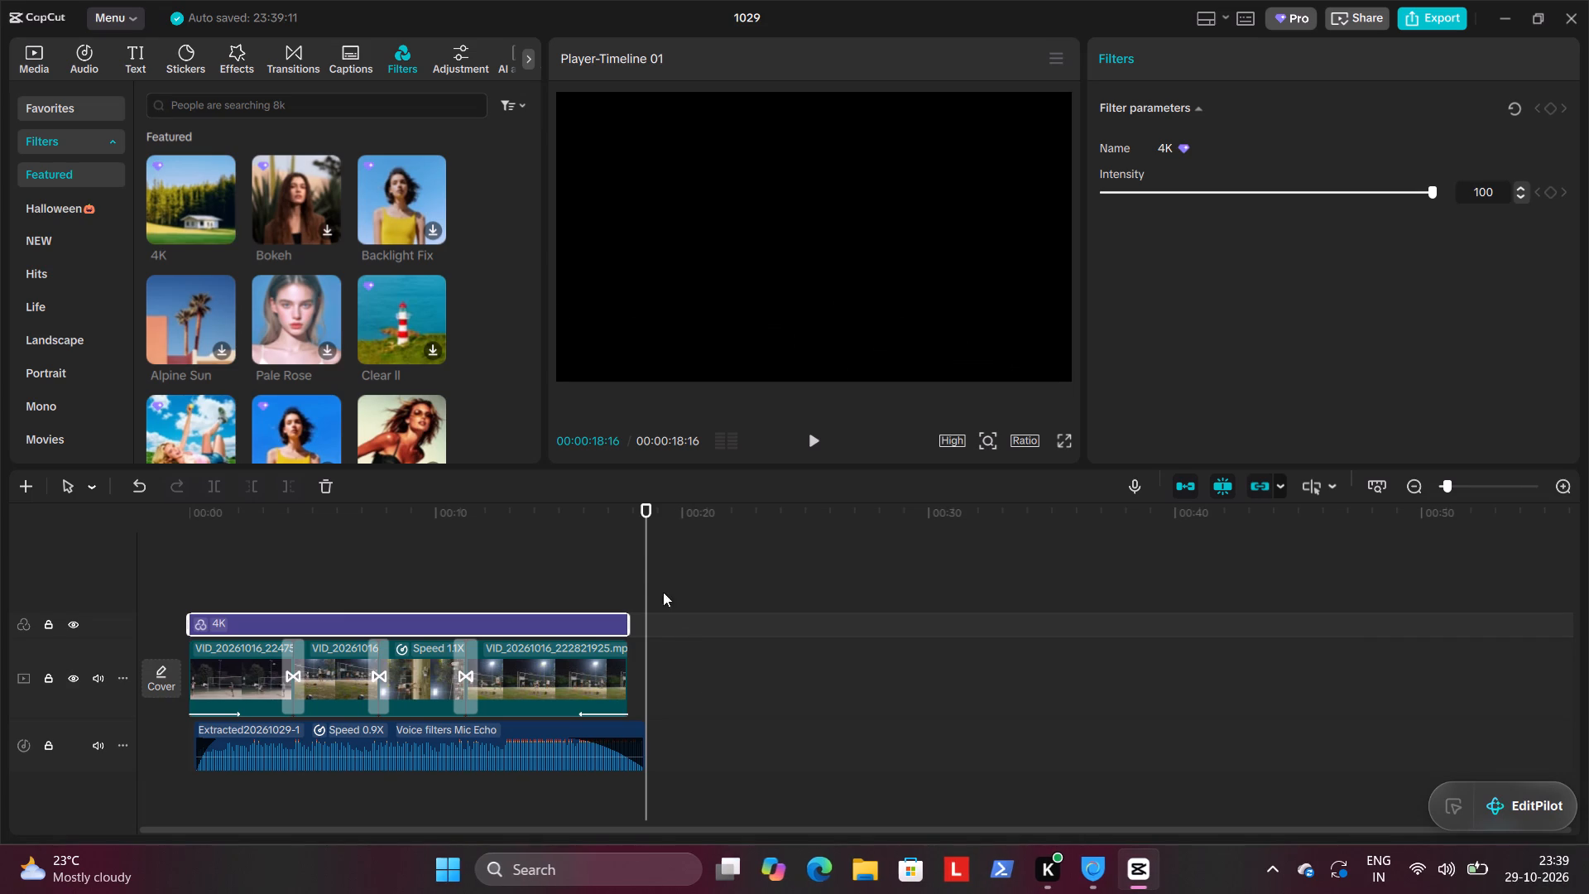
{"action": "left_click_drag", "start_coordinate": [649, 547], "coordinate": [571, 549]}
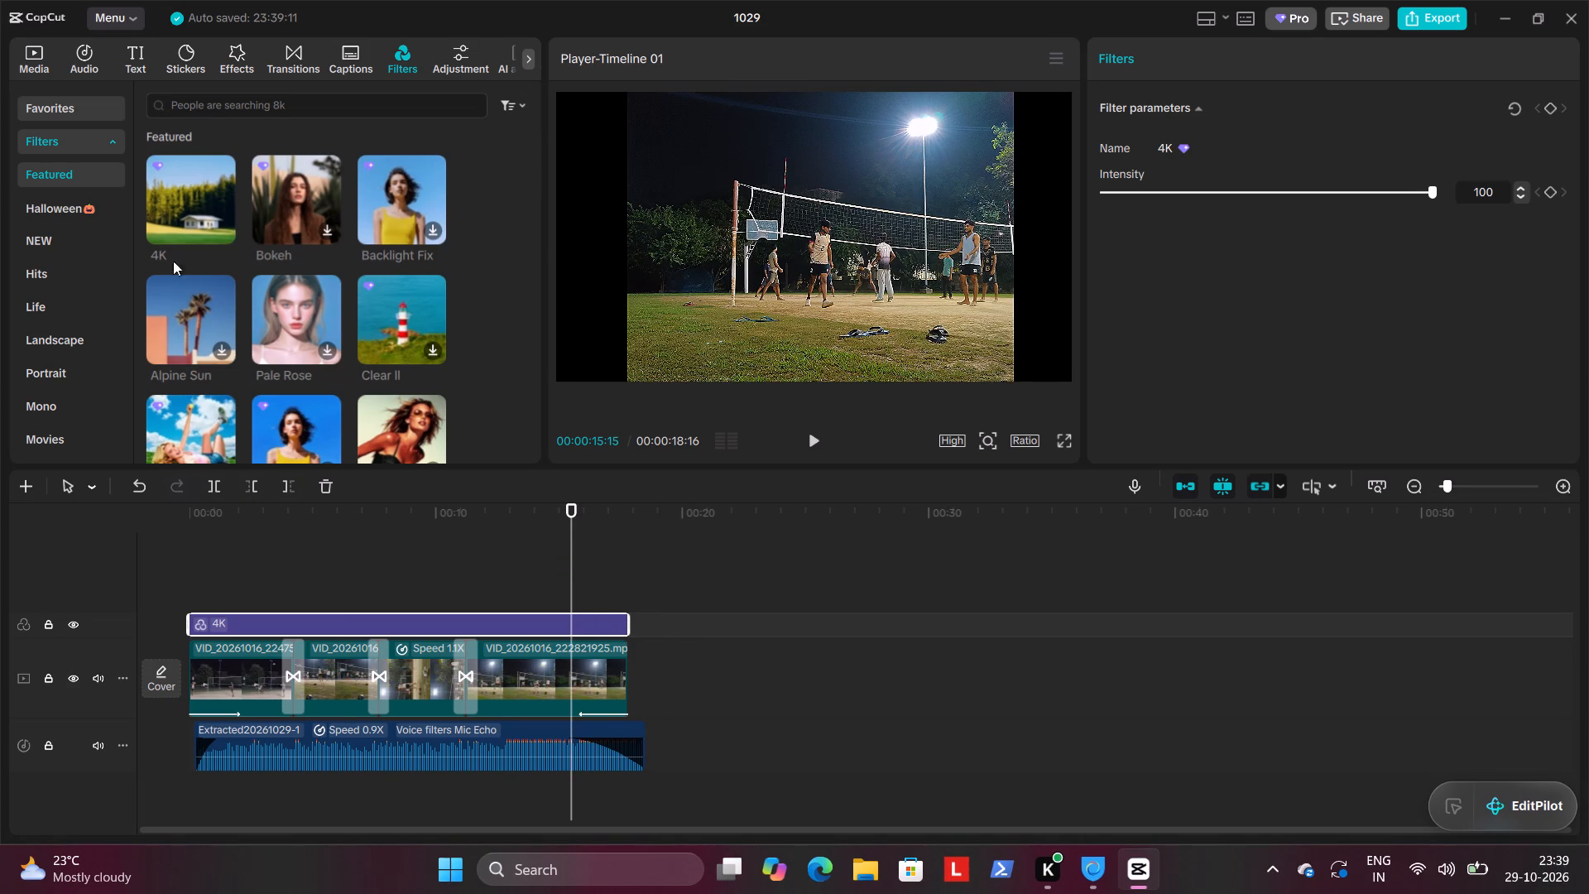
Find the HD Upscale filter with the search "hd upscale", add it at the timeline's start and extend it to the last clip's end.
{"action": "scroll", "coordinate": [431, 348], "scroll_direction": "down", "scroll_amount": 2}
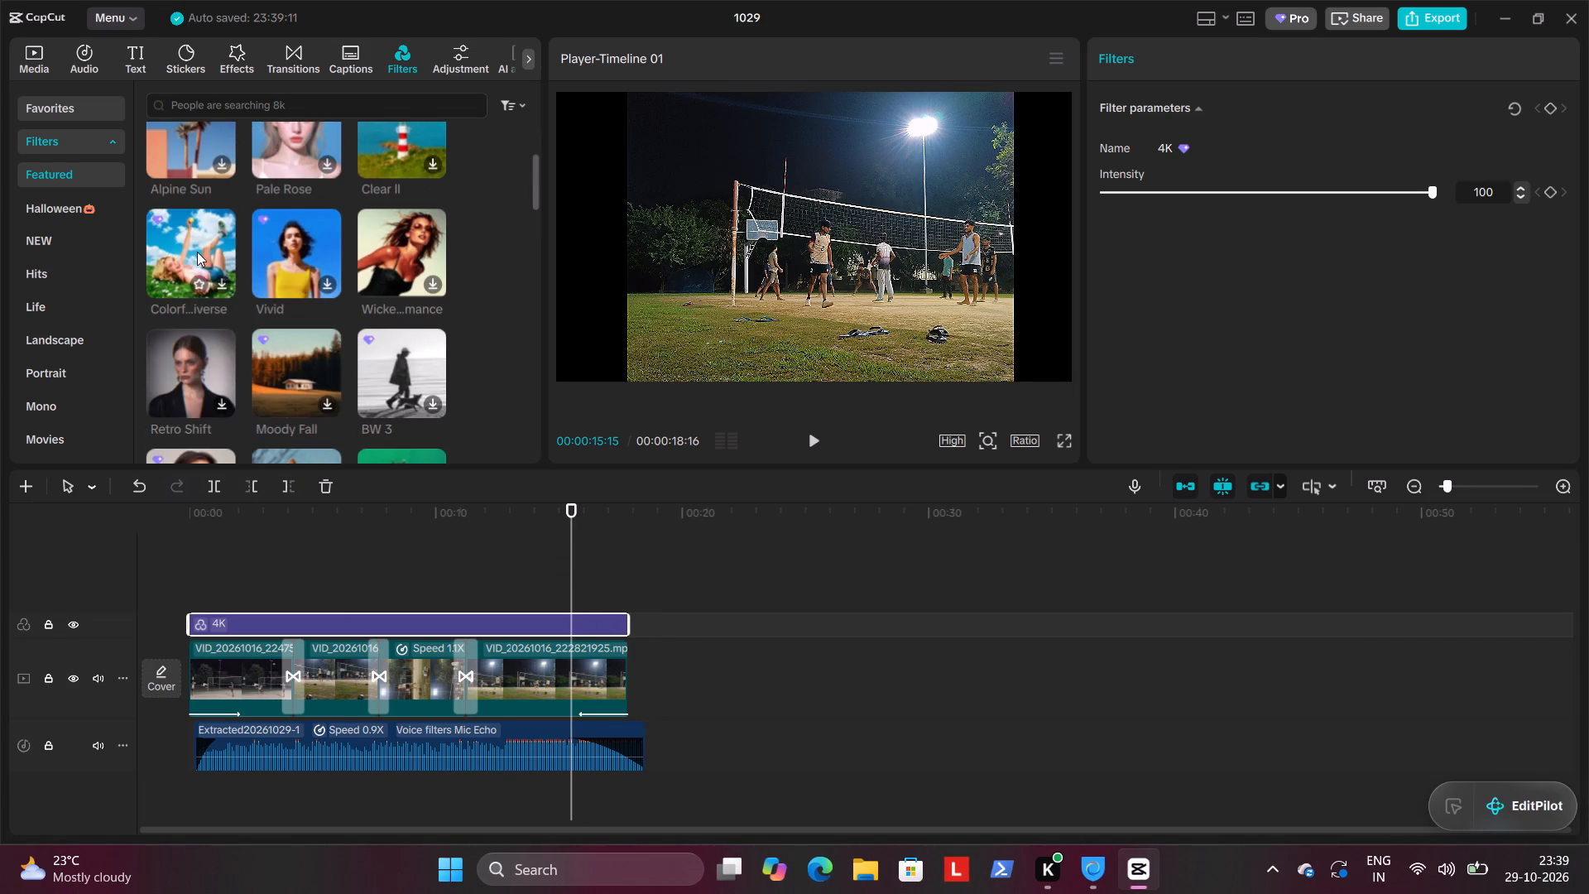
{"action": "scroll", "coordinate": [197, 252], "scroll_direction": "down", "scroll_amount": 1}
{"action": "scroll", "coordinate": [245, 299], "scroll_direction": "down", "scroll_amount": 1}
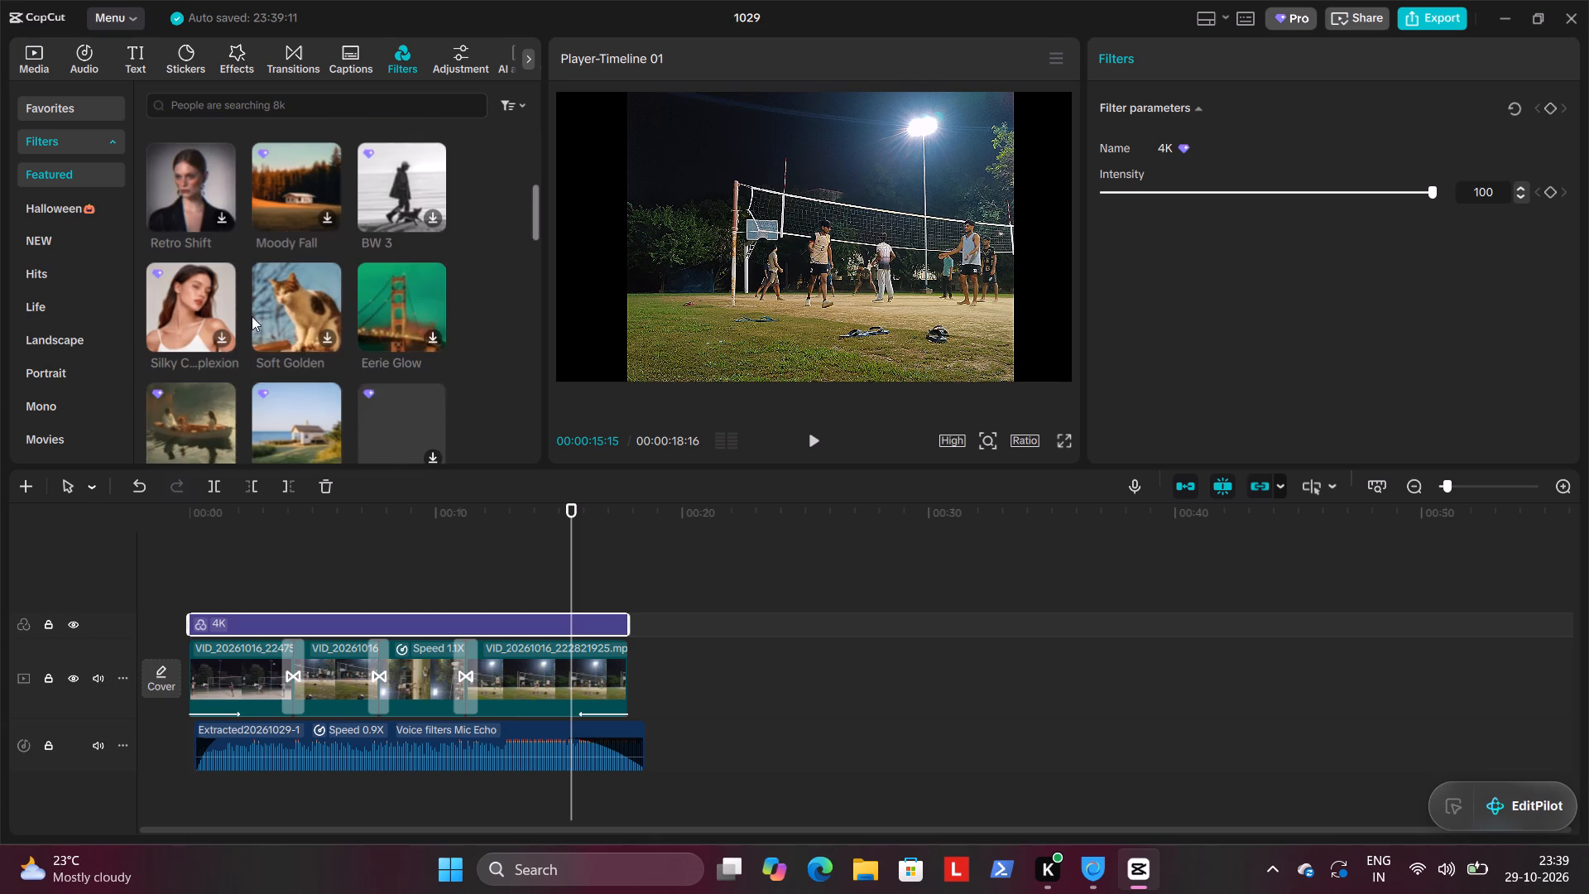
{"action": "left_click_drag", "start_coordinate": [570, 513], "coordinate": [167, 517]}
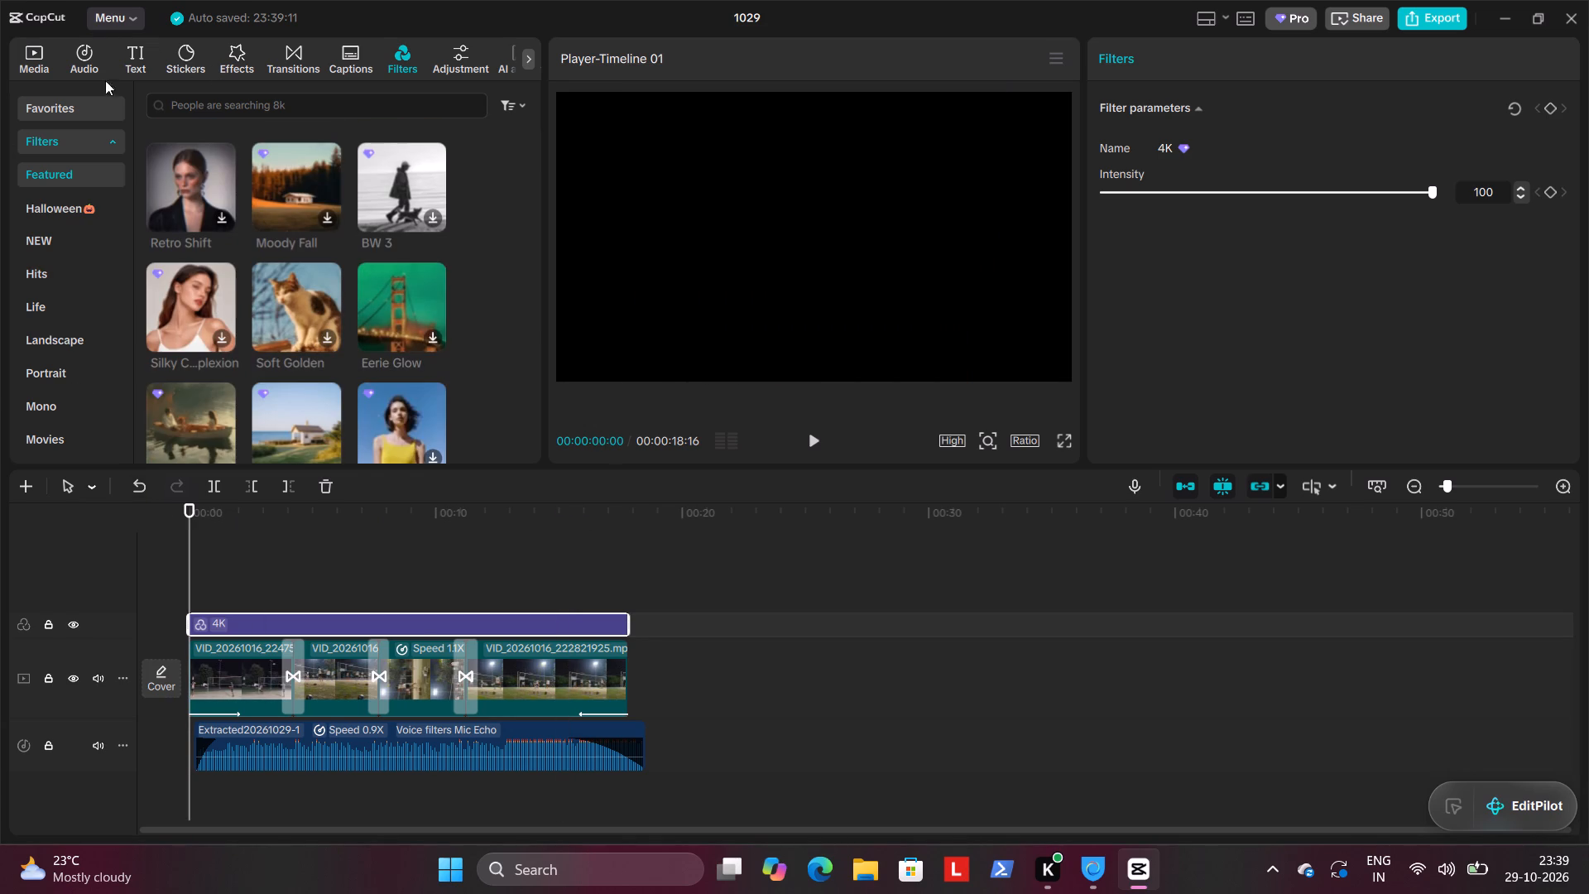
{"action": "scroll", "coordinate": [194, 262], "scroll_direction": "down", "scroll_amount": 1}
{"action": "left_click", "coordinate": [238, 107]}
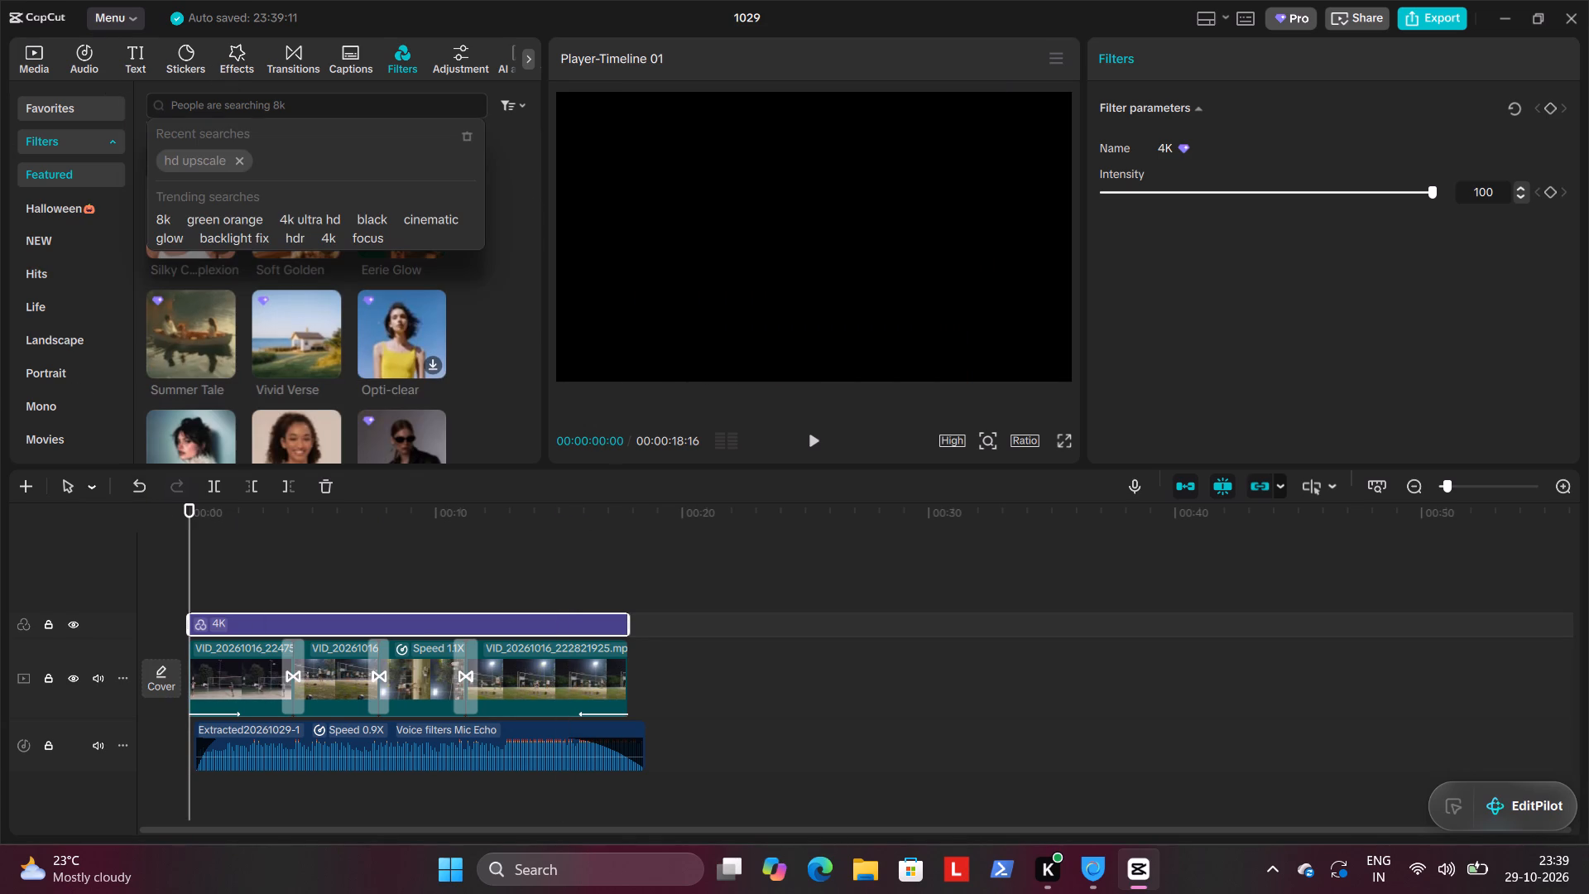
{"action": "left_click", "coordinate": [184, 156]}
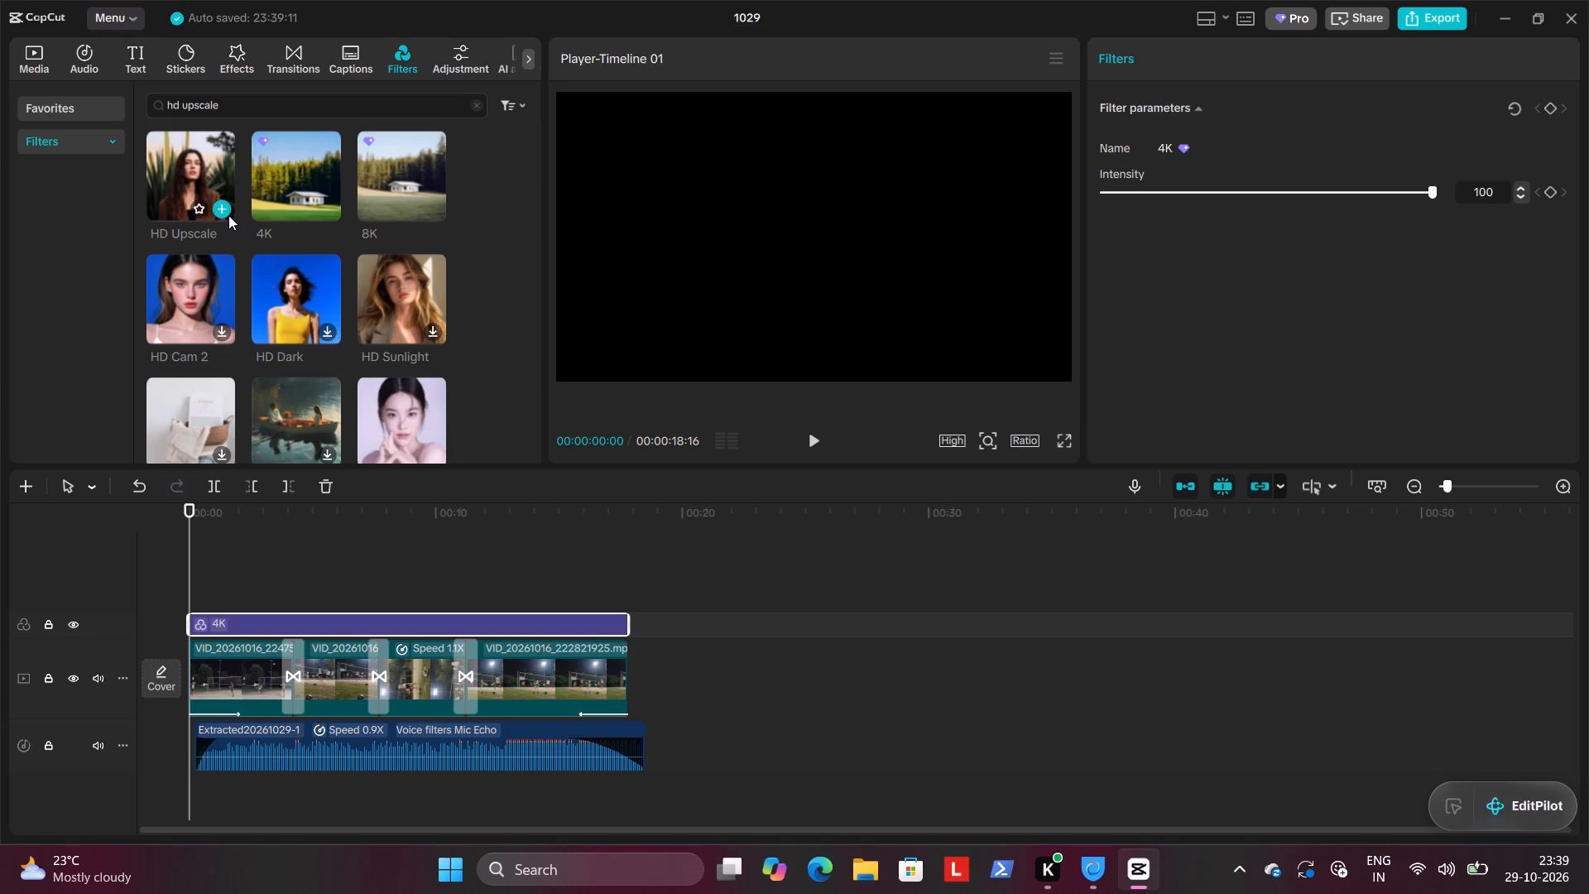
{"action": "left_click", "coordinate": [218, 210]}
{"action": "left_click_drag", "start_coordinate": [266, 596], "coordinate": [363, 594]}
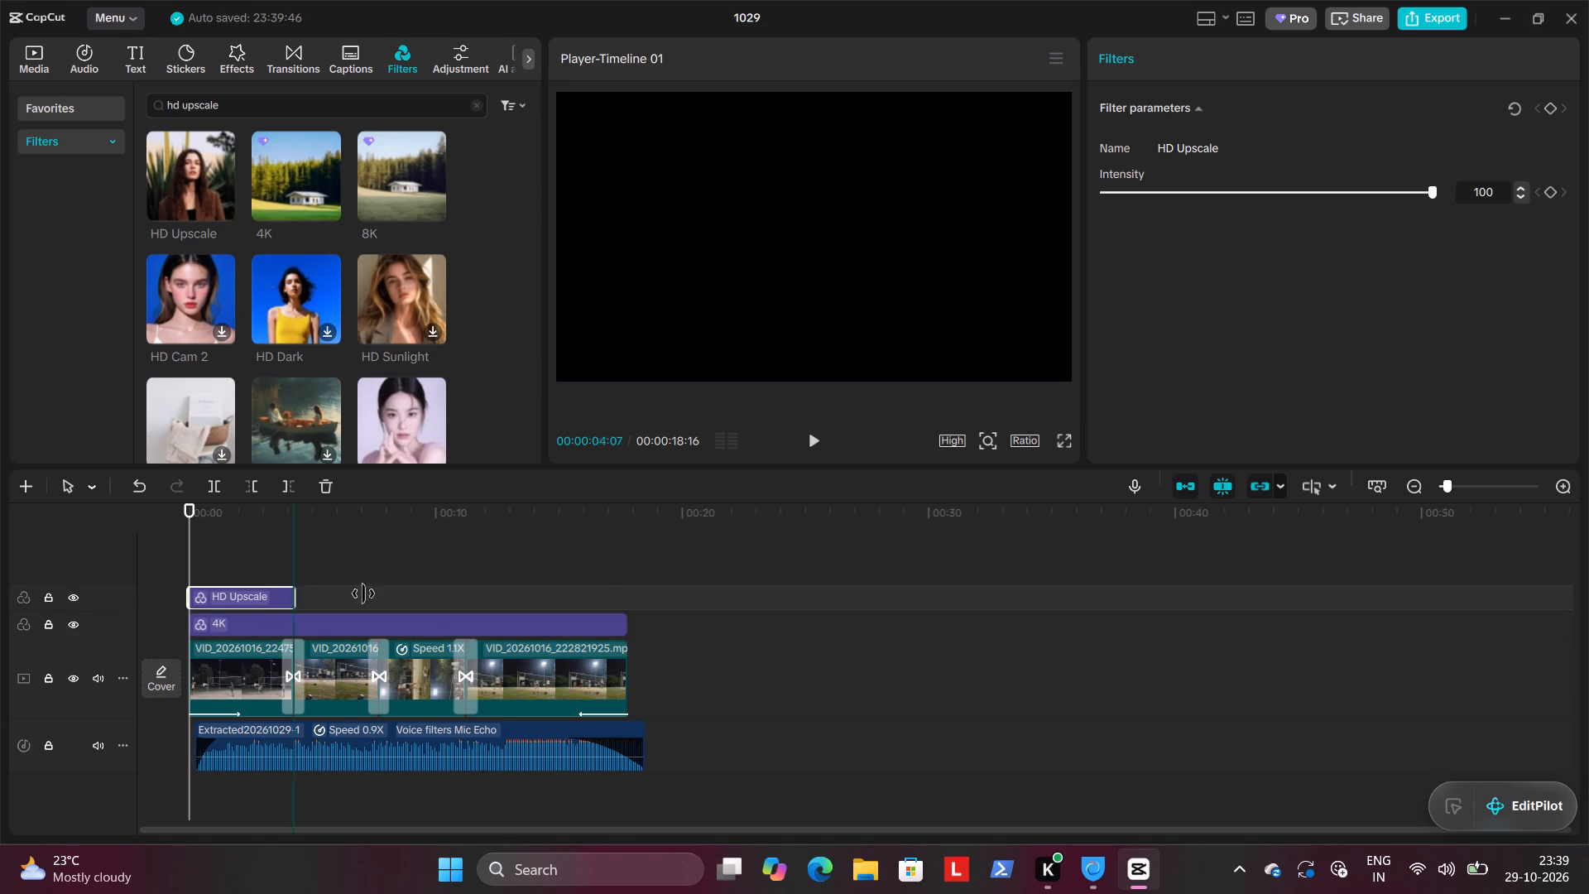
{"action": "left_click_drag", "start_coordinate": [363, 594], "coordinate": [624, 589]}
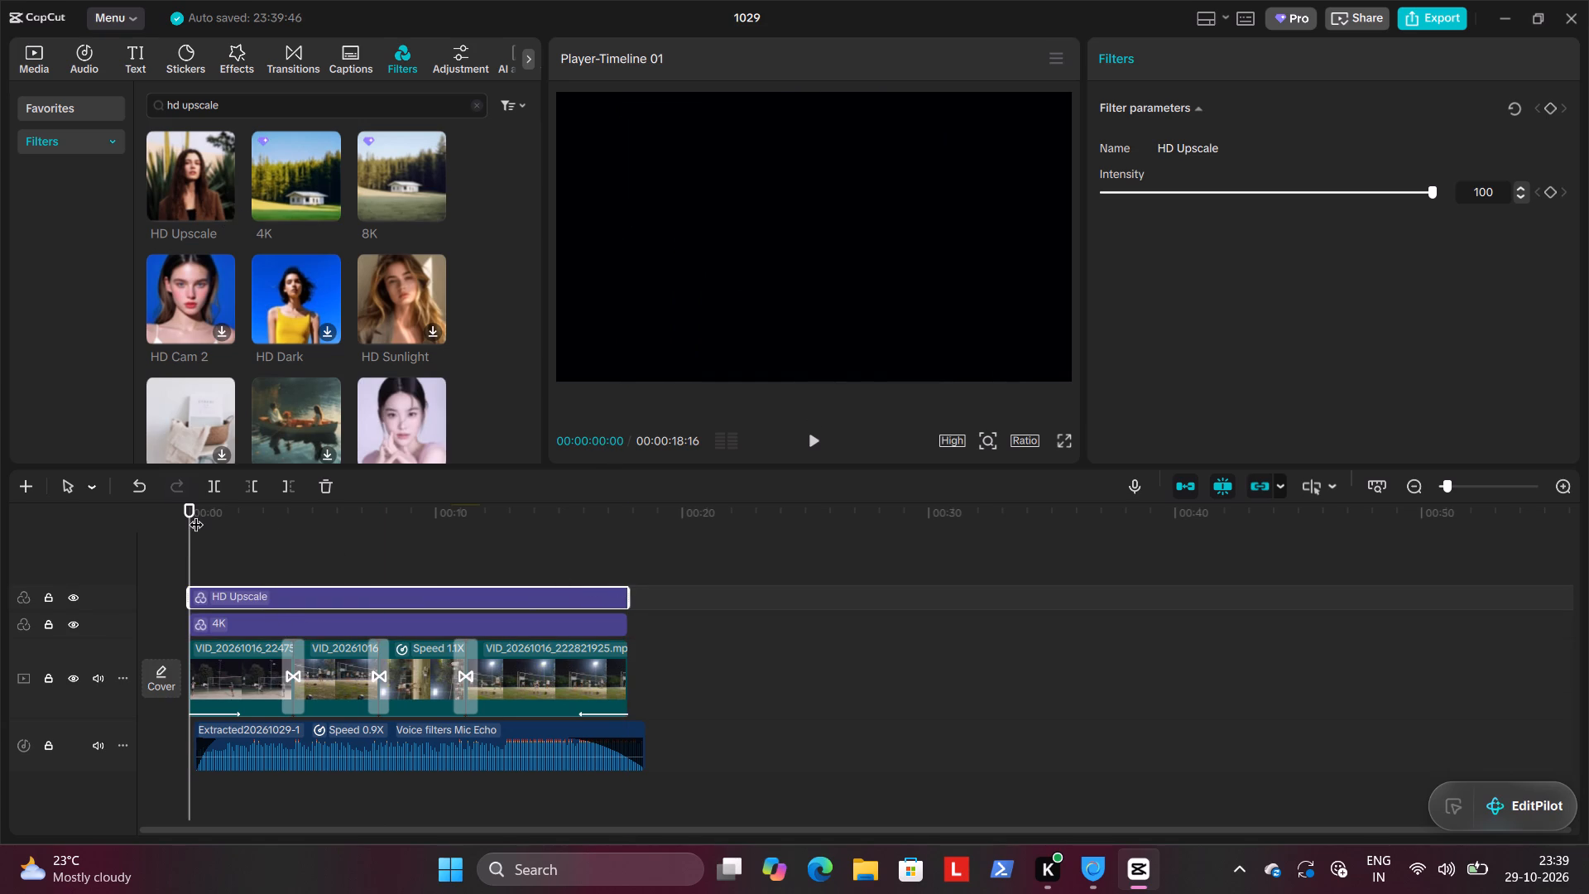
Play the edit from about 3 seconds in, viewing it full screen to check the combined filters.
{"action": "left_click_drag", "start_coordinate": [194, 514], "coordinate": [266, 521]}
{"action": "left_click", "coordinate": [814, 450]}
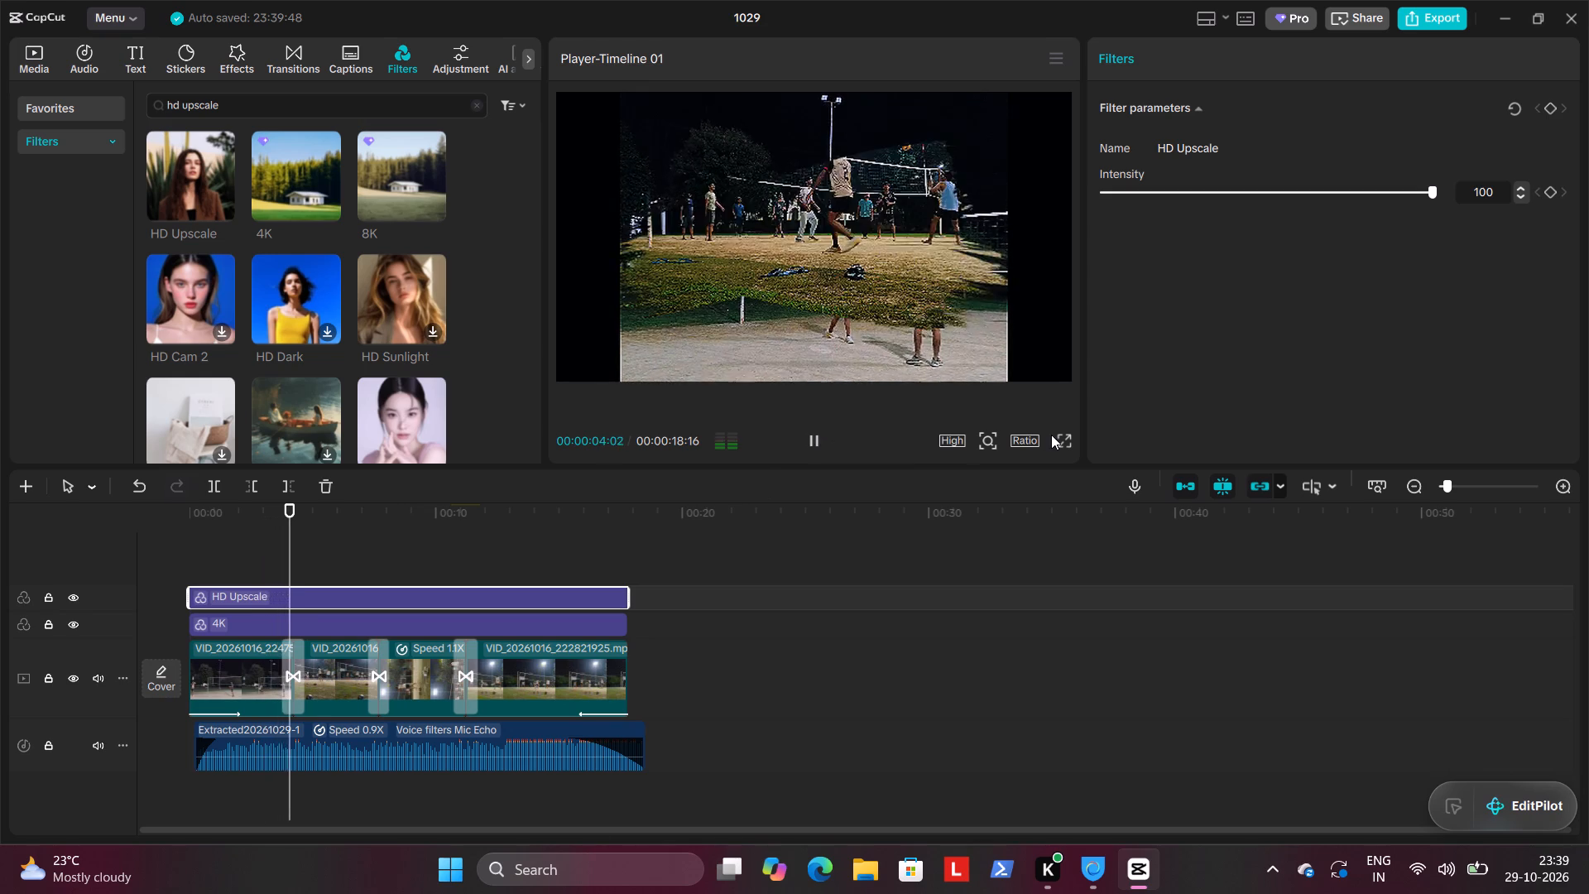
{"action": "left_click", "coordinate": [1054, 435]}
{"action": "left_click", "coordinate": [1059, 435]}
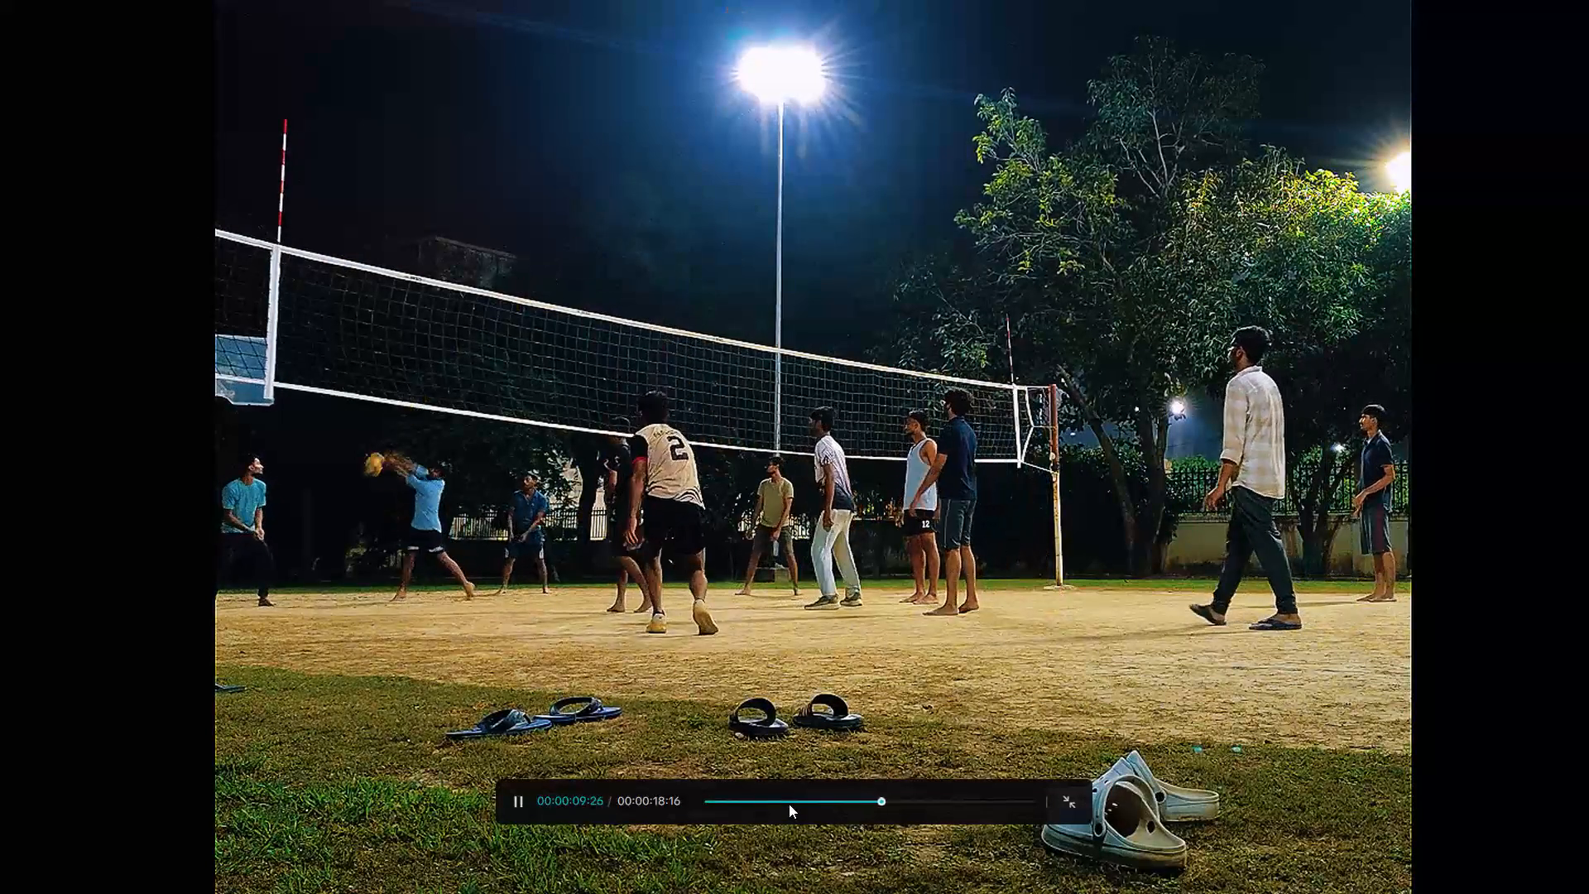
{"action": "left_click", "coordinate": [1073, 797]}
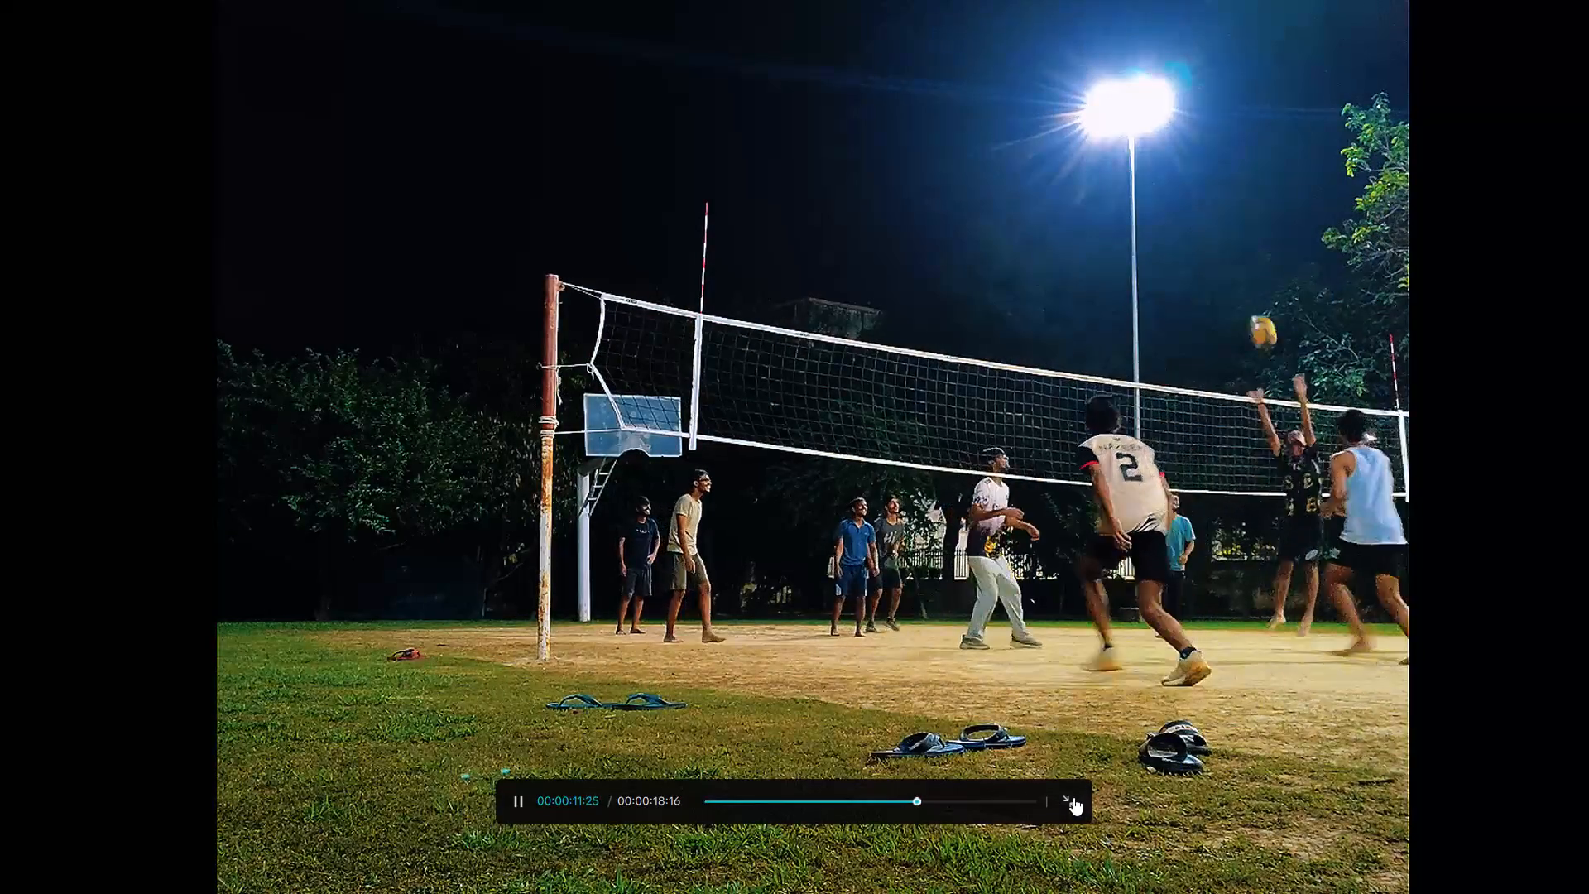
Delete the 4K filter from the timeline.
{"action": "left_click", "coordinate": [367, 633]}
{"action": "right_click", "coordinate": [367, 633]}
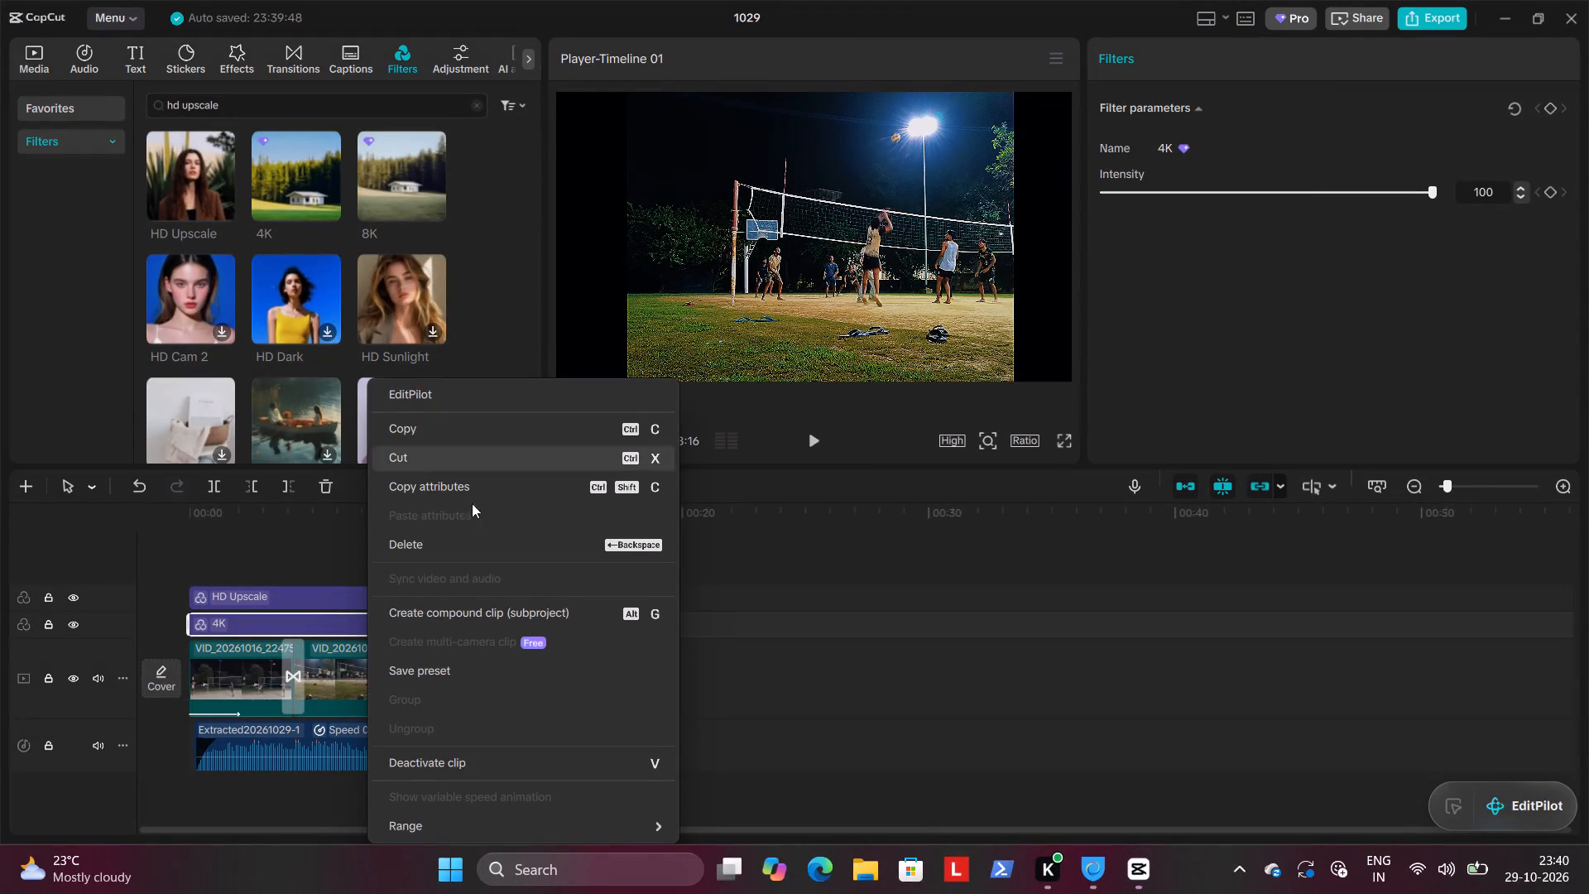
{"action": "left_click", "coordinate": [432, 548]}
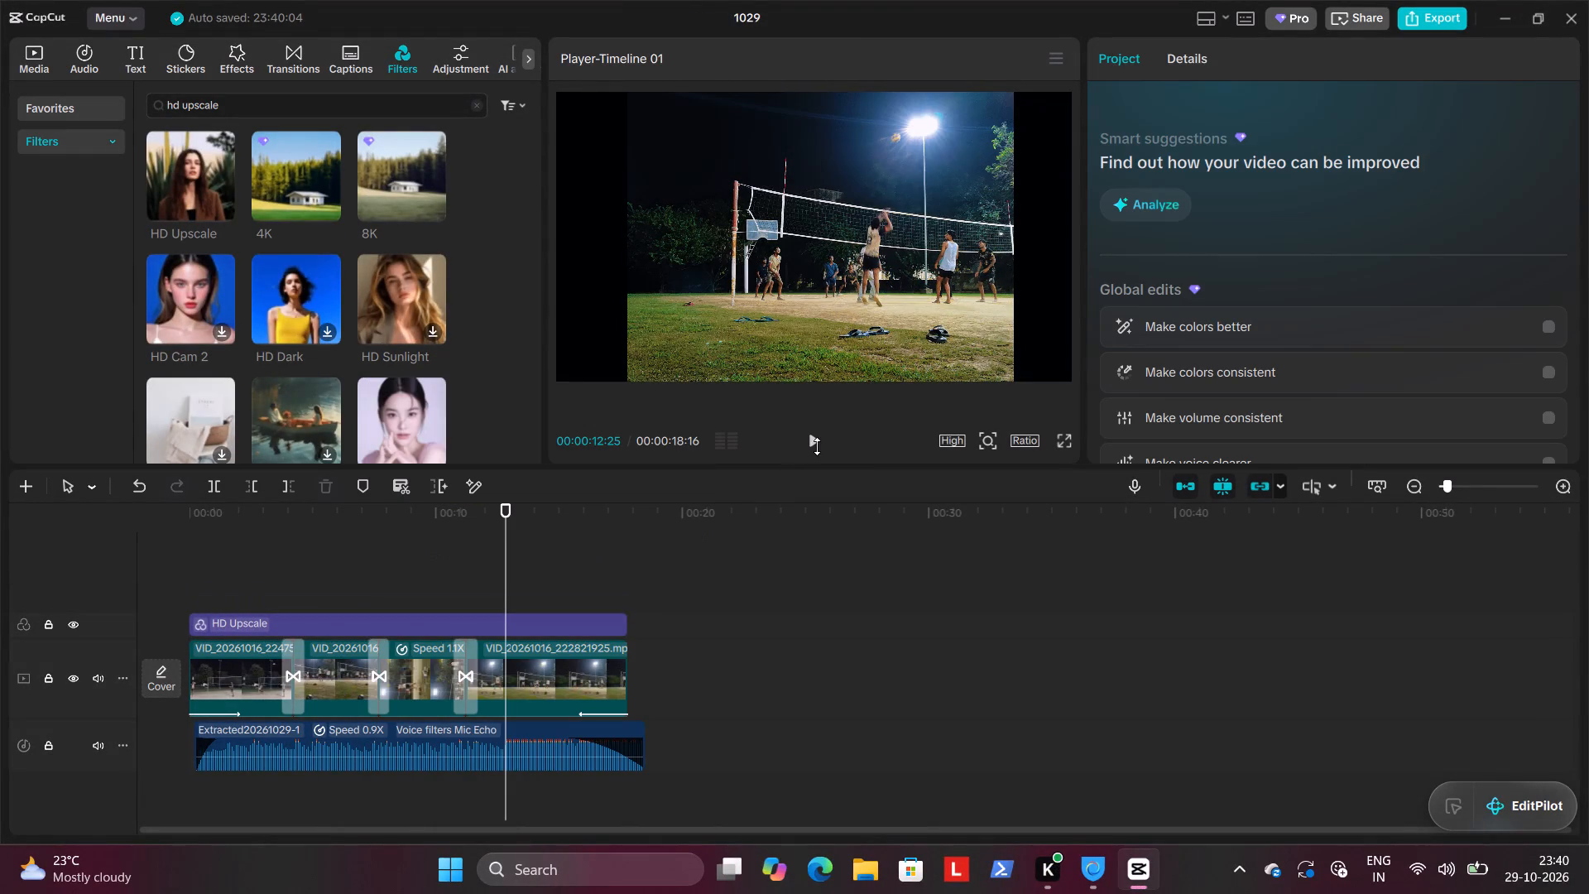
Play the edit from about 13 seconds to its end, viewing it full screen to check the look without the 4K filter.
{"action": "left_click", "coordinate": [818, 445]}
{"action": "left_click", "coordinate": [1059, 436]}
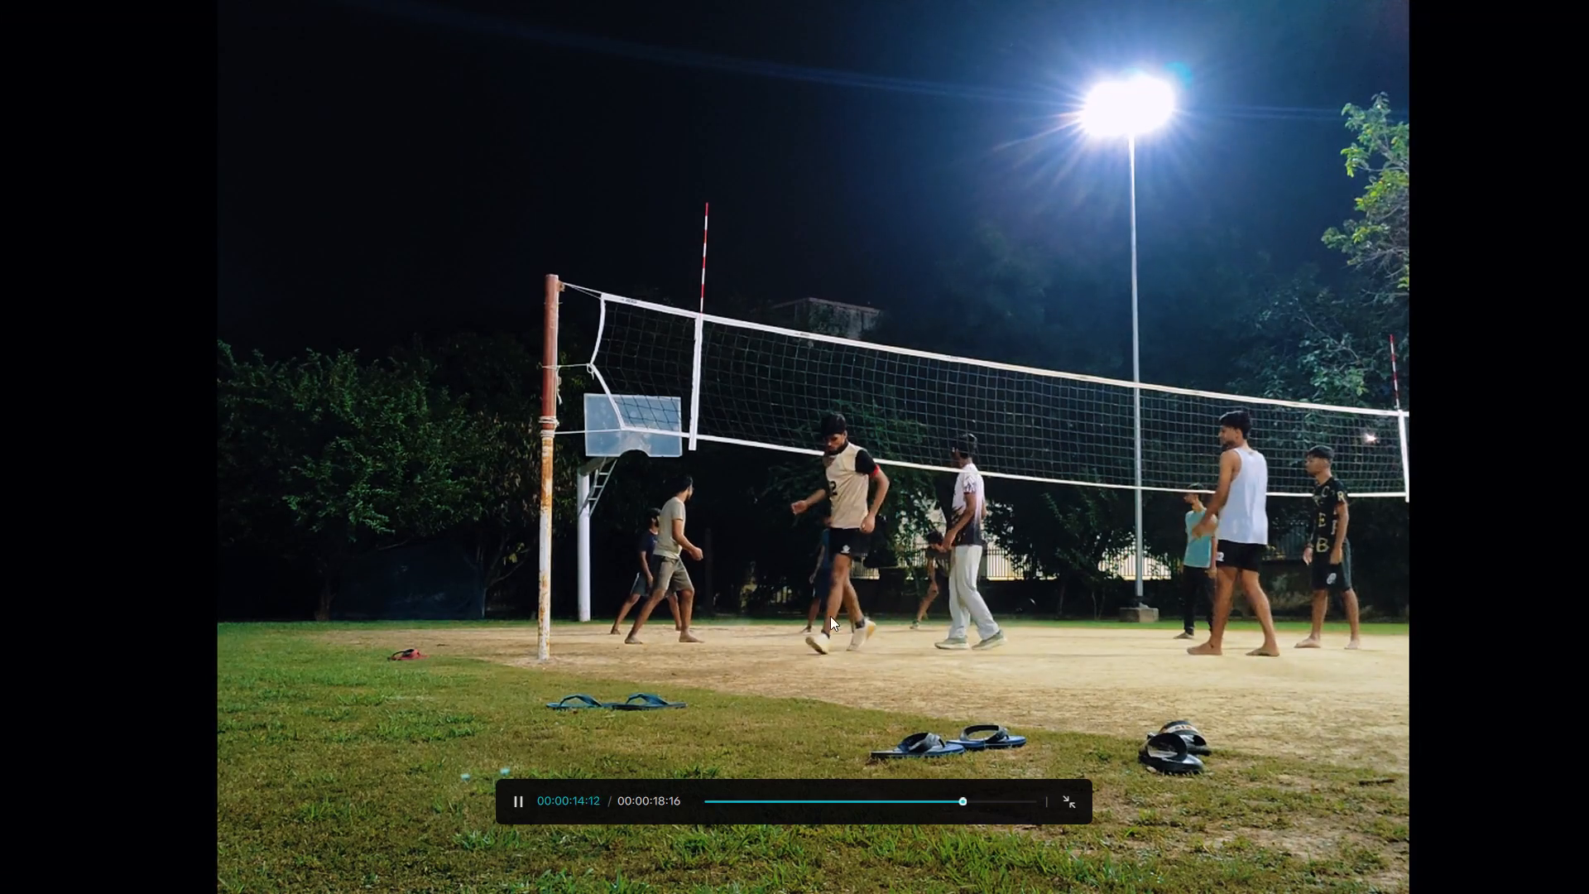
{"action": "left_click_drag", "start_coordinate": [720, 803], "coordinate": [691, 804]}
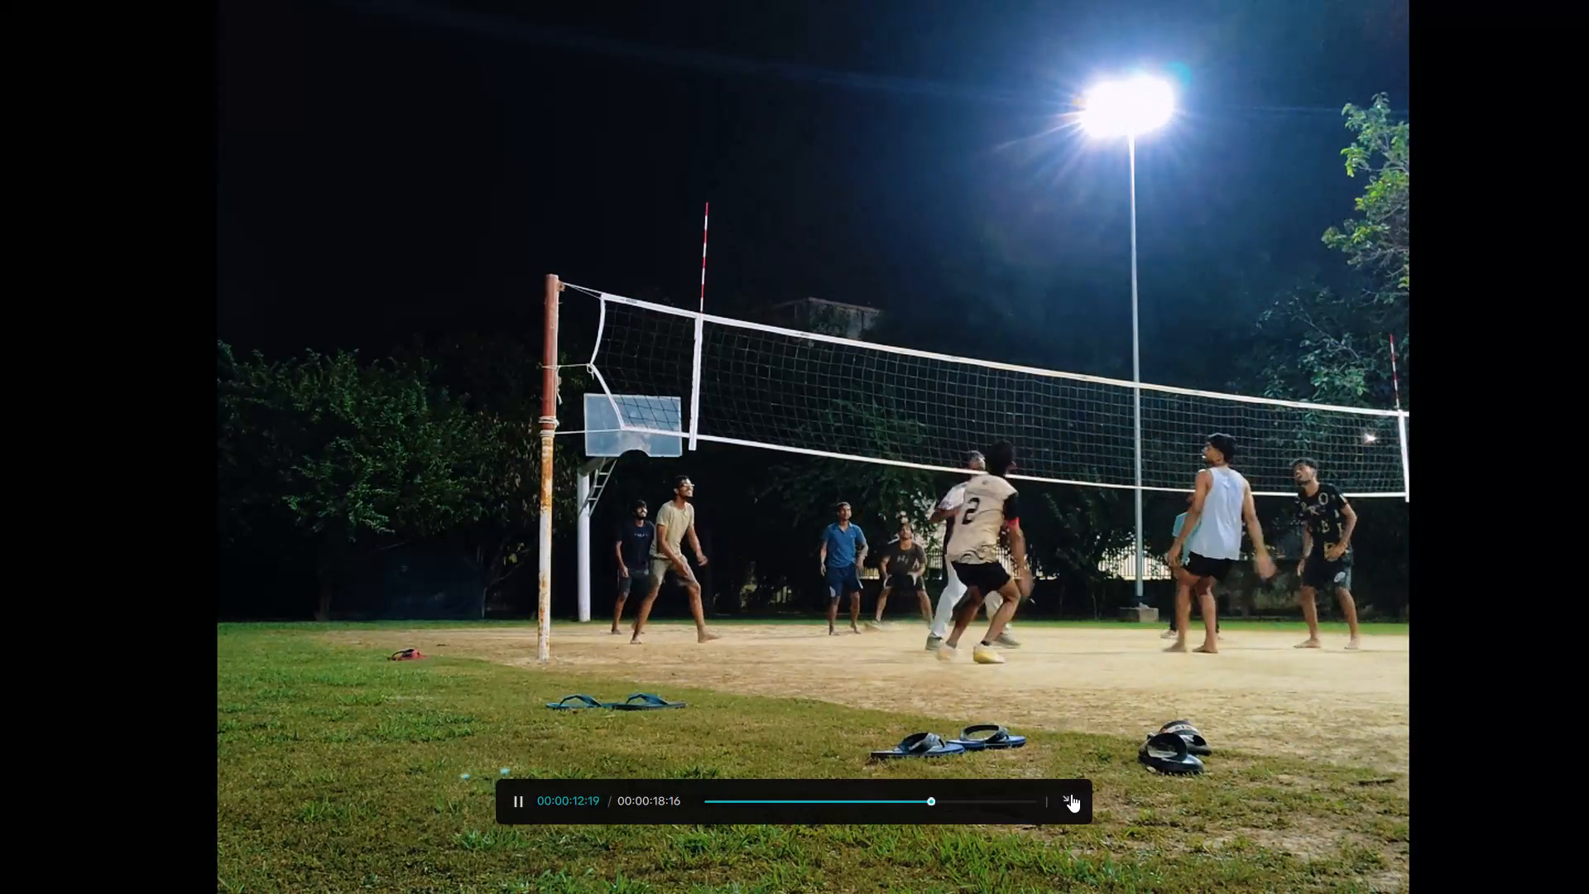
{"action": "left_click", "coordinate": [1071, 794]}
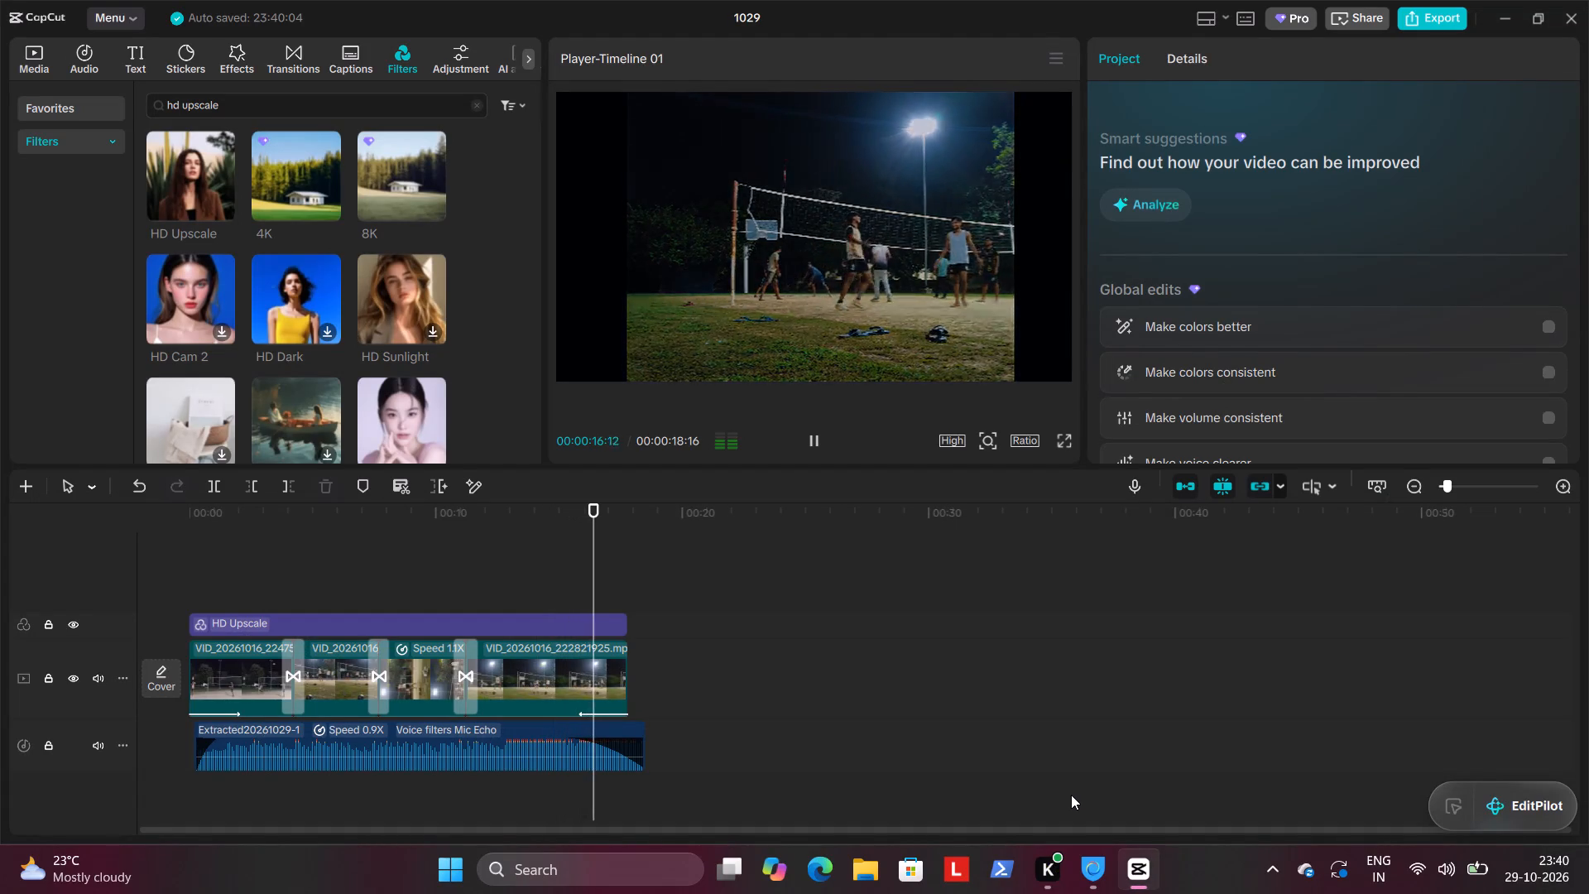
{"action": "left_click", "coordinate": [813, 442]}
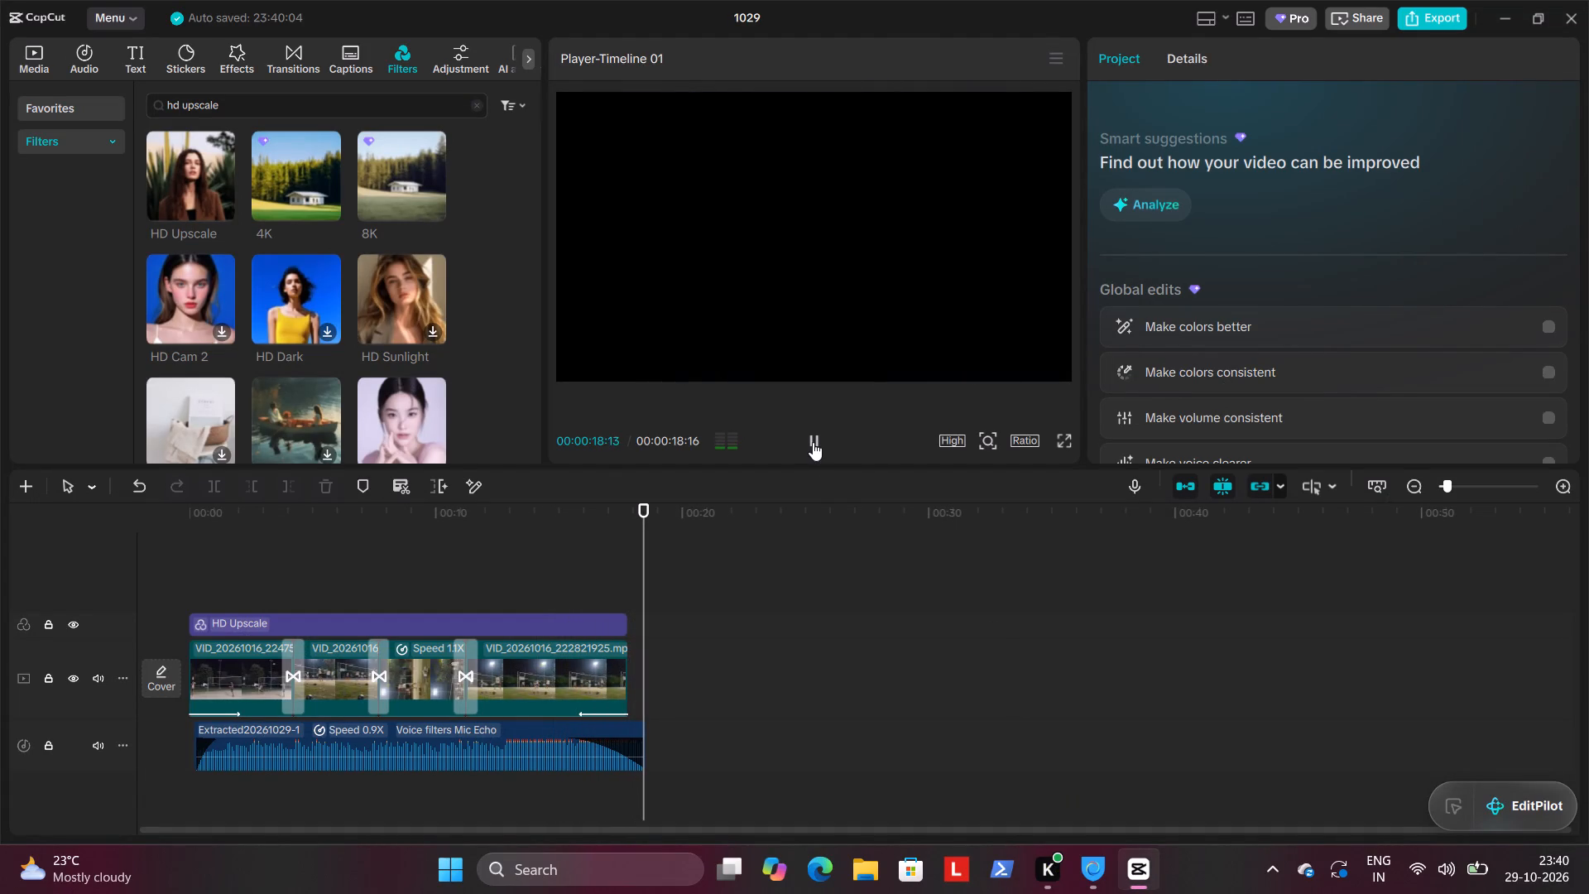
Add the Soft video effect from the Motion category at the timeline's start and extend it to the last video clip's end.
{"action": "left_click_drag", "start_coordinate": [641, 515], "coordinate": [7, 523]}
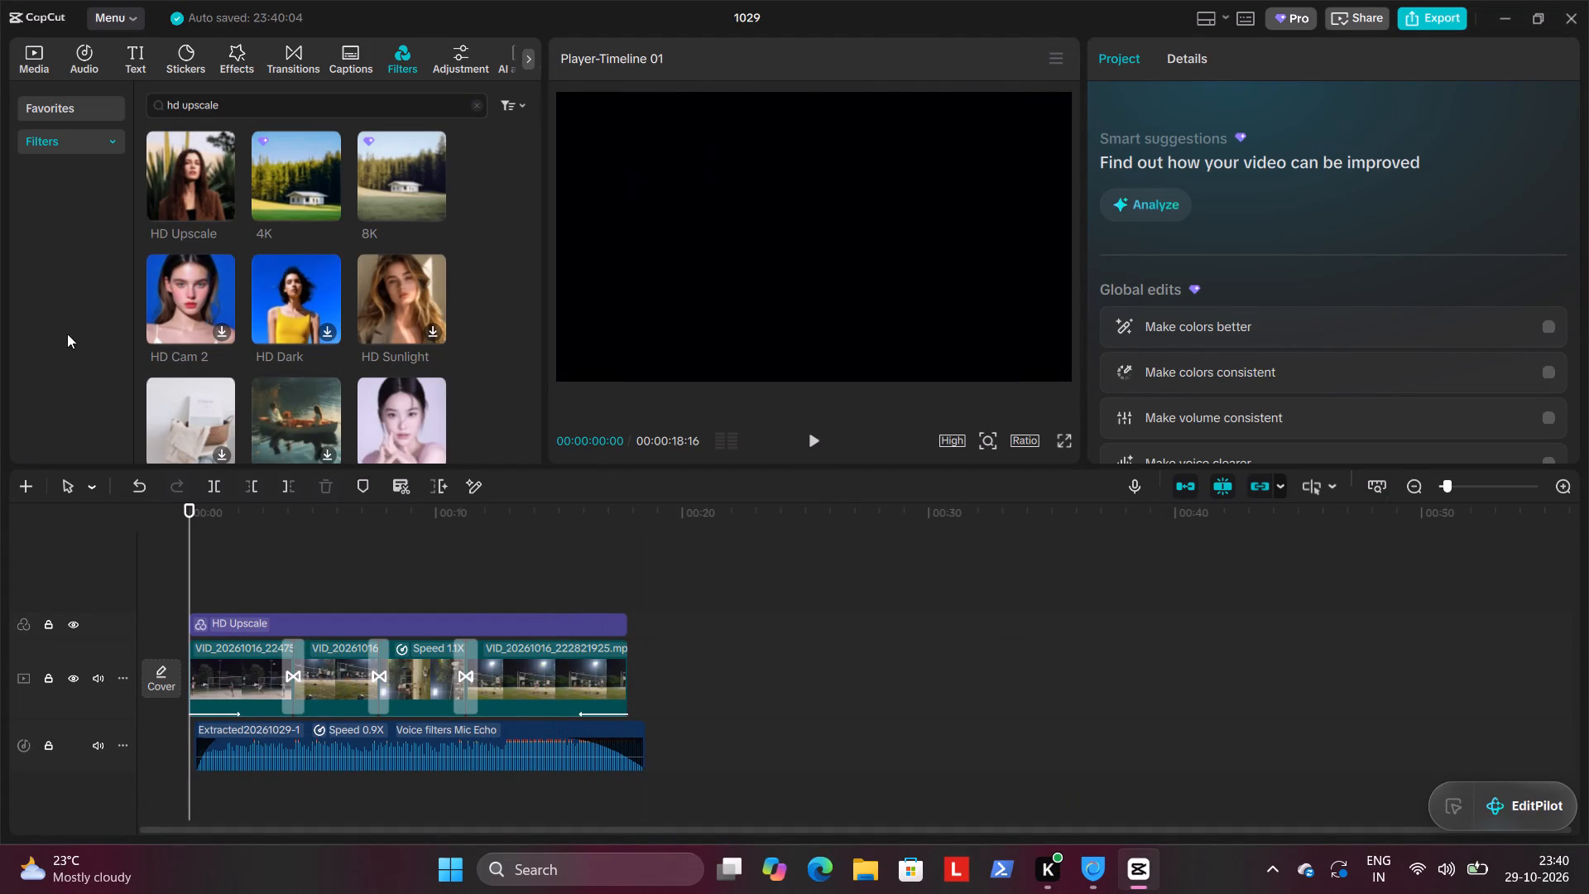
{"action": "left_click", "coordinate": [220, 57]}
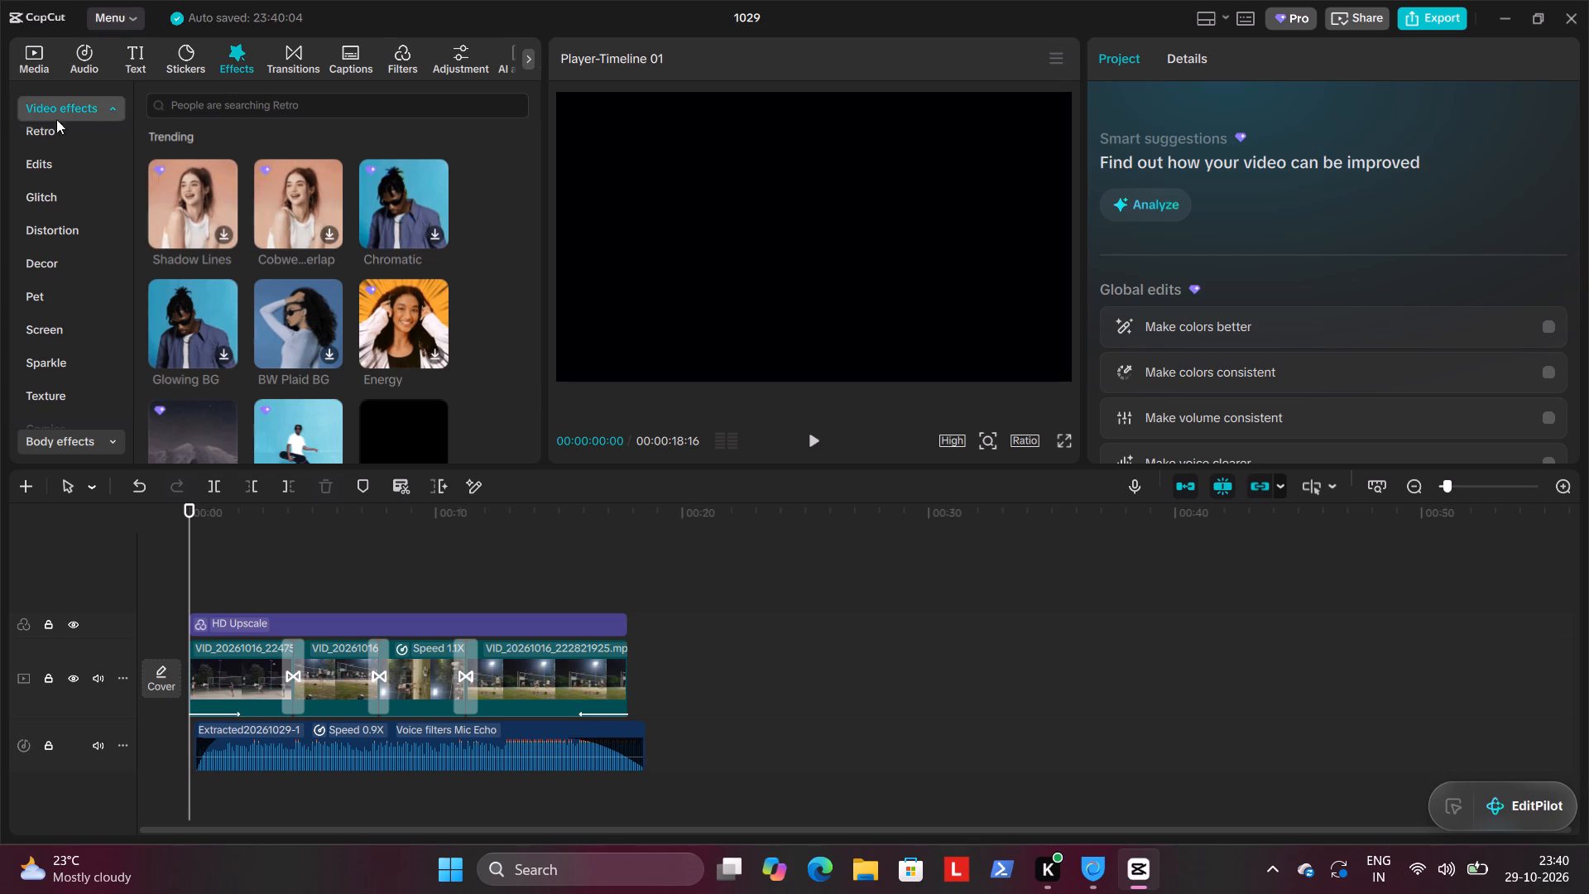
{"action": "scroll", "coordinate": [75, 374], "scroll_direction": "down", "scroll_amount": 1}
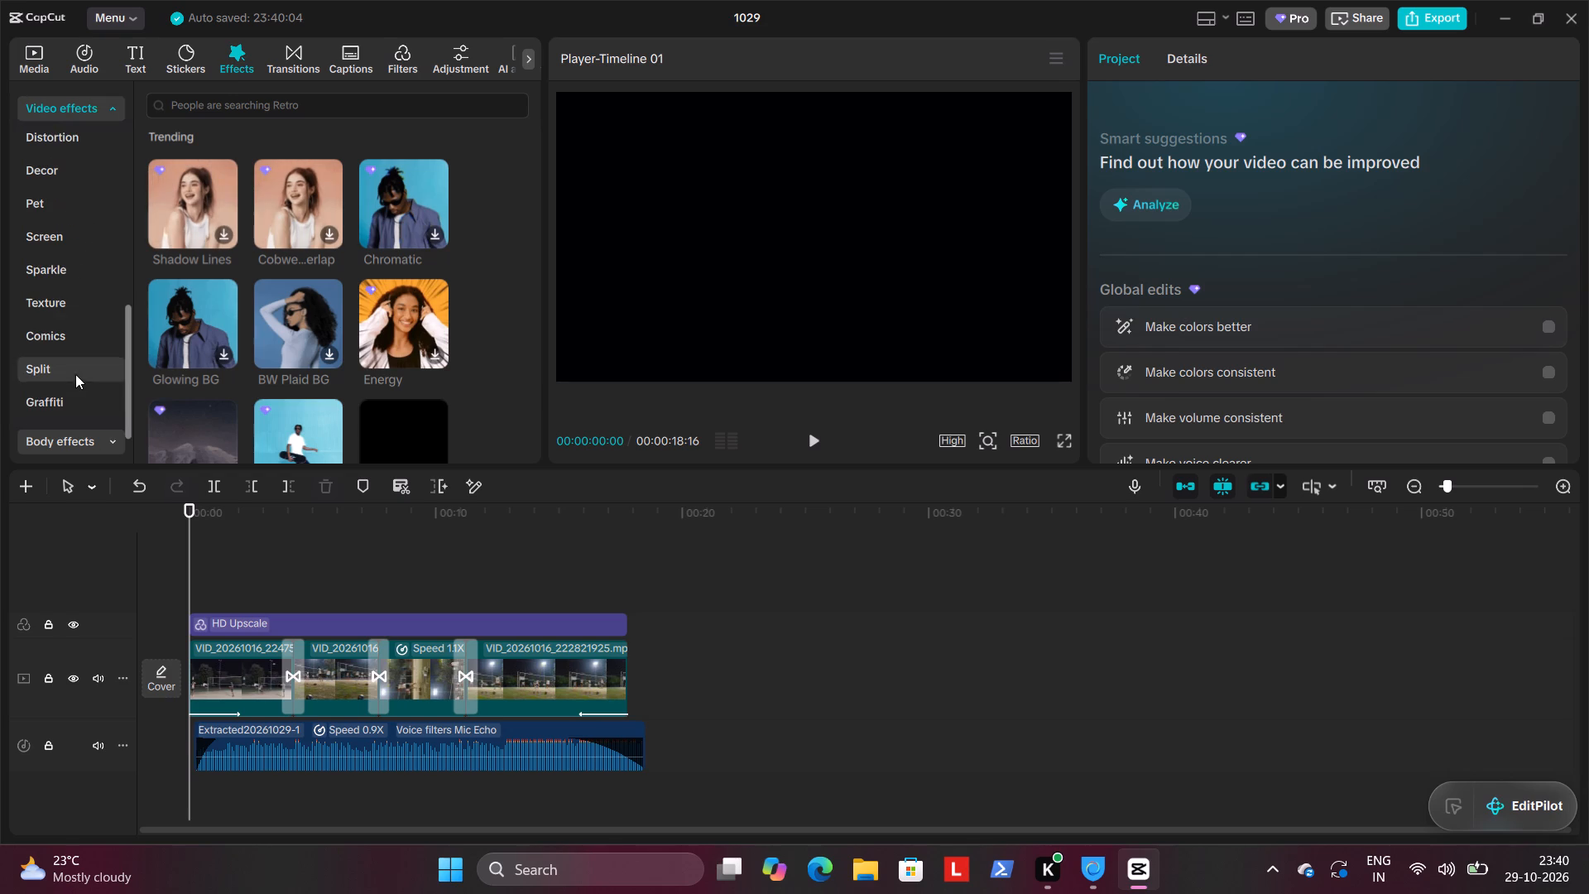
{"action": "scroll", "coordinate": [63, 323], "scroll_direction": "down", "scroll_amount": 3}
{"action": "scroll", "coordinate": [71, 378], "scroll_direction": "up", "scroll_amount": 3}
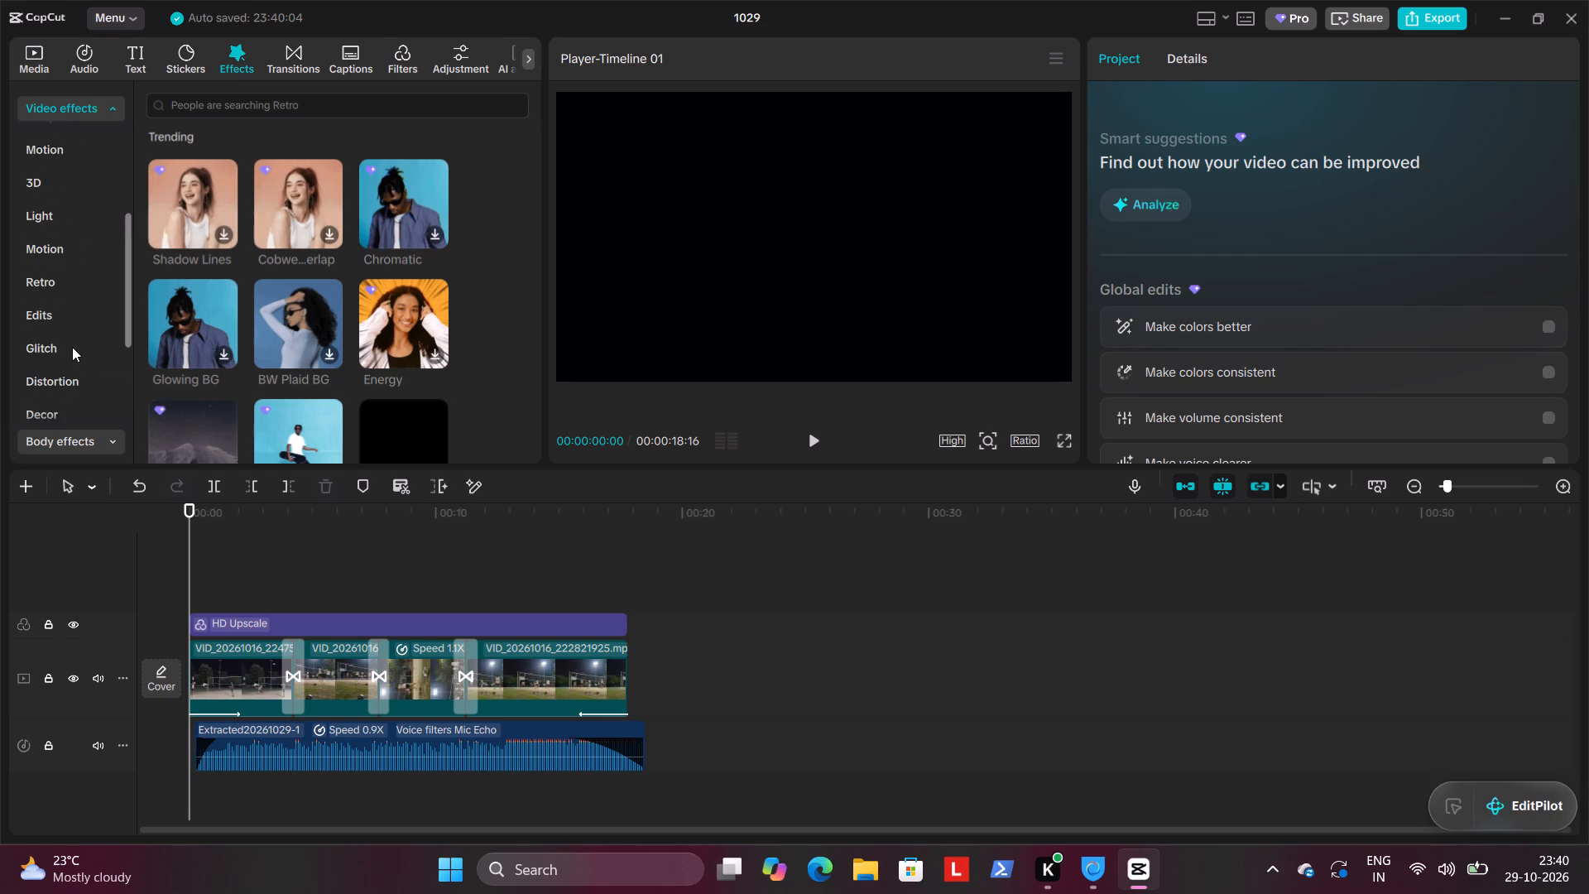
{"action": "scroll", "coordinate": [72, 196], "scroll_direction": "up", "scroll_amount": 1}
{"action": "left_click", "coordinate": [60, 242]}
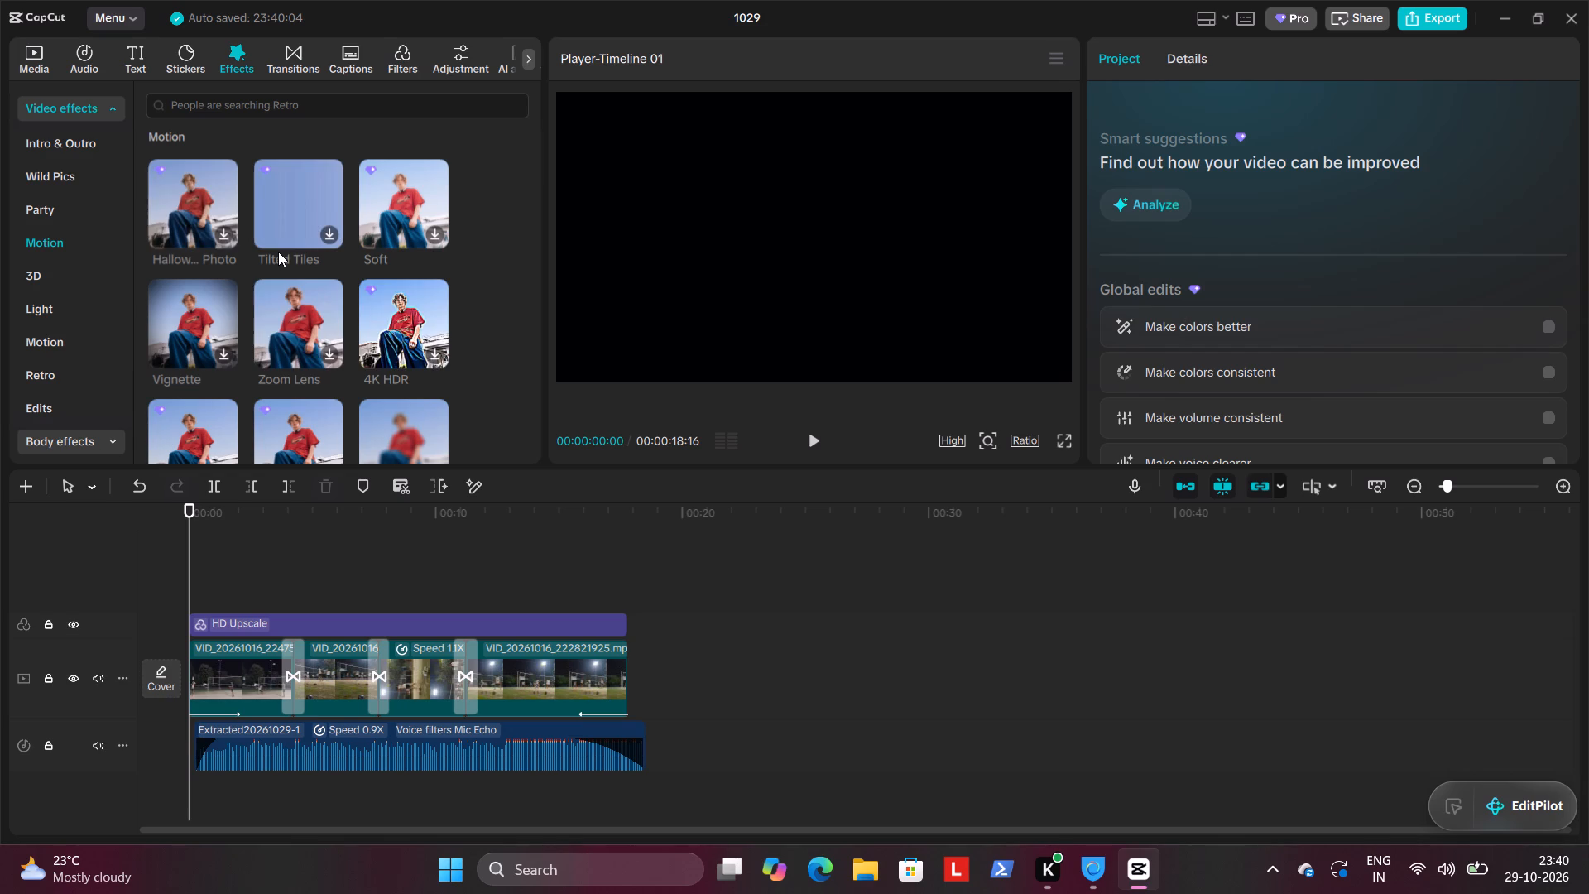
{"action": "left_click", "coordinate": [402, 197]}
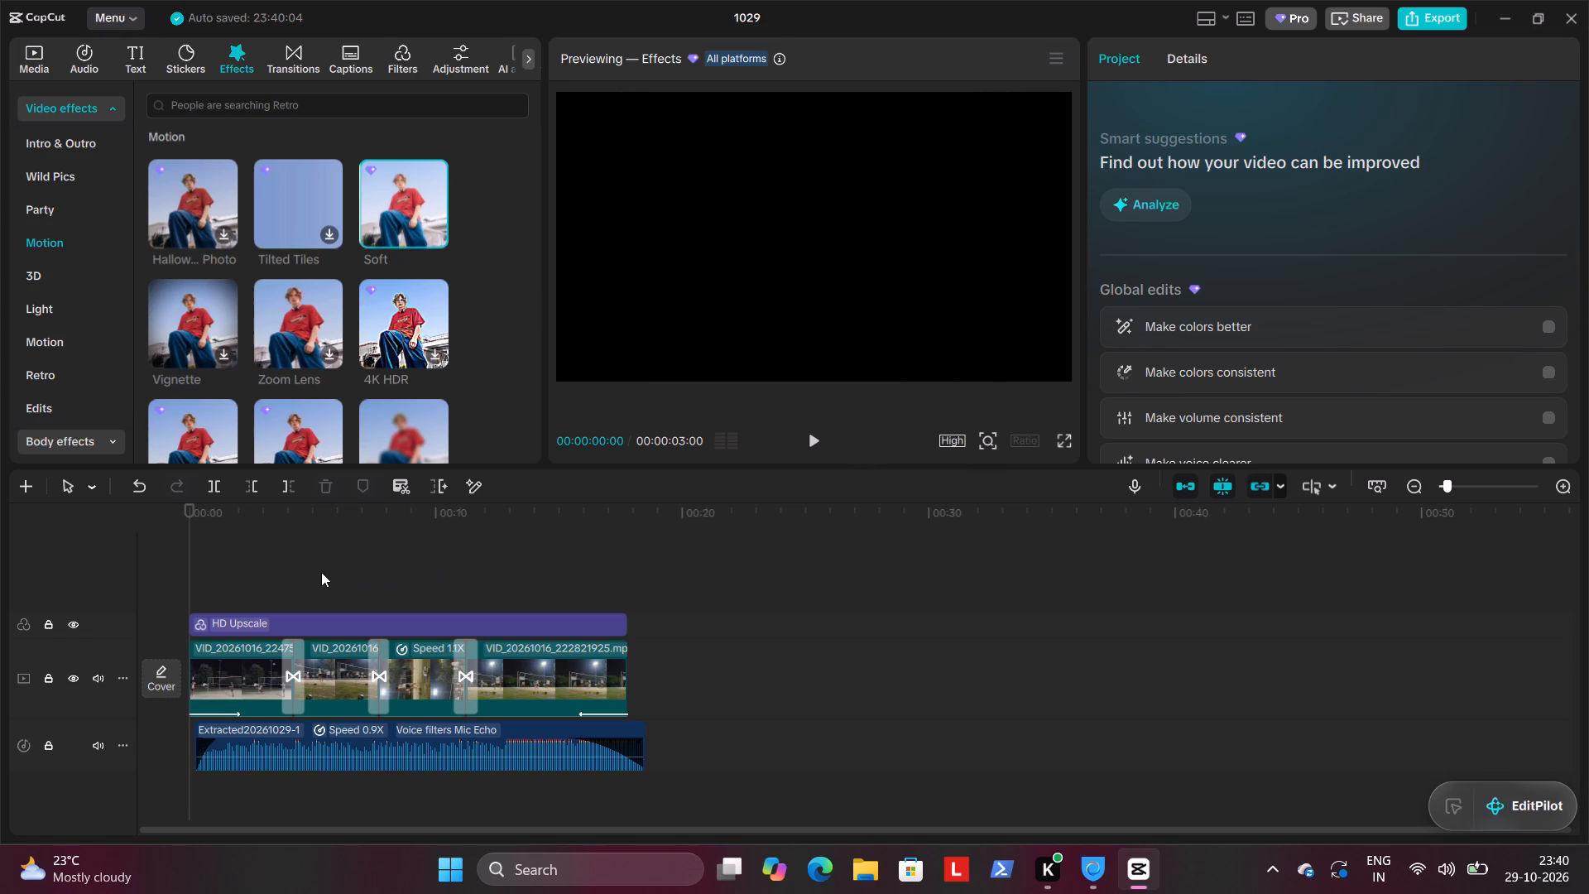
{"action": "left_click", "coordinate": [429, 234]}
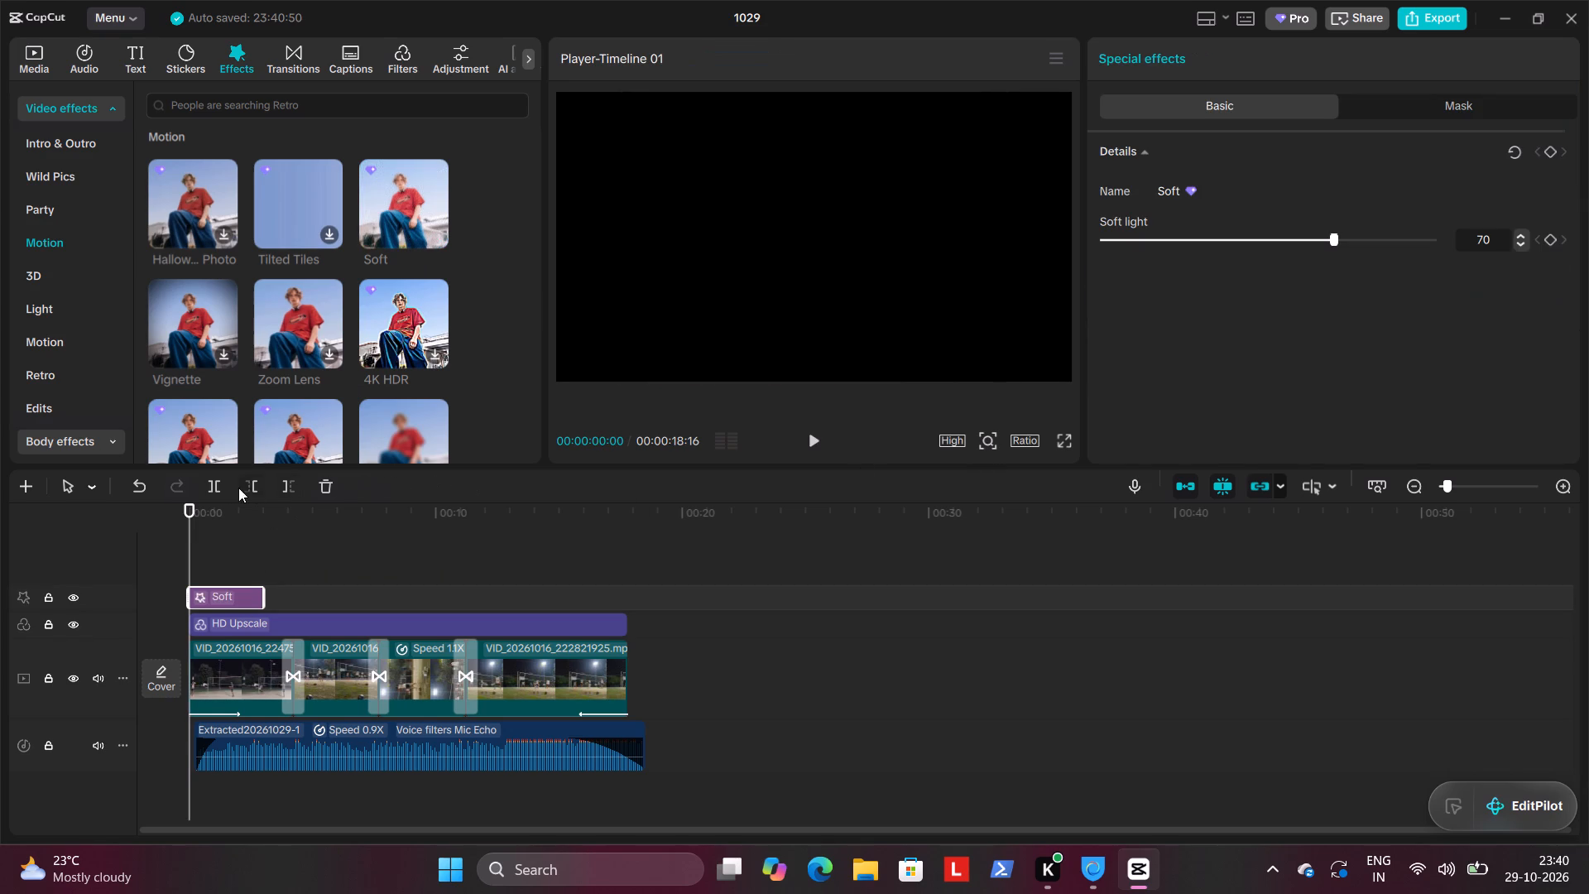
{"action": "left_click_drag", "start_coordinate": [265, 595], "coordinate": [617, 595]}
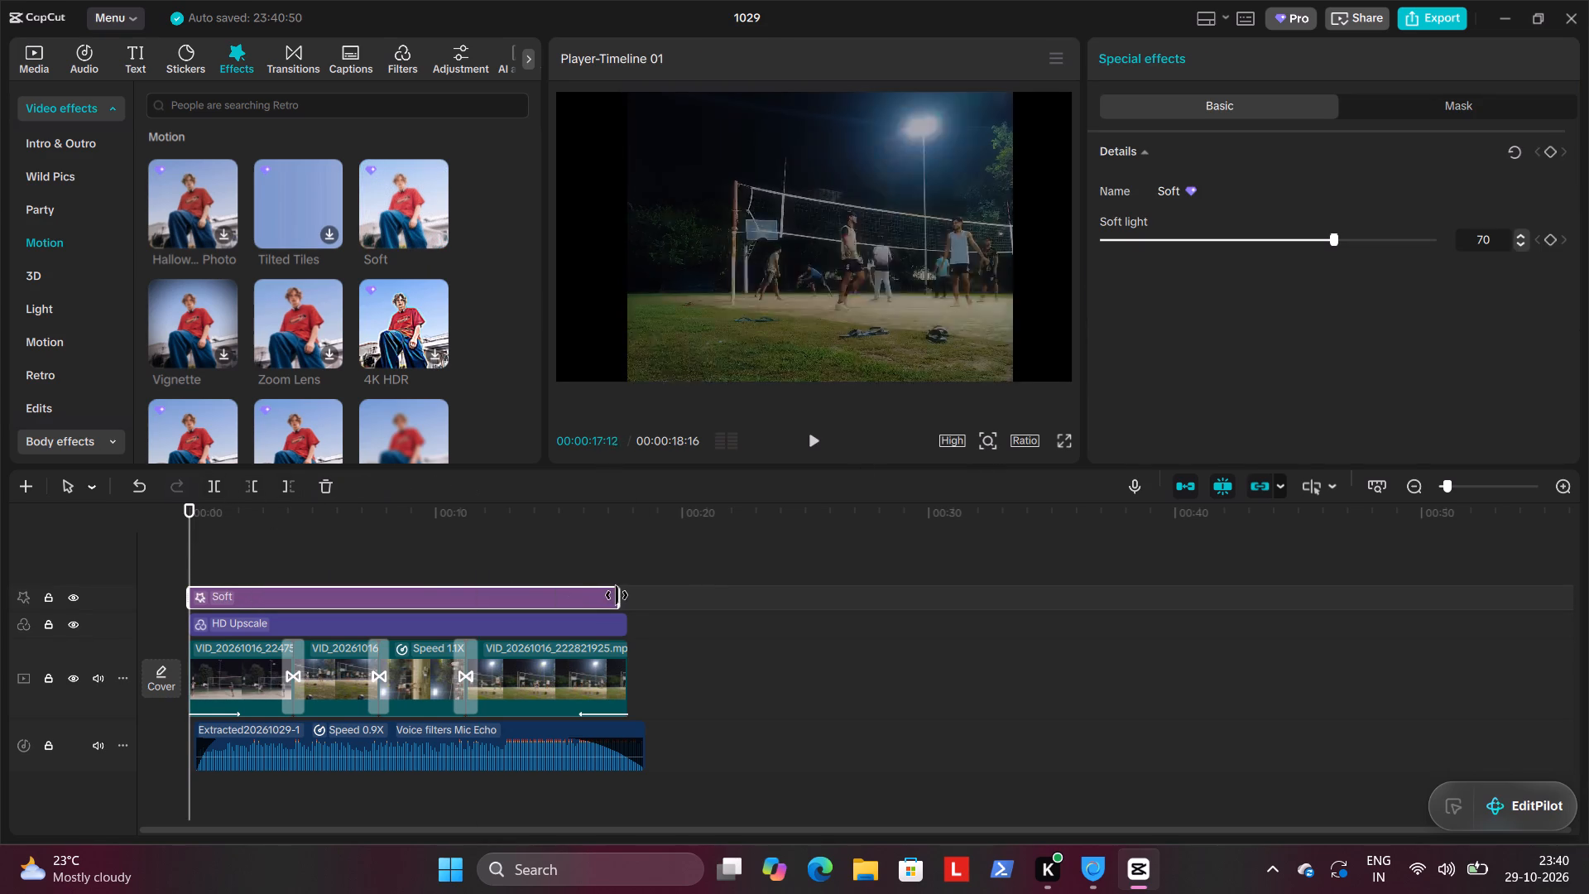
{"action": "left_click_drag", "start_coordinate": [617, 595], "coordinate": [621, 595]}
Play the edit with the Soft effect and set its soft light to 20.
{"action": "left_click", "coordinate": [806, 446]}
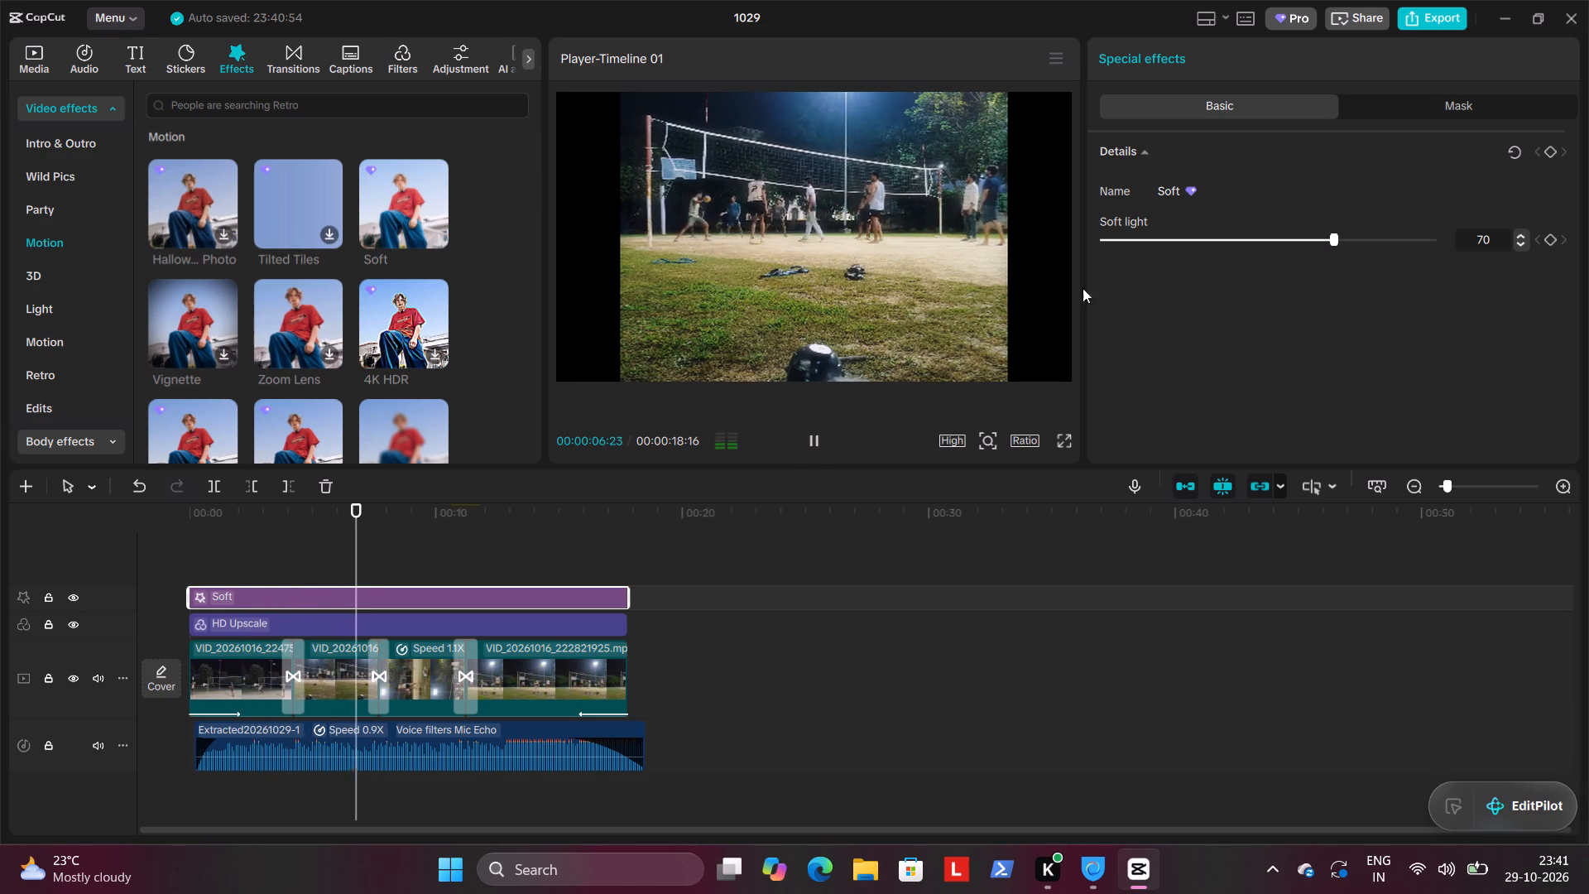
{"action": "left_click", "coordinate": [1166, 241]}
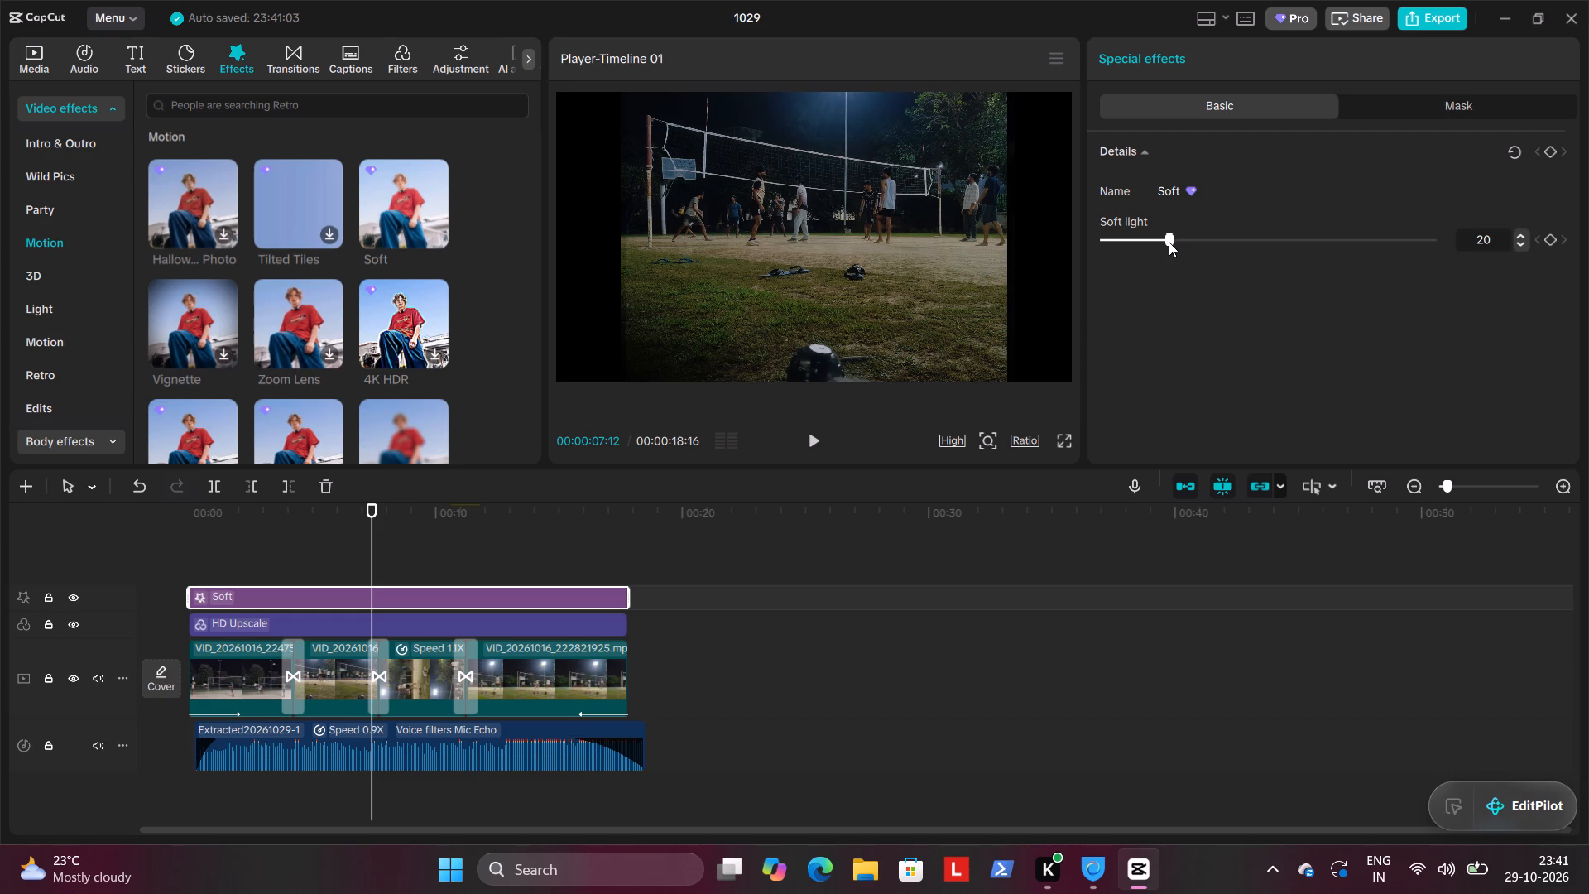
Play the edit, including from the start in full screen, to check the reduced Soft effect across the clips.
{"action": "left_click", "coordinate": [811, 447]}
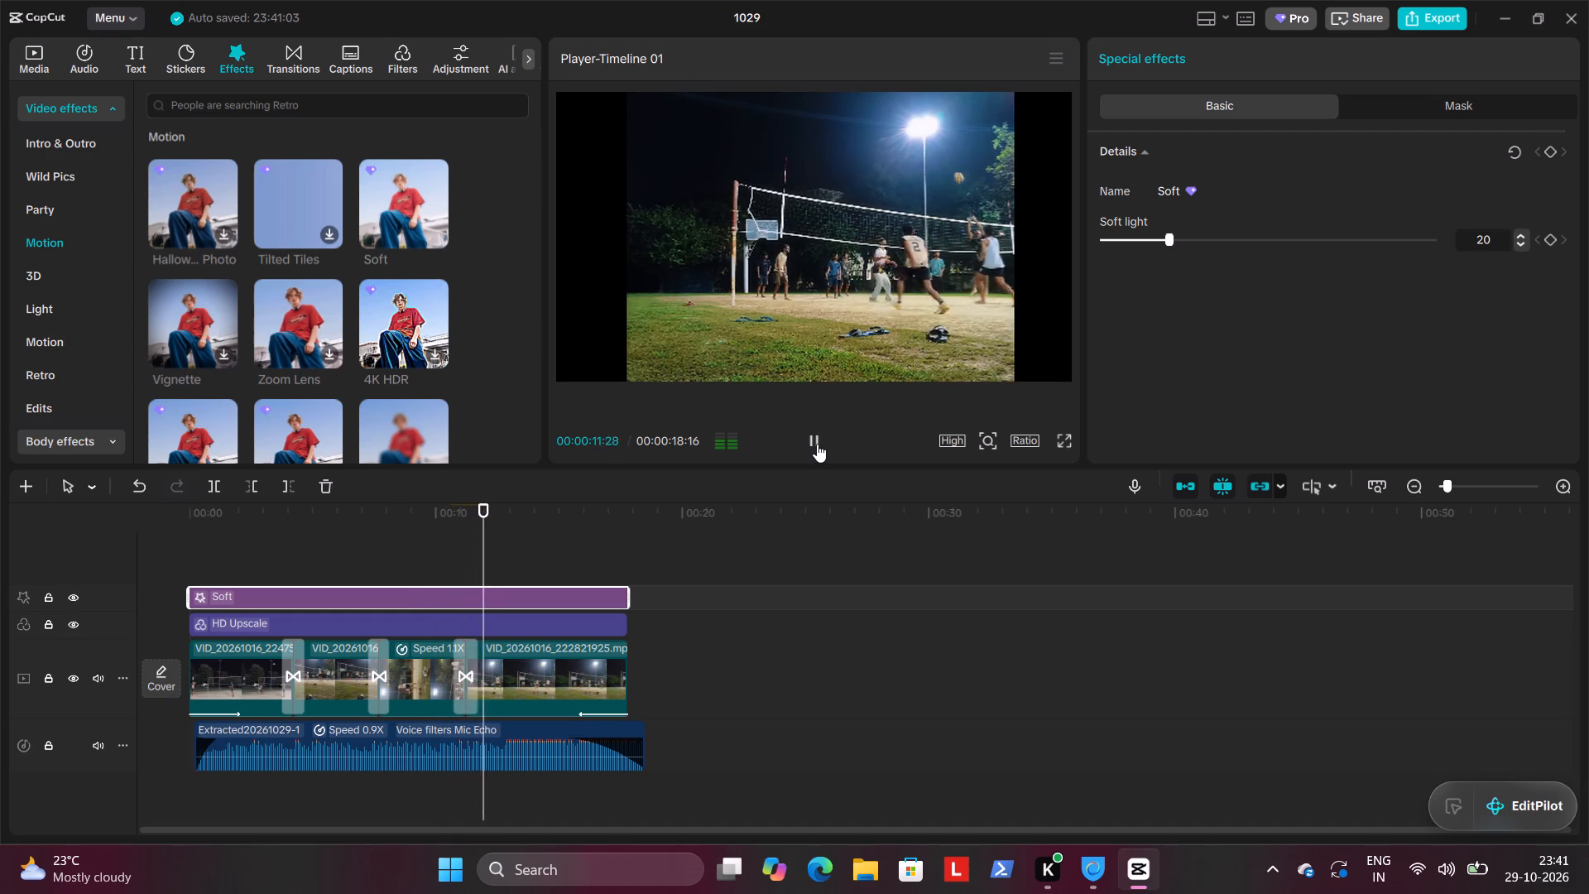
{"action": "left_click", "coordinate": [1059, 436]}
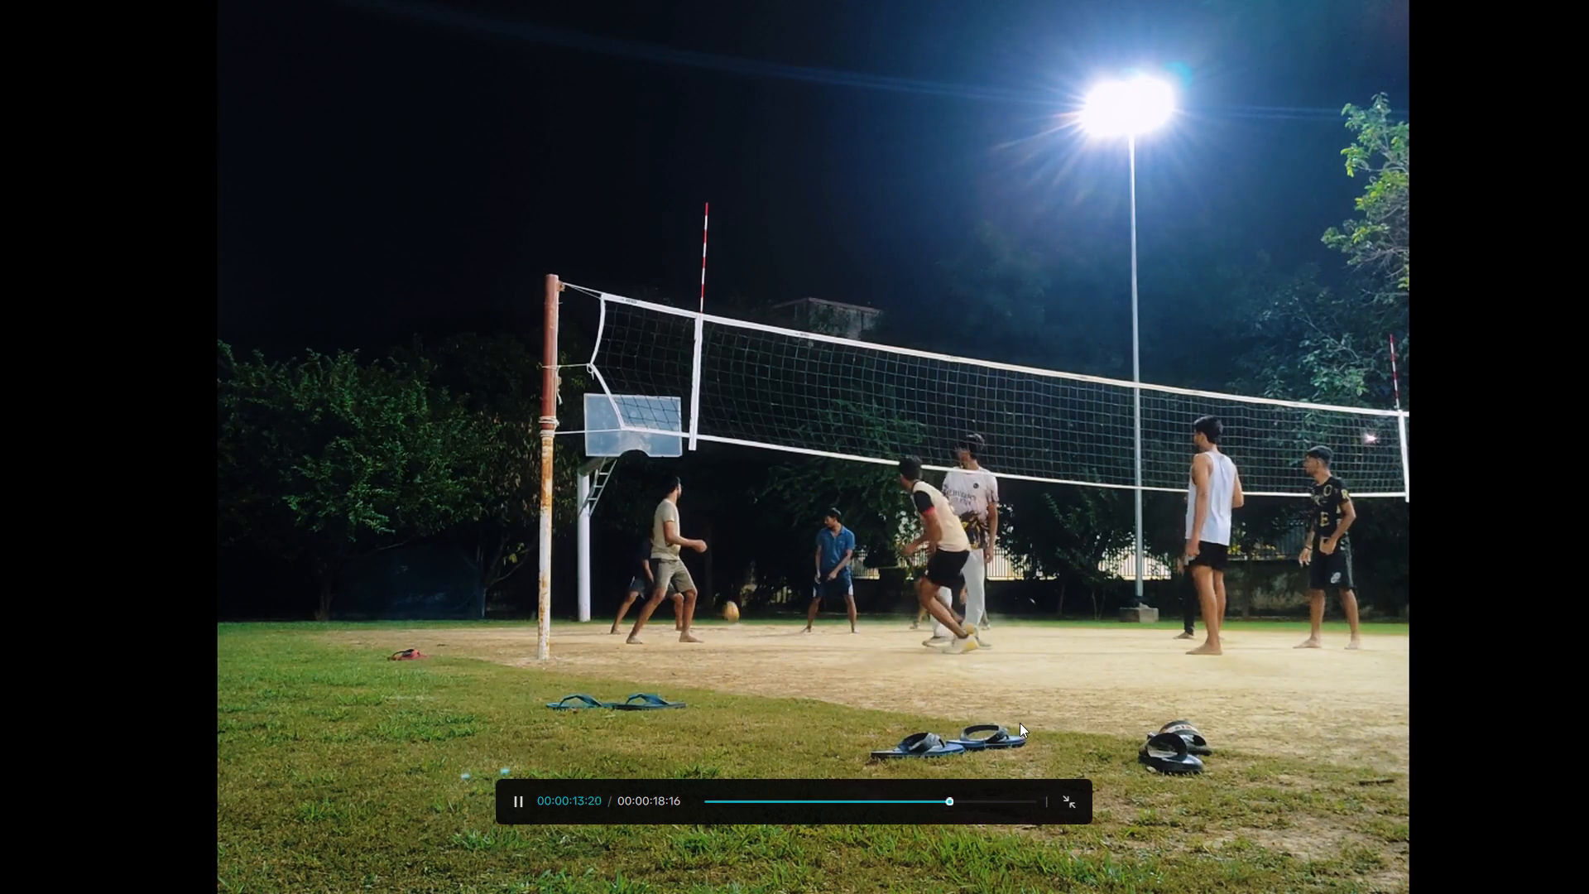
{"action": "left_click", "coordinate": [1071, 796]}
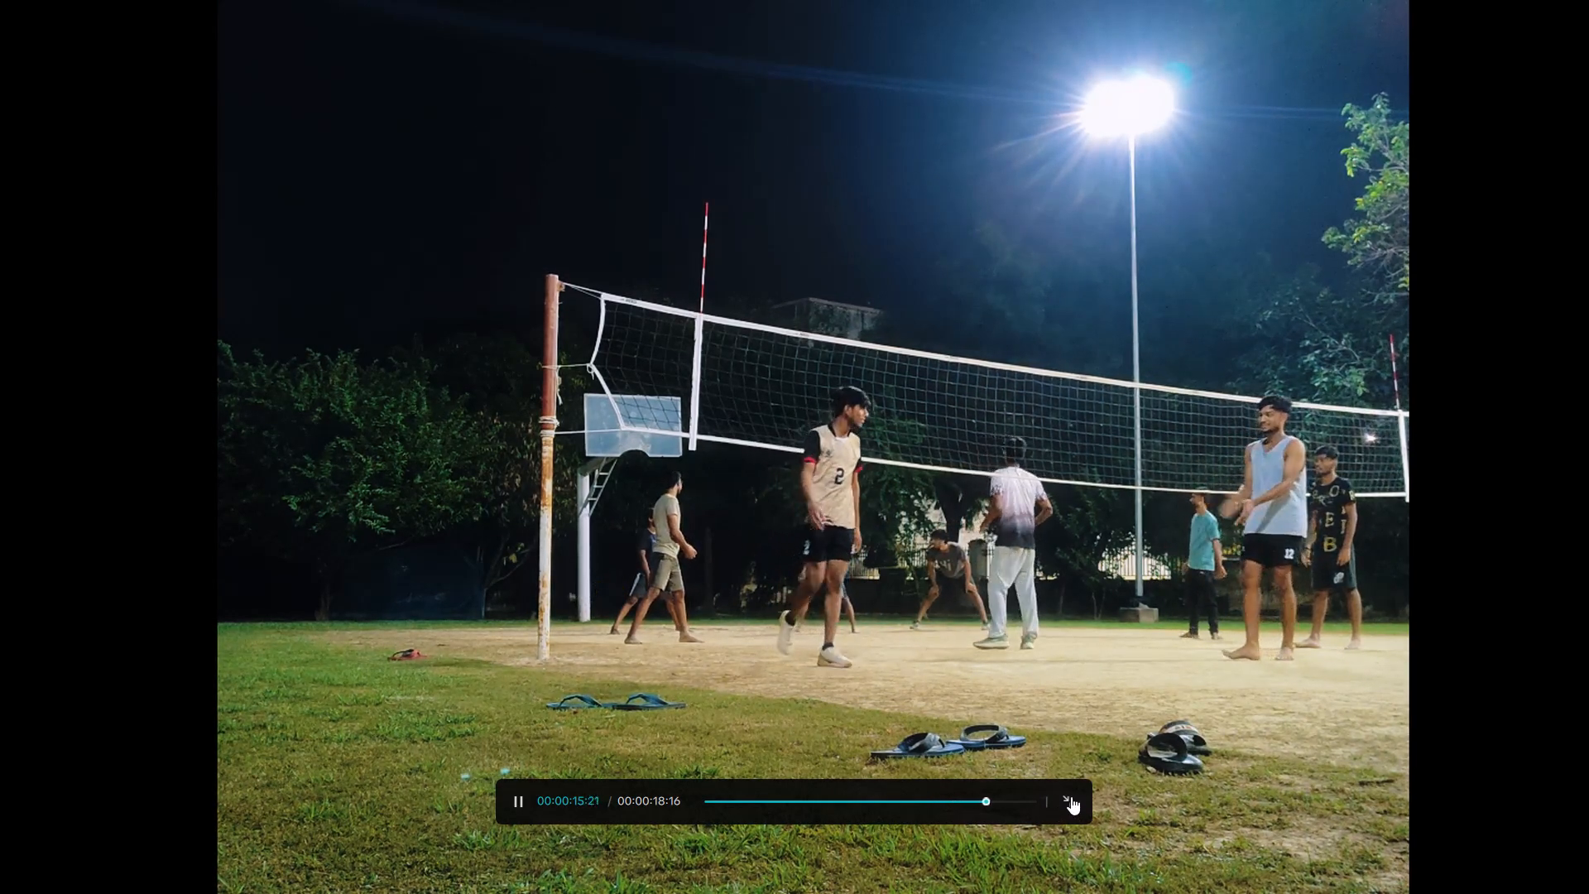
{"action": "left_click_drag", "start_coordinate": [596, 512], "coordinate": [119, 508]}
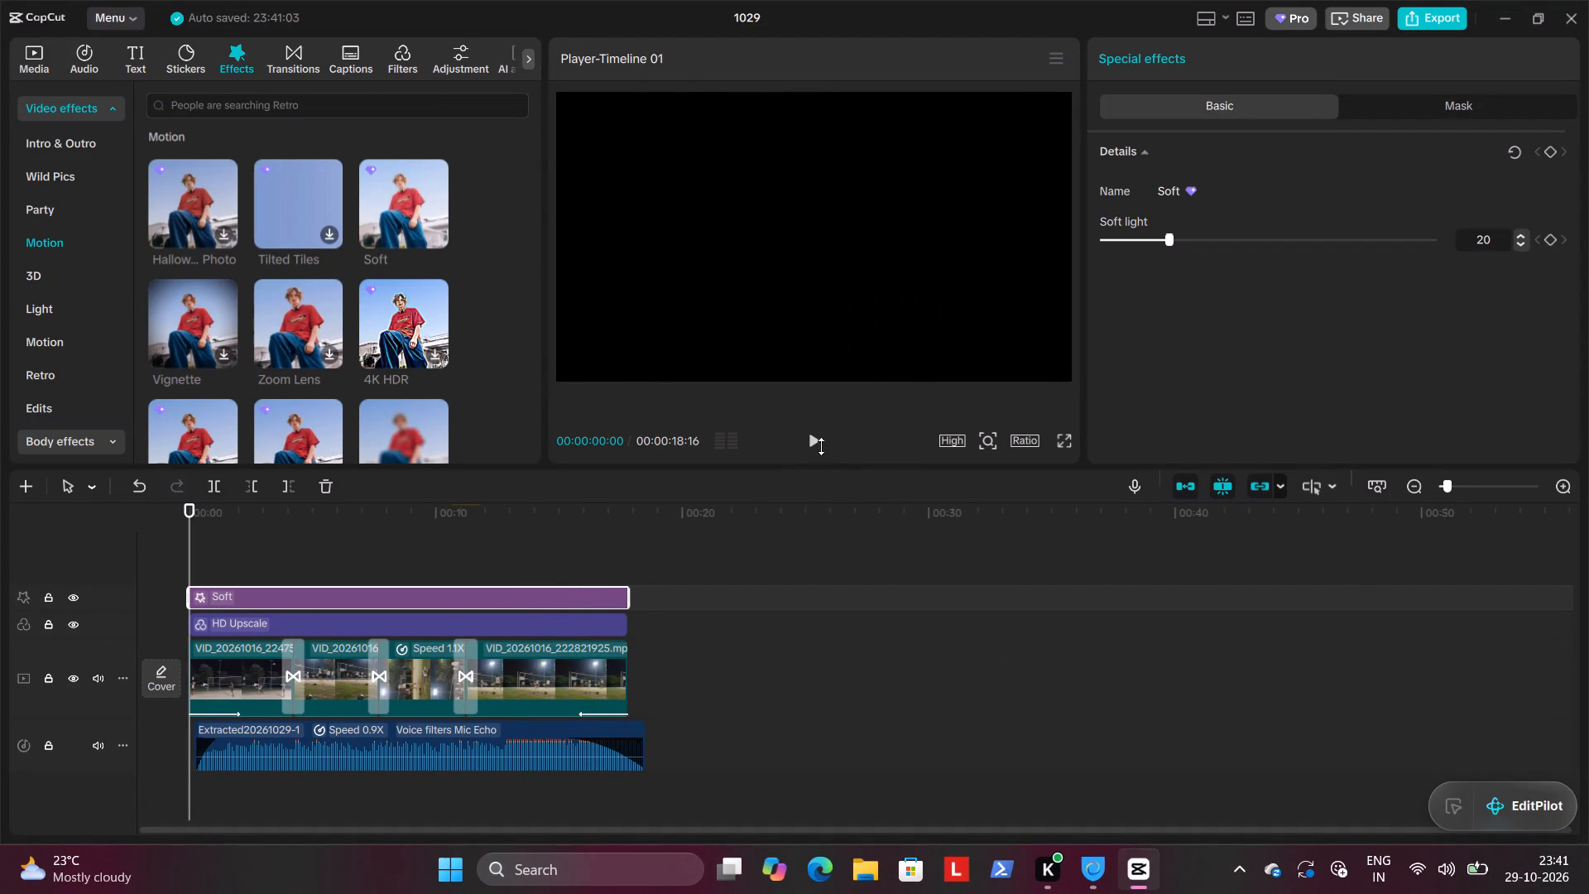
{"action": "left_click", "coordinate": [817, 441]}
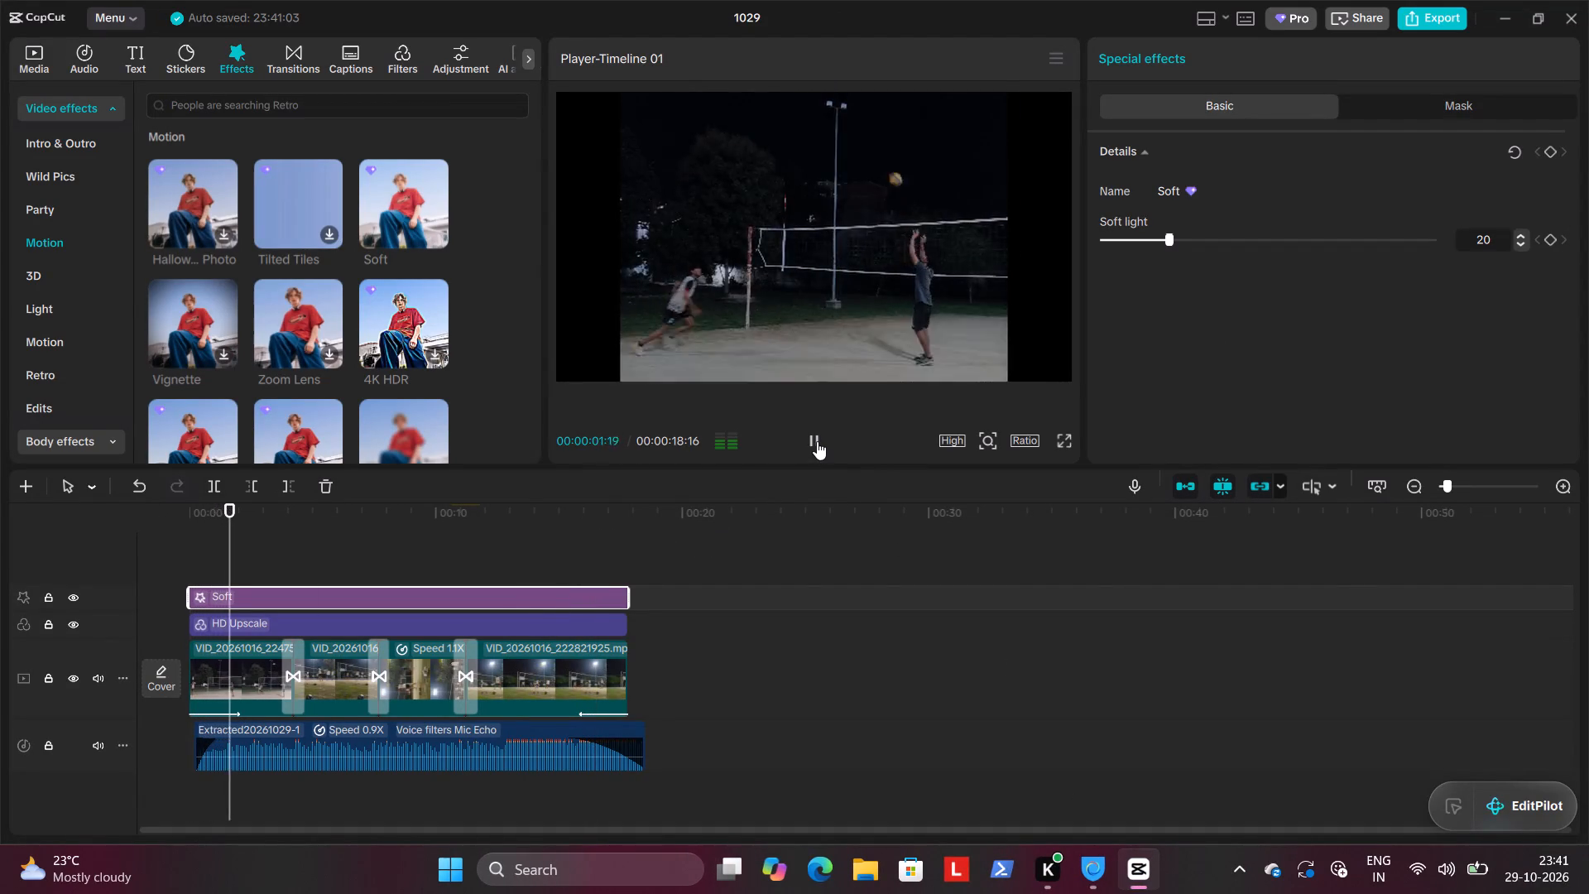
{"action": "left_click", "coordinate": [1064, 445]}
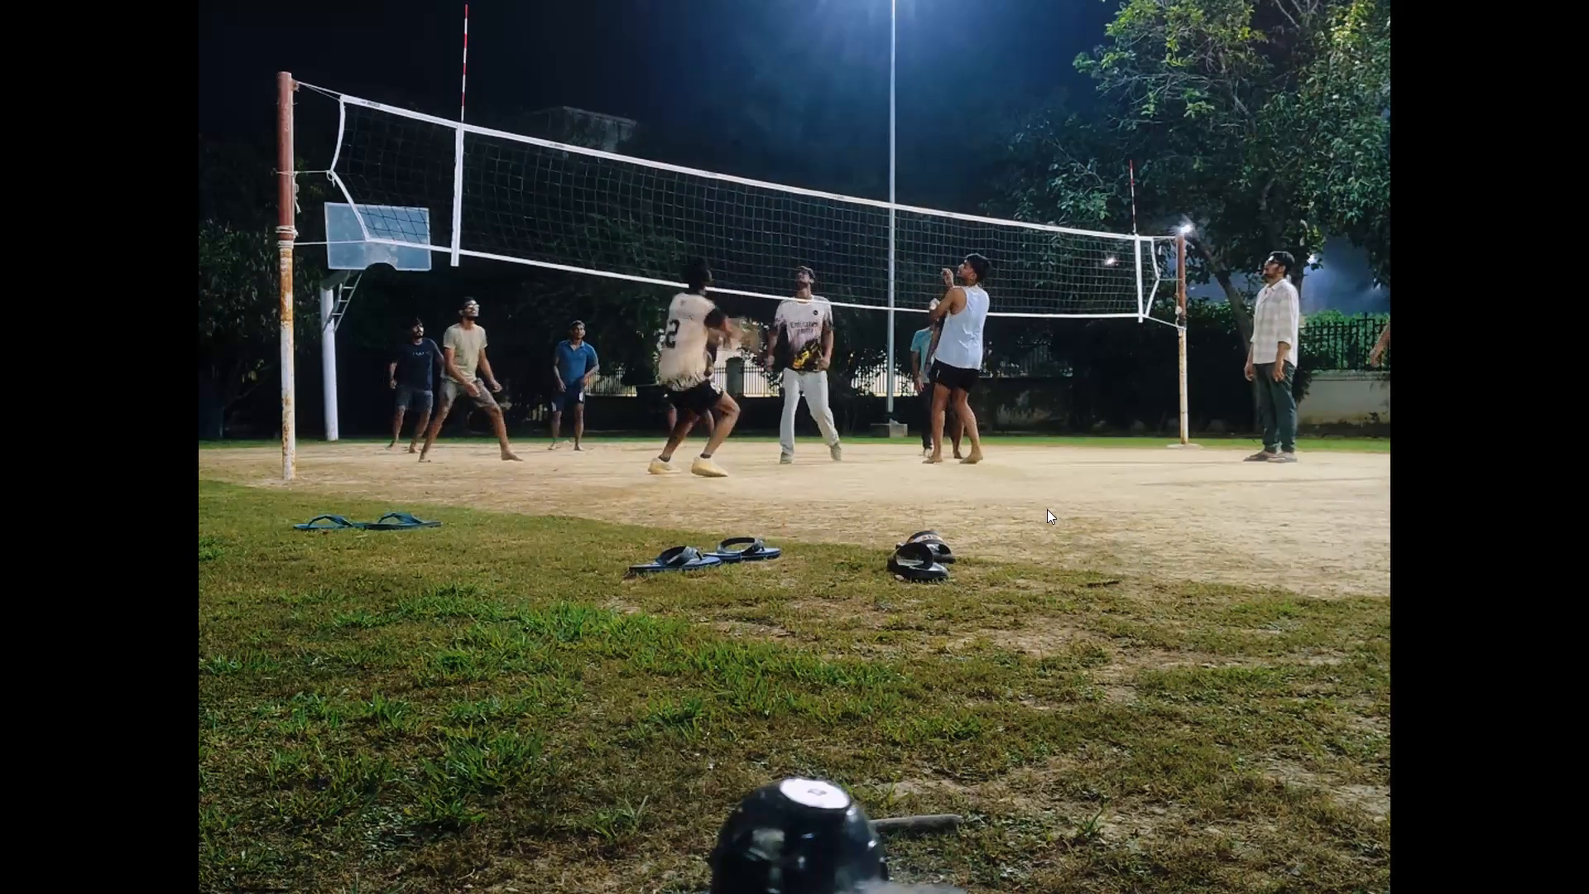
{"action": "left_click", "coordinate": [1043, 534]}
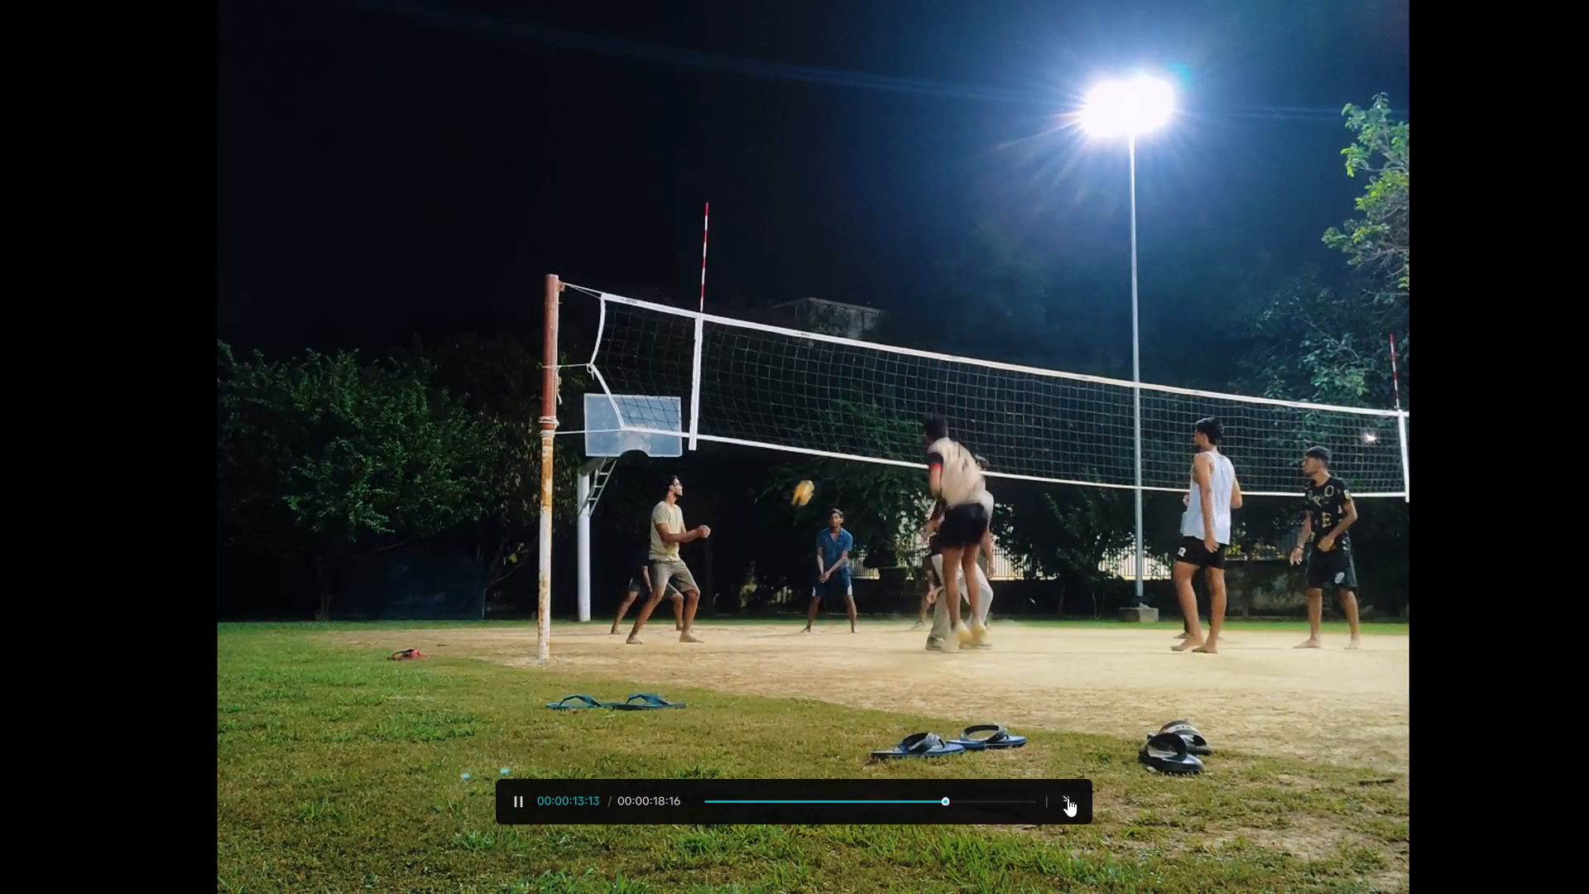
{"action": "left_click", "coordinate": [1068, 798]}
{"action": "left_click", "coordinate": [810, 439]}
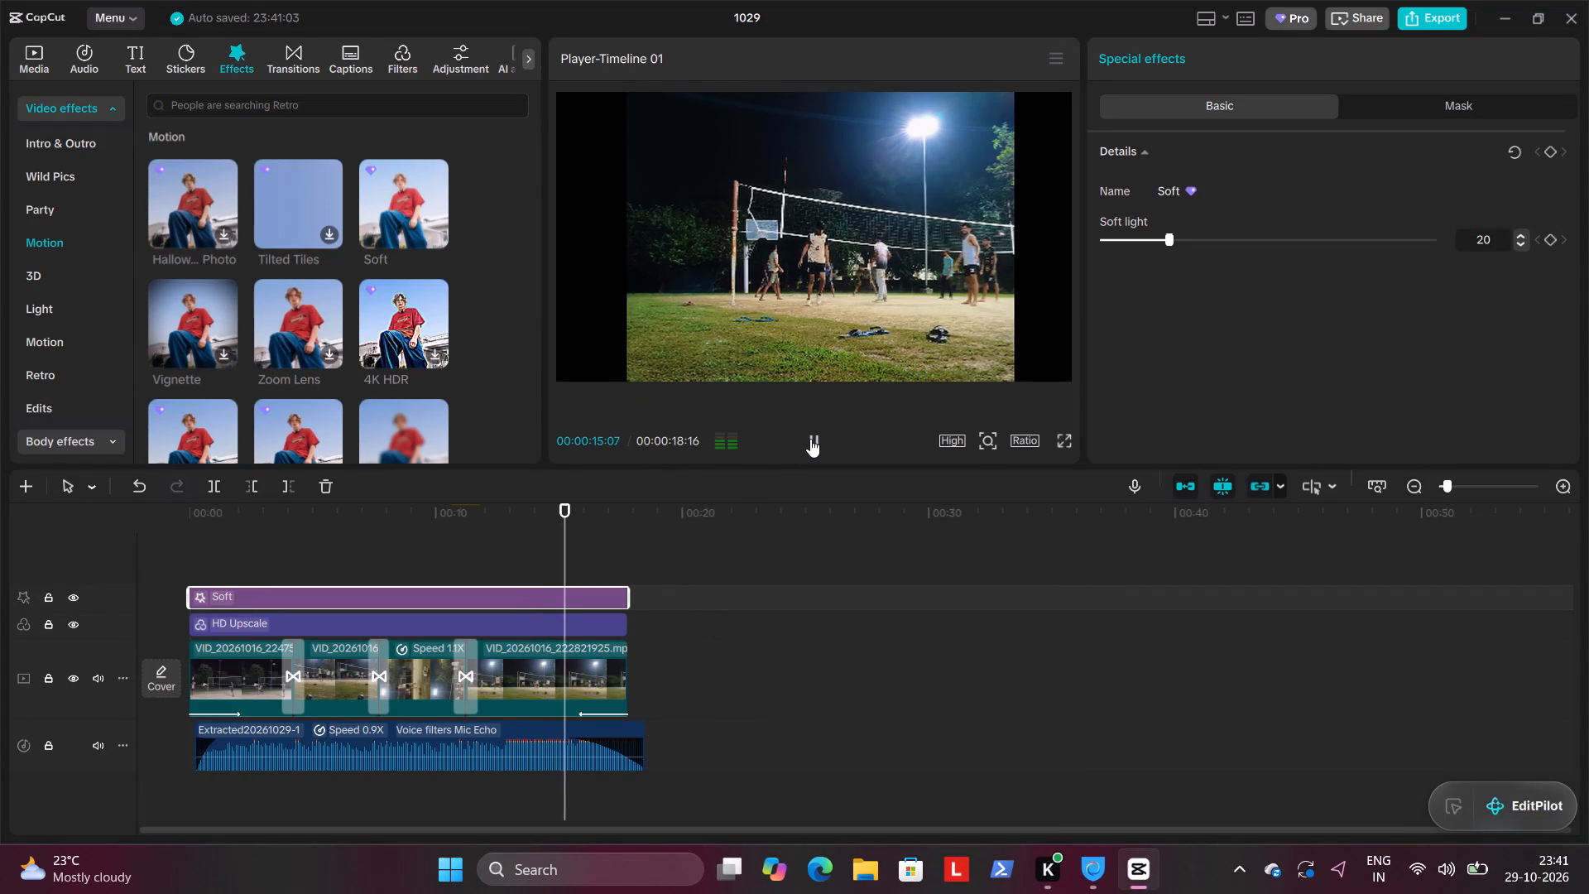
Add the Blur video effect from the Motion category at the timeline's start.
{"action": "scroll", "coordinate": [404, 348], "scroll_direction": "down", "scroll_amount": 1}
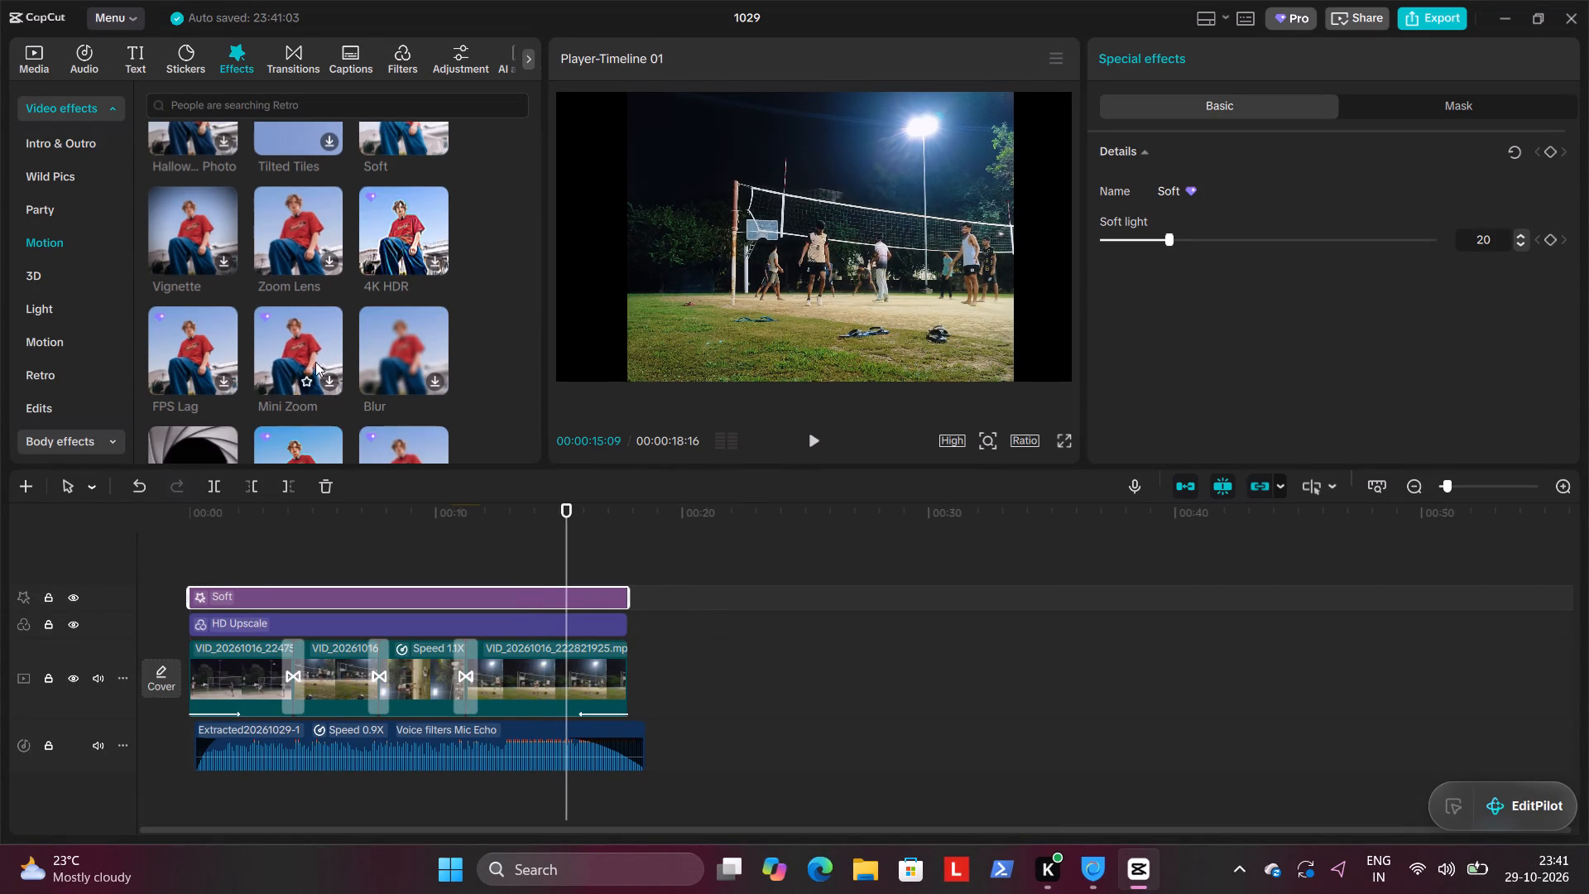
{"action": "left_click_drag", "start_coordinate": [572, 515], "coordinate": [122, 476]}
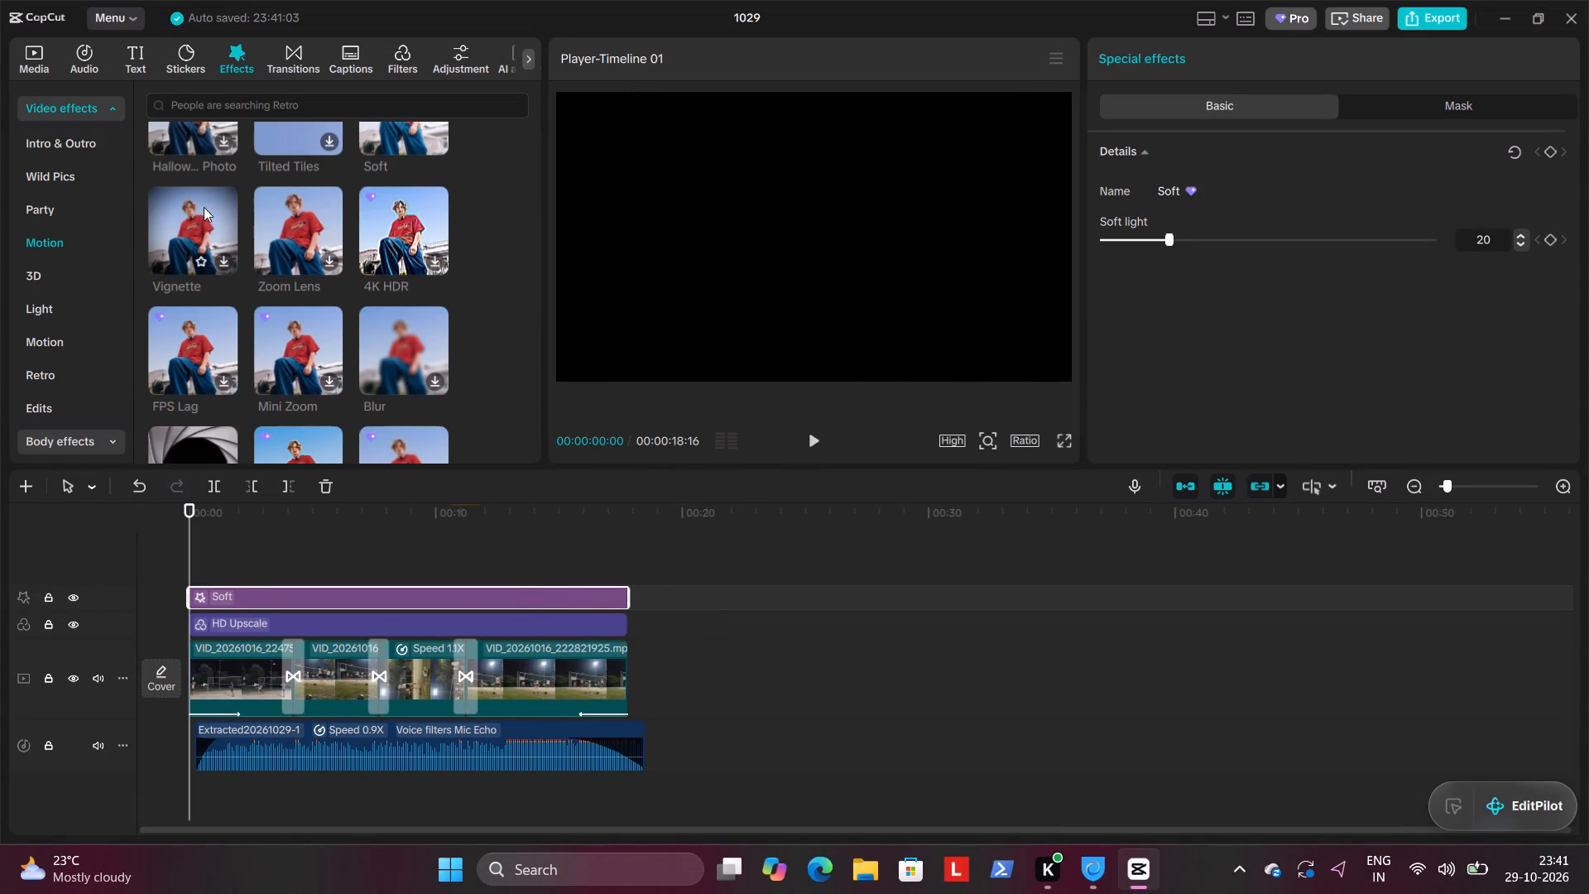
{"action": "scroll", "coordinate": [390, 302], "scroll_direction": "down", "scroll_amount": 1}
{"action": "left_click", "coordinate": [410, 257]}
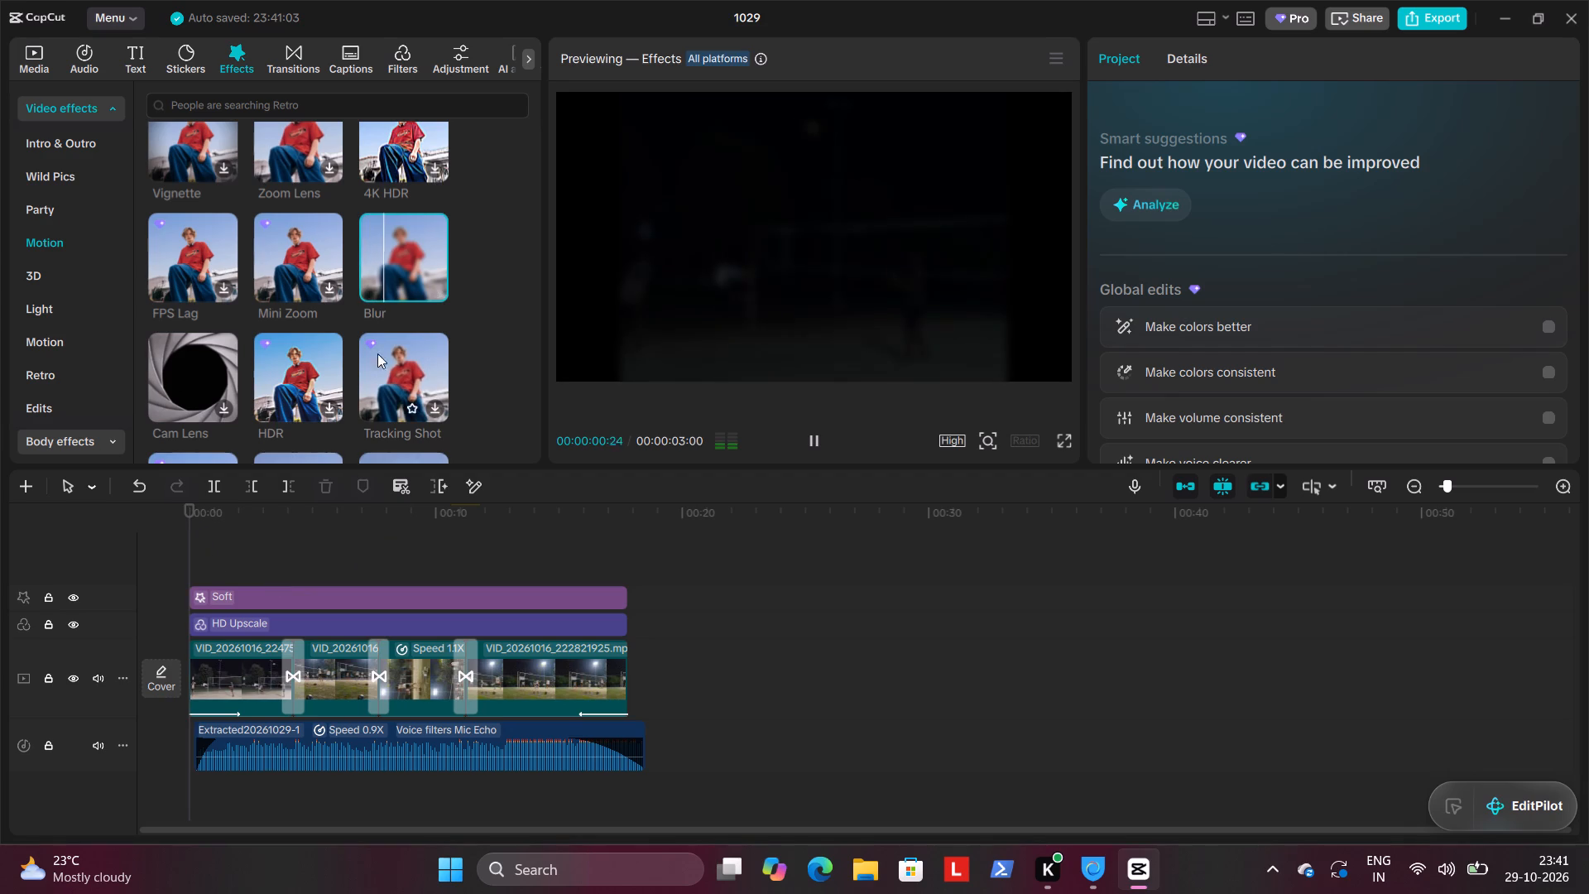
{"action": "left_click", "coordinate": [436, 287]}
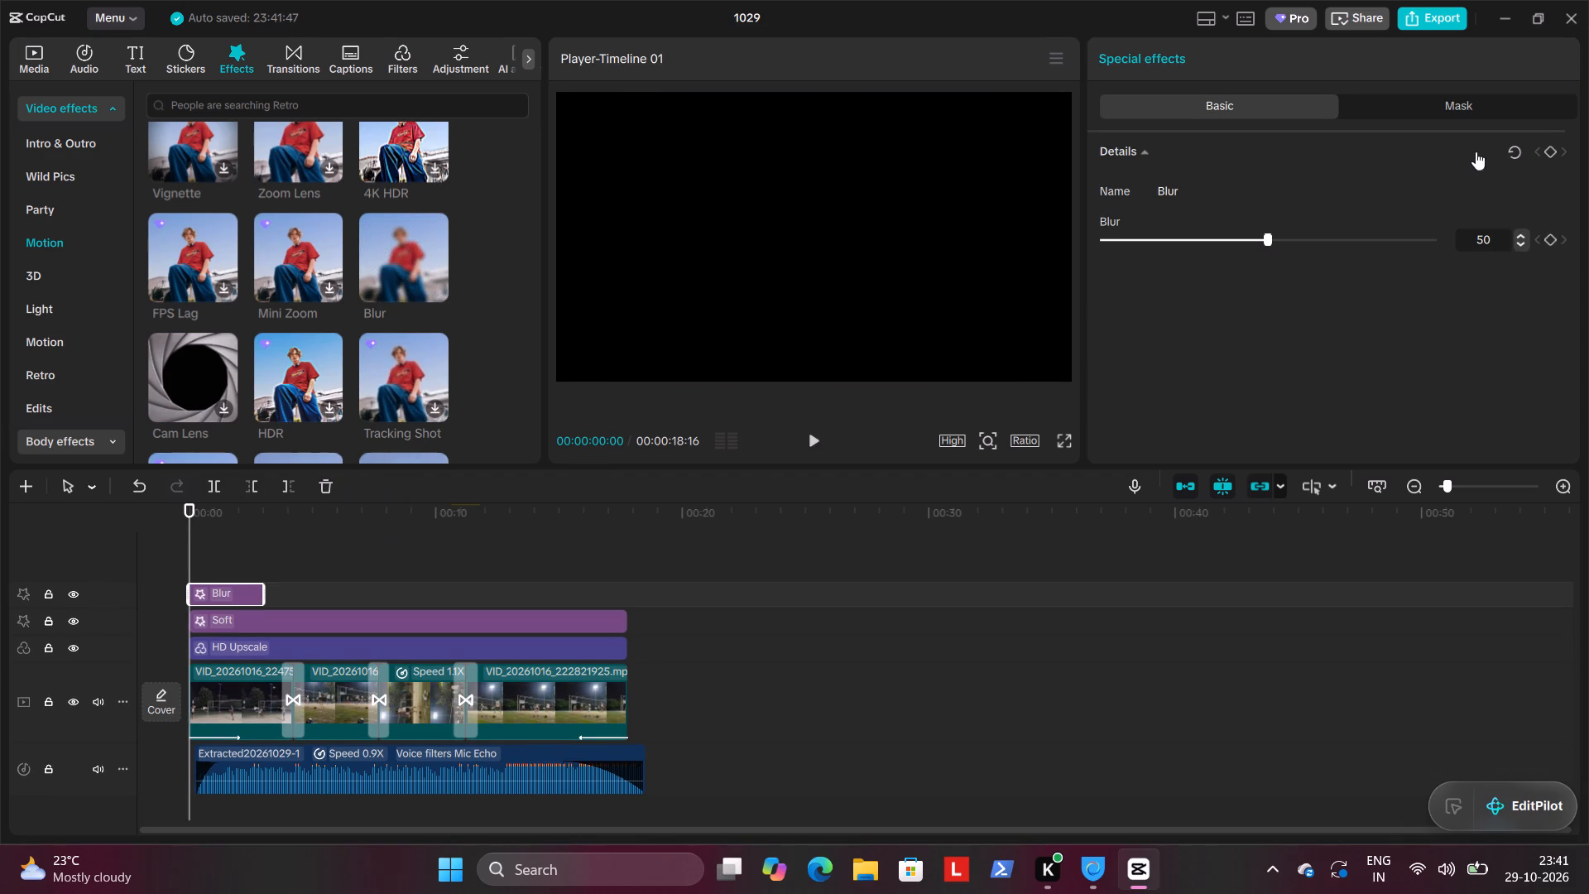
Keyframe the Blur effect from 50 at the timeline's start to 0 at about 2 seconds.
{"action": "left_click", "coordinate": [1550, 243]}
{"action": "left_click_drag", "start_coordinate": [190, 508], "coordinate": [238, 513]}
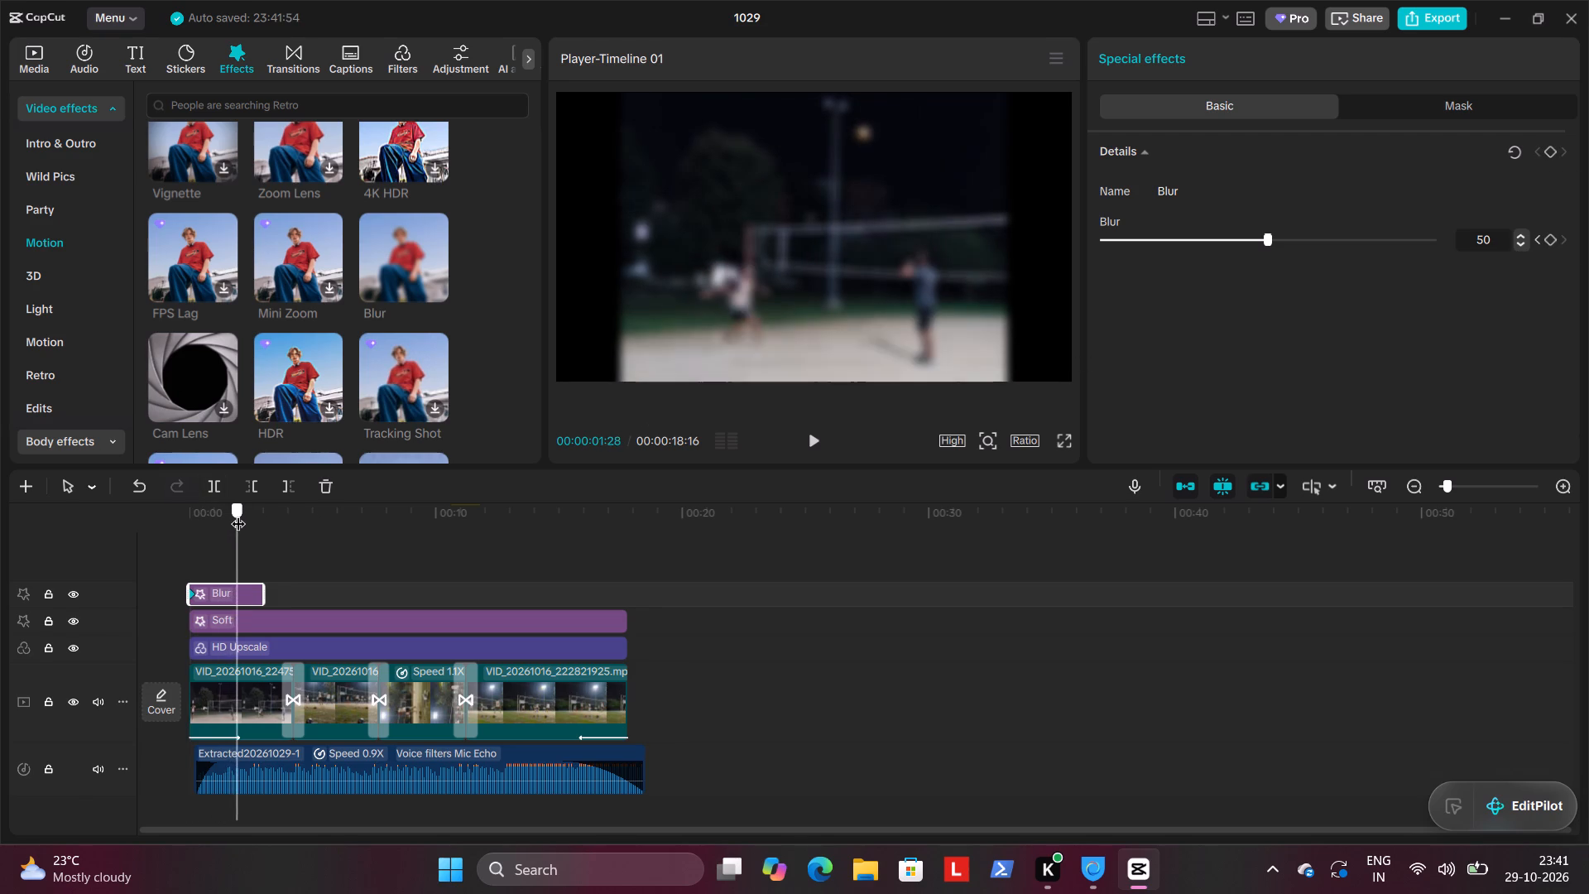
{"action": "left_click_drag", "start_coordinate": [238, 513], "coordinate": [244, 513]}
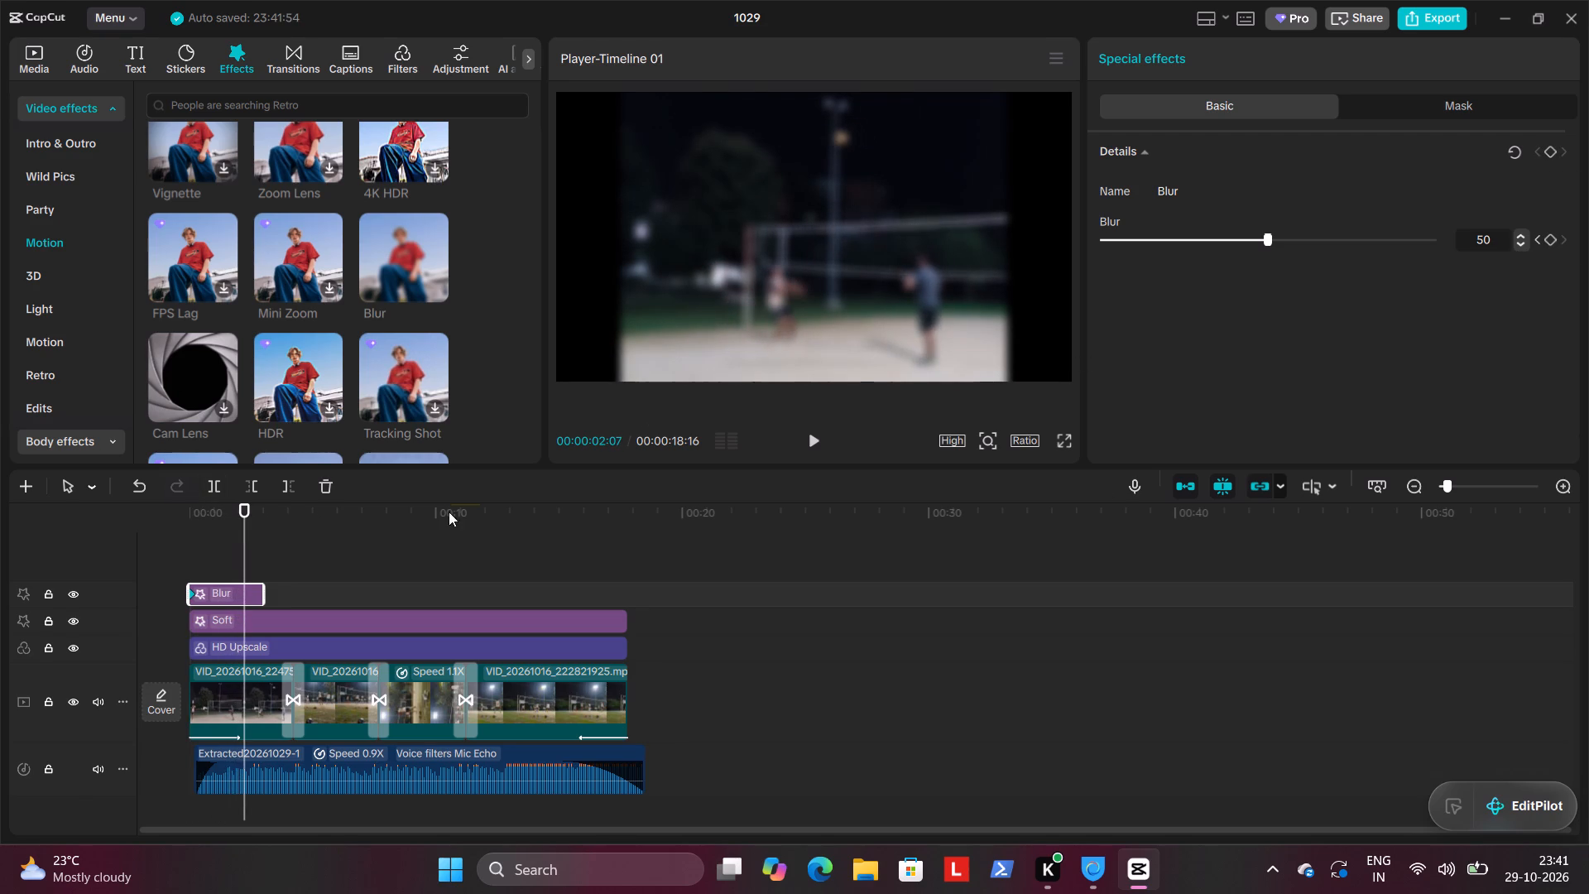
{"action": "left_click_drag", "start_coordinate": [1269, 238], "coordinate": [1123, 240]}
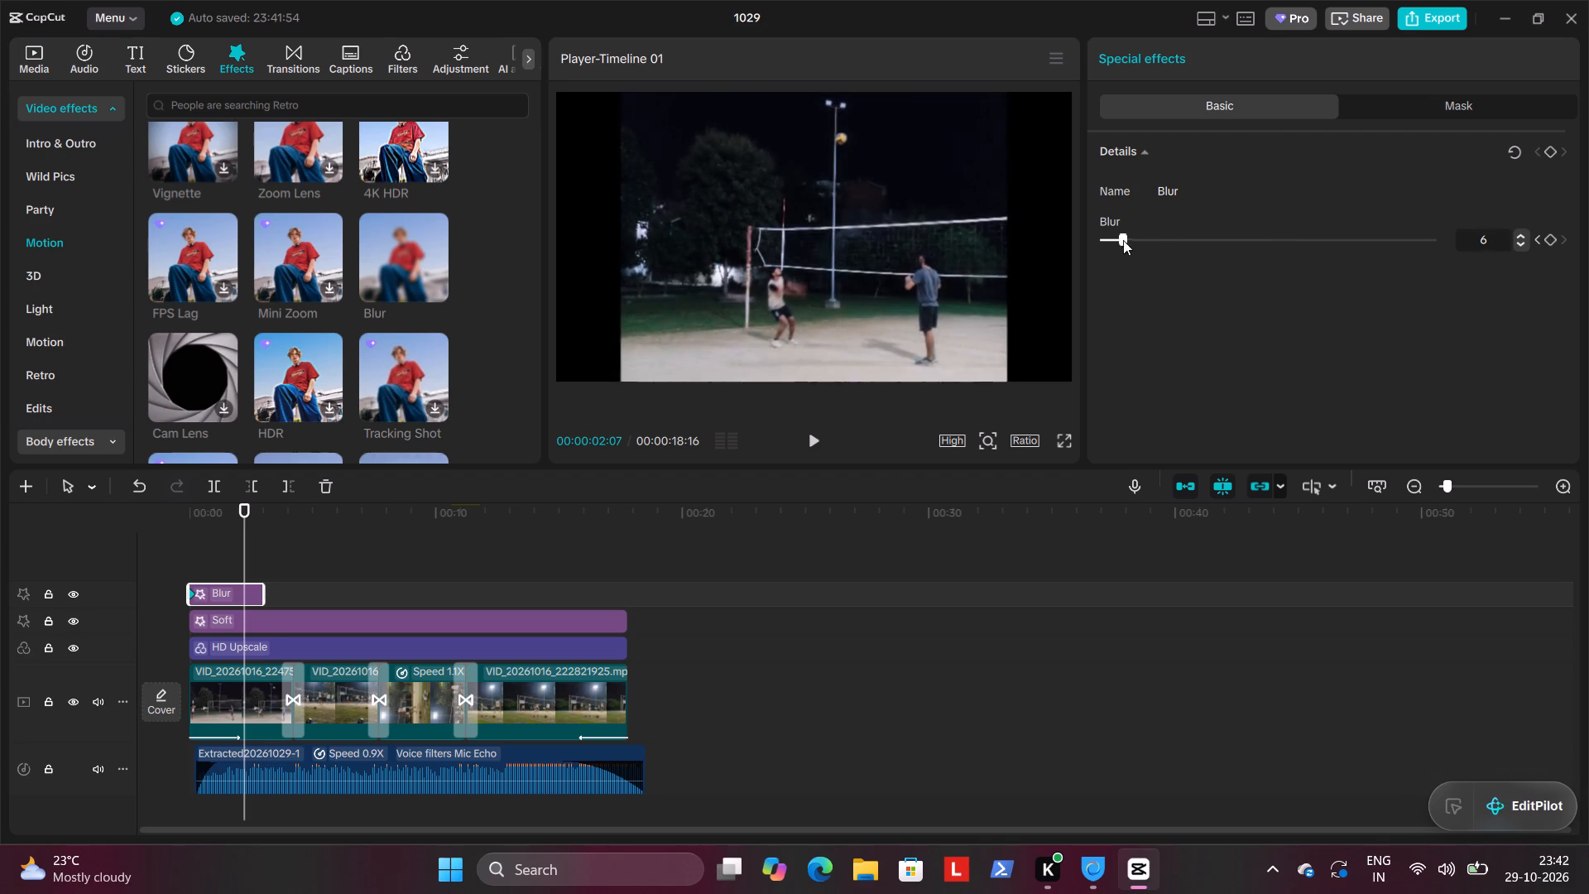
{"action": "left_click_drag", "start_coordinate": [1123, 240], "coordinate": [1074, 240]}
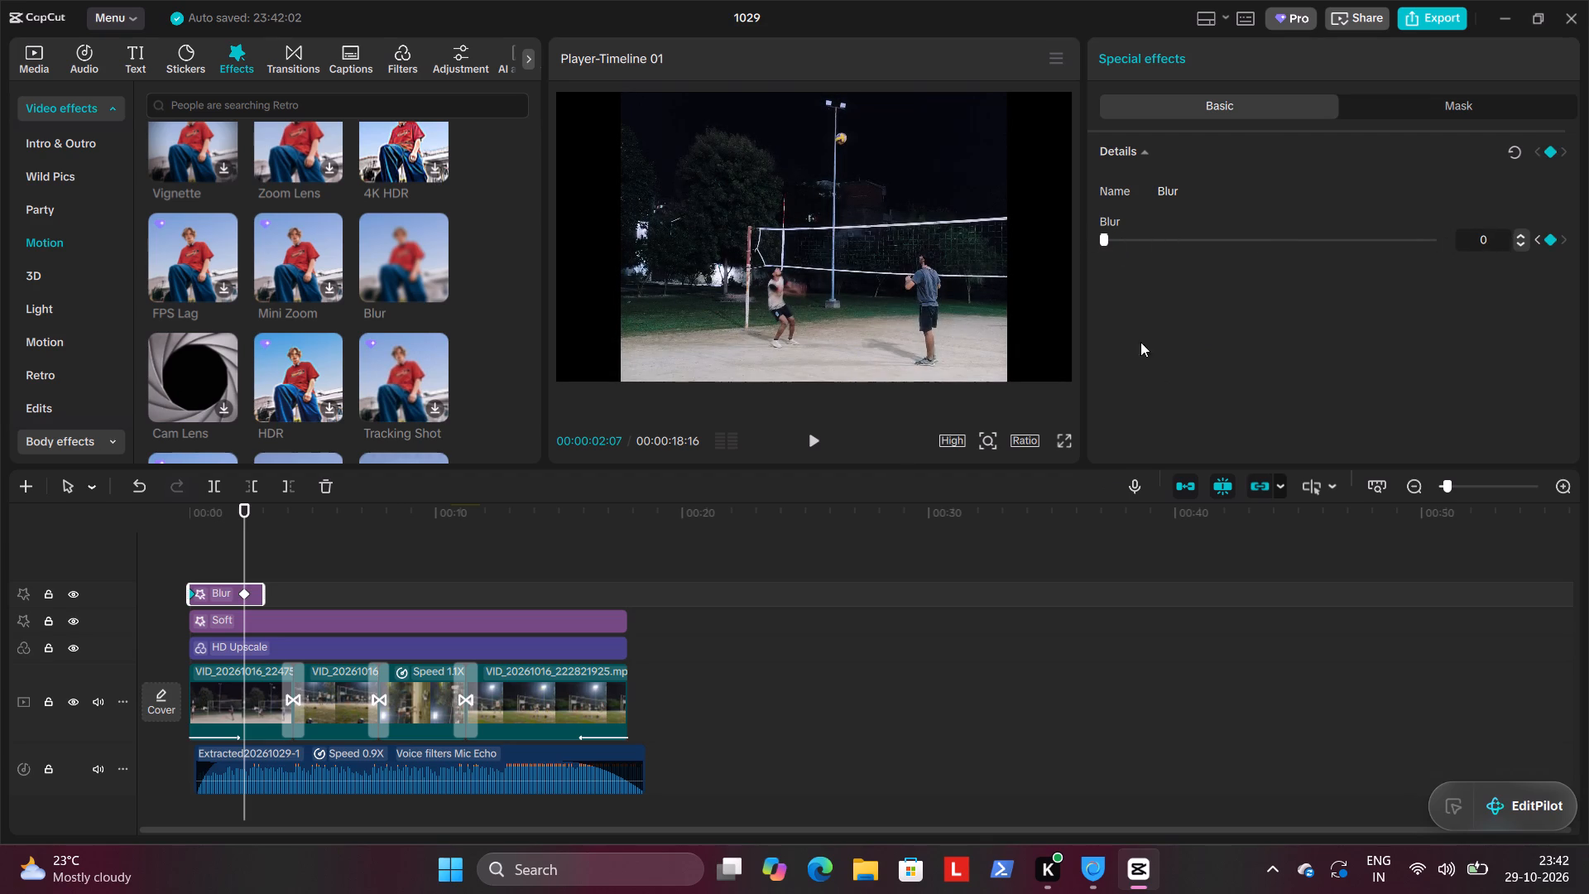
Play the edit from the start to check the blurred opening, and return the playhead to the beginning.
{"action": "left_click_drag", "start_coordinate": [246, 524], "coordinate": [46, 526]}
{"action": "left_click", "coordinate": [810, 440]}
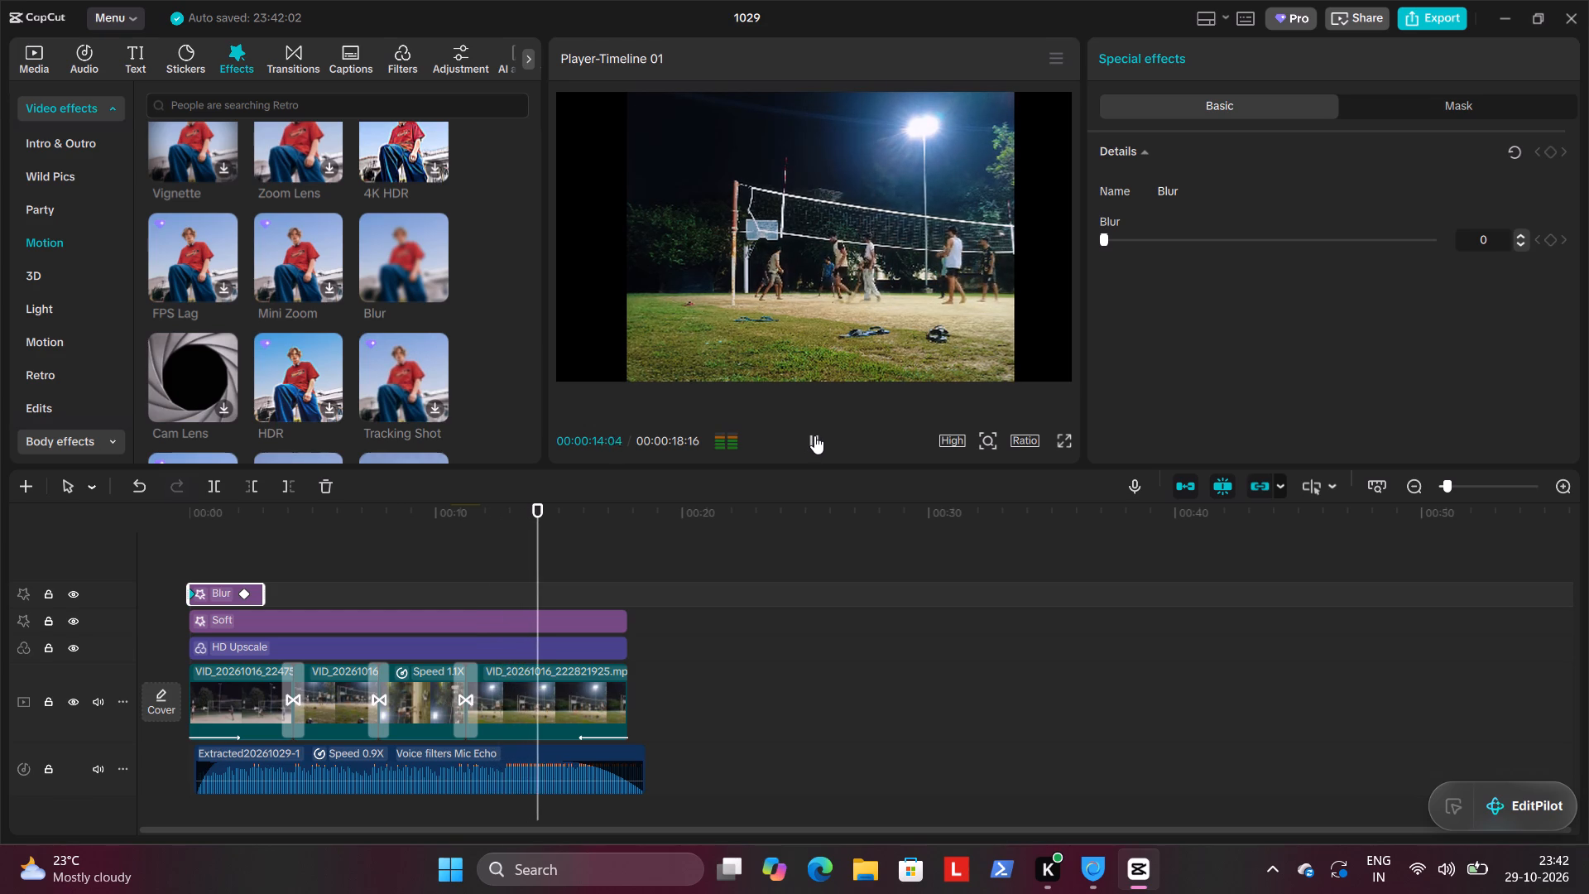
{"action": "left_click", "coordinate": [814, 435]}
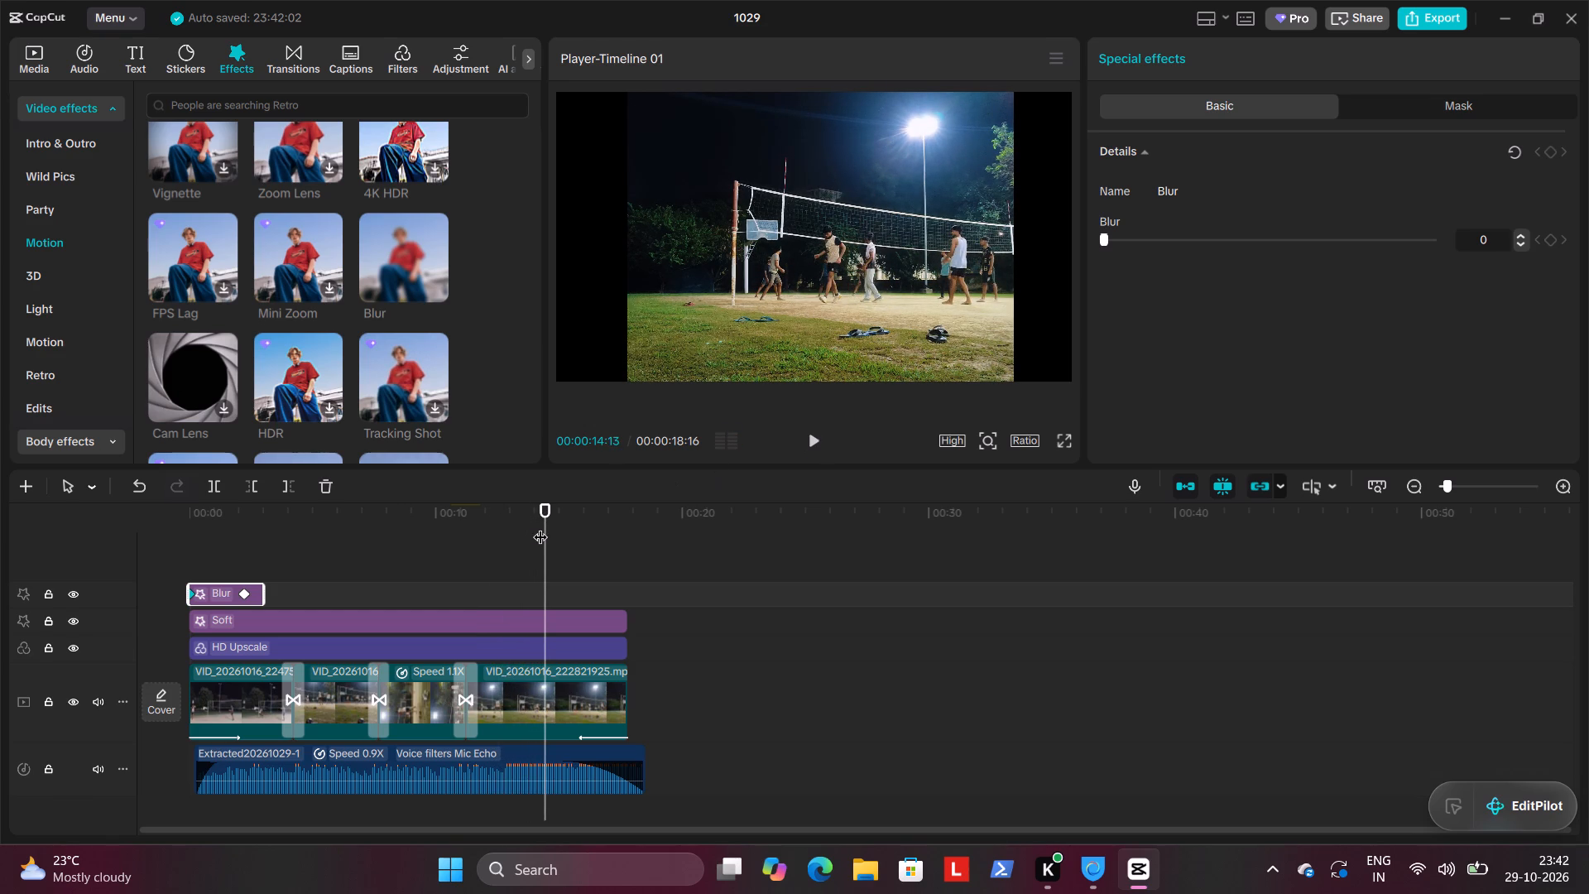
{"action": "left_click_drag", "start_coordinate": [544, 526], "coordinate": [134, 502]}
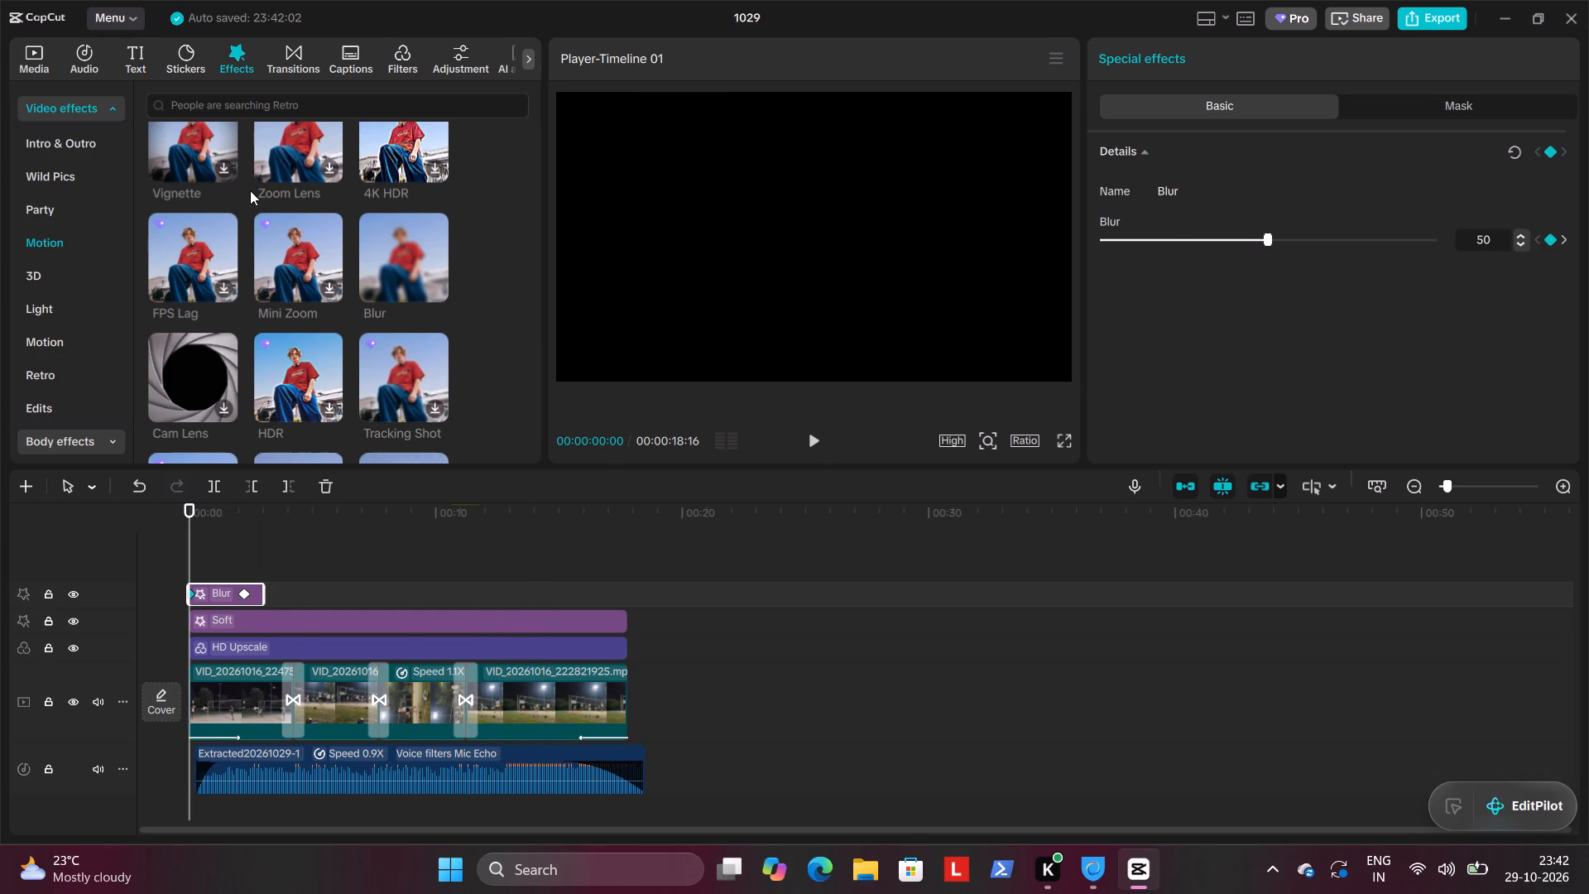
Minimise the video editor and open Google Chrome from the desktop.
{"action": "scroll", "coordinate": [248, 187], "scroll_direction": "up", "scroll_amount": 2}
{"action": "left_click", "coordinate": [1503, 21]}
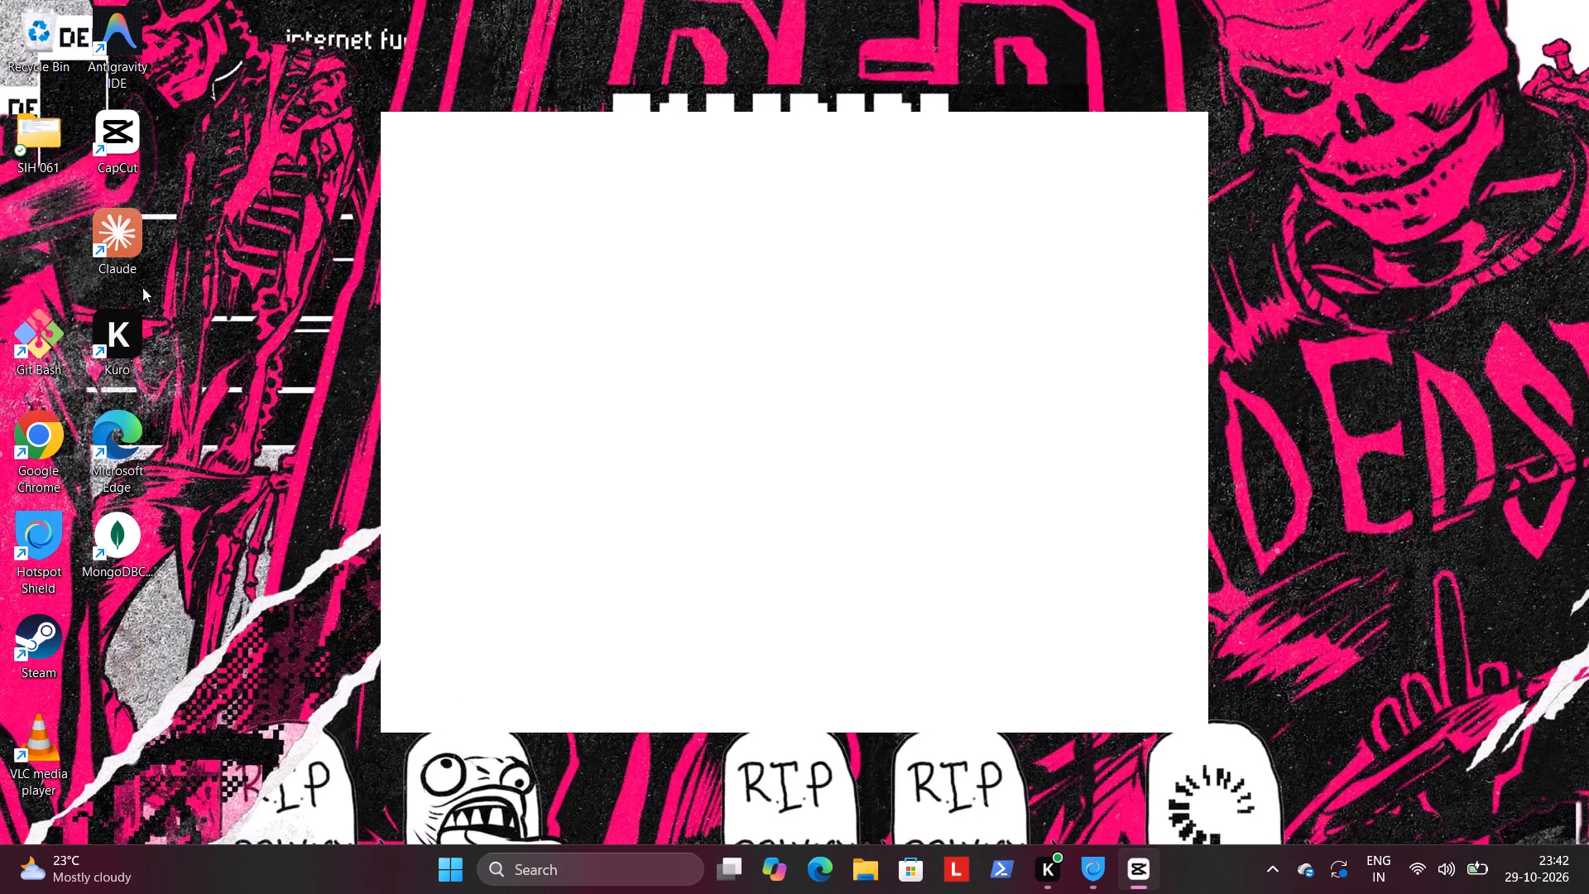
{"action": "left_click", "coordinate": [61, 452]}
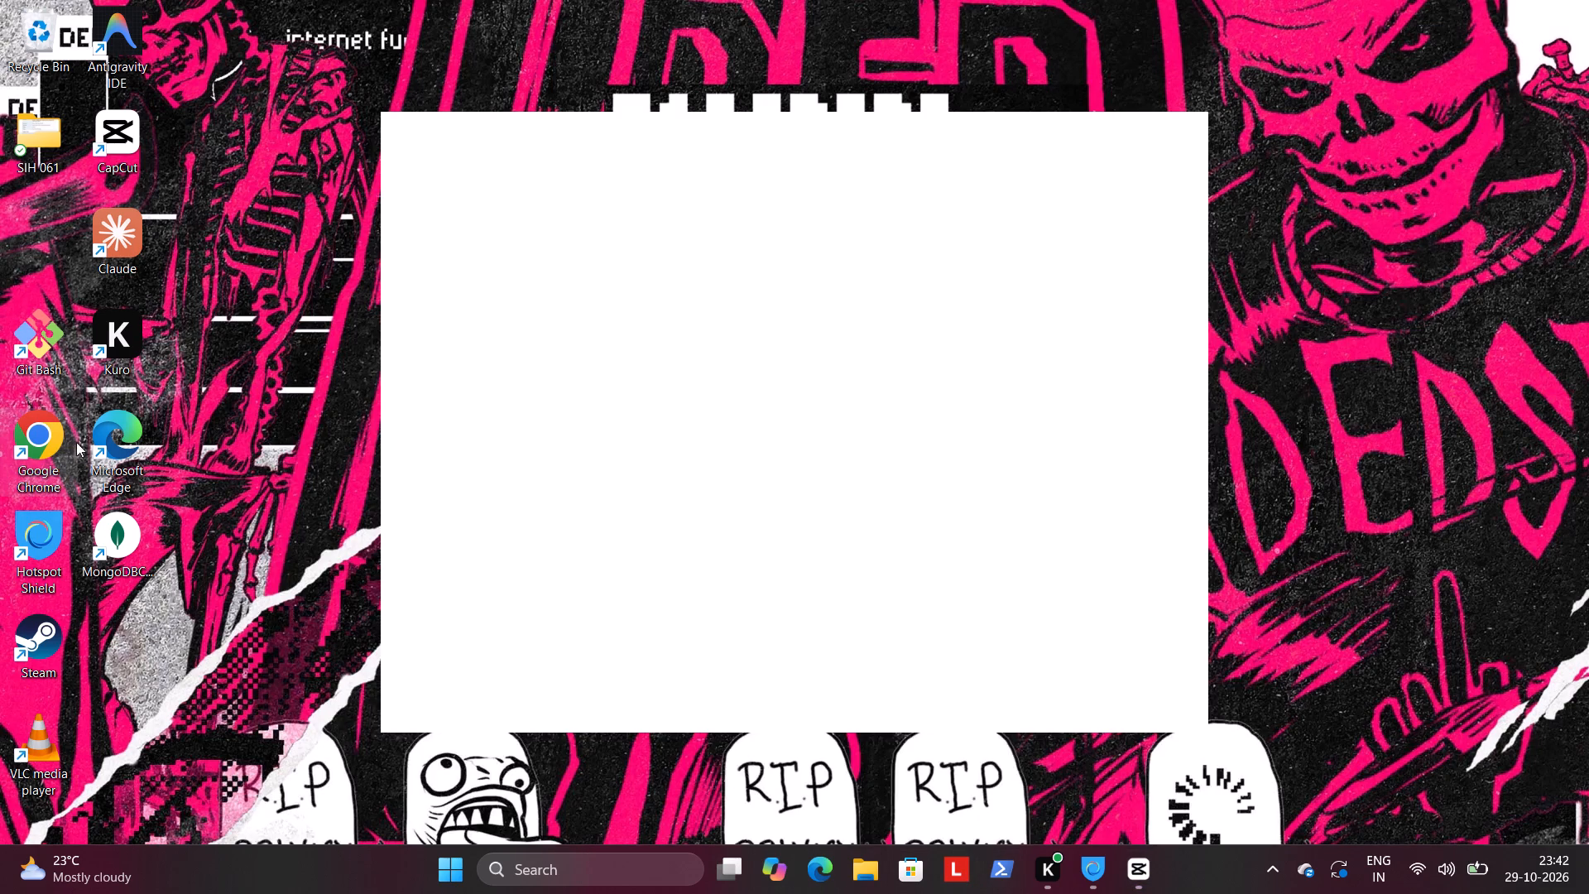
{"action": "double_click", "coordinate": [46, 440]}
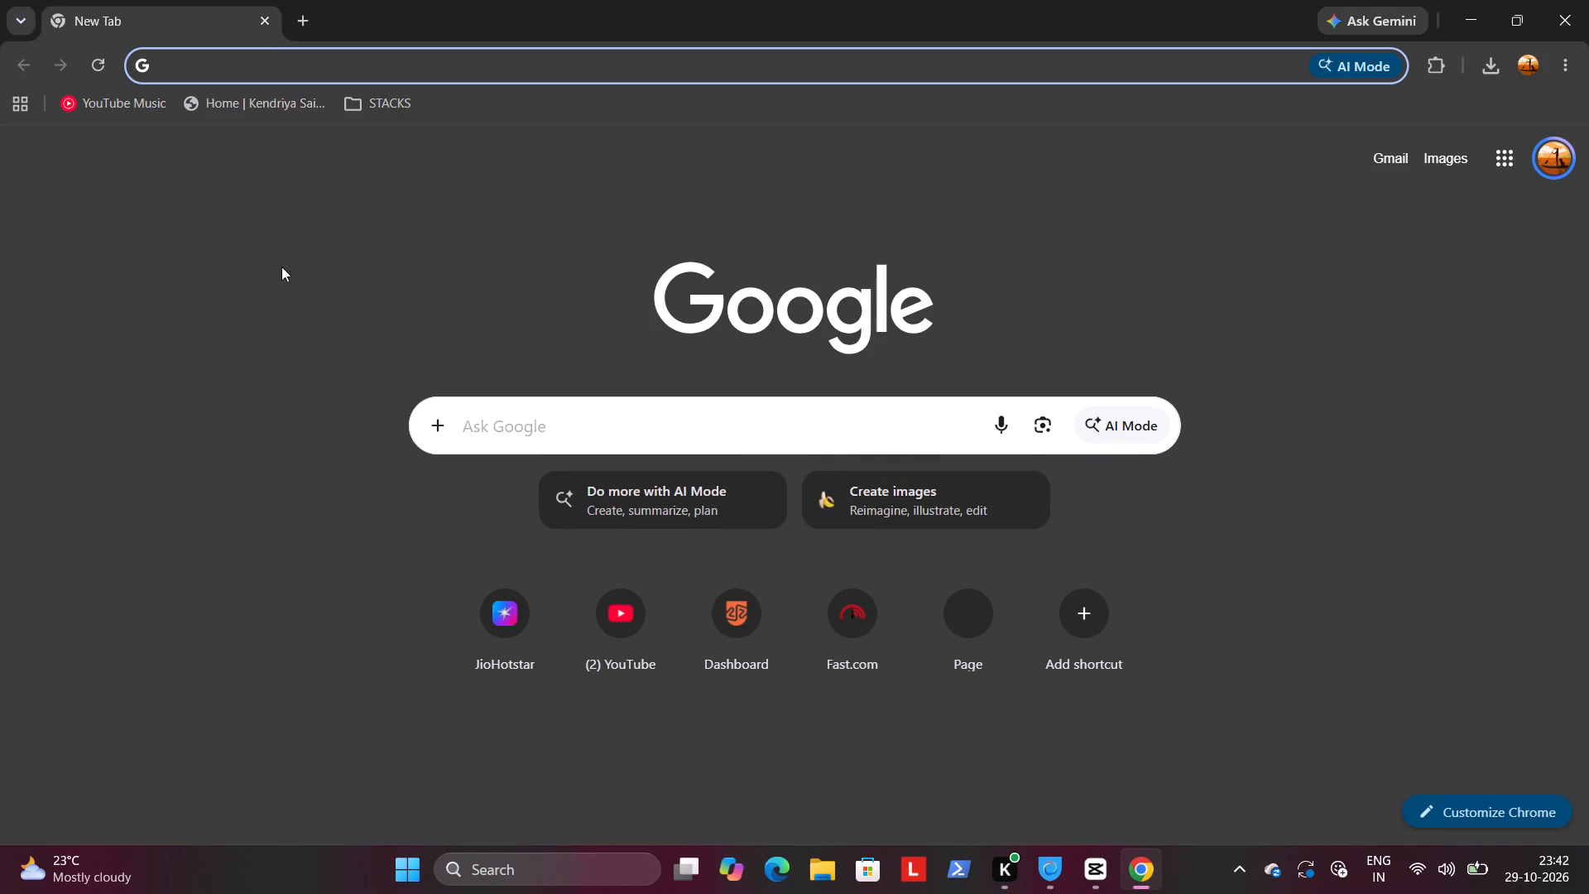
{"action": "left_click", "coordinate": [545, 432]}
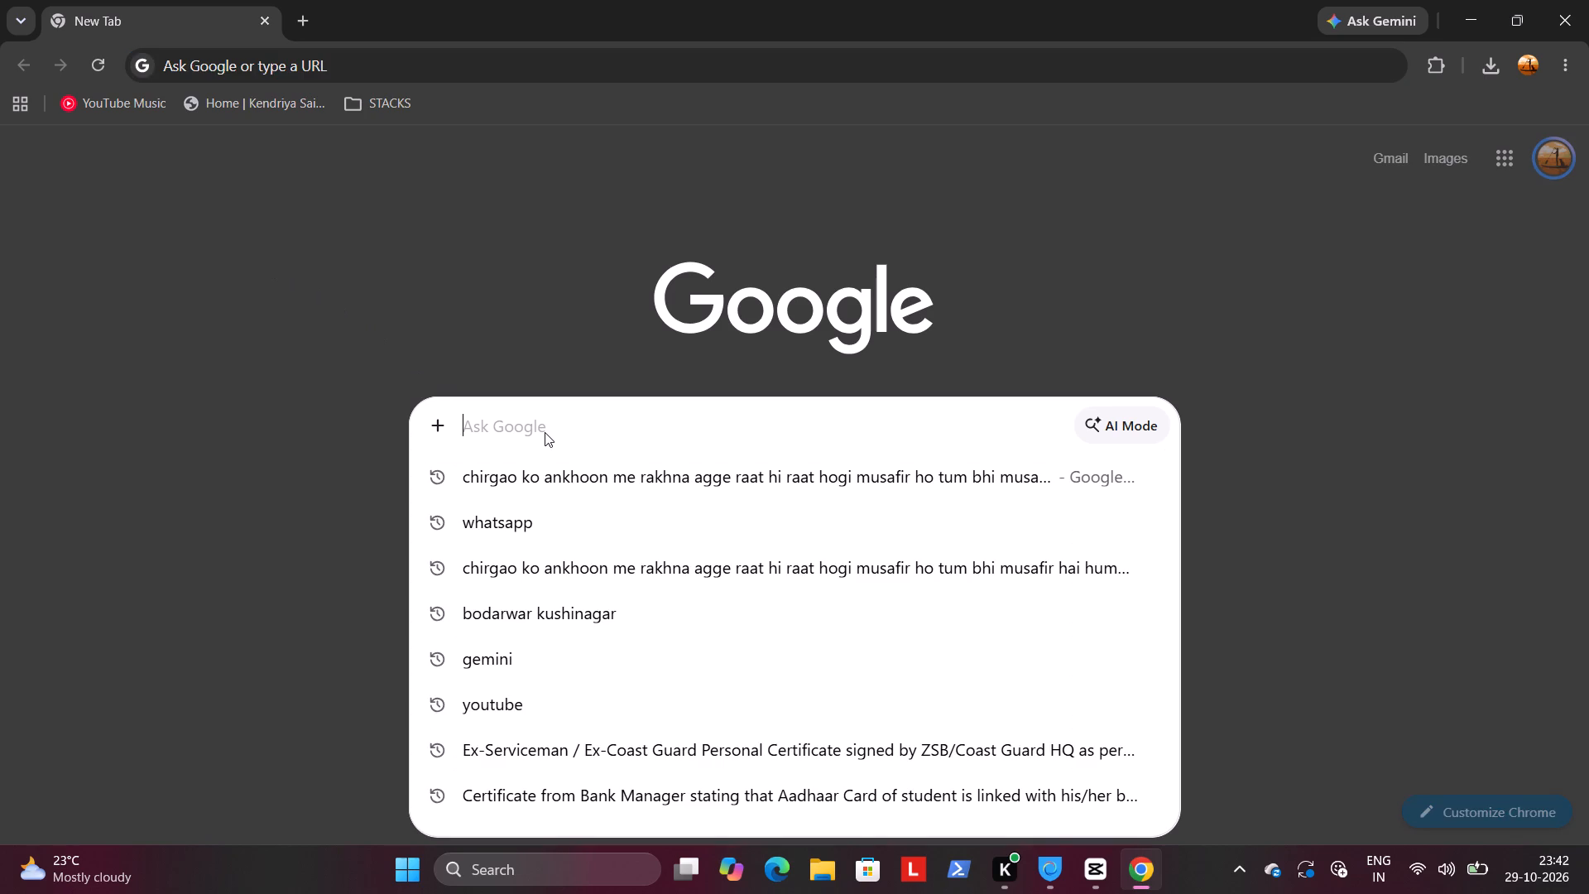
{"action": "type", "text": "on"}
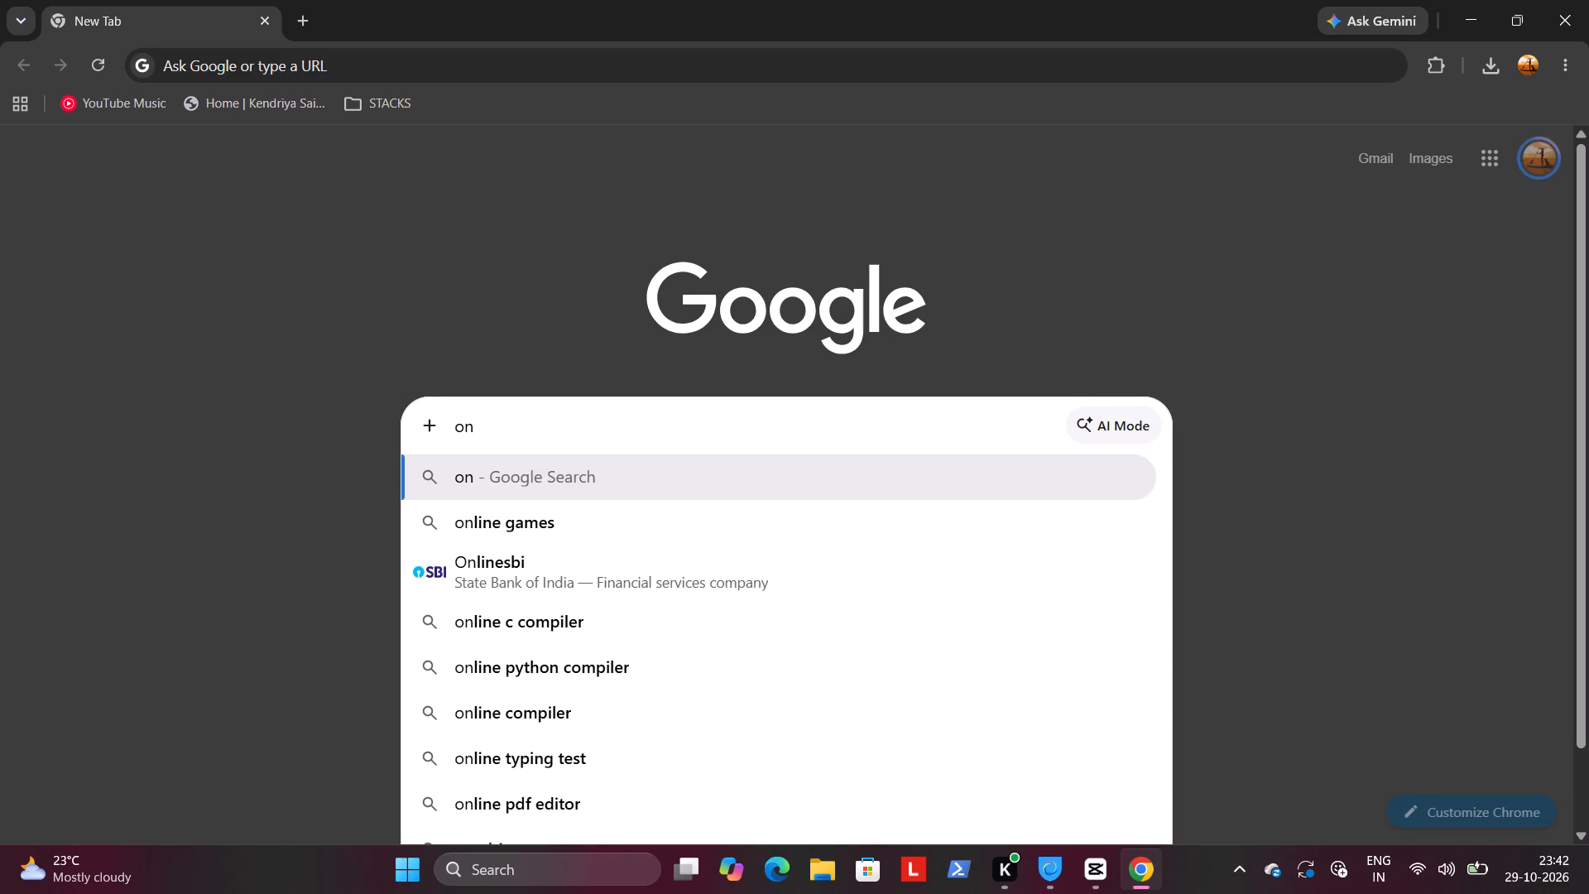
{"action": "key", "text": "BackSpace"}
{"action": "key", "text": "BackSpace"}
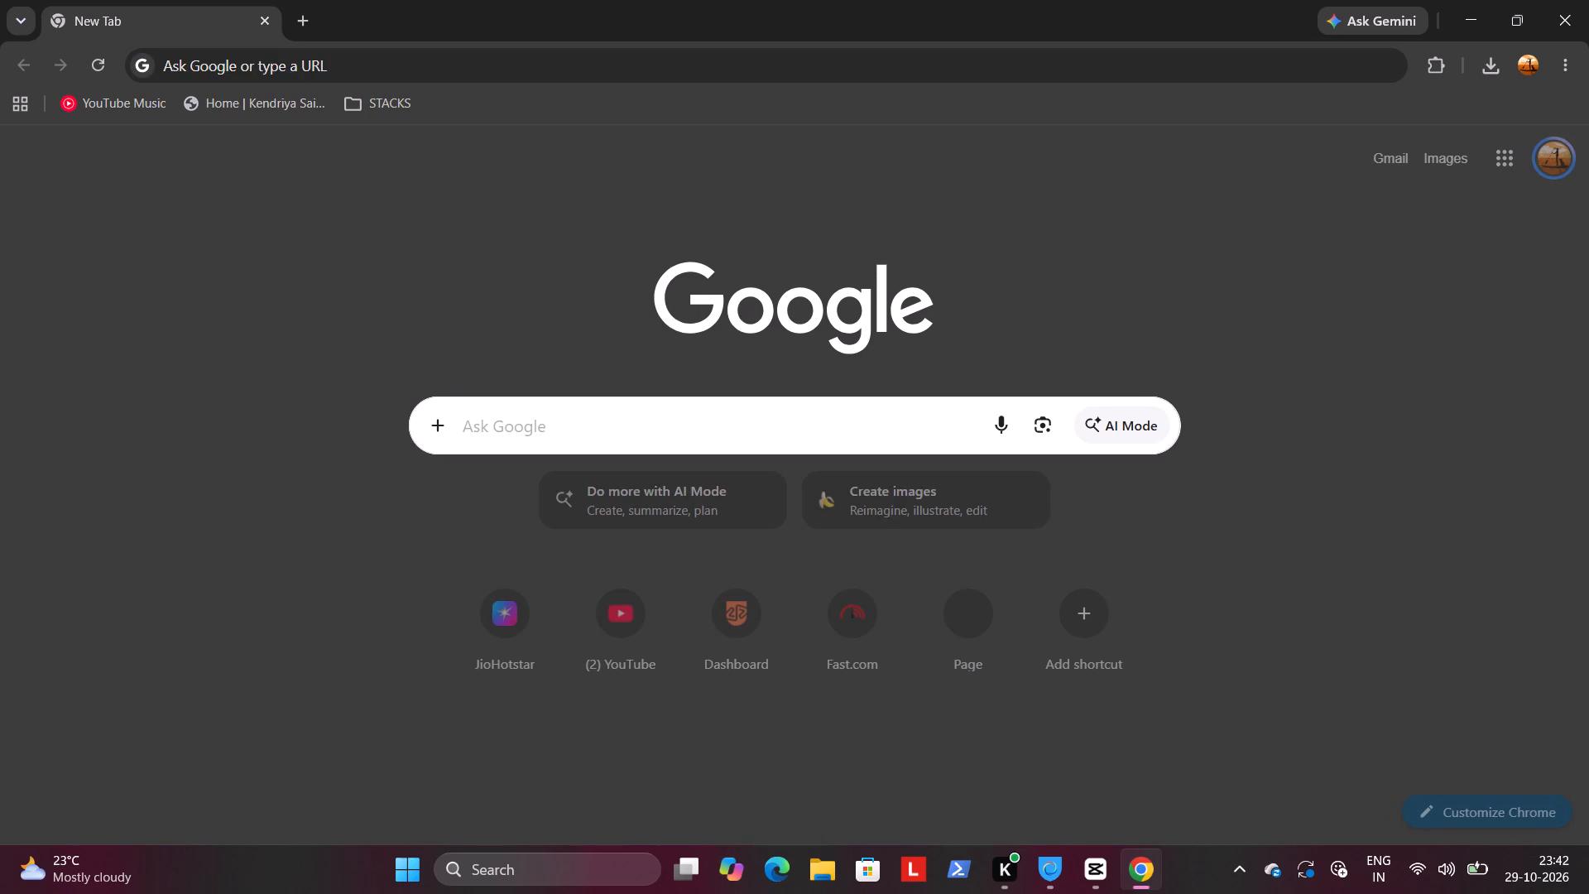
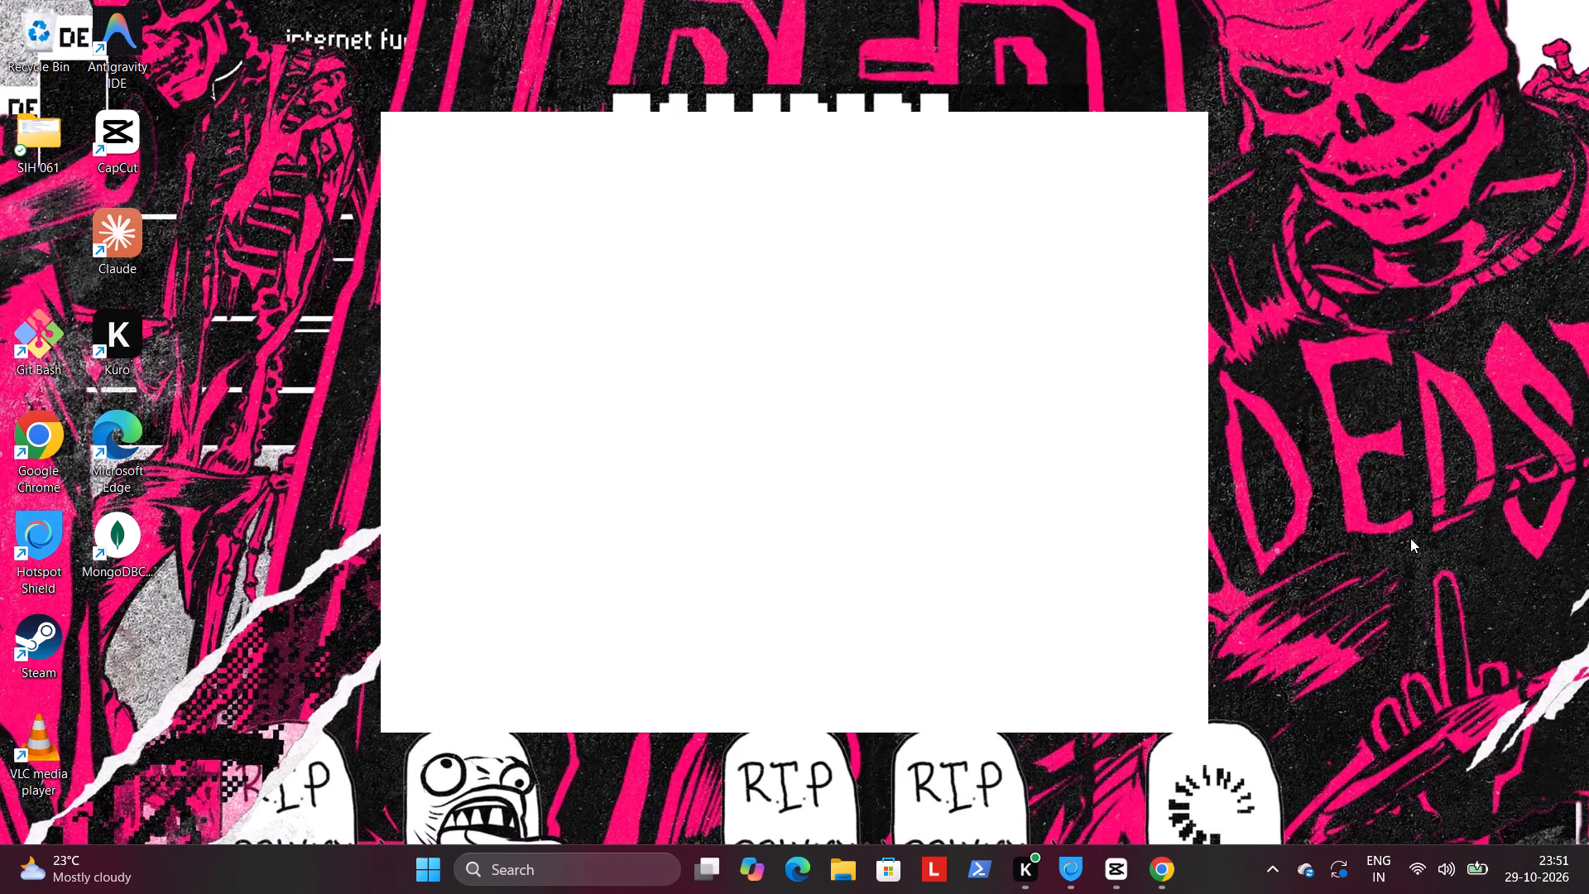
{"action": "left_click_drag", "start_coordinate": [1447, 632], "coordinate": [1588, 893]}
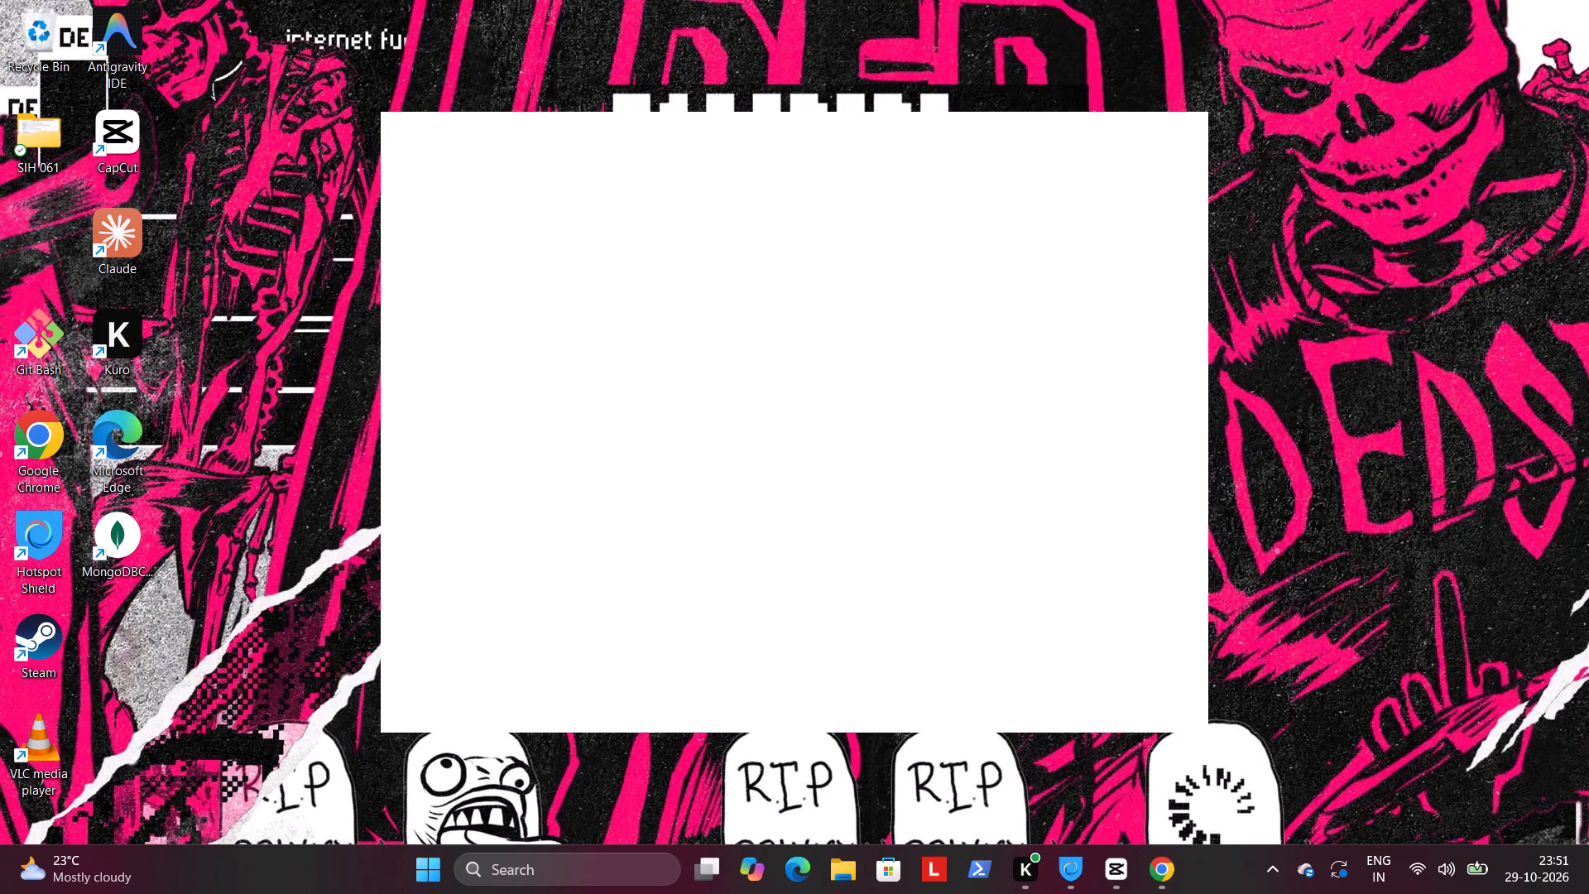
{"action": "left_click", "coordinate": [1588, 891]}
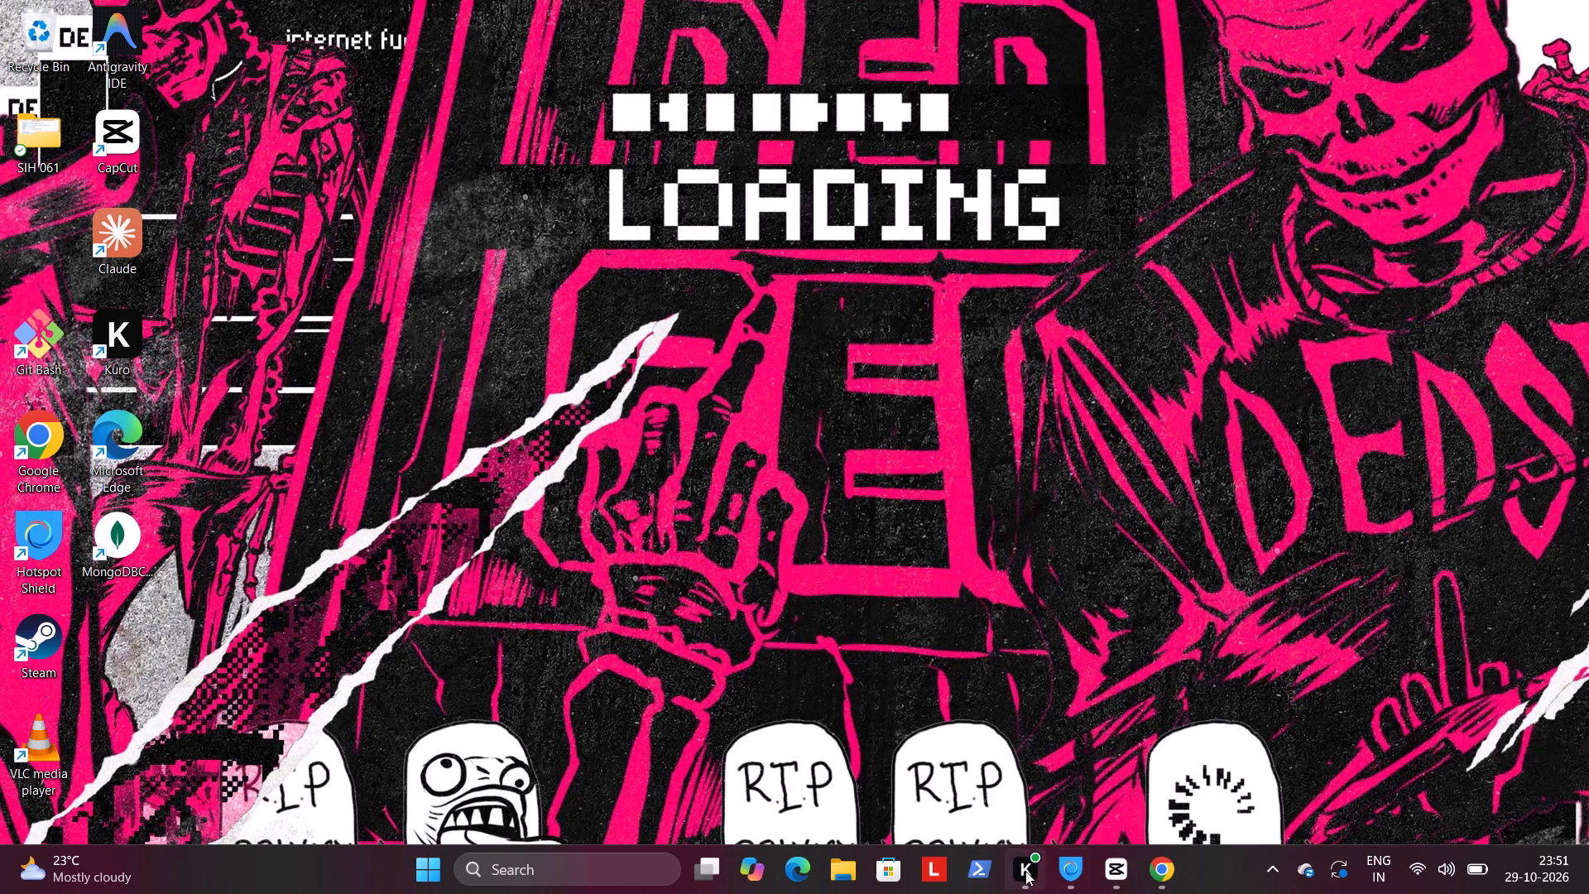
Switch to Google Chrome with a new tab ready.
{"action": "left_click", "coordinate": [1162, 881]}
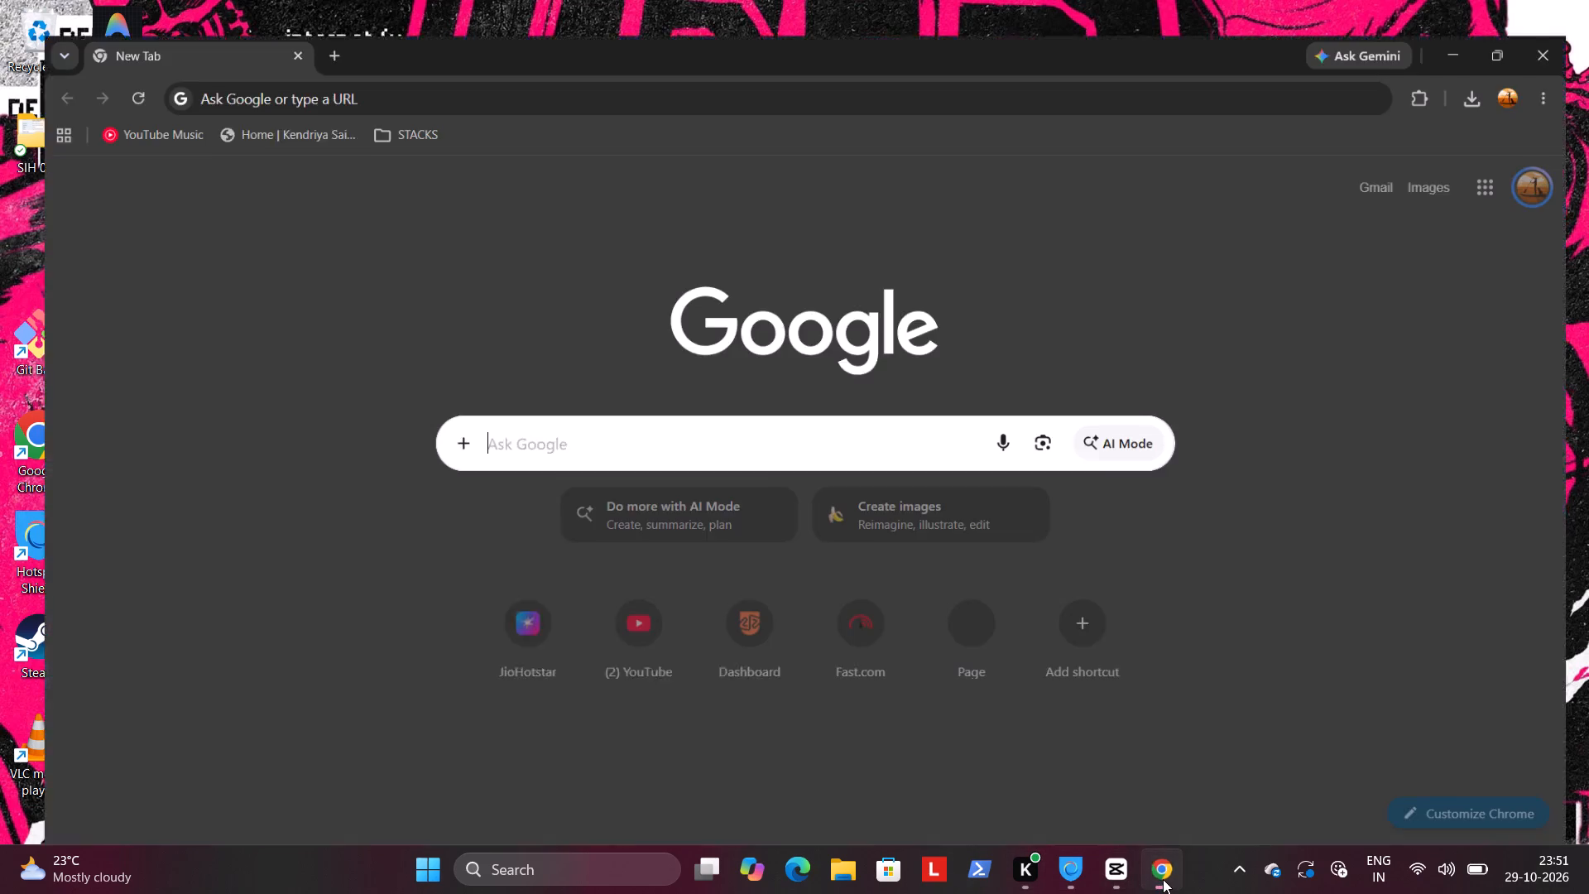
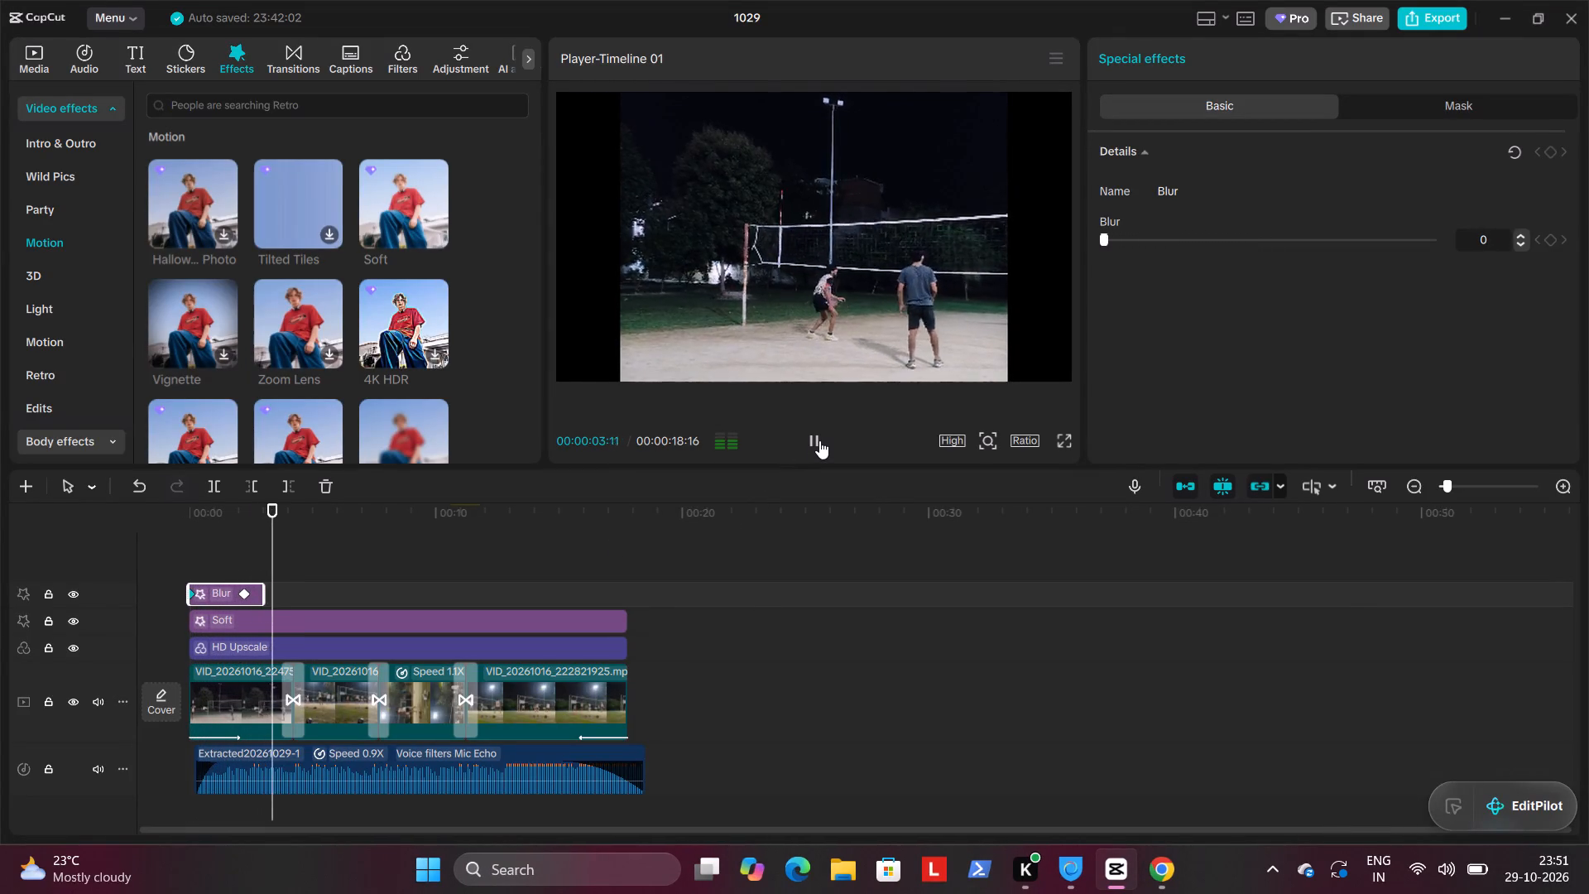
Play through the opening of the edit and check the transition between the first and second clips.
{"action": "left_click", "coordinate": [819, 440]}
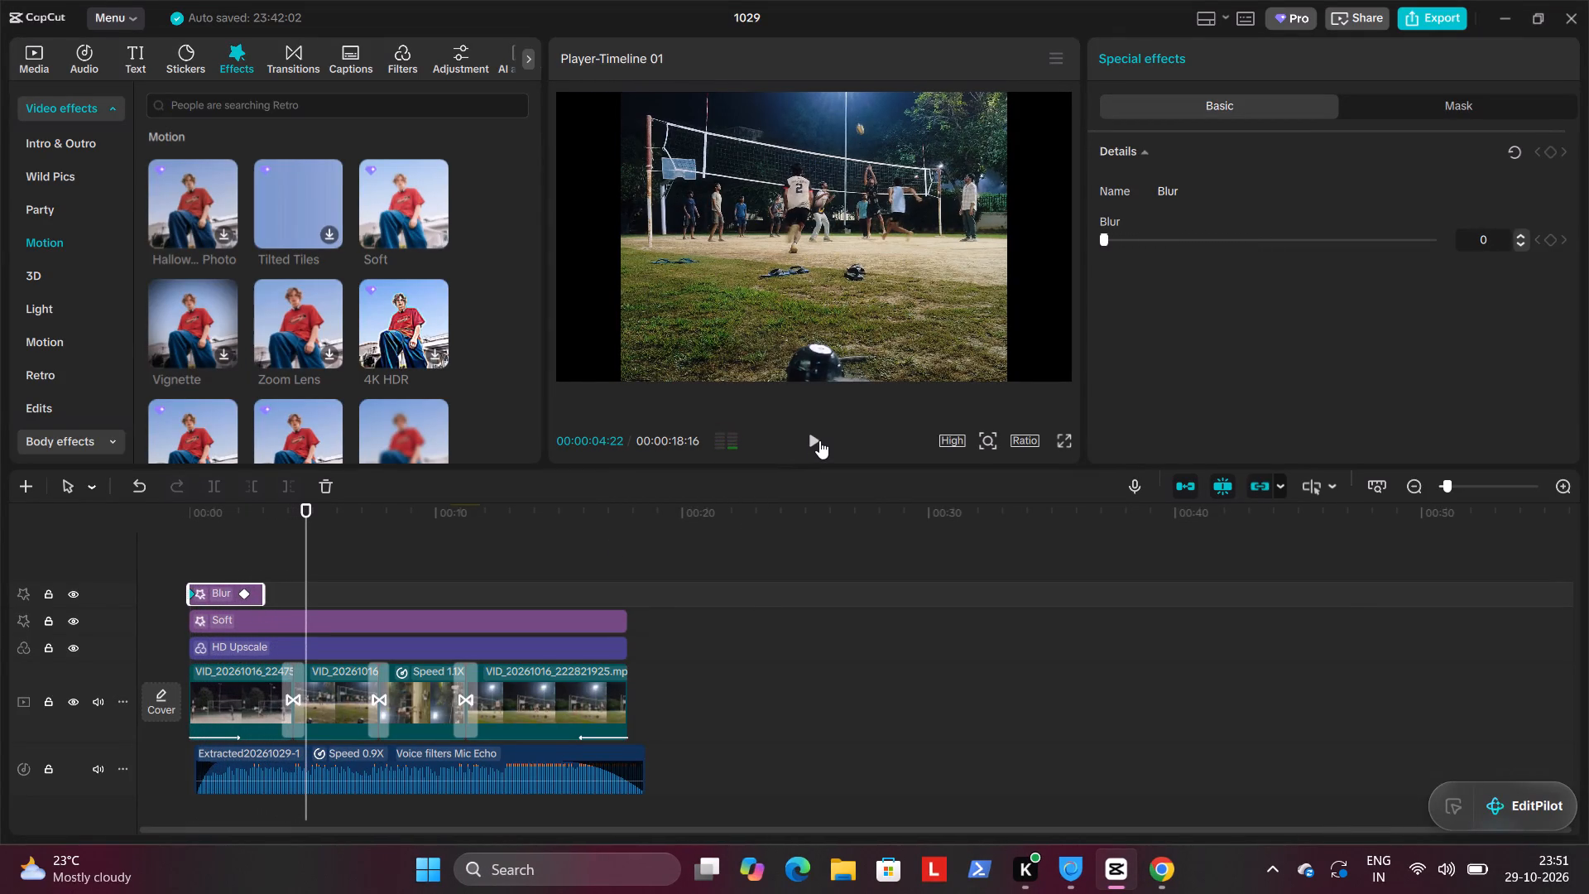
{"action": "left_click", "coordinate": [820, 439]}
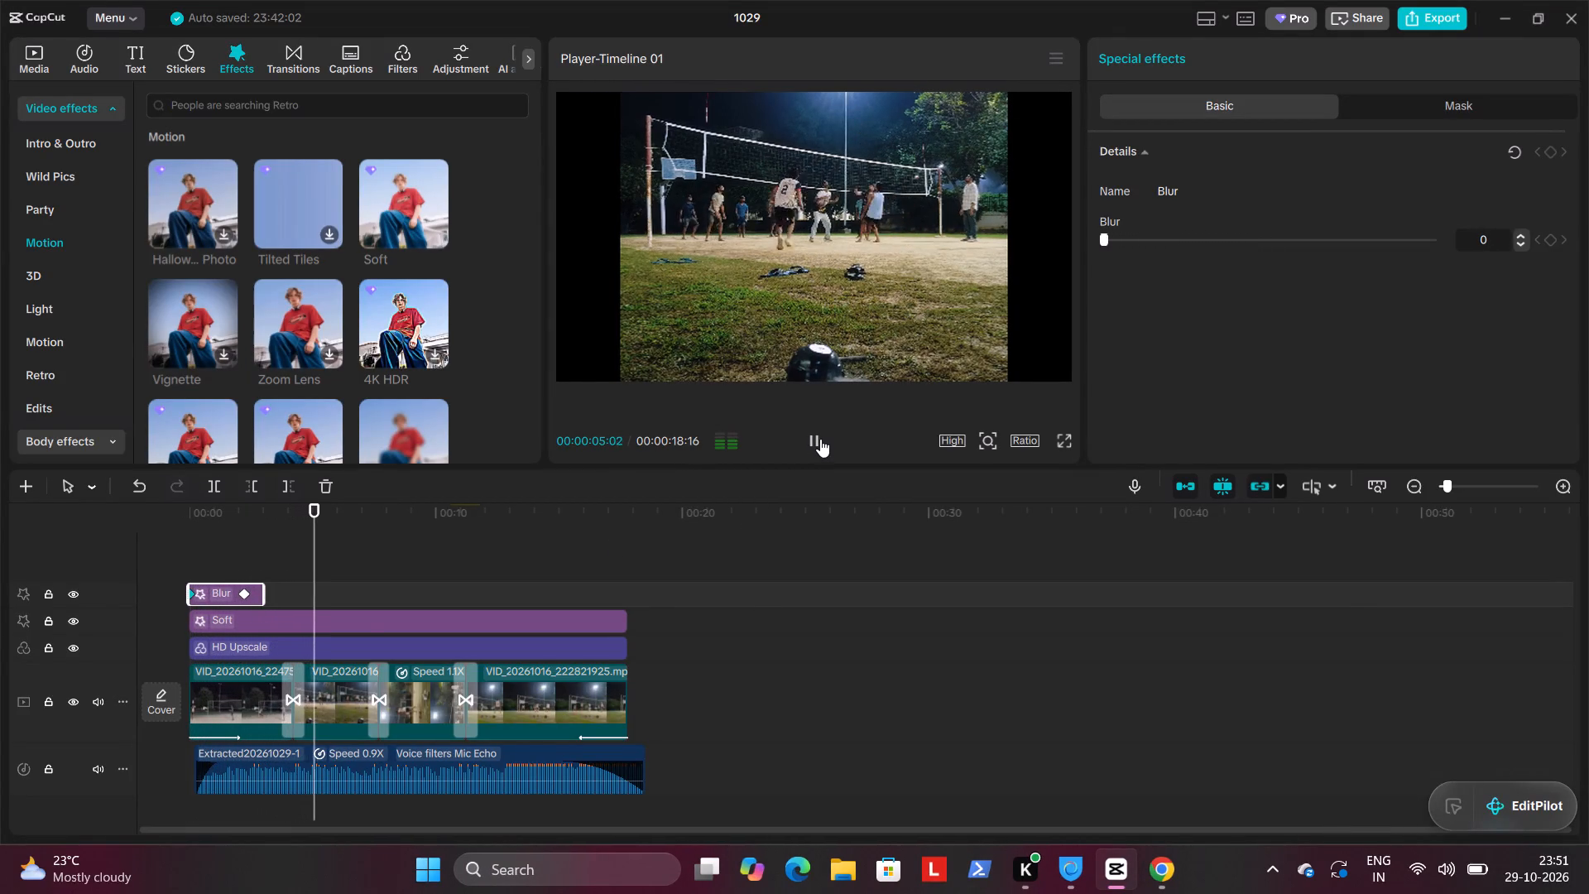
{"action": "left_click", "coordinate": [820, 439]}
{"action": "left_click", "coordinate": [294, 667]}
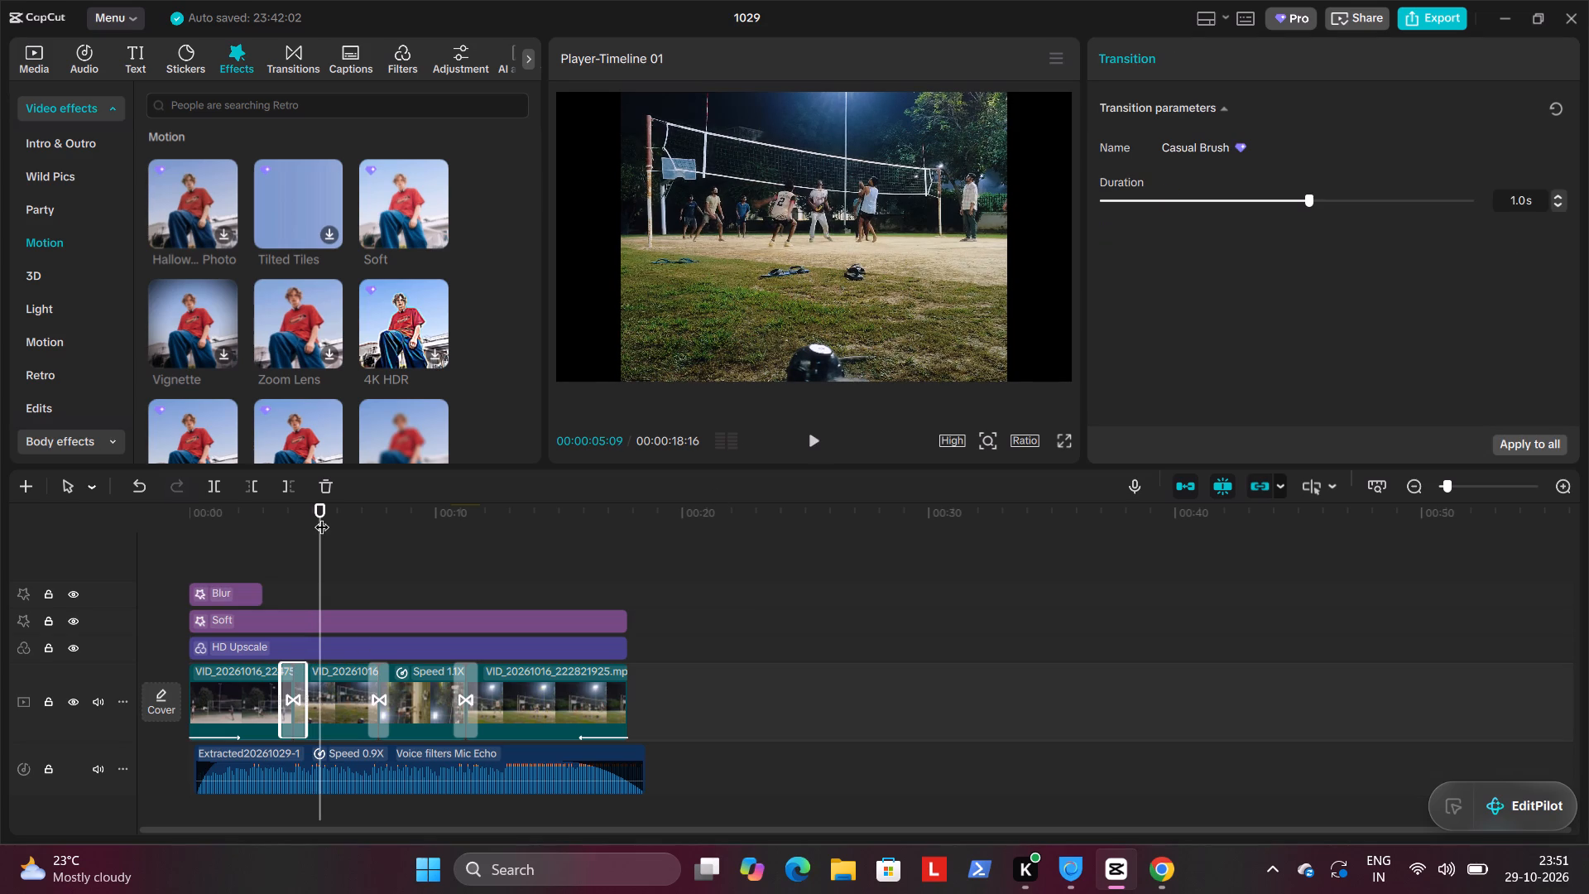
{"action": "left_click_drag", "start_coordinate": [322, 517], "coordinate": [295, 512]}
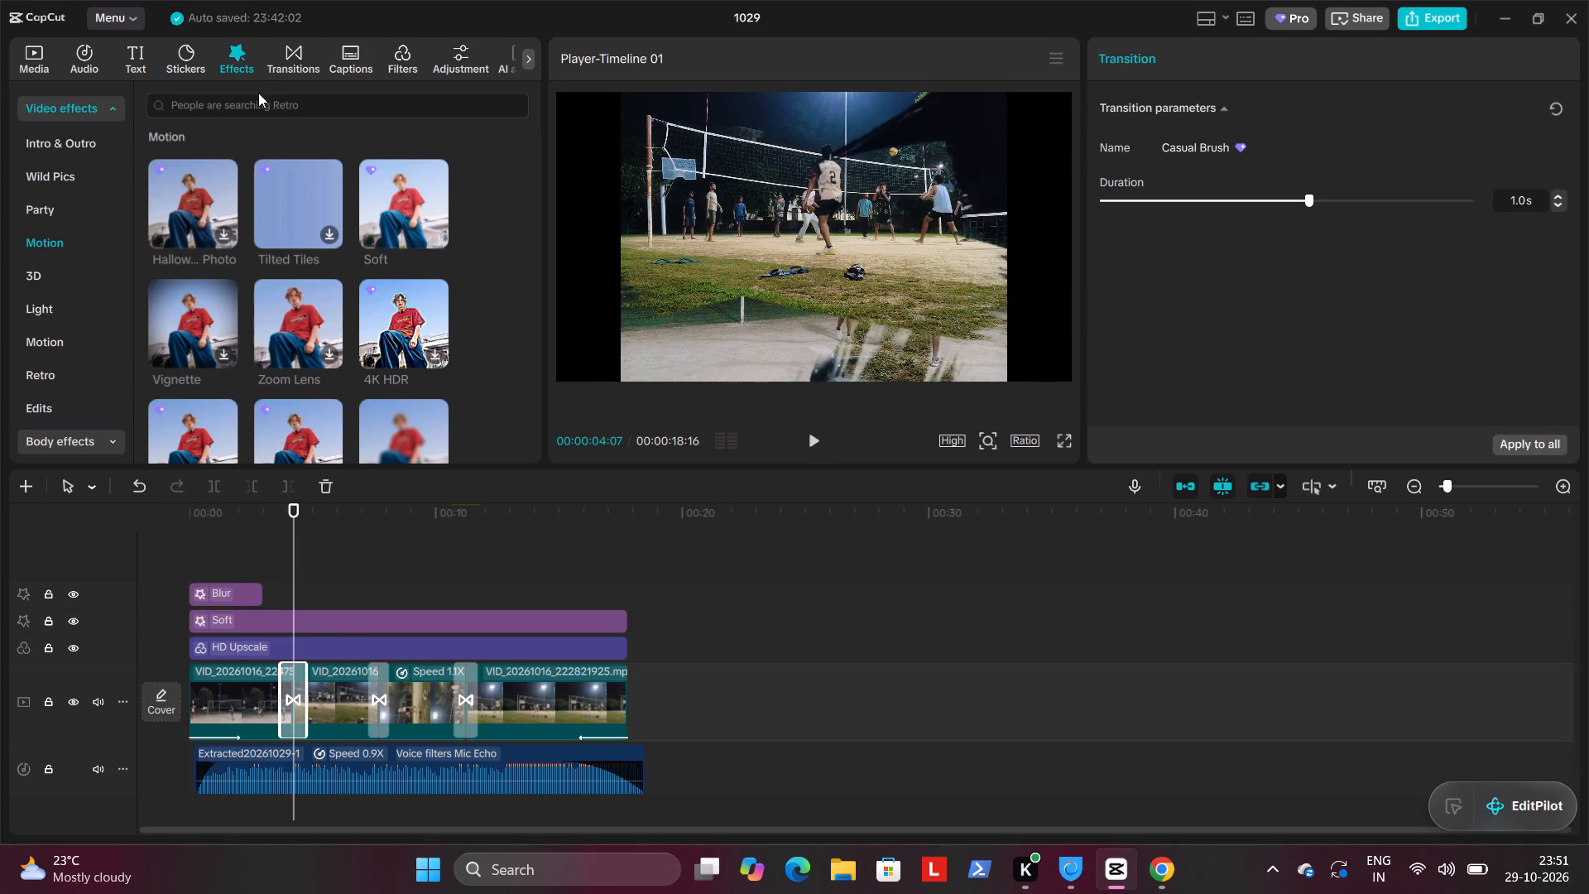
Browse the Mask transitions for the style used between the first and second clips.
{"action": "left_click", "coordinate": [308, 70]}
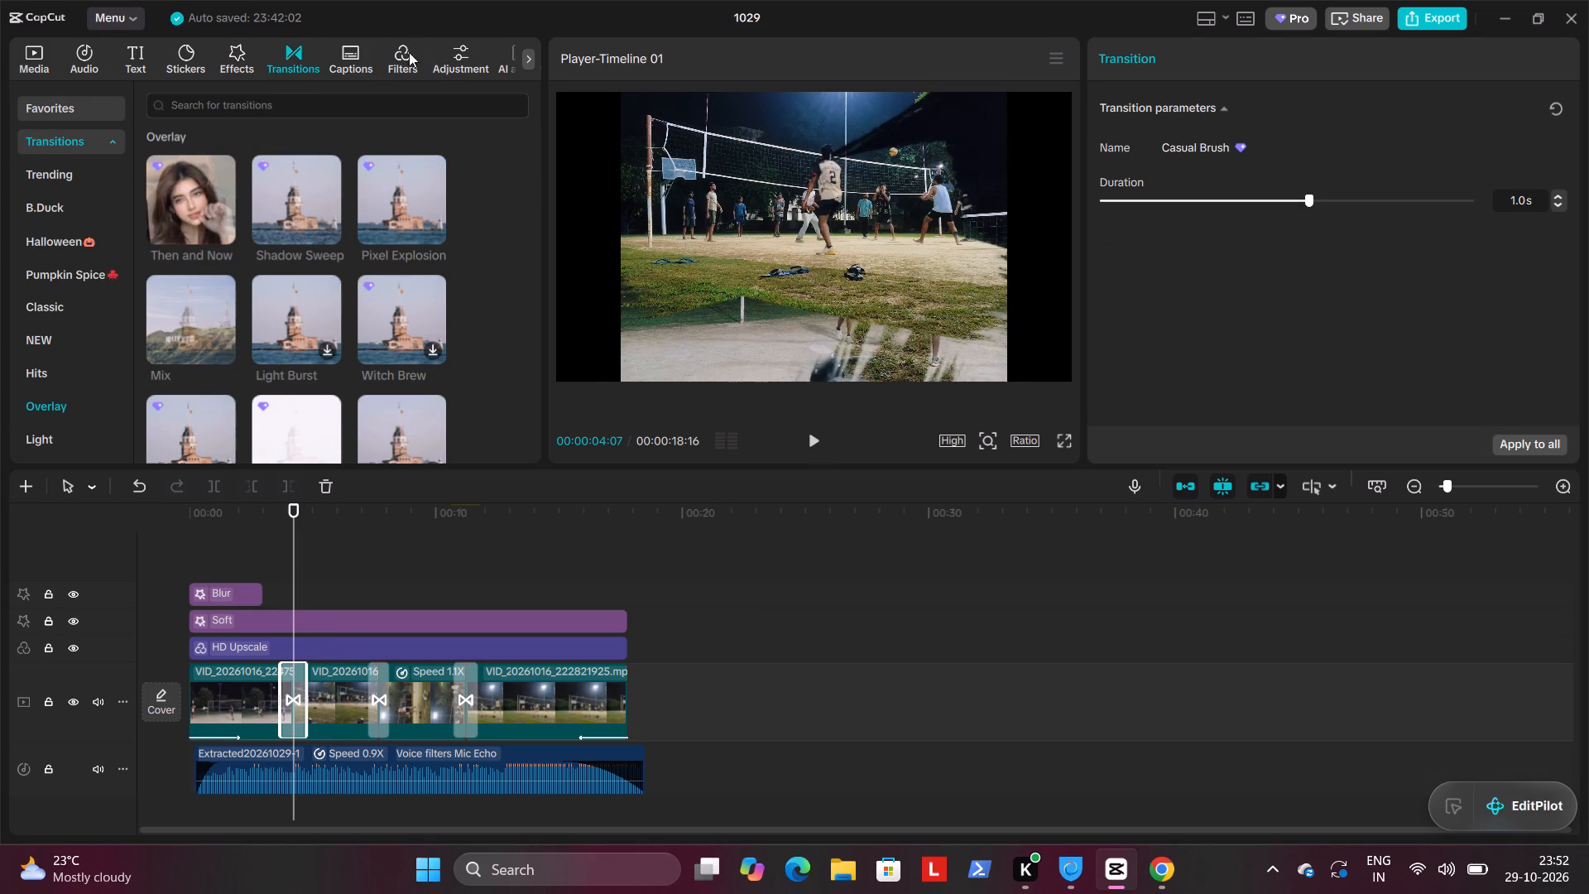
{"action": "scroll", "coordinate": [50, 393], "scroll_direction": "down", "scroll_amount": 1}
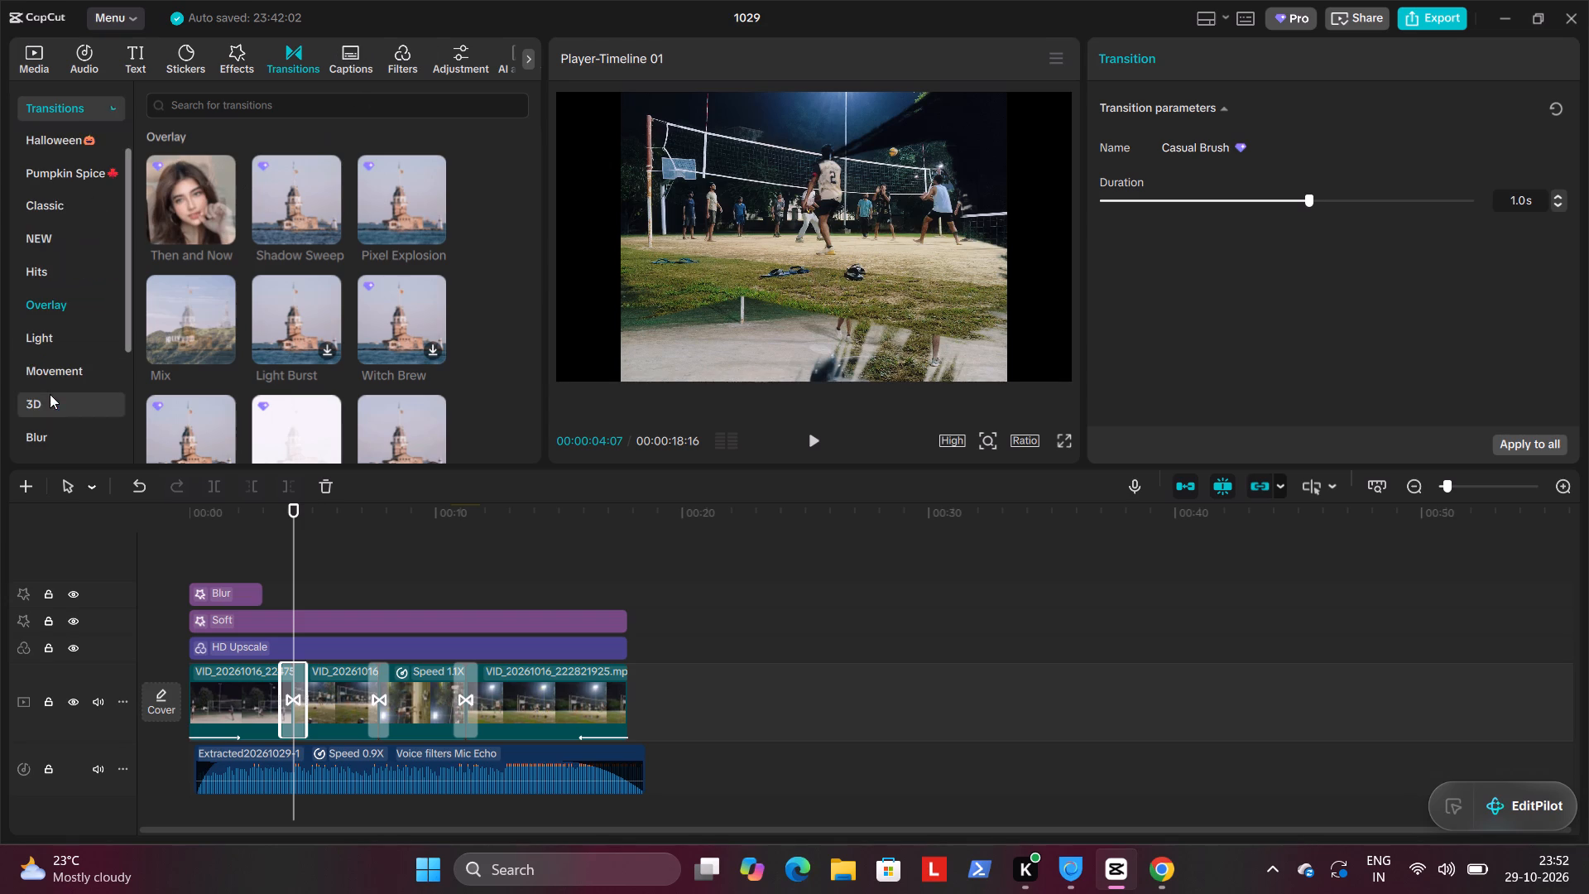
{"action": "scroll", "coordinate": [65, 345], "scroll_direction": "down", "scroll_amount": 2}
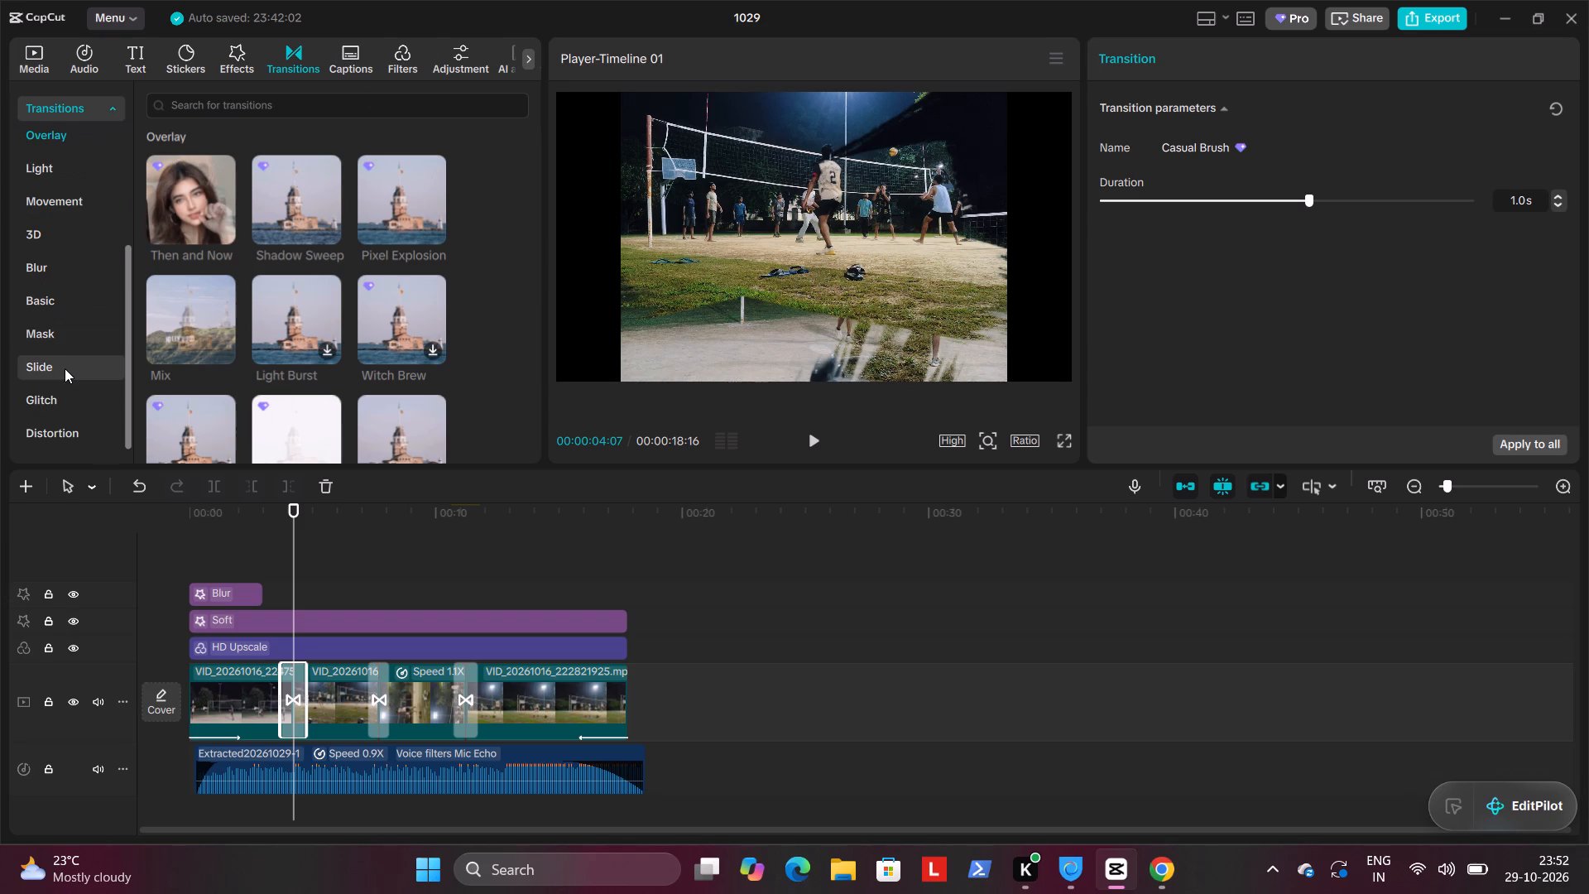
{"action": "left_click", "coordinate": [65, 330]}
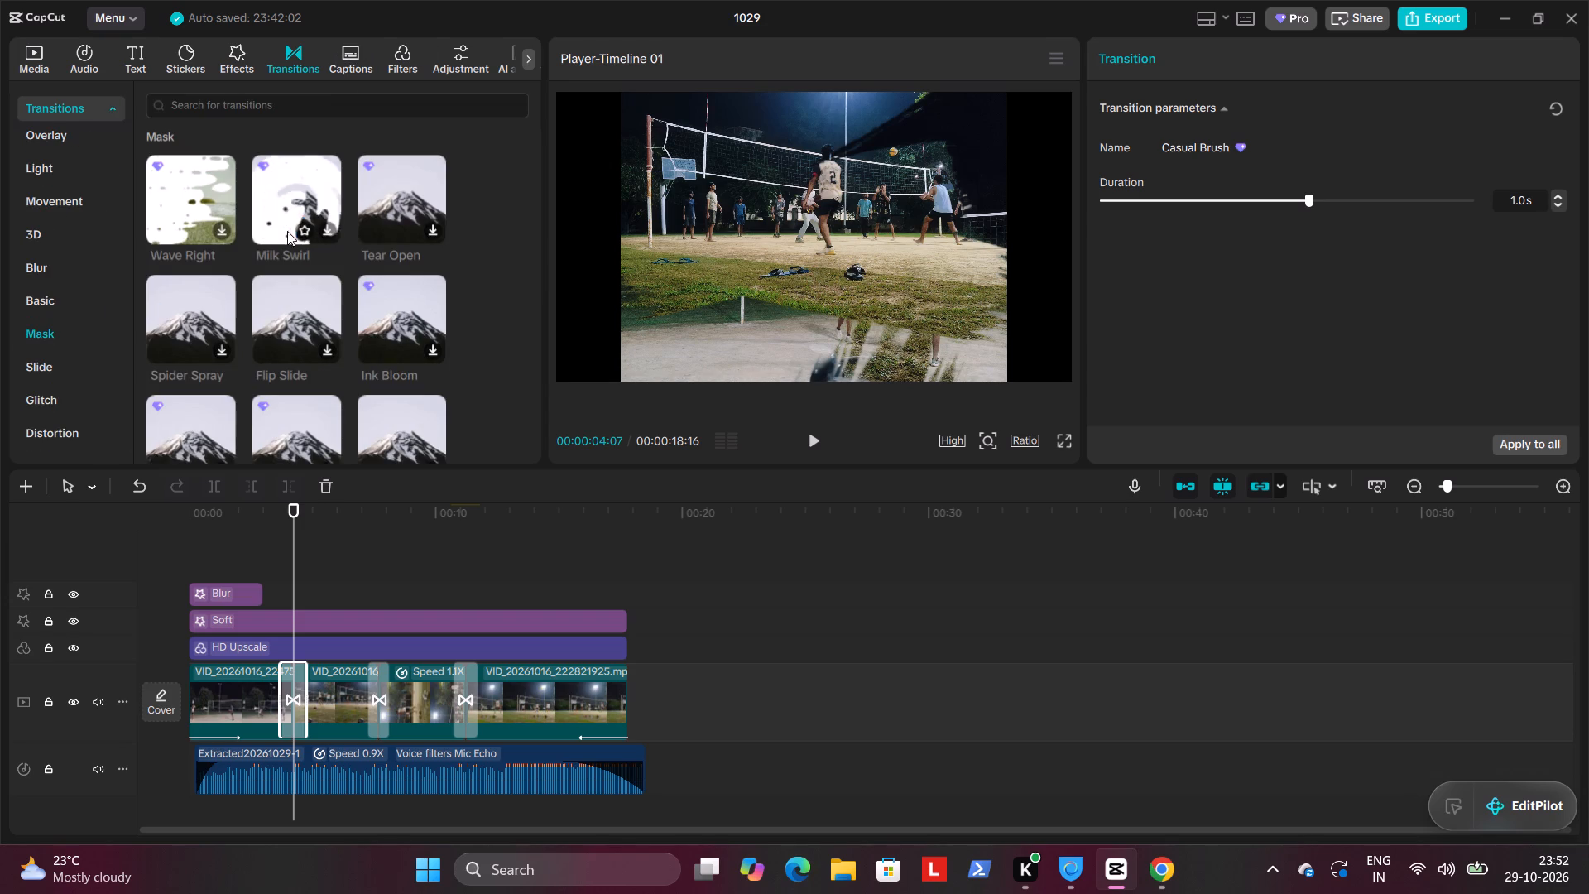
{"action": "scroll", "coordinate": [290, 245], "scroll_direction": "up", "scroll_amount": 1}
{"action": "scroll", "coordinate": [290, 245], "scroll_direction": "down", "scroll_amount": 2}
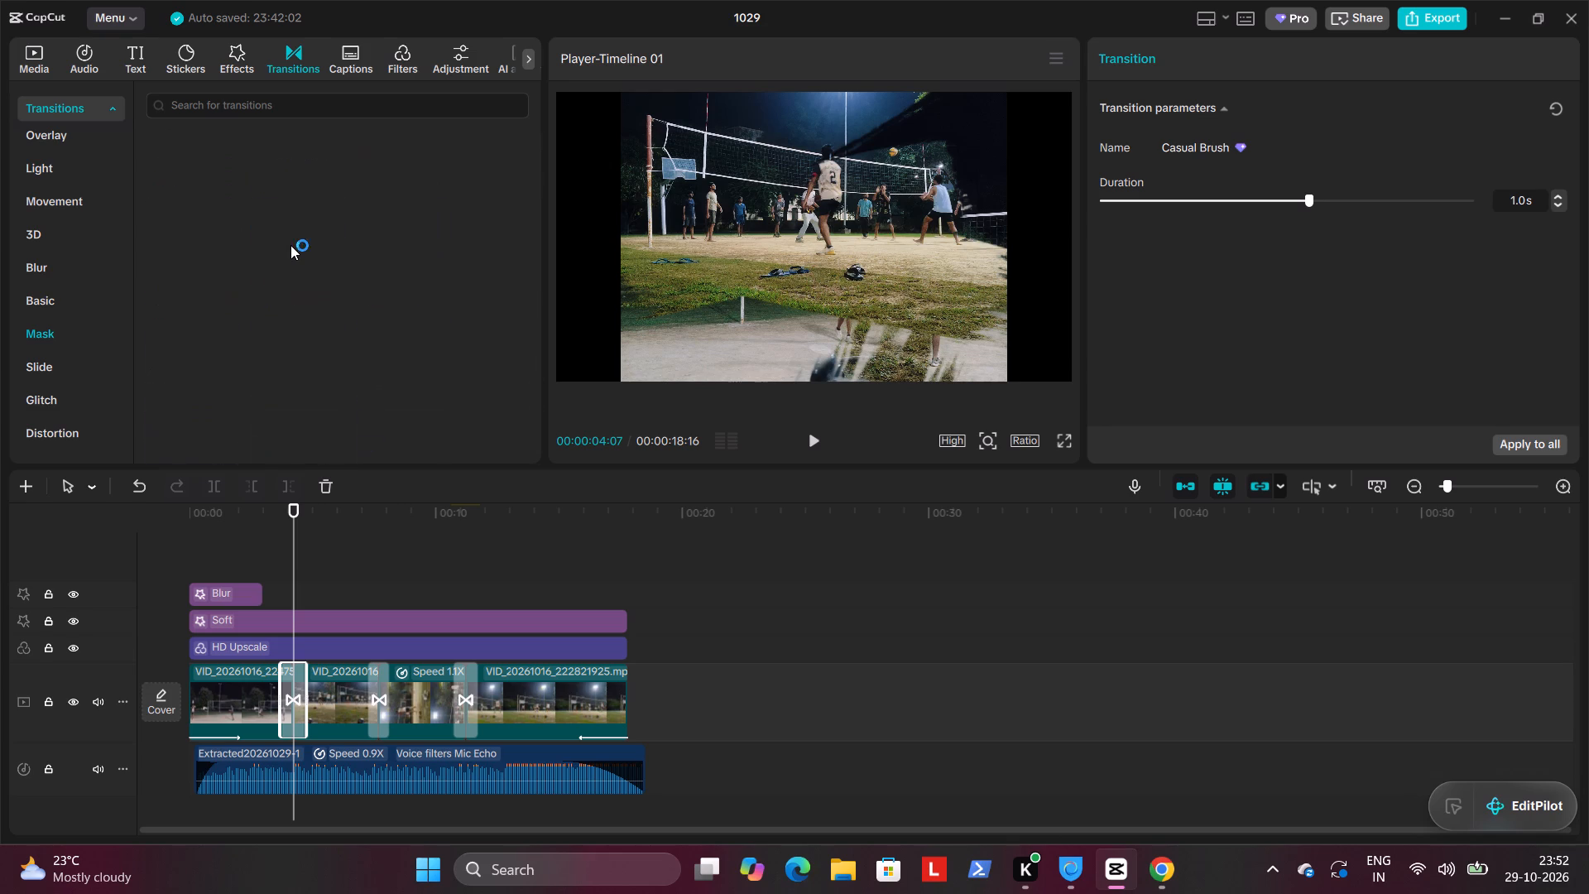
{"action": "left_click", "coordinate": [70, 337]}
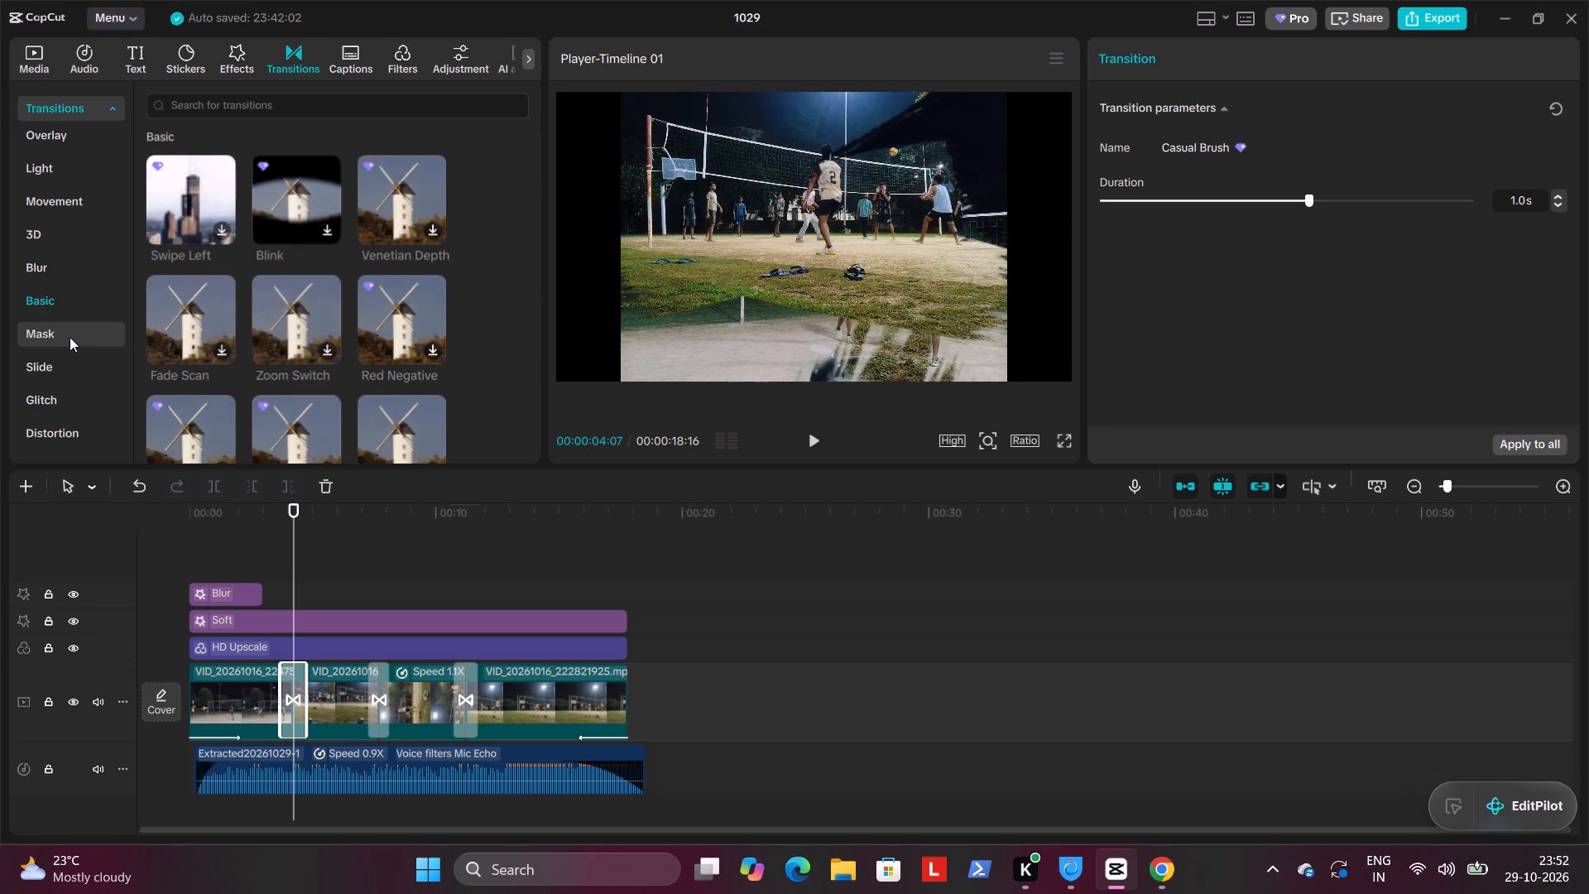
{"action": "scroll", "coordinate": [314, 327], "scroll_direction": "down", "scroll_amount": 3}
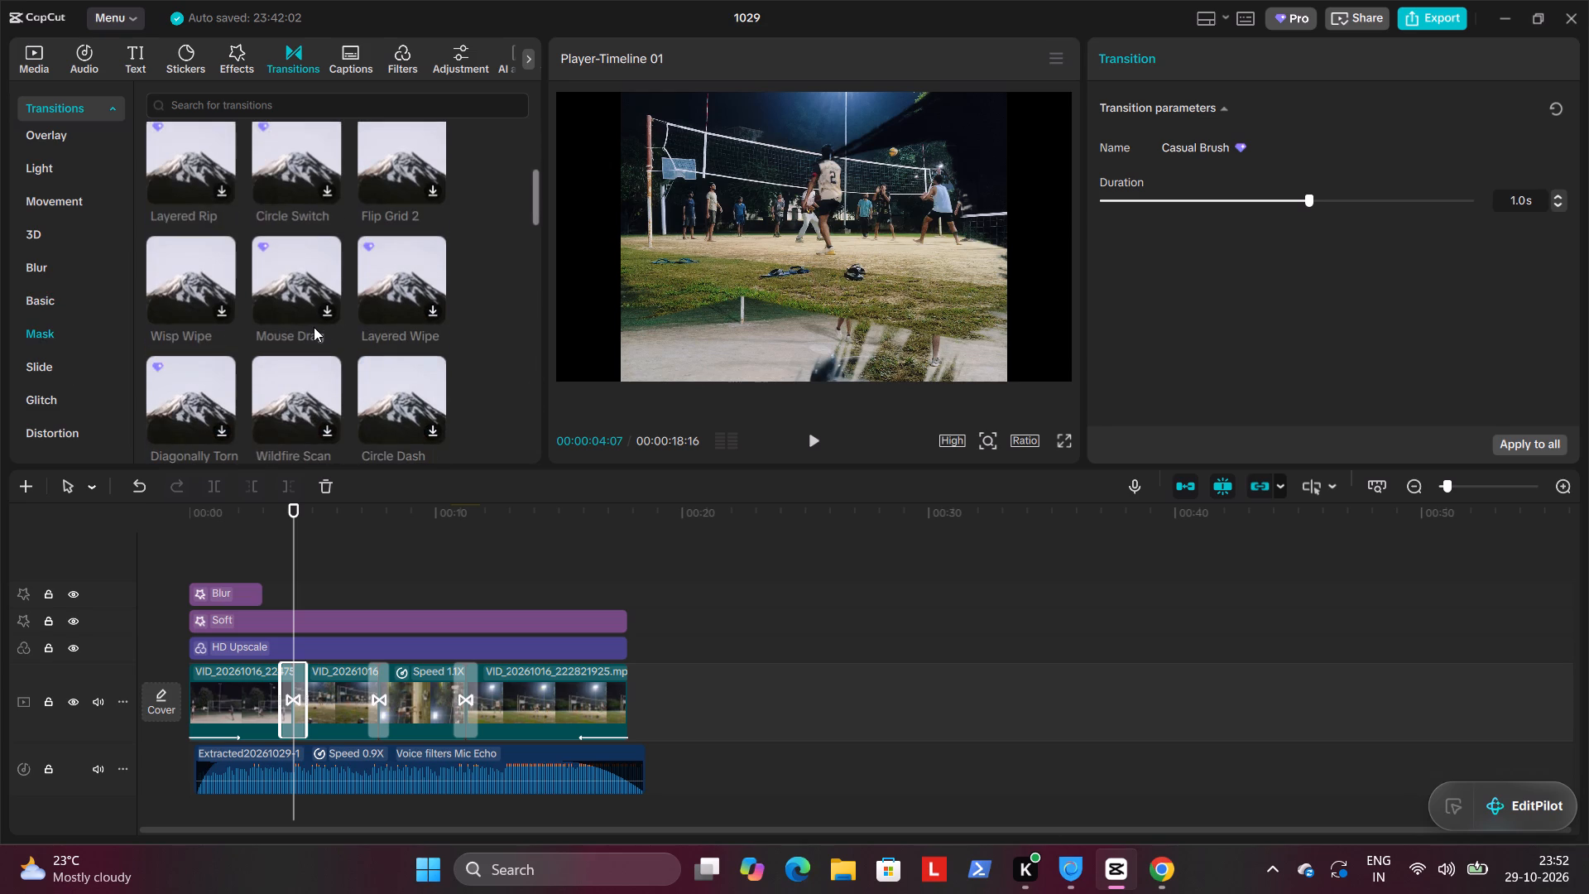
{"action": "scroll", "coordinate": [314, 327], "scroll_direction": "down", "scroll_amount": 3}
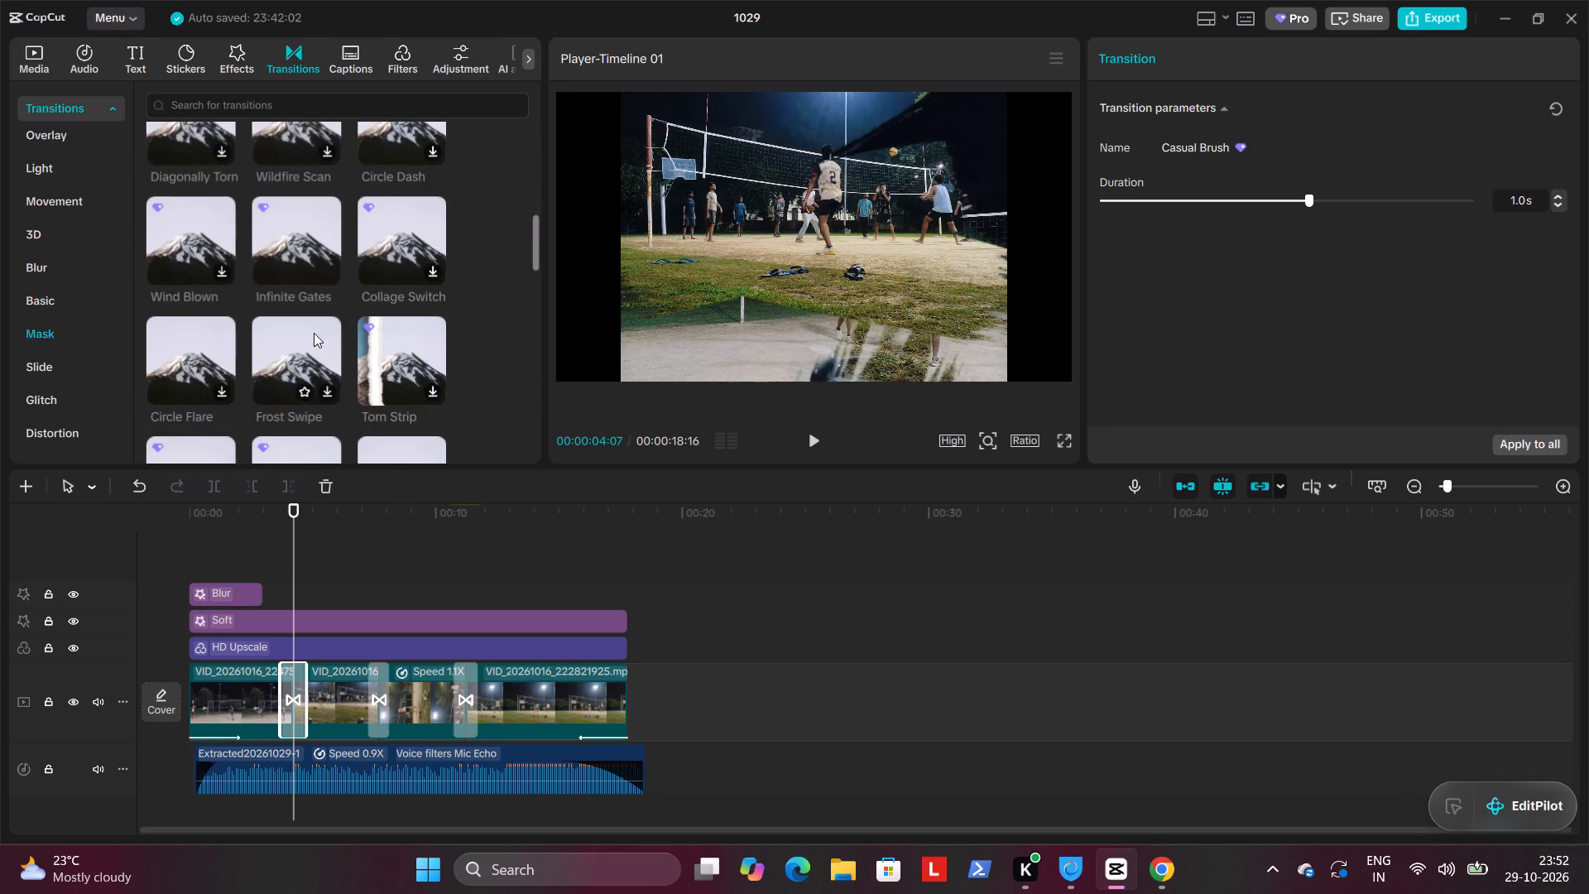
{"action": "scroll", "coordinate": [316, 348], "scroll_direction": "down", "scroll_amount": 4}
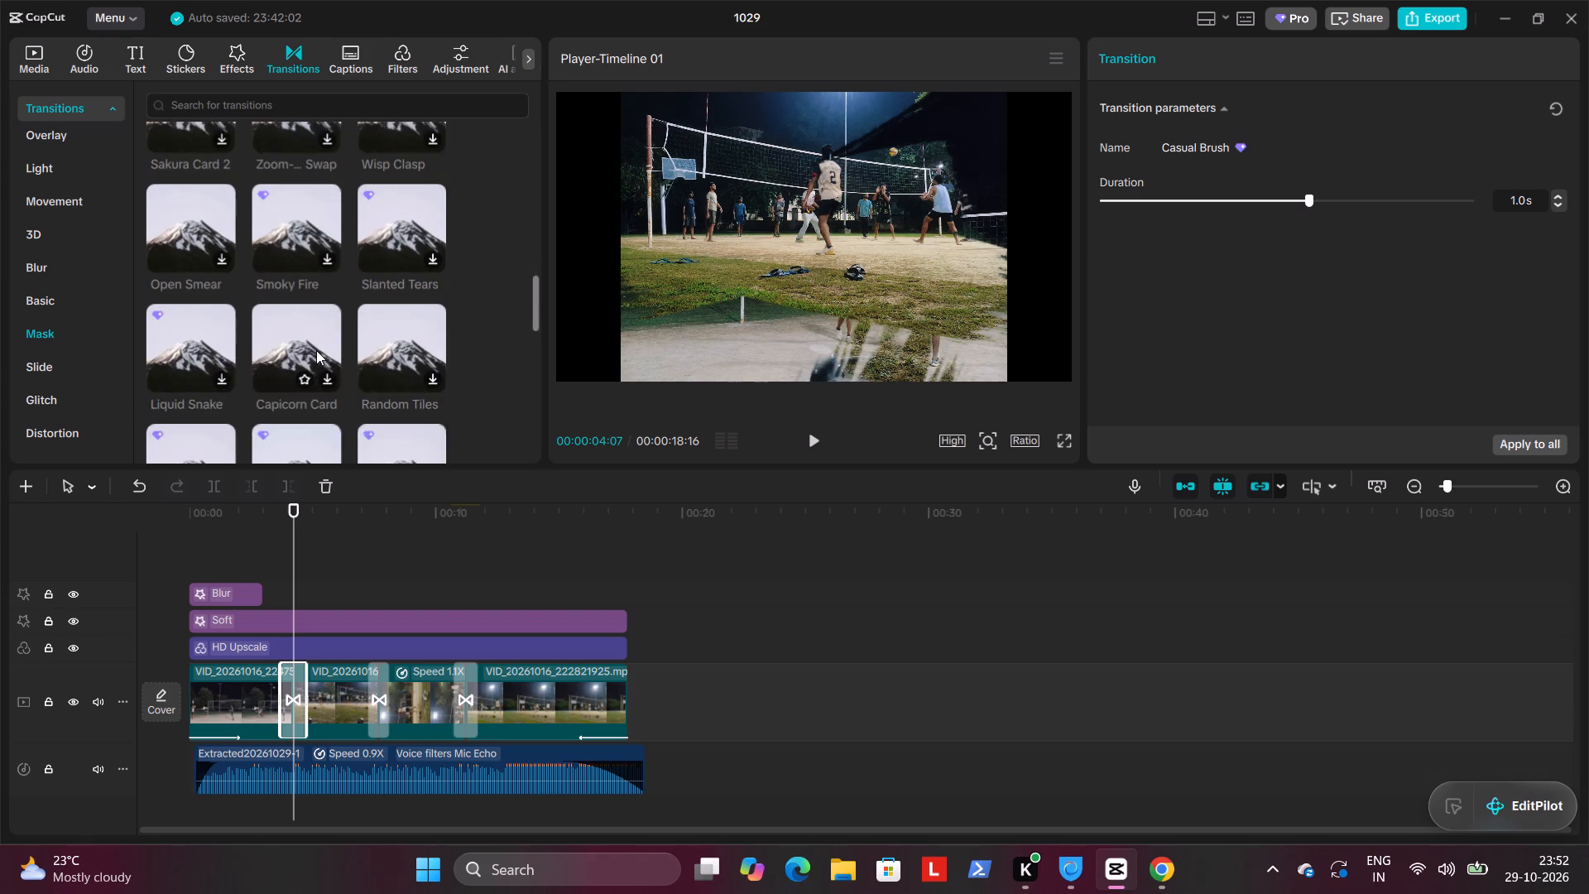
{"action": "scroll", "coordinate": [316, 350], "scroll_direction": "down", "scroll_amount": 2}
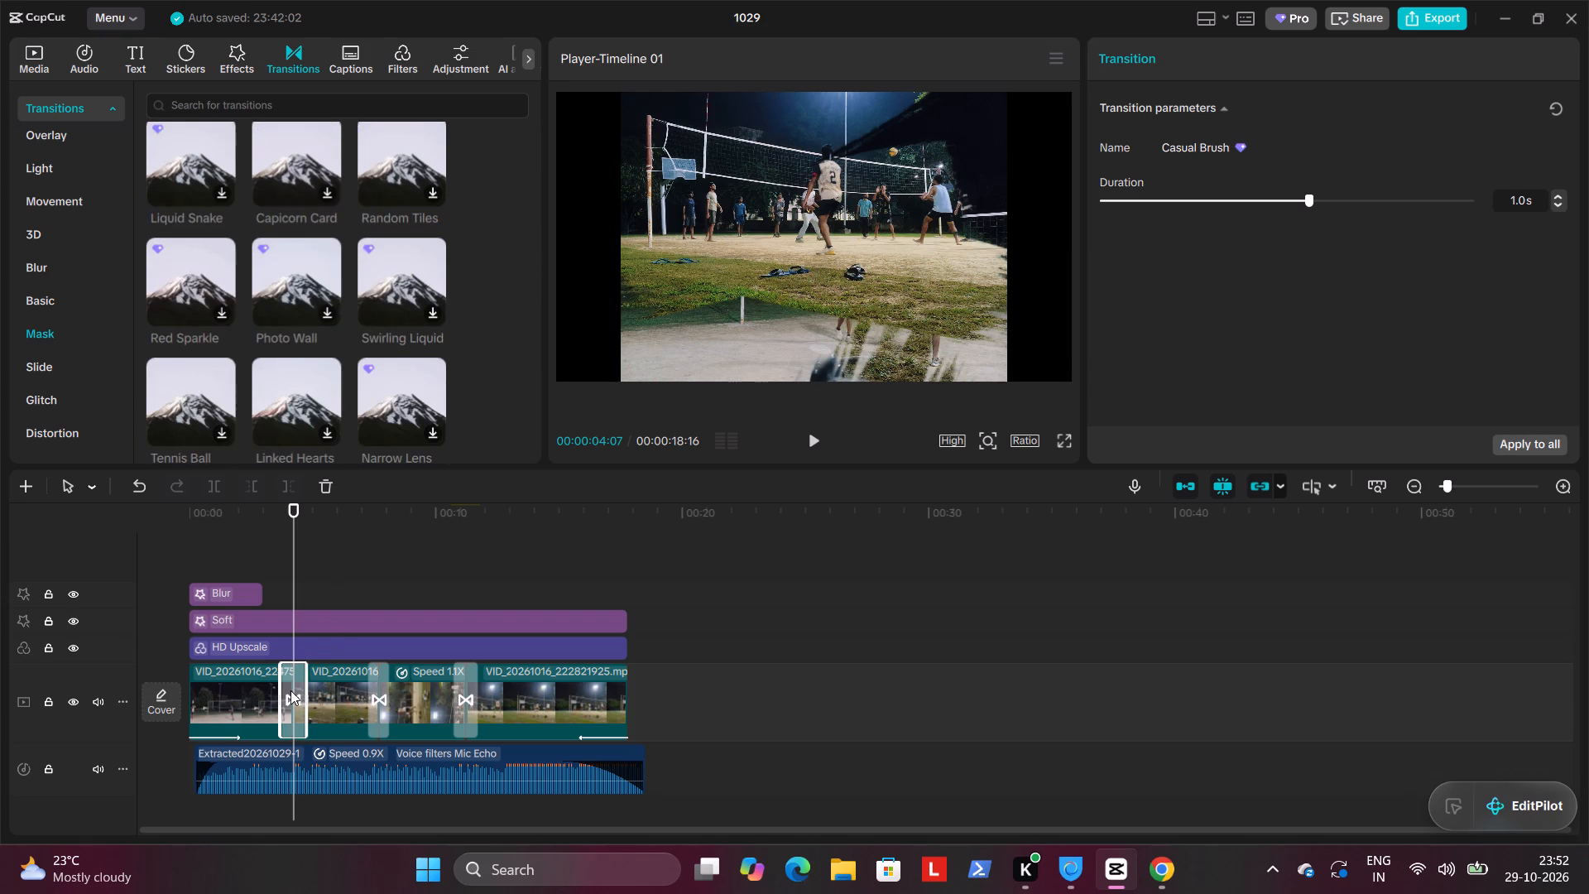
Preview the transition between the second and third clips.
{"action": "left_click", "coordinate": [375, 681]}
{"action": "left_click_drag", "start_coordinate": [289, 507], "coordinate": [359, 519]}
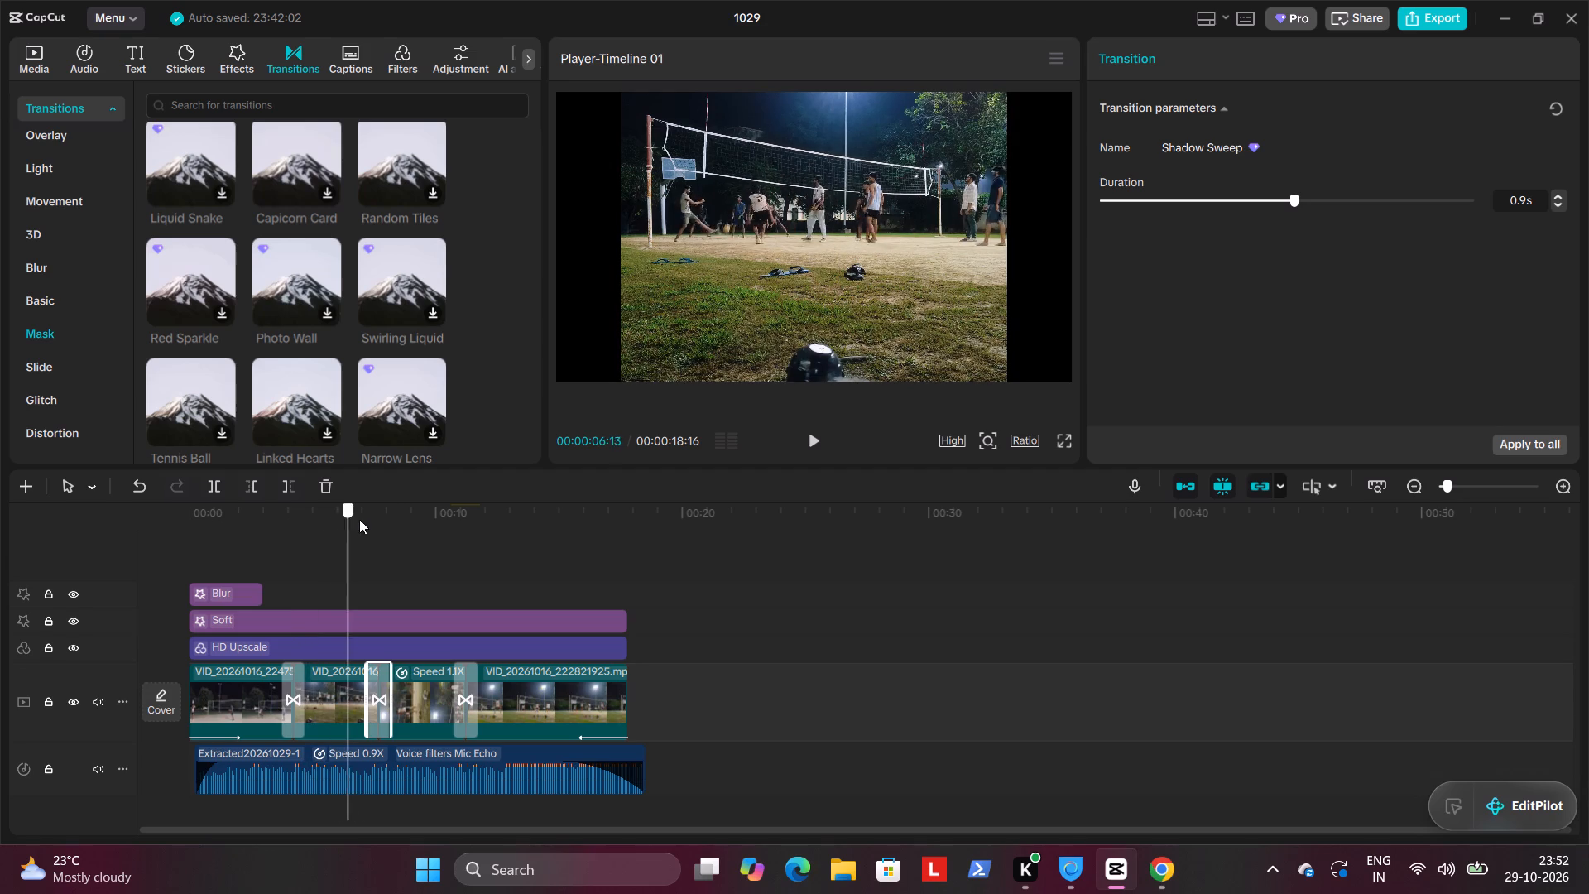
{"action": "left_click_drag", "start_coordinate": [359, 519], "coordinate": [360, 519]}
{"action": "left_click", "coordinate": [811, 443]}
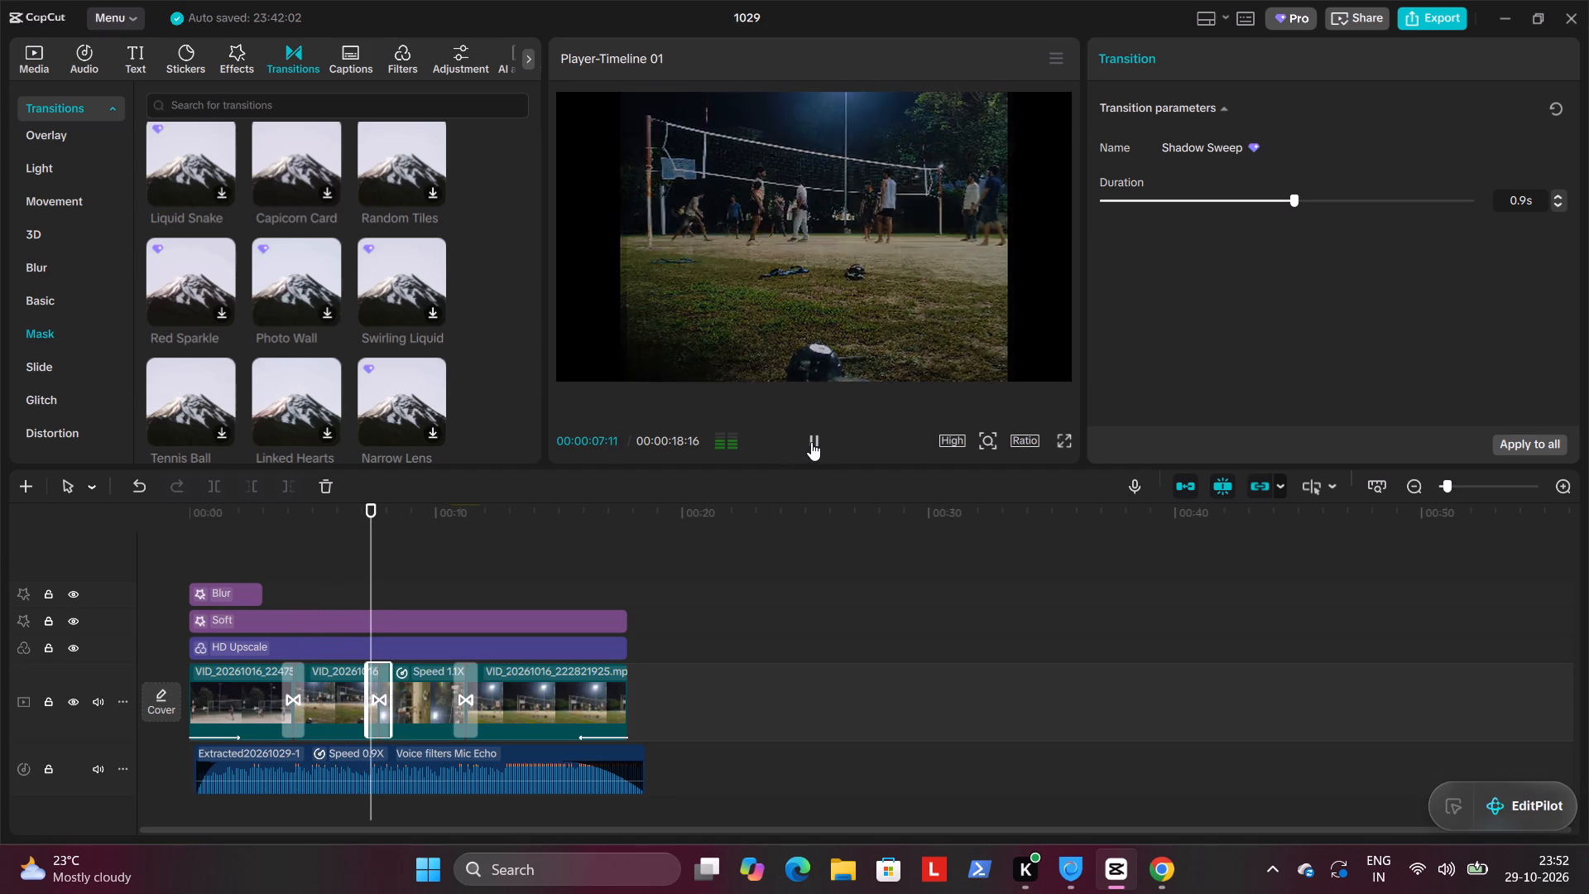
{"action": "left_click", "coordinate": [811, 442]}
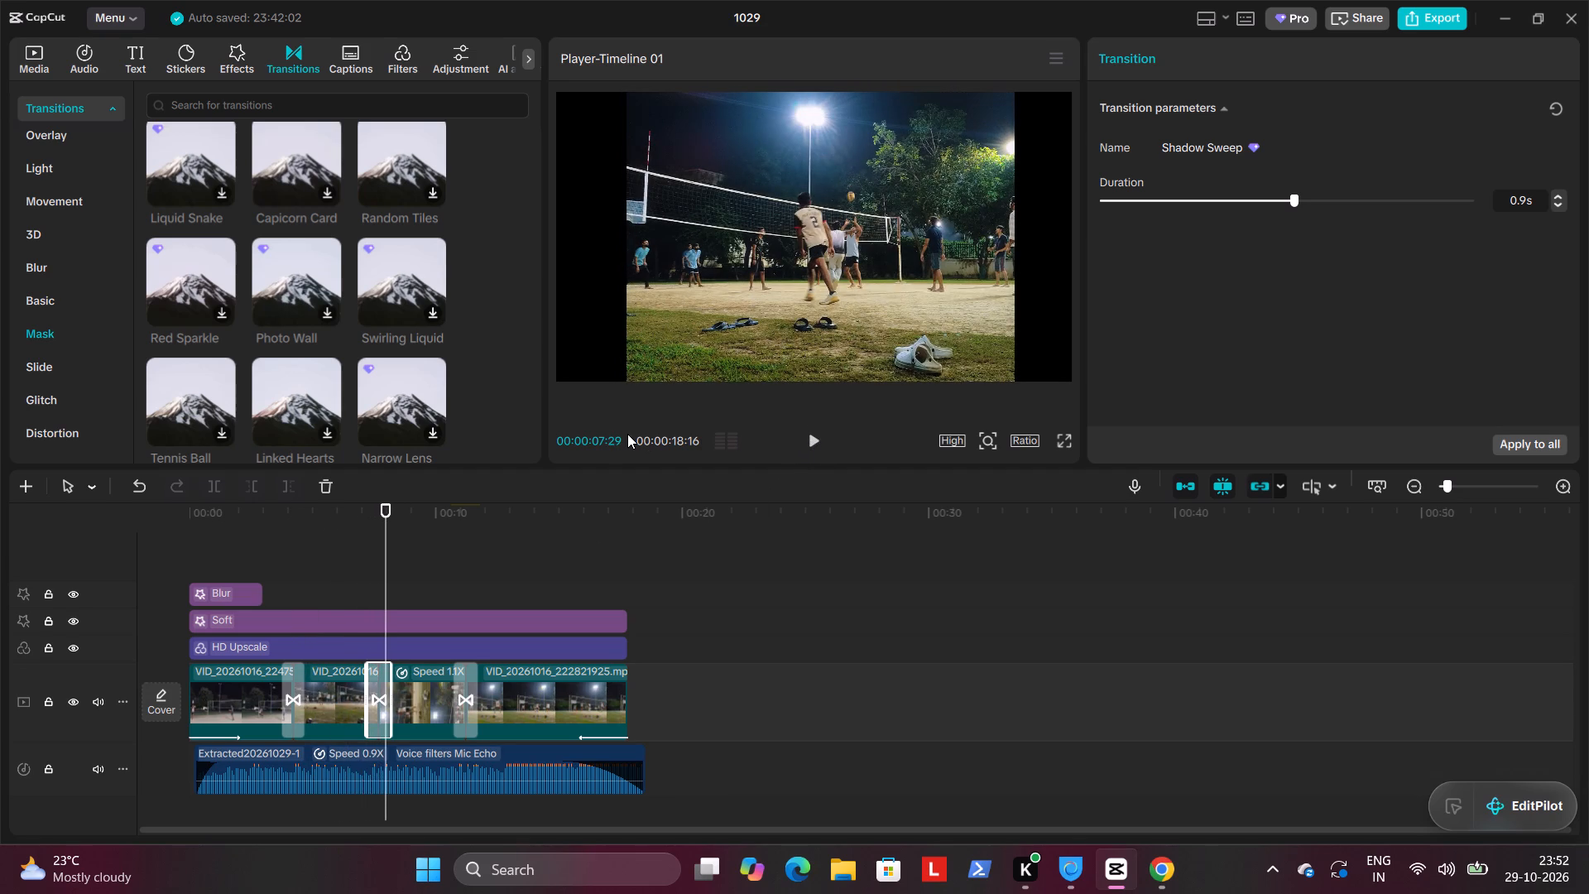
{"action": "left_click", "coordinate": [388, 508]}
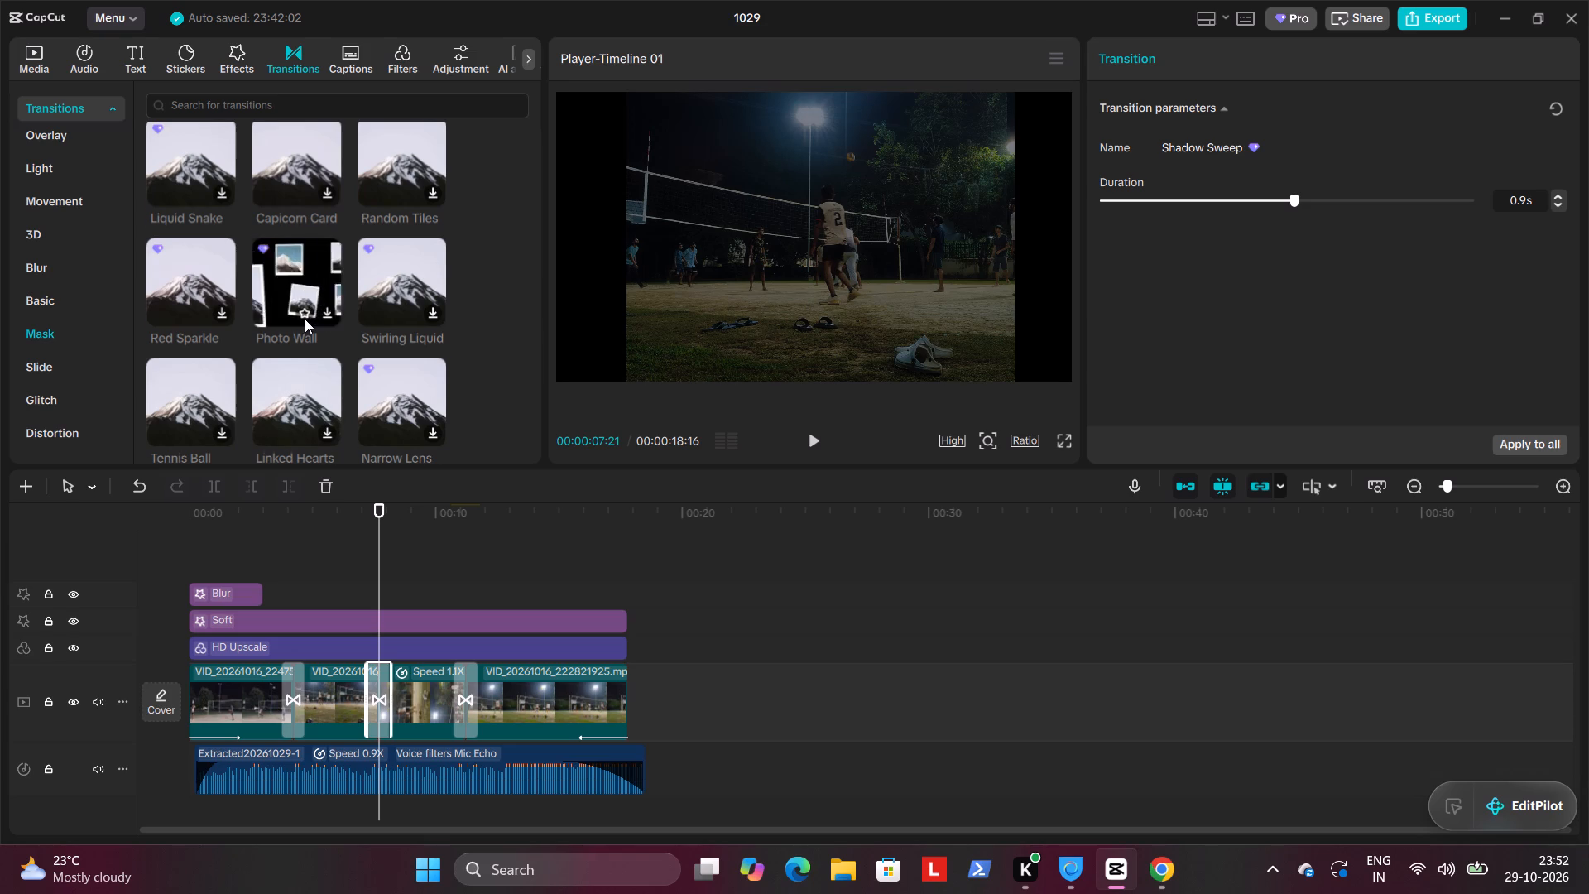
Change the transition between the second and third clips to Casual Brush from the Mask category.
{"action": "scroll", "coordinate": [305, 319], "scroll_direction": "down", "scroll_amount": 2}
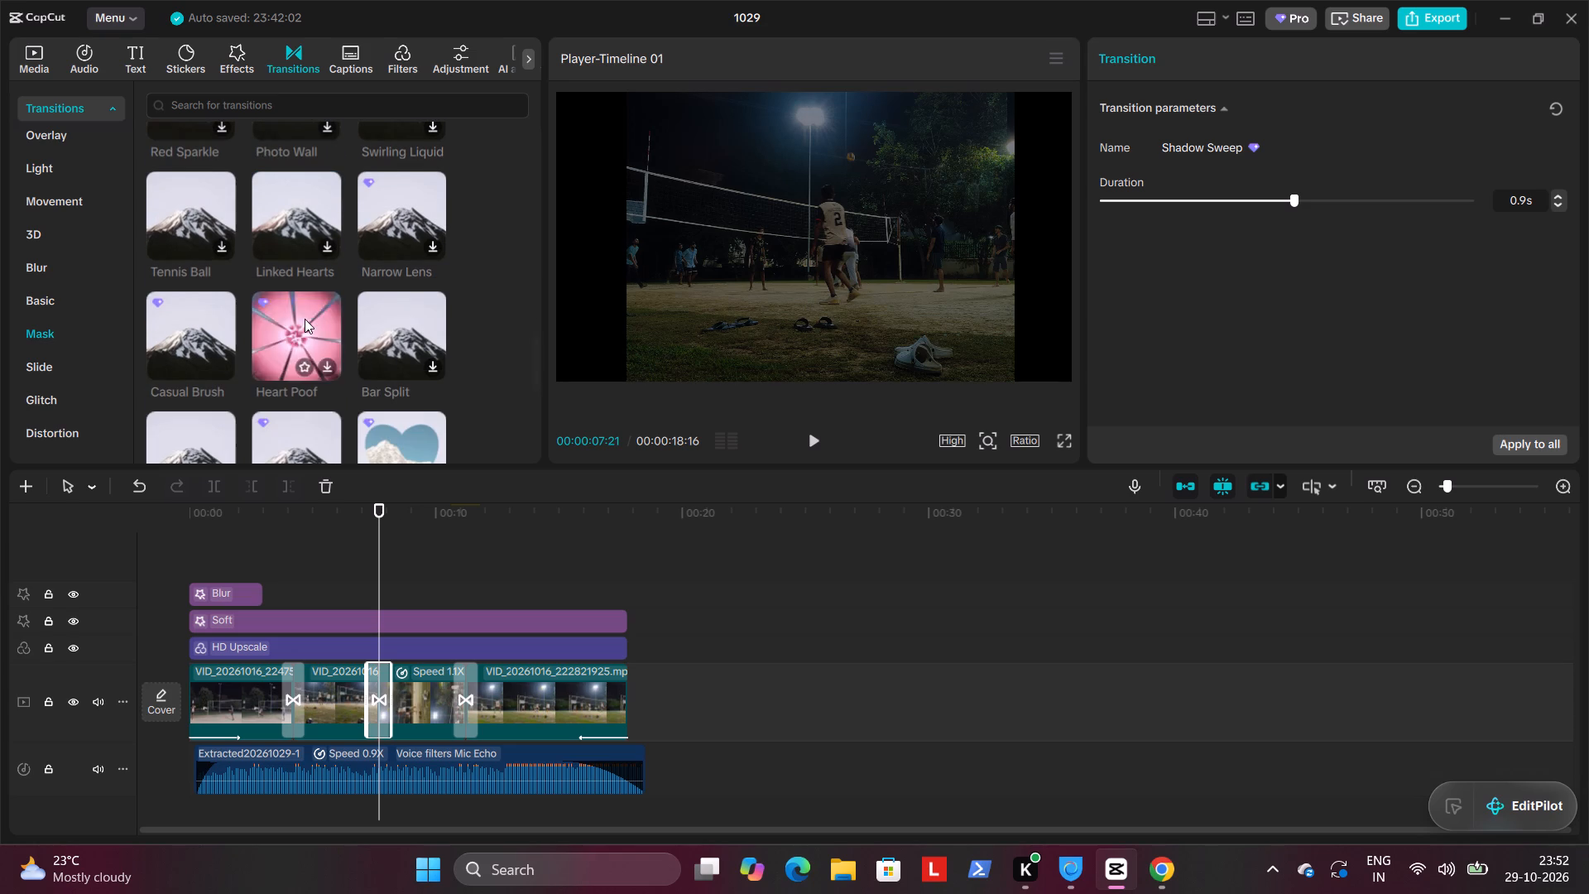
{"action": "scroll", "coordinate": [306, 320], "scroll_direction": "down", "scroll_amount": 1}
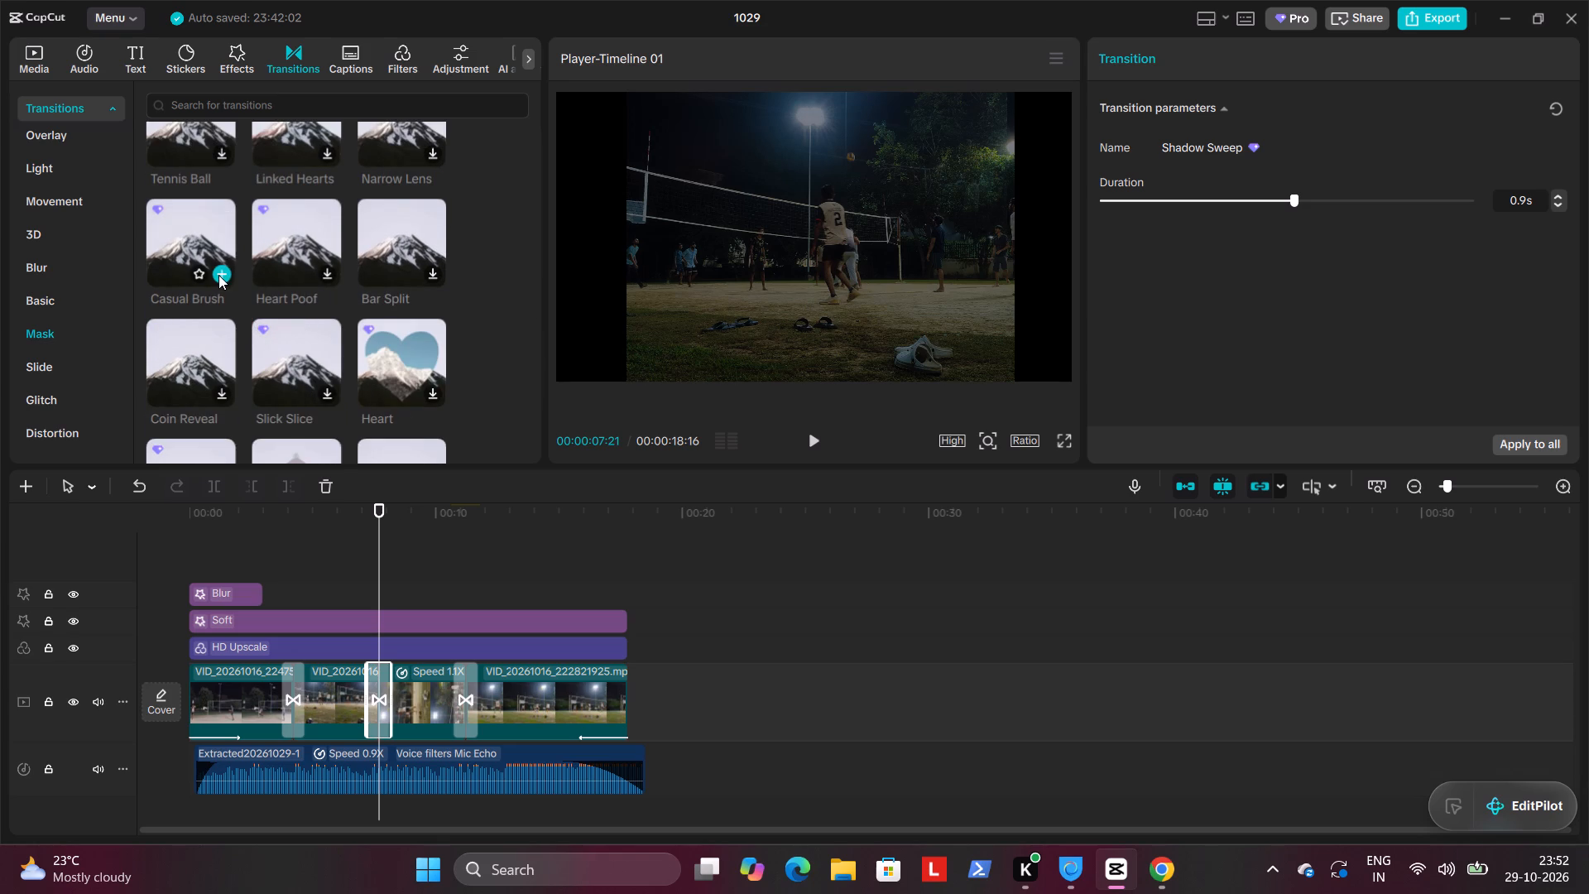
{"action": "left_click", "coordinate": [218, 277]}
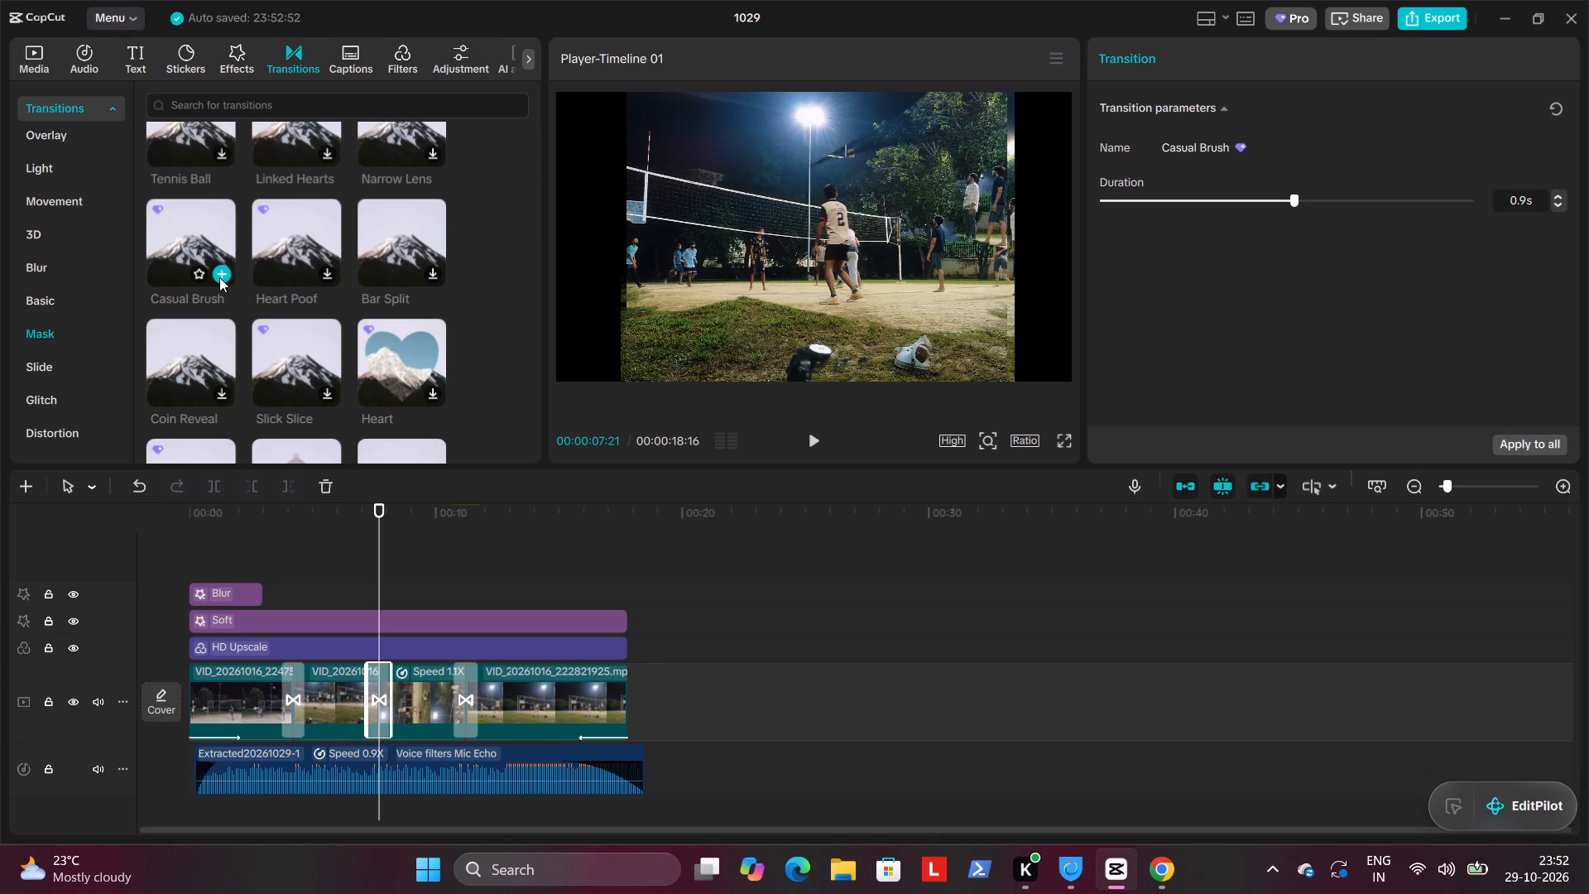
{"action": "left_click", "coordinate": [219, 277]}
Change the transition between the third and fourth clips to Casual Brush, placing the playhead on that cut.
{"action": "left_click", "coordinate": [461, 689]}
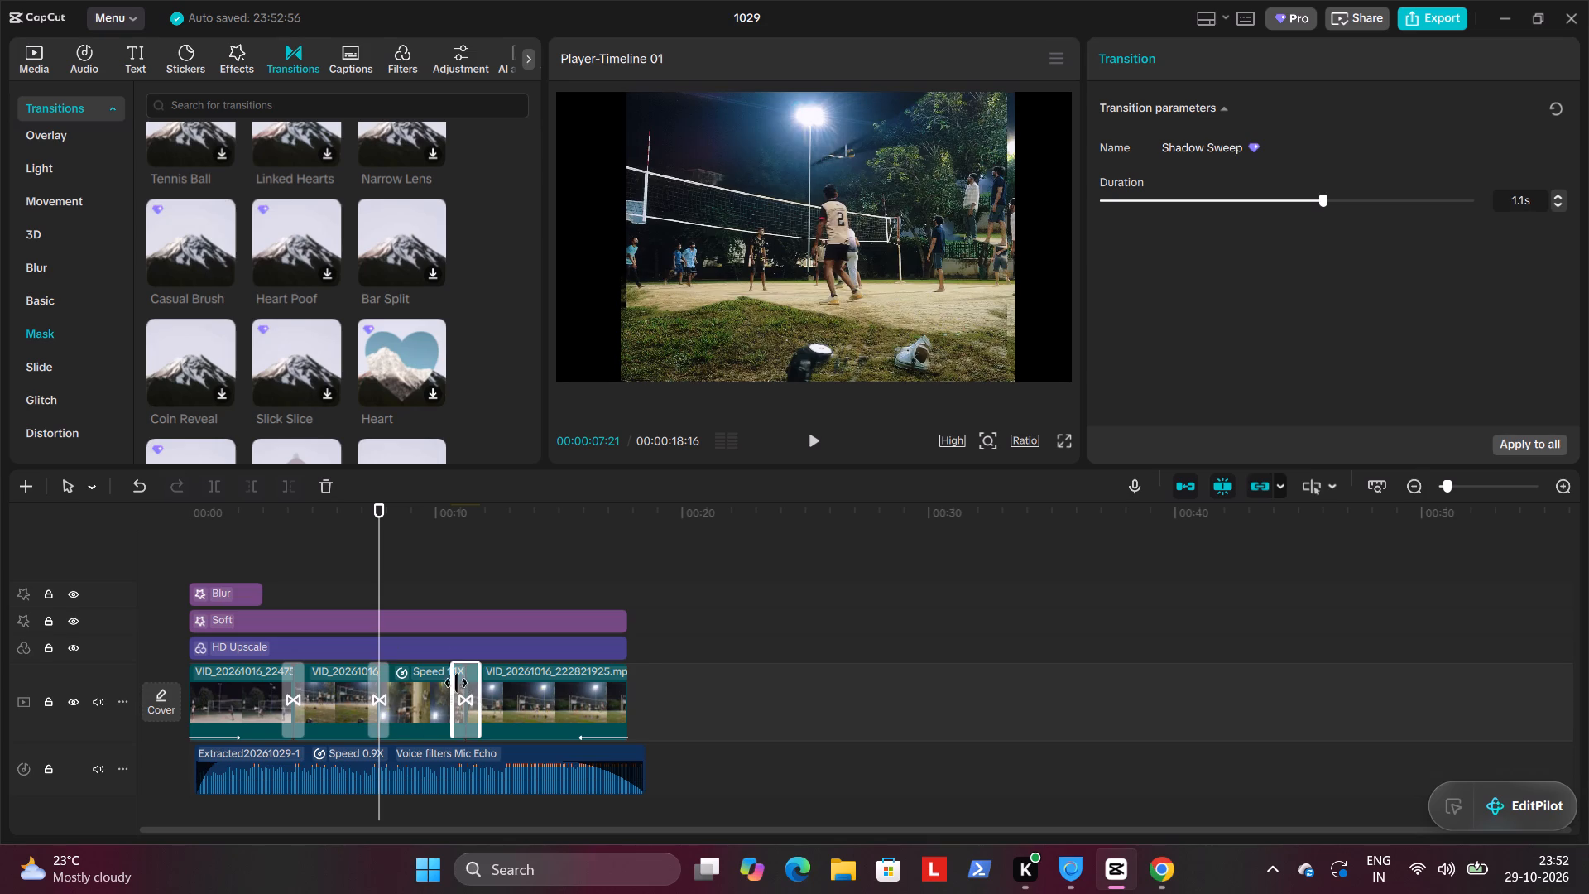
{"action": "left_click", "coordinate": [226, 269]}
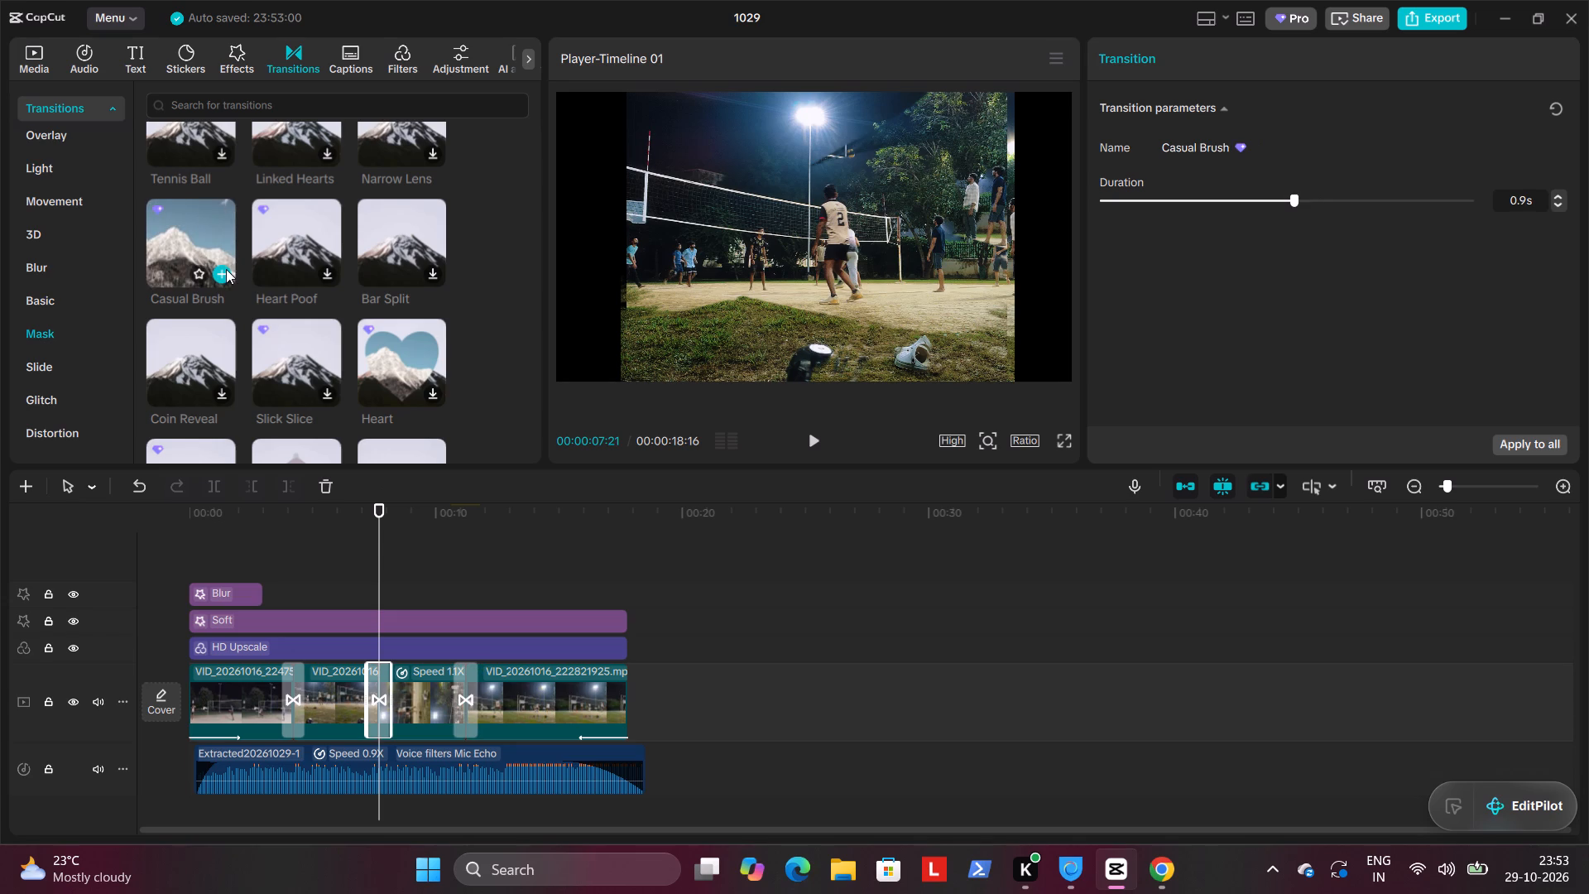
{"action": "left_click_drag", "start_coordinate": [384, 526], "coordinate": [364, 526]}
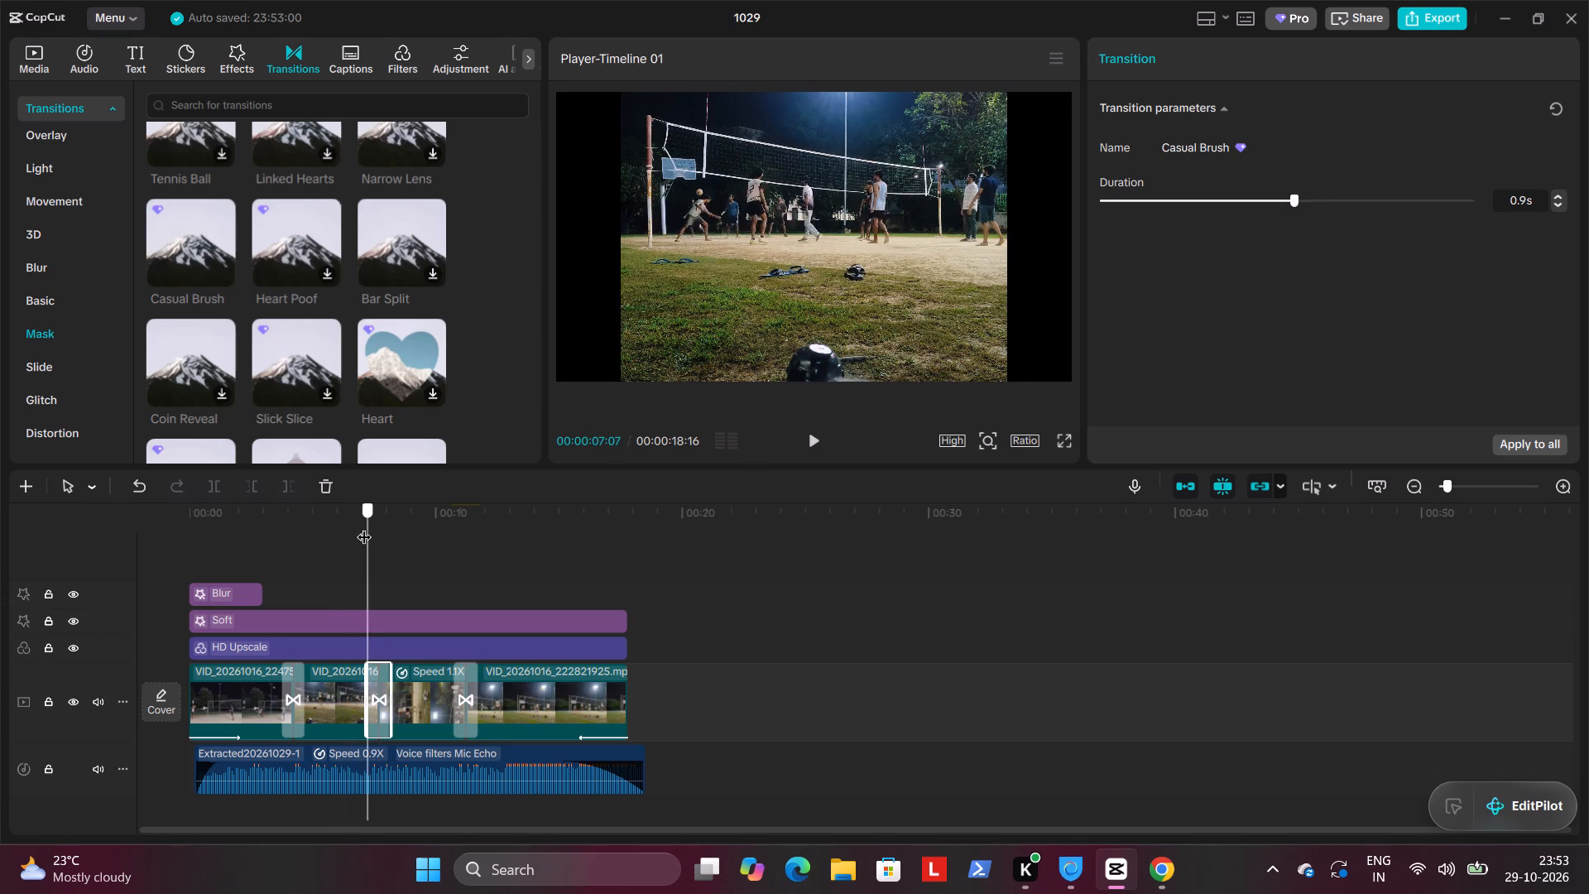
{"action": "left_click_drag", "start_coordinate": [364, 526], "coordinate": [465, 539]}
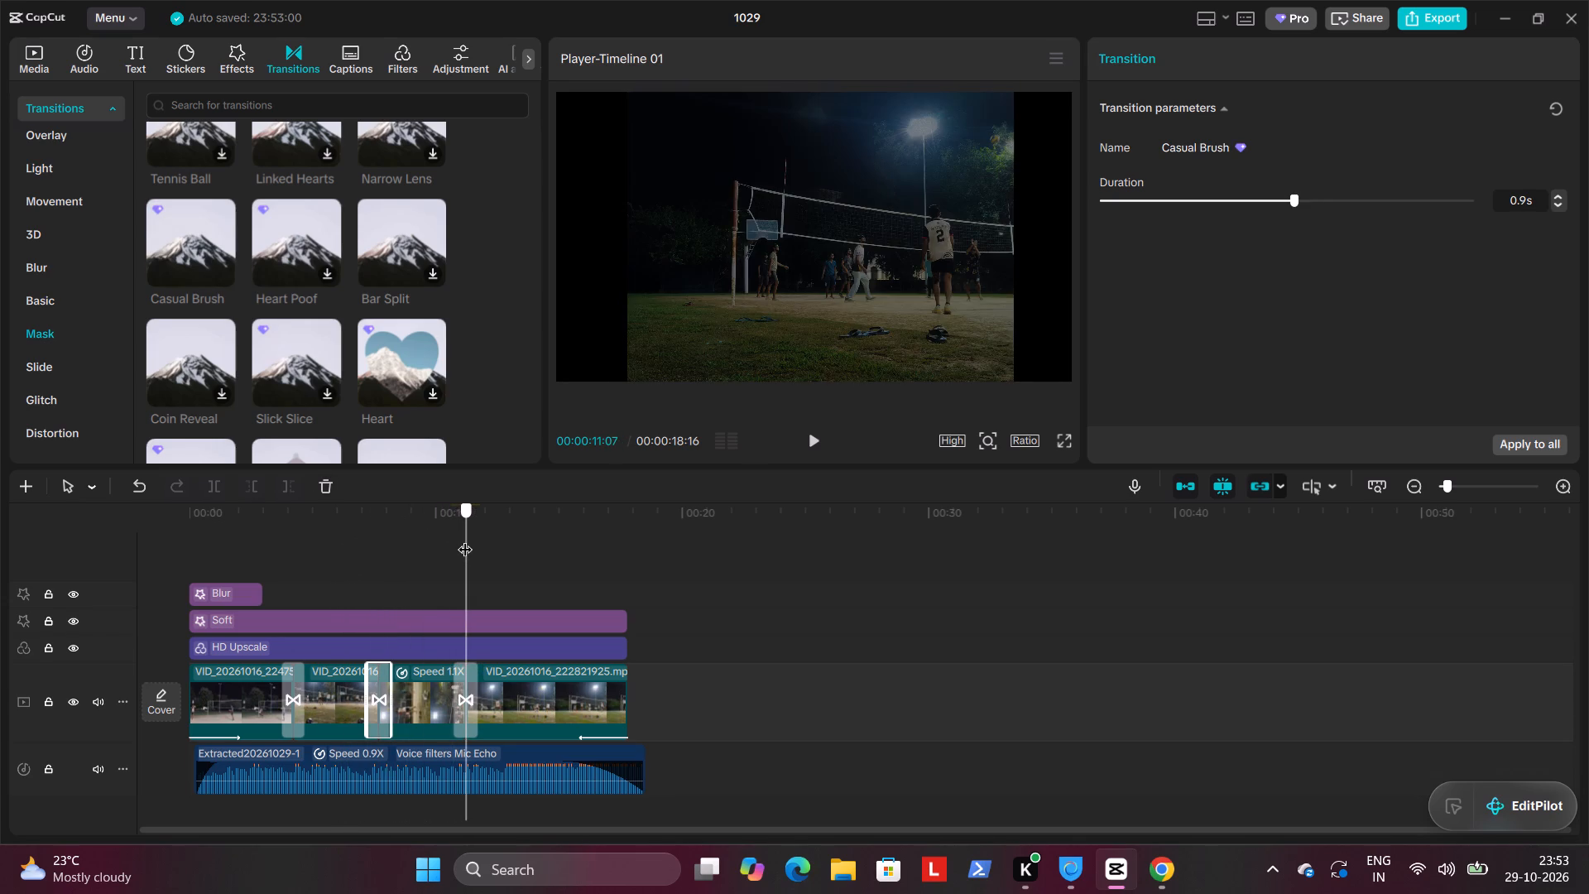
{"action": "left_click_drag", "start_coordinate": [465, 539], "coordinate": [458, 540]}
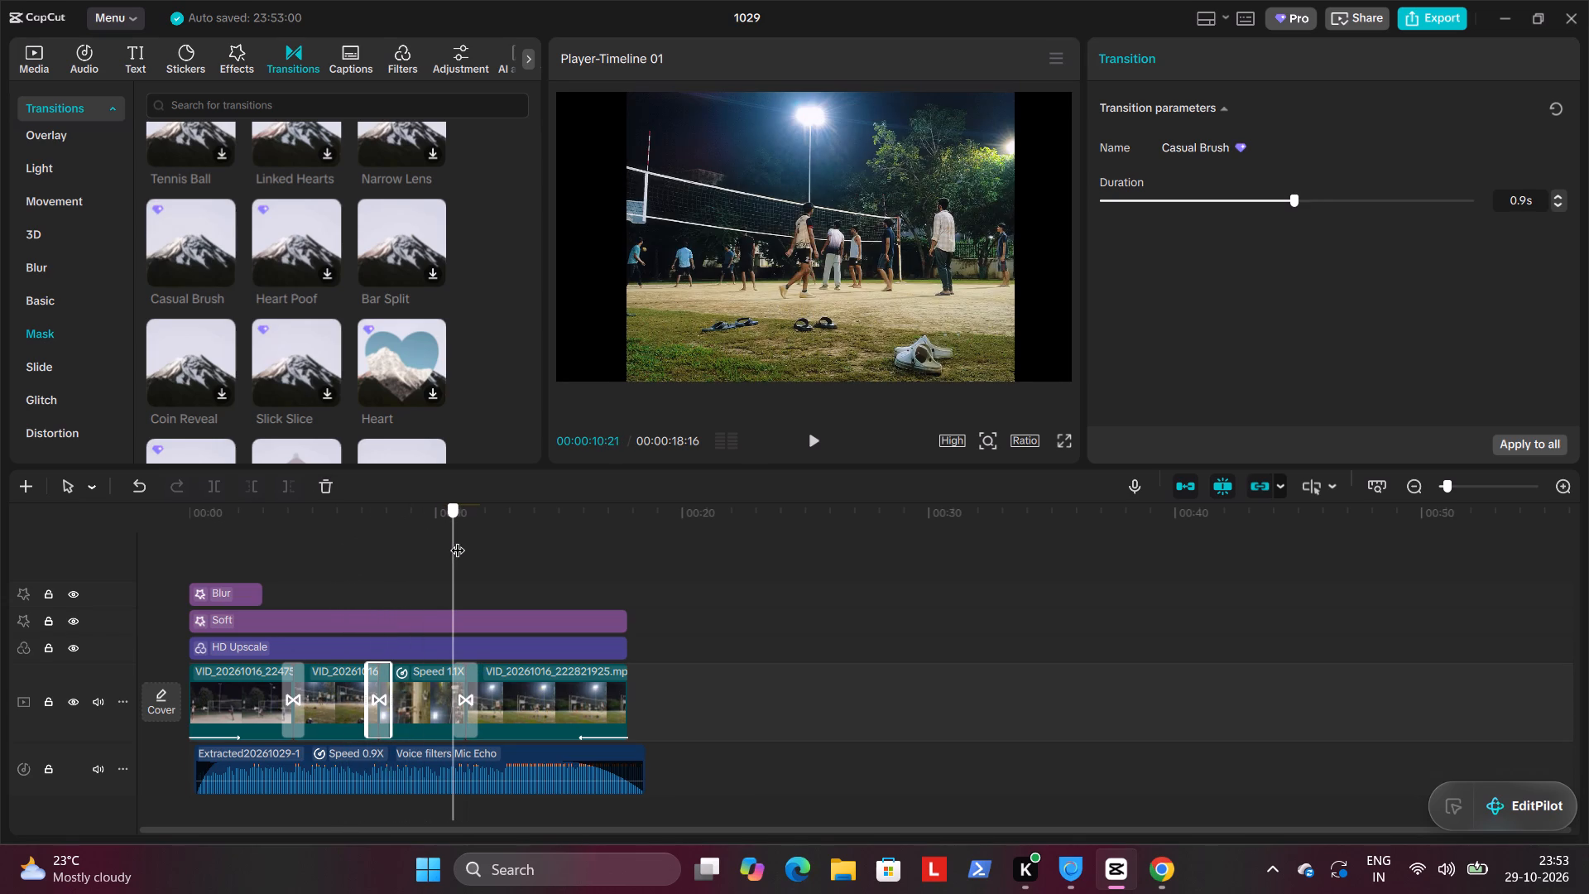
{"action": "left_click_drag", "start_coordinate": [458, 540], "coordinate": [461, 540]}
{"action": "left_click", "coordinate": [462, 682]}
{"action": "left_click", "coordinate": [223, 270]}
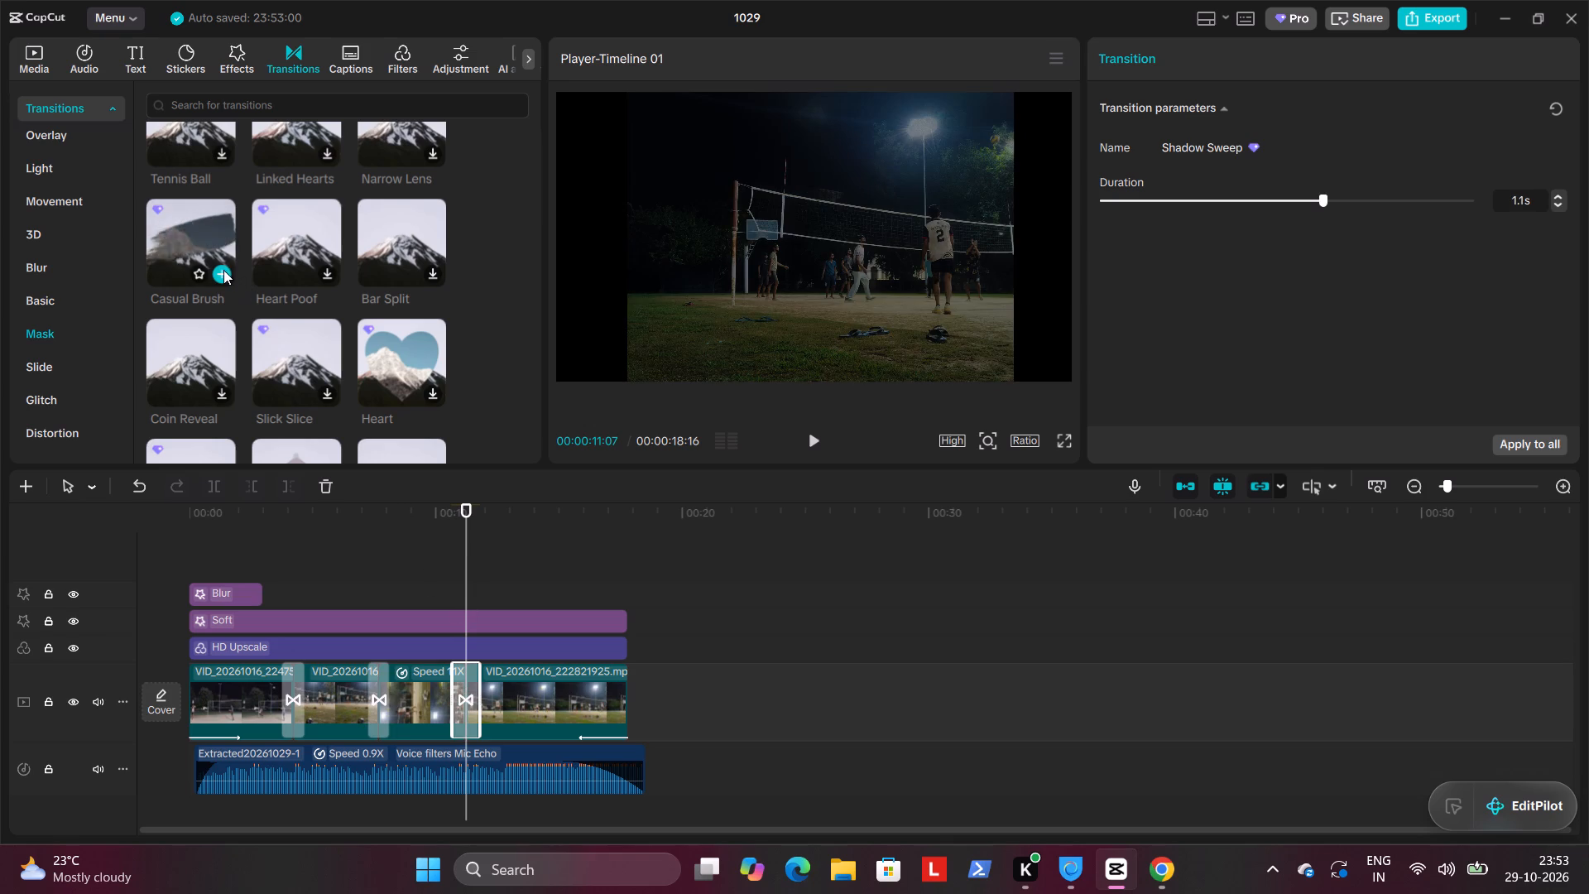
Play and scrub through the second and third transitions to review how Casual Brush looks at both cuts.
{"action": "left_click_drag", "start_coordinate": [463, 521], "coordinate": [395, 514]}
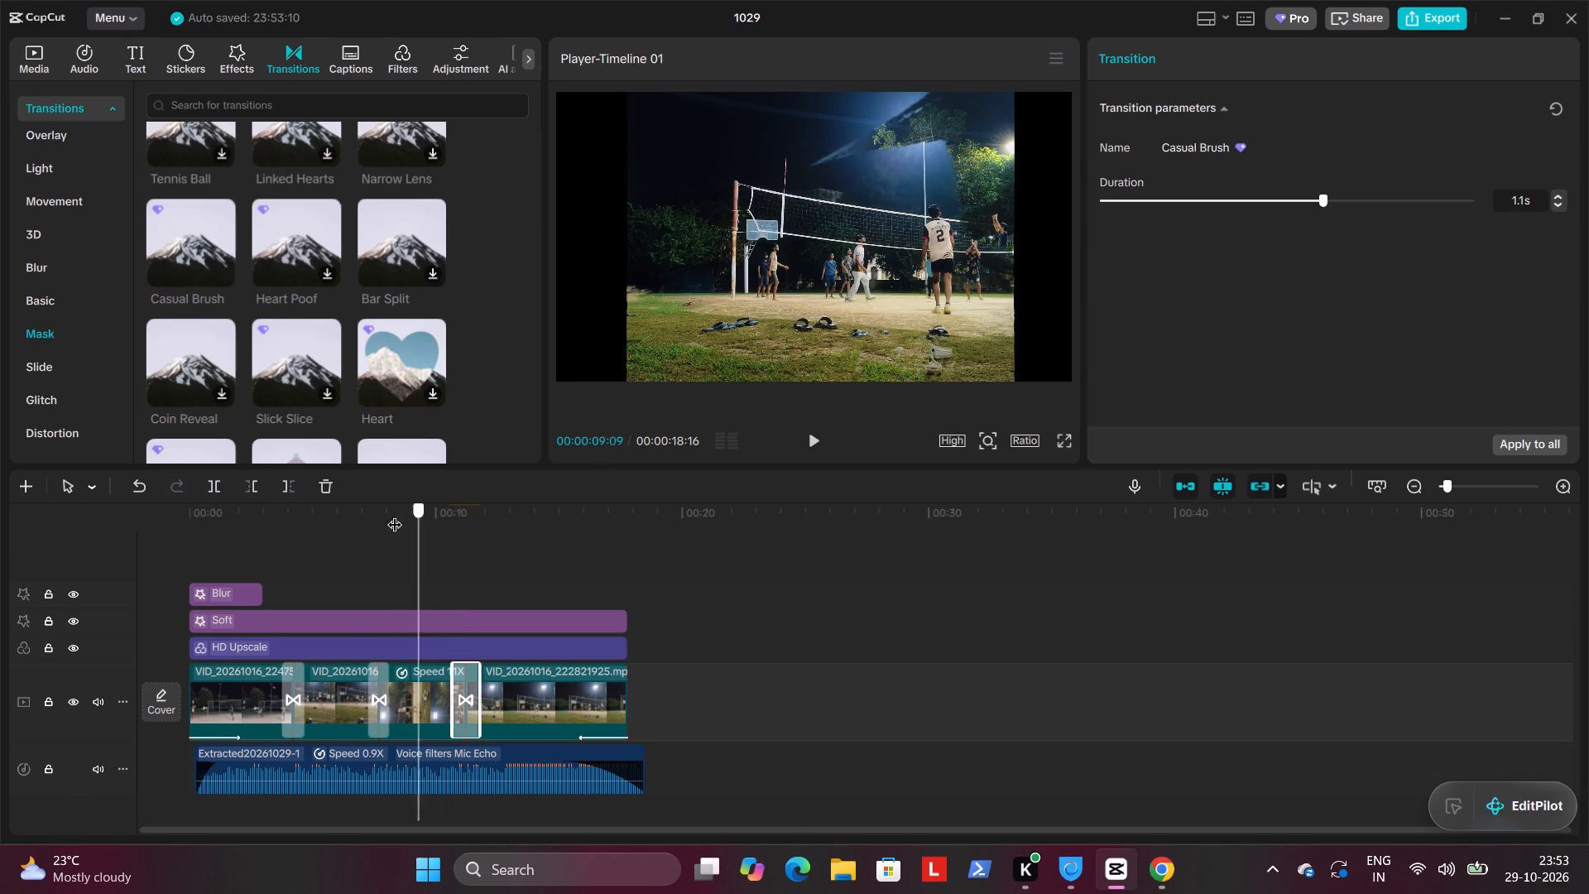
{"action": "left_click_drag", "start_coordinate": [395, 514], "coordinate": [353, 511]}
{"action": "left_click", "coordinate": [821, 450]}
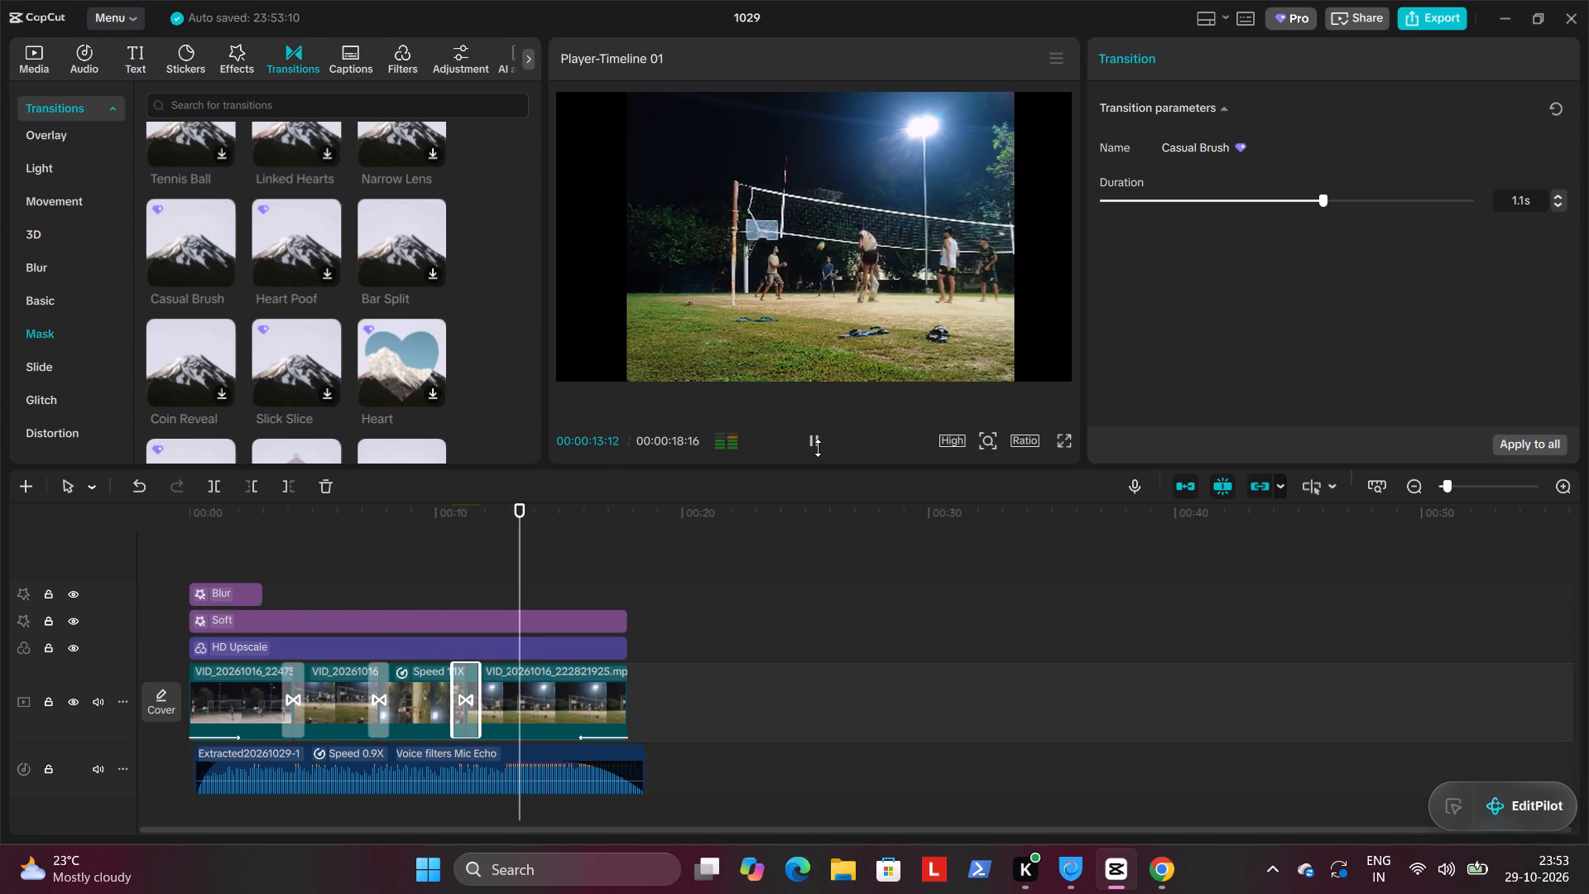
{"action": "left_click", "coordinate": [818, 448]}
{"action": "left_click_drag", "start_coordinate": [534, 506], "coordinate": [480, 522]}
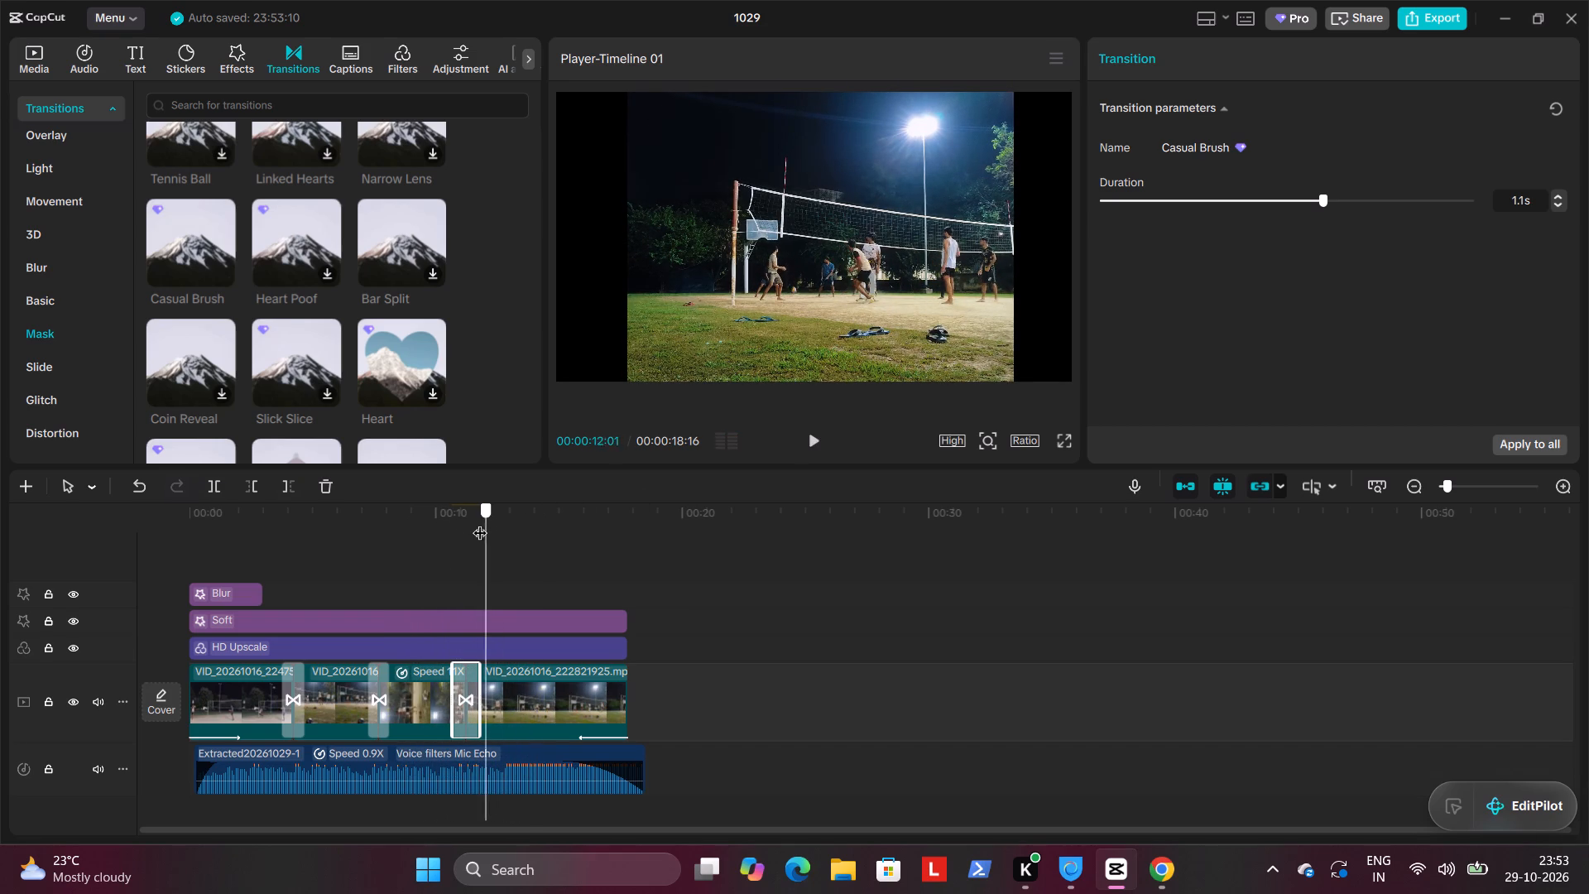
{"action": "left_click_drag", "start_coordinate": [480, 522], "coordinate": [460, 526]}
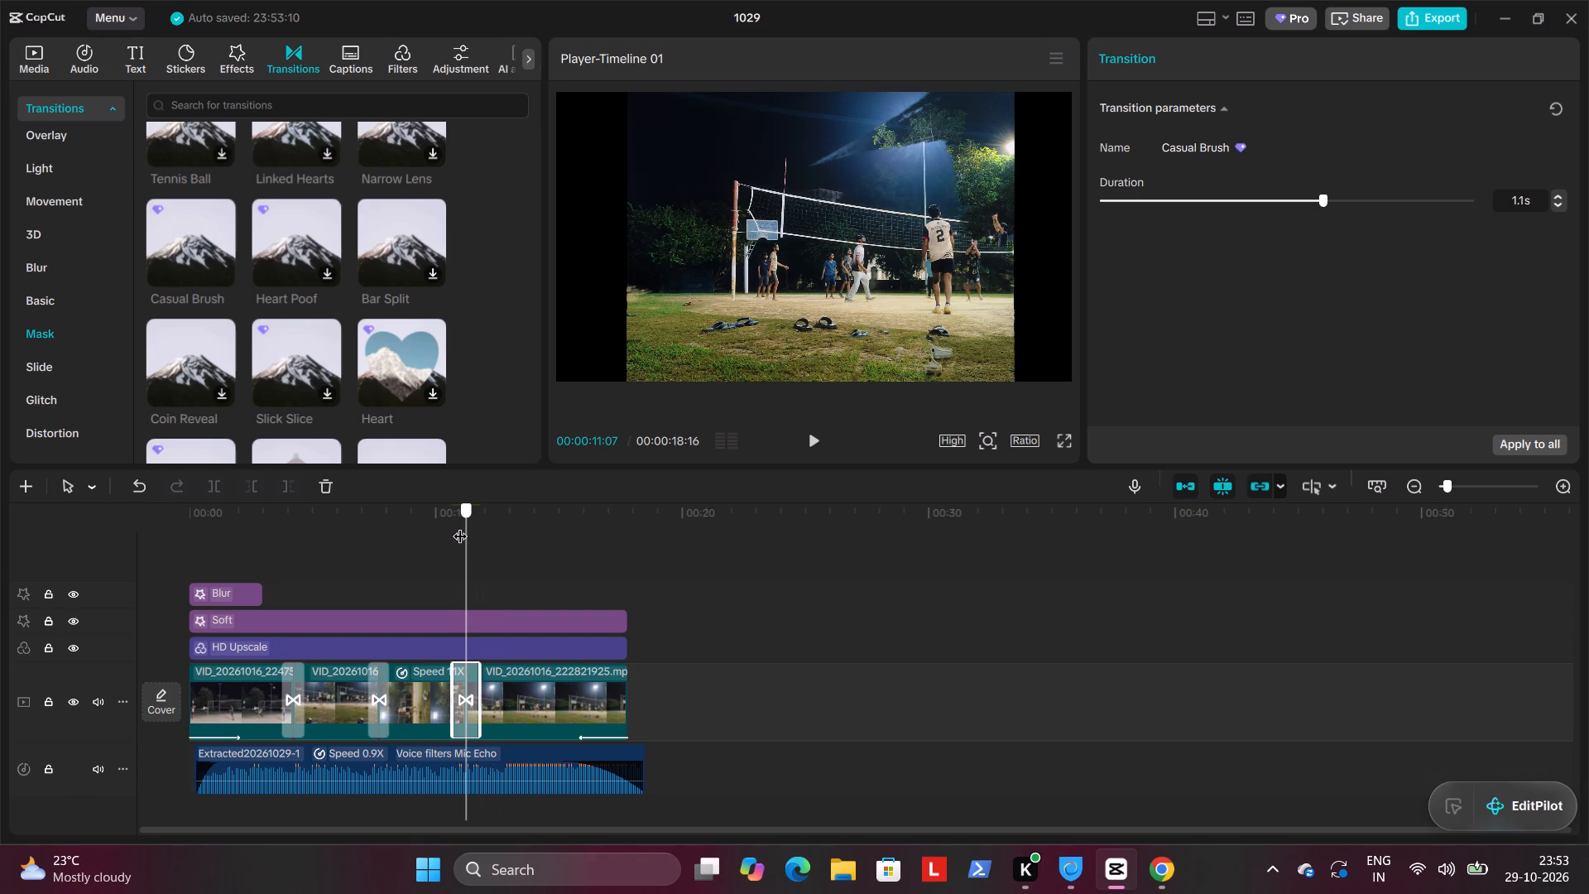
{"action": "left_click_drag", "start_coordinate": [460, 526], "coordinate": [390, 528]}
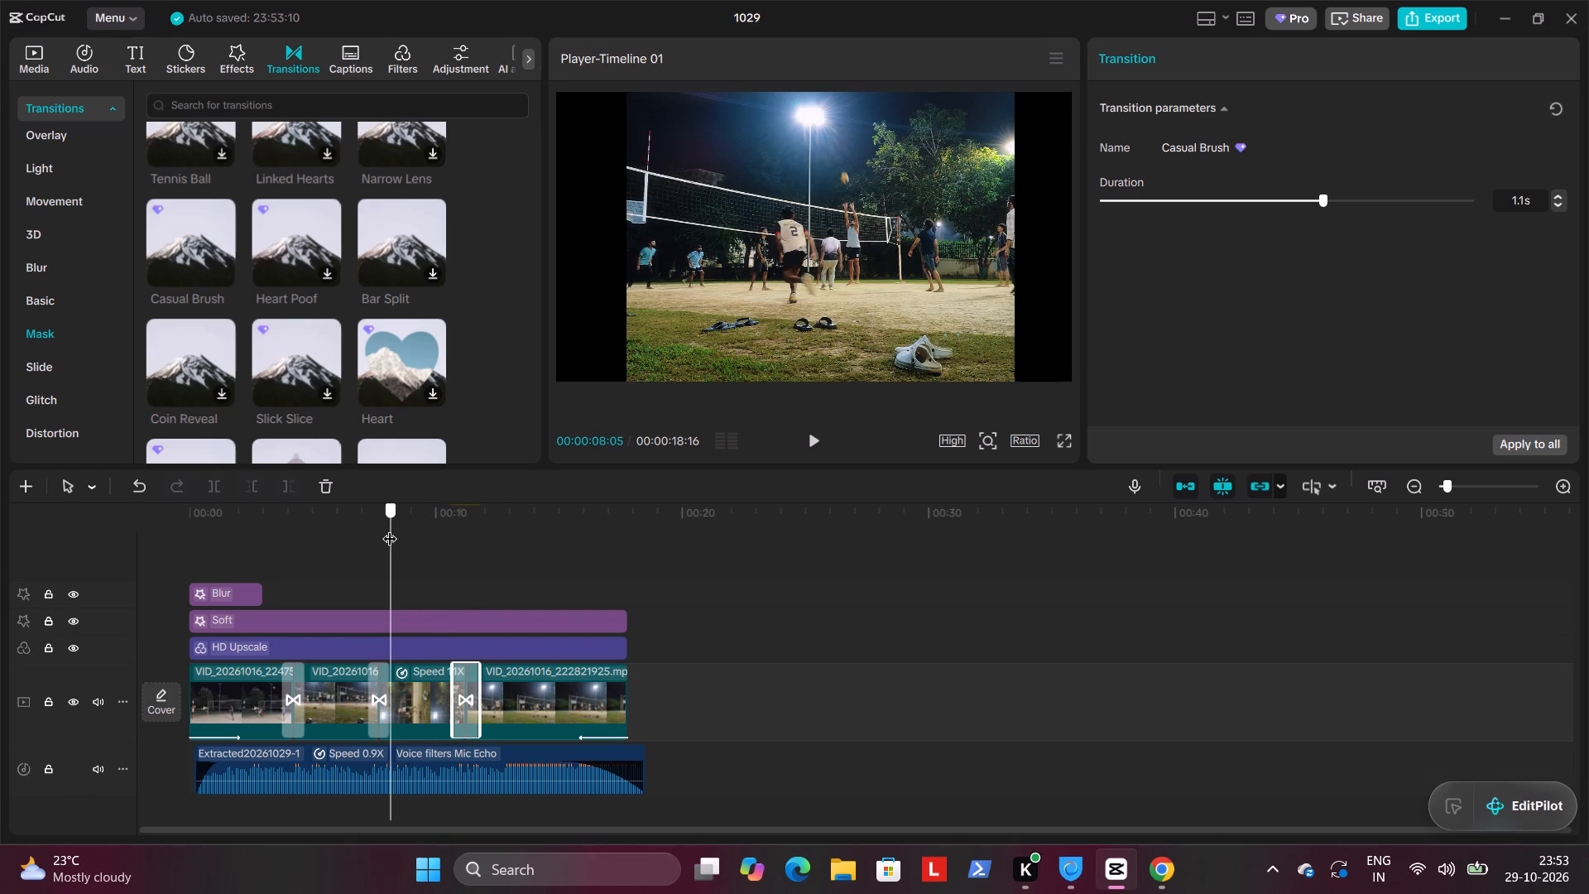
{"action": "left_click_drag", "start_coordinate": [390, 528], "coordinate": [379, 528]}
Shift the second clip horizontally to position X 46, checking its framing against the third clip at their transition.
{"action": "left_click", "coordinate": [338, 694]}
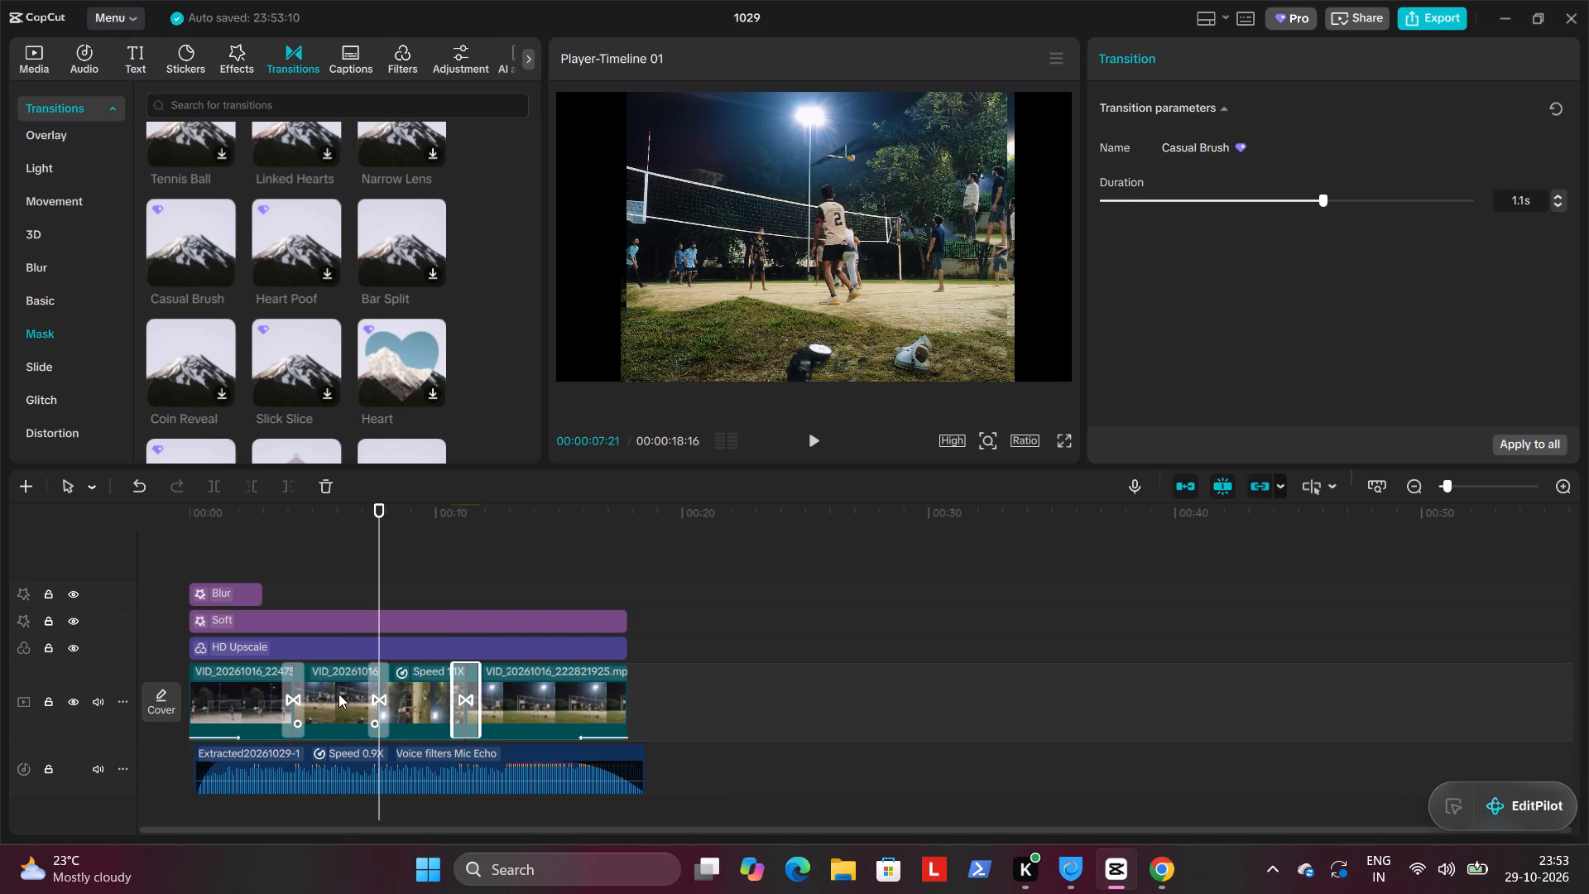
{"action": "left_click", "coordinate": [722, 354]}
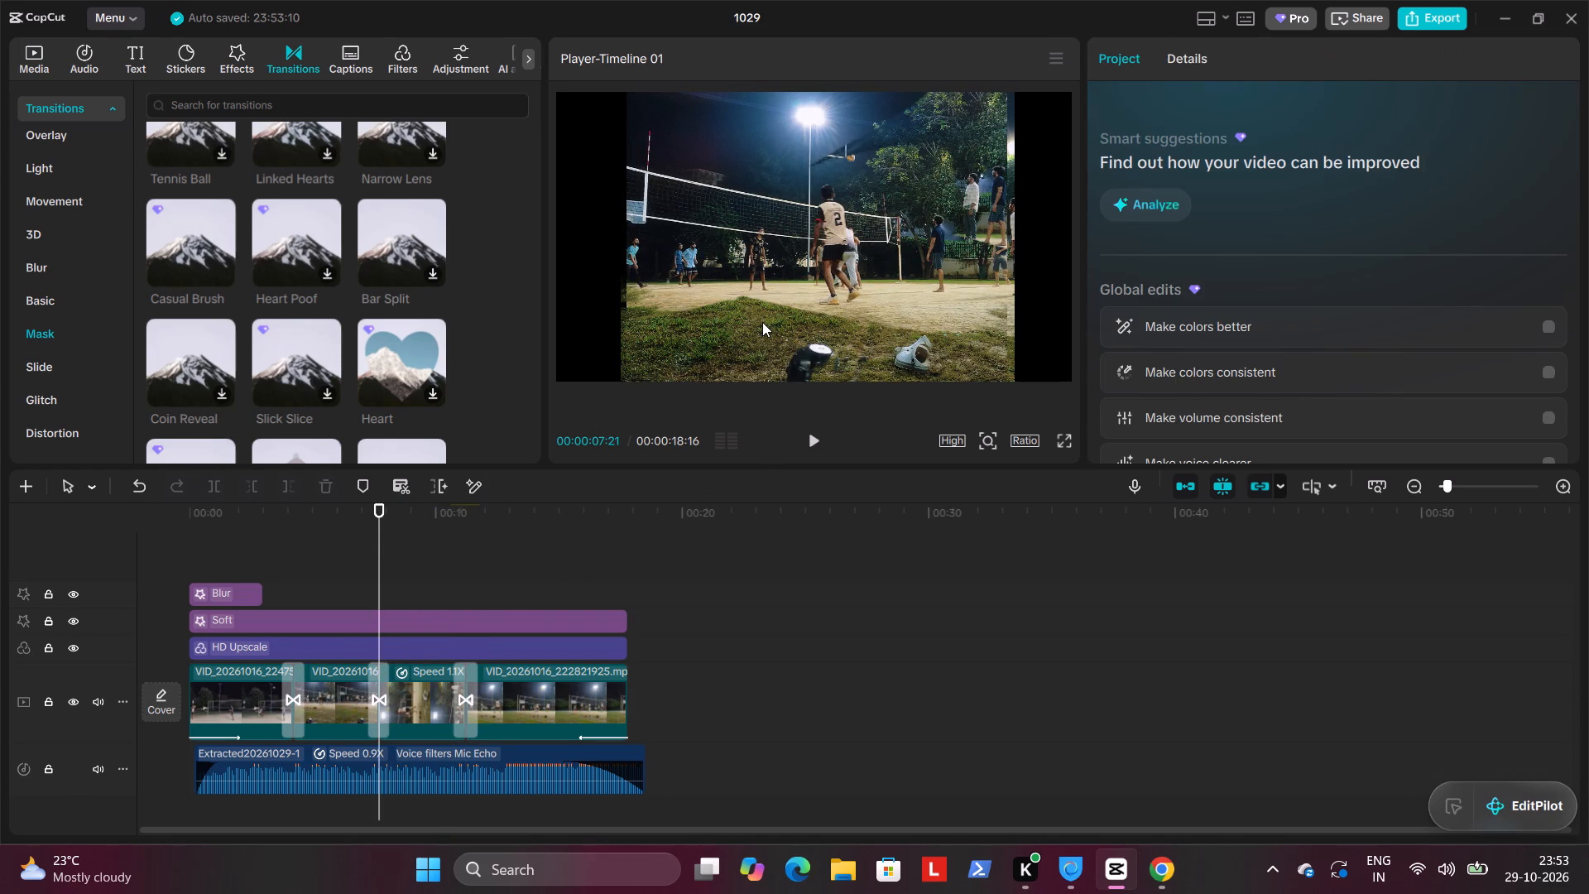
{"action": "left_click", "coordinate": [762, 322]}
{"action": "left_click", "coordinate": [443, 675]}
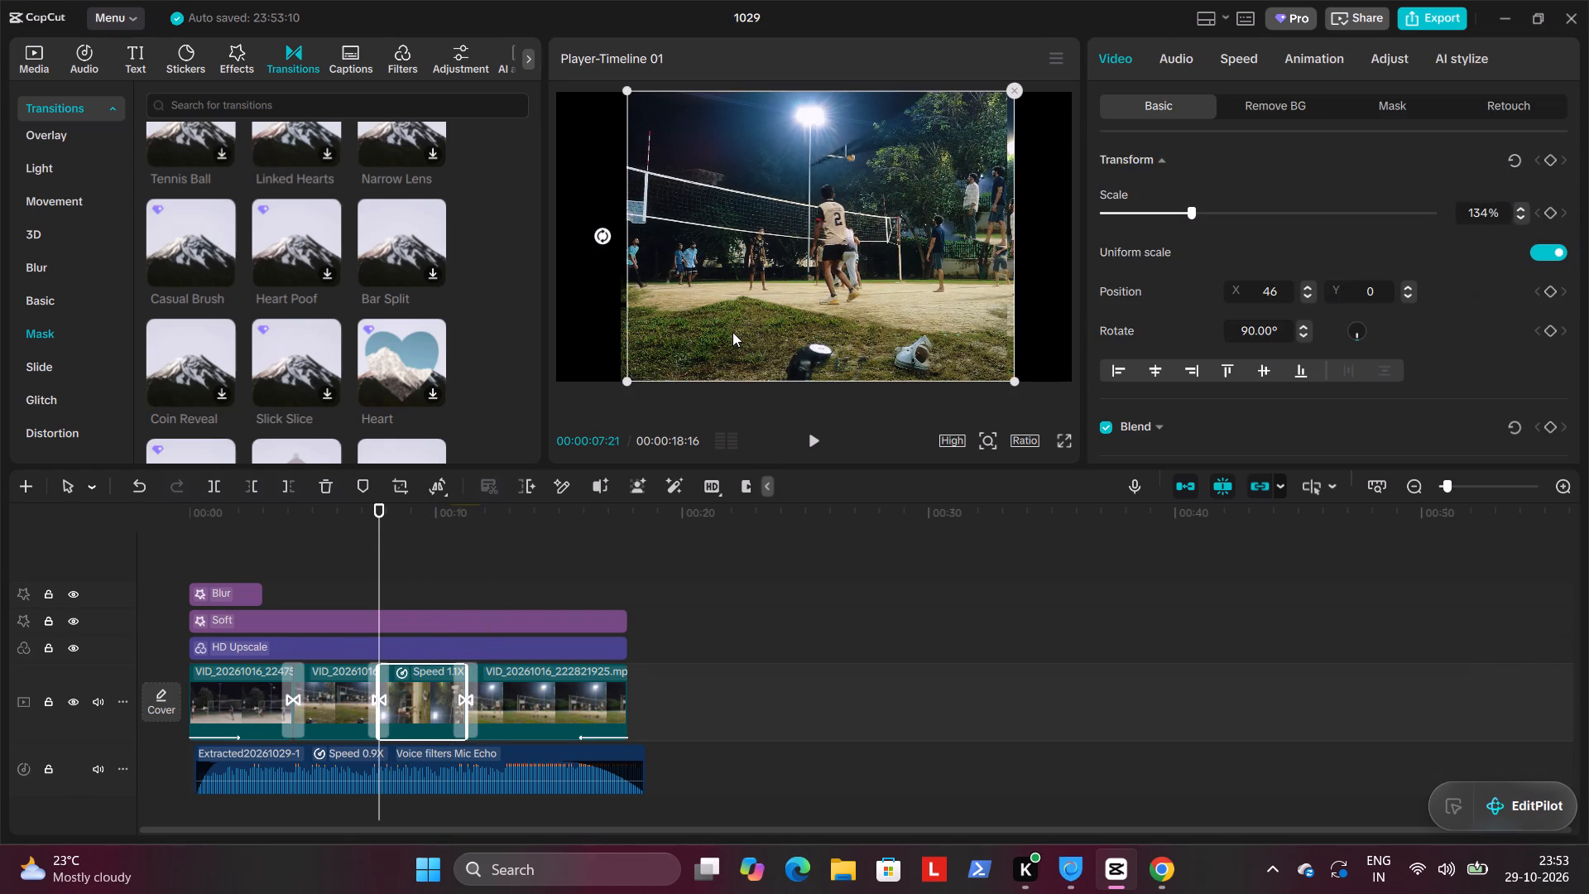
{"action": "left_click", "coordinate": [334, 678]}
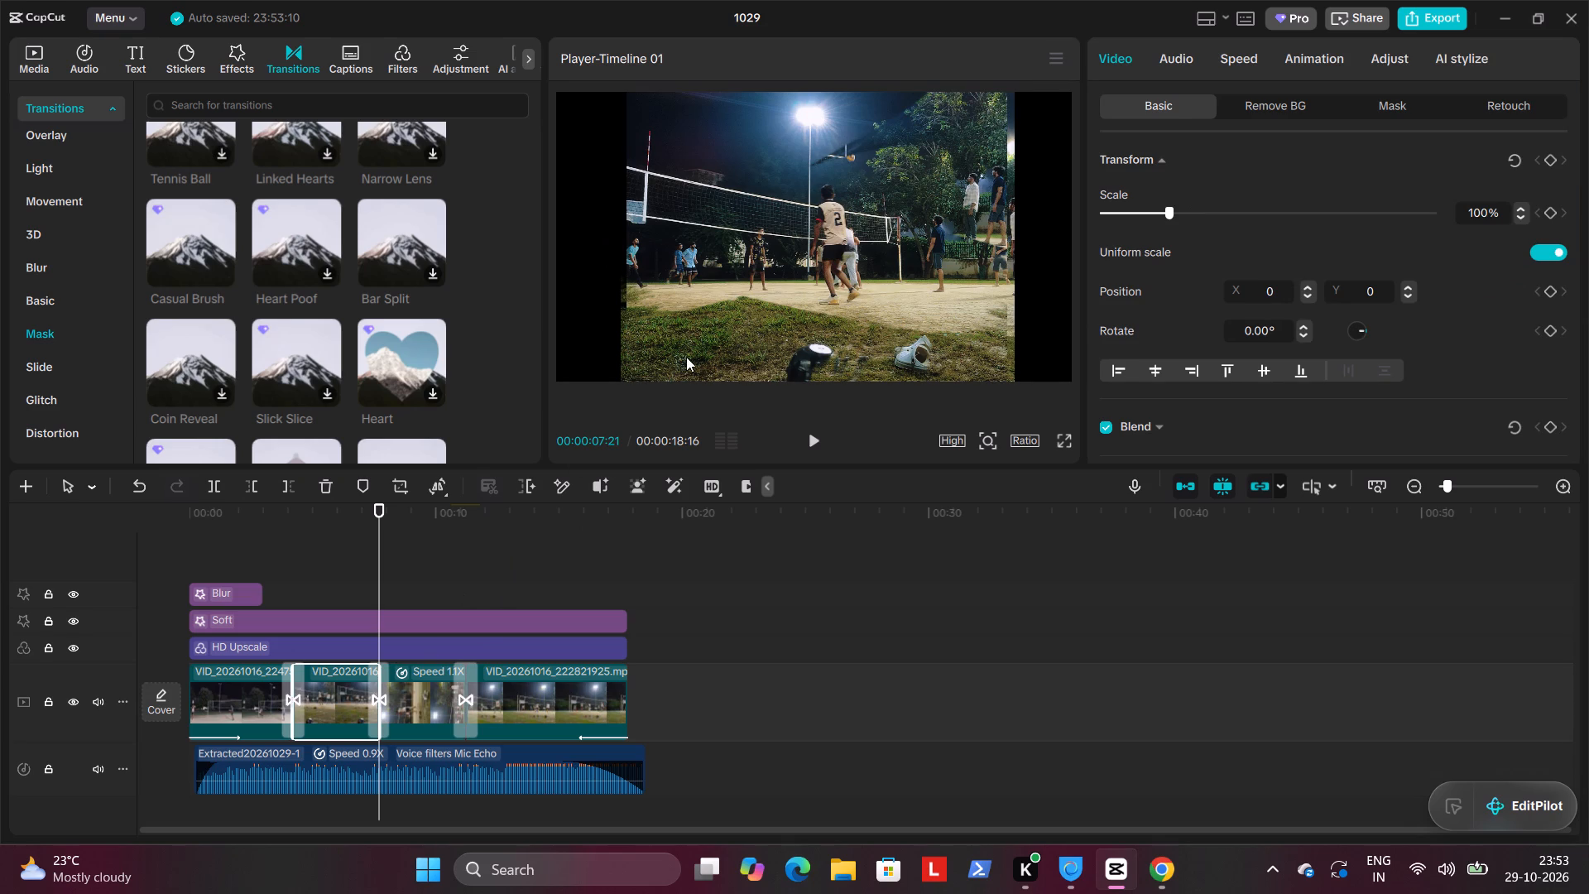
{"action": "left_click_drag", "start_coordinate": [697, 342], "coordinate": [704, 341]}
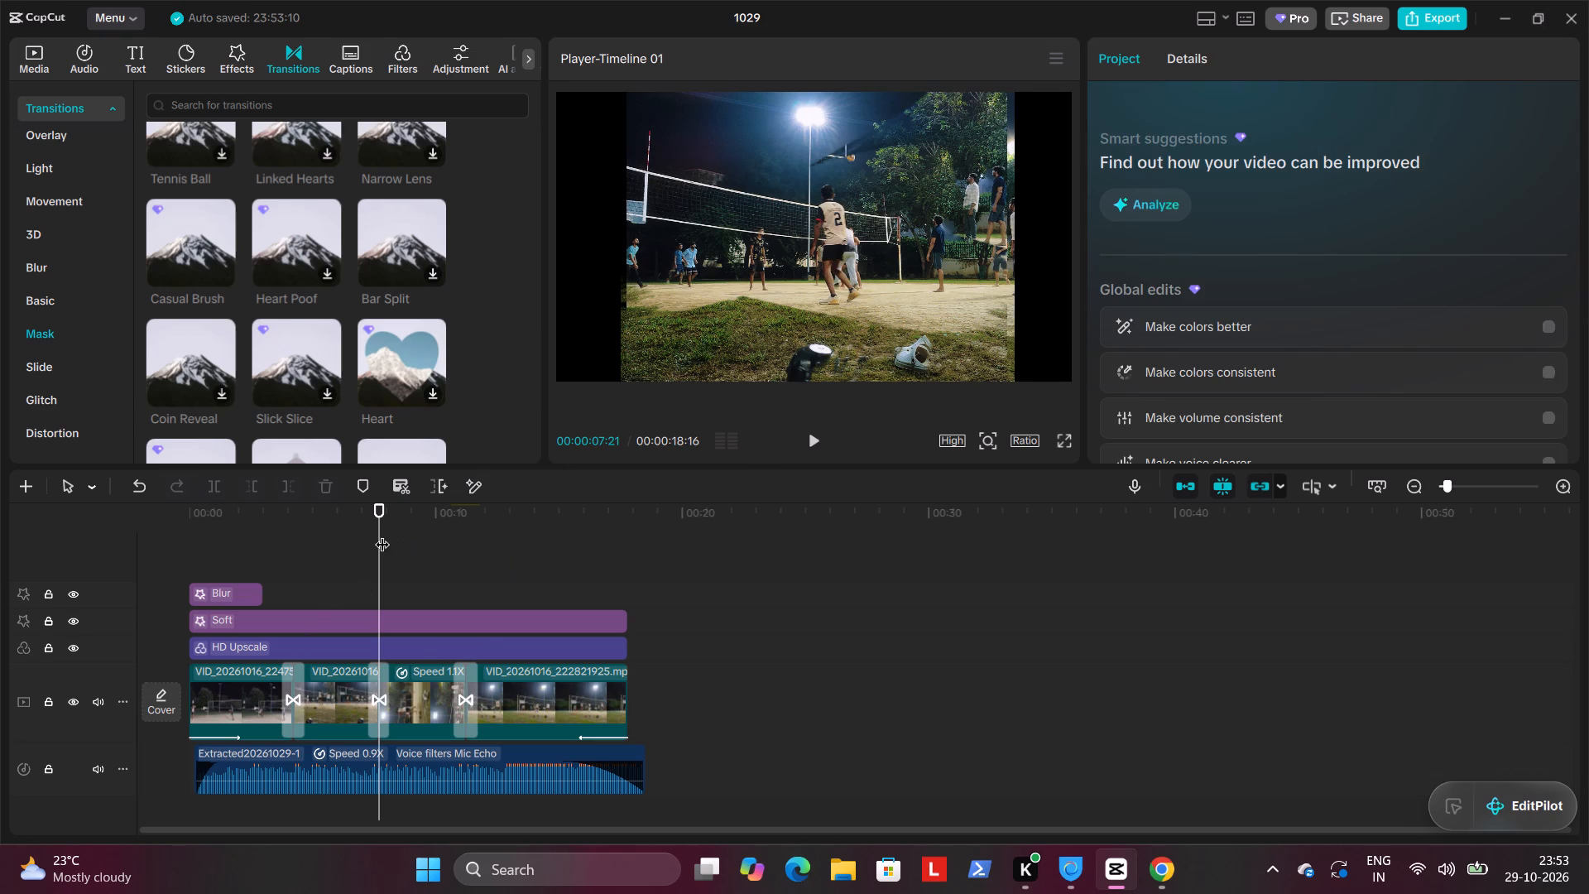
{"action": "left_click_drag", "start_coordinate": [382, 534], "coordinate": [369, 536]}
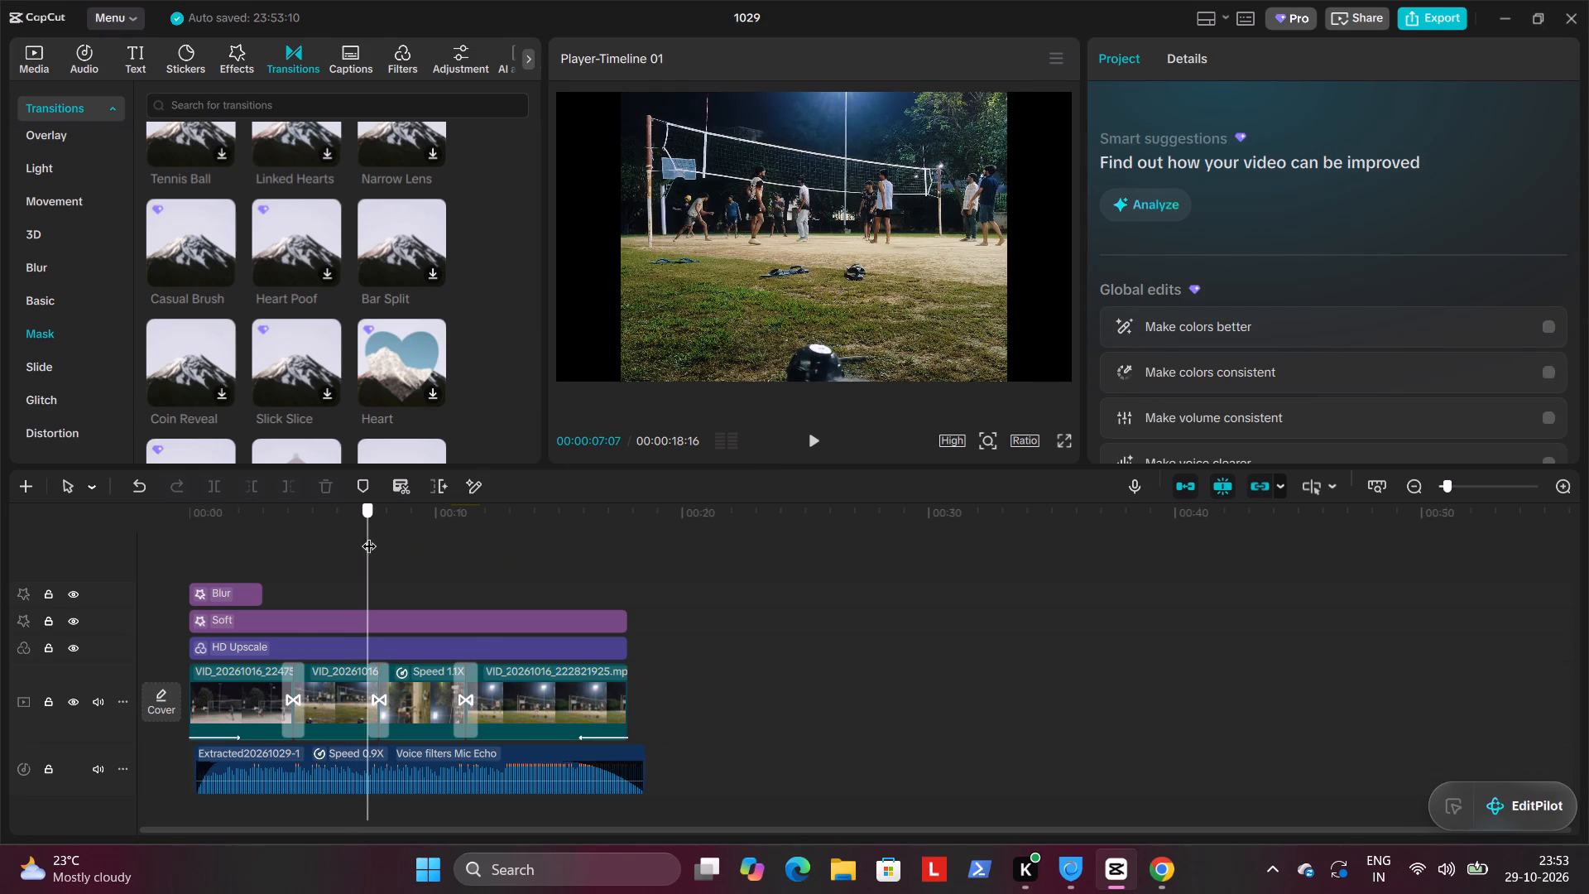
{"action": "left_click_drag", "start_coordinate": [369, 536], "coordinate": [377, 526]}
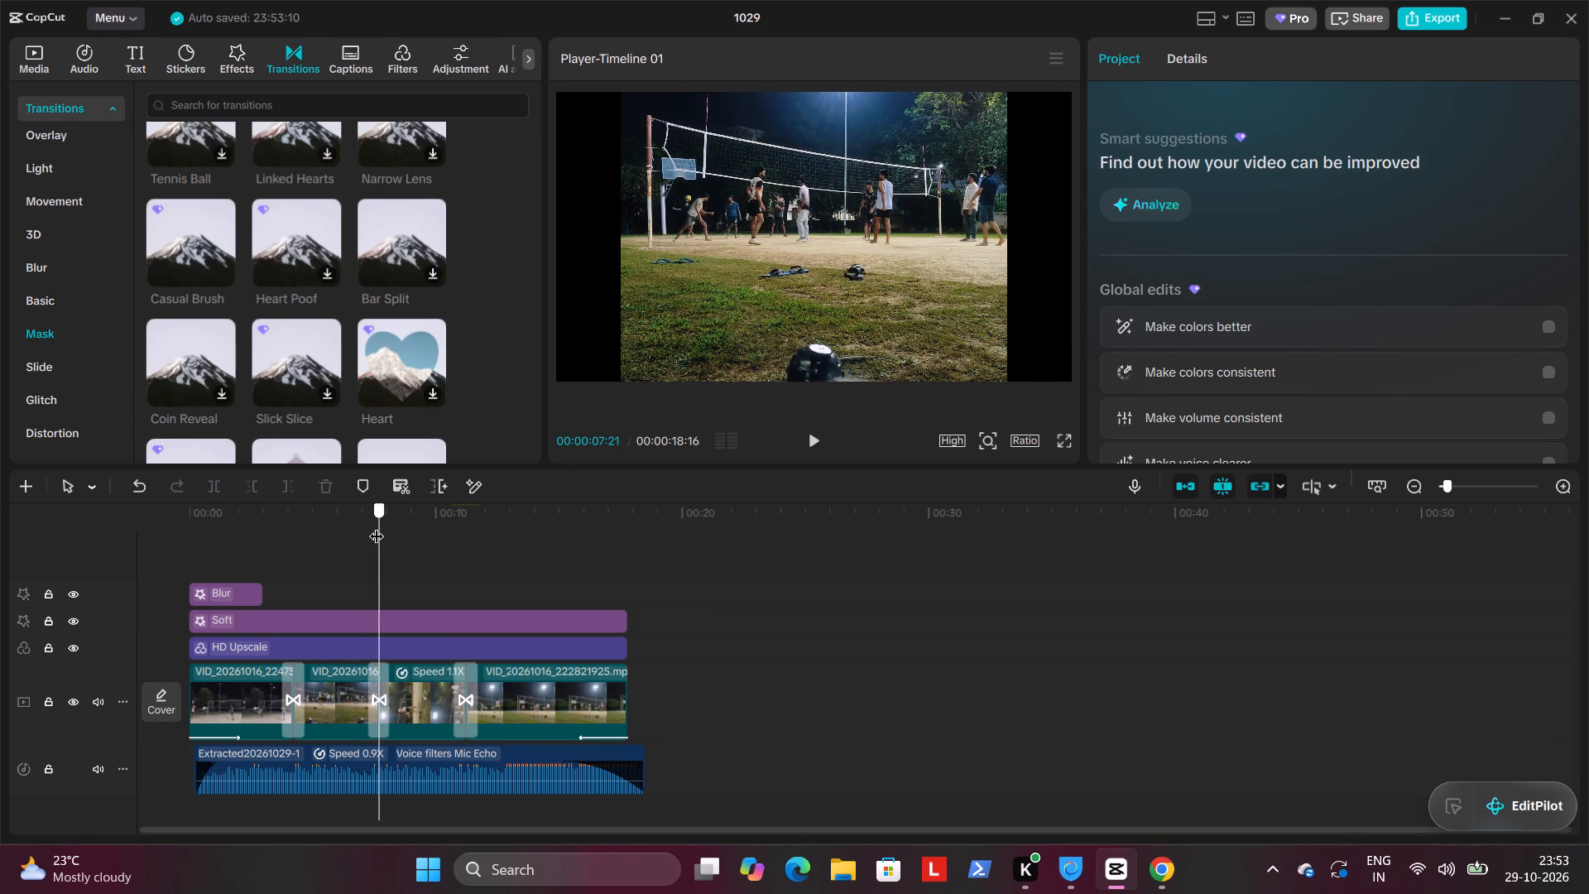
{"action": "left_click_drag", "start_coordinate": [377, 526], "coordinate": [370, 526]}
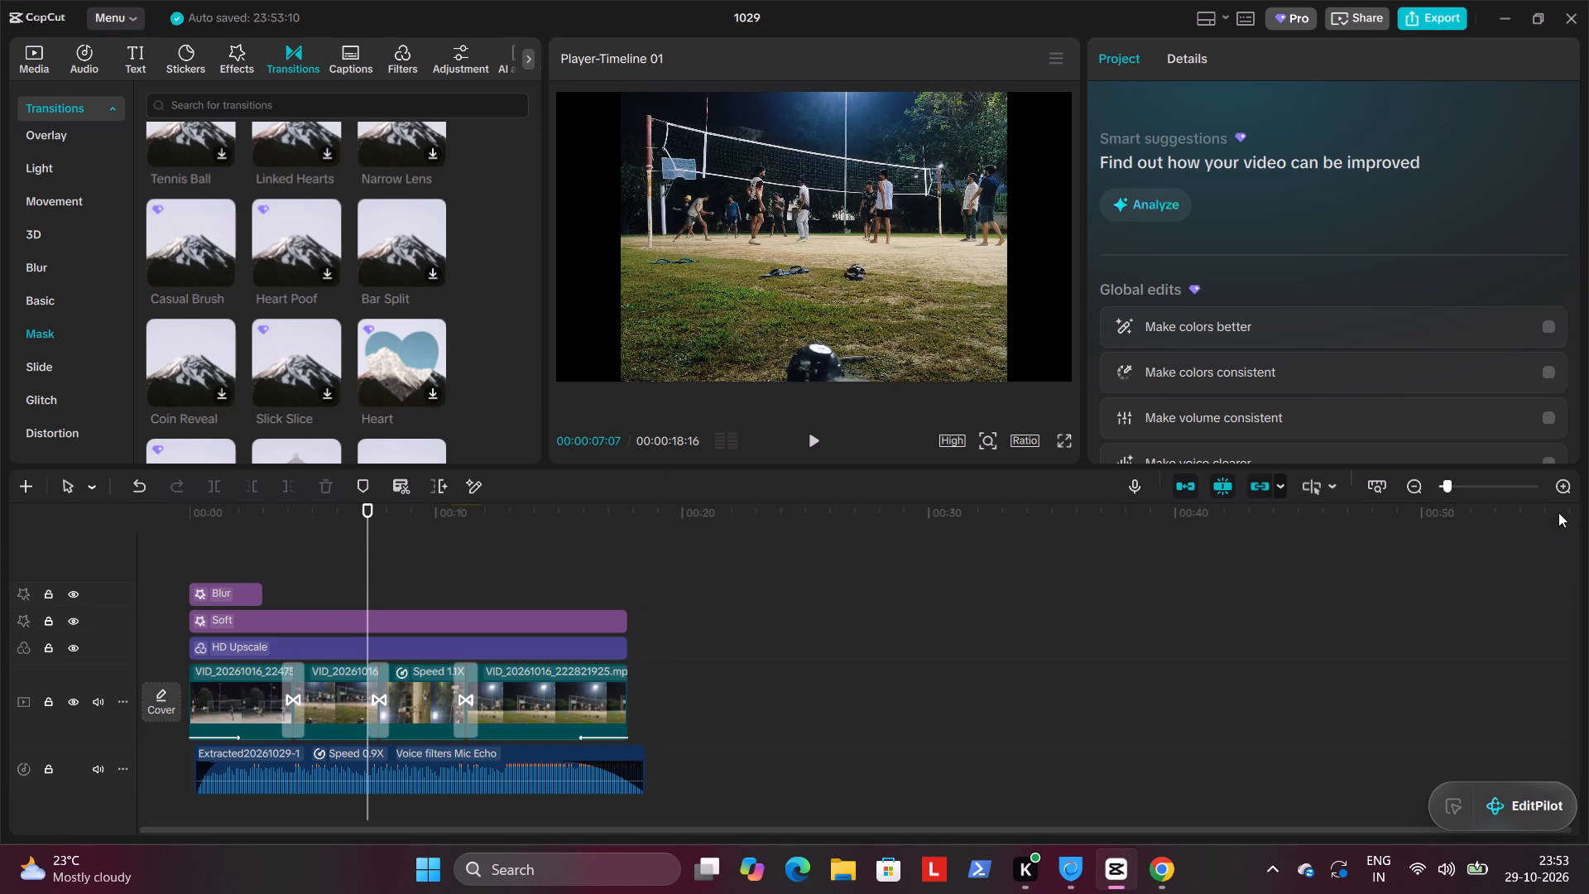
{"action": "left_click_drag", "start_coordinate": [1449, 481], "coordinate": [1473, 486]}
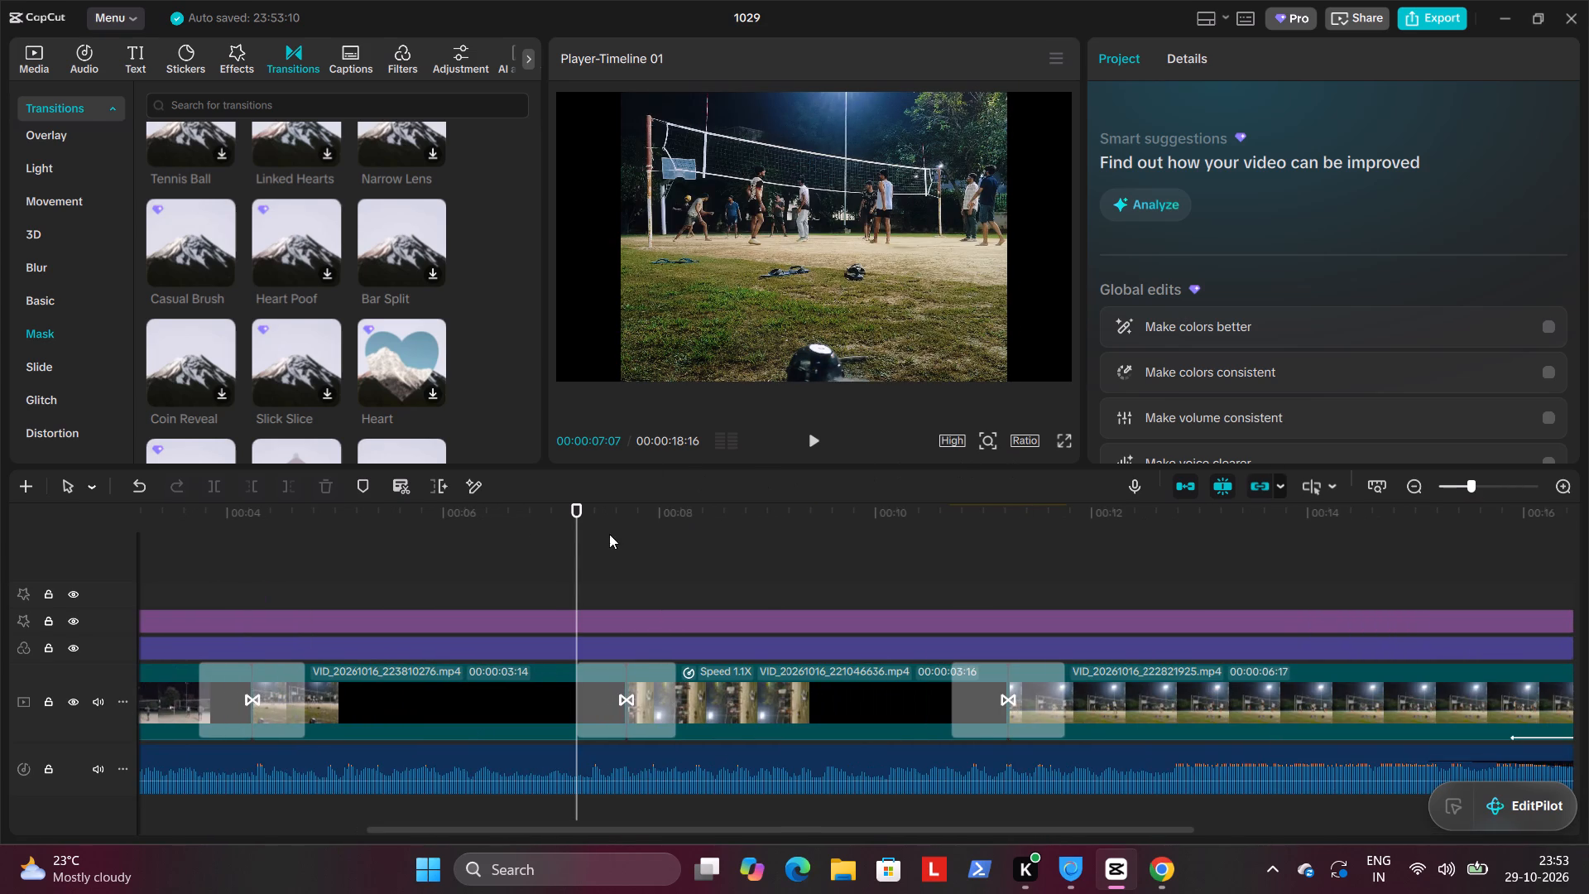
{"action": "left_click_drag", "start_coordinate": [581, 522], "coordinate": [607, 522]}
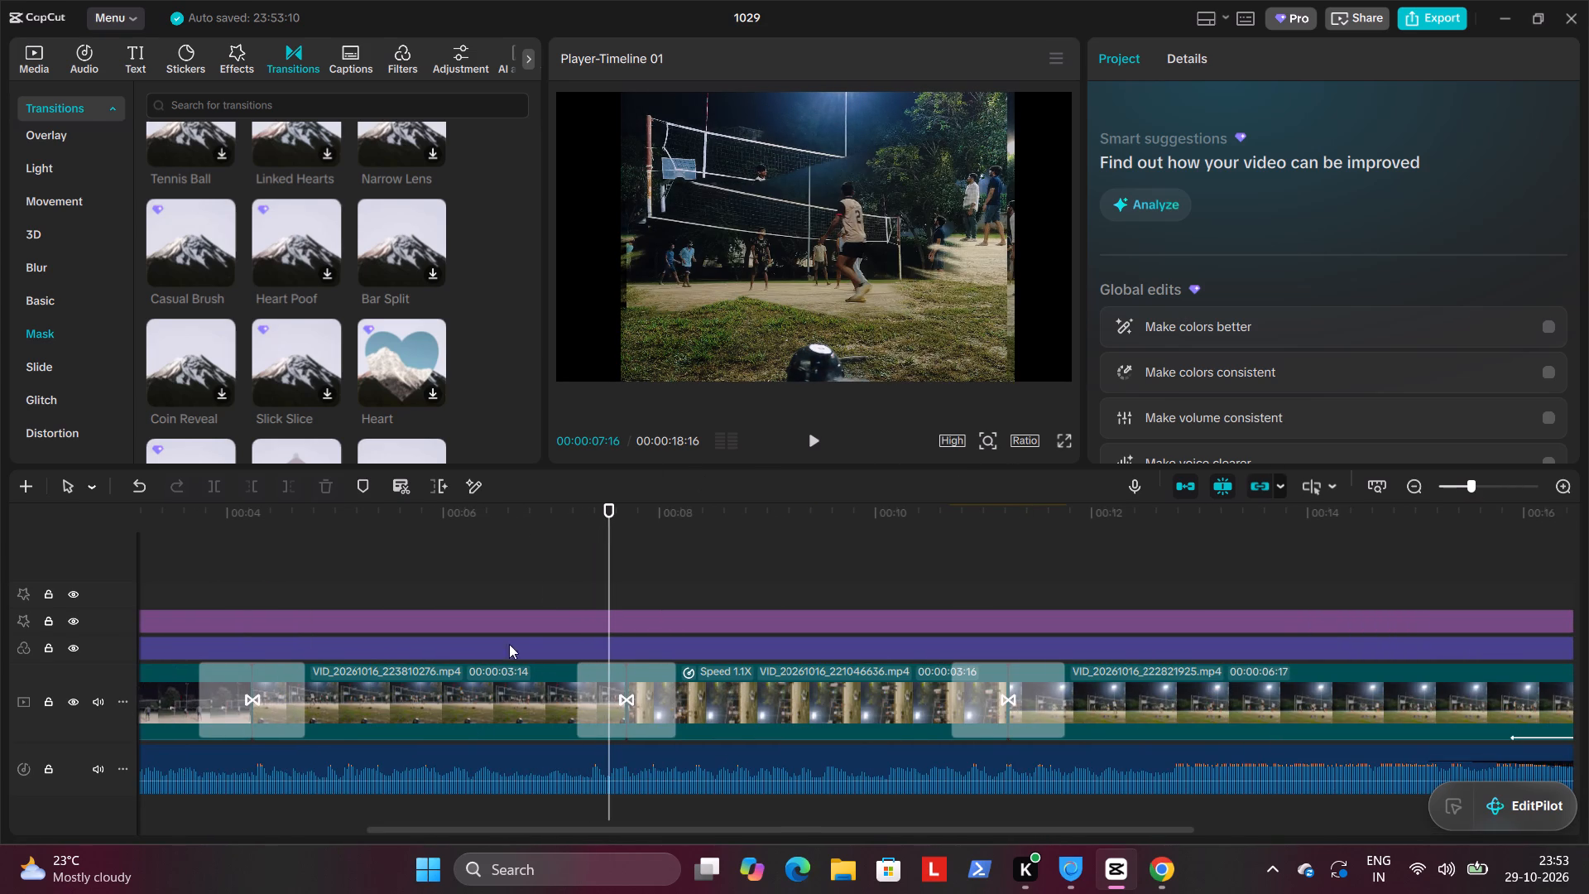
{"action": "left_click", "coordinate": [478, 695]}
{"action": "left_click", "coordinate": [733, 332]}
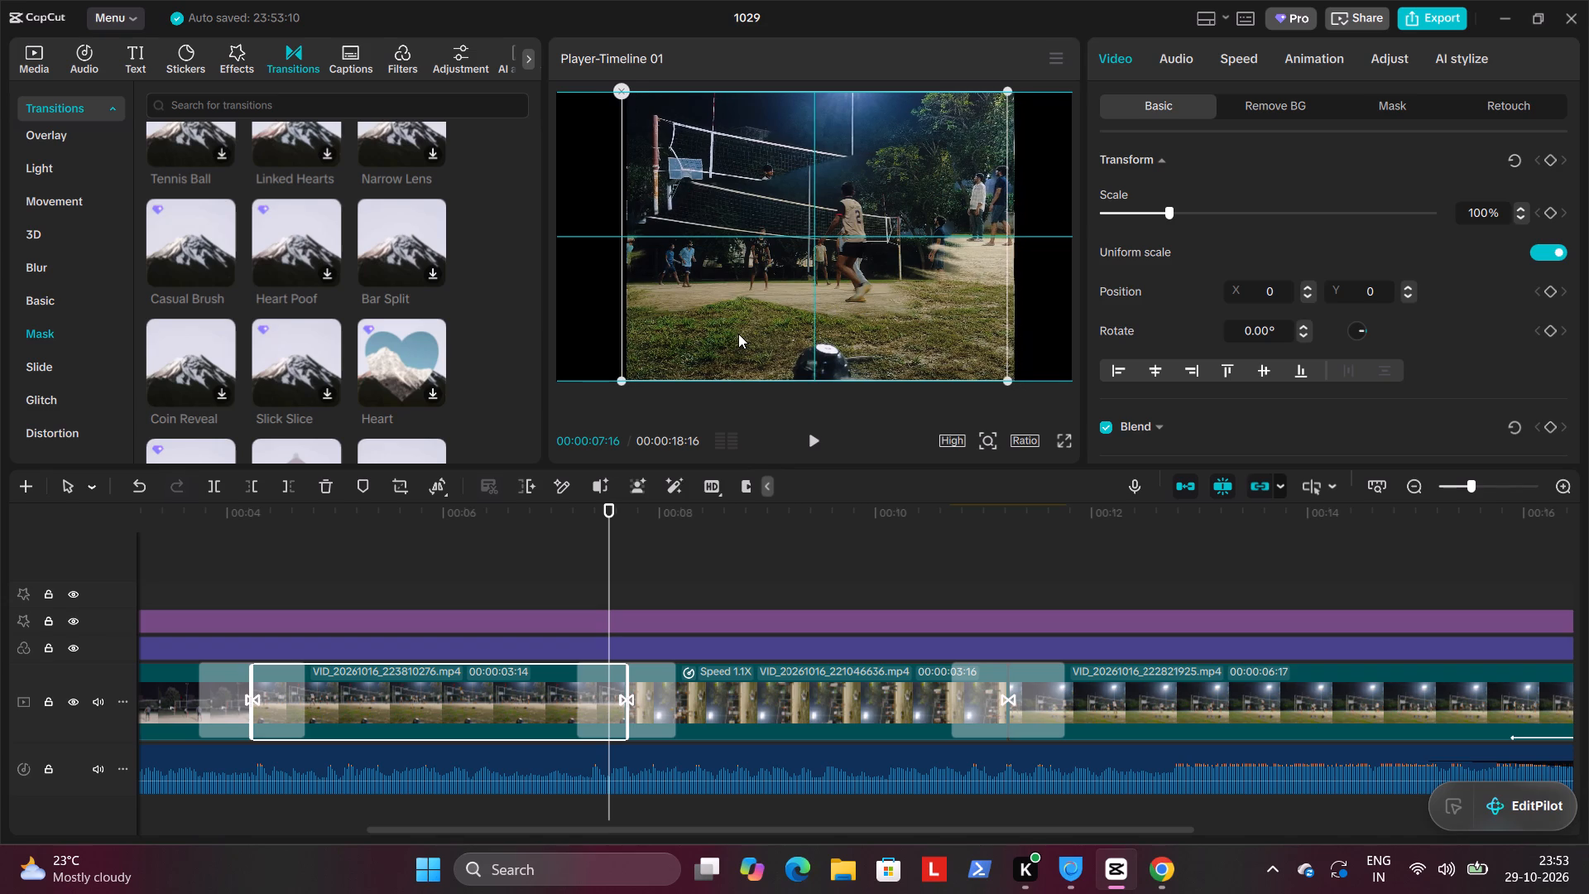
Shift the first clip horizontally to position X 54, checking its framing against the second clip at their transition.
{"action": "left_click_drag", "start_coordinate": [606, 527], "coordinate": [445, 531]}
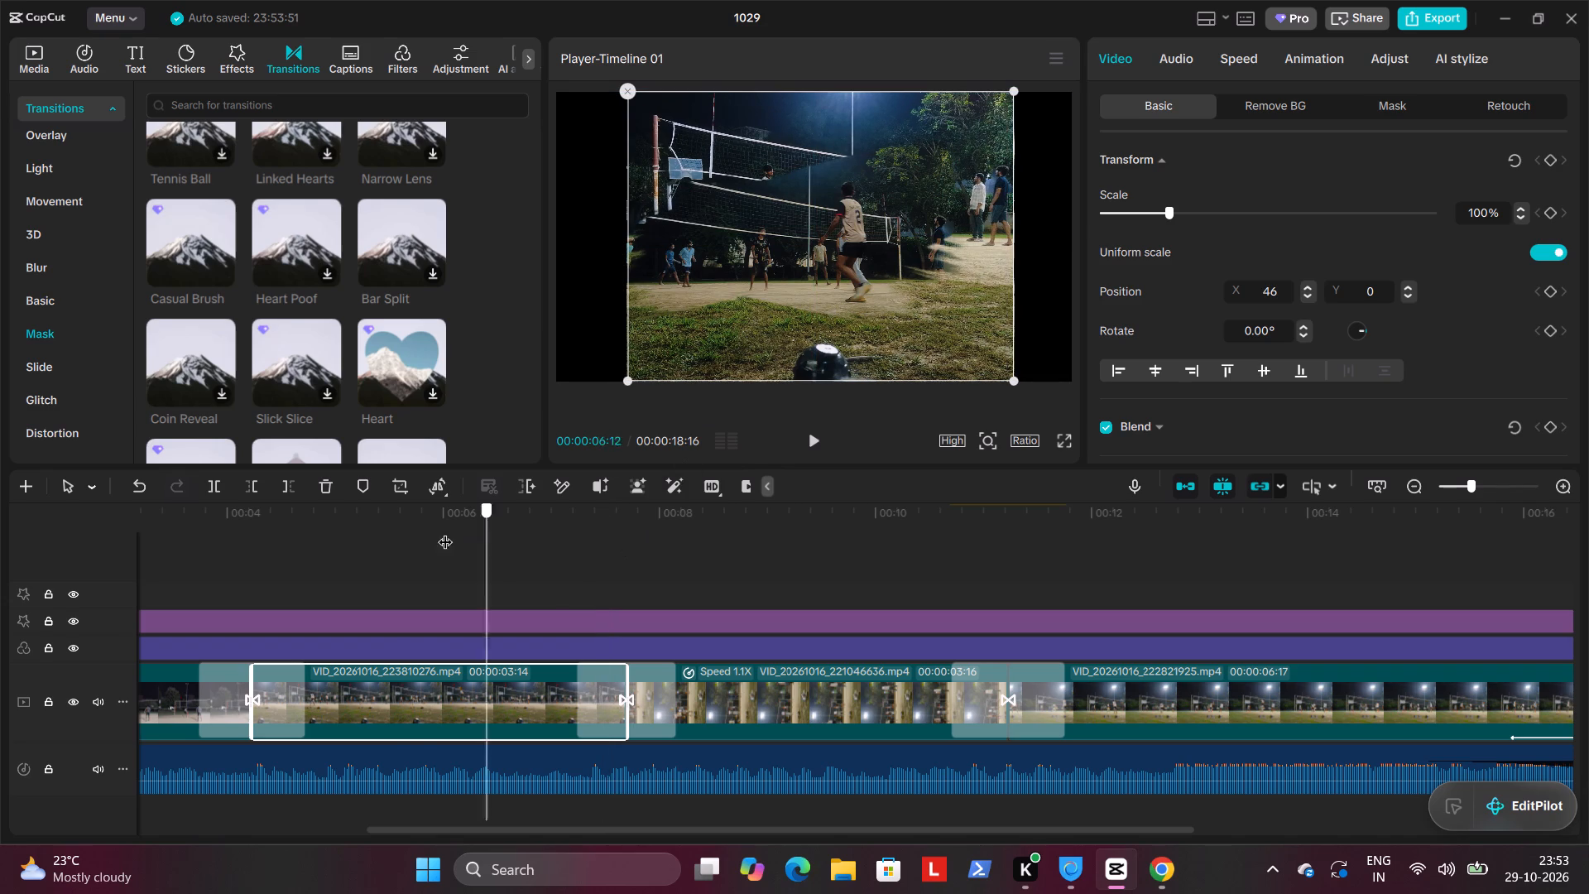
{"action": "left_click_drag", "start_coordinate": [445, 531], "coordinate": [240, 539]}
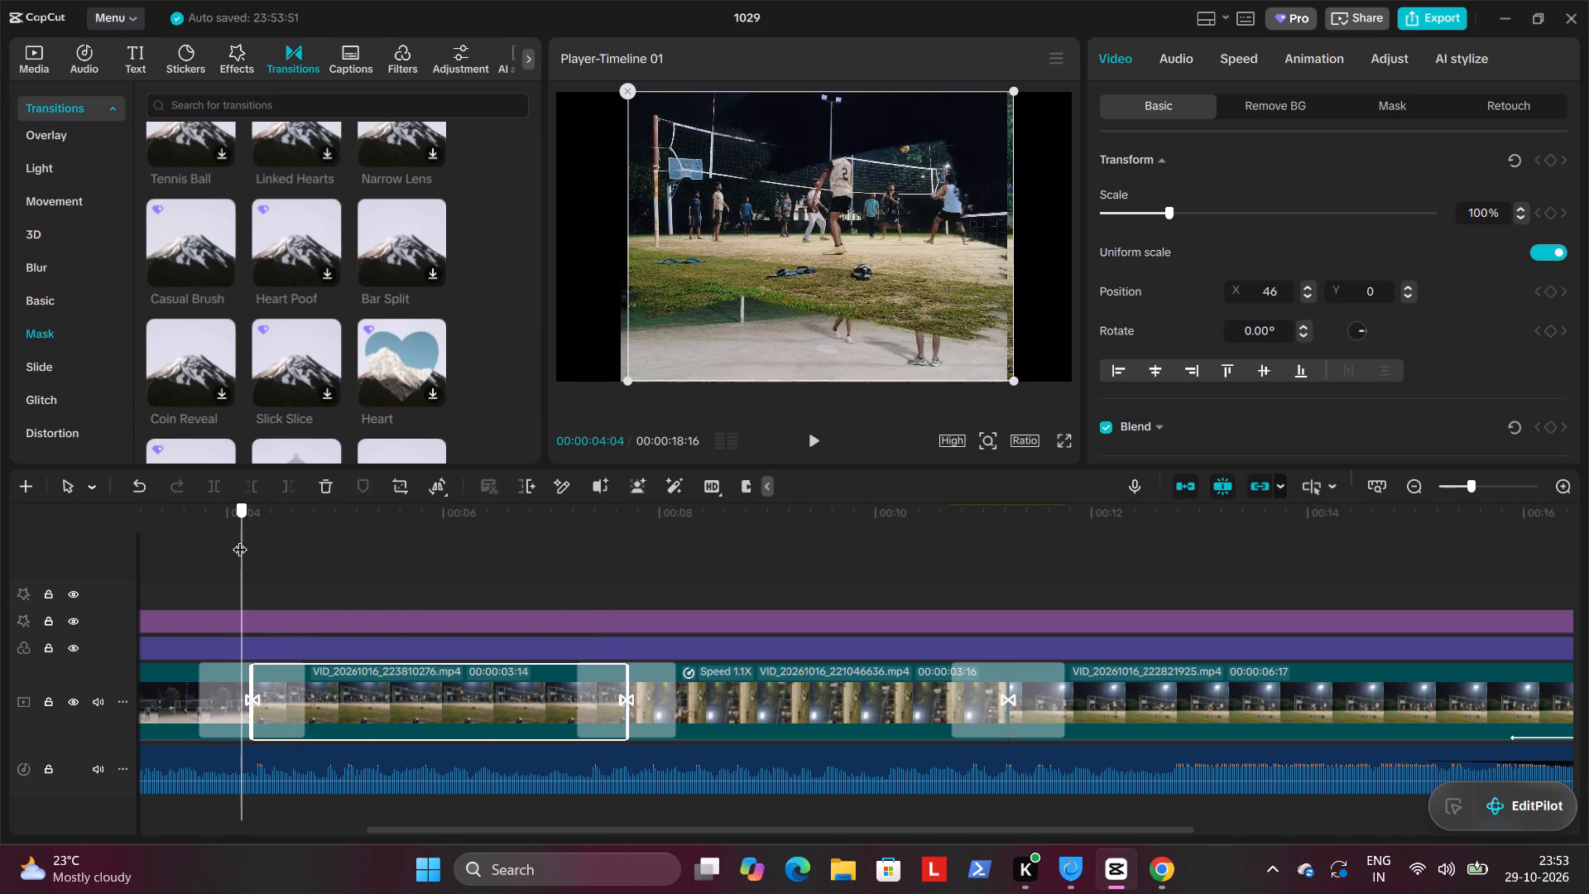
{"action": "left_click_drag", "start_coordinate": [240, 539], "coordinate": [239, 539]}
{"action": "left_click", "coordinate": [170, 677]}
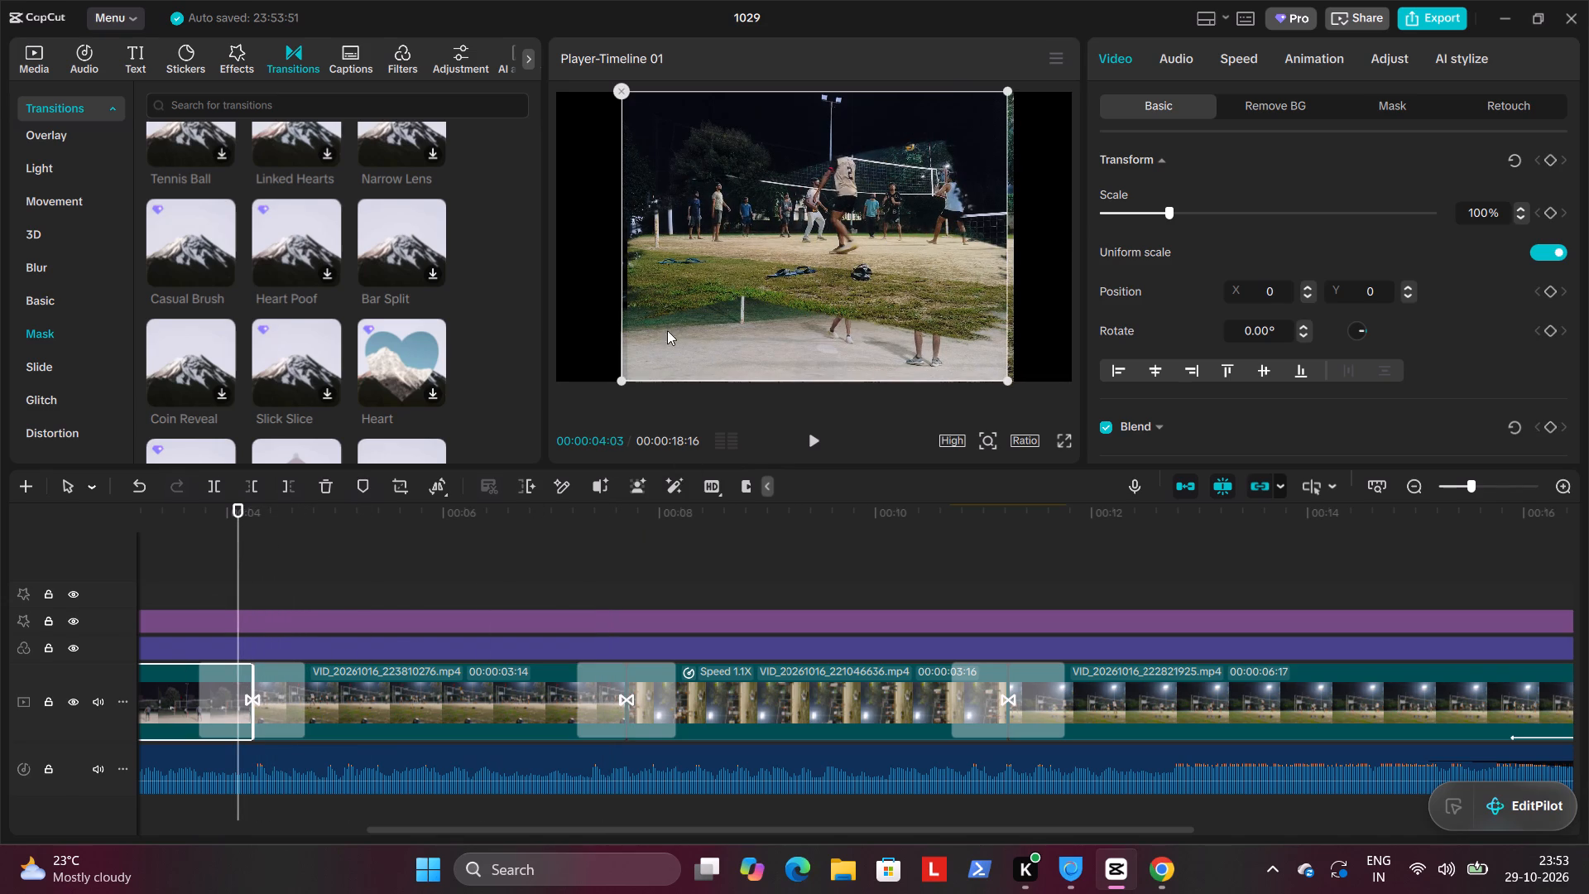
{"action": "left_click_drag", "start_coordinate": [679, 324], "coordinate": [738, 324]}
{"action": "left_click", "coordinate": [752, 305]}
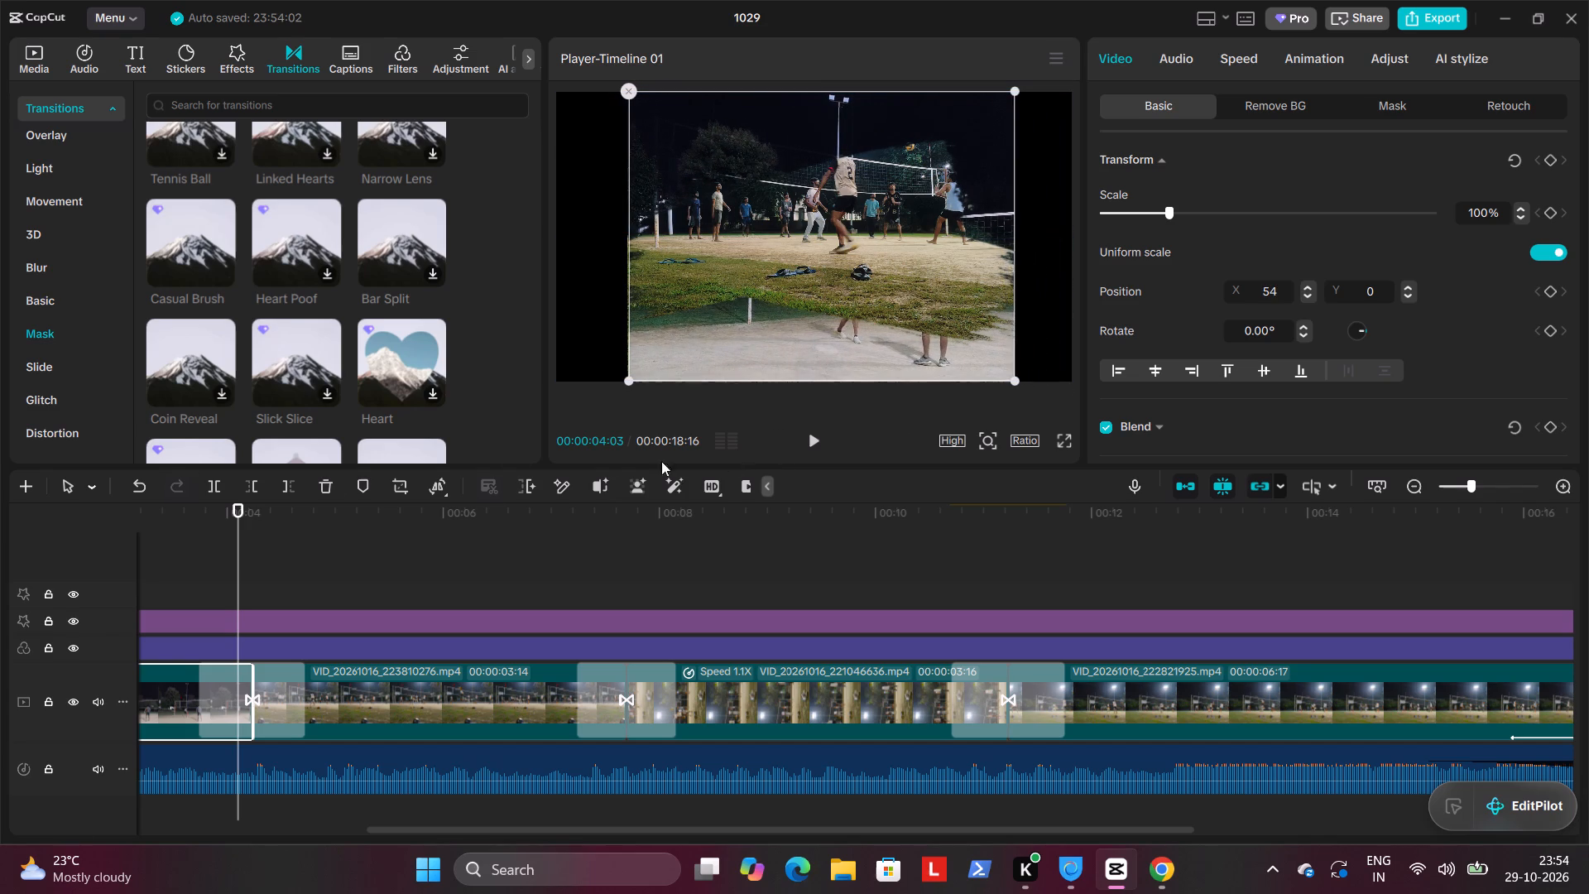
Play the edit from the beginning through the first two transitions to review the clips' alignment.
{"action": "left_click", "coordinate": [1464, 484]}
{"action": "left_click", "coordinate": [1452, 487]}
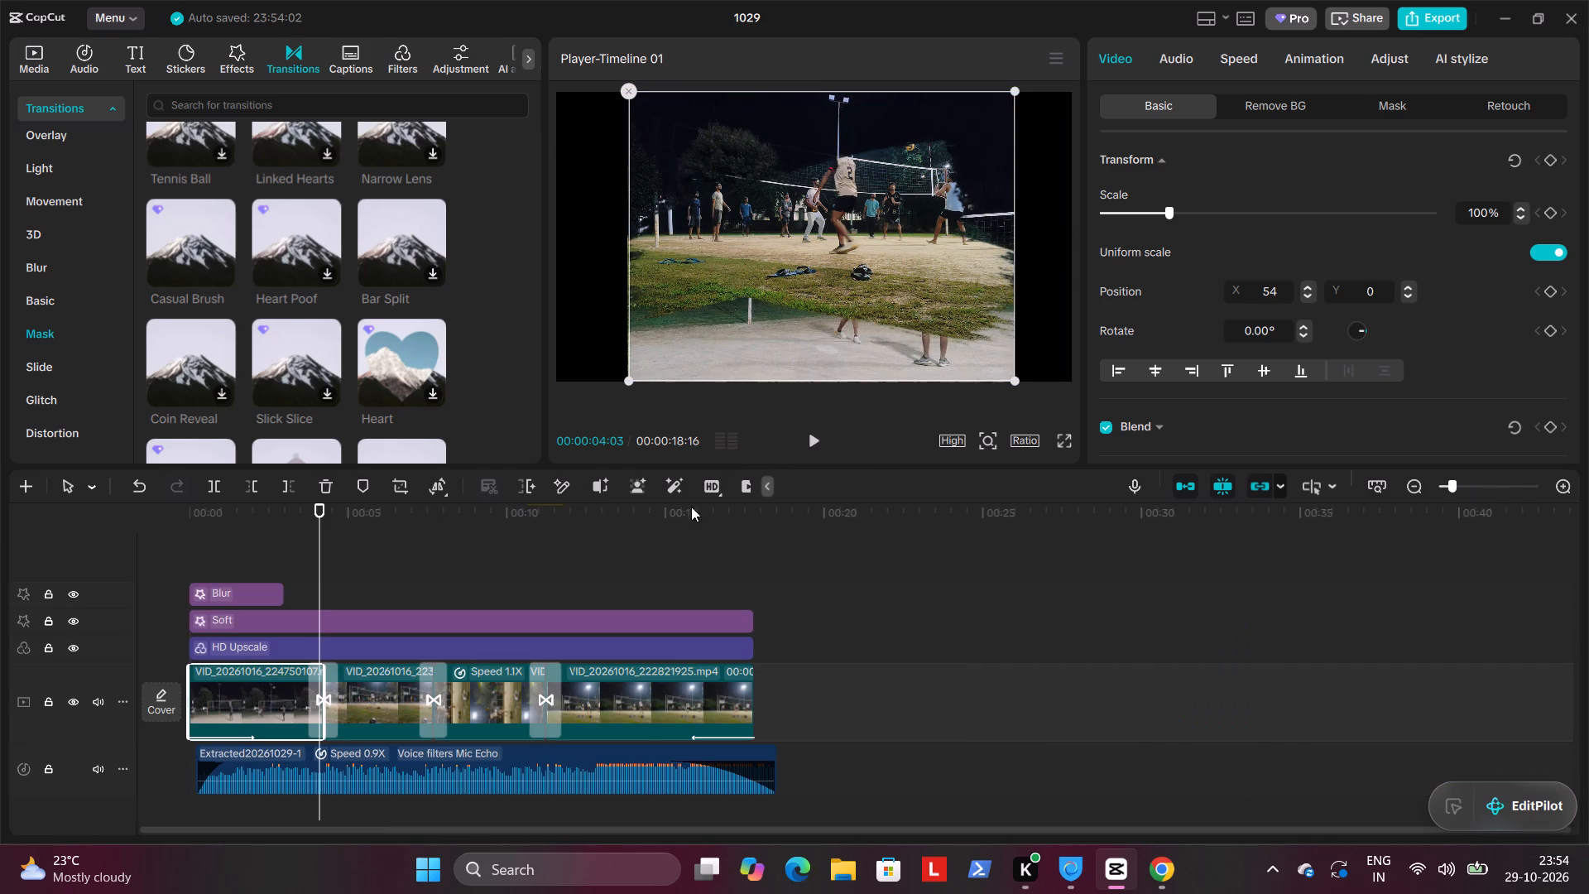
{"action": "left_click_drag", "start_coordinate": [322, 524], "coordinate": [161, 524]}
{"action": "left_click", "coordinate": [820, 434]}
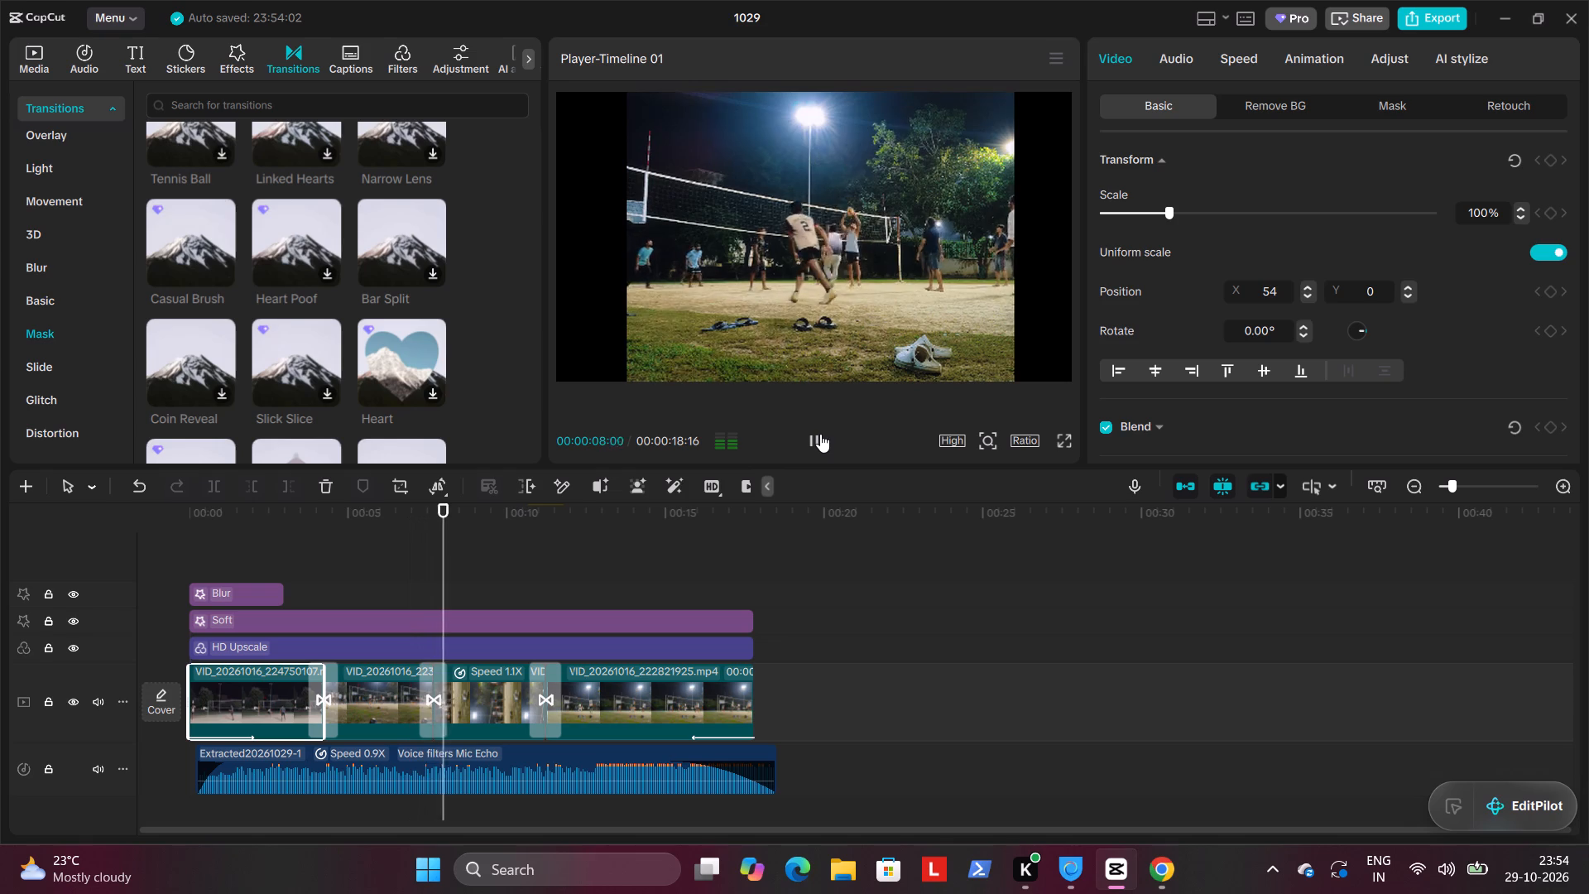
{"action": "left_click", "coordinate": [820, 433]}
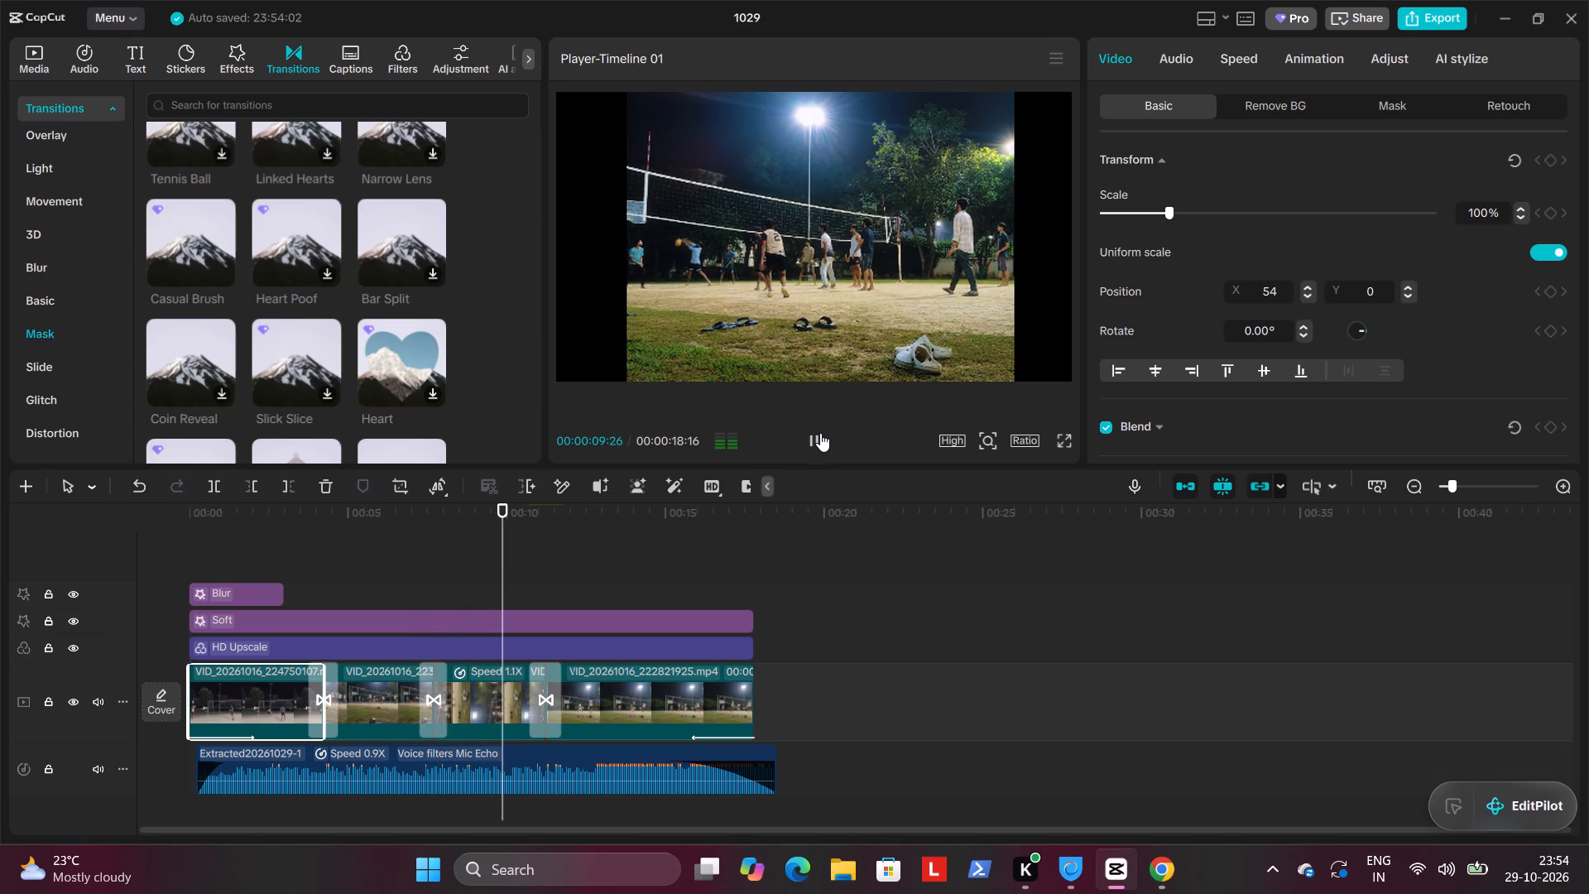
{"action": "right_click", "coordinate": [819, 431]}
Set the duration of the transition between the third and fourth clips to 0.9 s.
{"action": "left_click", "coordinate": [432, 682]}
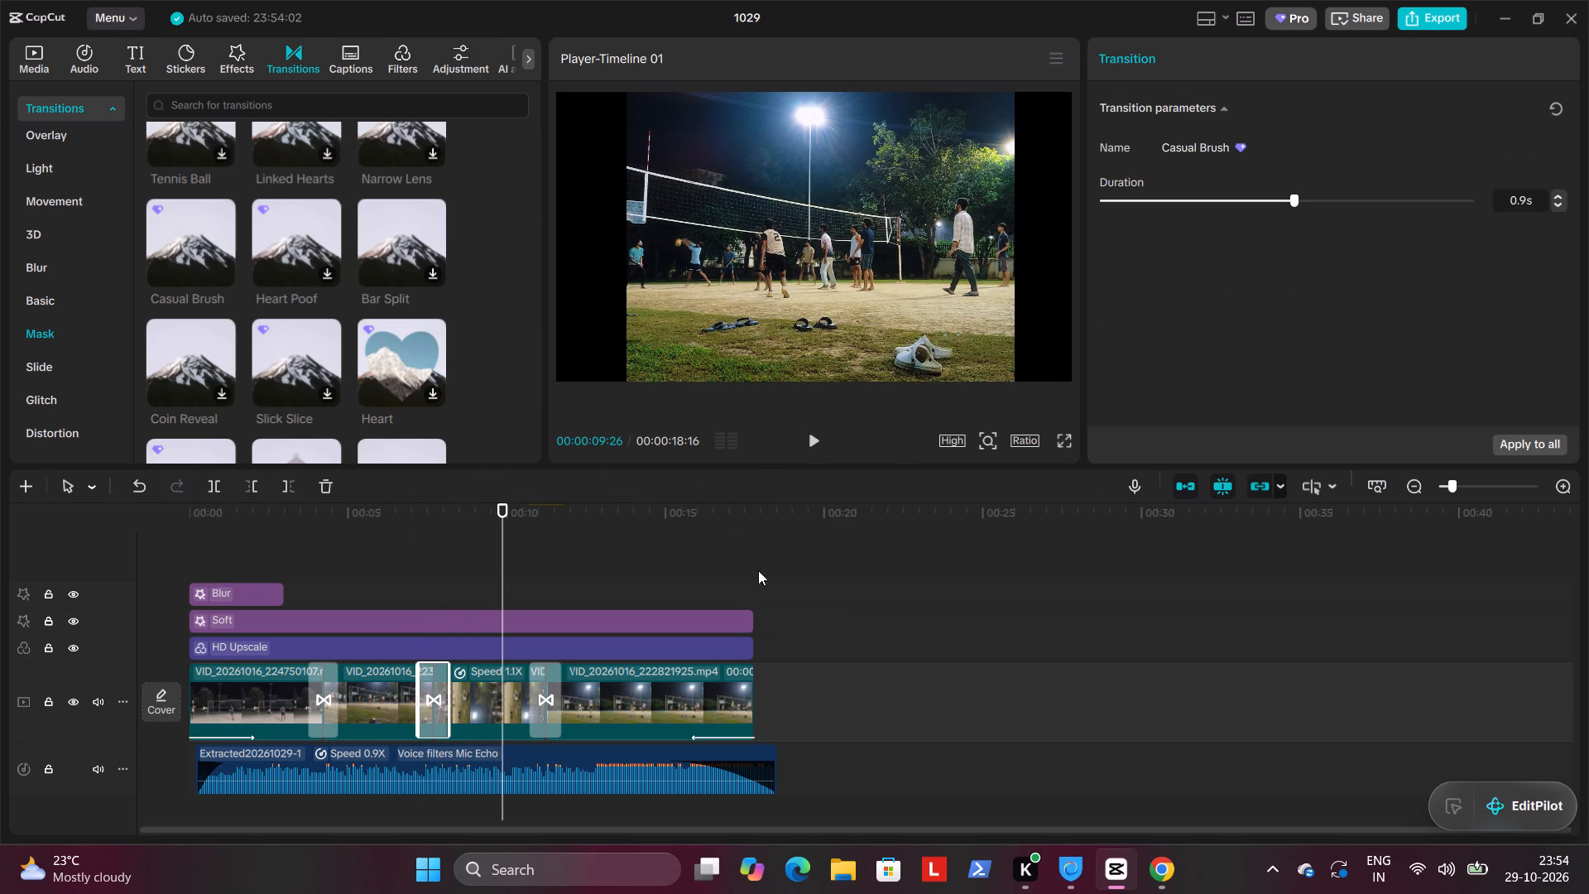
{"action": "left_click", "coordinate": [540, 685]}
{"action": "double_click", "coordinate": [1555, 202]}
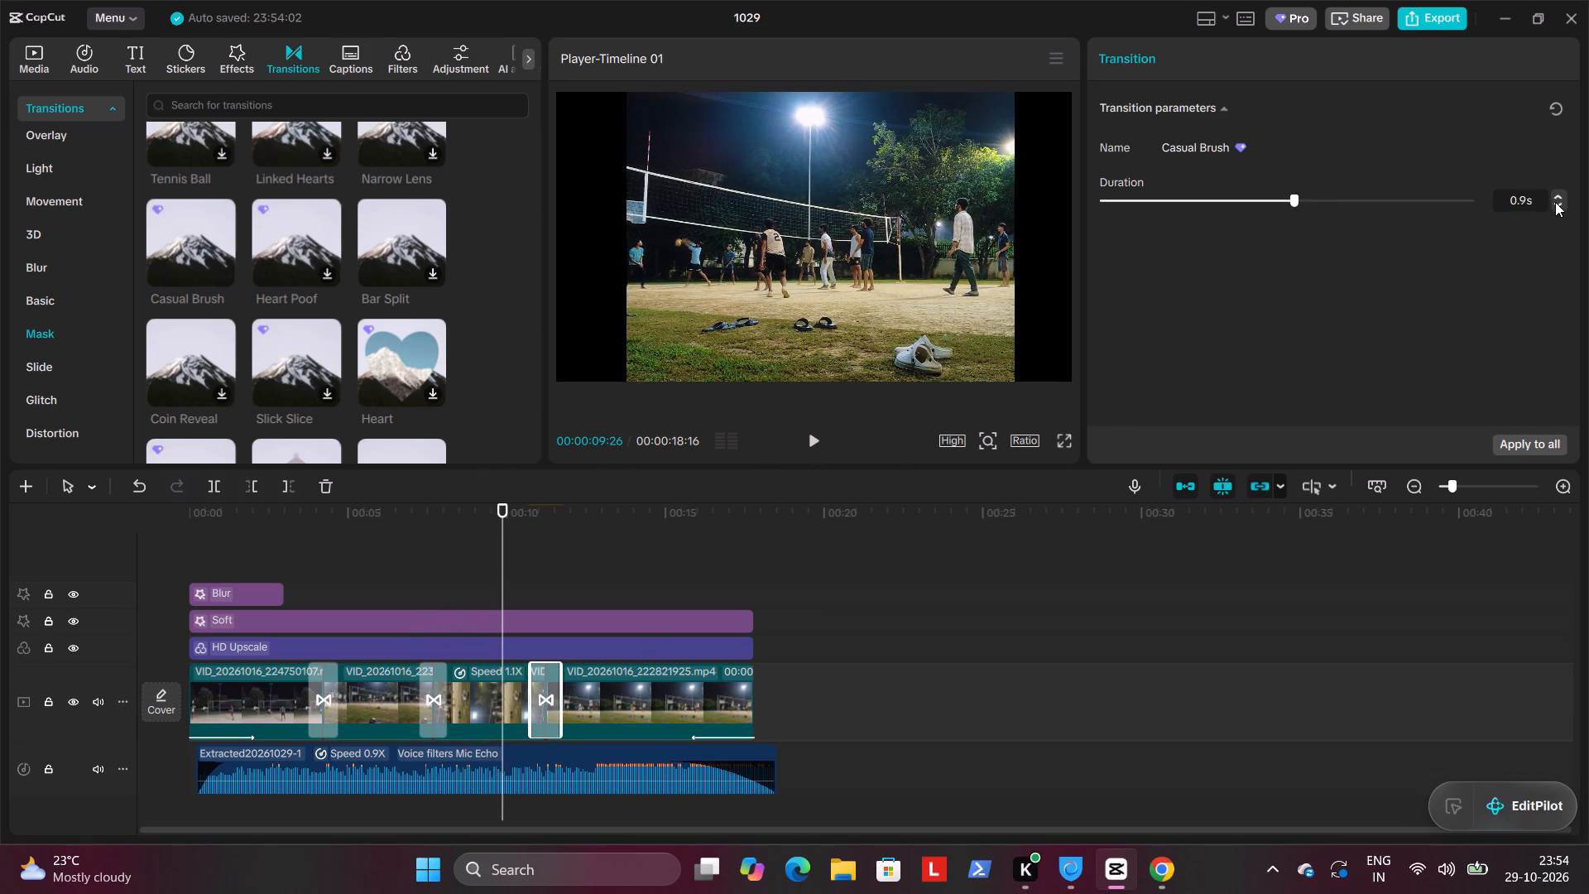
{"action": "left_click", "coordinate": [1562, 195]}
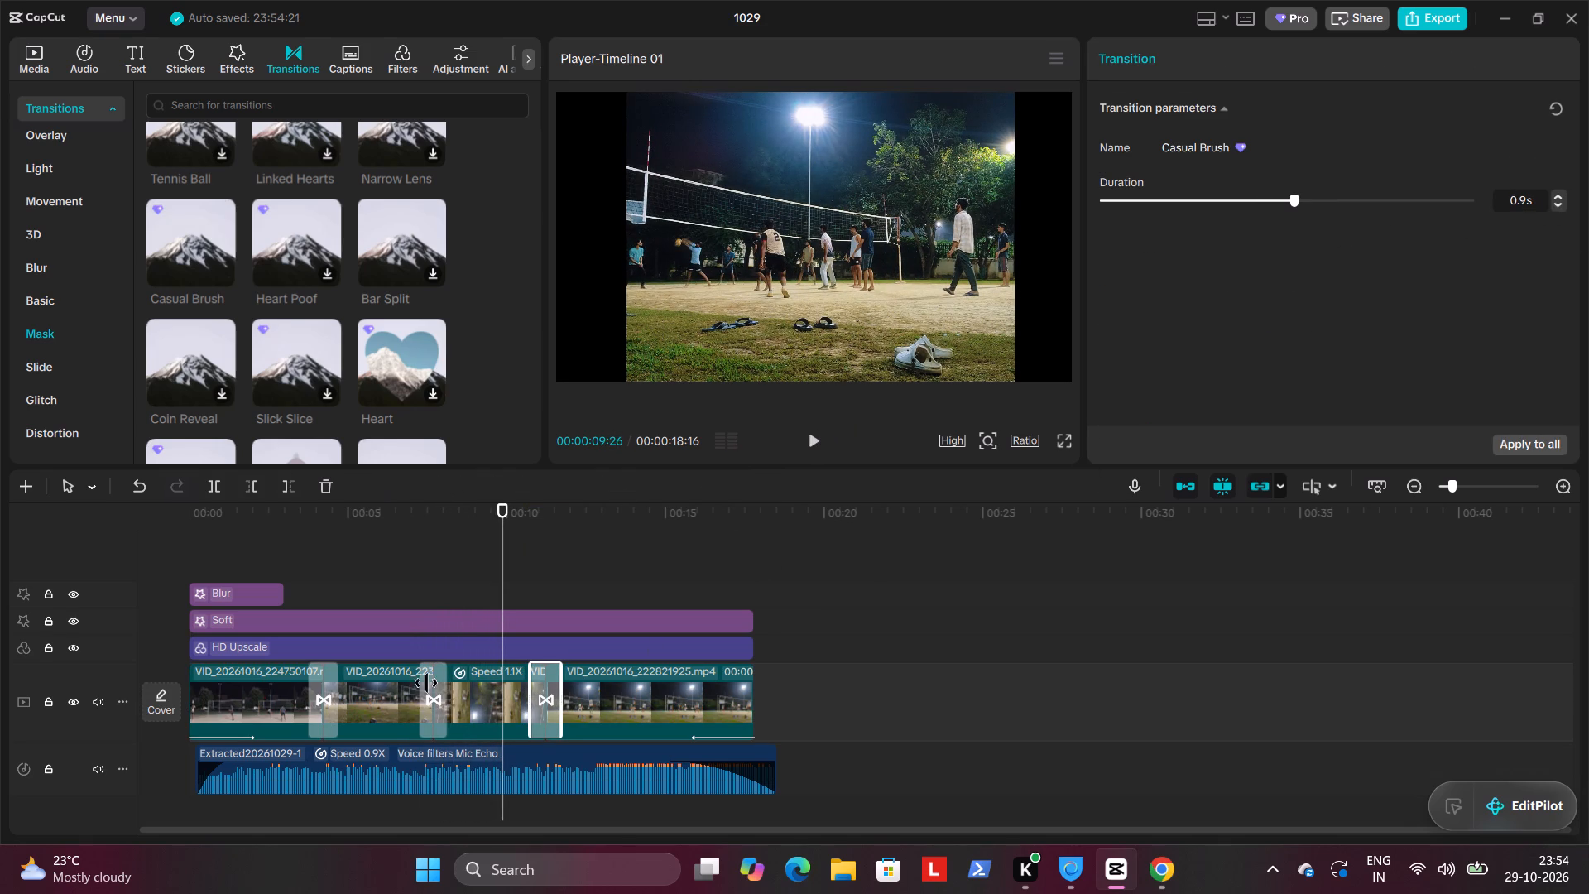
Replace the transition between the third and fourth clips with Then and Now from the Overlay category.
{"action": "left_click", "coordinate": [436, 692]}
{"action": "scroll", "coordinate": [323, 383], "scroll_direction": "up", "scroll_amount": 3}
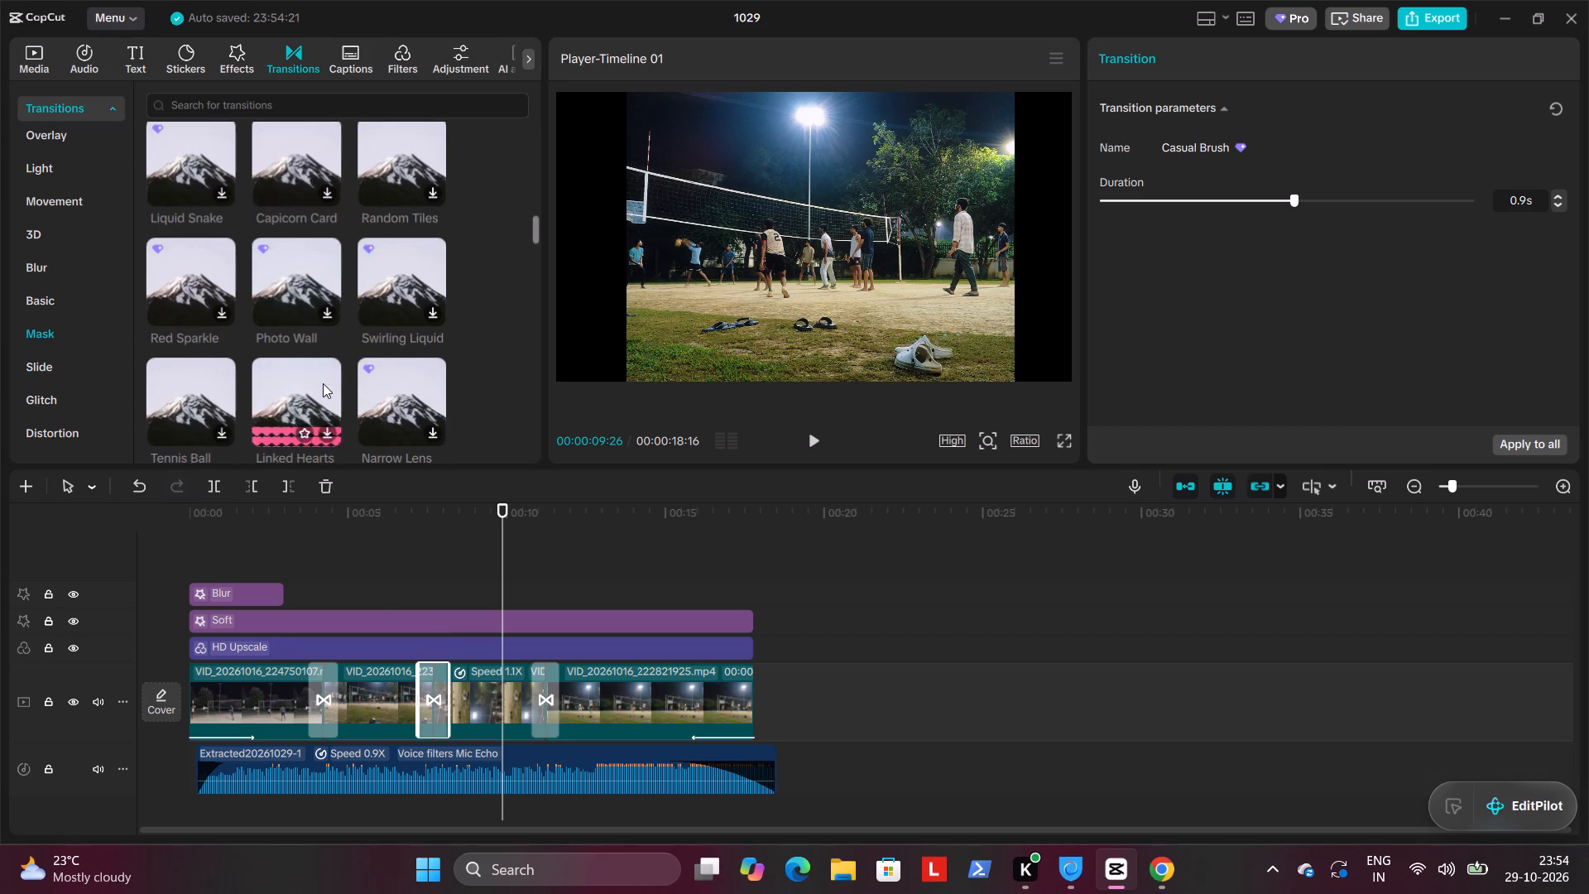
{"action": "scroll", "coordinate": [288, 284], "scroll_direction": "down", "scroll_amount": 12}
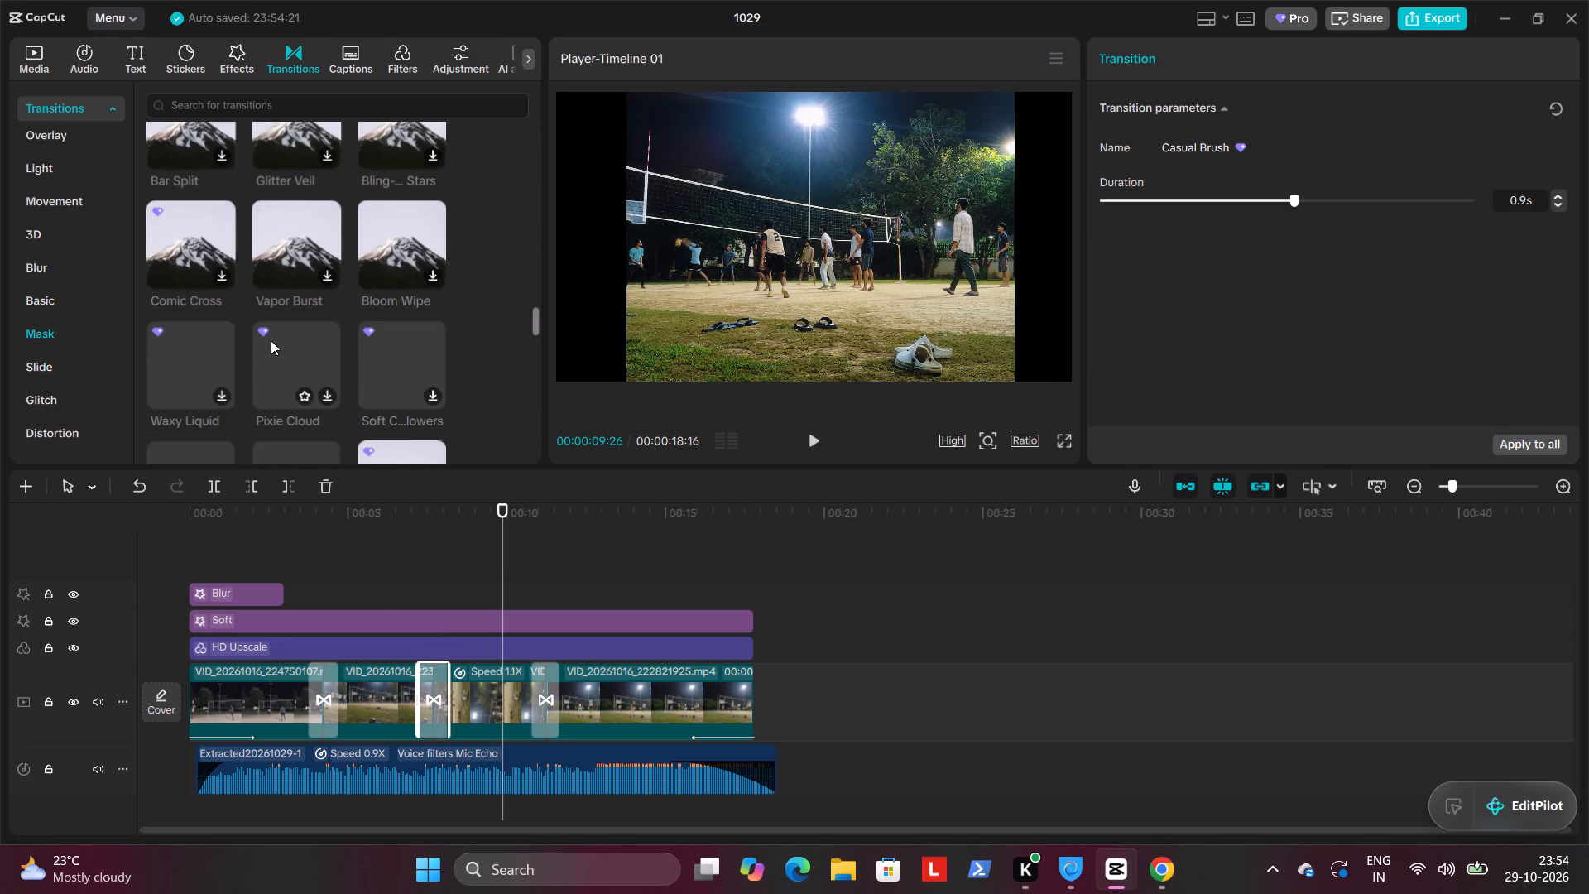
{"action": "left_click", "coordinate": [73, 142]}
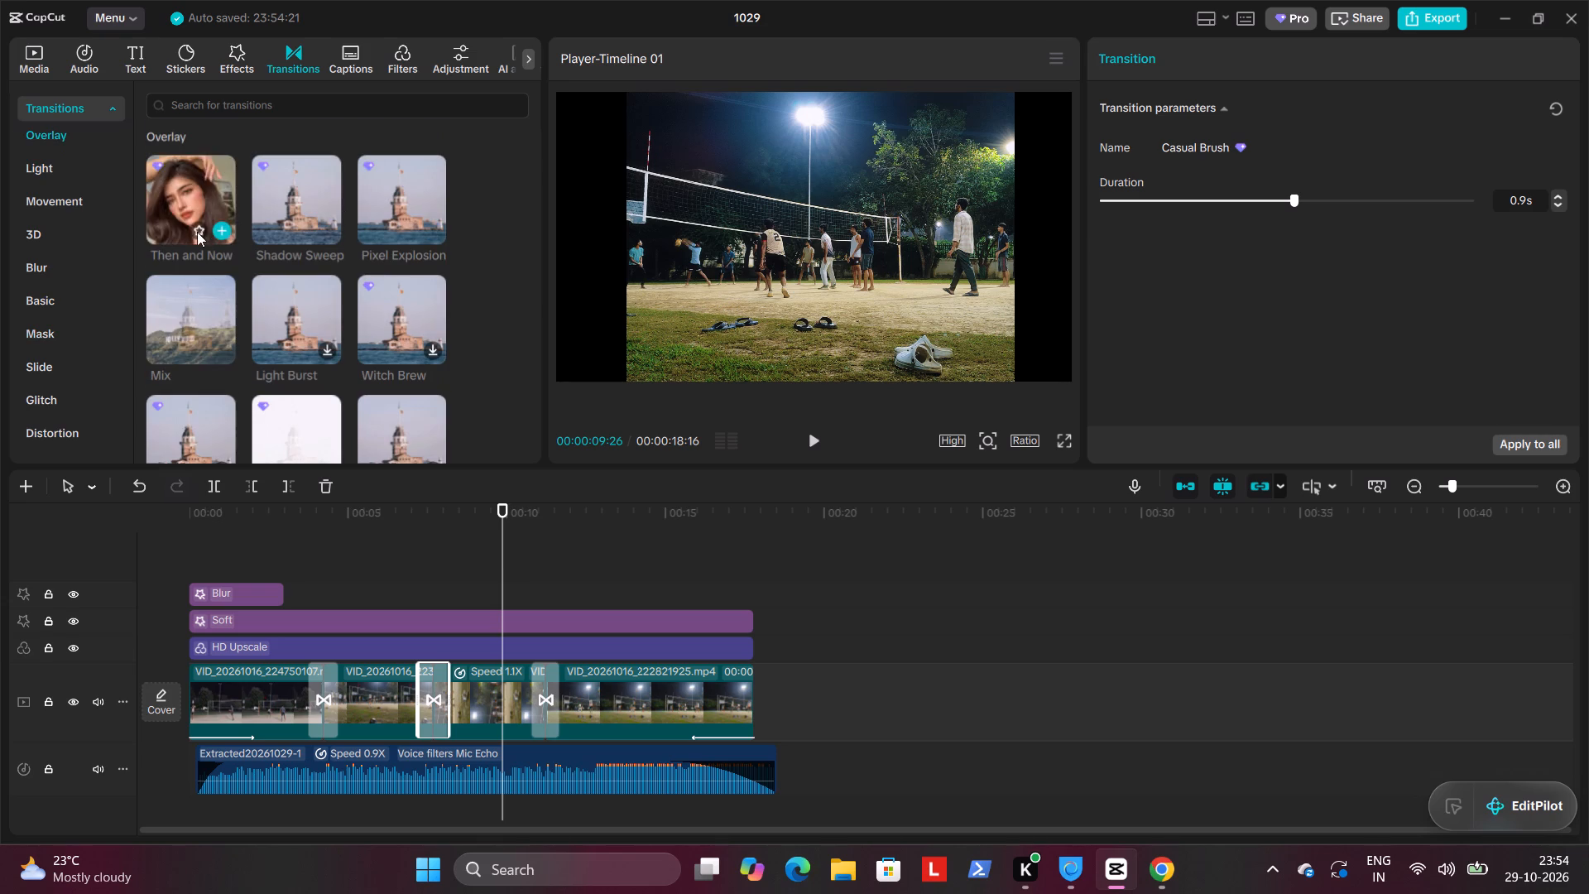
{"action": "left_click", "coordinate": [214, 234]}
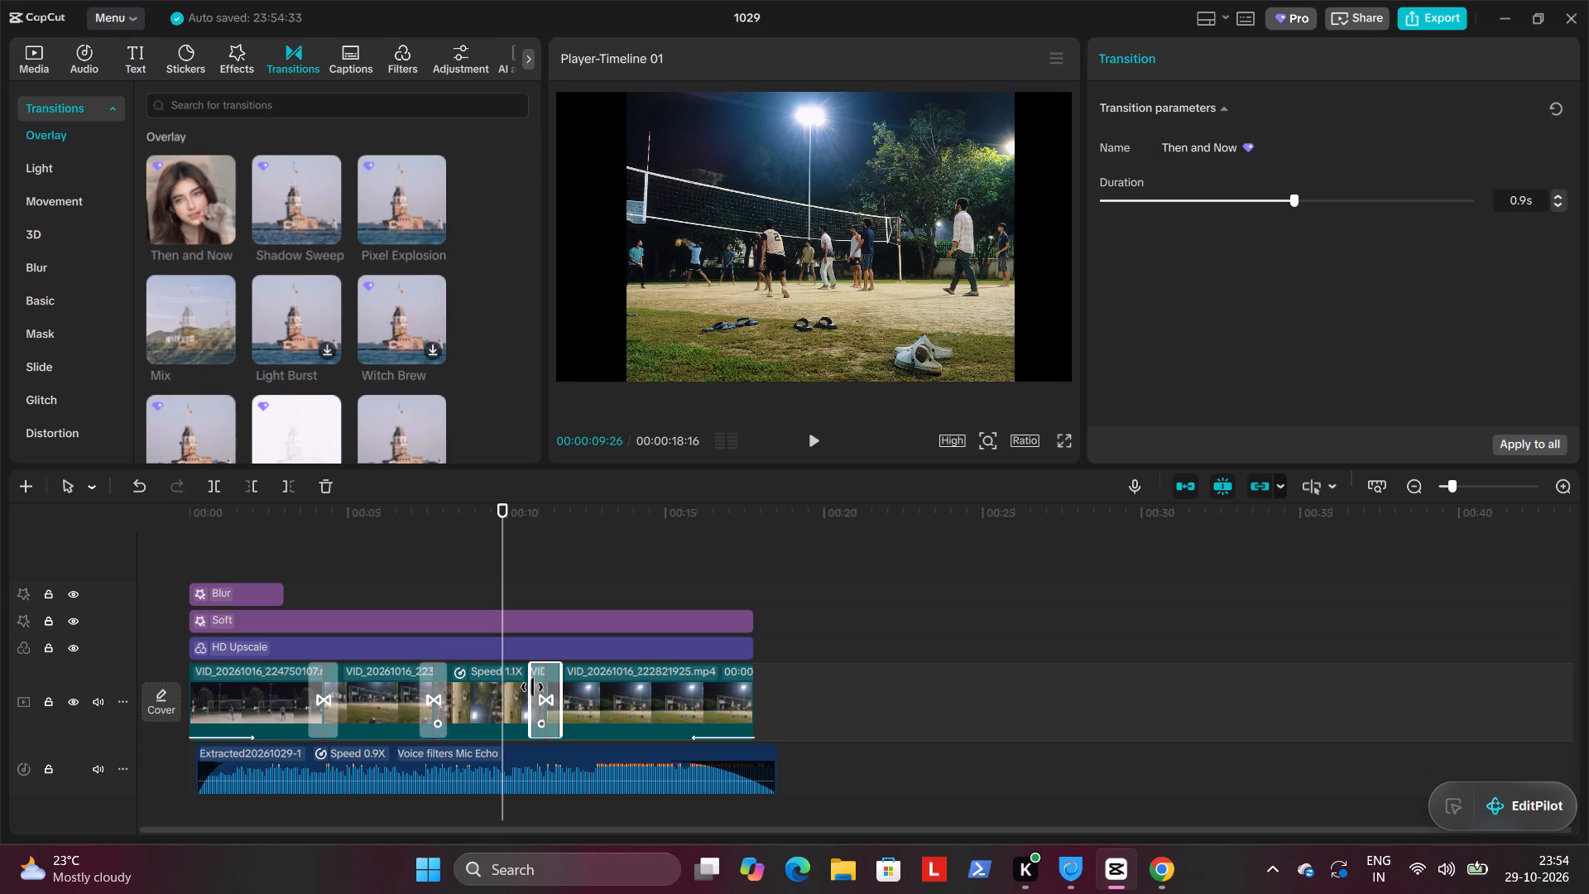
Scrub and play across the cut between the third and fourth clips to preview the Then and Now transition.
{"action": "left_click_drag", "start_coordinate": [503, 537], "coordinate": [547, 538]}
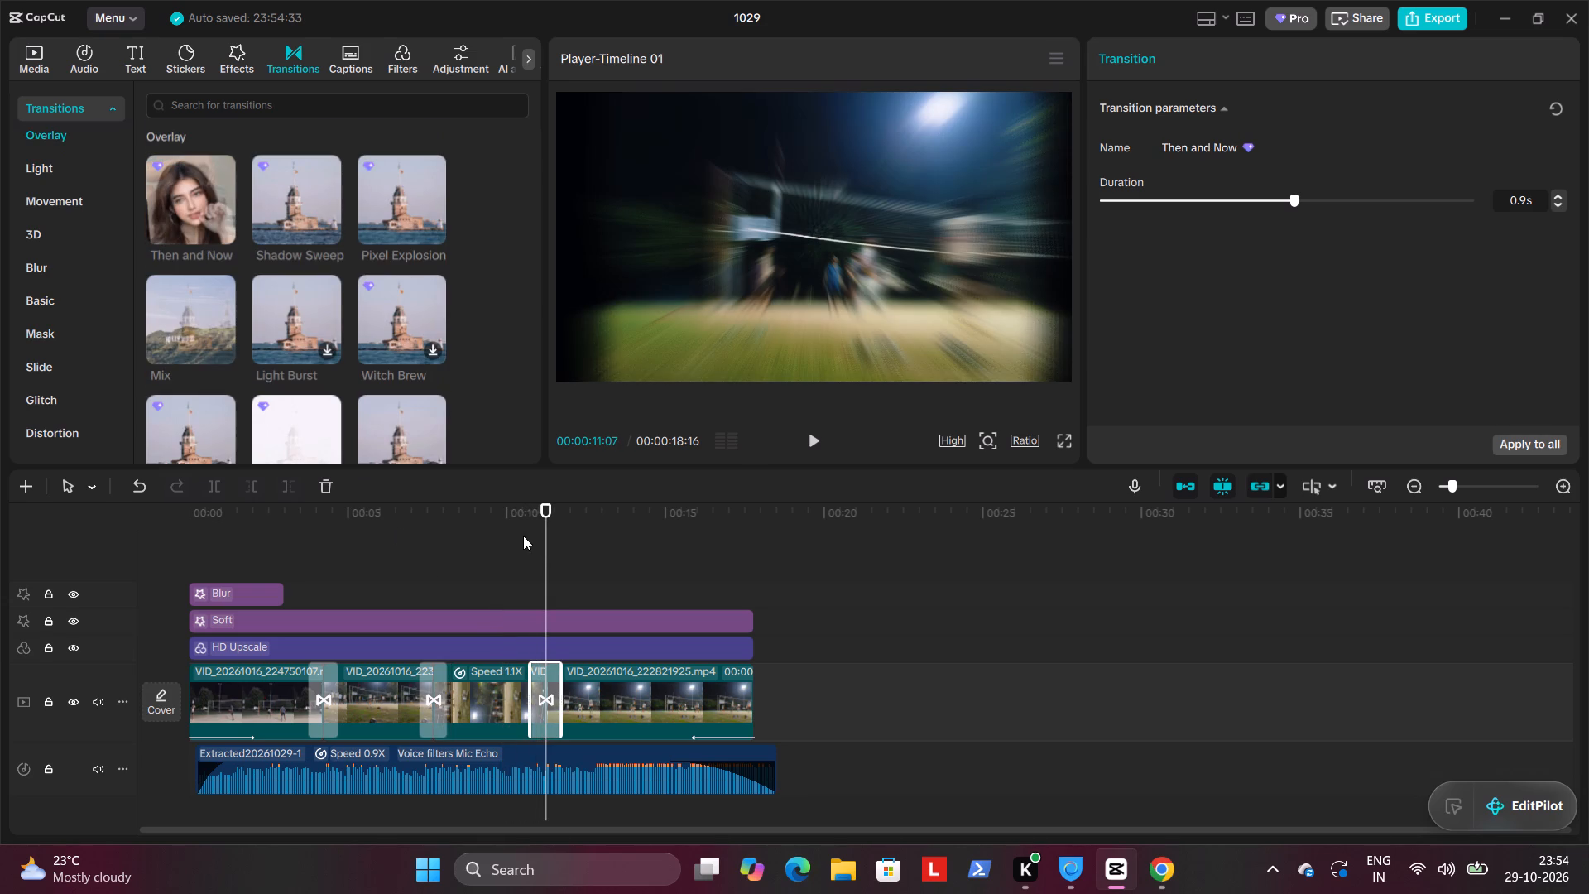
{"action": "left_click_drag", "start_coordinate": [545, 523], "coordinate": [511, 521]}
{"action": "left_click", "coordinate": [815, 445]}
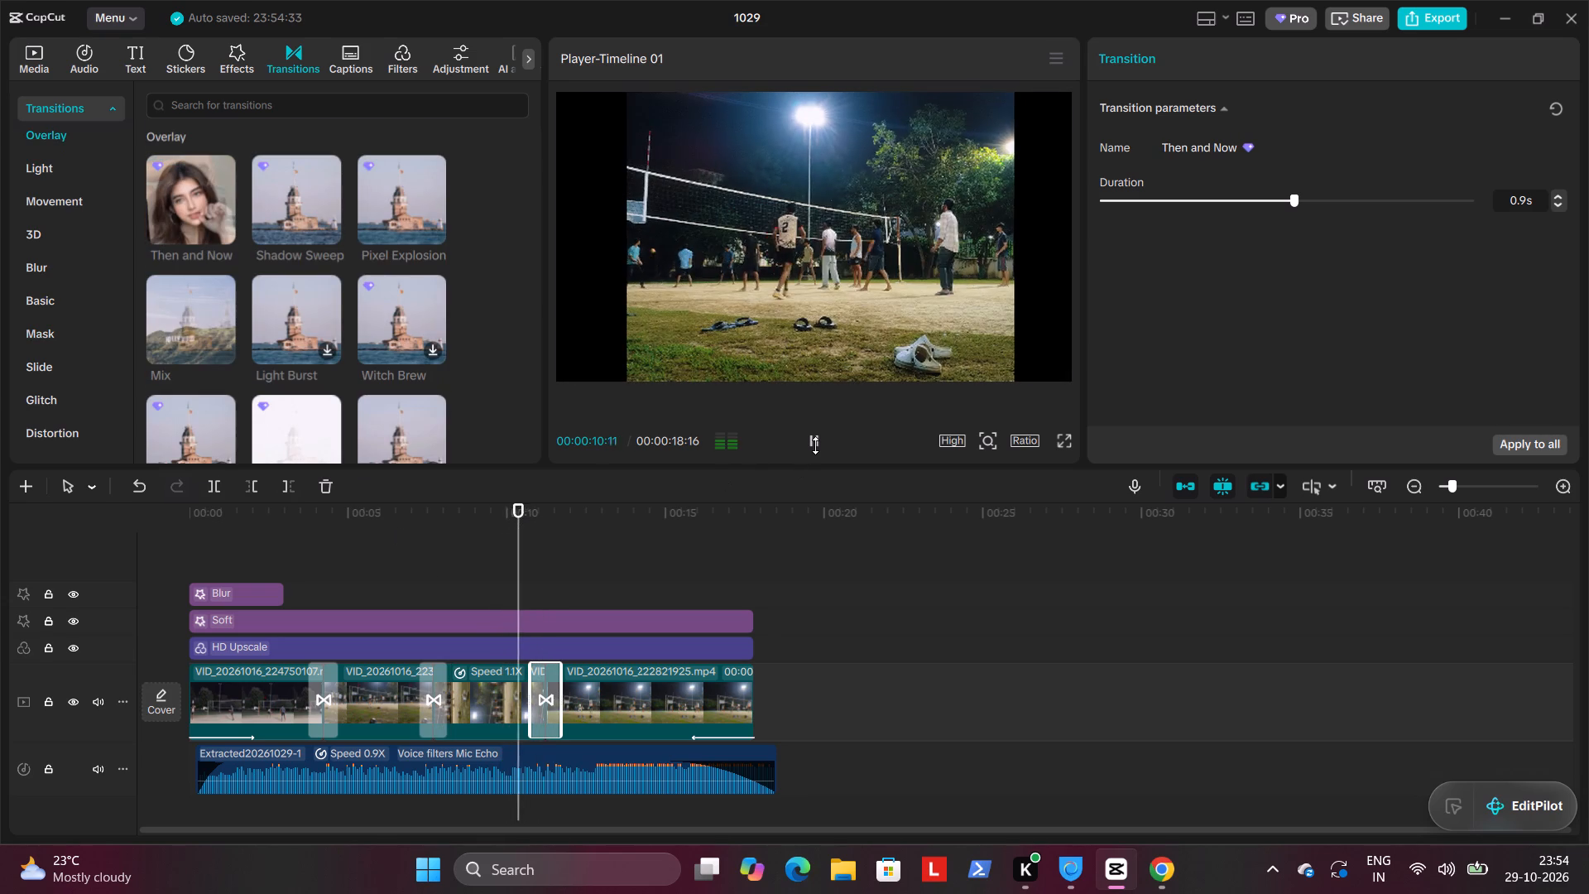
{"action": "left_click", "coordinate": [815, 445]}
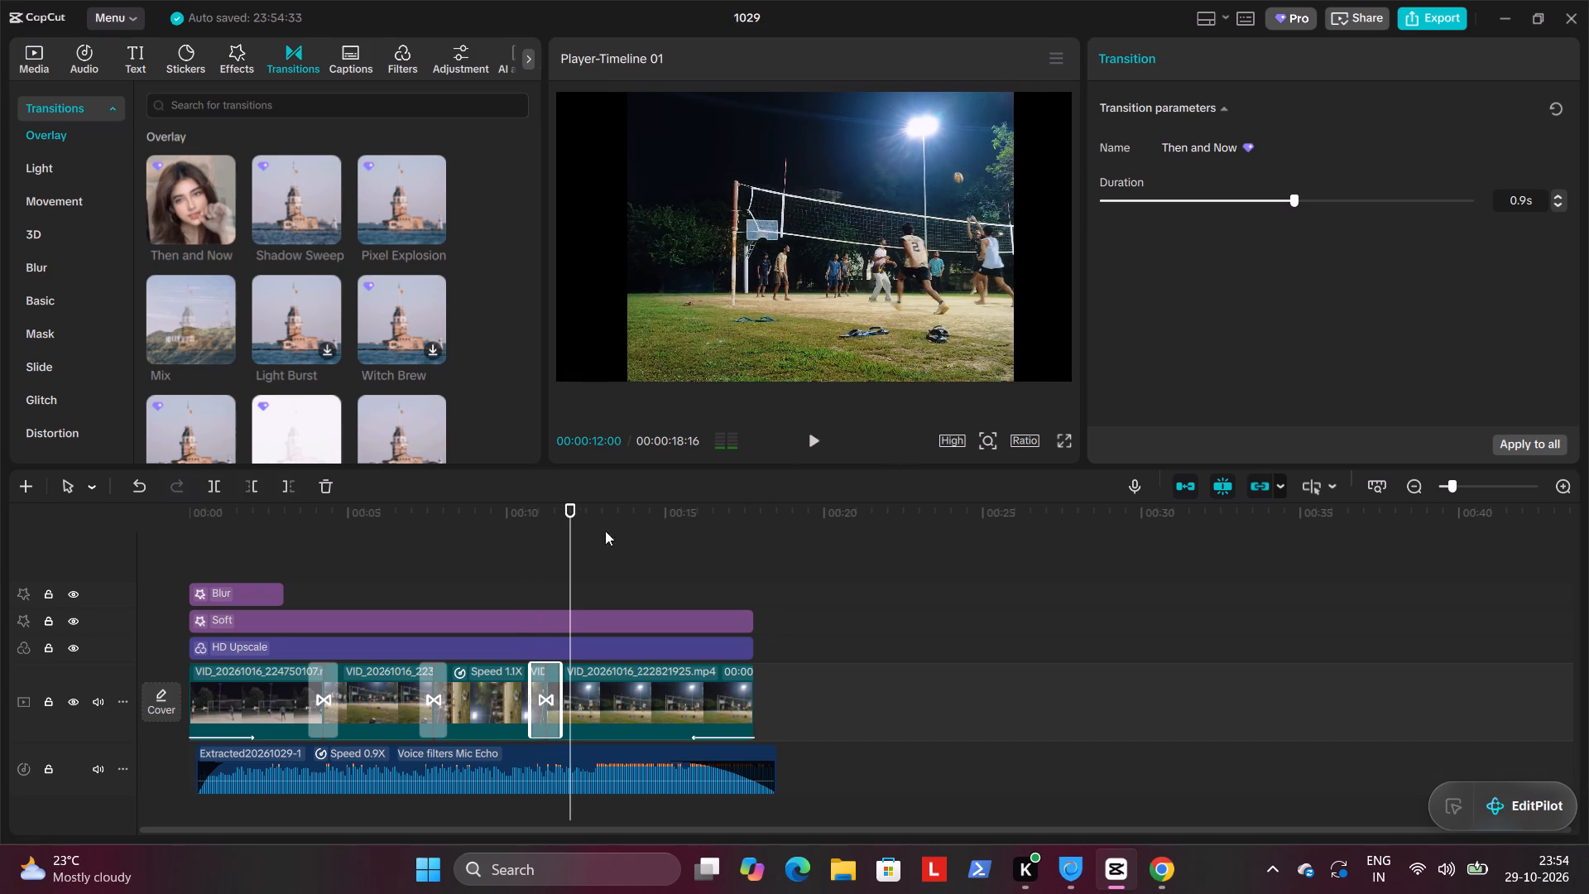
Change the transition between the third and fourth clips to Mix and play it back from just before the cut.
{"action": "left_click_drag", "start_coordinate": [568, 536], "coordinate": [513, 536]}
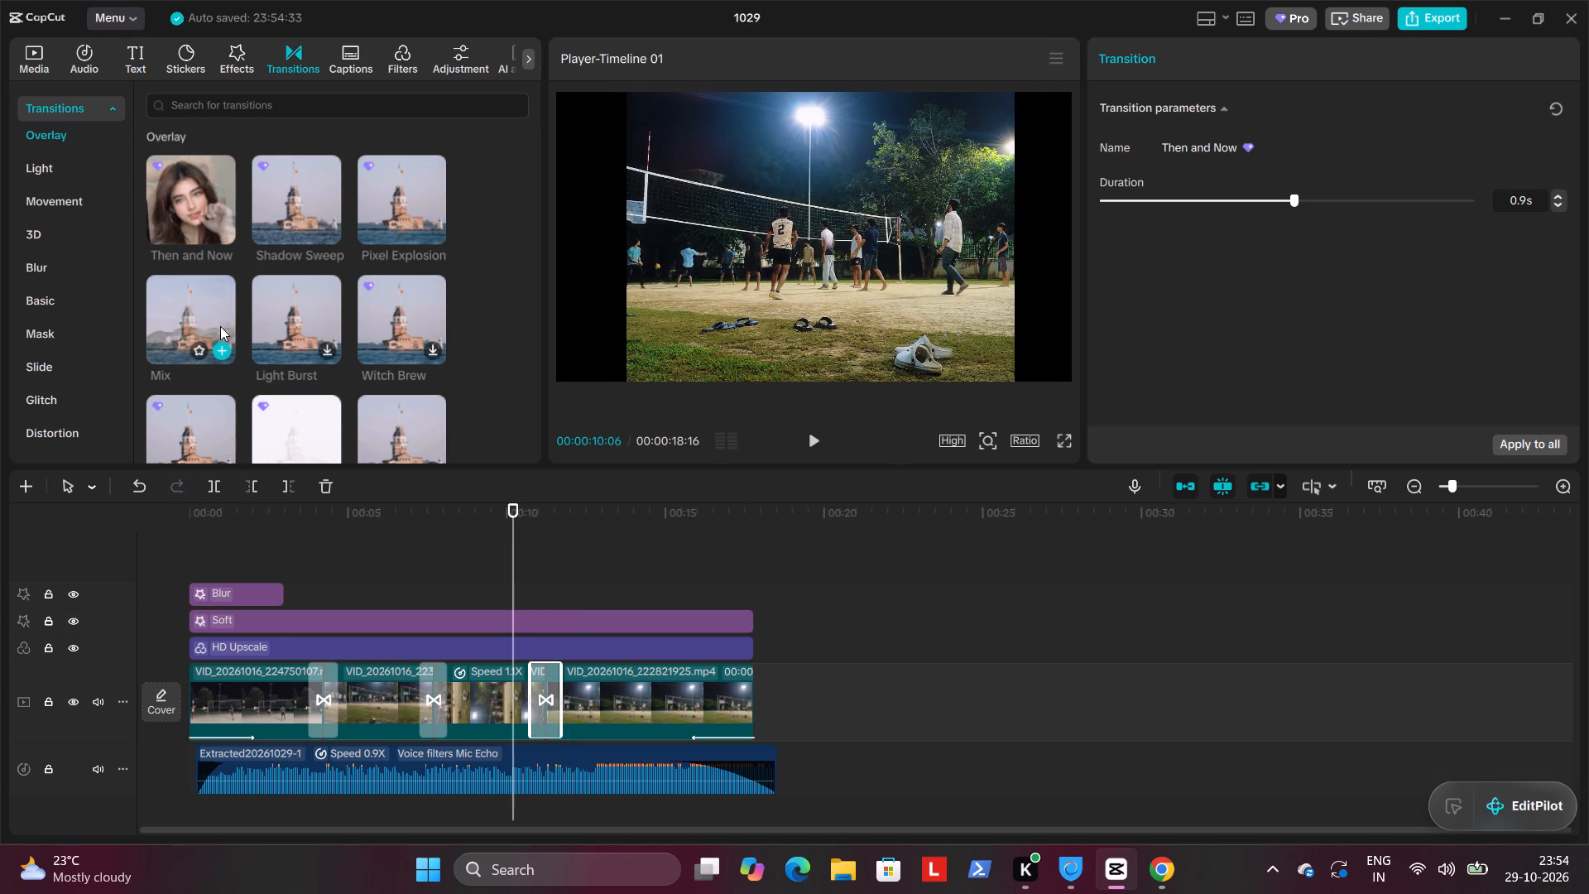
{"action": "left_click", "coordinate": [223, 346]}
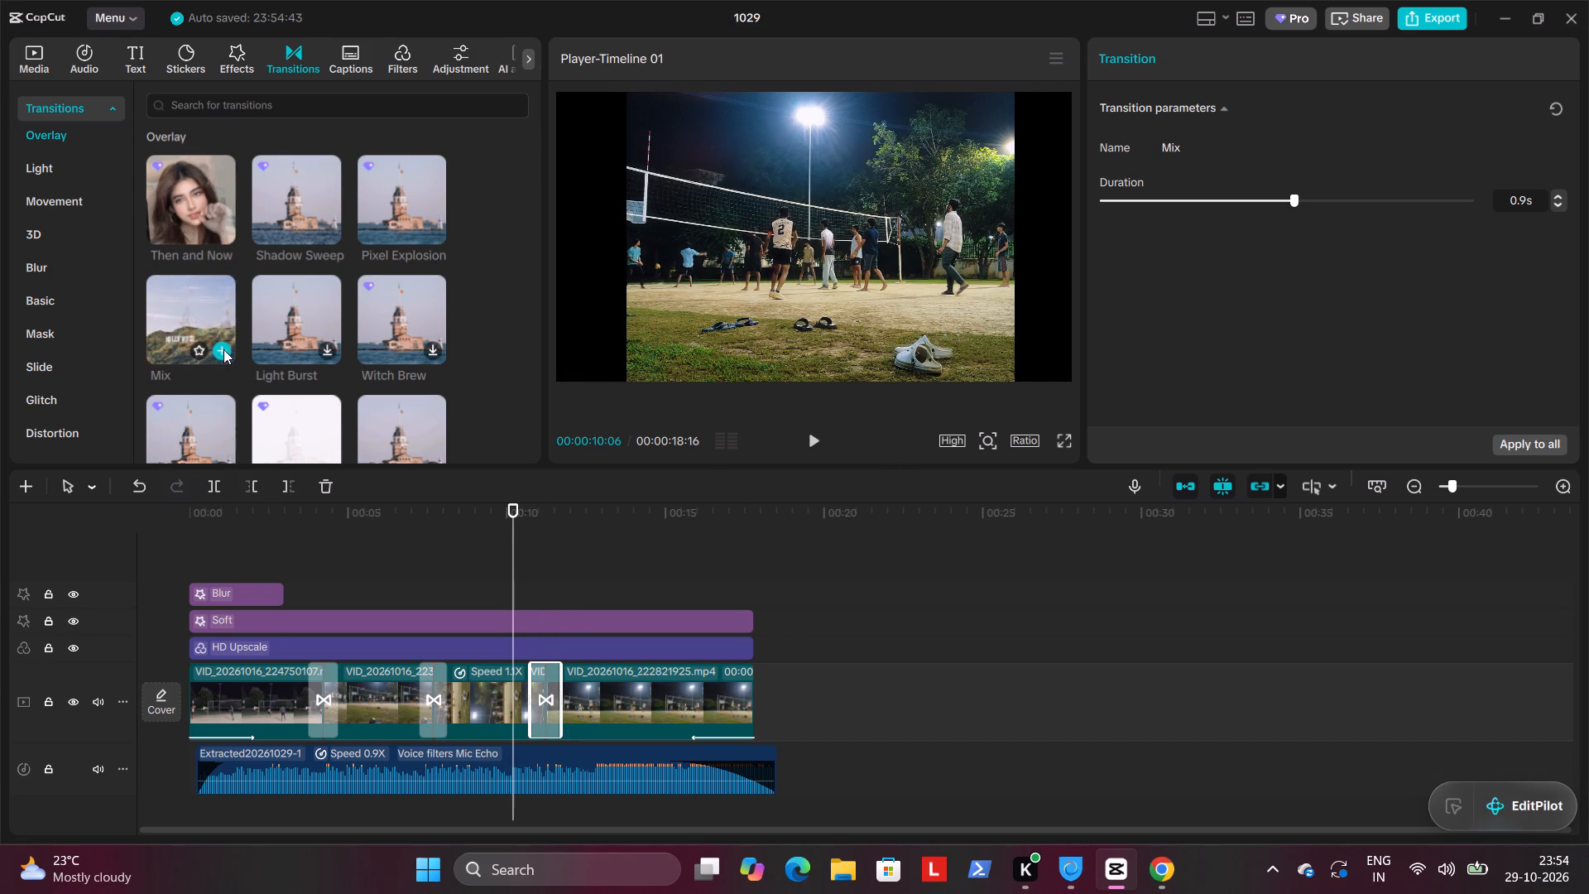
{"action": "left_click", "coordinate": [810, 442]}
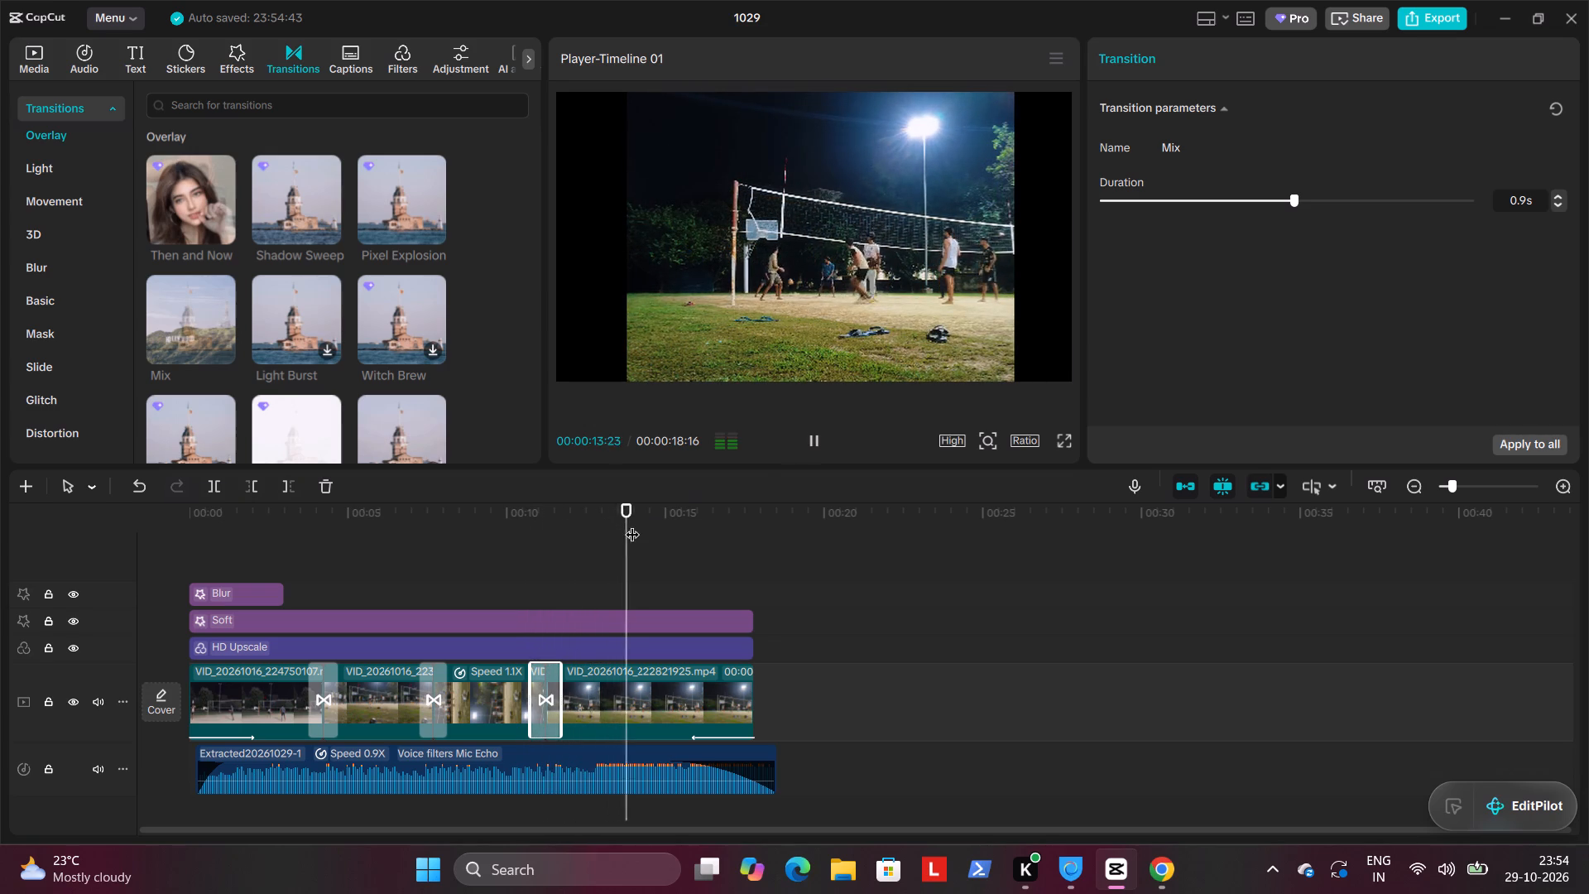
Preview the Mix transition in the library and browse the Overlay category for alternatives for the cut between the second and third clips.
{"action": "left_click_drag", "start_coordinate": [630, 524], "coordinate": [425, 562]}
{"action": "left_click", "coordinate": [194, 325]}
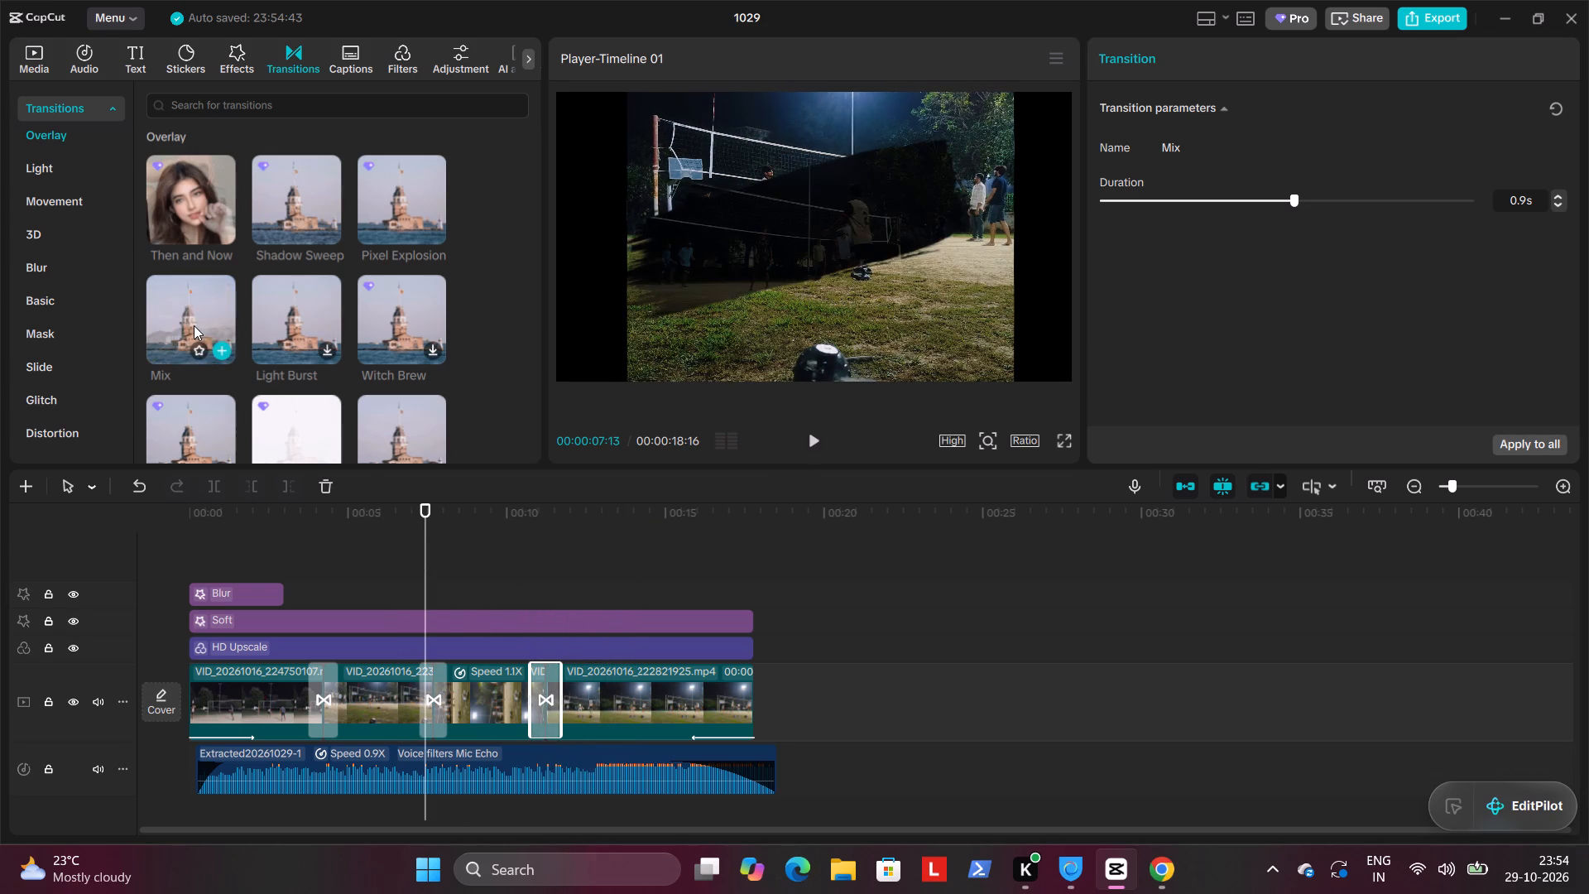
{"action": "scroll", "coordinate": [249, 277], "scroll_direction": "down", "scroll_amount": 1}
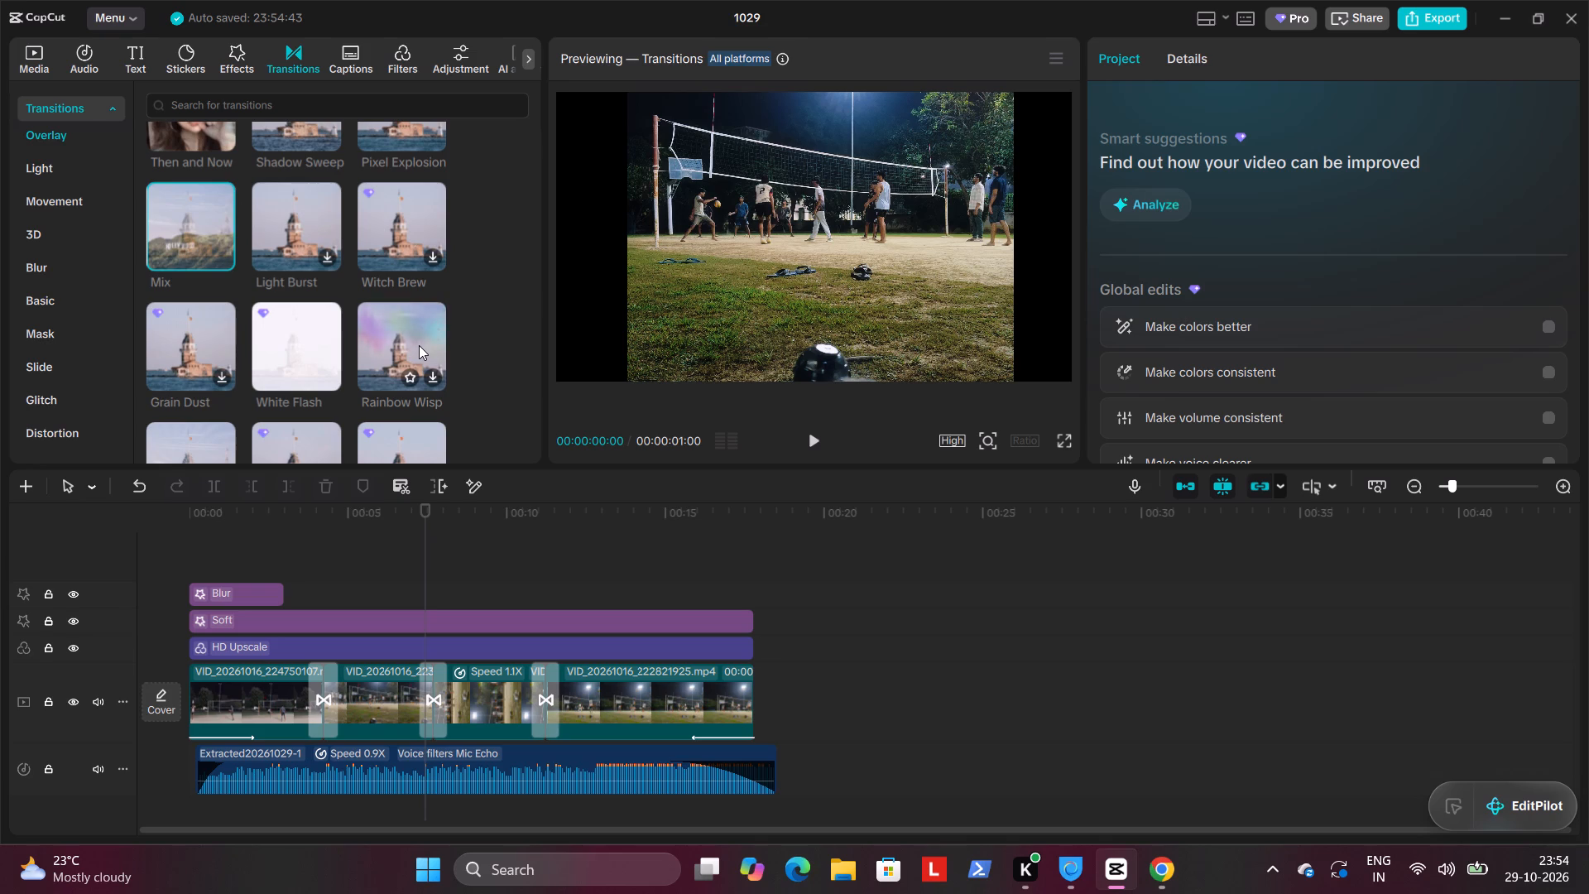
{"action": "scroll", "coordinate": [419, 345], "scroll_direction": "down", "scroll_amount": 1}
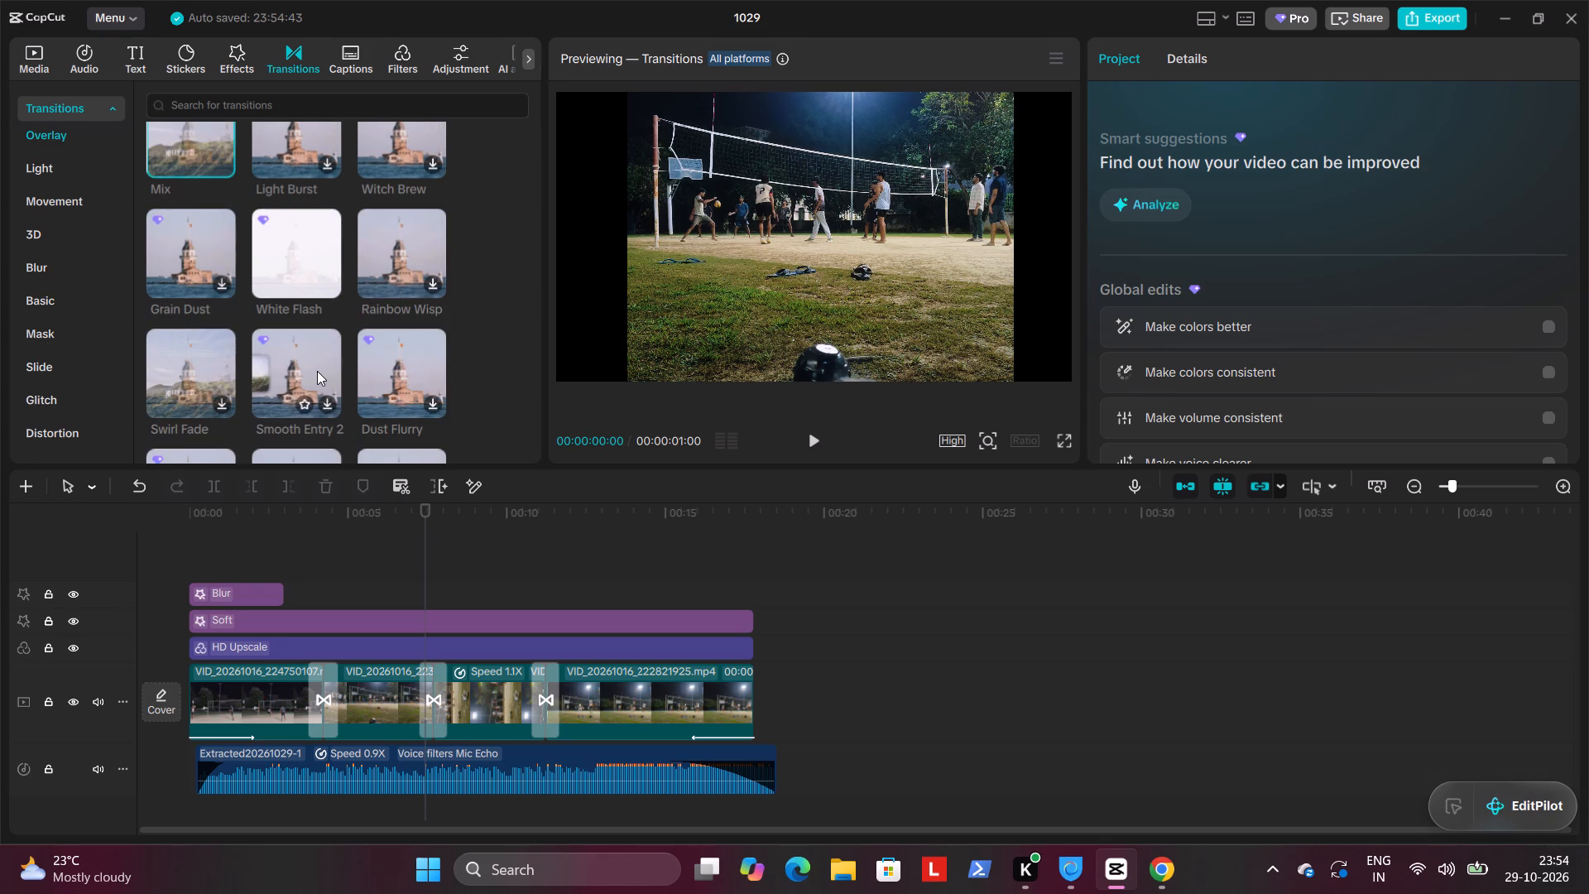
{"action": "scroll", "coordinate": [196, 373], "scroll_direction": "down", "scroll_amount": 1}
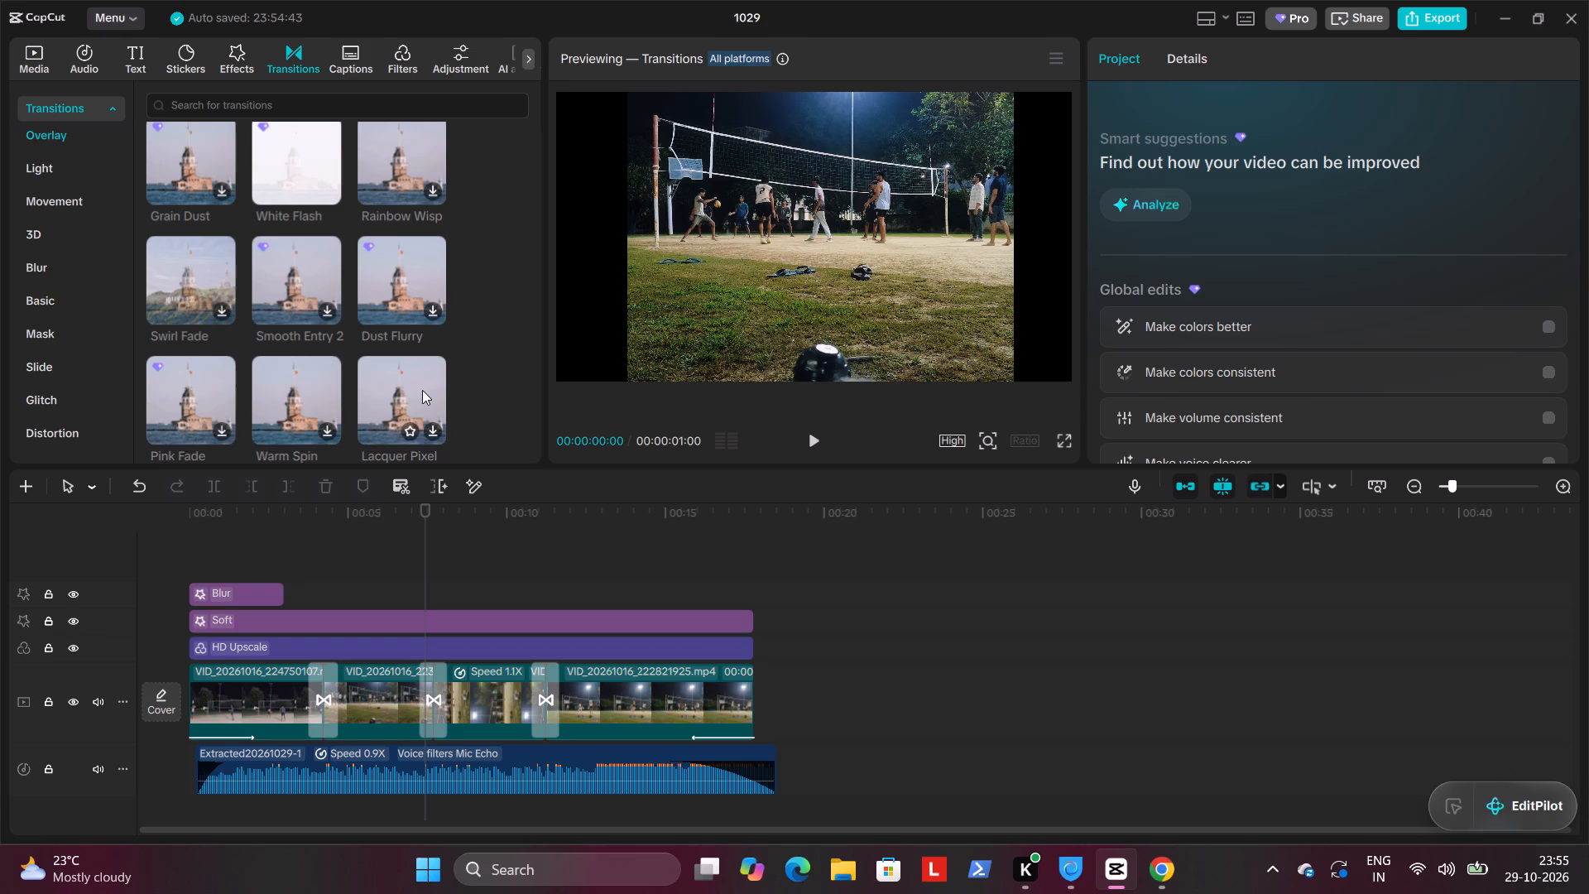
{"action": "scroll", "coordinate": [422, 390], "scroll_direction": "down", "scroll_amount": 1}
{"action": "scroll", "coordinate": [388, 528], "scroll_direction": "down", "scroll_amount": 1}
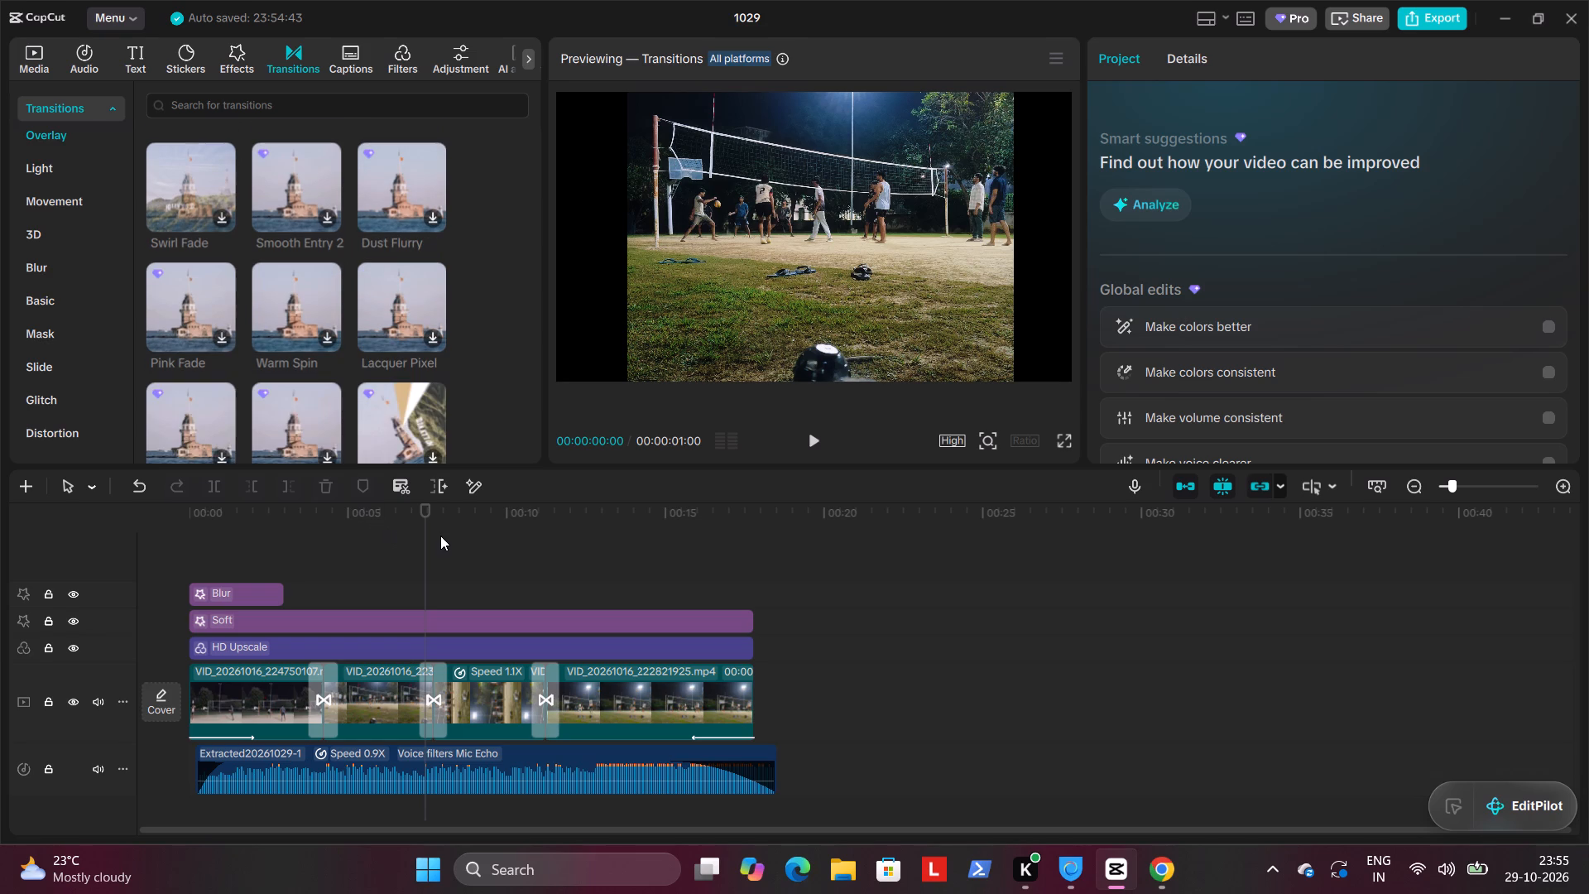
Play the timeline from just before the cut between the second and third clips past the cut into the fourth clip.
{"action": "left_click", "coordinate": [439, 521]}
{"action": "left_click_drag", "start_coordinate": [438, 511], "coordinate": [358, 510]}
{"action": "left_click", "coordinate": [506, 521]}
{"action": "left_click_drag", "start_coordinate": [439, 505], "coordinate": [657, 502]}
{"action": "left_click", "coordinate": [808, 445]}
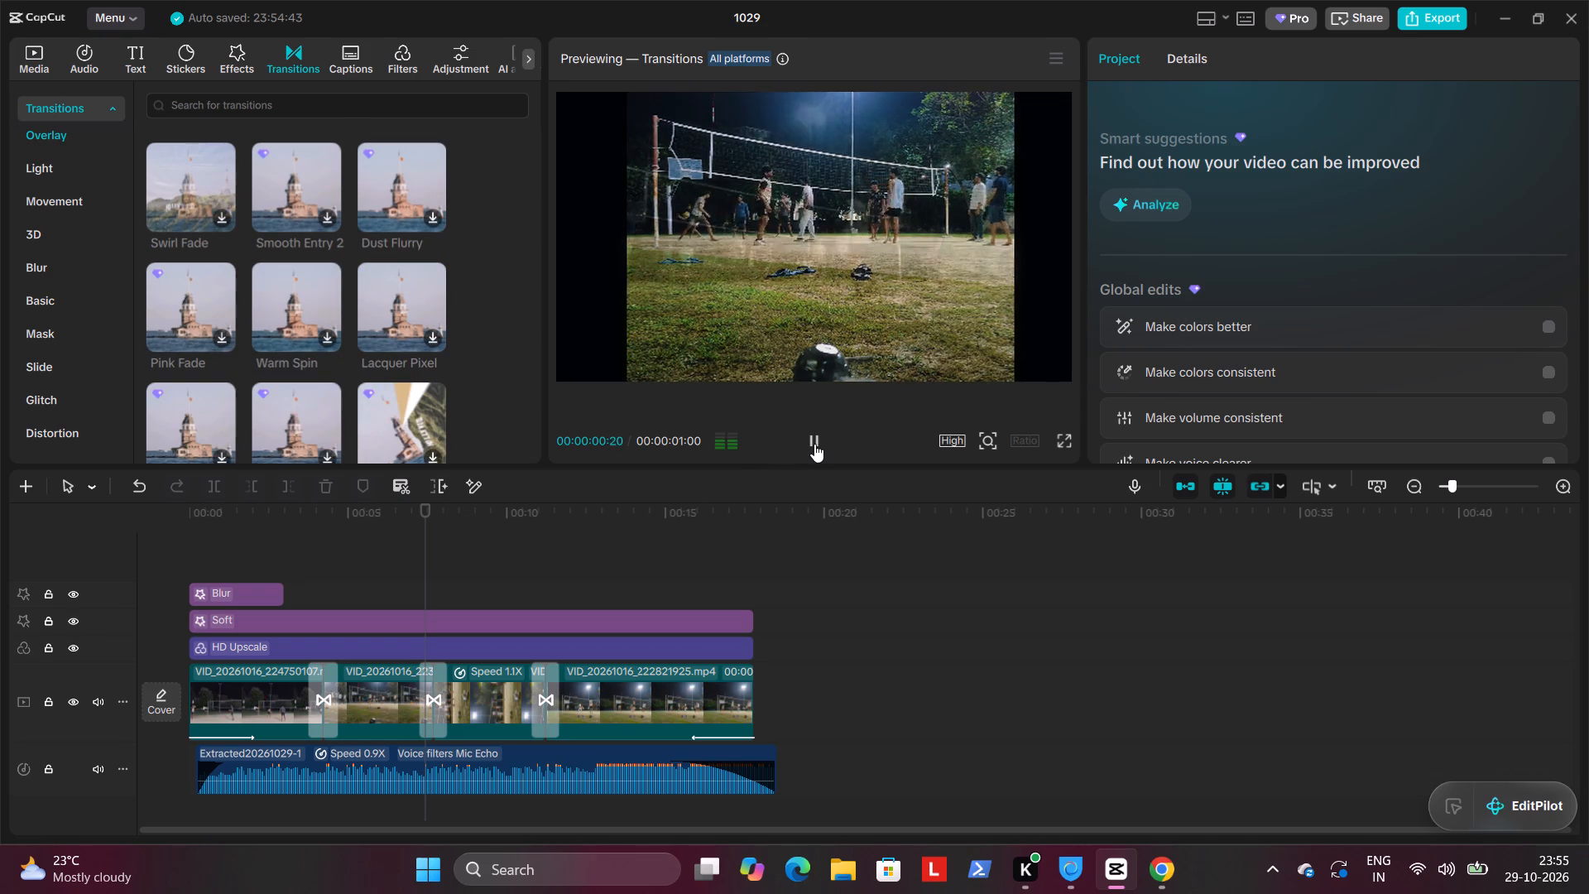
{"action": "left_click", "coordinate": [816, 443]}
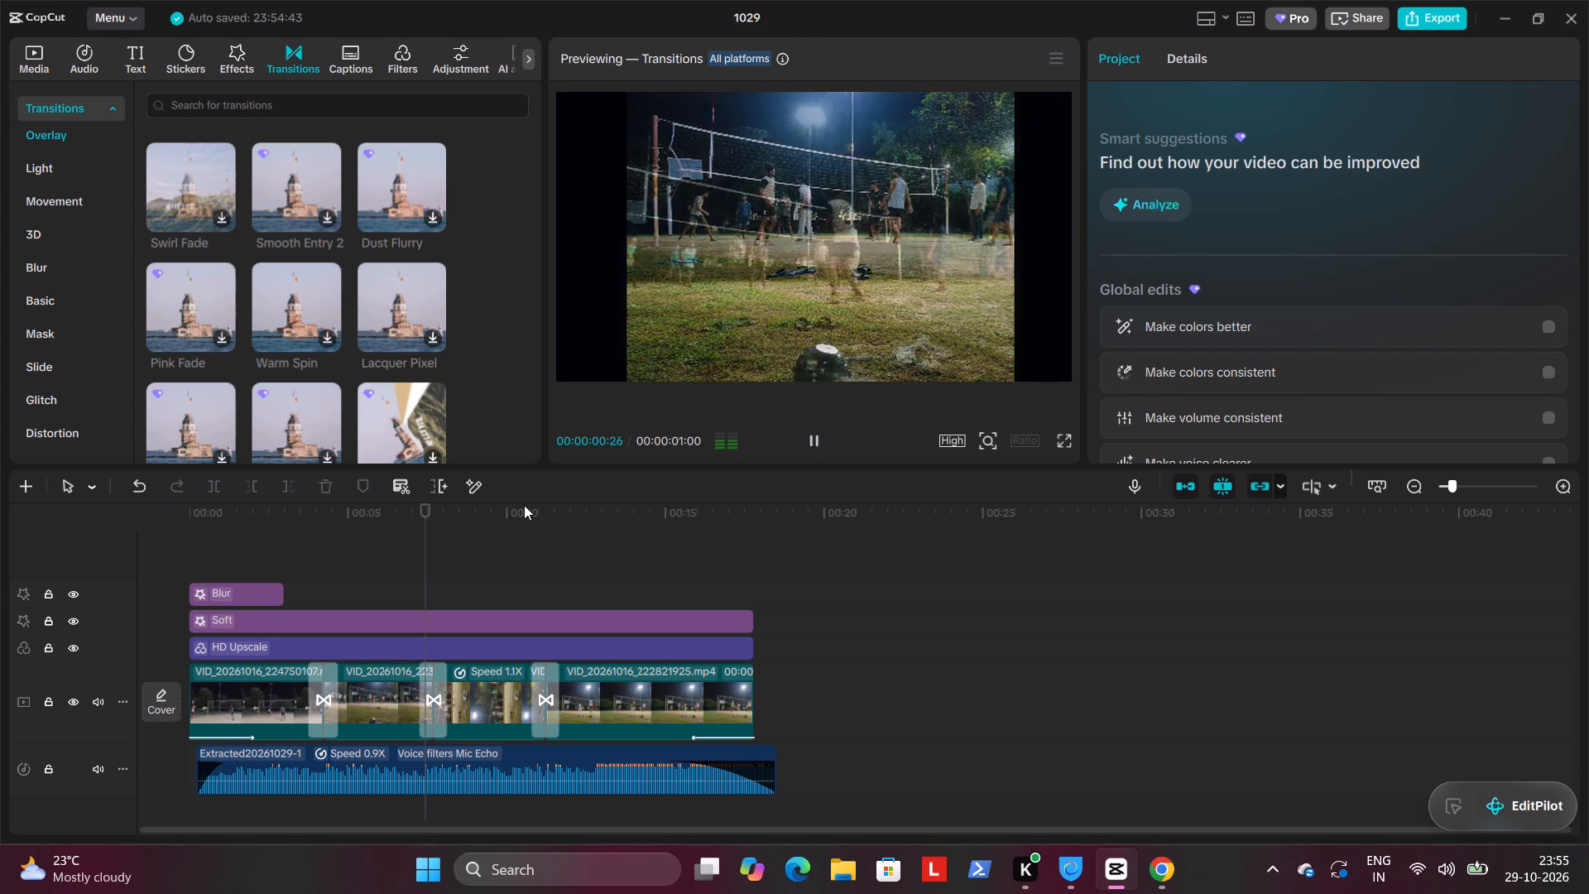
{"action": "left_click_drag", "start_coordinate": [441, 510], "coordinate": [685, 546]}
{"action": "left_click", "coordinate": [478, 580]}
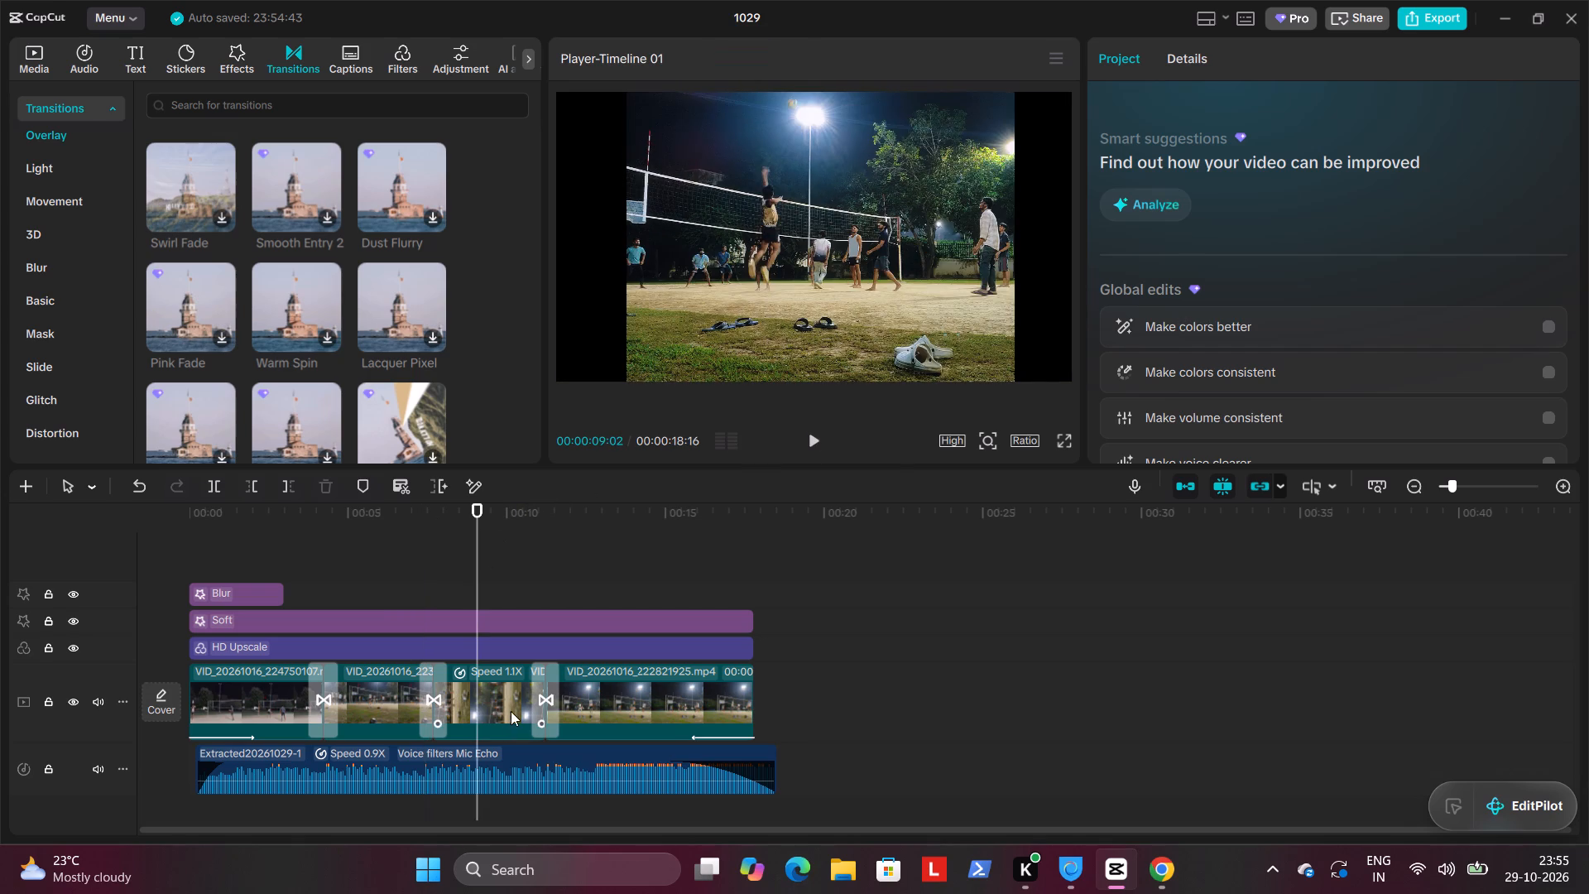
{"action": "left_click_drag", "start_coordinate": [474, 550], "coordinate": [402, 548]}
{"action": "left_click", "coordinate": [812, 445]}
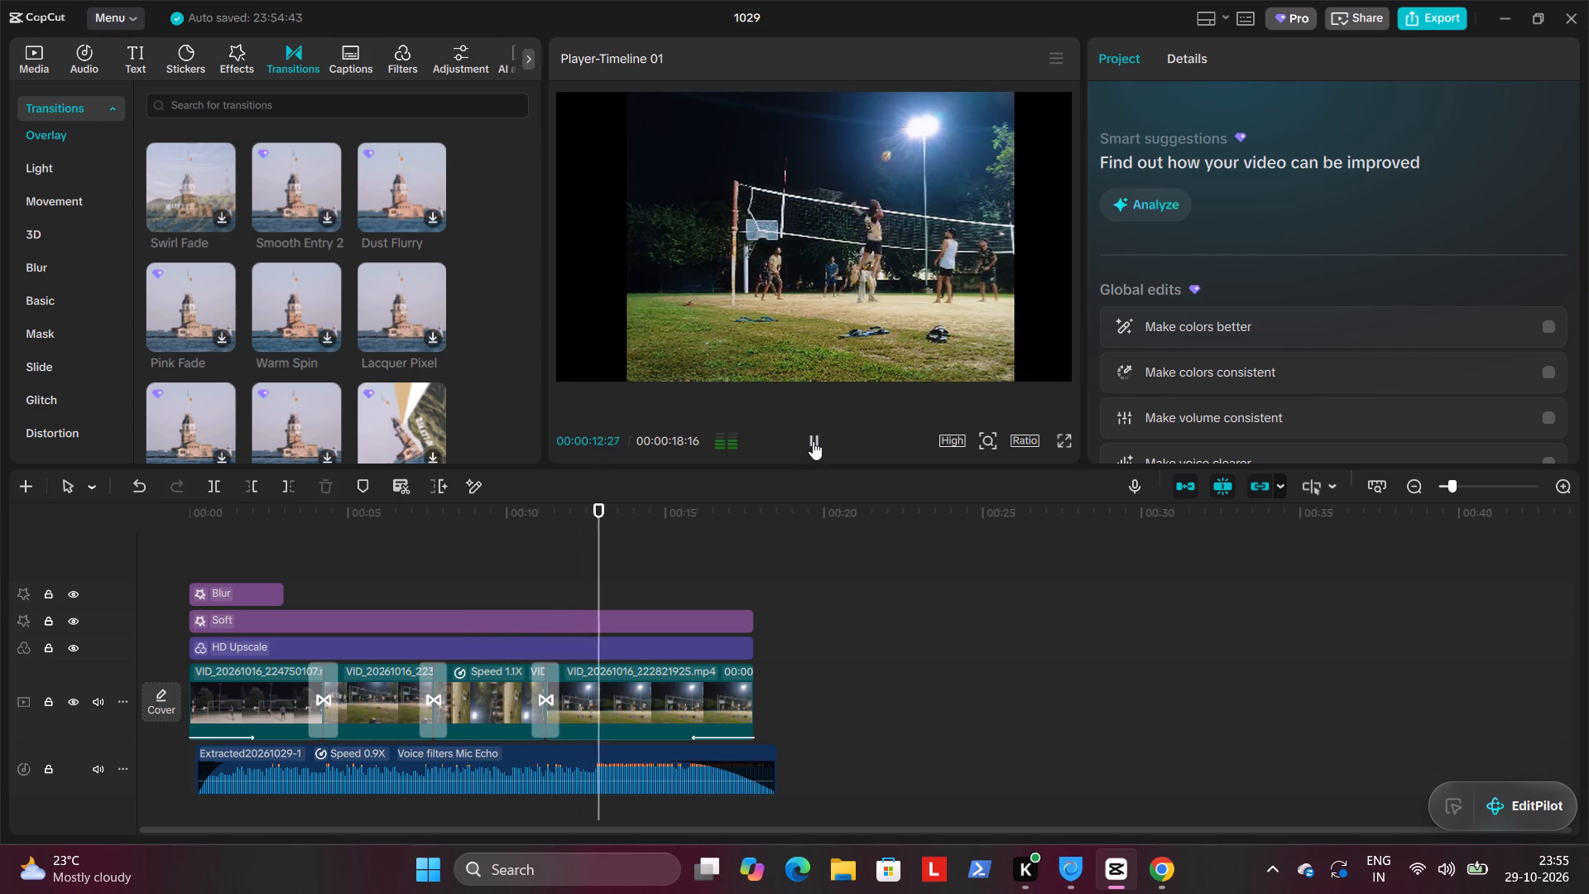
{"action": "left_click", "coordinate": [813, 441]}
Scrub across the cut between the third and fourth clips, then replay the earlier section up to the cut between the second and third clips.
{"action": "left_click_drag", "start_coordinate": [635, 528], "coordinate": [559, 533]}
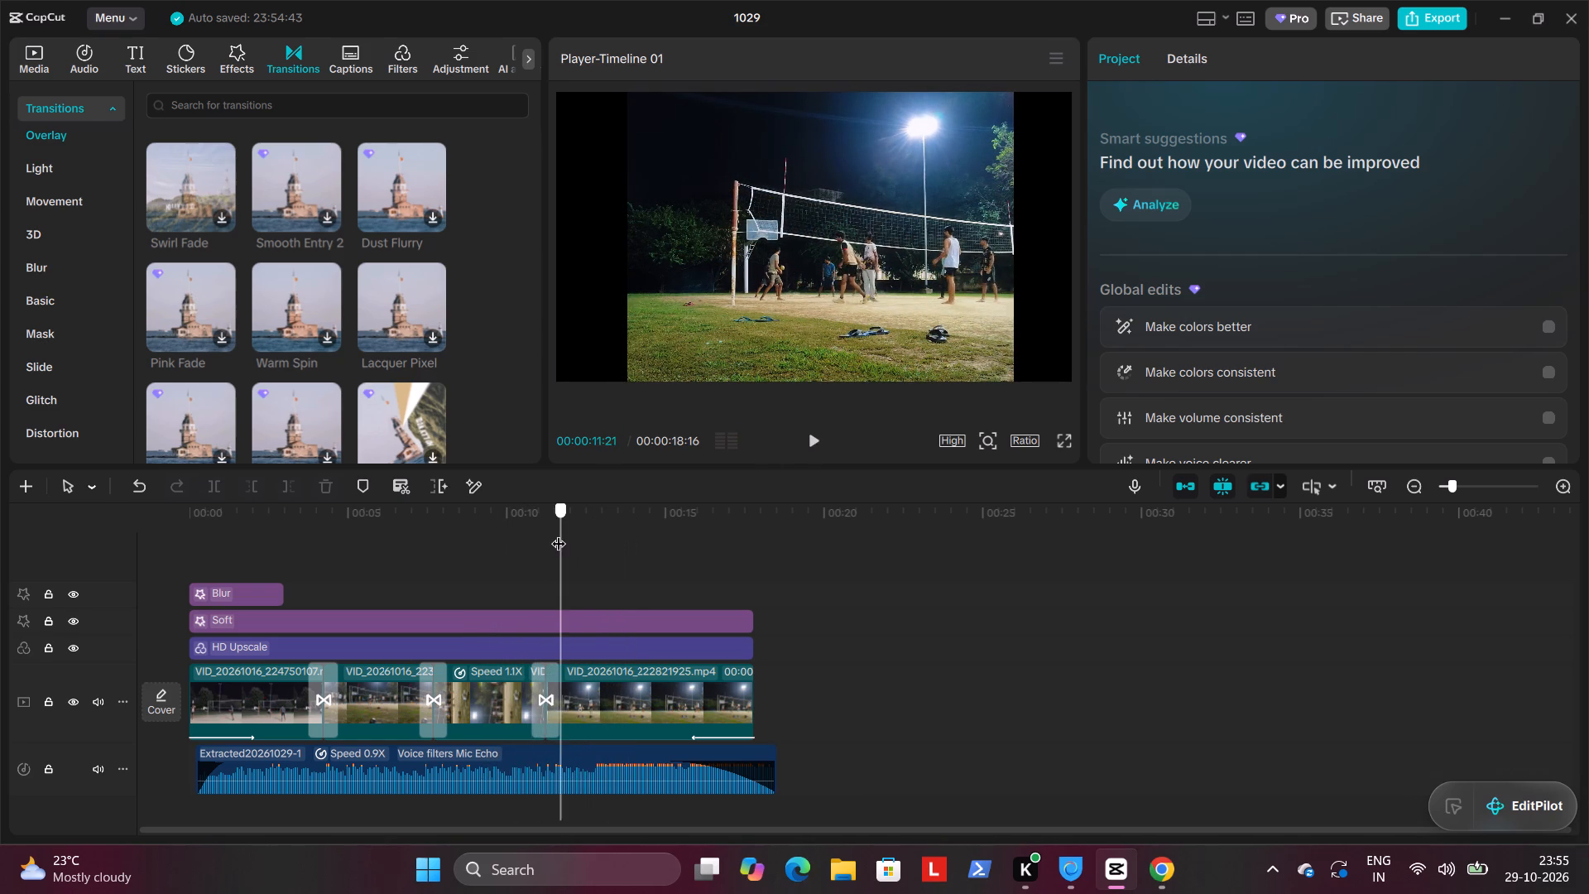
{"action": "left_click_drag", "start_coordinate": [559, 533], "coordinate": [549, 533]}
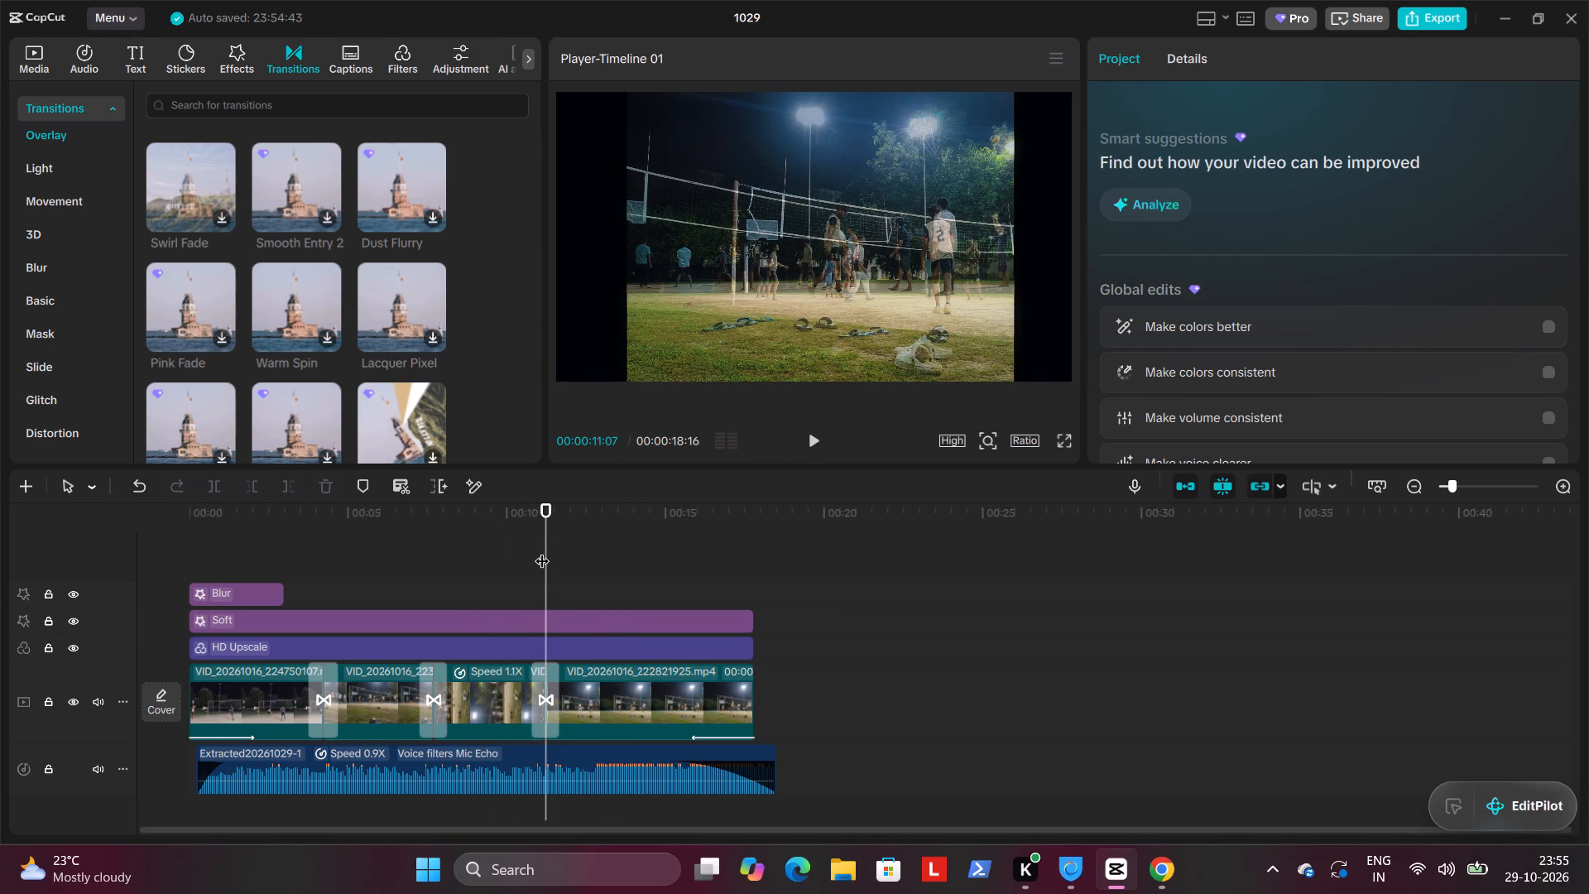
{"action": "left_click_drag", "start_coordinate": [543, 558], "coordinate": [409, 560]}
{"action": "left_click", "coordinate": [814, 445]}
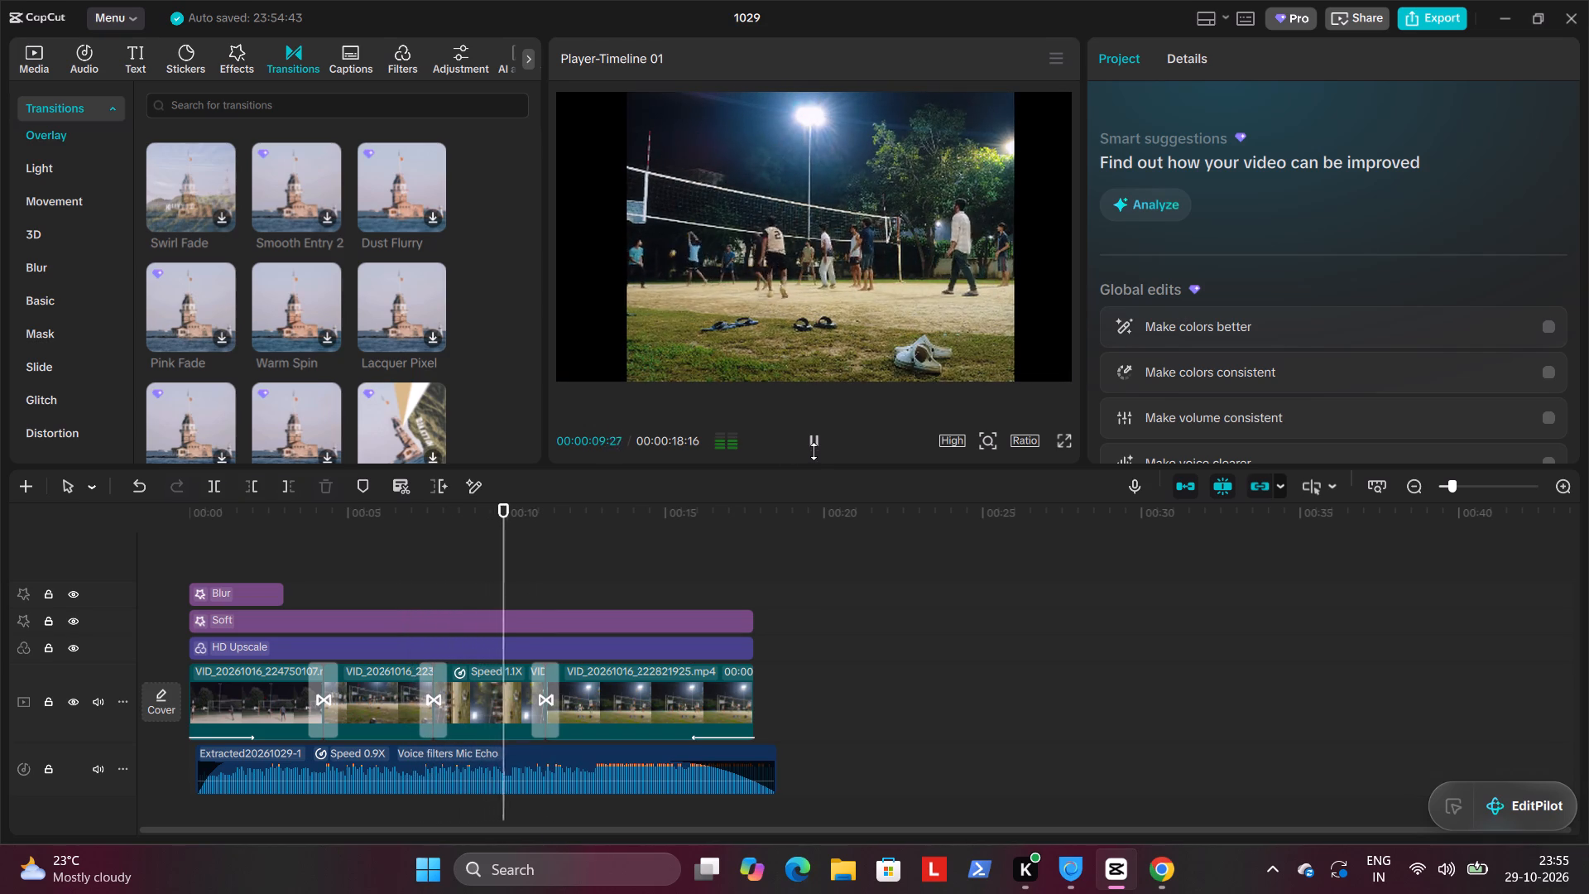
{"action": "left_click_drag", "start_coordinate": [550, 558], "coordinate": [316, 579]}
{"action": "left_click", "coordinate": [820, 453]}
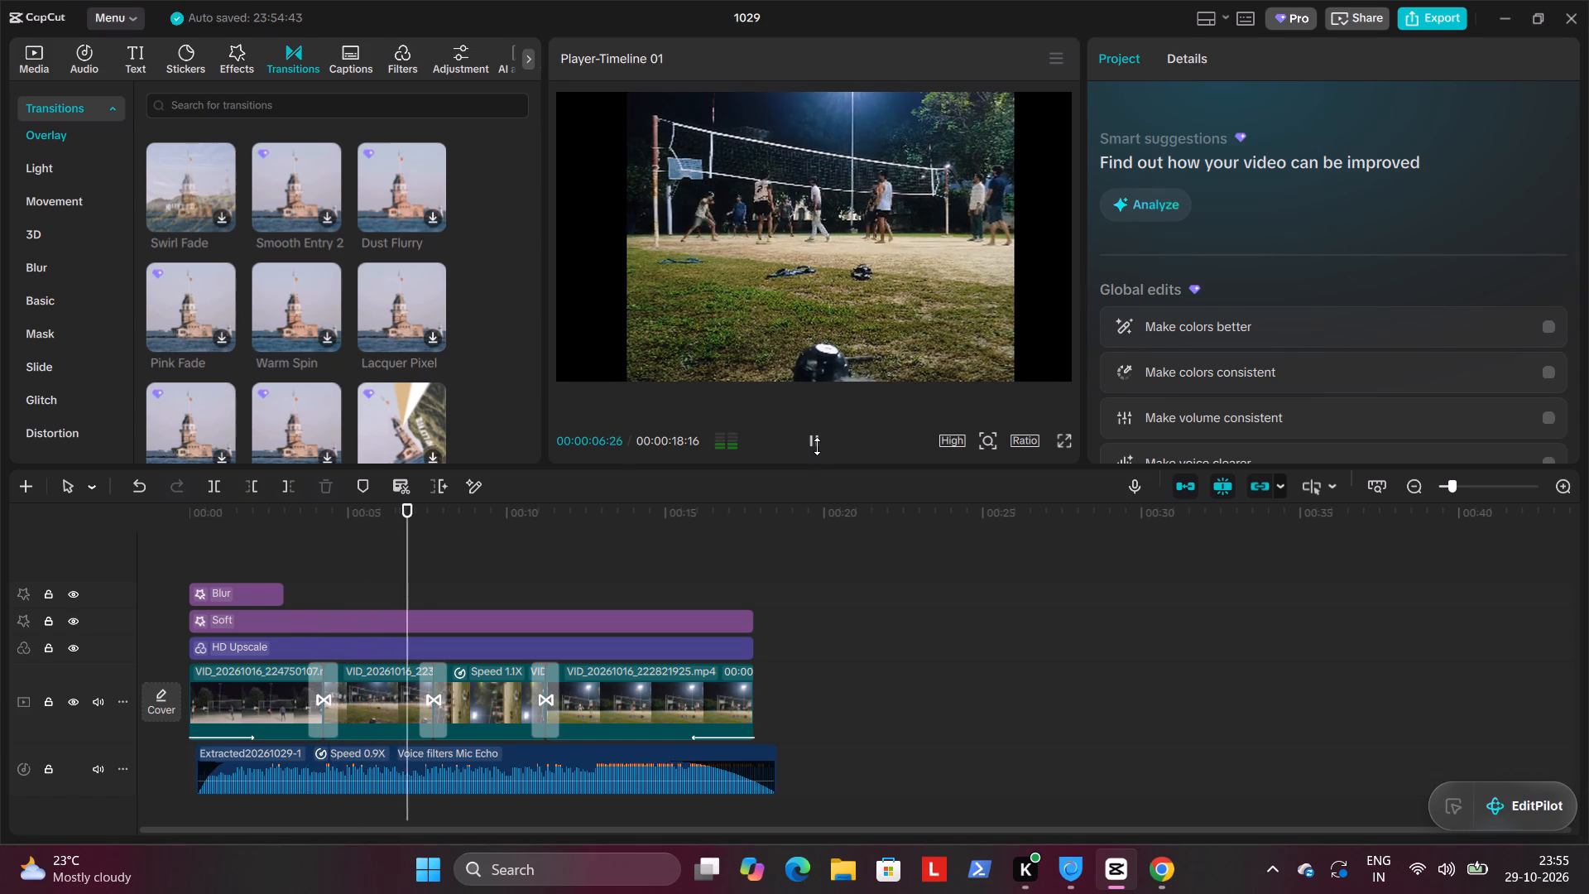
{"action": "left_click", "coordinate": [817, 446]}
Browse the Mask category of transitions and examine their thumbnail previews for a possible replacement between the clips.
{"action": "scroll", "coordinate": [65, 379], "scroll_direction": "down", "scroll_amount": 4}
{"action": "left_click", "coordinate": [96, 339]}
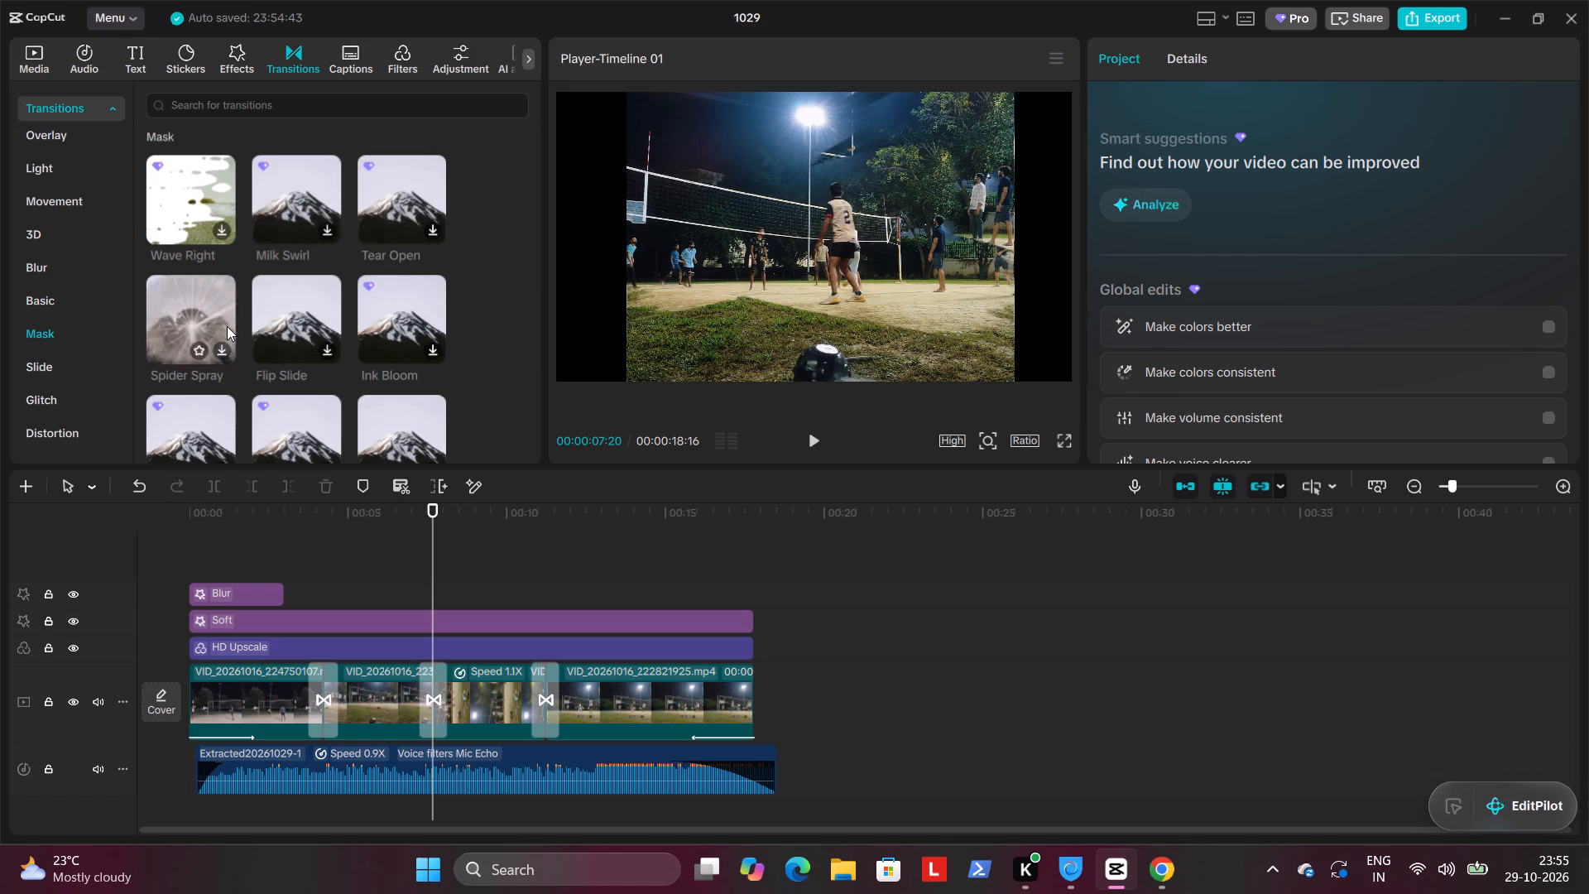
{"action": "scroll", "coordinate": [317, 318], "scroll_direction": "down", "scroll_amount": 10}
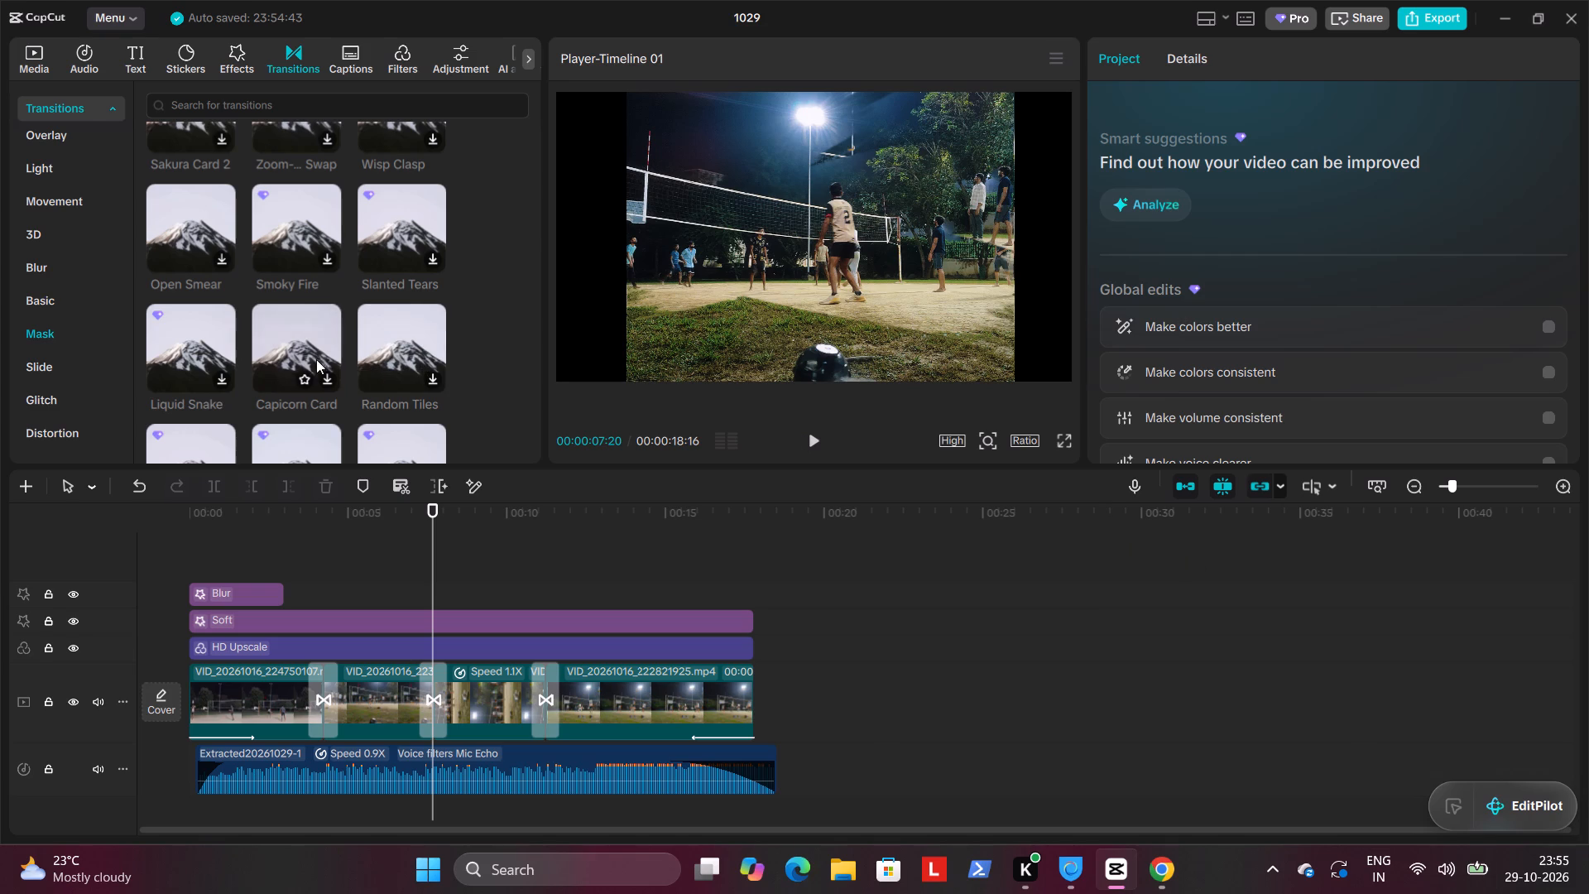
{"action": "scroll", "coordinate": [316, 359], "scroll_direction": "down", "scroll_amount": 2}
{"action": "scroll", "coordinate": [396, 357], "scroll_direction": "down", "scroll_amount": 4}
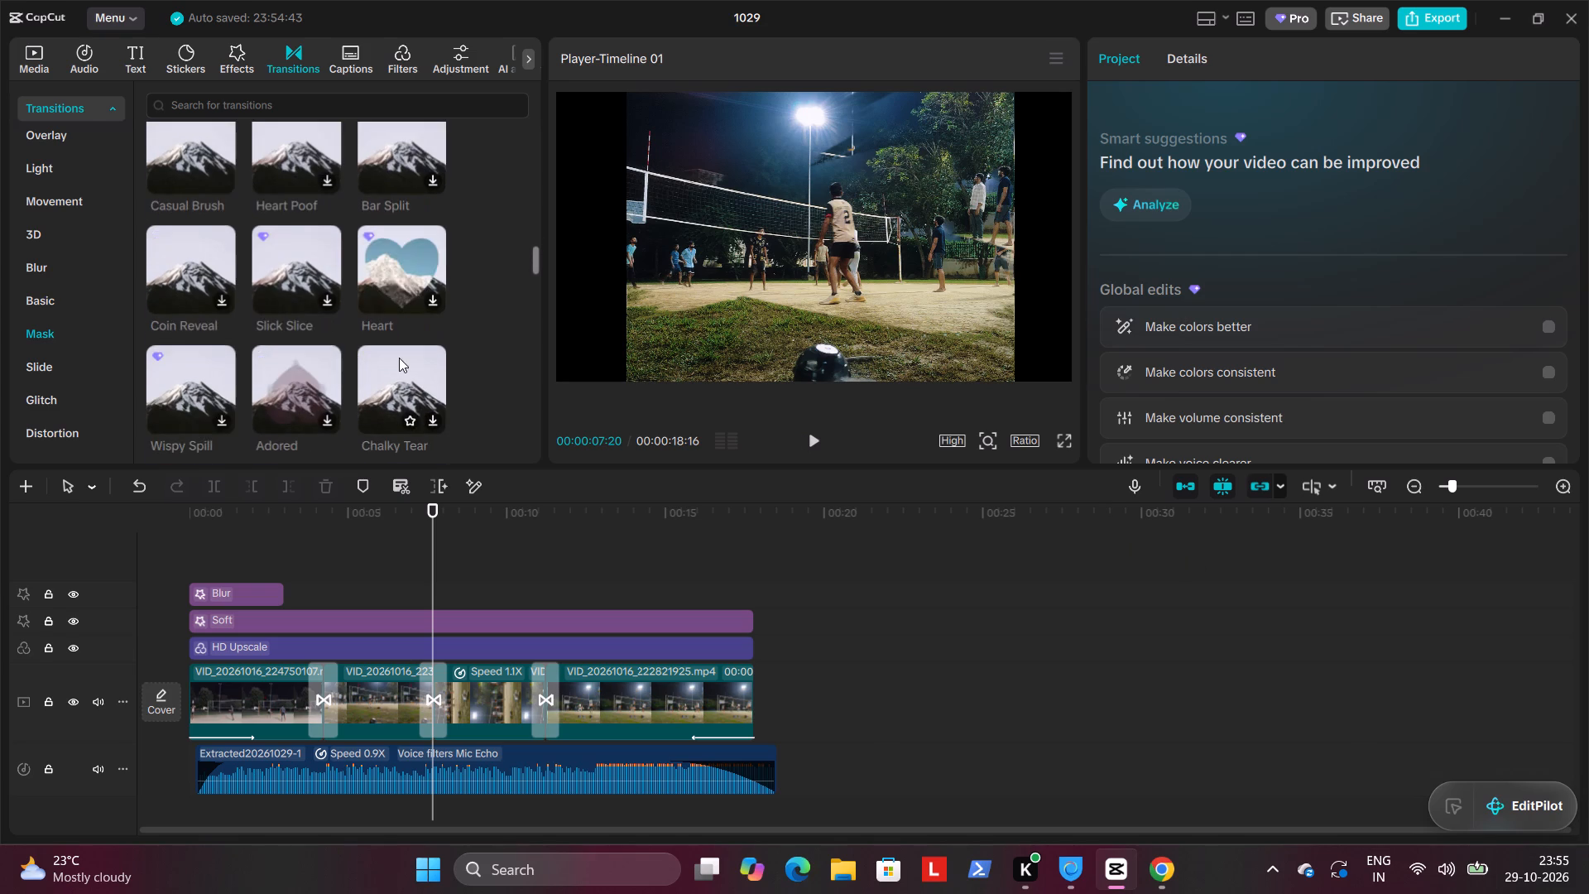
{"action": "scroll", "coordinate": [399, 358], "scroll_direction": "down", "scroll_amount": 9}
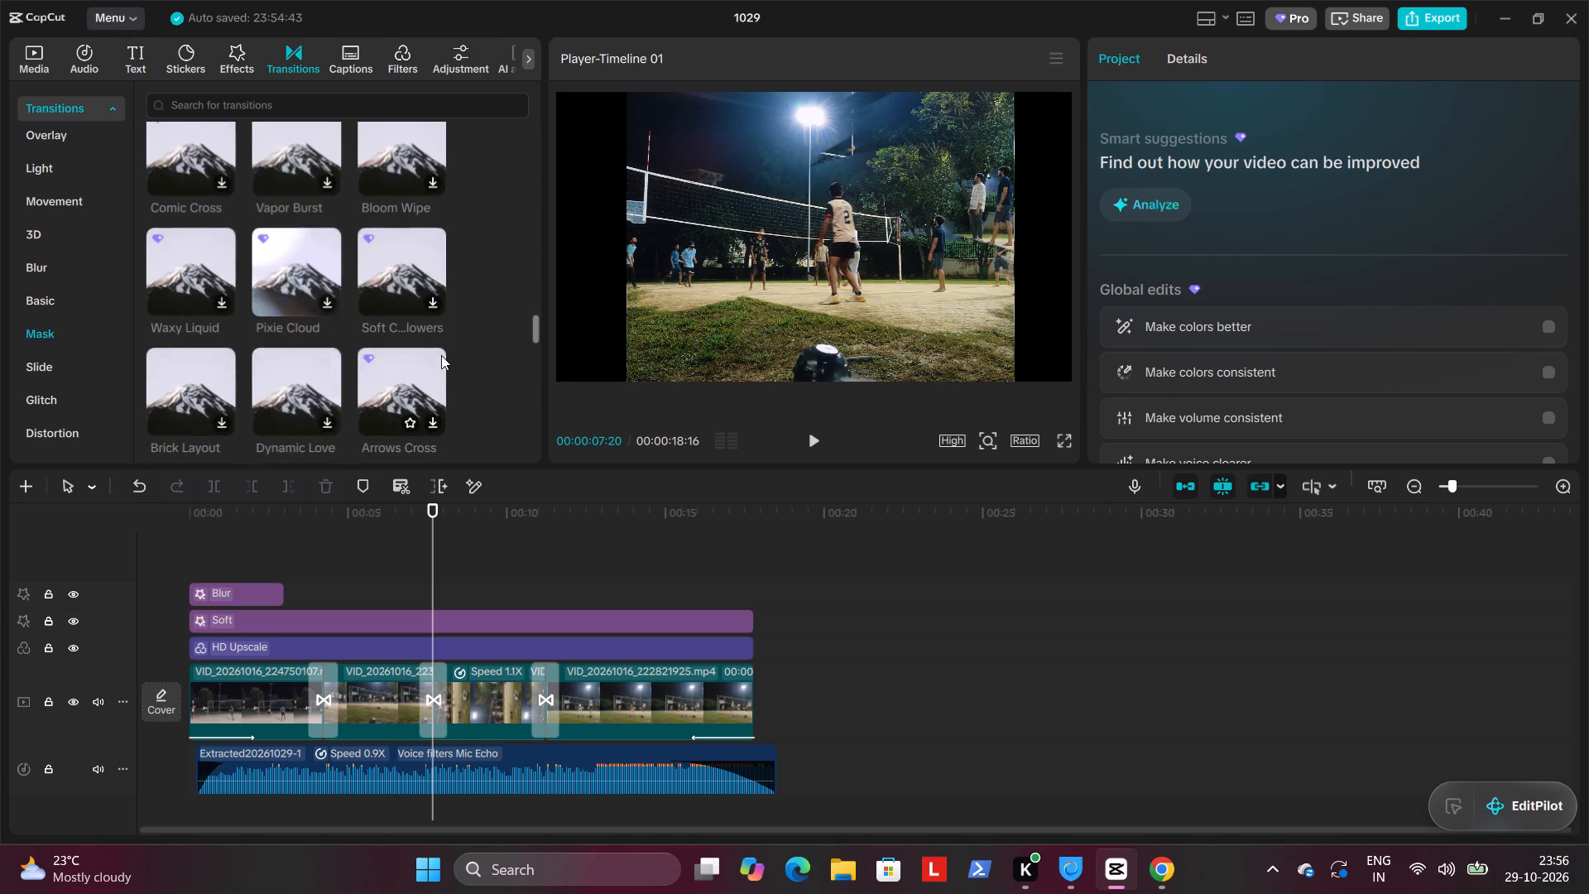
{"action": "scroll", "coordinate": [441, 355], "scroll_direction": "down", "scroll_amount": 3}
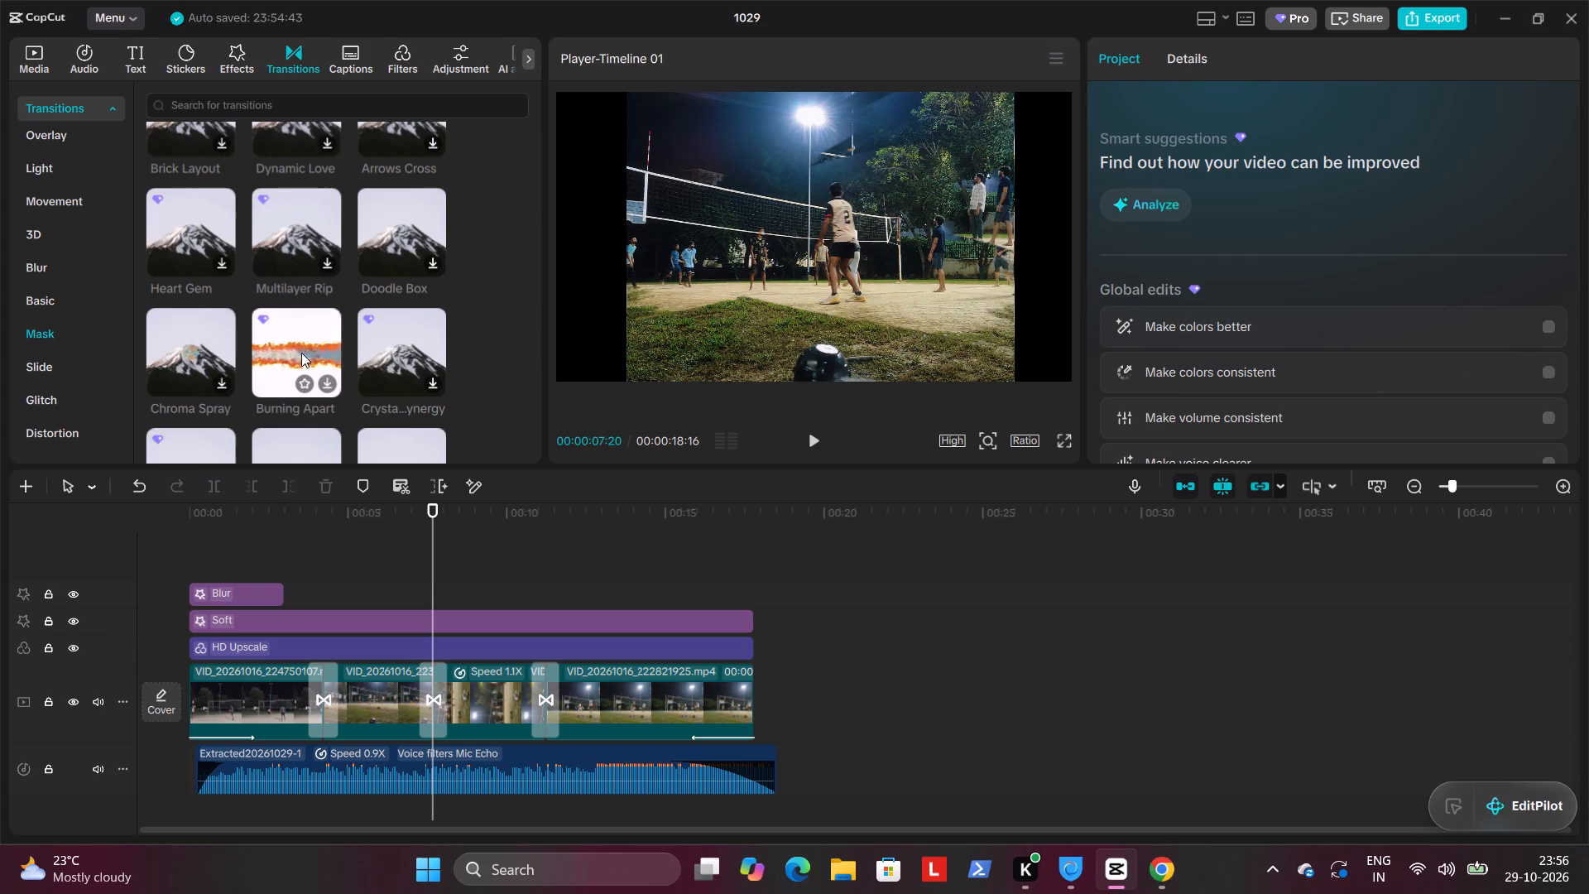
{"action": "scroll", "coordinate": [435, 336], "scroll_direction": "down", "scroll_amount": 1}
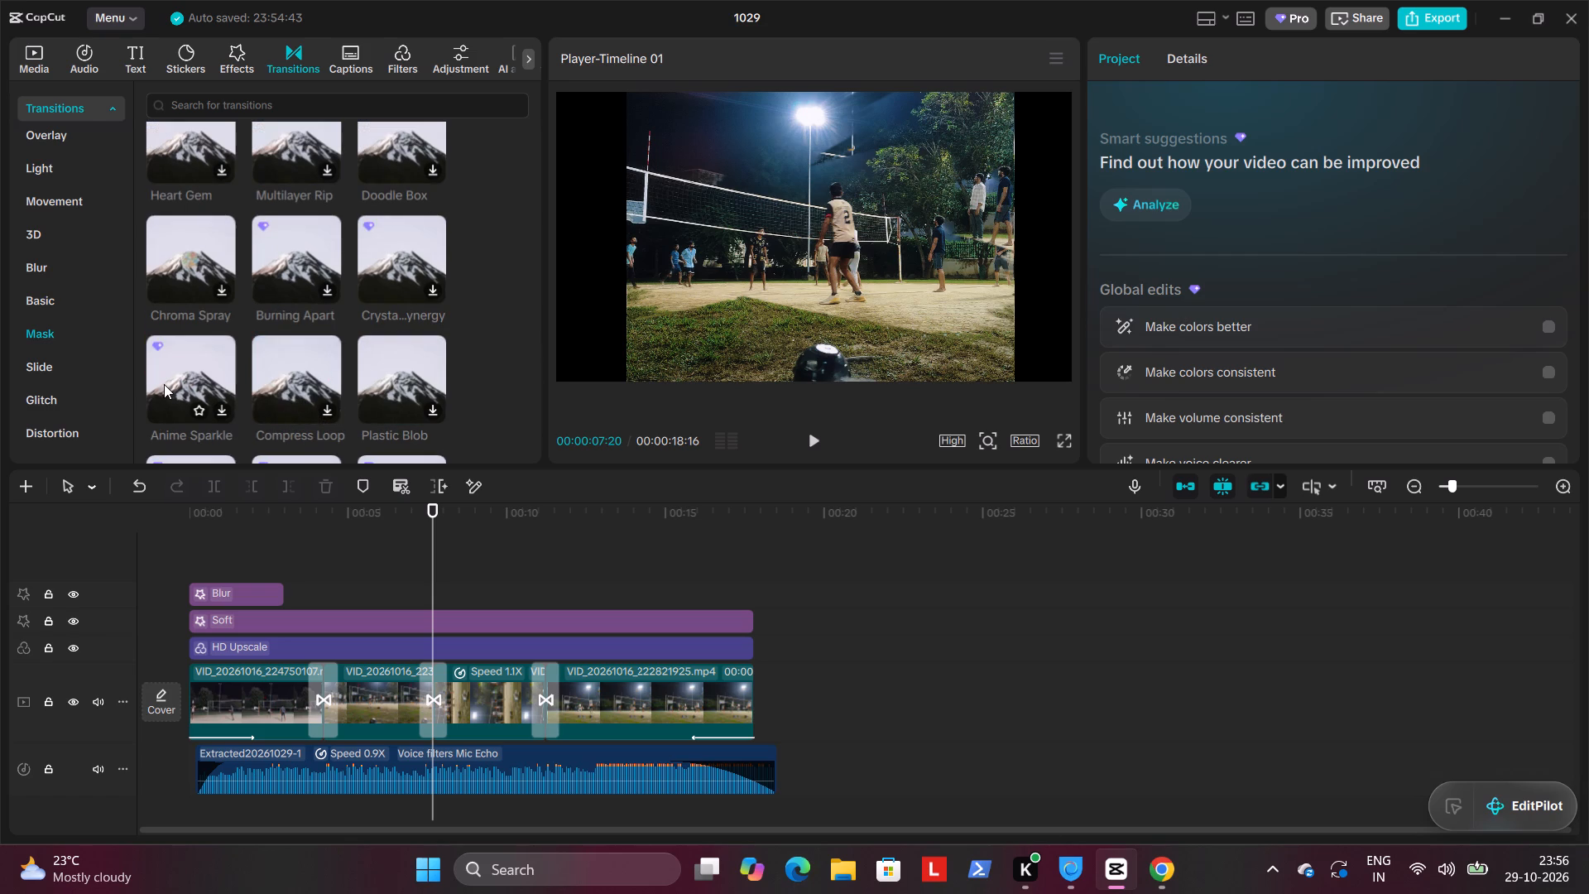
{"action": "scroll", "coordinate": [234, 368], "scroll_direction": "down", "scroll_amount": 1}
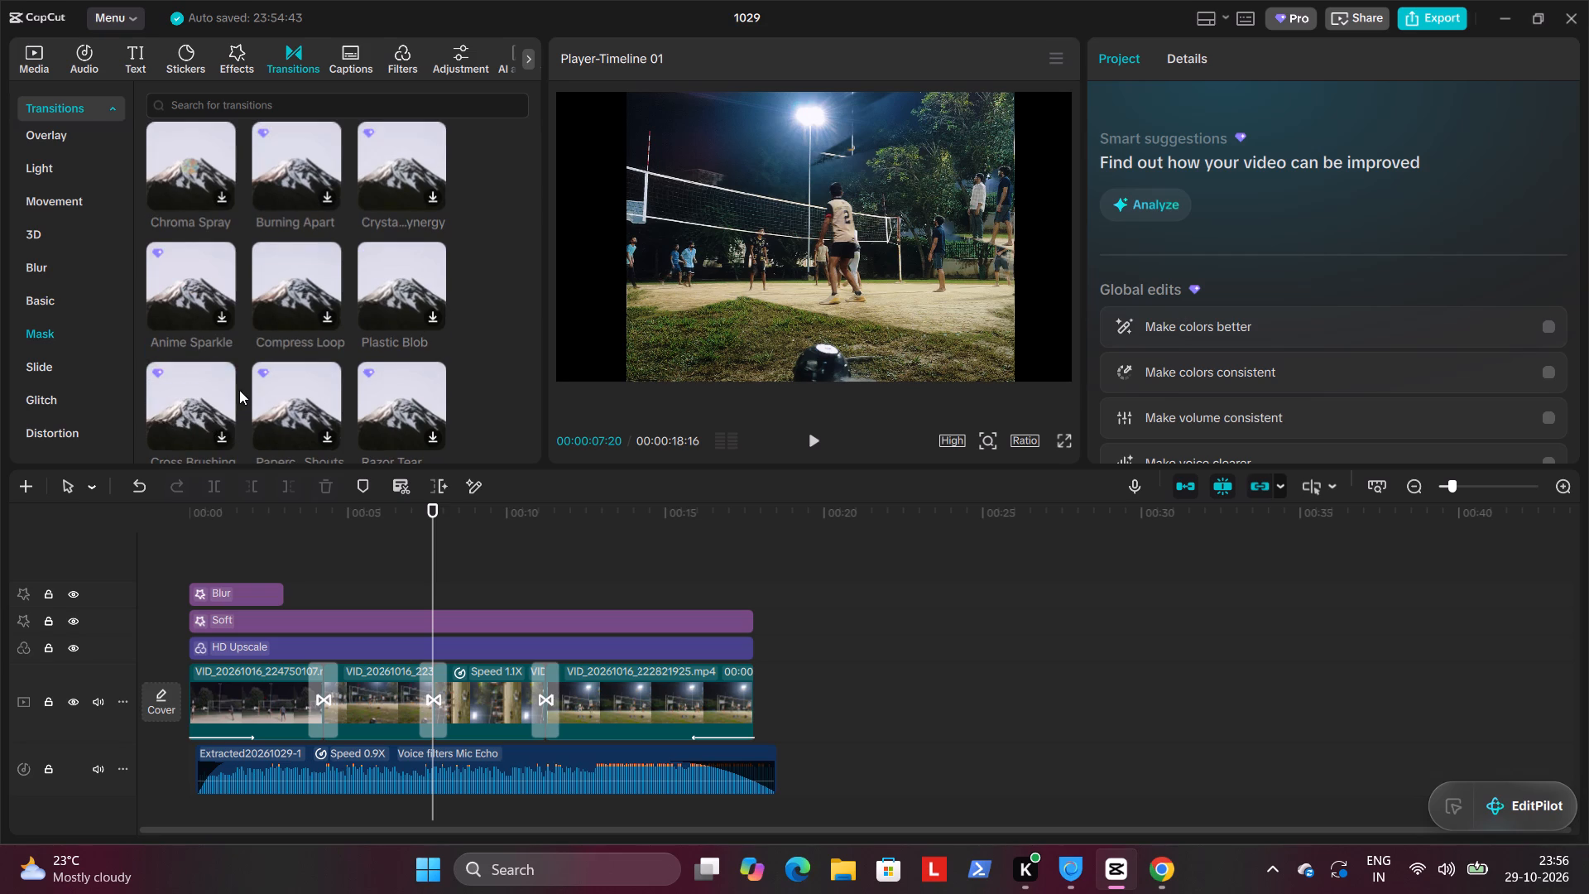
{"action": "scroll", "coordinate": [213, 397], "scroll_direction": "down", "scroll_amount": 1}
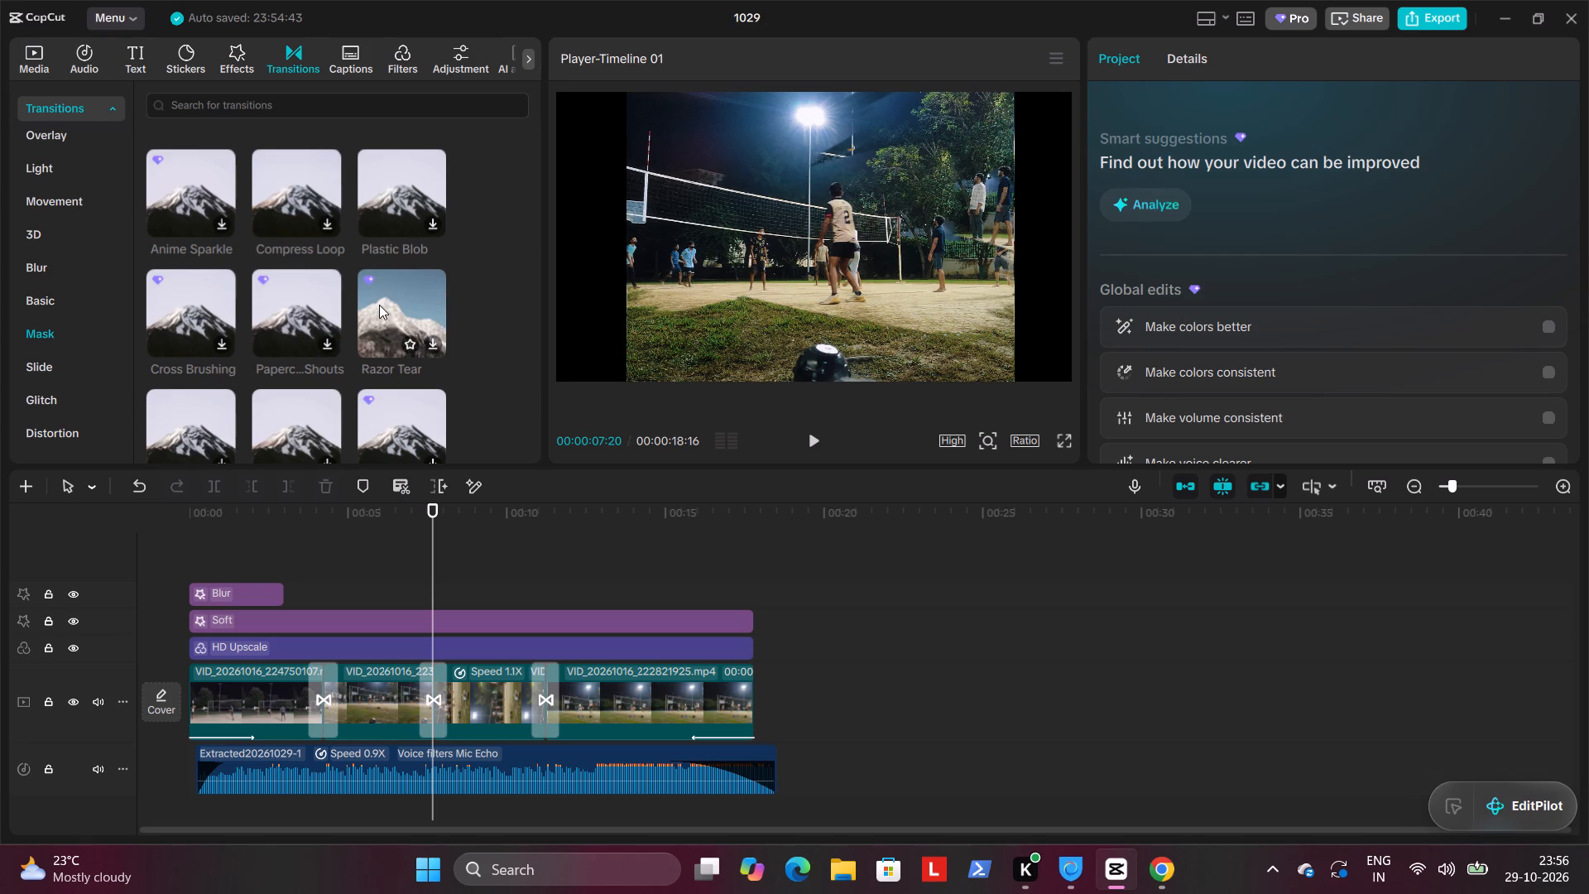
{"action": "scroll", "coordinate": [379, 305], "scroll_direction": "down", "scroll_amount": 1}
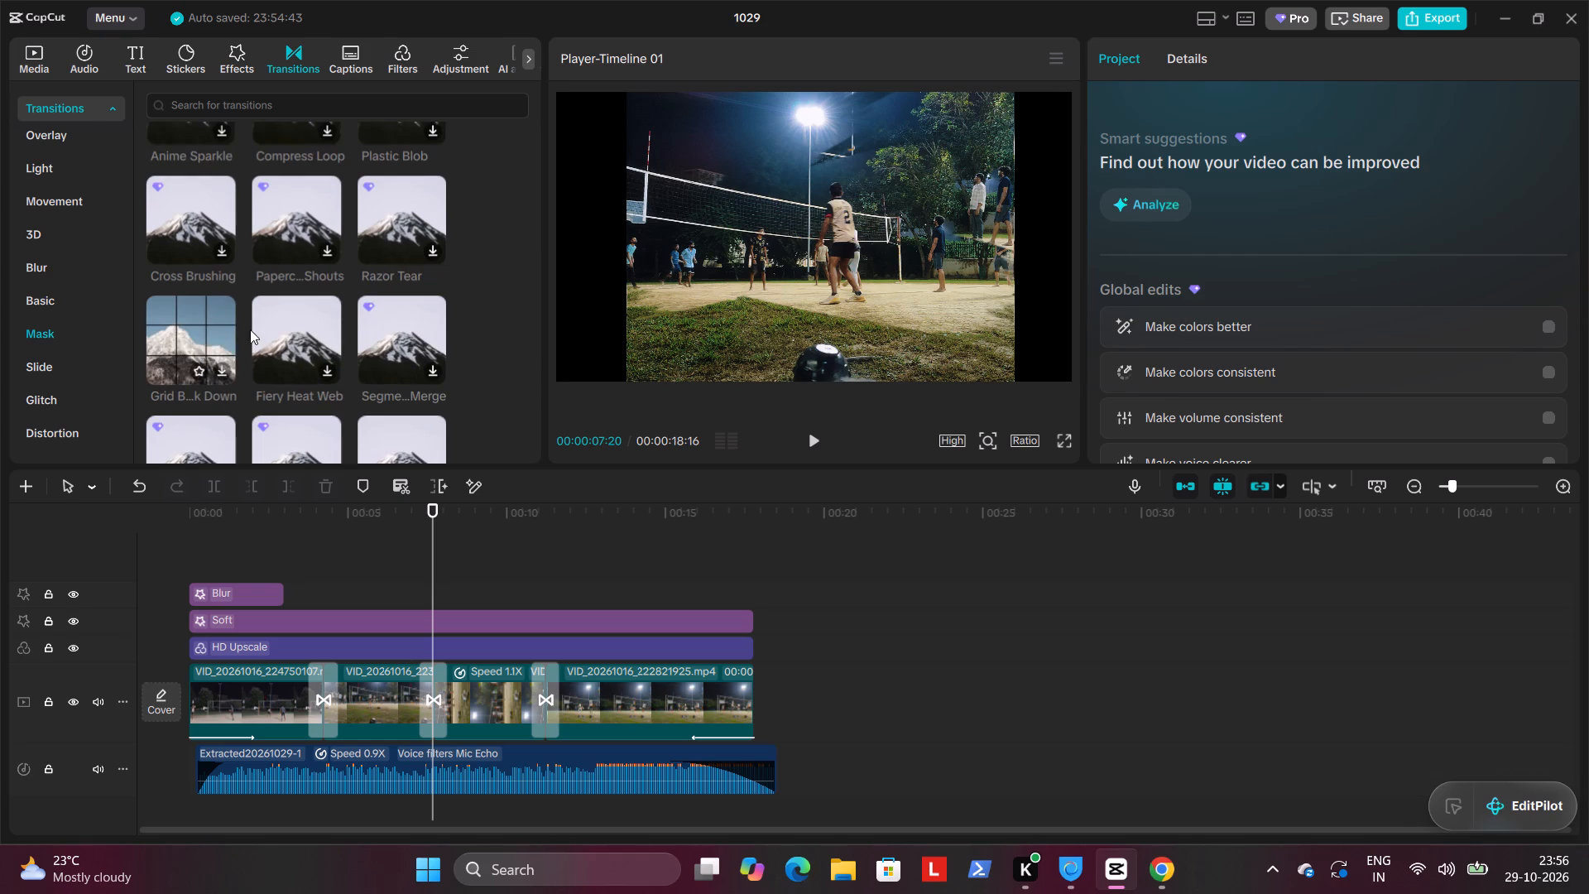
{"action": "scroll", "coordinate": [388, 322], "scroll_direction": "down", "scroll_amount": 1}
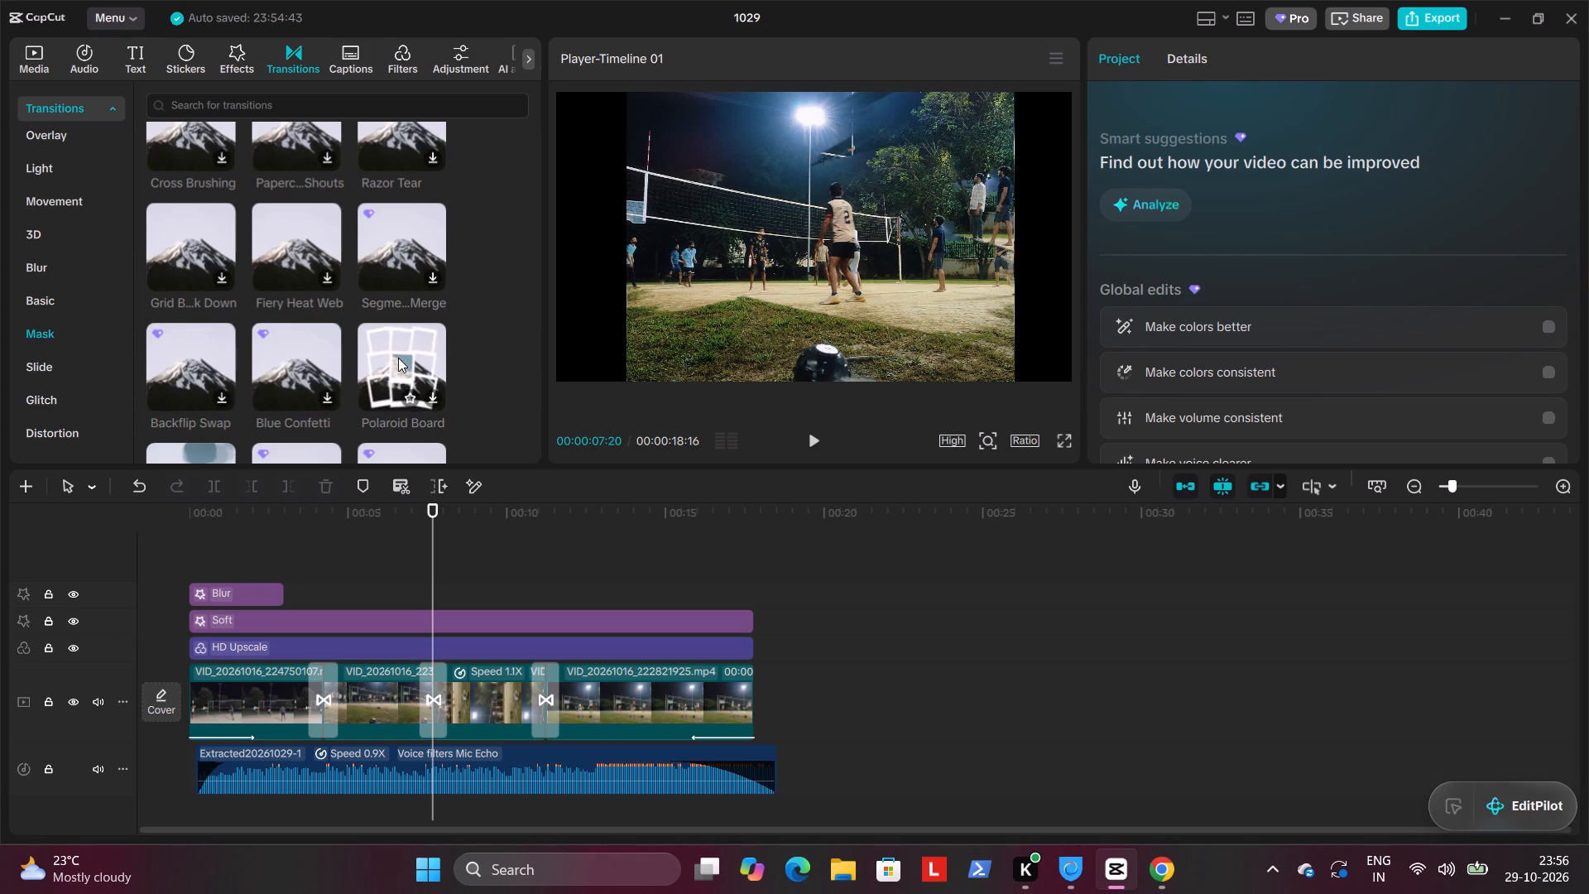
{"action": "scroll", "coordinate": [398, 358], "scroll_direction": "down", "scroll_amount": 1}
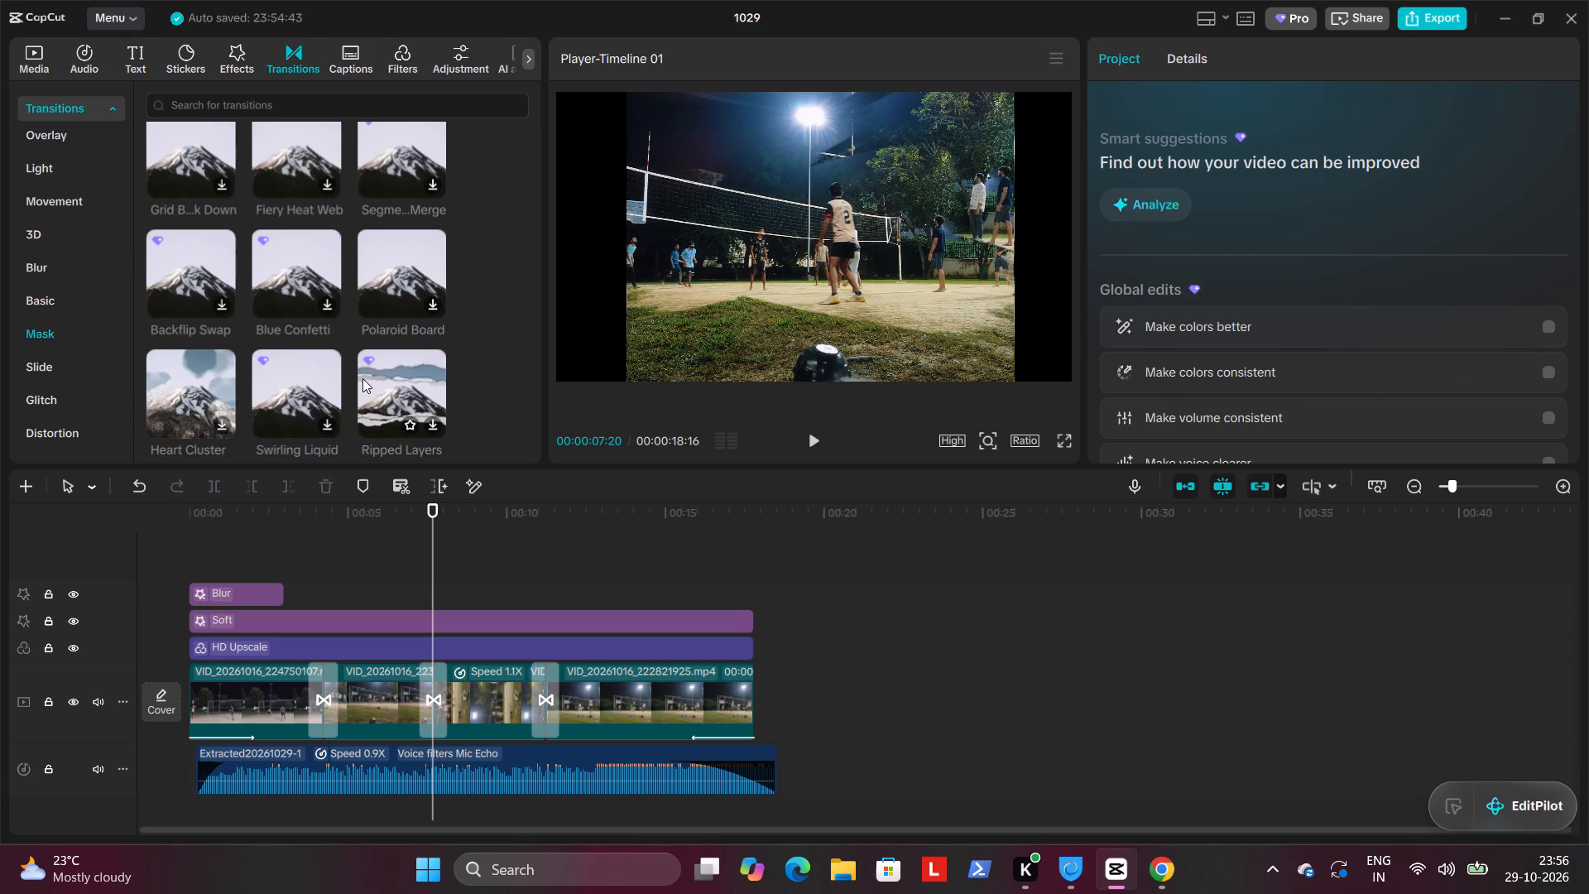
{"action": "scroll", "coordinate": [362, 378], "scroll_direction": "down", "scroll_amount": 1}
{"action": "scroll", "coordinate": [295, 276], "scroll_direction": "down", "scroll_amount": 1}
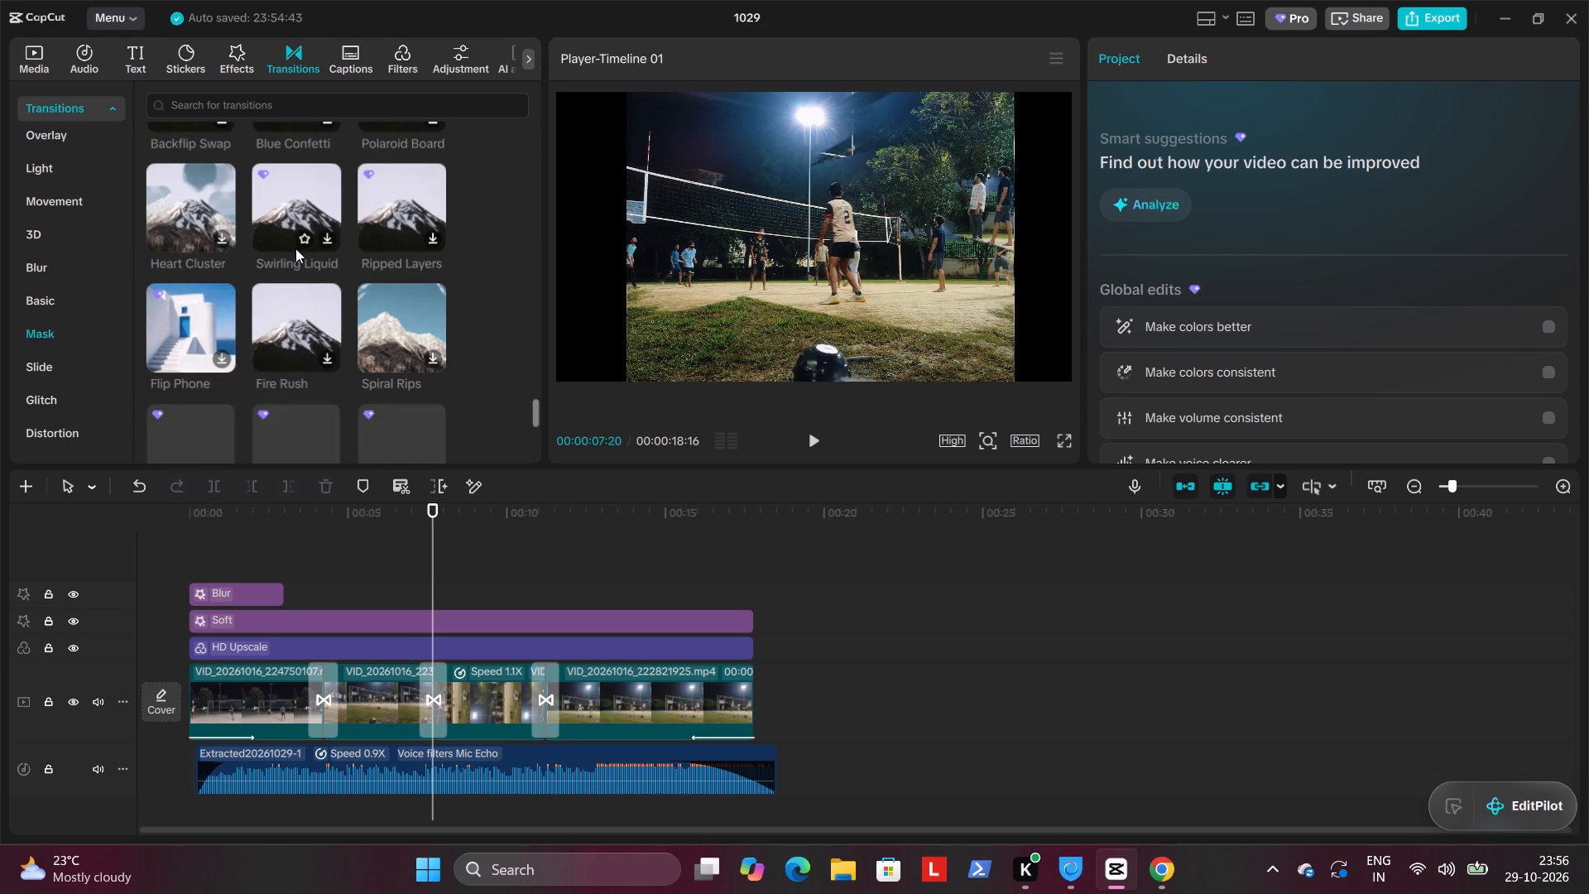
{"action": "right_click", "coordinate": [329, 313]}
{"action": "scroll", "coordinate": [384, 320], "scroll_direction": "down", "scroll_amount": 1}
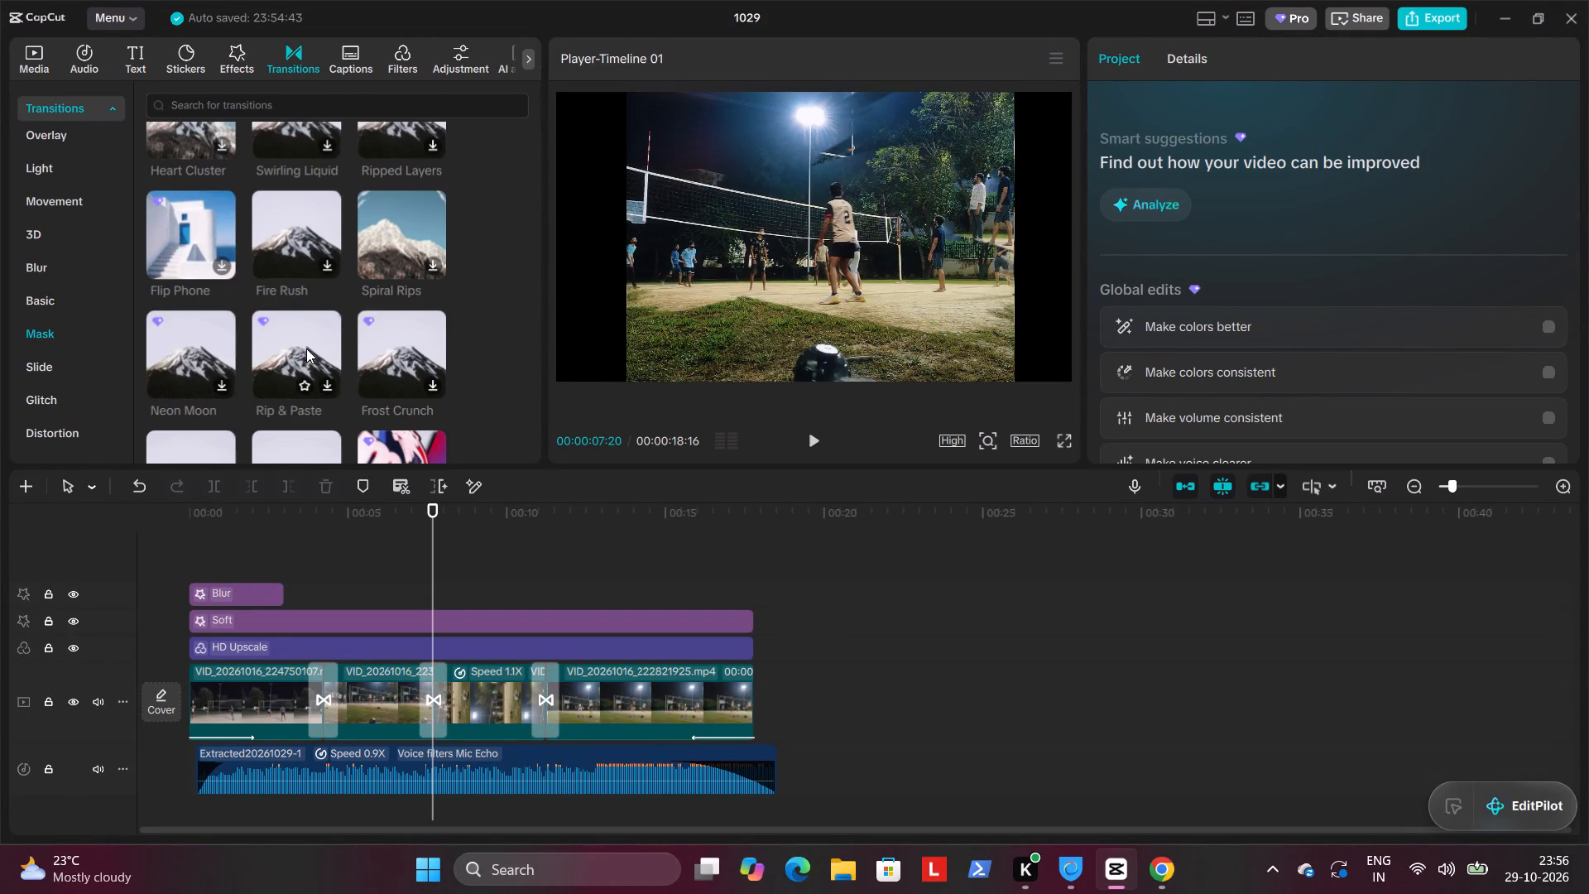
{"action": "scroll", "coordinate": [306, 348], "scroll_direction": "down", "scroll_amount": 1}
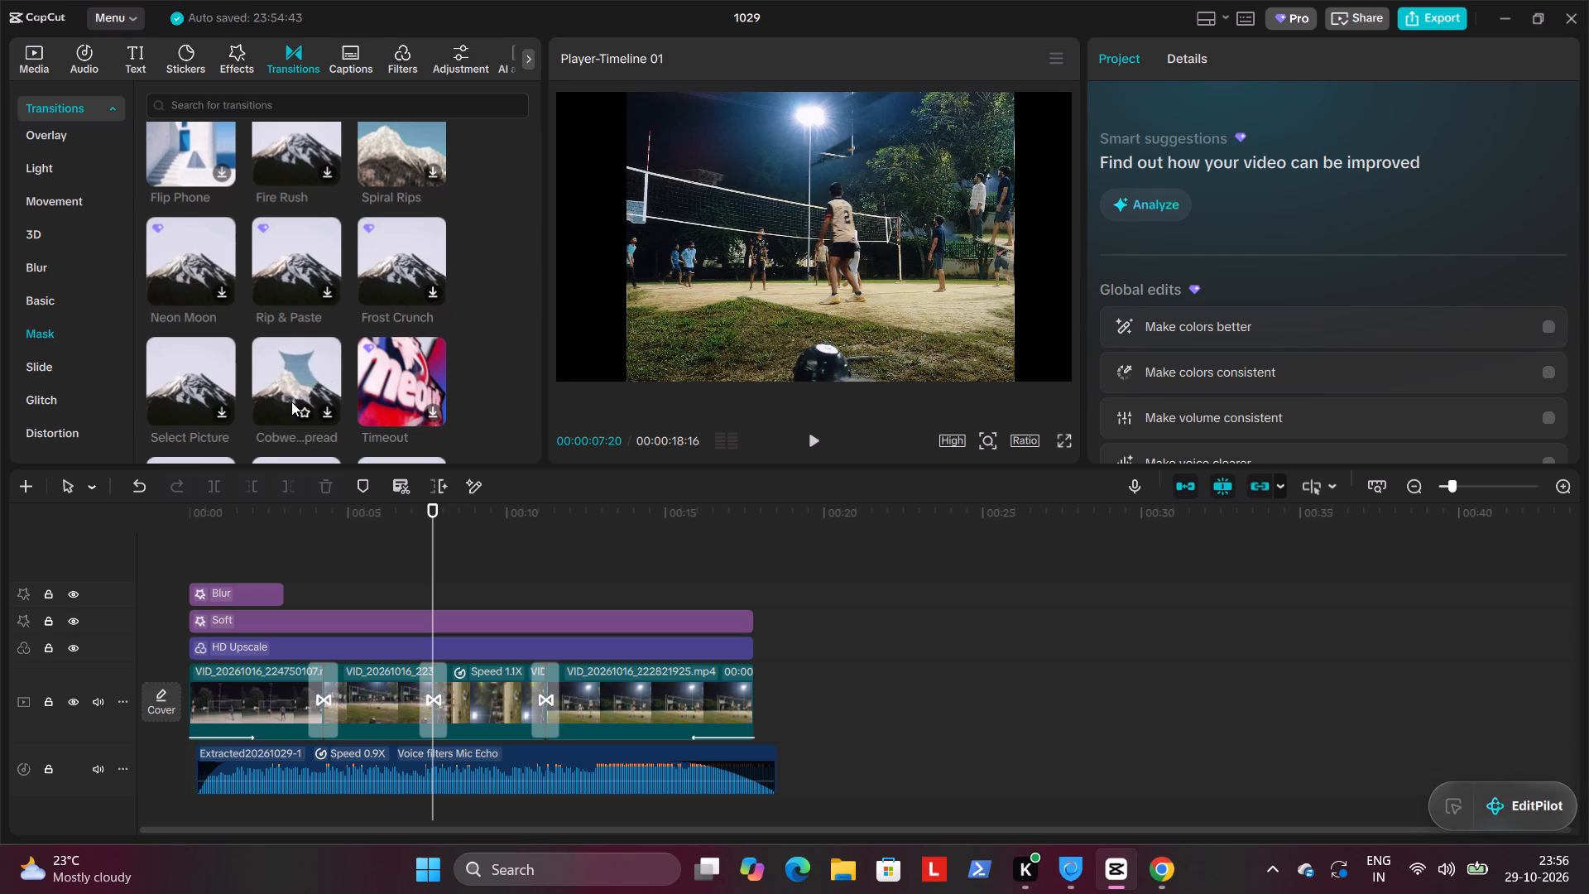
{"action": "scroll", "coordinate": [209, 344], "scroll_direction": "down", "scroll_amount": 1}
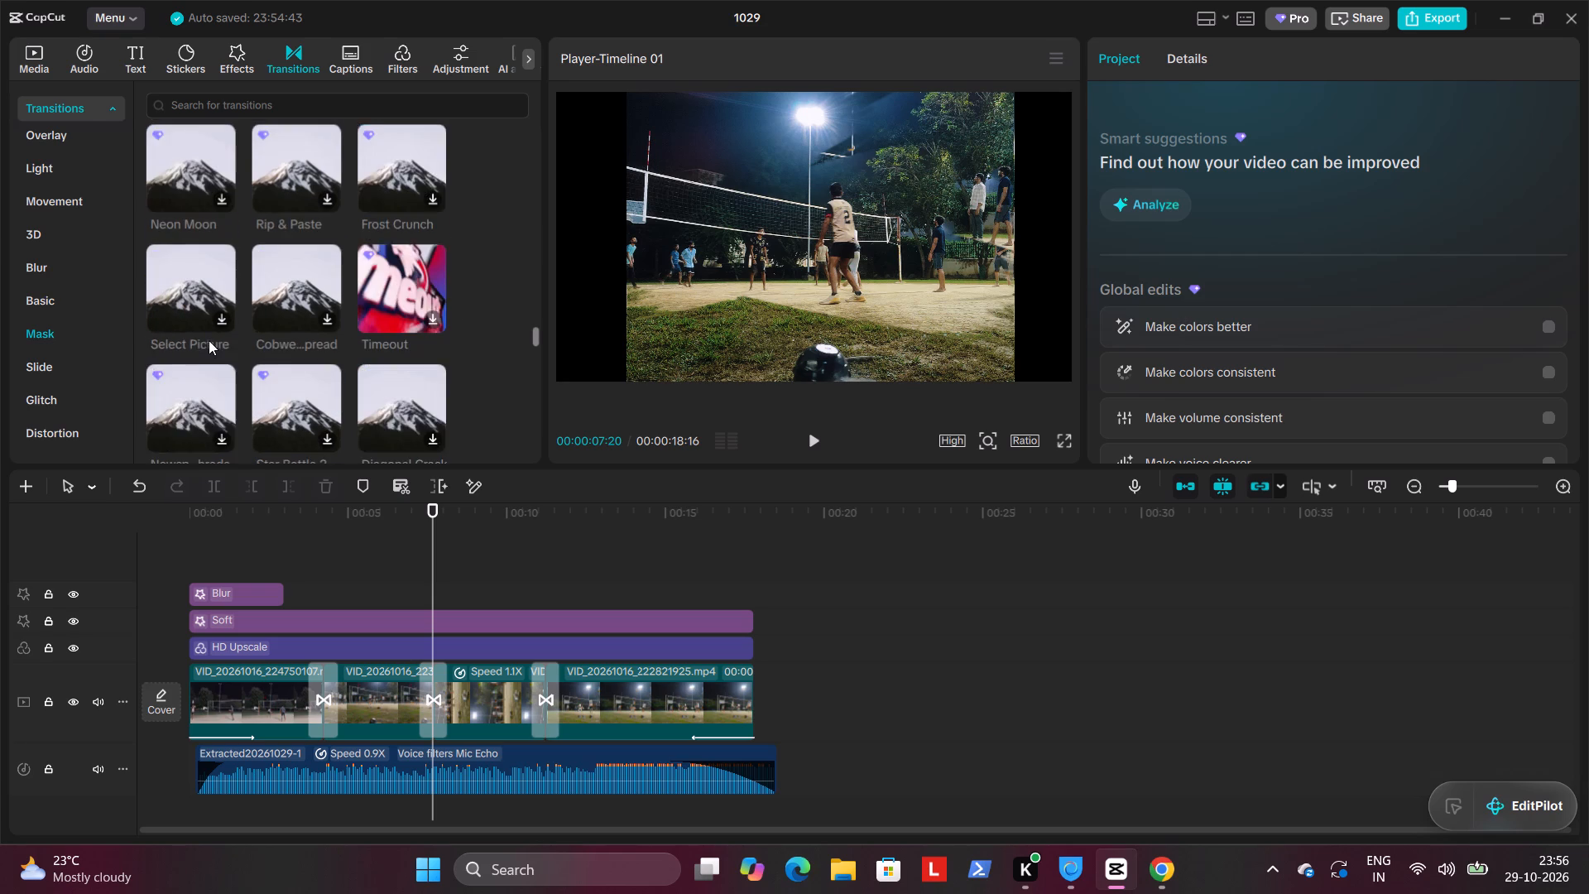
{"action": "scroll", "coordinate": [209, 340], "scroll_direction": "down", "scroll_amount": 1}
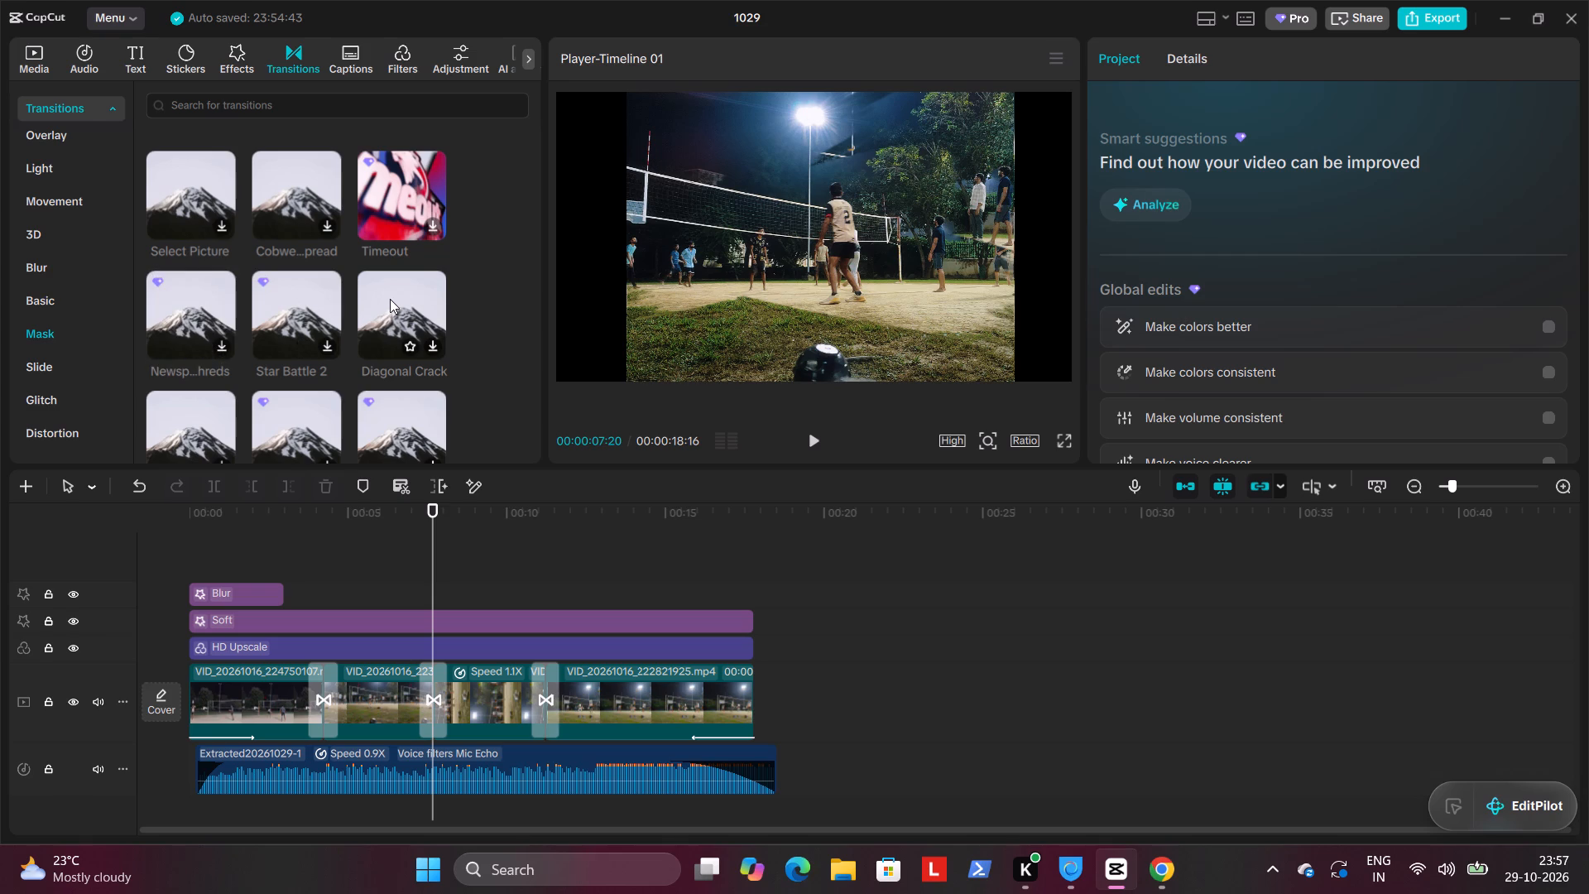
{"action": "scroll", "coordinate": [319, 318], "scroll_direction": "down", "scroll_amount": 1}
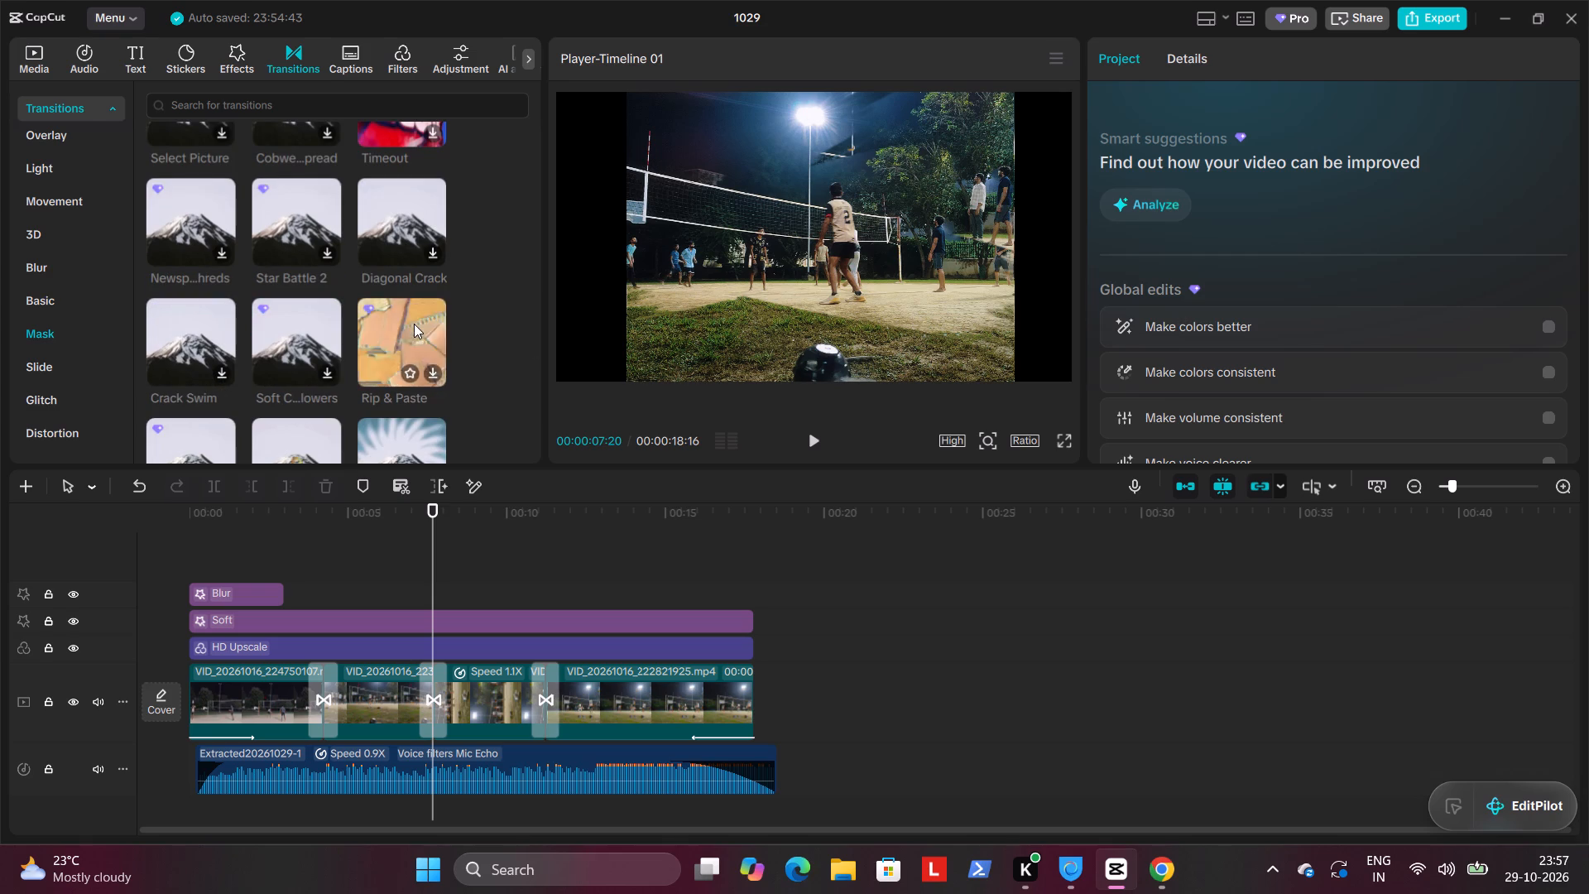
{"action": "scroll", "coordinate": [199, 330], "scroll_direction": "down", "scroll_amount": 2}
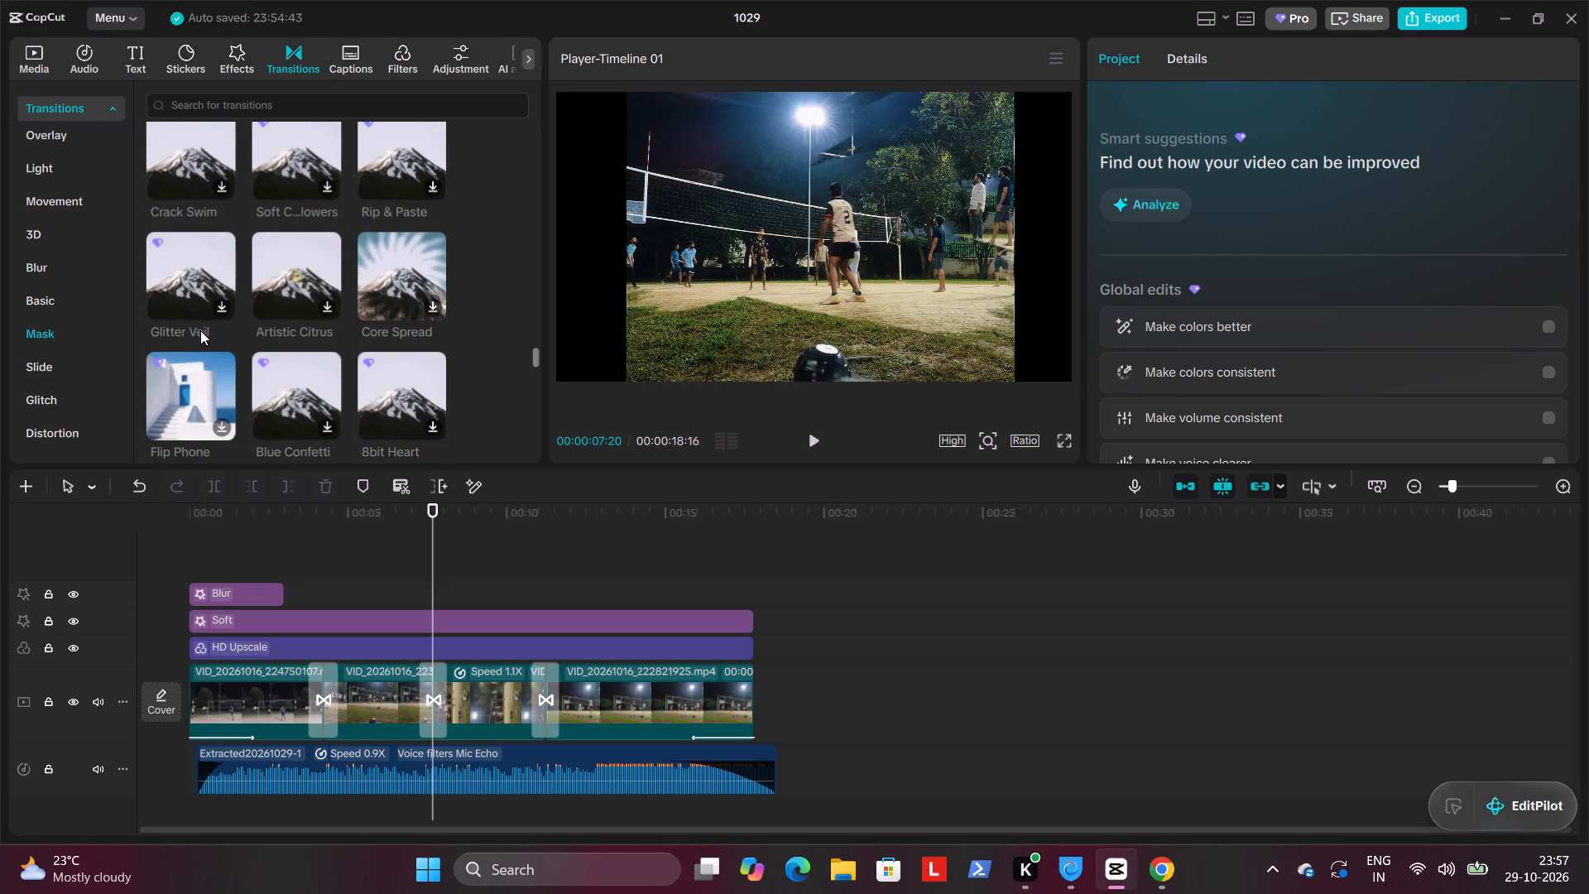
{"action": "scroll", "coordinate": [238, 338], "scroll_direction": "down", "scroll_amount": 3}
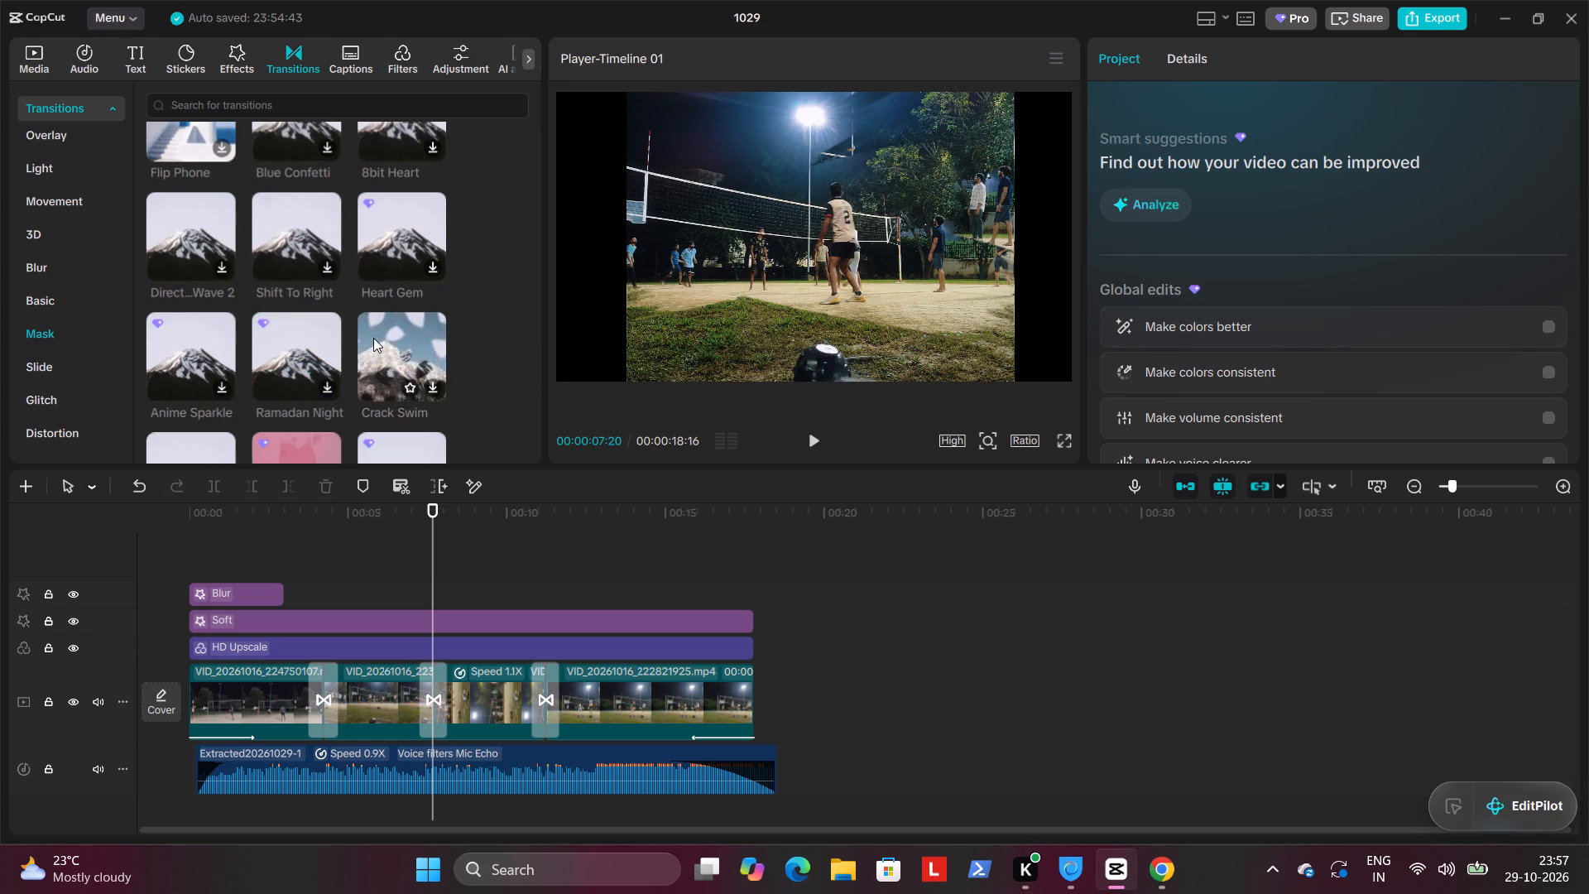
{"action": "scroll", "coordinate": [209, 360], "scroll_direction": "down", "scroll_amount": 3}
{"action": "scroll", "coordinate": [306, 353], "scroll_direction": "down", "scroll_amount": 2}
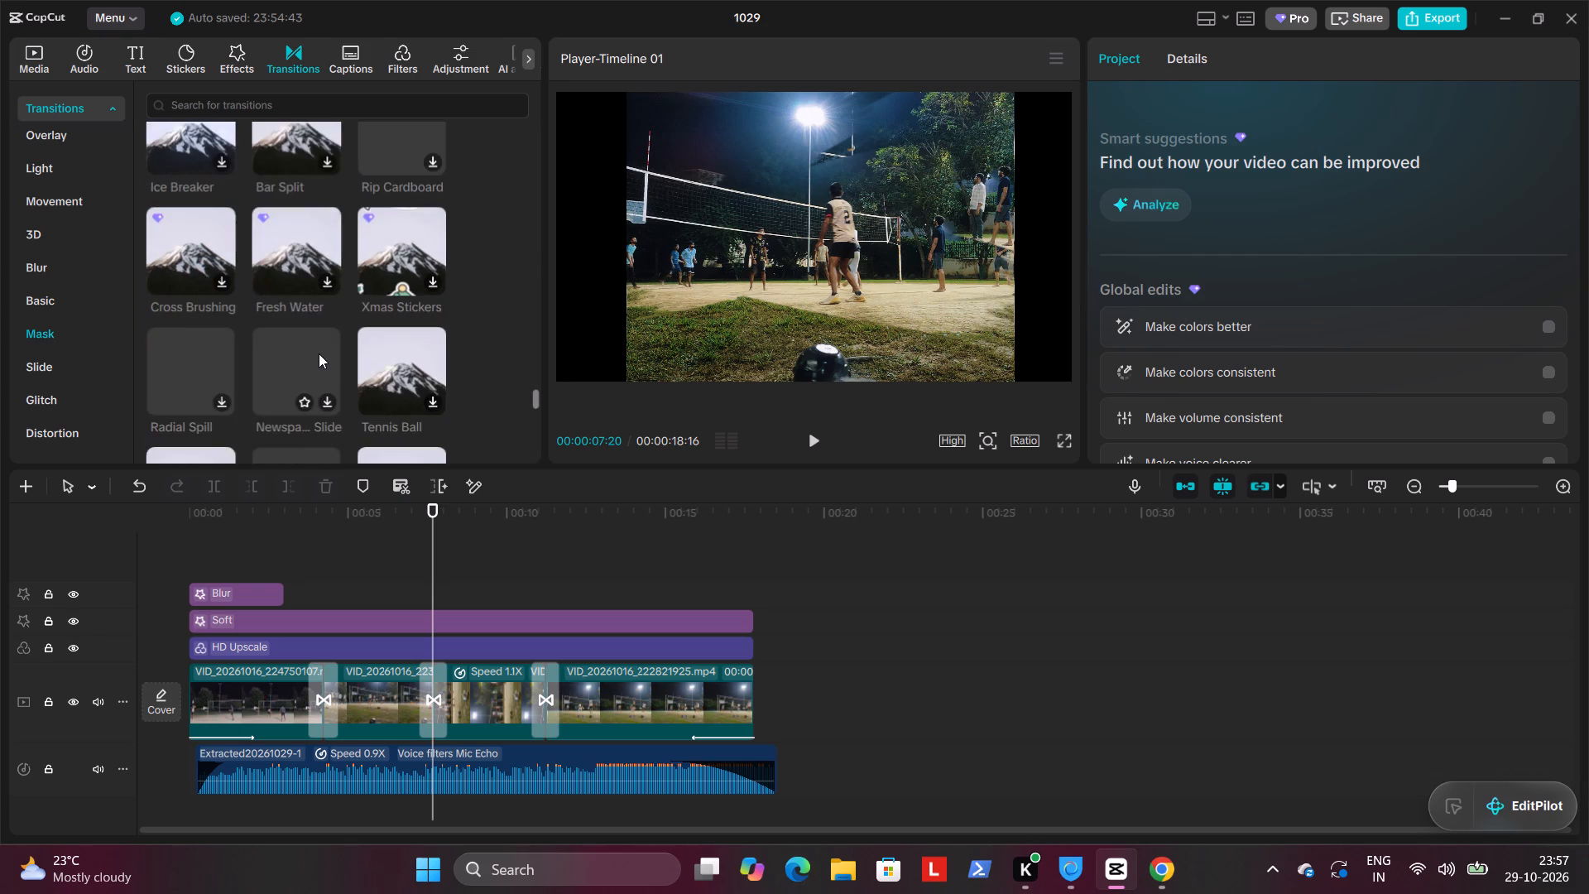
{"action": "scroll", "coordinate": [319, 353], "scroll_direction": "down", "scroll_amount": 8}
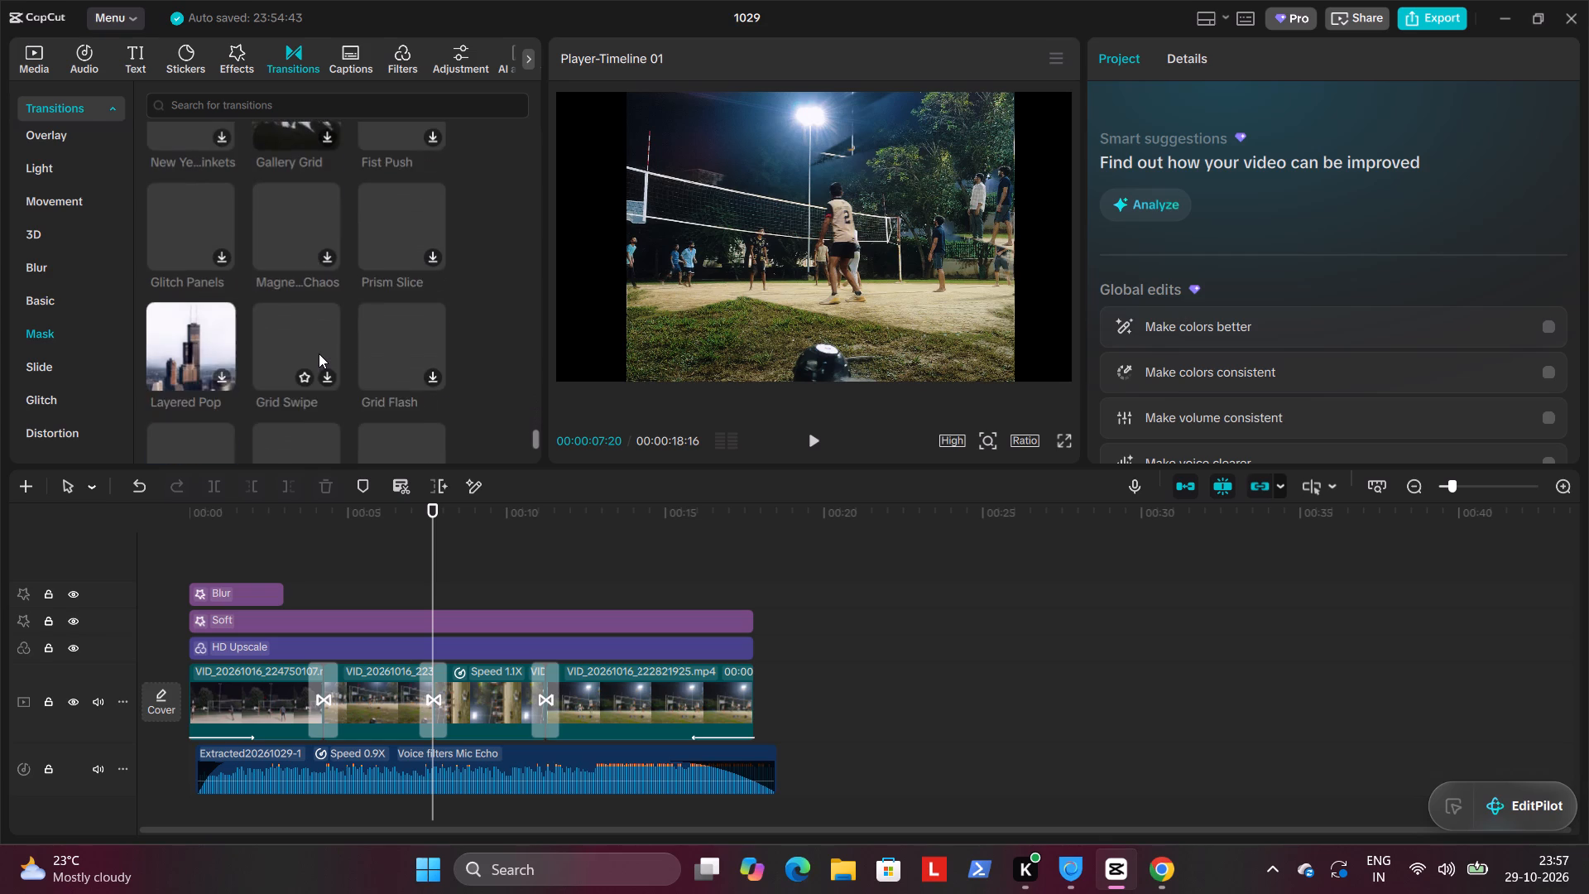
Browse the remaining Mask transitions to the end of the category and examine their thumbnails for a replacement.
{"action": "scroll", "coordinate": [319, 353], "scroll_direction": "down", "scroll_amount": 1}
{"action": "left_click", "coordinate": [76, 334]}
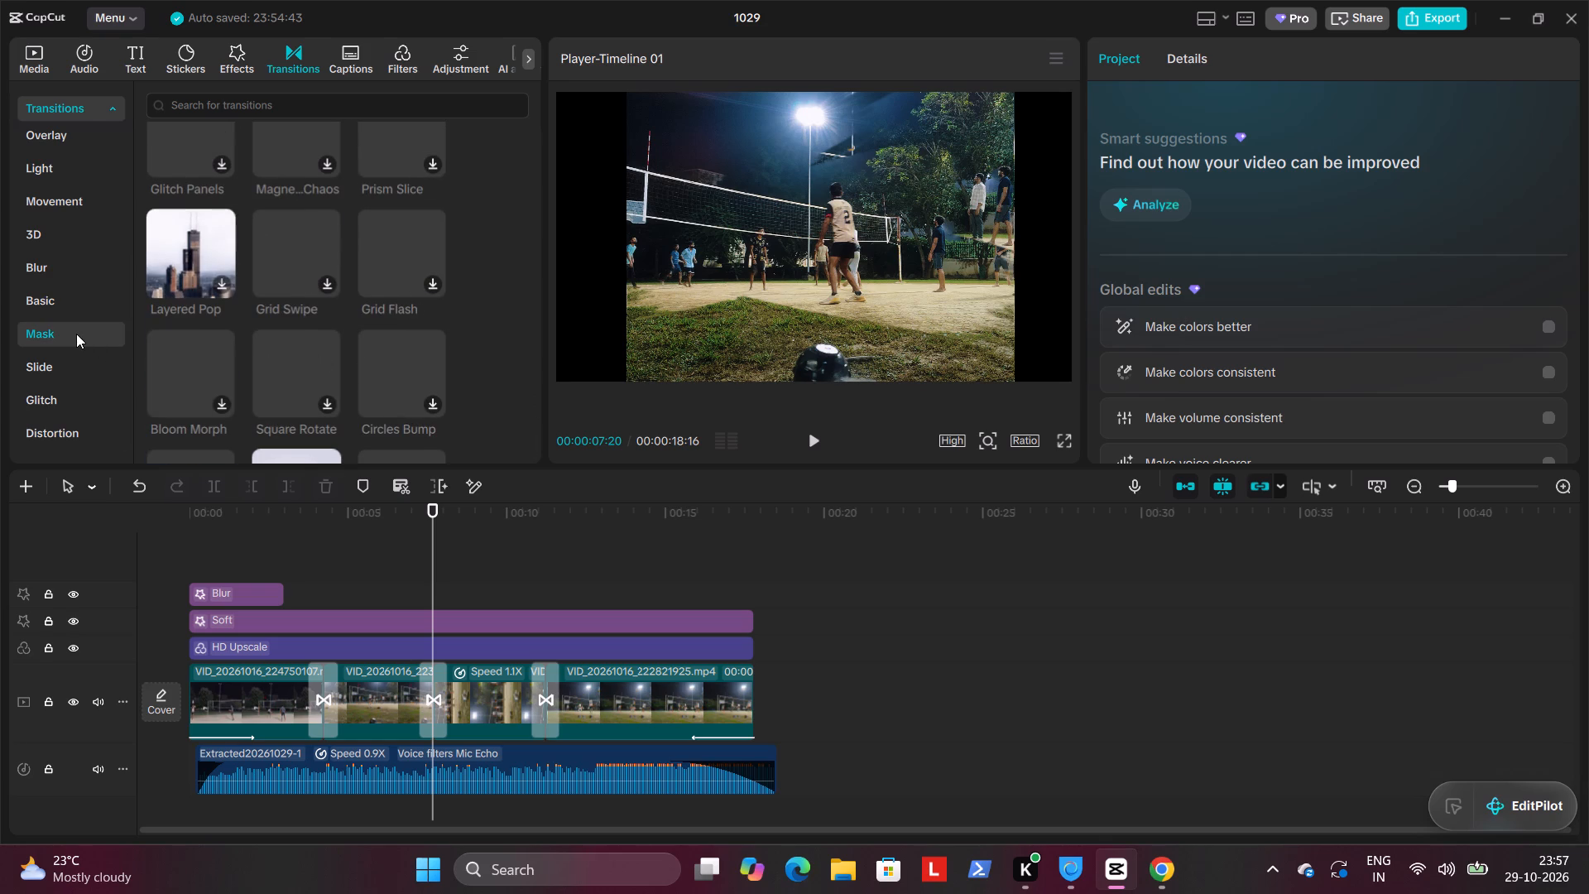
{"action": "scroll", "coordinate": [267, 326], "scroll_direction": "down", "scroll_amount": 10}
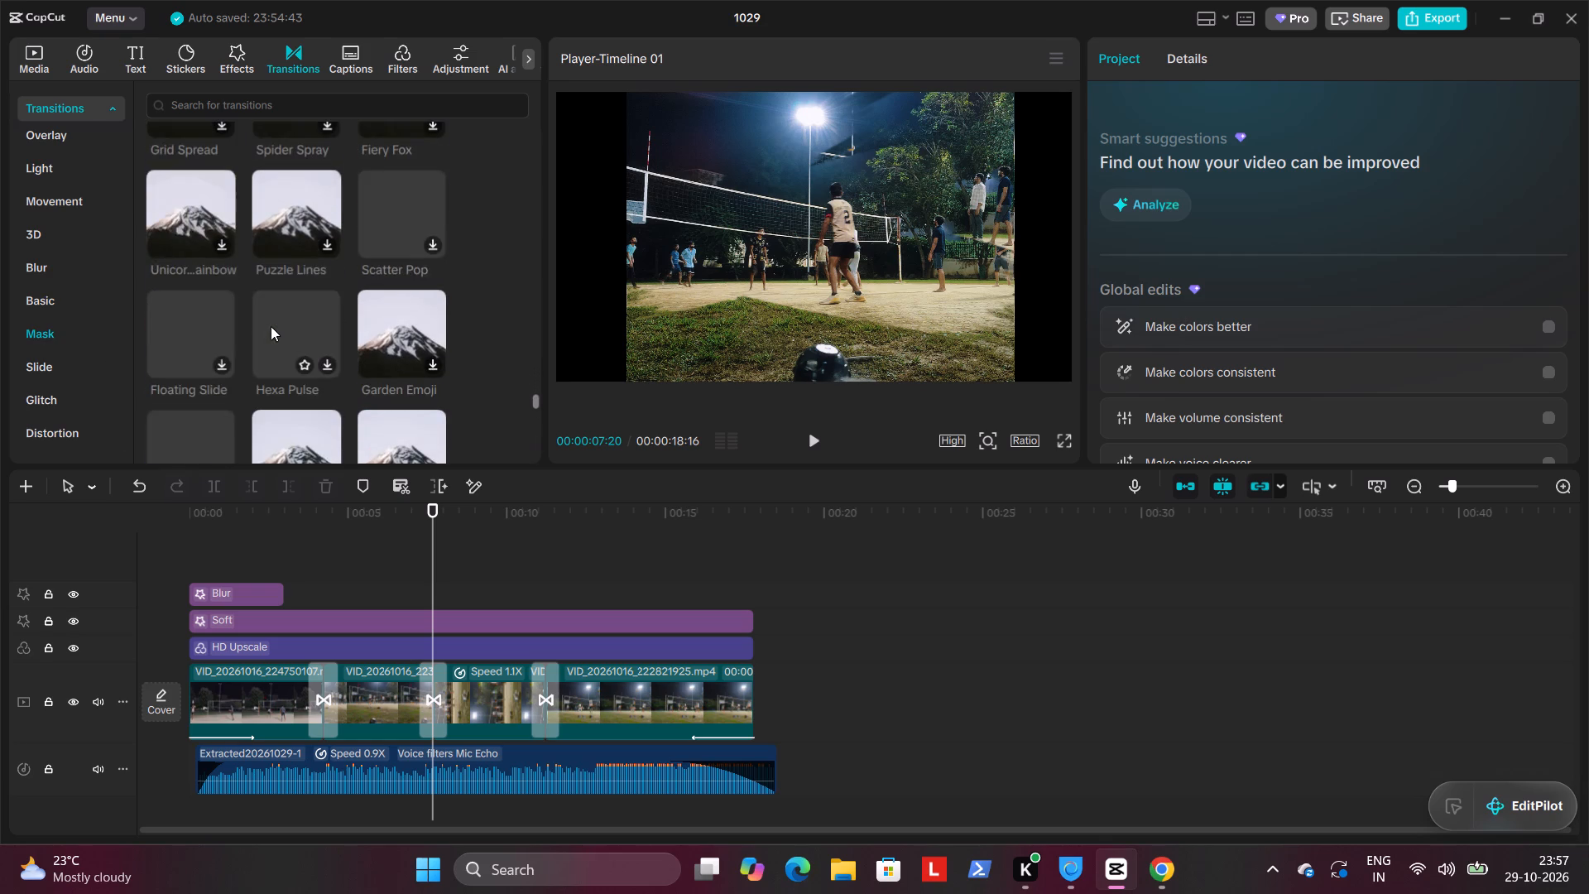
{"action": "scroll", "coordinate": [271, 326], "scroll_direction": "down", "scroll_amount": 5}
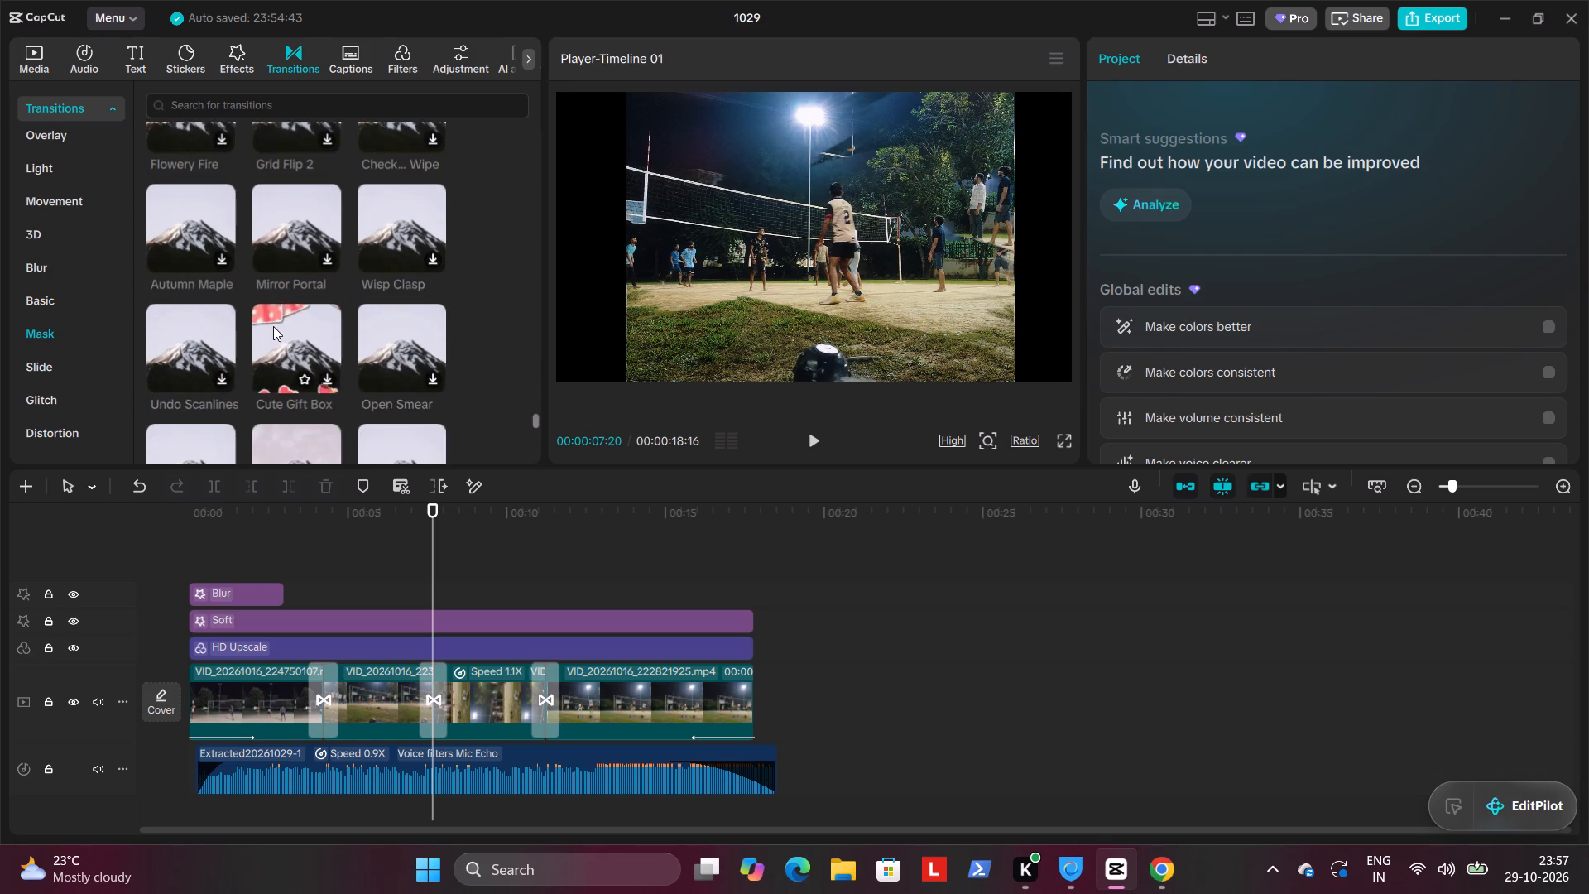
{"action": "scroll", "coordinate": [273, 326], "scroll_direction": "down", "scroll_amount": 6}
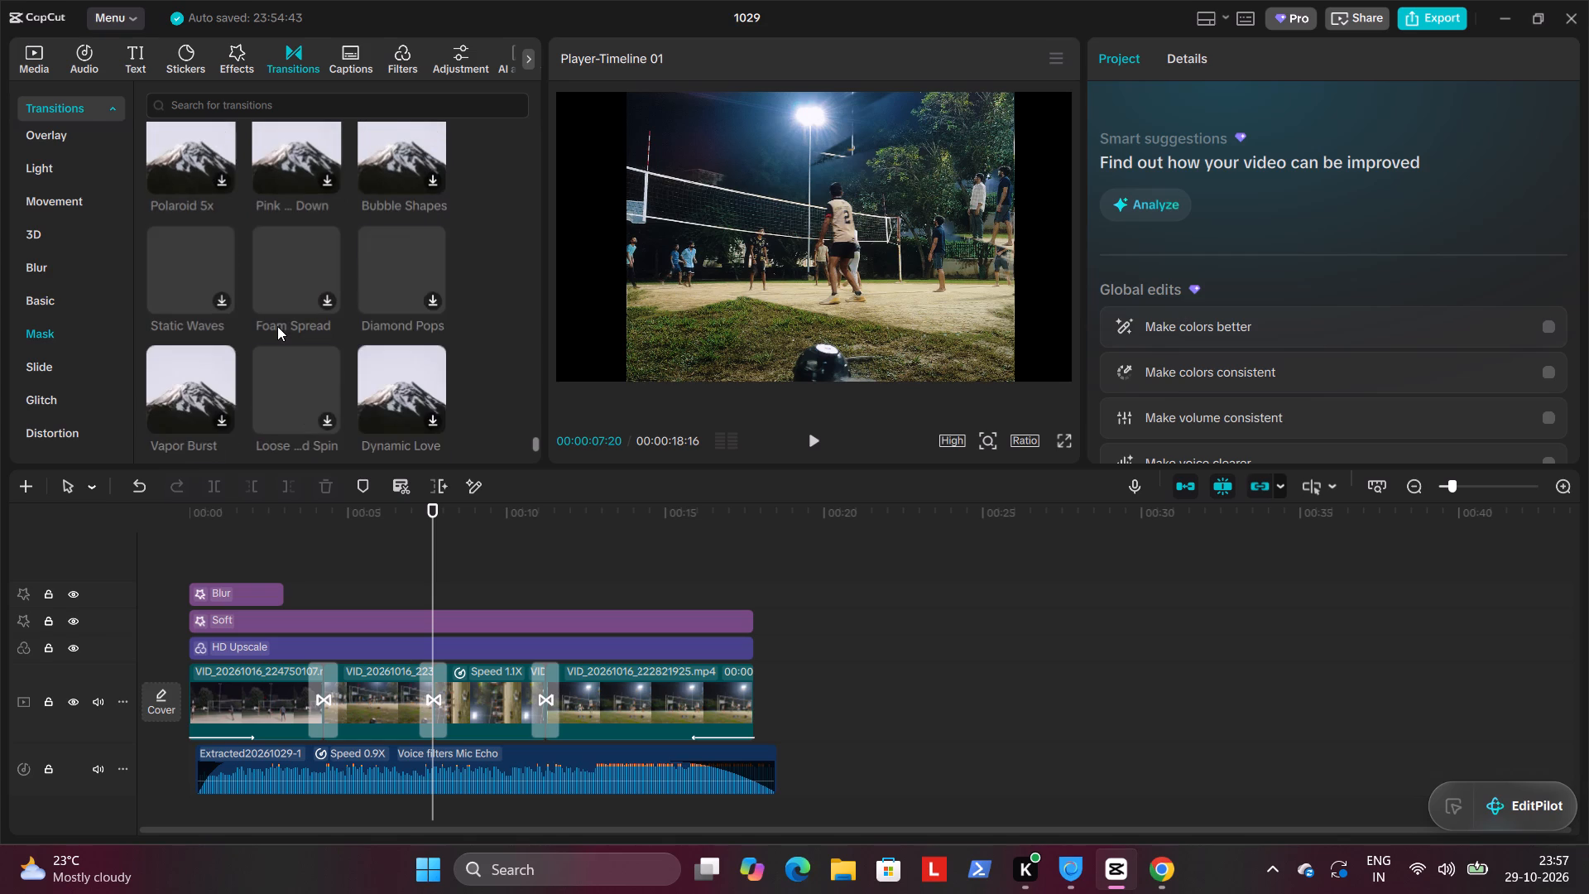
{"action": "scroll", "coordinate": [277, 326], "scroll_direction": "down", "scroll_amount": 1}
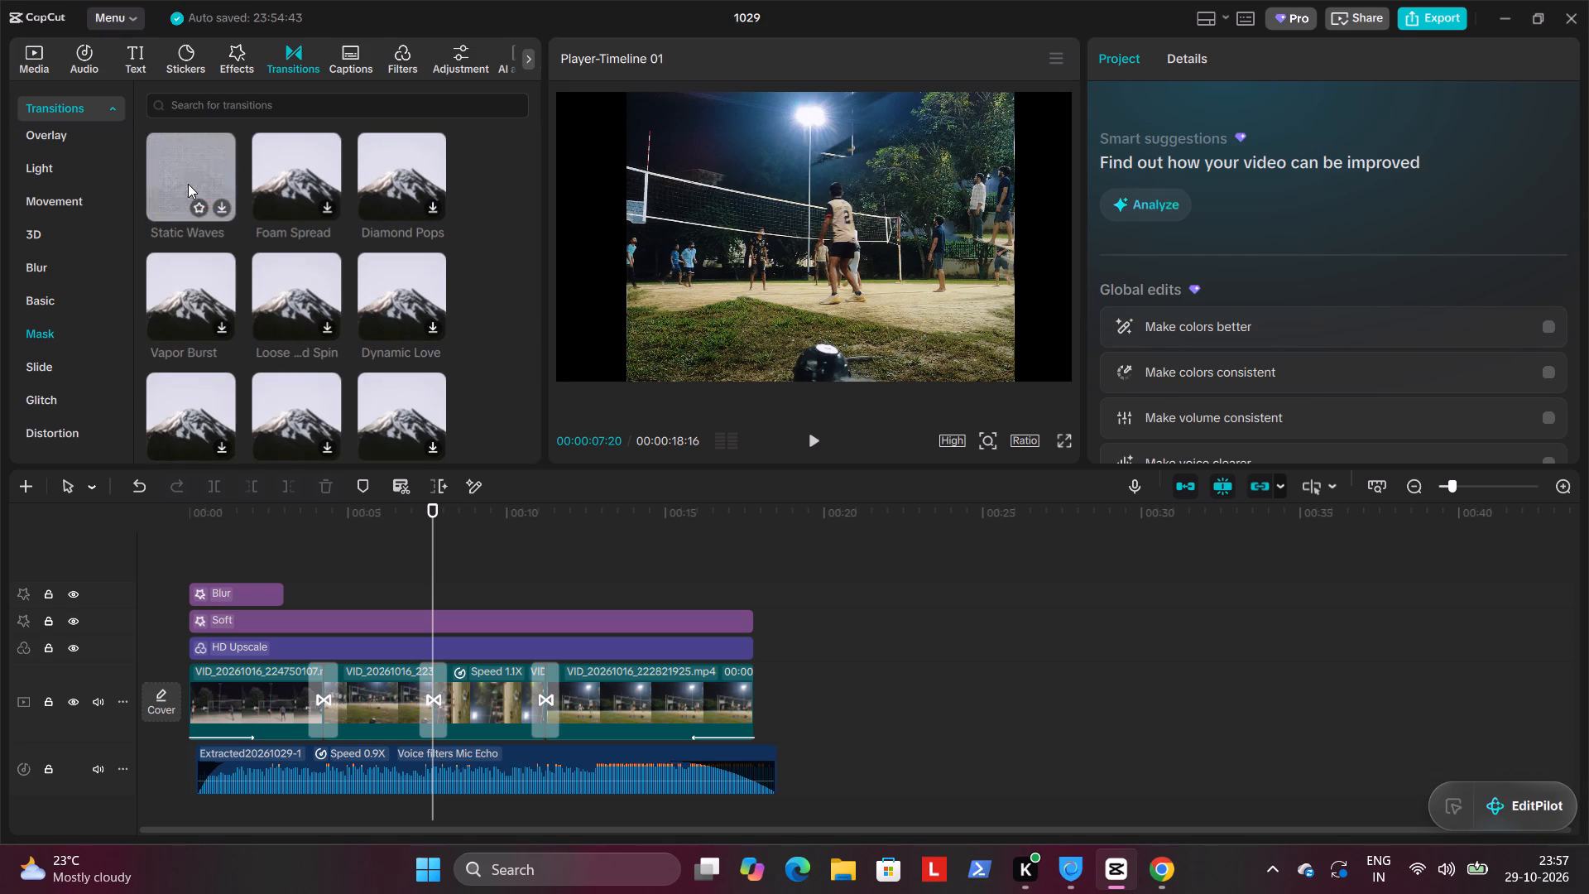
{"action": "scroll", "coordinate": [188, 190], "scroll_direction": "down", "scroll_amount": 3}
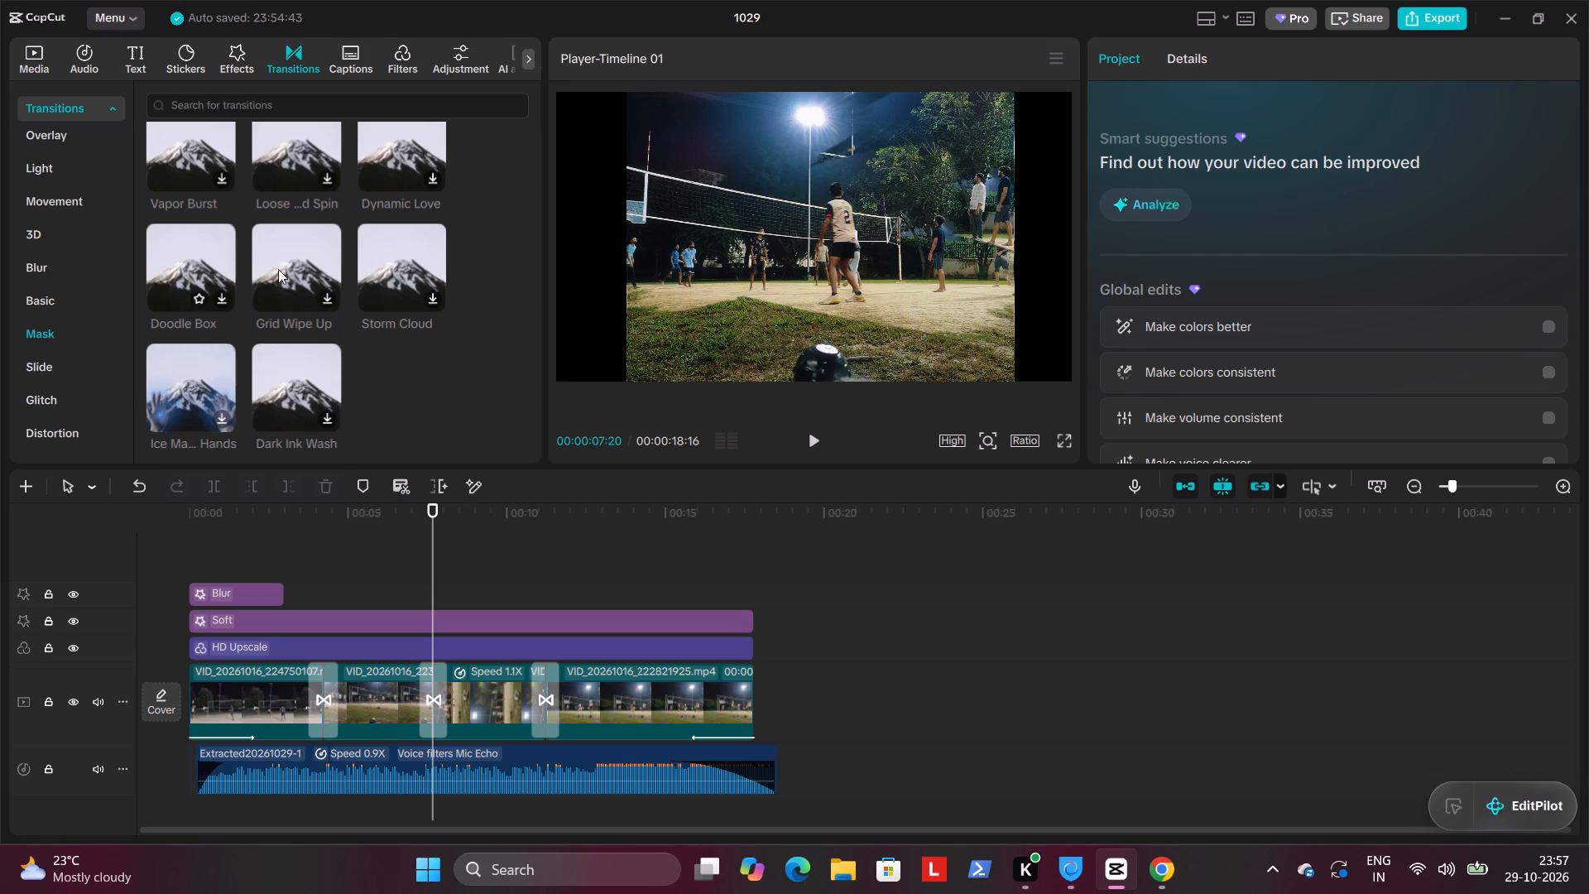
Look back through the Mask transitions from the end of the category toward New Year Trinkets and Gallery Grid, examining their animated thumbnails.
{"action": "scroll", "coordinate": [318, 269], "scroll_direction": "up", "scroll_amount": 5}
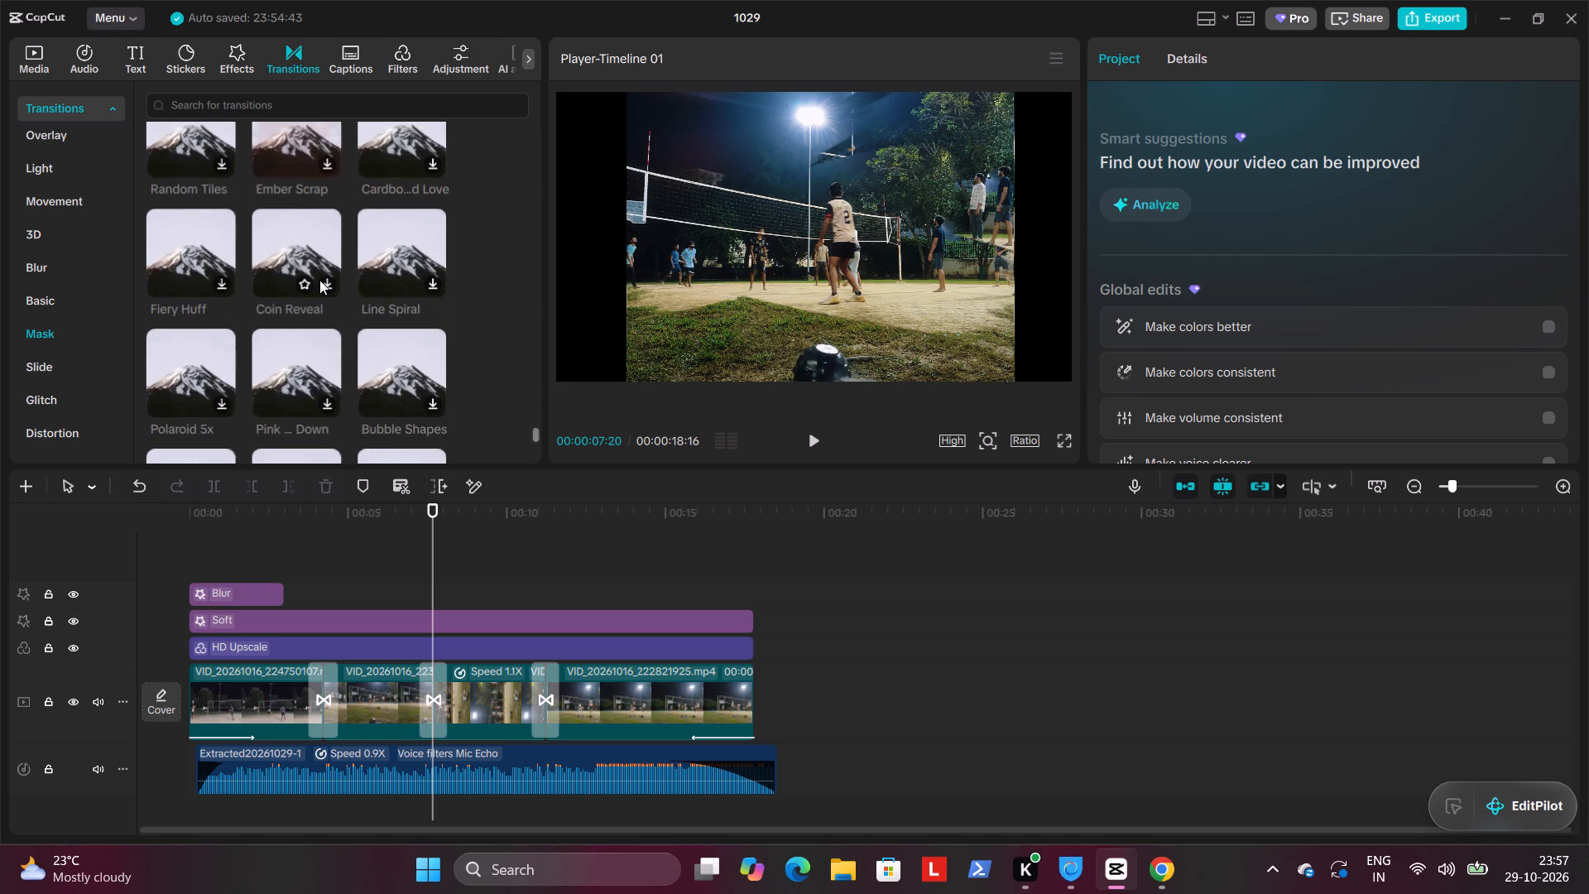
{"action": "scroll", "coordinate": [319, 280], "scroll_direction": "up", "scroll_amount": 2}
{"action": "scroll", "coordinate": [232, 323], "scroll_direction": "up", "scroll_amount": 1}
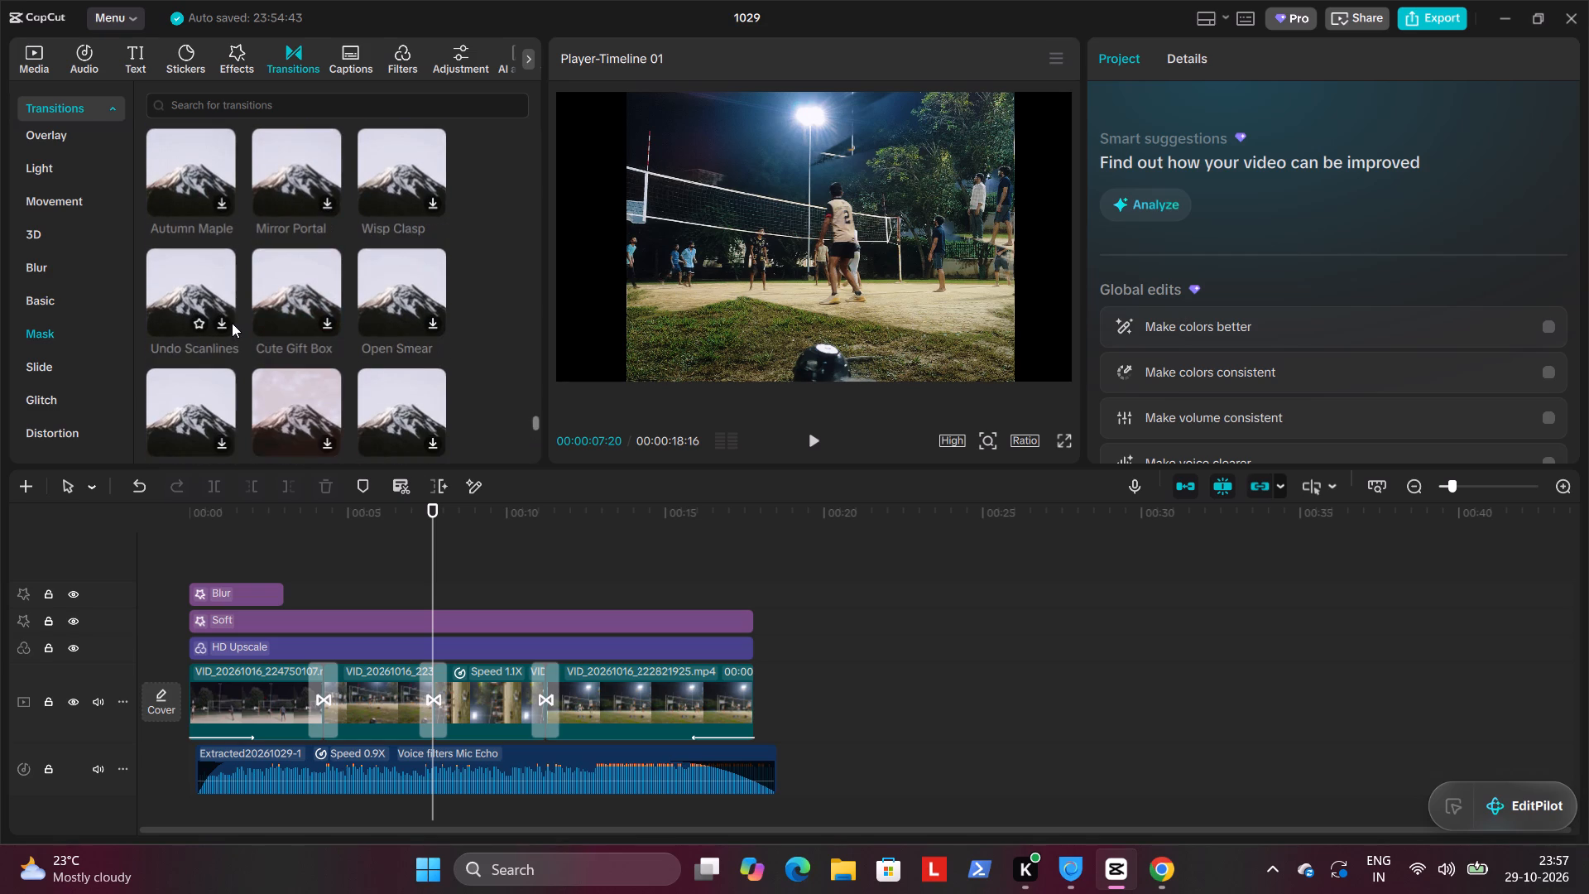
{"action": "scroll", "coordinate": [232, 323], "scroll_direction": "up", "scroll_amount": 3}
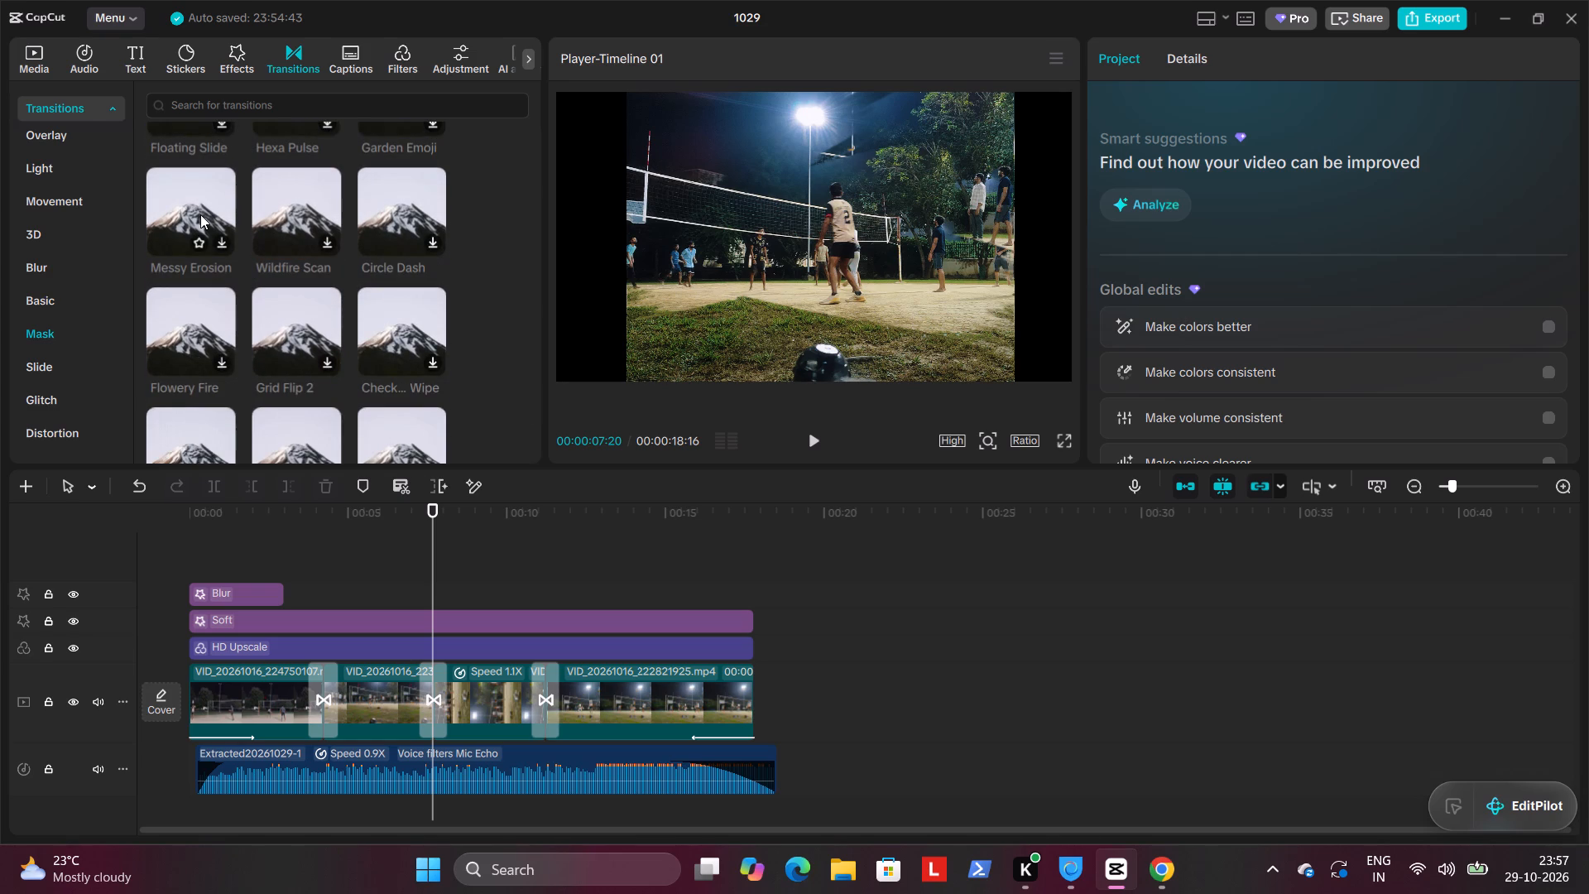
{"action": "scroll", "coordinate": [200, 214], "scroll_direction": "up", "scroll_amount": 2}
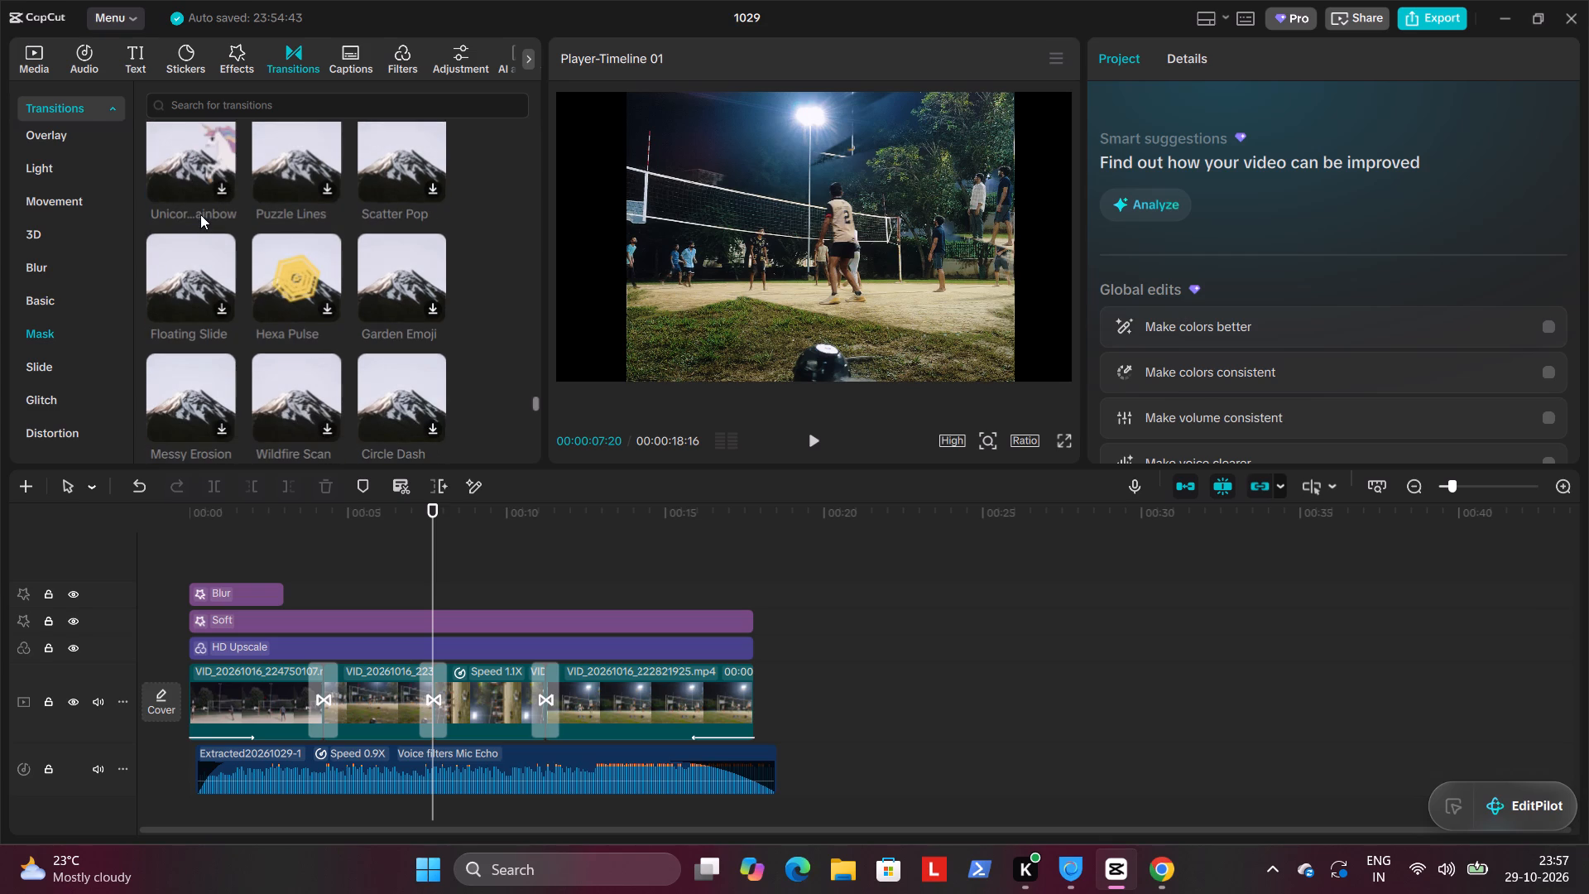
{"action": "scroll", "coordinate": [268, 282], "scroll_direction": "up", "scroll_amount": 4}
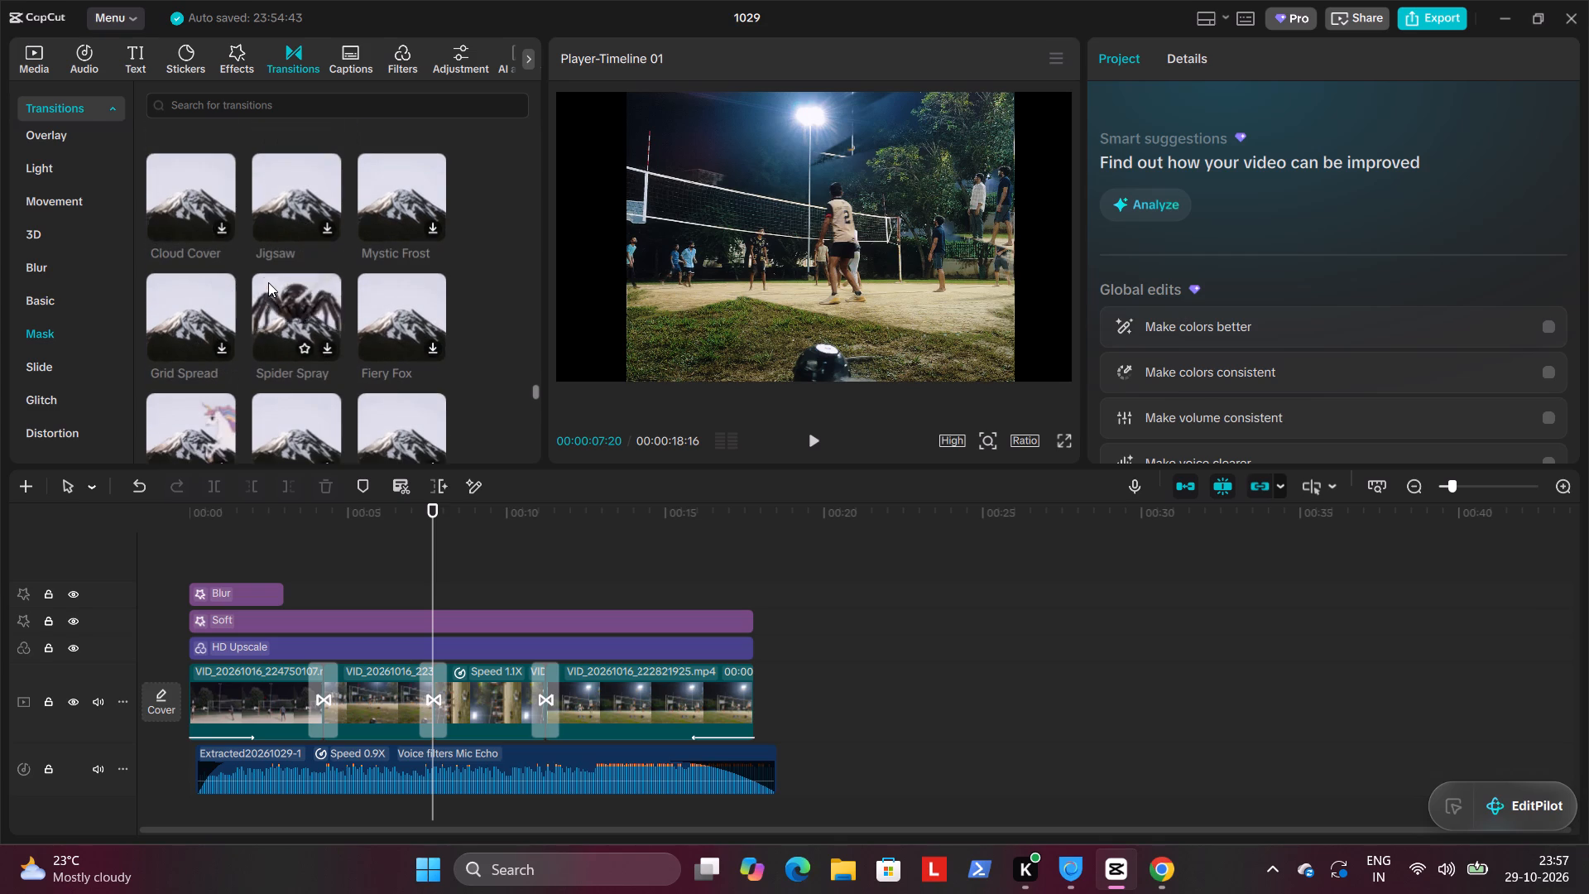
{"action": "scroll", "coordinate": [268, 282], "scroll_direction": "up", "scroll_amount": 1}
{"action": "scroll", "coordinate": [260, 767], "scroll_direction": "up", "scroll_amount": 1}
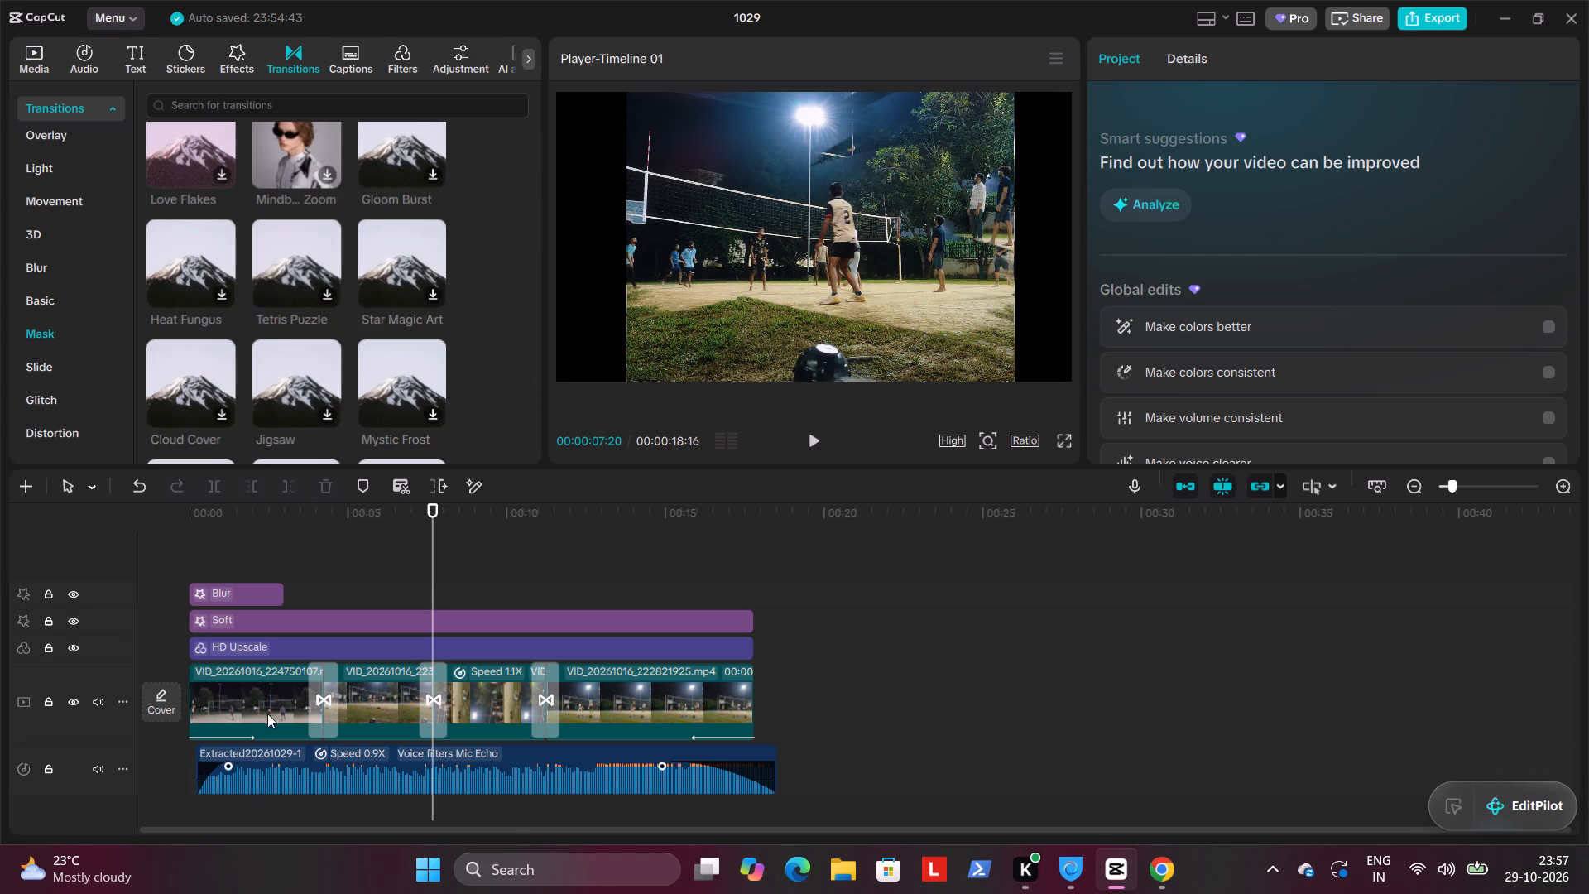
{"action": "scroll", "coordinate": [276, 431], "scroll_direction": "up", "scroll_amount": 3}
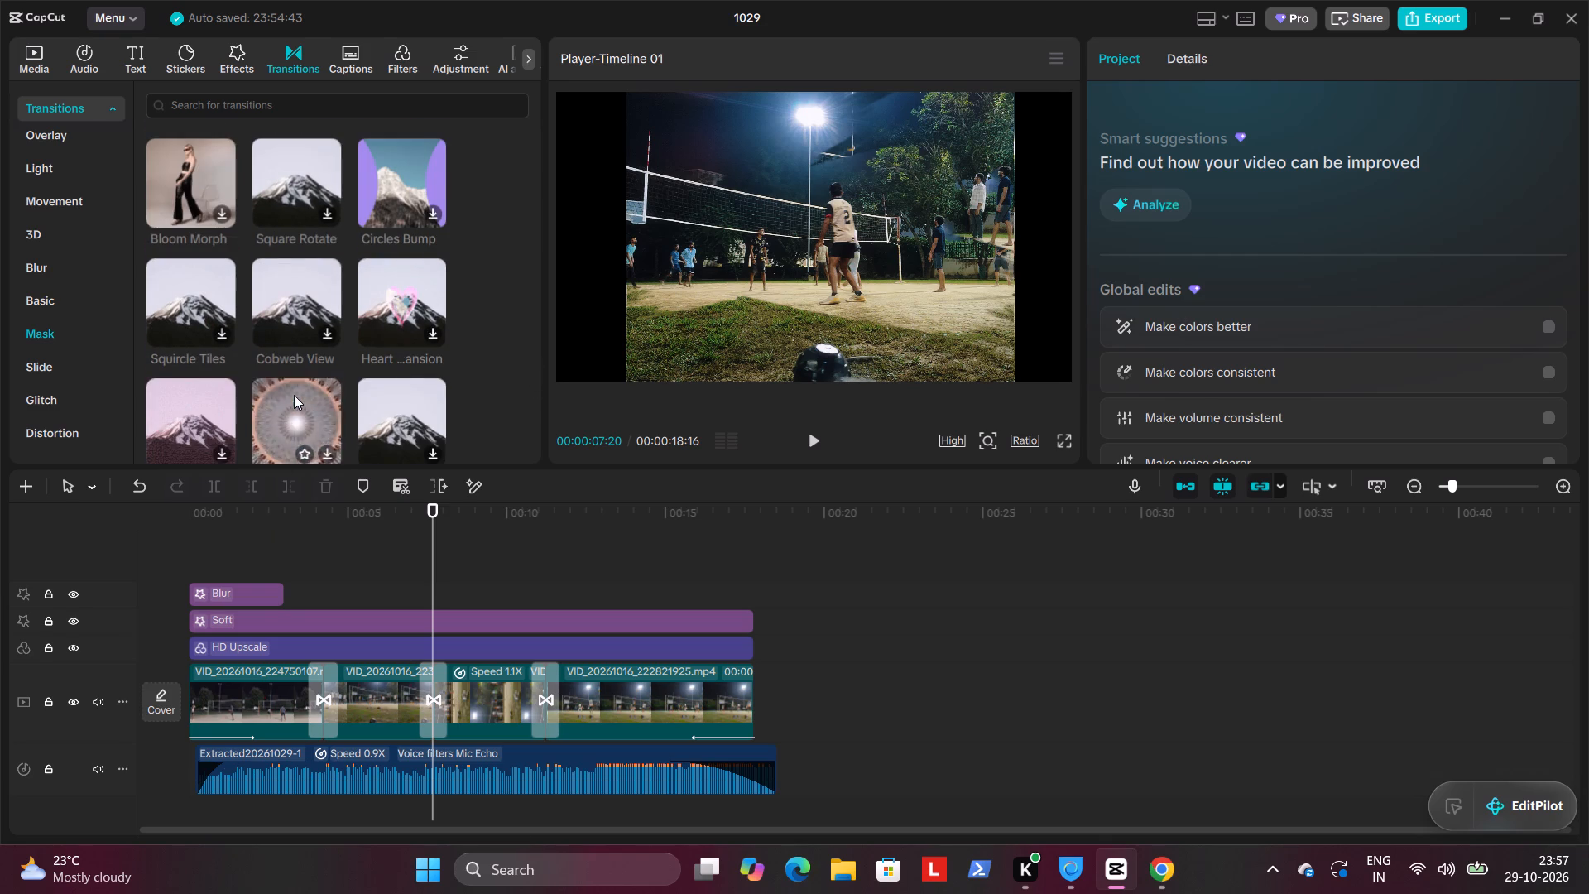
{"action": "scroll", "coordinate": [294, 394], "scroll_direction": "up", "scroll_amount": 4}
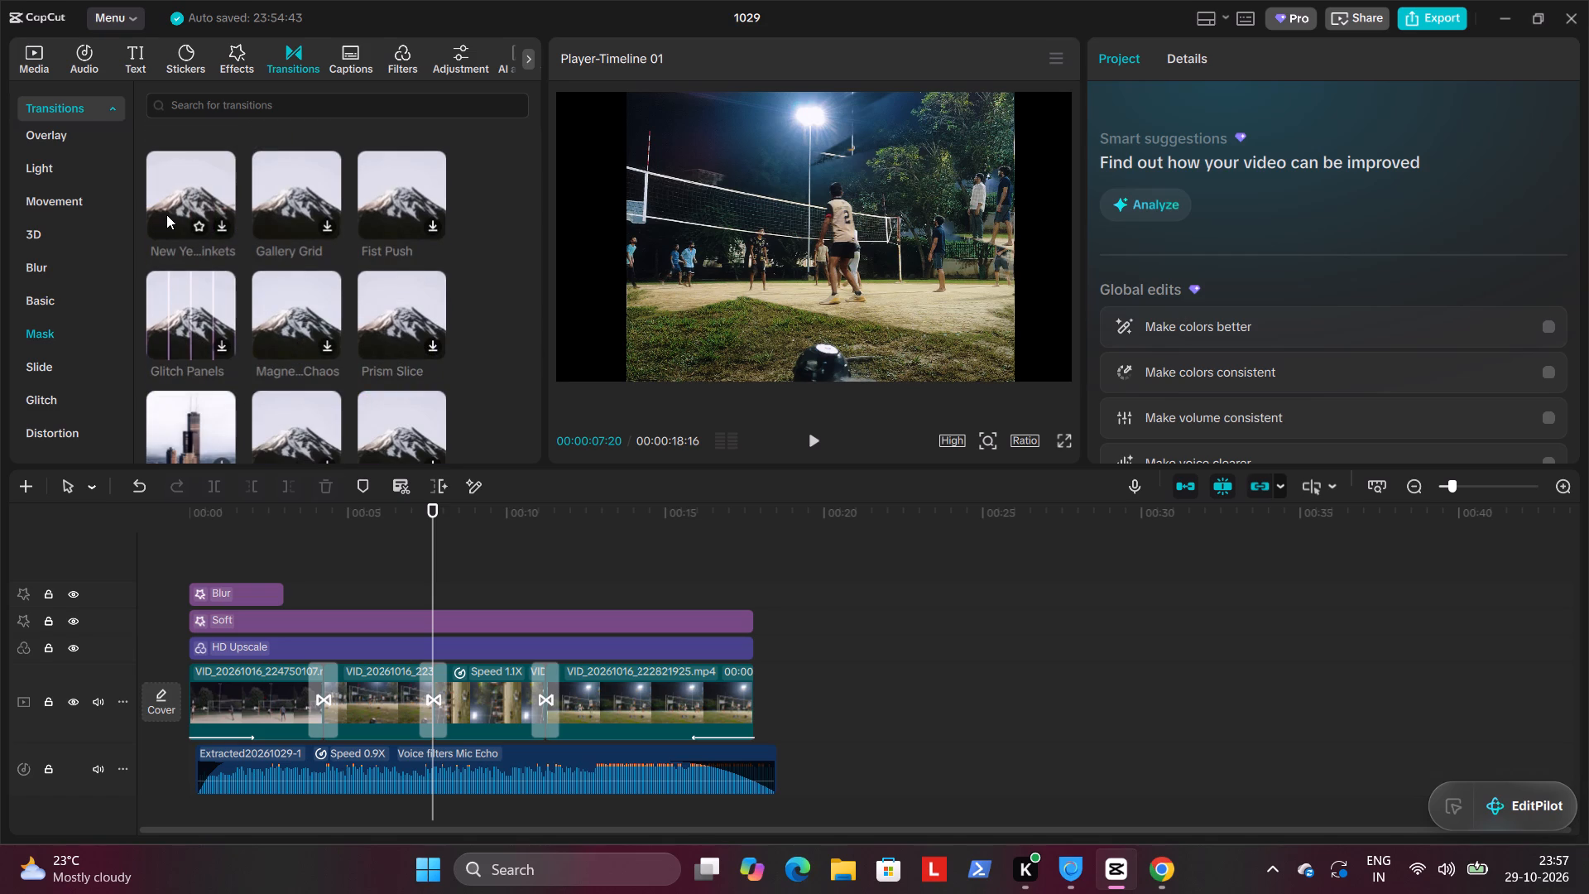
Replace the Casual Brush transition between the second and third clips with Flash Heat from the Light category.
{"action": "left_click", "coordinate": [67, 150]}
{"action": "left_click", "coordinate": [67, 170]}
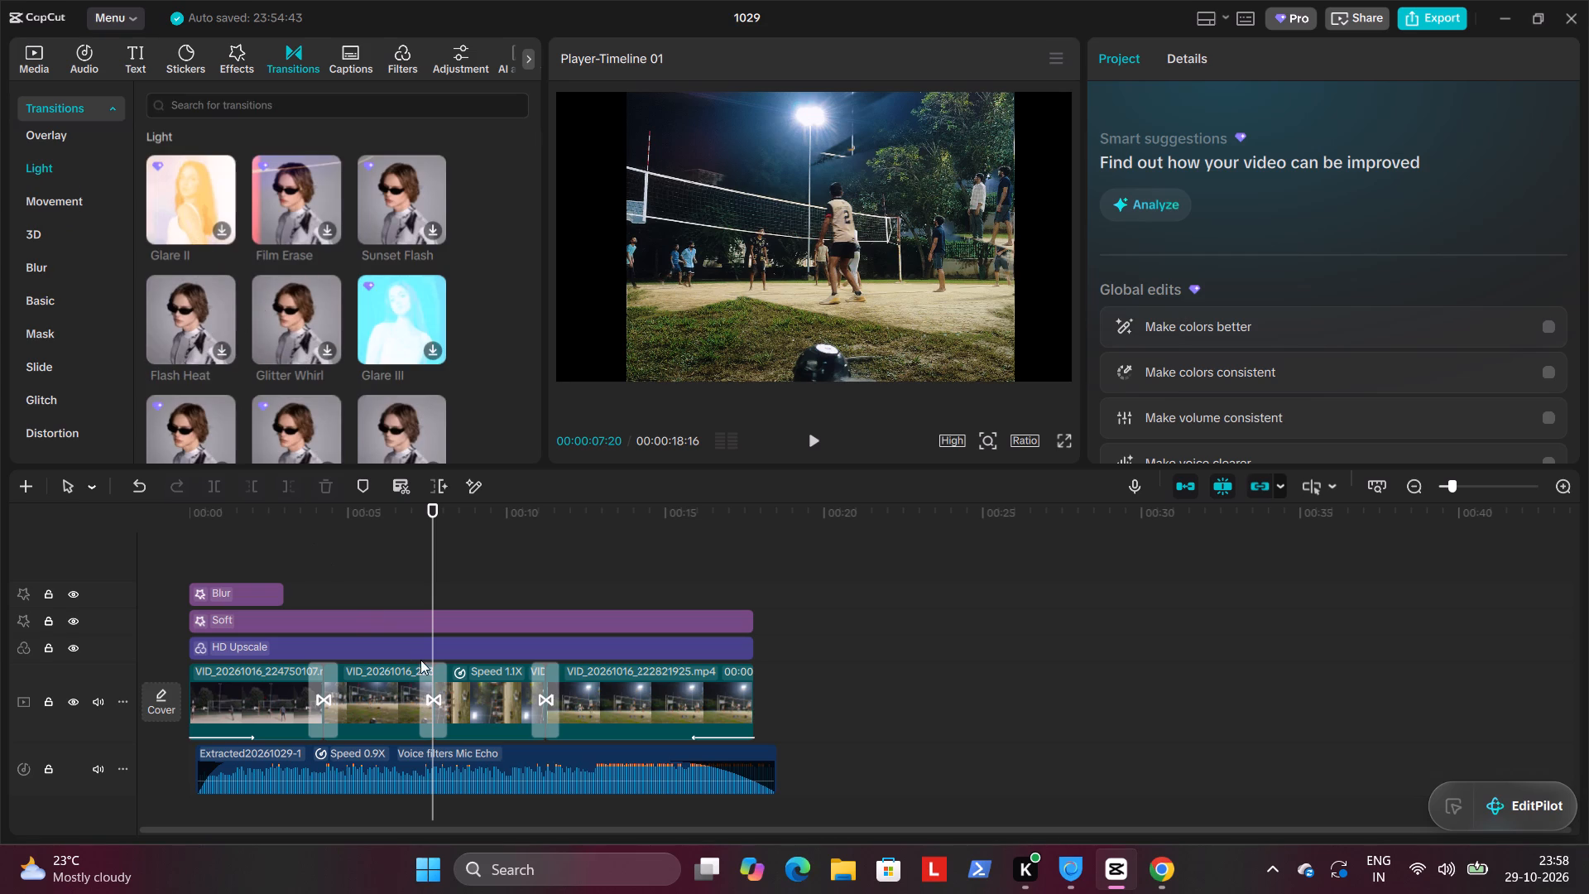
{"action": "left_click", "coordinate": [437, 685]}
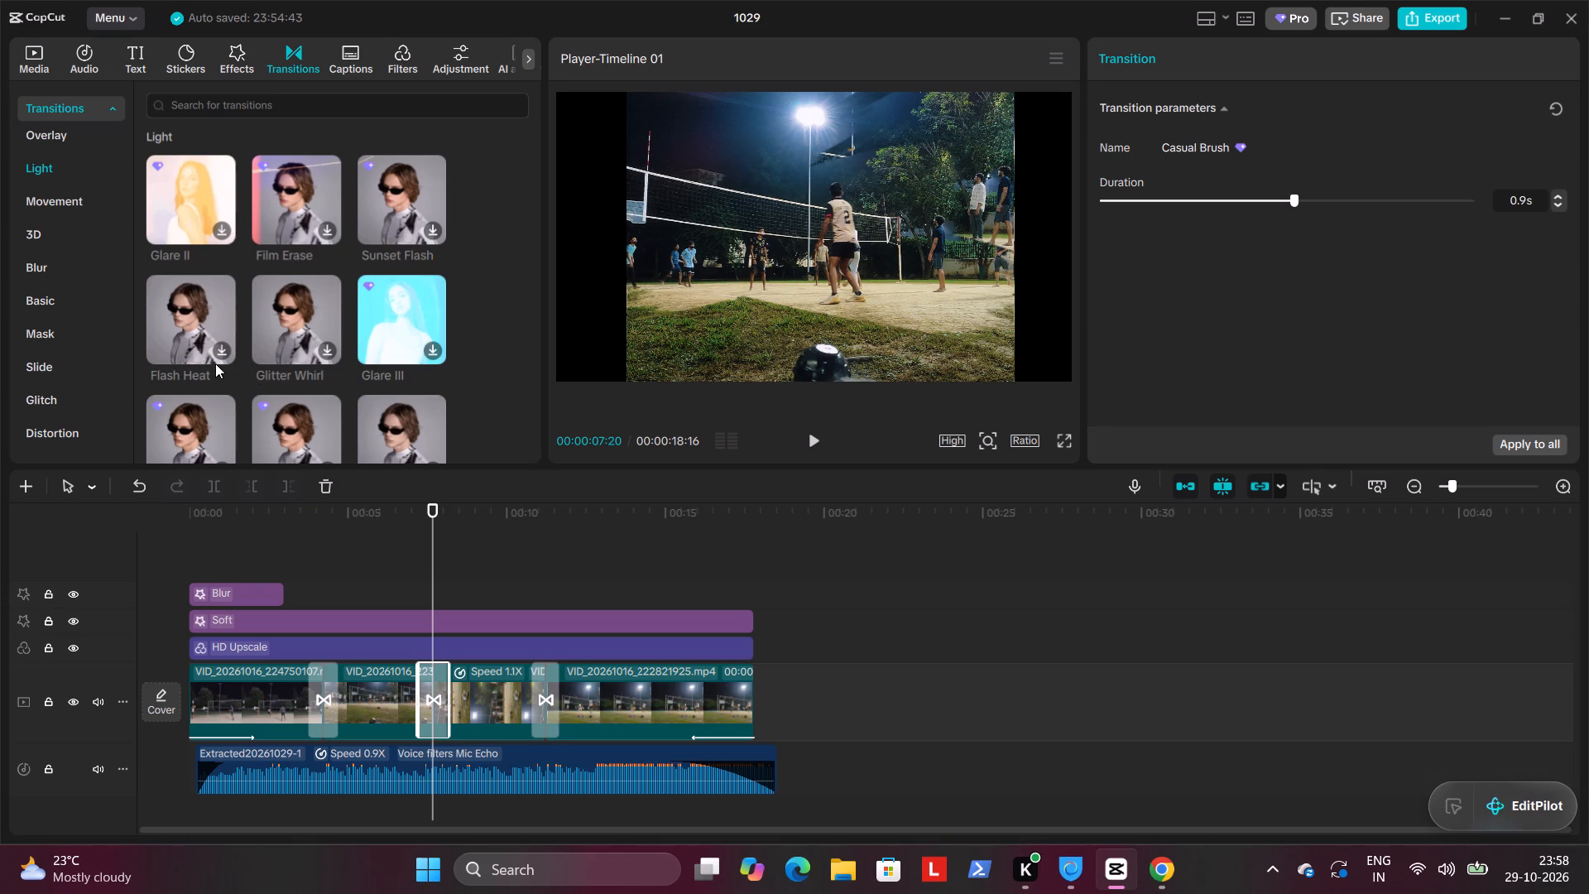
{"action": "left_click", "coordinate": [216, 346]}
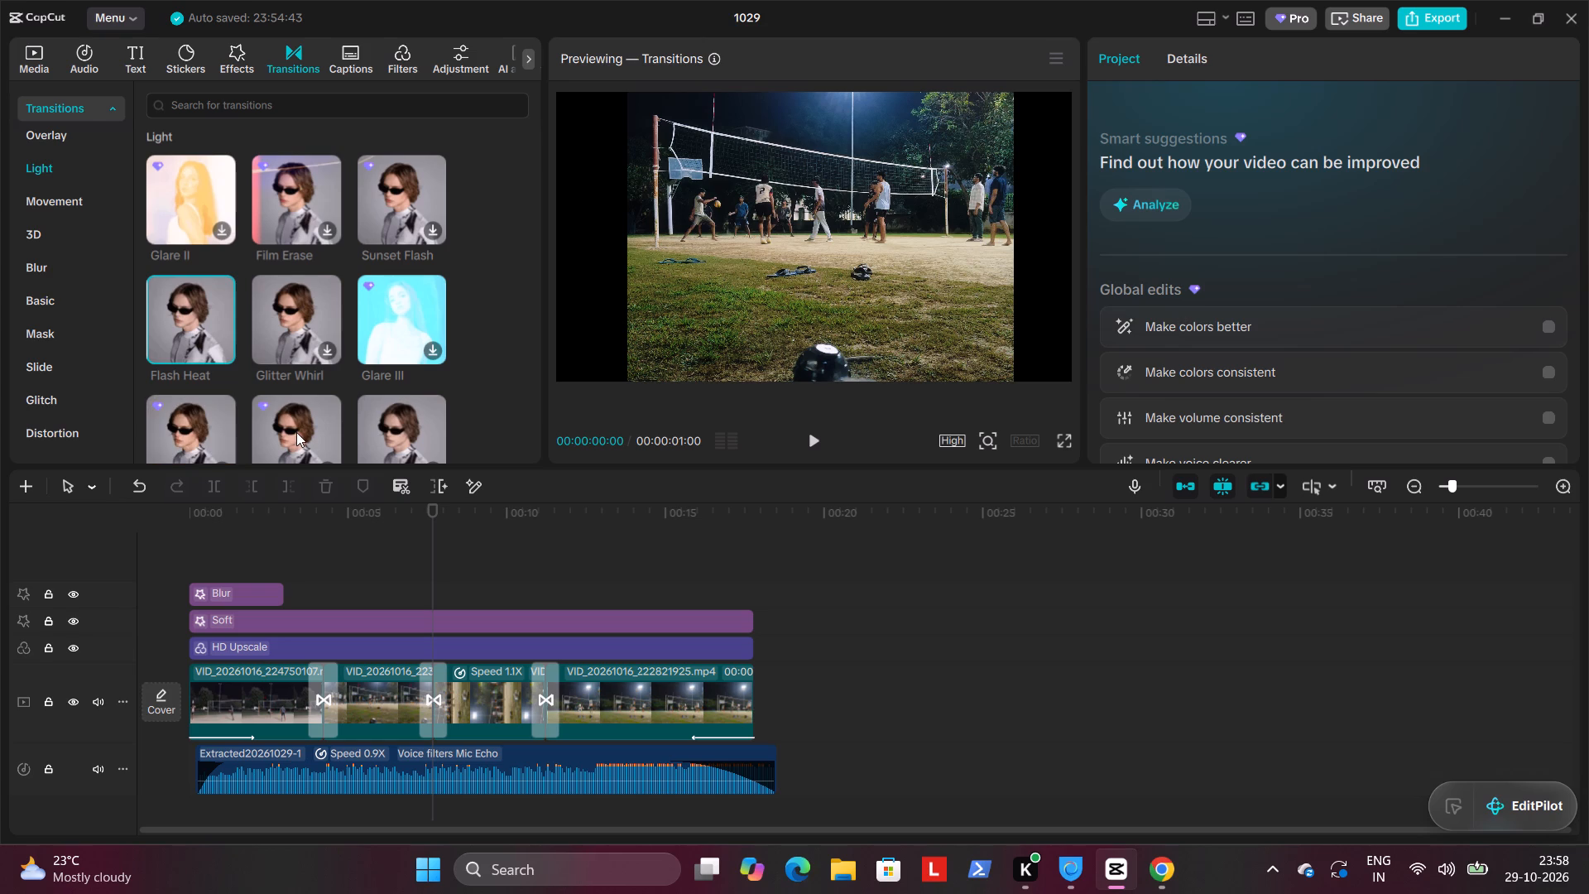
{"action": "left_click", "coordinate": [449, 514]}
{"action": "left_click", "coordinate": [508, 515]}
{"action": "left_click", "coordinate": [530, 693]}
{"action": "left_click_drag", "start_coordinate": [428, 512], "coordinate": [408, 507]}
{"action": "left_click", "coordinate": [802, 447]}
{"action": "left_click", "coordinate": [809, 444]}
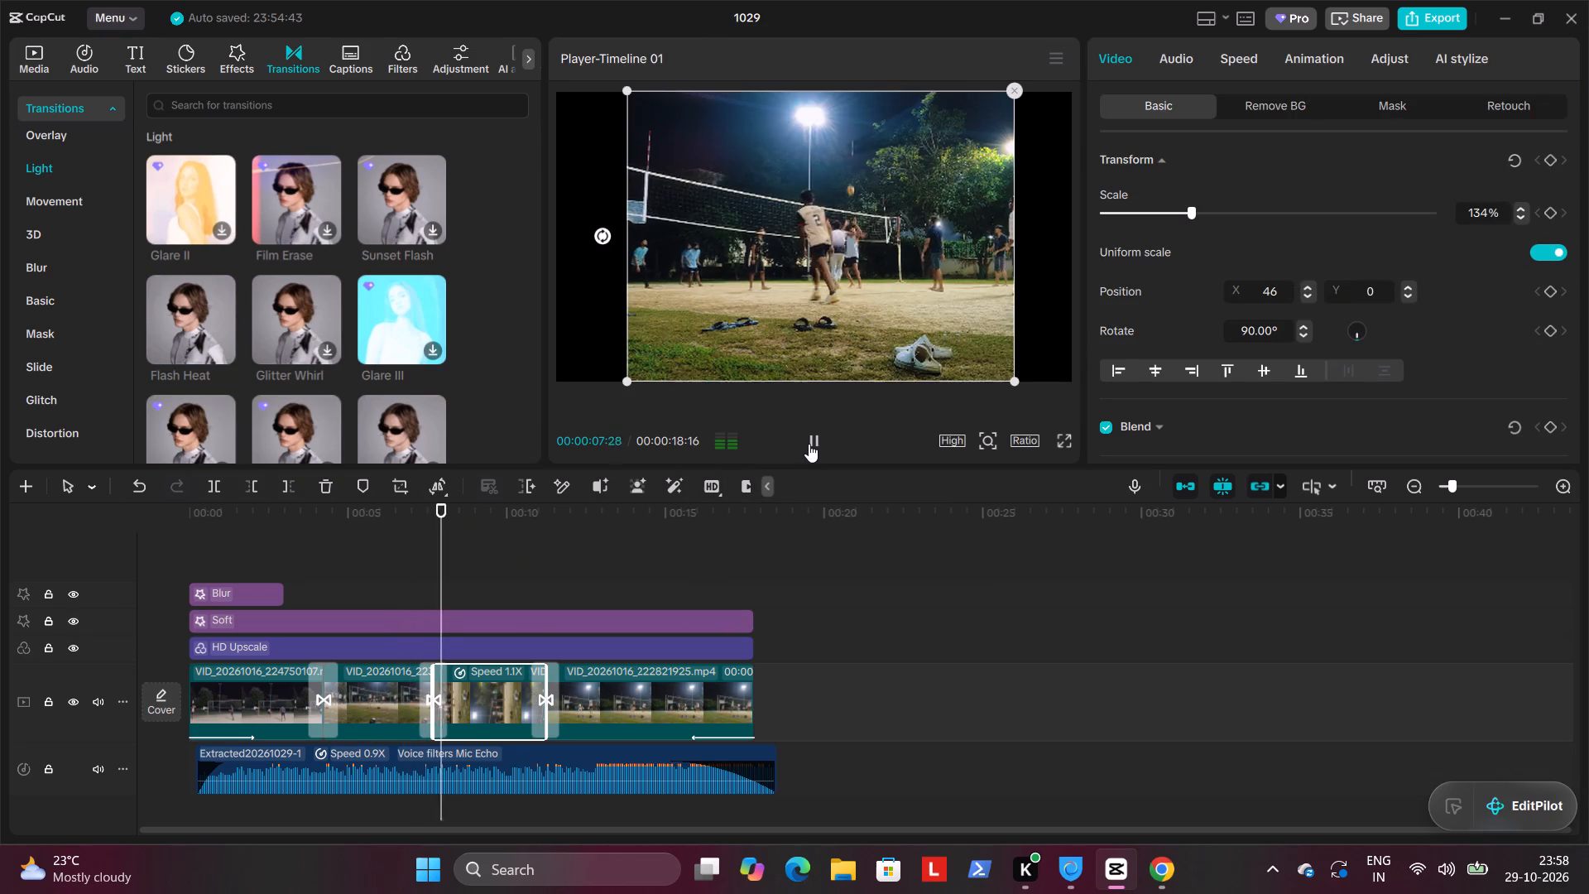
{"action": "left_click", "coordinate": [423, 699]}
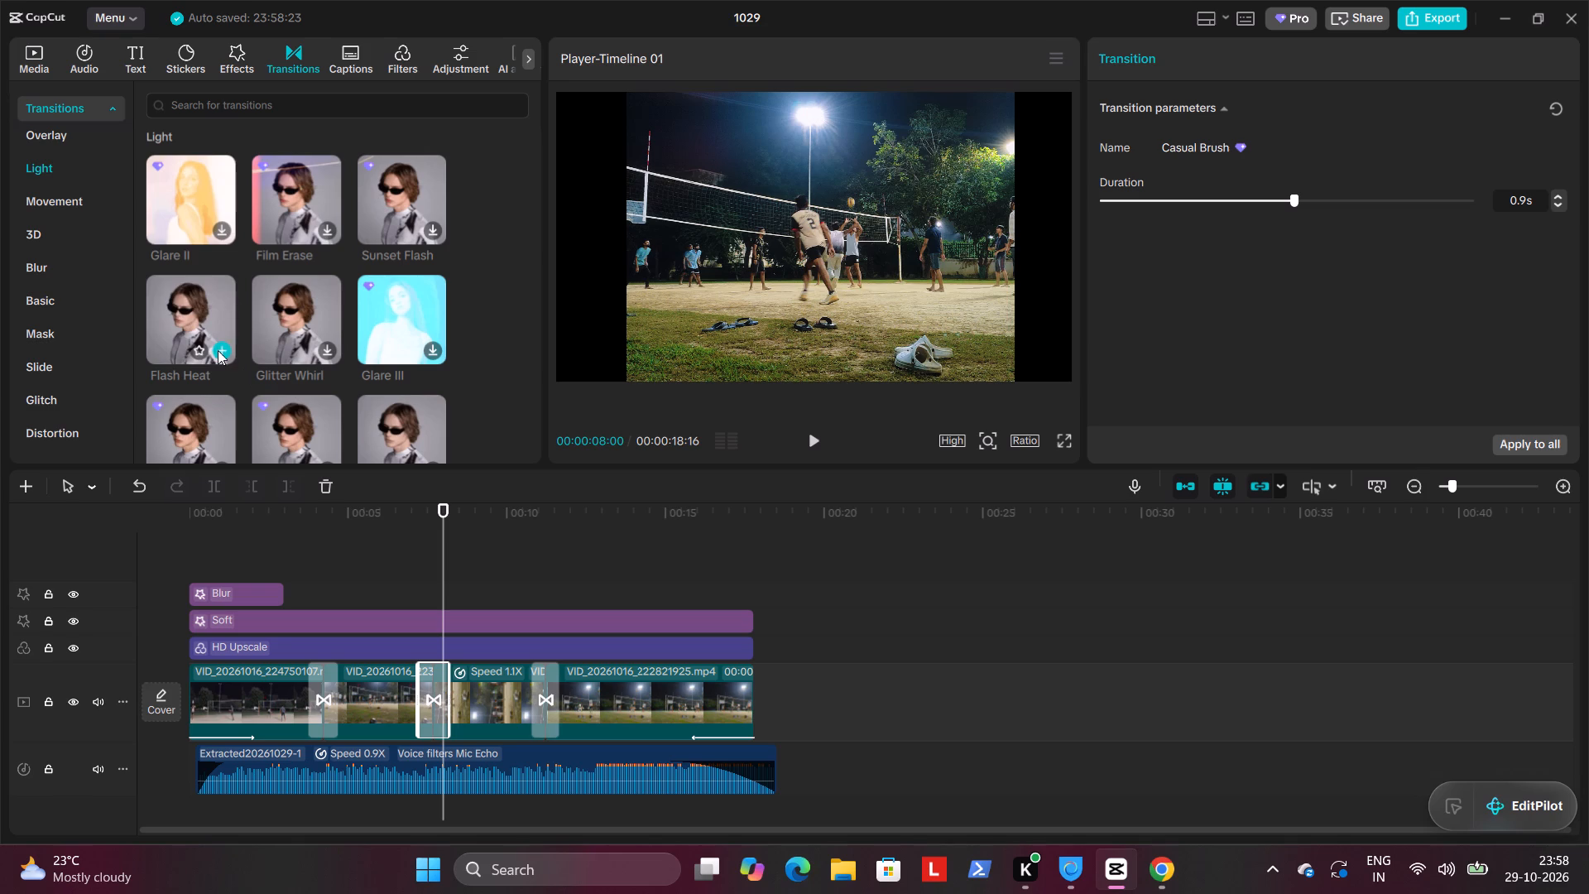
{"action": "left_click", "coordinate": [218, 350]}
Play the timeline from about 5 seconds across the Flash Heat transition and into the fourth clip.
{"action": "left_click_drag", "start_coordinate": [437, 528], "coordinate": [443, 518]}
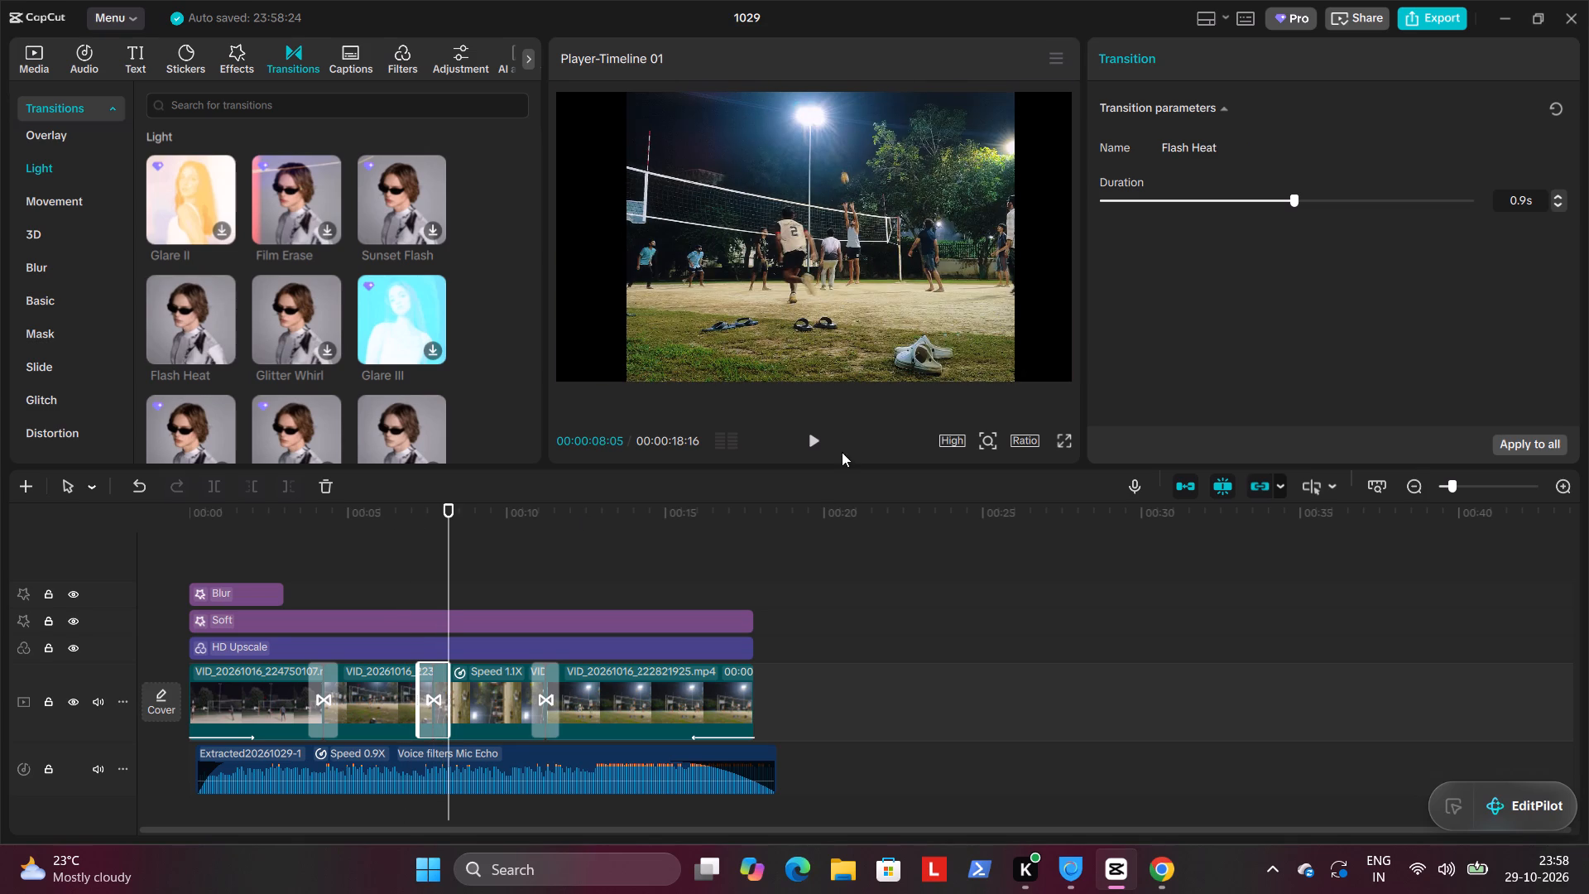
{"action": "left_click", "coordinate": [817, 439]}
{"action": "left_click_drag", "start_coordinate": [408, 512], "coordinate": [352, 513]}
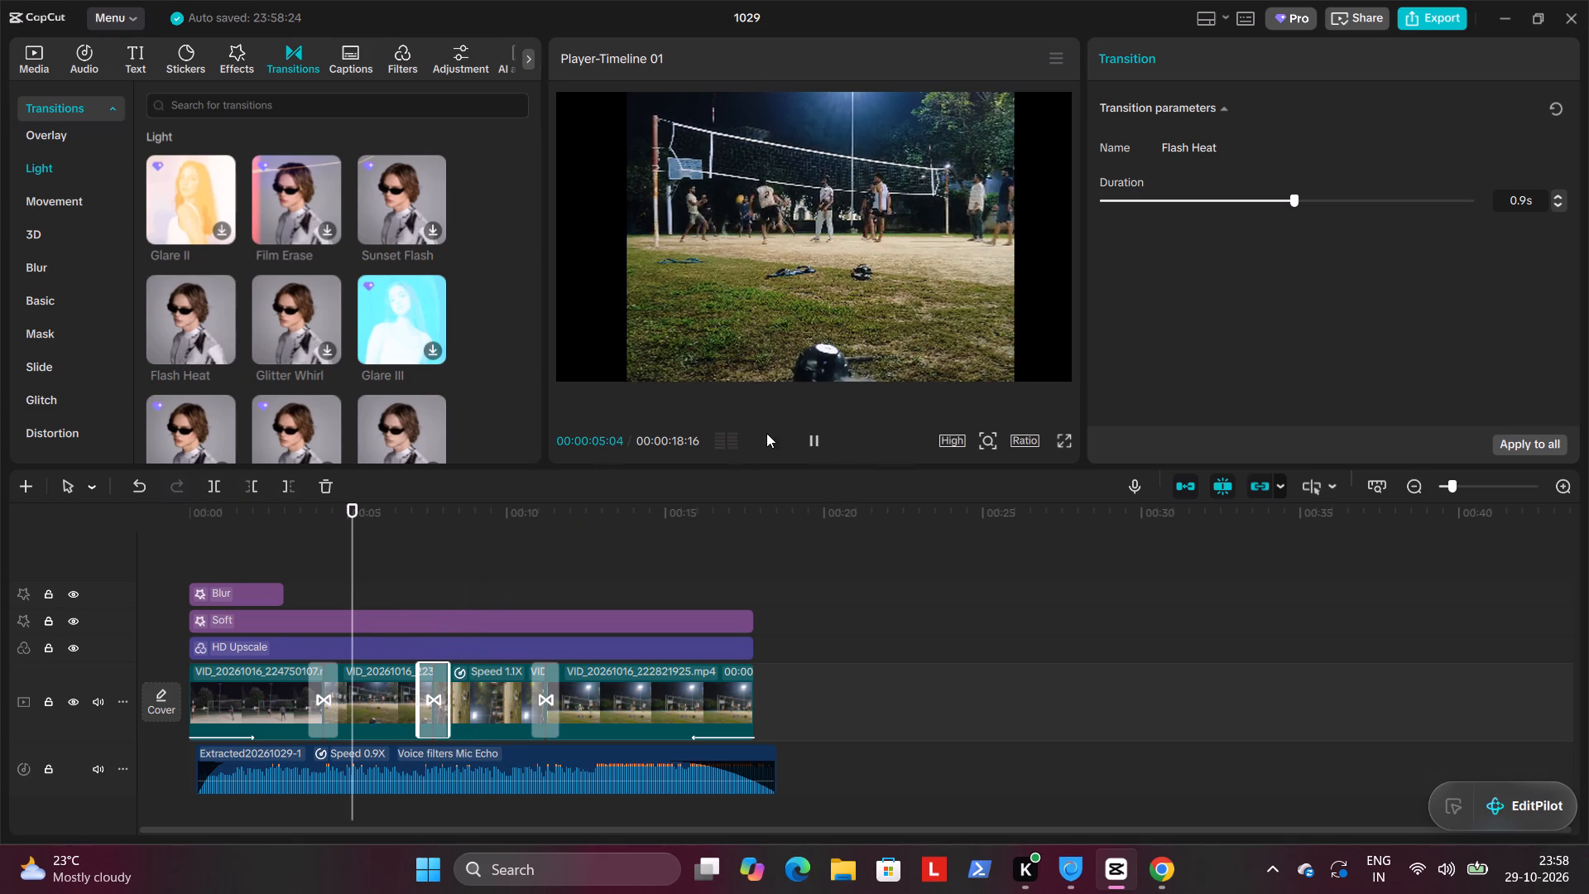
{"action": "left_click", "coordinate": [818, 433]}
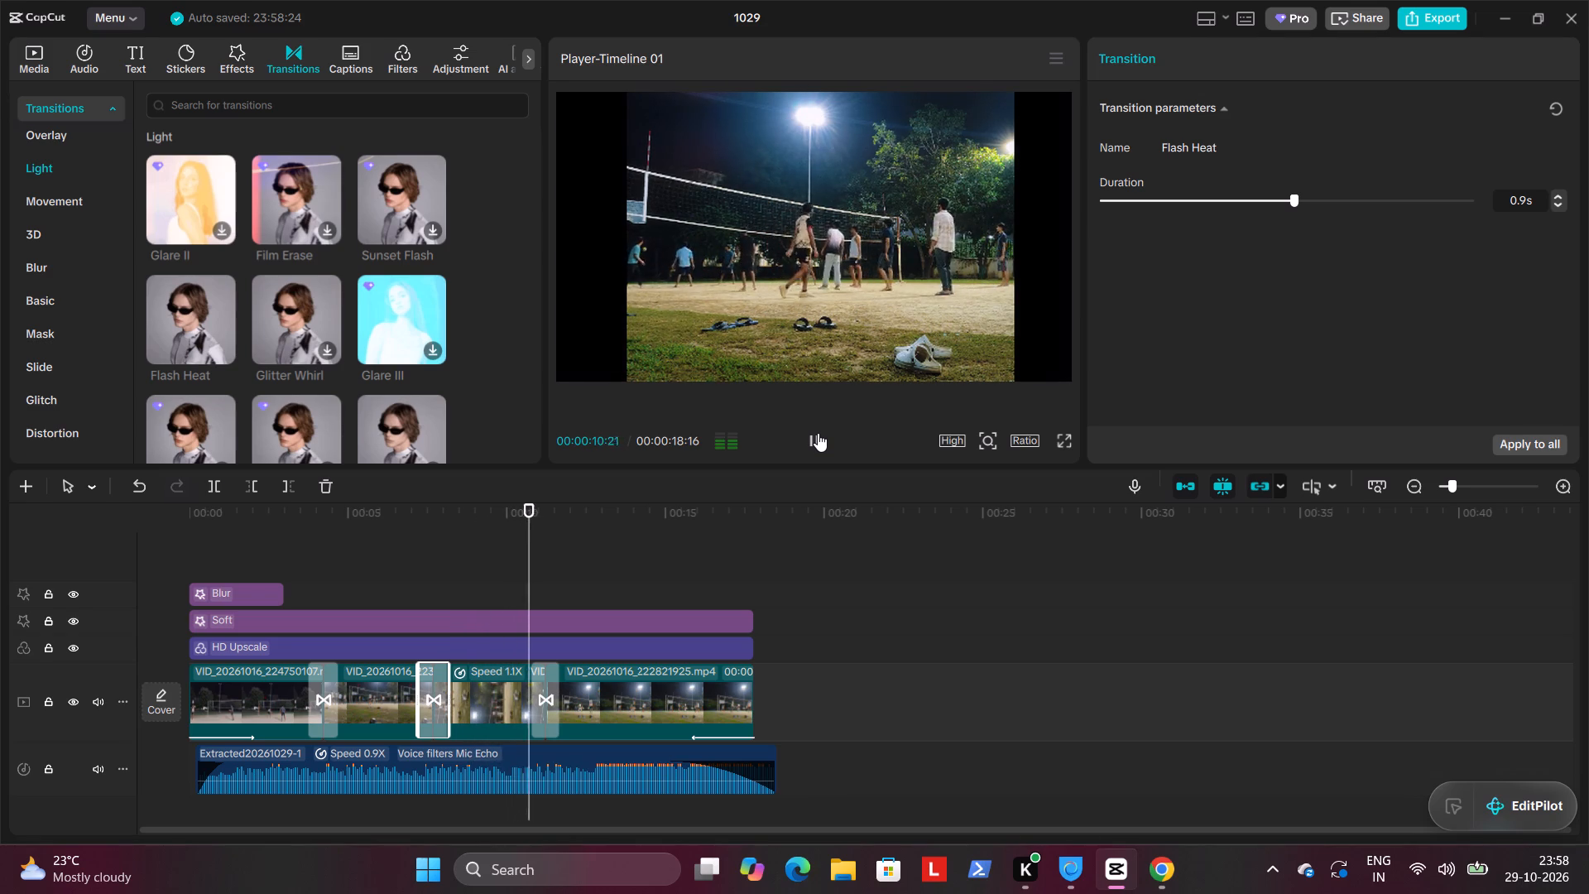
{"action": "left_click", "coordinate": [818, 433]}
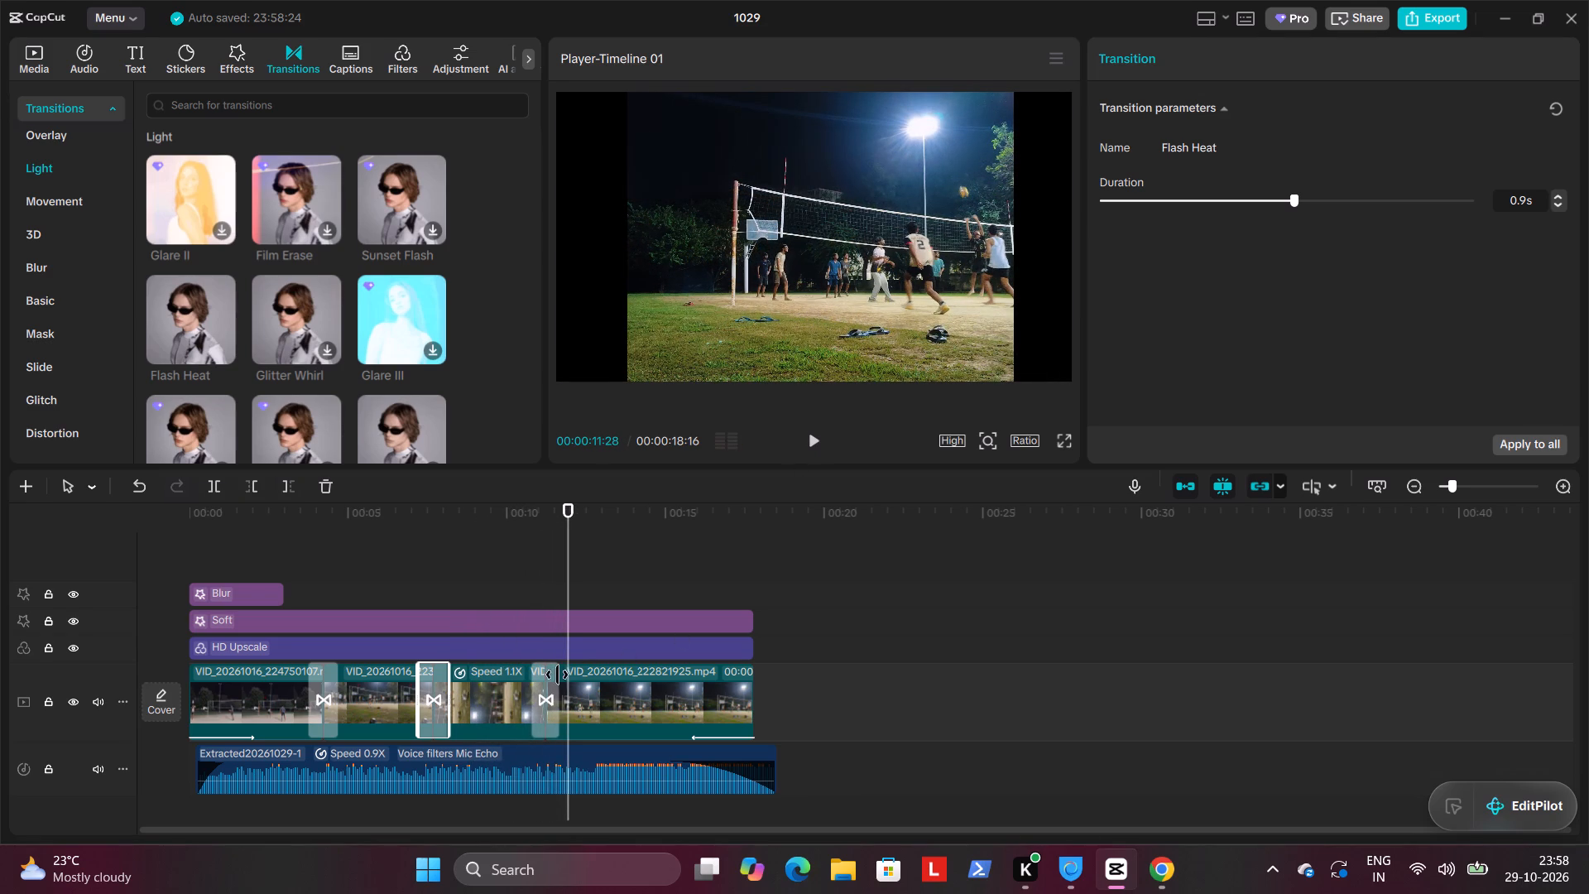
Browse Light, Movement and Blur transitions for the cut between the third and fourth clips, and preview Blur.
{"action": "left_click", "coordinate": [548, 681]}
{"action": "scroll", "coordinate": [373, 259], "scroll_direction": "down", "scroll_amount": 2}
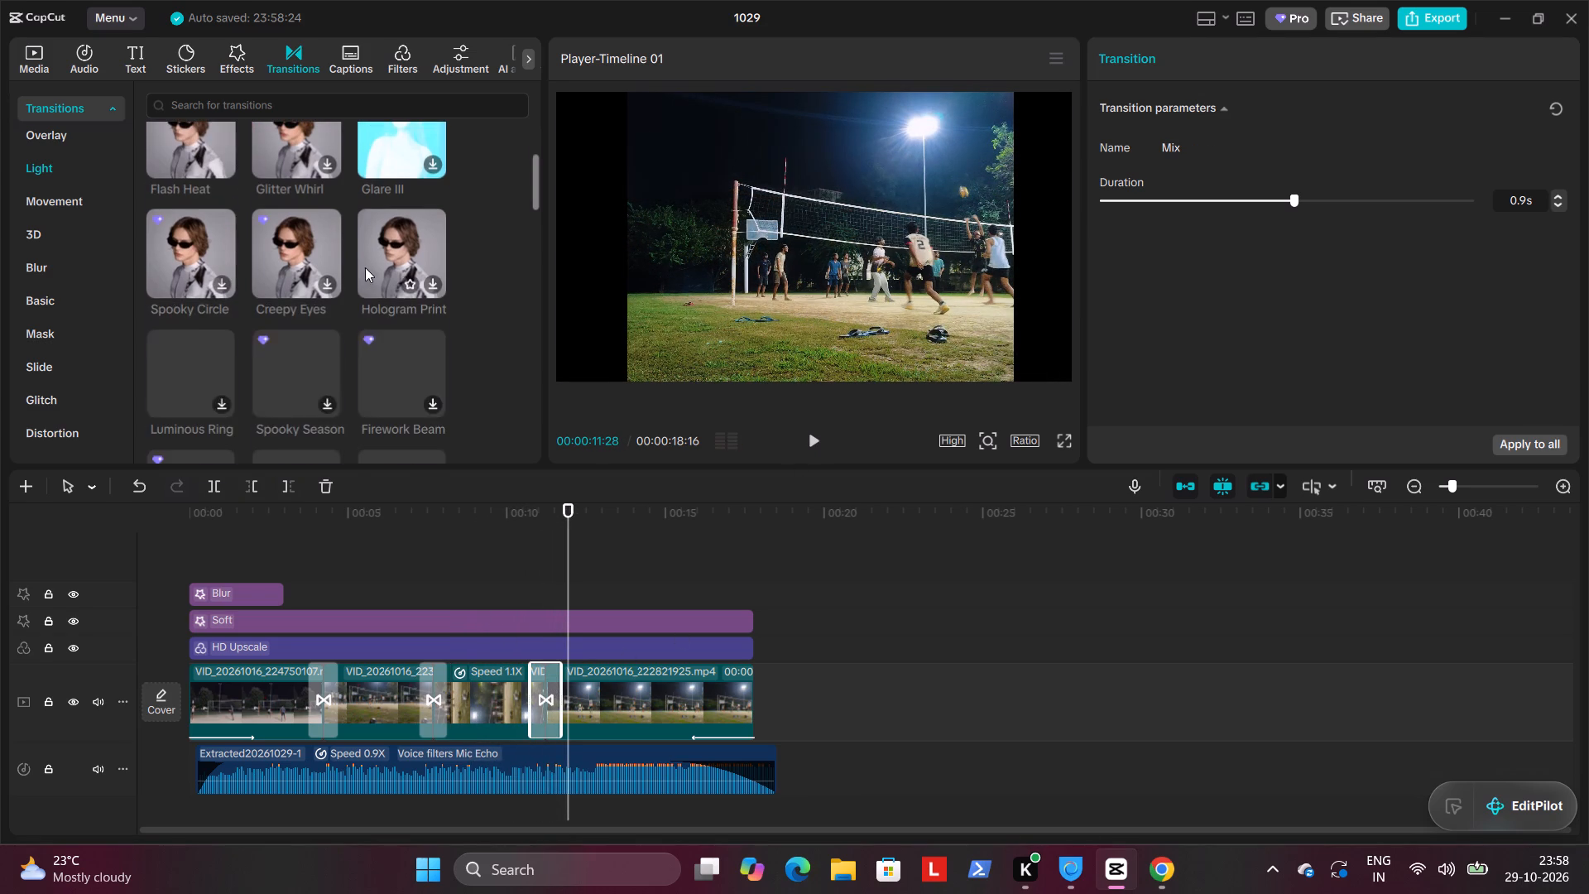
{"action": "scroll", "coordinate": [173, 307], "scroll_direction": "down", "scroll_amount": 1}
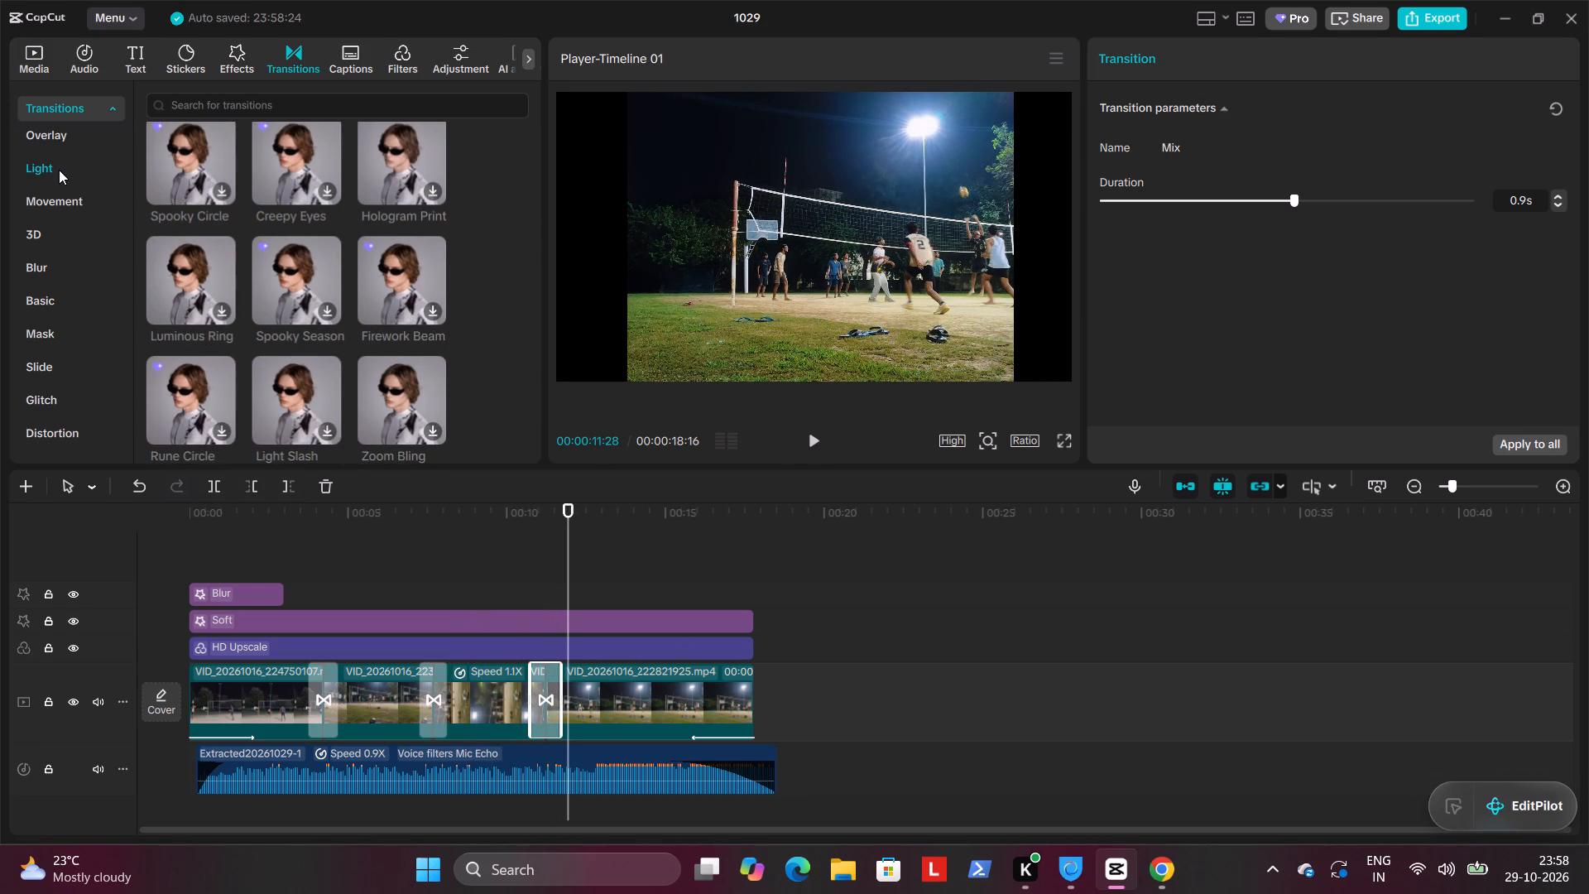
{"action": "left_click", "coordinate": [65, 201]}
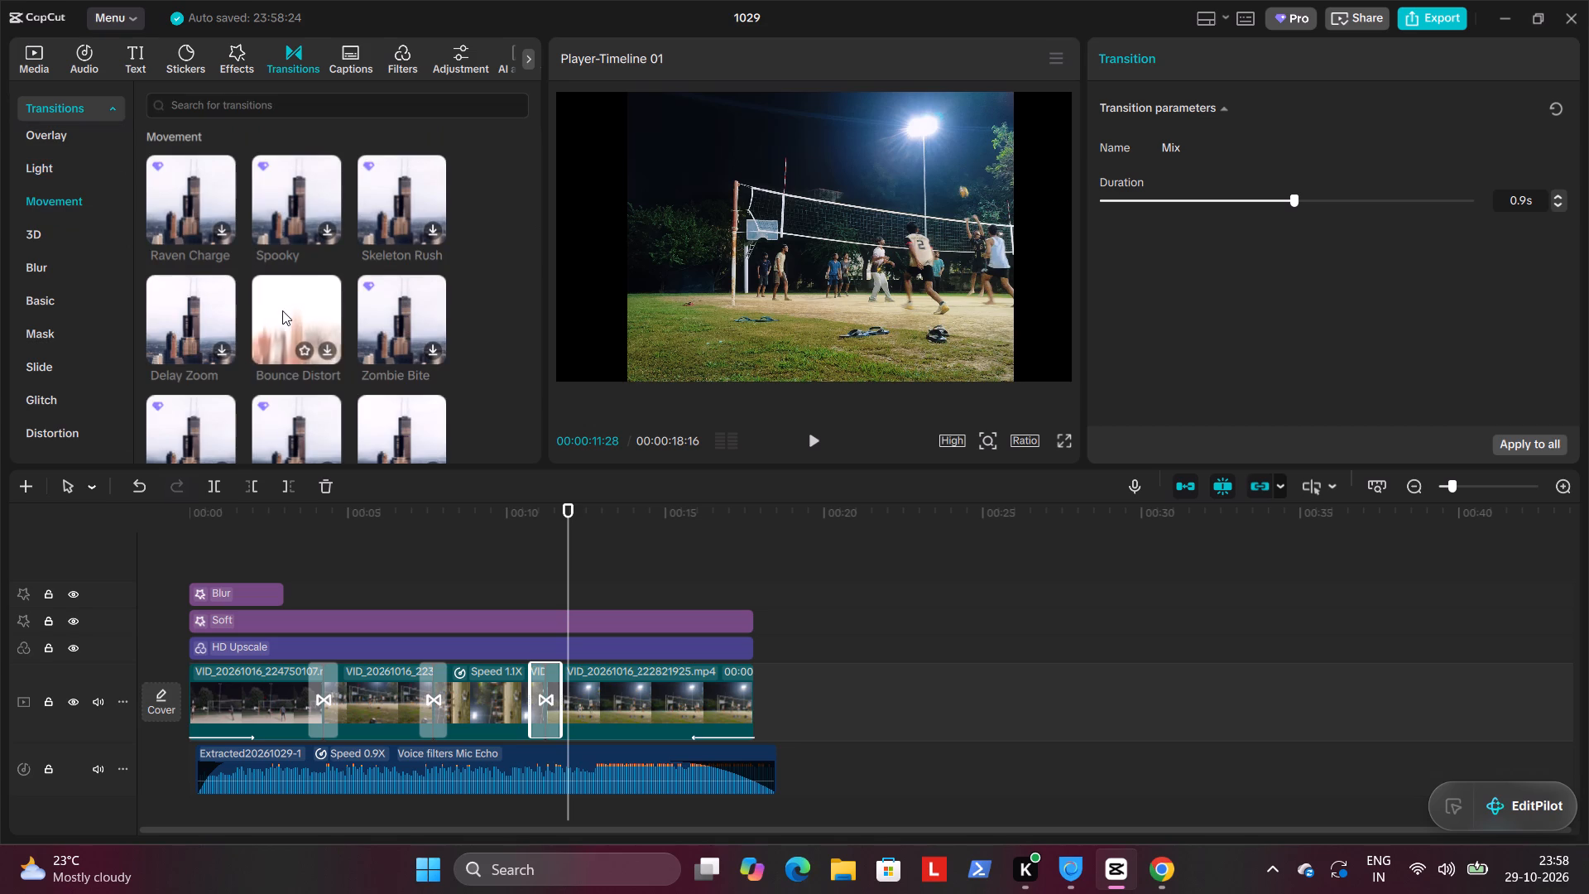
{"action": "left_click", "coordinate": [70, 276]}
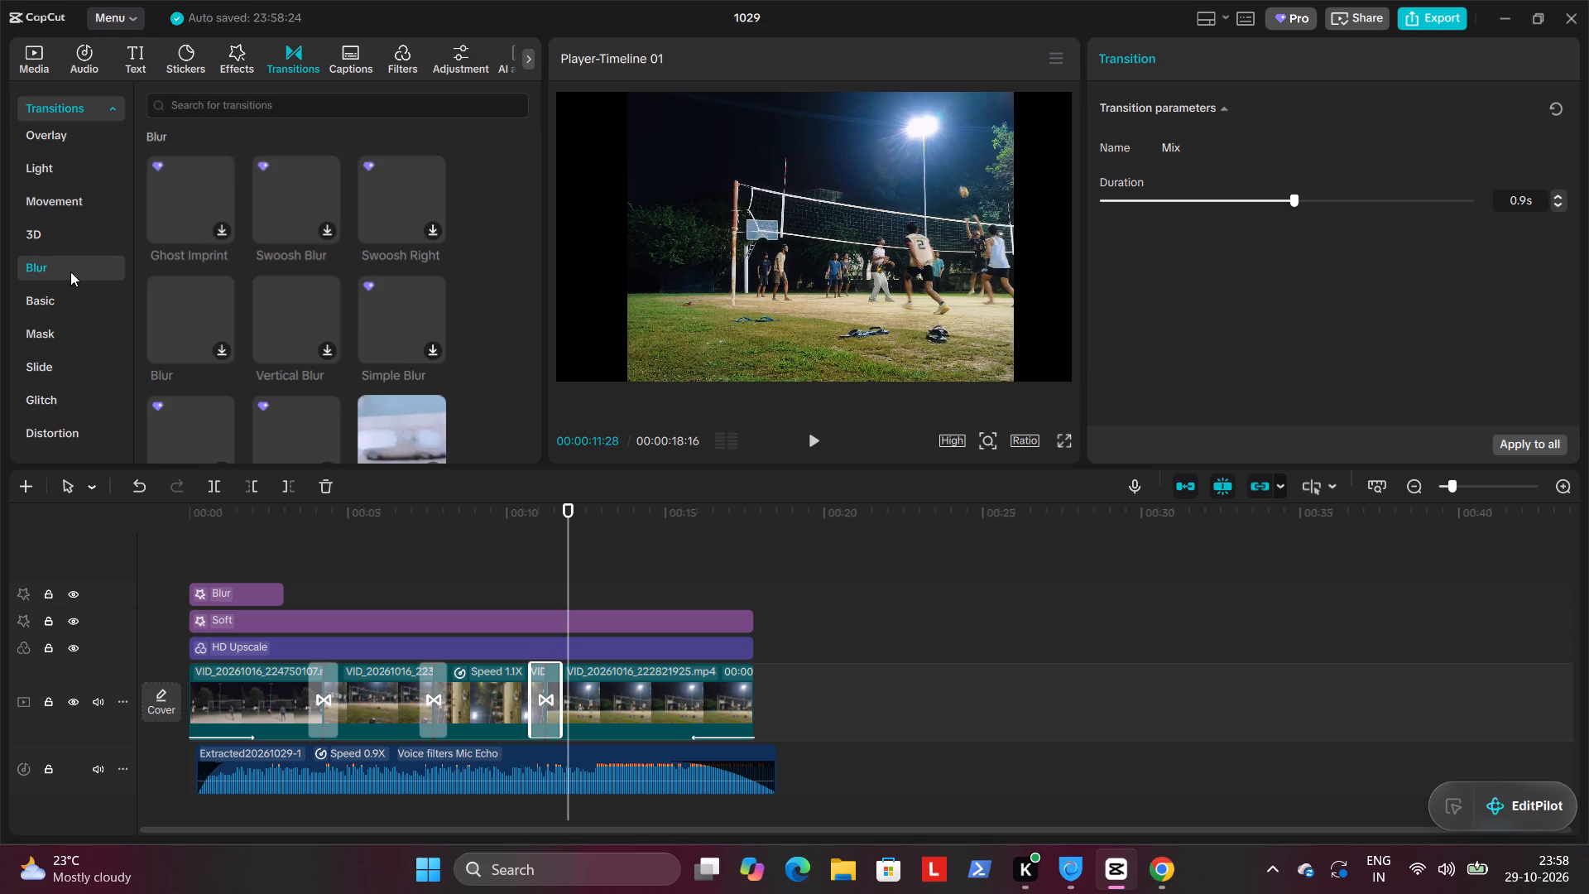
{"action": "left_click", "coordinate": [195, 292]}
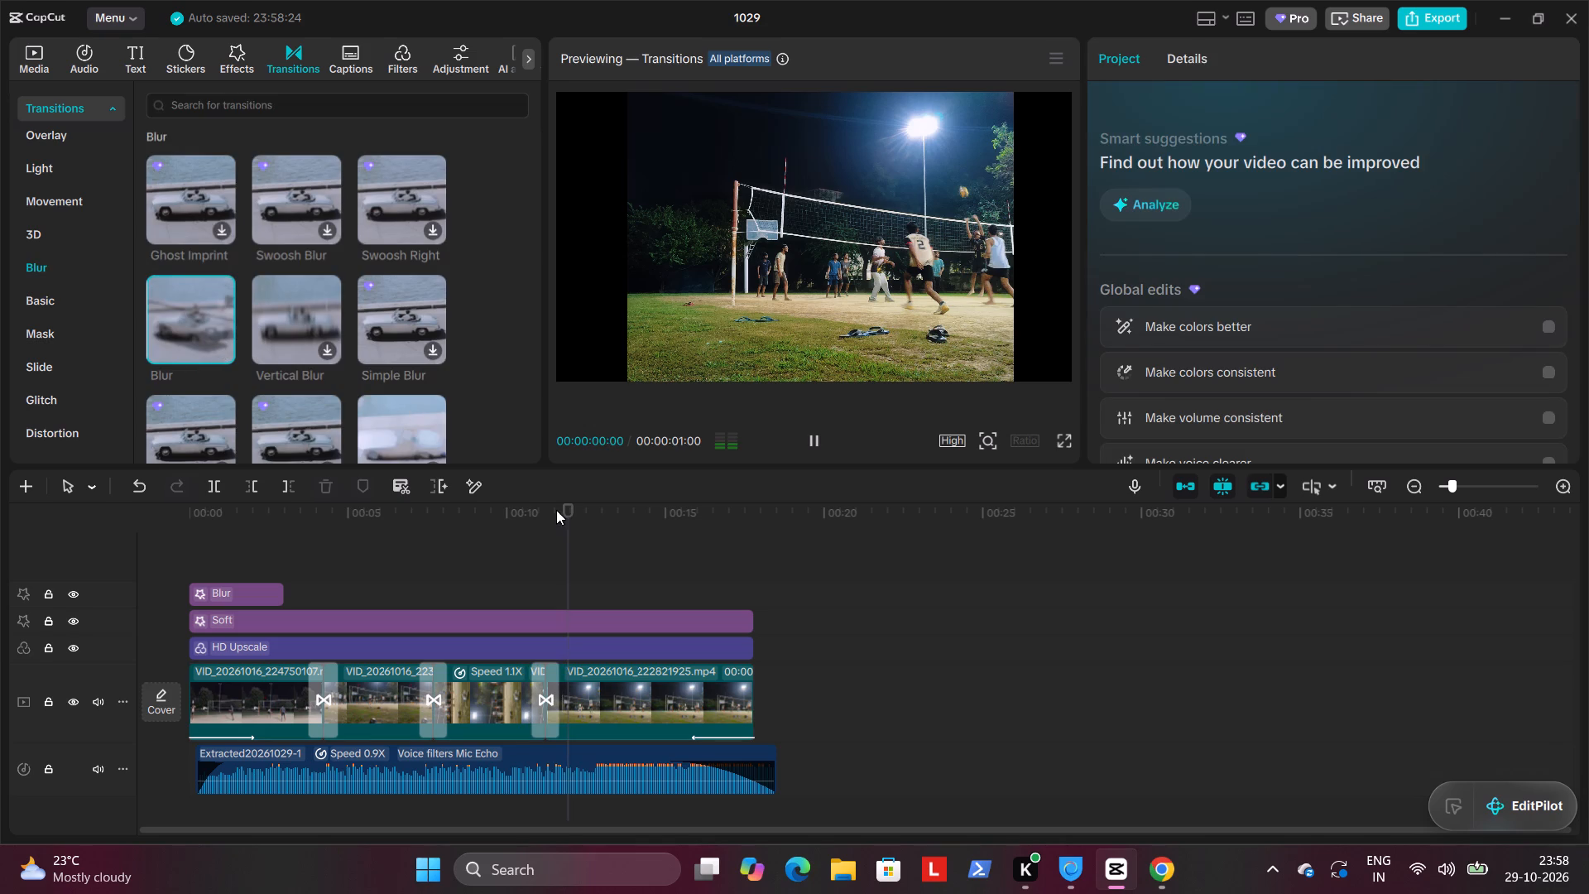
Replace the Mix transition between the third and fourth clips with Casual Brush from the Mask category.
{"action": "left_click", "coordinate": [548, 686]}
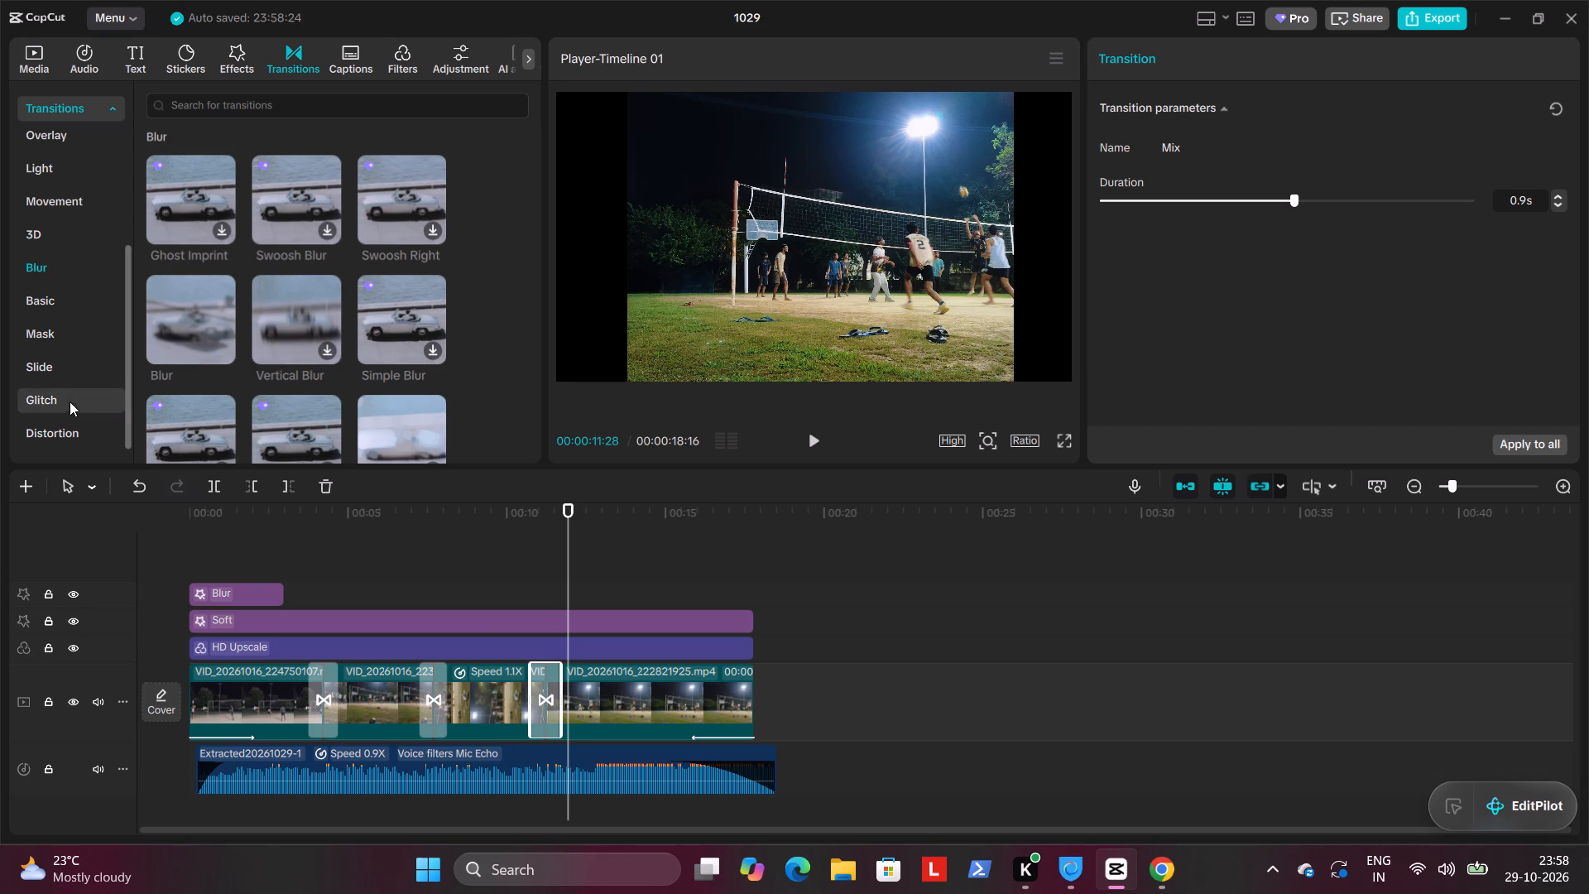
{"action": "left_click", "coordinate": [68, 322]}
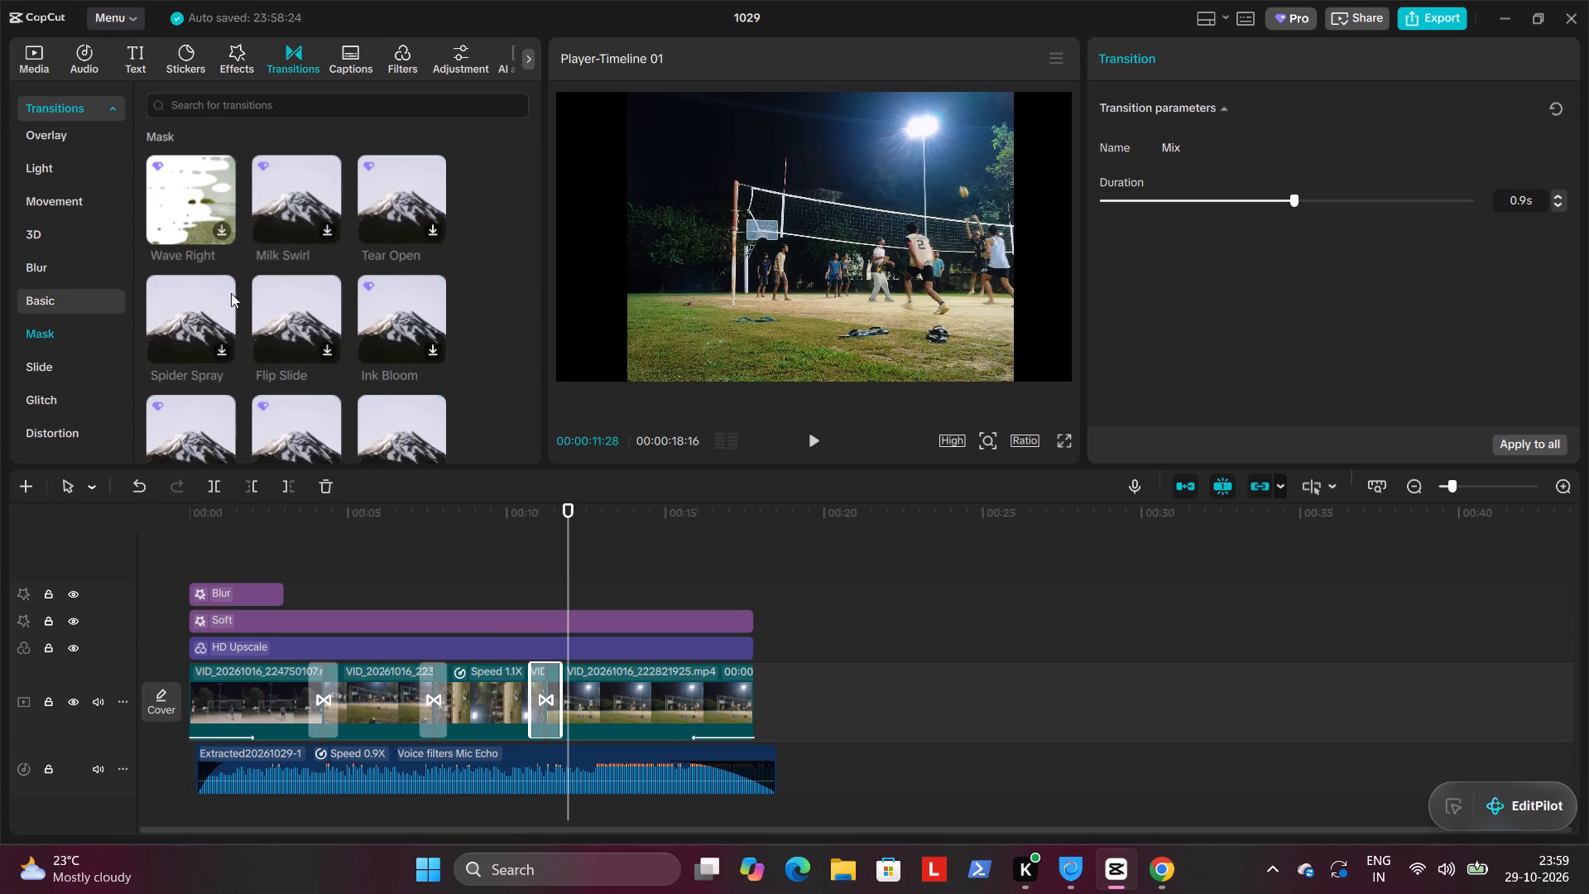
{"action": "scroll", "coordinate": [304, 261], "scroll_direction": "down", "scroll_amount": 2}
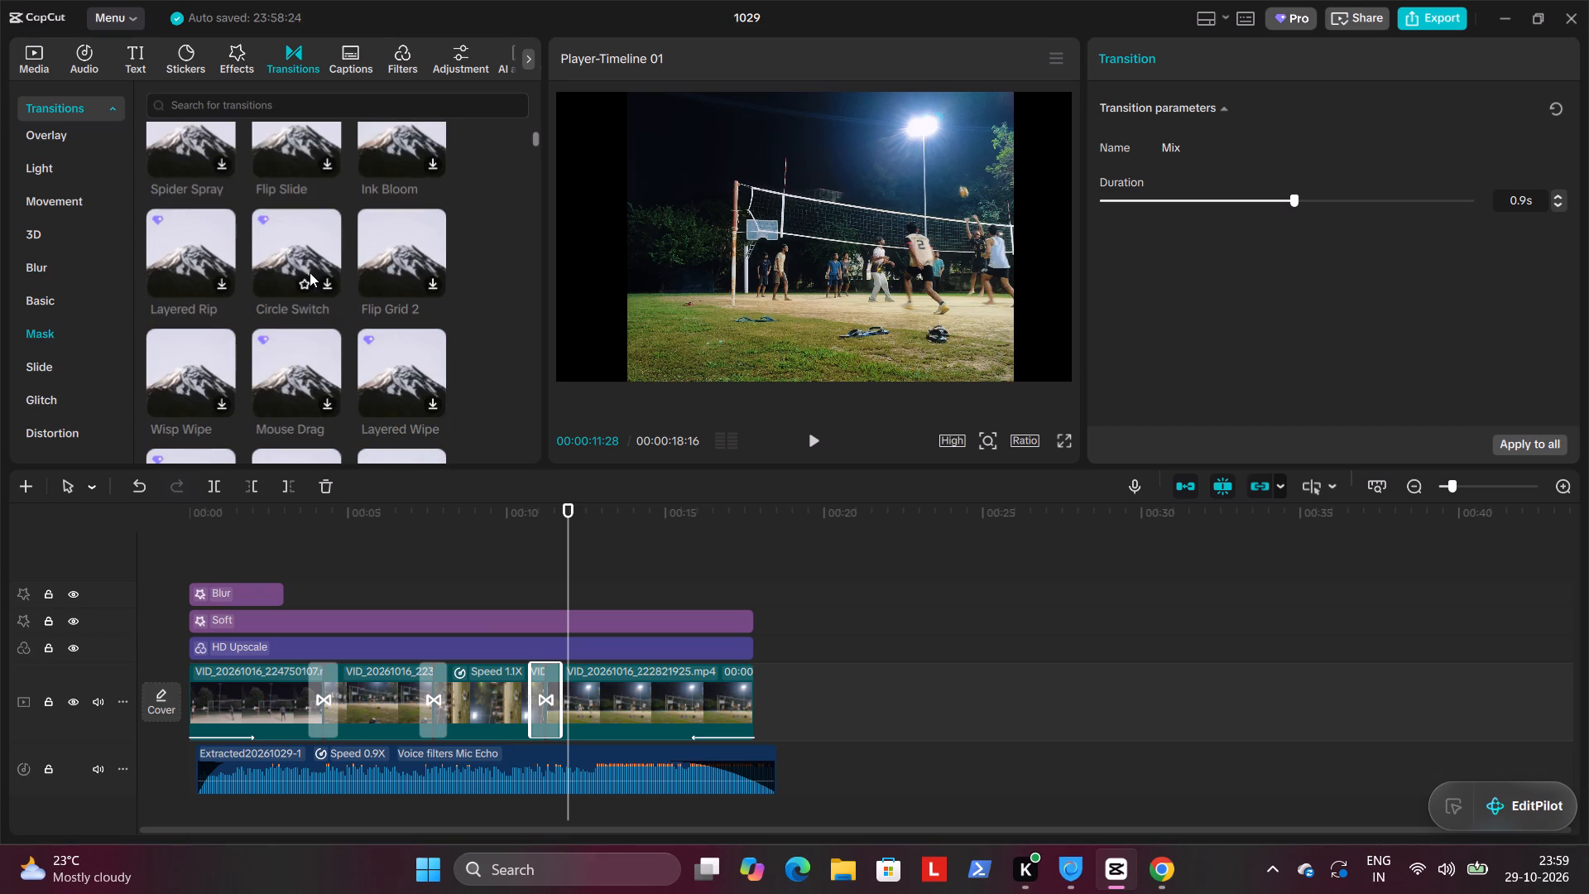
{"action": "scroll", "coordinate": [310, 273], "scroll_direction": "down", "scroll_amount": 2}
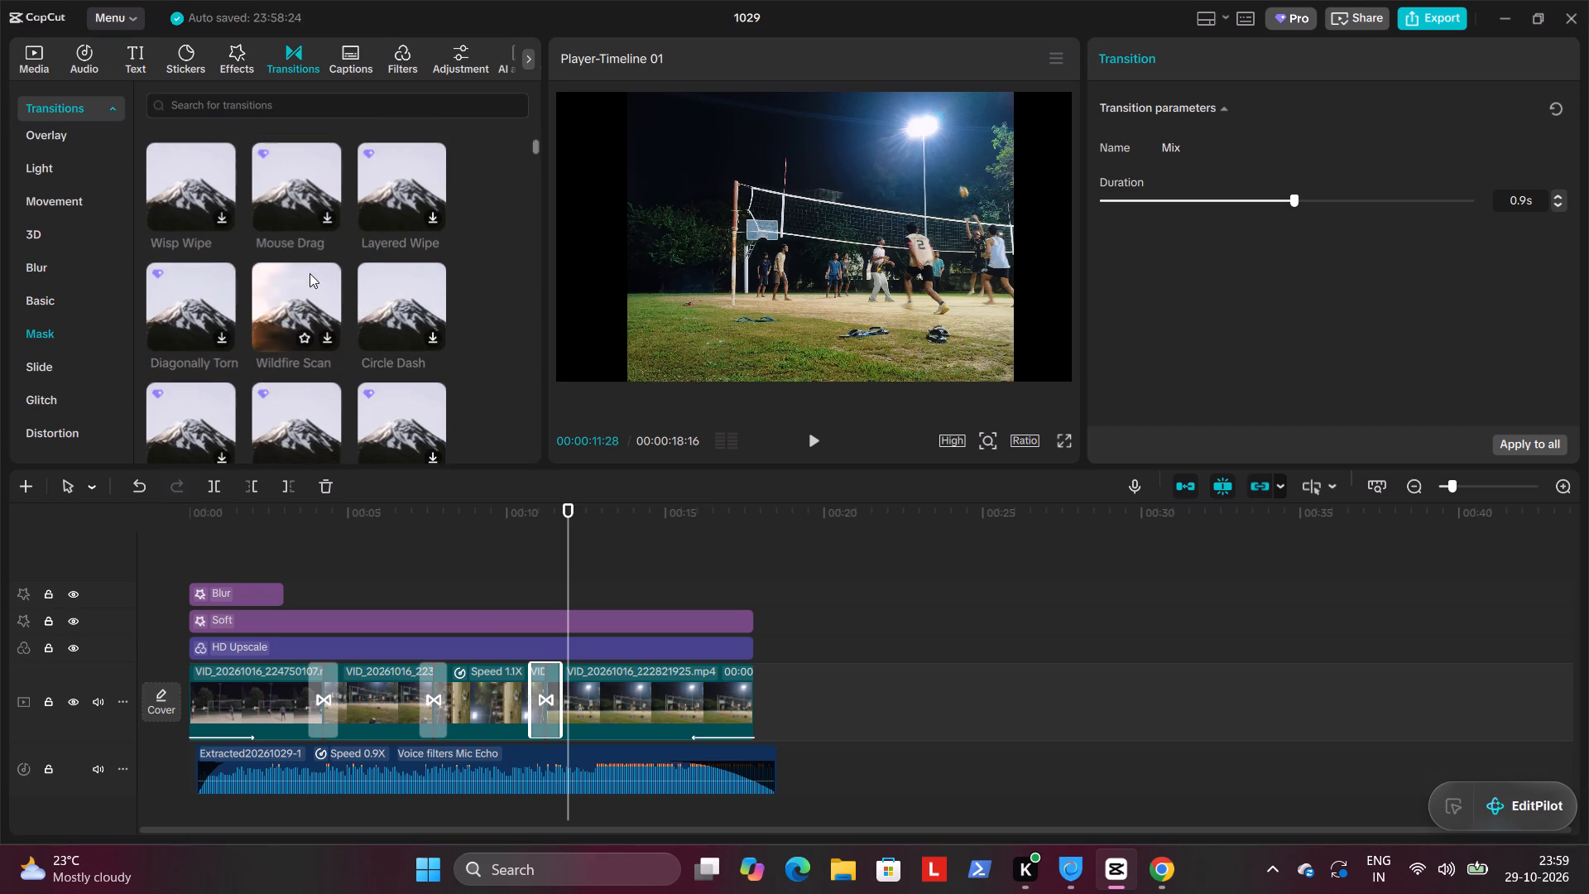
{"action": "scroll", "coordinate": [310, 274], "scroll_direction": "down", "scroll_amount": 3}
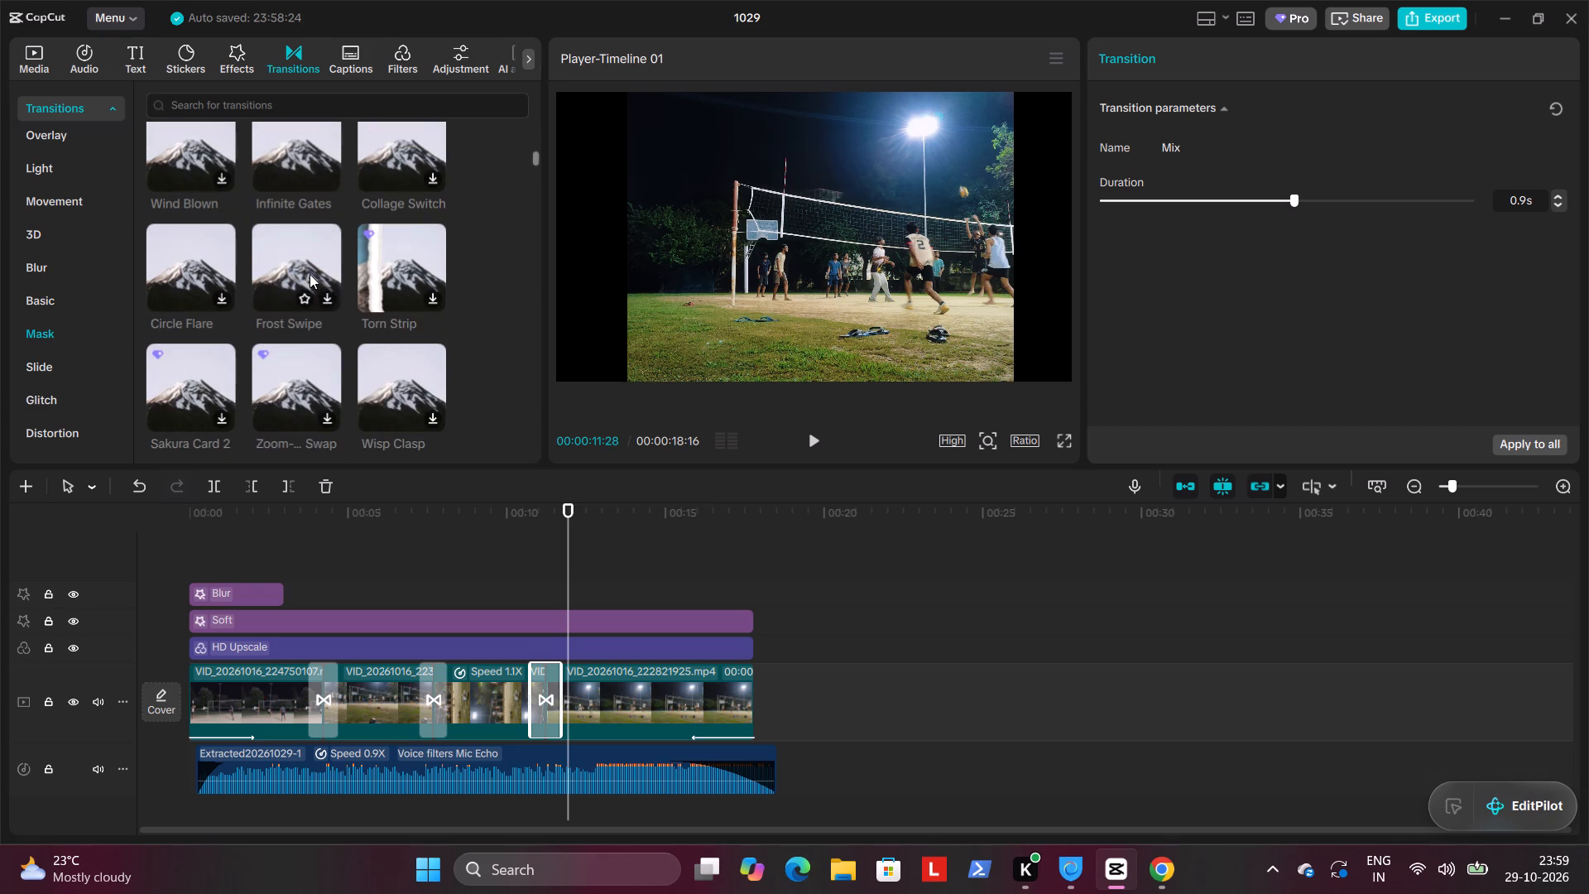
{"action": "scroll", "coordinate": [310, 274], "scroll_direction": "down", "scroll_amount": 2}
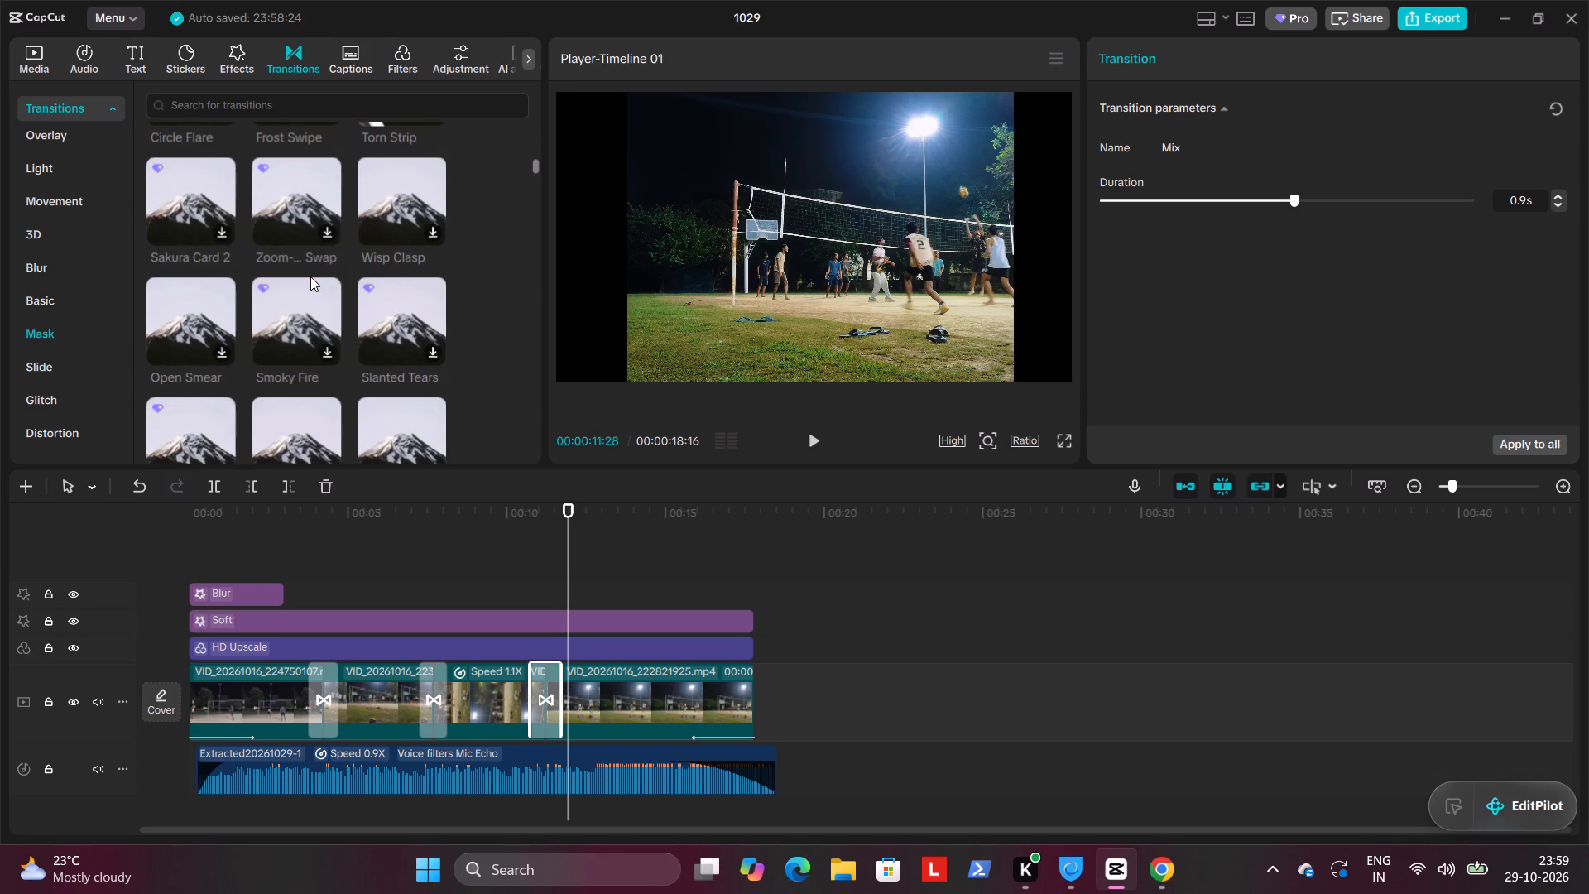
{"action": "scroll", "coordinate": [310, 276], "scroll_direction": "down", "scroll_amount": 2}
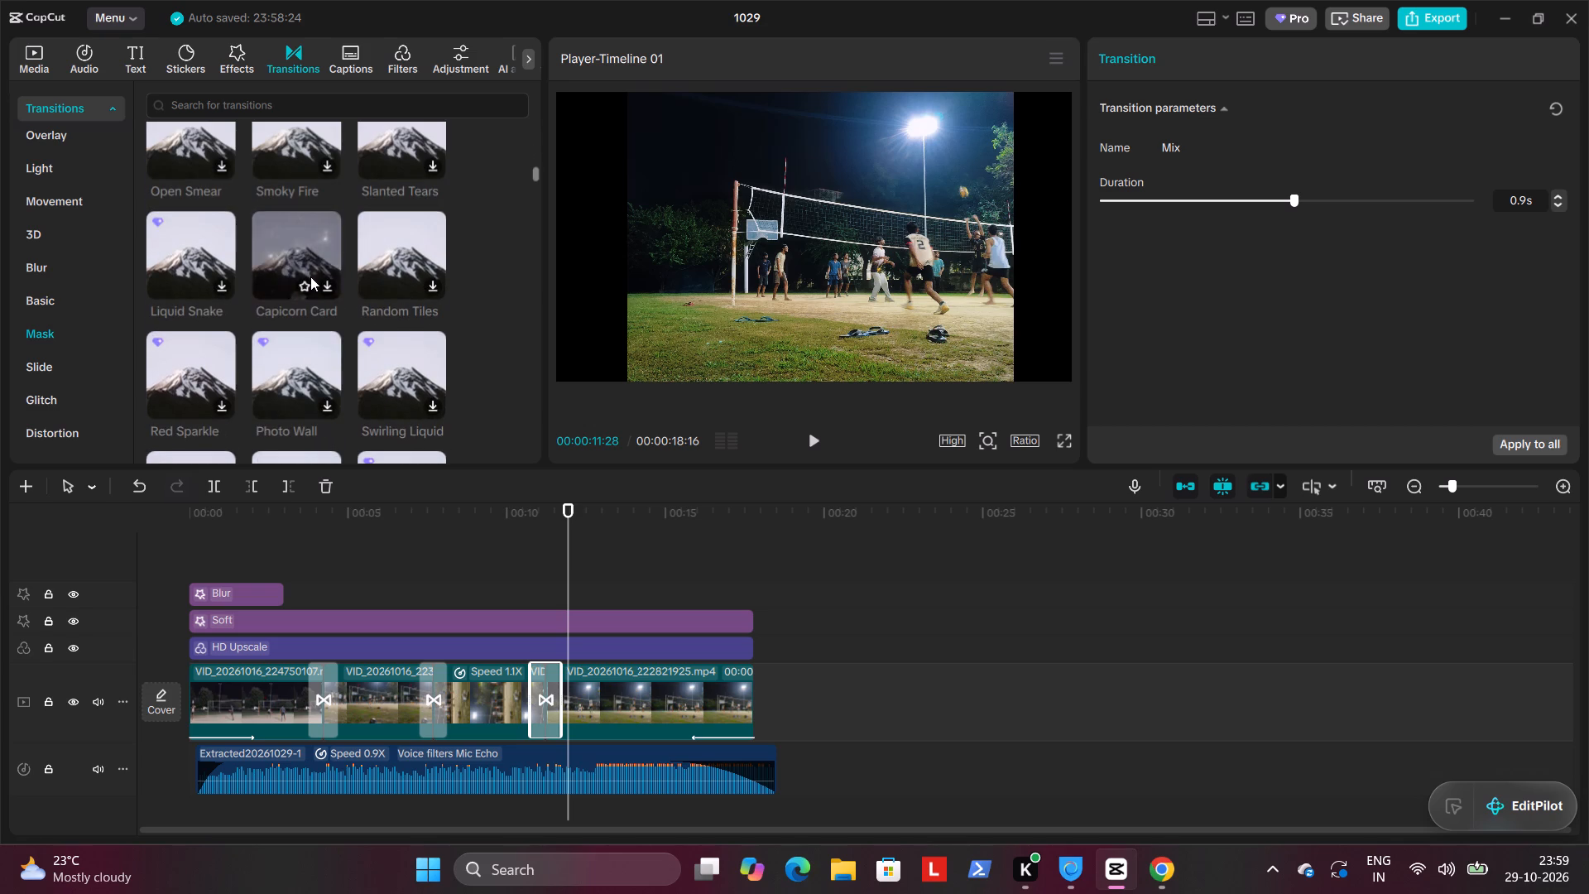
{"action": "scroll", "coordinate": [316, 363], "scroll_direction": "down", "scroll_amount": 1}
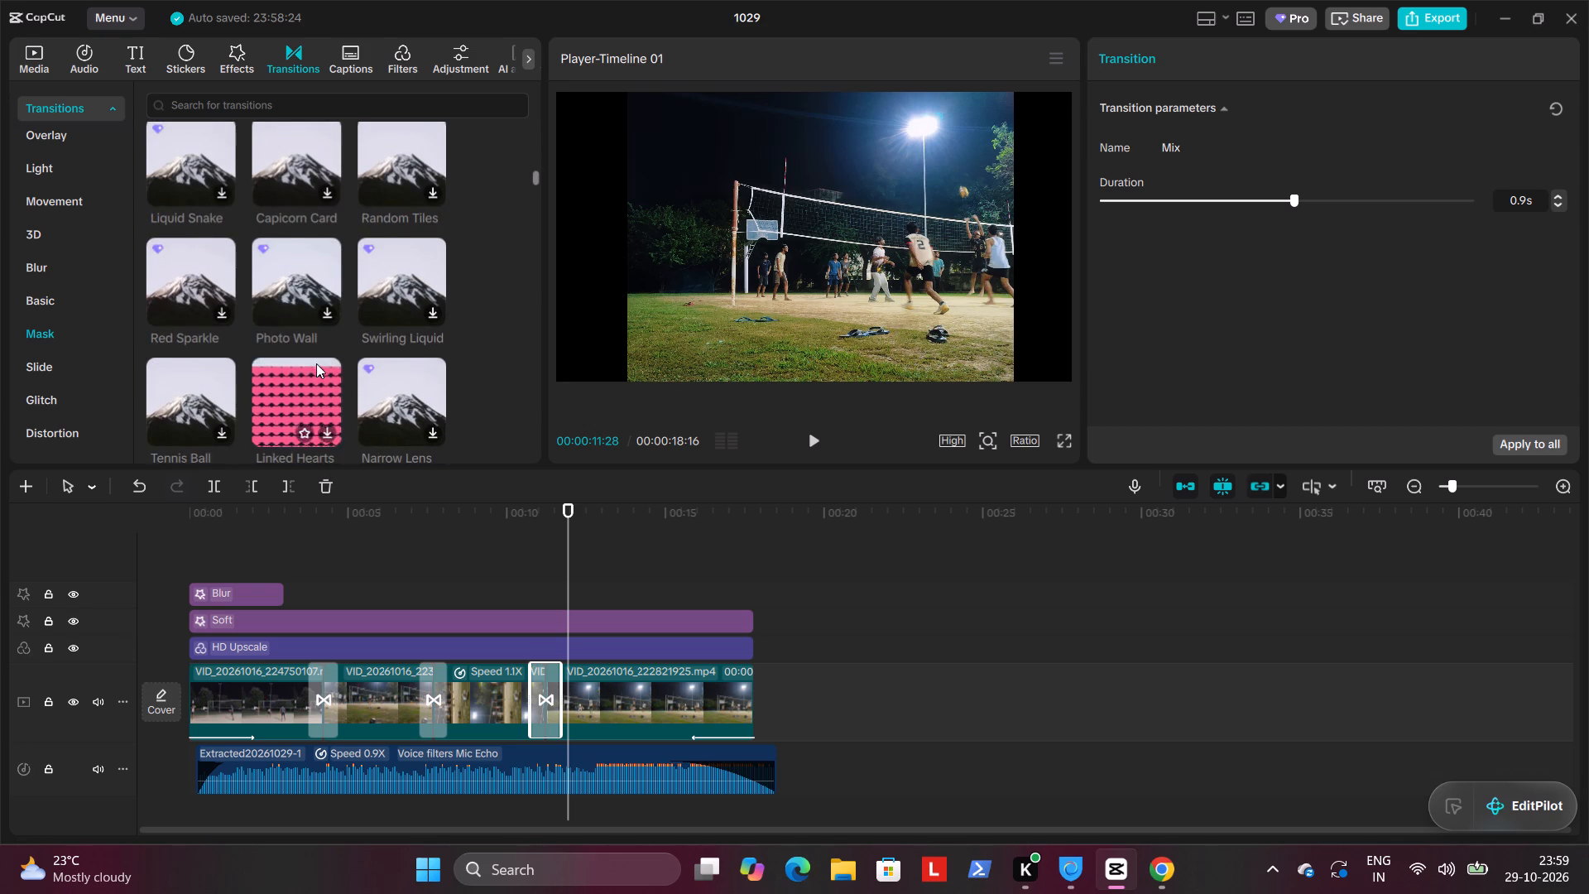
{"action": "scroll", "coordinate": [316, 363], "scroll_direction": "down", "scroll_amount": 1}
{"action": "scroll", "coordinate": [200, 295], "scroll_direction": "down", "scroll_amount": 1}
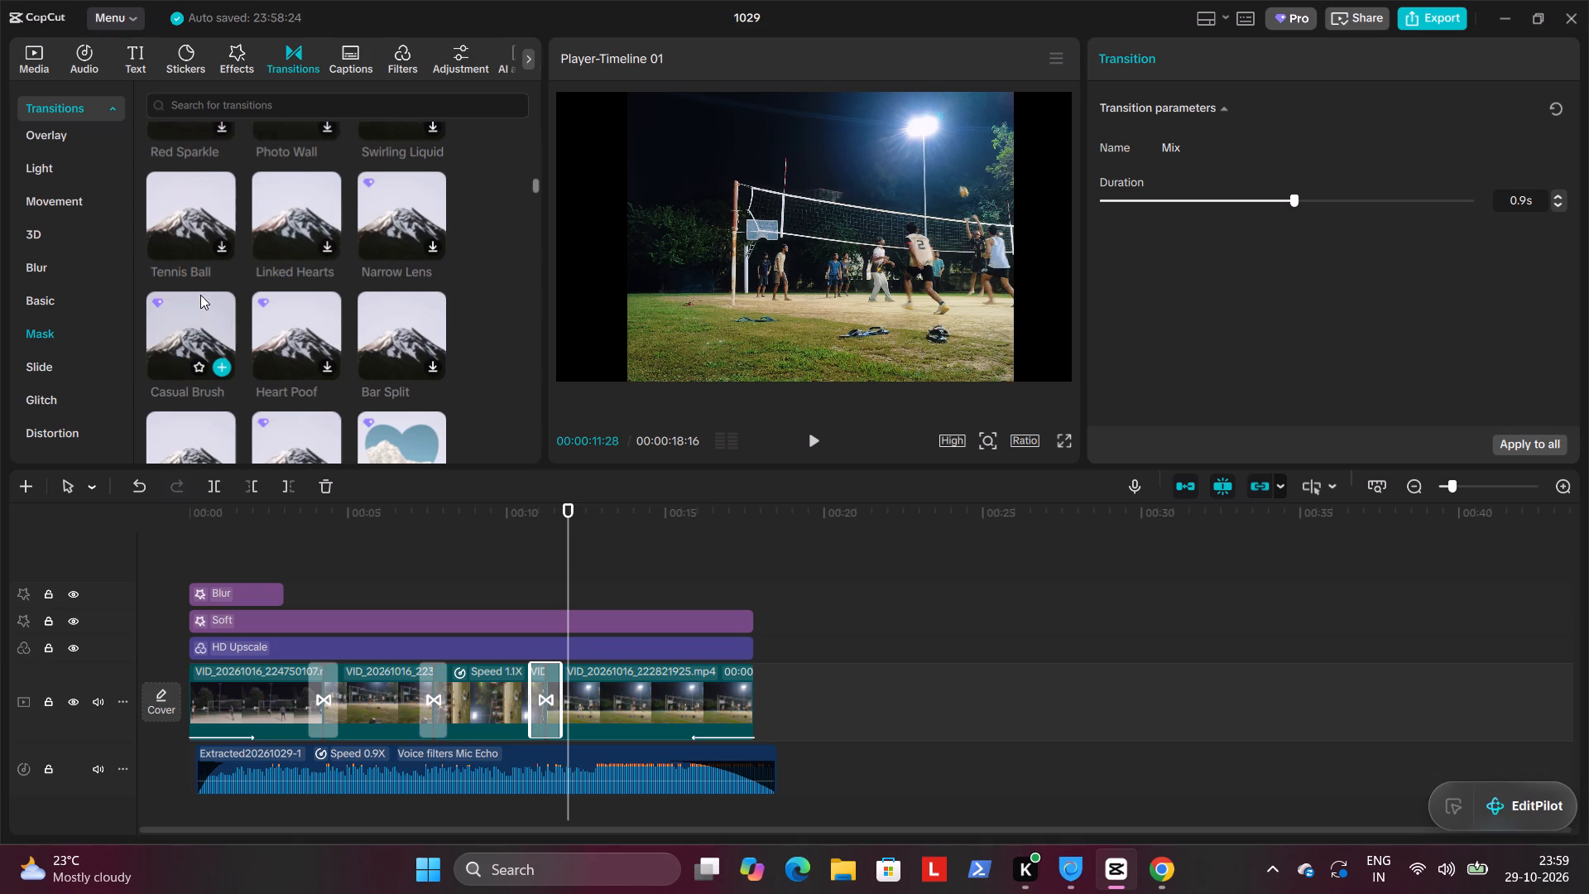
{"action": "left_click", "coordinate": [220, 371]}
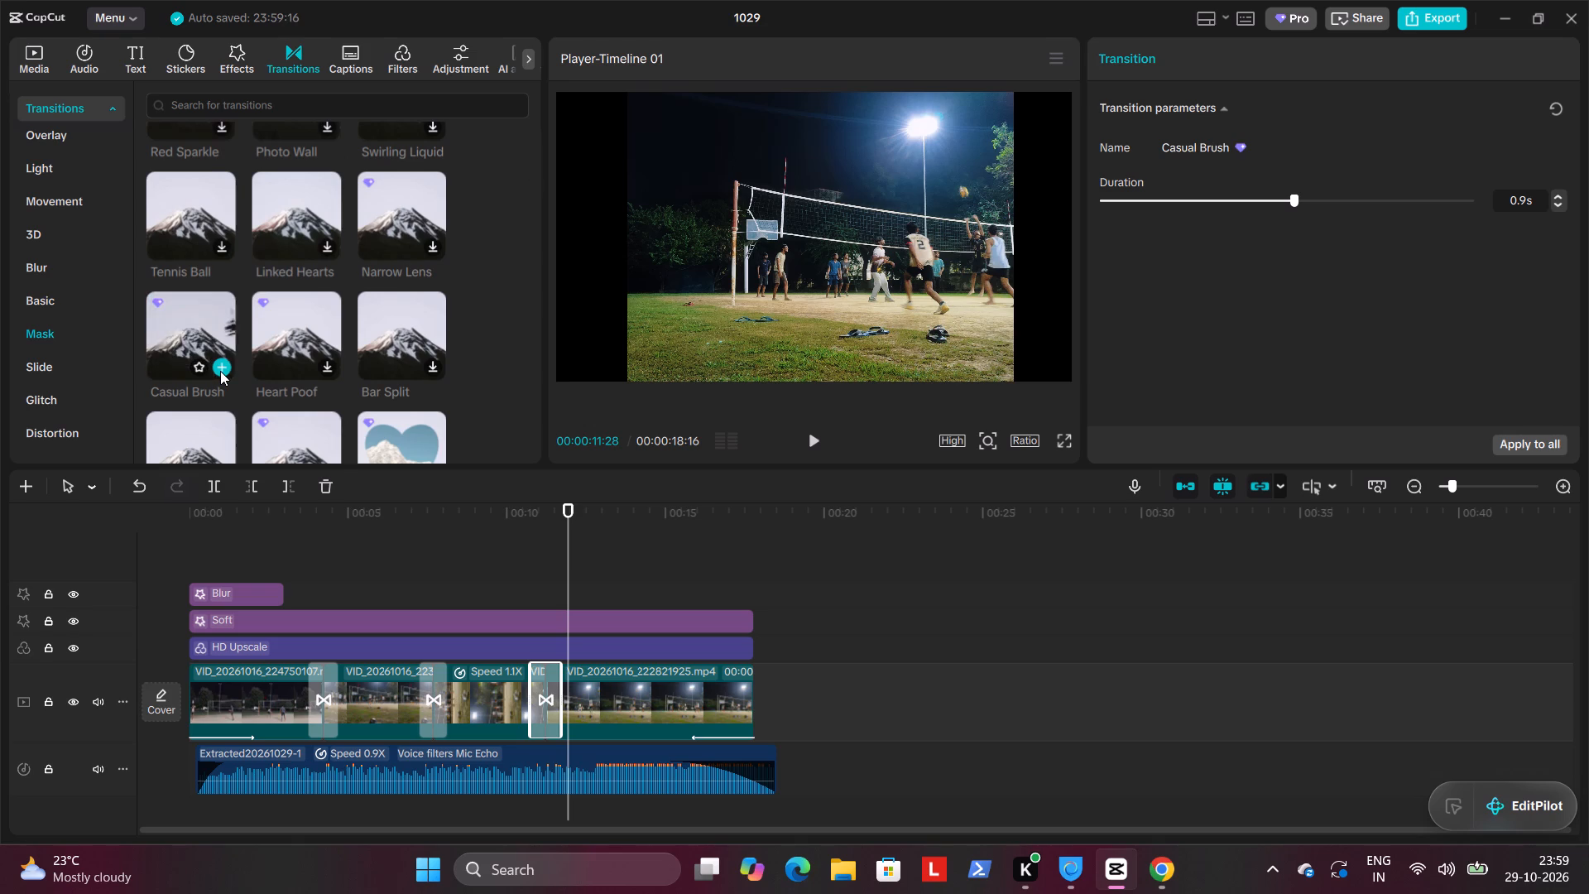
Play the timeline from about 10 seconds across the Casual Brush transition into the fourth clip.
{"action": "left_click_drag", "start_coordinate": [573, 511], "coordinate": [604, 493]}
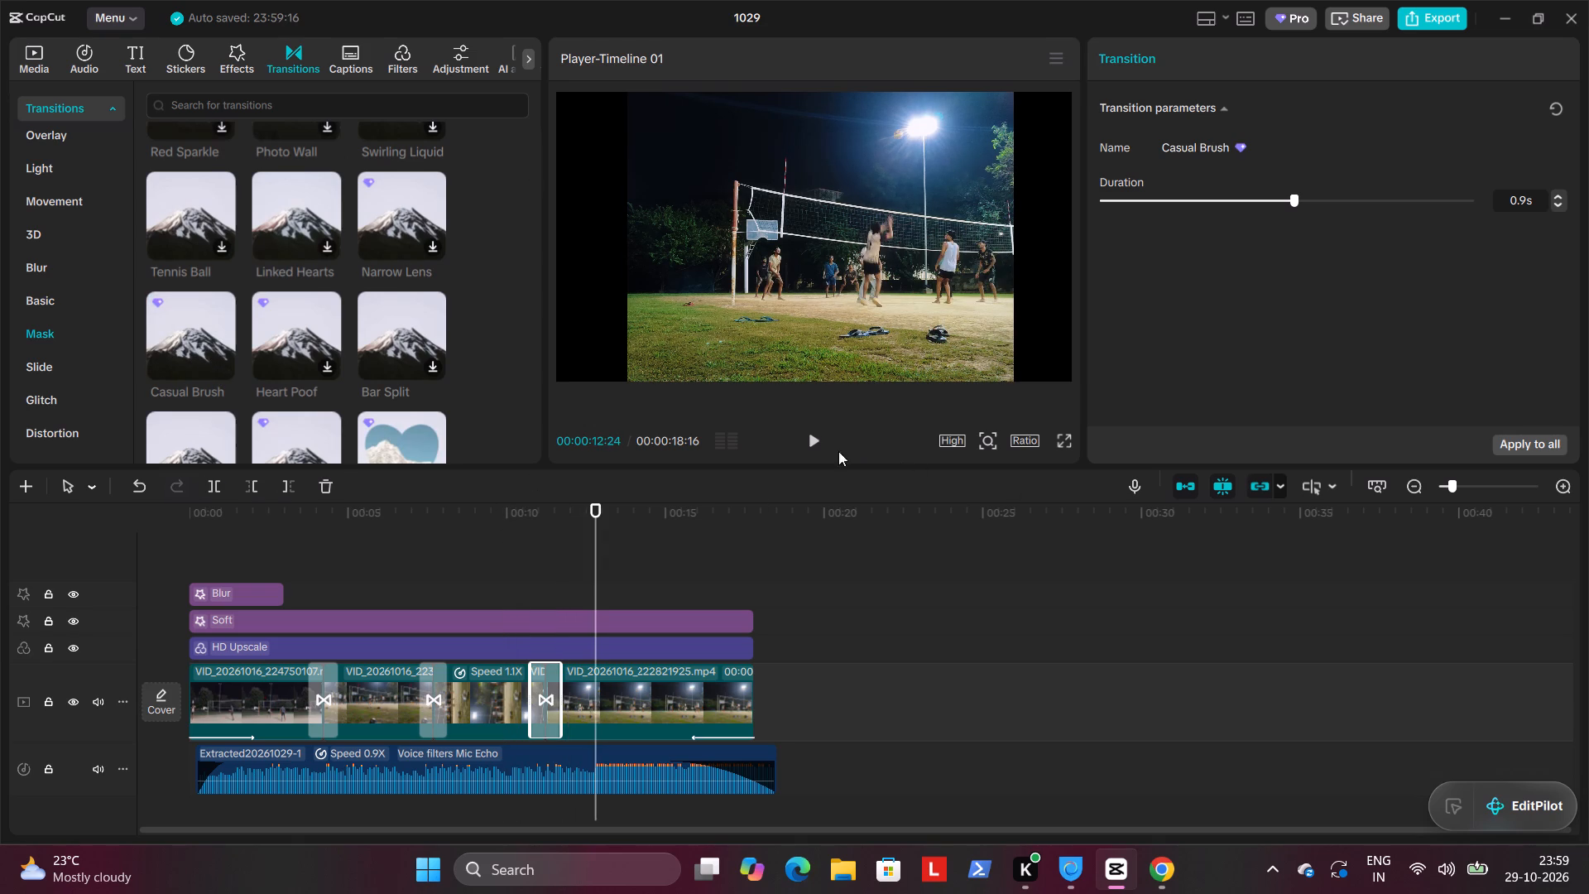
{"action": "left_click_drag", "start_coordinate": [593, 507], "coordinate": [499, 508]}
{"action": "left_click", "coordinate": [819, 437]}
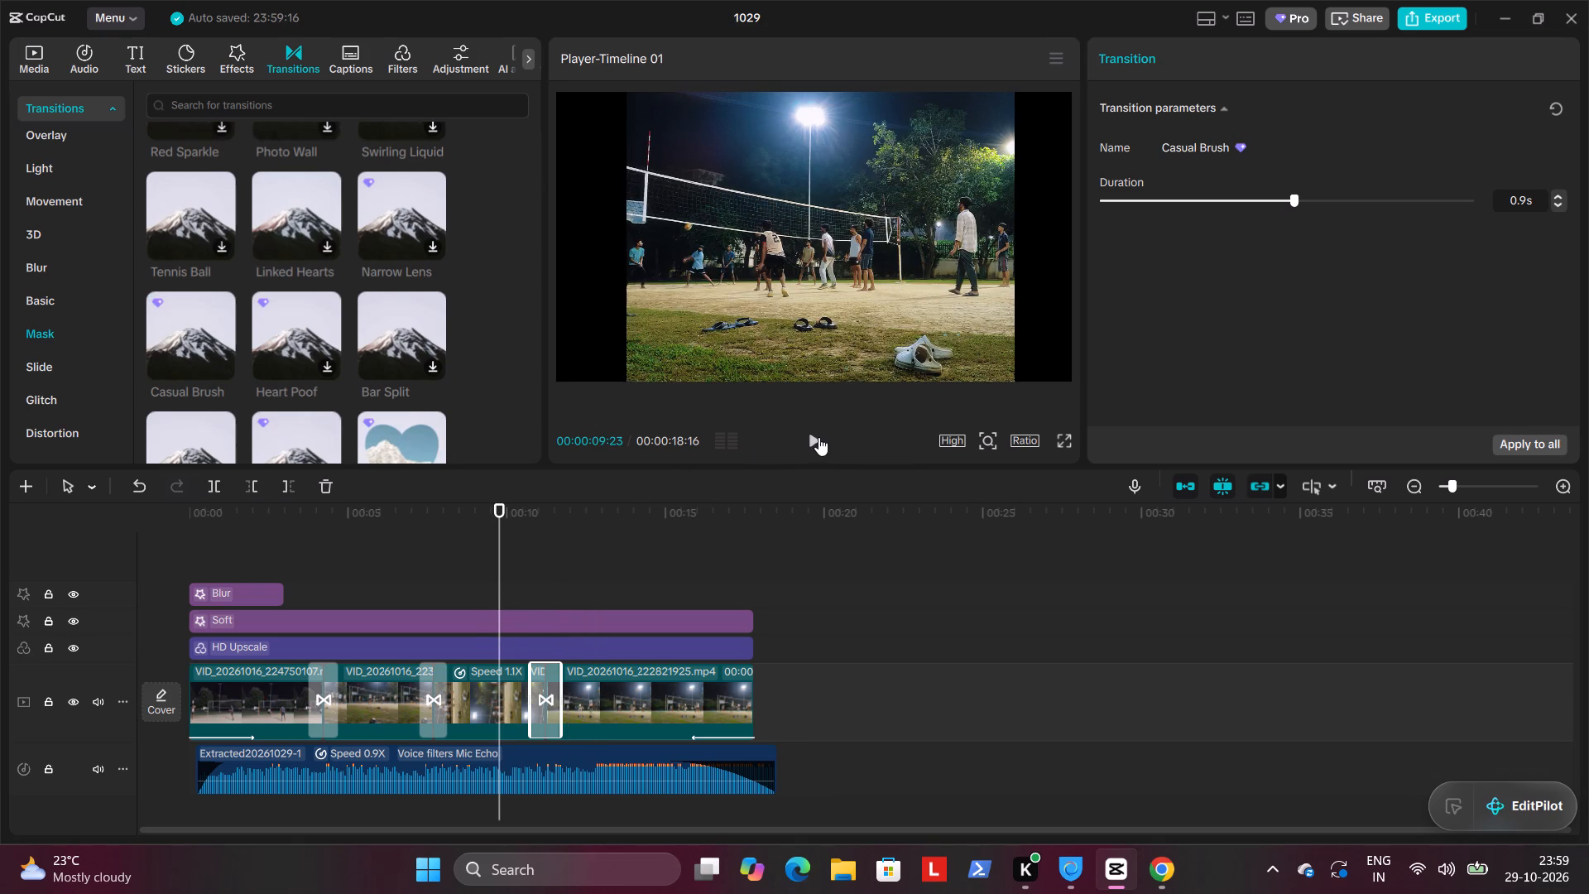
{"action": "left_click", "coordinate": [819, 437]}
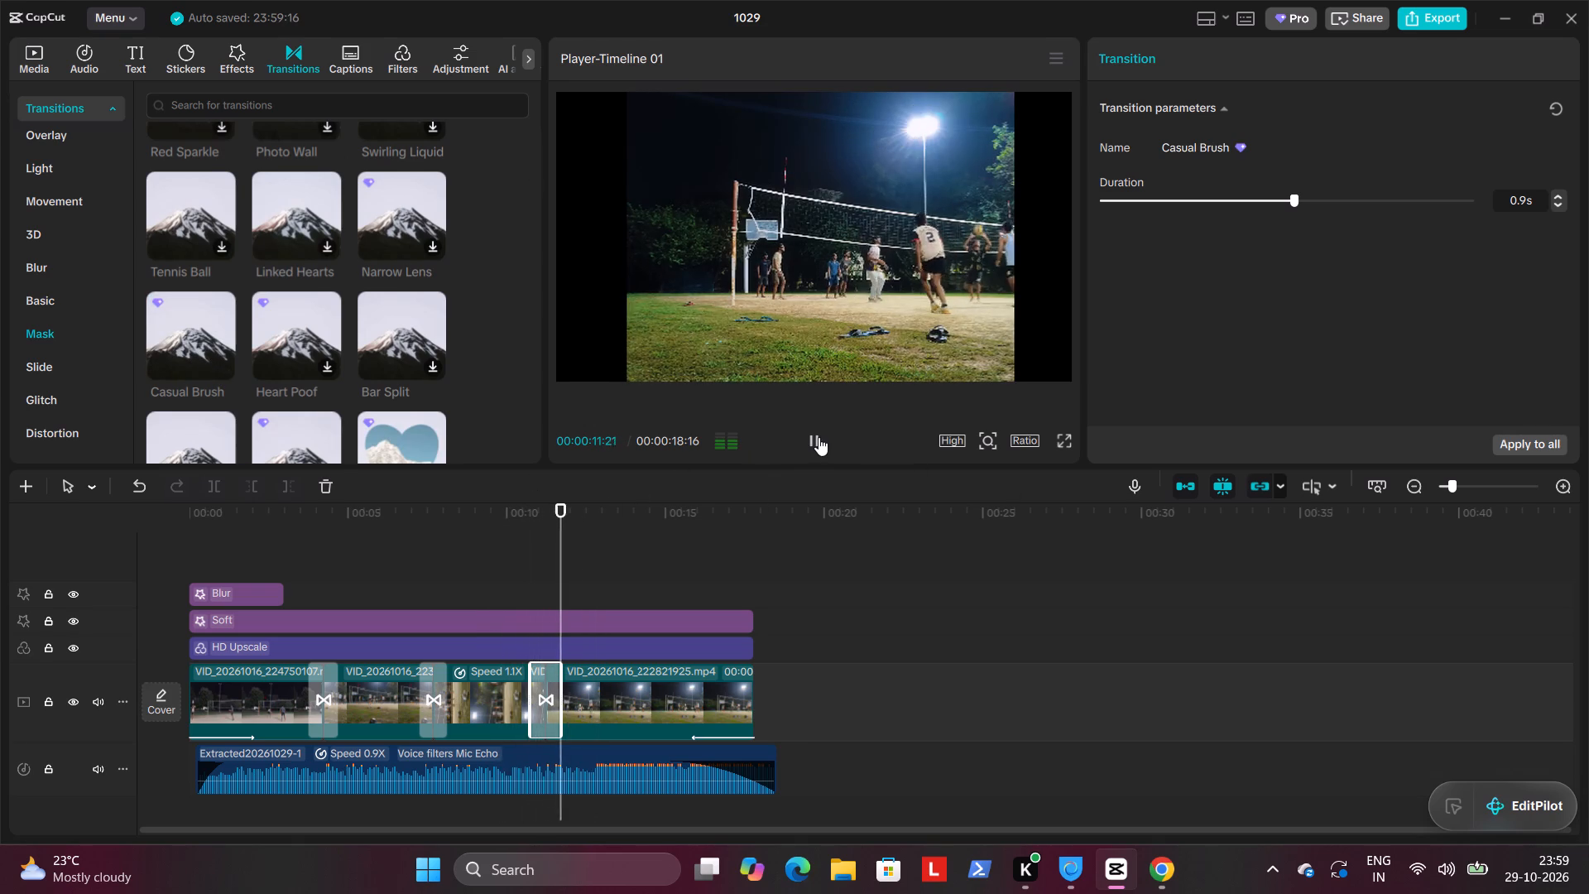
Return to the timeline's start, search the transitions for "camera", and preview Camera Blink.
{"action": "left_click_drag", "start_coordinate": [568, 513], "coordinate": [187, 477]}
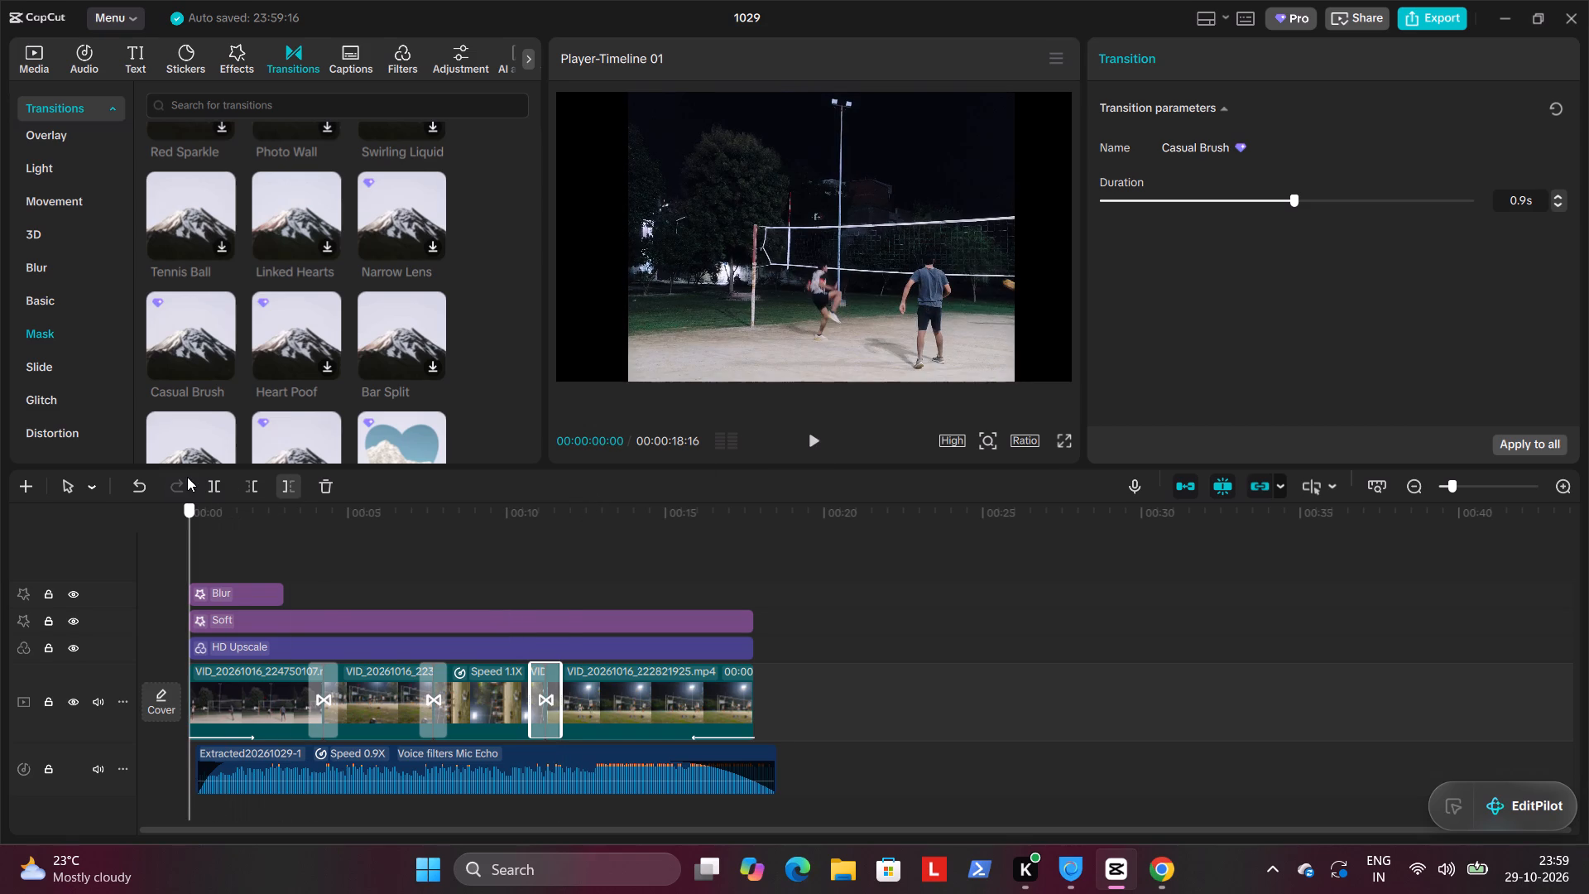
{"action": "left_click_drag", "start_coordinate": [187, 477], "coordinate": [168, 476]}
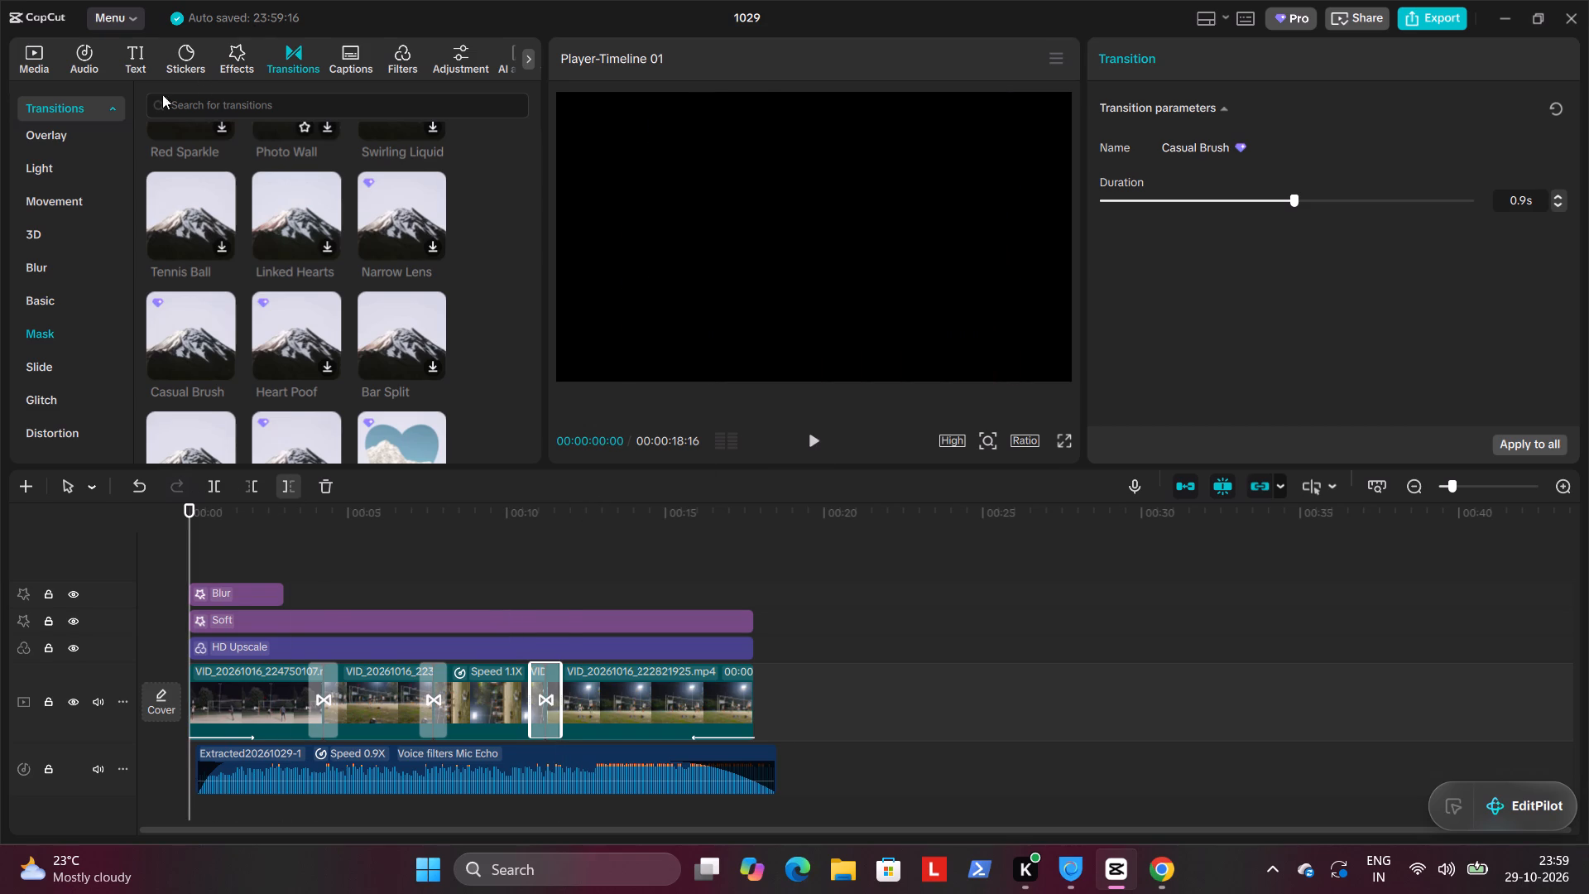
{"action": "left_click", "coordinate": [213, 103]}
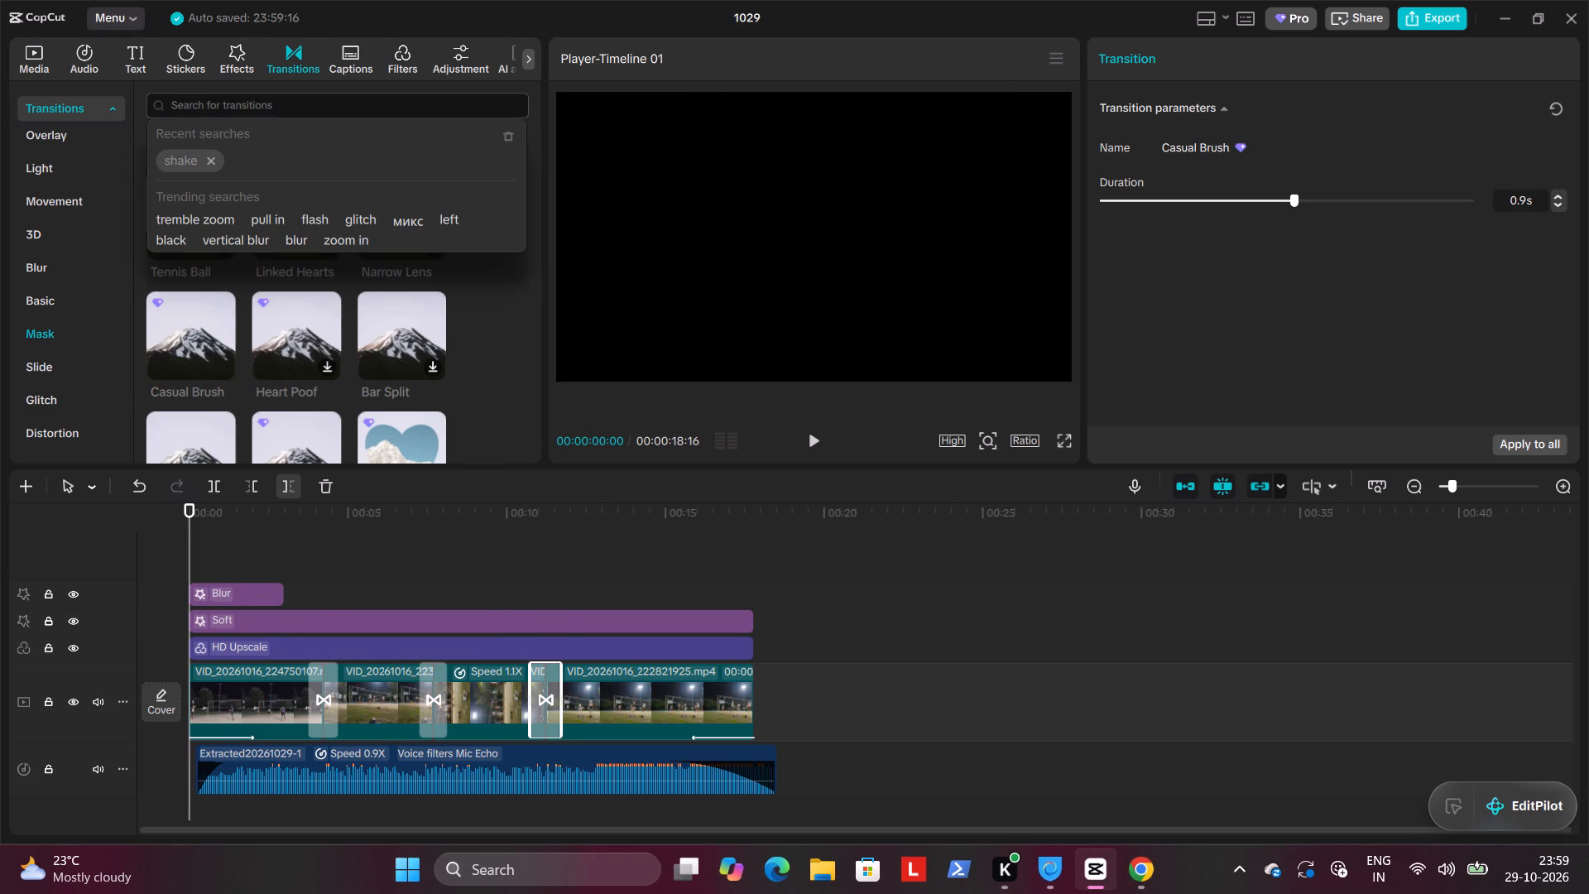
{"action": "type", "text": "camera"}
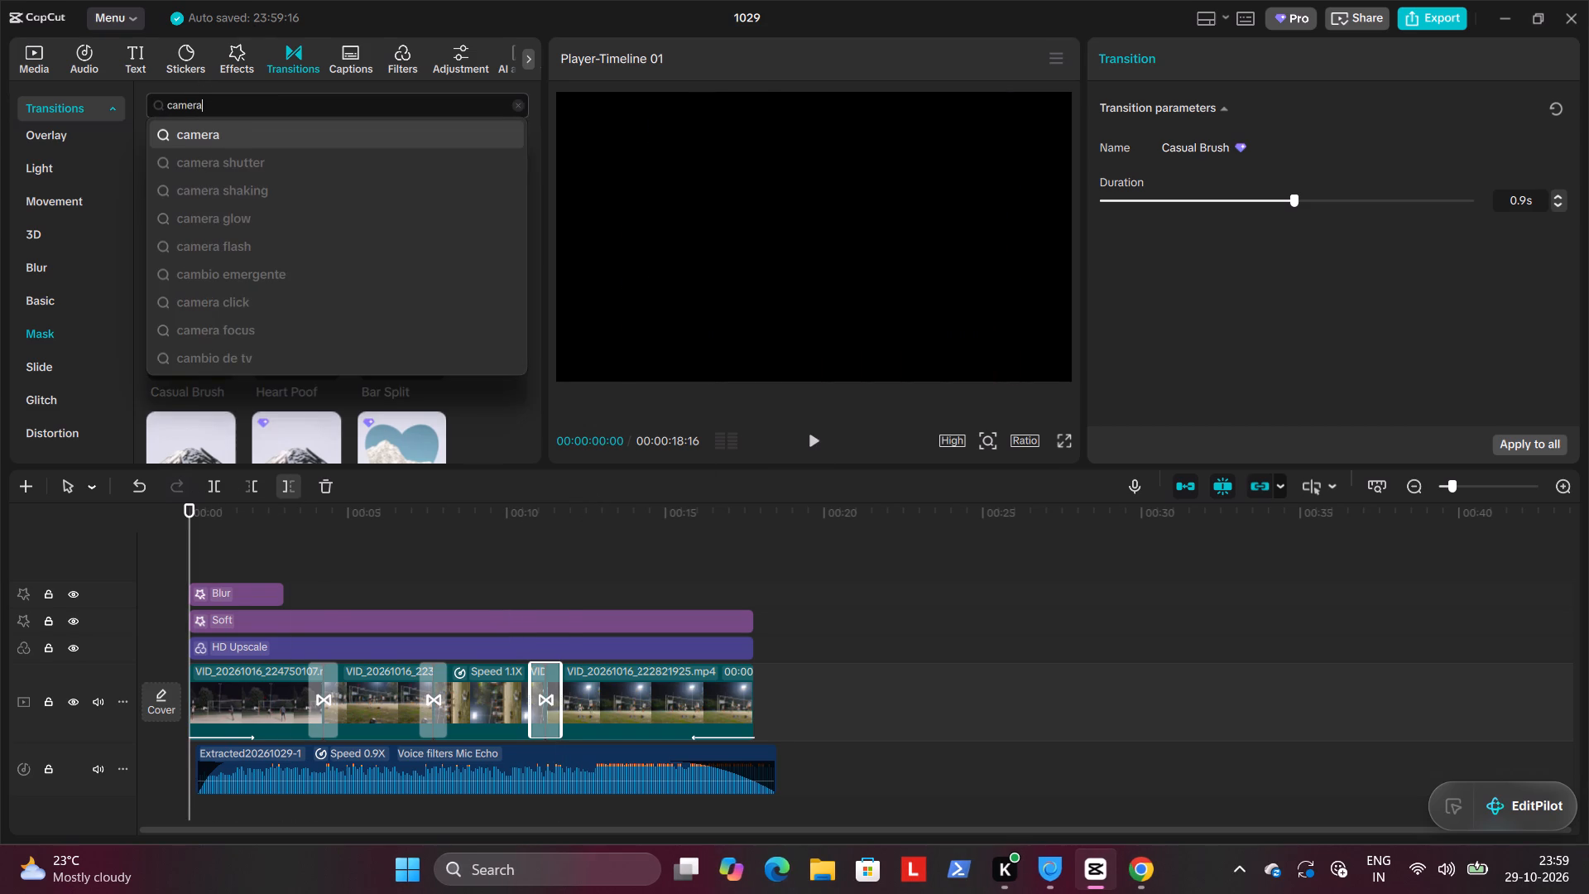
{"action": "key", "text": "Down"}
{"action": "key", "text": "Return"}
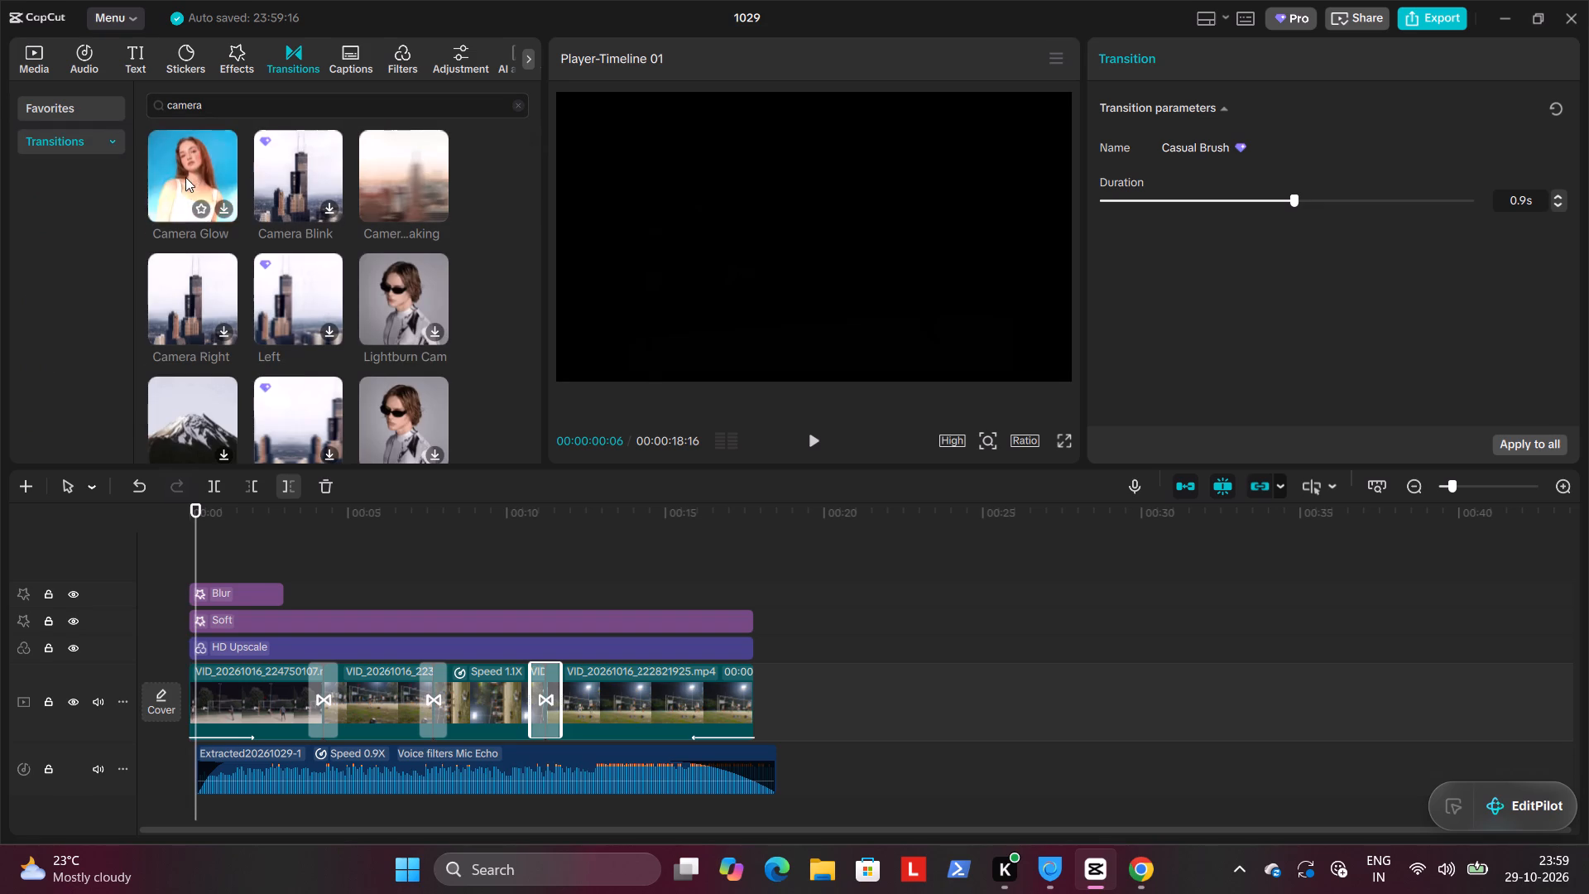
{"action": "left_click", "coordinate": [329, 211]}
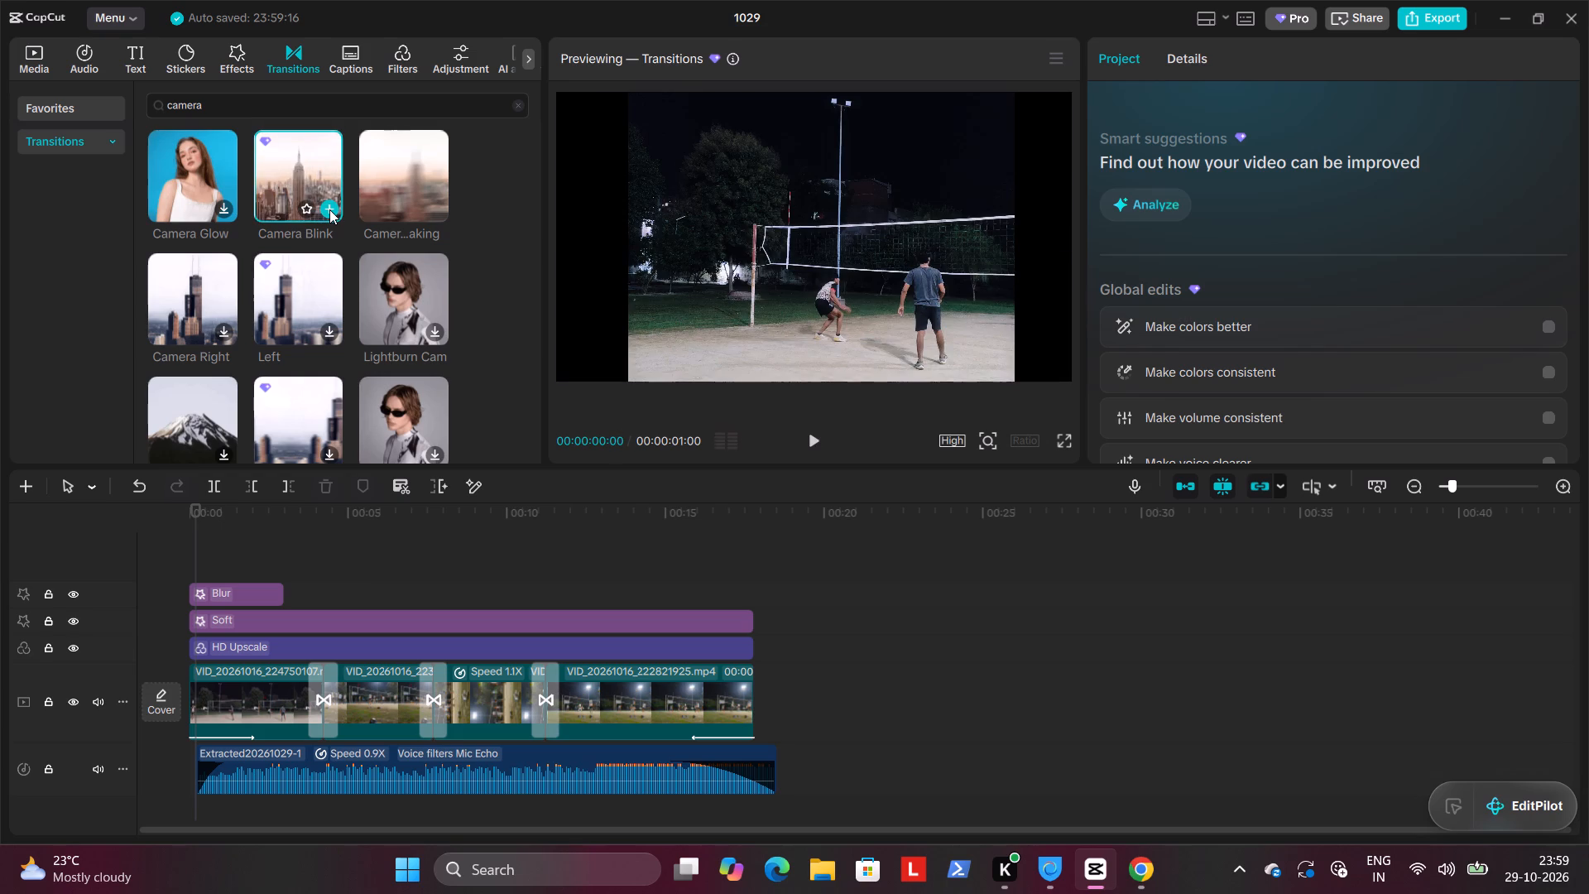
{"action": "left_click", "coordinate": [815, 439]}
{"action": "left_click", "coordinate": [815, 439]}
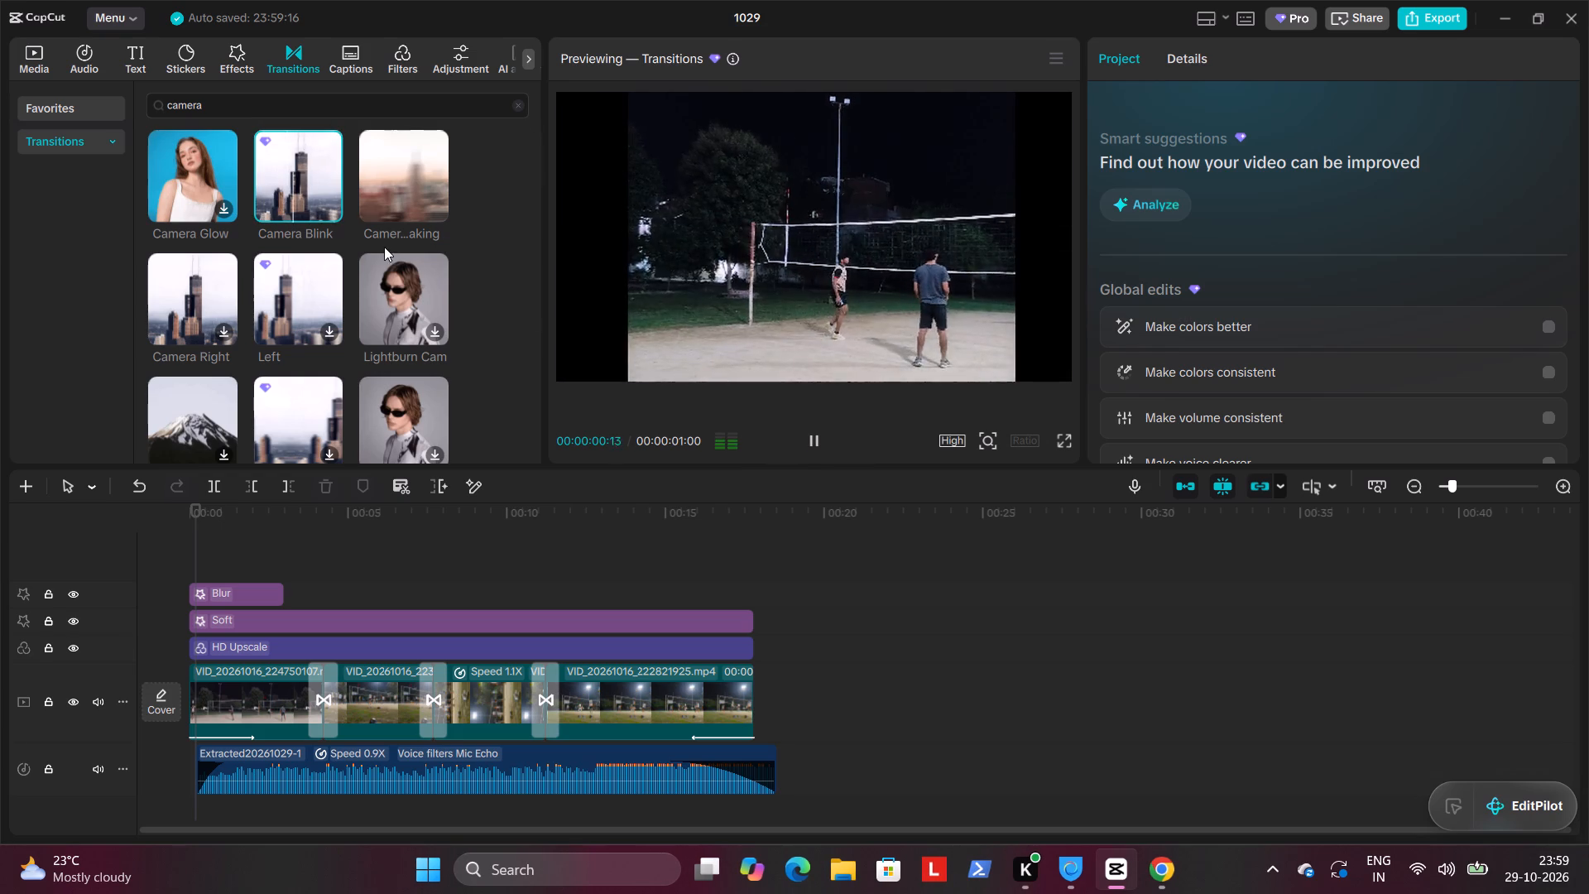
{"action": "left_click", "coordinate": [196, 517]}
{"action": "left_click", "coordinate": [224, 508]}
{"action": "left_click", "coordinate": [235, 509]}
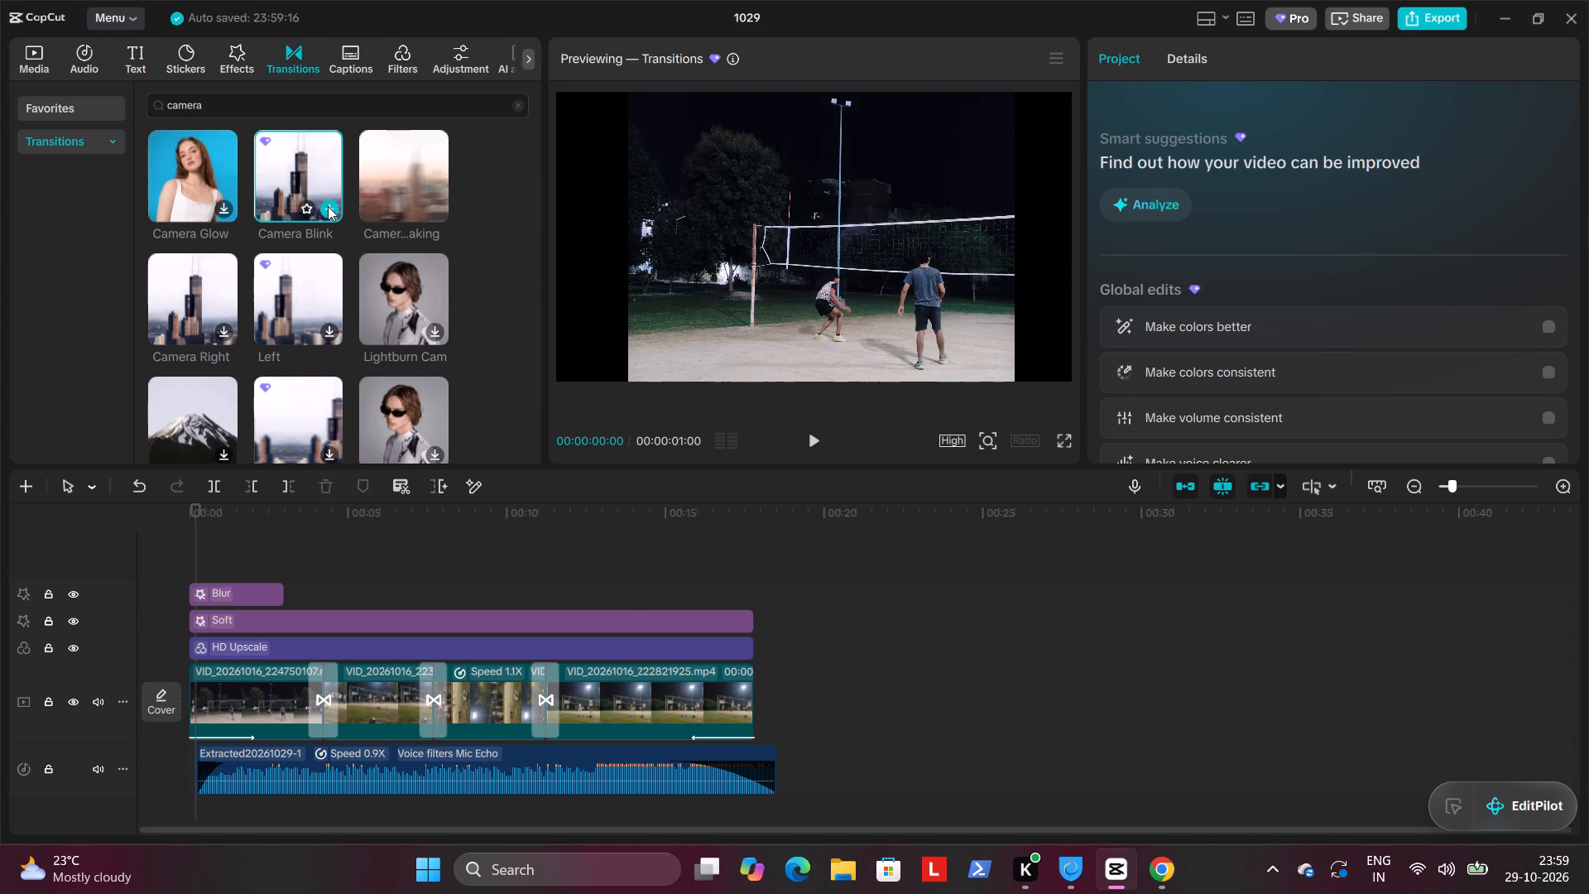
Scrub through the timeline to examine the opening and the clip transitions, ending back at the start.
{"action": "left_click", "coordinate": [634, 560]}
{"action": "left_click", "coordinate": [631, 648]}
{"action": "left_click_drag", "start_coordinate": [632, 509], "coordinate": [526, 499]}
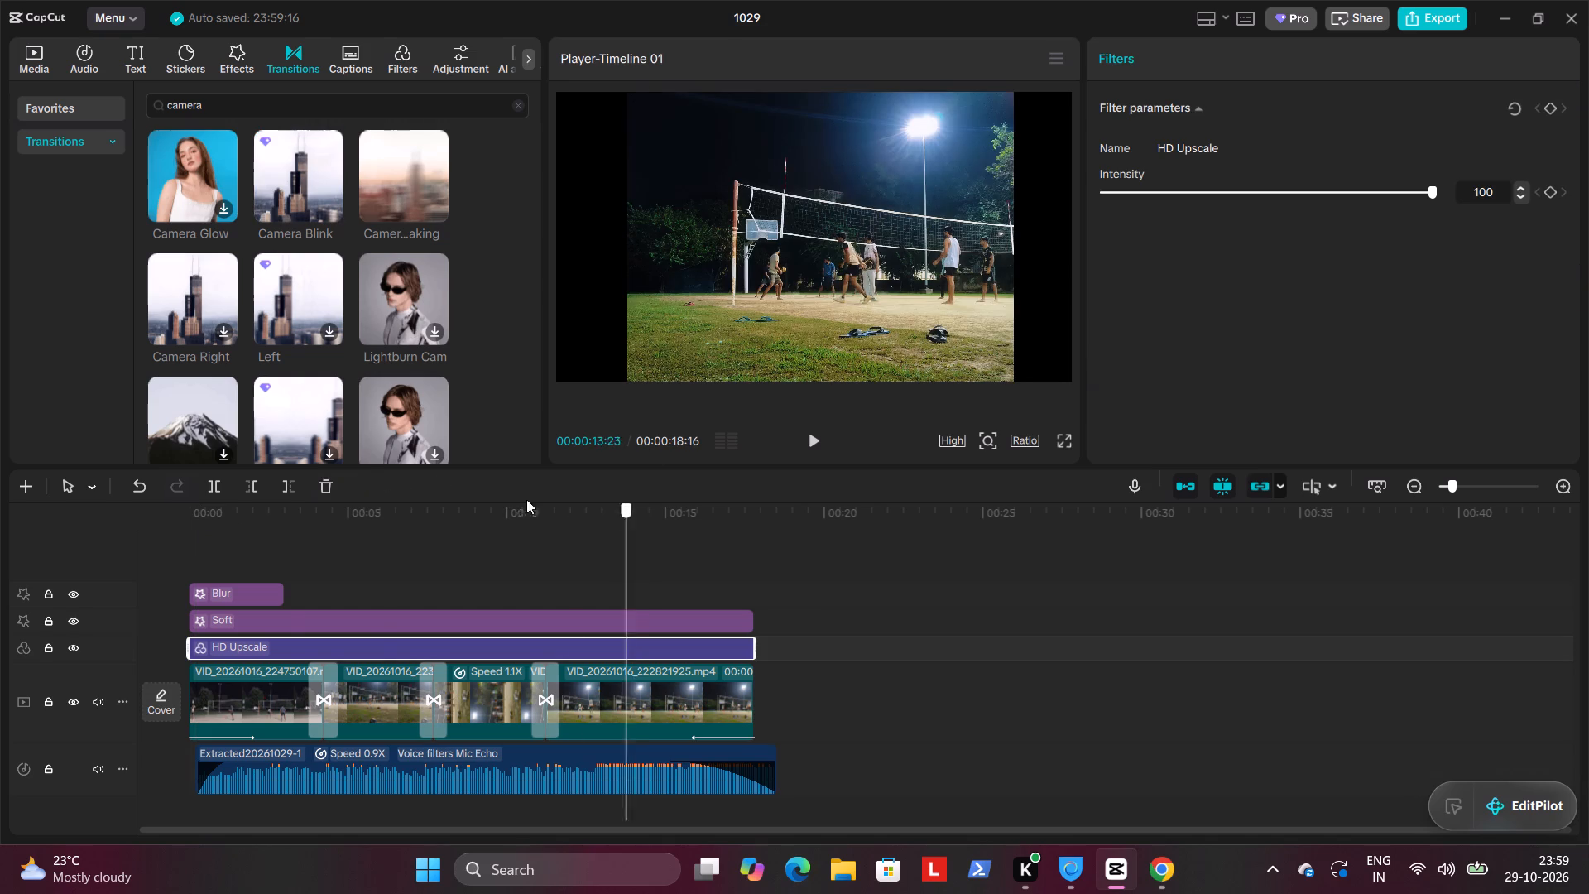
{"action": "left_click_drag", "start_coordinate": [526, 499], "coordinate": [239, 463]}
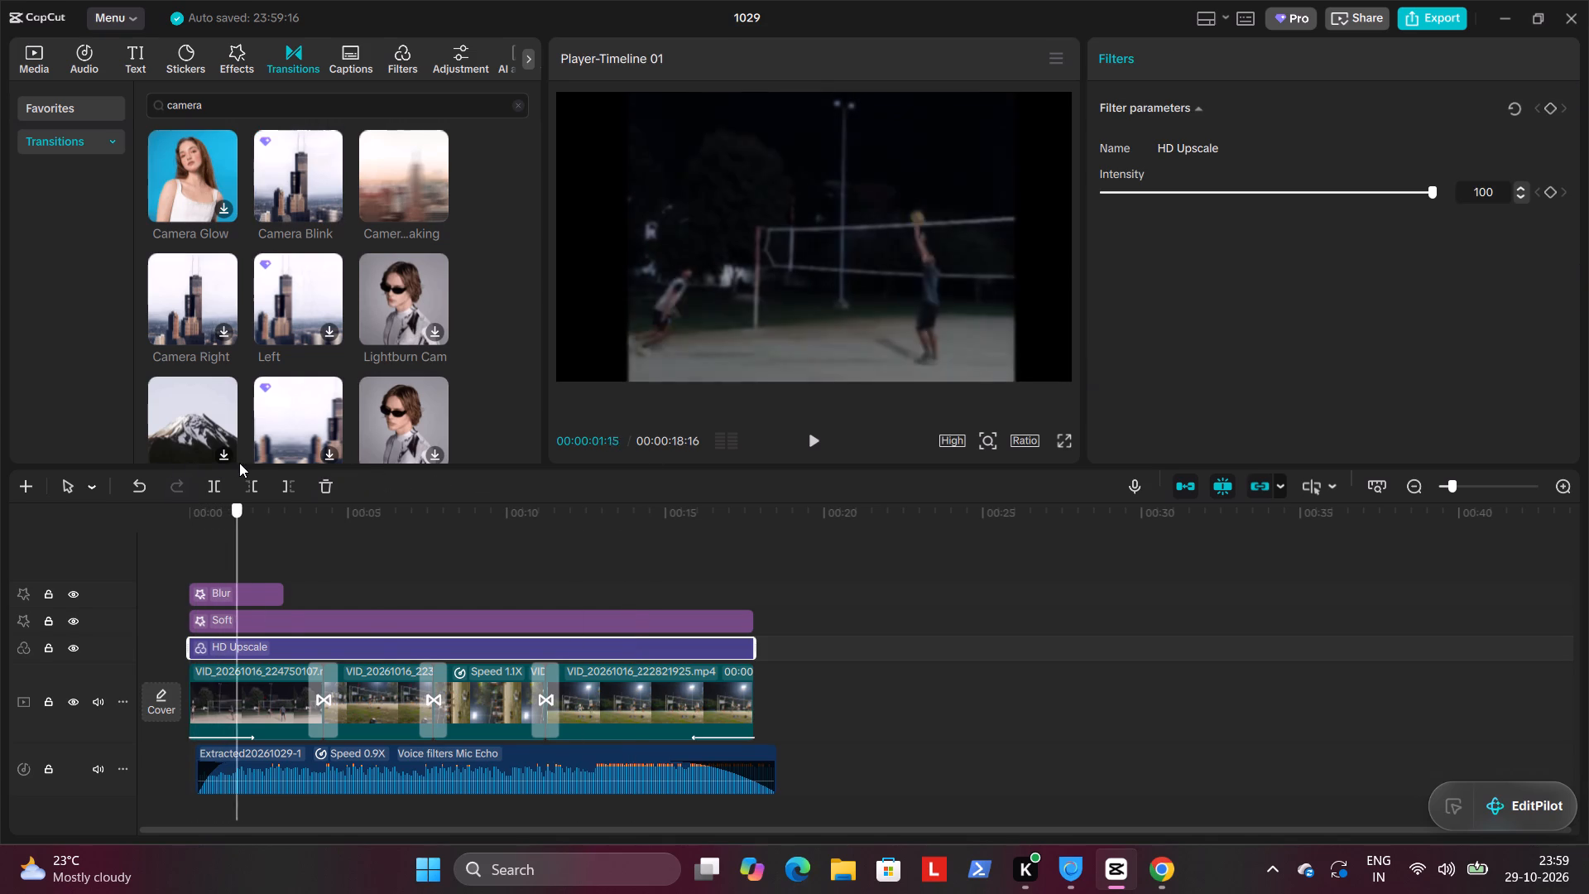
{"action": "left_click_drag", "start_coordinate": [239, 463], "coordinate": [313, 467]}
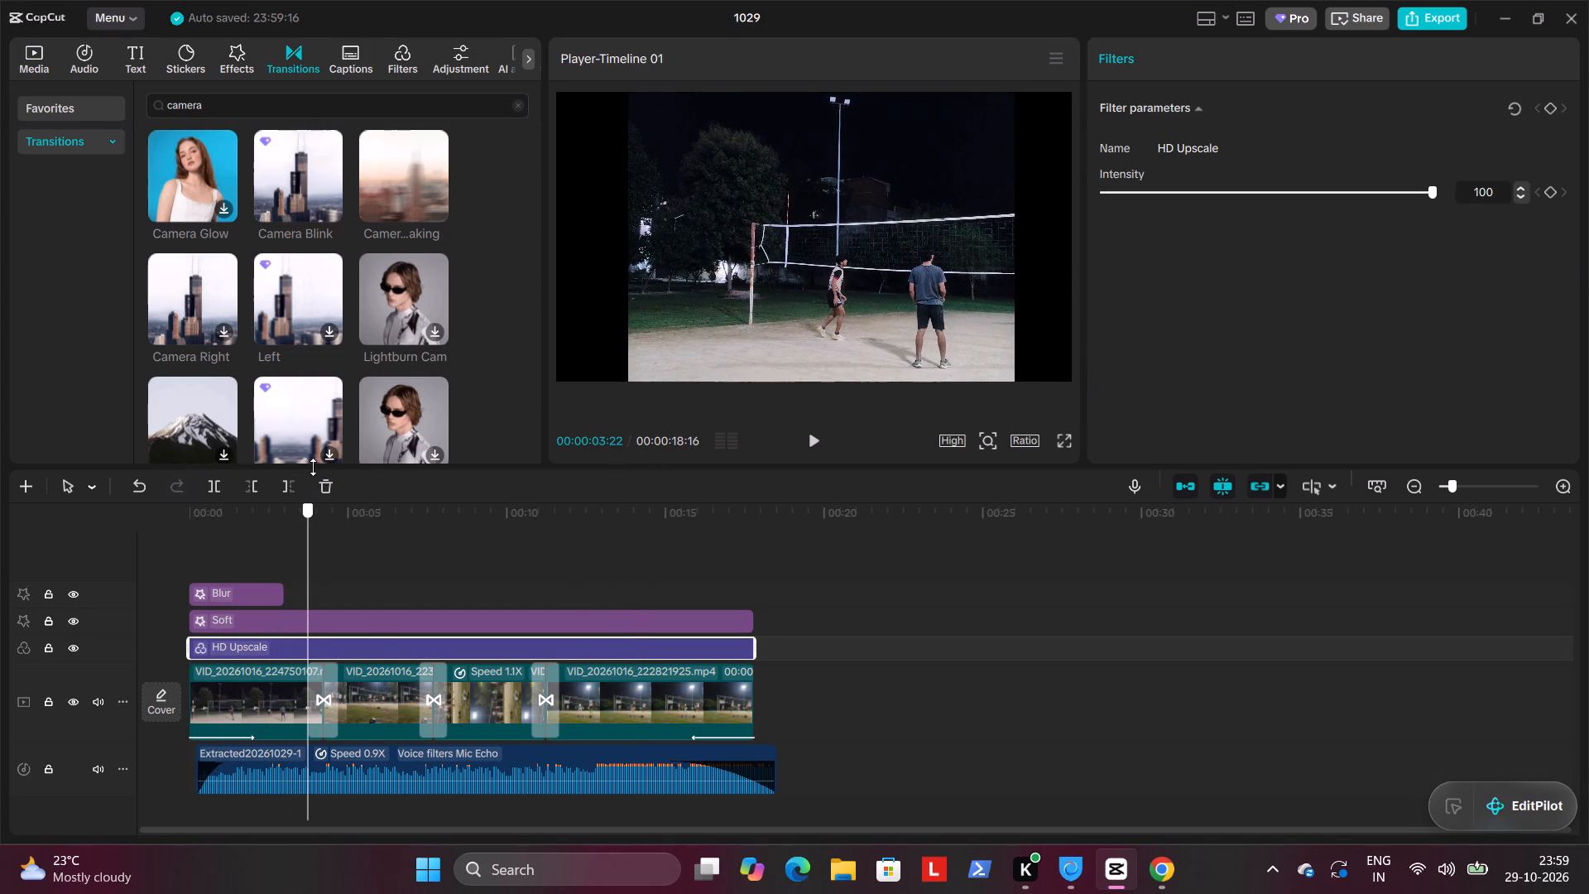
{"action": "left_click_drag", "start_coordinate": [313, 467], "coordinate": [339, 469]}
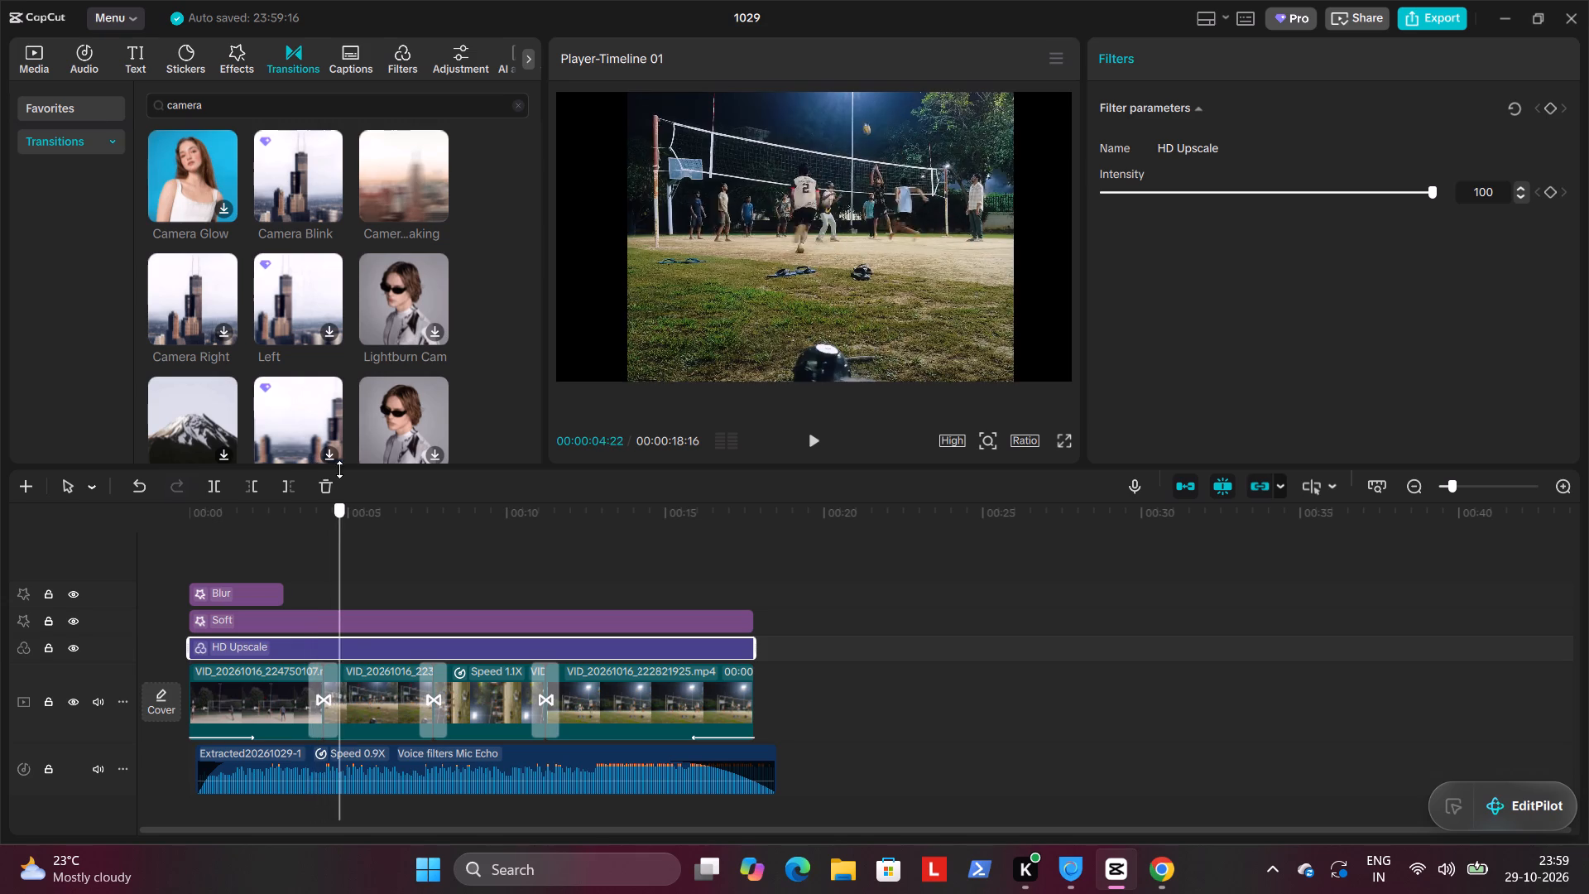
{"action": "left_click_drag", "start_coordinate": [339, 469], "coordinate": [527, 487]}
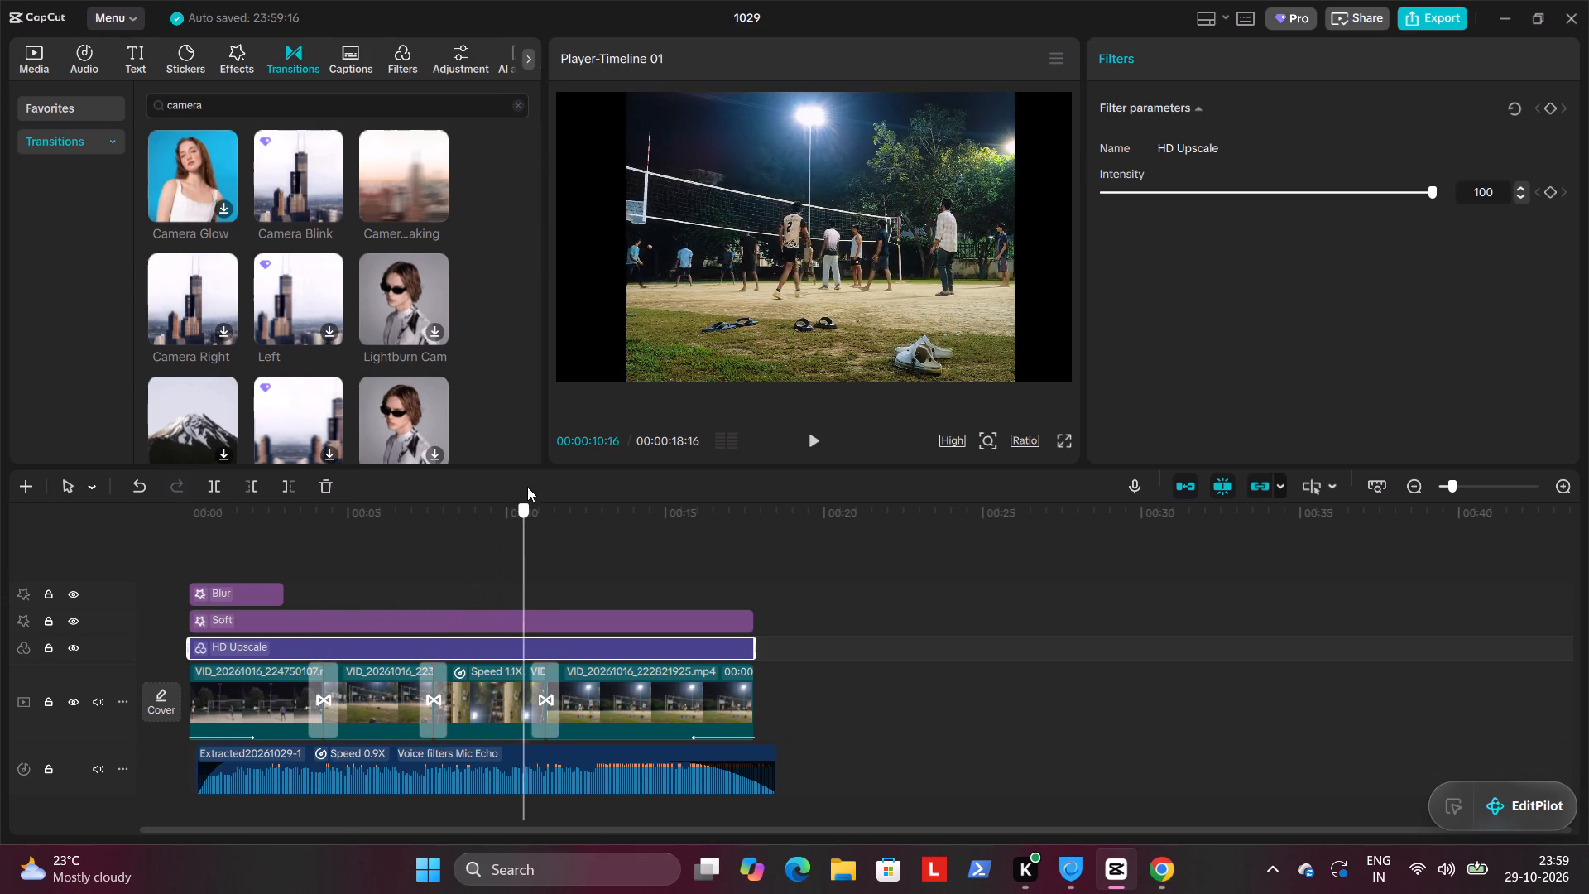
{"action": "left_click_drag", "start_coordinate": [527, 487], "coordinate": [137, 446]}
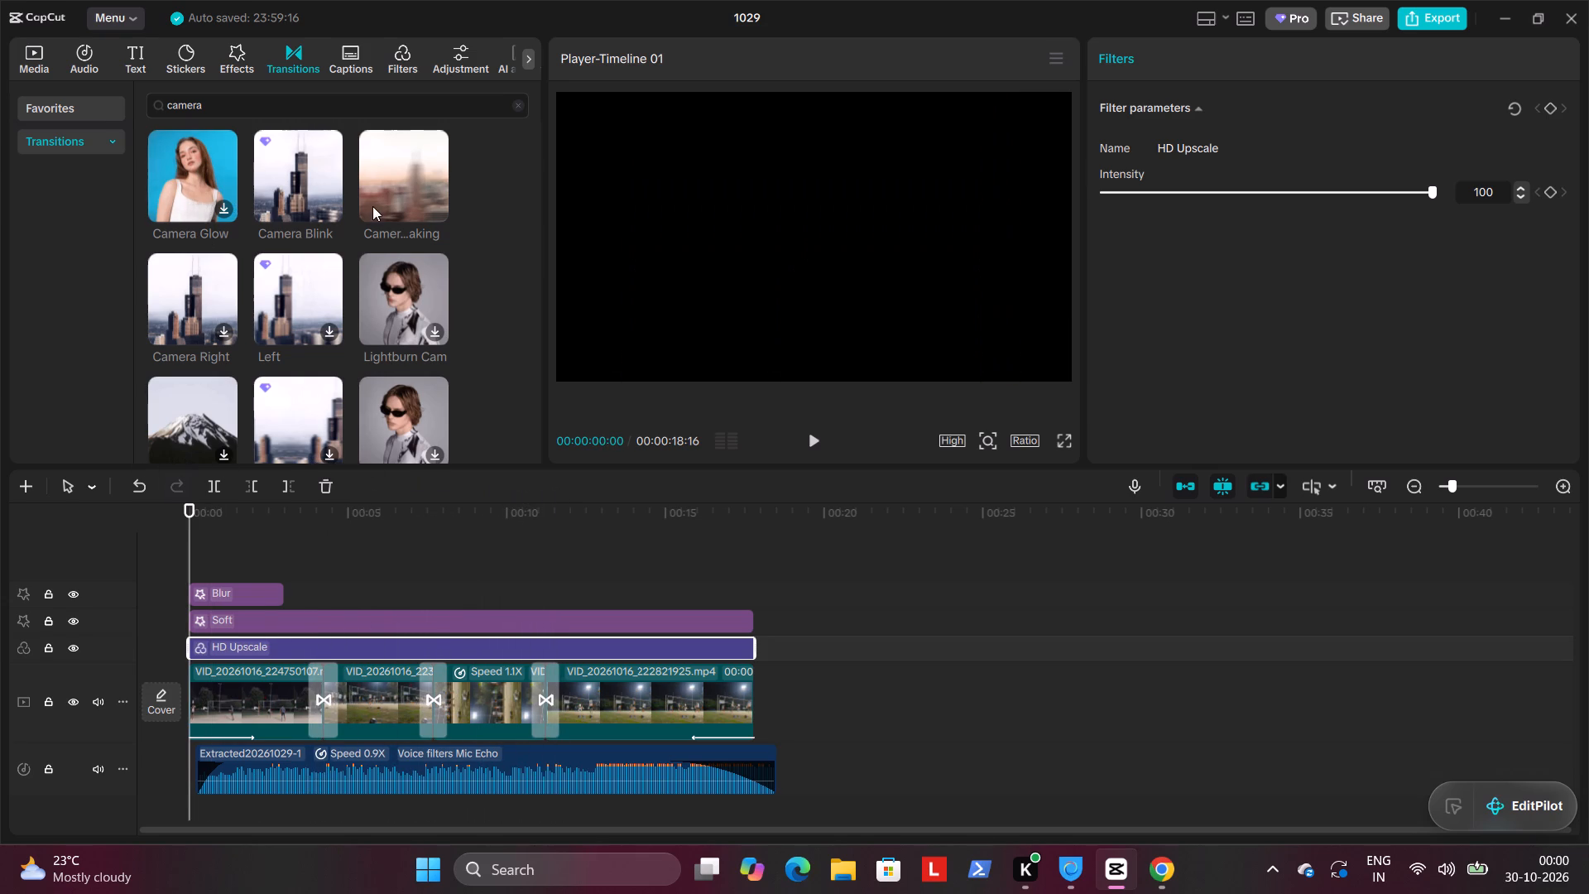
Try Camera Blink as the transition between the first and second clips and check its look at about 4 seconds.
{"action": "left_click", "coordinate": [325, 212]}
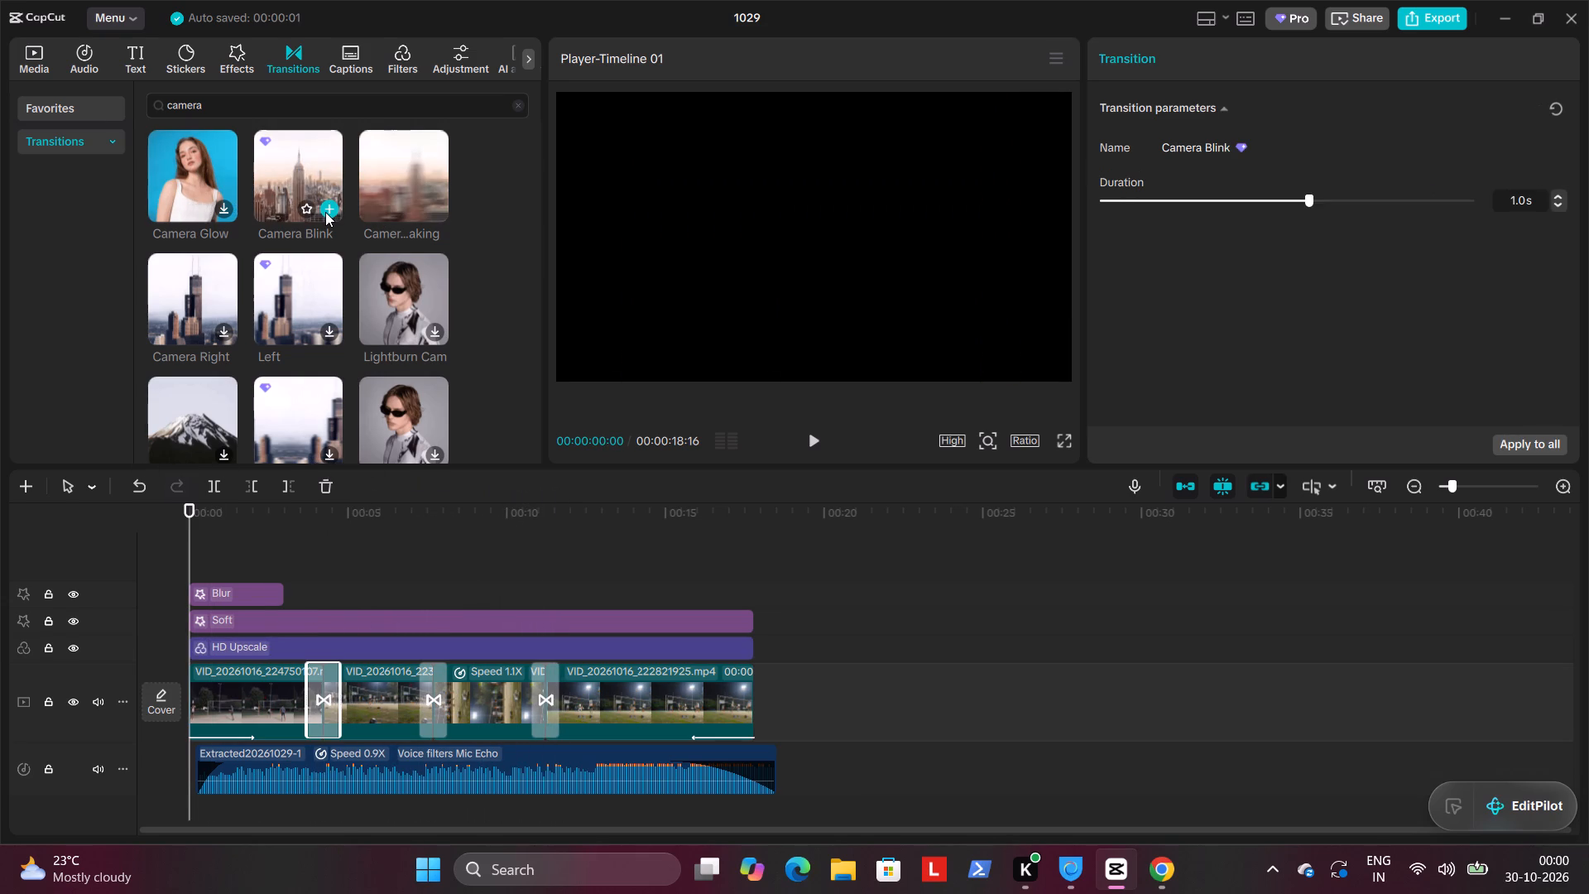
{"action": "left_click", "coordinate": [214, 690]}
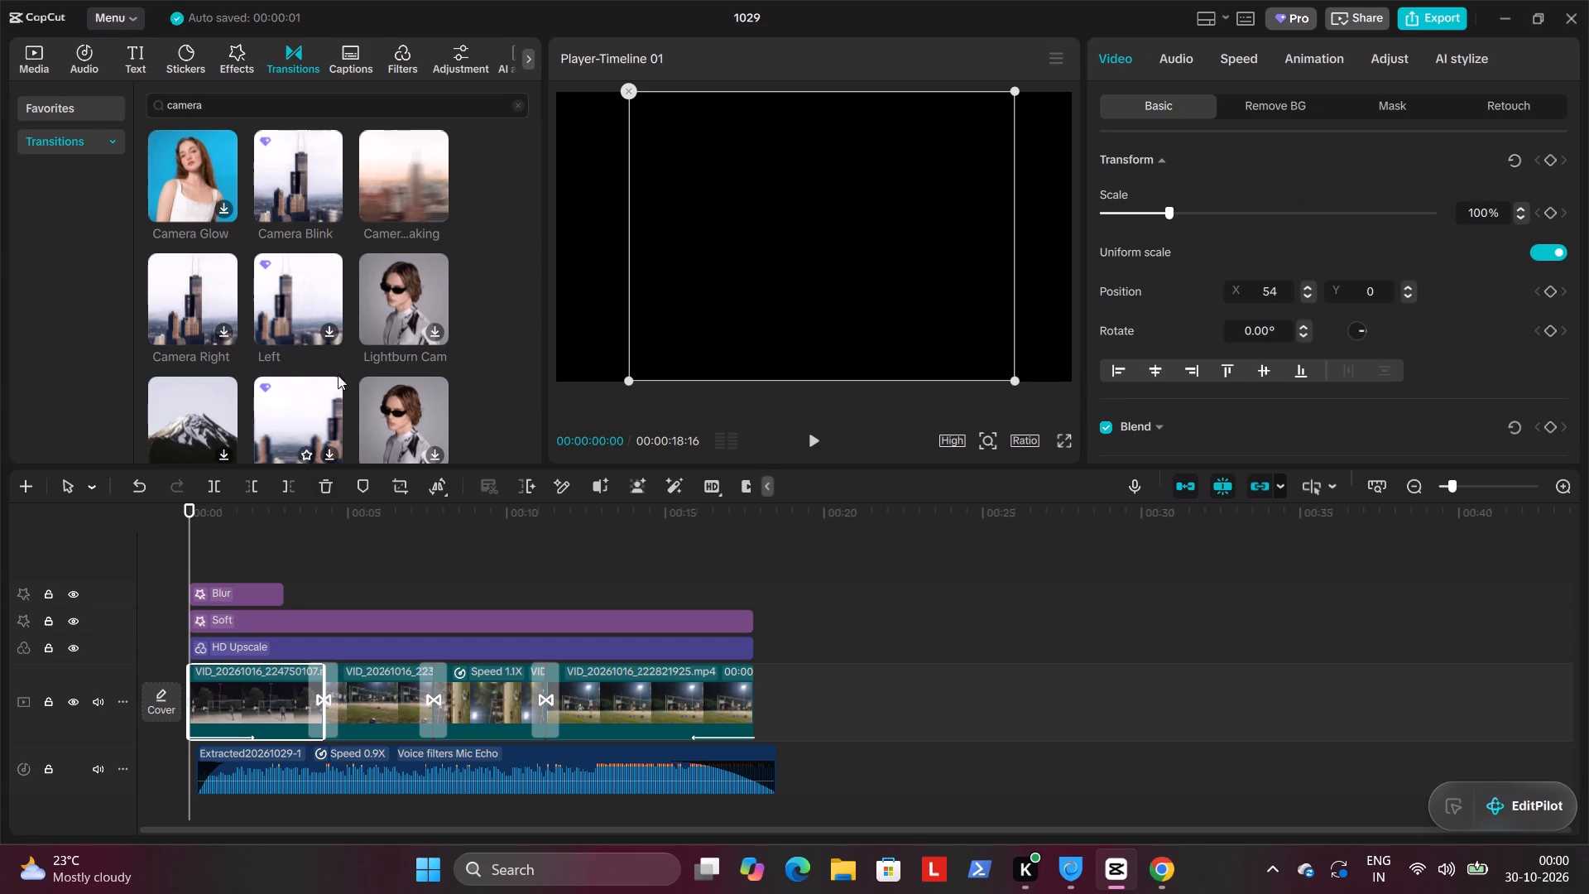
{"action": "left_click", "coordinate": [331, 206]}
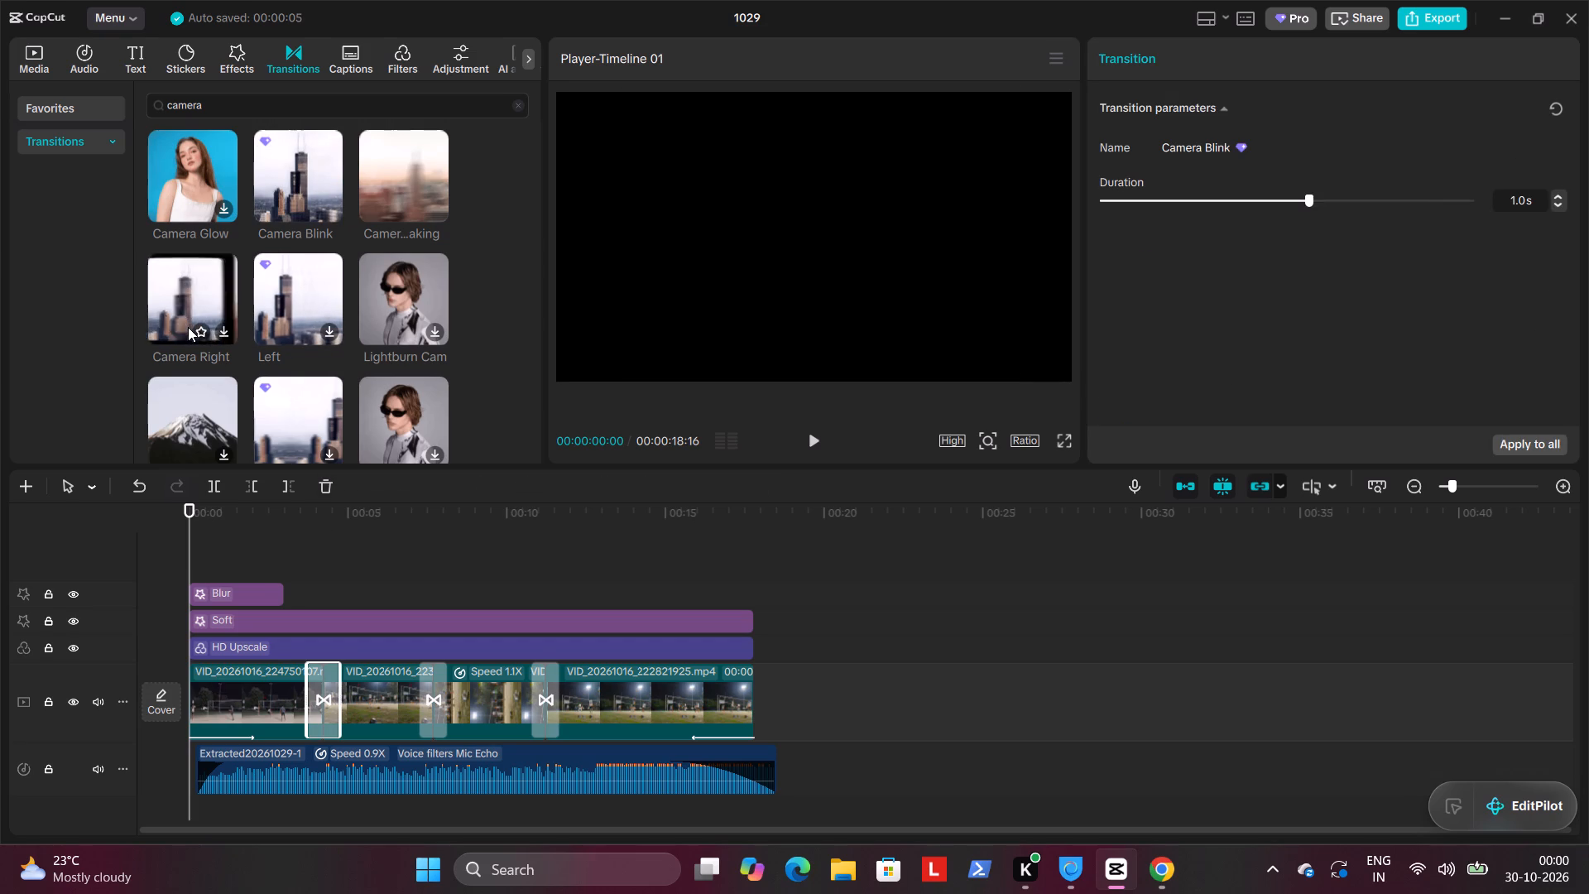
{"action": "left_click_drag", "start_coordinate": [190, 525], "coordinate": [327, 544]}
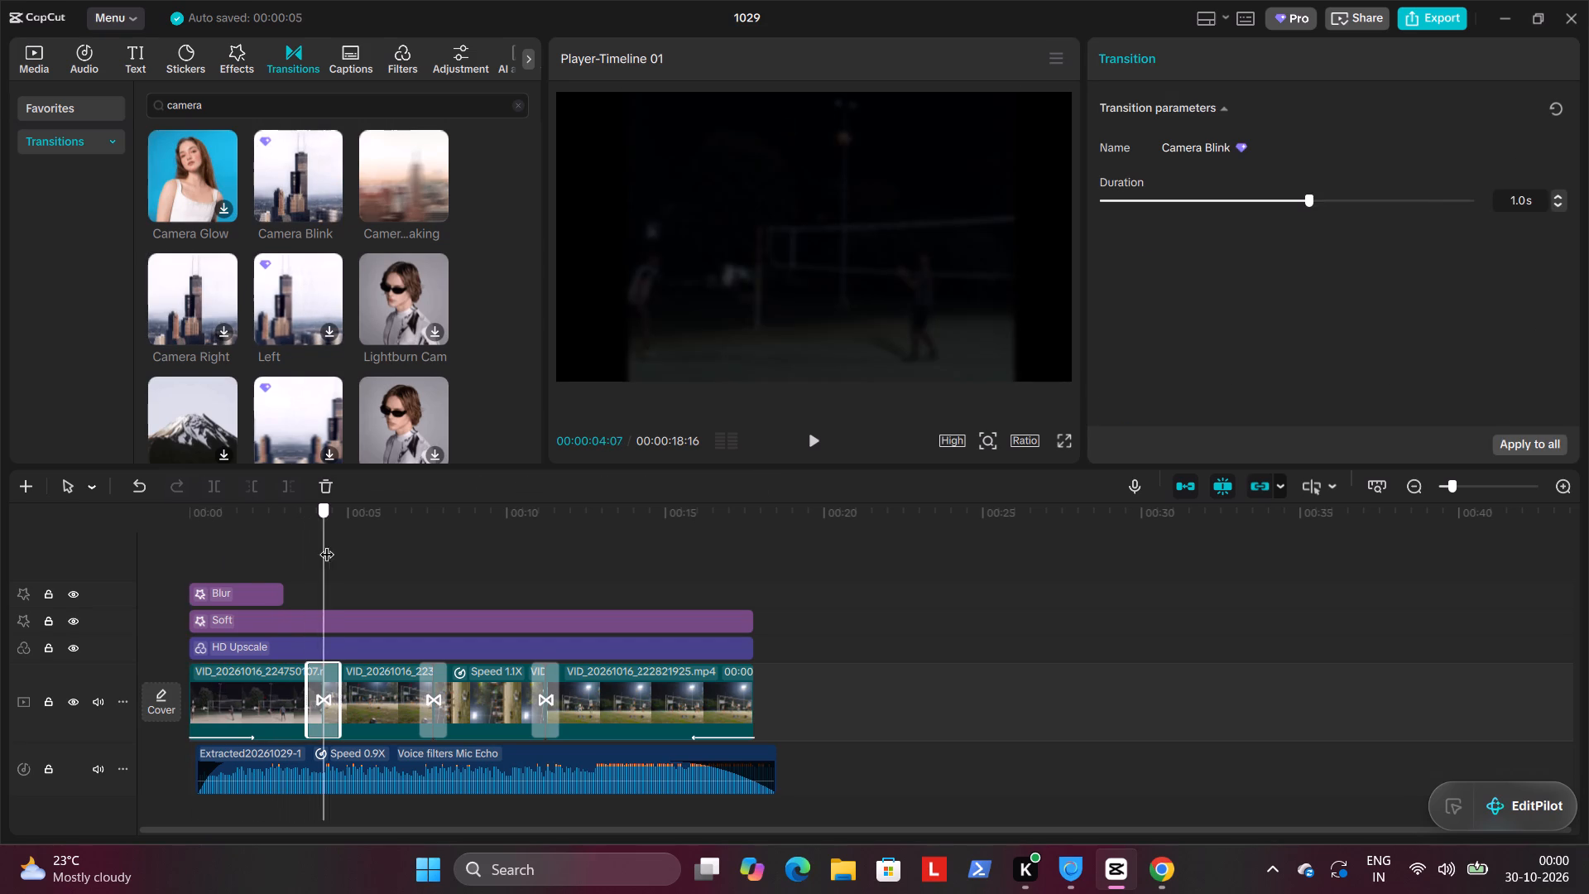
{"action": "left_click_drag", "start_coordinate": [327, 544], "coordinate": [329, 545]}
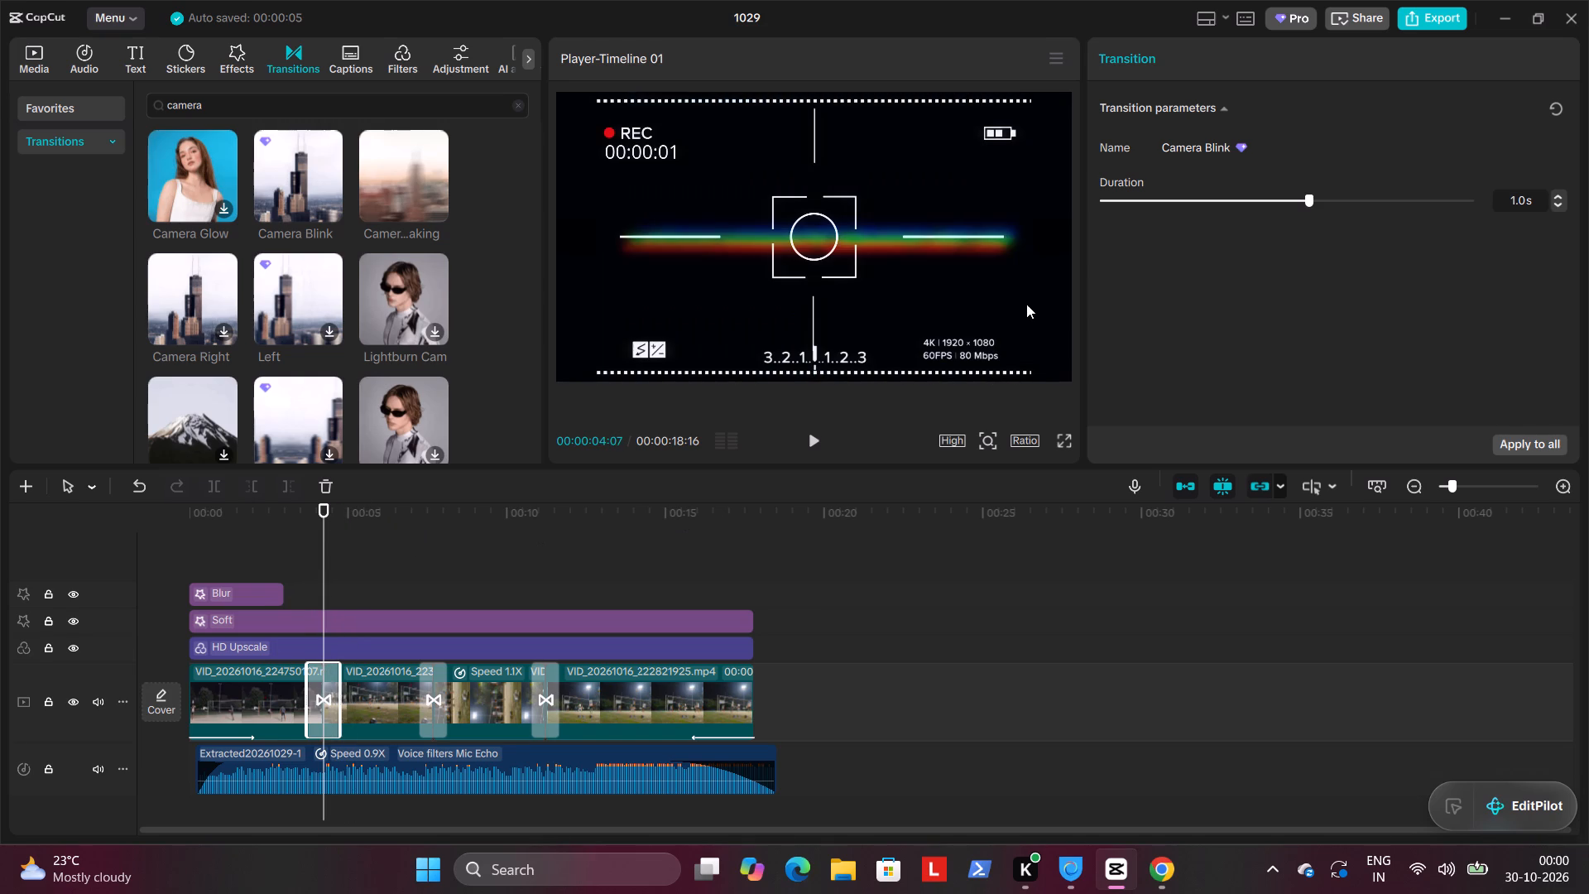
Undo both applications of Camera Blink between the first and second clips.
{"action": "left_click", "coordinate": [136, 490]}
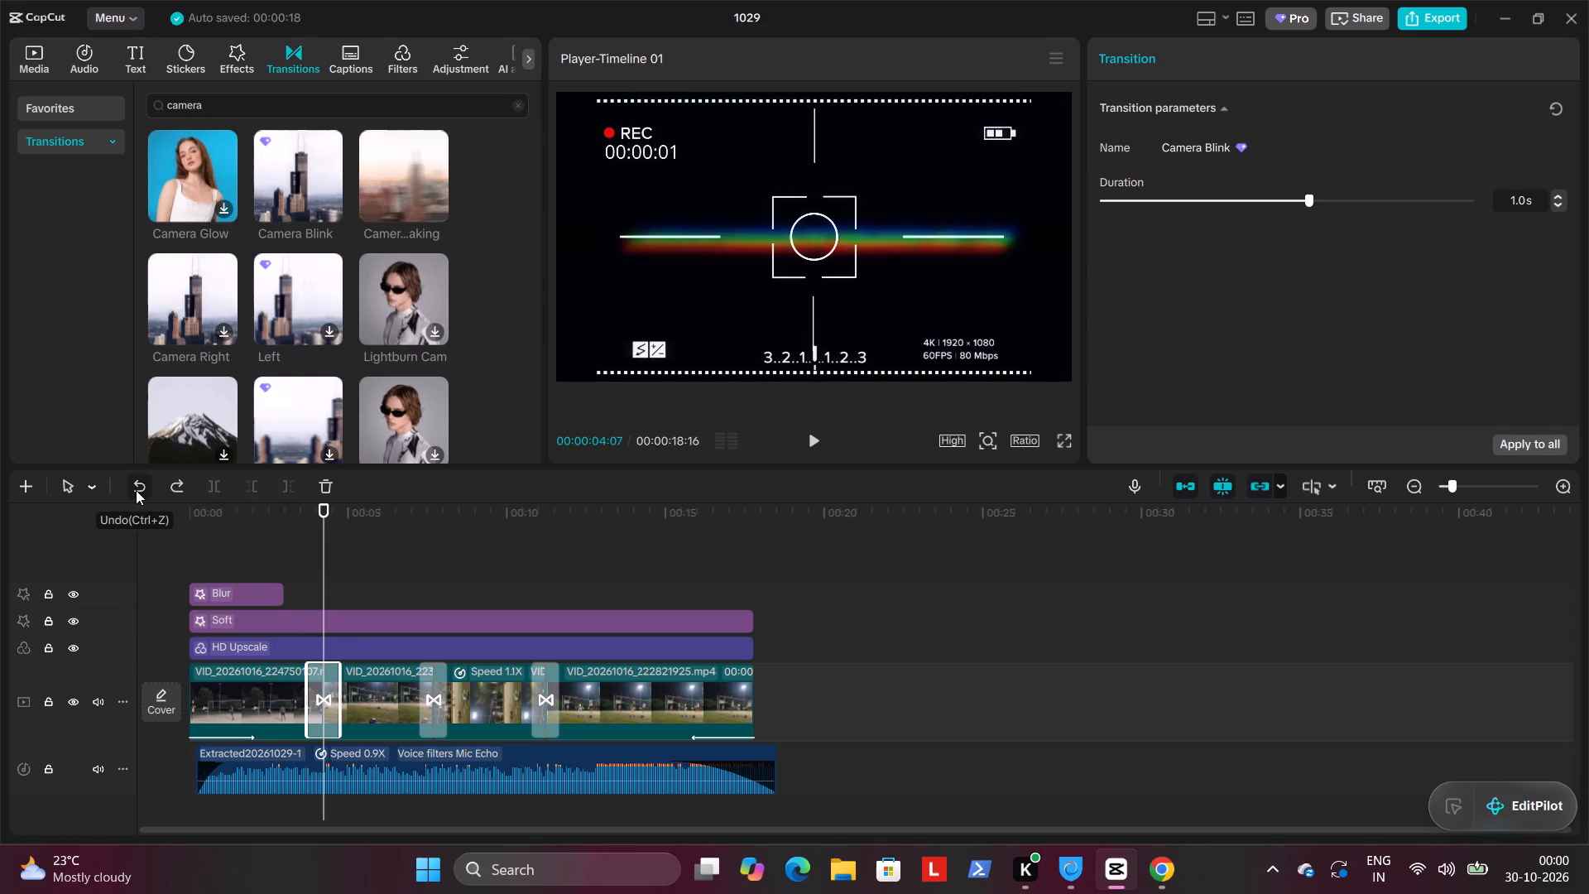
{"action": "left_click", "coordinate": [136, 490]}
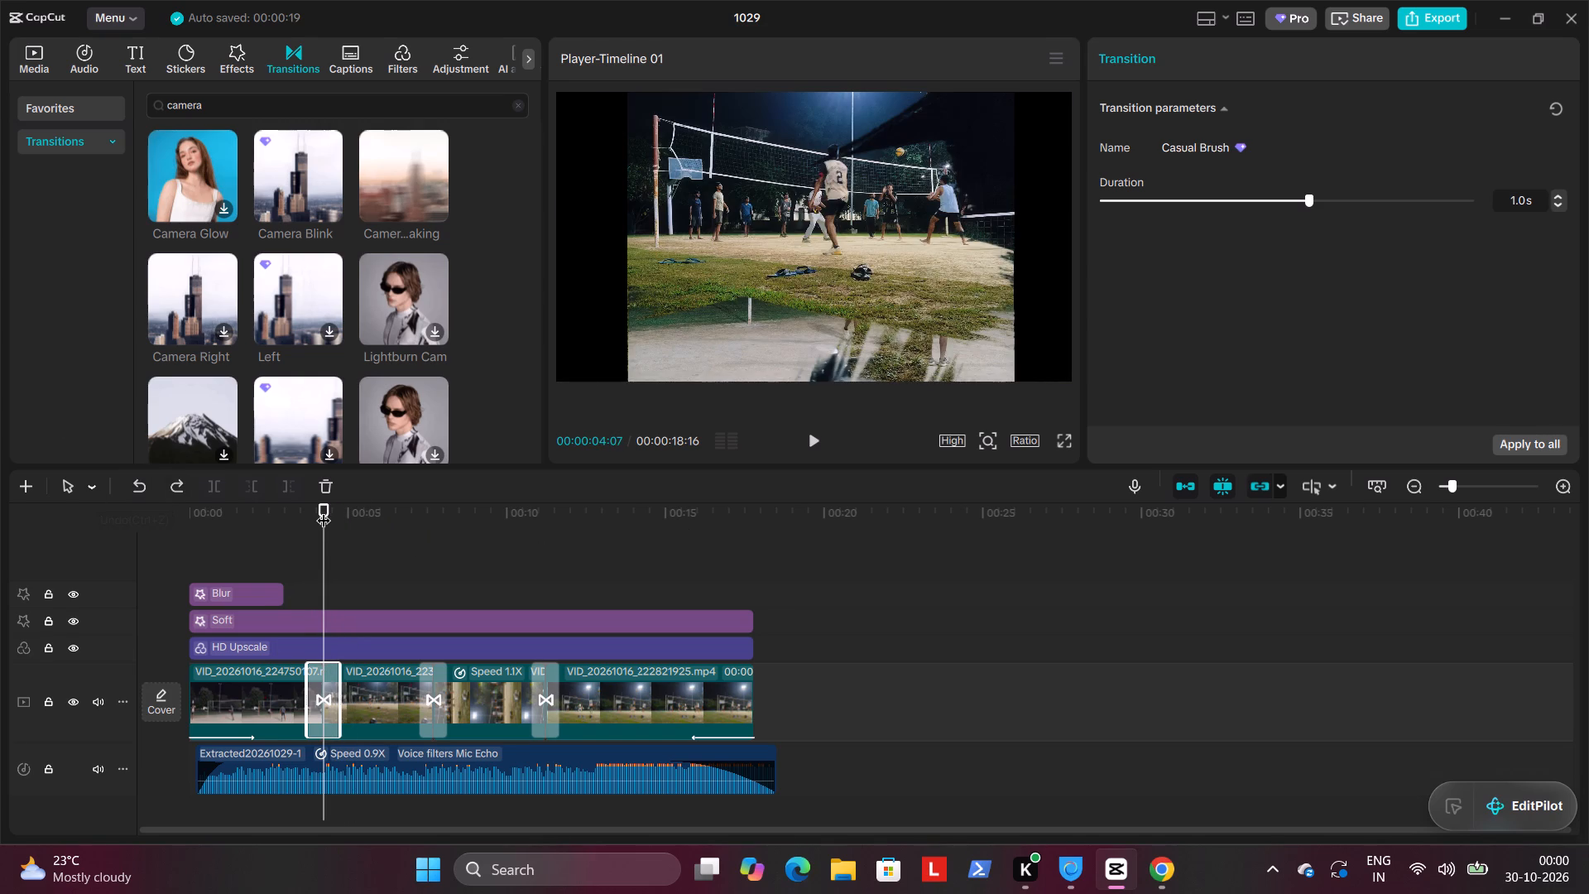
Search the effects for "camera", add Camera Focus, and place it at the timeline's start on a track above Blur.
{"action": "left_click_drag", "start_coordinate": [324, 510], "coordinate": [280, 511]}
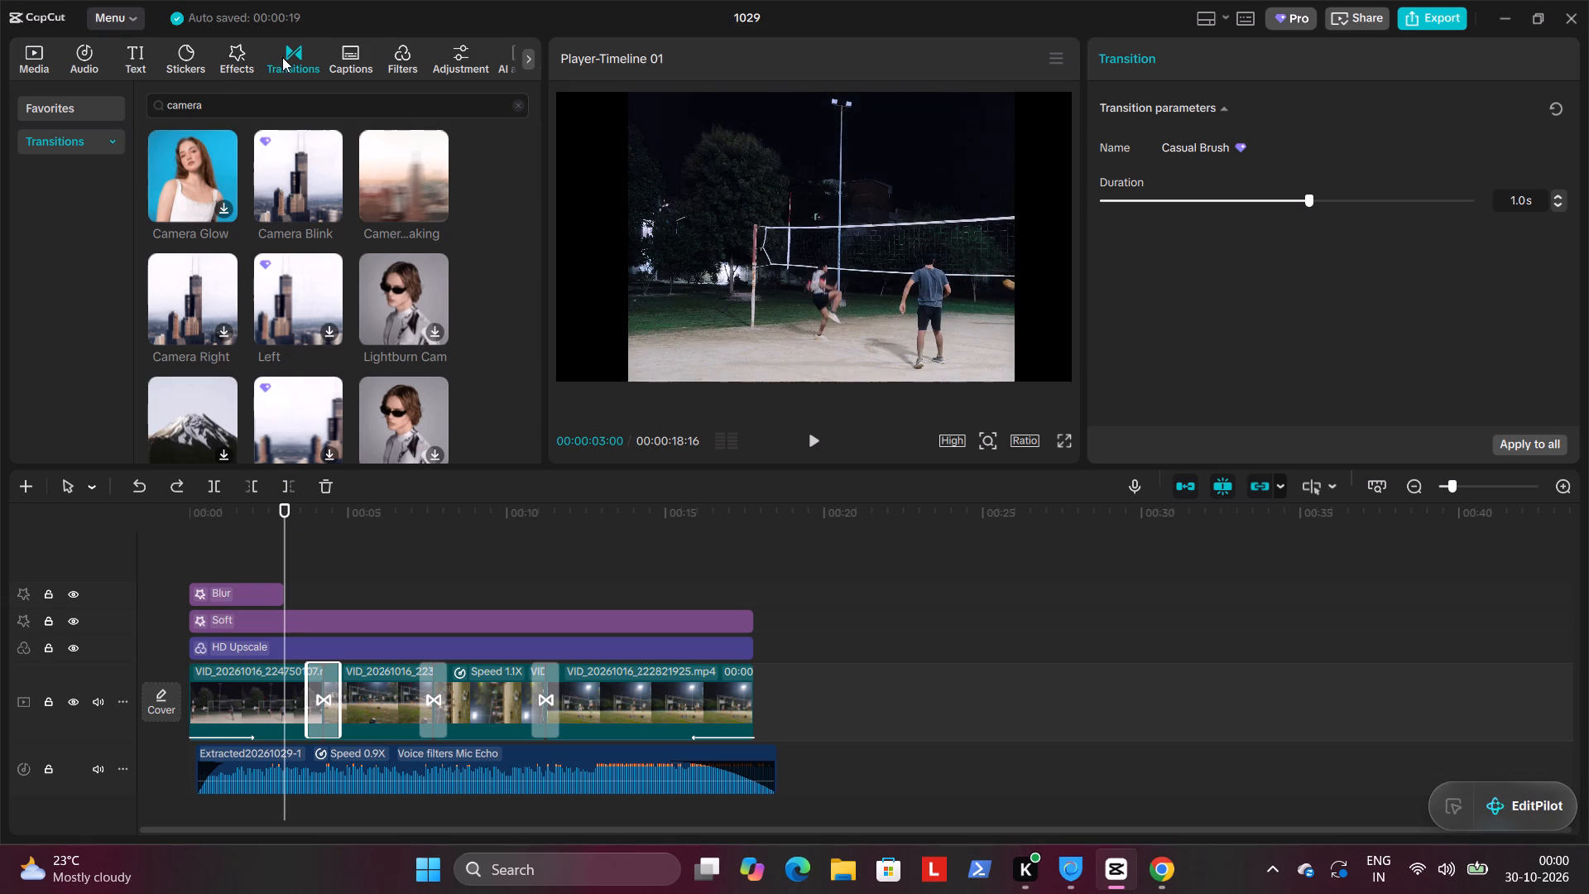
{"action": "left_click", "coordinate": [181, 67]}
{"action": "left_click", "coordinate": [218, 59]}
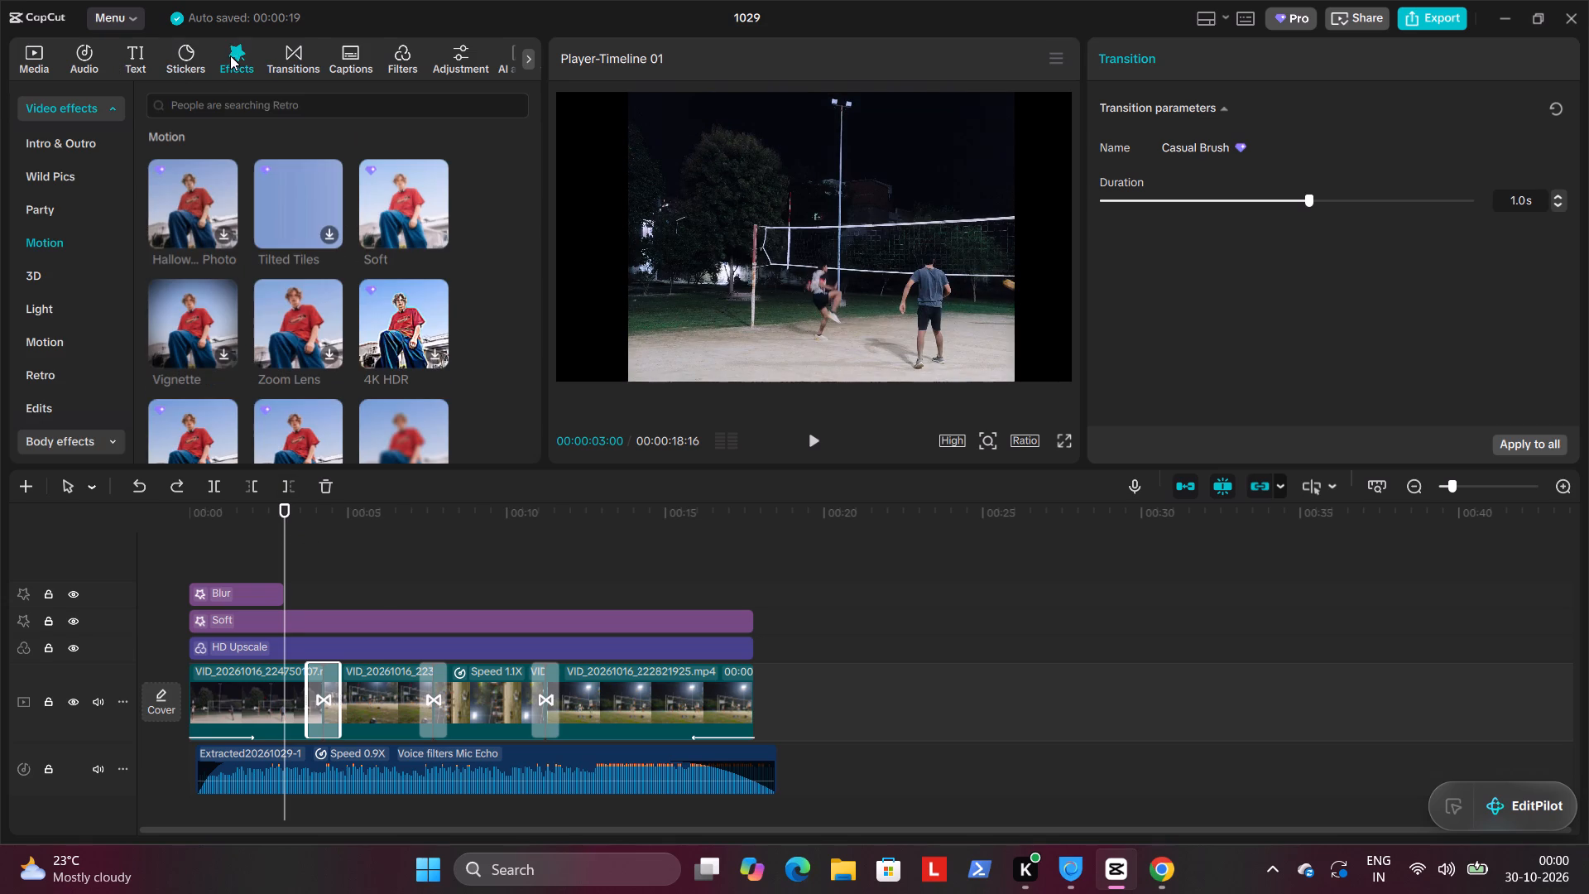
{"action": "left_click", "coordinate": [241, 103]}
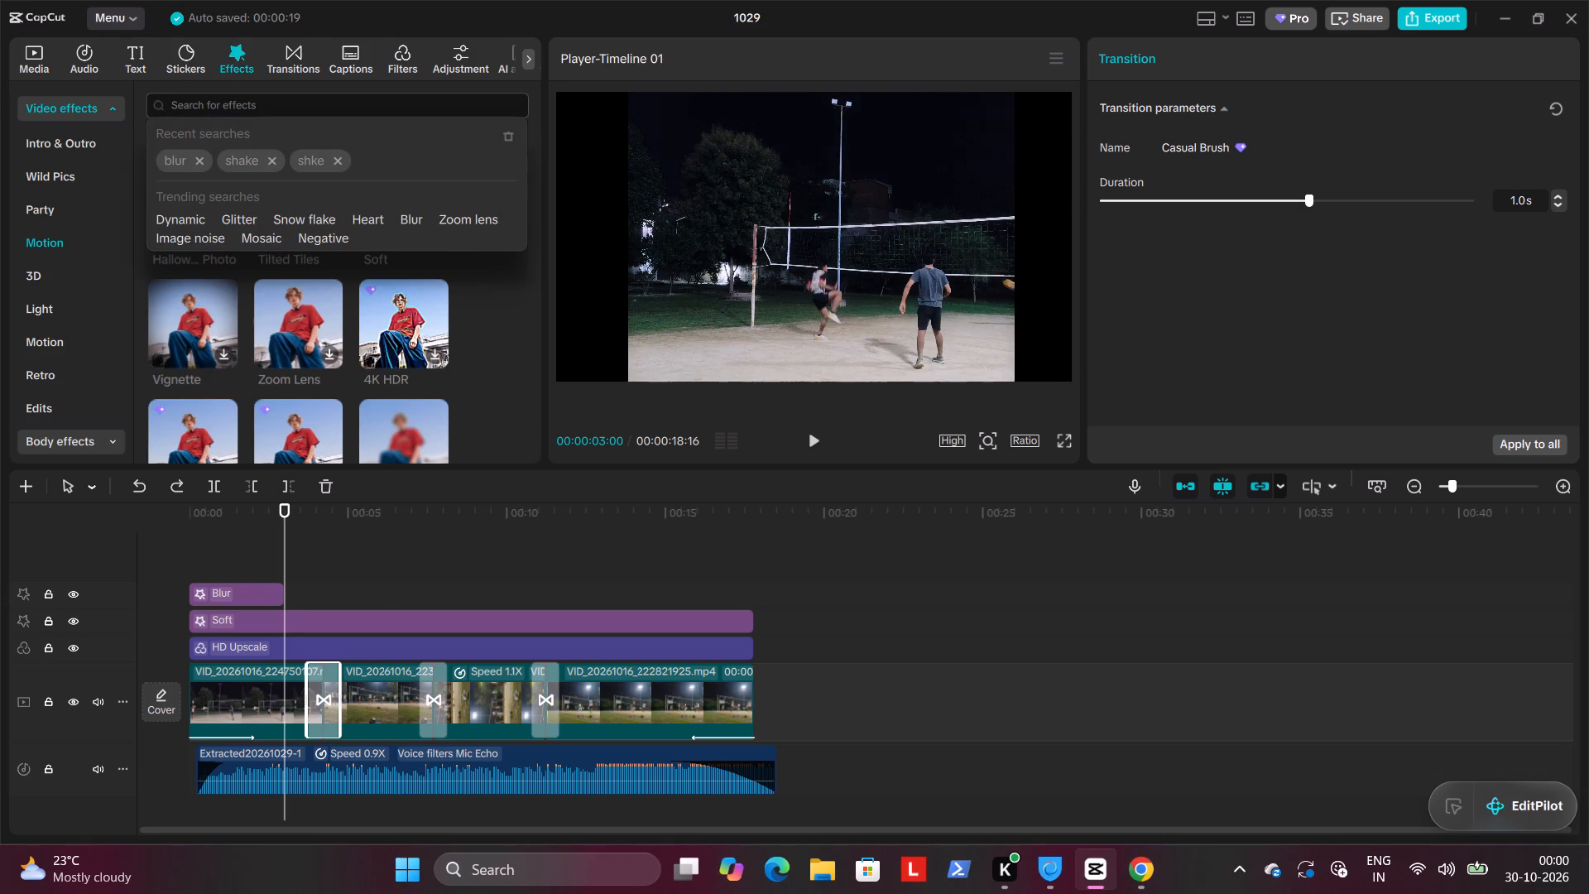
{"action": "type", "text": "camera"}
{"action": "key", "text": "Return"}
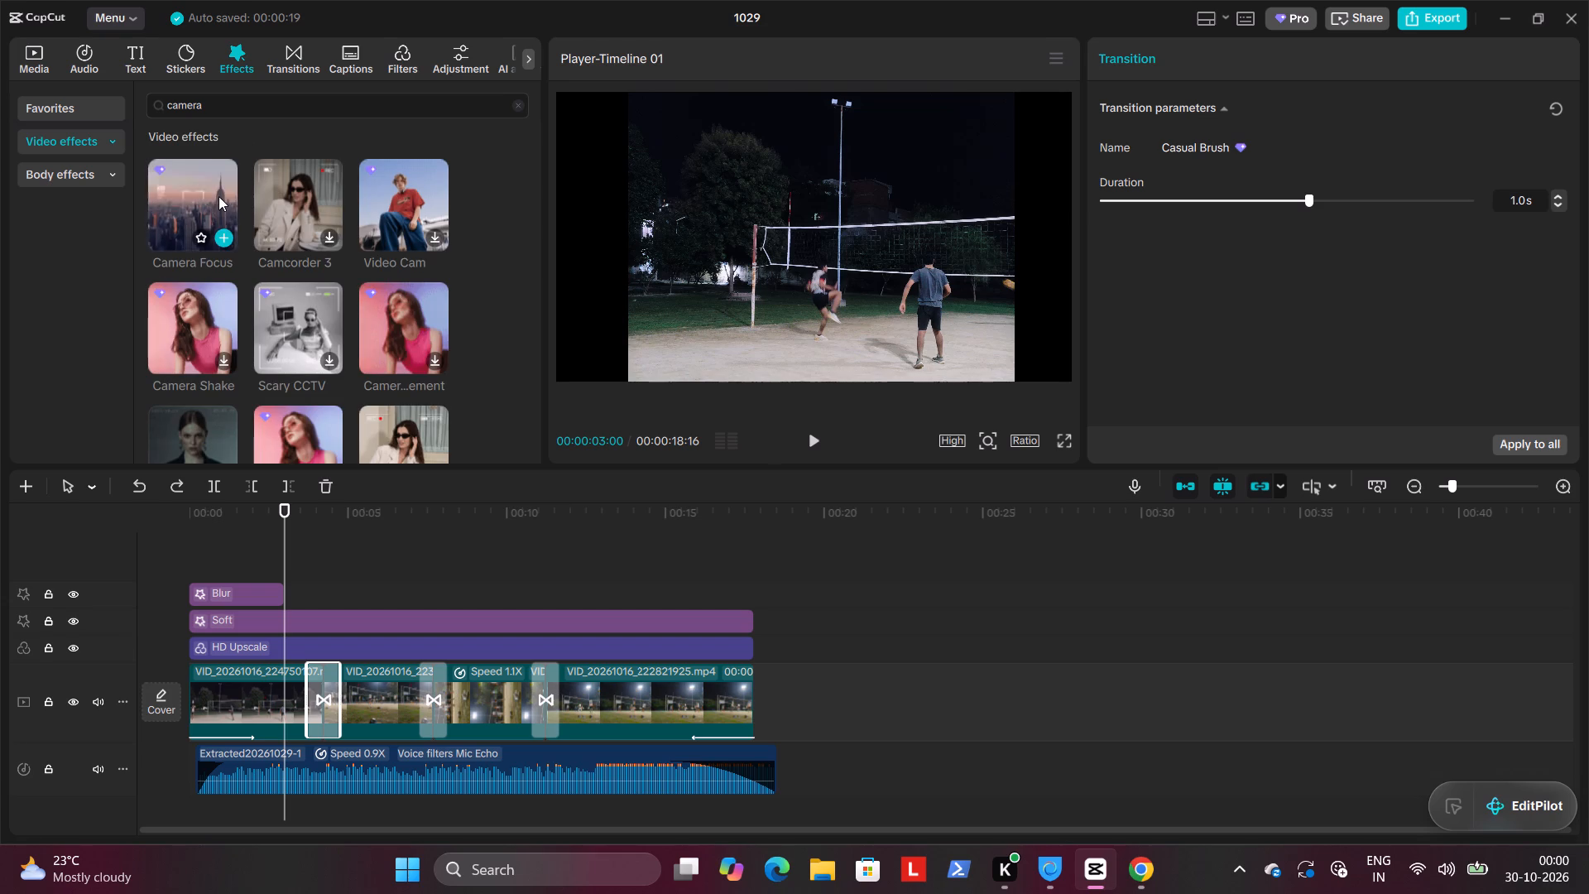
{"action": "left_click", "coordinate": [223, 243]}
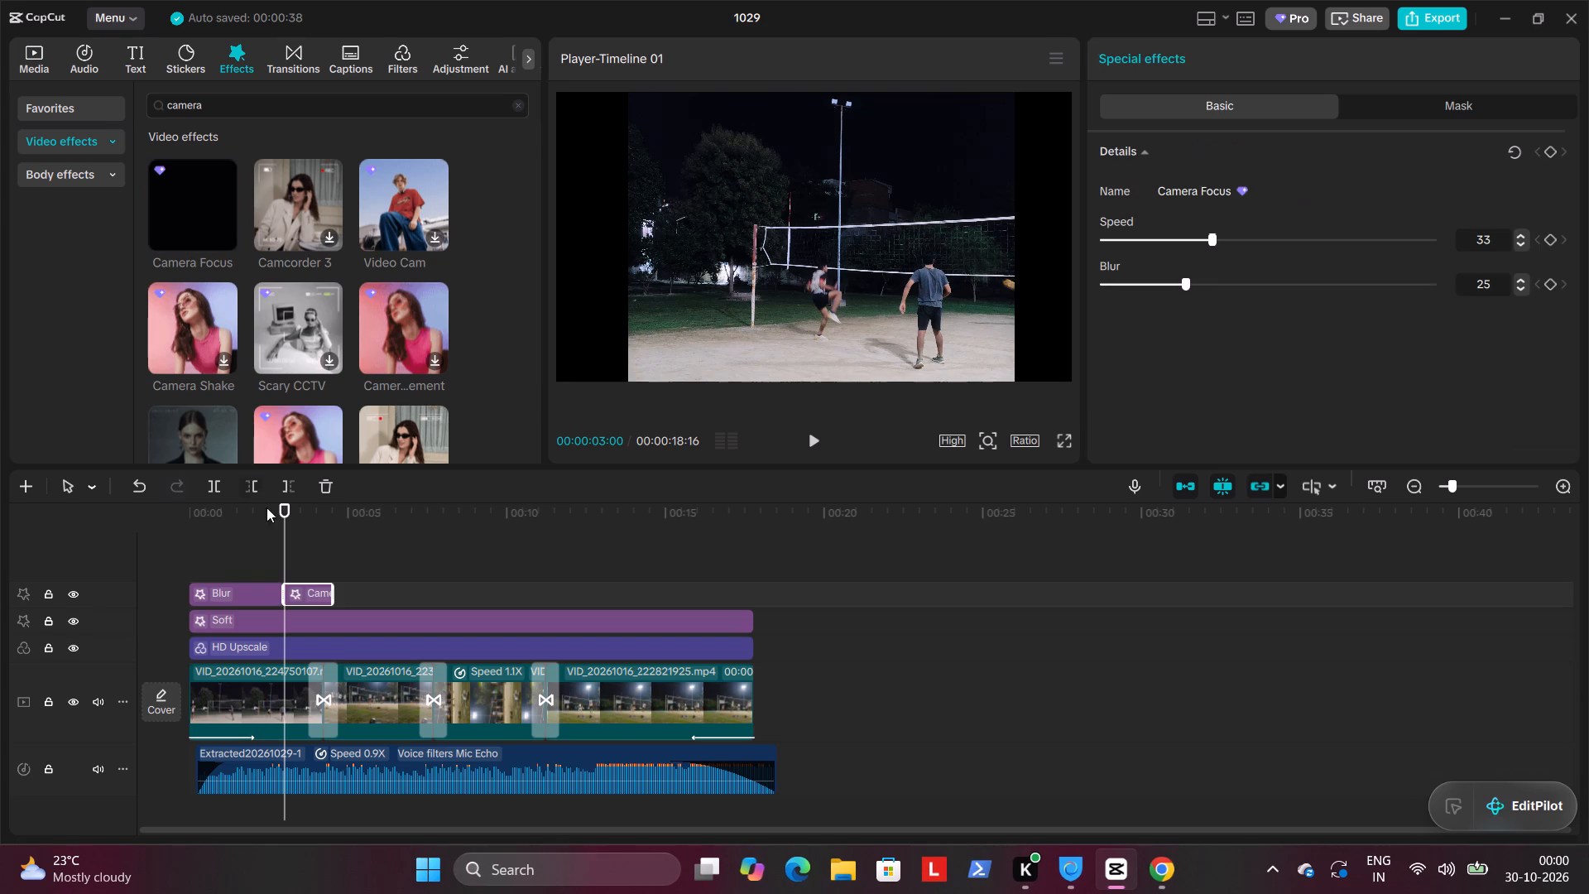
{"action": "left_click_drag", "start_coordinate": [298, 590], "coordinate": [203, 564]}
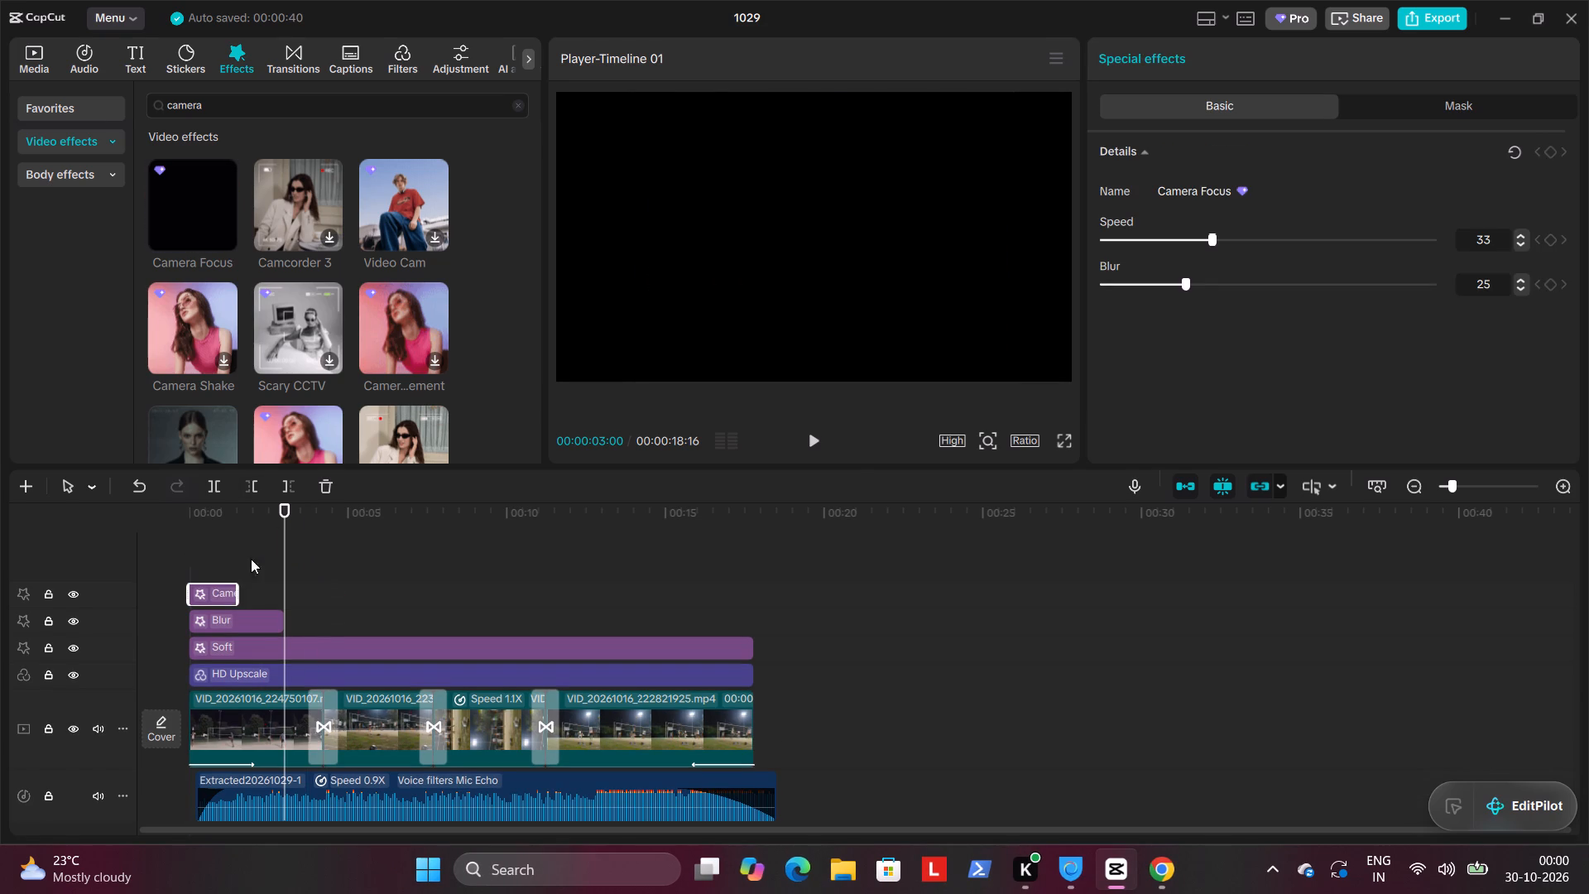
Play the opening, then extend Camera Focus to end at about 3 seconds, level with the Blur effect.
{"action": "left_click_drag", "start_coordinate": [282, 523], "coordinate": [125, 511]}
{"action": "left_click", "coordinate": [810, 448]}
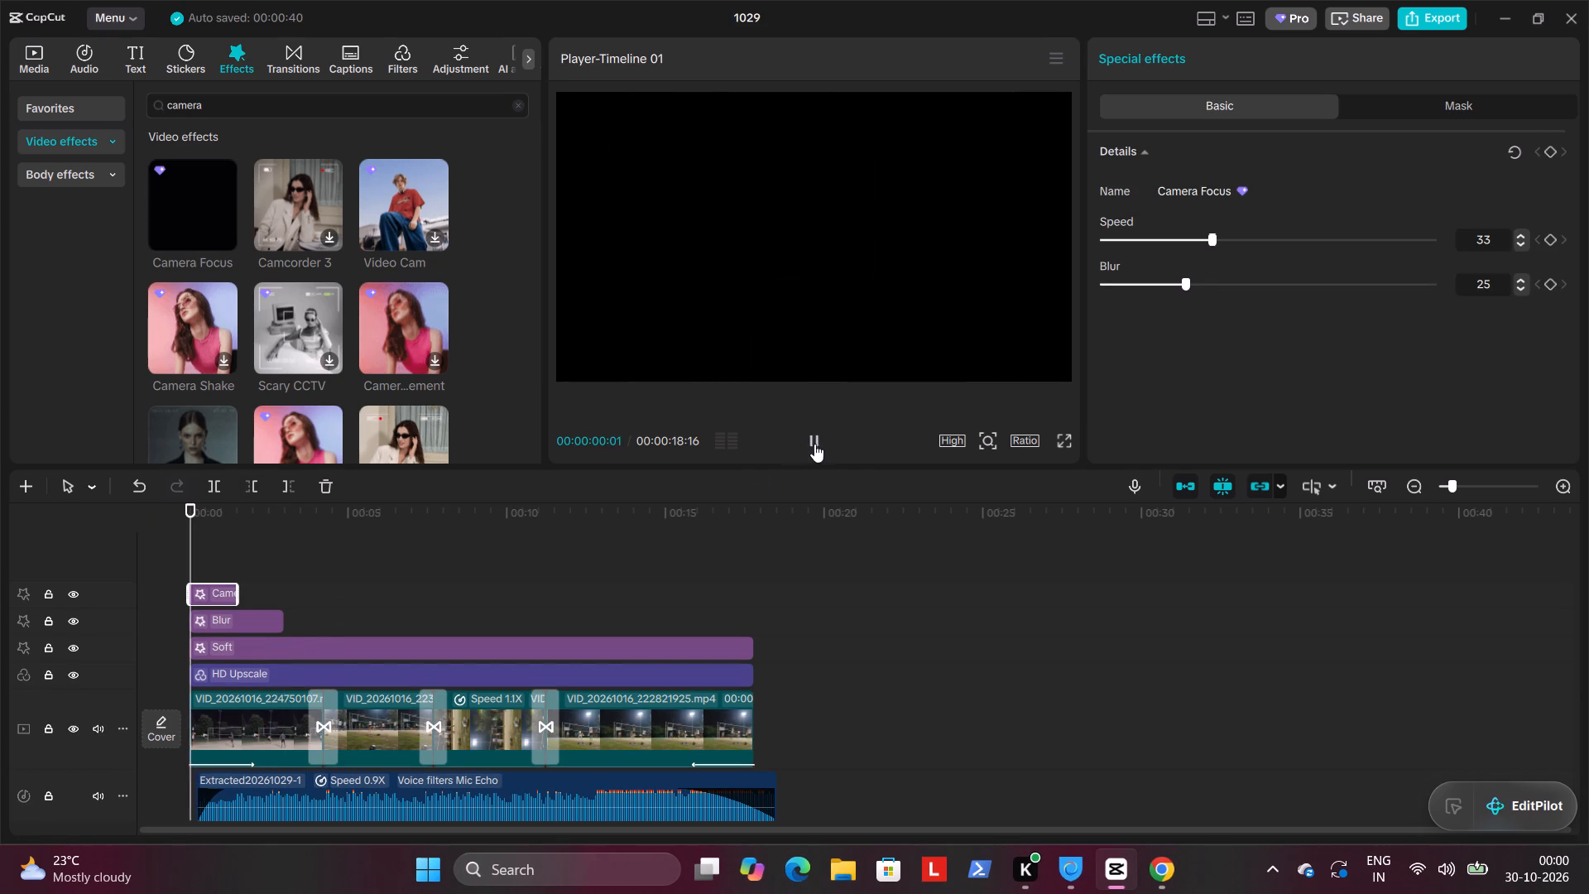
{"action": "left_click", "coordinate": [816, 440]}
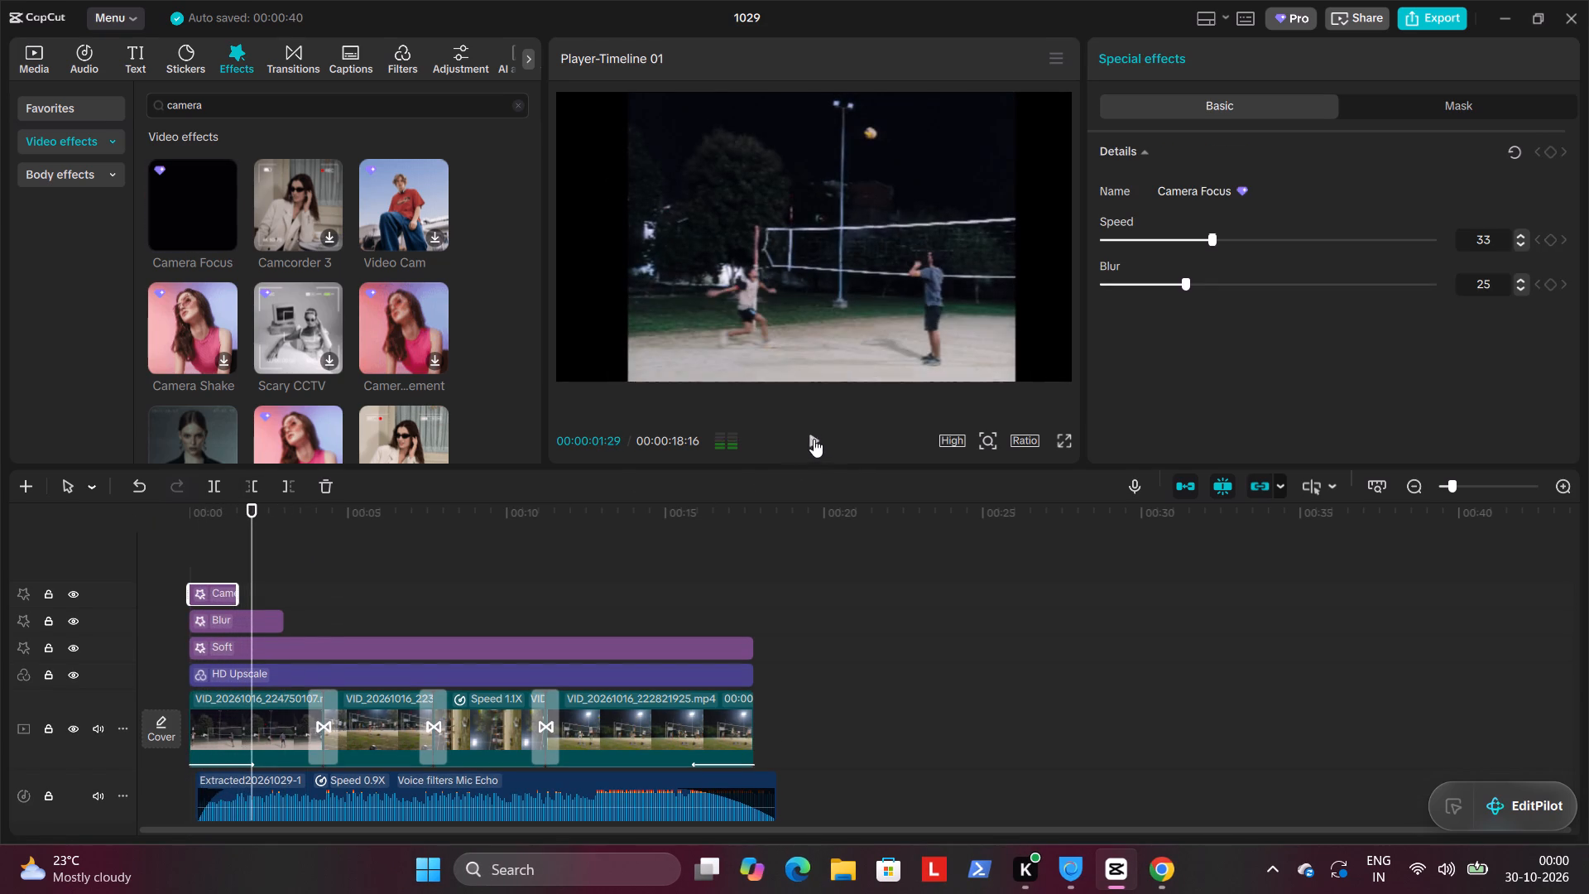
{"action": "left_click_drag", "start_coordinate": [233, 589], "coordinate": [276, 591]}
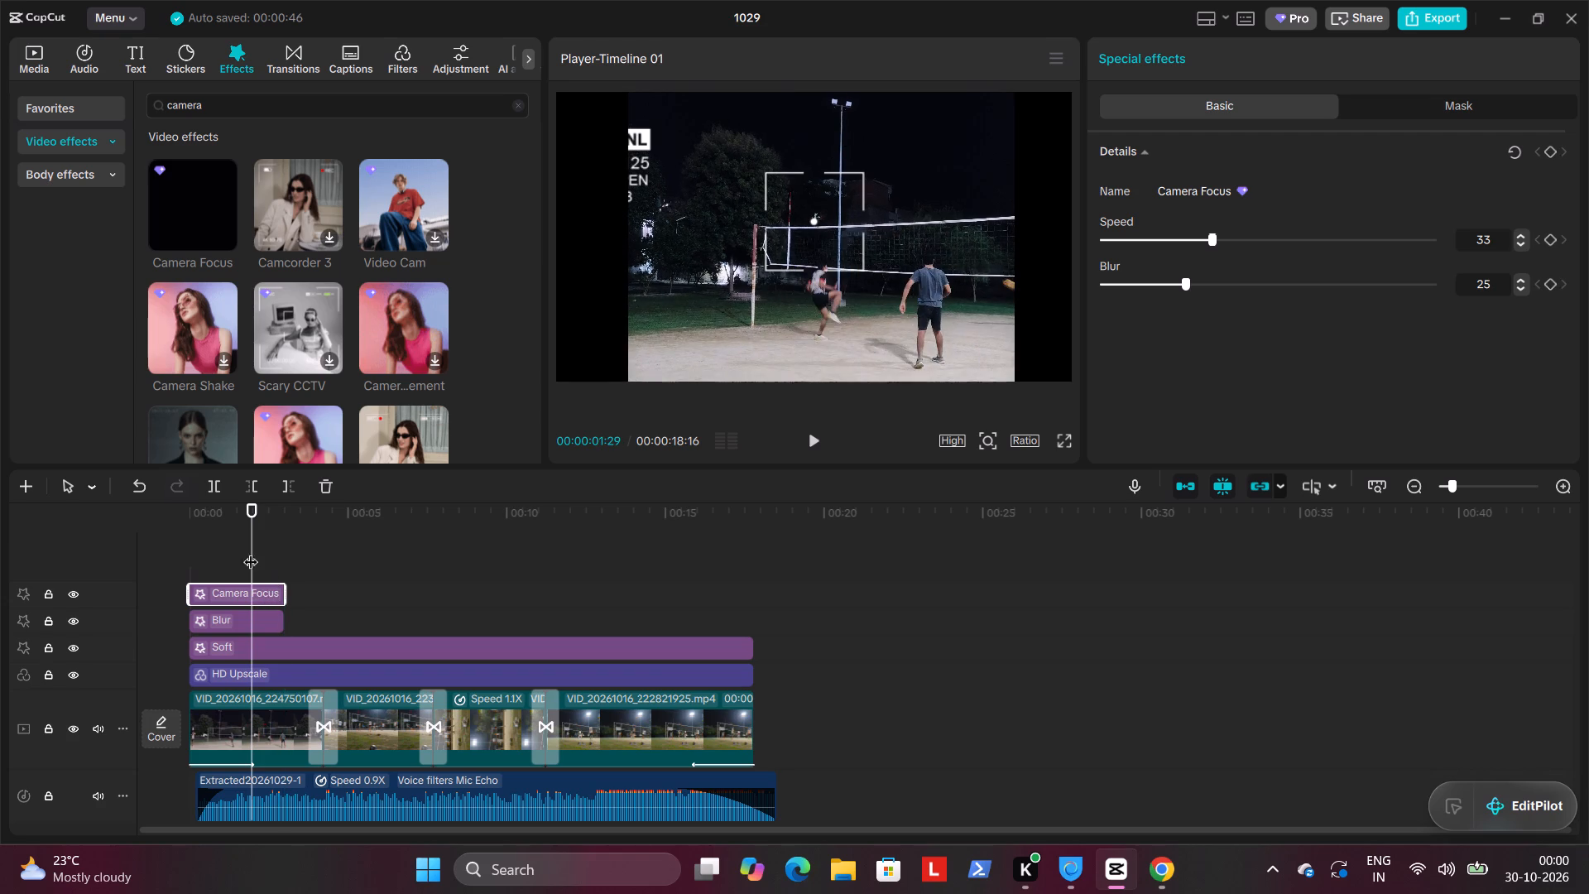
Keyframe Camera Focus's Speed and Blur at the timeline's start, and set both to 0 at 3 seconds.
{"action": "left_click_drag", "start_coordinate": [251, 515], "coordinate": [164, 507]}
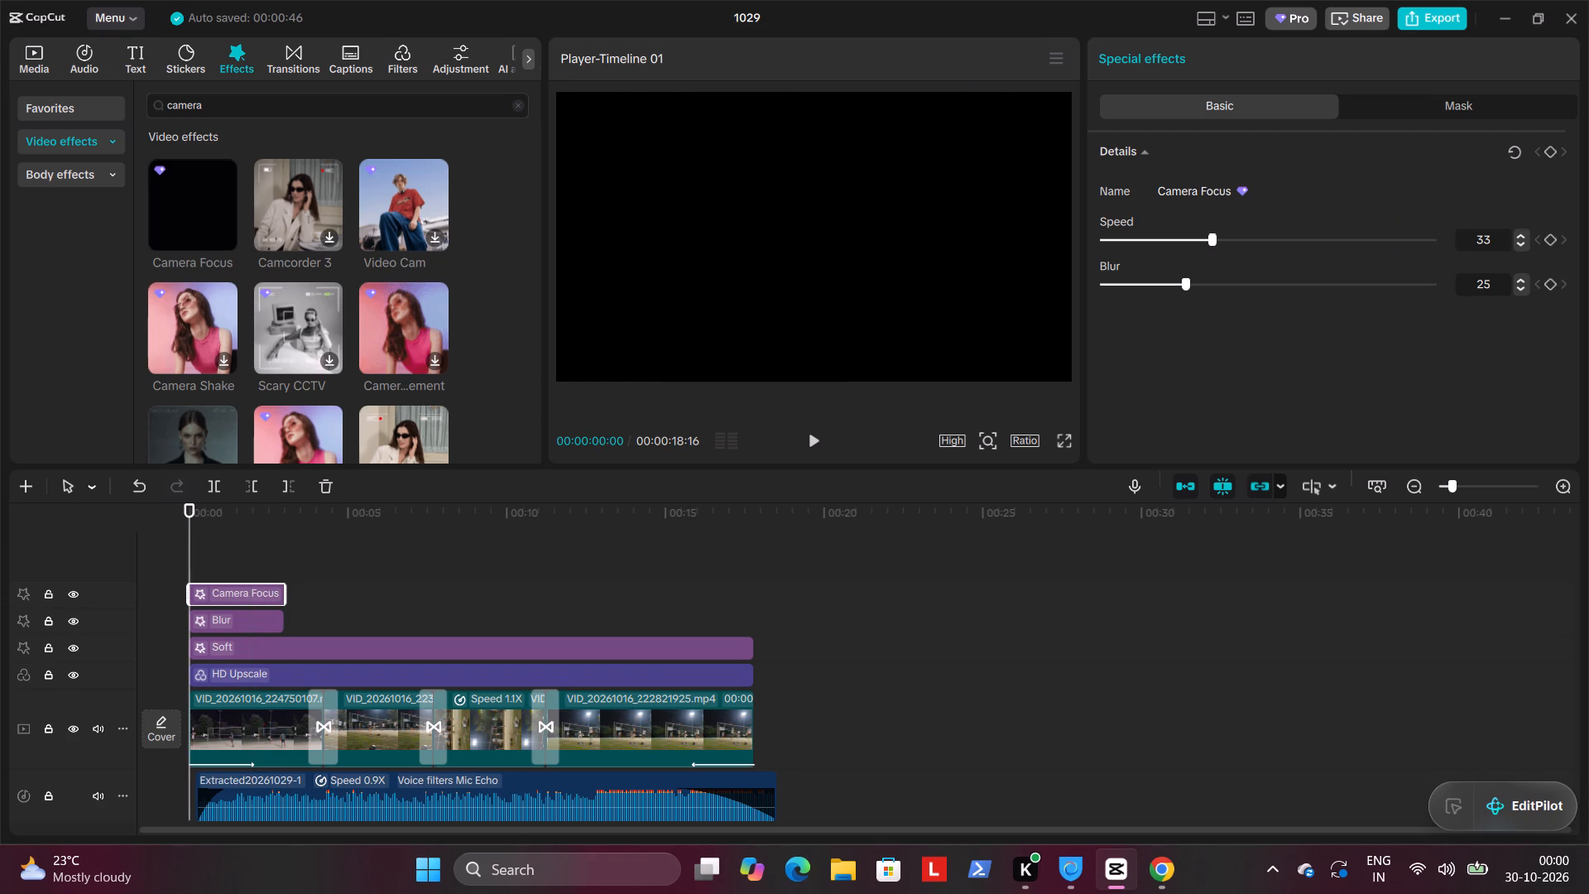
{"action": "left_click", "coordinate": [1549, 237]}
{"action": "left_click", "coordinate": [1553, 284]}
{"action": "left_click_drag", "start_coordinate": [190, 526], "coordinate": [281, 526]}
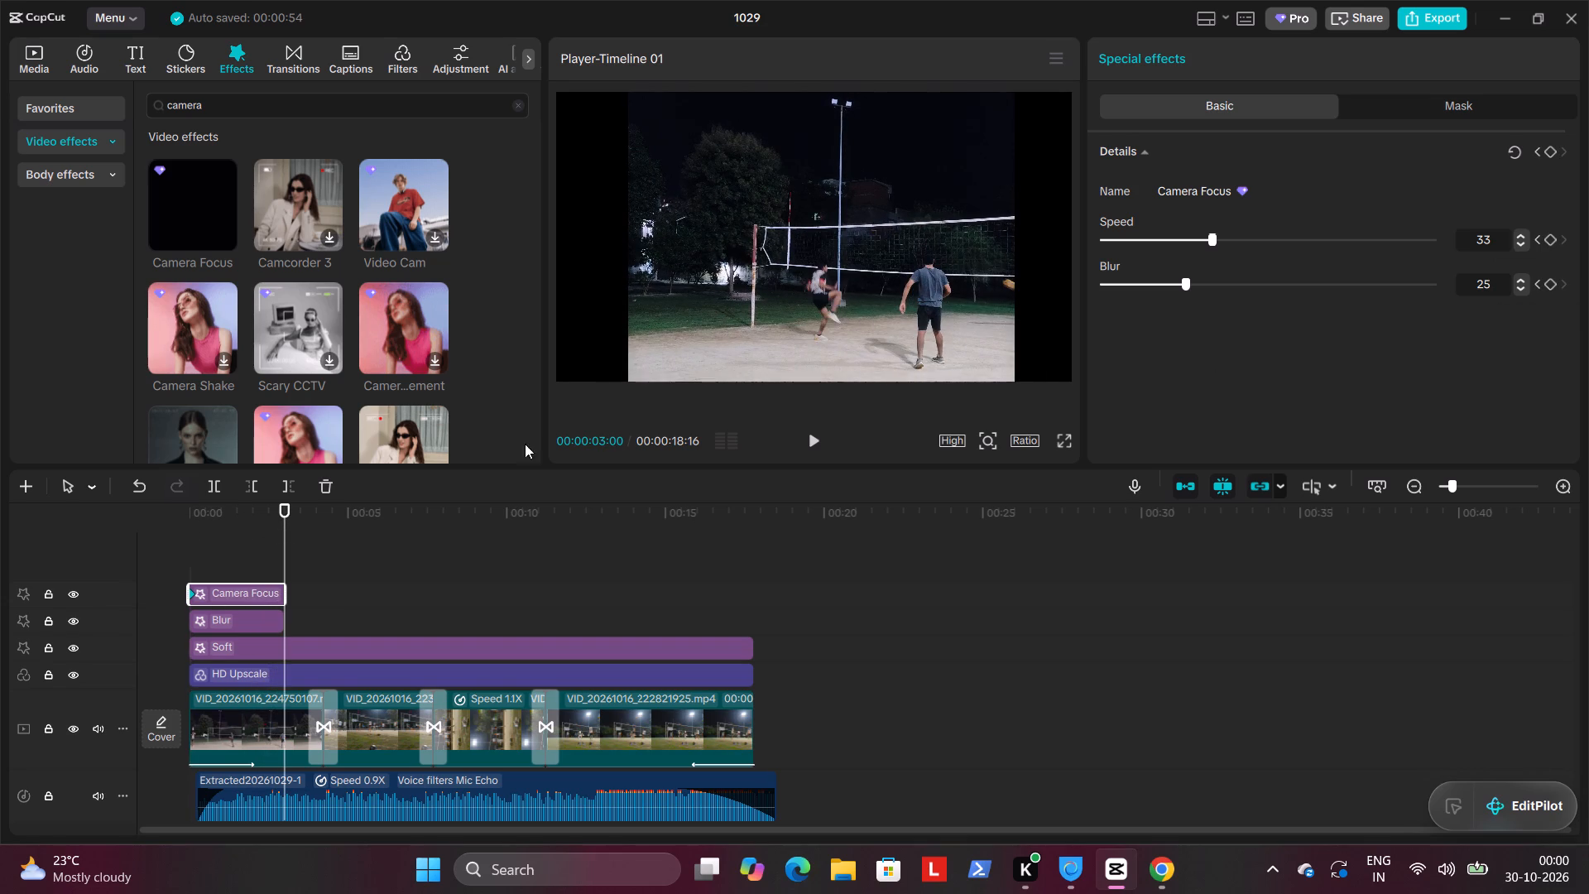
{"action": "left_click_drag", "start_coordinate": [1216, 242], "coordinate": [996, 282]}
{"action": "left_click_drag", "start_coordinate": [1183, 282], "coordinate": [939, 286]}
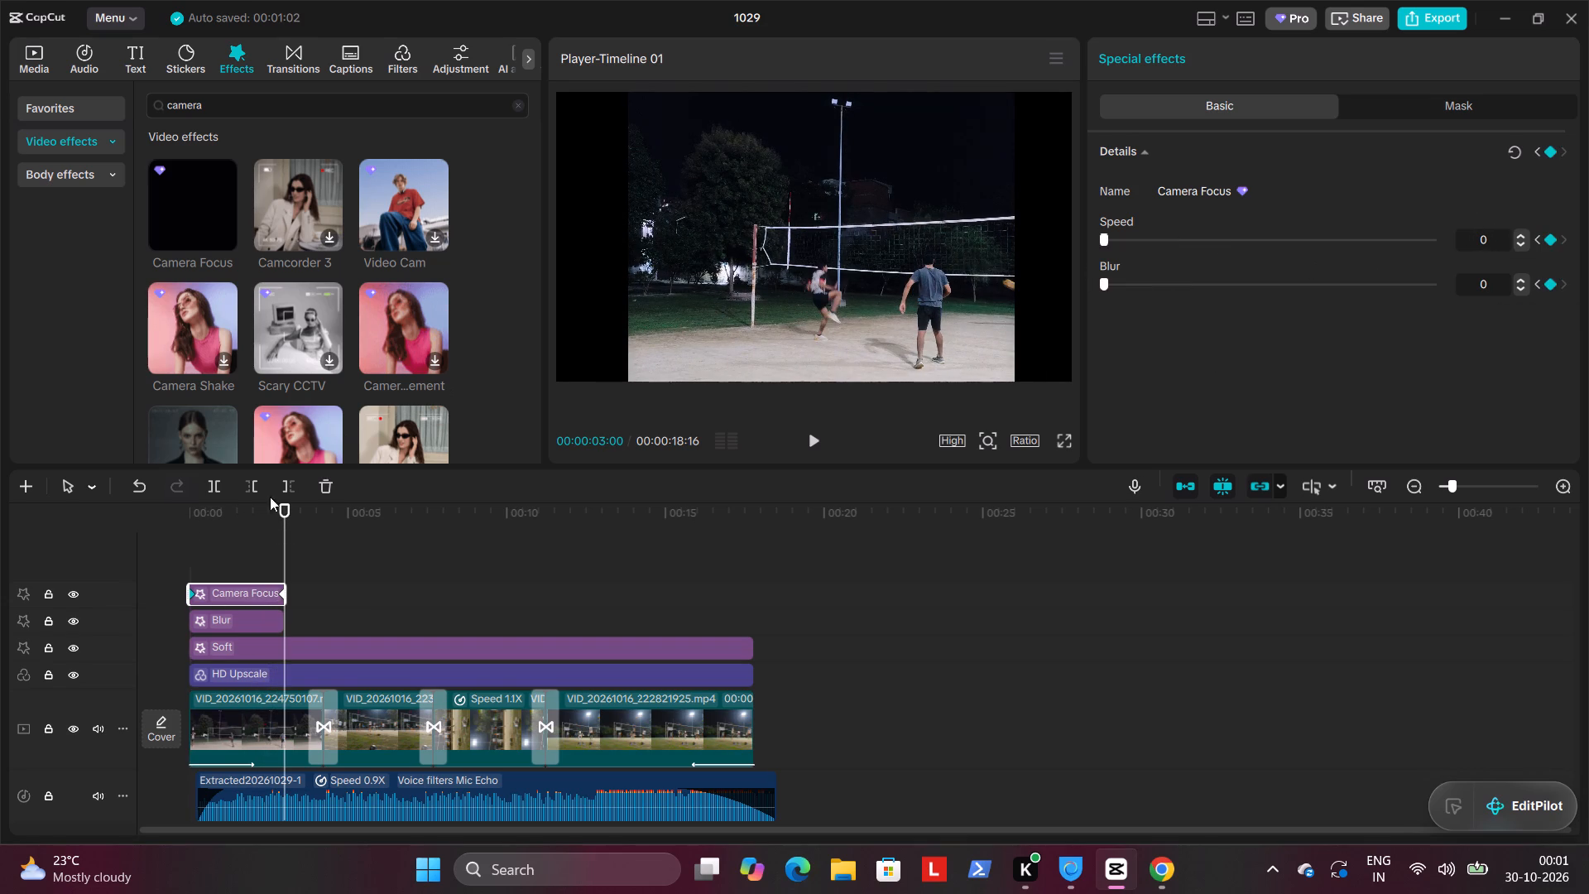
Play and scrub through the opening to examine the keyframed Camera Focus effect, ending back at the start.
{"action": "left_click_drag", "start_coordinate": [279, 523], "coordinate": [19, 521]}
{"action": "left_click", "coordinate": [813, 439]}
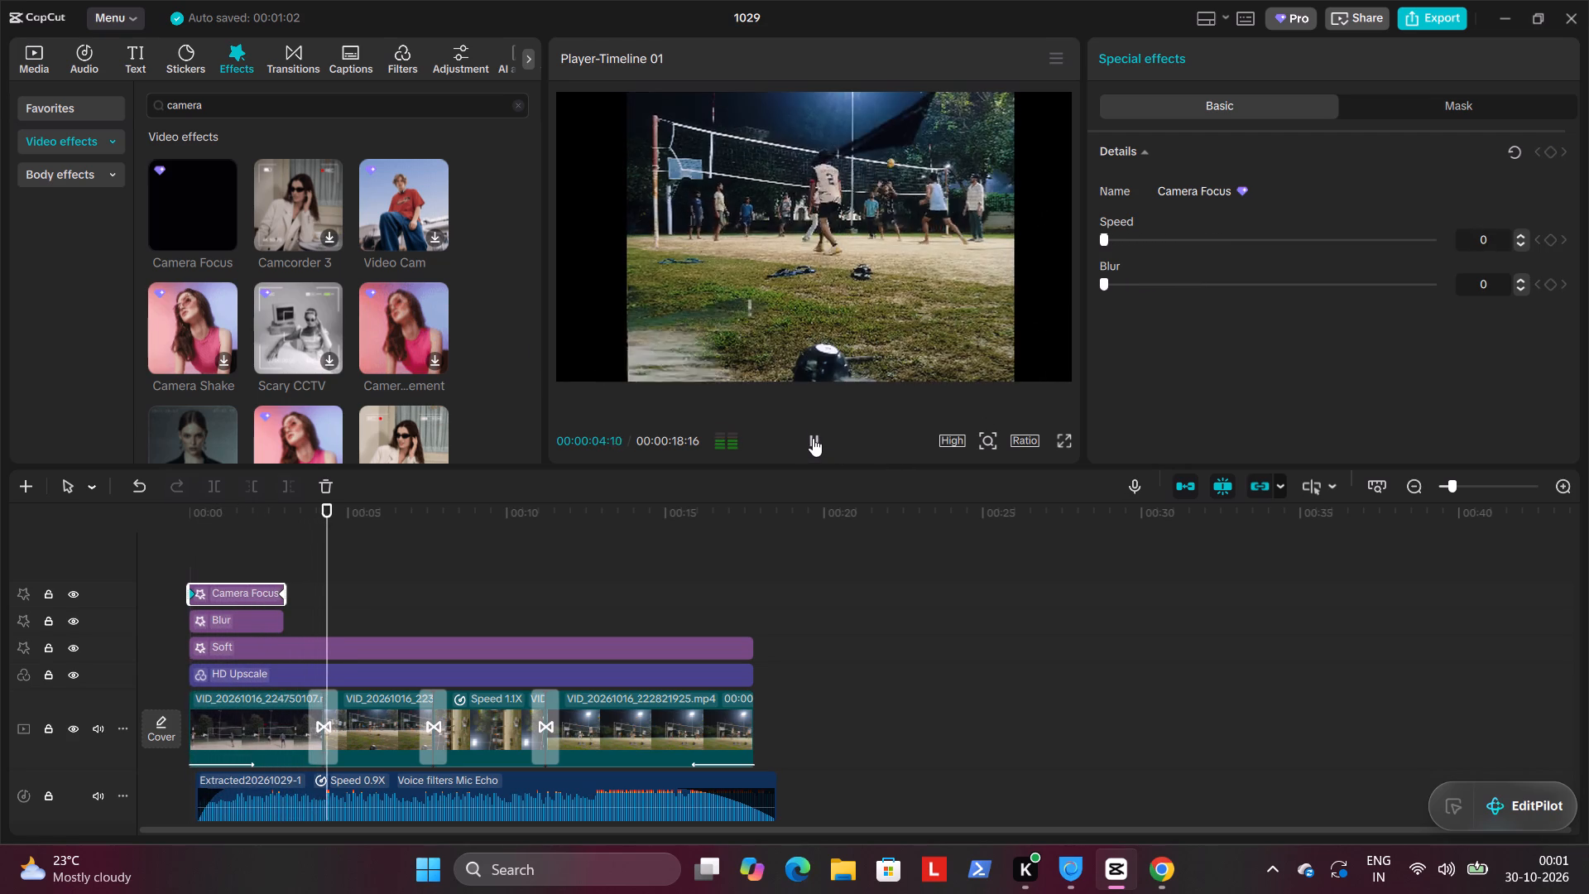
{"action": "left_click", "coordinate": [813, 438]}
{"action": "left_click_drag", "start_coordinate": [339, 517], "coordinate": [186, 512]}
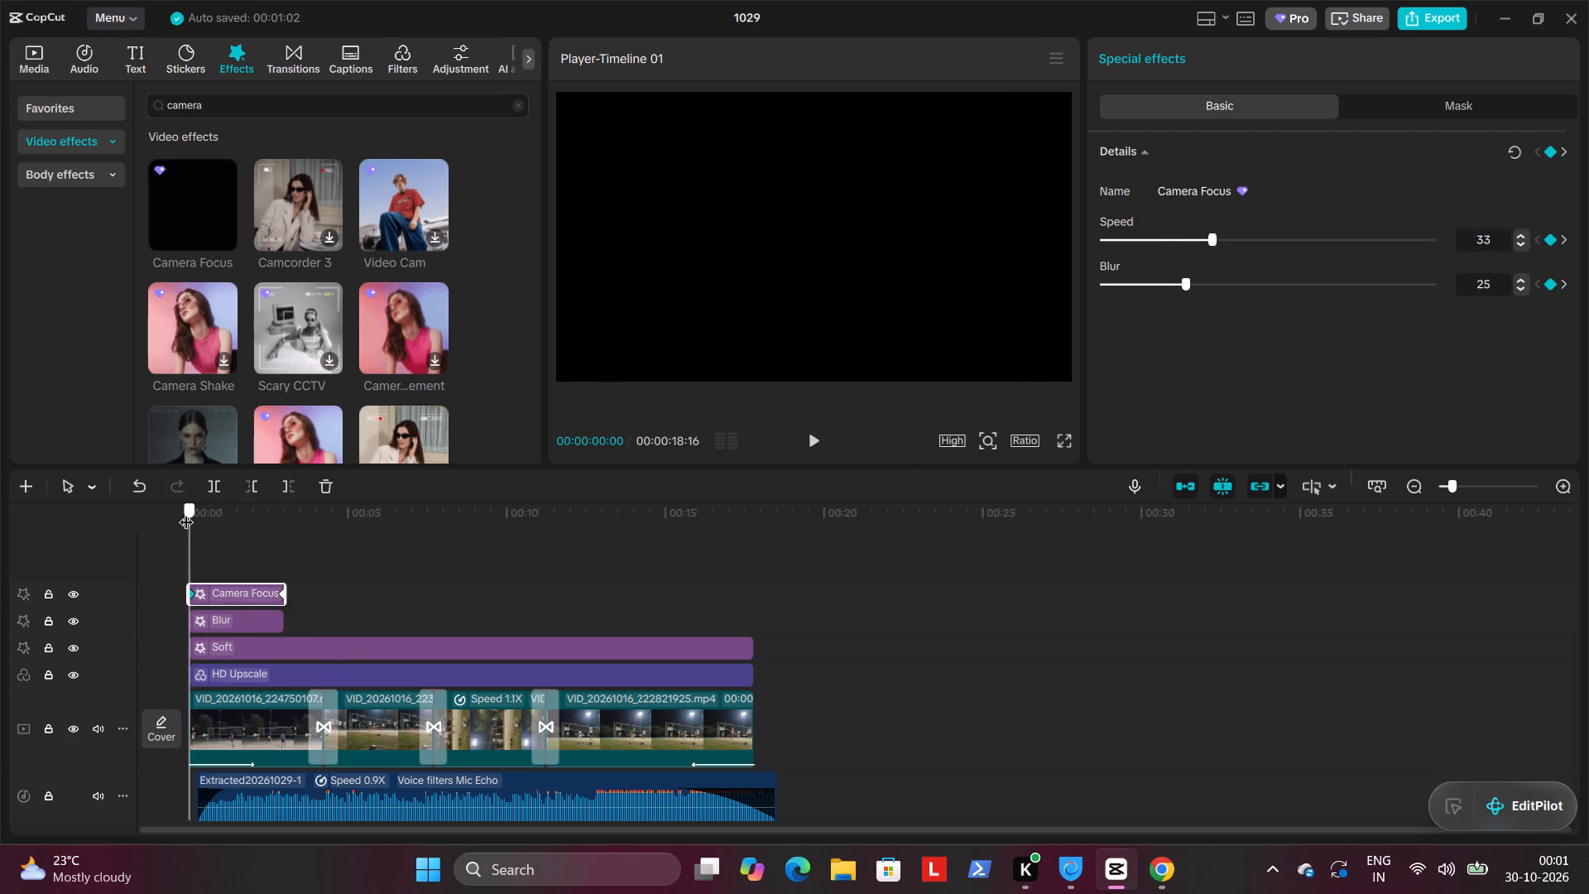
{"action": "left_click_drag", "start_coordinate": [186, 512], "coordinate": [200, 515]}
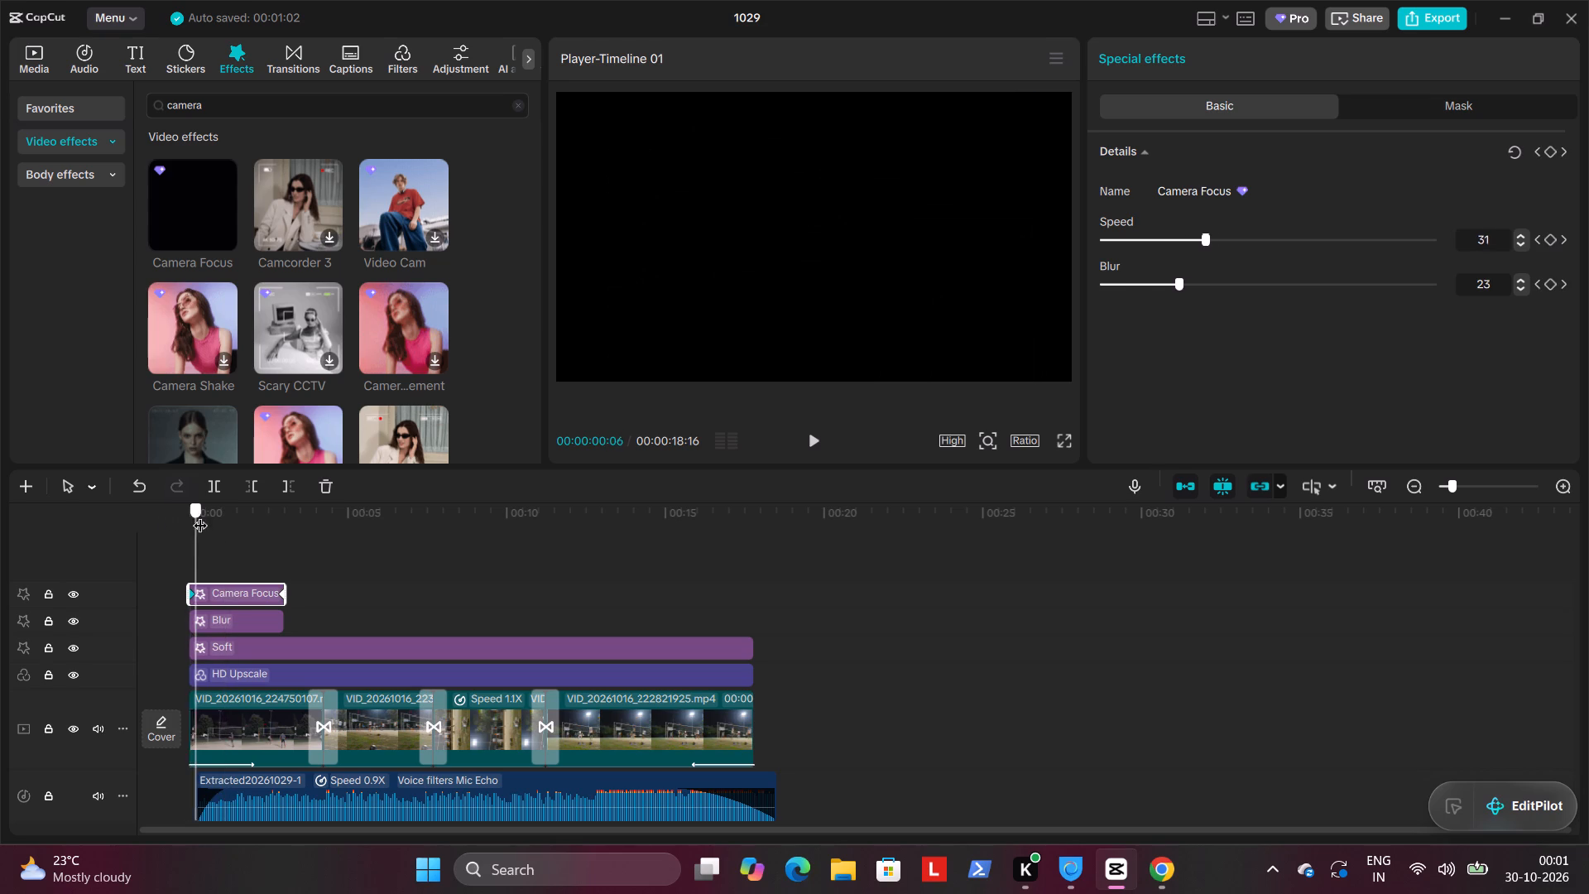
{"action": "left_click_drag", "start_coordinate": [200, 515], "coordinate": [290, 515]}
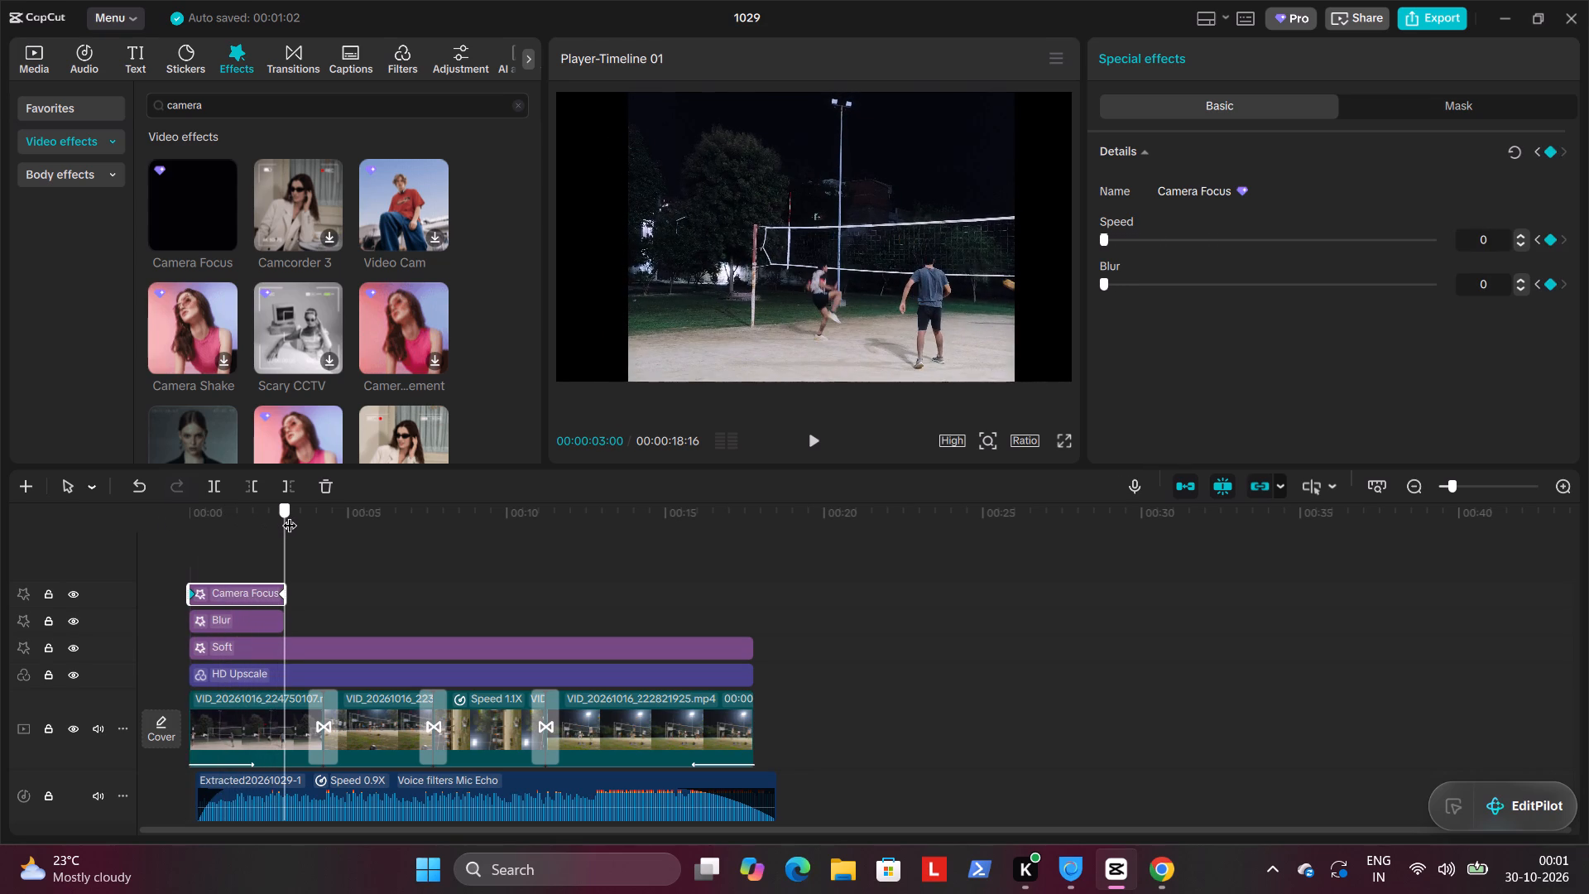
{"action": "left_click_drag", "start_coordinate": [290, 515], "coordinate": [266, 519]}
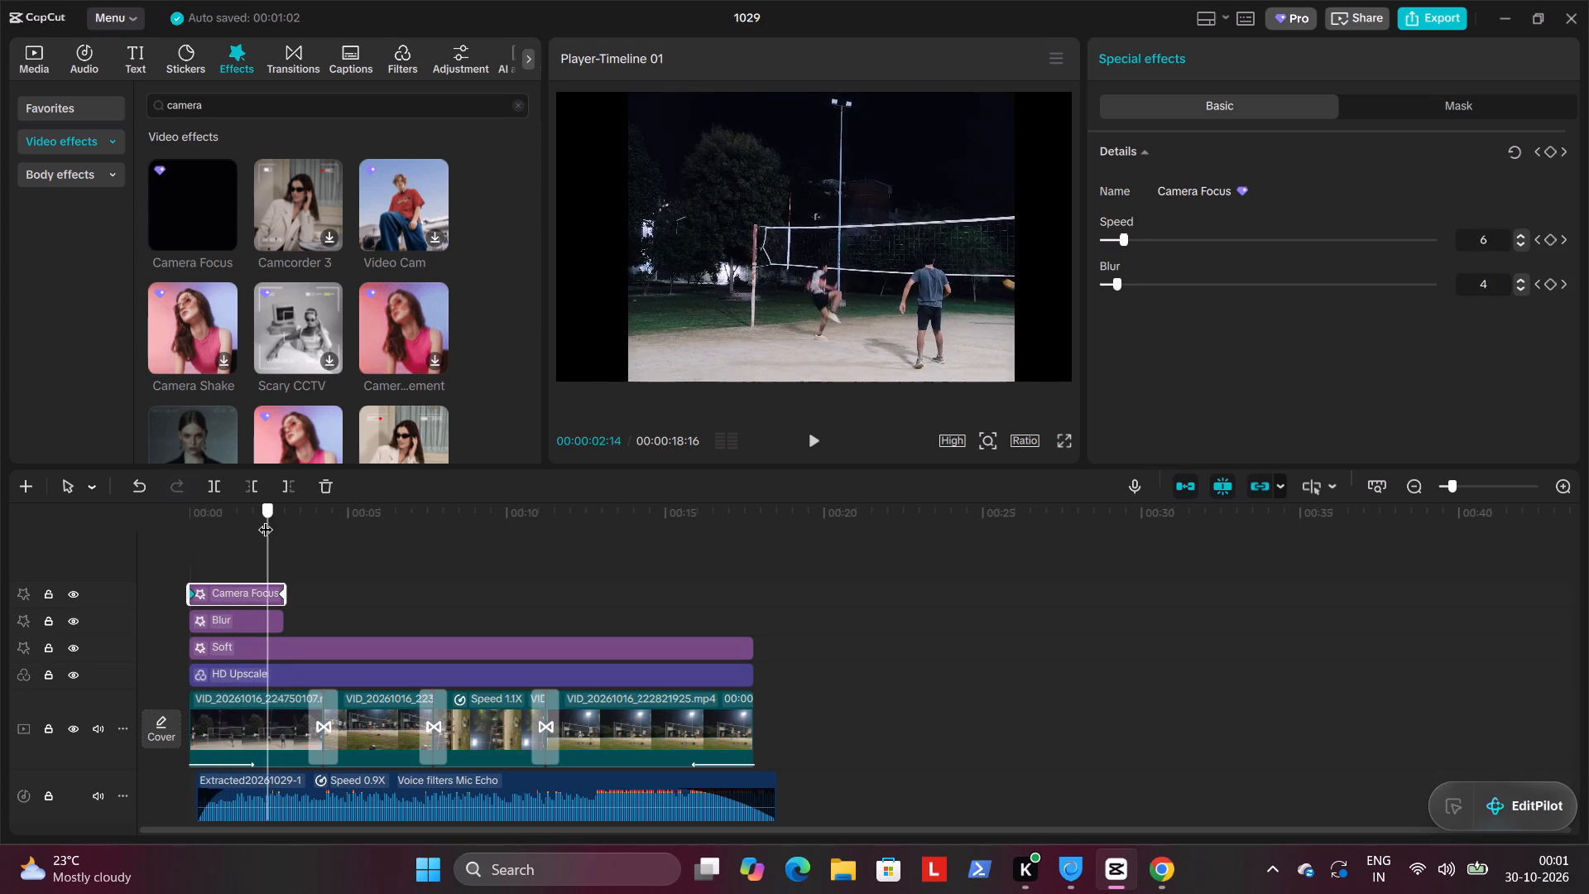
{"action": "left_click_drag", "start_coordinate": [266, 519], "coordinate": [274, 519]}
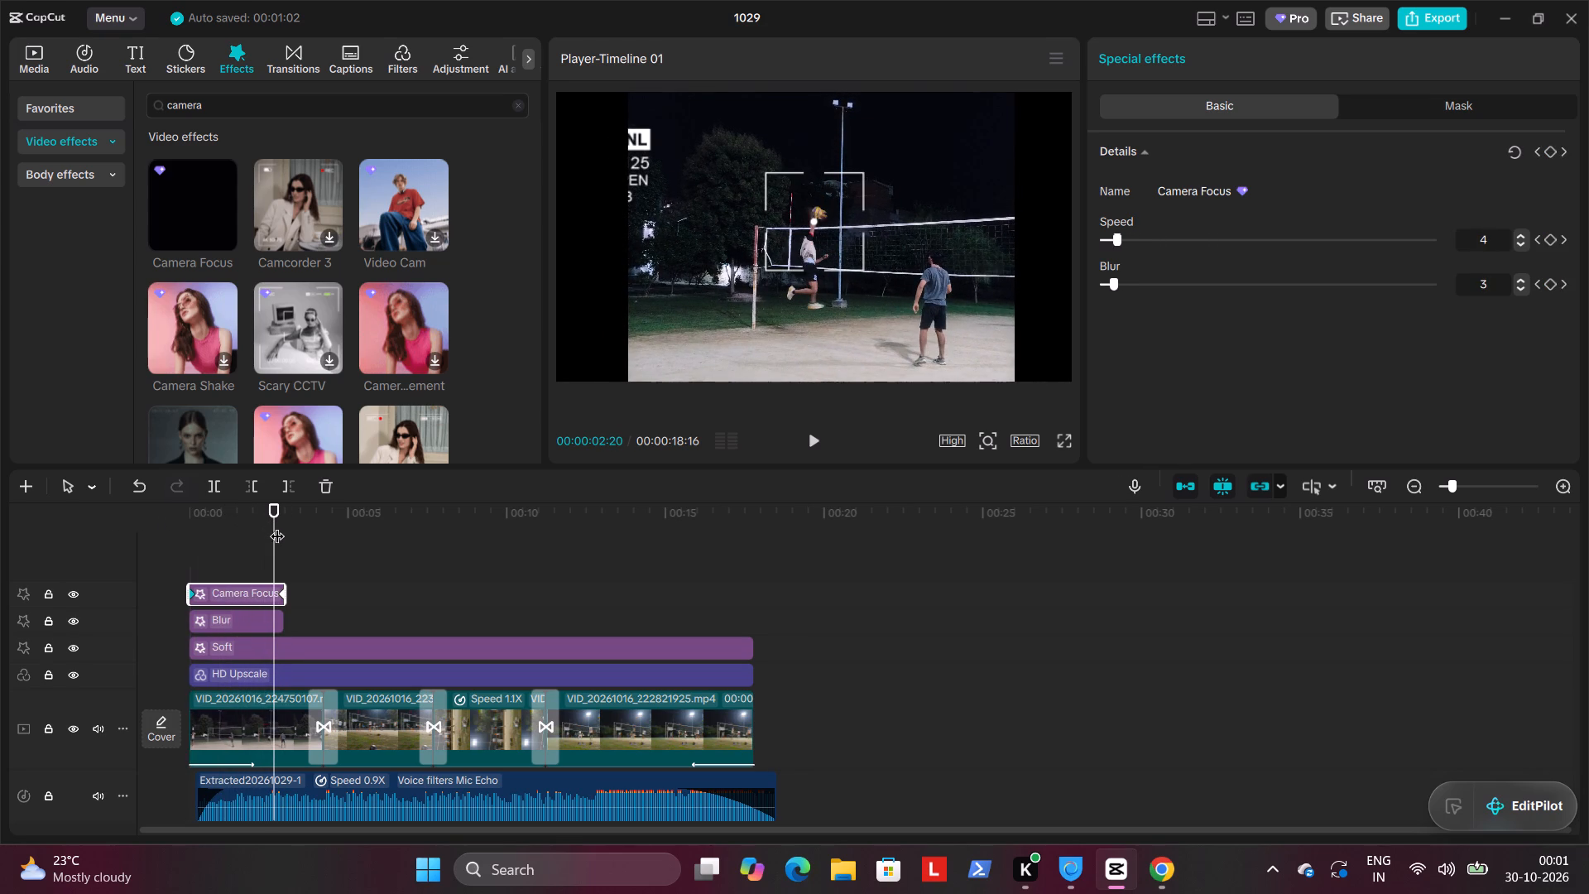
{"action": "left_click", "coordinate": [286, 586]}
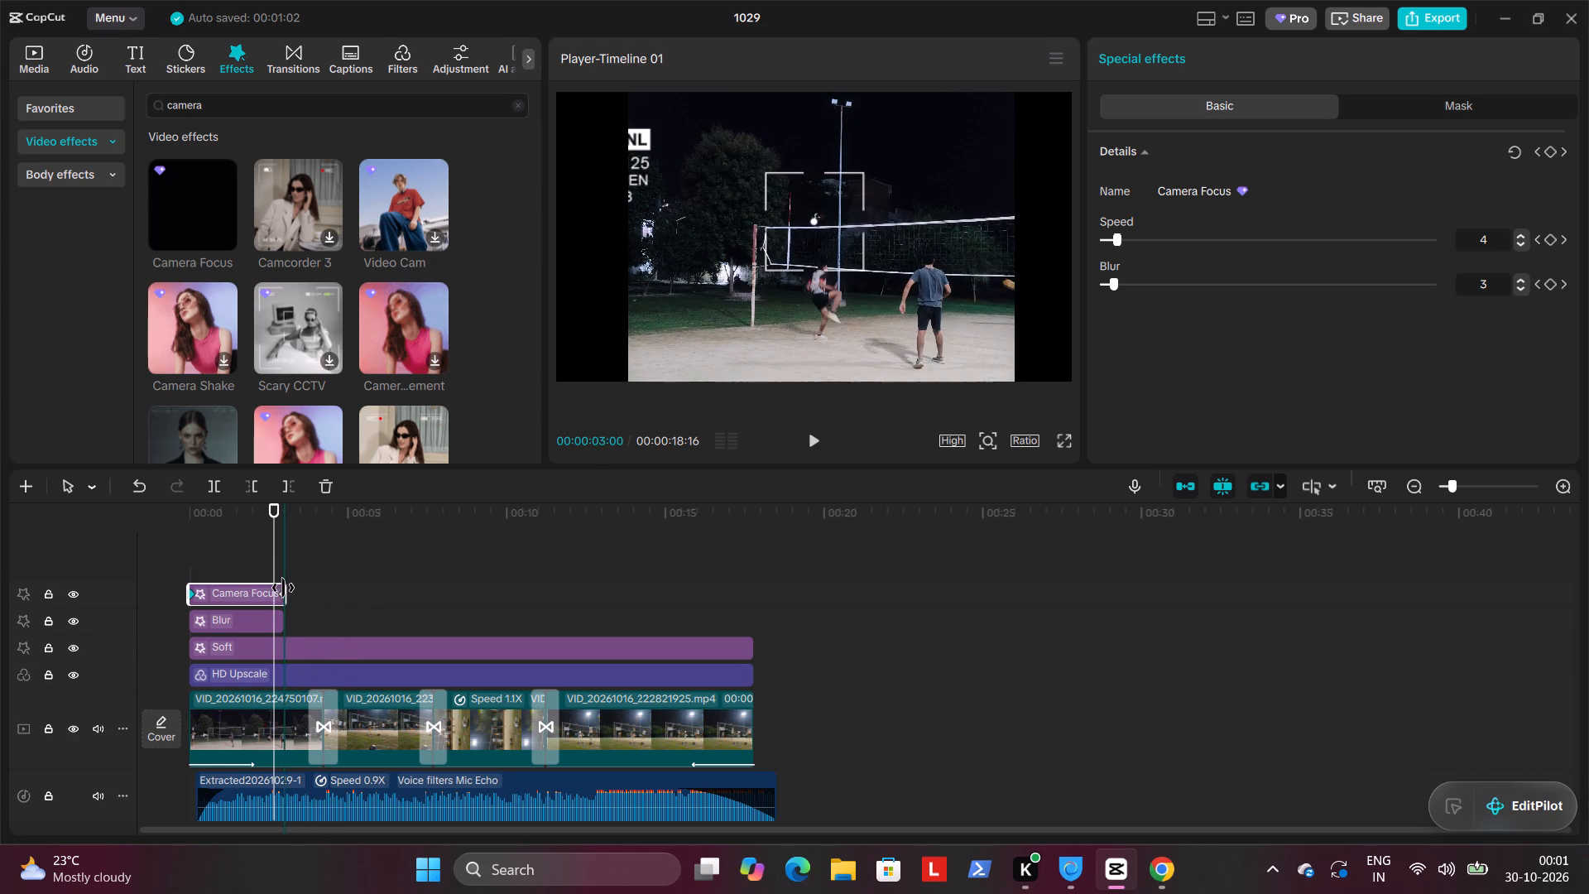
{"action": "left_click_drag", "start_coordinate": [275, 529], "coordinate": [189, 536]}
Look at the mask options for Camera Focus and scrub the opening to about 00:00:01:23.
{"action": "left_click", "coordinate": [1408, 107]}
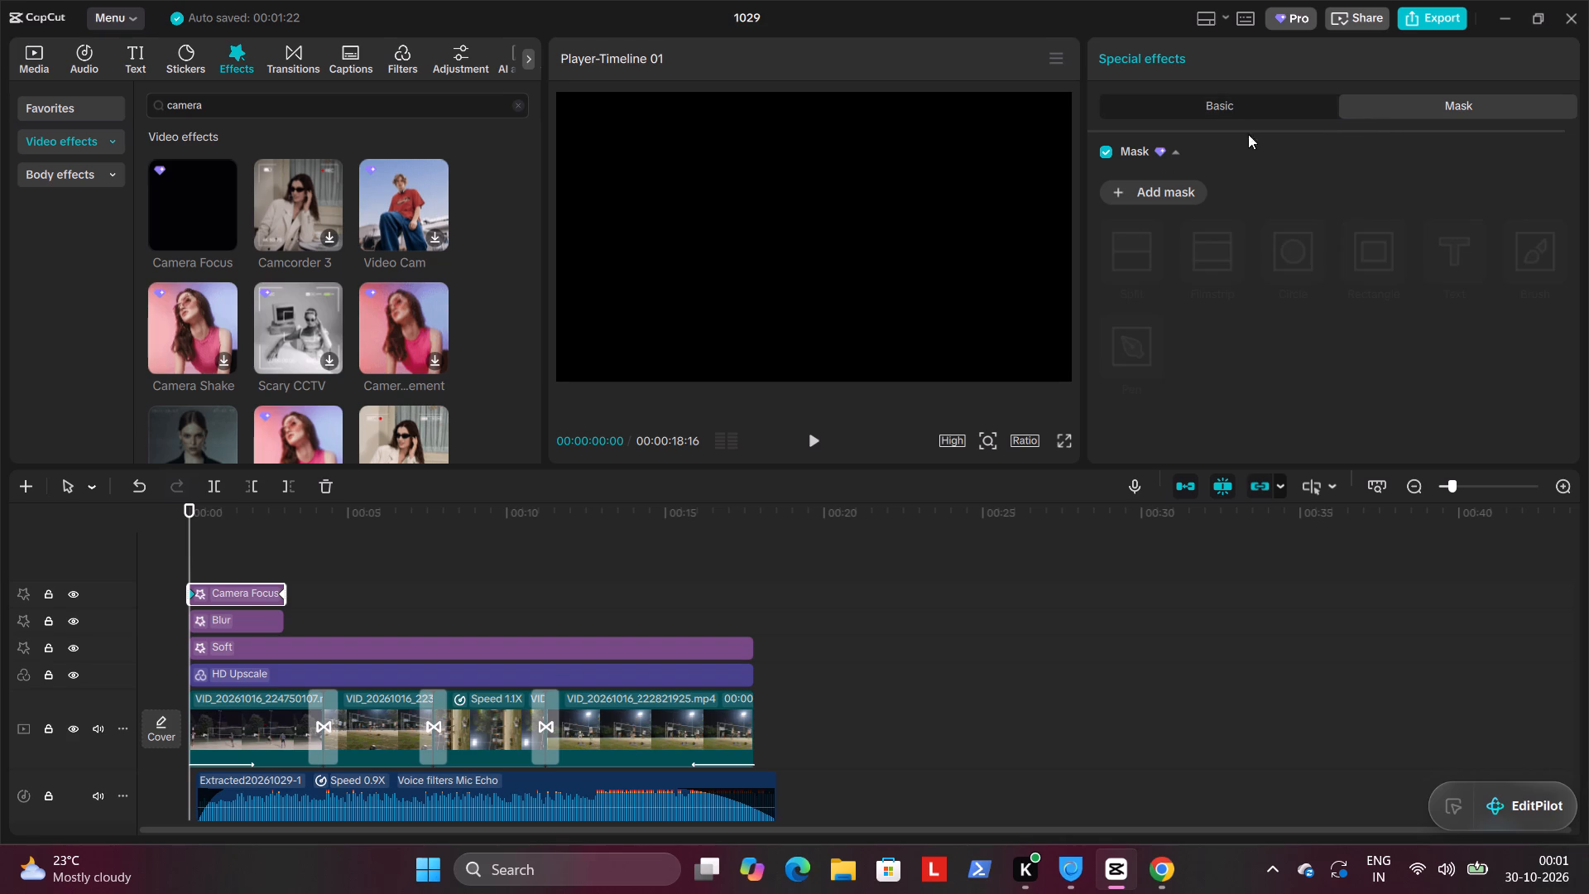
{"action": "right_click", "coordinate": [254, 594]}
{"action": "left_click", "coordinate": [225, 568]}
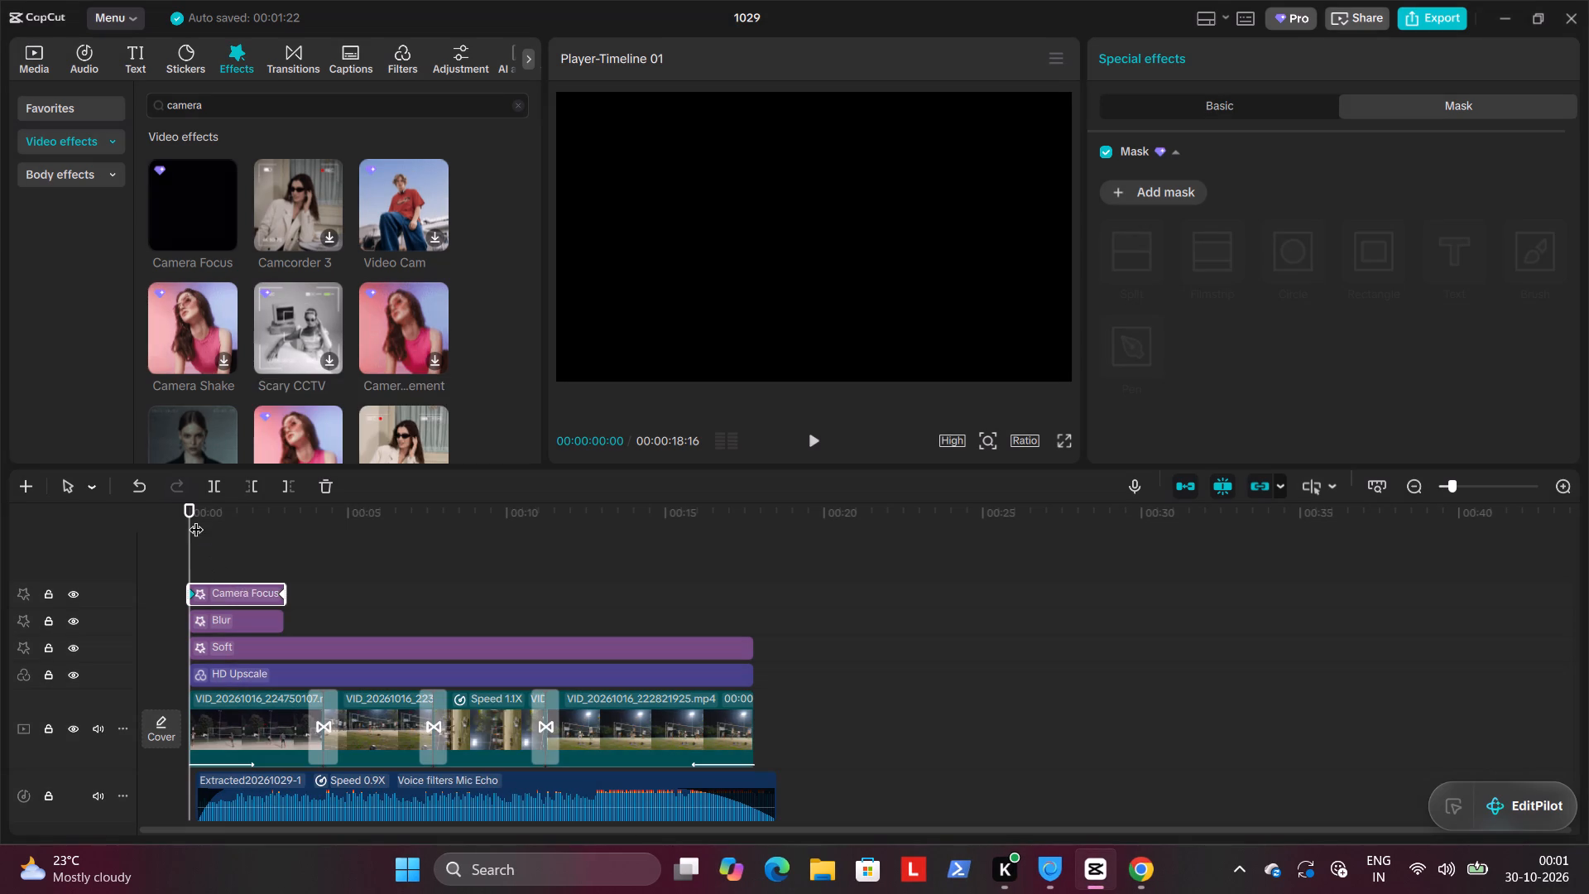
{"action": "left_click_drag", "start_coordinate": [190, 513], "coordinate": [240, 518]}
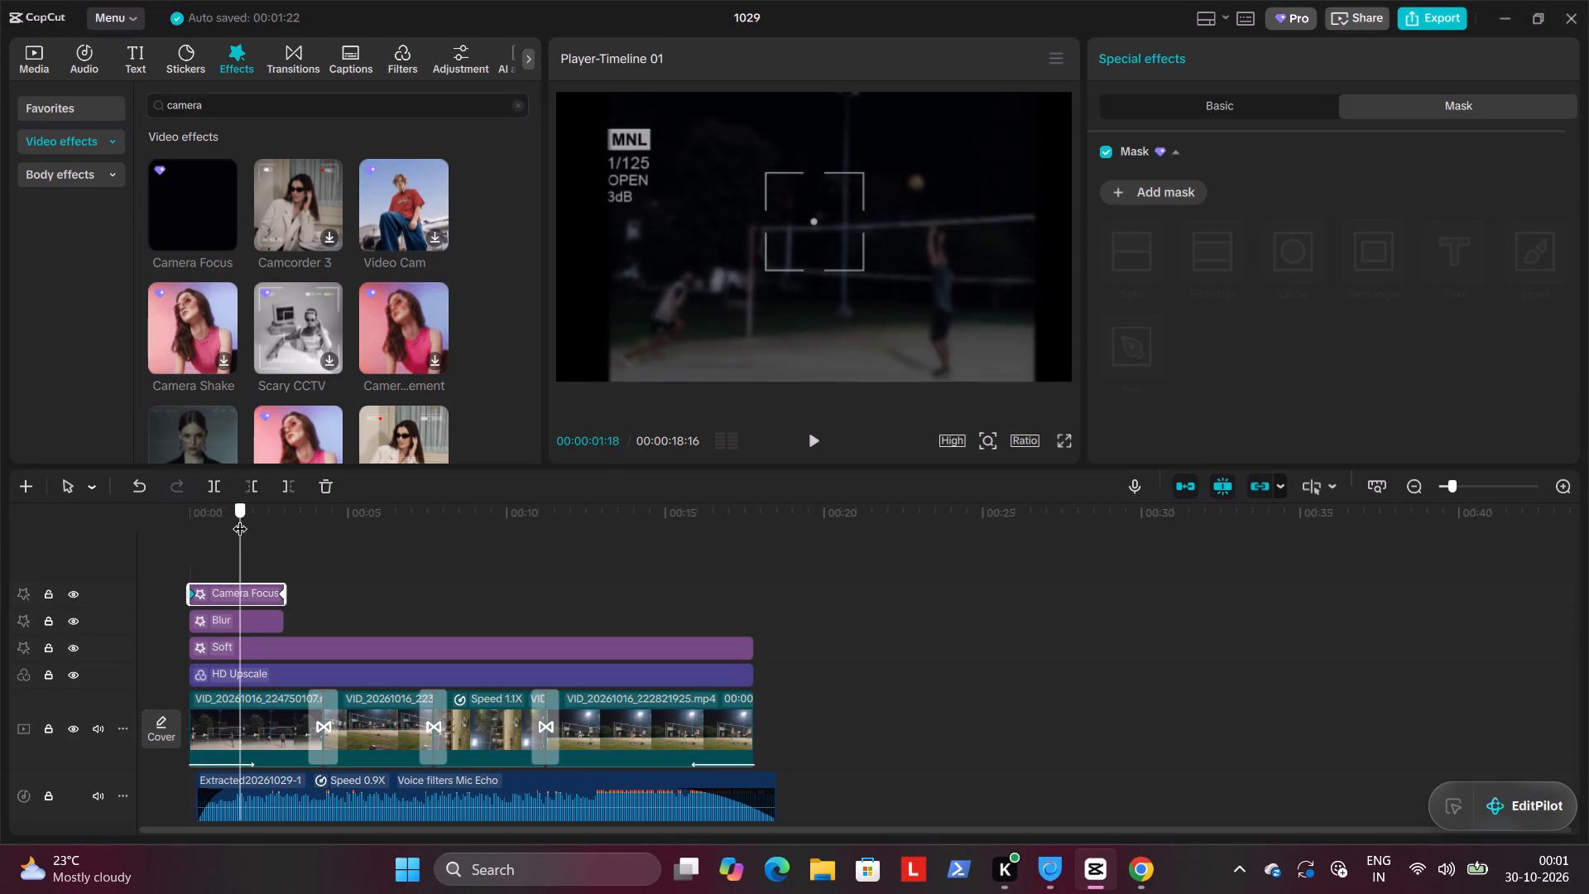
{"action": "left_click_drag", "start_coordinate": [240, 518], "coordinate": [246, 518]}
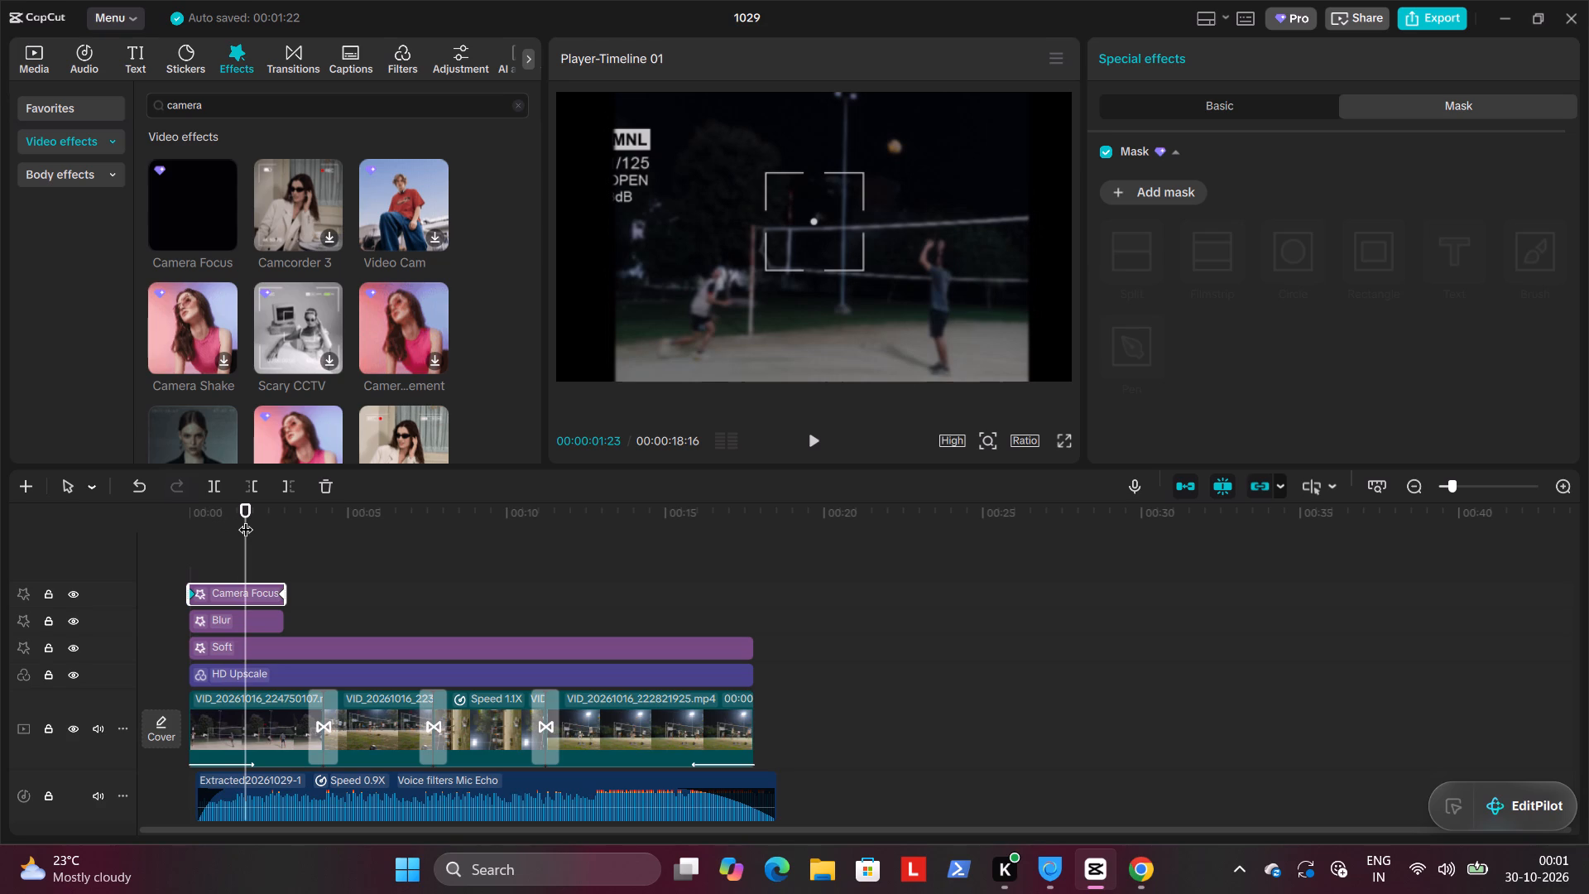
{"action": "right_click", "coordinate": [246, 519]}
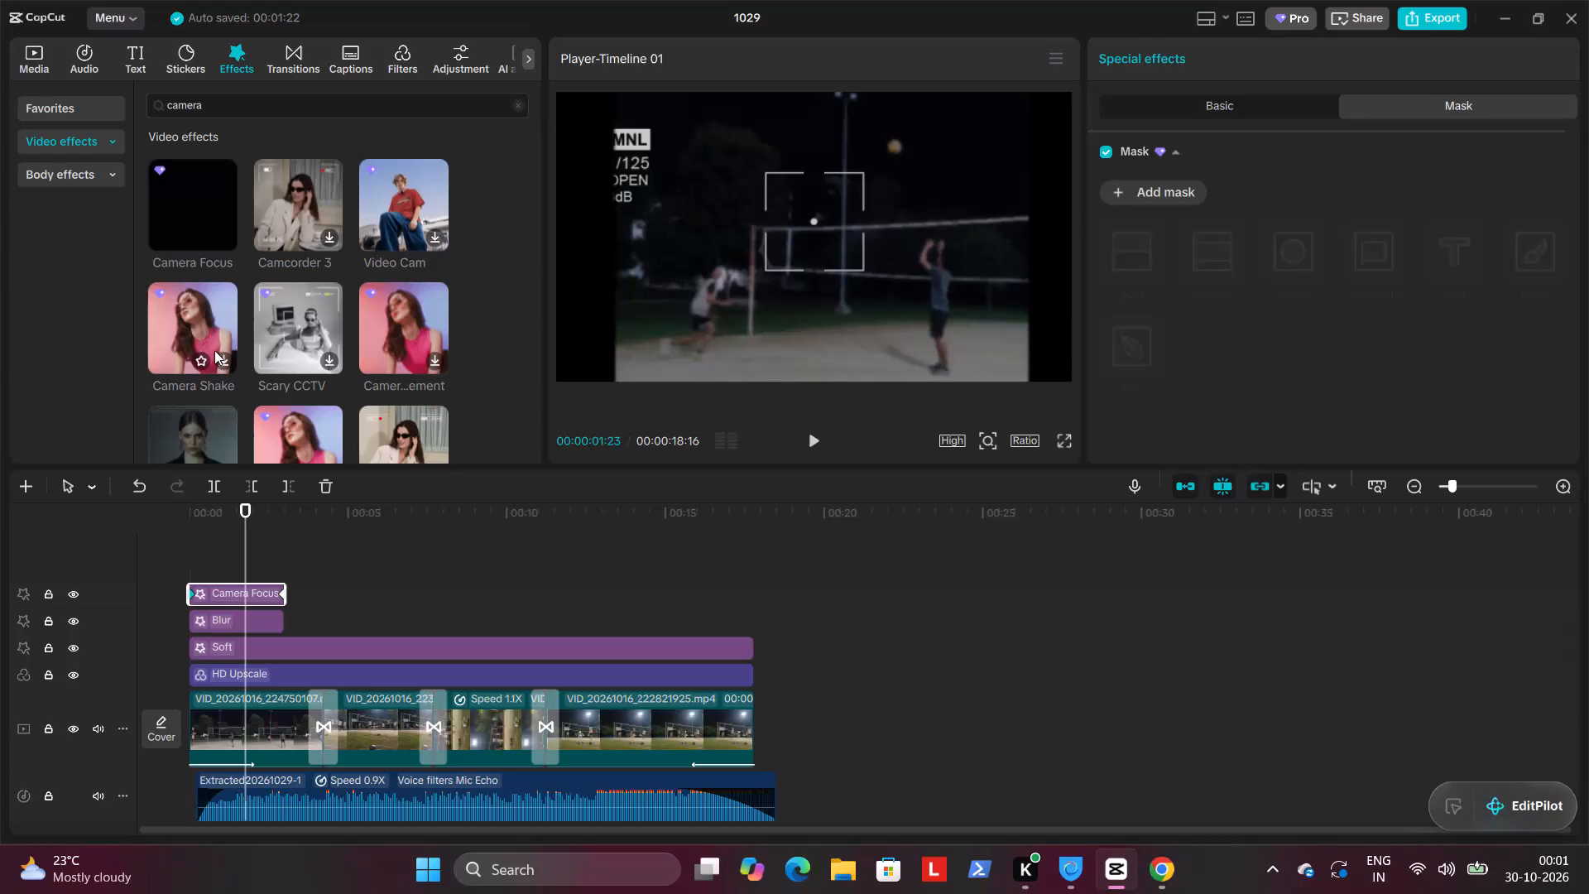
Browse the camera effects and preview Camera Shake and Camera Search.
{"action": "left_click", "coordinate": [209, 324]}
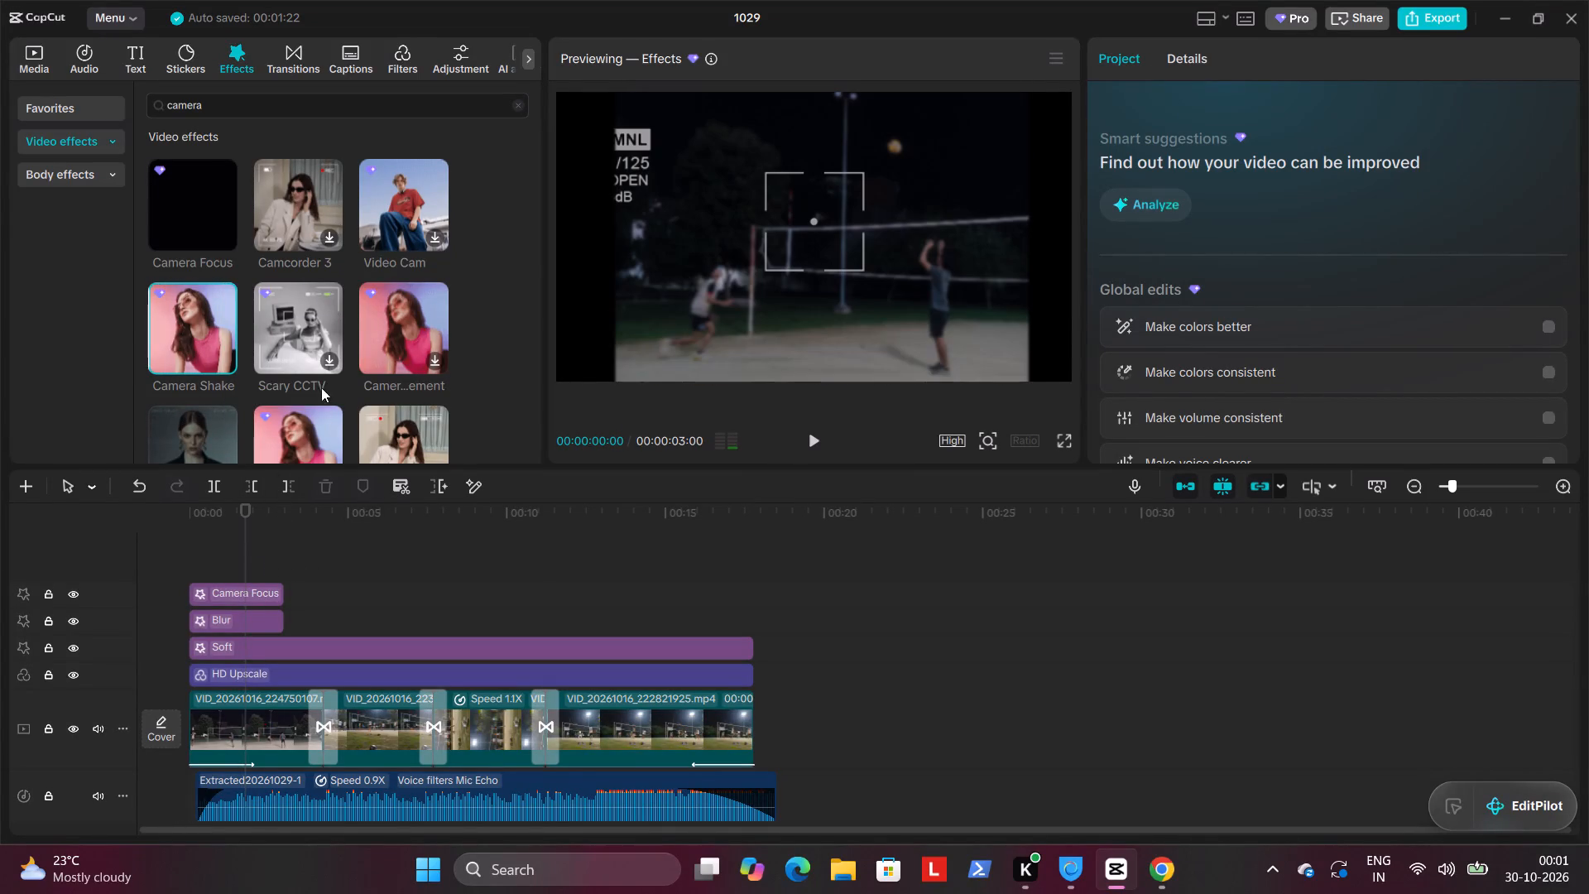
{"action": "scroll", "coordinate": [320, 366], "scroll_direction": "down", "scroll_amount": 2}
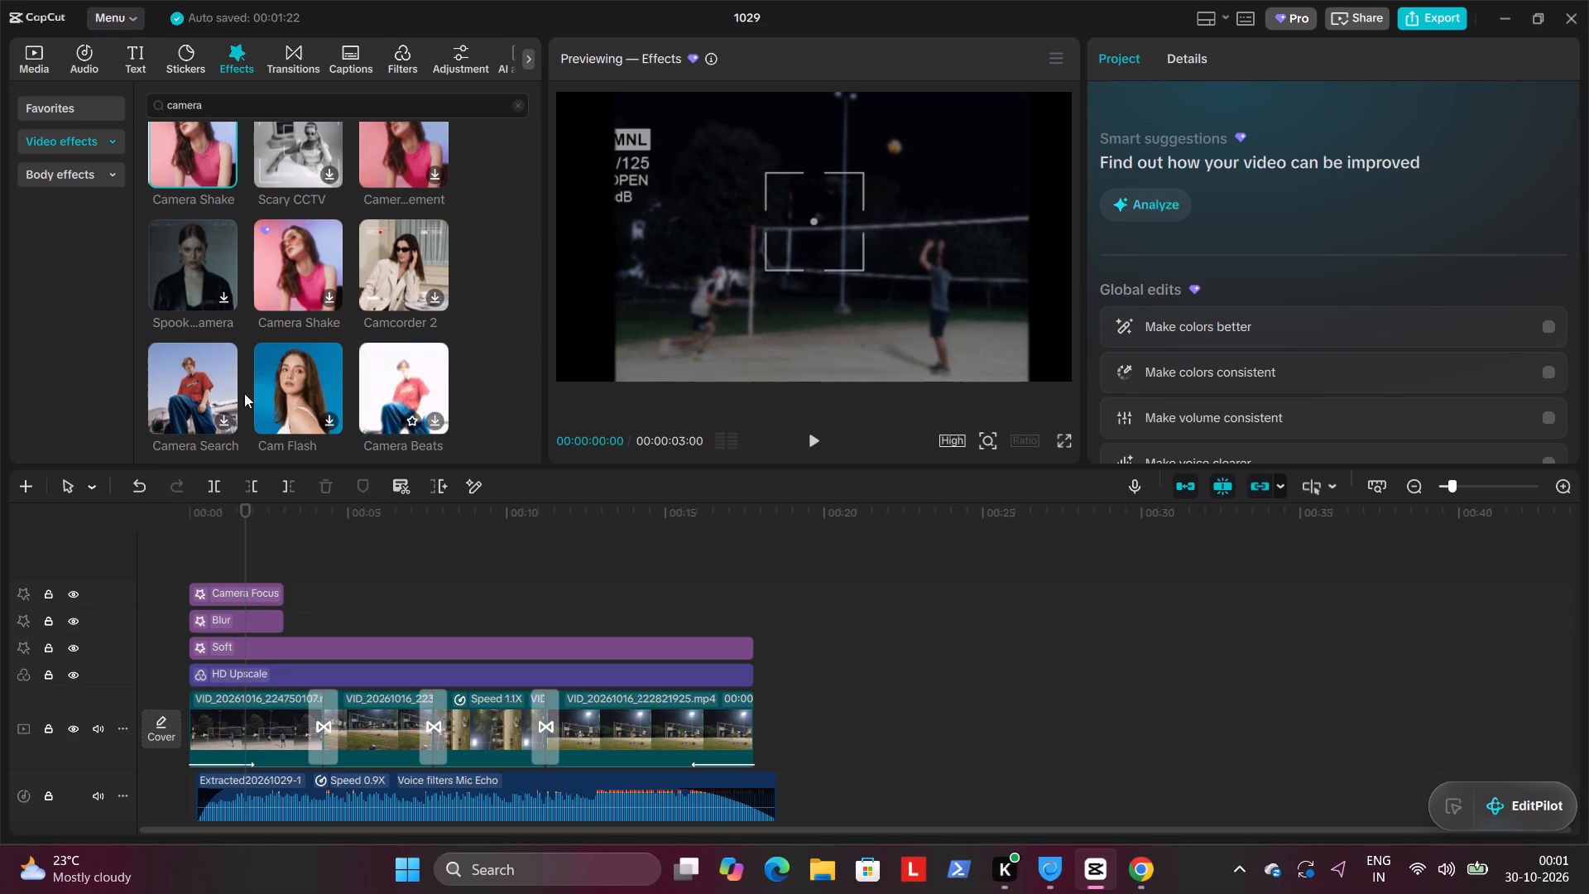
{"action": "scroll", "coordinate": [209, 389], "scroll_direction": "down", "scroll_amount": 1}
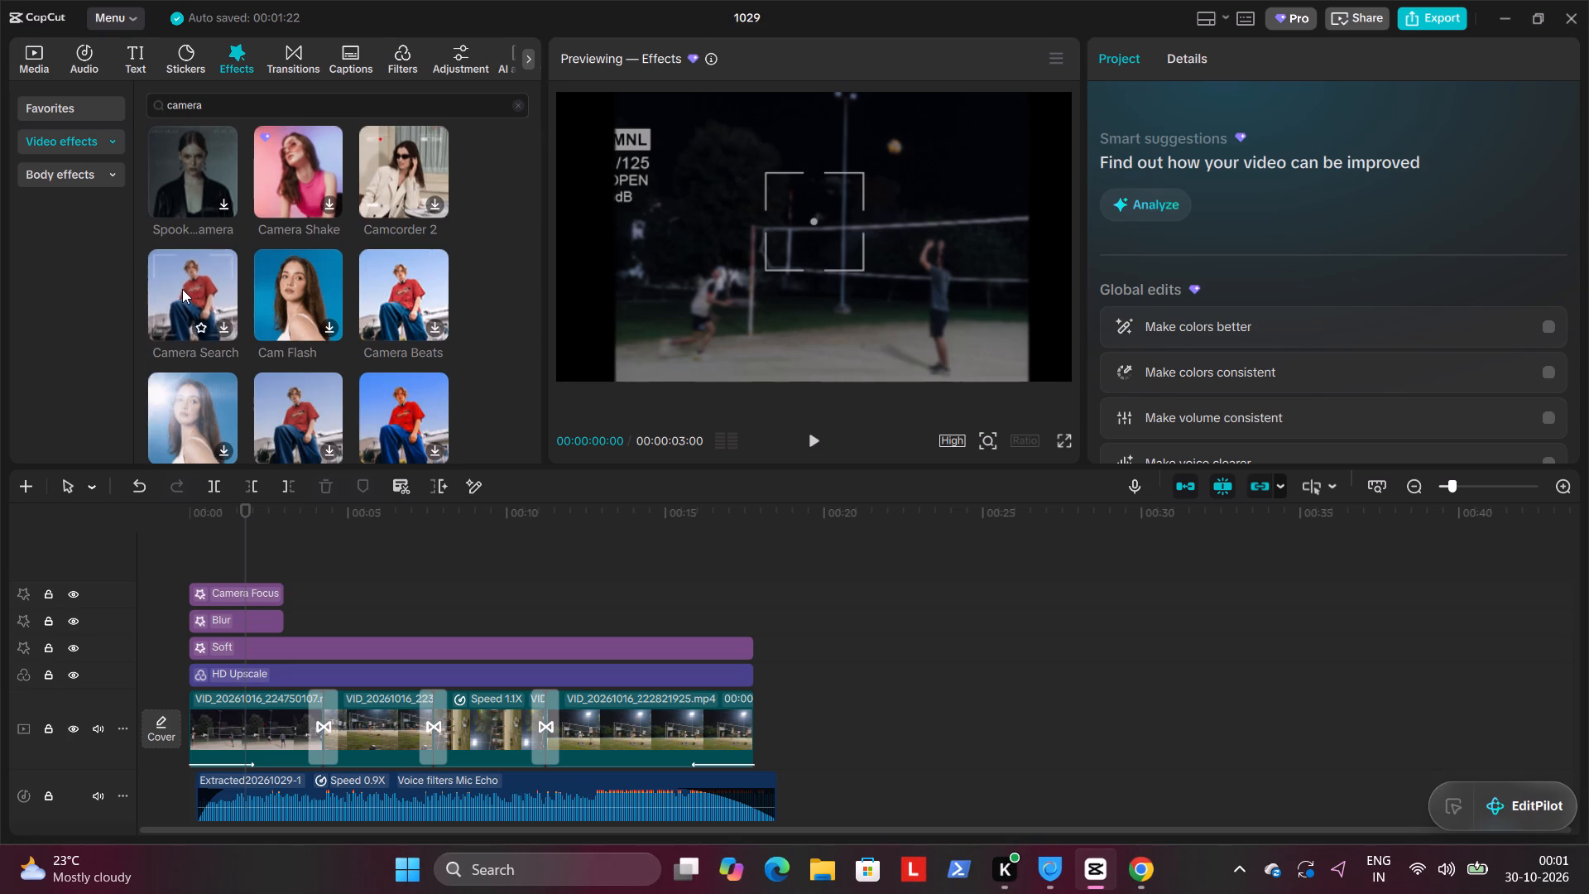
{"action": "left_click", "coordinate": [182, 289]}
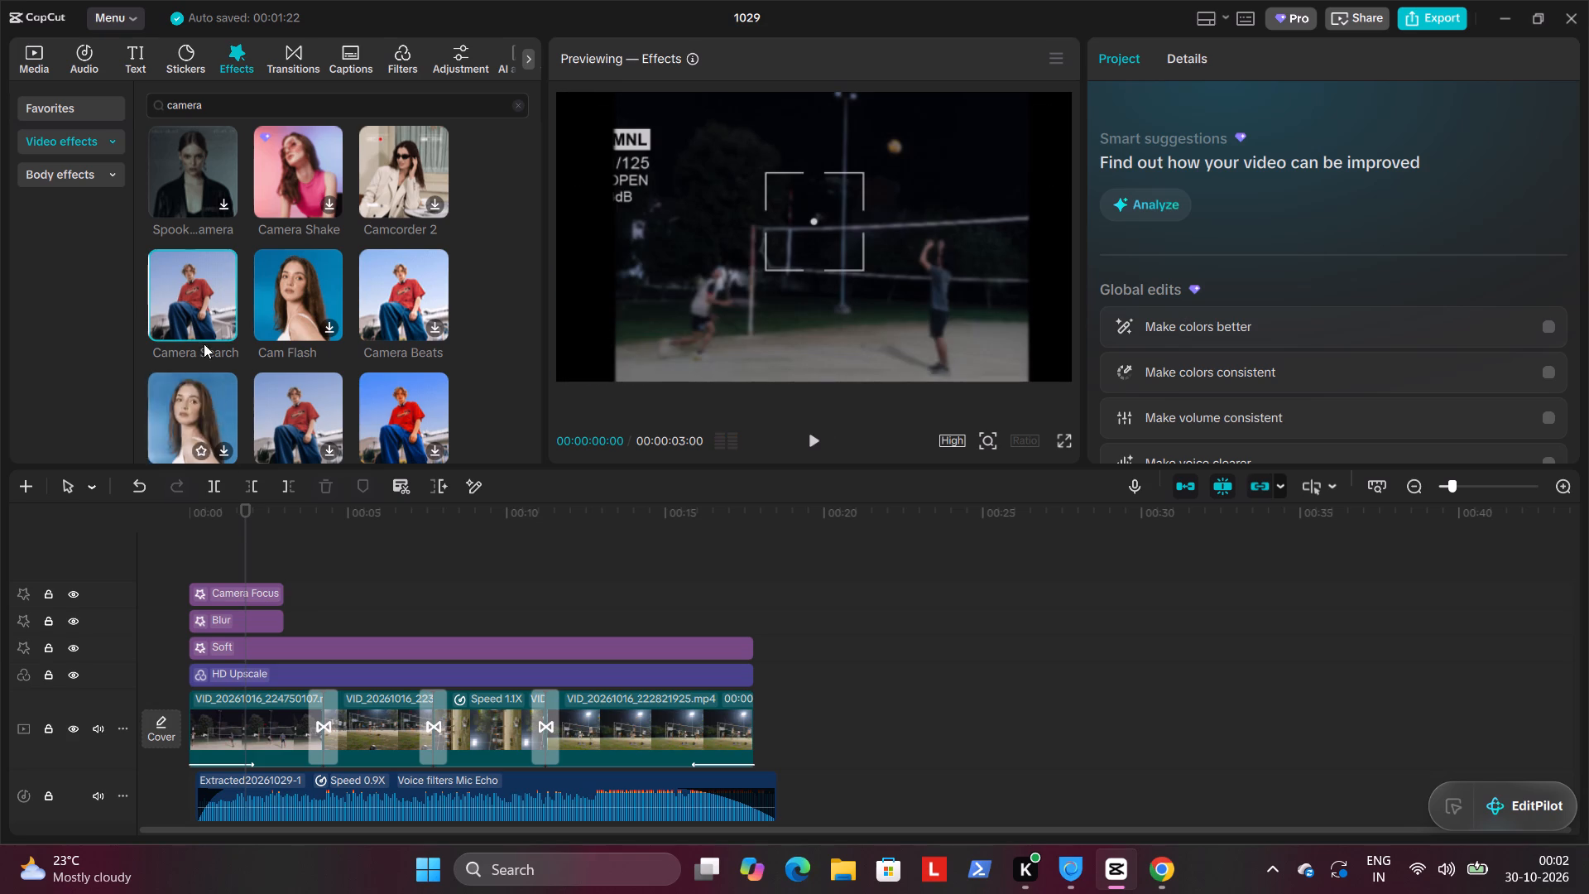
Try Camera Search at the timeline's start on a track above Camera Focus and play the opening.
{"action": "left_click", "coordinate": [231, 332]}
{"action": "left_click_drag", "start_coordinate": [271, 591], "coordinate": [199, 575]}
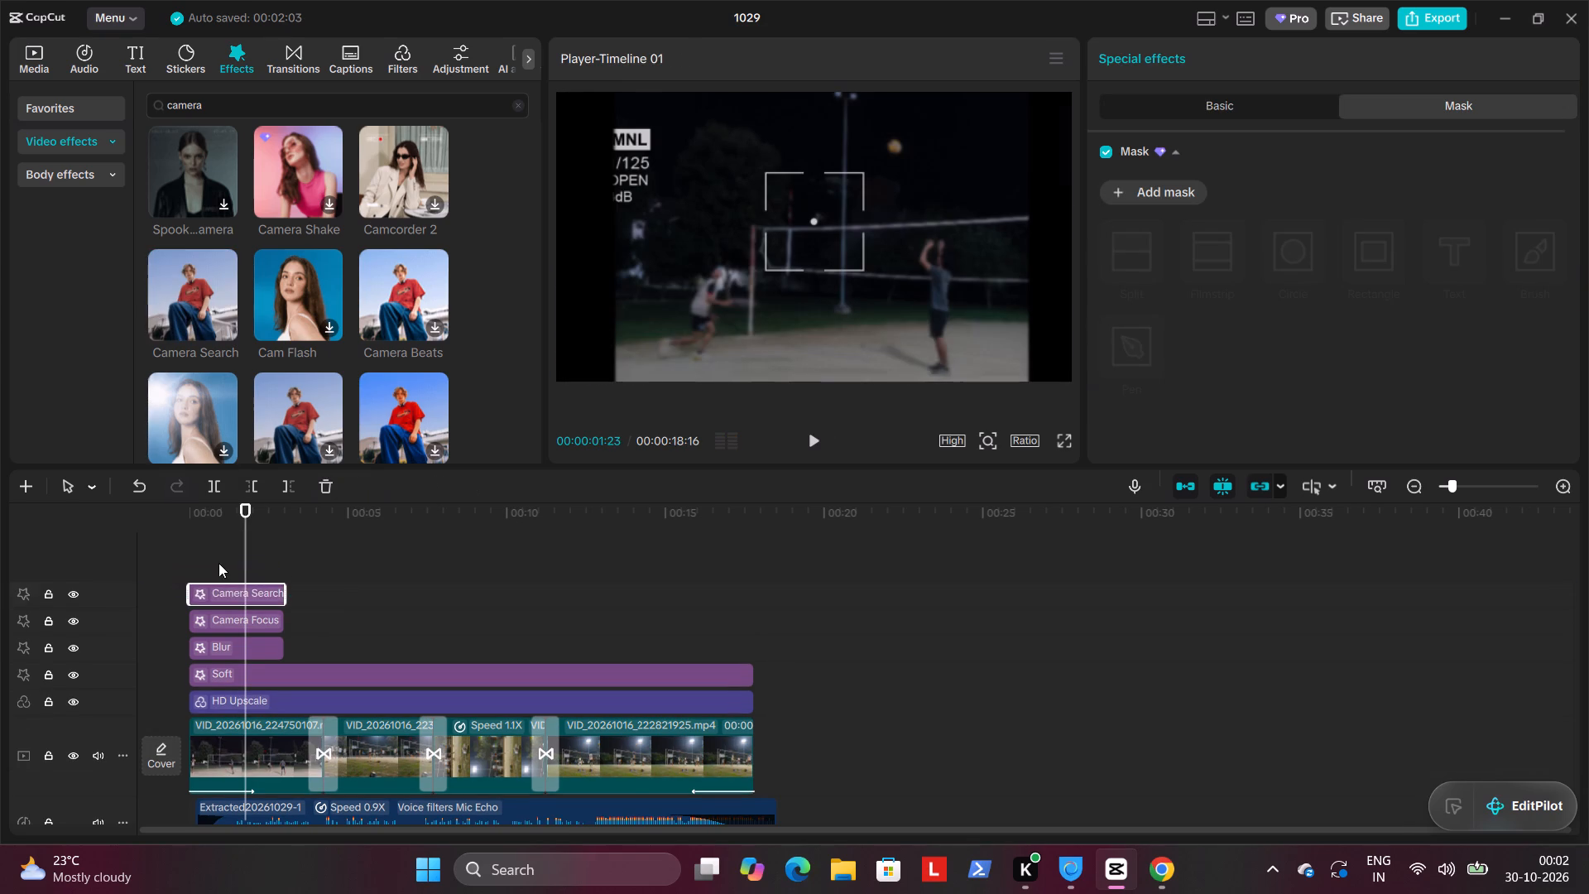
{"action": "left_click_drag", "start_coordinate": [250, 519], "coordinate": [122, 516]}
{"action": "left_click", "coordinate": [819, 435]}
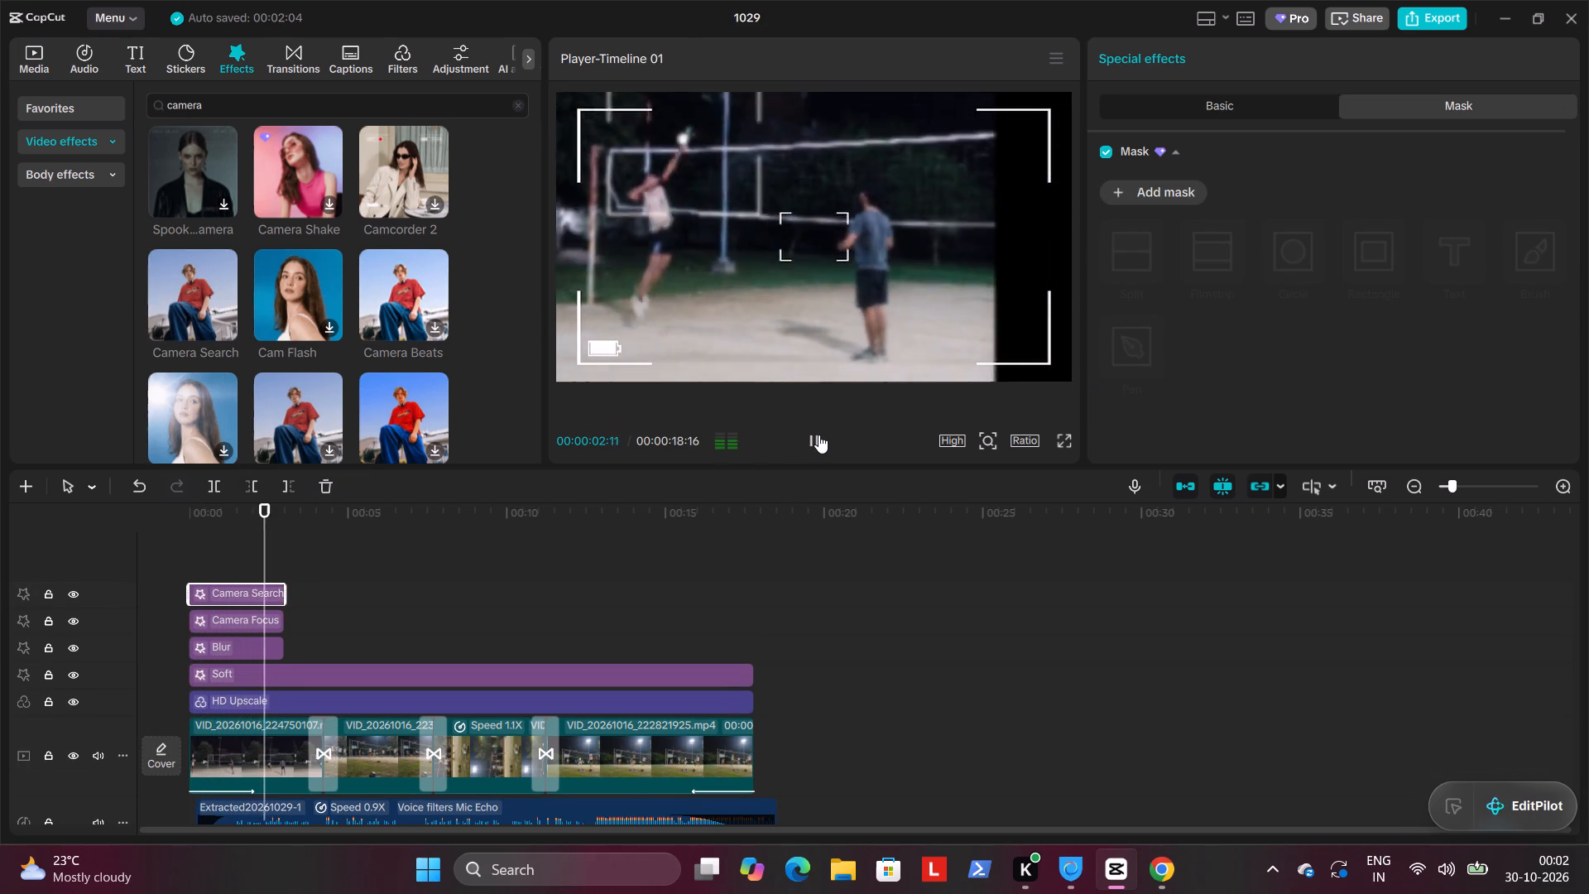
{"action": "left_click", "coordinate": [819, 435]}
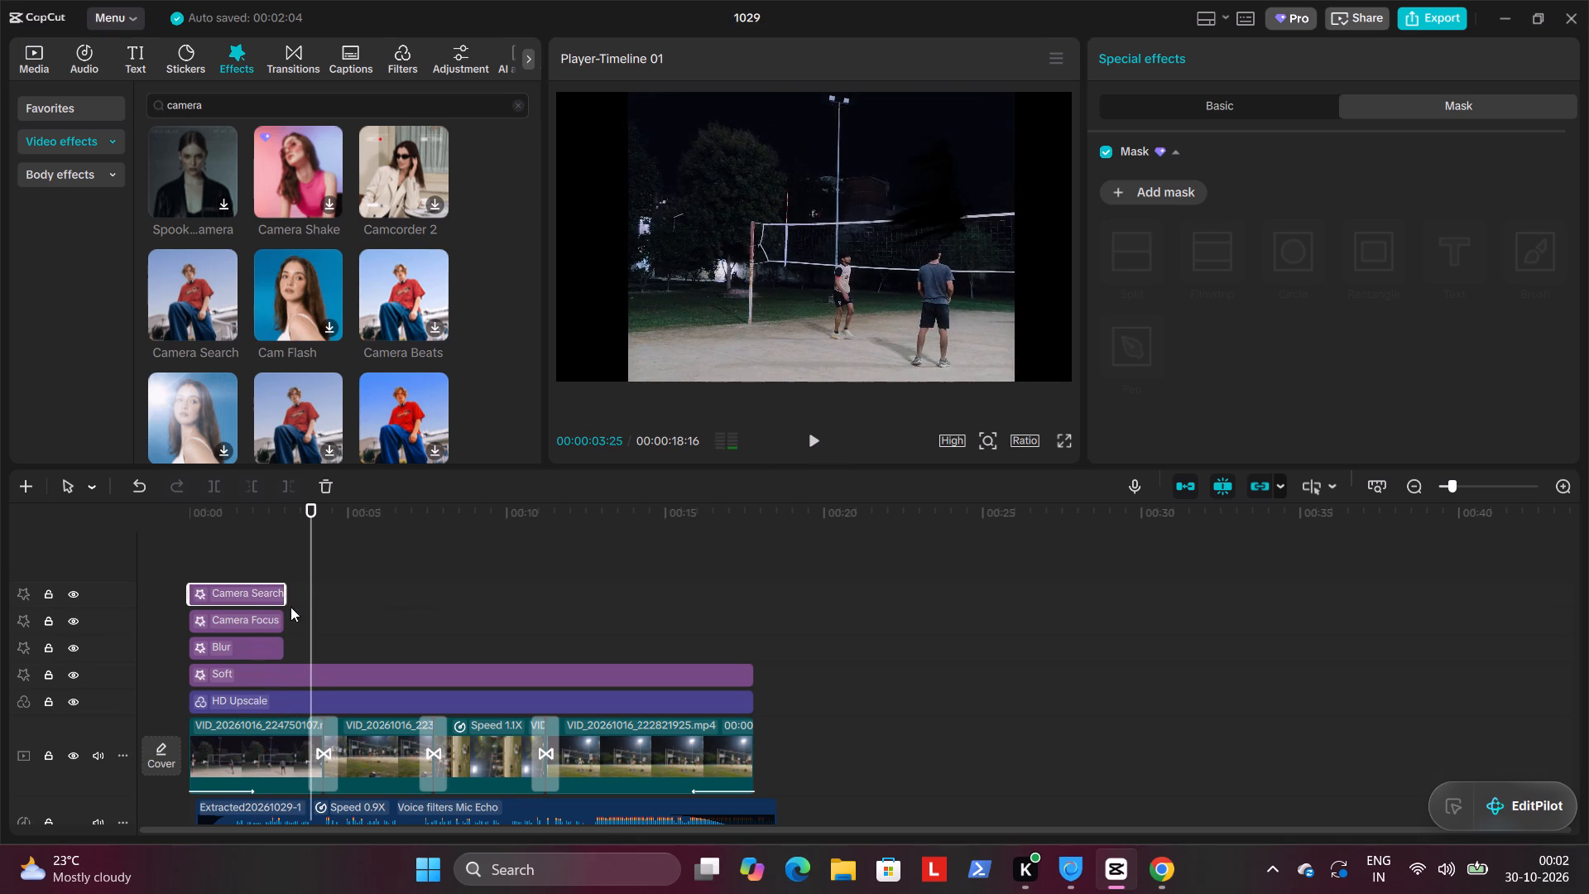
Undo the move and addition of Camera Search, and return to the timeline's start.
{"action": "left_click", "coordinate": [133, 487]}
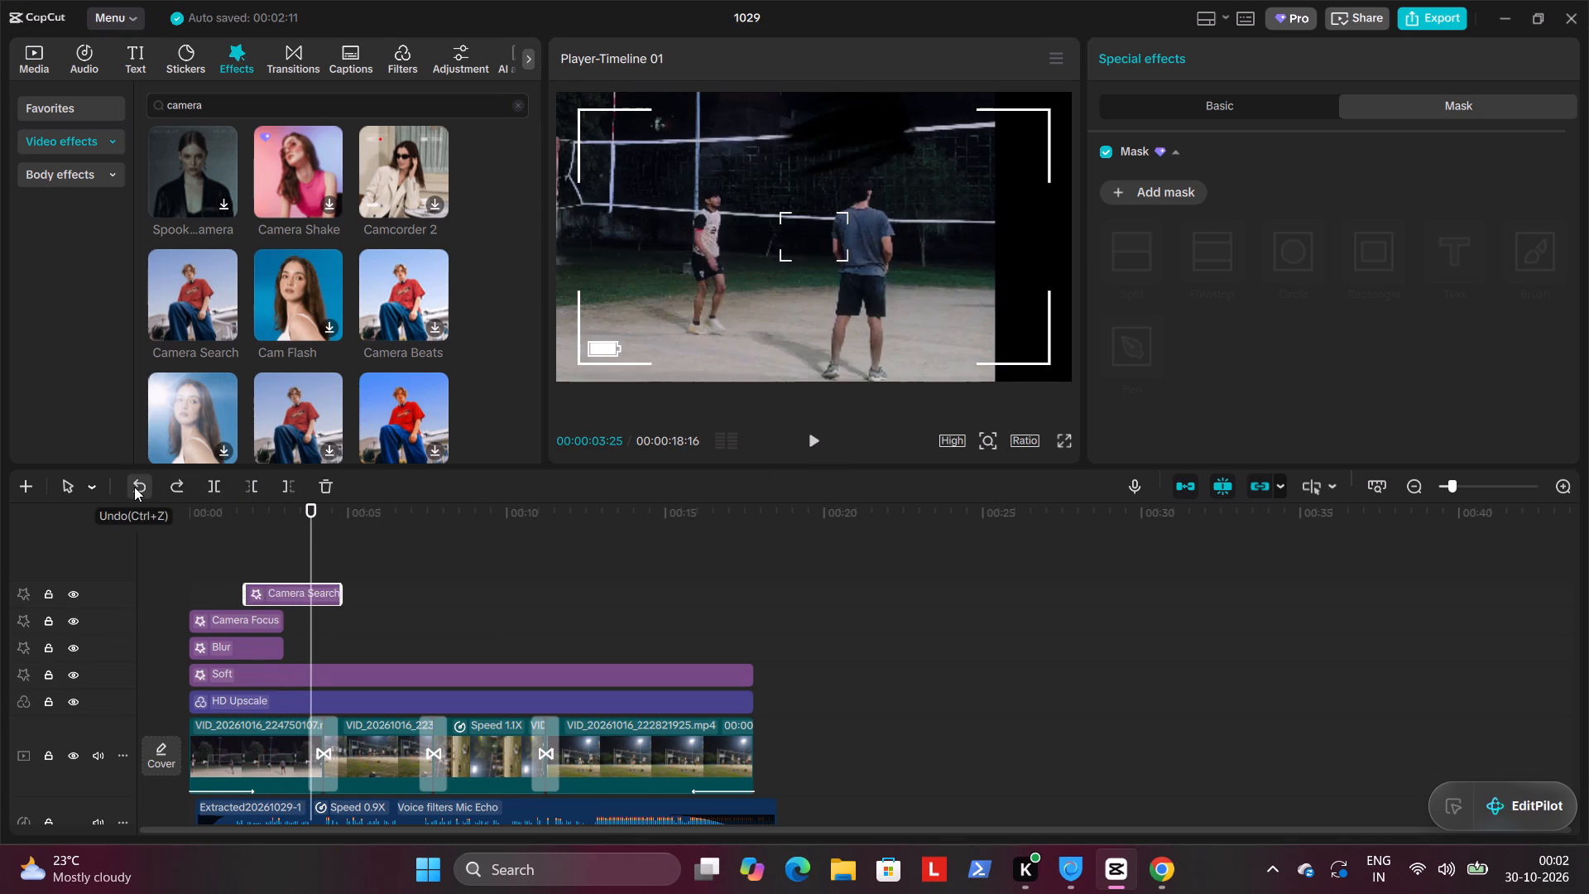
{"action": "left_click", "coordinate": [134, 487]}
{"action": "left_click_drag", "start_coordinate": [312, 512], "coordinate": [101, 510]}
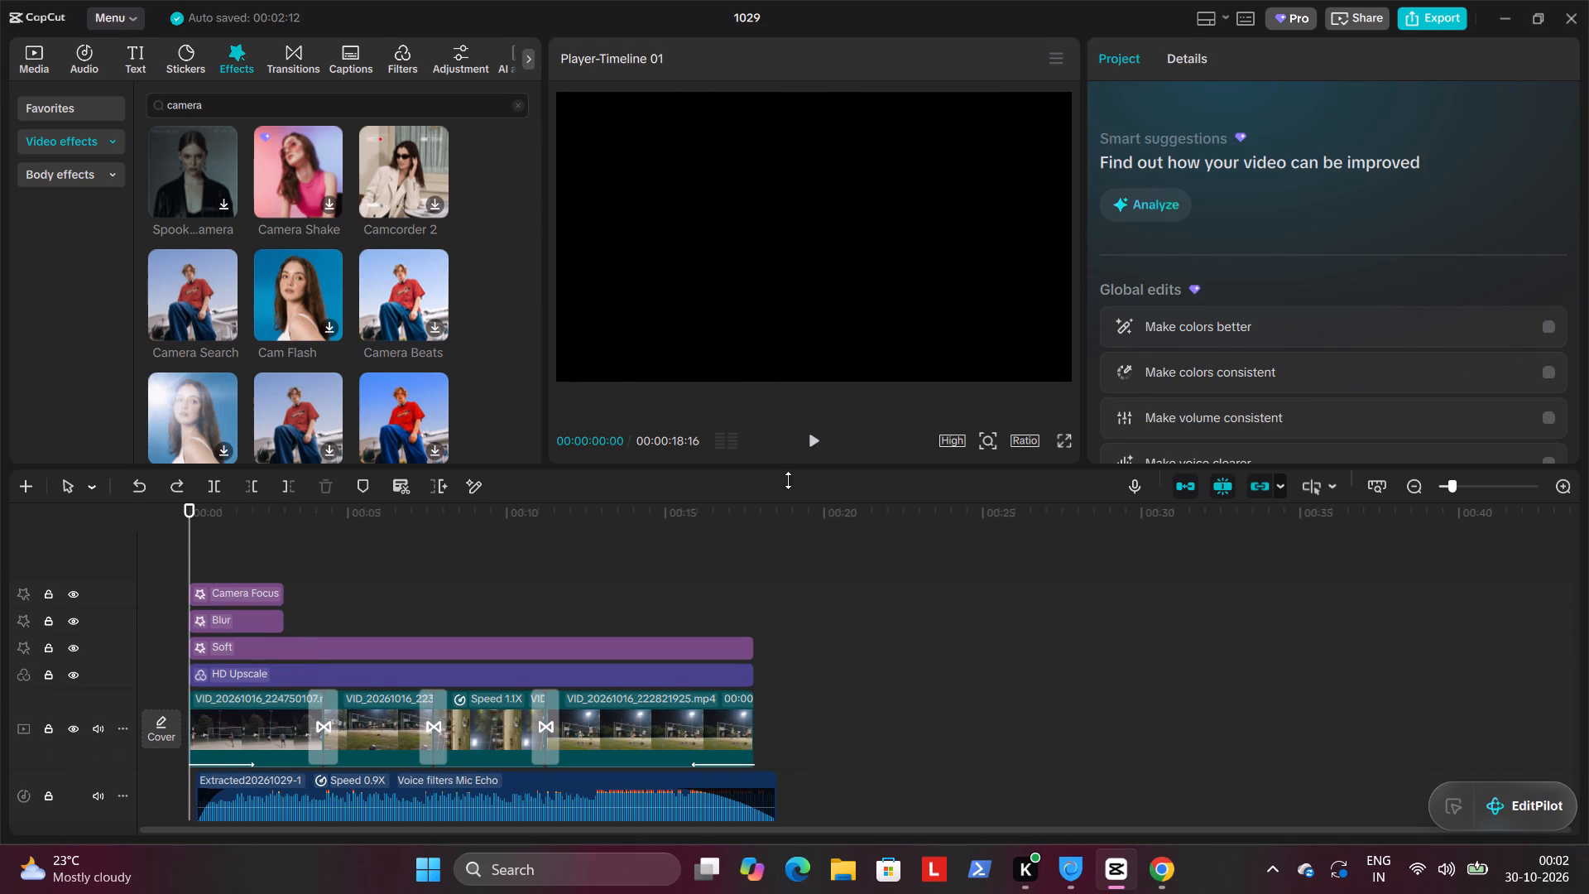
Play the edit from the start to about 00:00:09:02.
{"action": "left_click", "coordinate": [825, 449]}
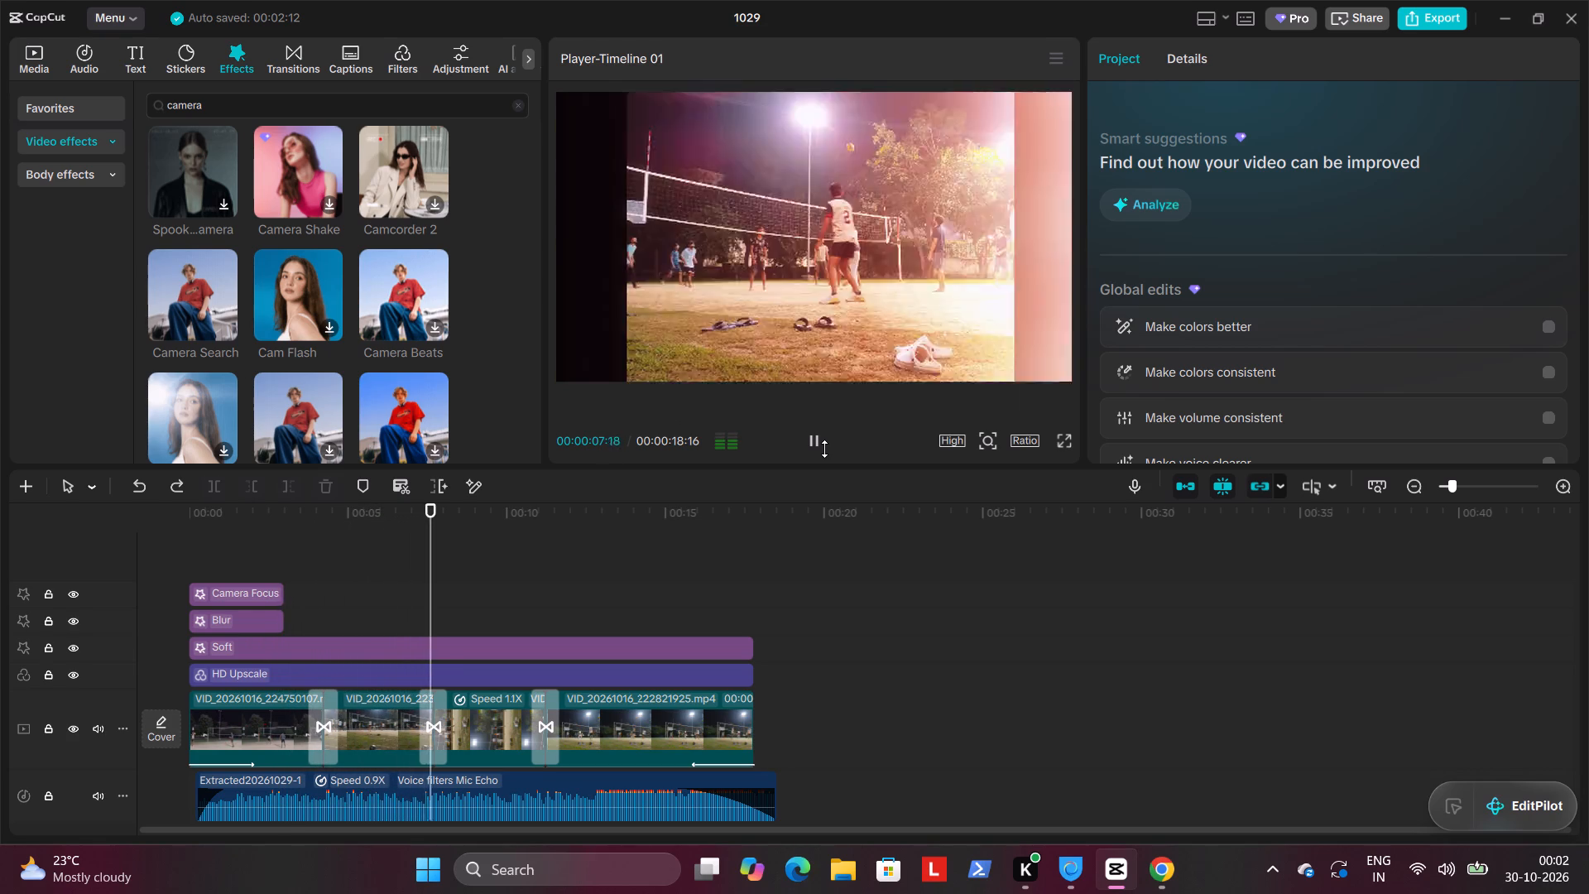
{"action": "left_click", "coordinate": [817, 440]}
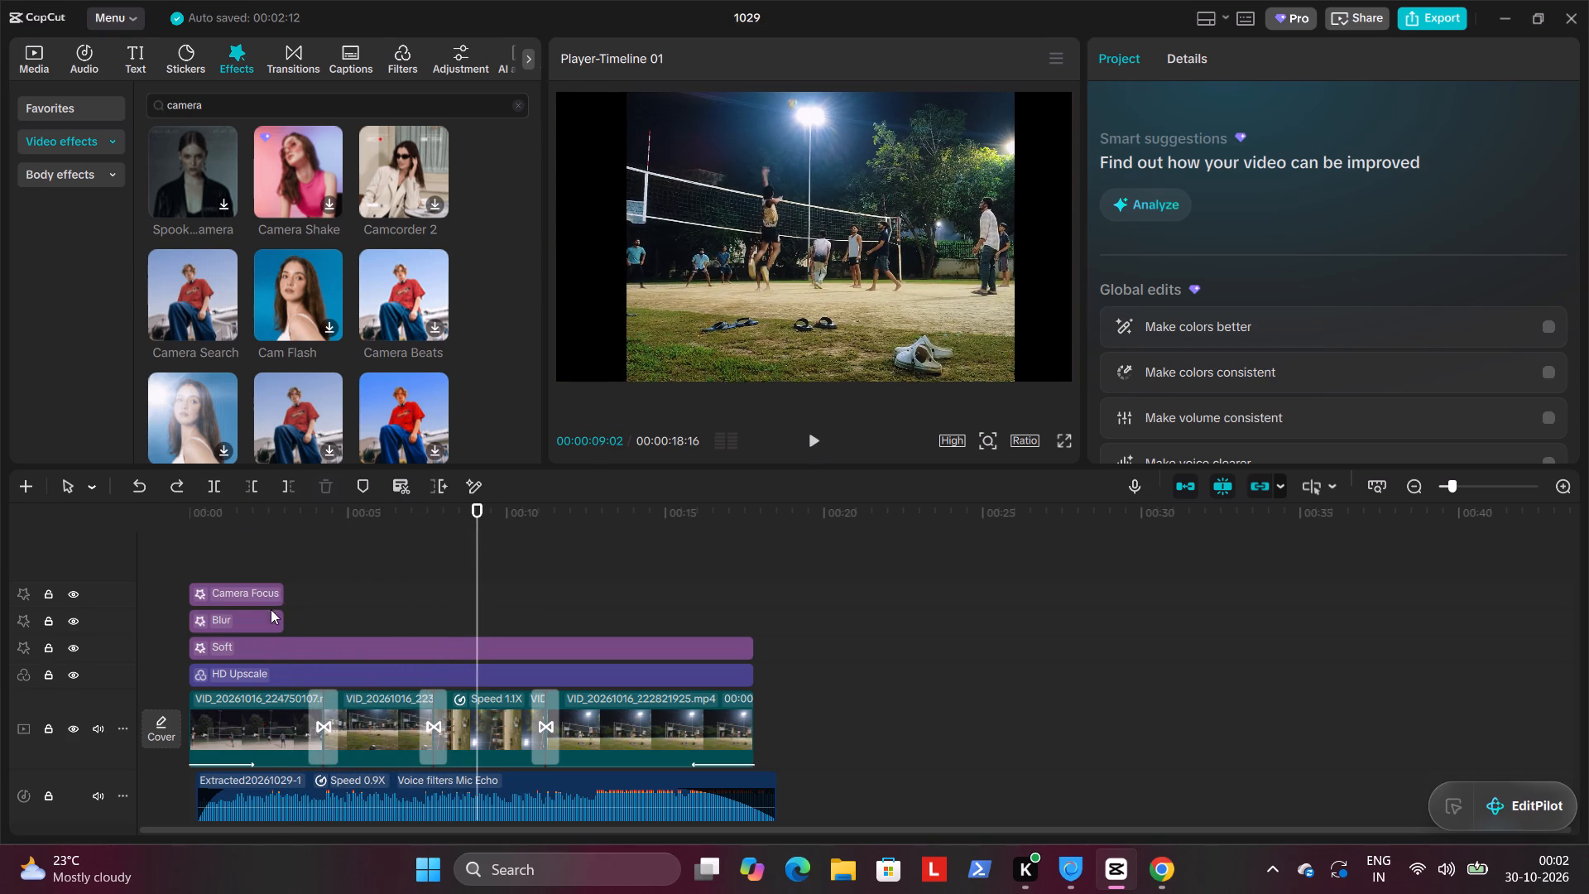
Extend the end of the Camera Focus effect to about 00:00:04:07, near the first transition.
{"action": "left_click", "coordinate": [266, 590]}
{"action": "left_click_drag", "start_coordinate": [287, 588], "coordinate": [316, 590]}
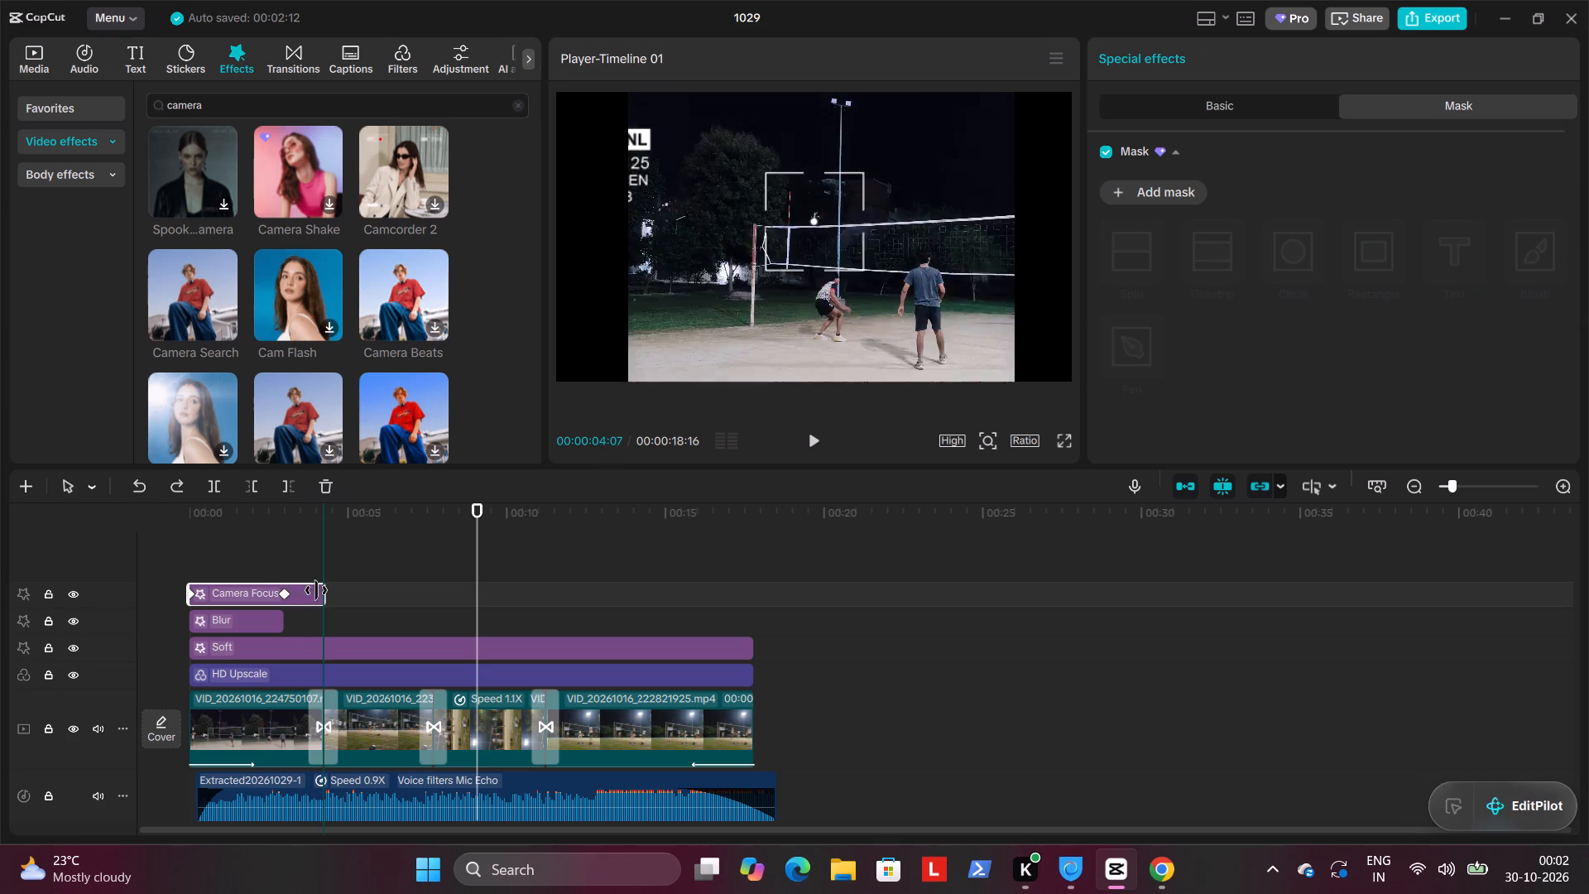
{"action": "left_click_drag", "start_coordinate": [316, 590], "coordinate": [322, 590]}
Remove the Camera Focus effect's keyframe at 00:00:03:00.
{"action": "left_click_drag", "start_coordinate": [478, 516], "coordinate": [338, 541]}
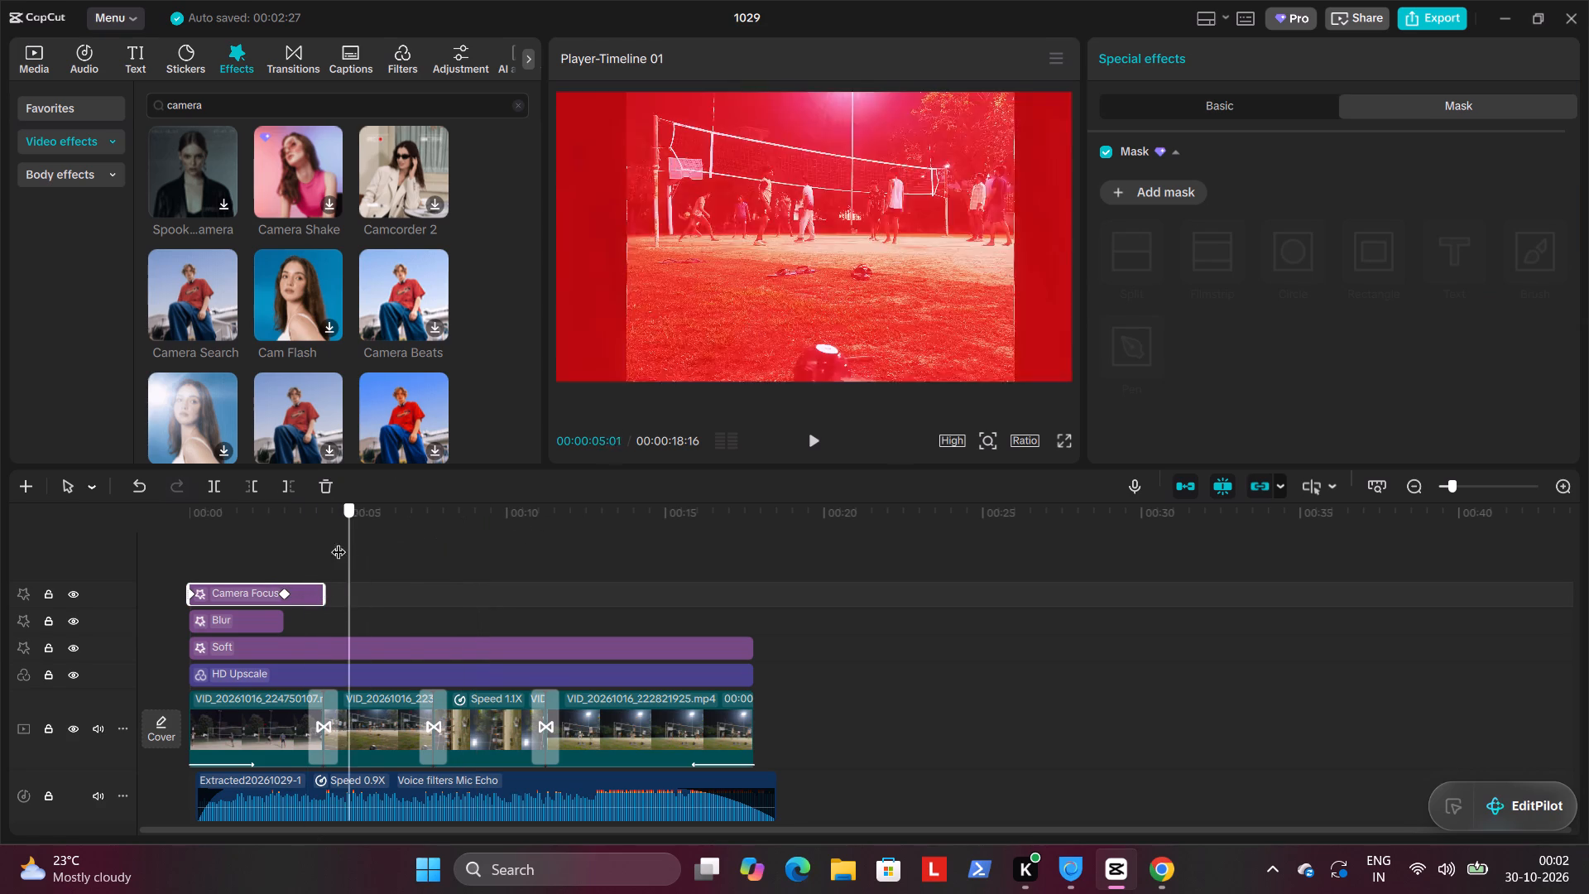
{"action": "left_click_drag", "start_coordinate": [338, 541], "coordinate": [290, 541]}
{"action": "left_click", "coordinate": [1175, 103]}
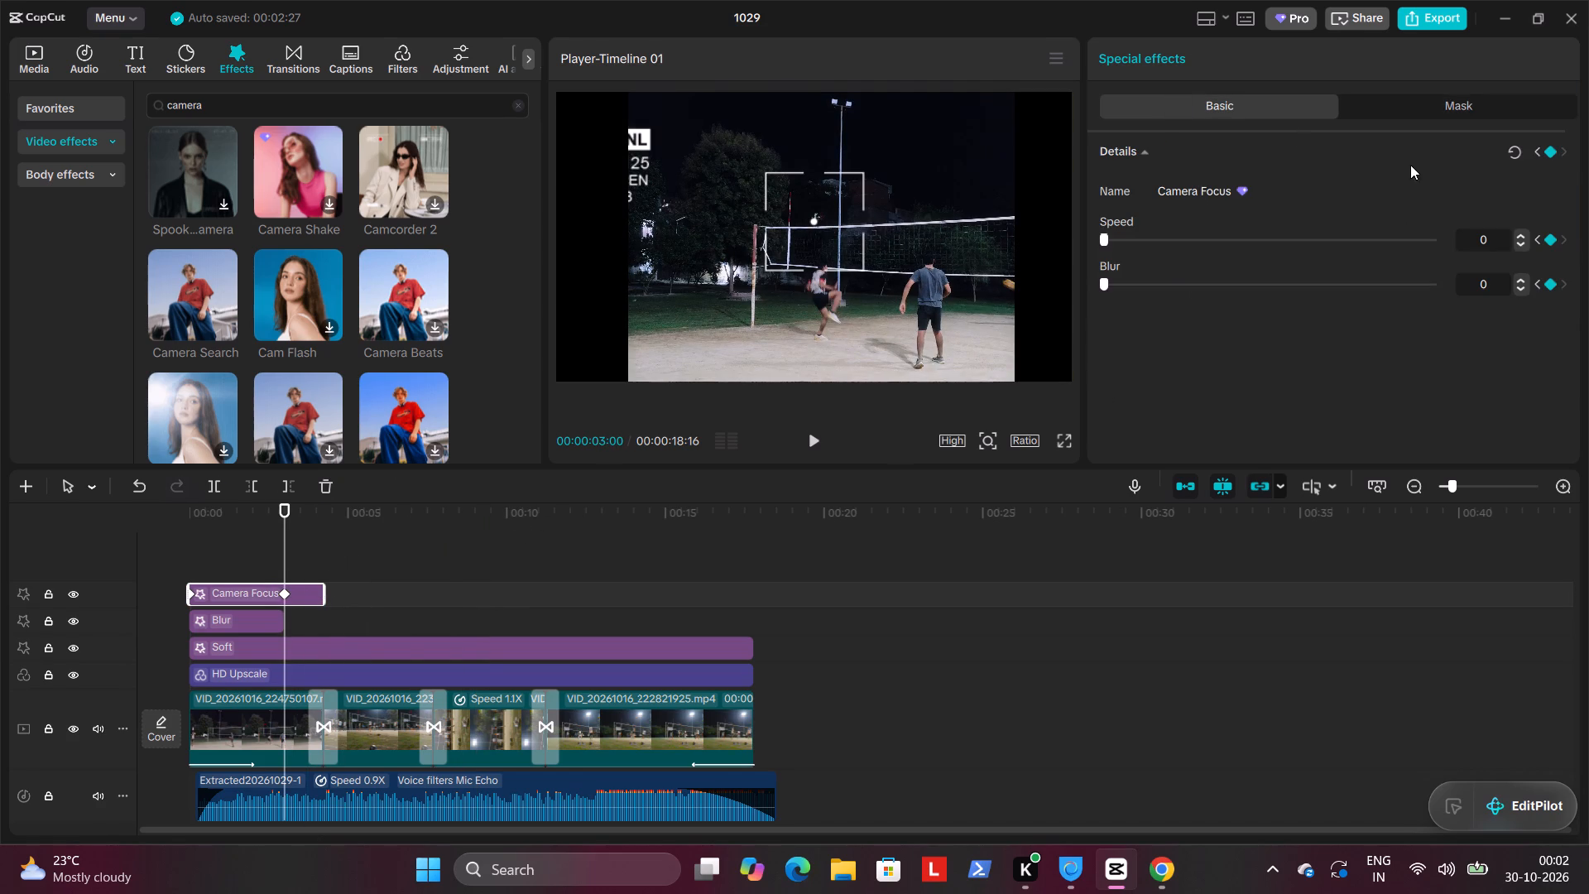
{"action": "left_click", "coordinate": [1553, 151]}
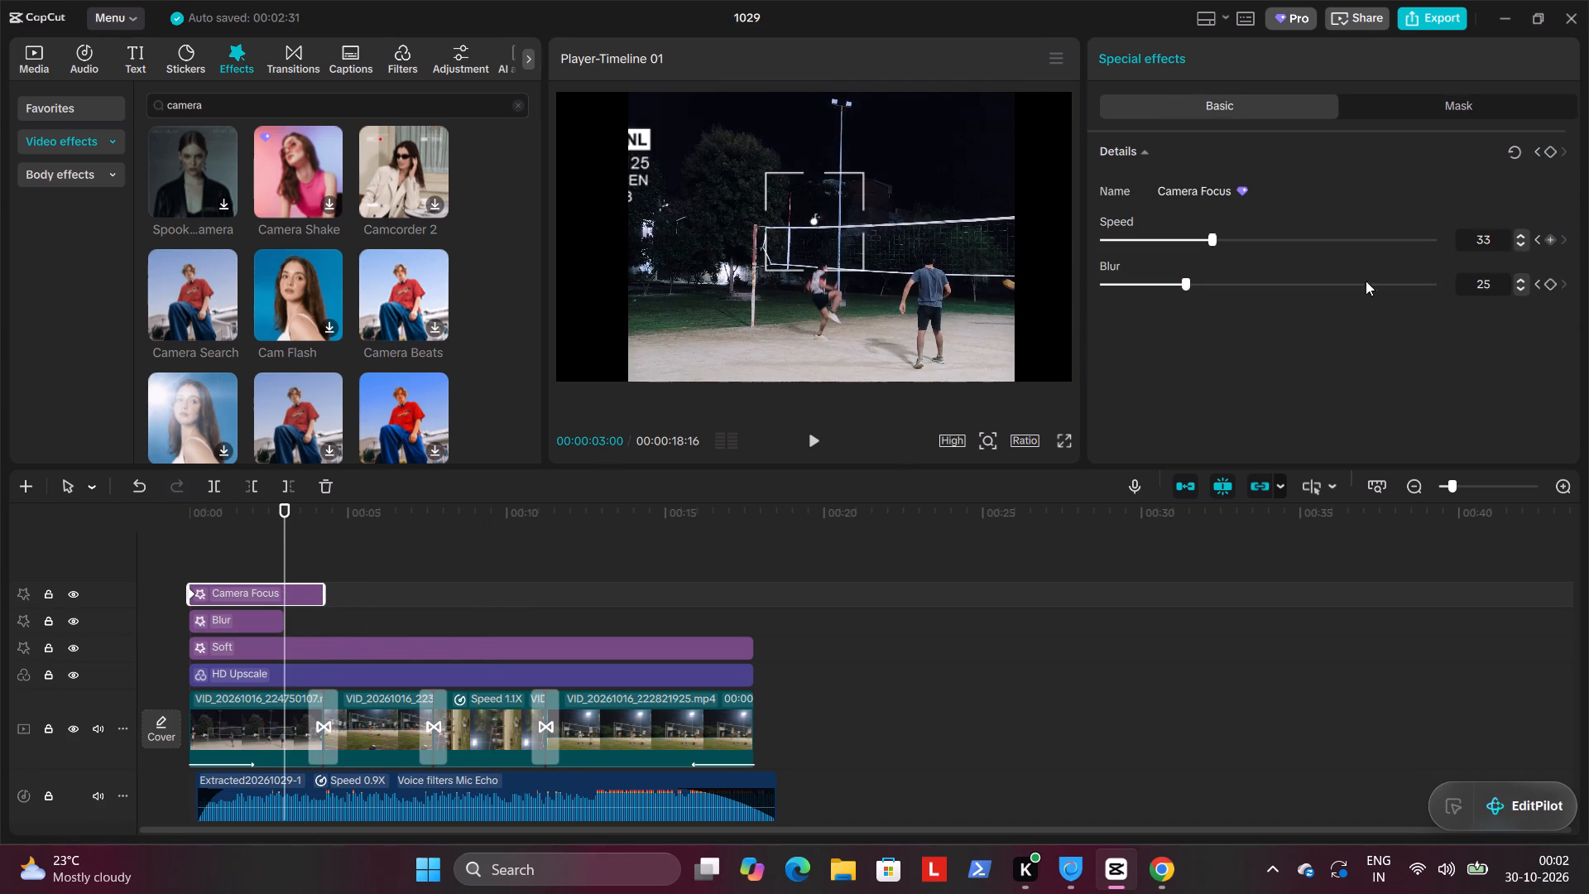
Trim the Camera Focus effect's end back to about 00:00:03:28, just before the first transition.
{"action": "left_click_drag", "start_coordinate": [286, 524], "coordinate": [321, 526]}
{"action": "left_click_drag", "start_coordinate": [329, 511], "coordinate": [310, 511]}
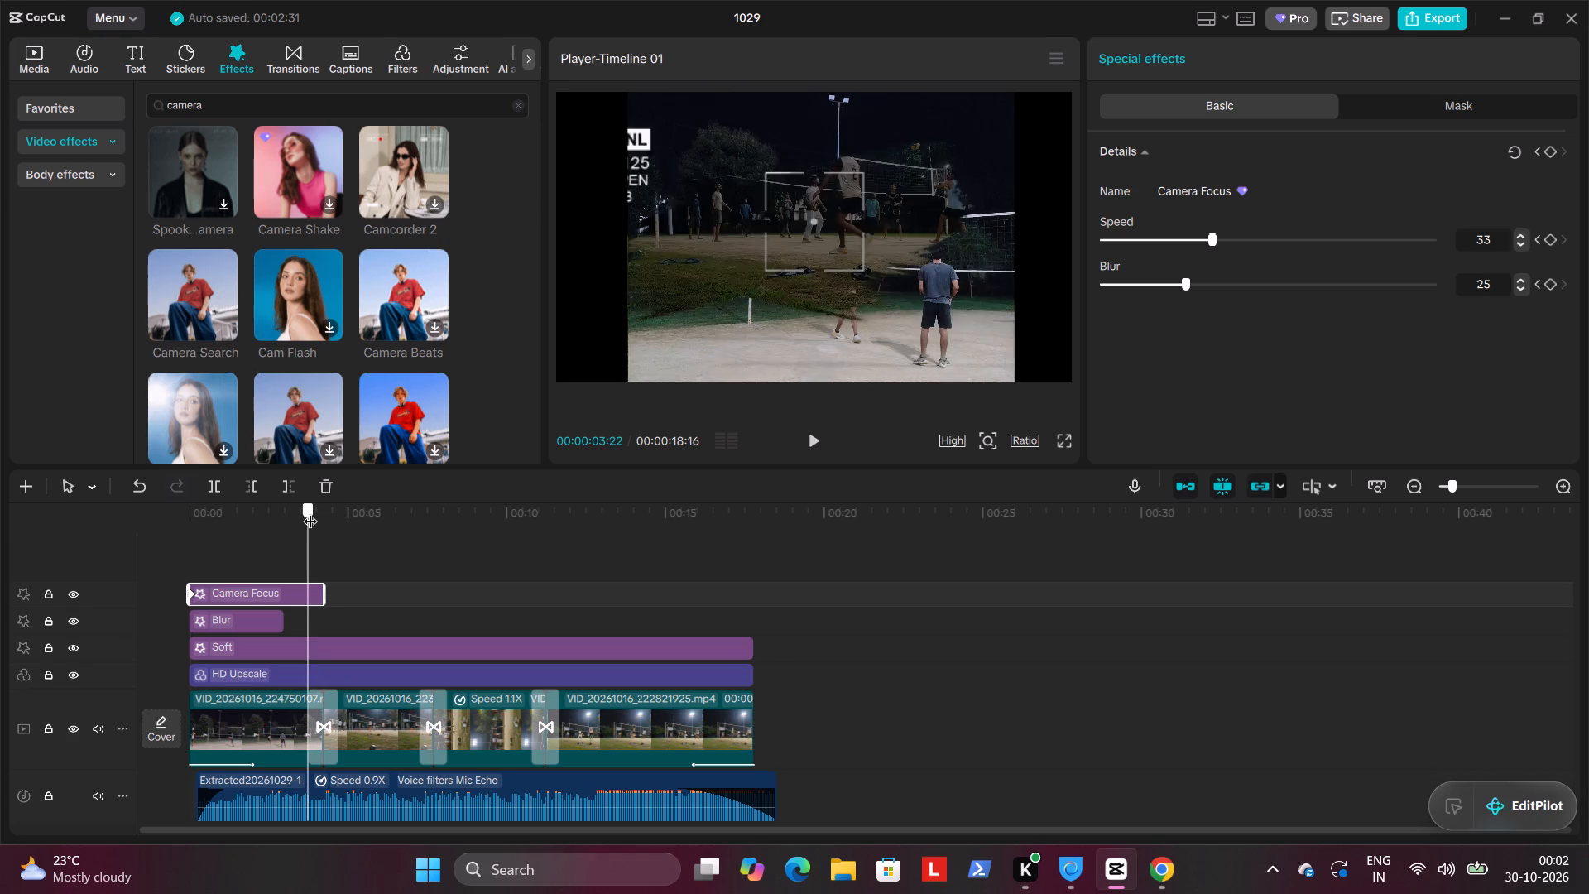
{"action": "left_click_drag", "start_coordinate": [310, 511], "coordinate": [310, 511]}
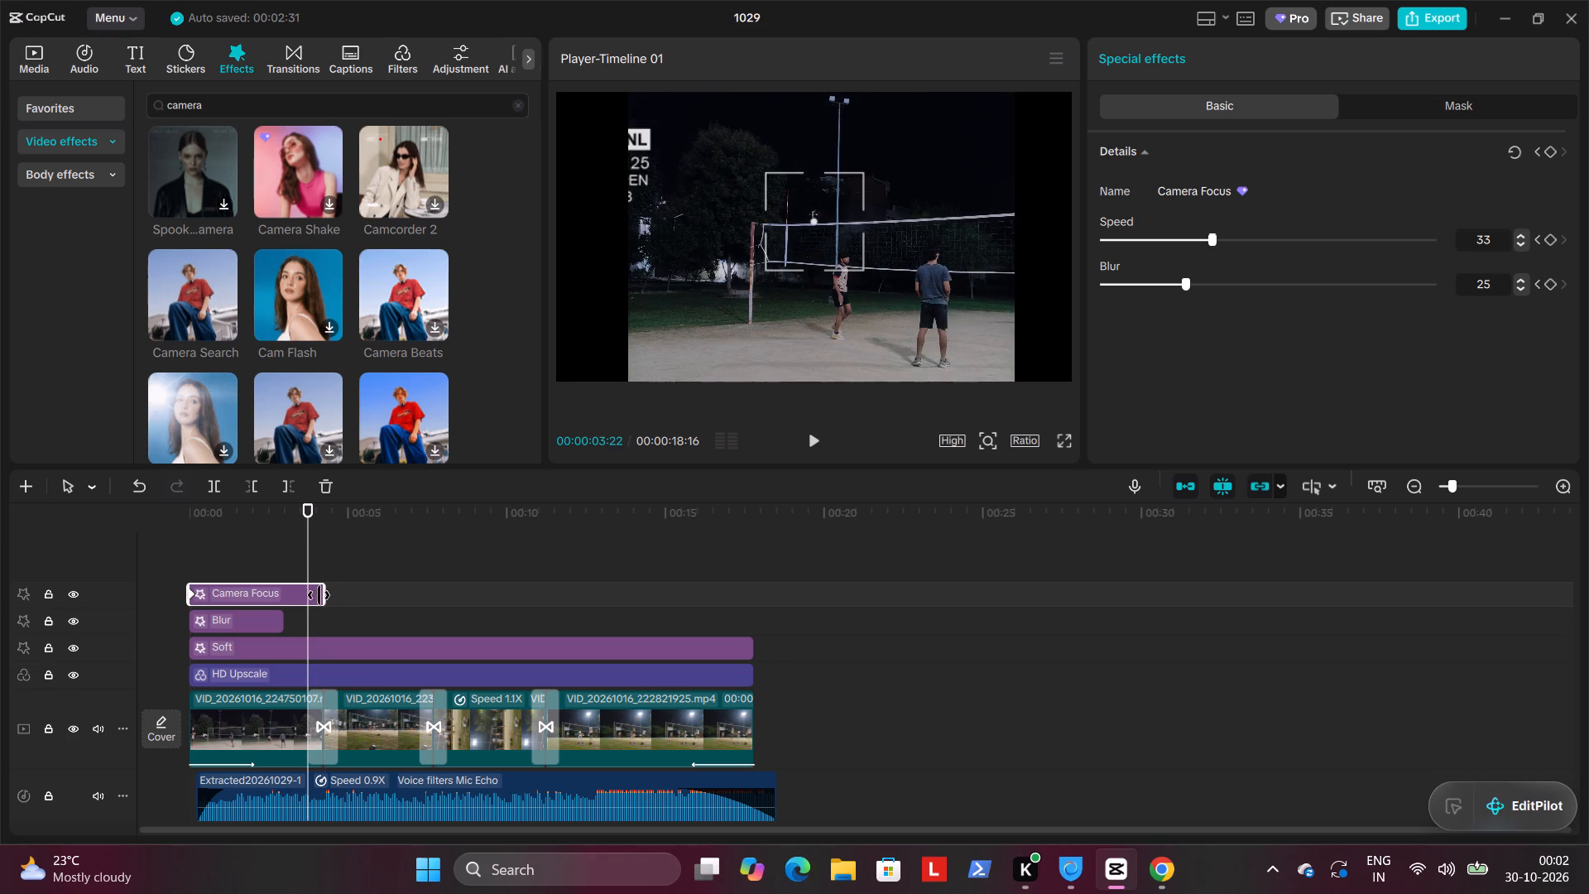
{"action": "left_click_drag", "start_coordinate": [322, 595], "coordinate": [313, 595]}
Keyframe Camera Focus at its end, 00:00:03:28, with Speed 0 and Blur 0.
{"action": "left_click_drag", "start_coordinate": [309, 506], "coordinate": [317, 506]}
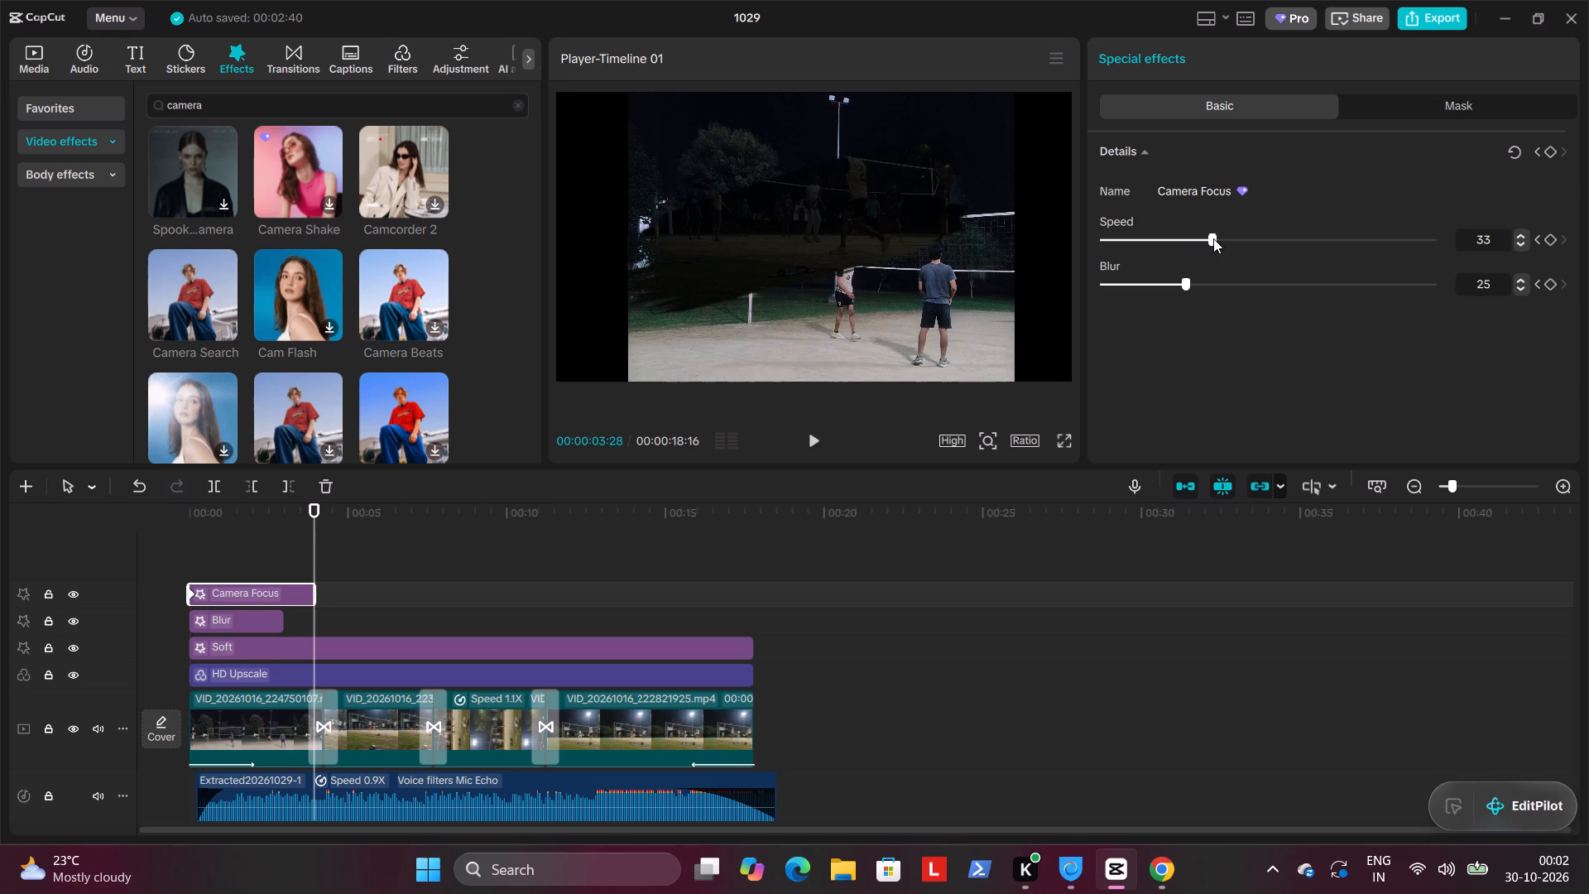
{"action": "left_click_drag", "start_coordinate": [1213, 238], "coordinate": [1034, 243]}
{"action": "left_click_drag", "start_coordinate": [1164, 286], "coordinate": [1058, 289]}
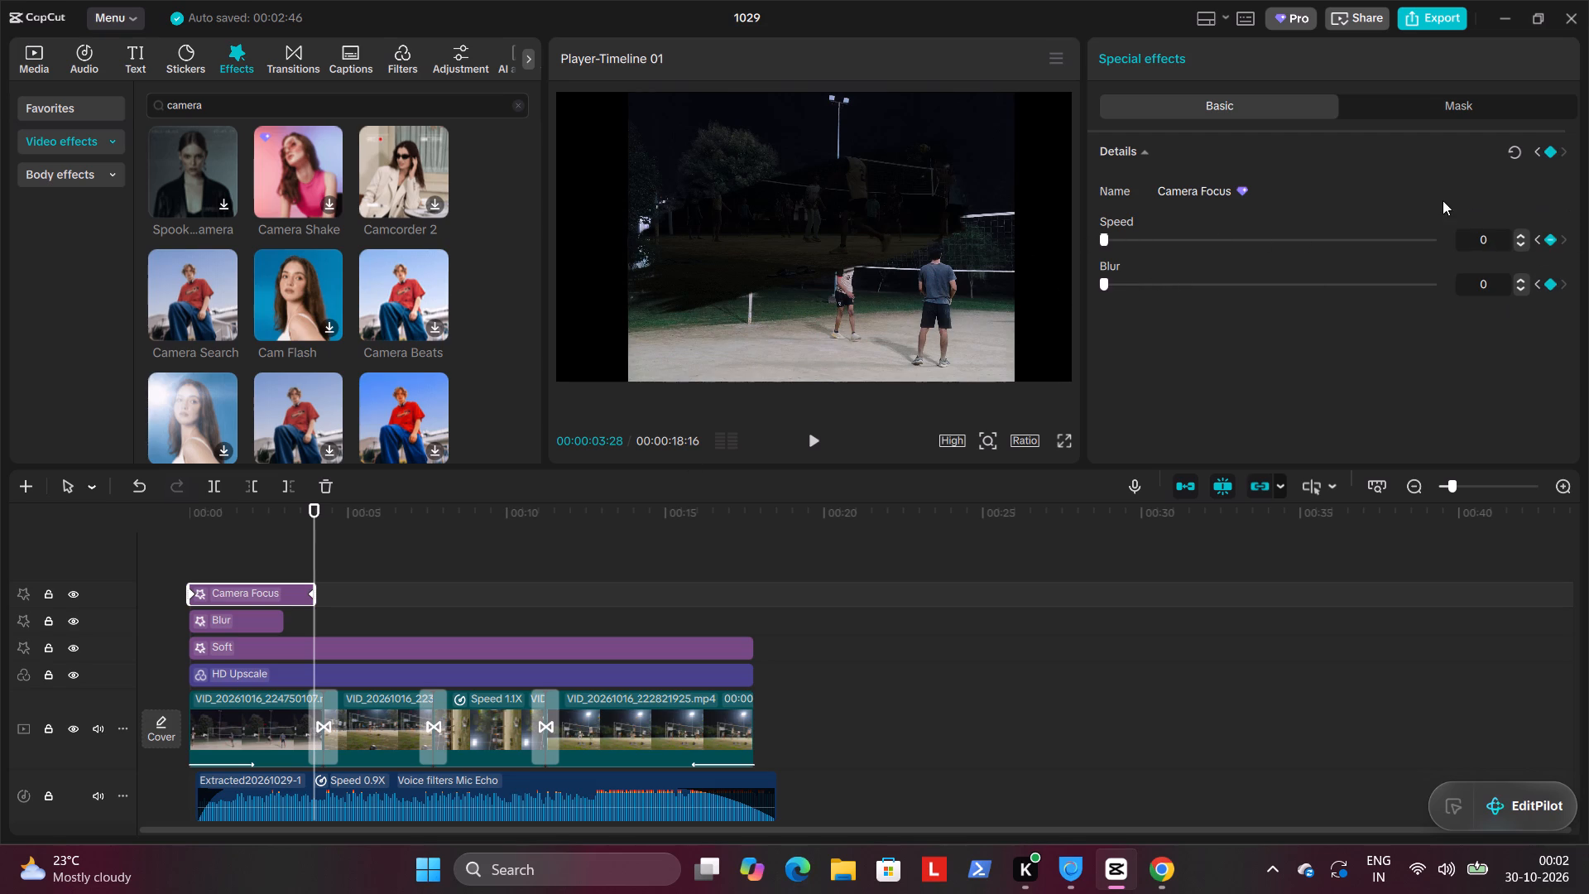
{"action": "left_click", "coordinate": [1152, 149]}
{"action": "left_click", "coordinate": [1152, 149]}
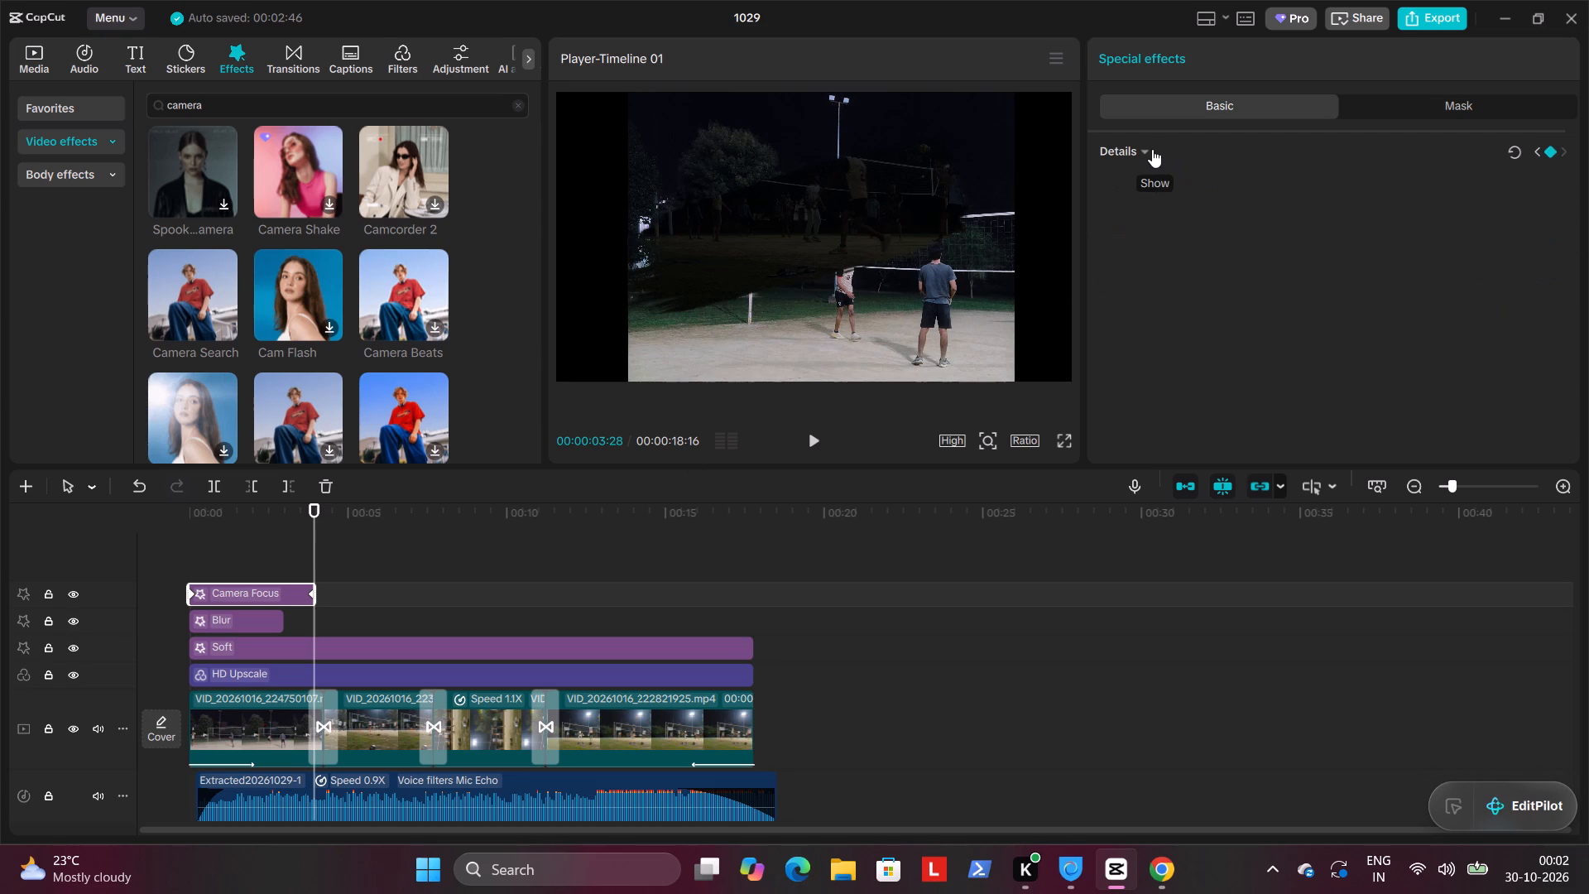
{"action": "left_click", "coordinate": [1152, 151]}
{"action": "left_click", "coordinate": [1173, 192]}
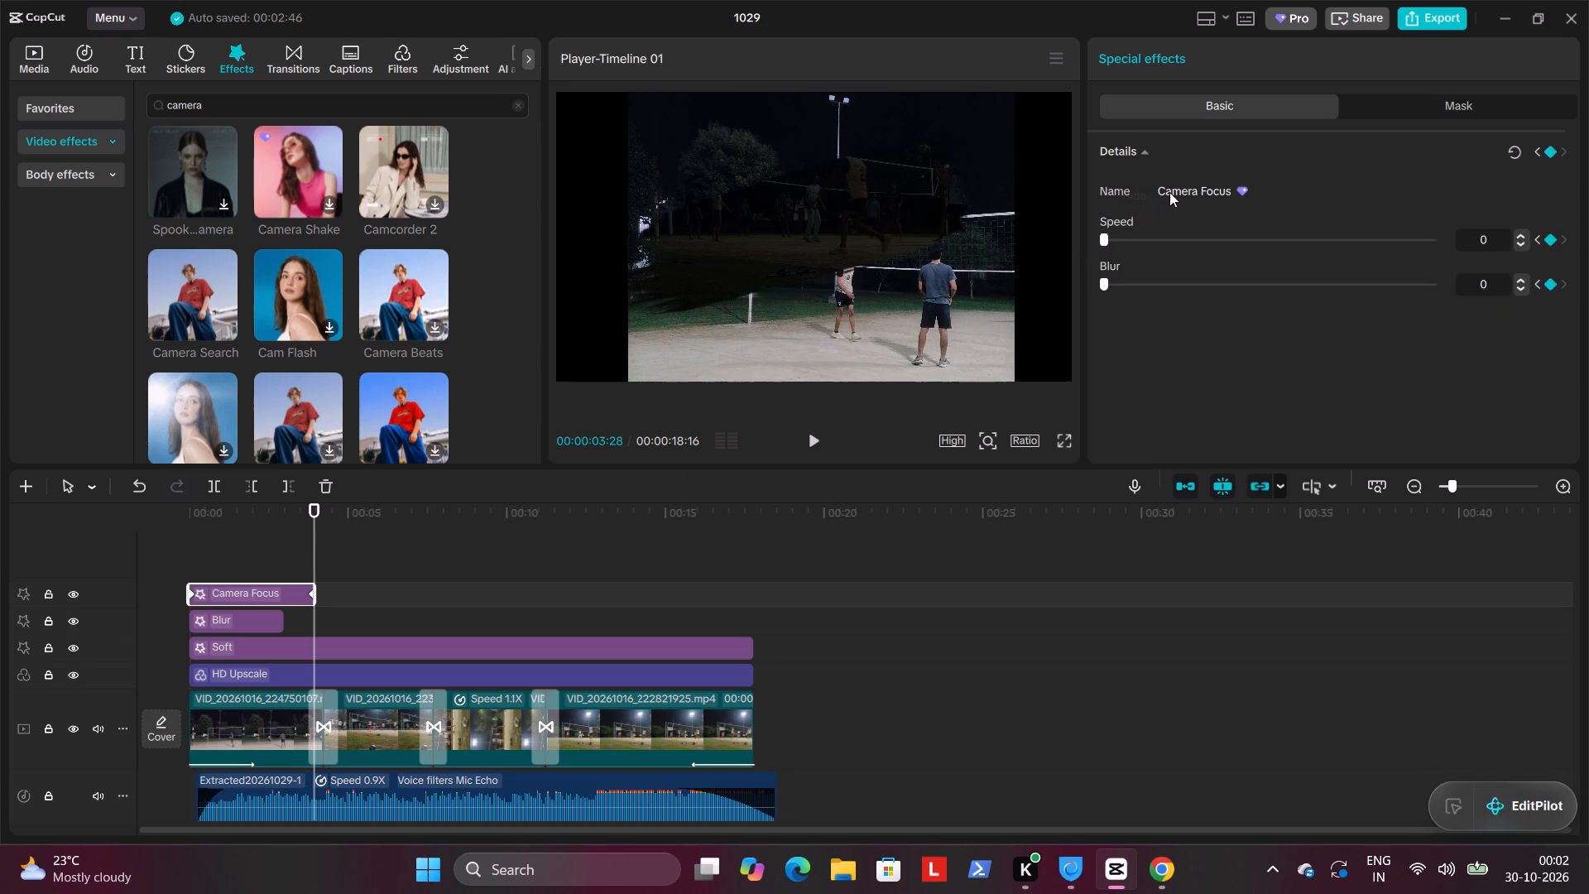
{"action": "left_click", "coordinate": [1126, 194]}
Play the edit from the start to the third transition at about 00:00:11:07.
{"action": "left_click_drag", "start_coordinate": [314, 527], "coordinate": [0, 517]}
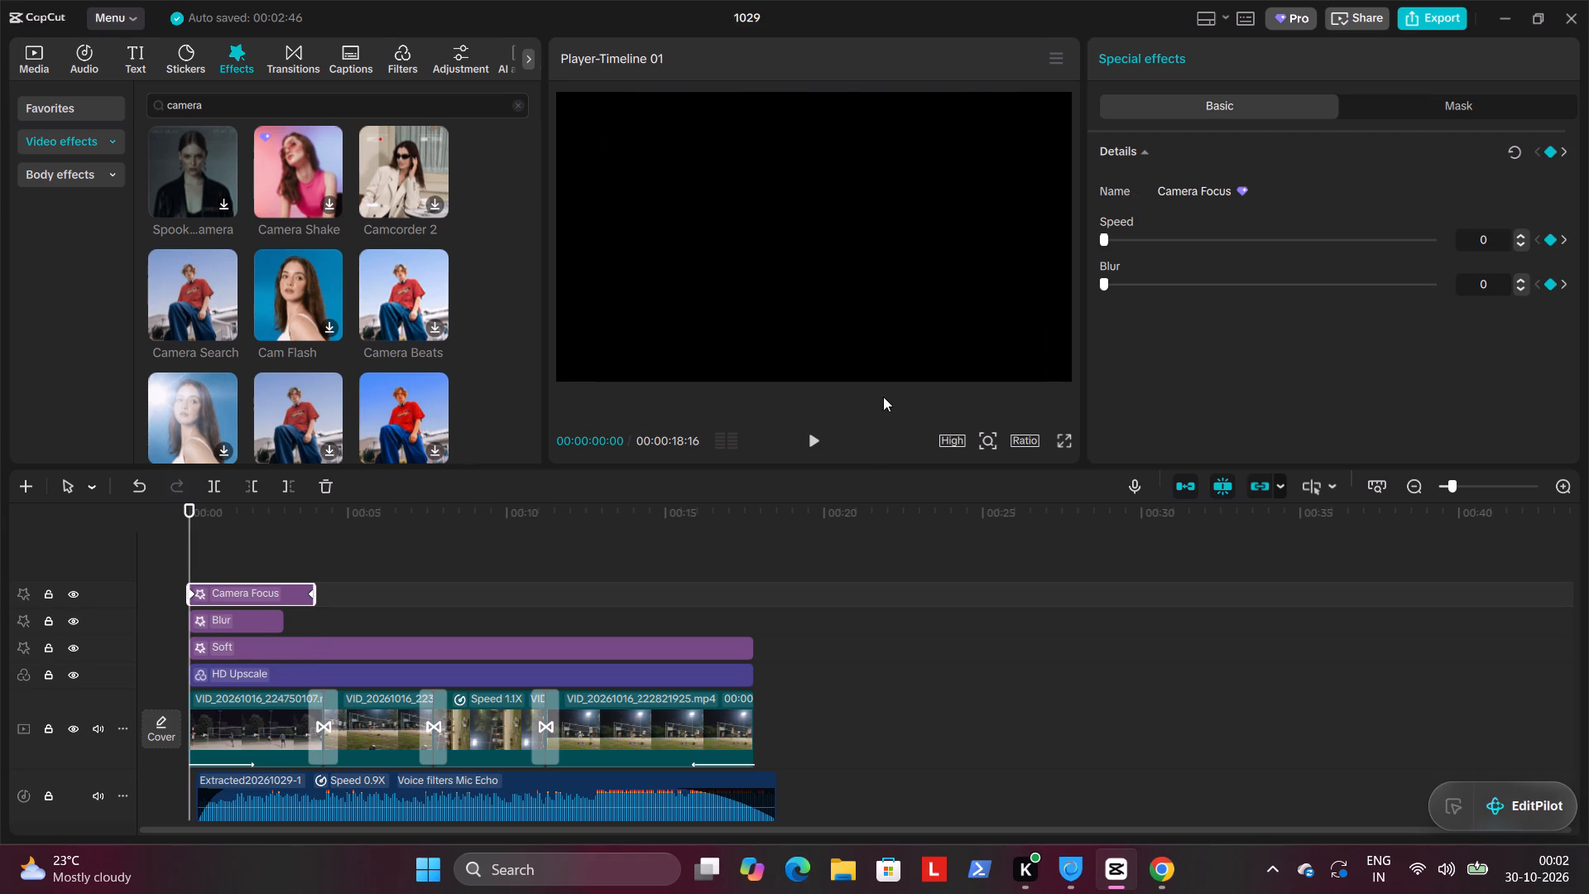
{"action": "left_click", "coordinate": [799, 440]}
{"action": "left_click", "coordinate": [810, 442]}
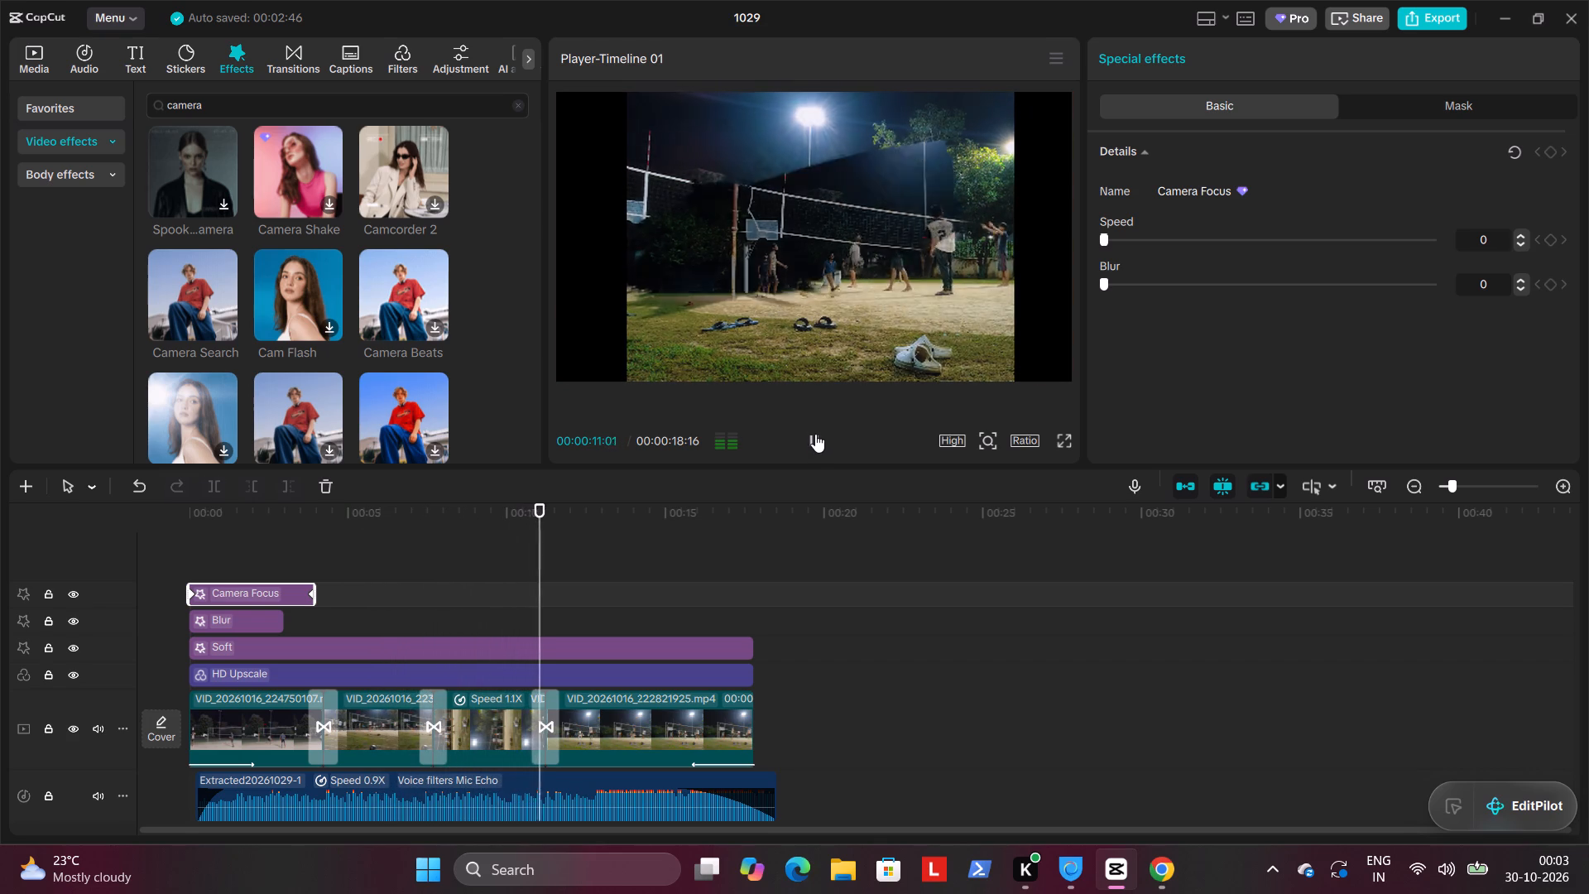
{"action": "left_click", "coordinate": [815, 434]}
Replace the third transition, Casual Brush before the last clip, with Shadow Sweep from the Overlay transitions.
{"action": "left_click", "coordinate": [540, 709]}
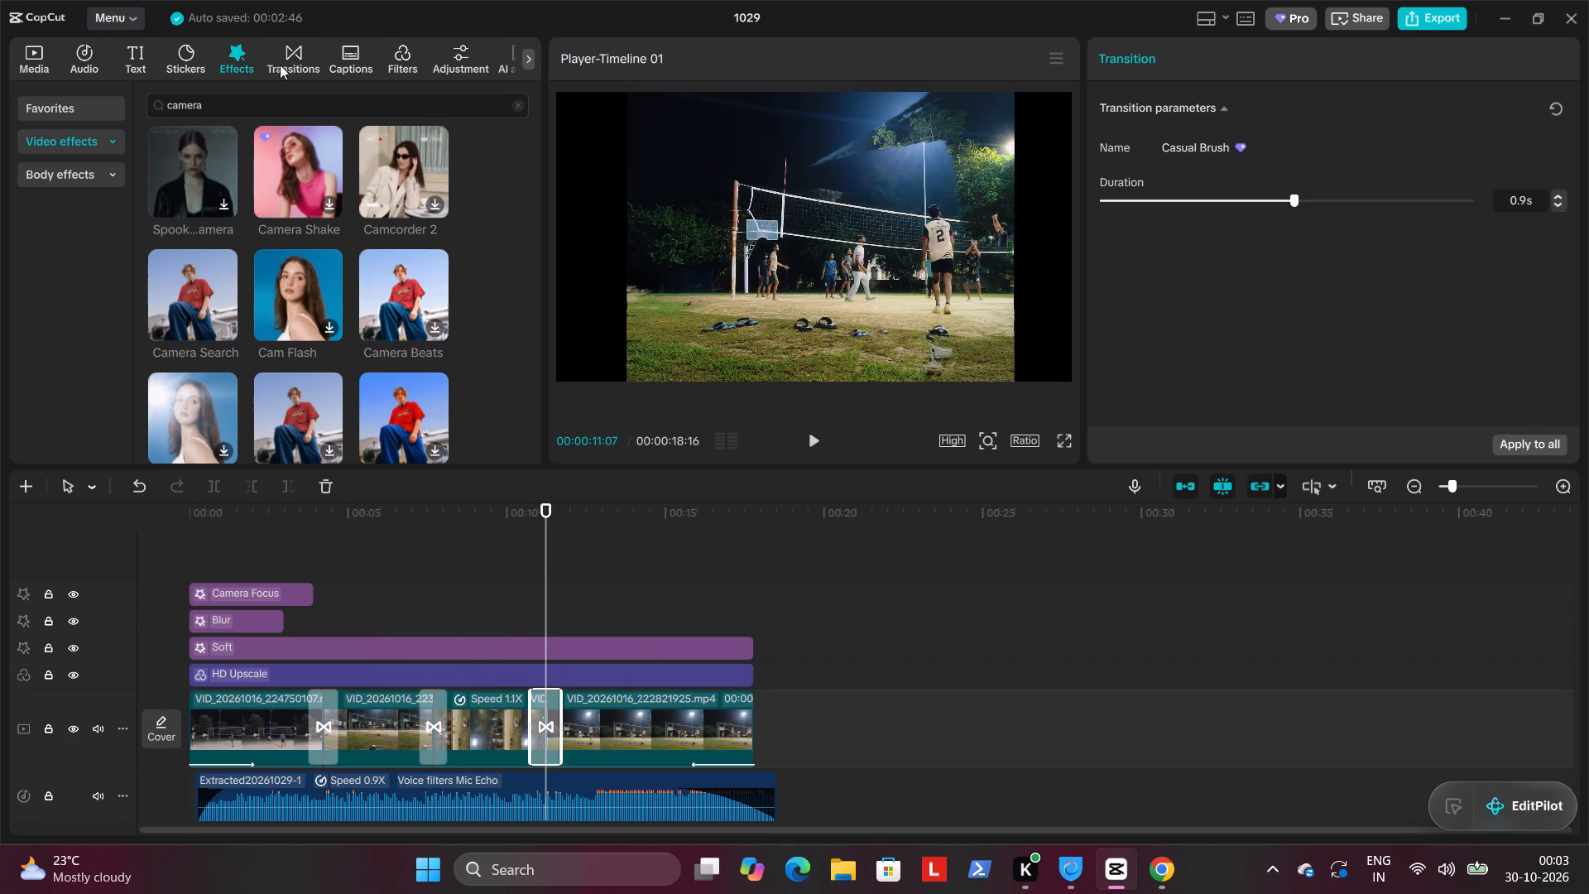
{"action": "left_click", "coordinate": [299, 47]}
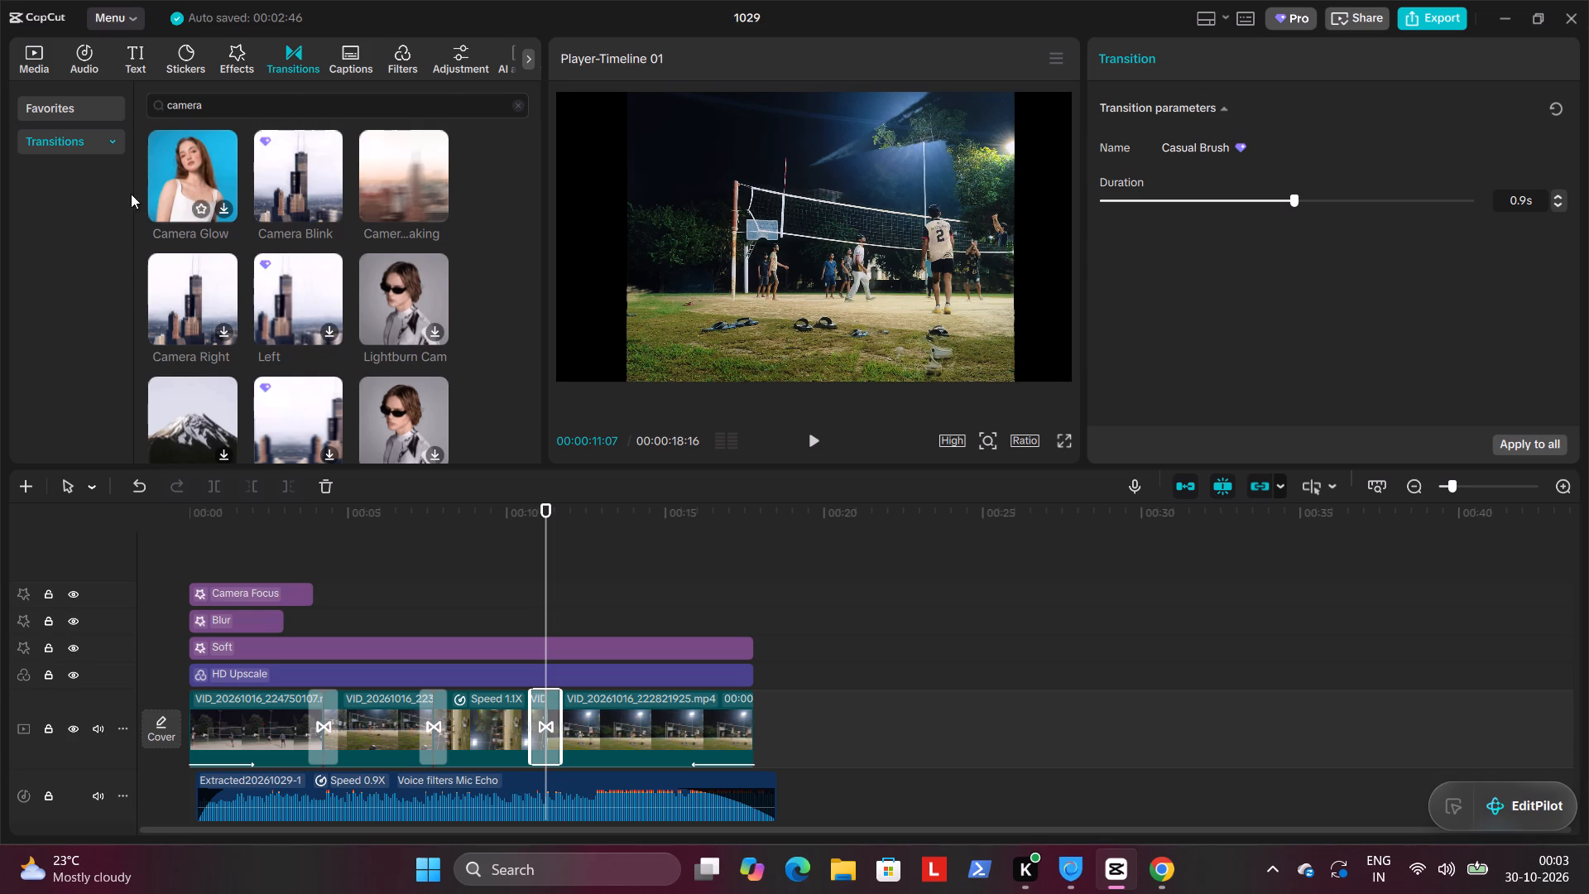
{"action": "left_click", "coordinate": [84, 137]}
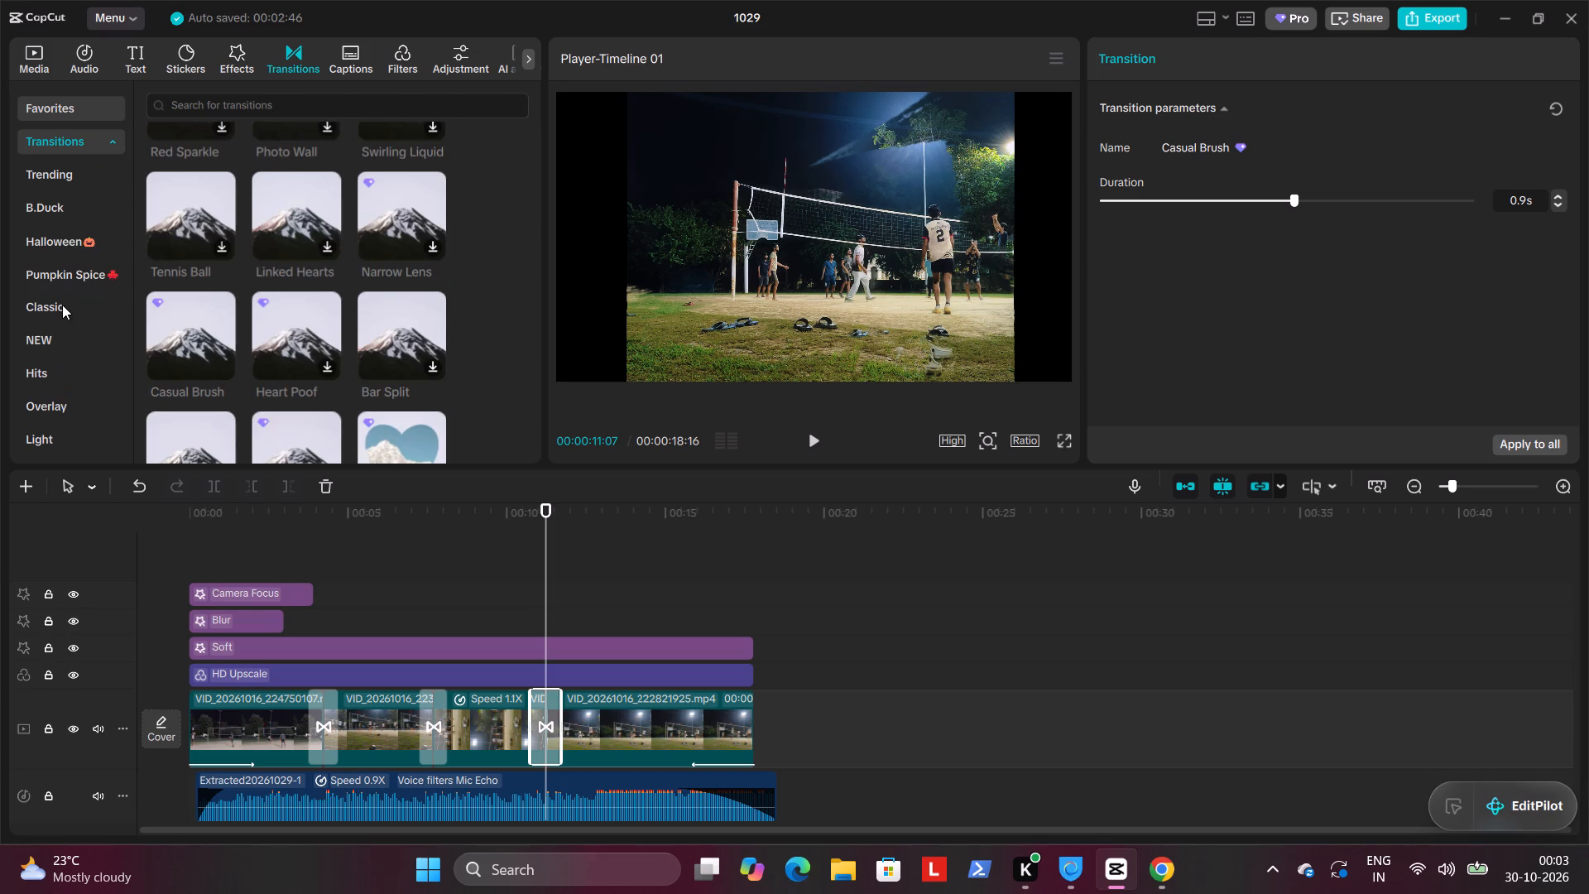
{"action": "left_click", "coordinate": [62, 305]}
{"action": "left_click", "coordinate": [76, 339]}
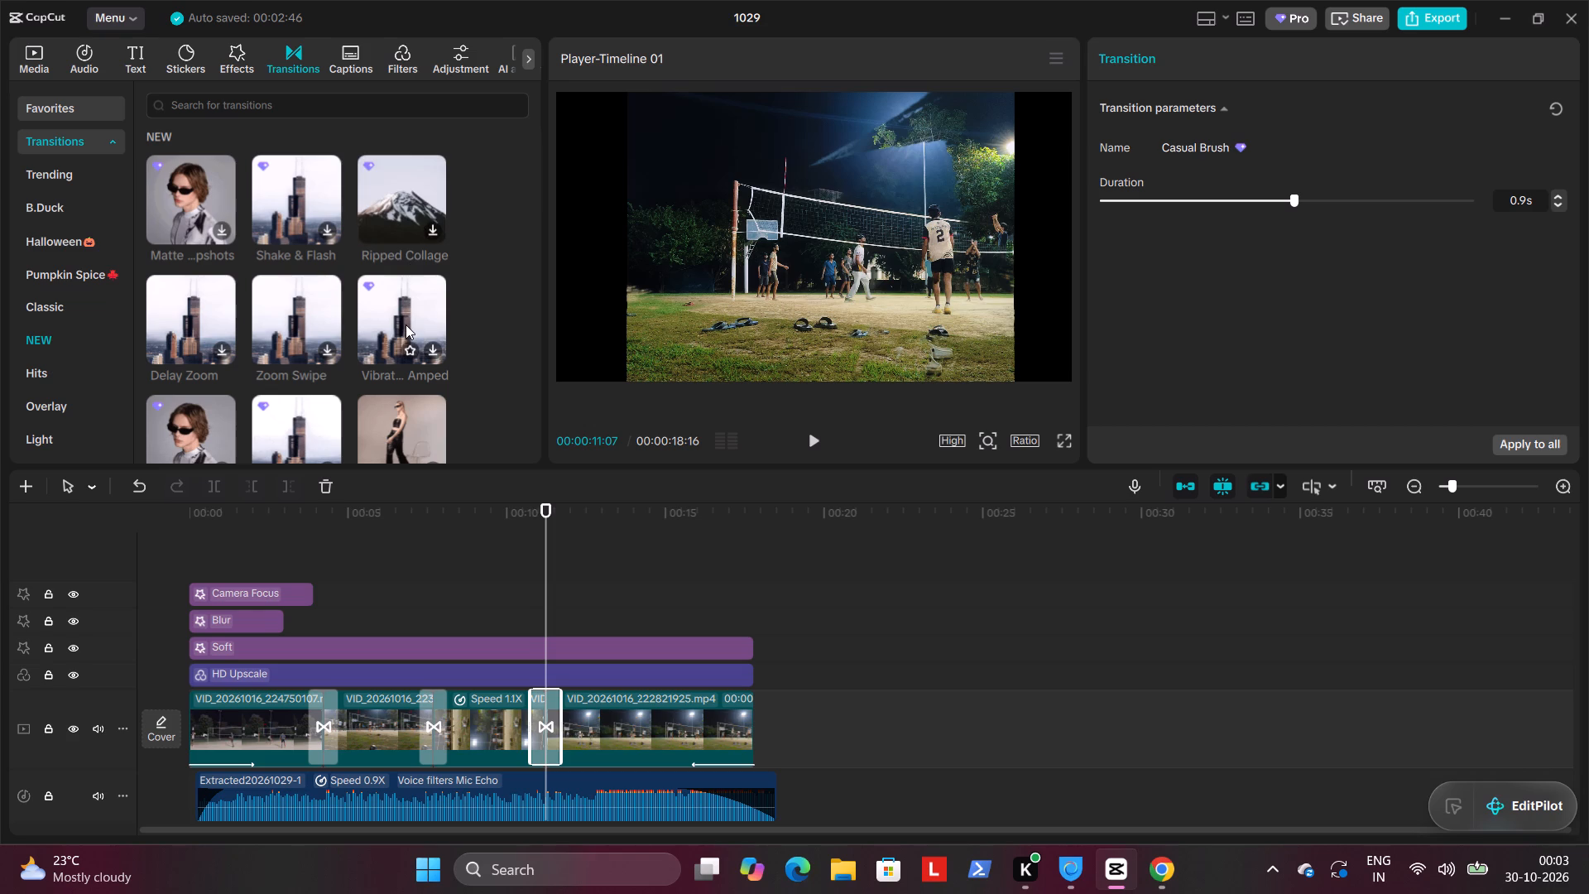
{"action": "scroll", "coordinate": [405, 396], "scroll_direction": "down", "scroll_amount": 1}
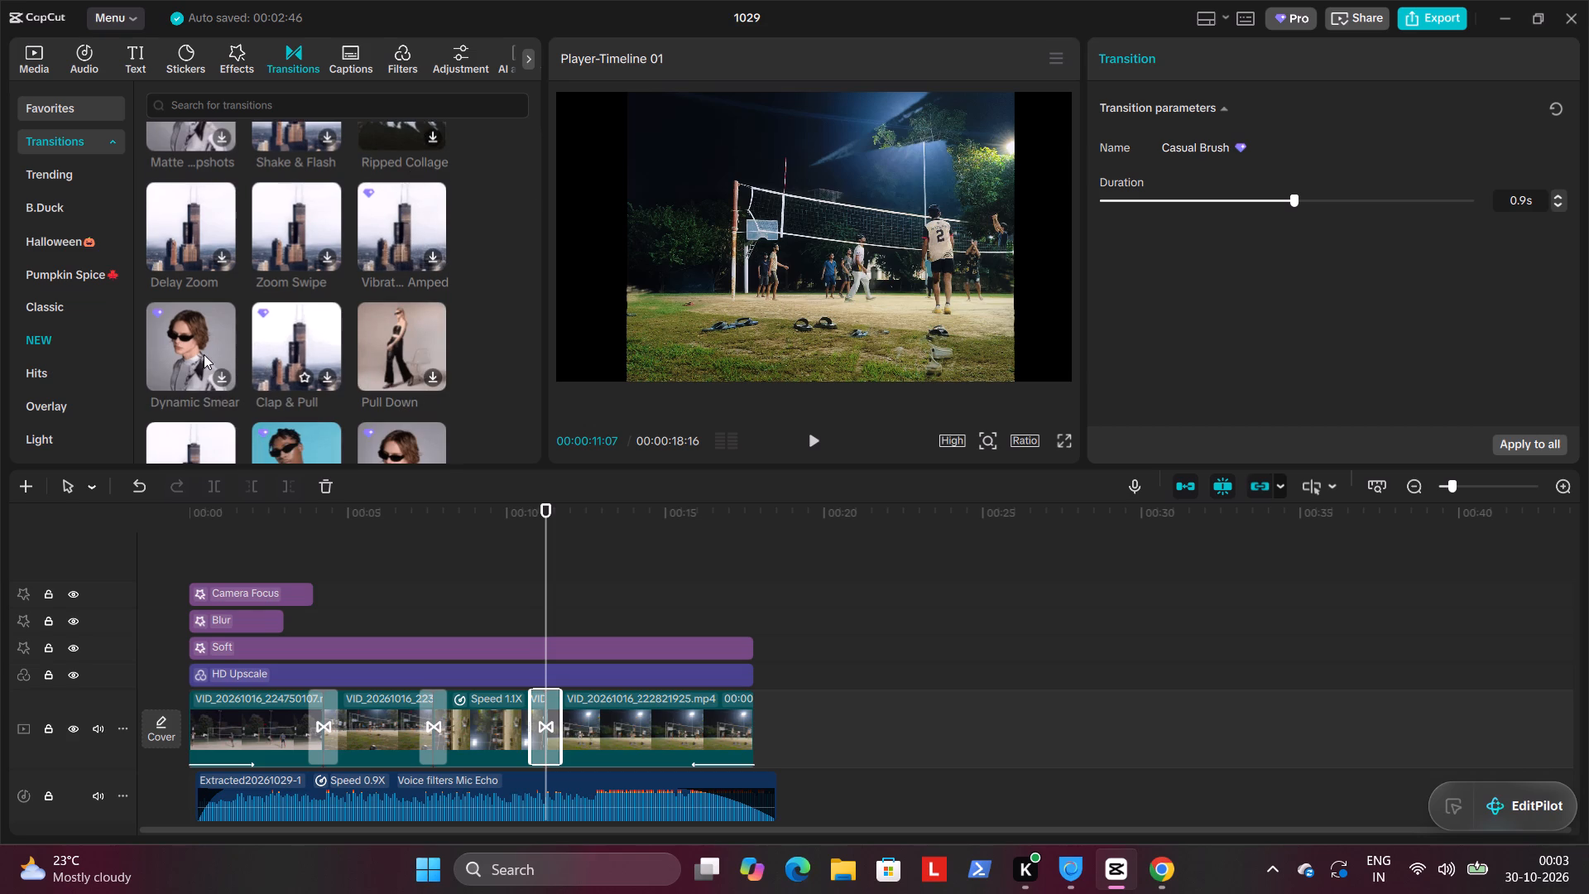
{"action": "scroll", "coordinate": [203, 353], "scroll_direction": "down", "scroll_amount": 3}
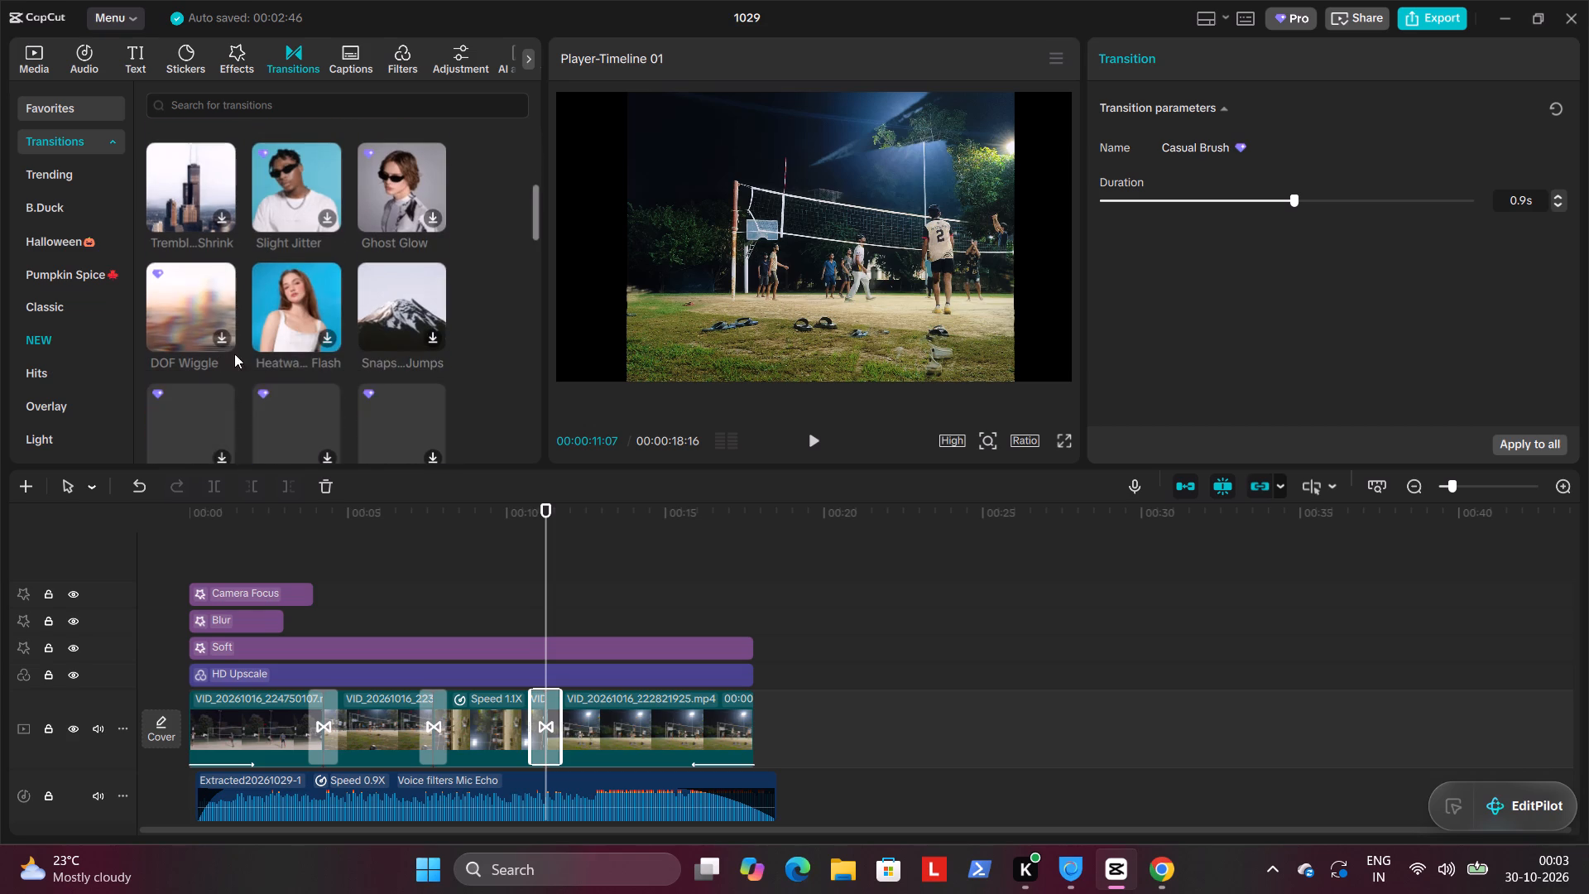
{"action": "scroll", "coordinate": [383, 300], "scroll_direction": "down", "scroll_amount": 1}
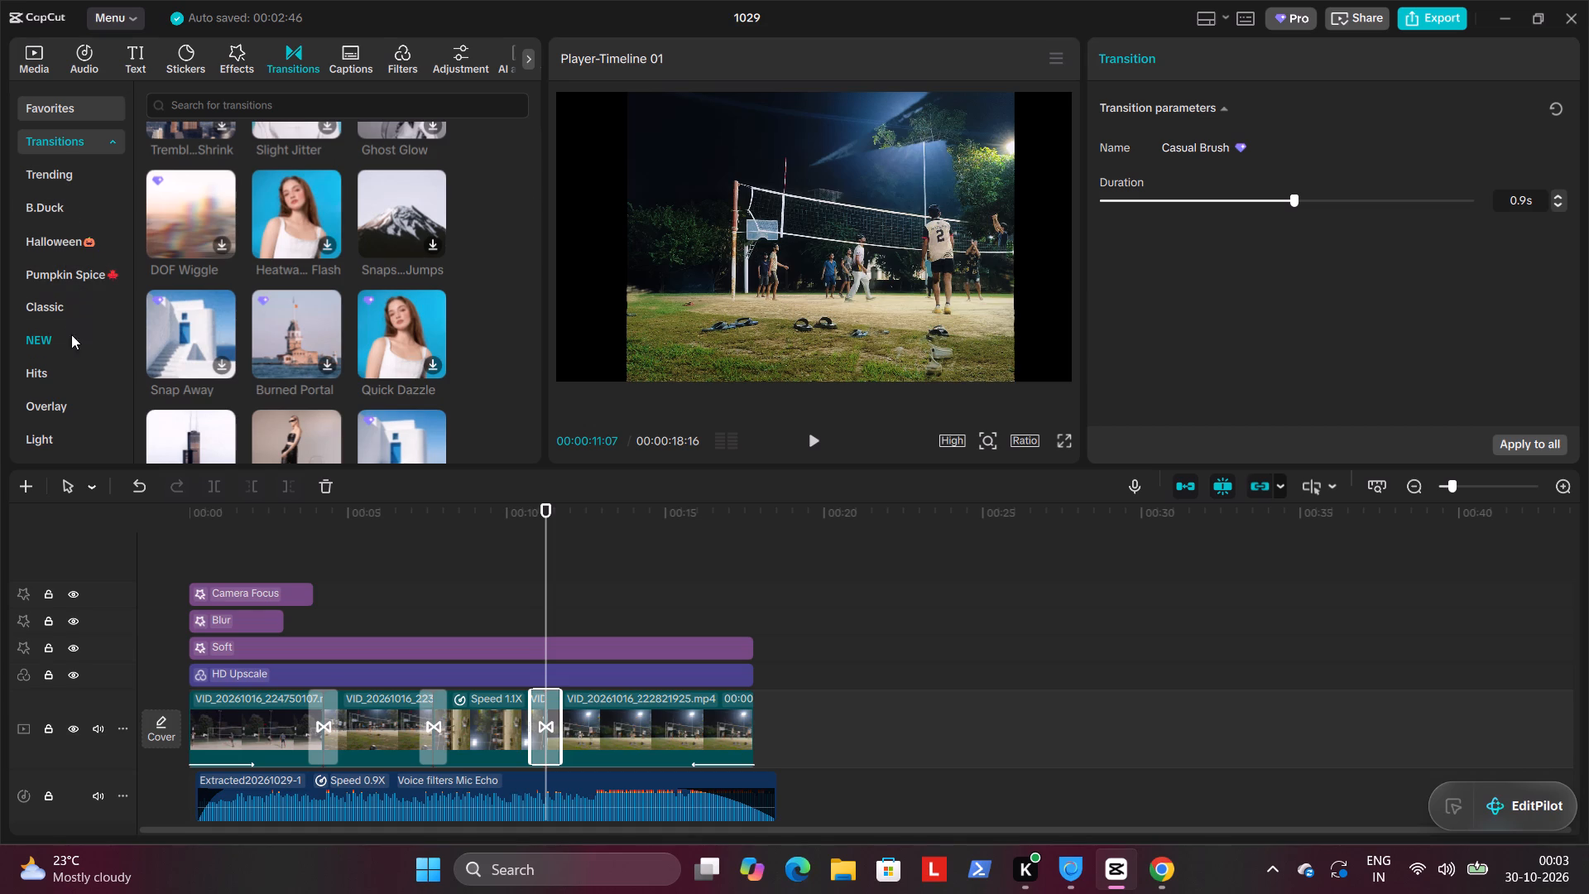
{"action": "left_click", "coordinate": [71, 409]}
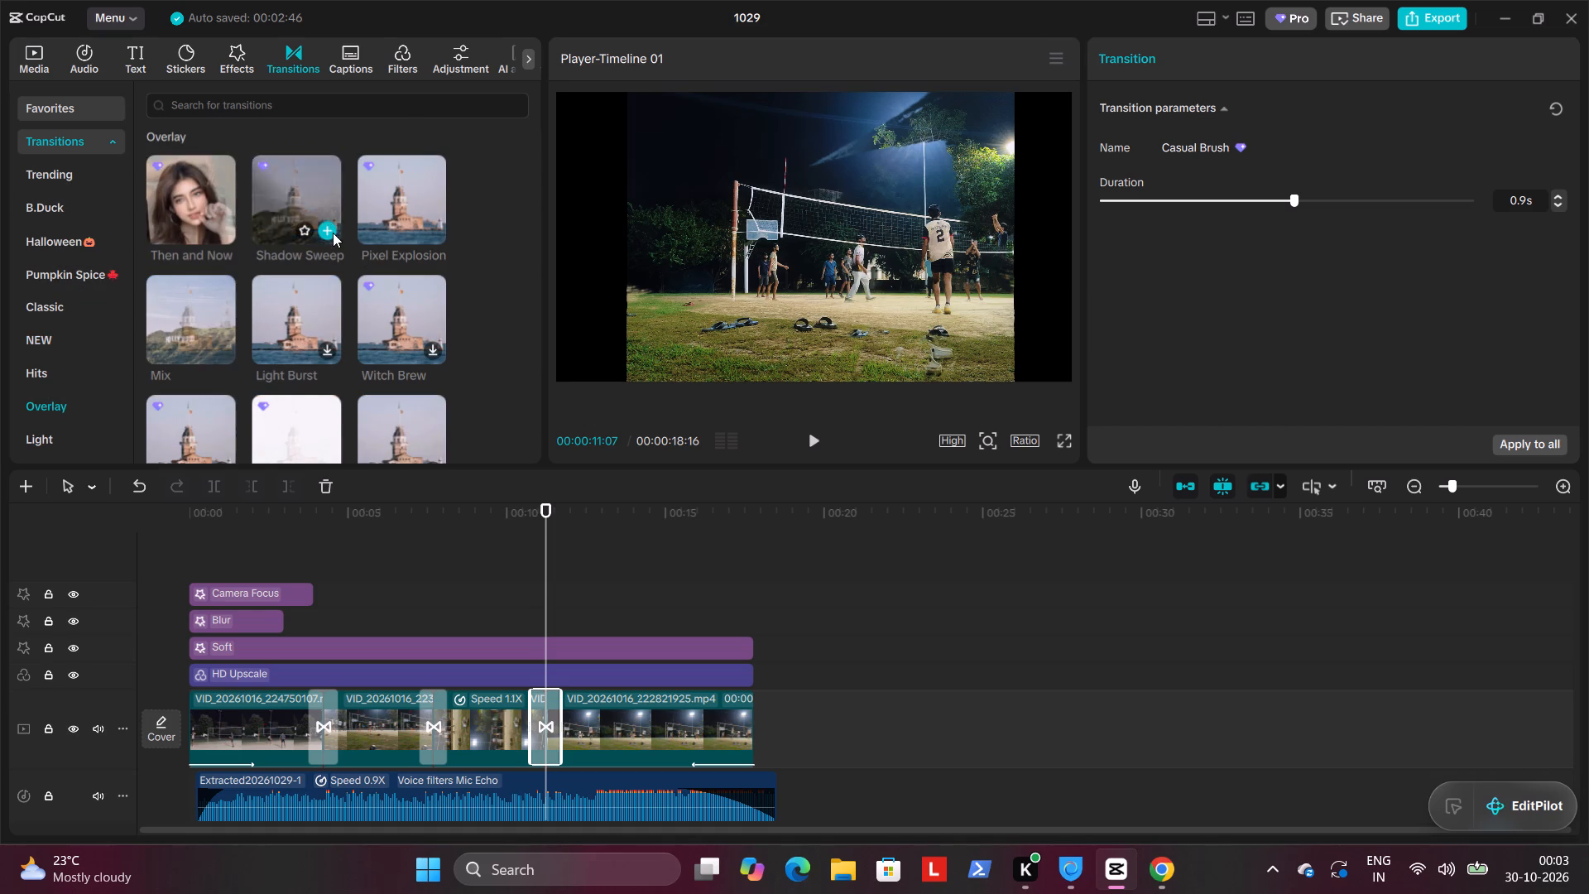
{"action": "left_click", "coordinate": [330, 231]}
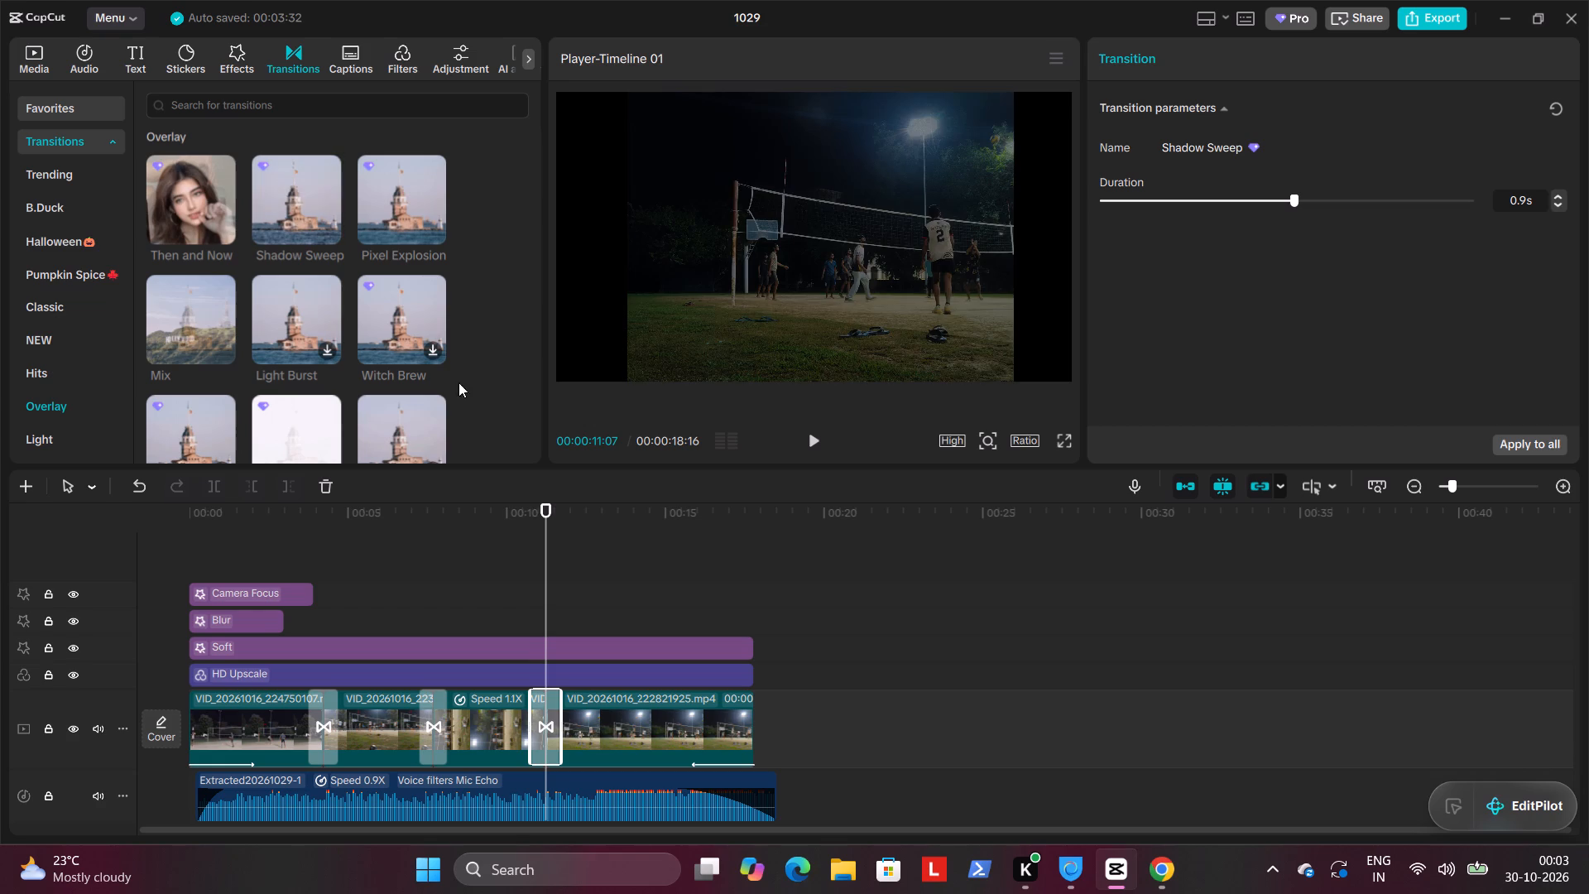
Play the section around the Shadow Sweep transition up to about 00:00:12:05.
{"action": "left_click_drag", "start_coordinate": [542, 508], "coordinate": [504, 507]}
{"action": "left_click", "coordinate": [814, 446]}
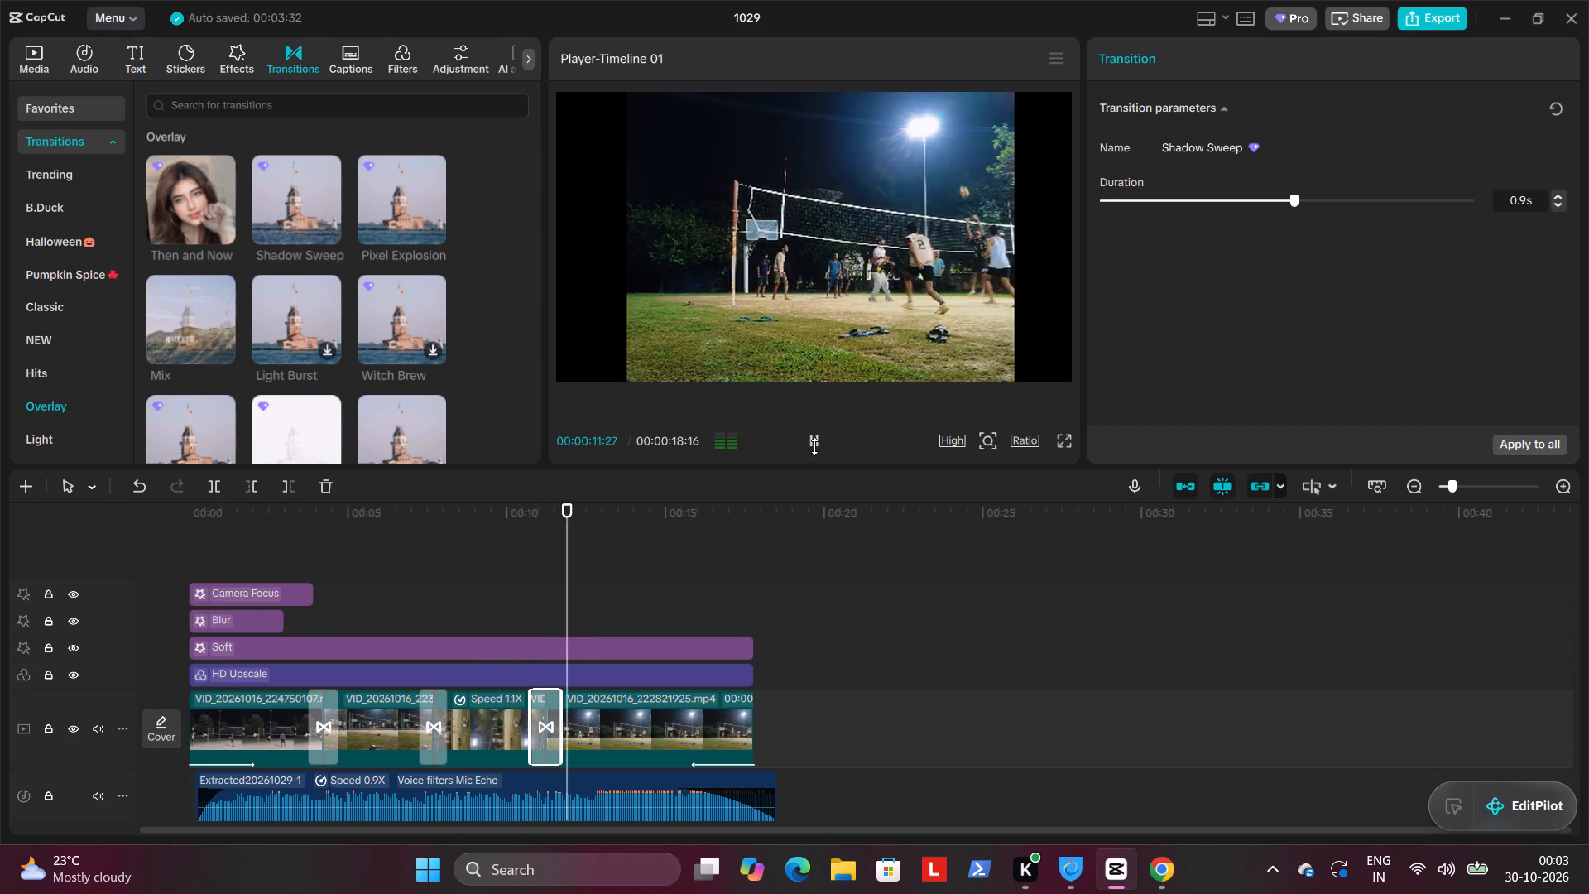
{"action": "left_click", "coordinate": [814, 446]}
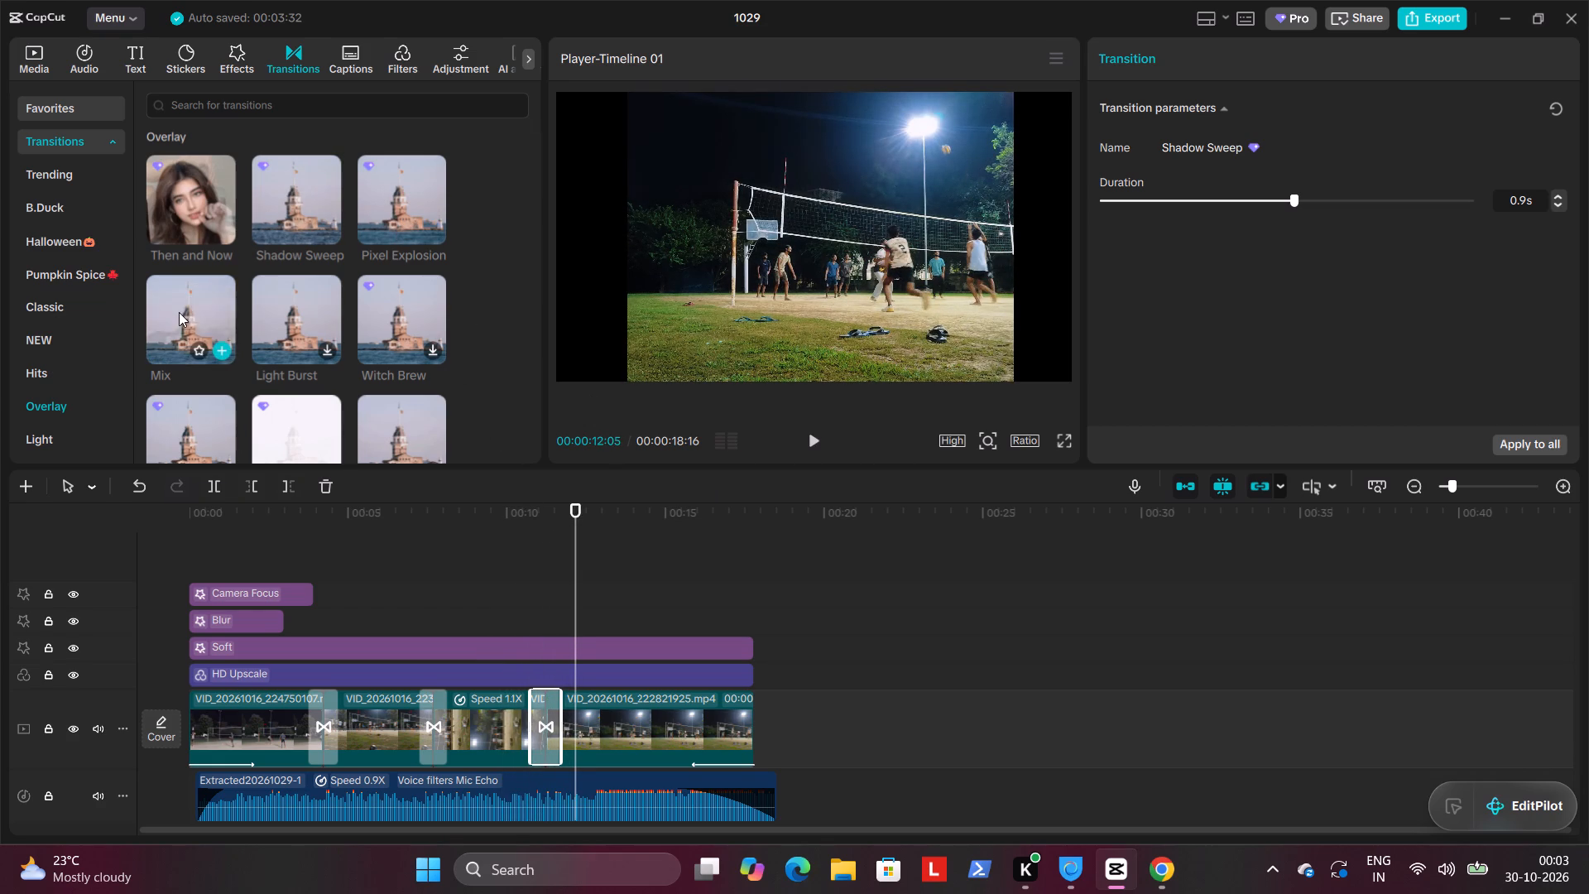
Browse the Overlay transitions and preview Mix and Swirl Fade.
{"action": "left_click", "coordinate": [177, 312]}
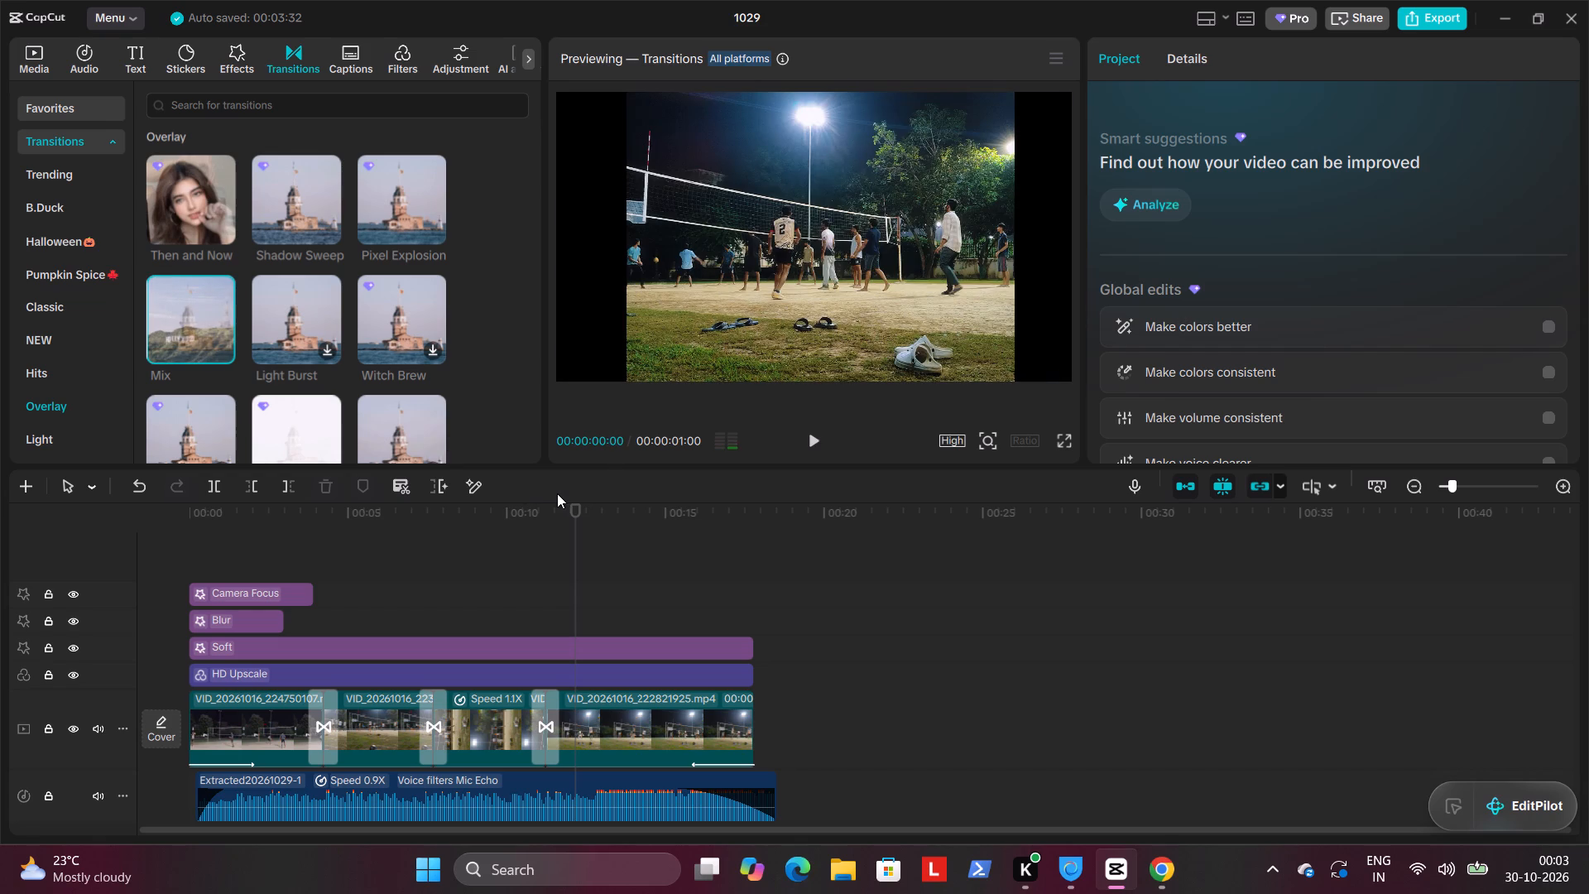
{"action": "scroll", "coordinate": [259, 381], "scroll_direction": "down", "scroll_amount": 3}
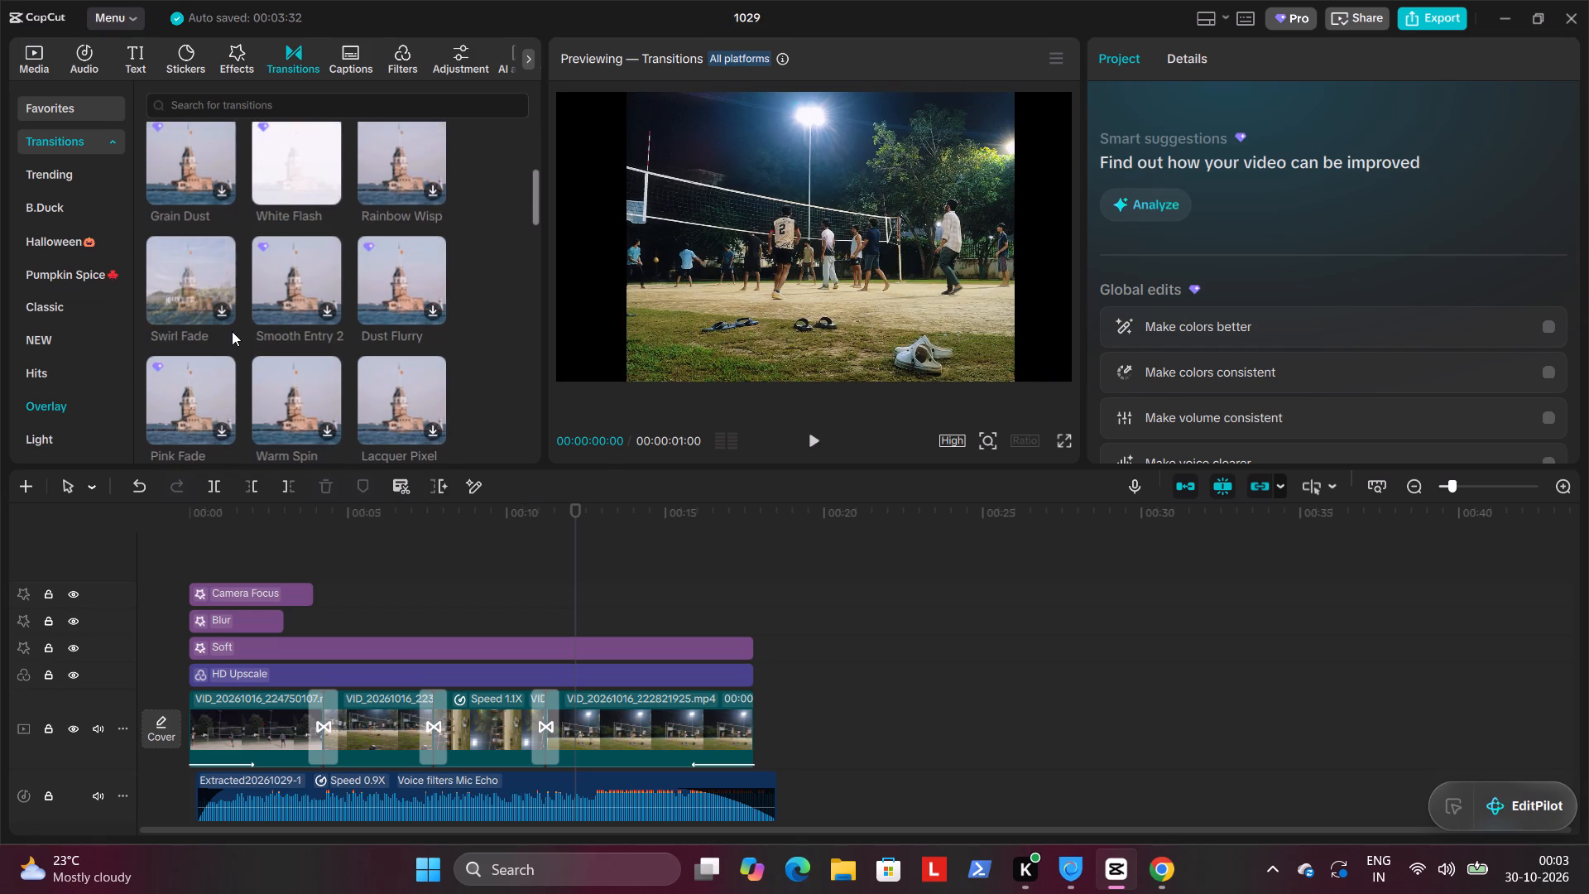
{"action": "left_click", "coordinate": [180, 272]}
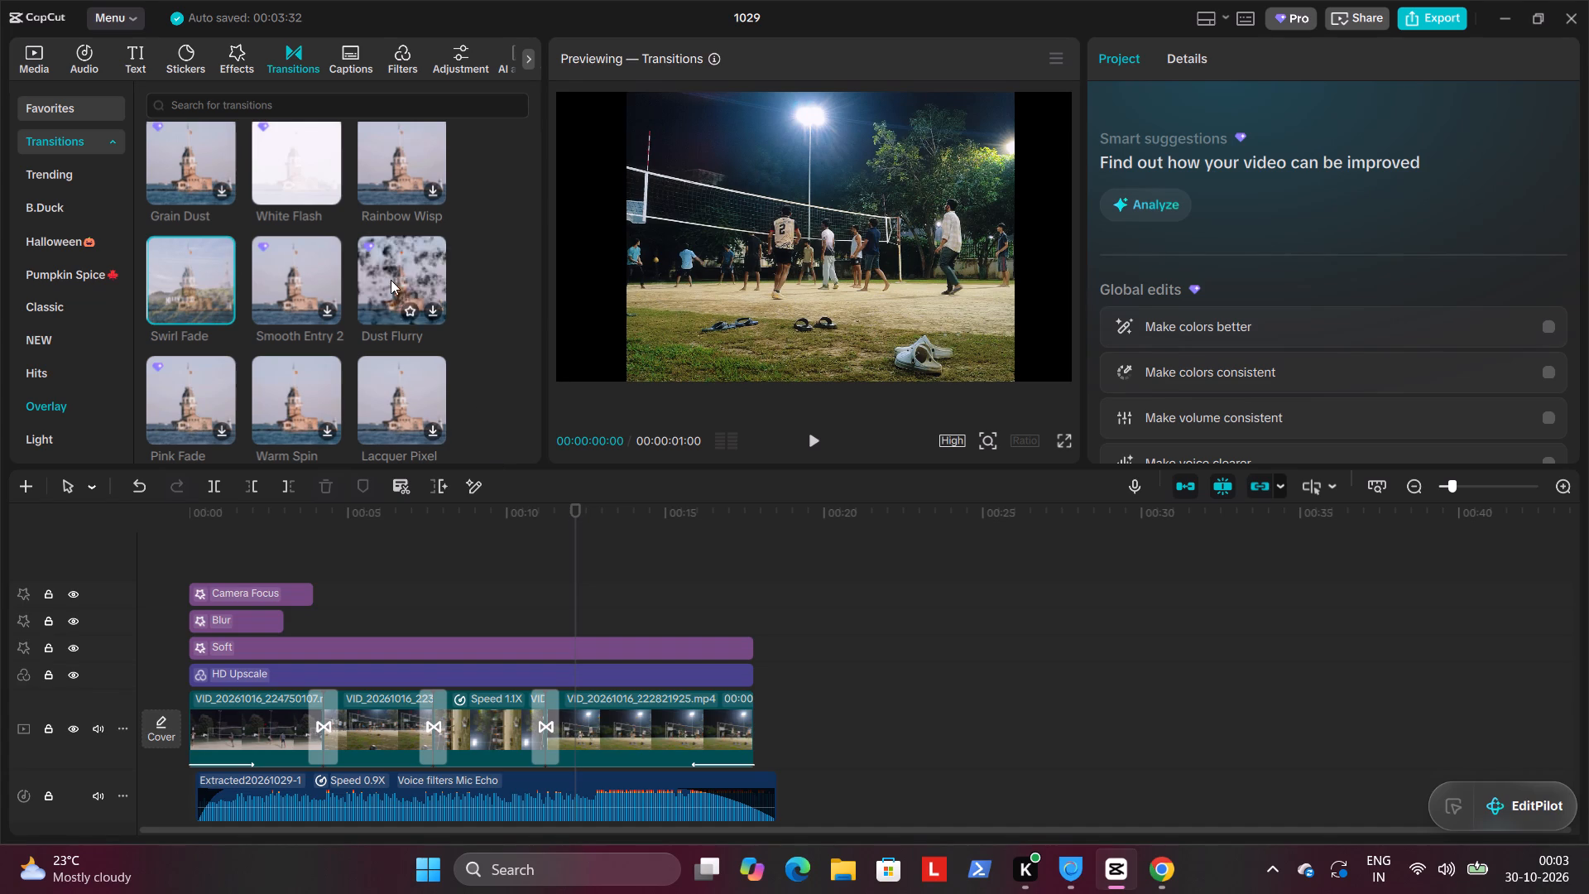
{"action": "scroll", "coordinate": [286, 273], "scroll_direction": "up", "scroll_amount": 2}
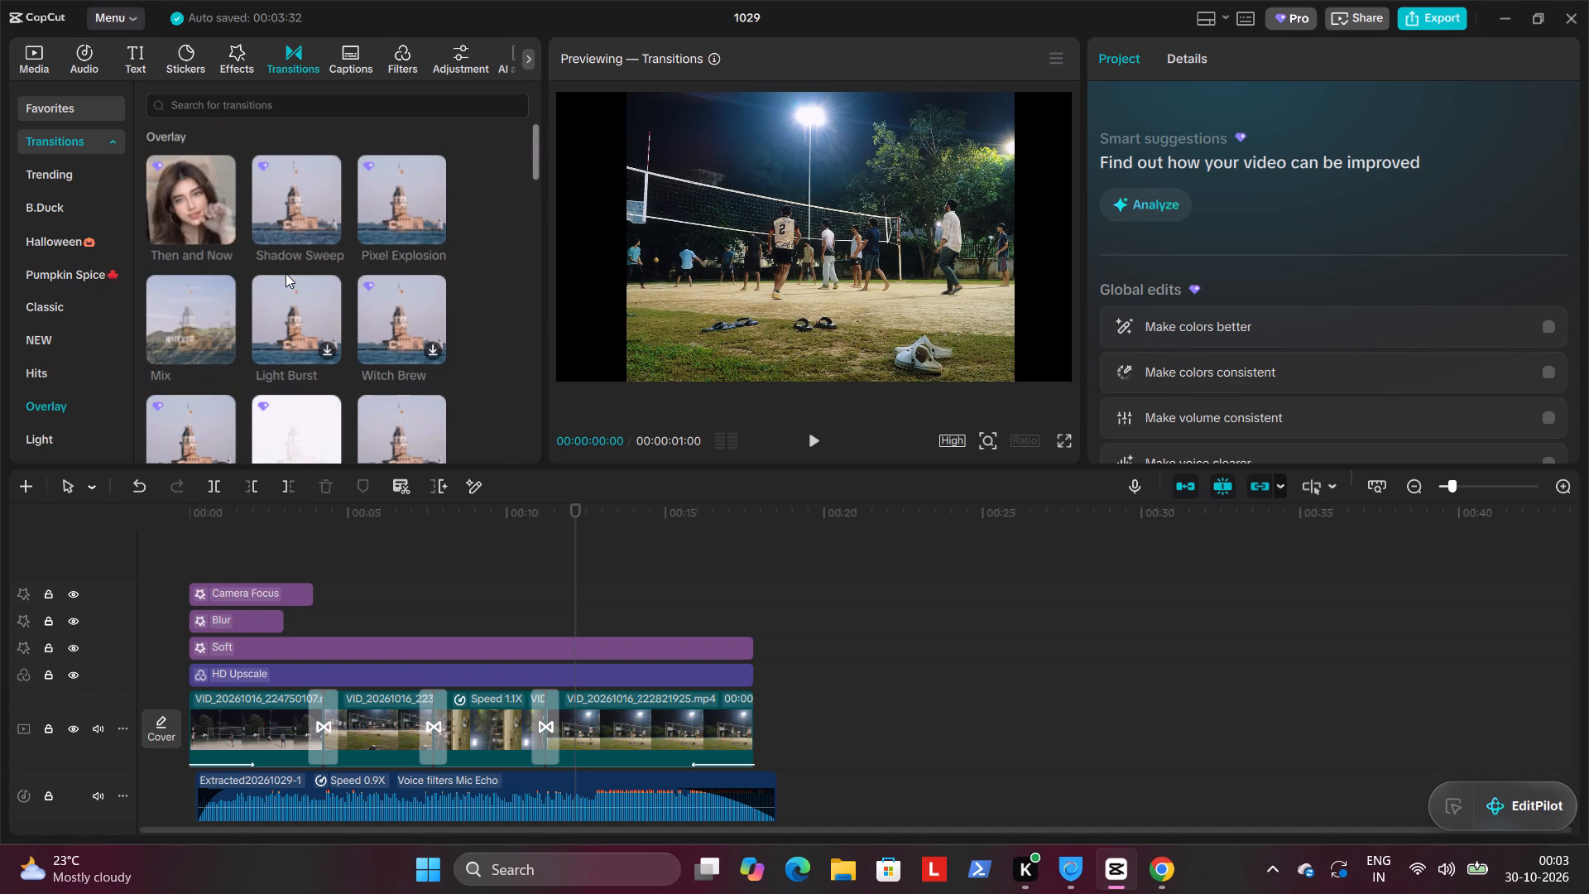
{"action": "scroll", "coordinate": [286, 273], "scroll_direction": "up", "scroll_amount": 2}
{"action": "scroll", "coordinate": [214, 350], "scroll_direction": "down", "scroll_amount": 4}
{"action": "scroll", "coordinate": [378, 428], "scroll_direction": "down", "scroll_amount": 2}
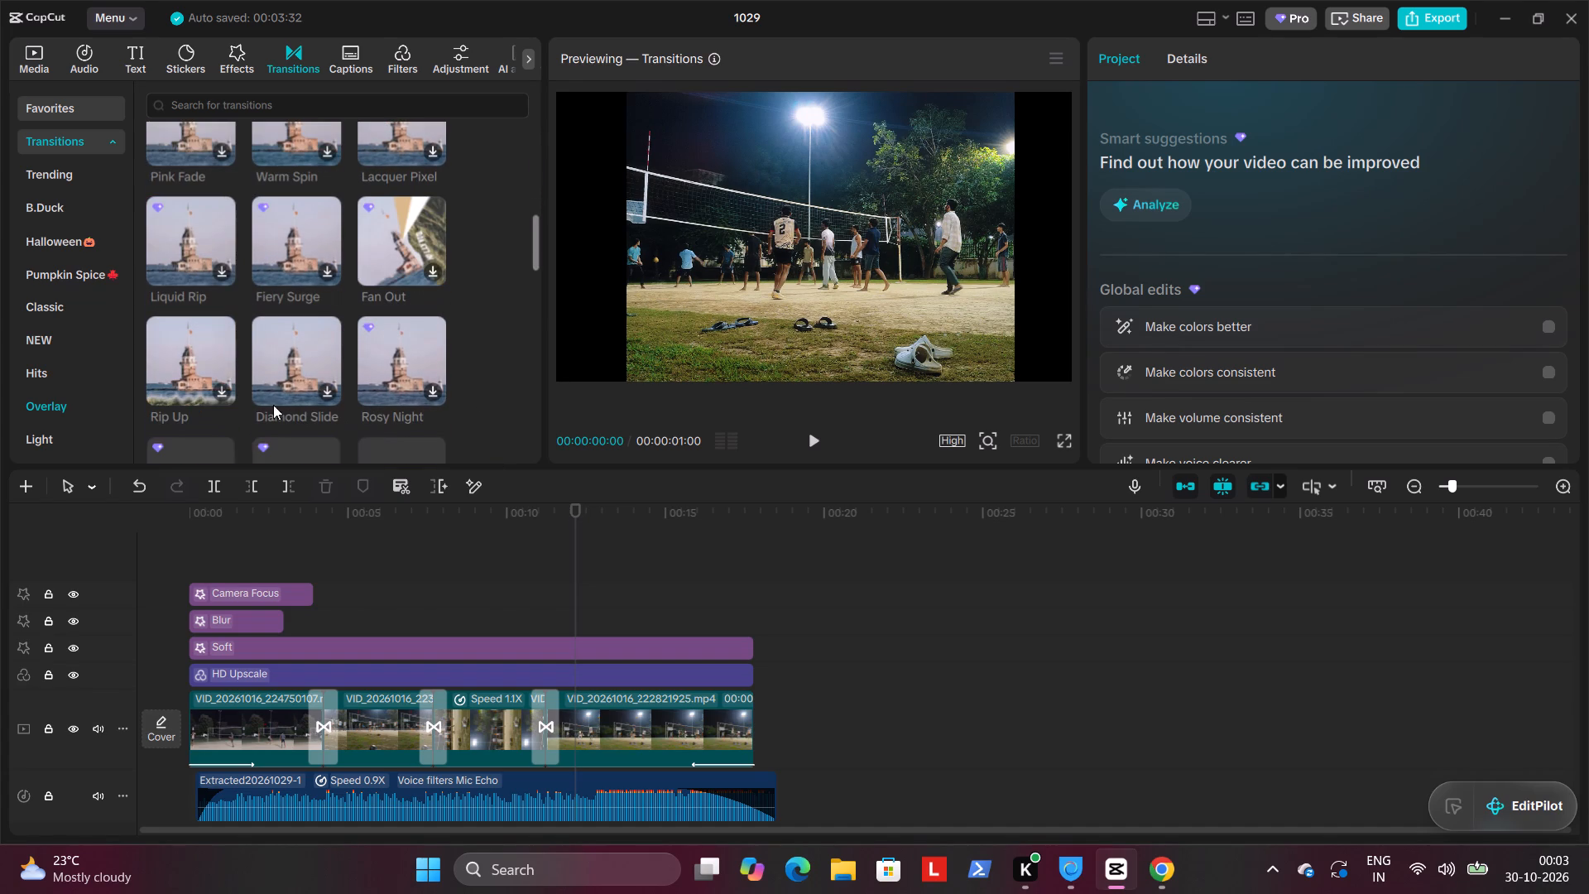
{"action": "scroll", "coordinate": [80, 360], "scroll_direction": "down", "scroll_amount": 3}
Browse the Mask transitions and preview Wind Blown.
{"action": "left_click", "coordinate": [73, 329]}
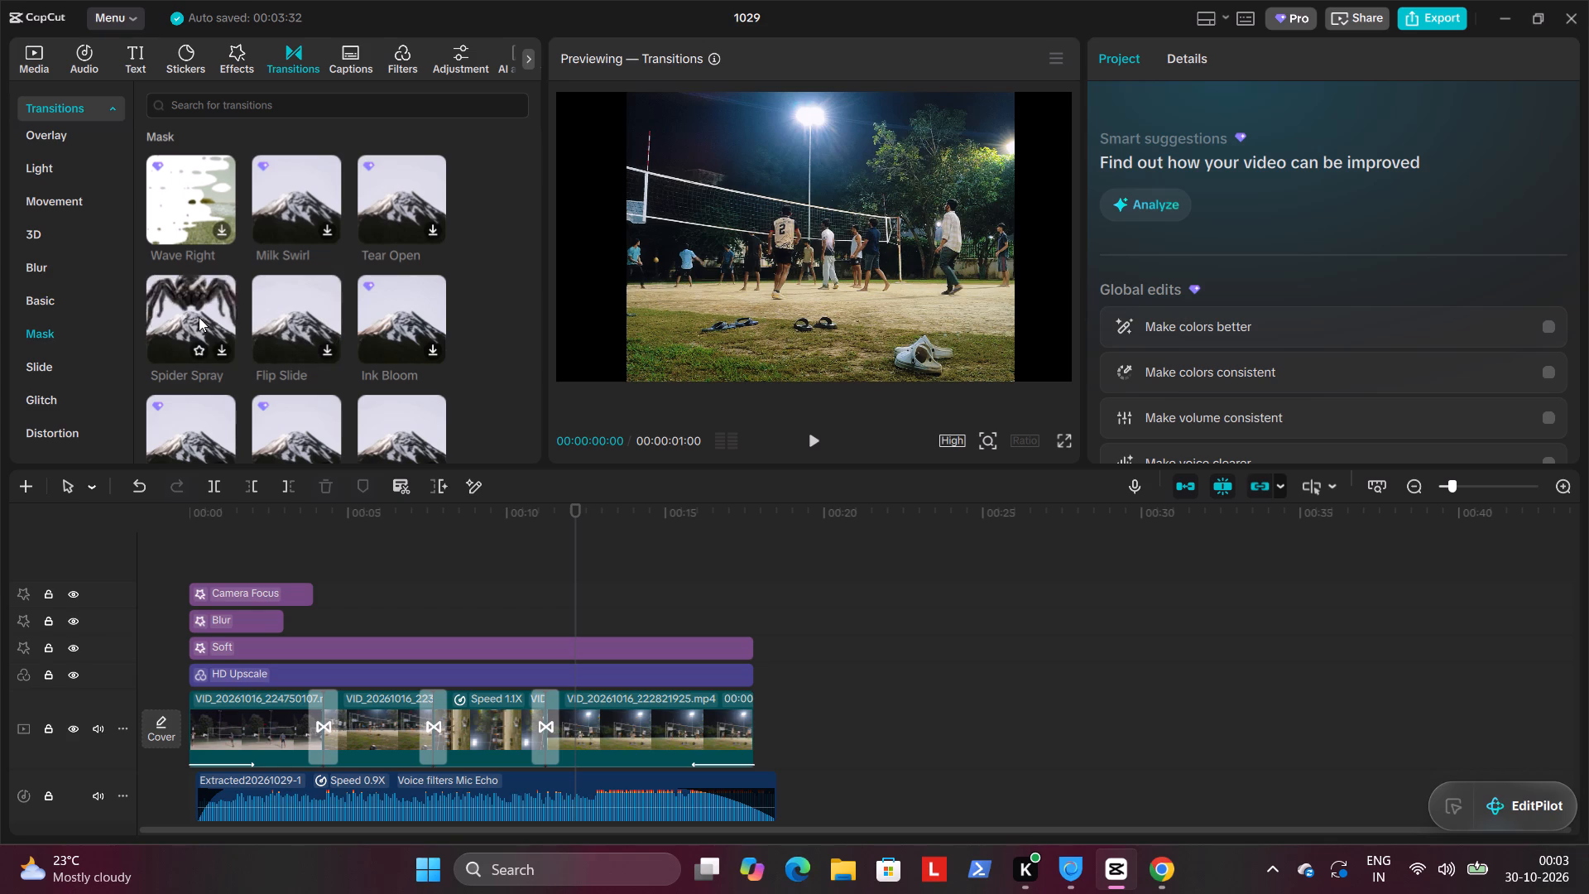
{"action": "scroll", "coordinate": [348, 307], "scroll_direction": "down", "scroll_amount": 4}
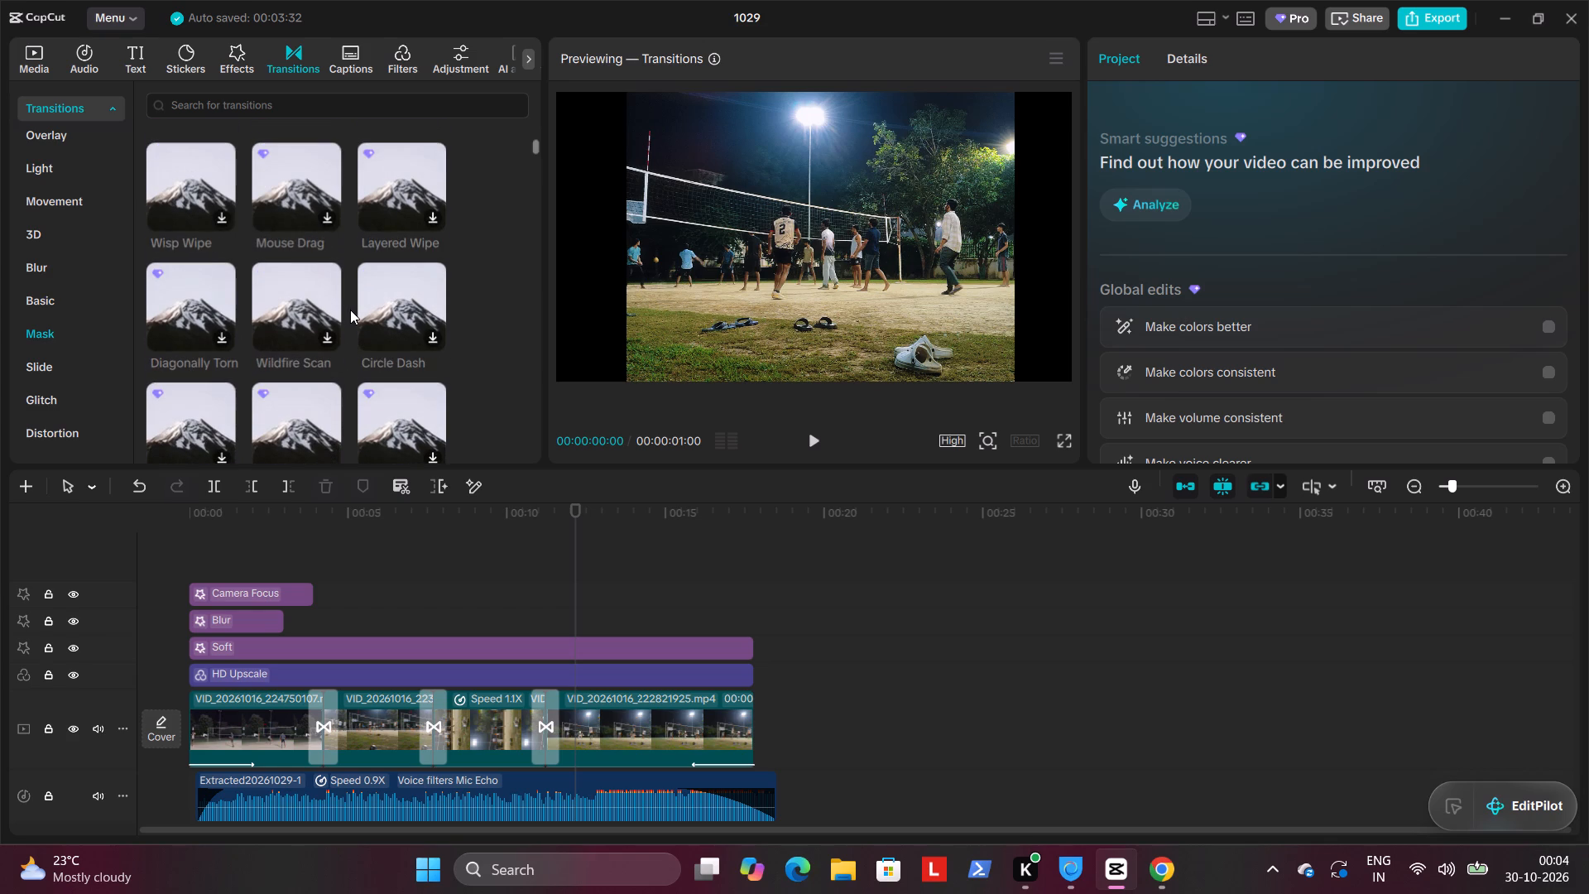
{"action": "scroll", "coordinate": [271, 303], "scroll_direction": "down", "scroll_amount": 1}
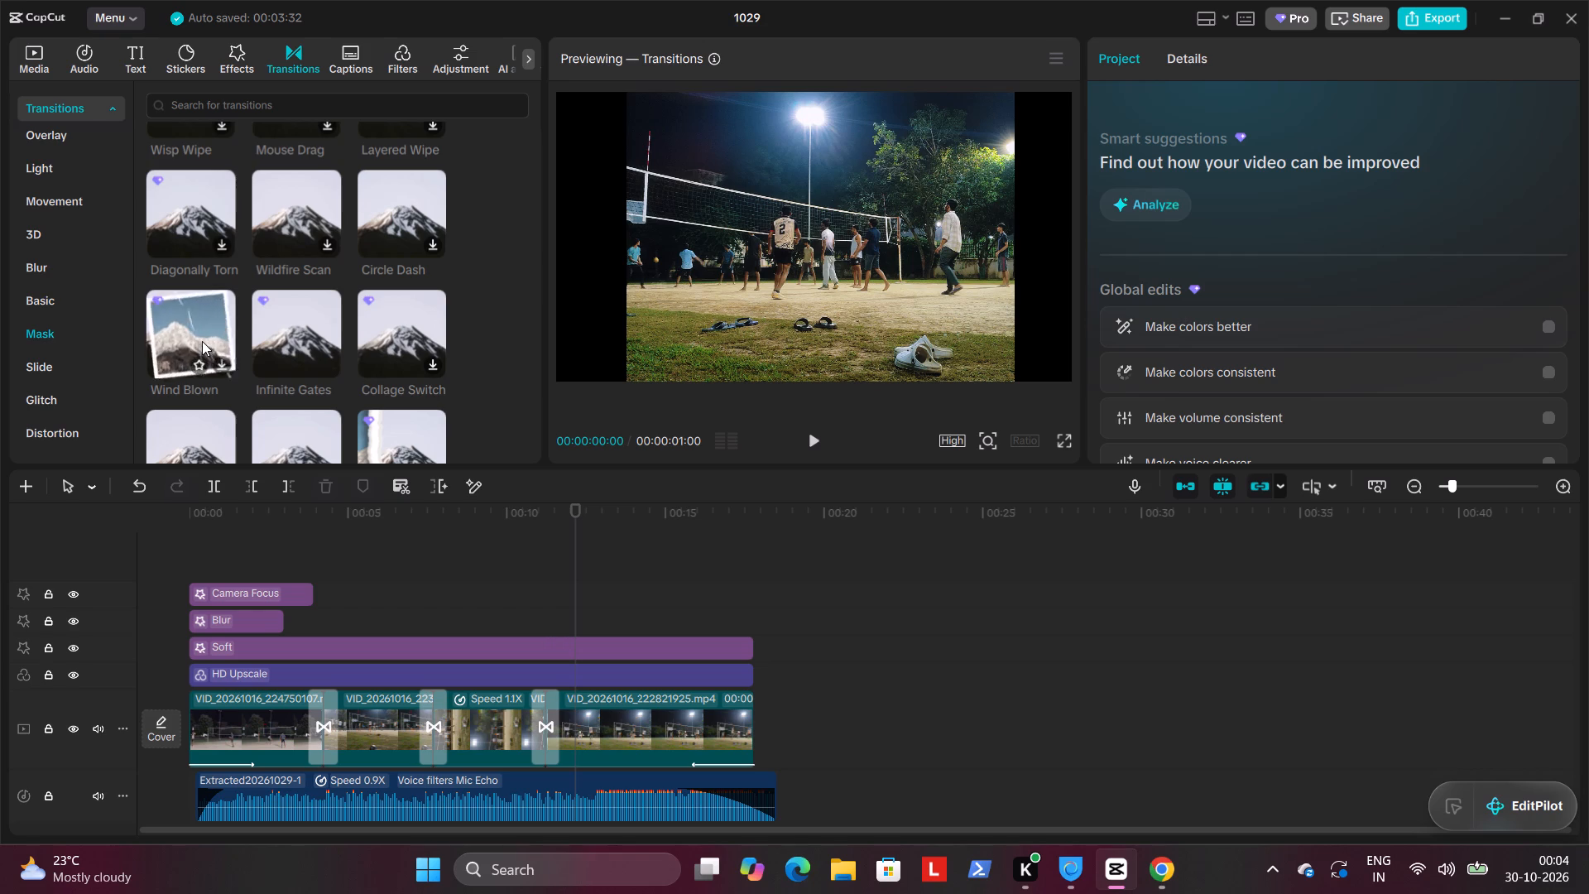
{"action": "scroll", "coordinate": [202, 341], "scroll_direction": "down", "scroll_amount": 1}
{"action": "left_click", "coordinate": [203, 228]}
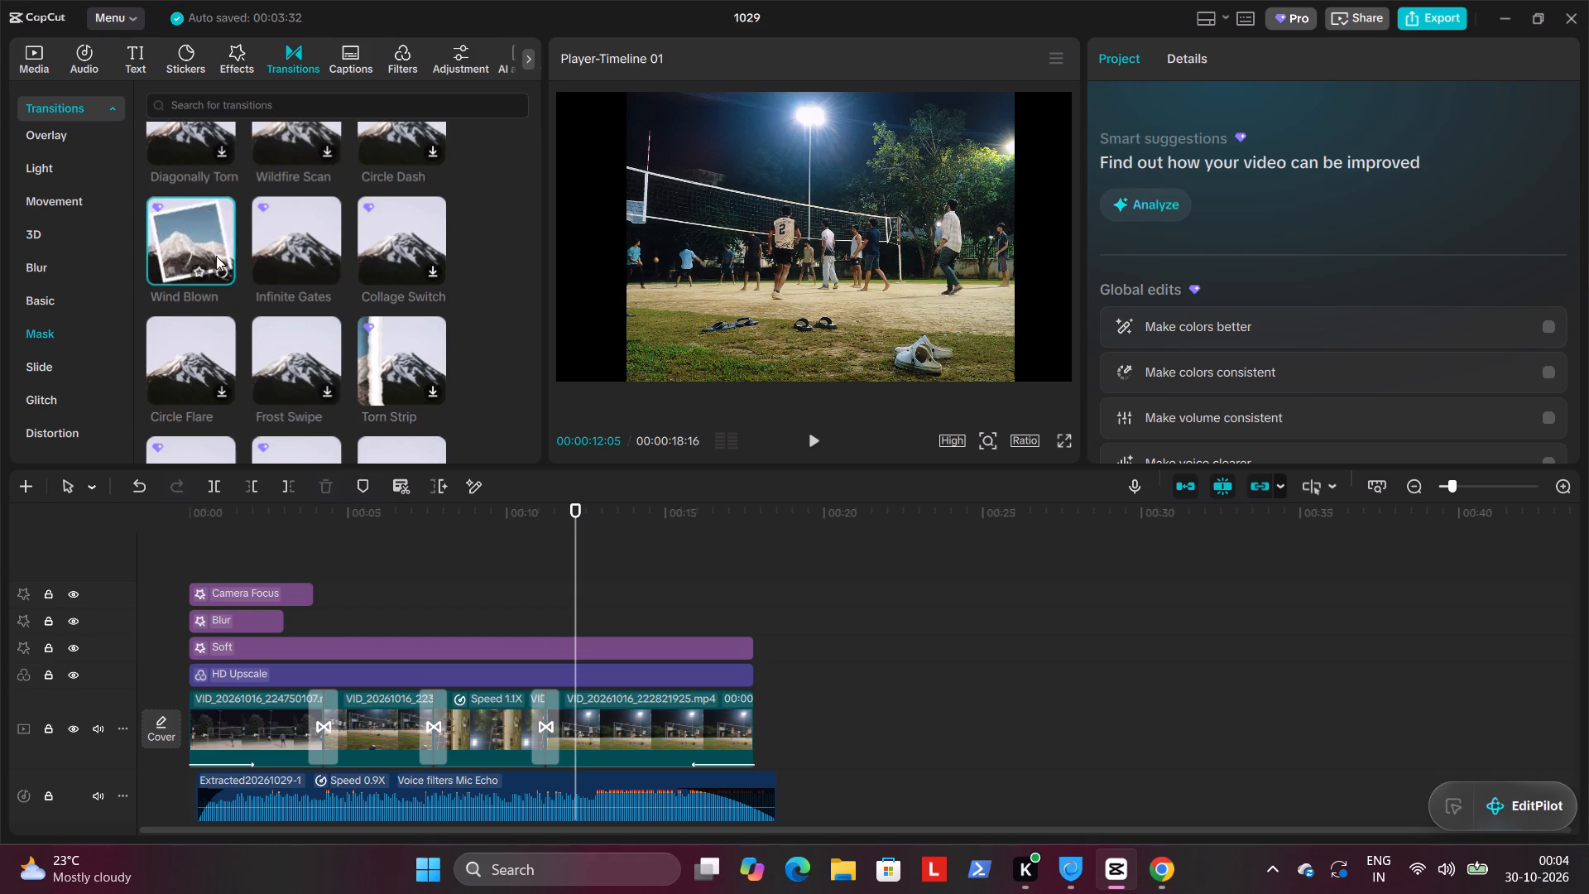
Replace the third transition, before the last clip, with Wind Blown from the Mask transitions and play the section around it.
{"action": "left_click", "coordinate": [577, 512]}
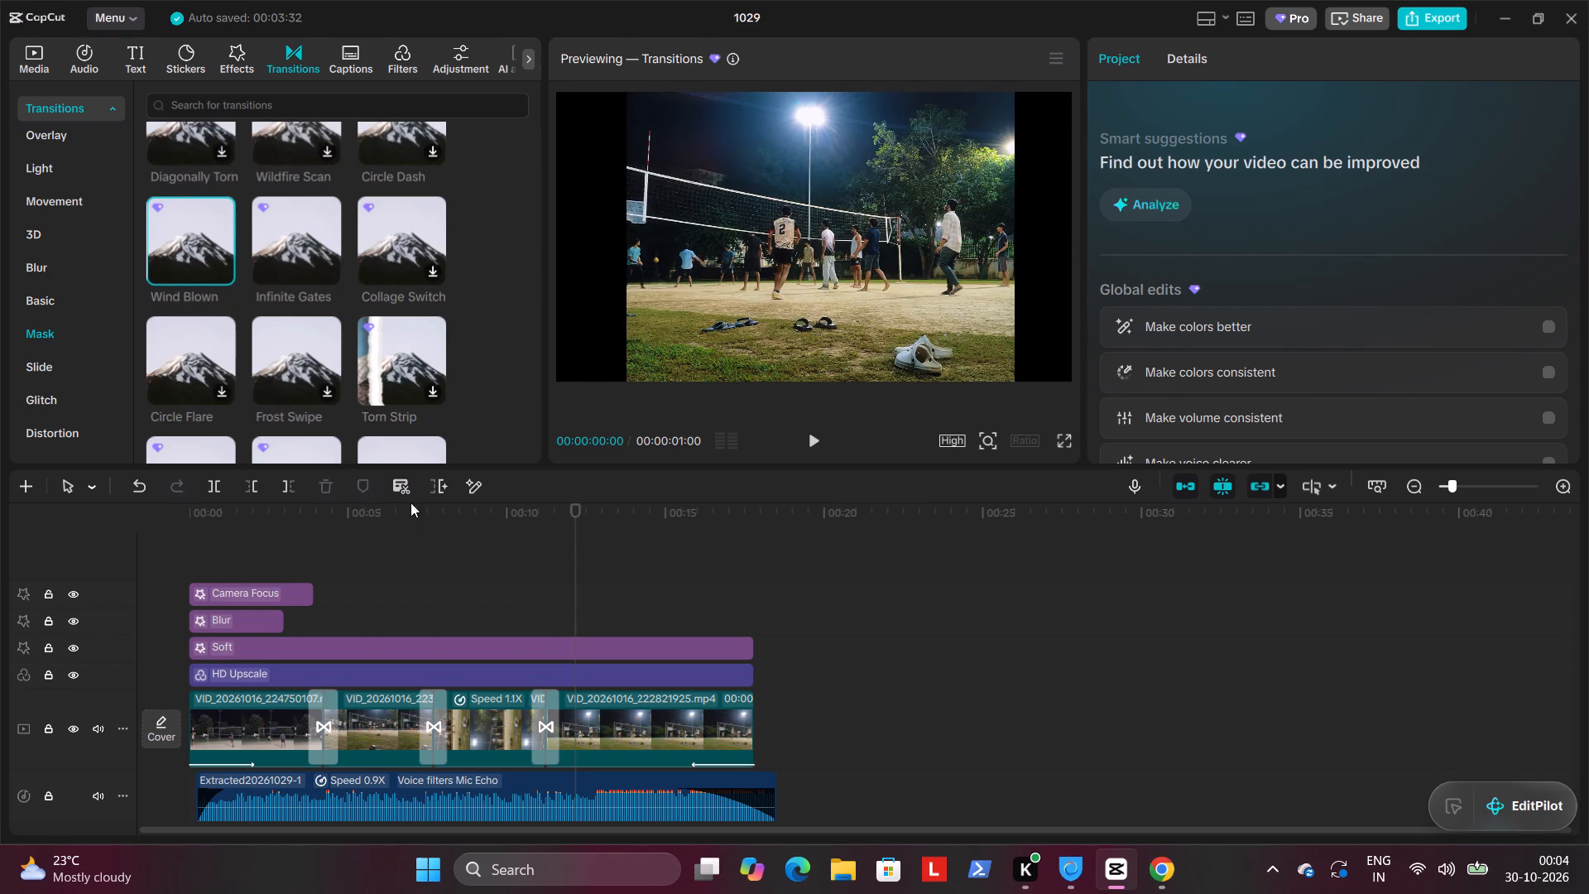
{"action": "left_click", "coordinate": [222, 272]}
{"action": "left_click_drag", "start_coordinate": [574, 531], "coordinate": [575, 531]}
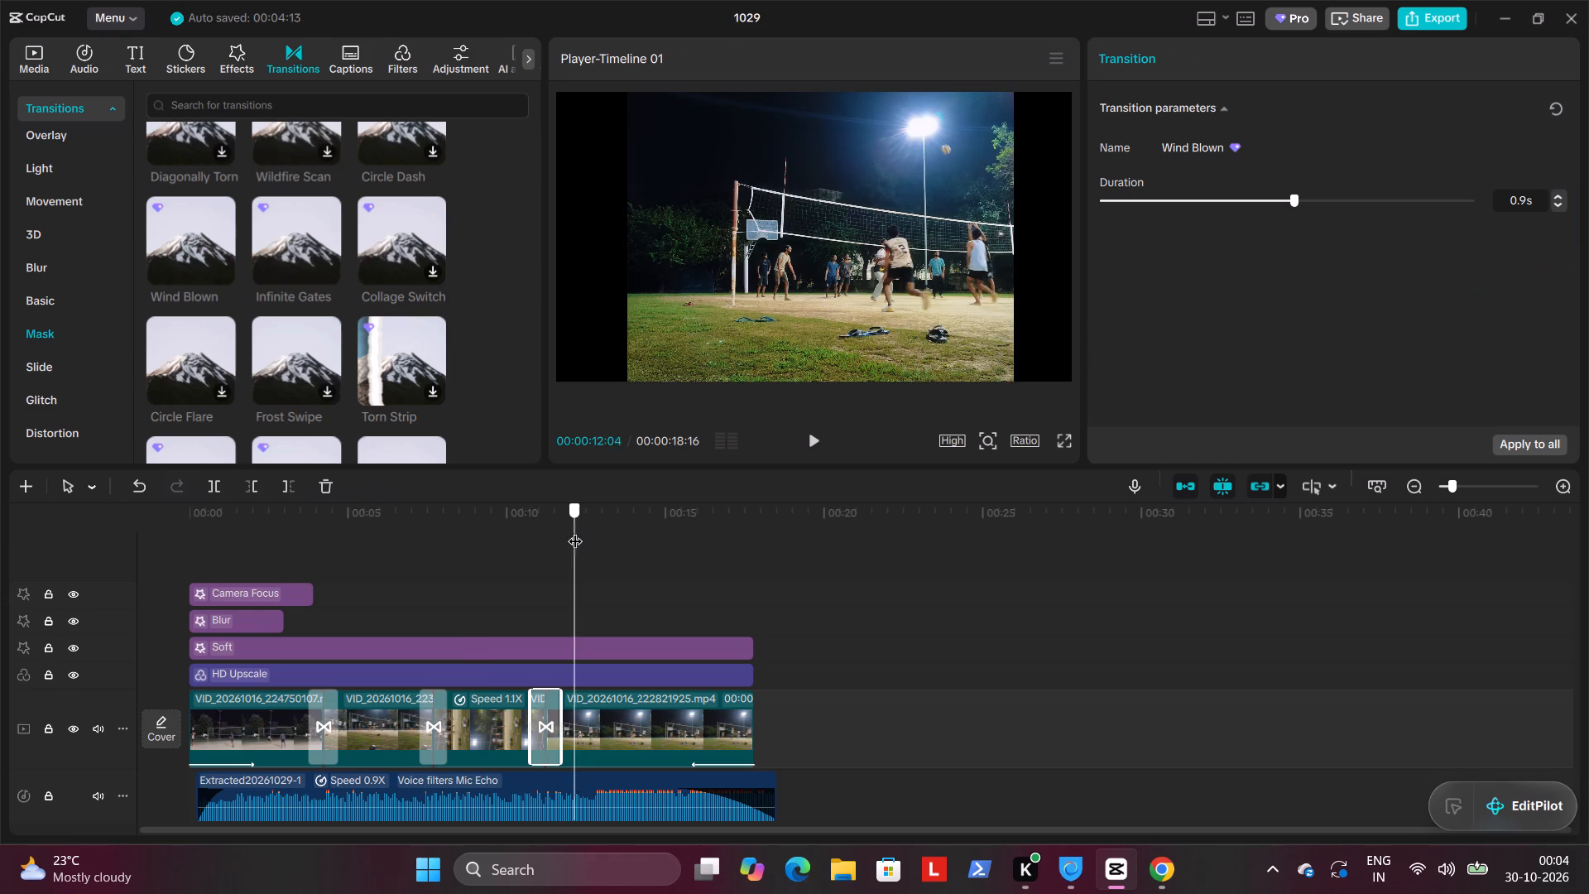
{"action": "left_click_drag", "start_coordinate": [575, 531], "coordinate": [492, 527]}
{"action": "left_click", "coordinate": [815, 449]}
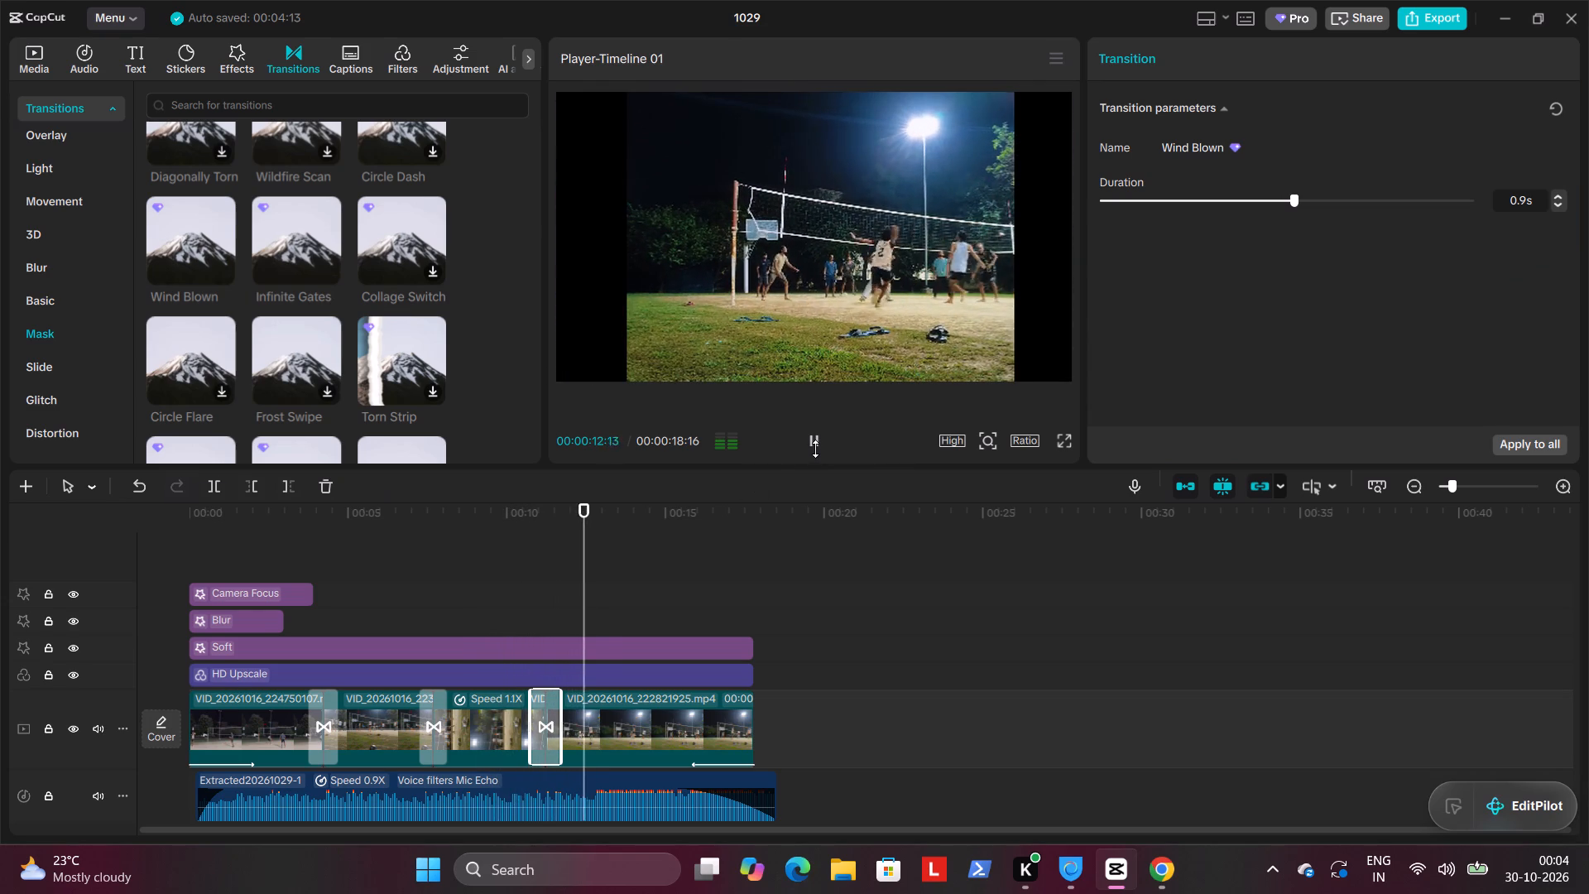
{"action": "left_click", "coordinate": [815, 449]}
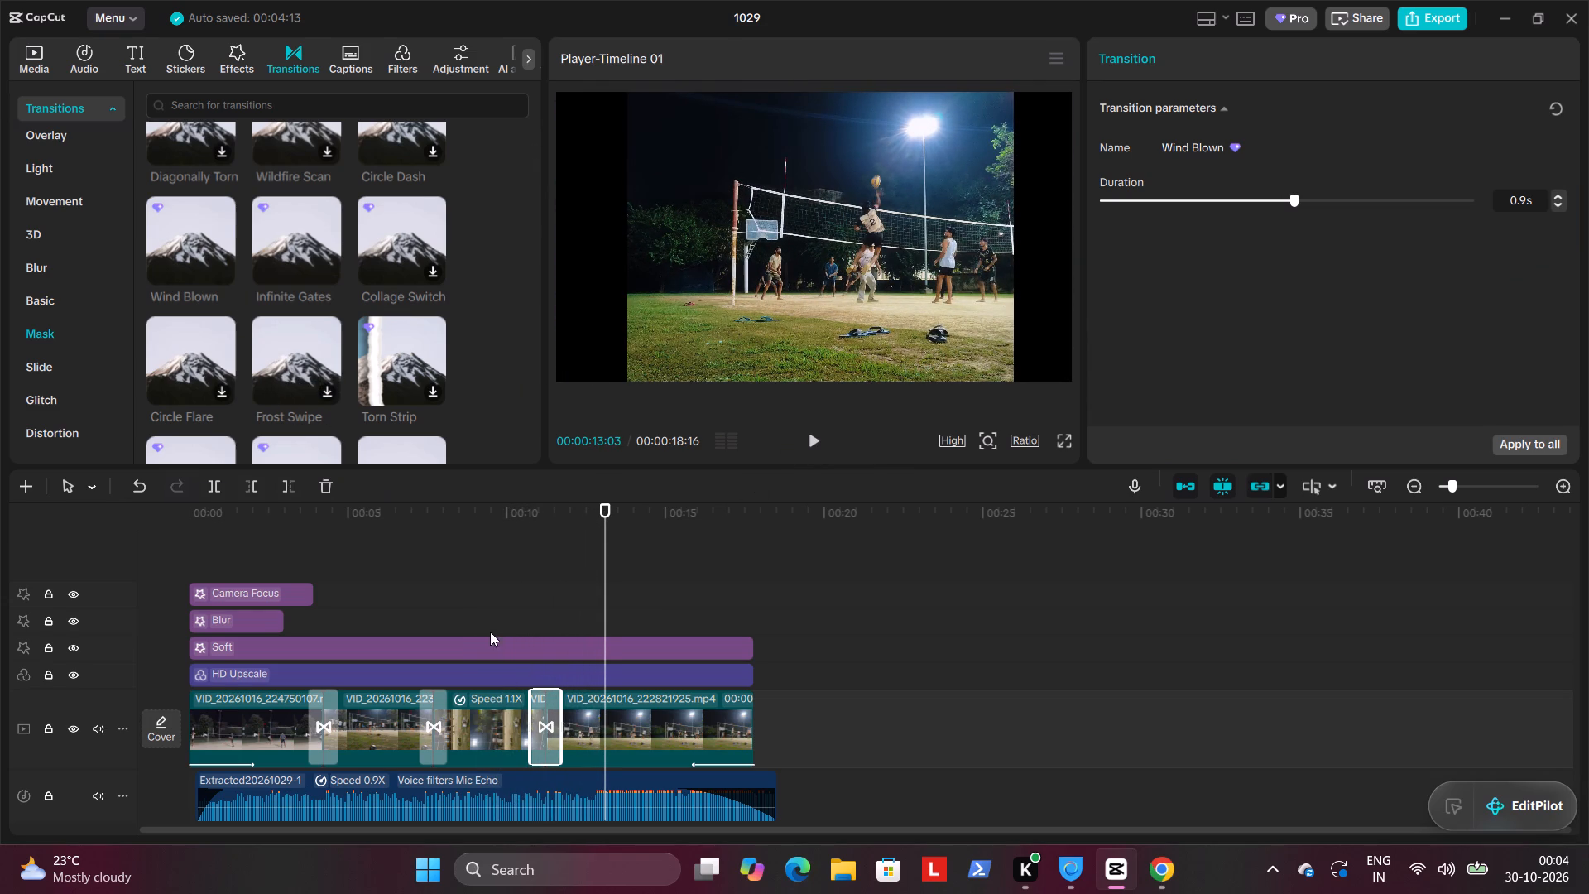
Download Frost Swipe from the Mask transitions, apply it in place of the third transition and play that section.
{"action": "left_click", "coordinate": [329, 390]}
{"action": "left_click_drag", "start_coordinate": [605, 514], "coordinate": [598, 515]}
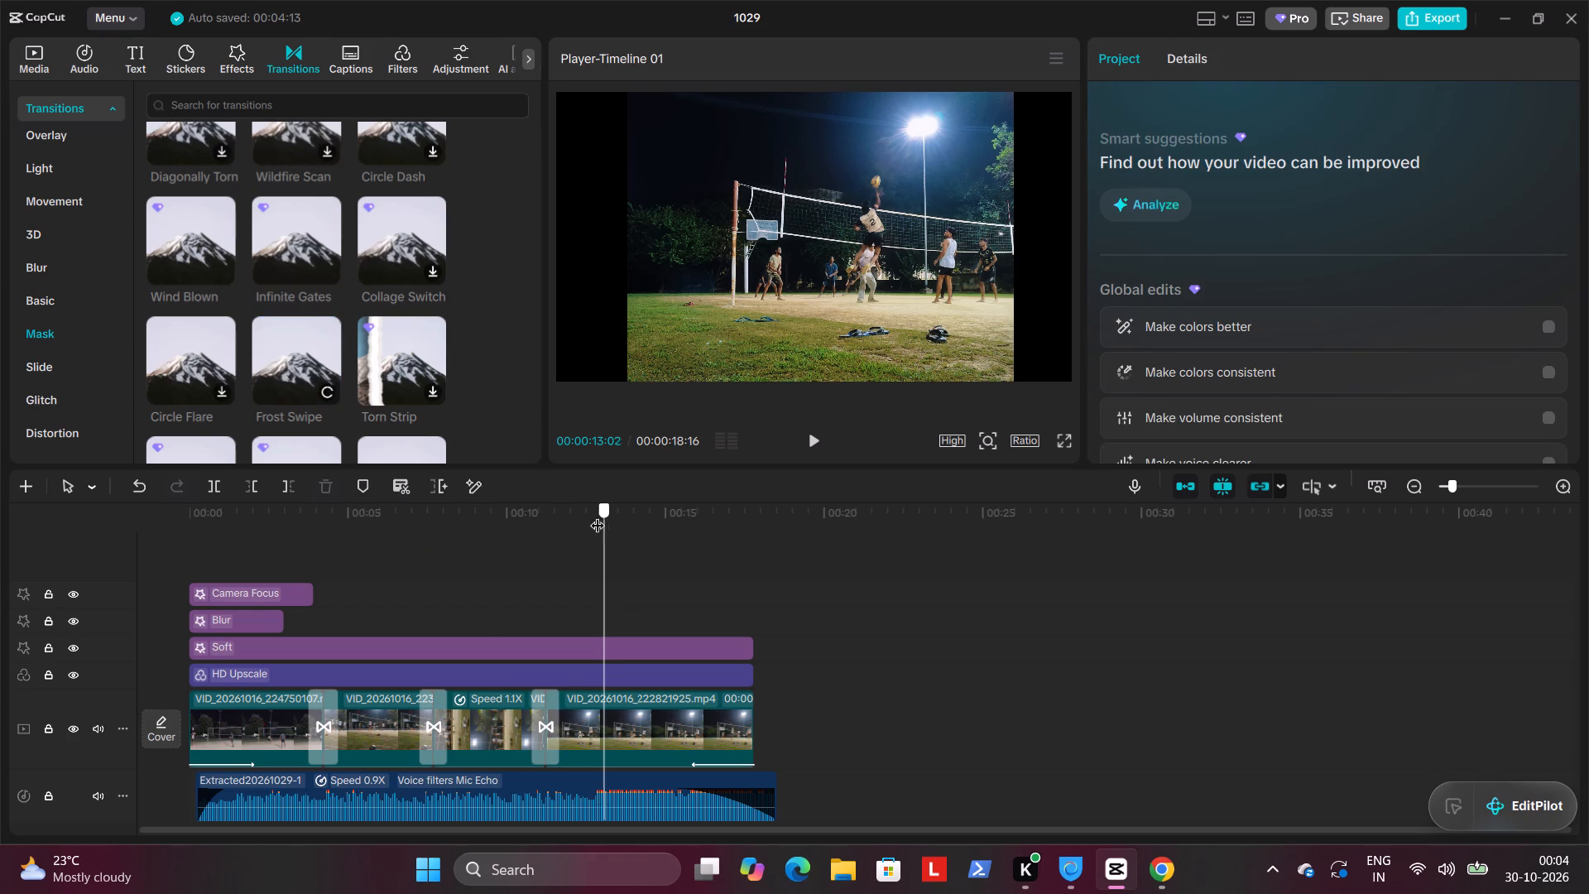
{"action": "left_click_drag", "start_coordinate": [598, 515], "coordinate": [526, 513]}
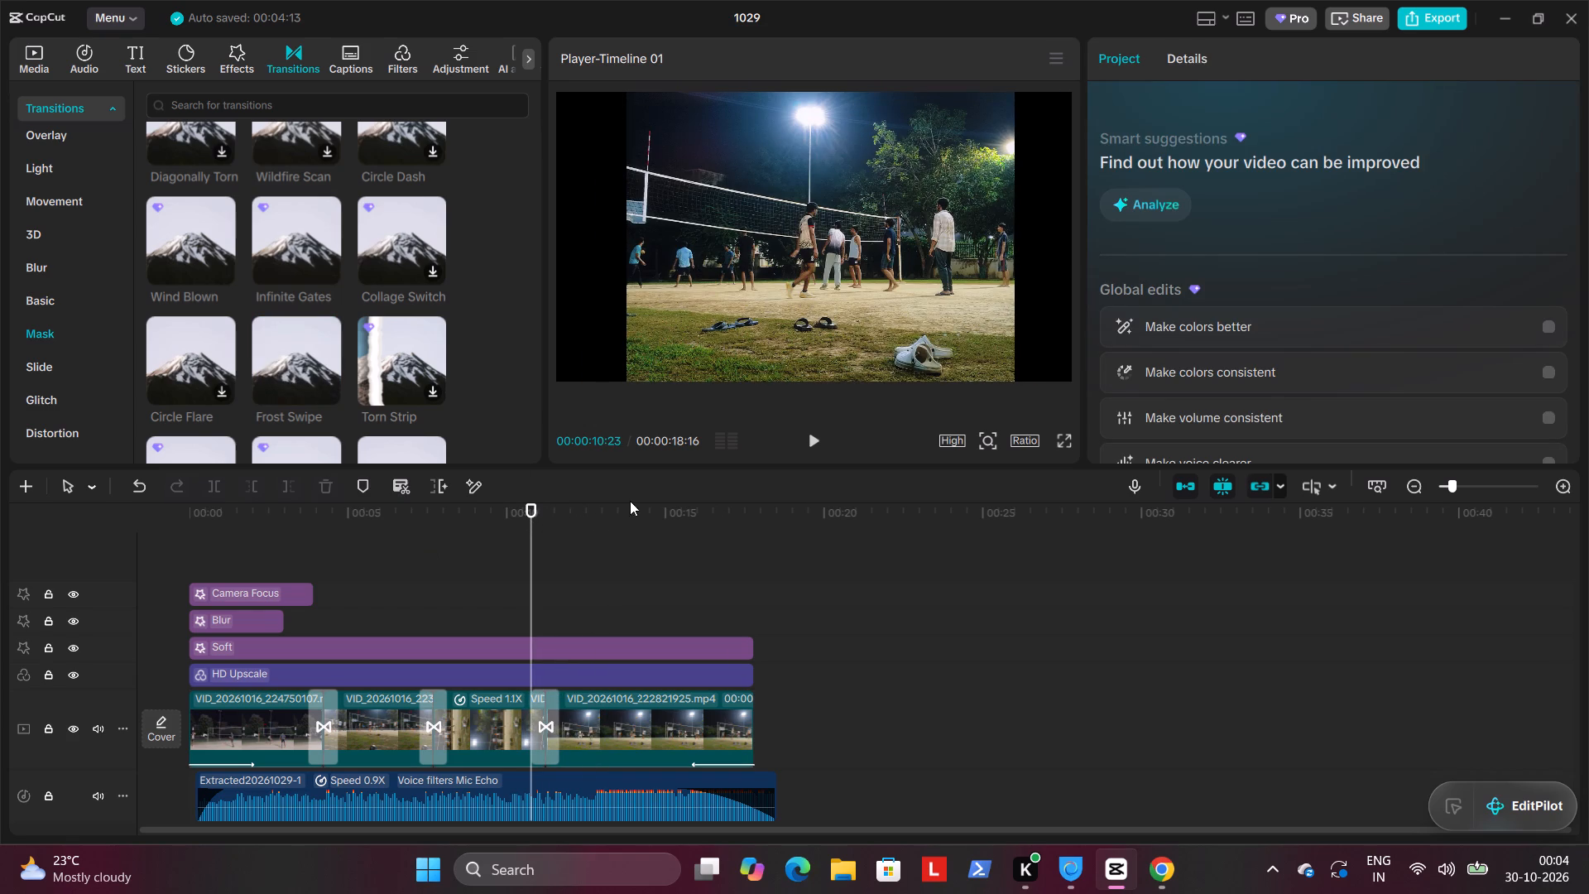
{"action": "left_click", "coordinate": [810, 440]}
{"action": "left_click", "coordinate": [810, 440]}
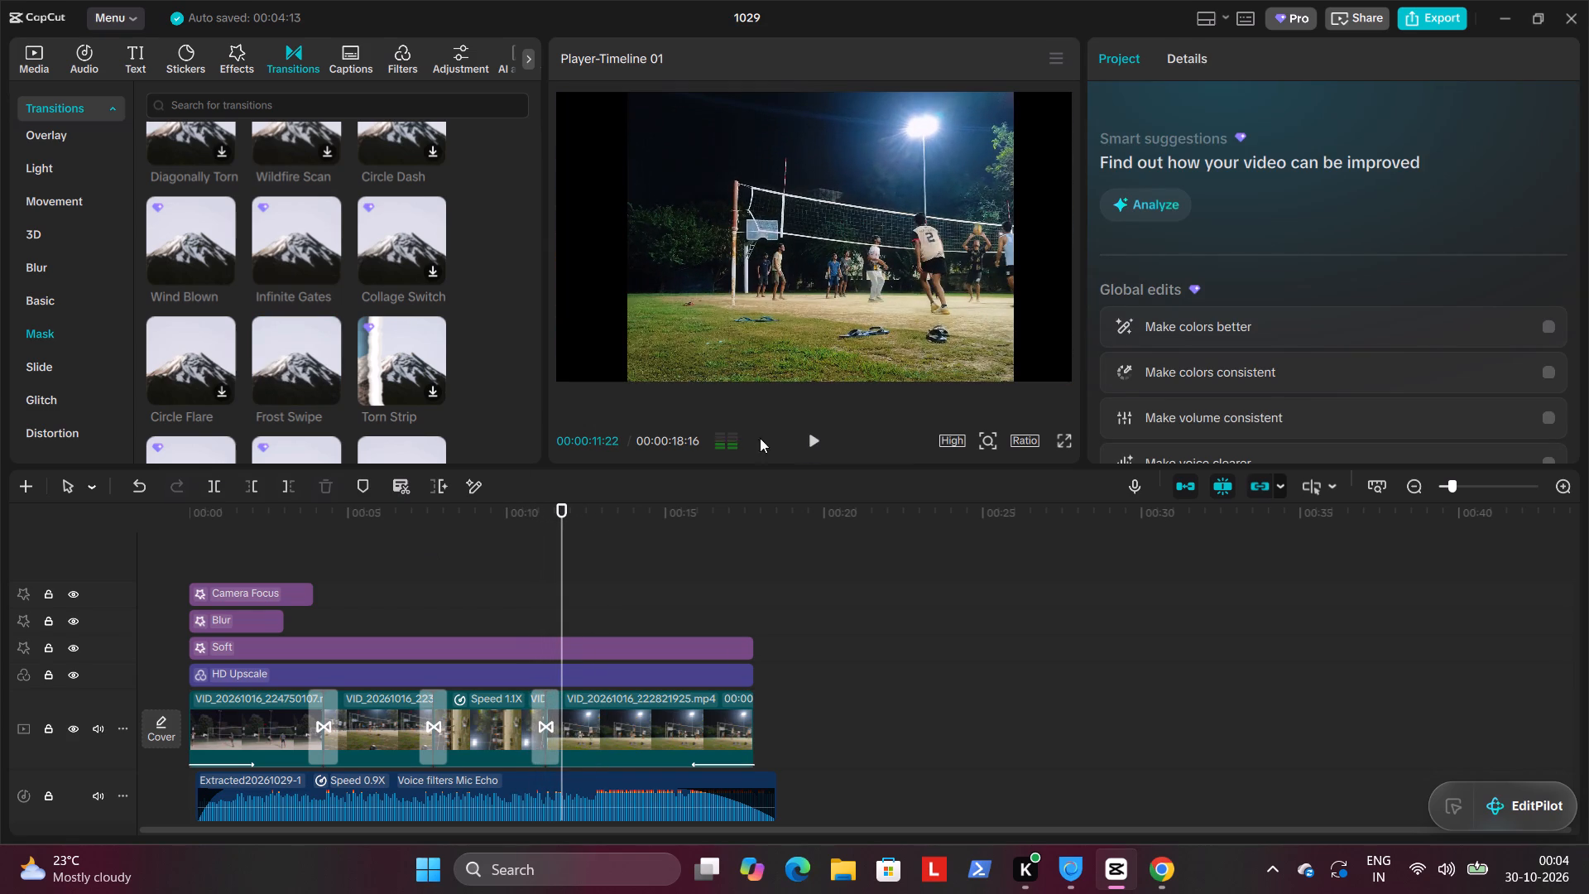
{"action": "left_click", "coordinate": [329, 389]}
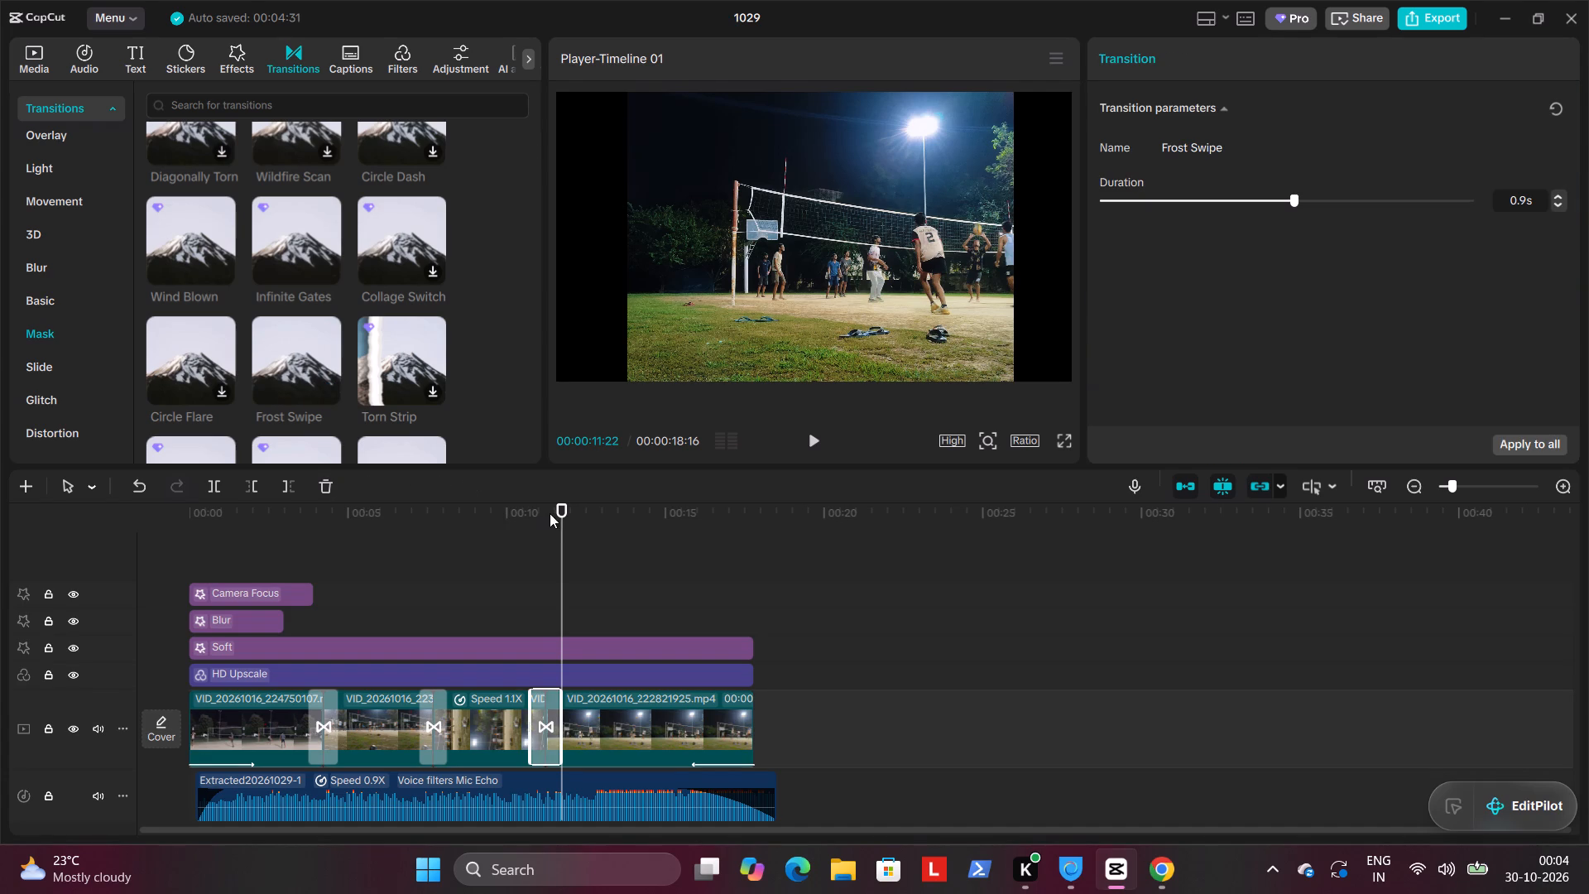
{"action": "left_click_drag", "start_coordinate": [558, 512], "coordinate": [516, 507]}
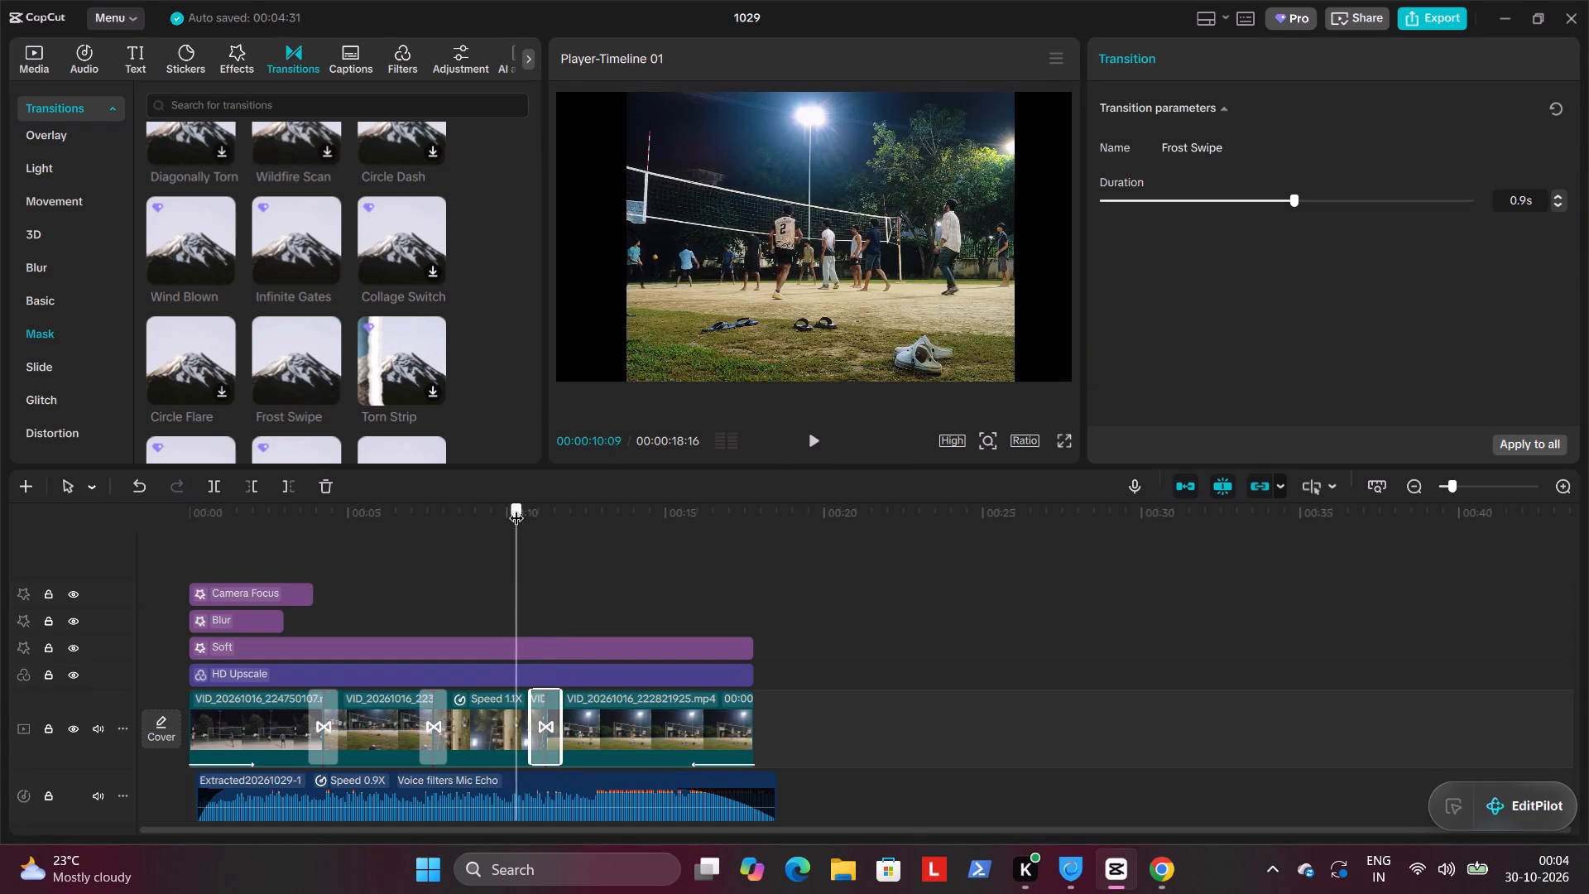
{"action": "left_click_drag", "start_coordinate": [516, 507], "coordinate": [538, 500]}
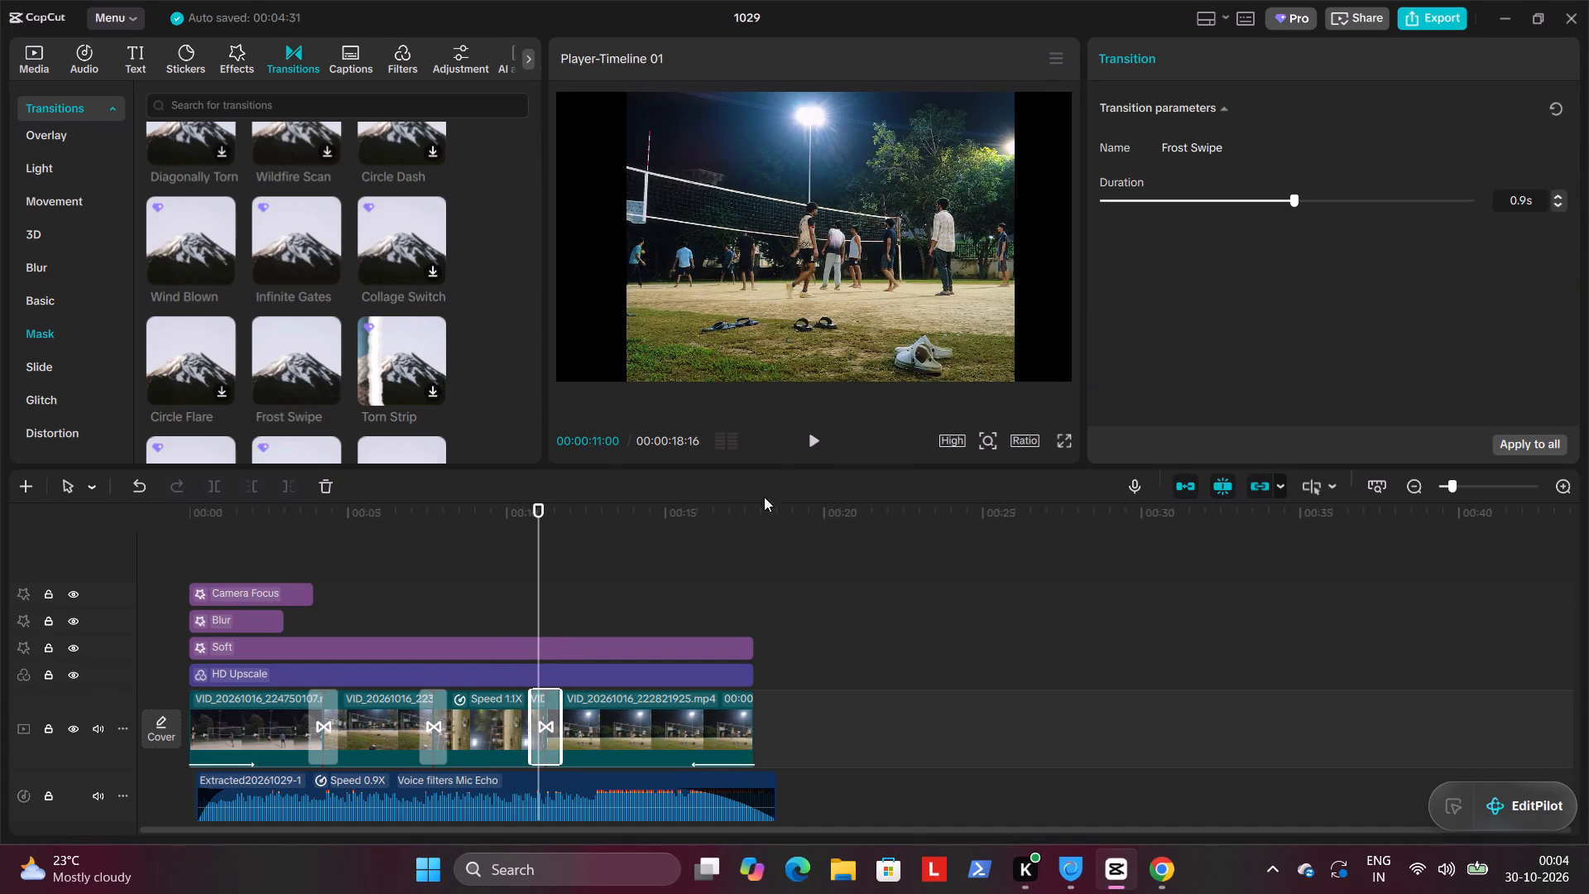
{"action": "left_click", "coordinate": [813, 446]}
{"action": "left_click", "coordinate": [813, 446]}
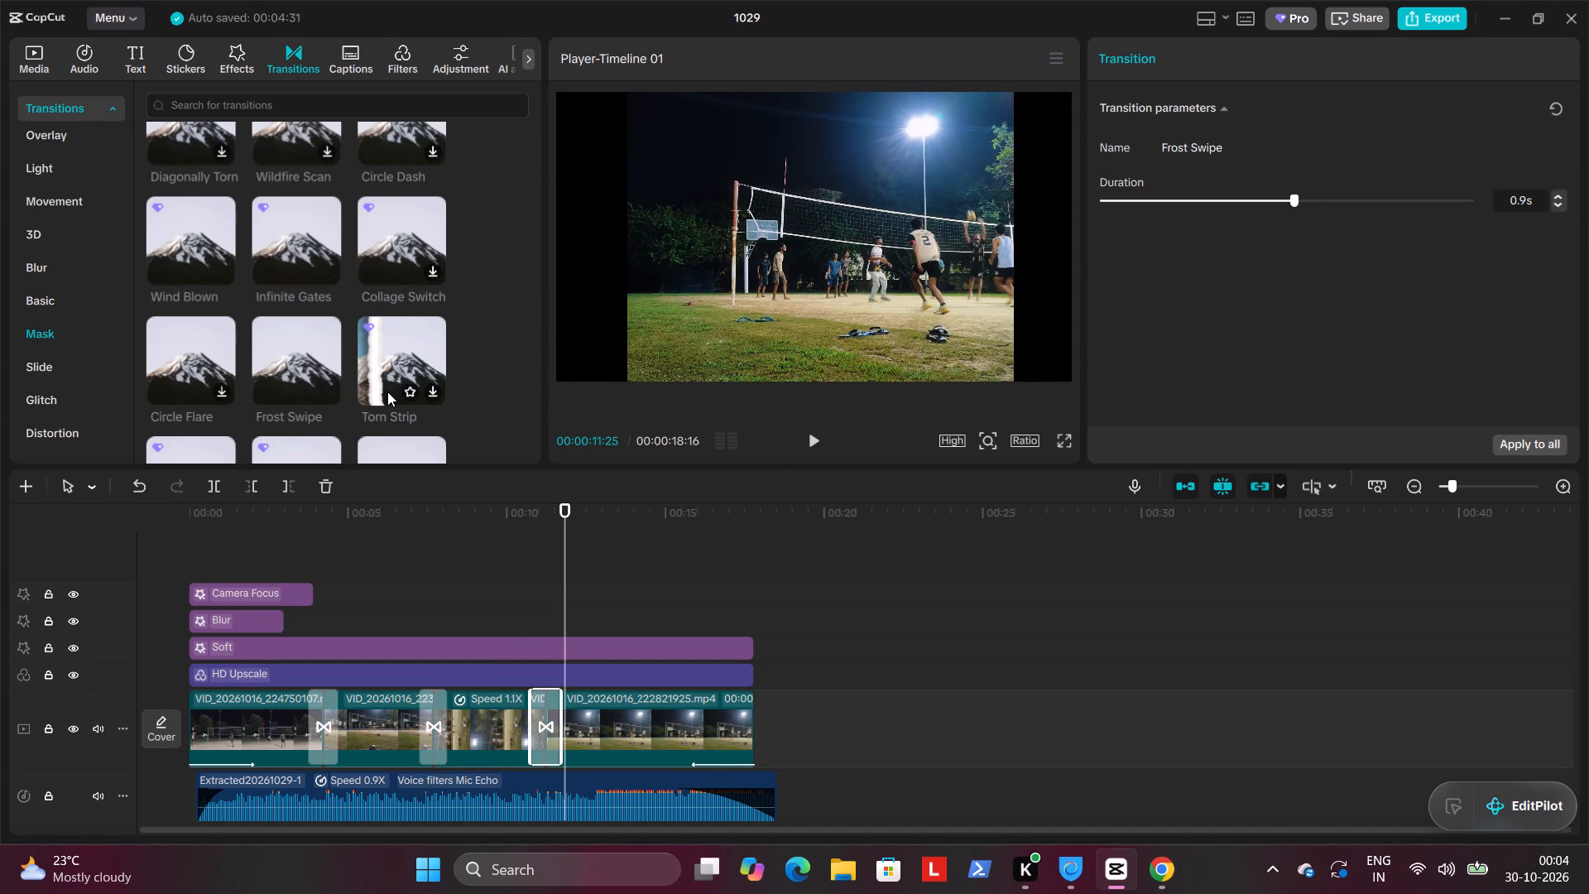
Browse further Mask transitions, preview Wisp Clasp and replay the section around the third transition.
{"action": "scroll", "coordinate": [416, 353], "scroll_direction": "down", "scroll_amount": 1}
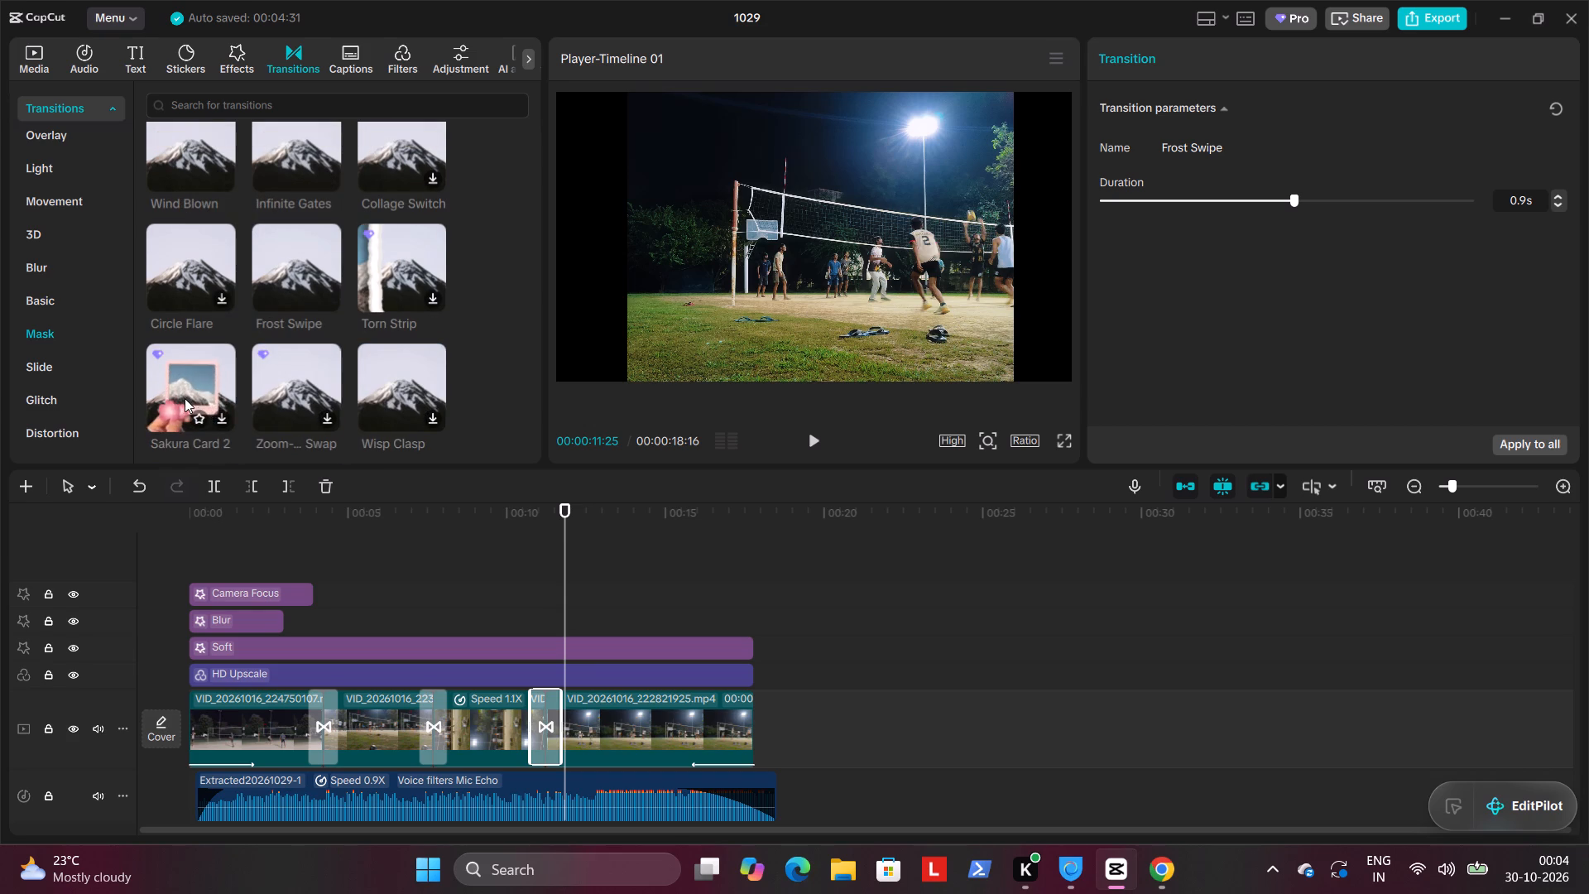
{"action": "scroll", "coordinate": [202, 389], "scroll_direction": "down", "scroll_amount": 1}
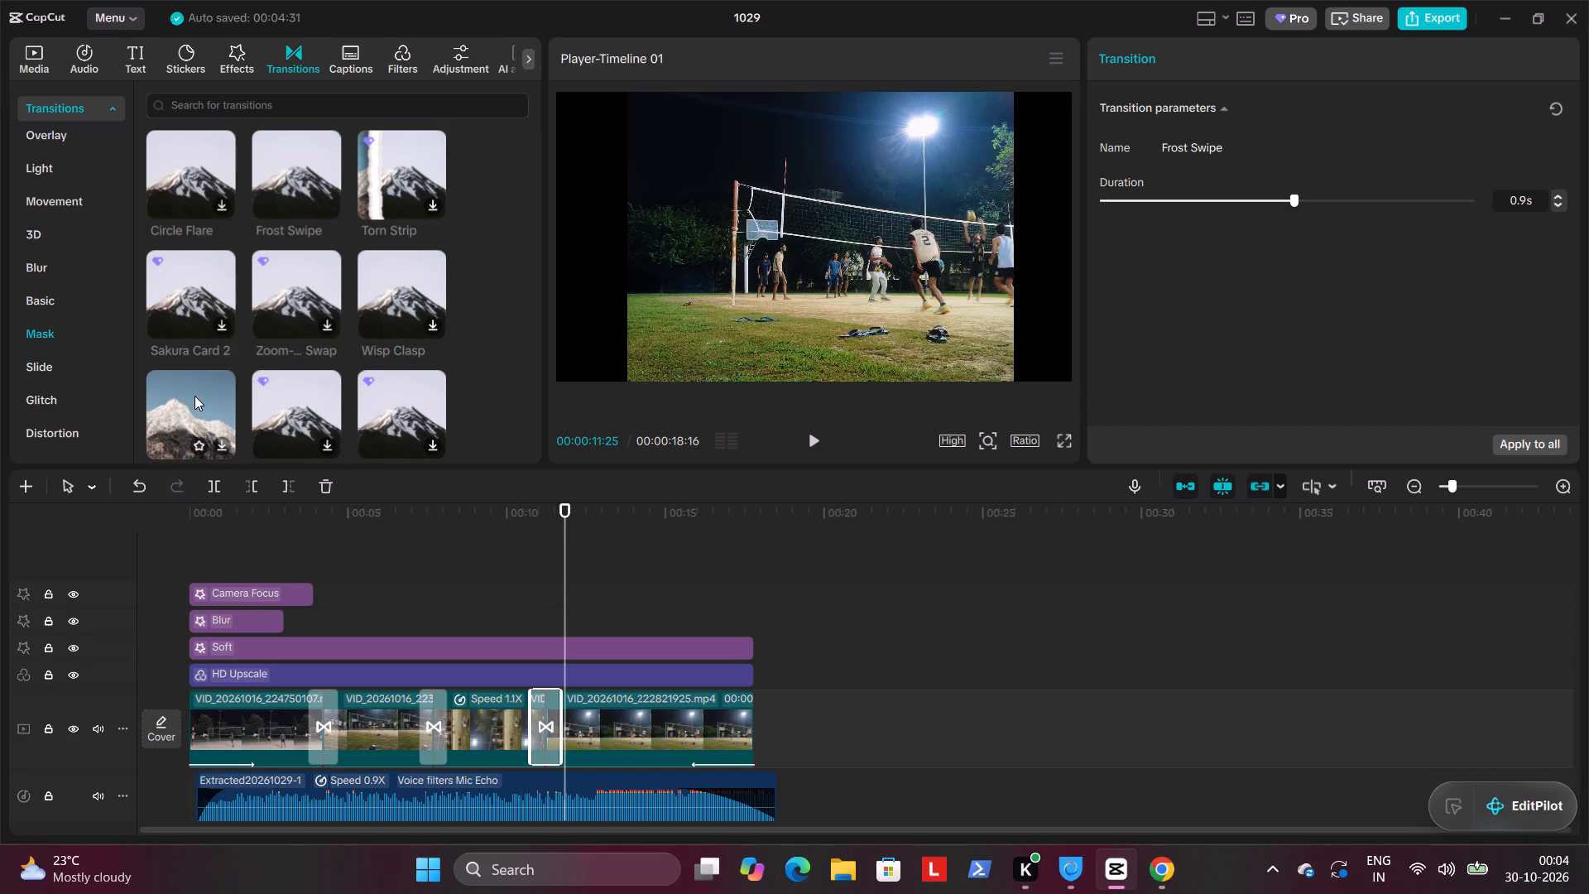
{"action": "left_click", "coordinate": [434, 324]}
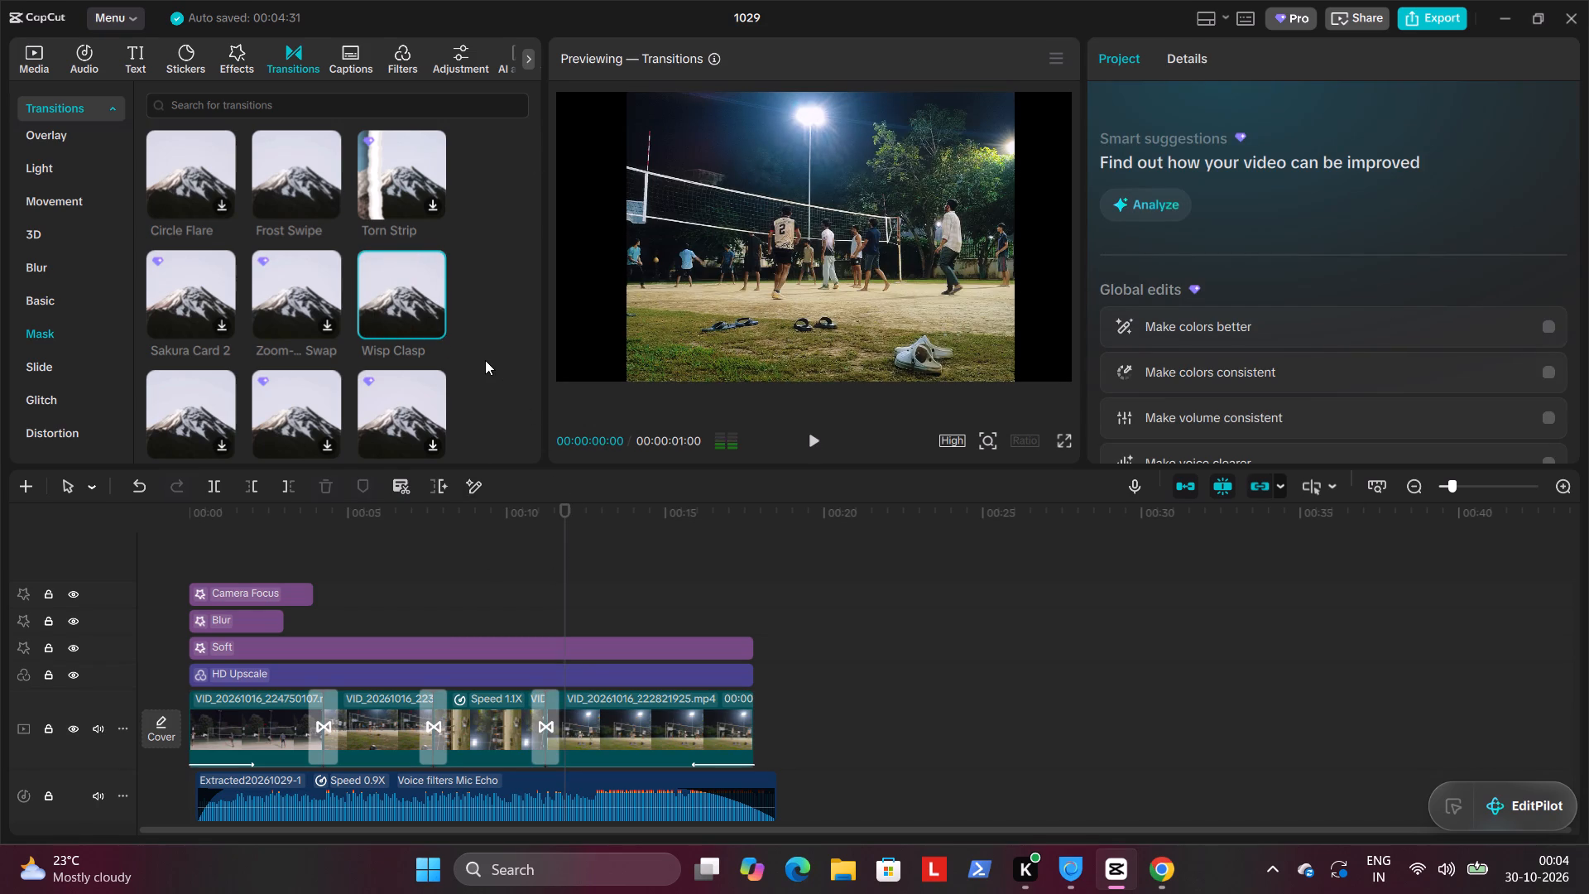
{"action": "left_click", "coordinate": [554, 730]}
{"action": "left_click", "coordinate": [412, 283]}
{"action": "left_click", "coordinate": [568, 507]}
{"action": "left_click", "coordinate": [619, 720]}
{"action": "left_click_drag", "start_coordinate": [566, 501], "coordinate": [525, 512]}
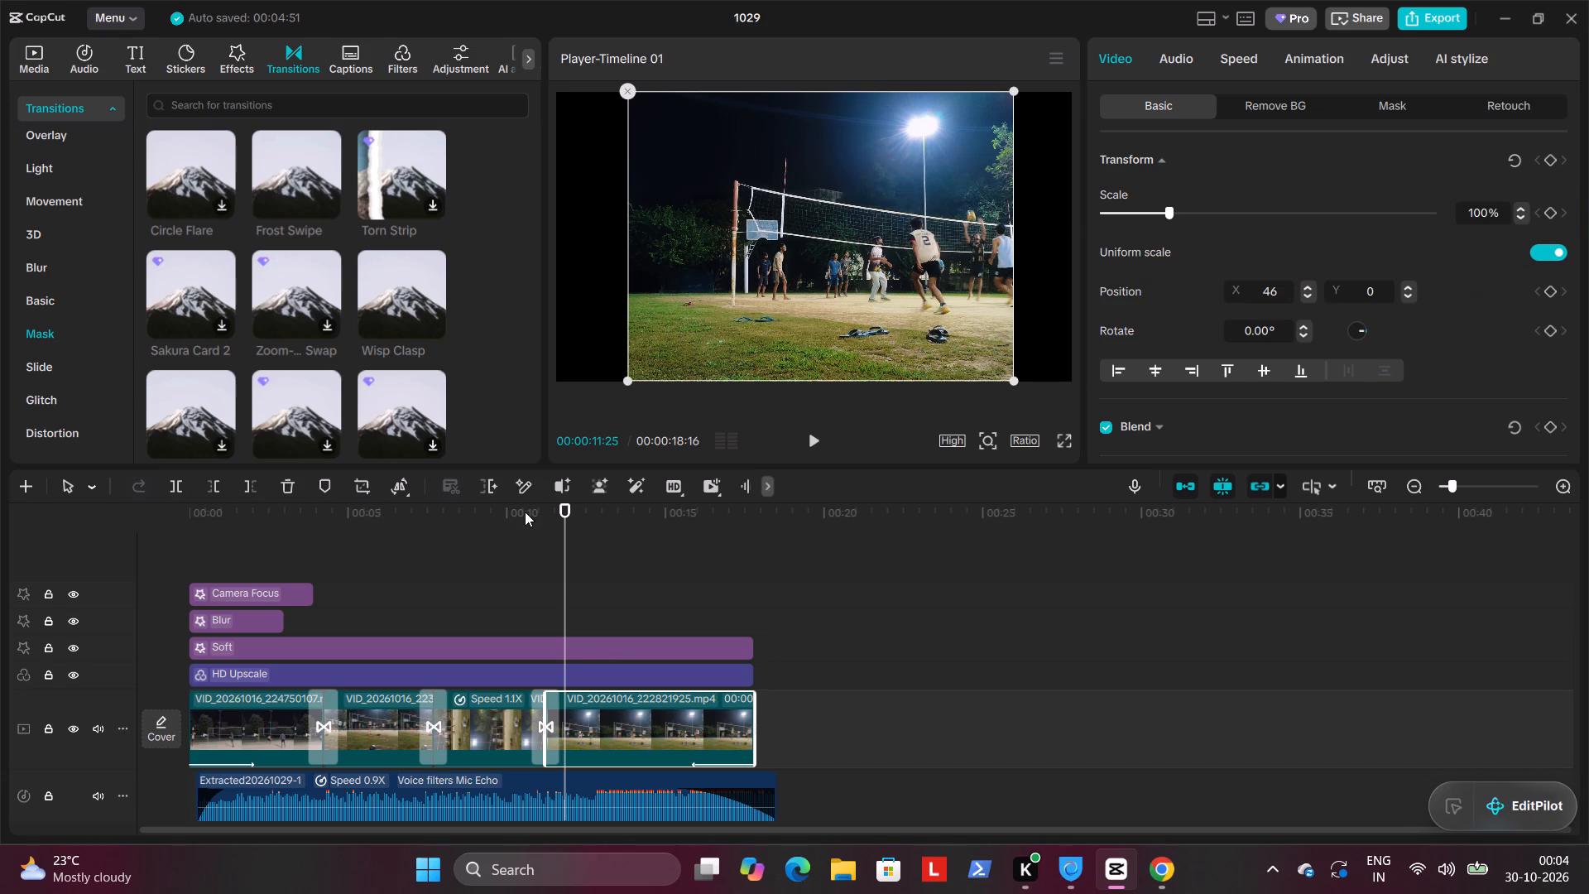
{"action": "left_click_drag", "start_coordinate": [525, 512], "coordinate": [569, 511]}
{"action": "left_click_drag", "start_coordinate": [569, 511], "coordinate": [516, 512]}
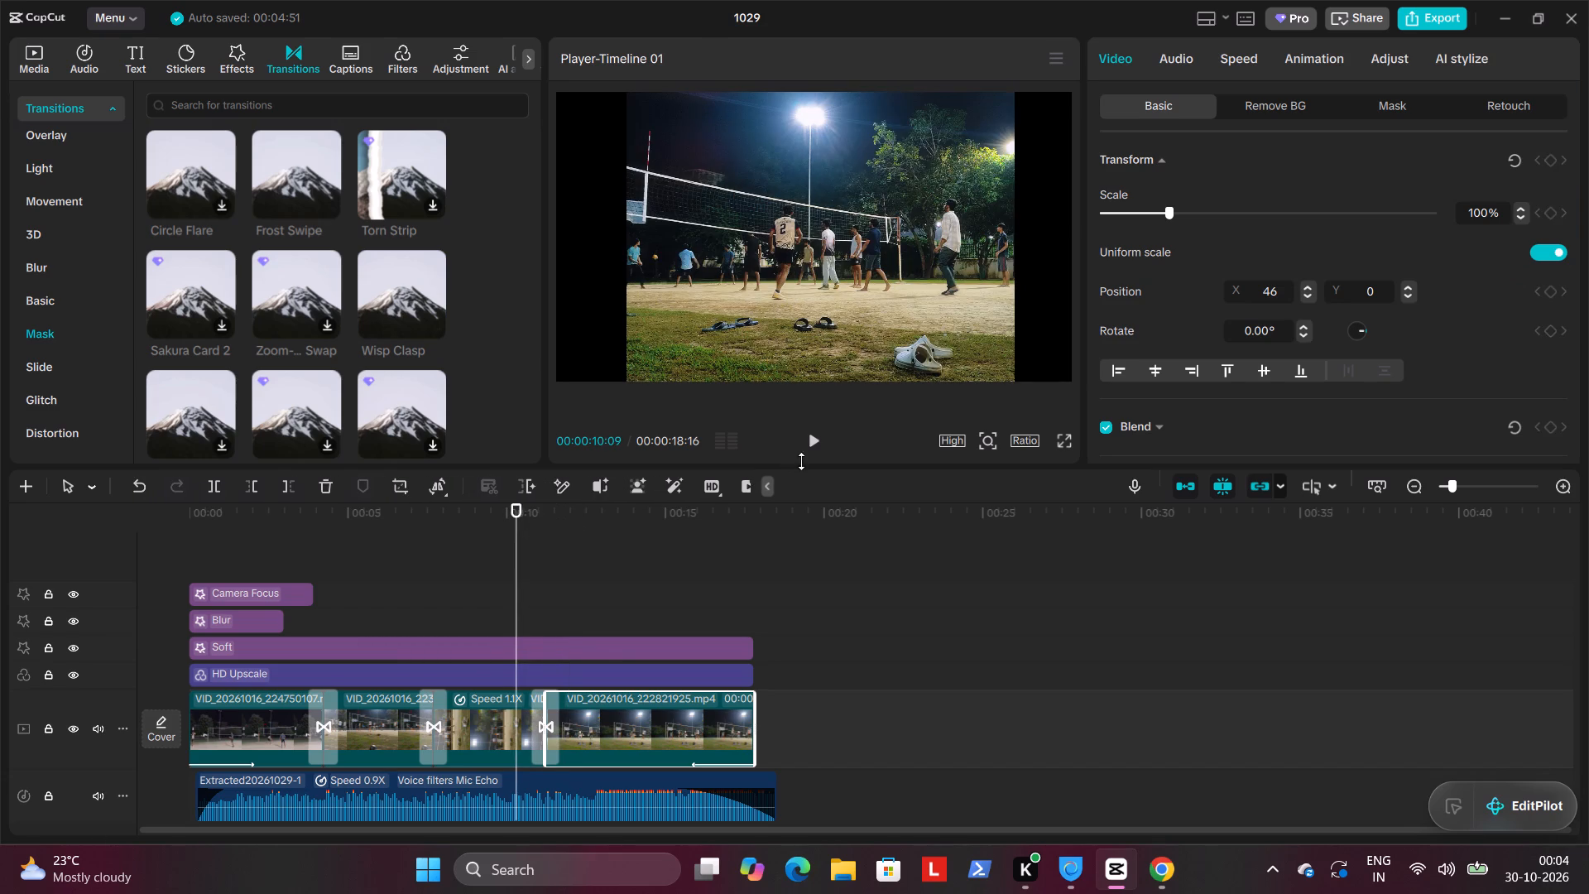
{"action": "left_click", "coordinate": [813, 445]}
{"action": "left_click", "coordinate": [813, 445]}
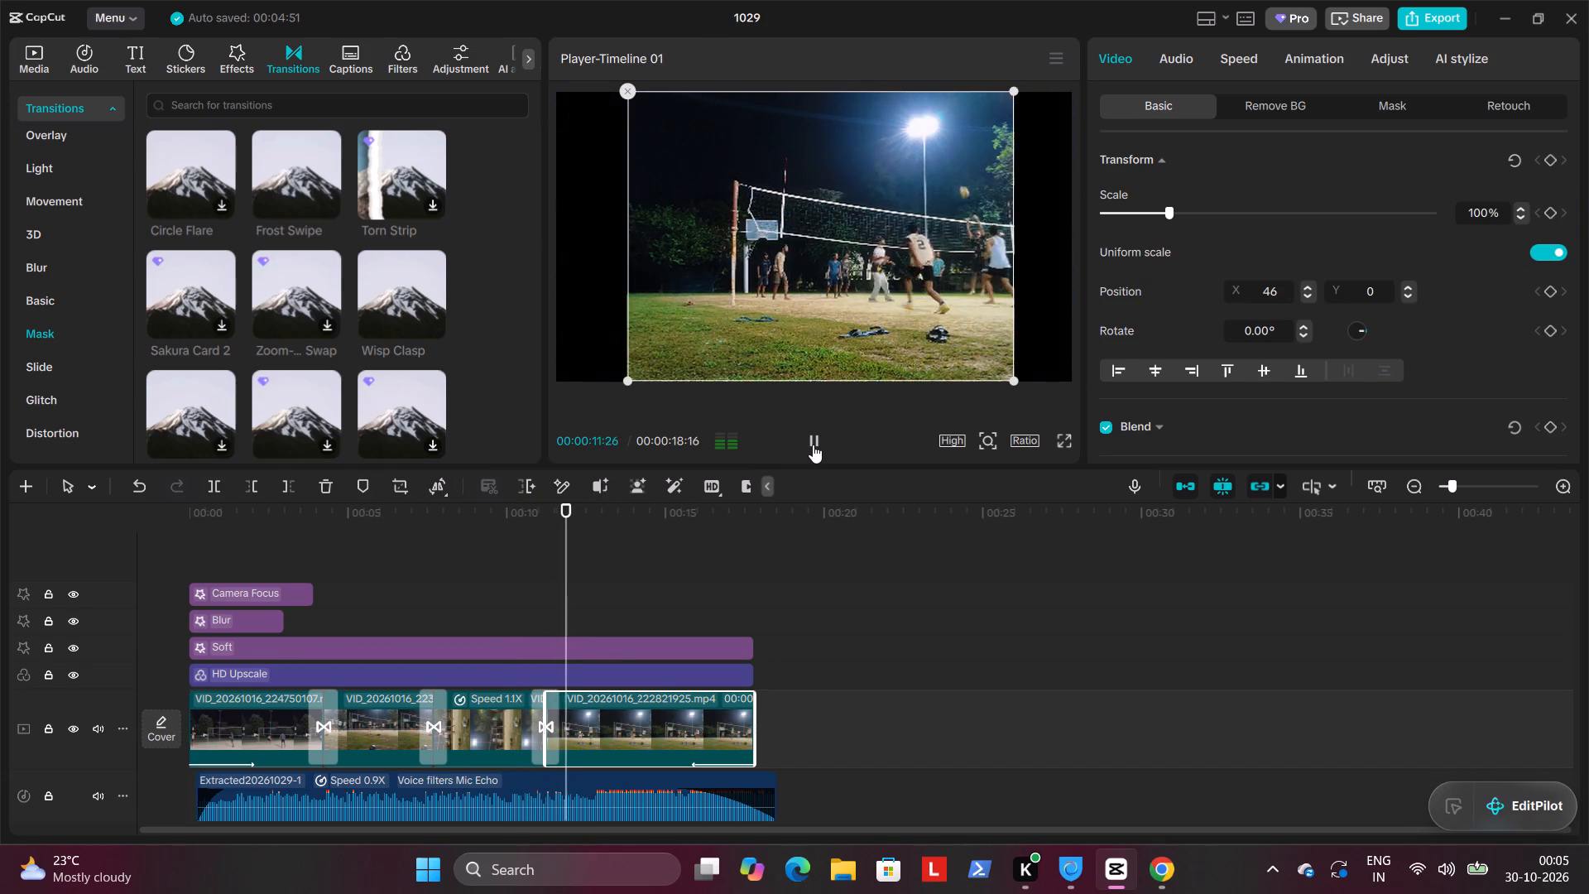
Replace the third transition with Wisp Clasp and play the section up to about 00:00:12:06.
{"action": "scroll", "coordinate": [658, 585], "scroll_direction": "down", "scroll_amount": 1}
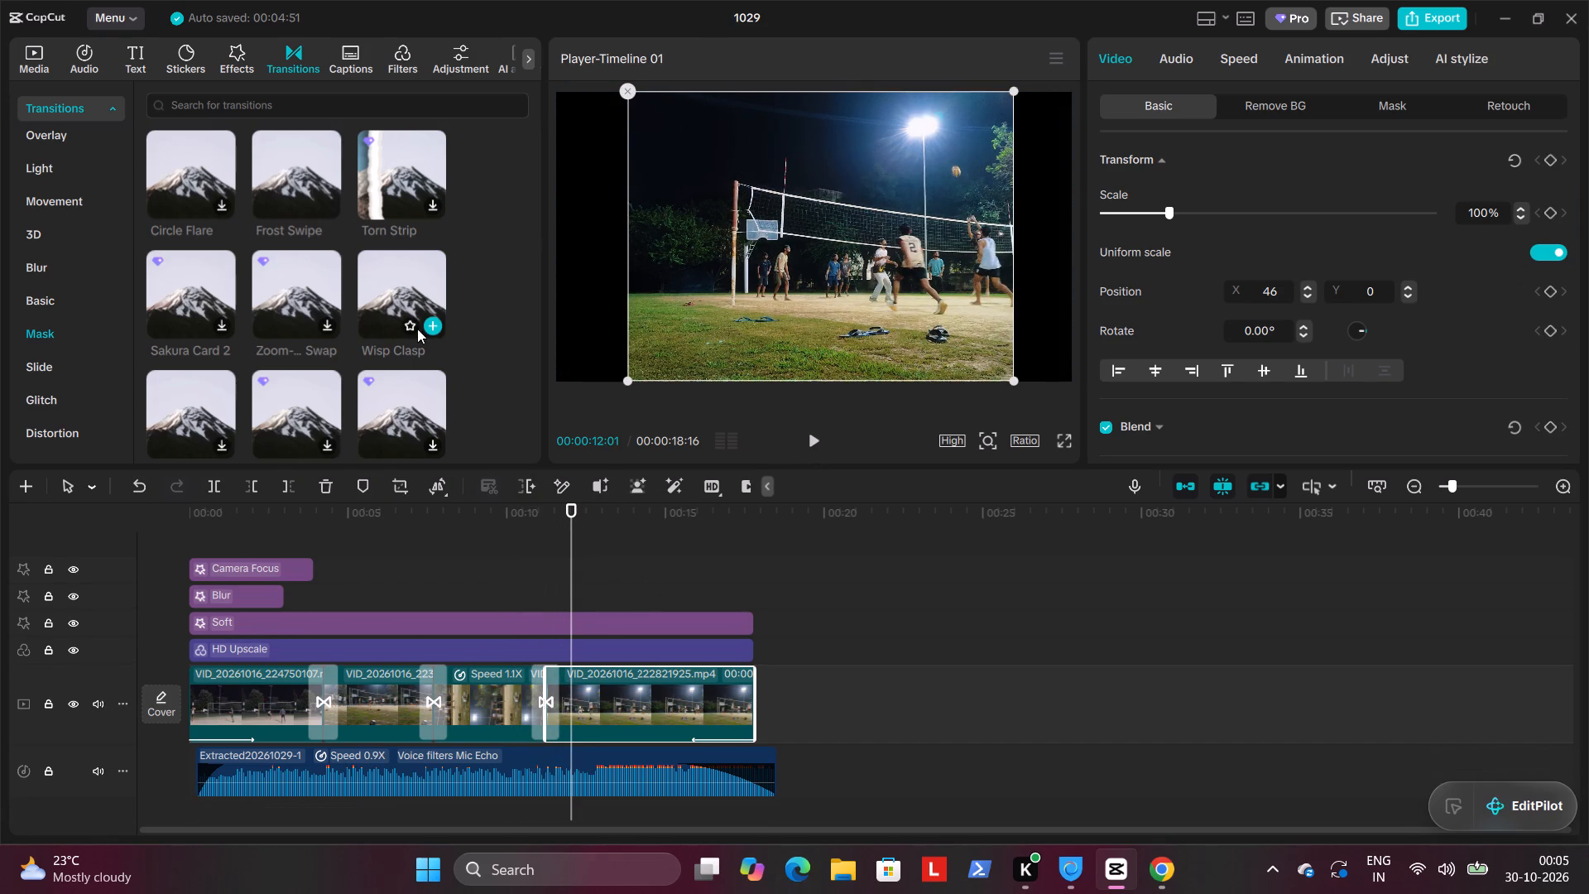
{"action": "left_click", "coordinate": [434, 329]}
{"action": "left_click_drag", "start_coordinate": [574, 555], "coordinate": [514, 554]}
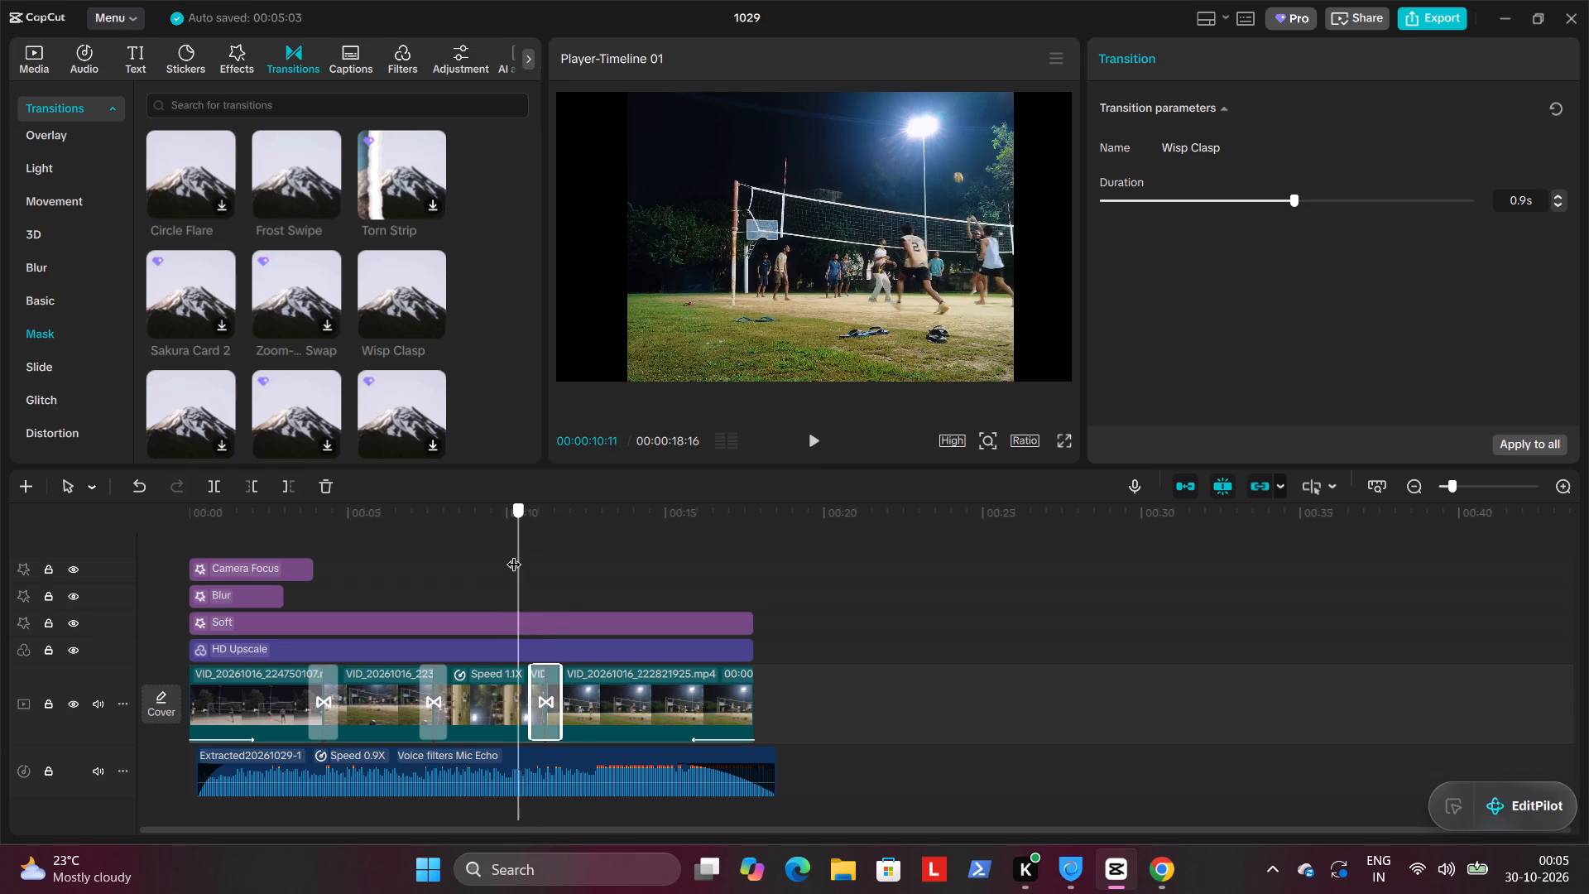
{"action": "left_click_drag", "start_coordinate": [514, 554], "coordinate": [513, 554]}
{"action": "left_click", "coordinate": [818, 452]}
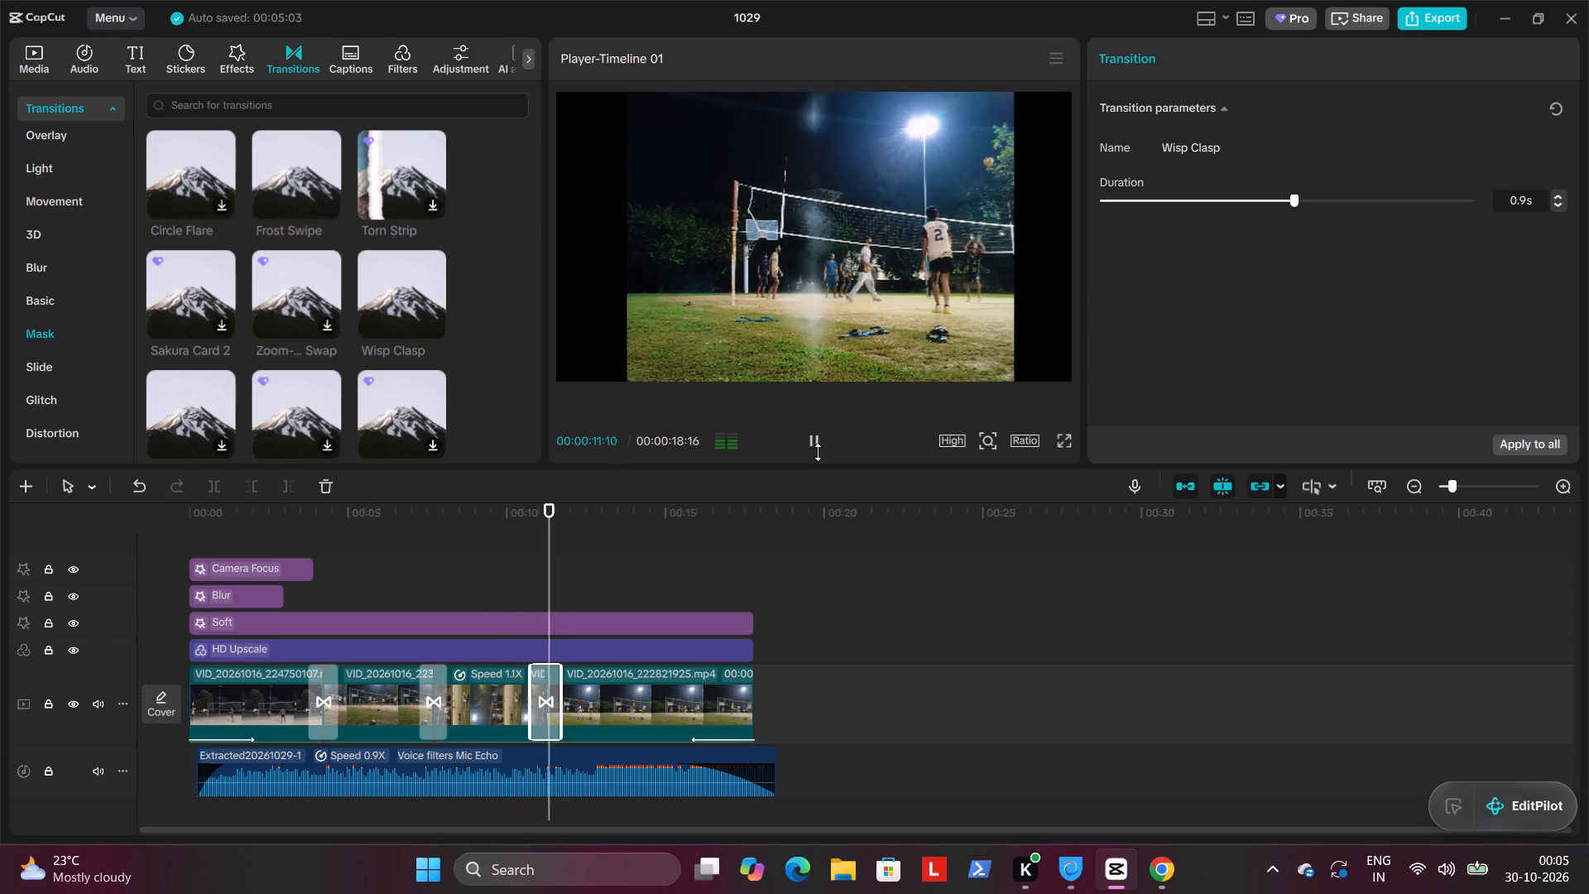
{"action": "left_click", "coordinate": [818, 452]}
Replace the third transition, before the last clip, with Slanted Tears from the Mask transitions.
{"action": "scroll", "coordinate": [463, 372], "scroll_direction": "down", "scroll_amount": 2}
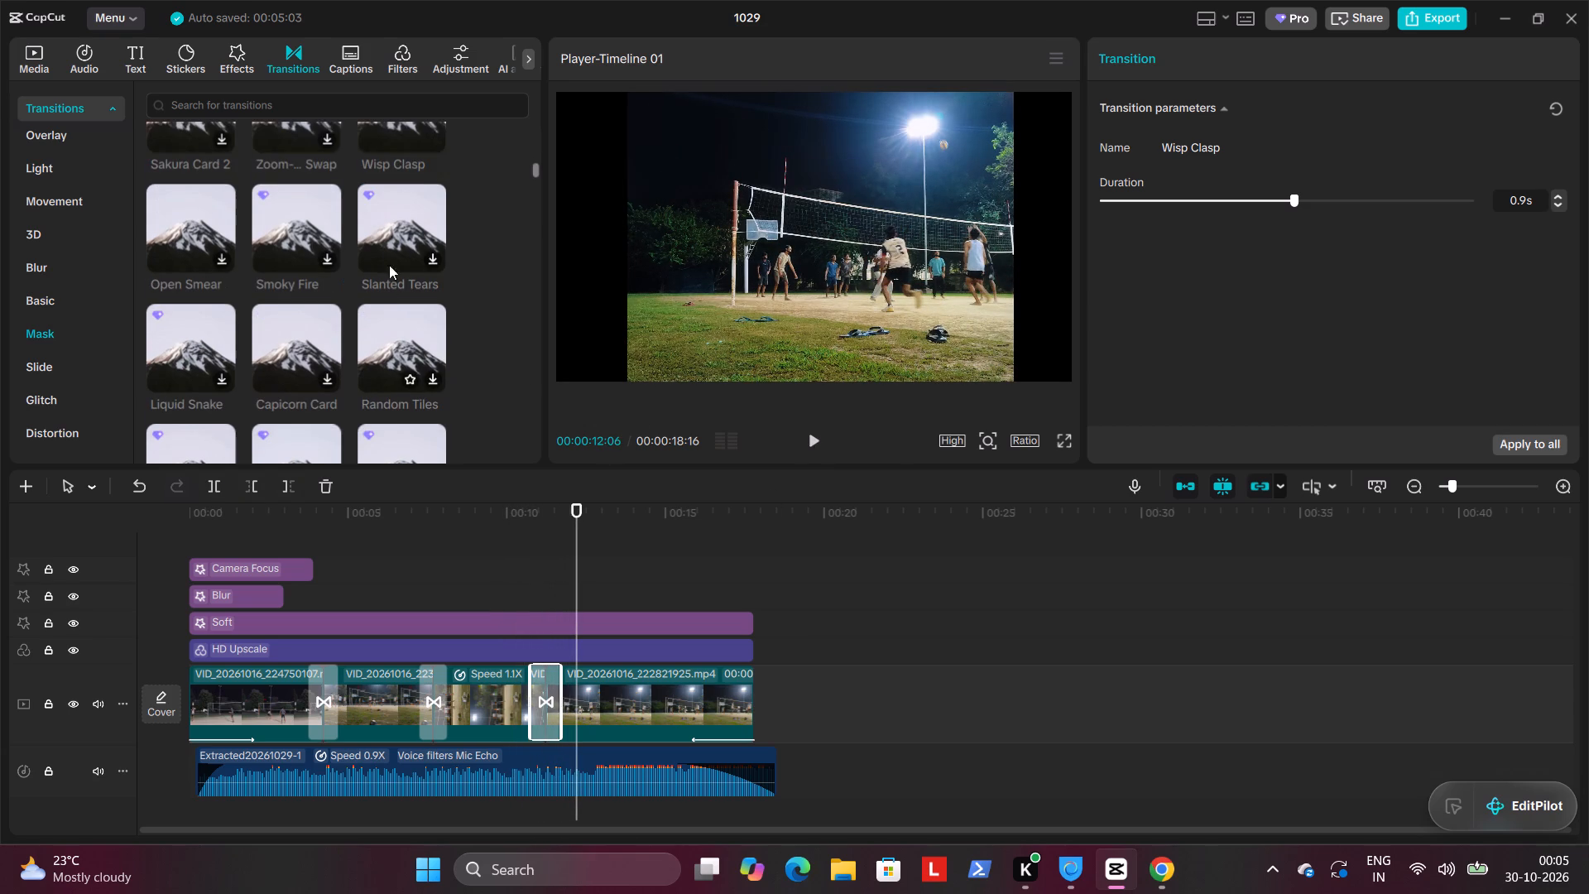
{"action": "left_click", "coordinate": [435, 257]}
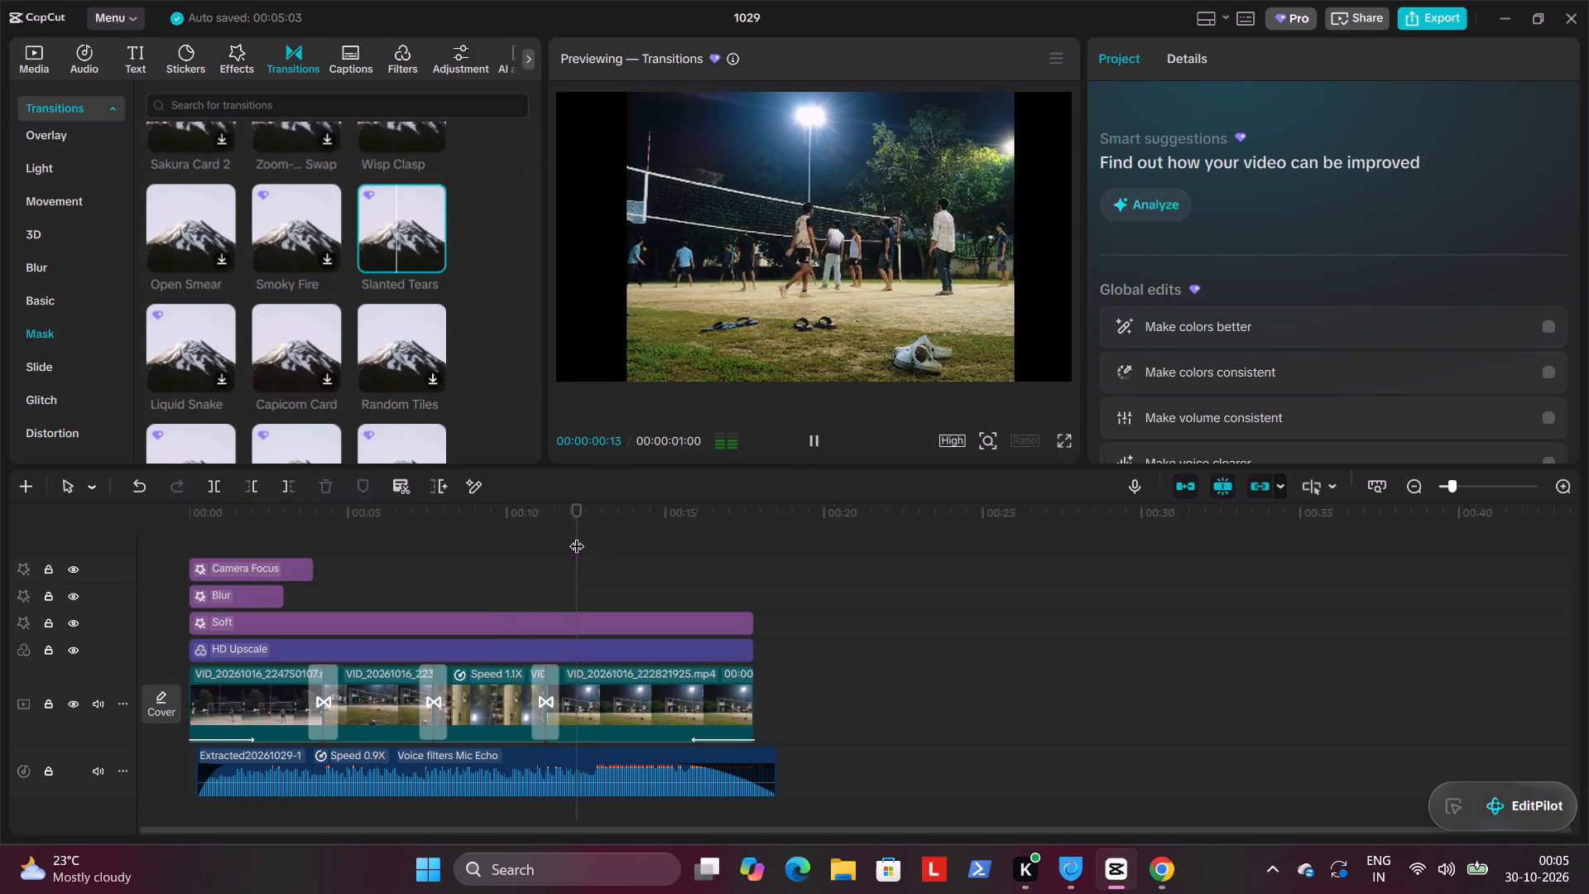
{"action": "left_click", "coordinate": [553, 684]}
{"action": "left_click", "coordinate": [430, 265]}
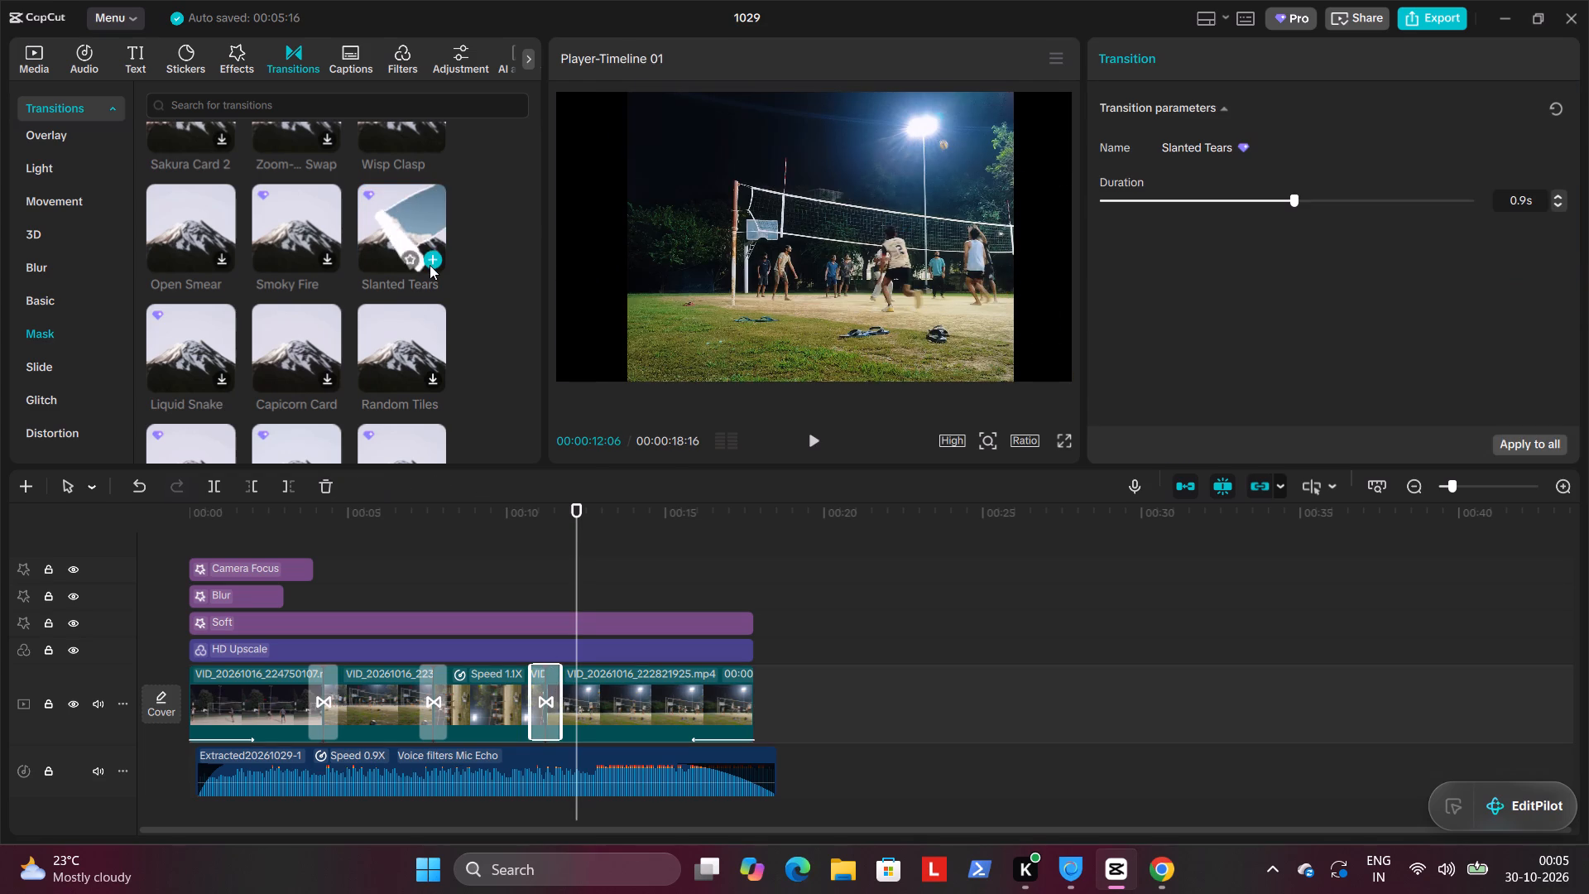
Insert the plain black image from the library's Trending media at the very start of the timeline.
{"action": "left_click_drag", "start_coordinate": [580, 526], "coordinate": [297, 526]}
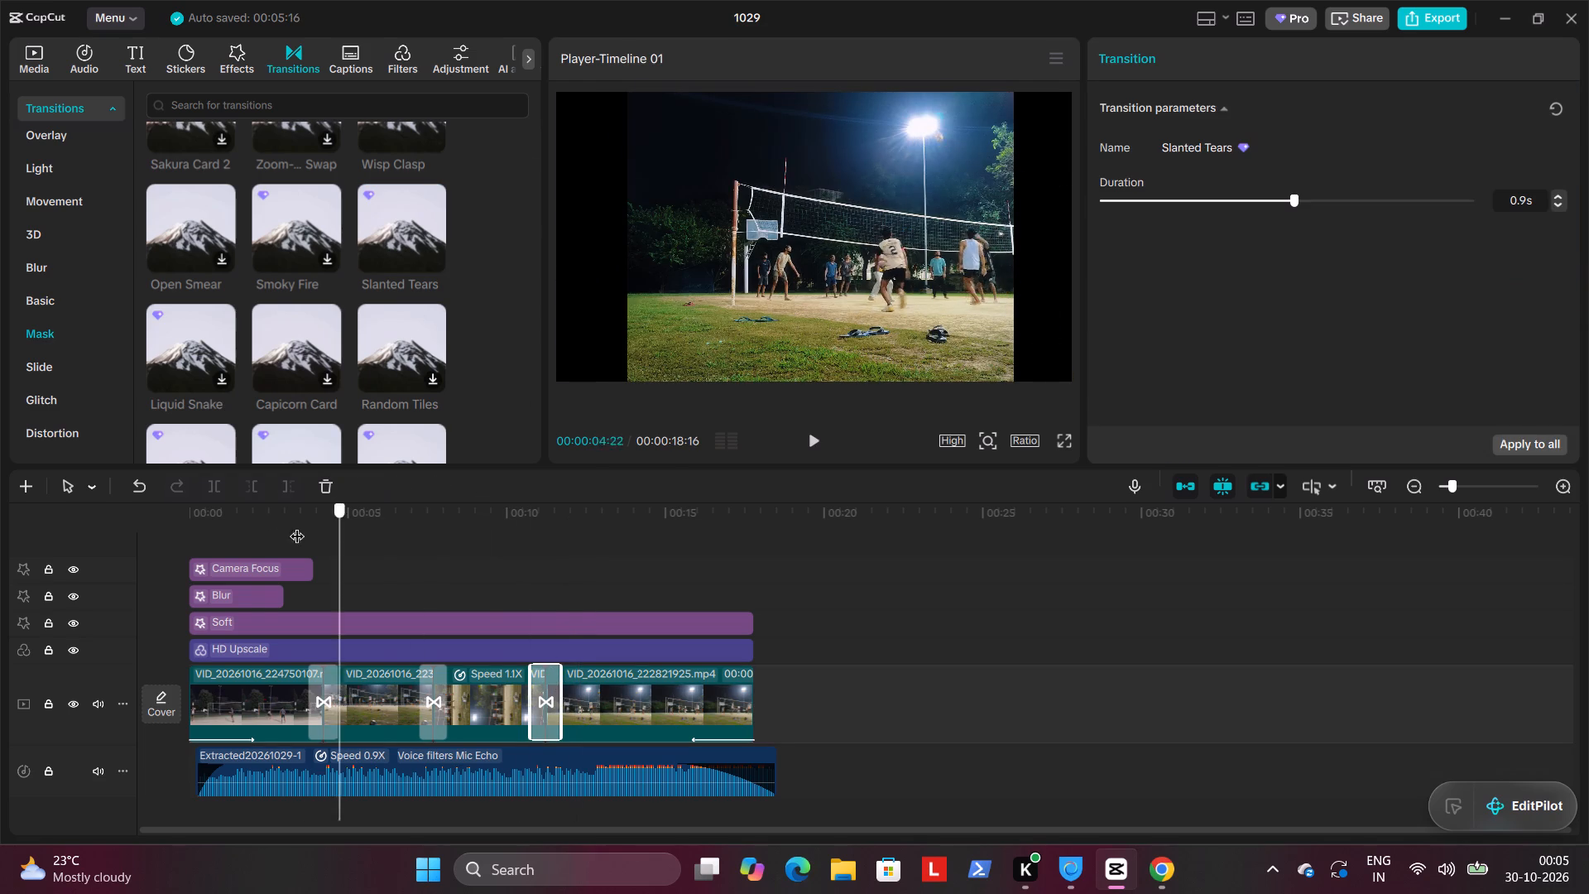
{"action": "left_click_drag", "start_coordinate": [297, 526], "coordinate": [103, 517]}
{"action": "left_click", "coordinate": [40, 60]}
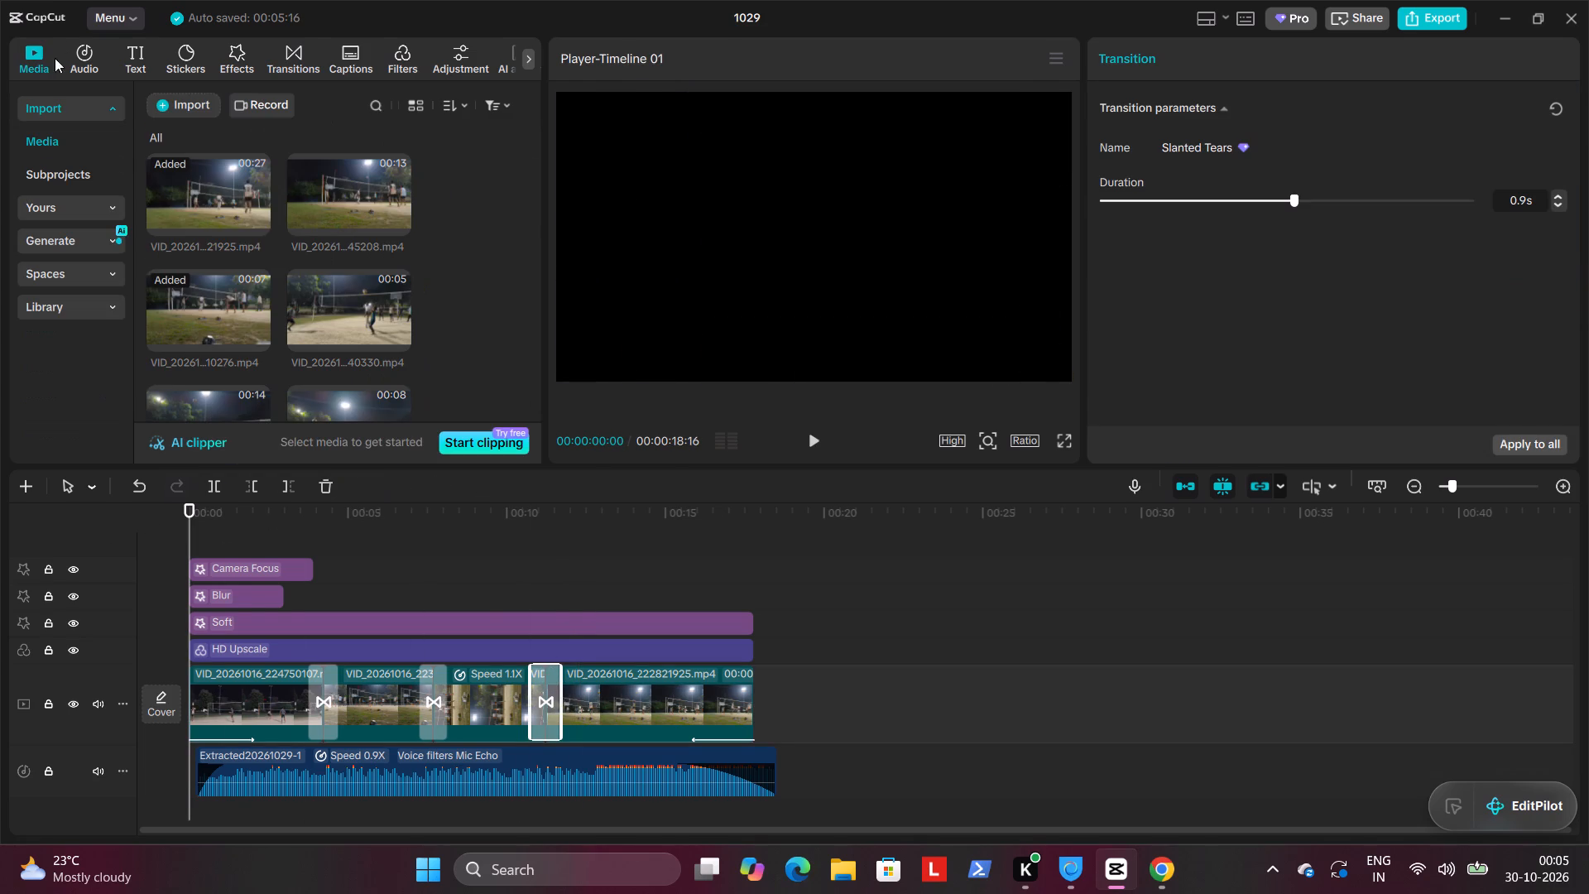
{"action": "left_click", "coordinate": [84, 113]}
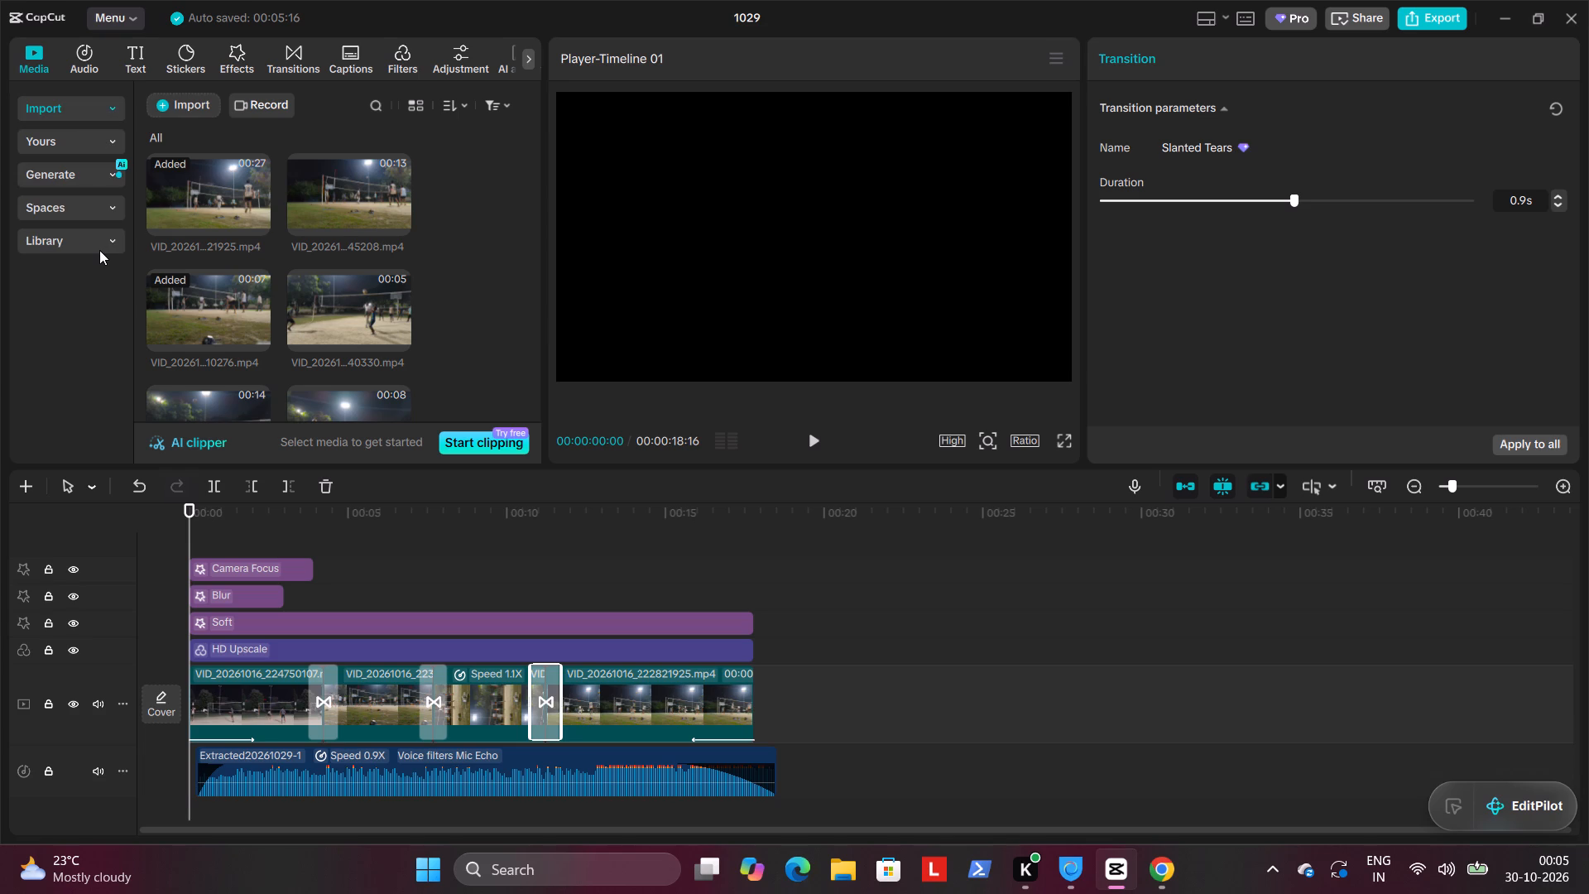
{"action": "left_click", "coordinate": [99, 250]}
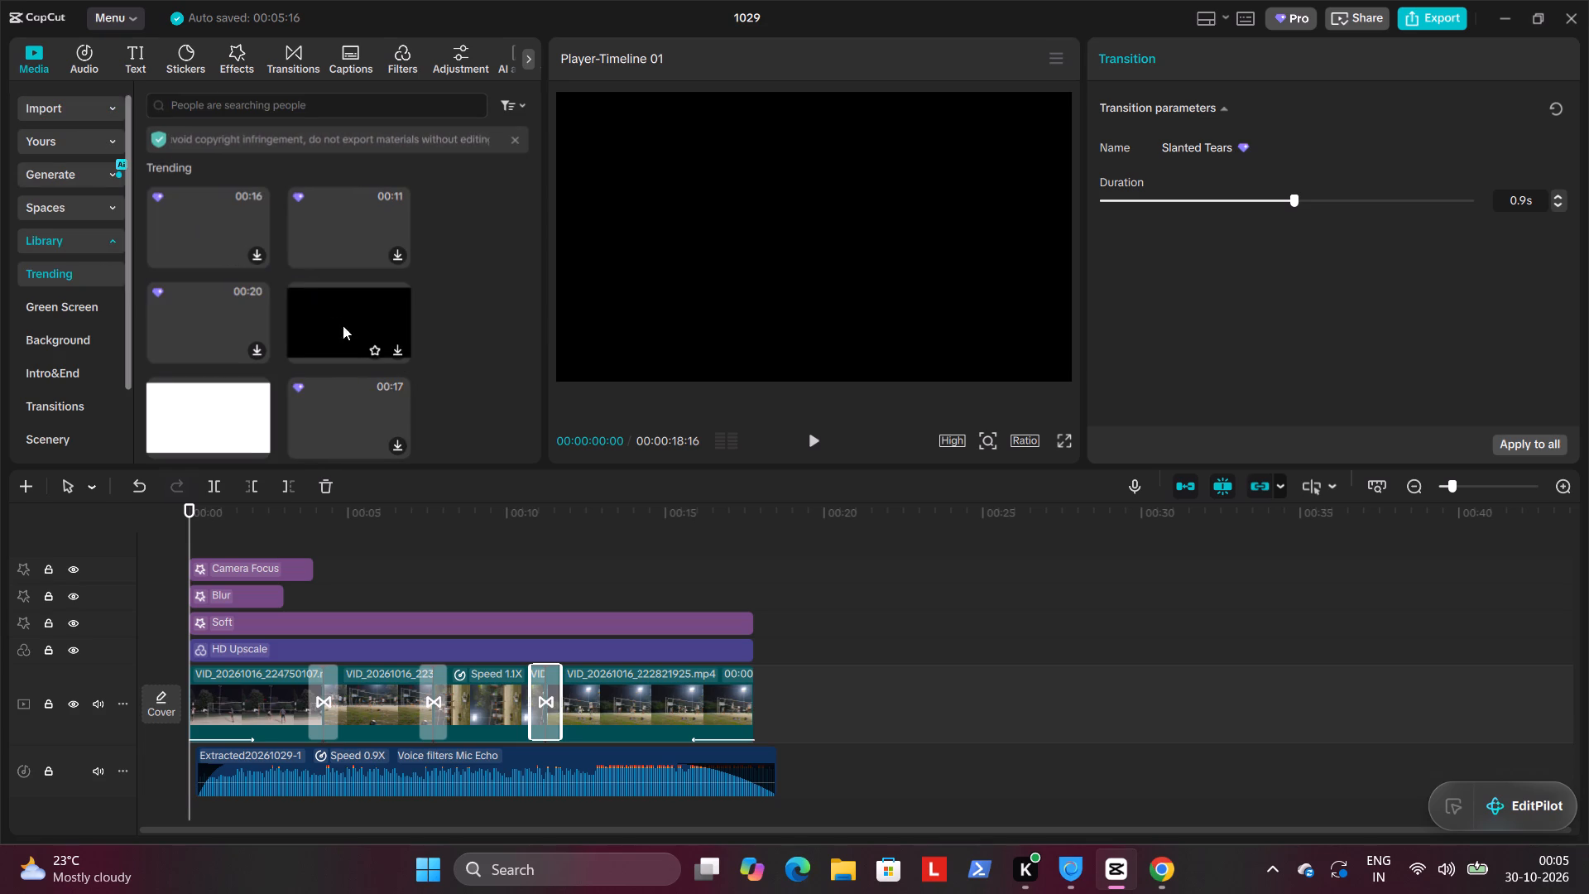
{"action": "left_click", "coordinate": [401, 350]}
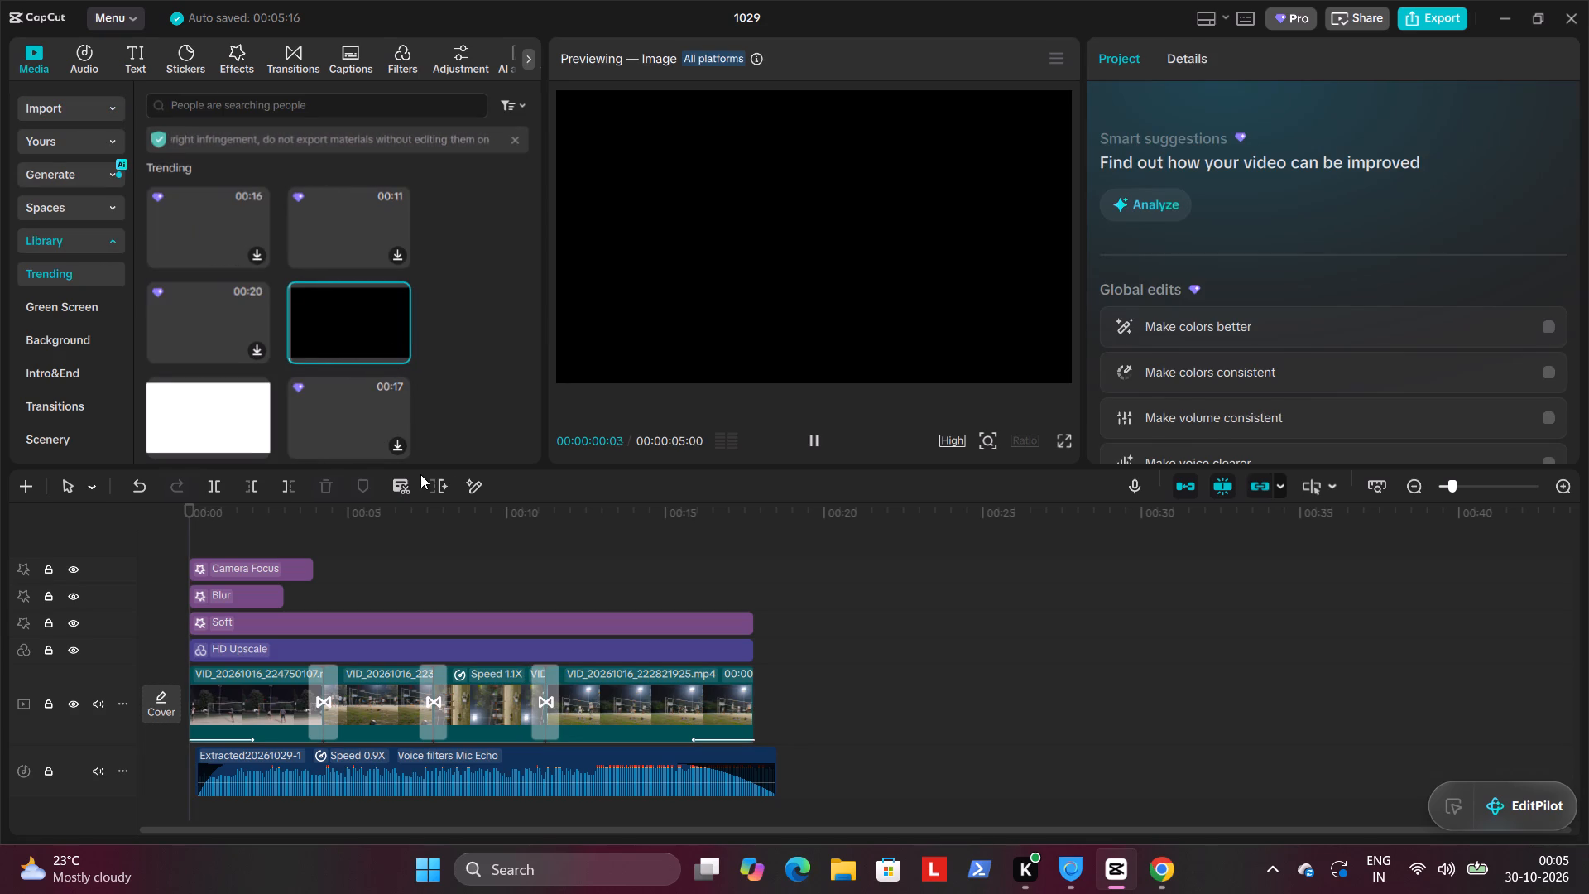
{"action": "left_click", "coordinate": [401, 353]}
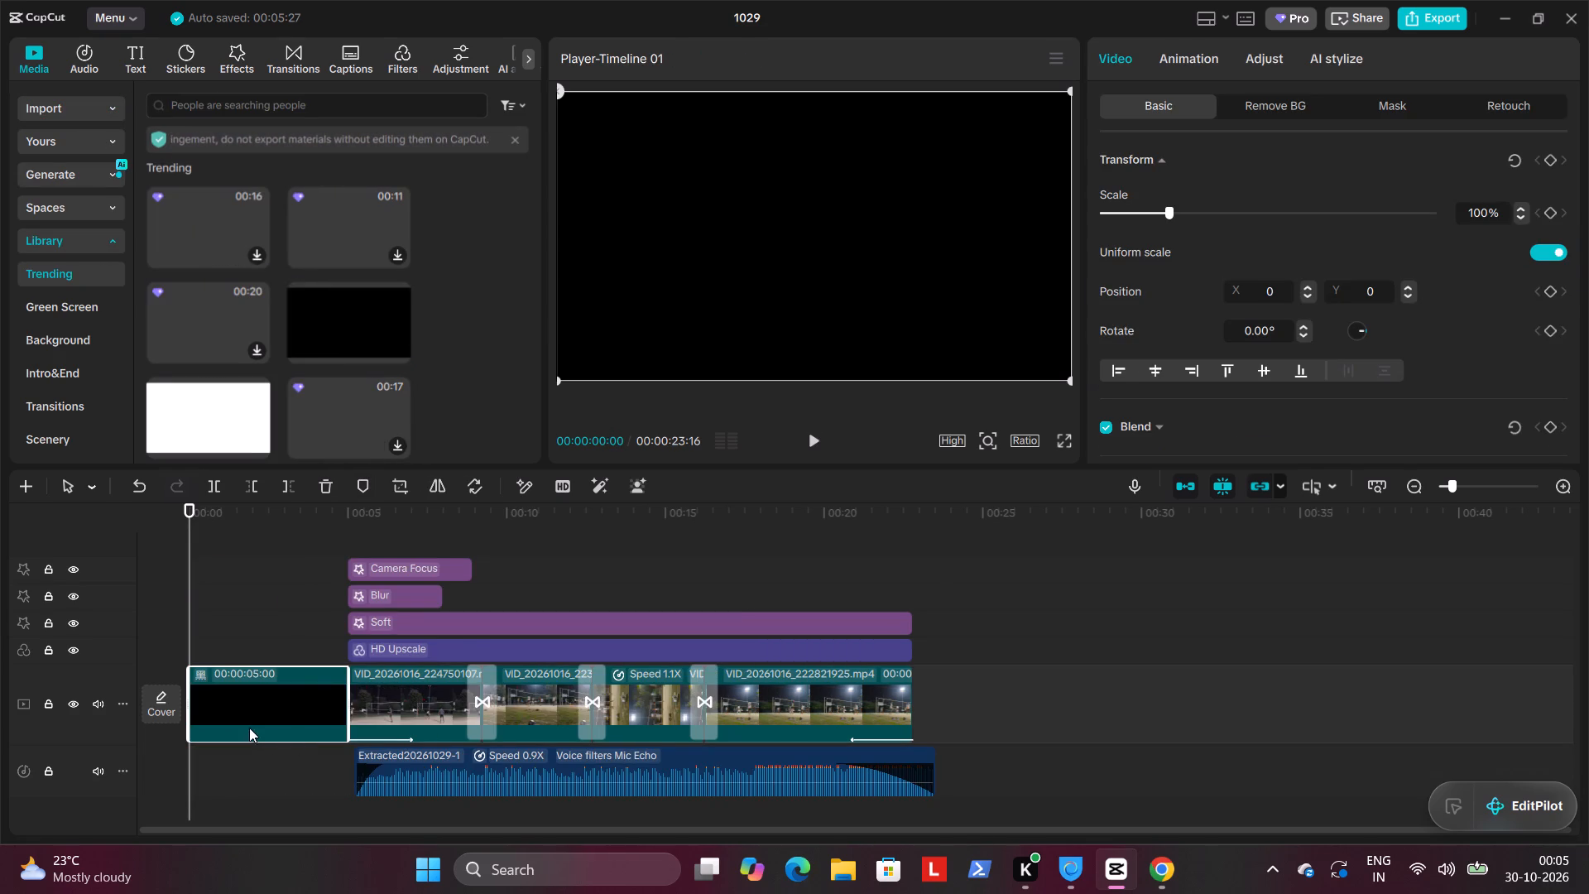
Move the black image to its own track above HD Upscale, starting at 00:00:00:00, and extend it to 00:00:18:16.
{"action": "left_click_drag", "start_coordinate": [248, 726], "coordinate": [256, 677]}
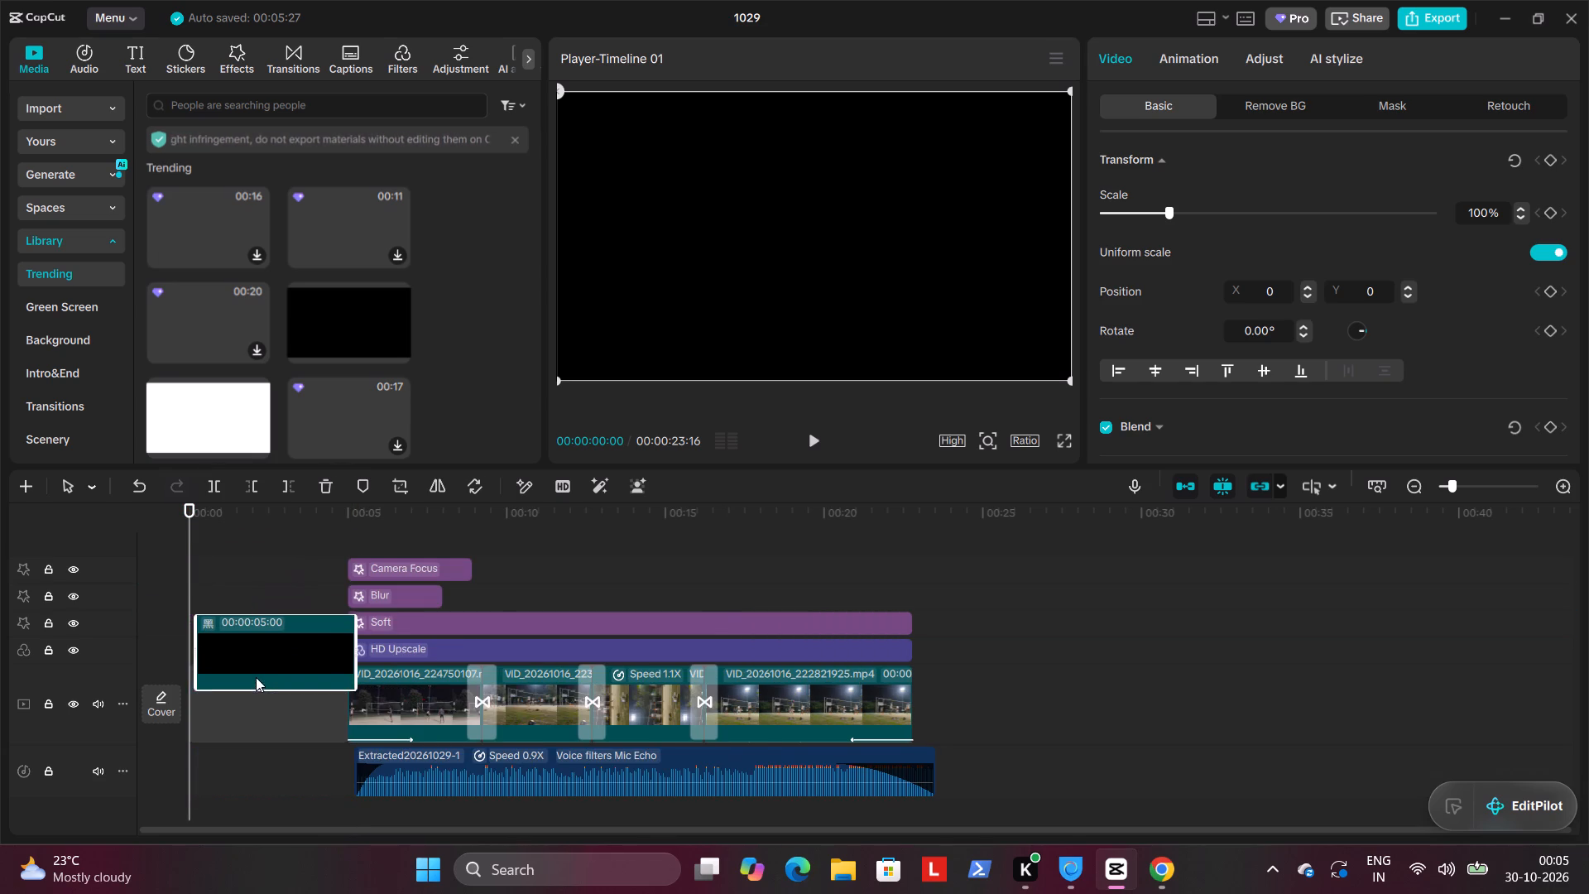
{"action": "left_click_drag", "start_coordinate": [256, 677], "coordinate": [275, 656]}
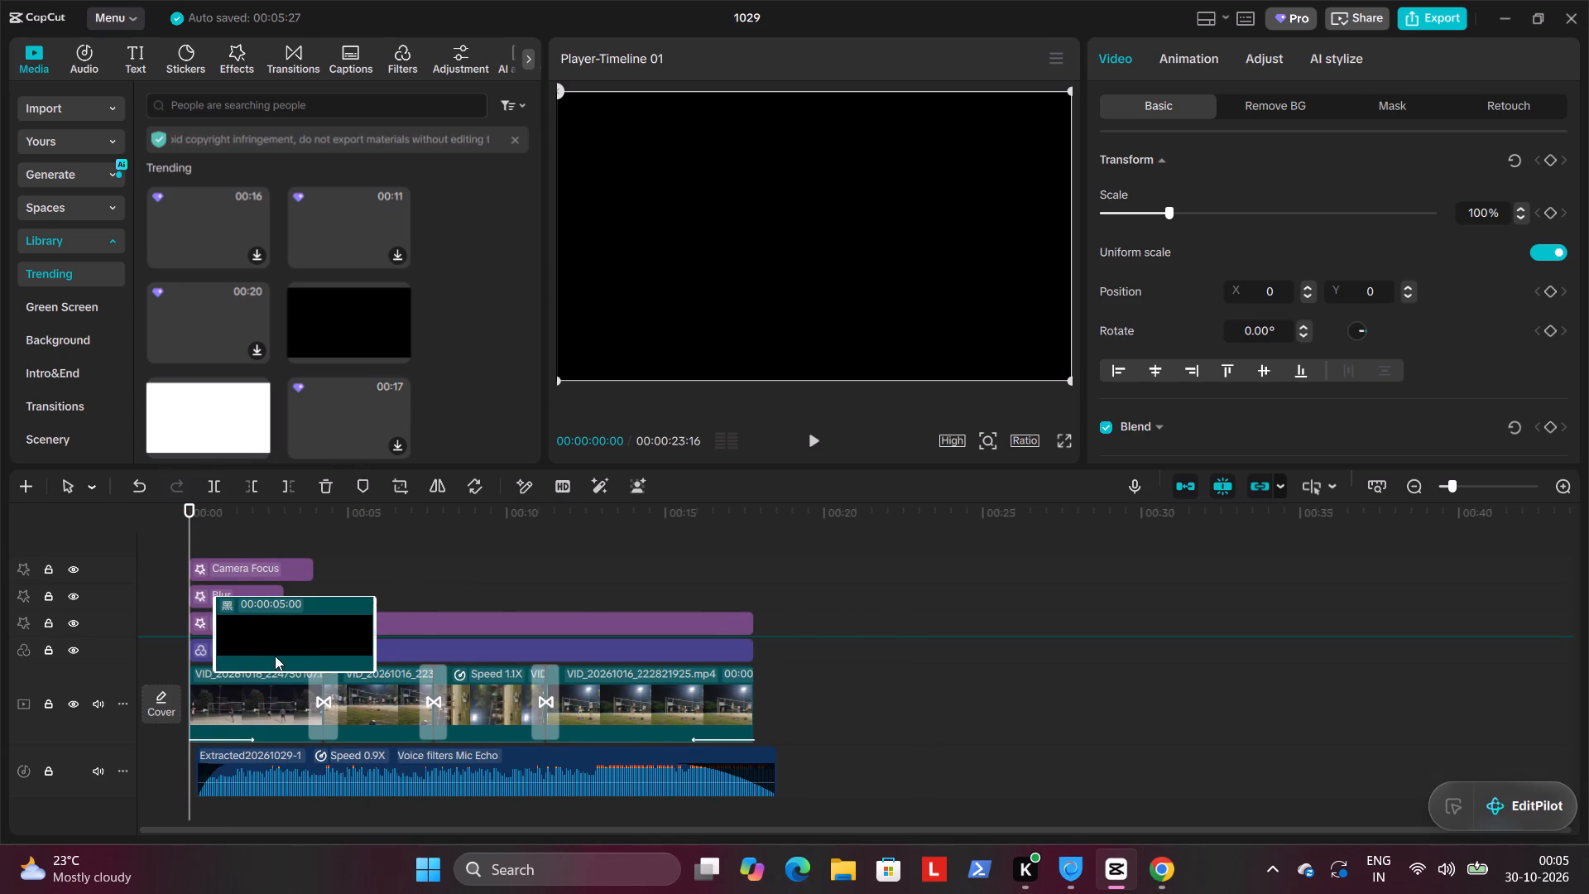
{"action": "left_click_drag", "start_coordinate": [275, 656], "coordinate": [275, 655]}
{"action": "left_click_drag", "start_coordinate": [268, 658], "coordinate": [247, 657]}
{"action": "left_click_drag", "start_coordinate": [351, 665], "coordinate": [775, 662]}
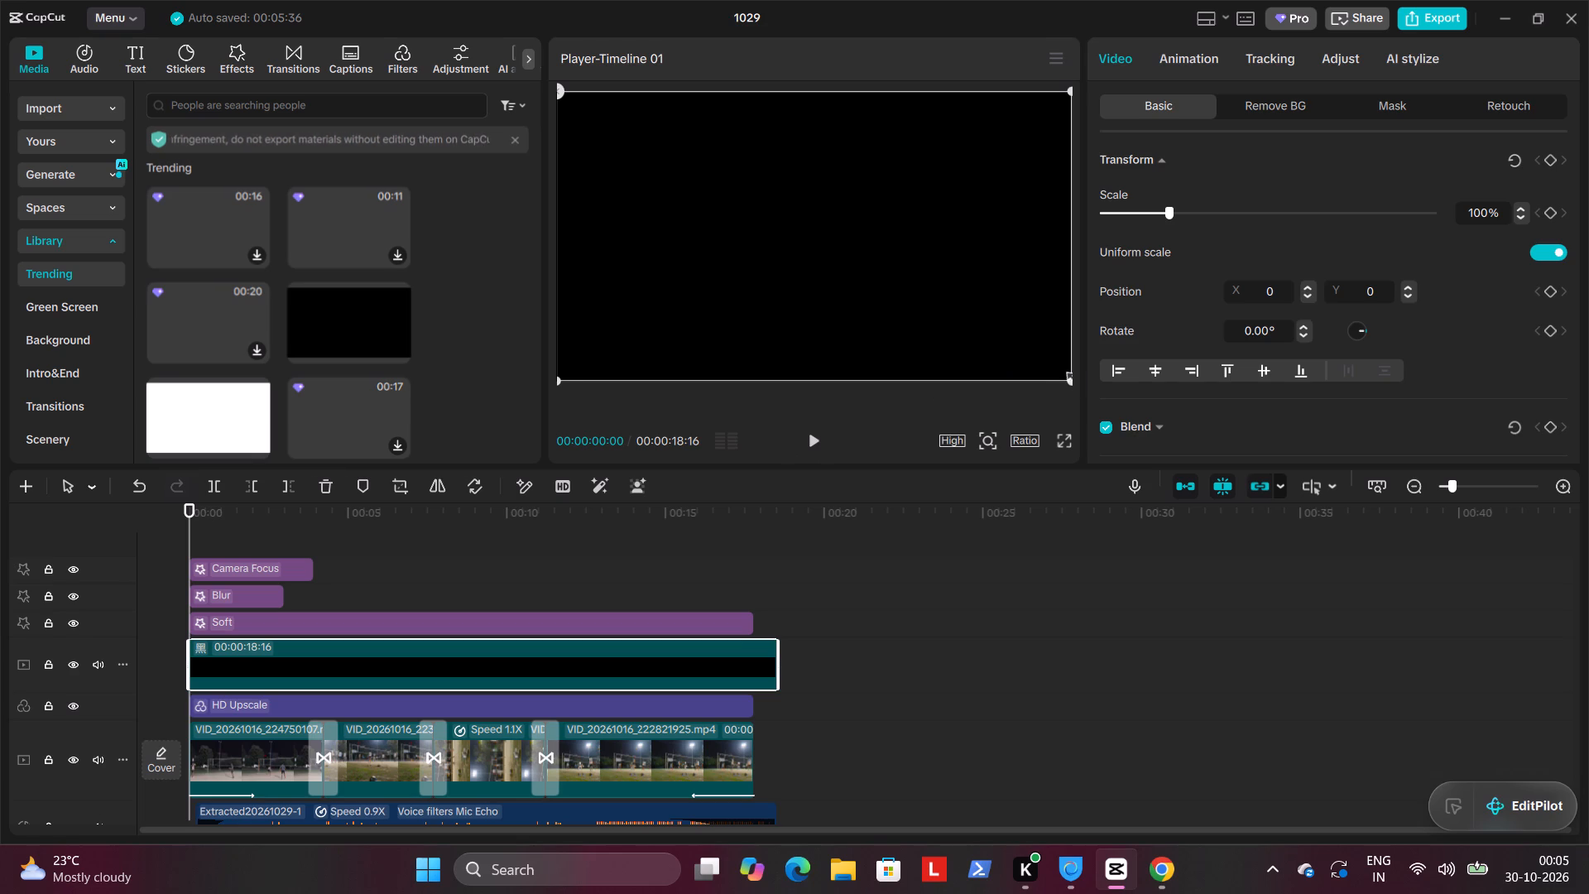
Rotate the black image to -90° and scale it to 84%.
{"action": "left_click_drag", "start_coordinate": [1069, 377], "coordinate": [805, 301]}
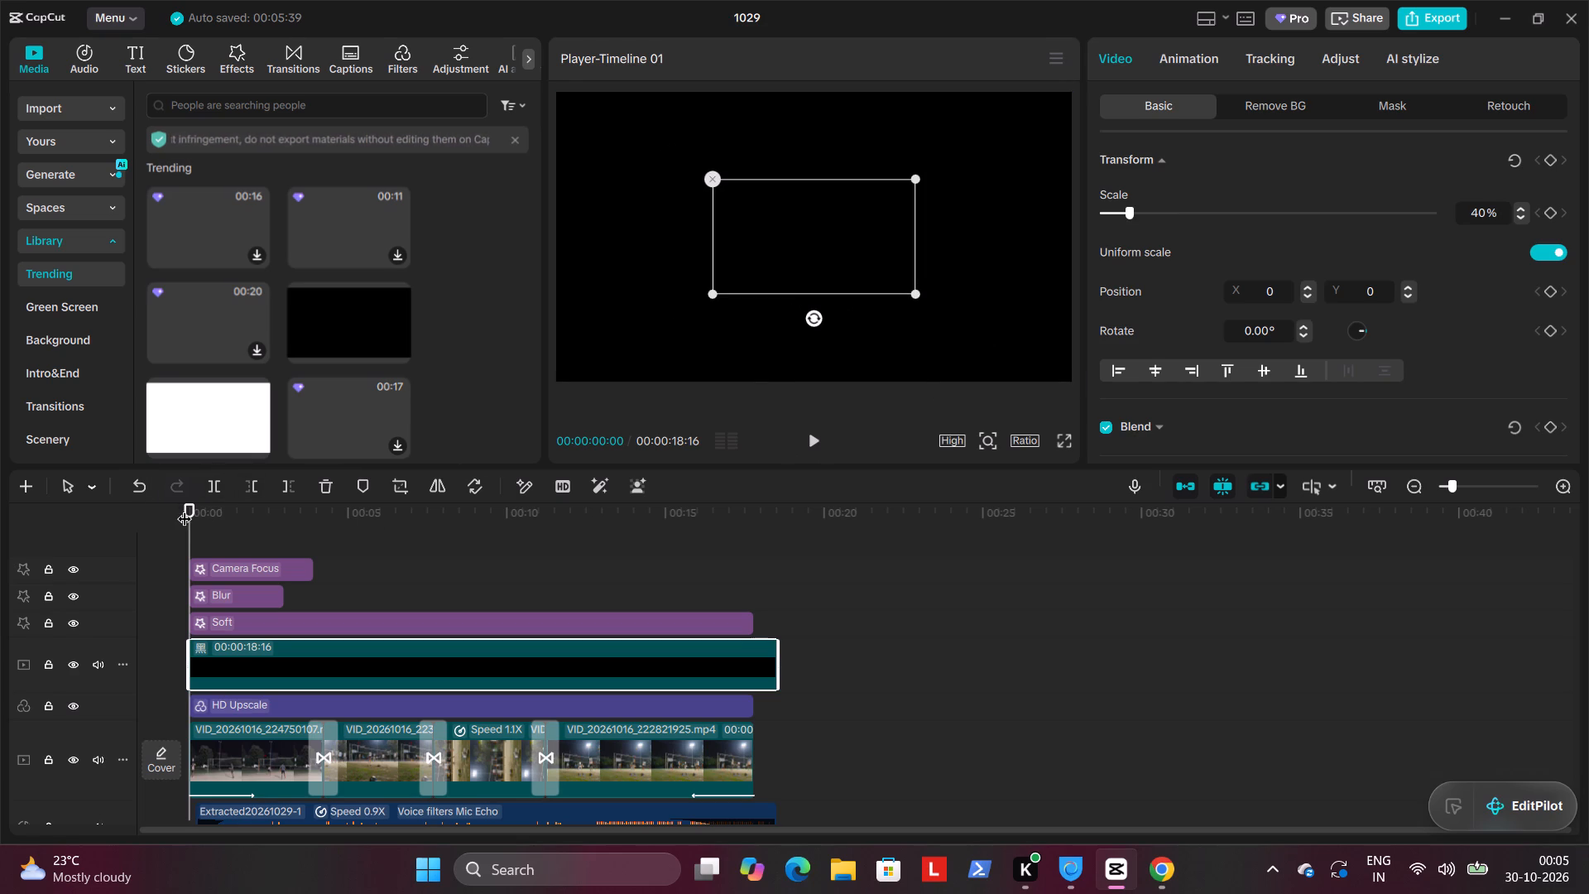
{"action": "left_click_drag", "start_coordinate": [187, 509], "coordinate": [266, 527]}
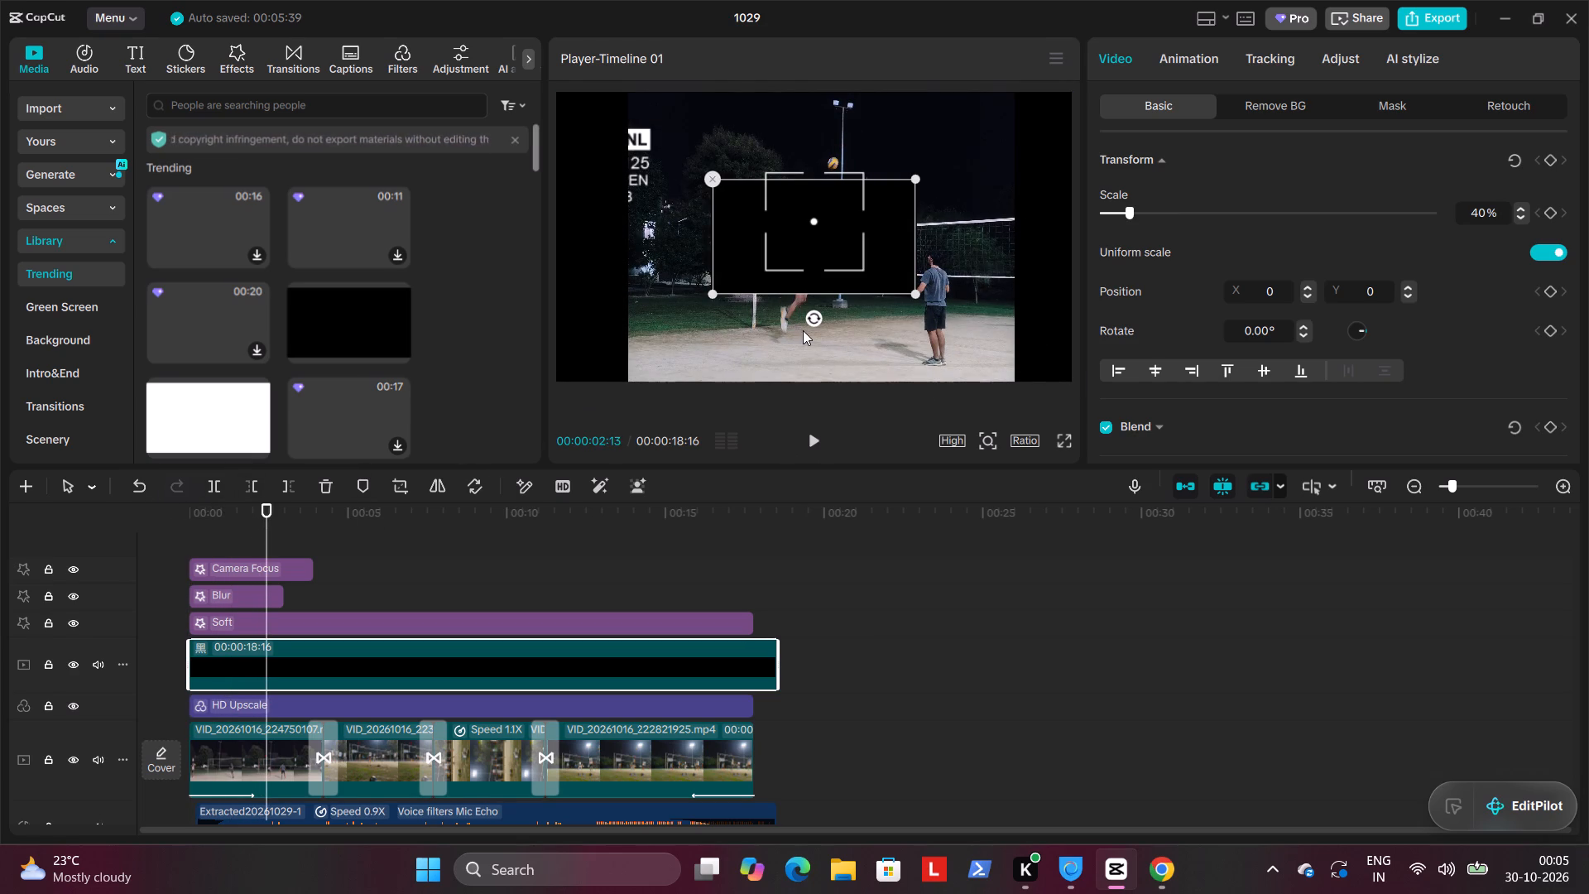
{"action": "left_click_drag", "start_coordinate": [810, 324], "coordinate": [892, 235]}
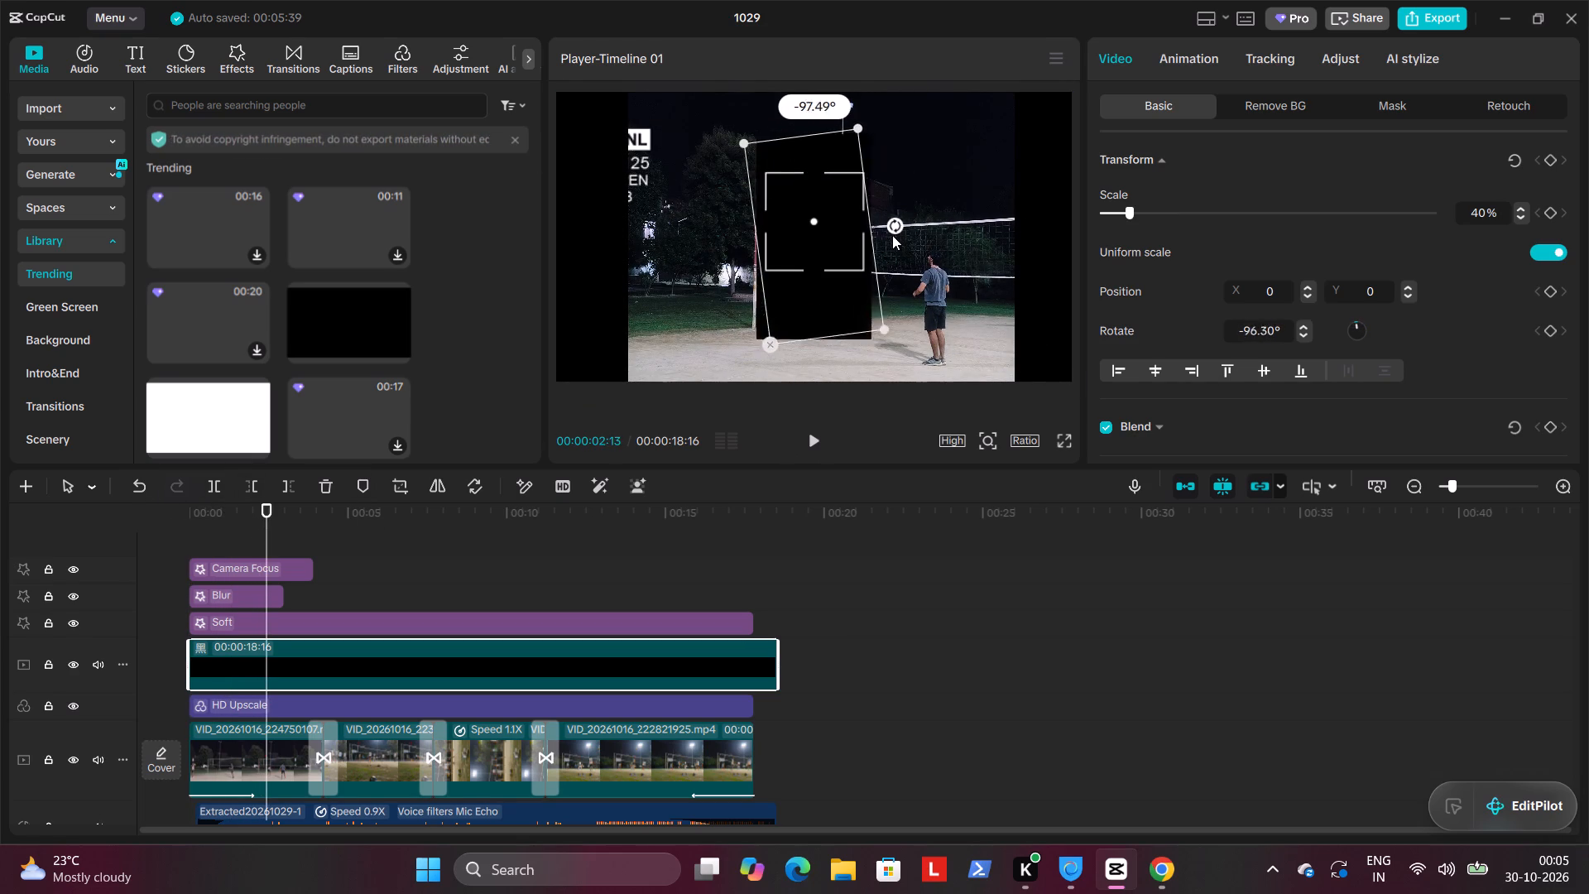
{"action": "left_click_drag", "start_coordinate": [892, 235], "coordinate": [891, 241]}
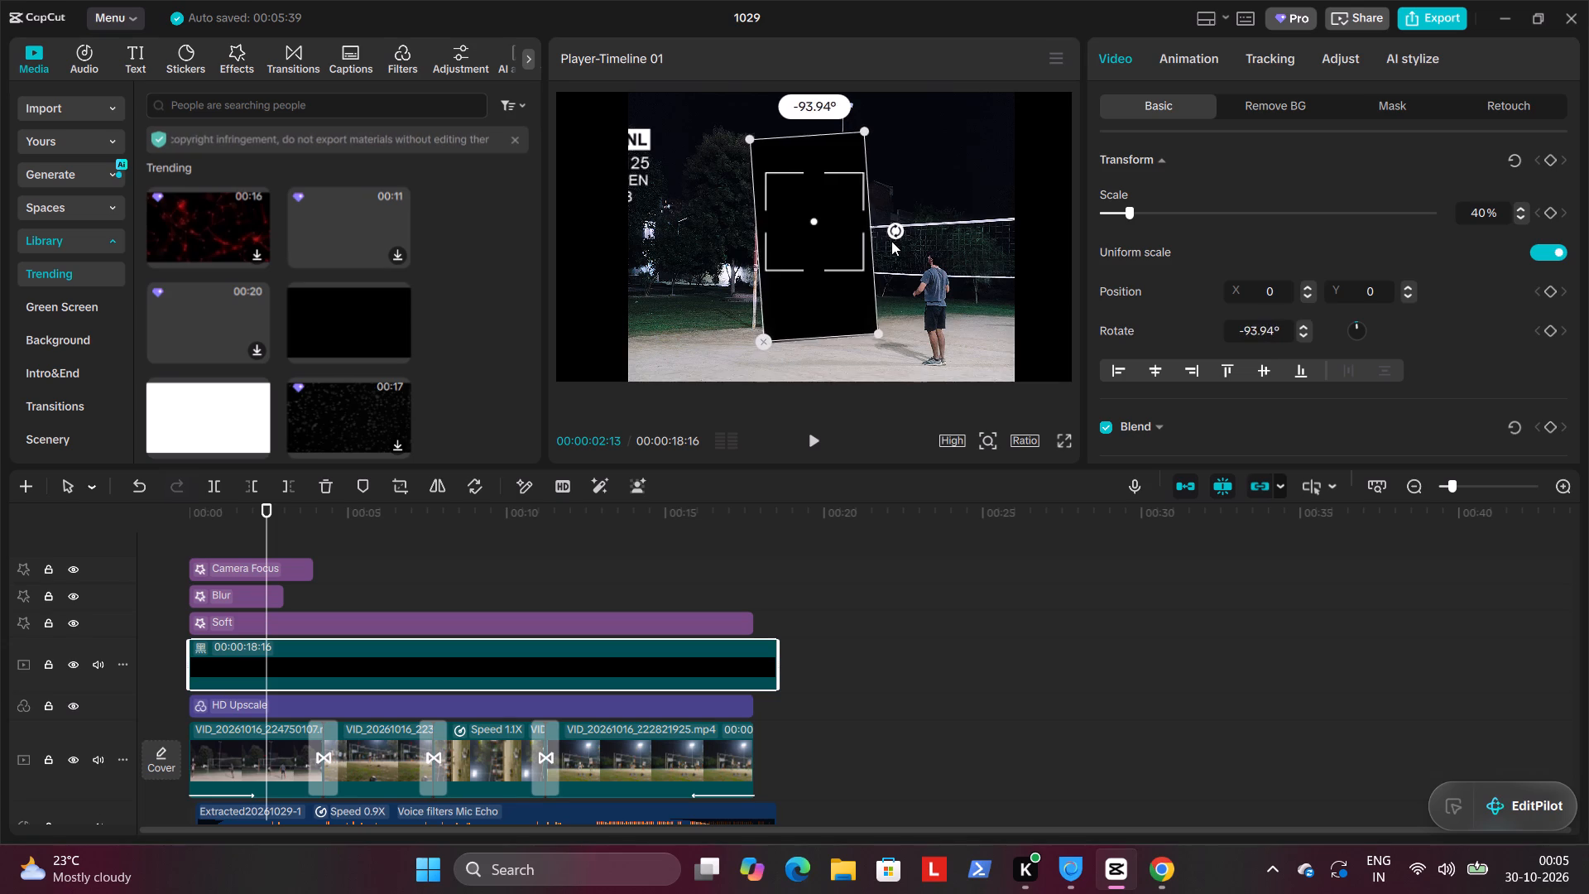
{"action": "left_click_drag", "start_coordinate": [891, 241], "coordinate": [891, 243]}
{"action": "left_click_drag", "start_coordinate": [871, 342], "coordinate": [941, 523]}
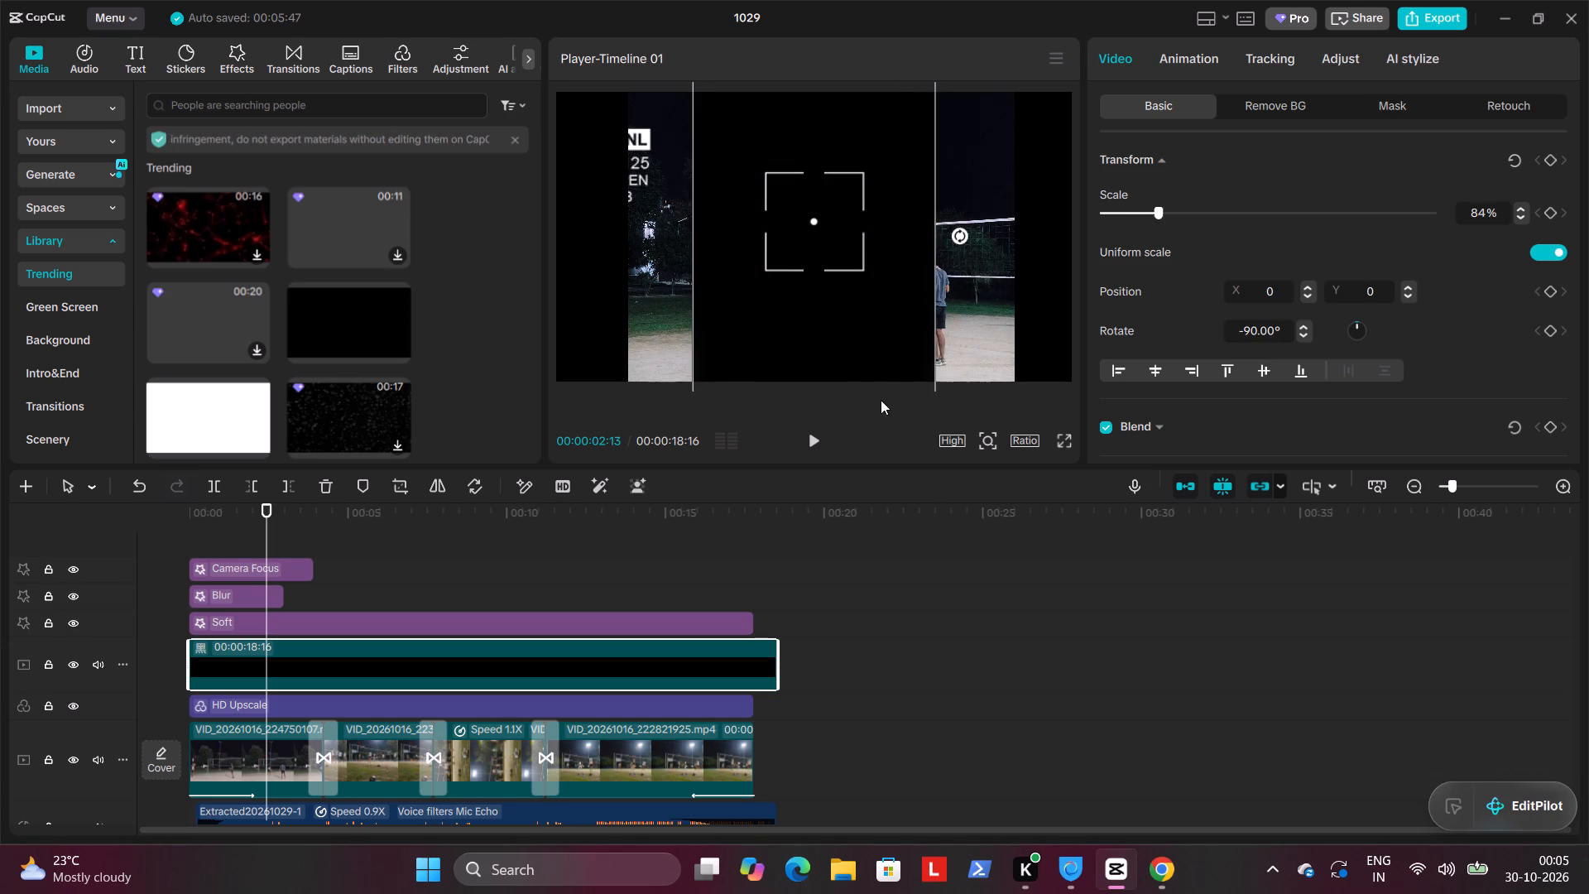
Move the black image to X -2284, Y 343, flush with the video's left edge, and play the opening section.
{"action": "left_click_drag", "start_coordinate": [831, 330], "coordinate": [493, 290]}
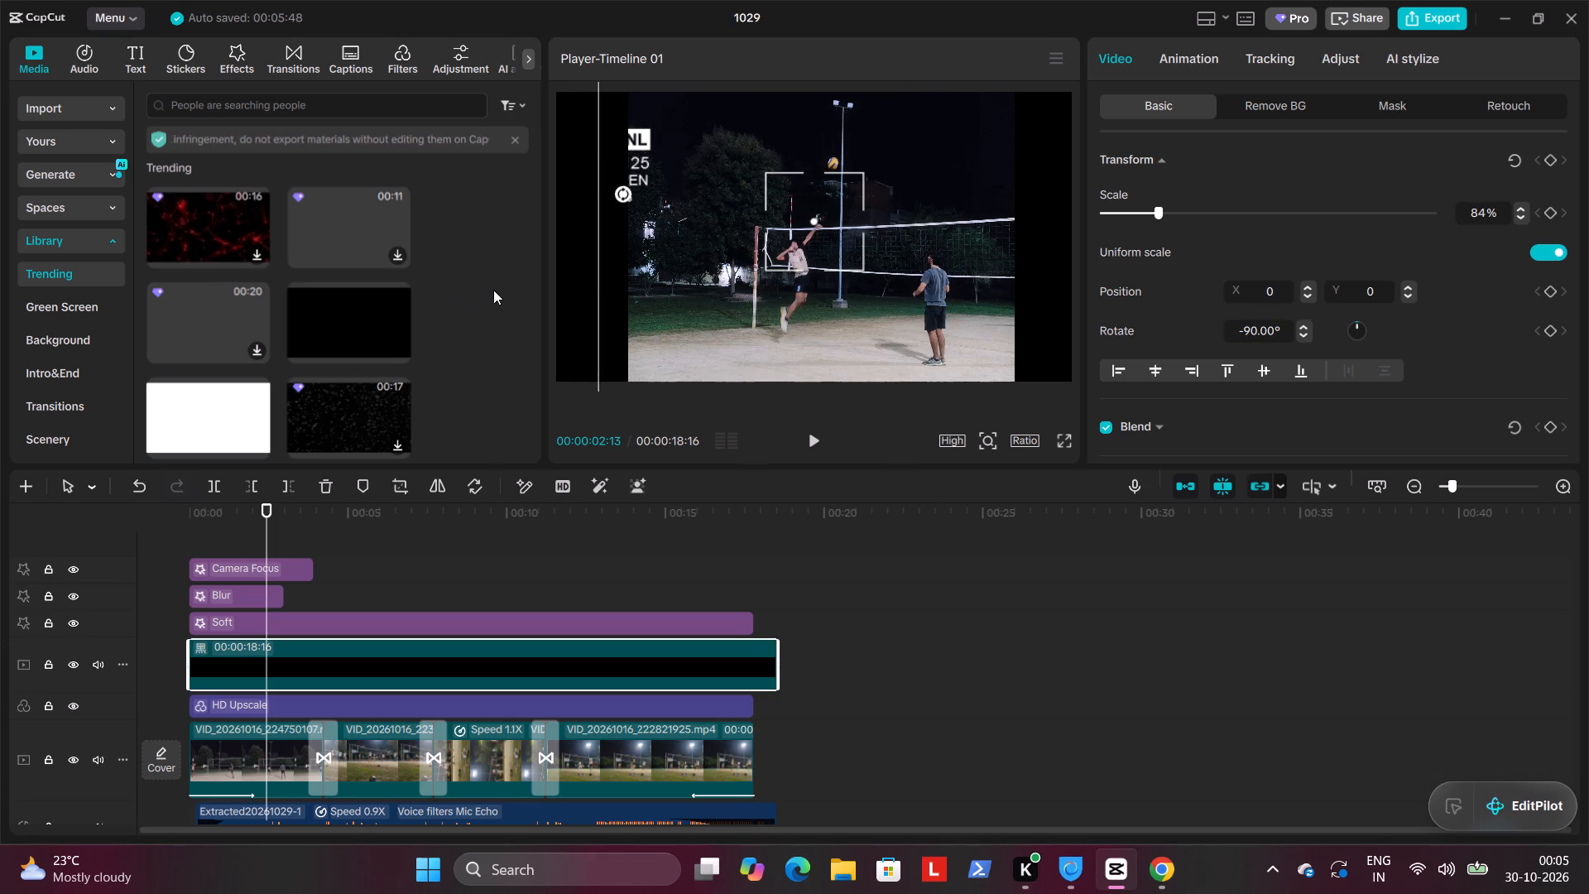
{"action": "left_click_drag", "start_coordinate": [493, 290], "coordinate": [521, 286]}
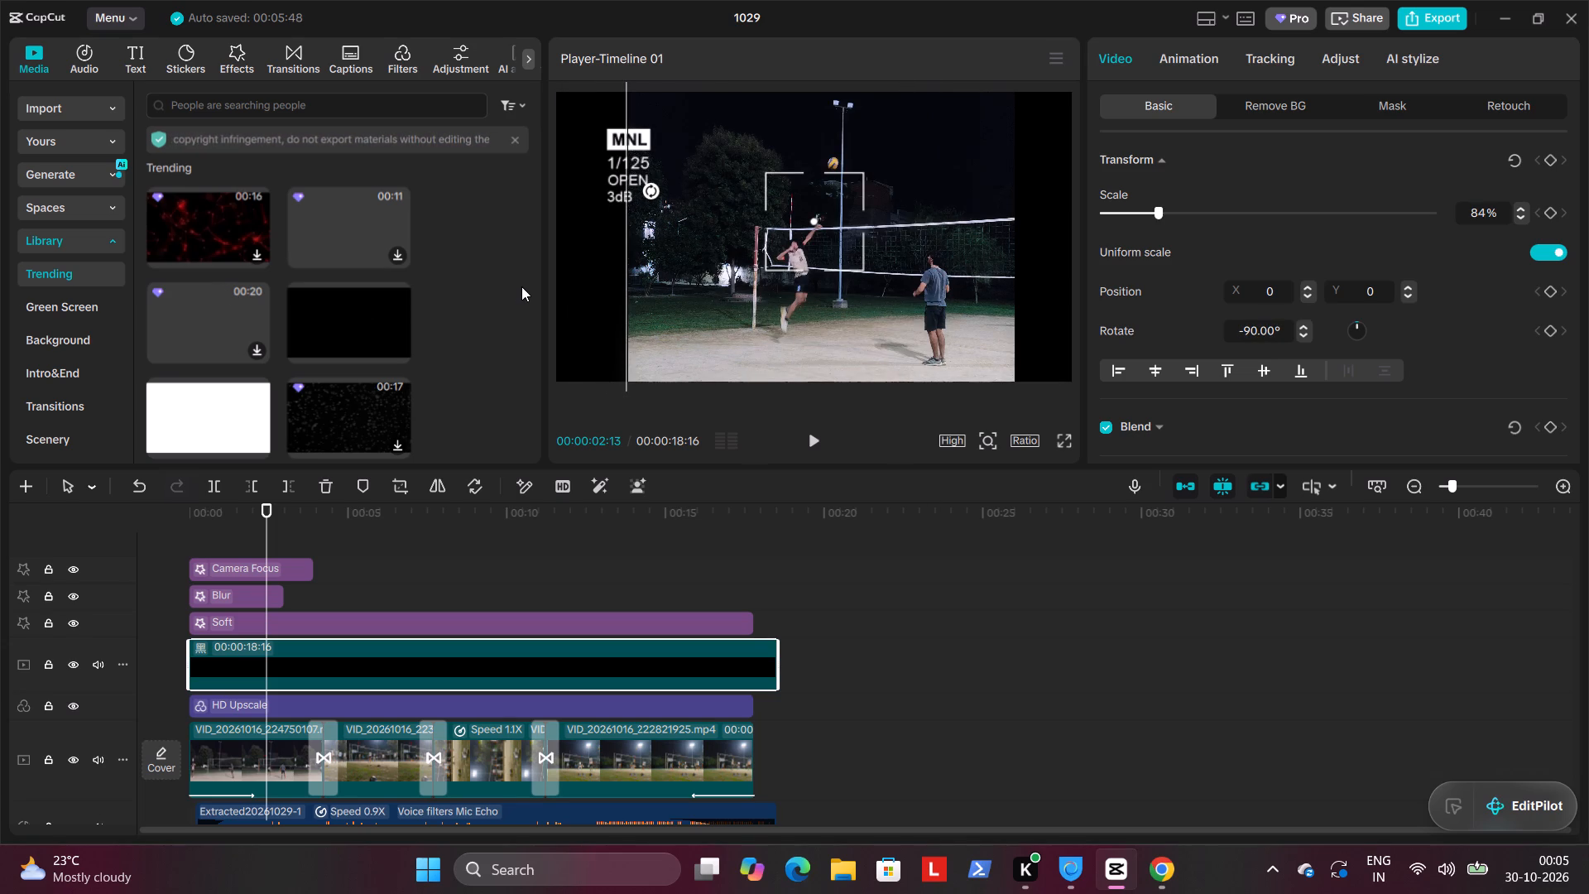
{"action": "left_click_drag", "start_coordinate": [521, 286], "coordinate": [524, 286]}
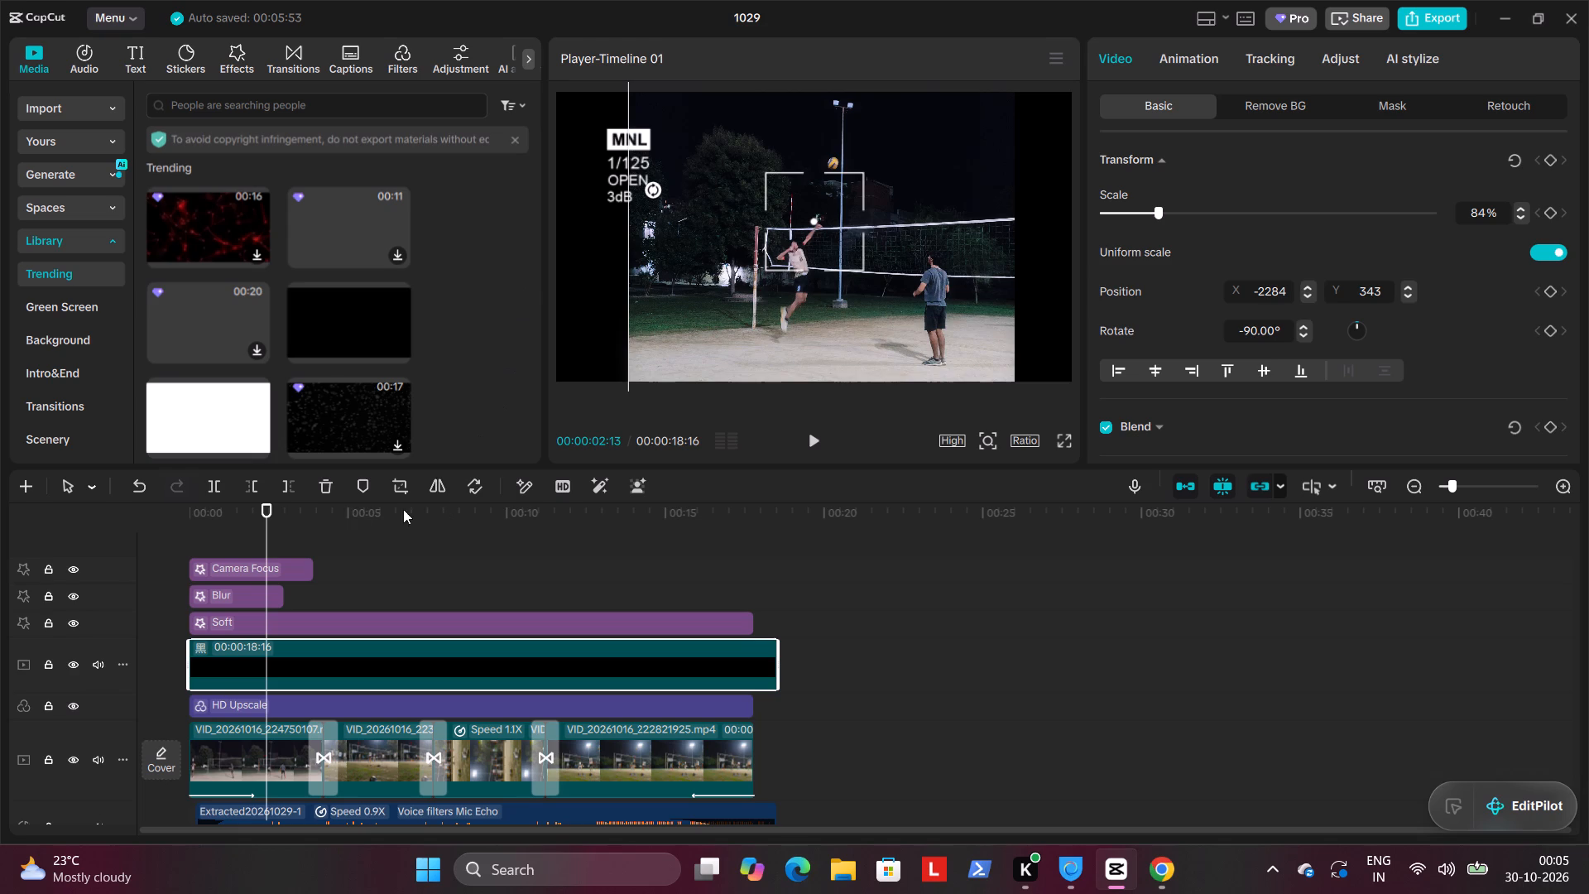
{"action": "left_click_drag", "start_coordinate": [268, 513], "coordinate": [156, 513]}
{"action": "left_click", "coordinate": [814, 435]}
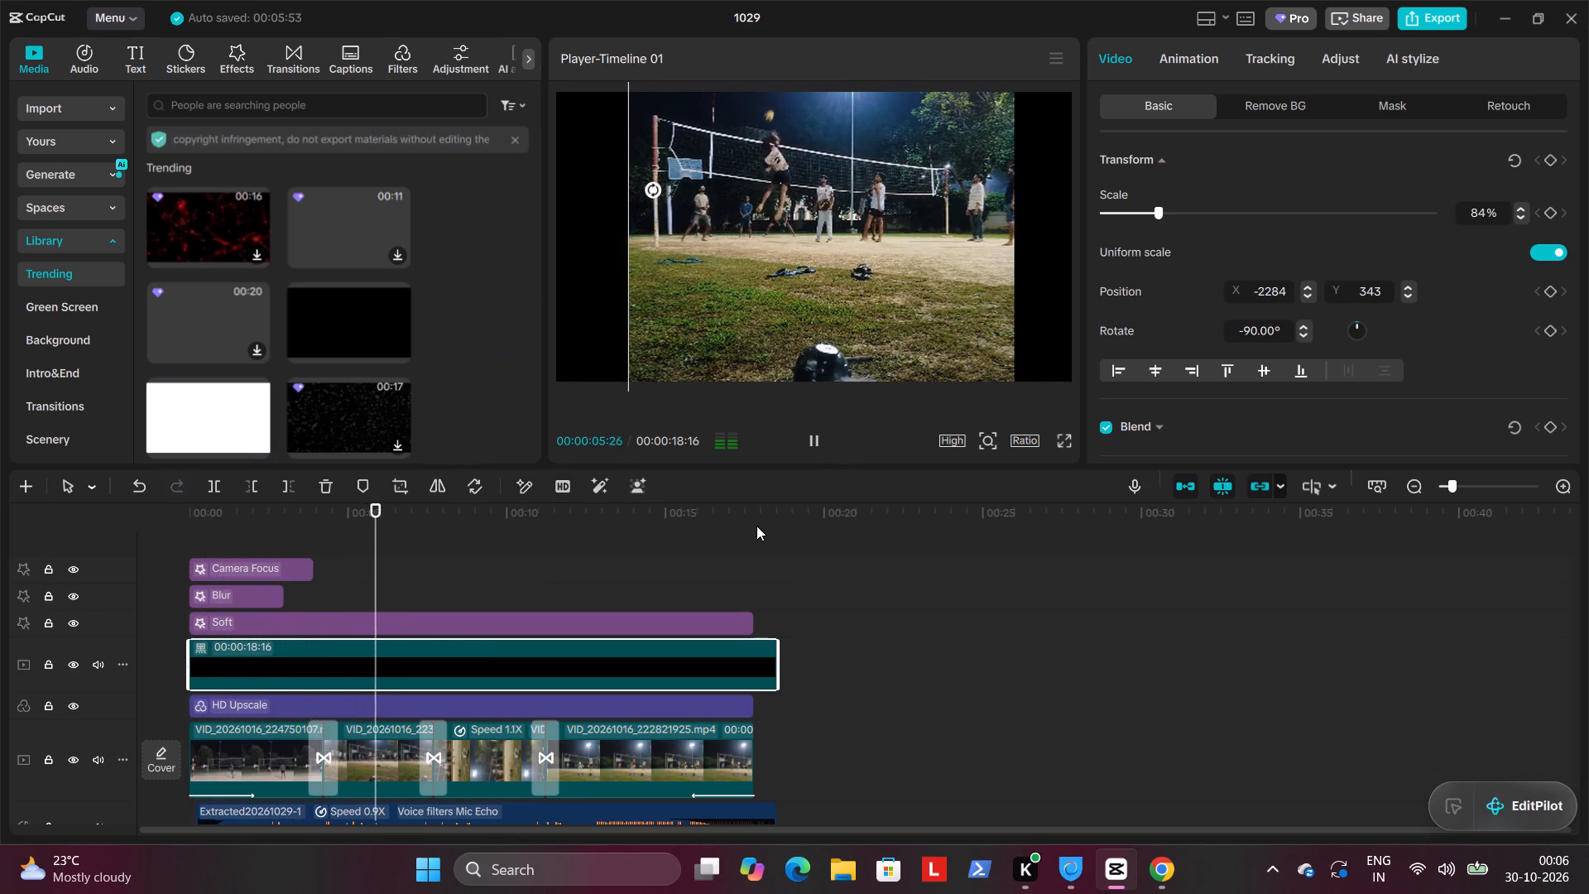
{"action": "left_click", "coordinate": [813, 448]}
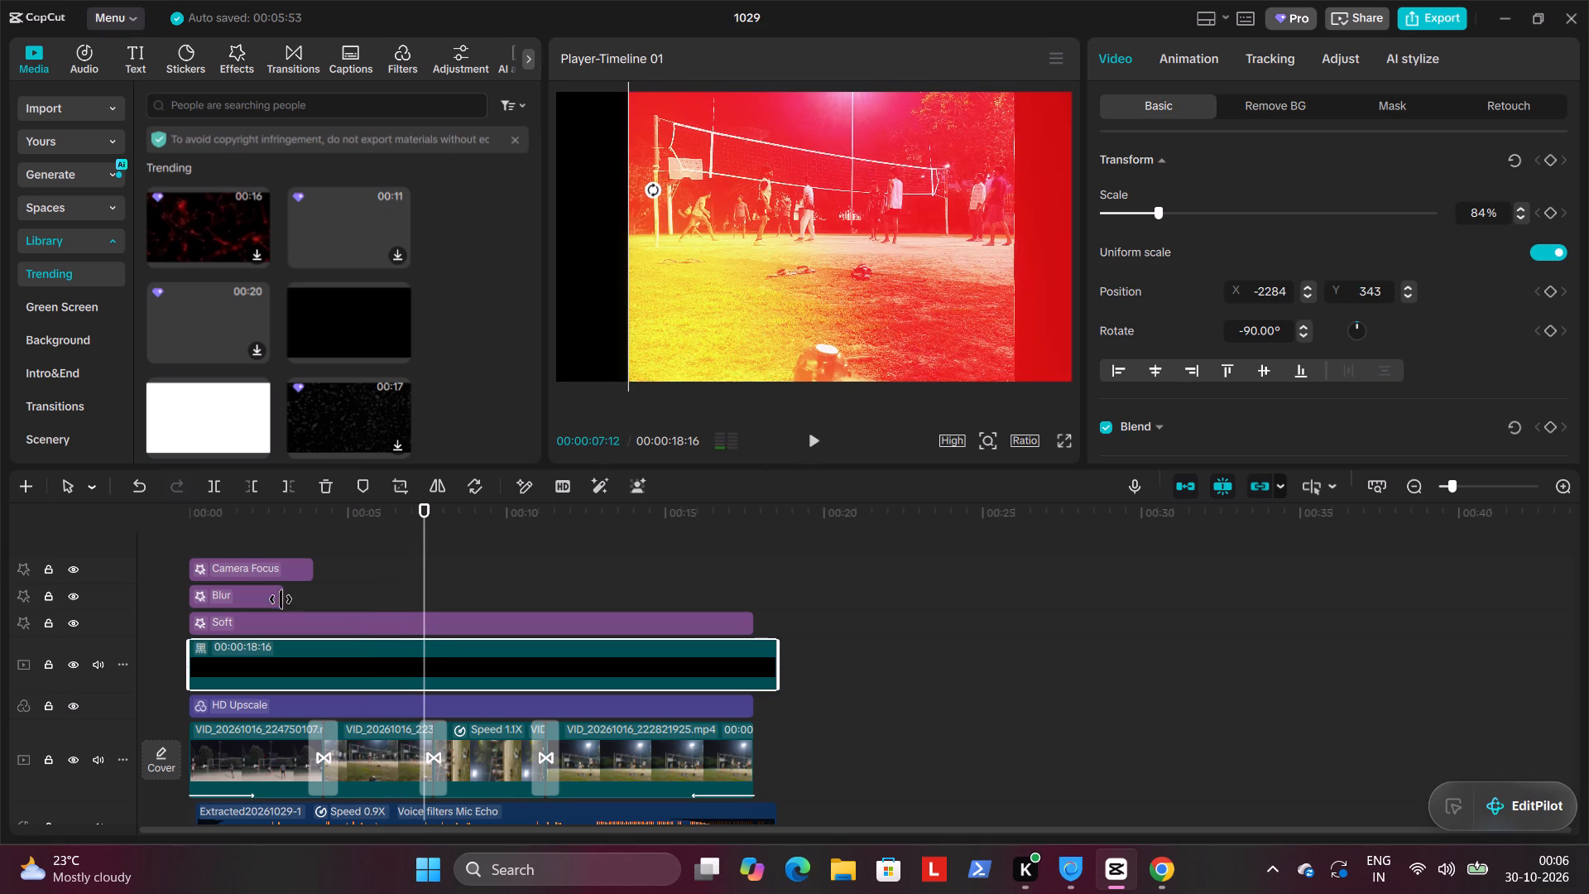
Trim the black image's start to the end of Camera Focus, making it 00:00:14:18 long, and preview the change.
{"action": "left_click_drag", "start_coordinate": [187, 656], "coordinate": [313, 667]}
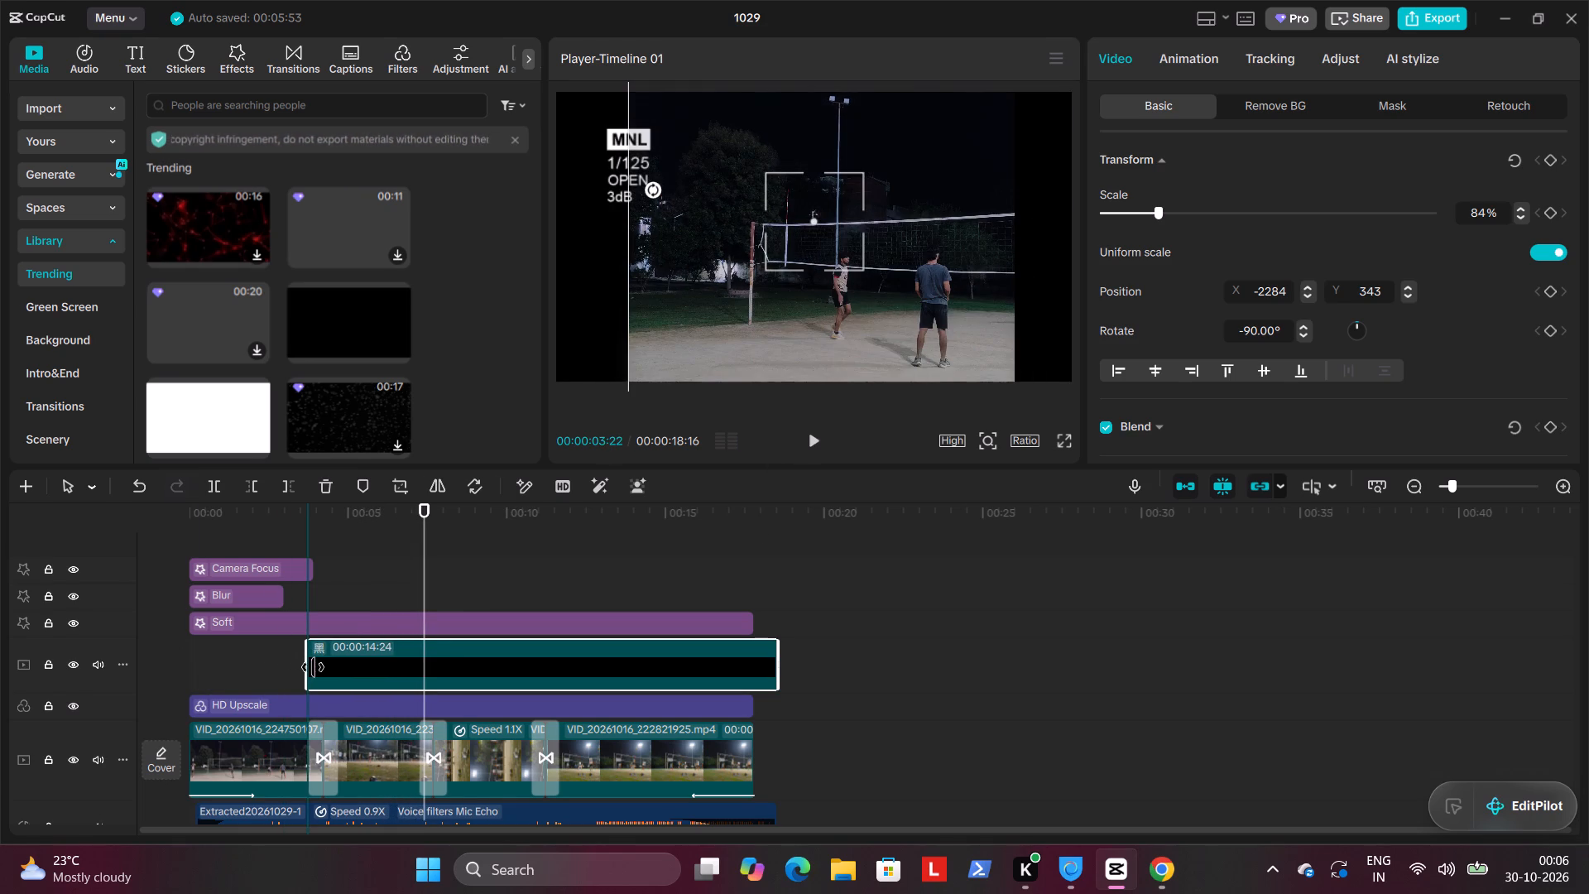
{"action": "left_click_drag", "start_coordinate": [313, 667], "coordinate": [316, 667]}
{"action": "left_click_drag", "start_coordinate": [421, 559], "coordinate": [287, 562]}
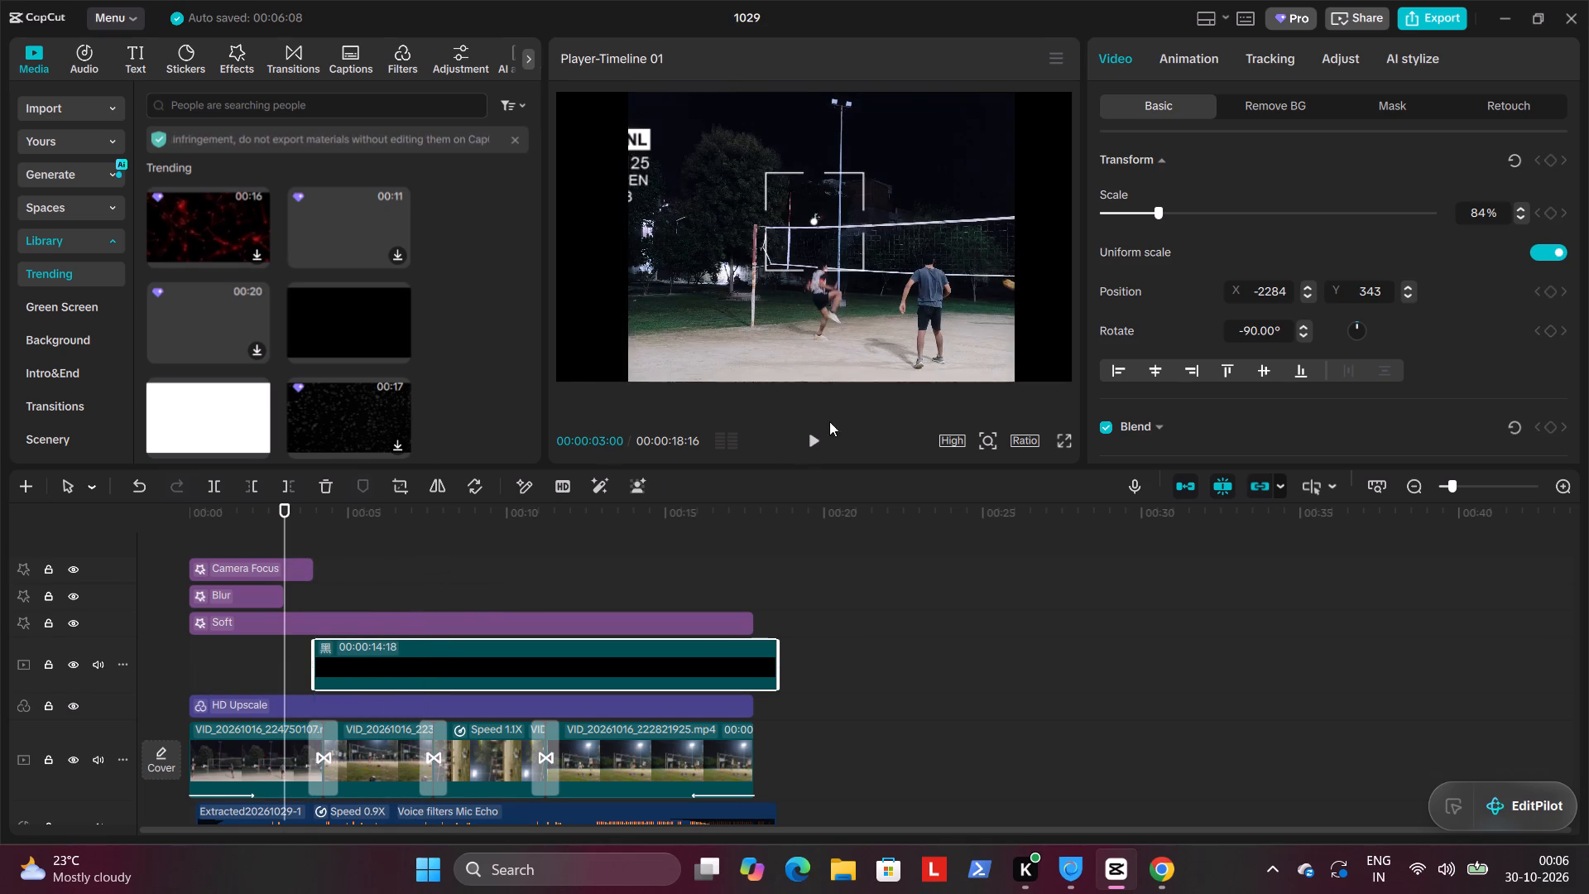
{"action": "left_click", "coordinate": [824, 441]}
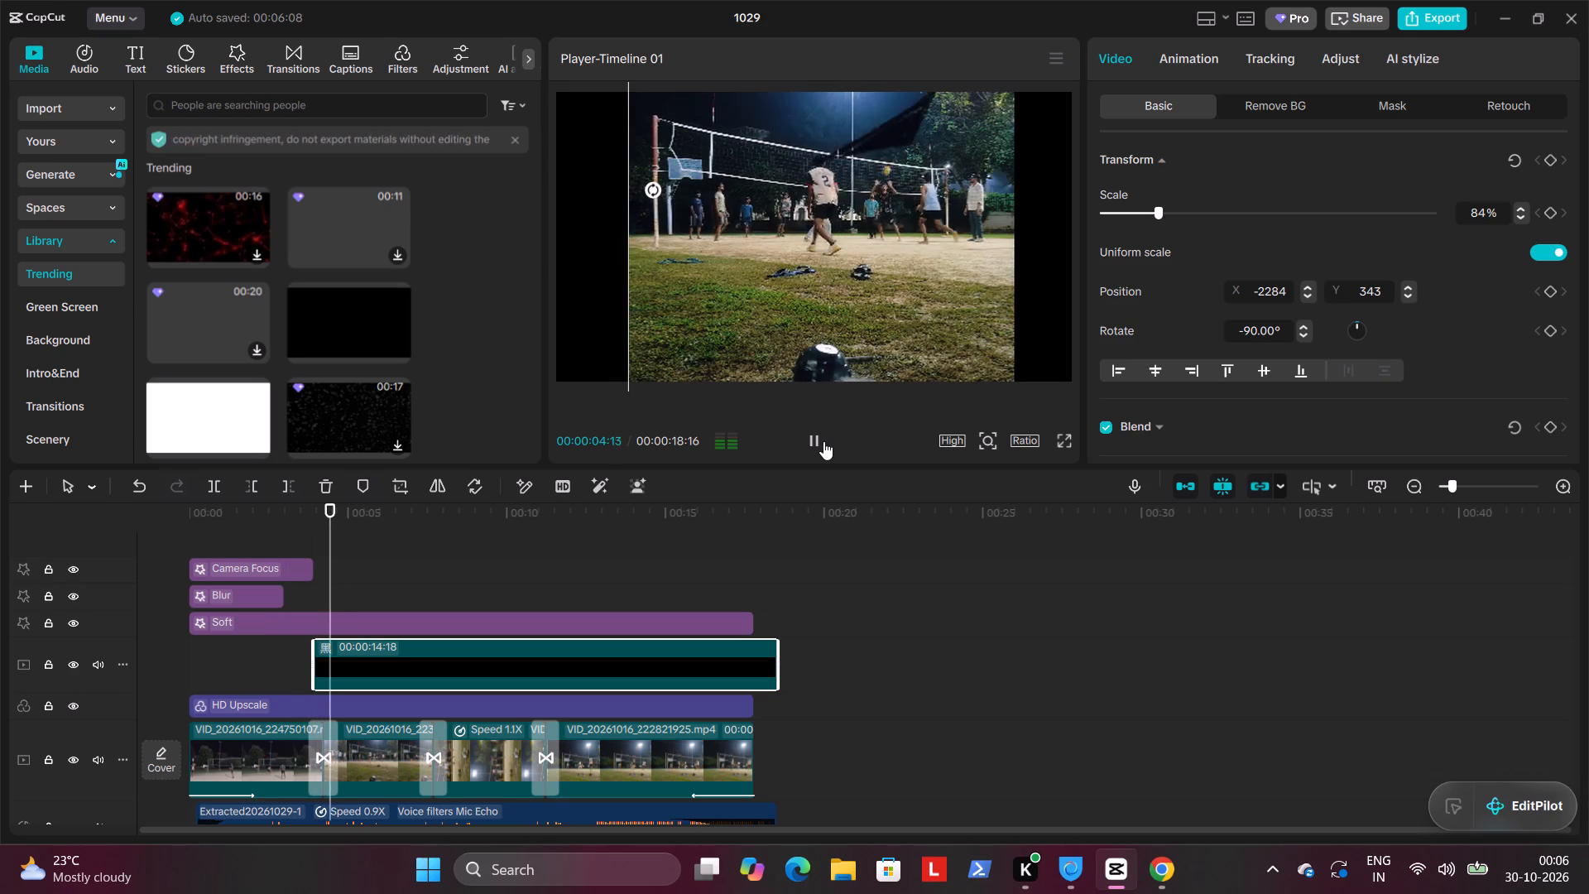
{"action": "left_click", "coordinate": [742, 538]}
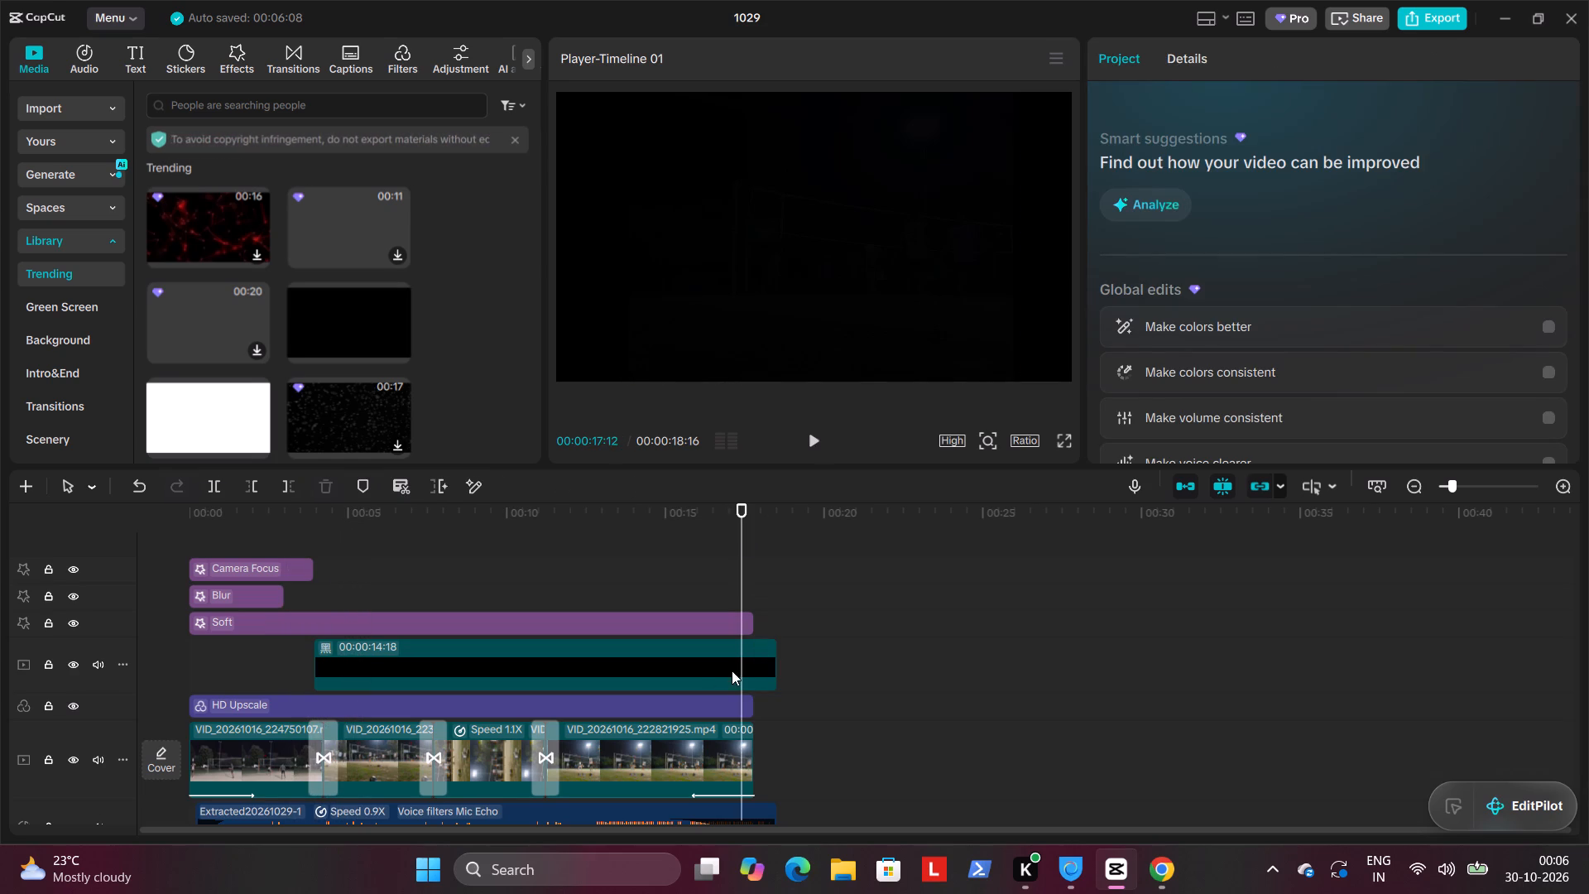
Duplicate the black image onto a new track directly above the original, aligned to the same start at the end of Camera Focus.
{"action": "left_click", "coordinate": [697, 670]}
{"action": "right_click", "coordinate": [697, 670]}
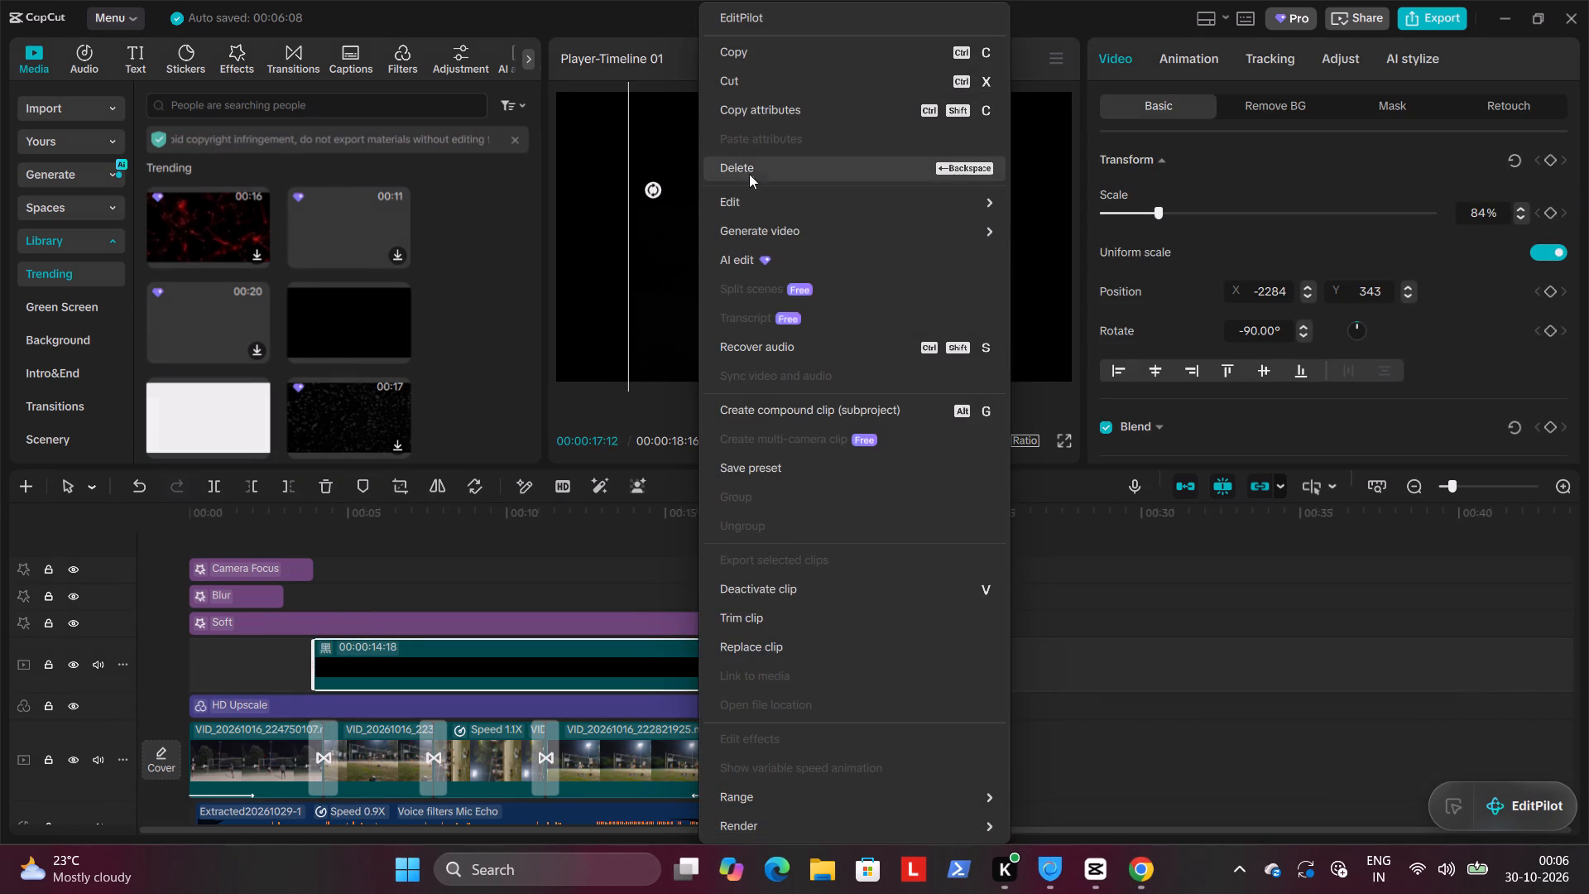
{"action": "left_click", "coordinate": [754, 50]}
{"action": "right_click", "coordinate": [847, 646]}
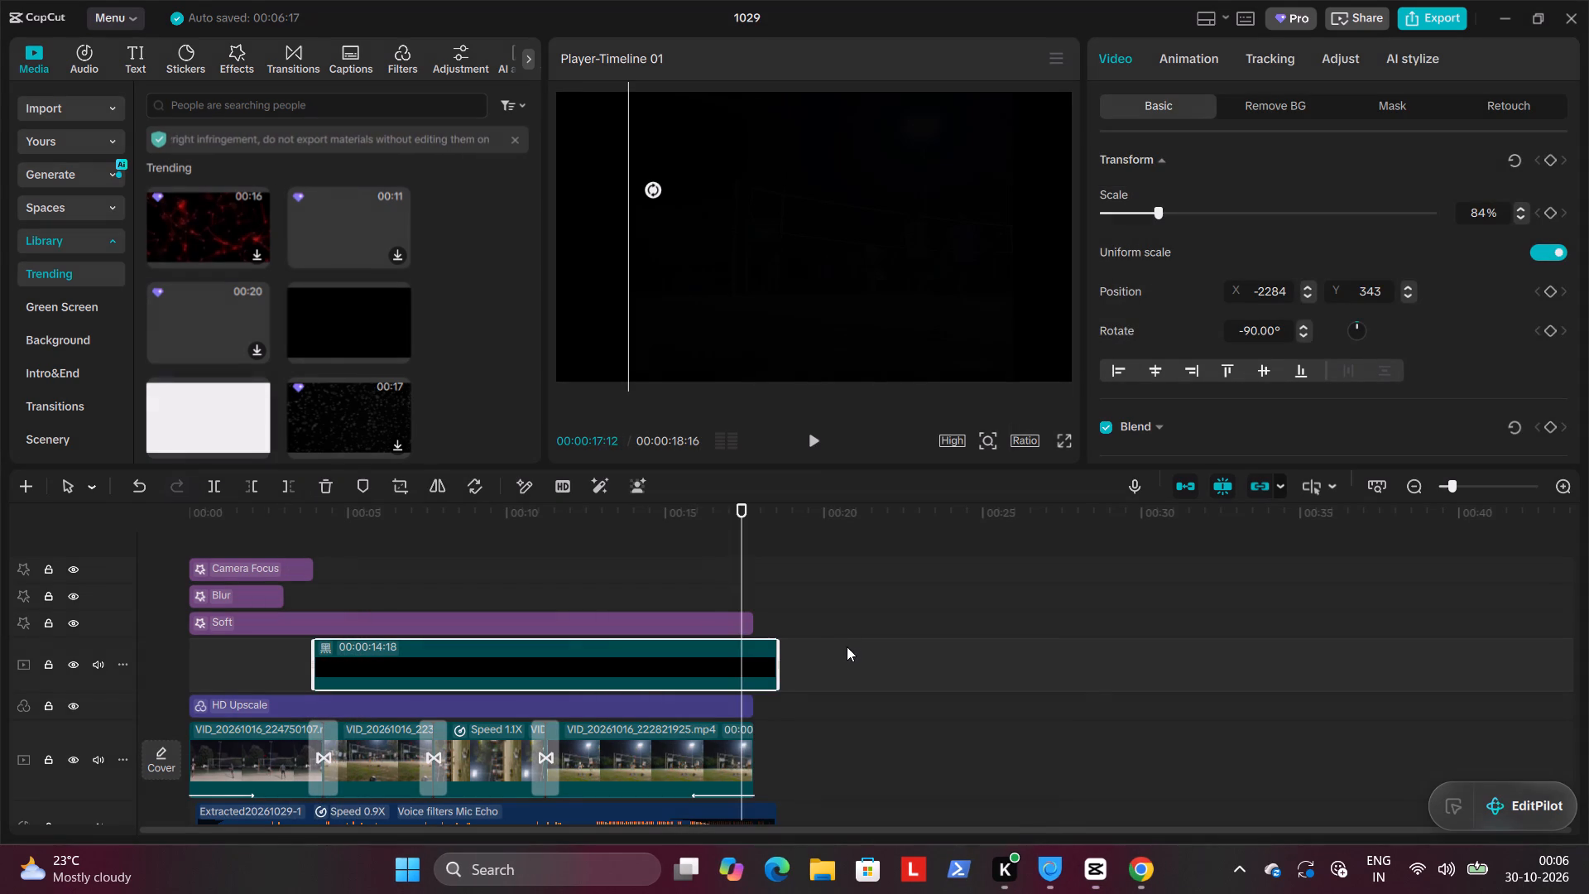
{"action": "left_click", "coordinate": [903, 735]}
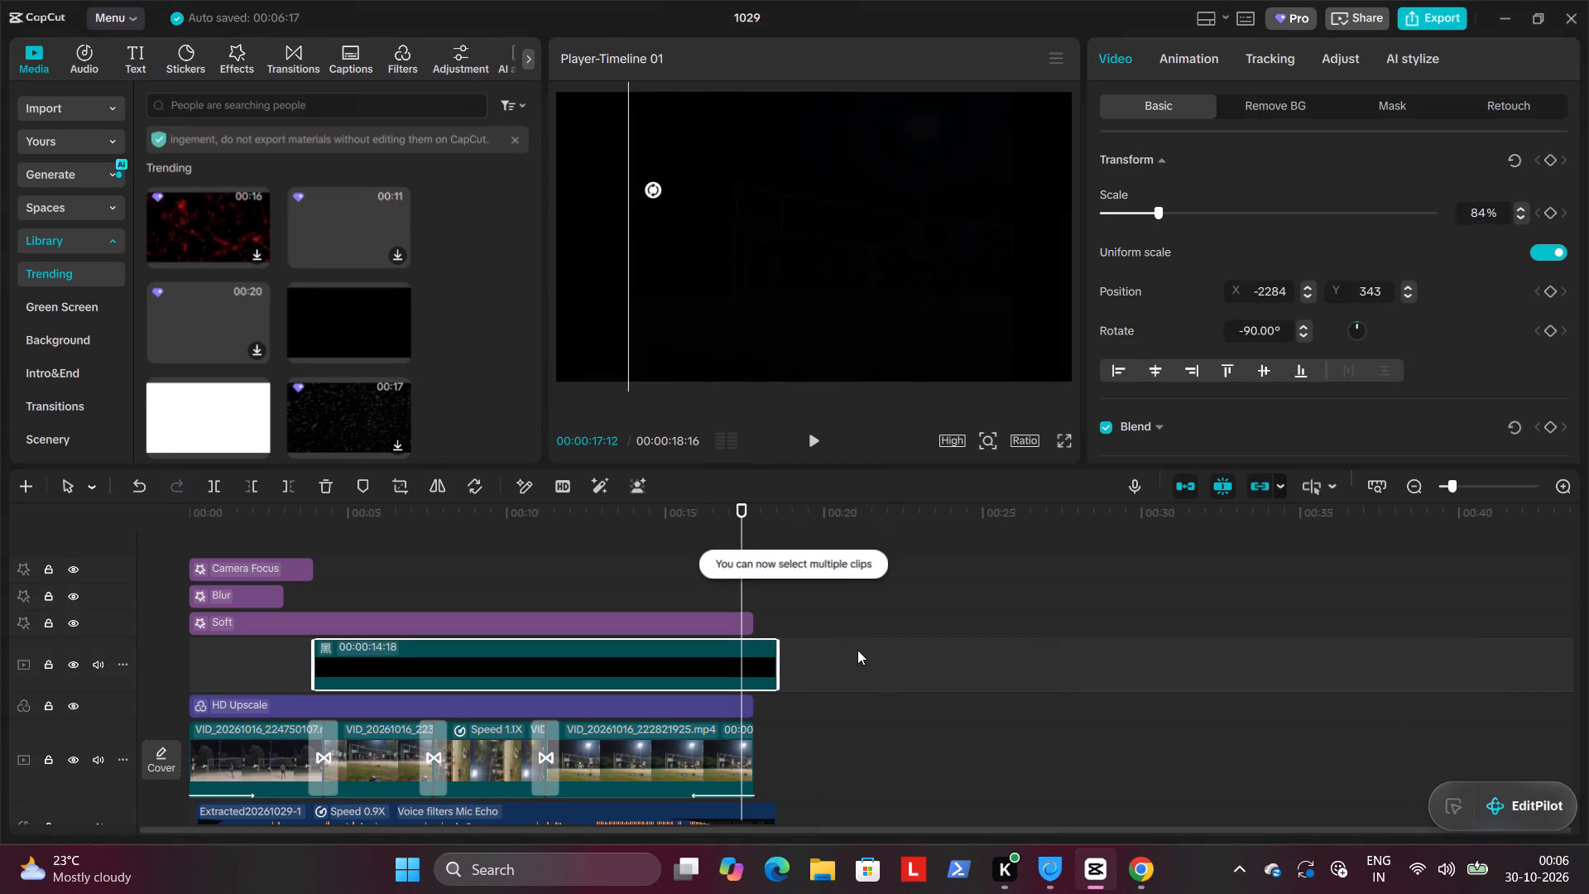
{"action": "right_click", "coordinate": [836, 618]}
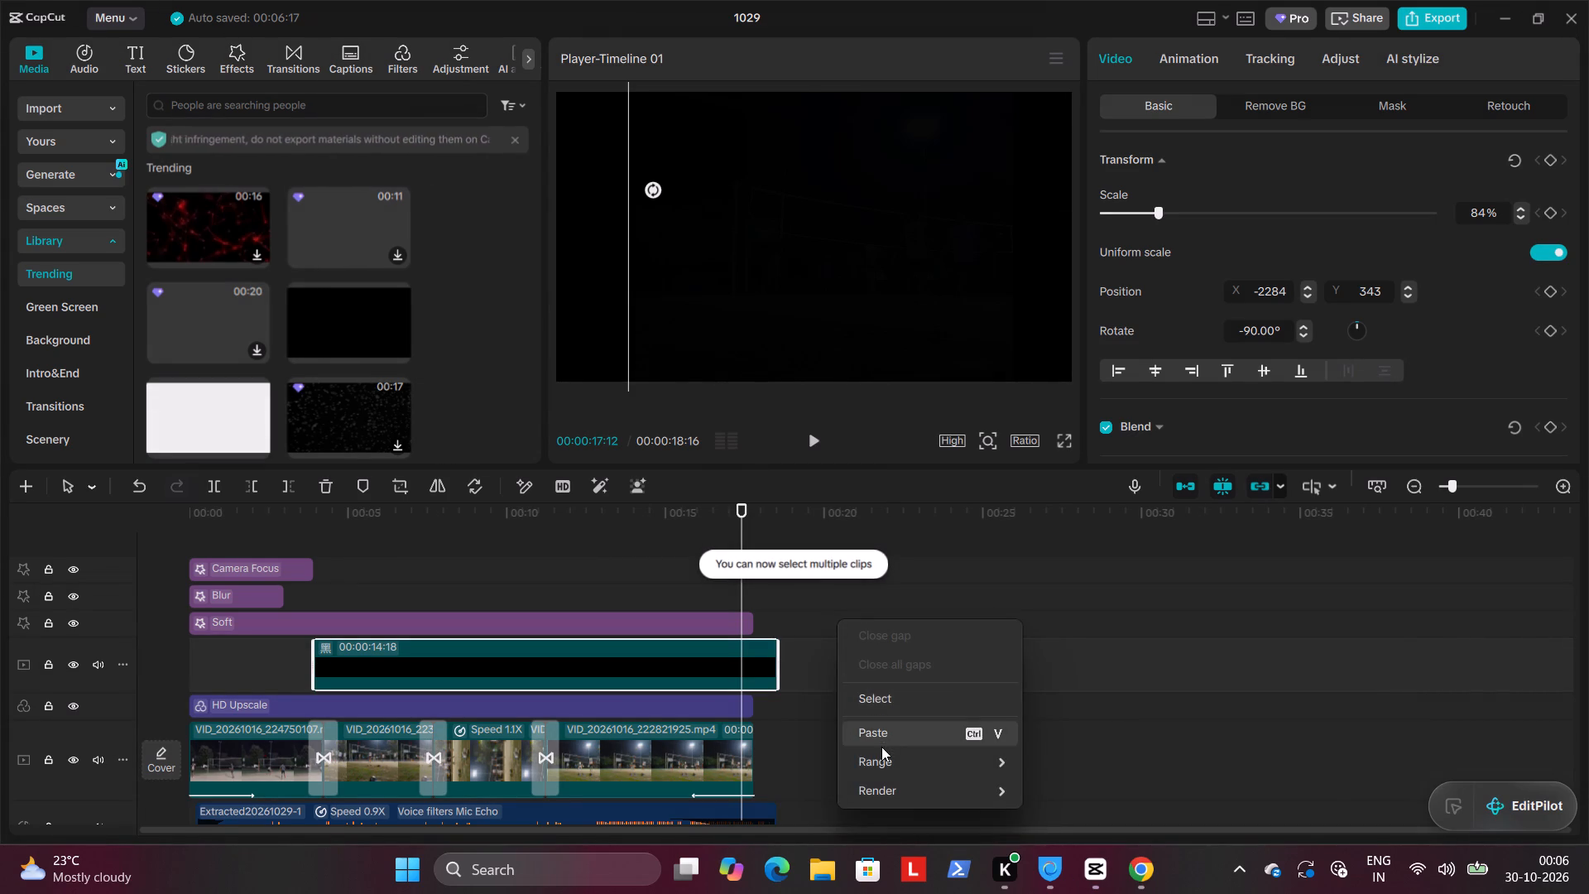
{"action": "left_click", "coordinate": [881, 747]}
{"action": "left_click_drag", "start_coordinate": [854, 665], "coordinate": [446, 653]}
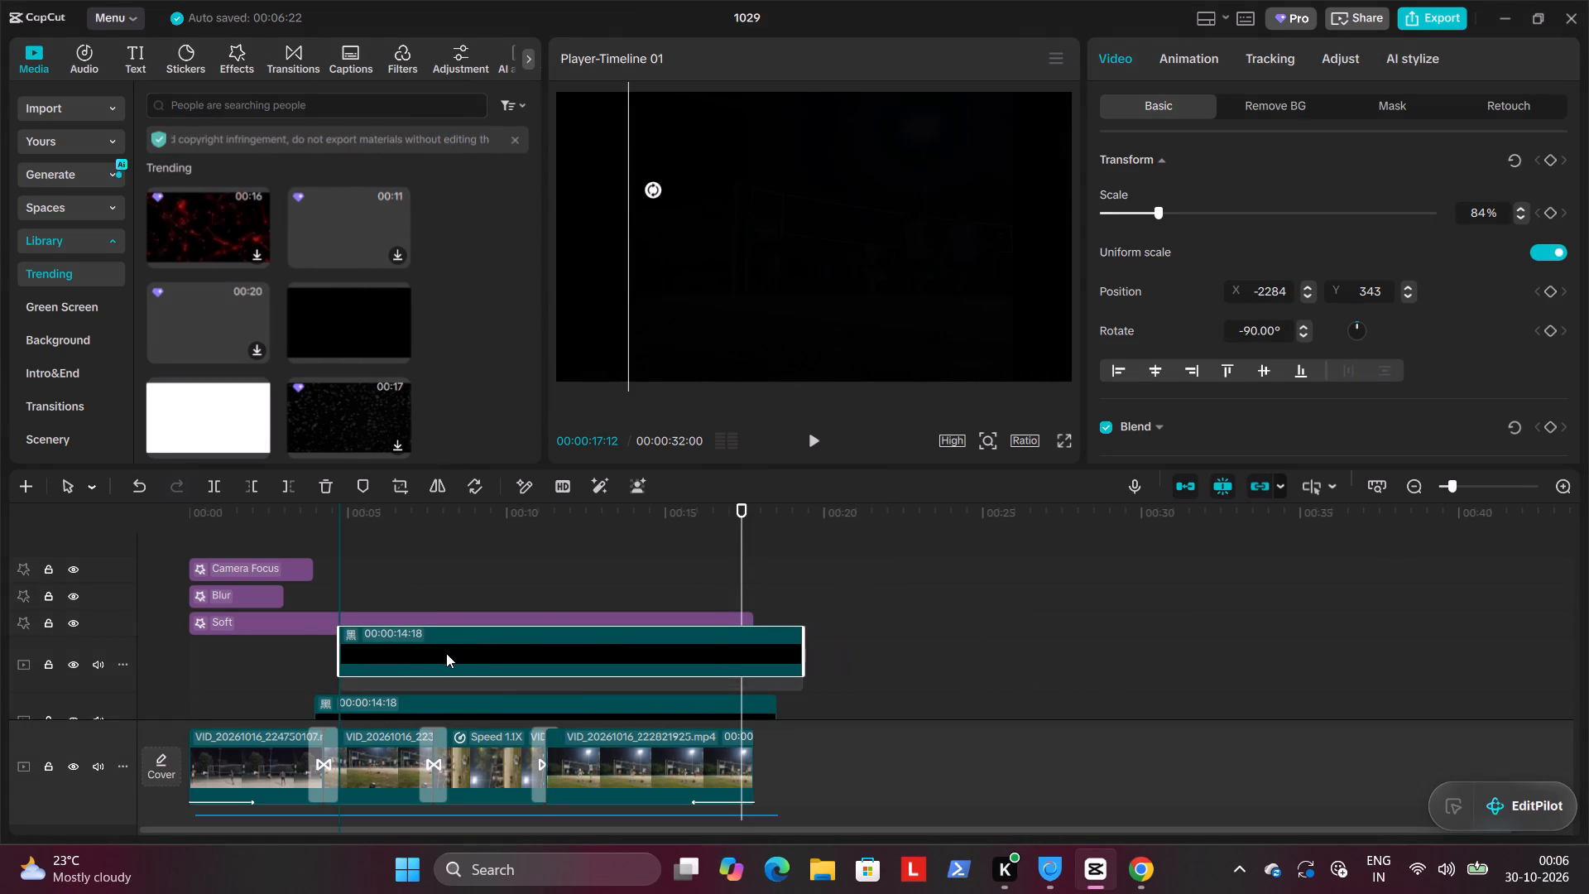
{"action": "left_click_drag", "start_coordinate": [446, 653], "coordinate": [422, 670]}
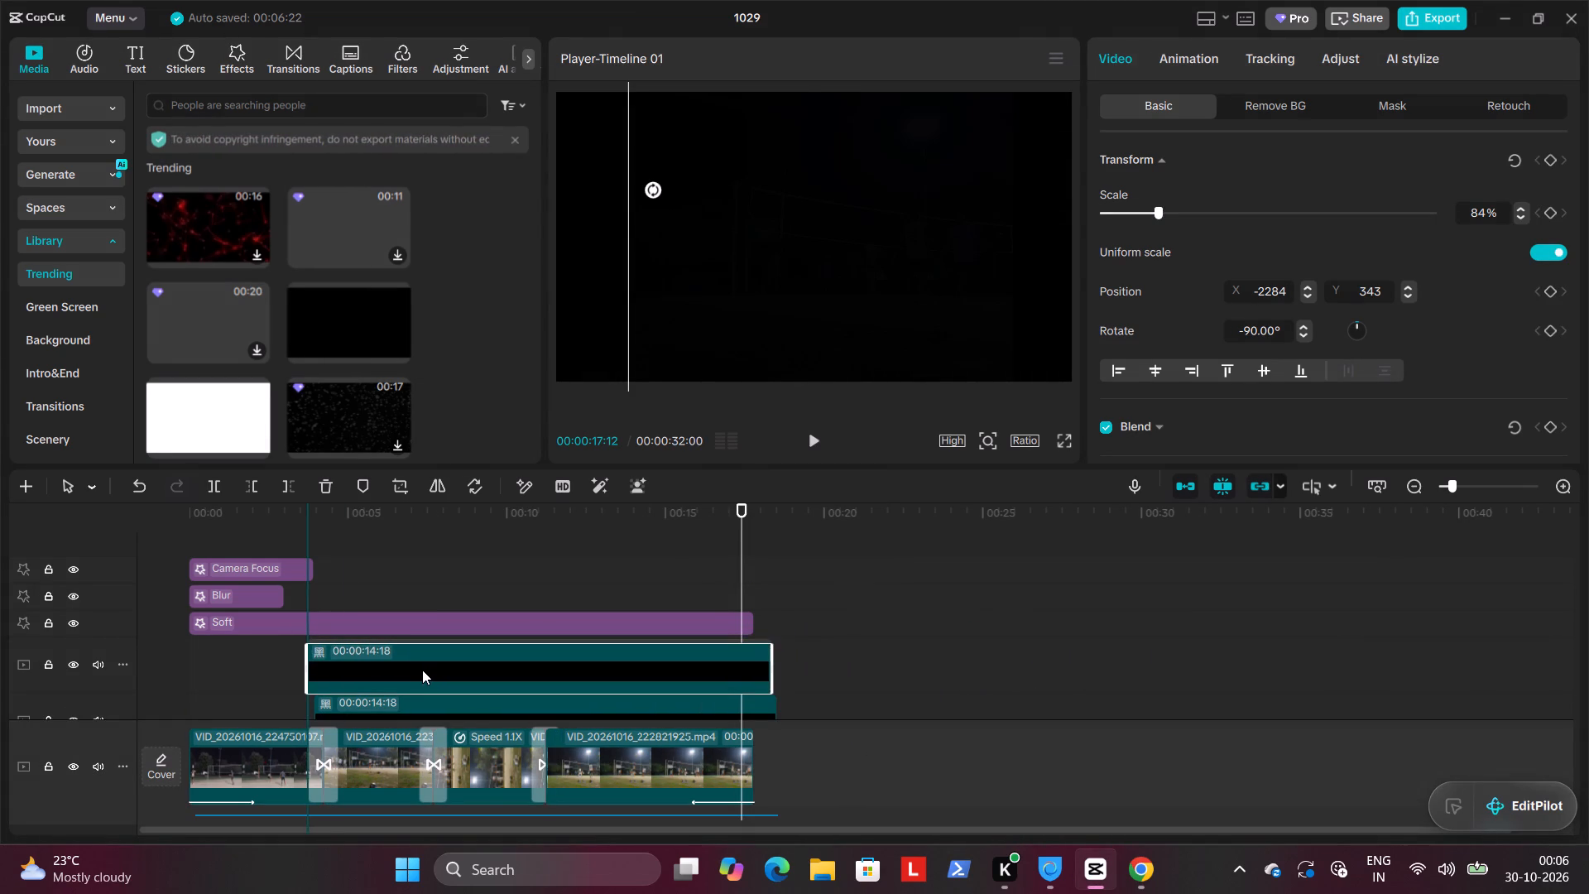
{"action": "left_click_drag", "start_coordinate": [422, 670], "coordinate": [429, 661]}
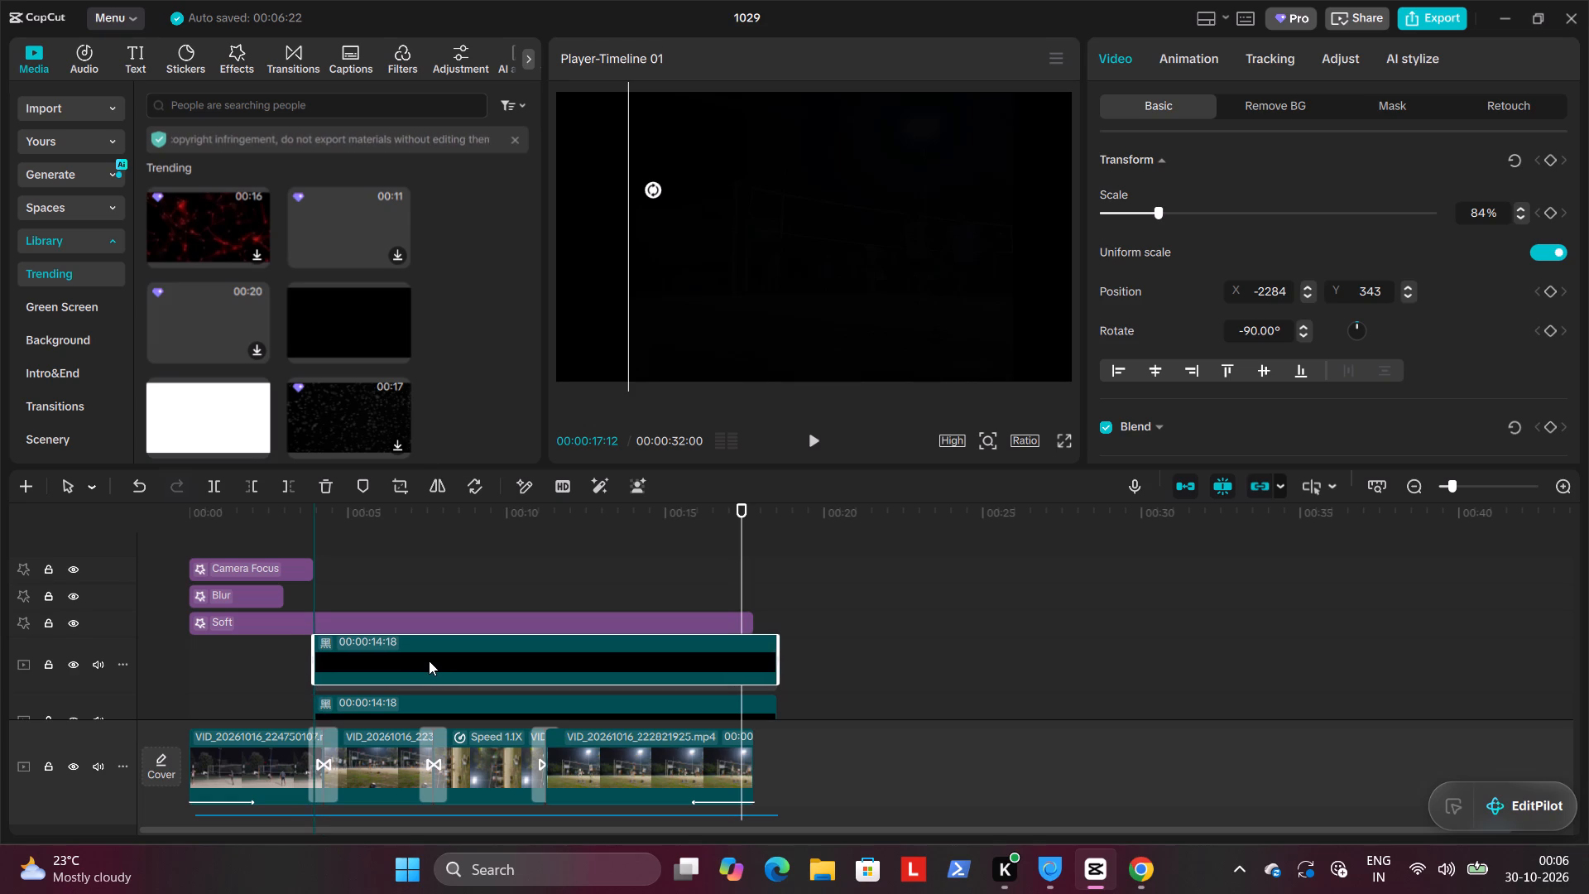
{"action": "left_click_drag", "start_coordinate": [429, 661], "coordinate": [430, 660]}
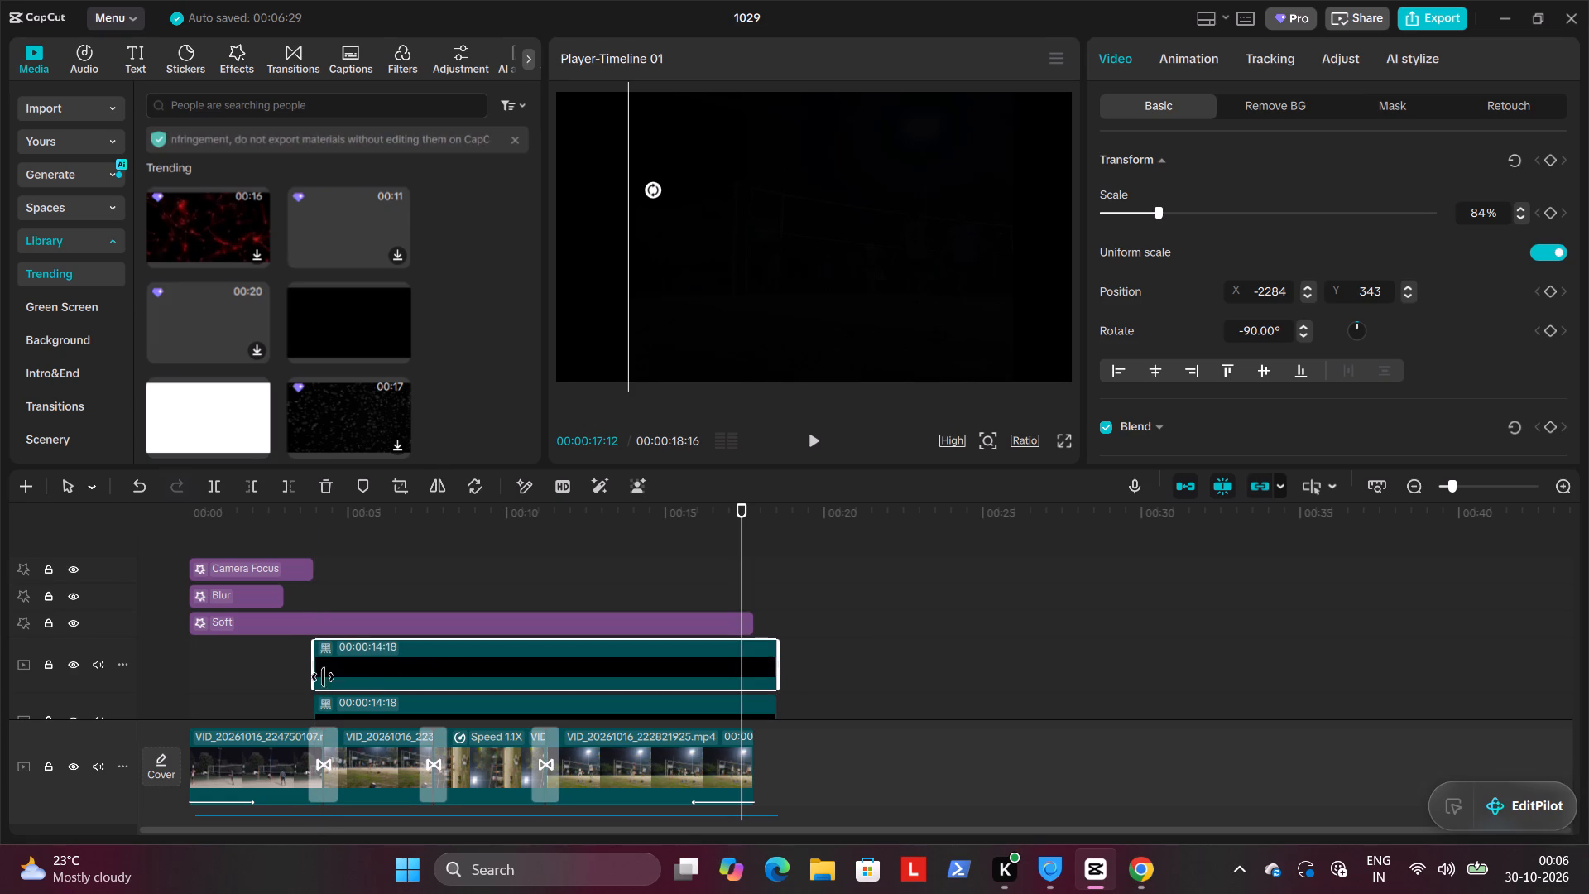
{"action": "left_click", "coordinate": [313, 673]}
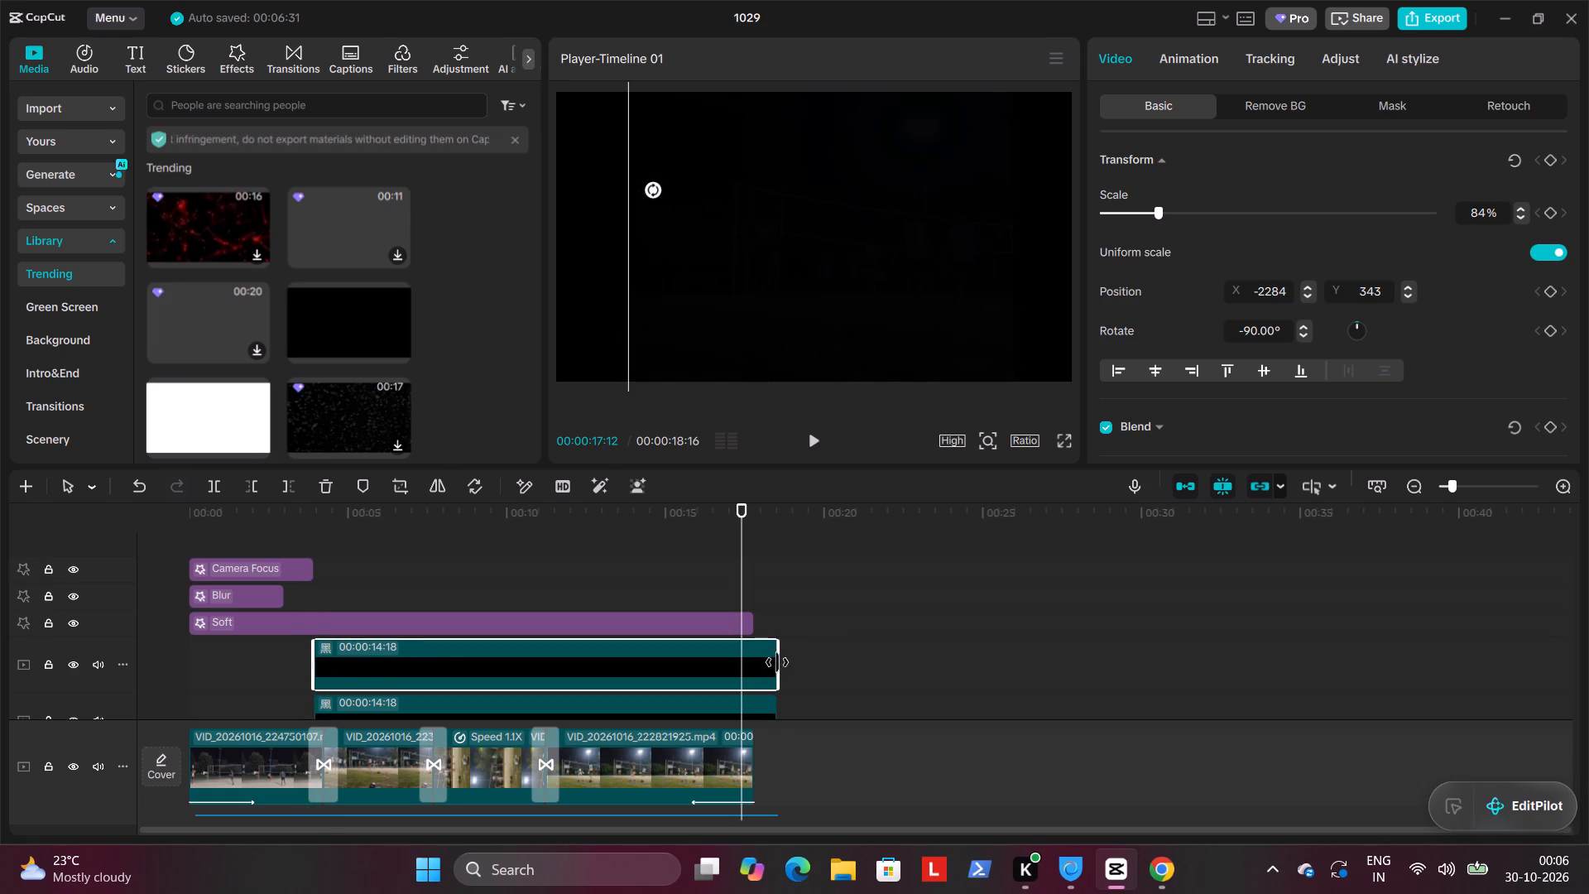
{"action": "left_click", "coordinate": [779, 662]}
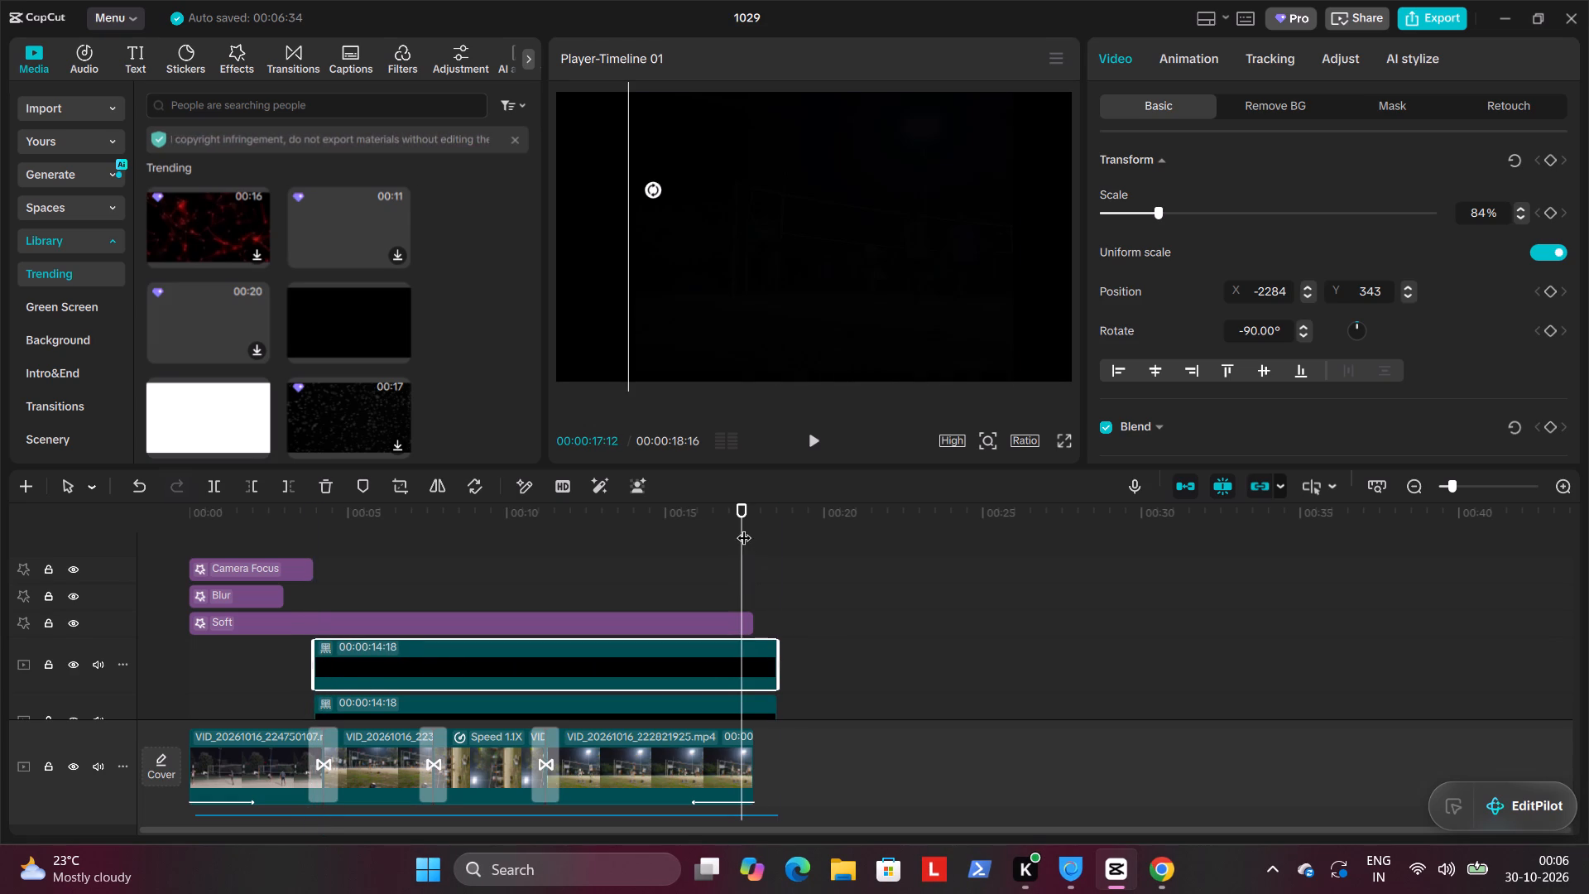
Move the duplicated black image to X 2396, Y 409, flush with the video's right edge.
{"action": "left_click_drag", "start_coordinate": [744, 527], "coordinate": [692, 531]}
{"action": "left_click_drag", "start_coordinate": [591, 304], "coordinate": [1020, 288]}
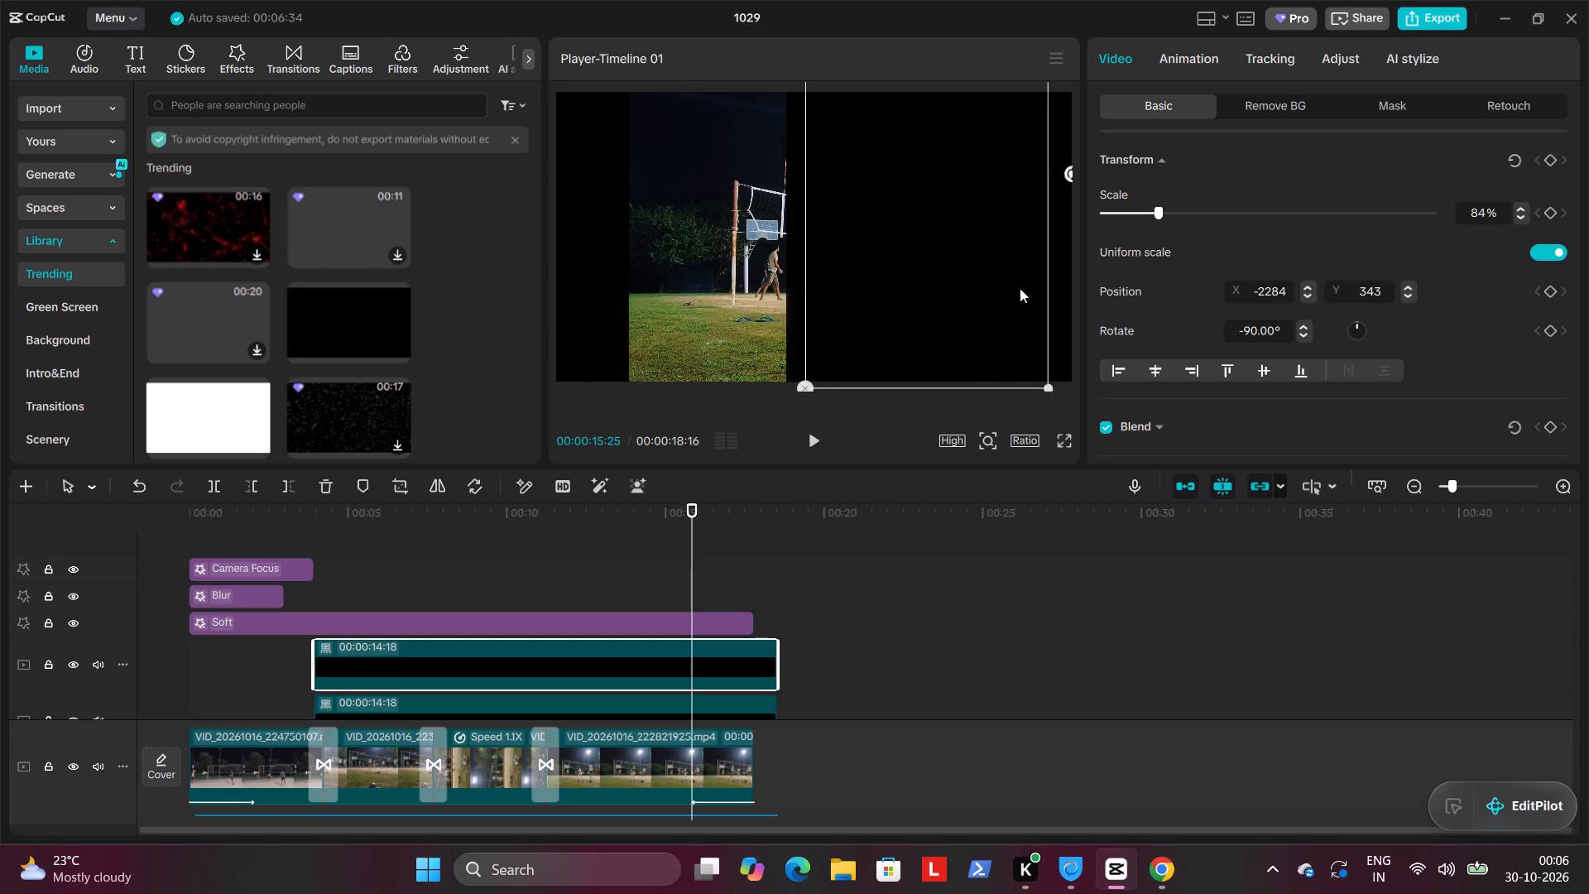
{"action": "left_click_drag", "start_coordinate": [1020, 288], "coordinate": [1228, 296]}
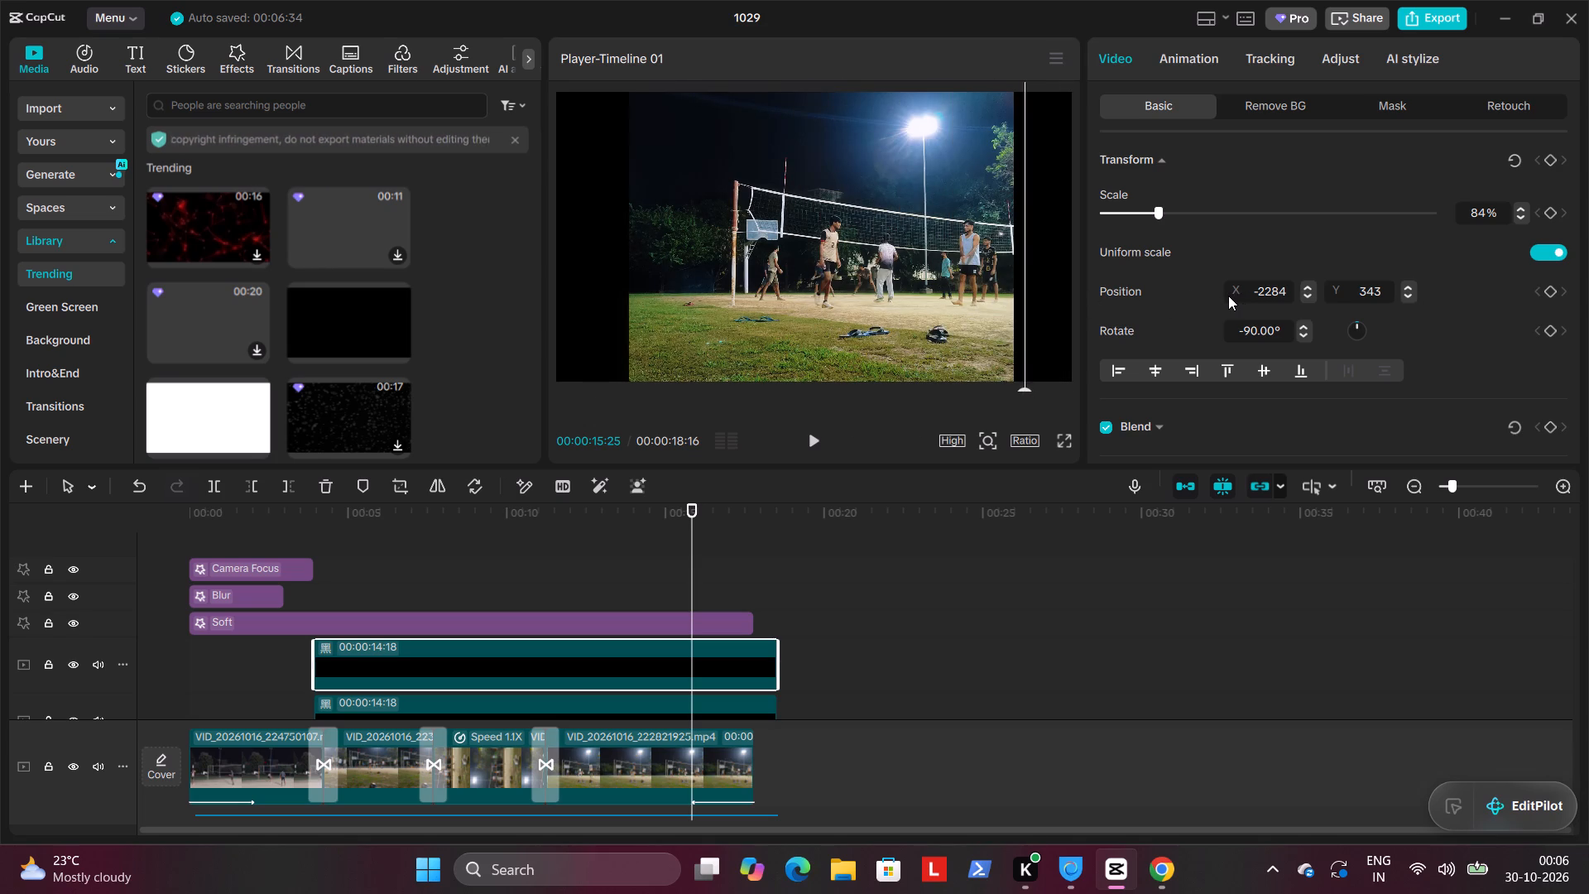
{"action": "left_click_drag", "start_coordinate": [1228, 296], "coordinate": [1222, 296]}
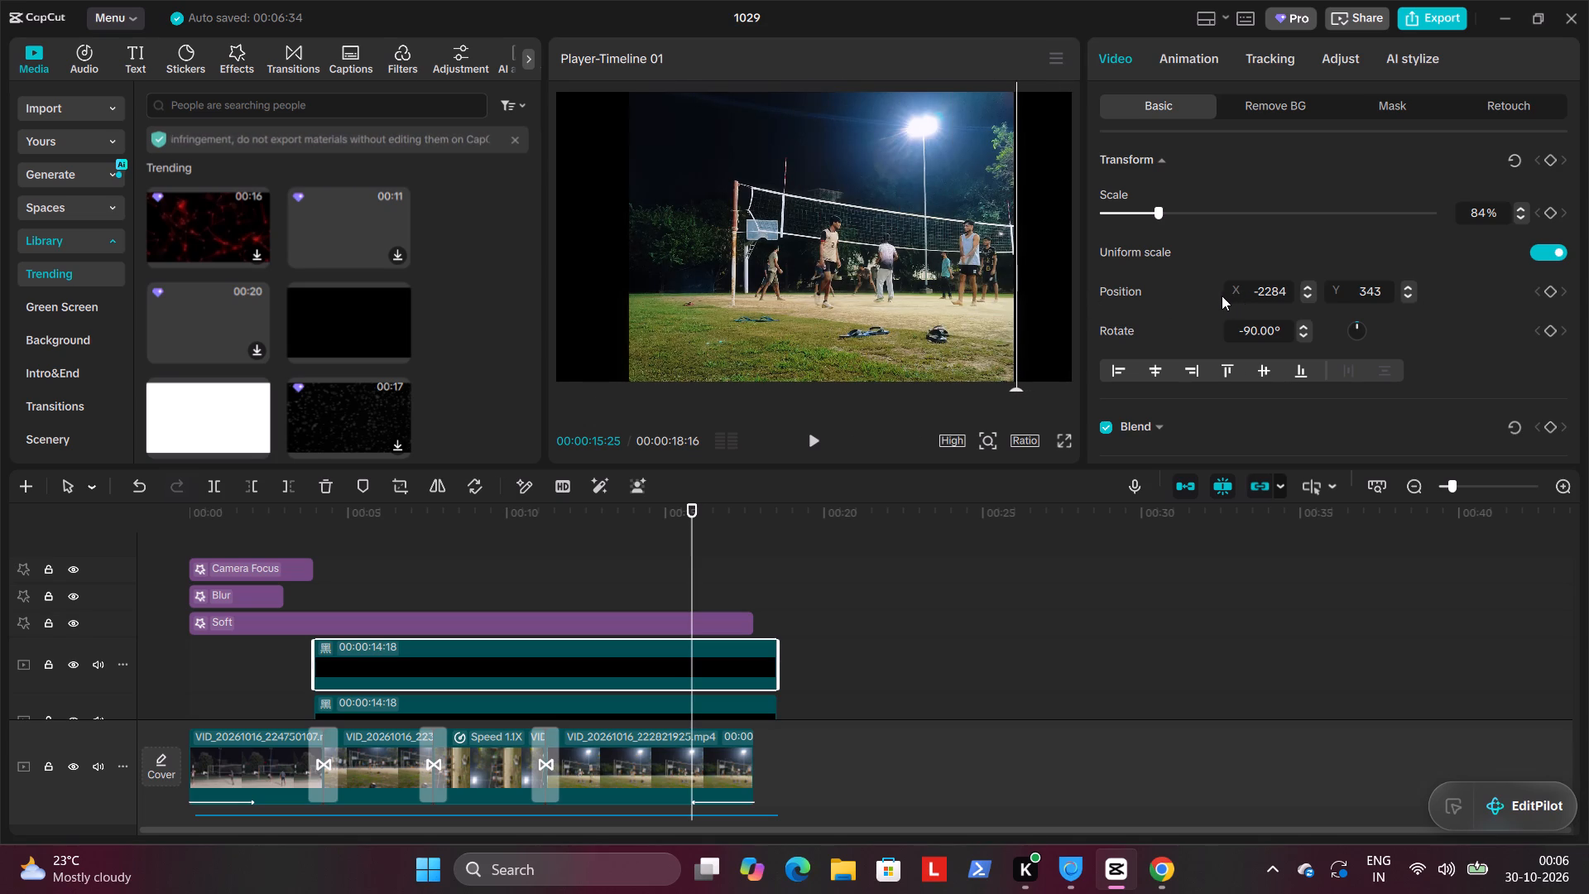
{"action": "left_click_drag", "start_coordinate": [1222, 296], "coordinate": [1220, 296]}
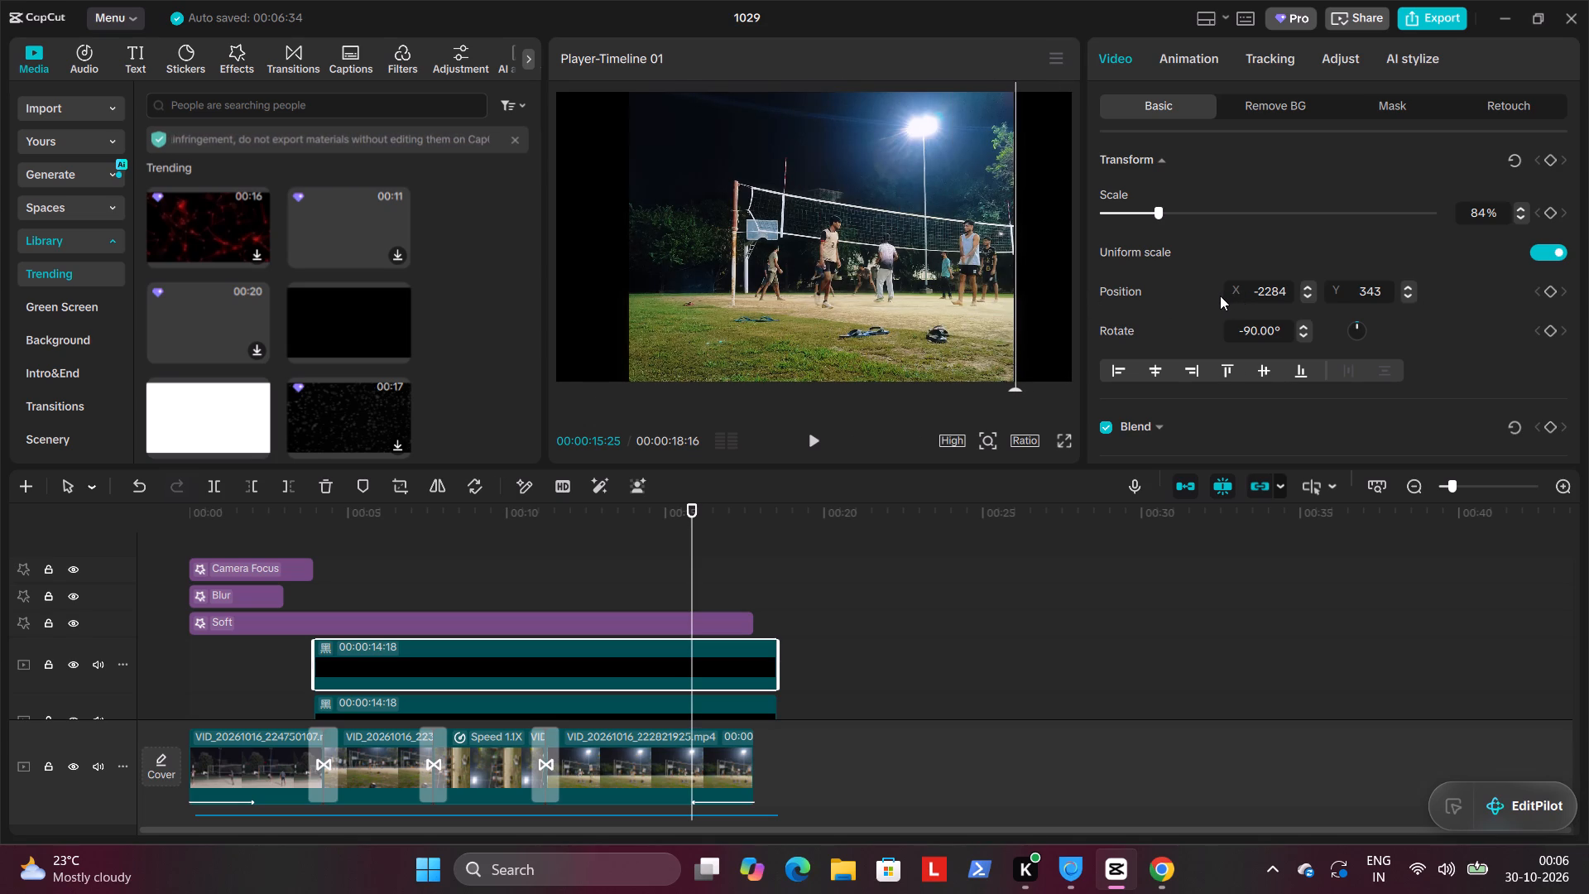
{"action": "left_click_drag", "start_coordinate": [1220, 296], "coordinate": [1219, 296]}
Play the edit from around the first transition onward to check the black side bars across the transitions and clips.
{"action": "left_click_drag", "start_coordinate": [689, 536], "coordinate": [334, 544]}
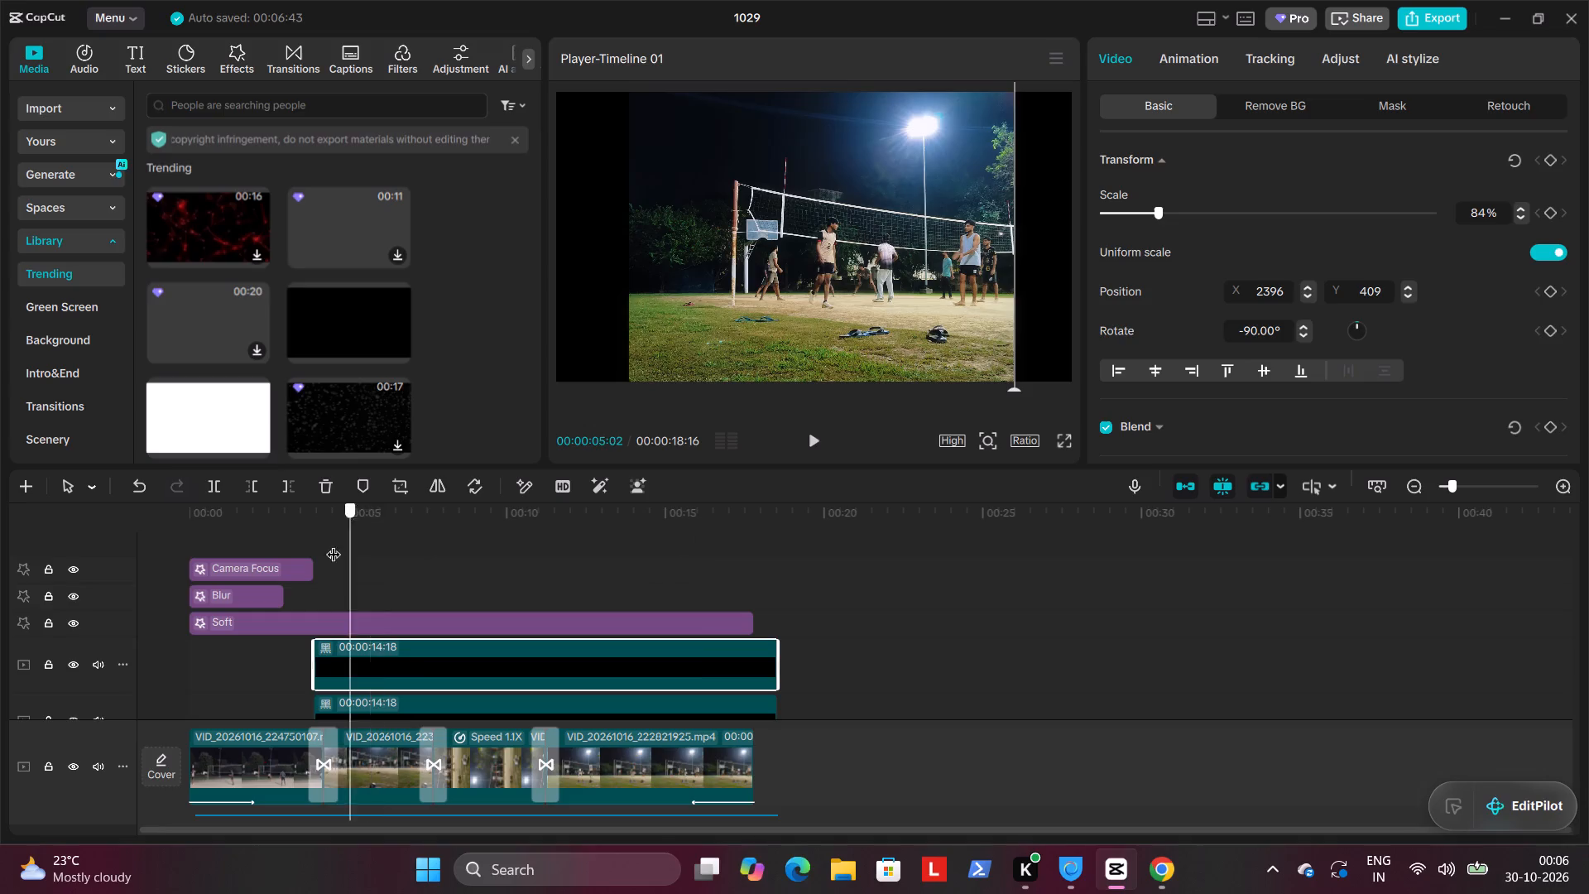
{"action": "left_click_drag", "start_coordinate": [334, 544], "coordinate": [310, 544]}
{"action": "left_click", "coordinate": [811, 443]}
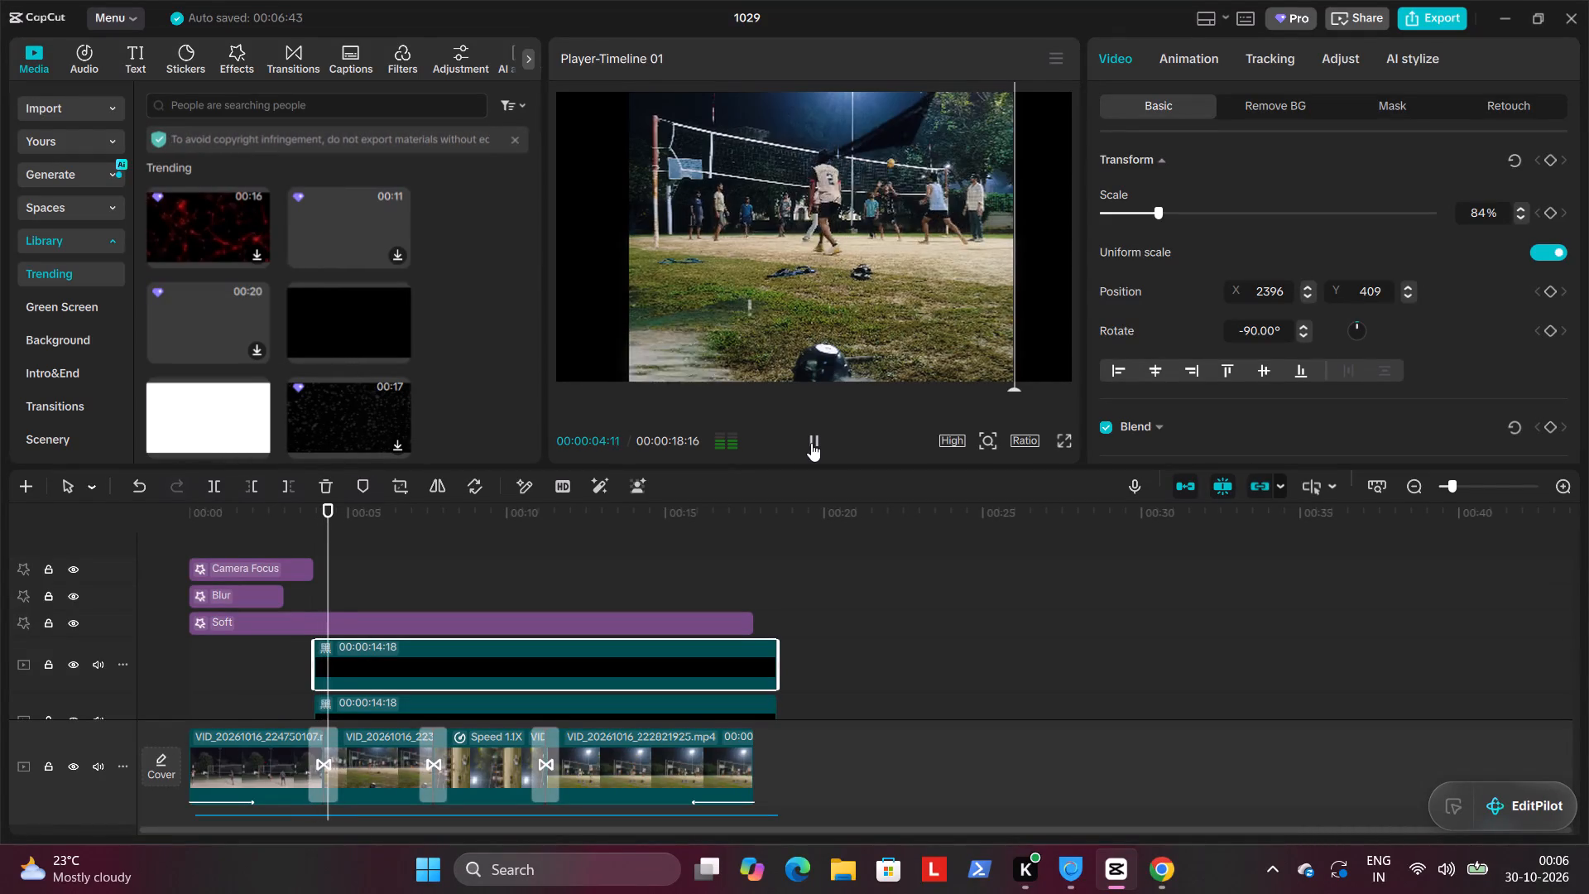
{"action": "left_click", "coordinate": [789, 517]}
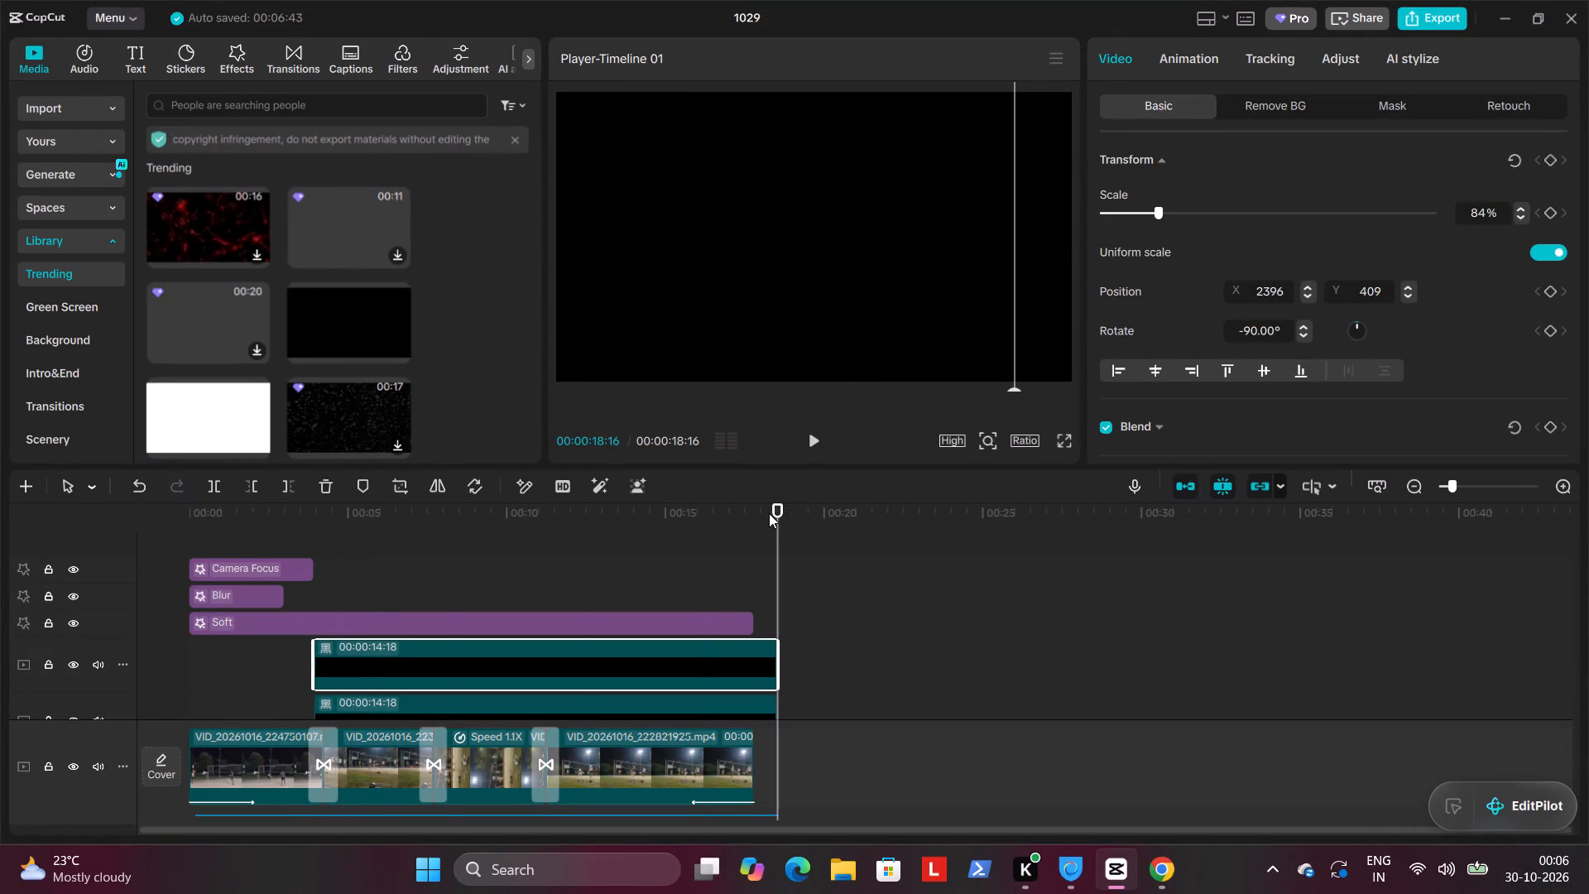
{"action": "left_click_drag", "start_coordinate": [769, 513], "coordinate": [427, 521]}
{"action": "left_click", "coordinate": [815, 436]}
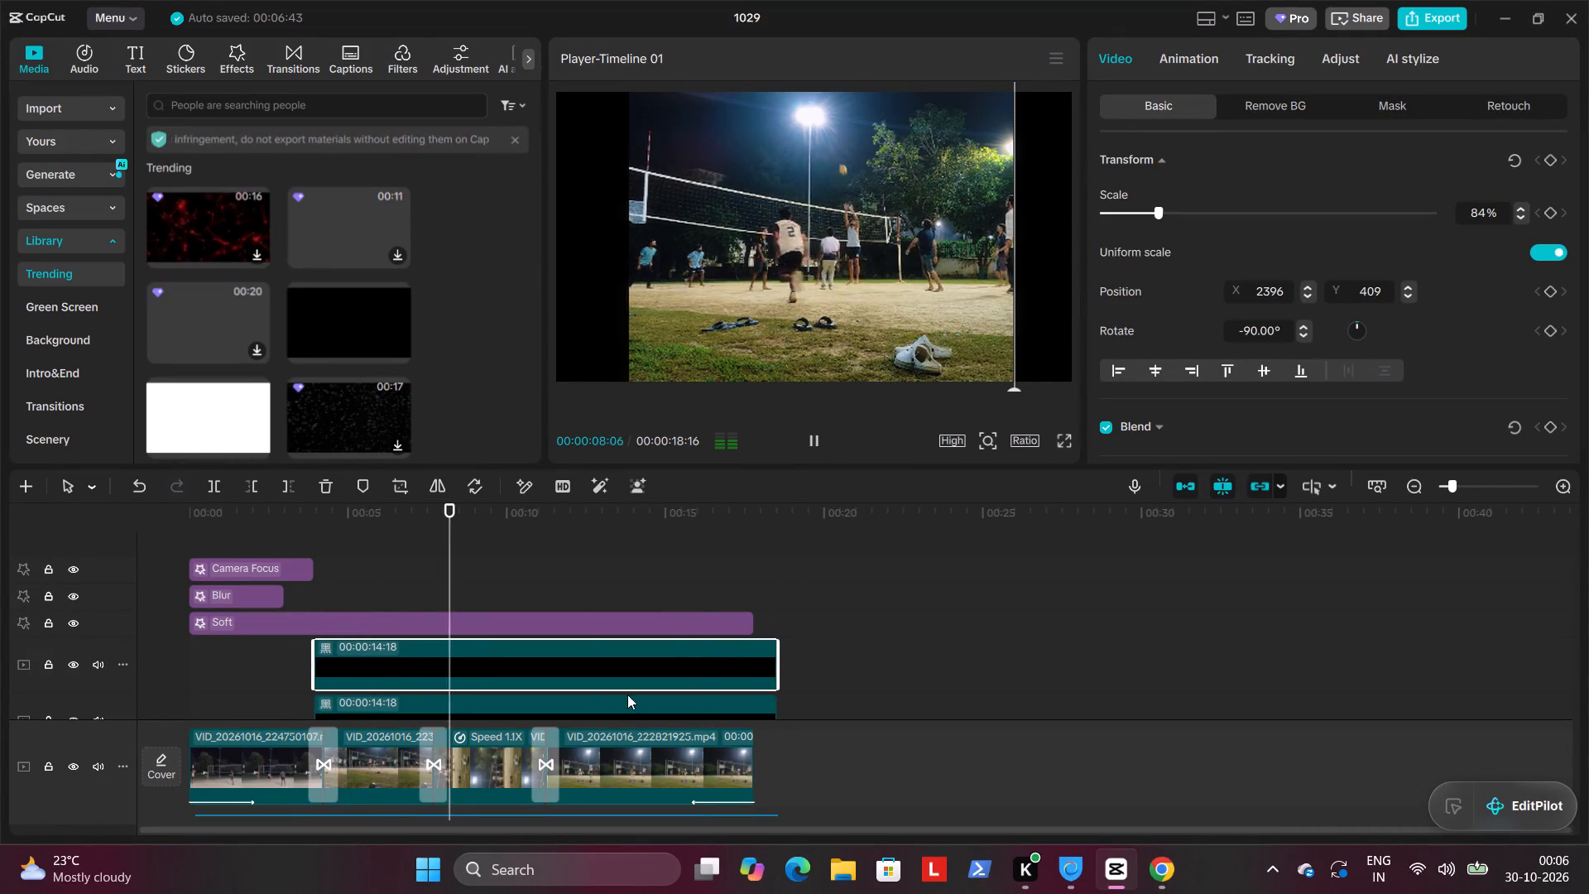
{"action": "left_click", "coordinate": [624, 747]}
{"action": "left_click", "coordinate": [871, 565]}
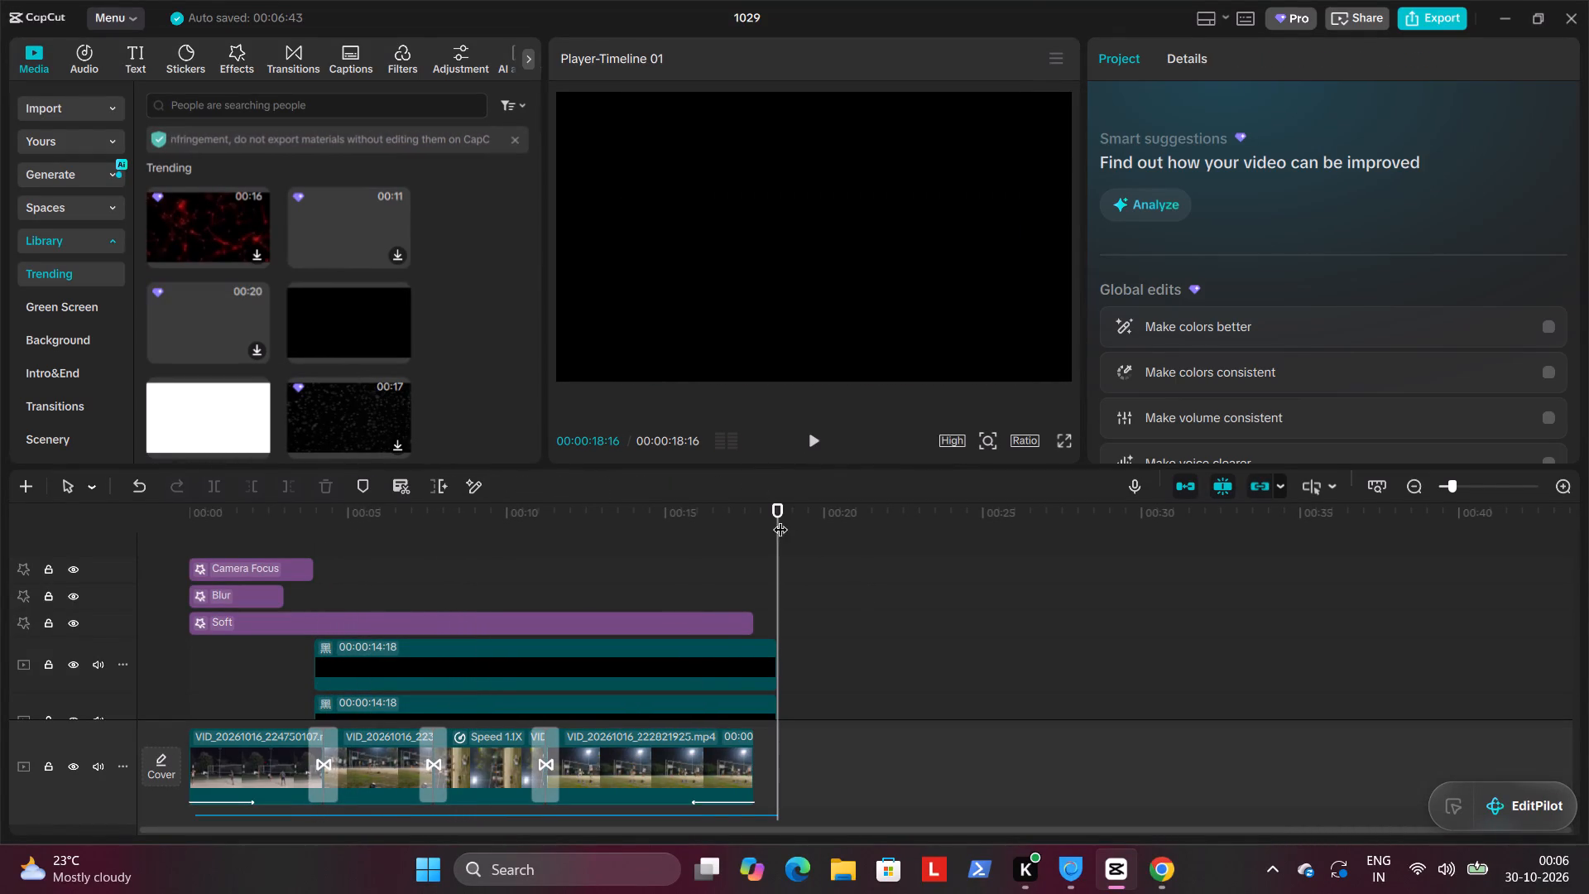
{"action": "left_click_drag", "start_coordinate": [780, 519], "coordinate": [303, 526]}
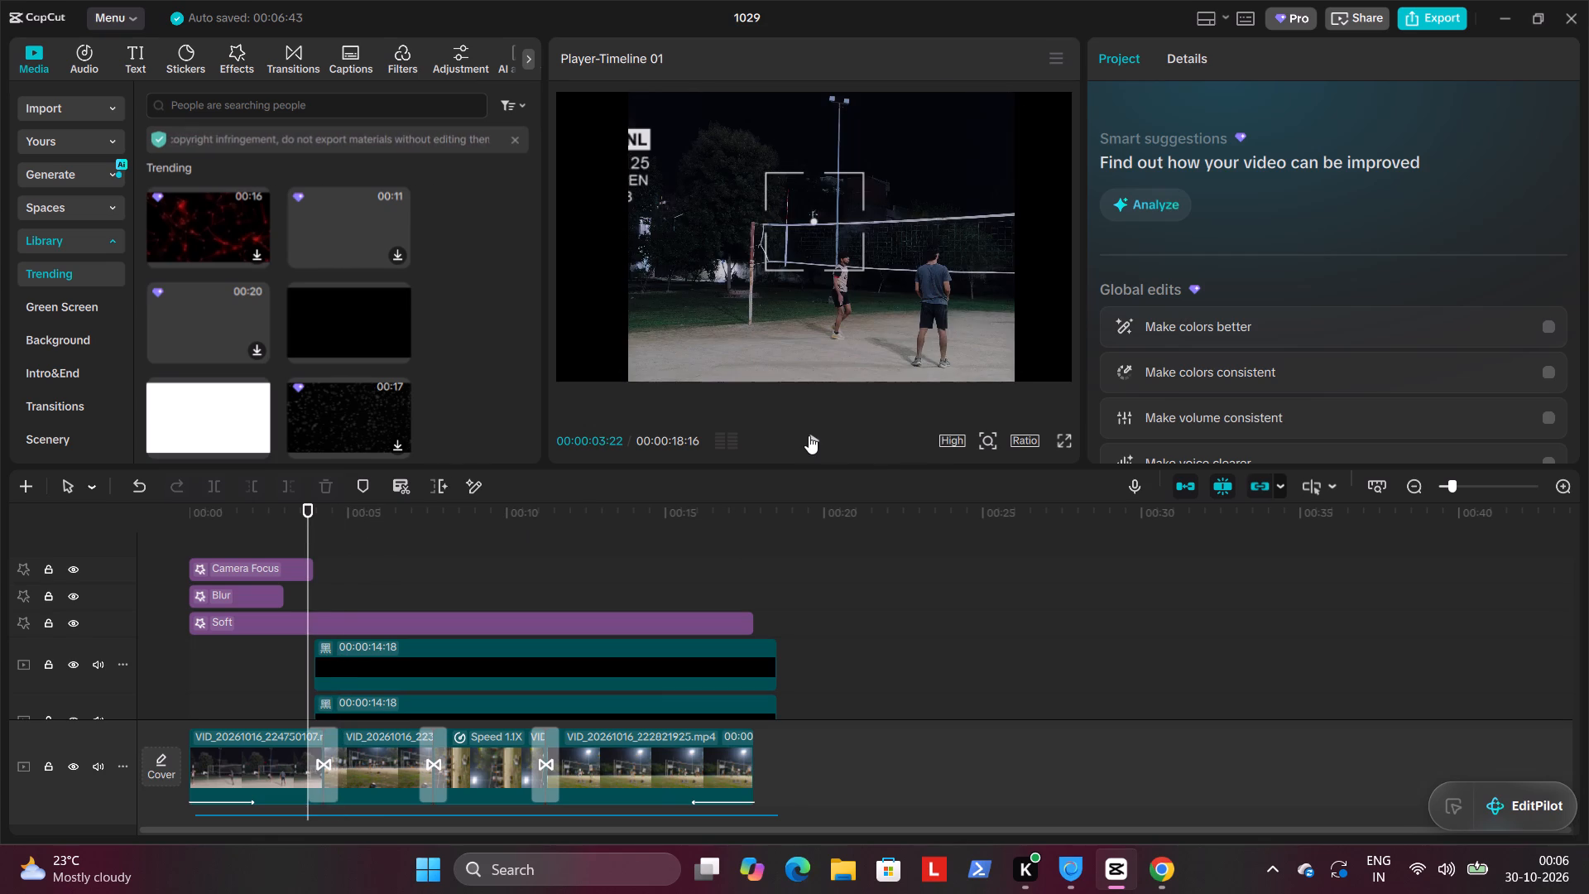
{"action": "left_click", "coordinate": [809, 435]}
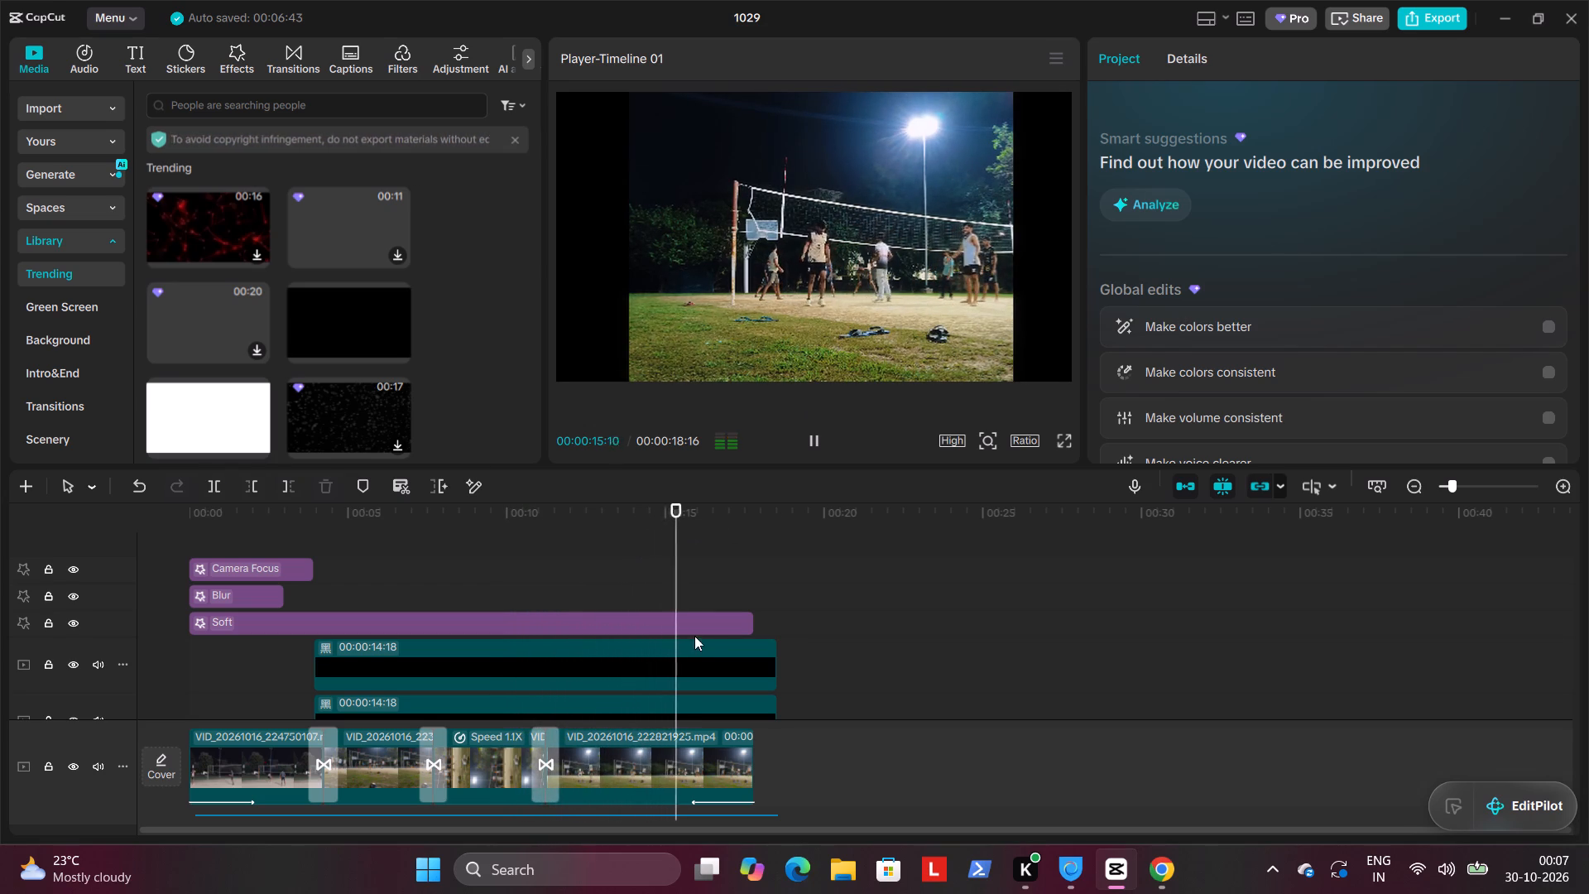
Scrub back and forth through the whole edit to check the opening effects, transitions and black side bars.
{"action": "left_click_drag", "start_coordinate": [702, 519], "coordinate": [548, 528]}
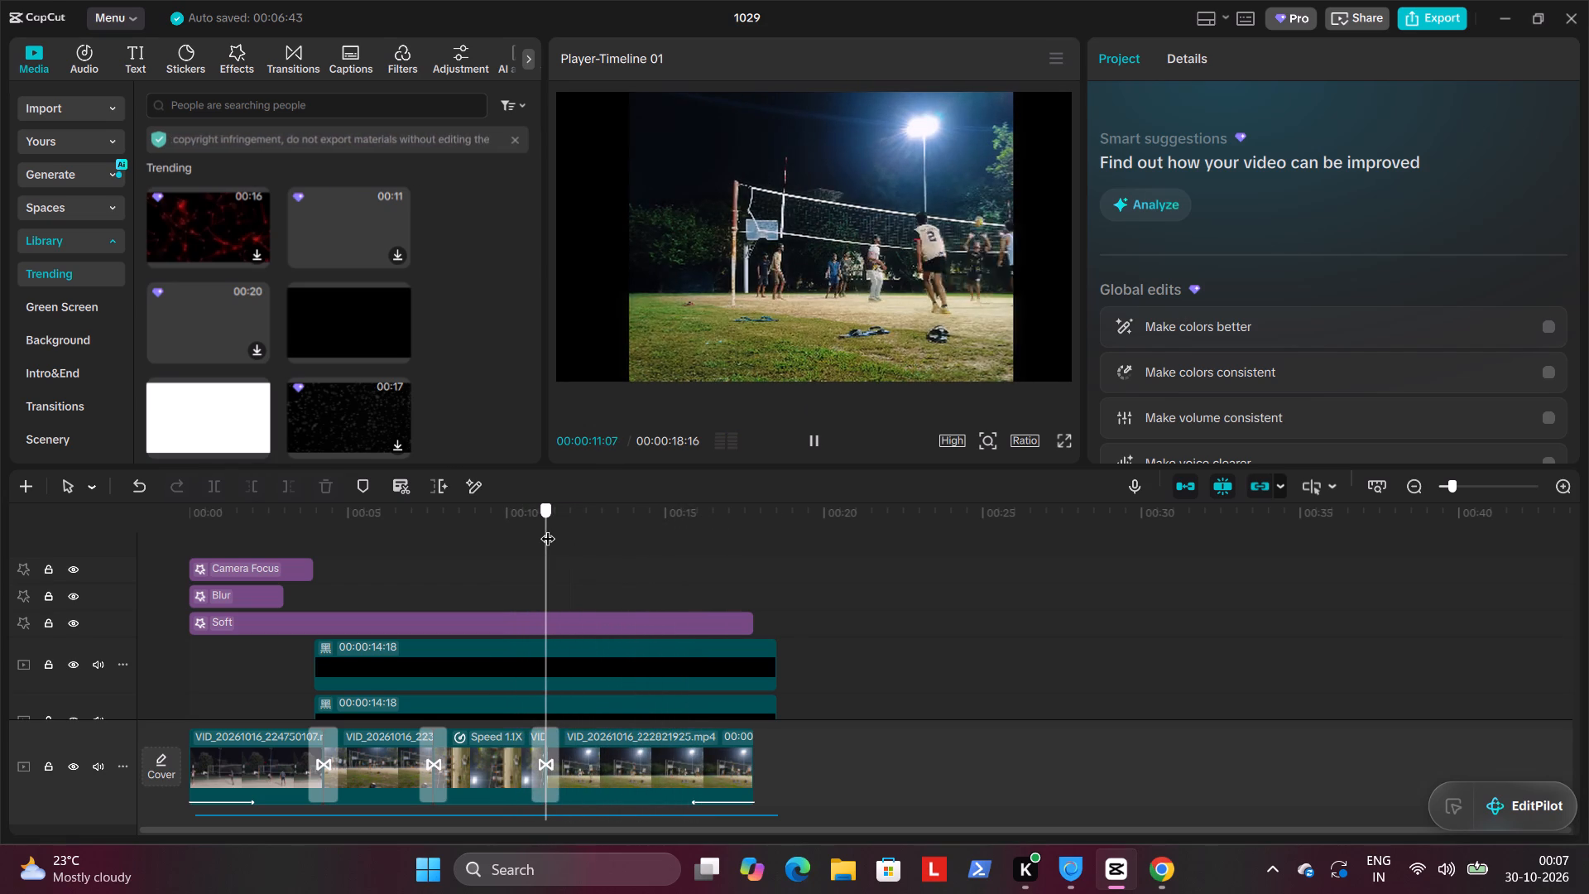
{"action": "left_click_drag", "start_coordinate": [548, 528], "coordinate": [536, 528]}
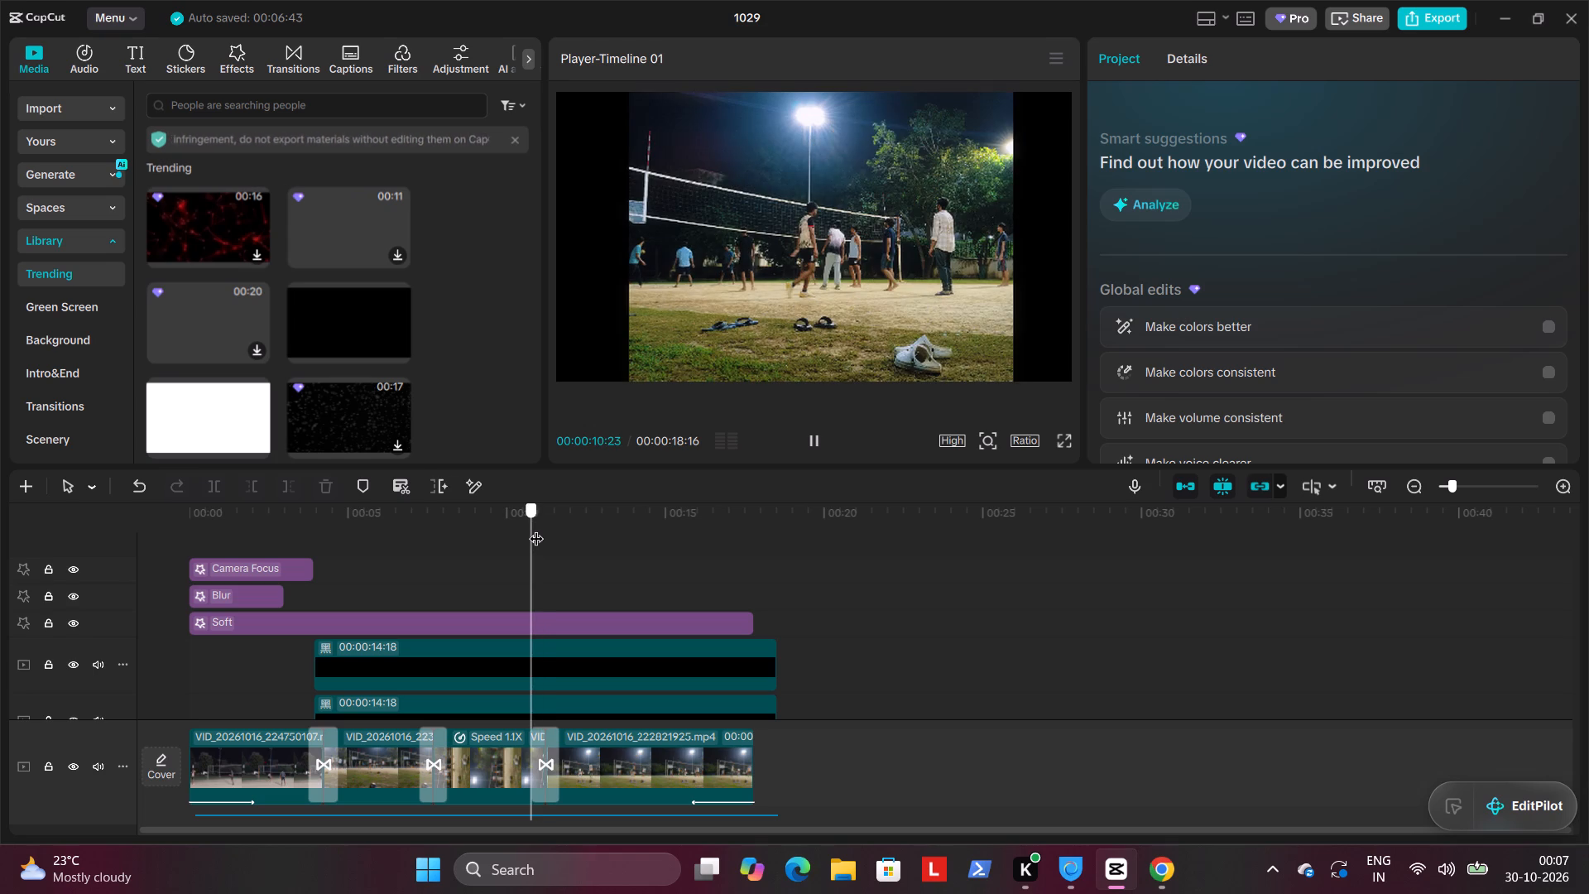
{"action": "left_click_drag", "start_coordinate": [536, 528], "coordinate": [580, 528]}
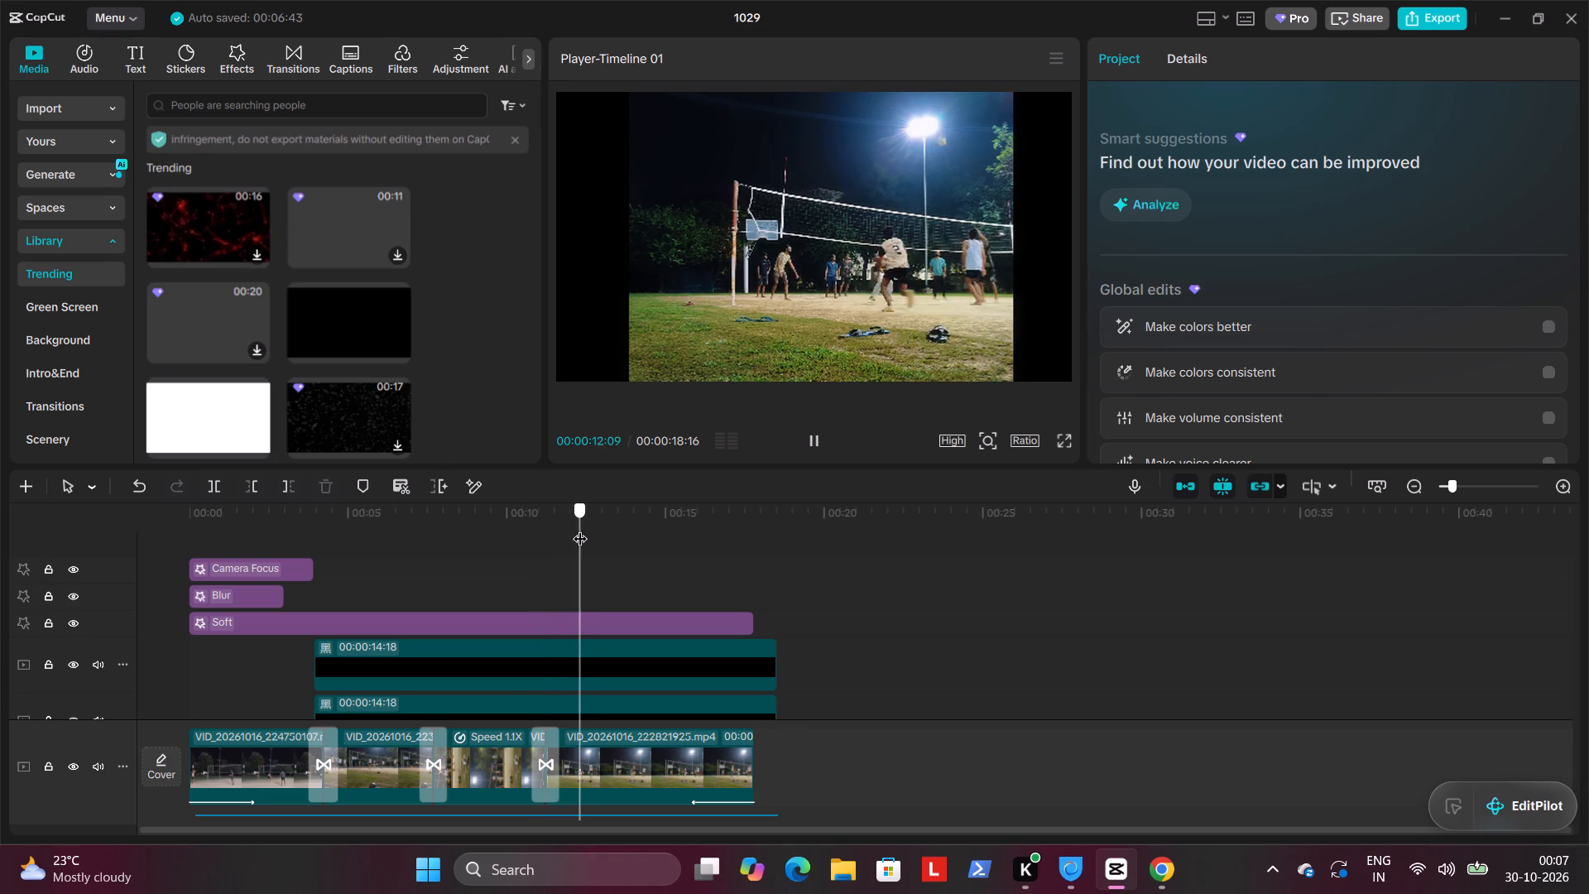
{"action": "left_click_drag", "start_coordinate": [580, 528], "coordinate": [409, 541]}
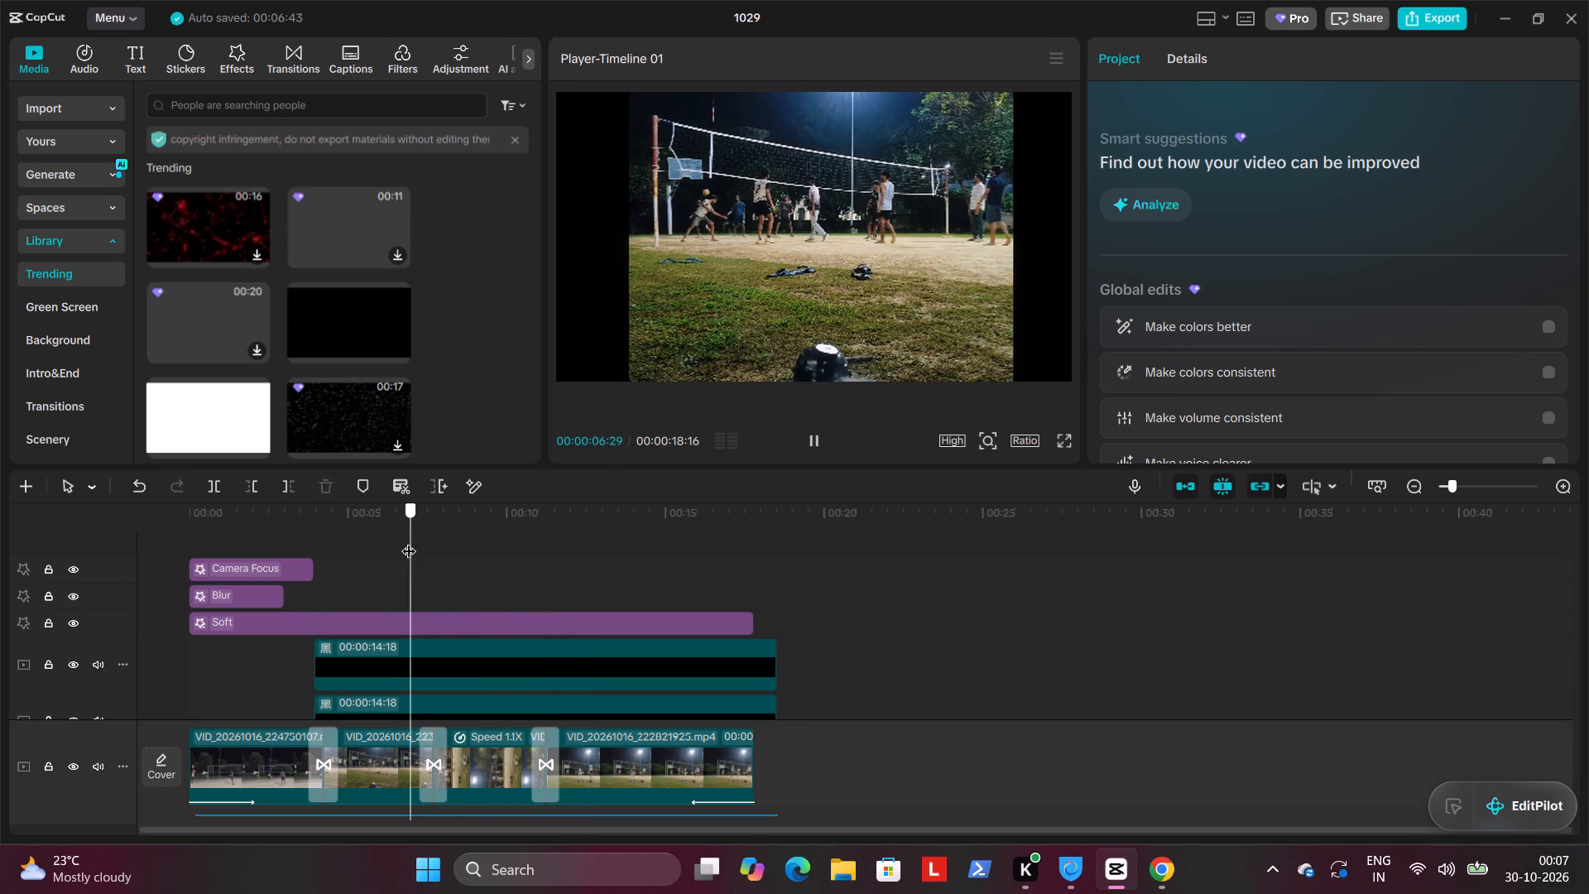
{"action": "left_click_drag", "start_coordinate": [409, 541], "coordinate": [287, 541]}
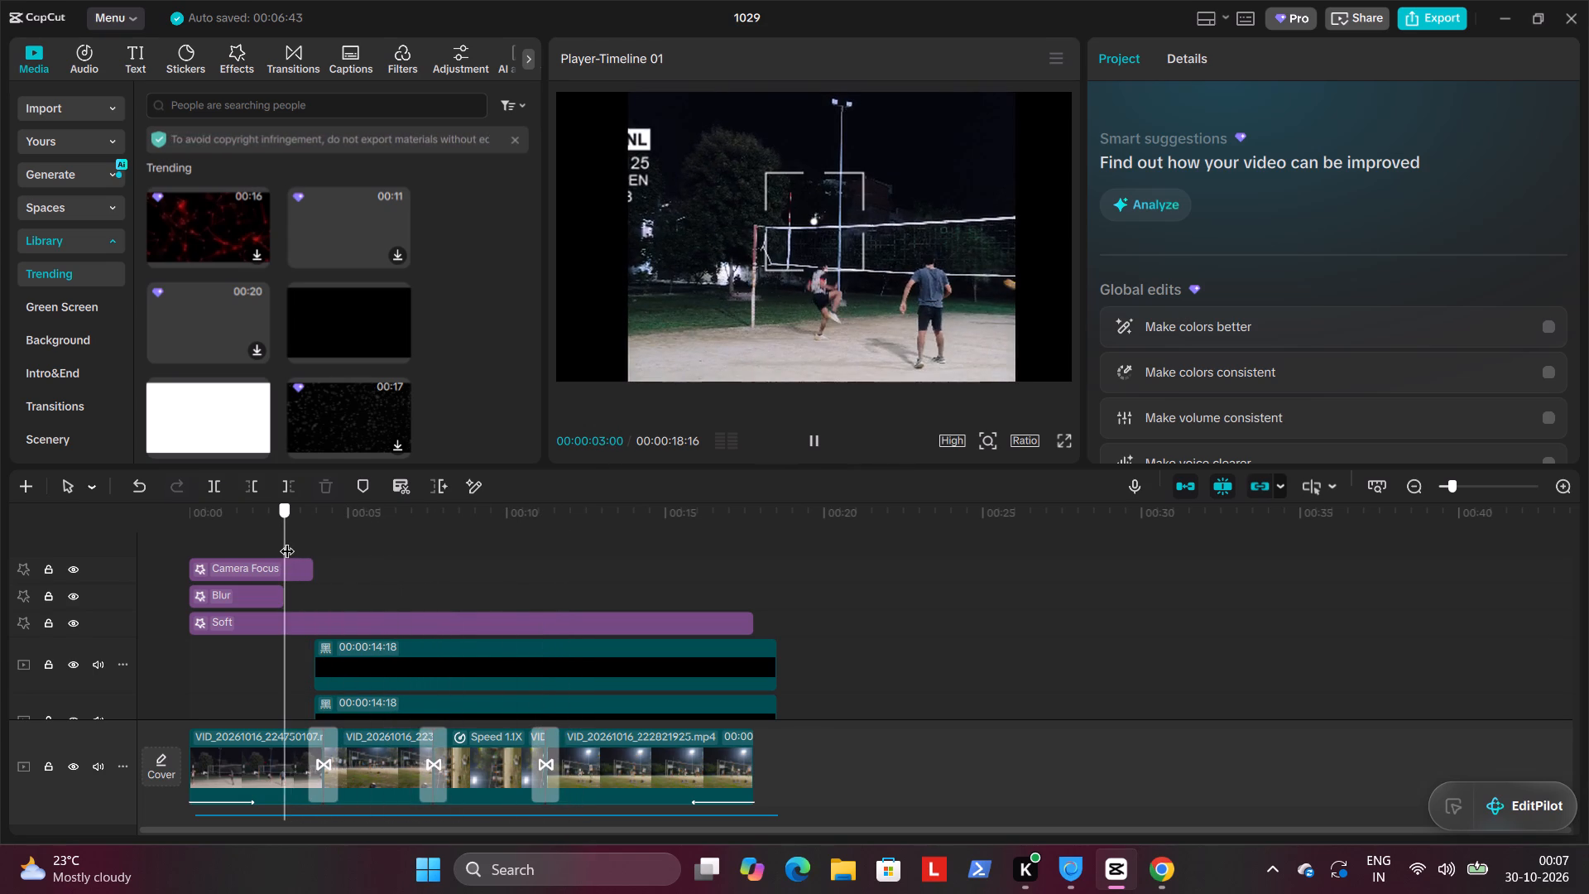
{"action": "left_click_drag", "start_coordinate": [287, 541], "coordinate": [219, 541]}
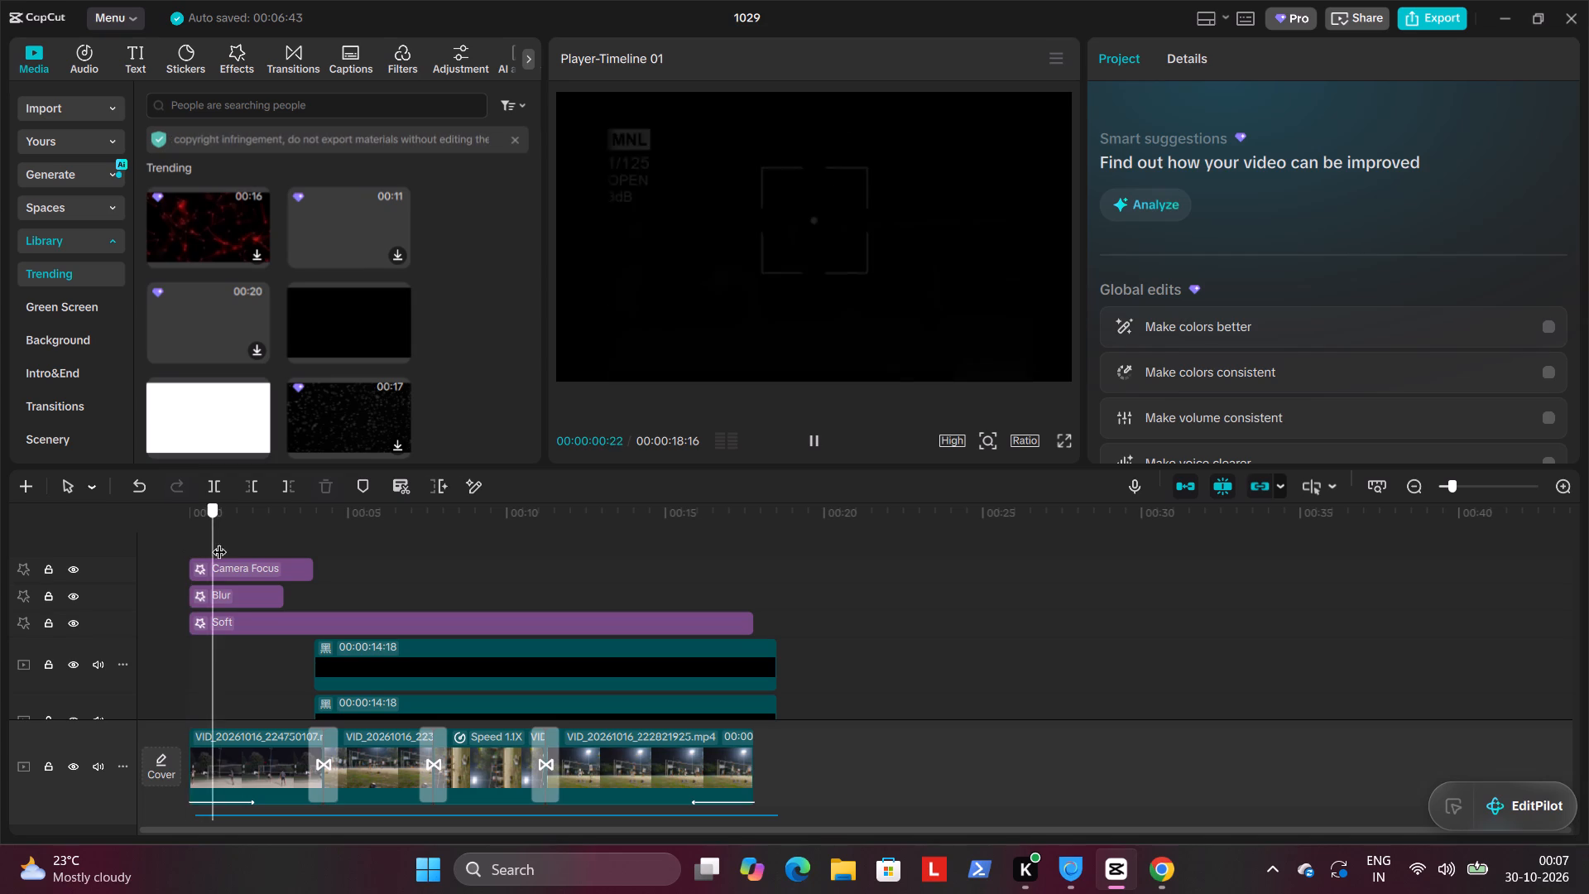
{"action": "left_click_drag", "start_coordinate": [219, 541], "coordinate": [211, 539]}
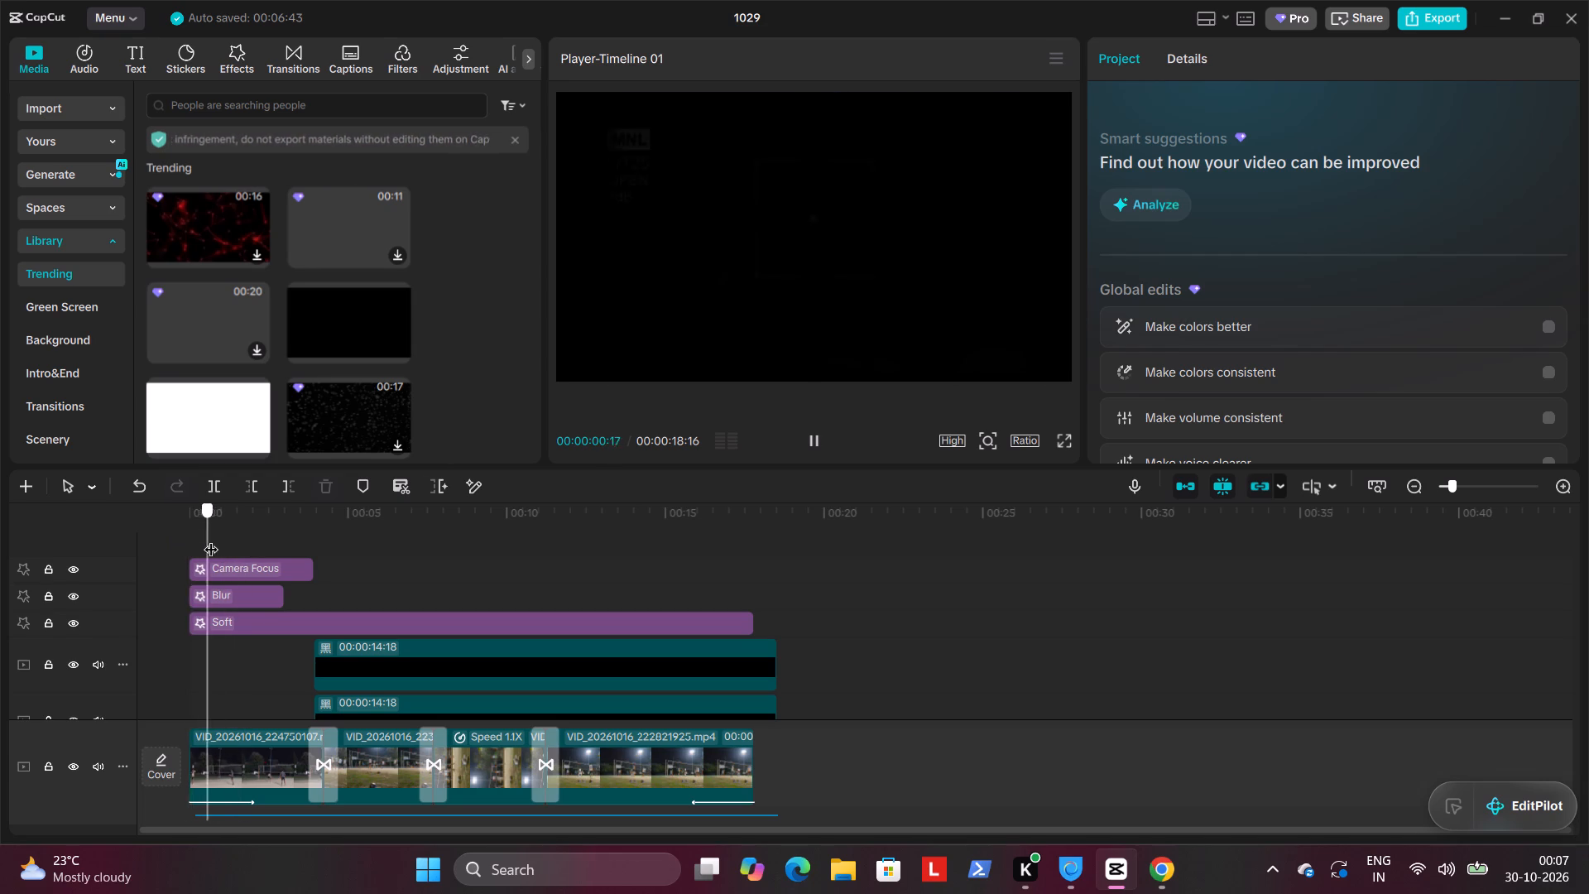
{"action": "left_click_drag", "start_coordinate": [211, 539], "coordinate": [599, 561]}
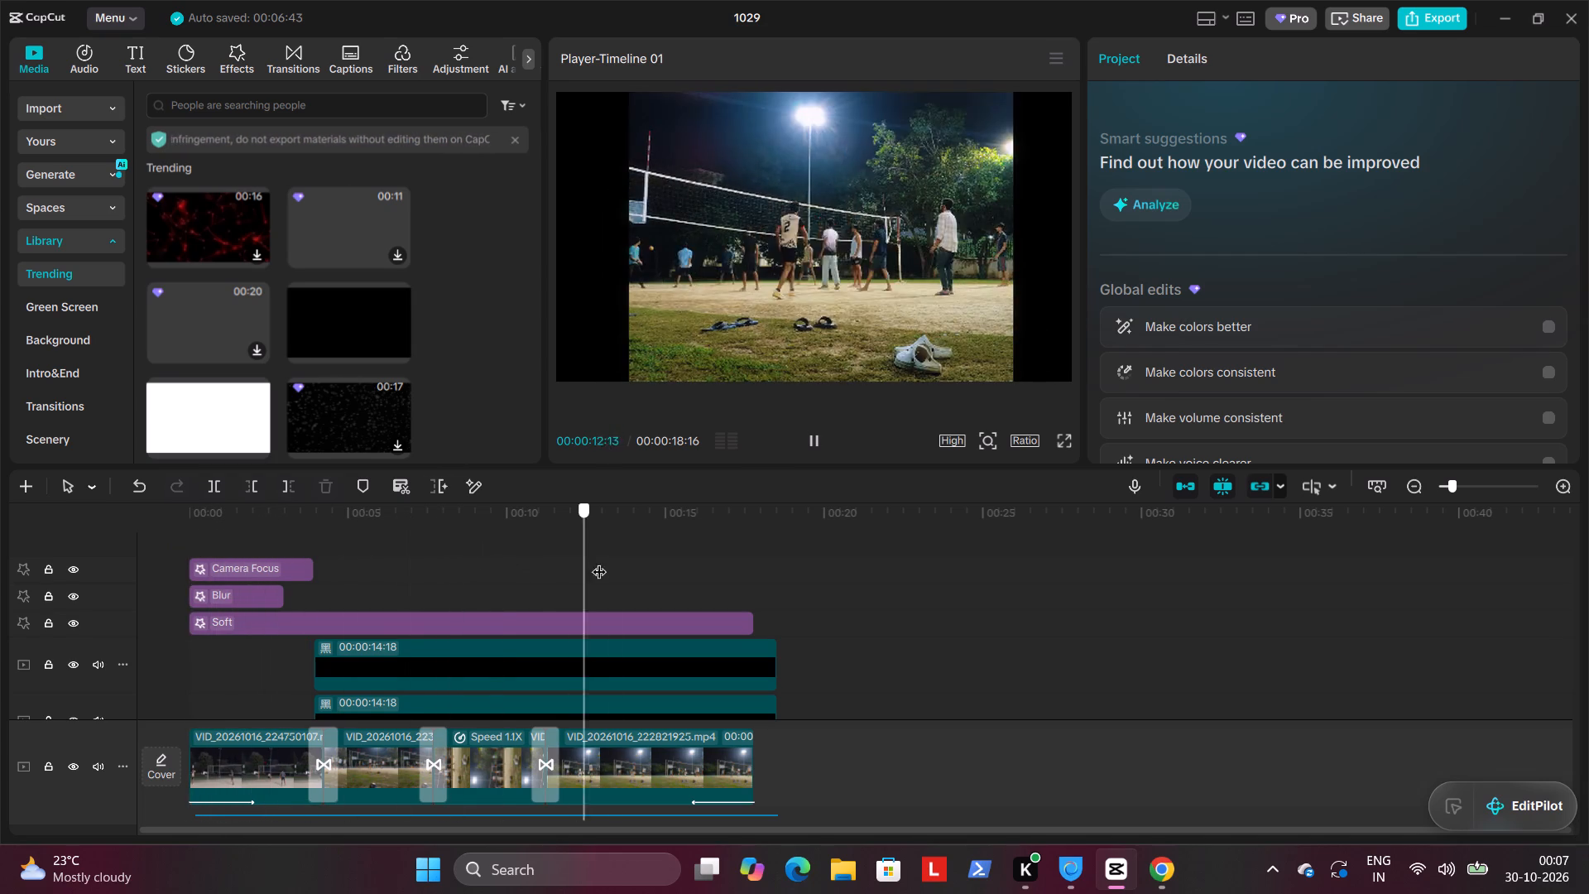
{"action": "left_click_drag", "start_coordinate": [599, 561], "coordinate": [780, 577]}
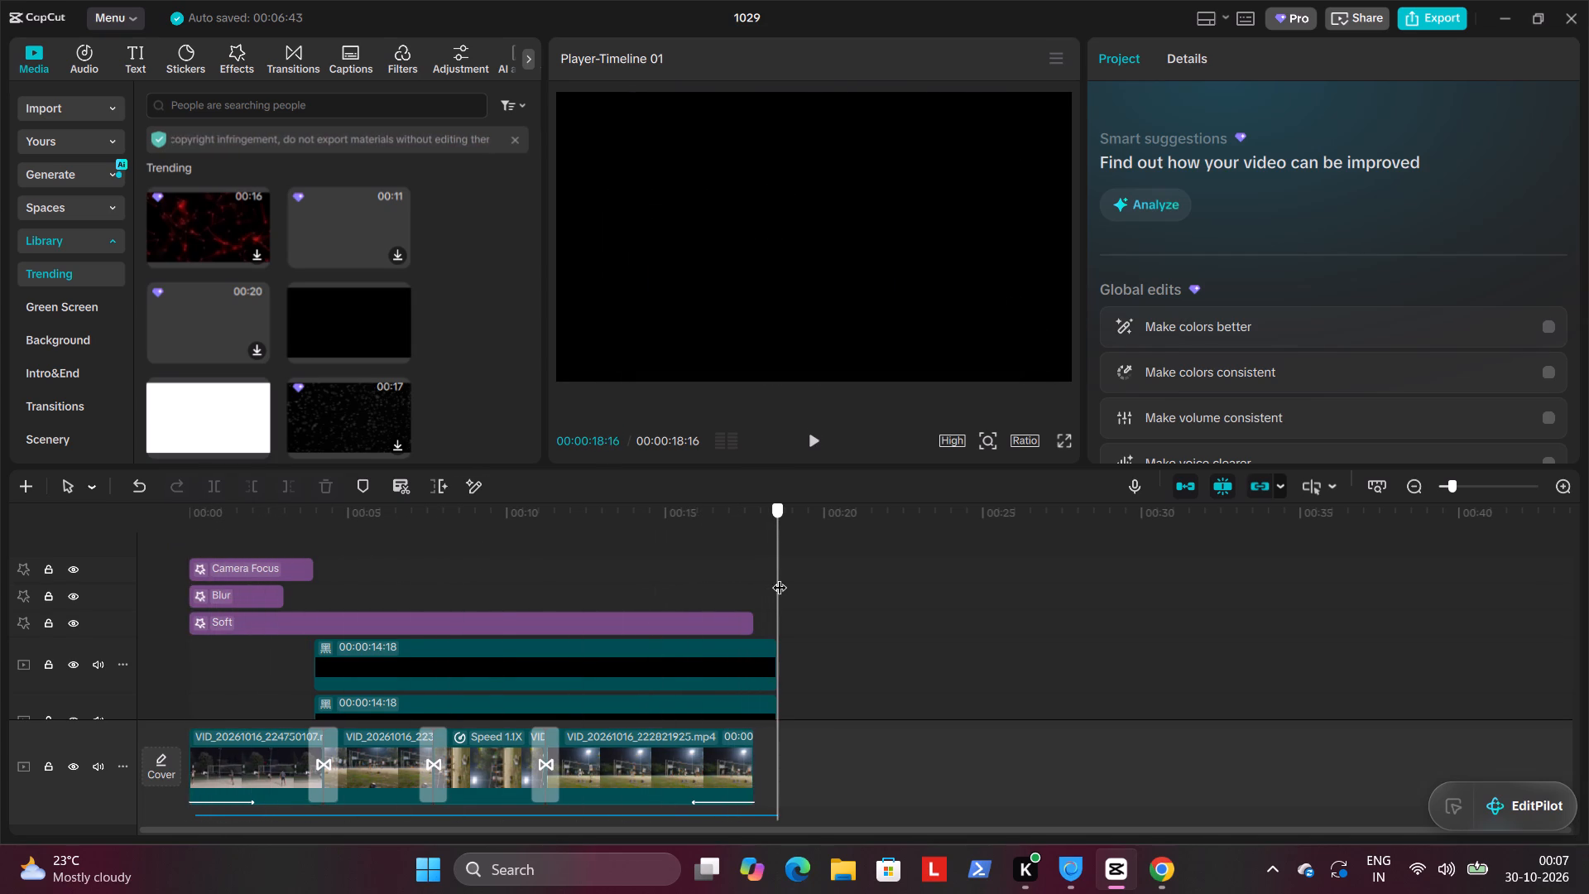
Add a default text clip at the very start of the timeline and preview it over the opening.
{"action": "left_click_drag", "start_coordinate": [780, 577], "coordinate": [42, 580]}
{"action": "scroll", "coordinate": [828, 534], "scroll_direction": "down", "scroll_amount": 2}
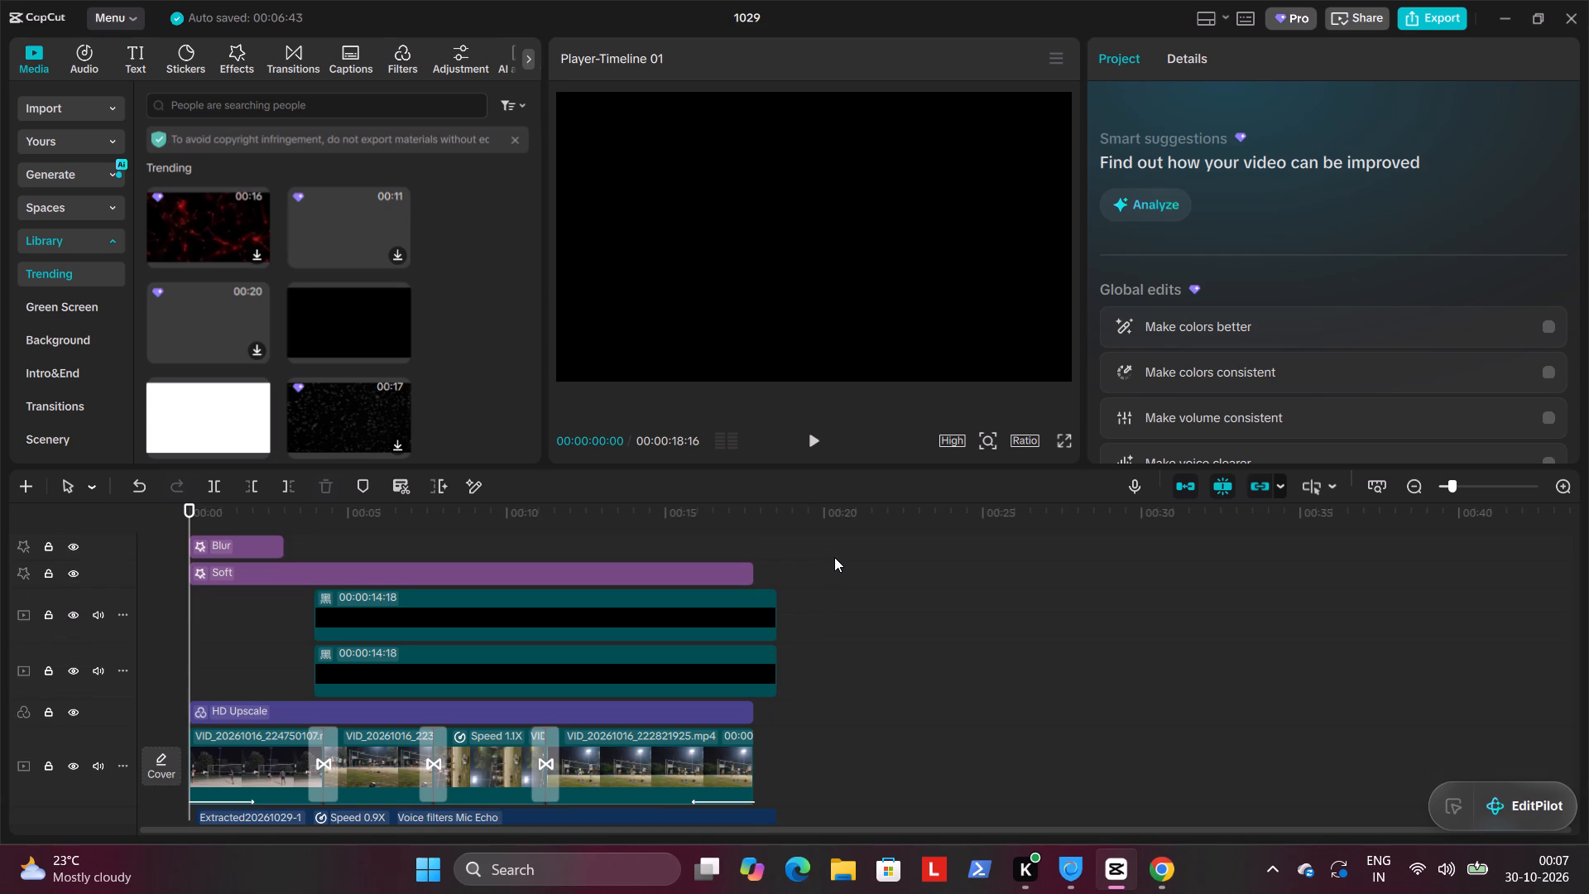
{"action": "scroll", "coordinate": [834, 557], "scroll_direction": "down", "scroll_amount": 3}
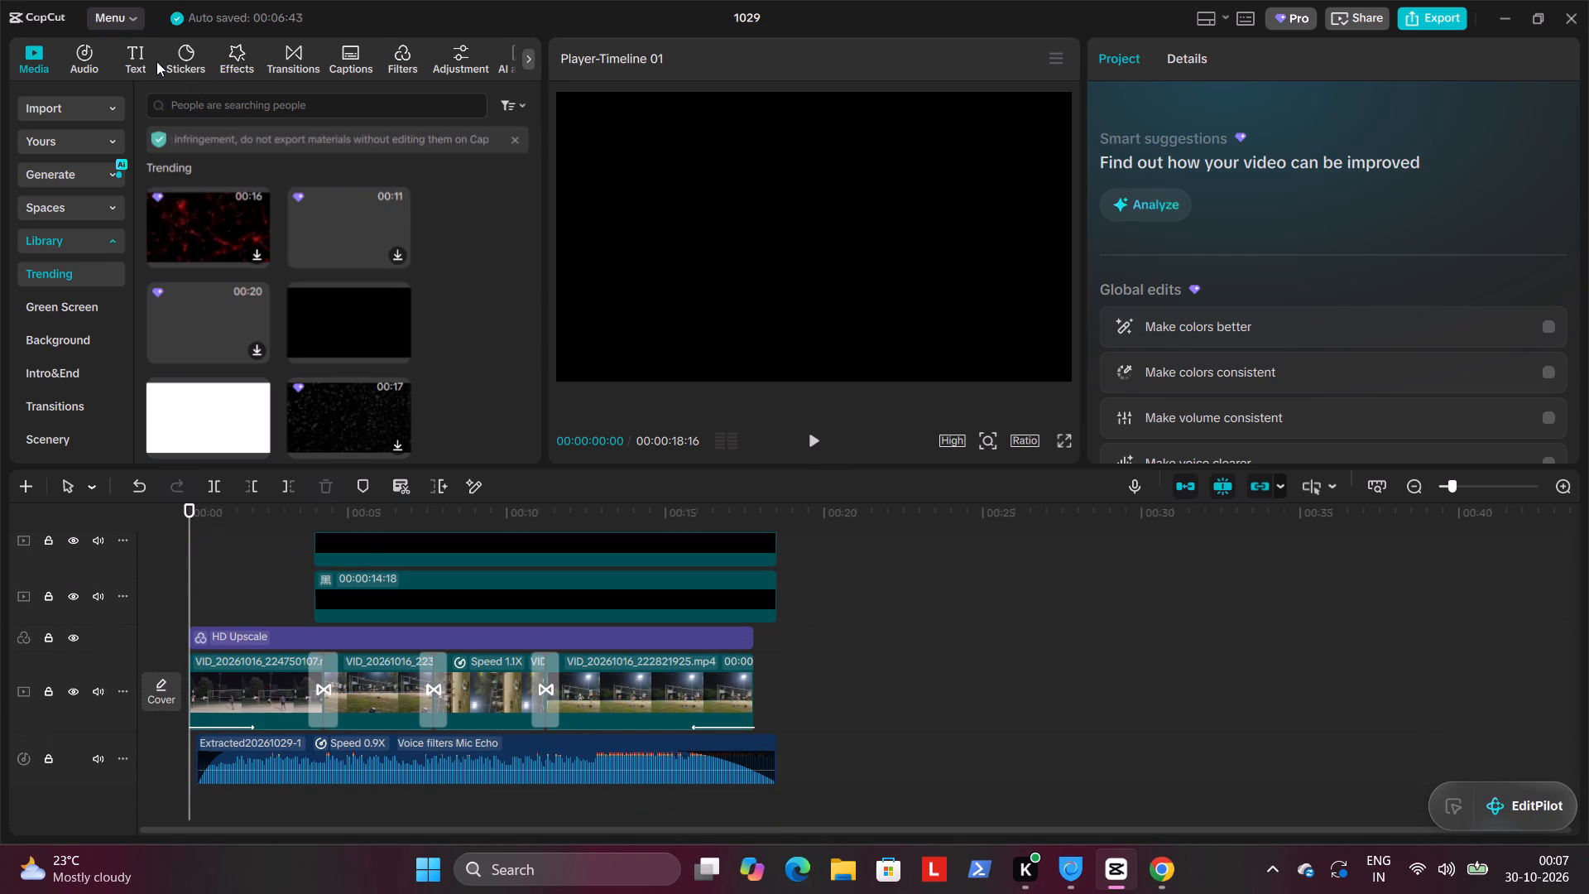
{"action": "left_click_drag", "start_coordinate": [137, 53], "coordinate": [130, 49]}
{"action": "left_click", "coordinate": [134, 46]}
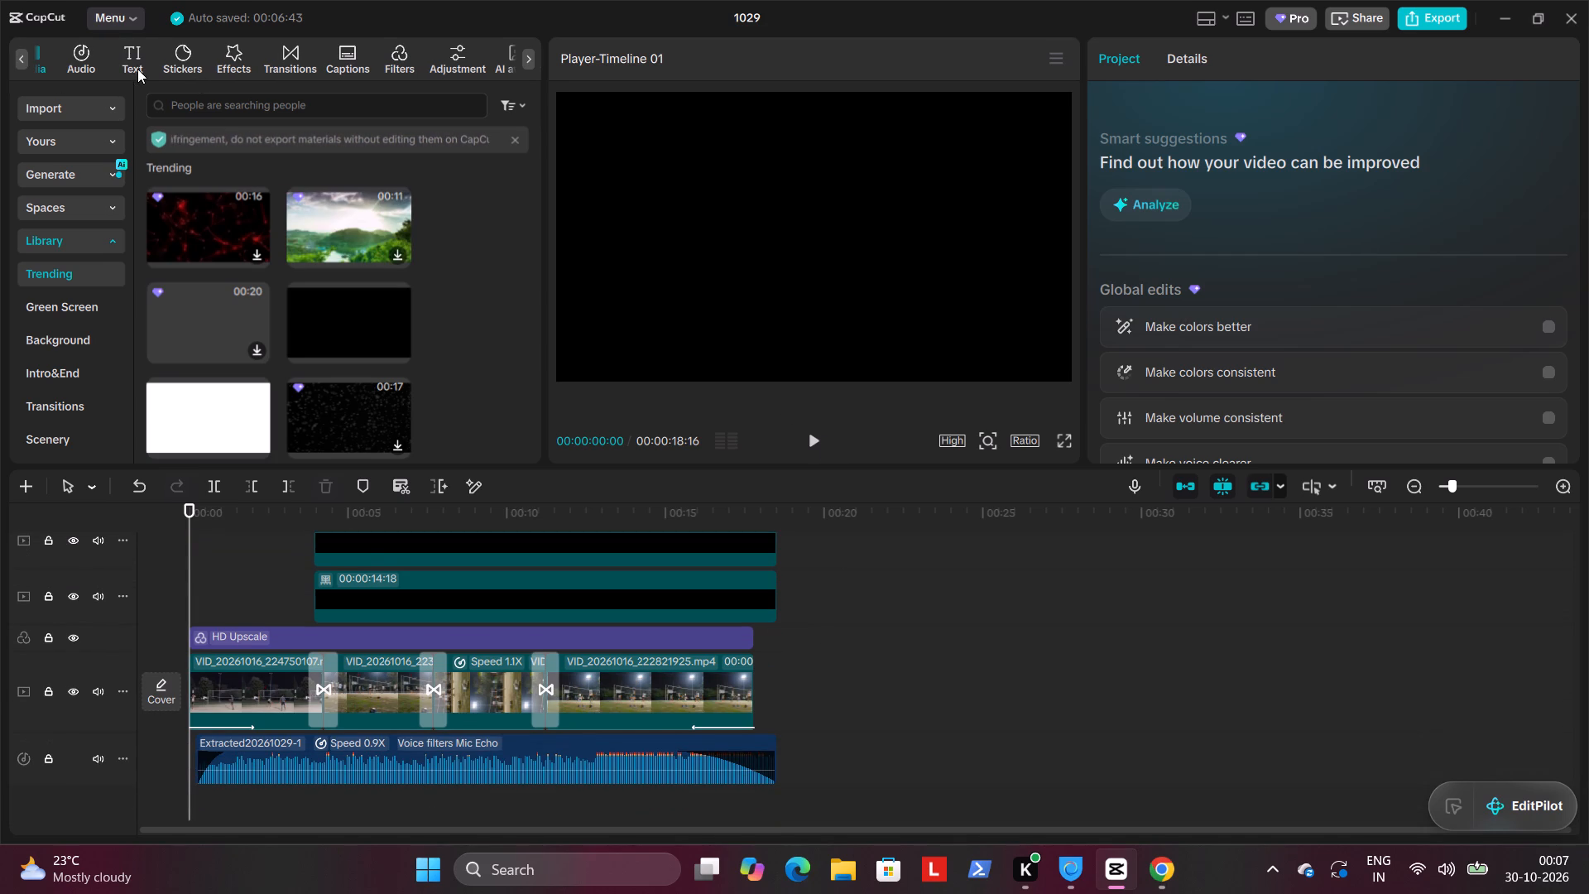
{"action": "left_click", "coordinate": [137, 69]}
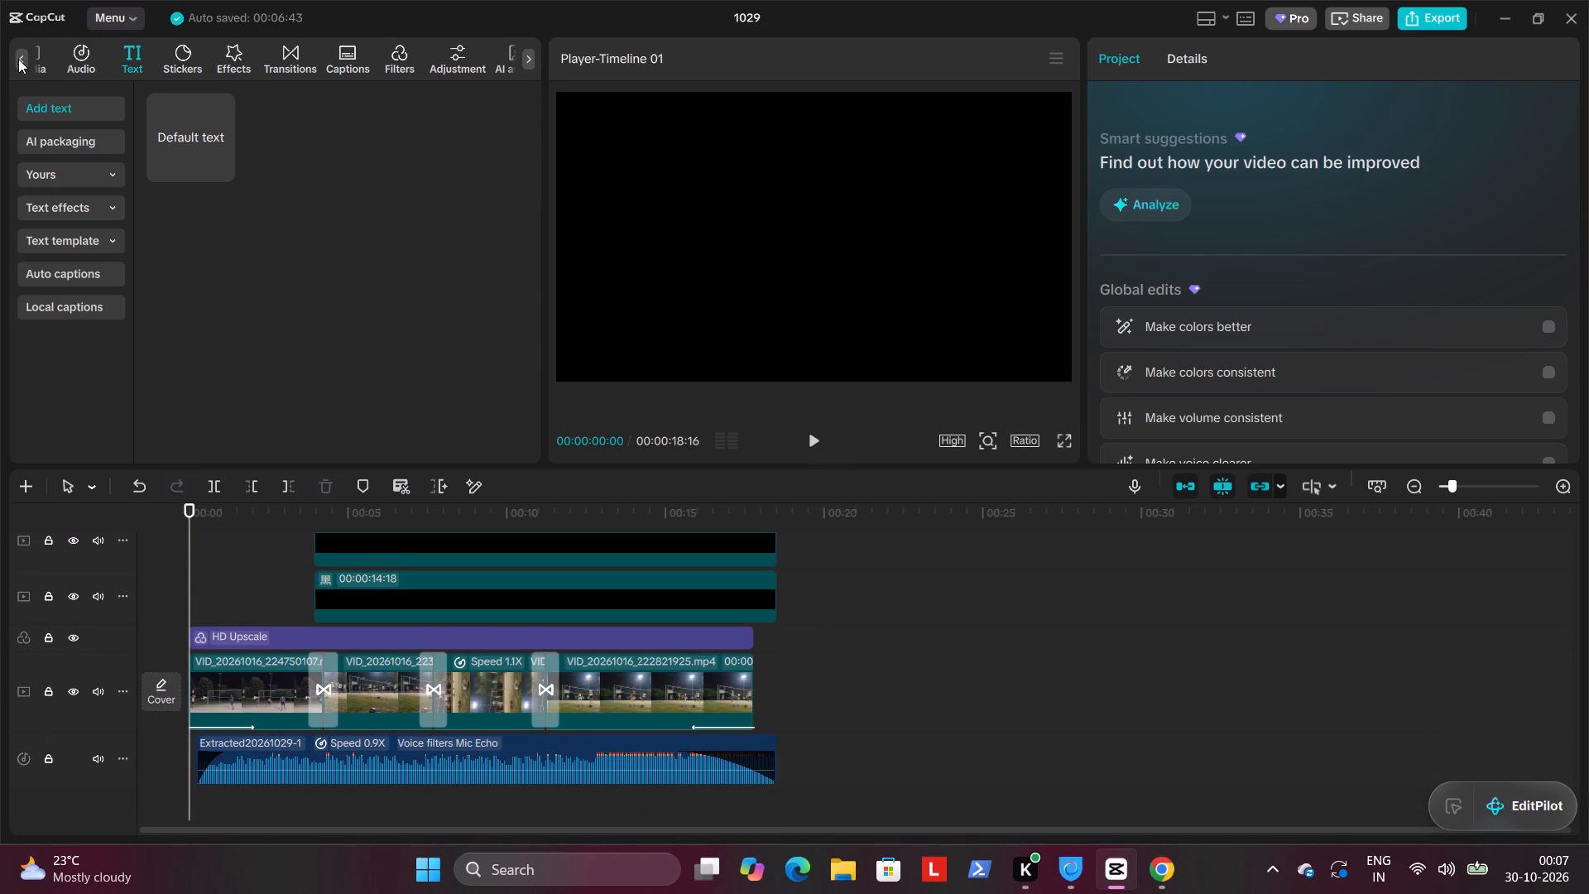
{"action": "left_click", "coordinate": [18, 59]}
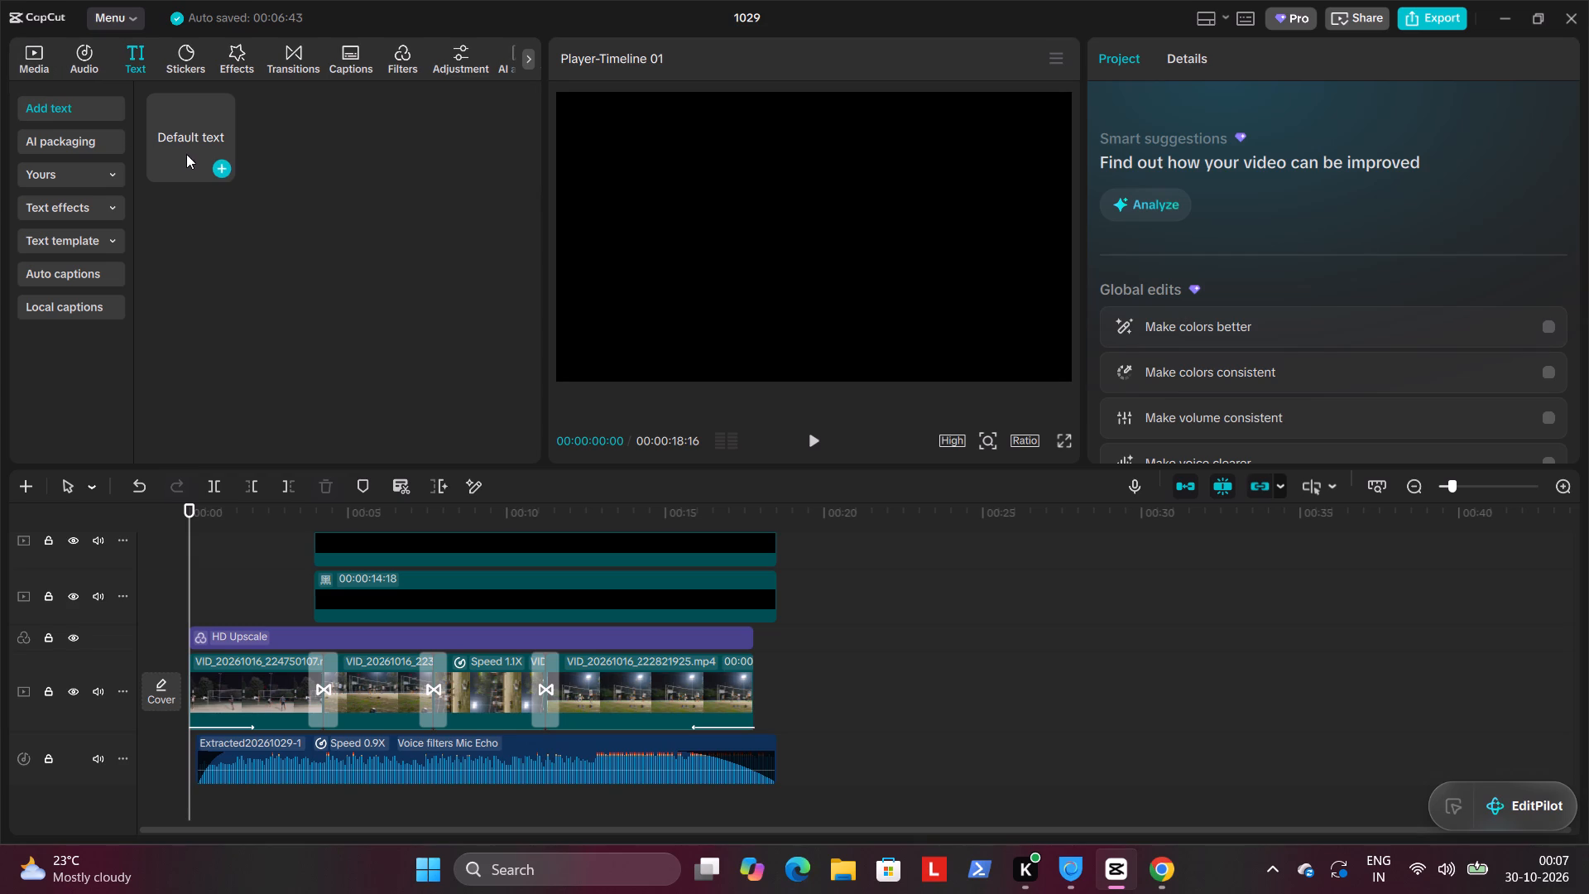
{"action": "left_click", "coordinate": [65, 178]}
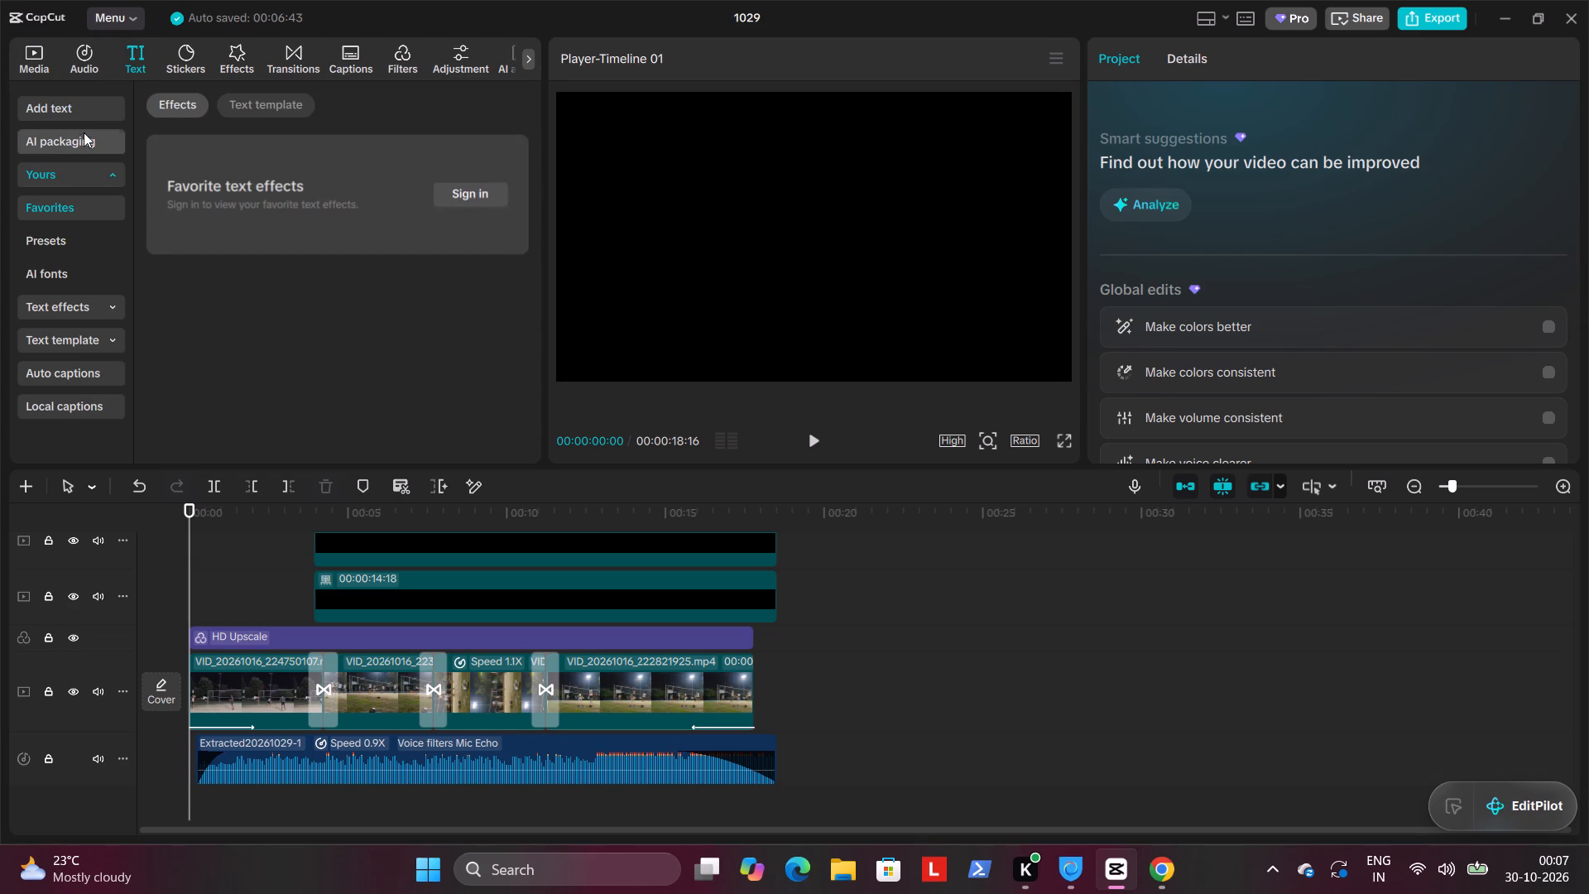
{"action": "left_click", "coordinate": [84, 111]}
{"action": "left_click", "coordinate": [223, 169]}
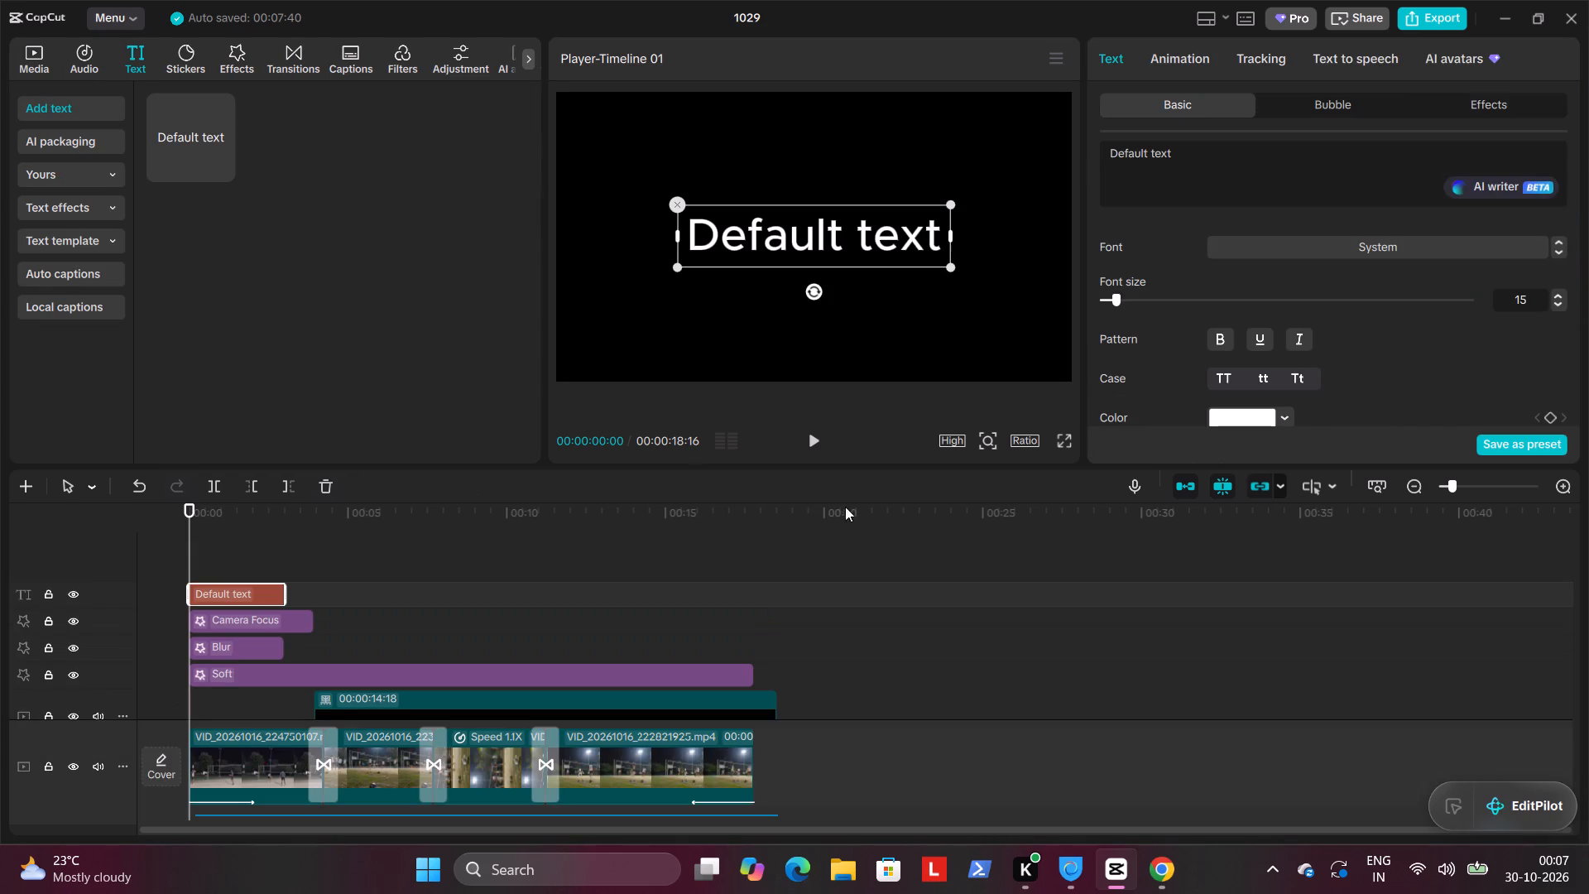
{"action": "left_click", "coordinate": [814, 439]}
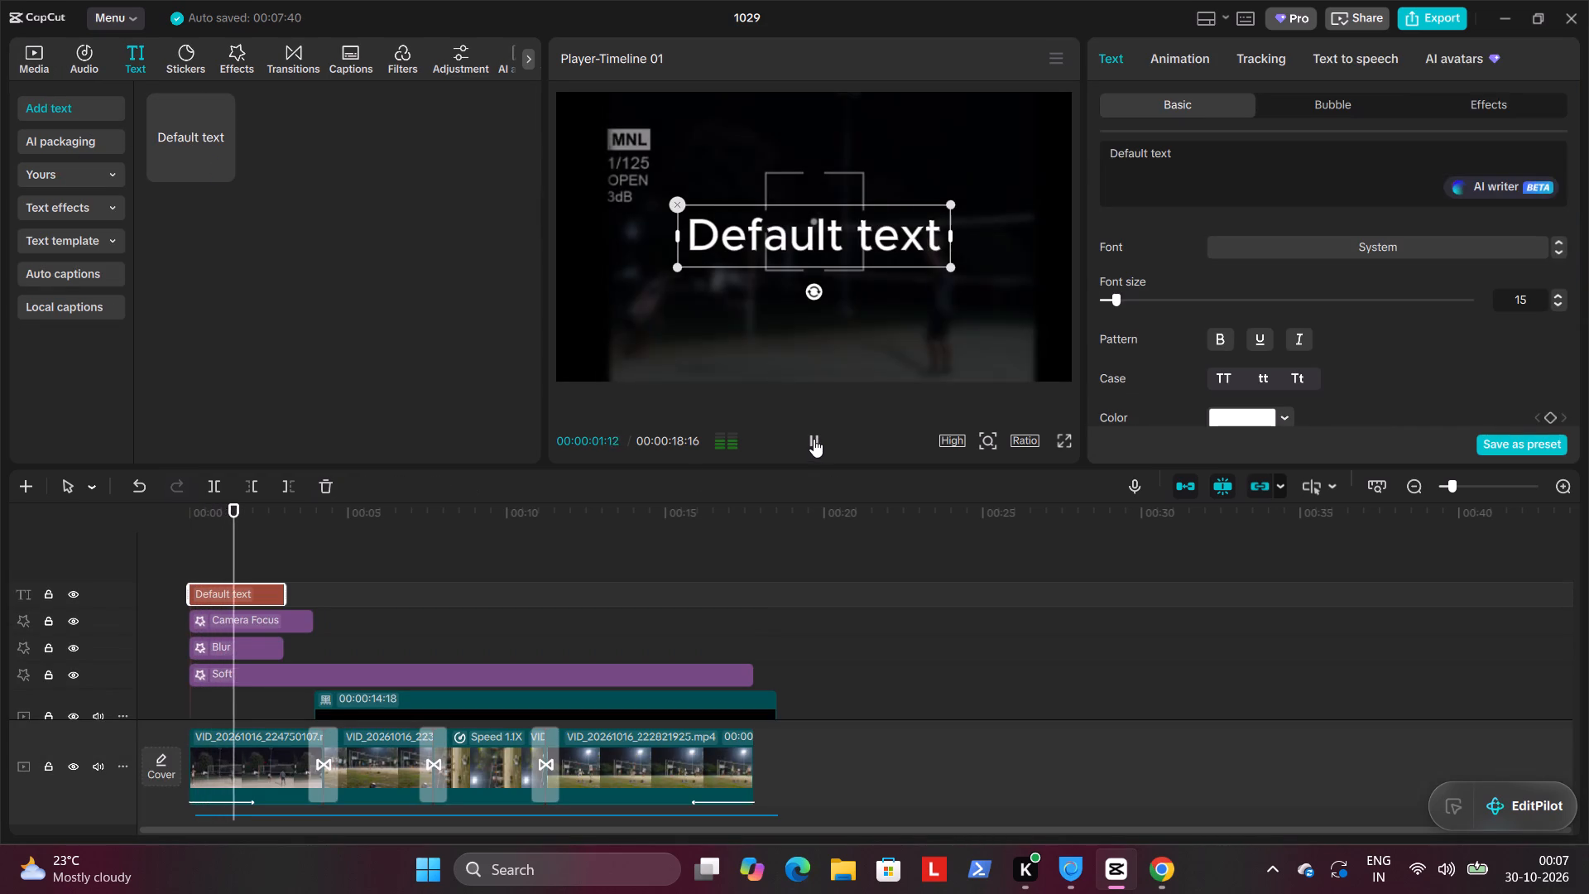
{"action": "left_click", "coordinate": [814, 439]}
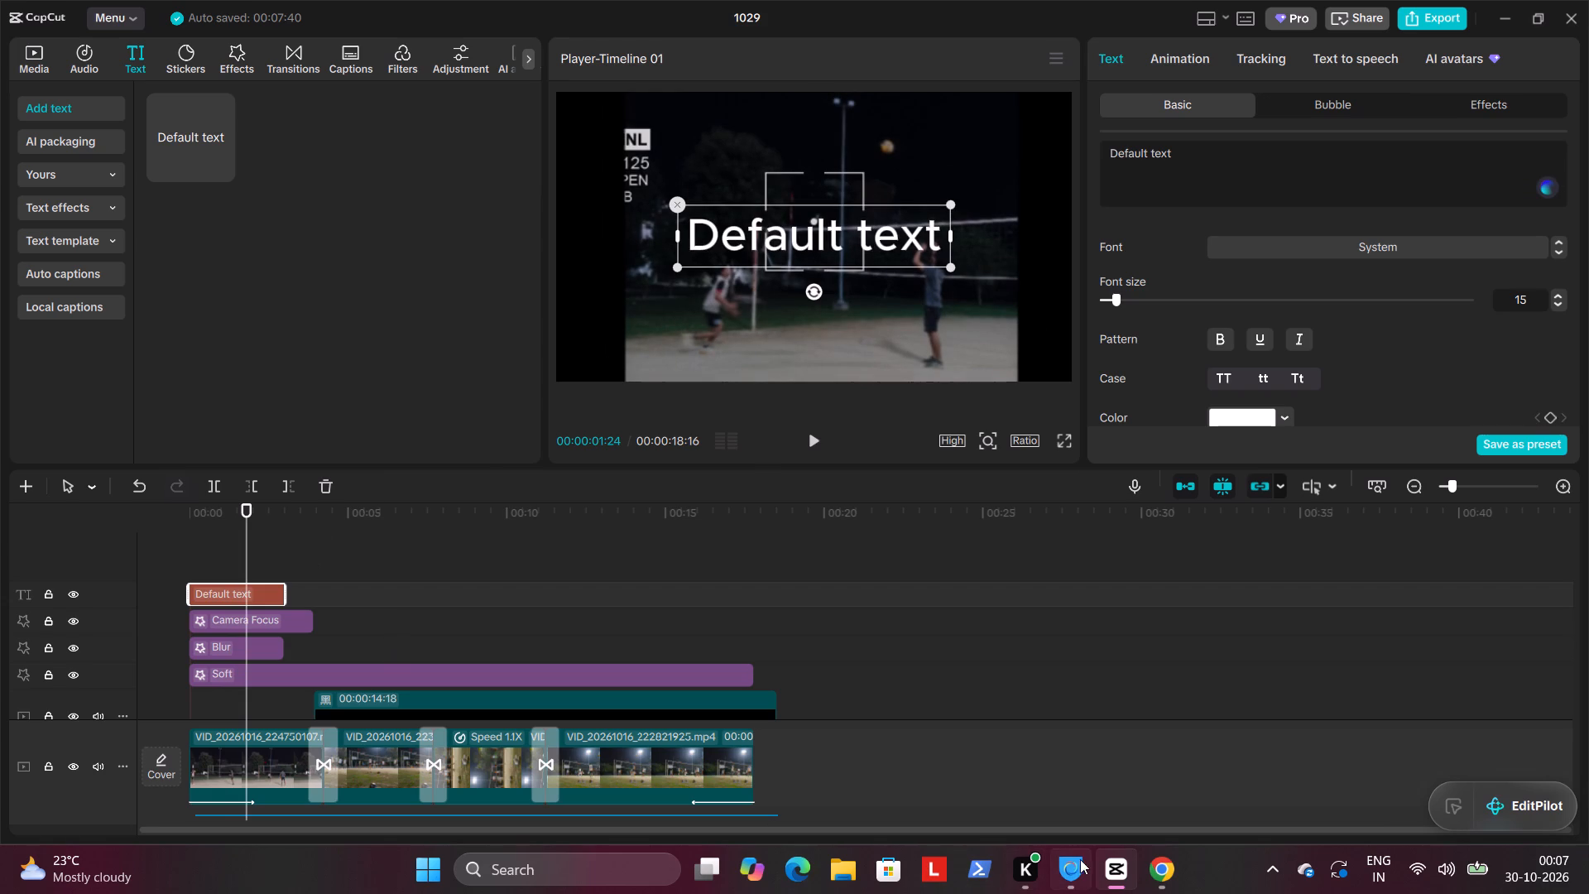
Switch to Chrome and rerun the earlier Google search for the verse "chirgao ko ankhoon me rakhna".
{"action": "left_click", "coordinate": [1159, 865]}
{"action": "left_click", "coordinate": [545, 431]}
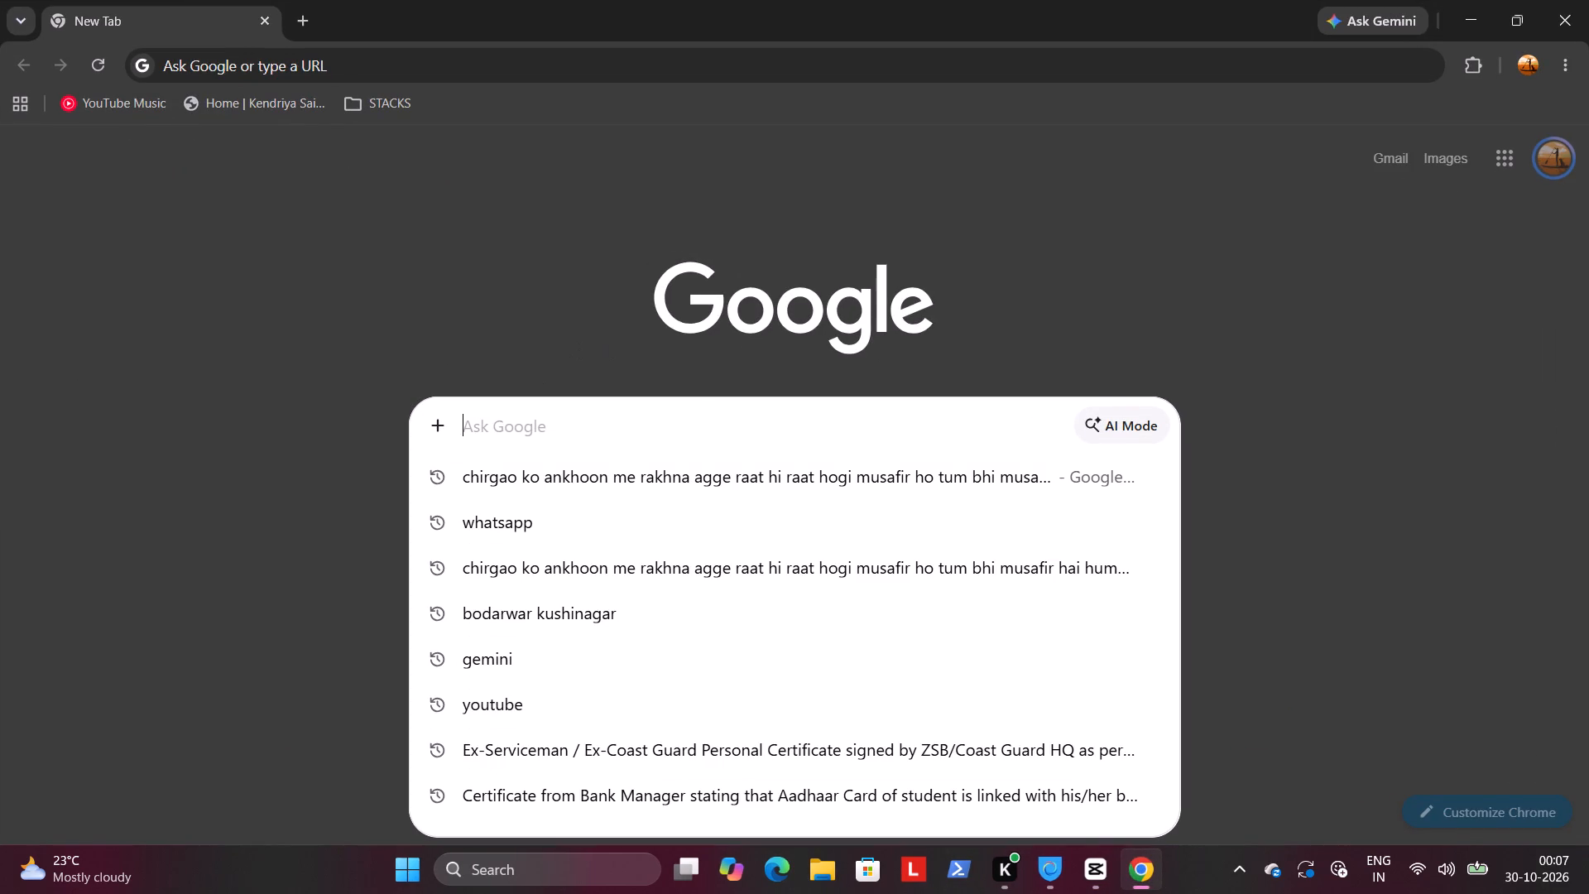
{"action": "left_click", "coordinate": [572, 478]}
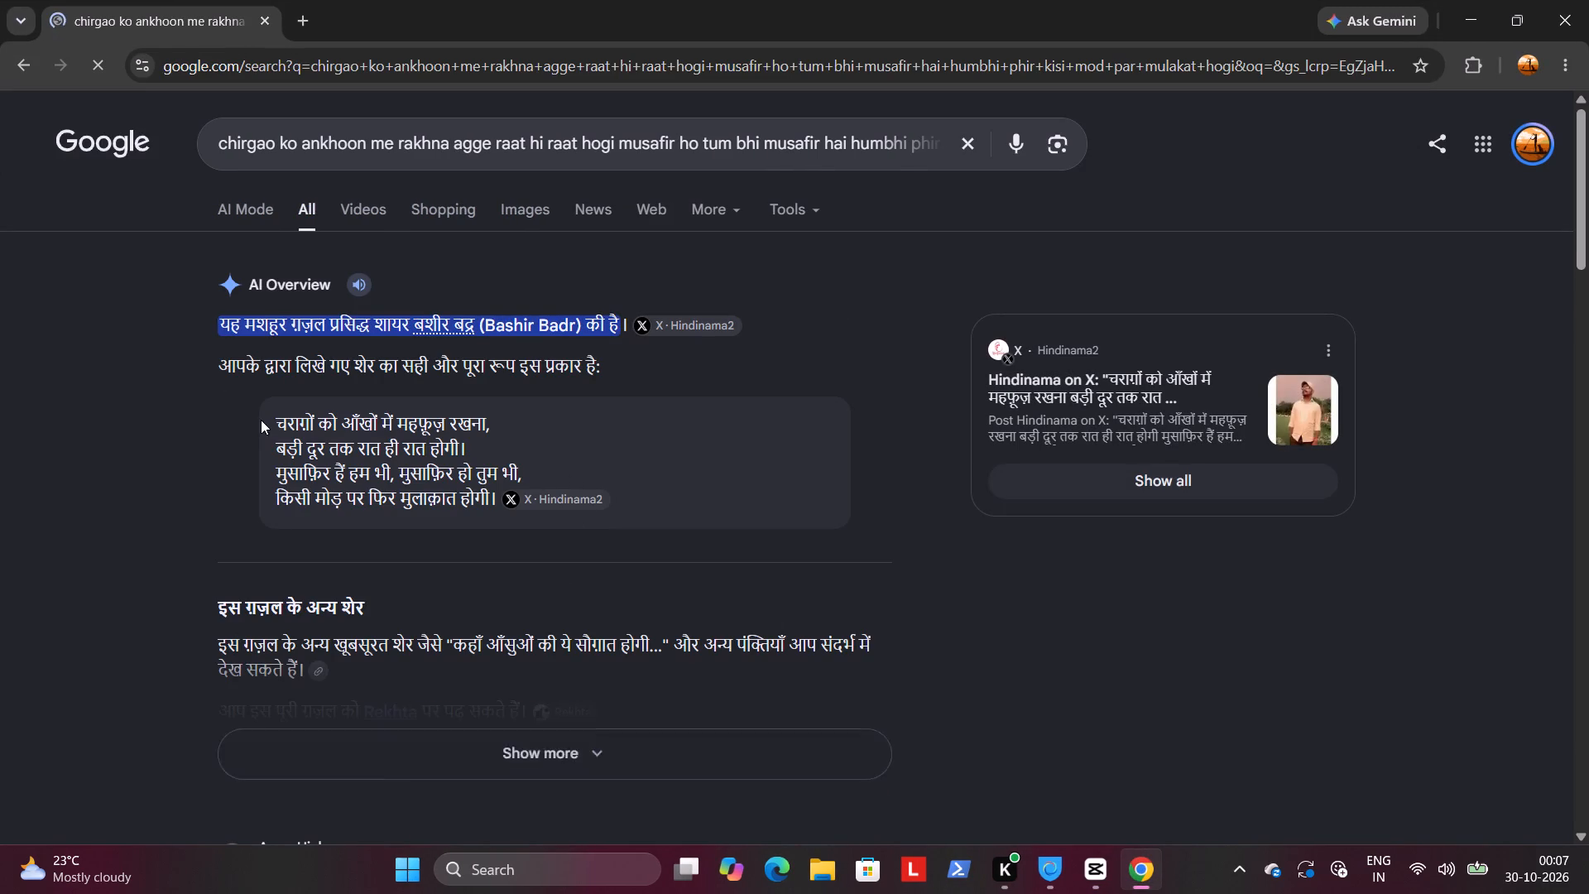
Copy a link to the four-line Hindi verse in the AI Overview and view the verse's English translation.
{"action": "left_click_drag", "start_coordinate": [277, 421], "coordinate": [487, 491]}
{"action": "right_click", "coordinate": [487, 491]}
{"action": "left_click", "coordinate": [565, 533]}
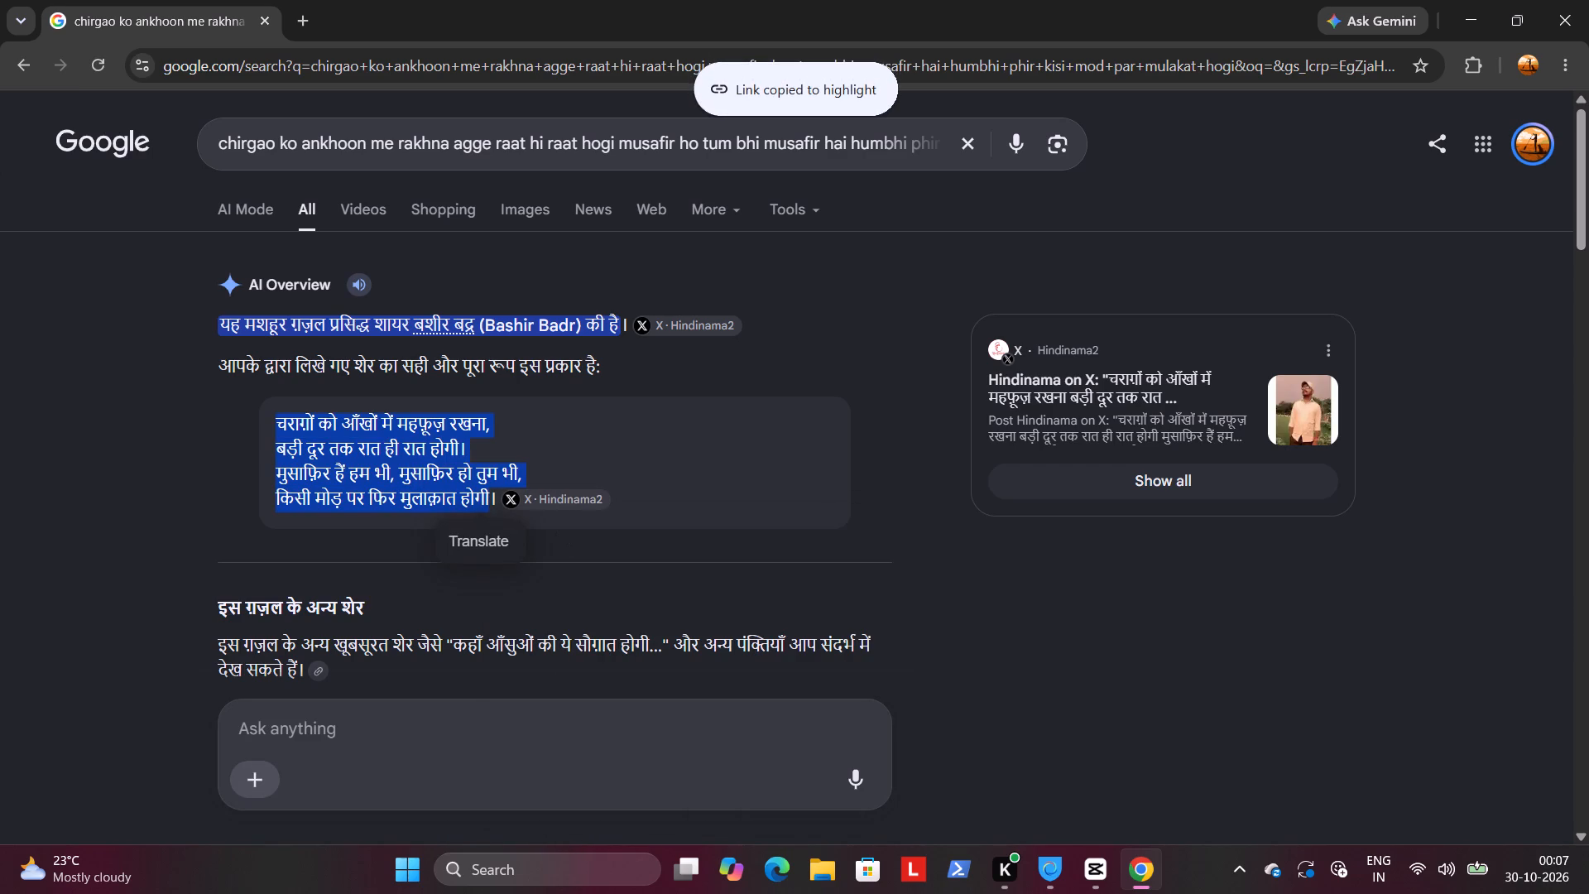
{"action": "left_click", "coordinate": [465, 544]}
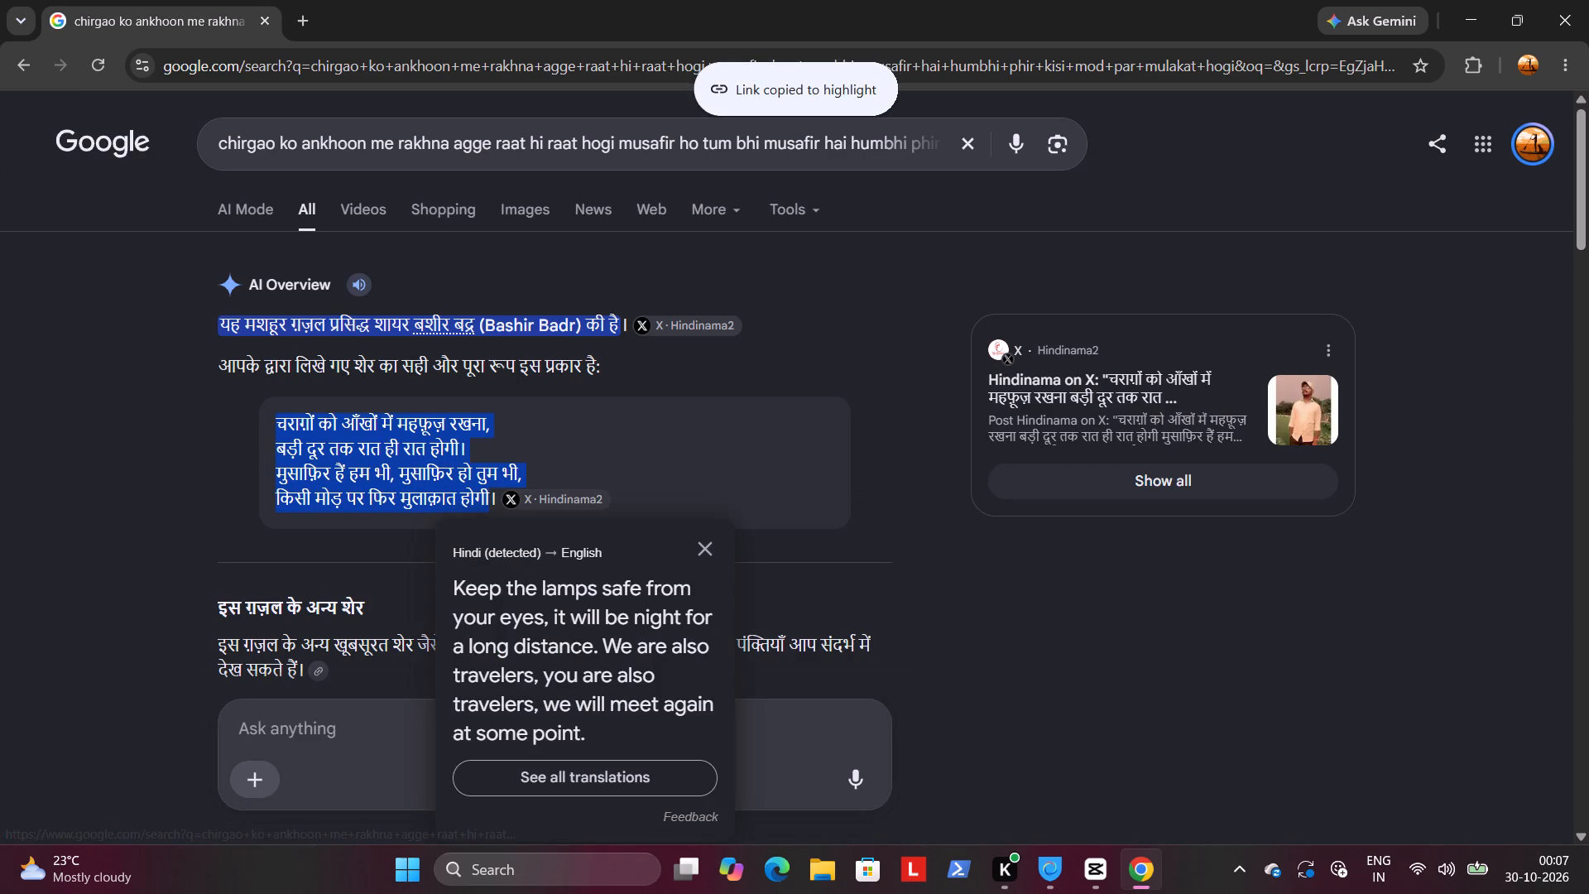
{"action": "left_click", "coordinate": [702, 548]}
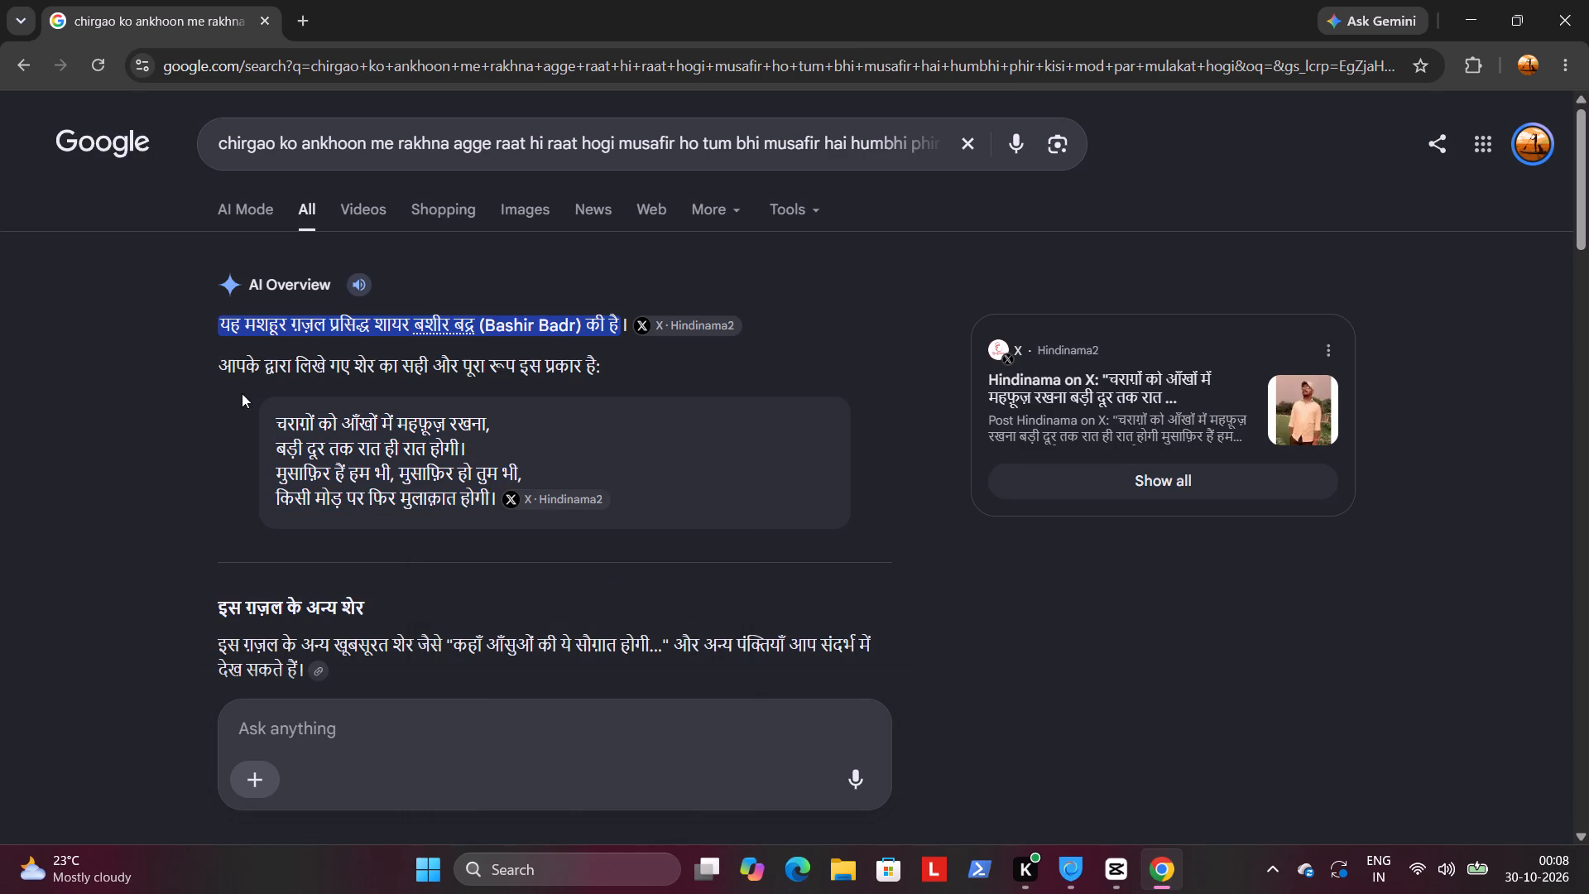
{"action": "left_click_drag", "start_coordinate": [280, 420], "coordinate": [492, 502]}
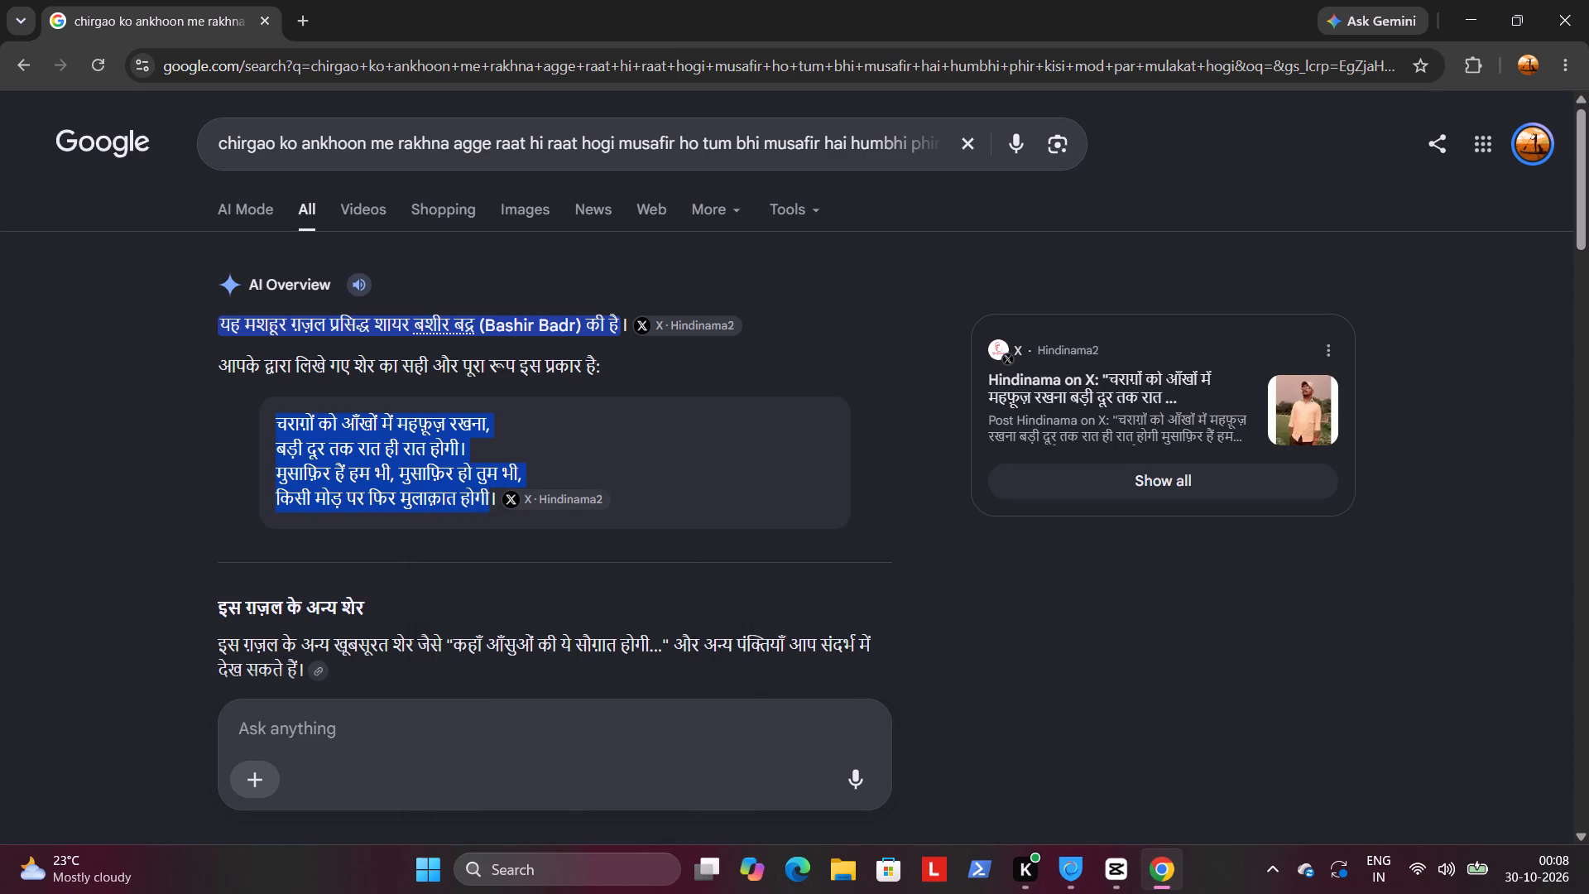
{"action": "left_click_drag", "start_coordinate": [492, 502], "coordinate": [493, 502]}
{"action": "right_click", "coordinate": [471, 488]}
{"action": "left_click", "coordinate": [559, 516]}
{"action": "left_click", "coordinate": [465, 711]}
{"action": "right_click", "coordinate": [461, 720]}
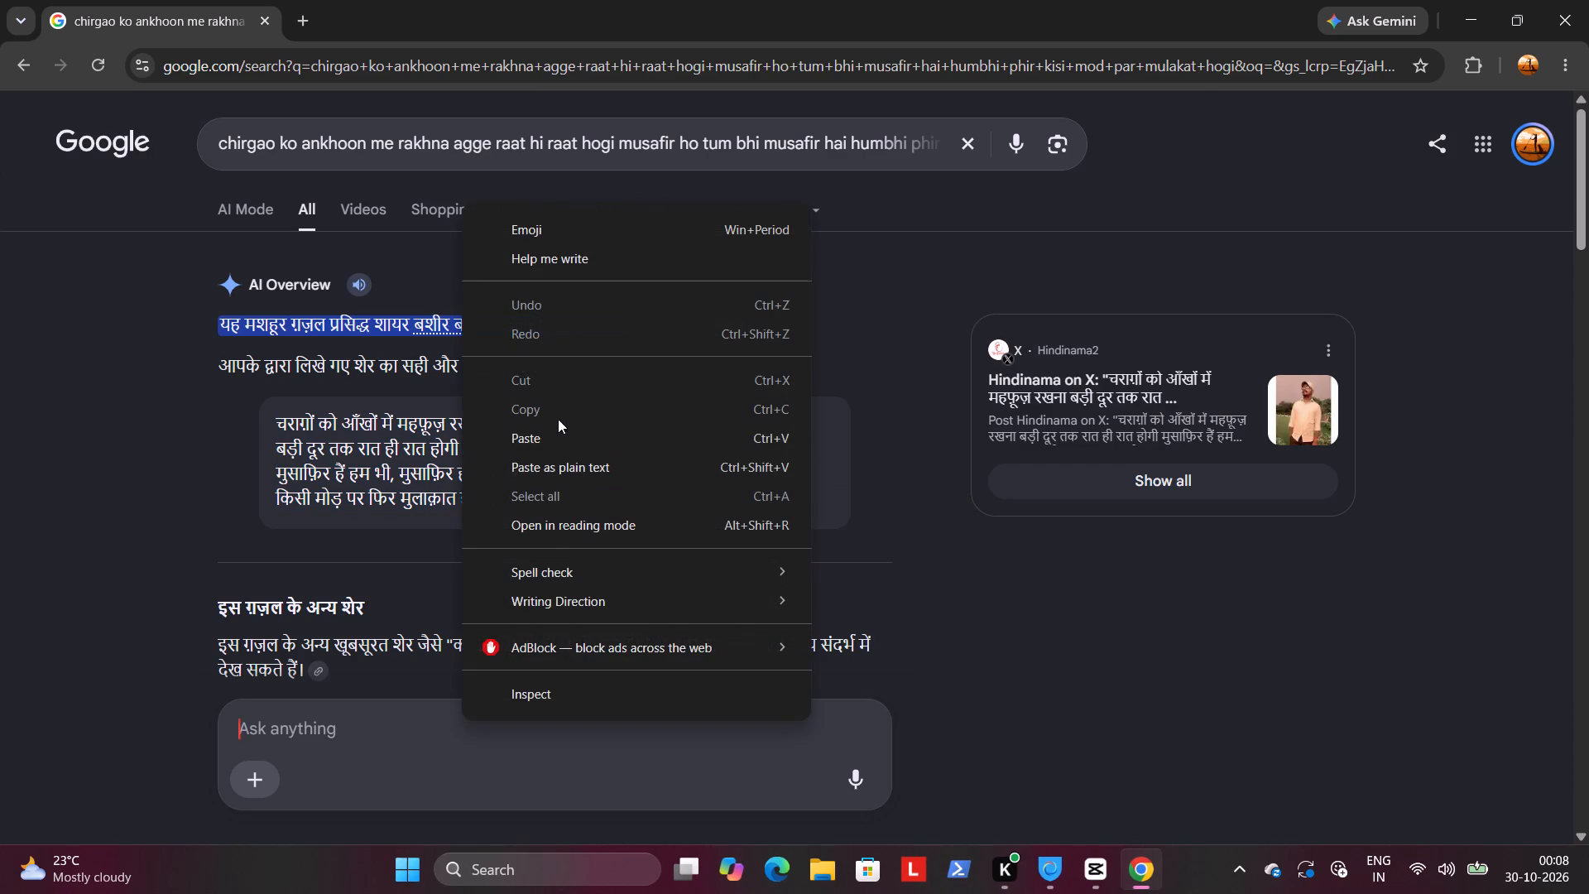
{"action": "left_click", "coordinate": [561, 439]}
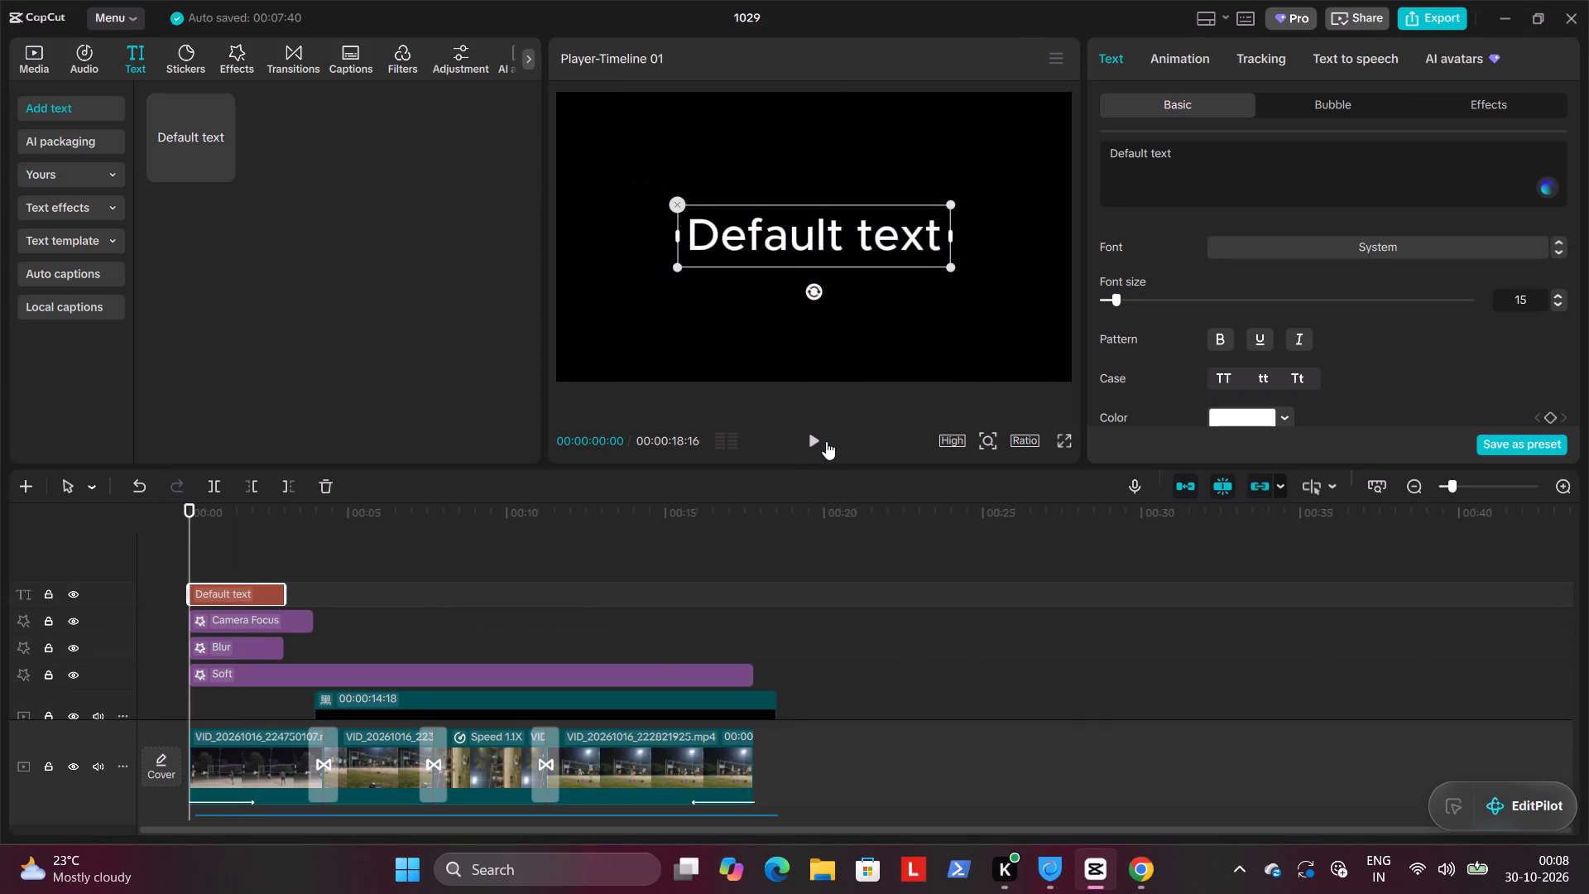
{"action": "left_click", "coordinate": [818, 439]}
{"action": "left_click", "coordinate": [818, 439]}
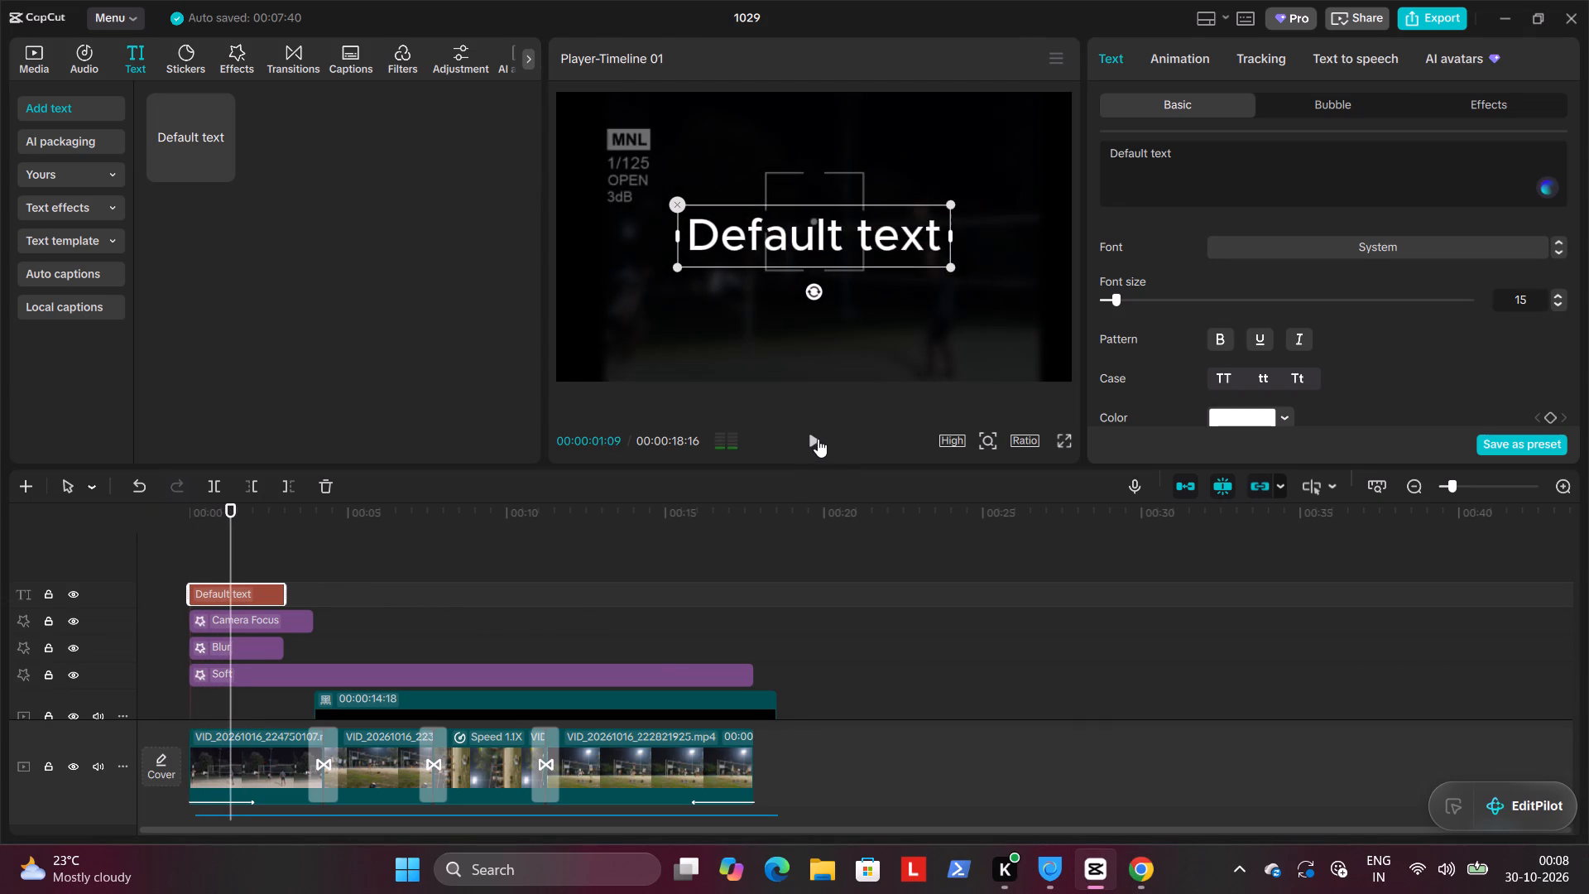
{"action": "double_click", "coordinate": [818, 439]}
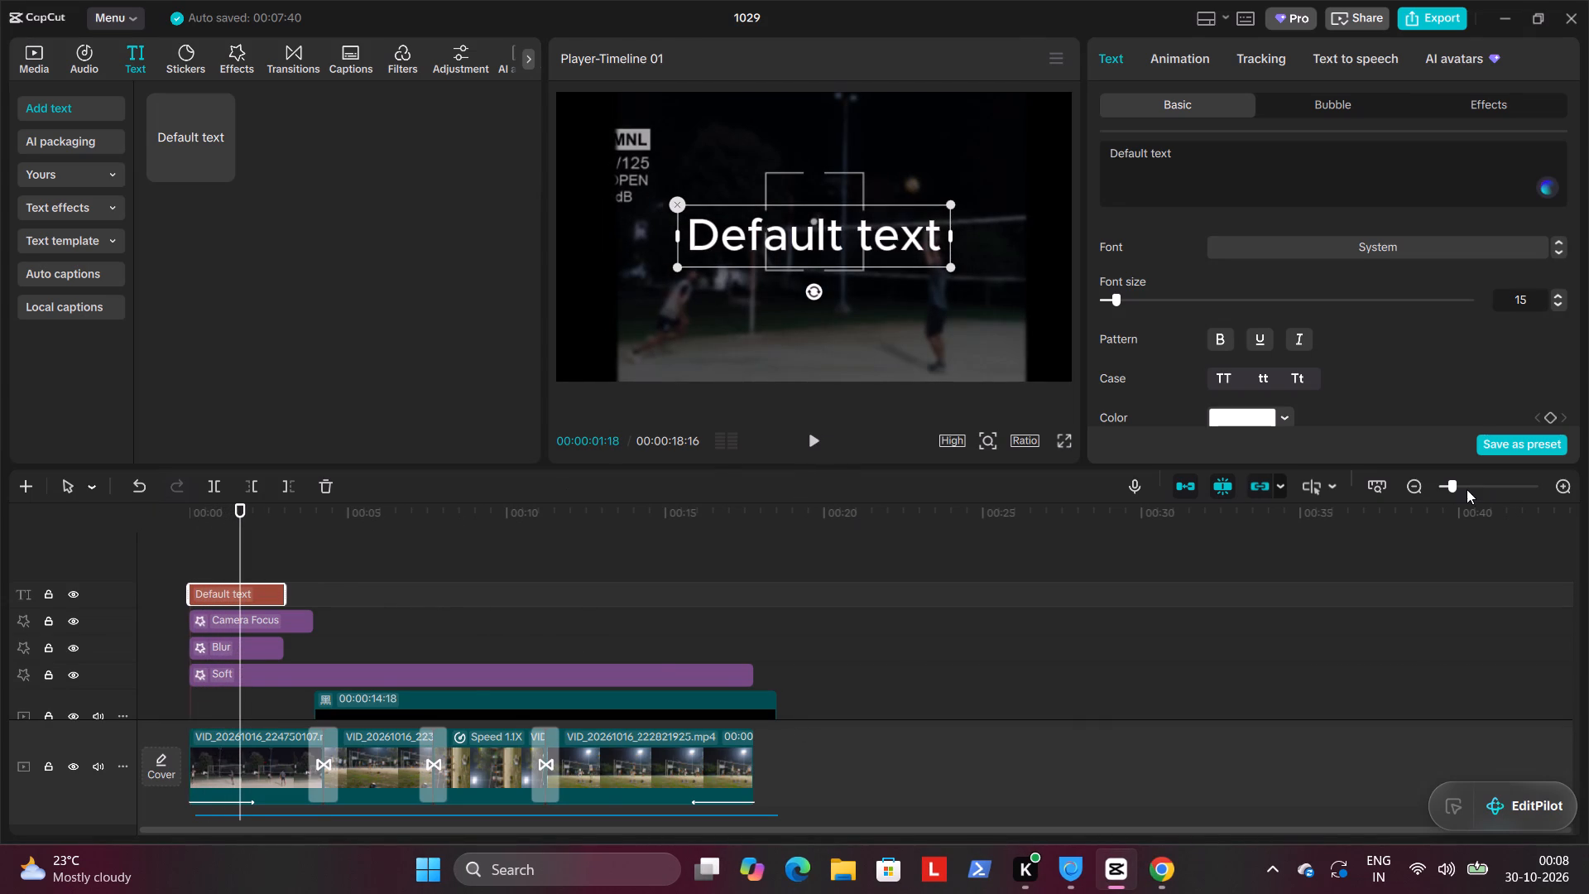
{"action": "left_click_drag", "start_coordinate": [1458, 485], "coordinate": [1573, 479]}
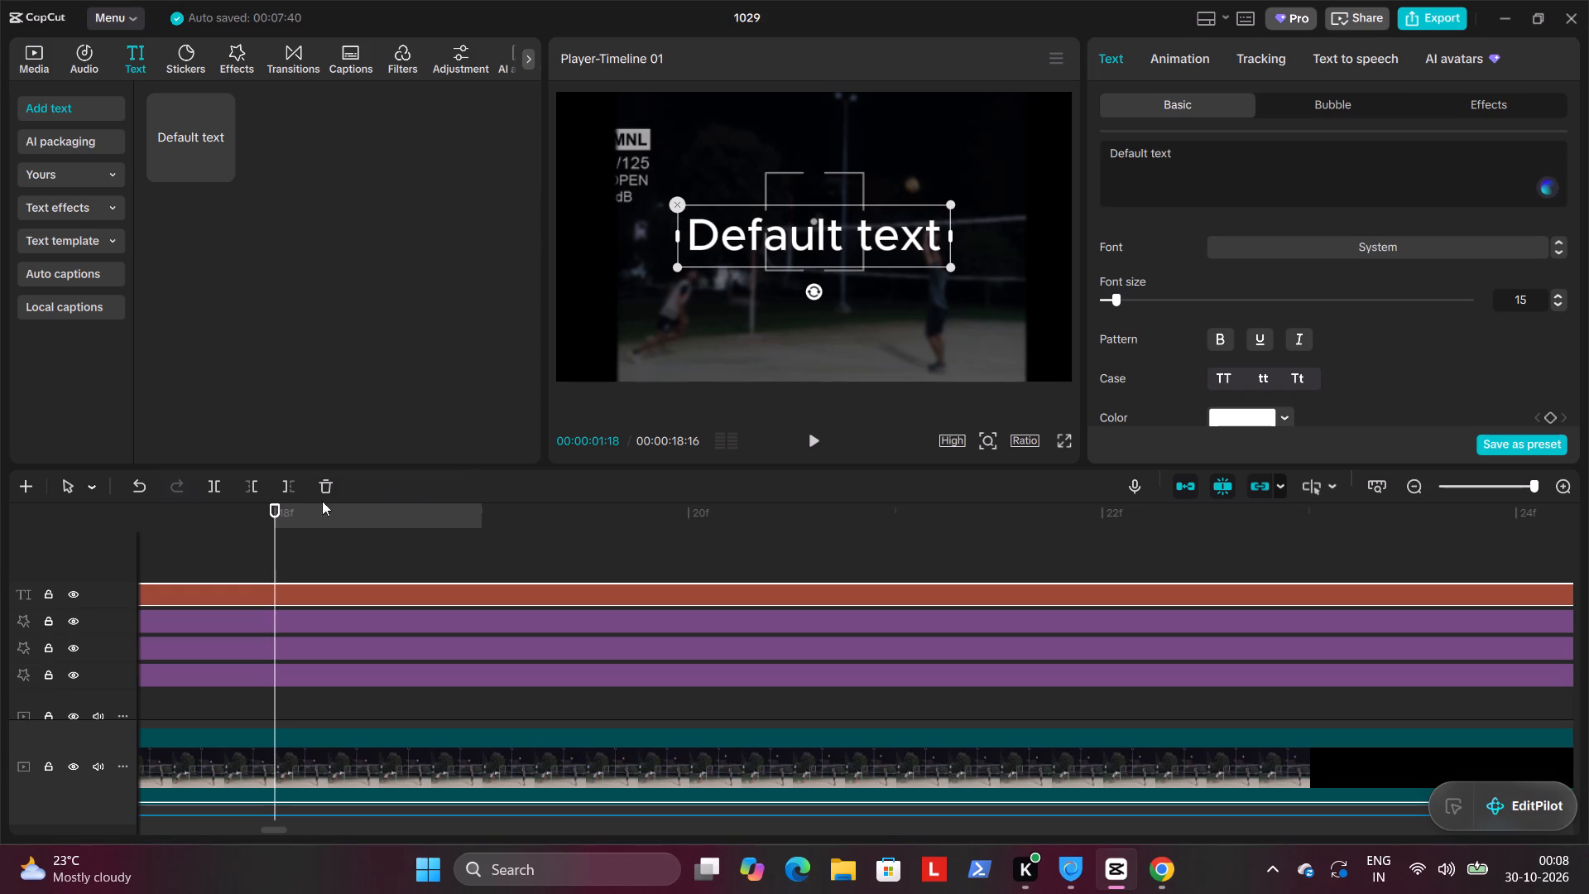
{"action": "left_click_drag", "start_coordinate": [278, 510], "coordinate": [553, 516]}
{"action": "double_click", "coordinate": [810, 435]}
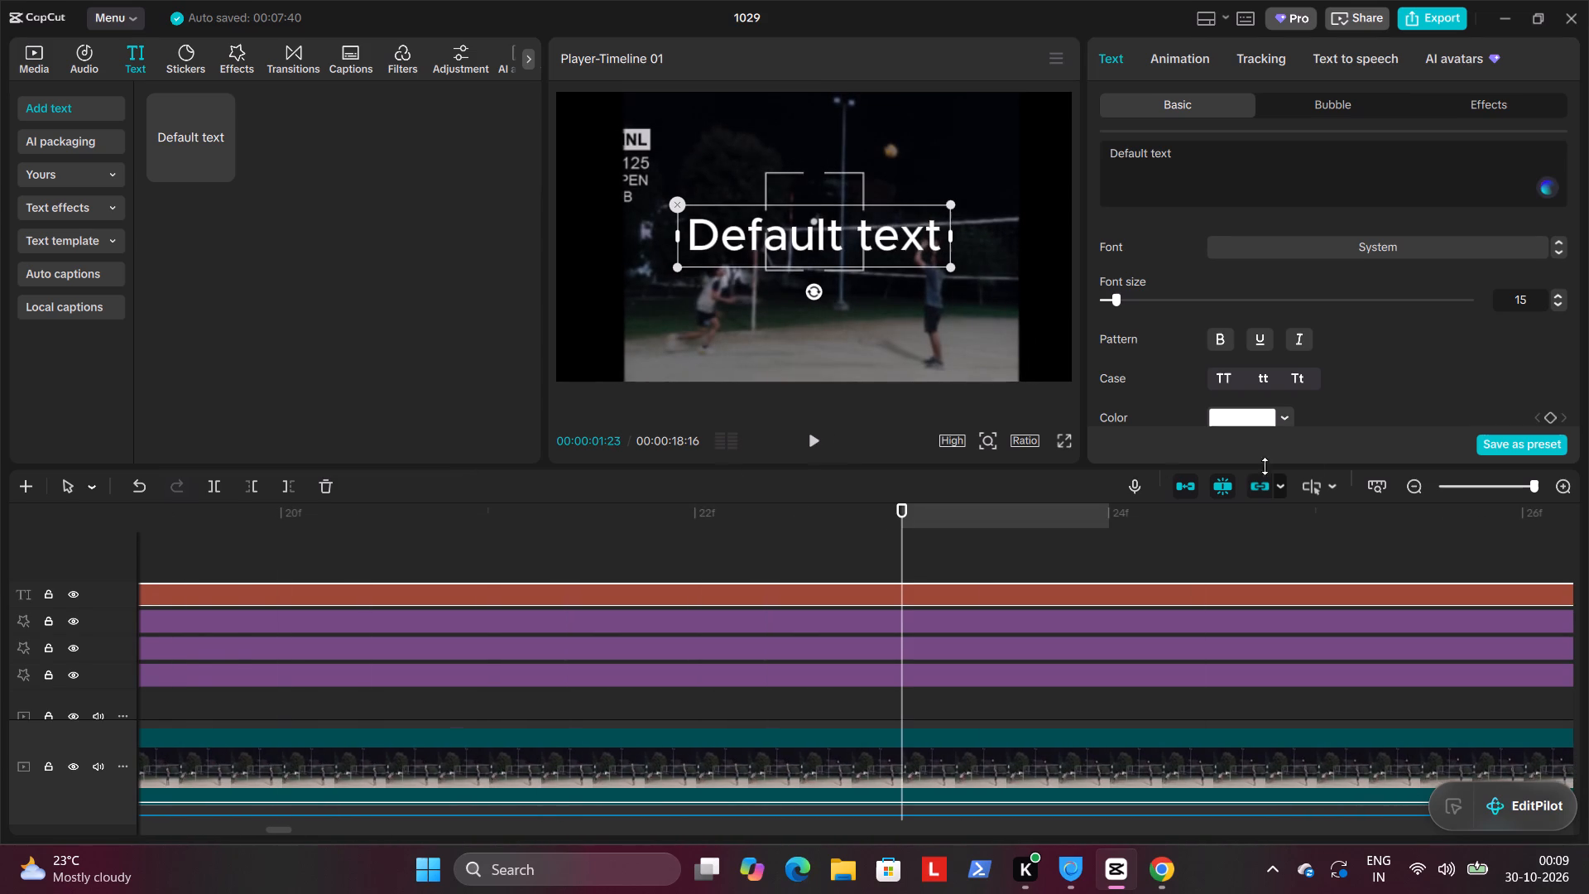
{"action": "left_click", "coordinate": [1449, 481]}
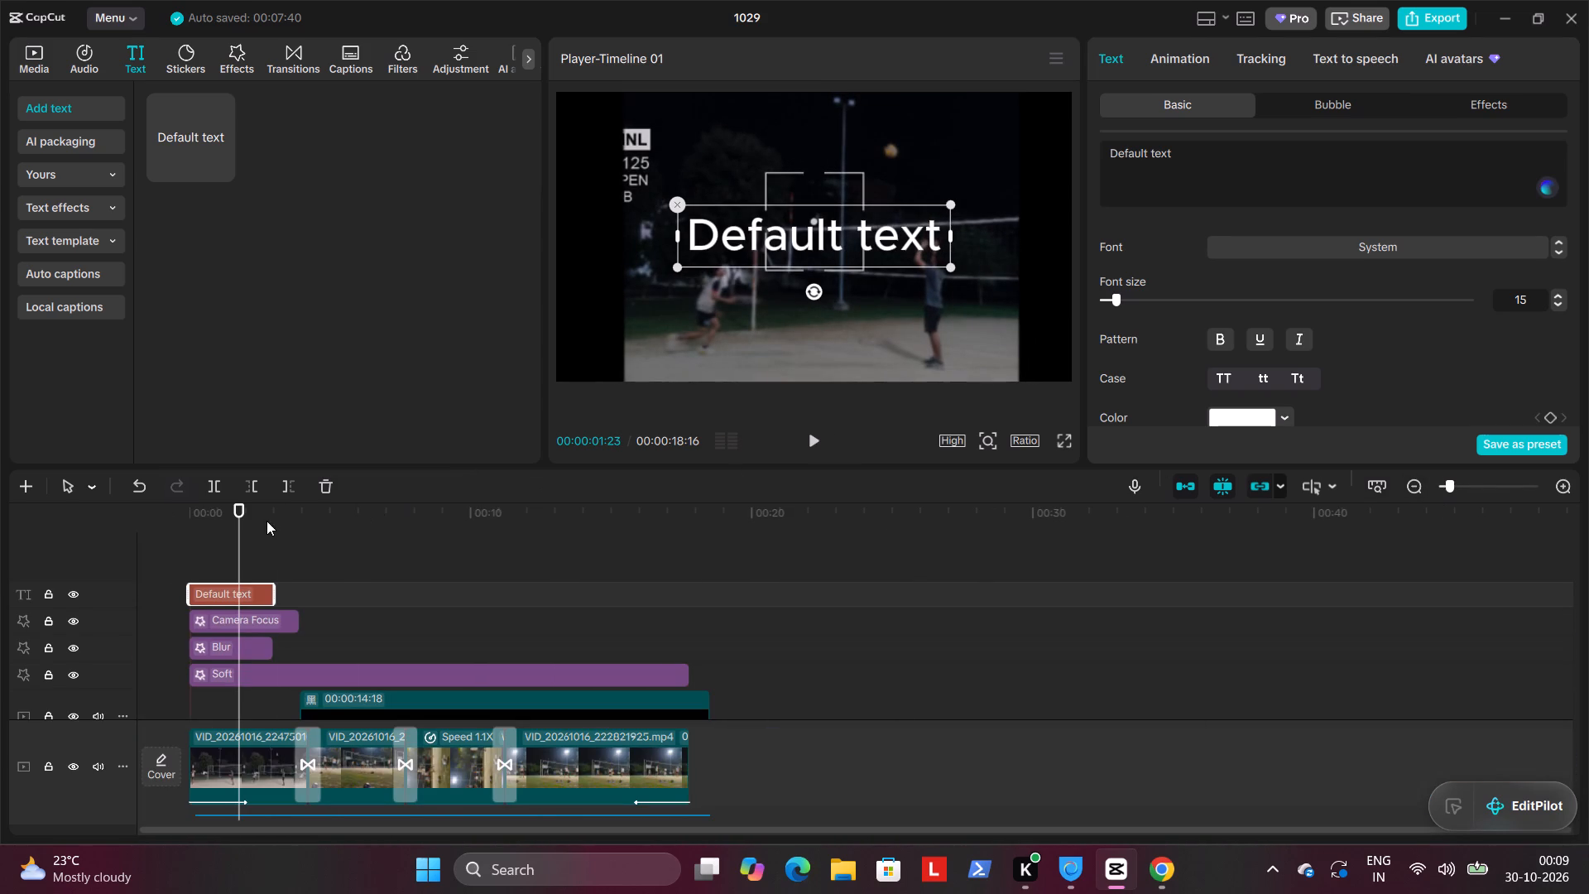
{"action": "left_click_drag", "start_coordinate": [244, 519], "coordinate": [204, 513]}
{"action": "left_click", "coordinate": [819, 439]}
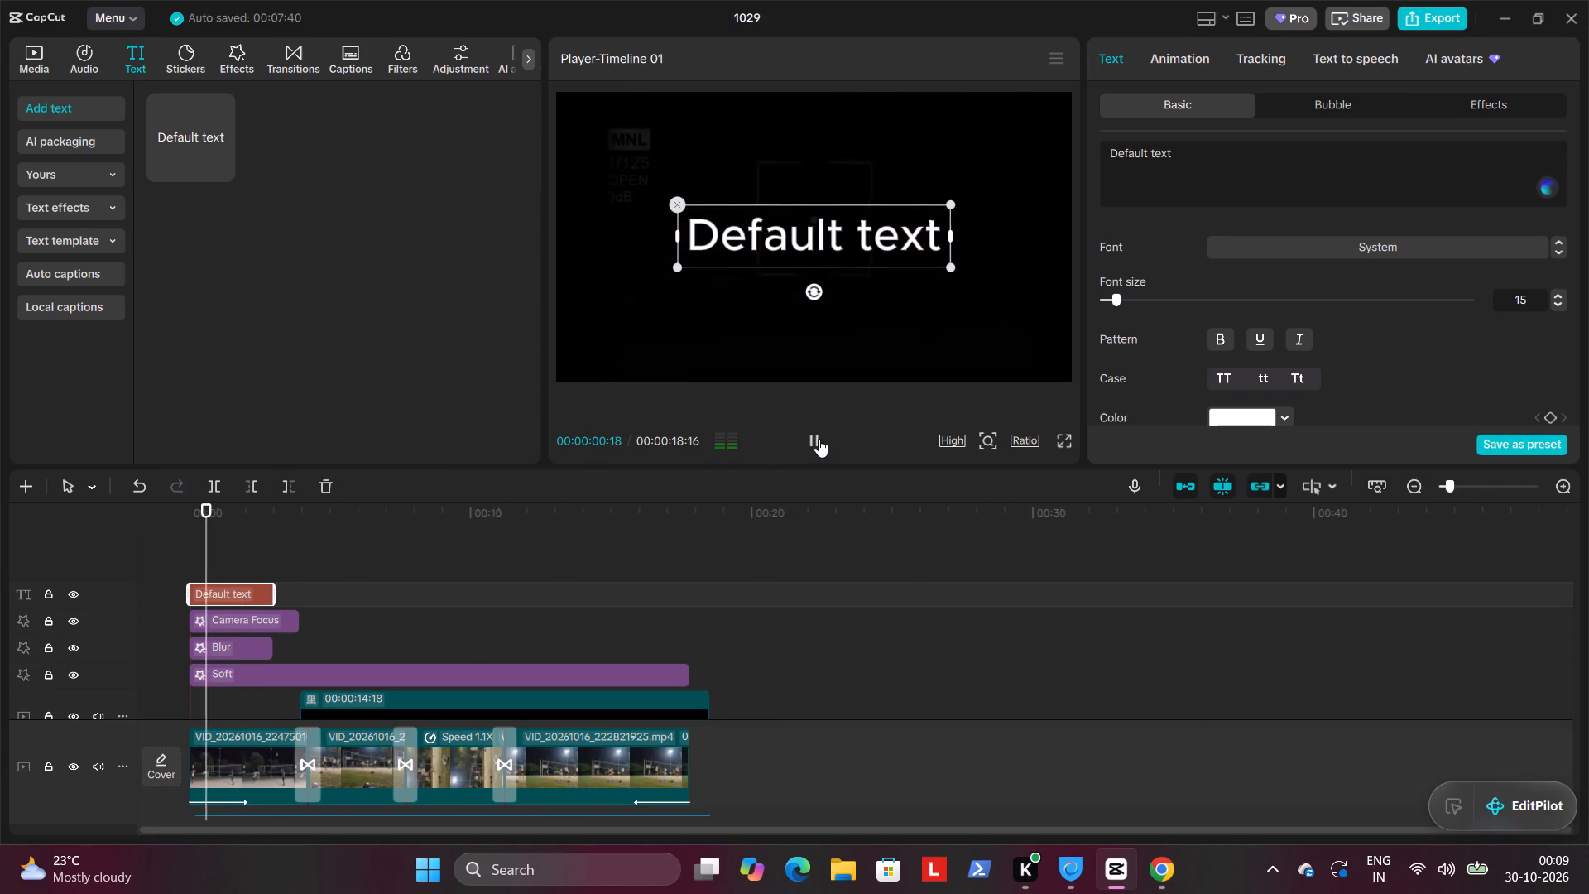
{"action": "left_click", "coordinate": [819, 439]}
{"action": "double_click", "coordinate": [819, 439]}
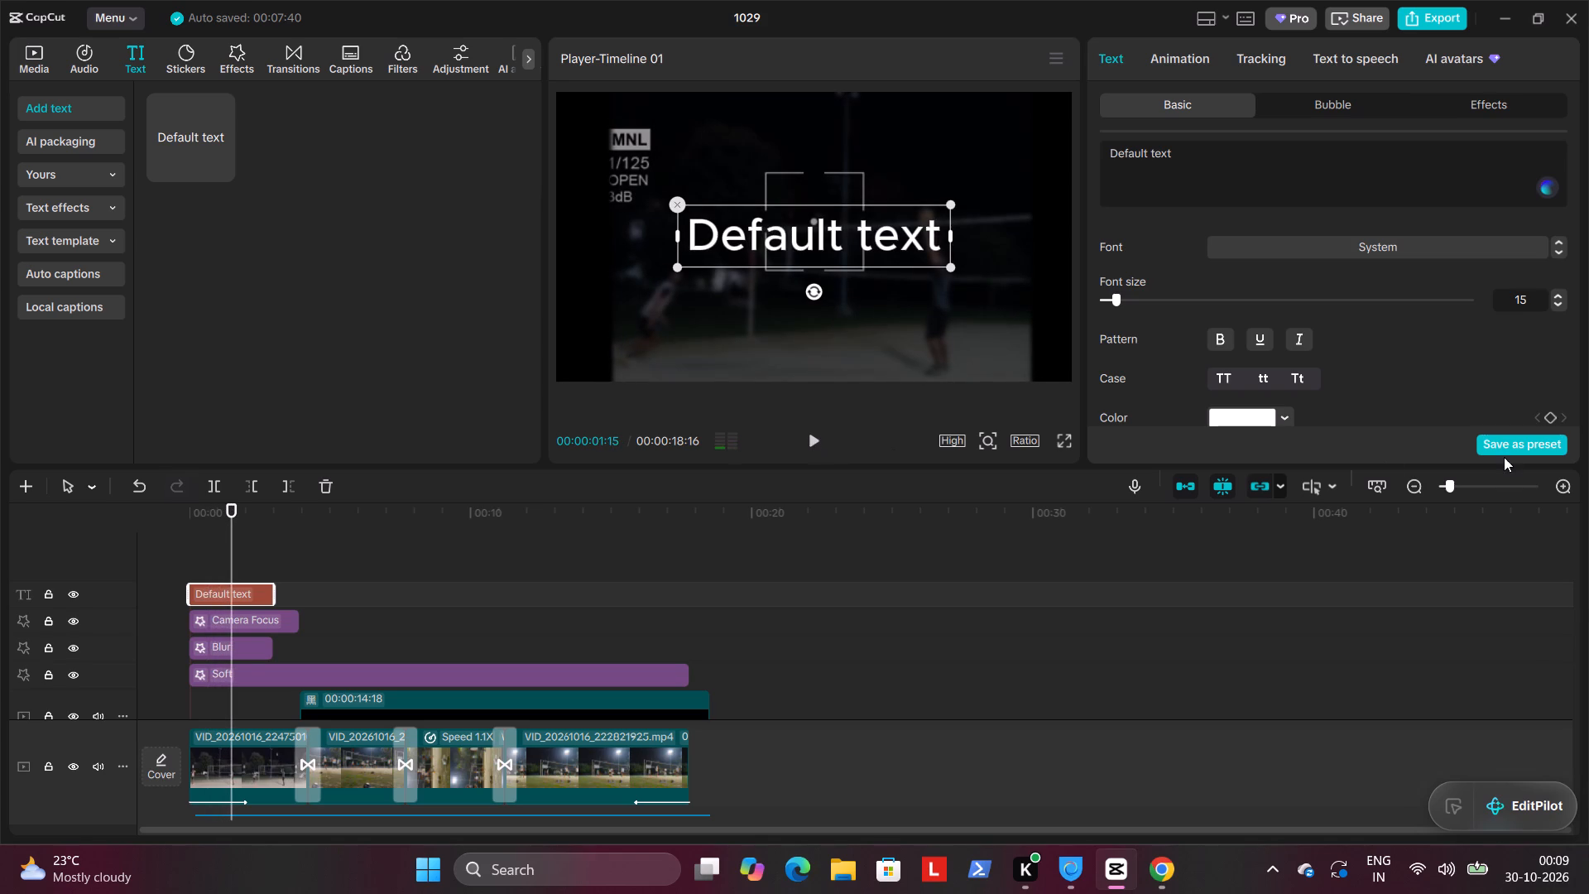
{"action": "left_click_drag", "start_coordinate": [1455, 483], "coordinate": [1518, 485]}
{"action": "left_click_drag", "start_coordinate": [269, 509], "coordinate": [246, 509]}
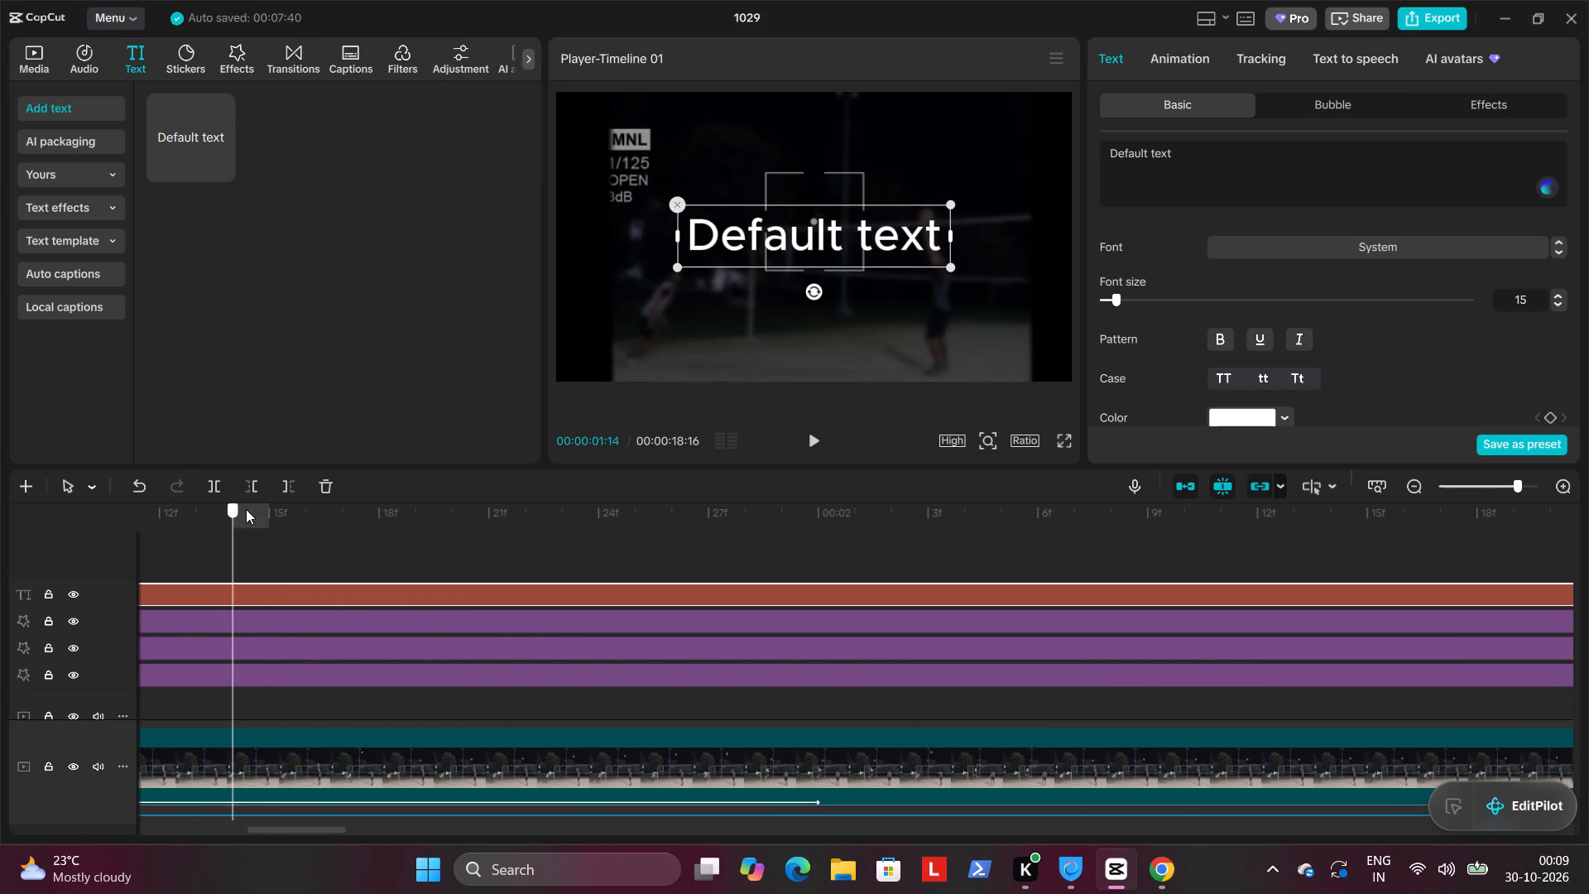
{"action": "left_click_drag", "start_coordinate": [246, 509], "coordinate": [493, 513]}
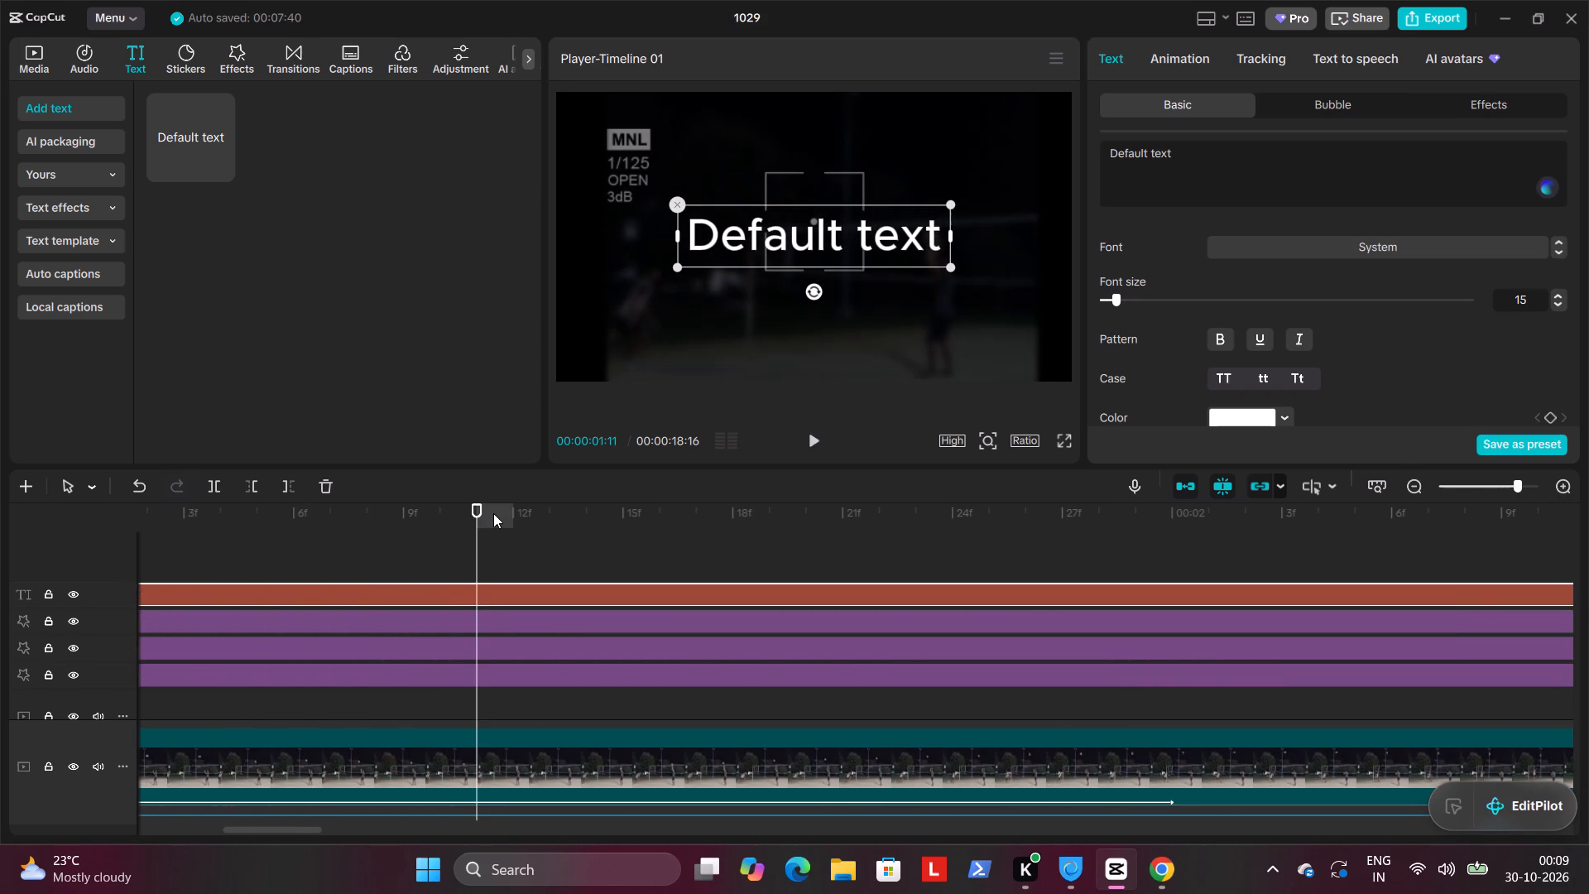
{"action": "left_click", "coordinate": [253, 484]}
{"action": "left_click", "coordinate": [1469, 487]}
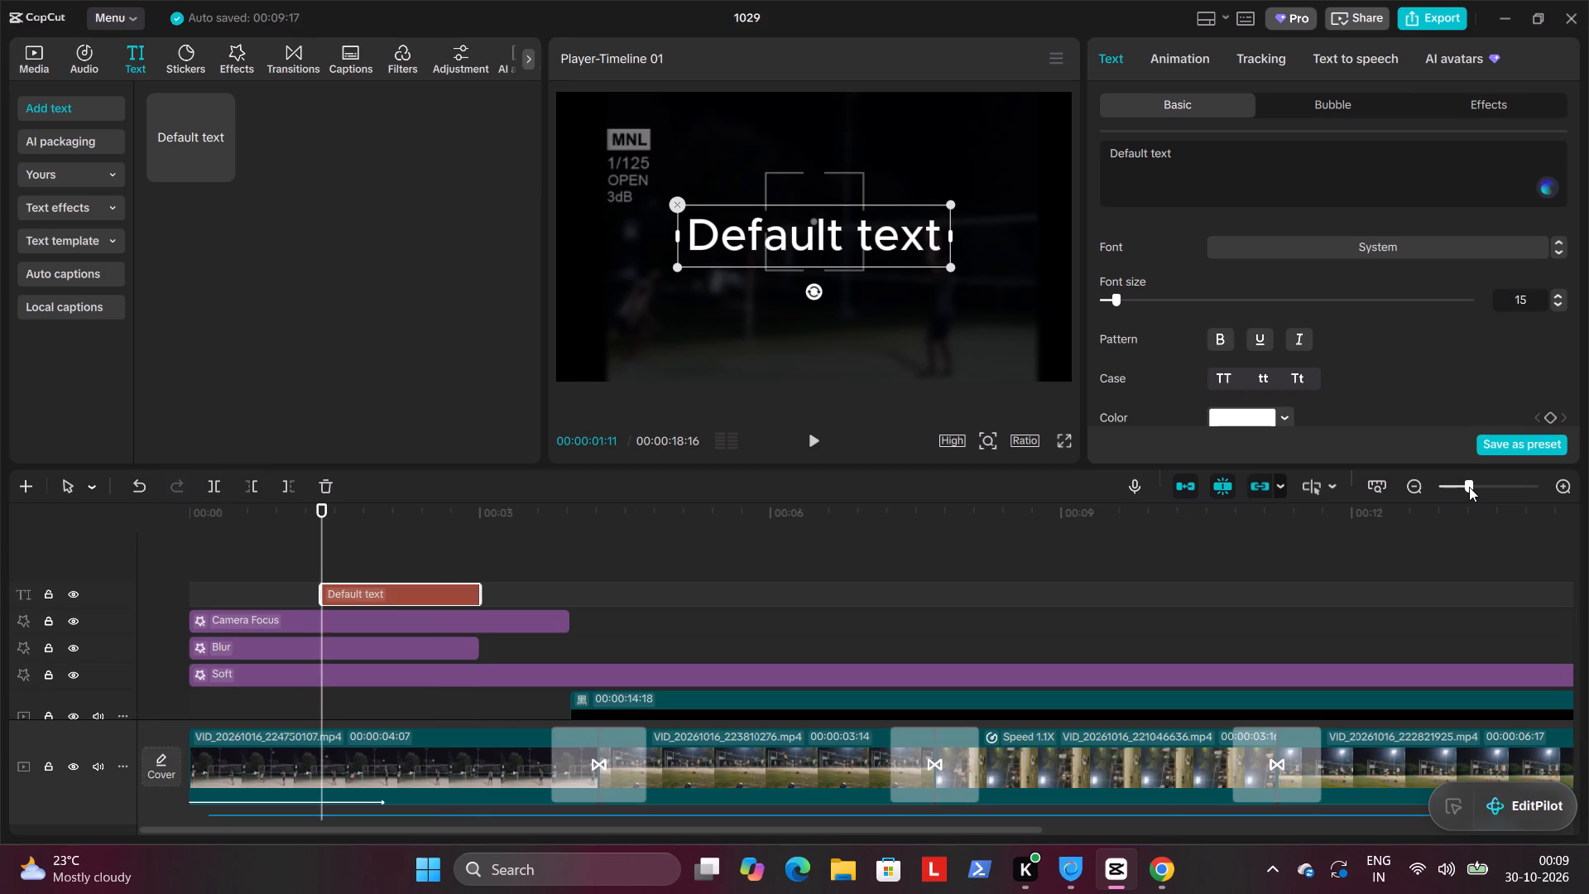
Play past the text clip and extend its end to line up with the end of the Camera Focus effect.
{"action": "left_click", "coordinate": [814, 441]}
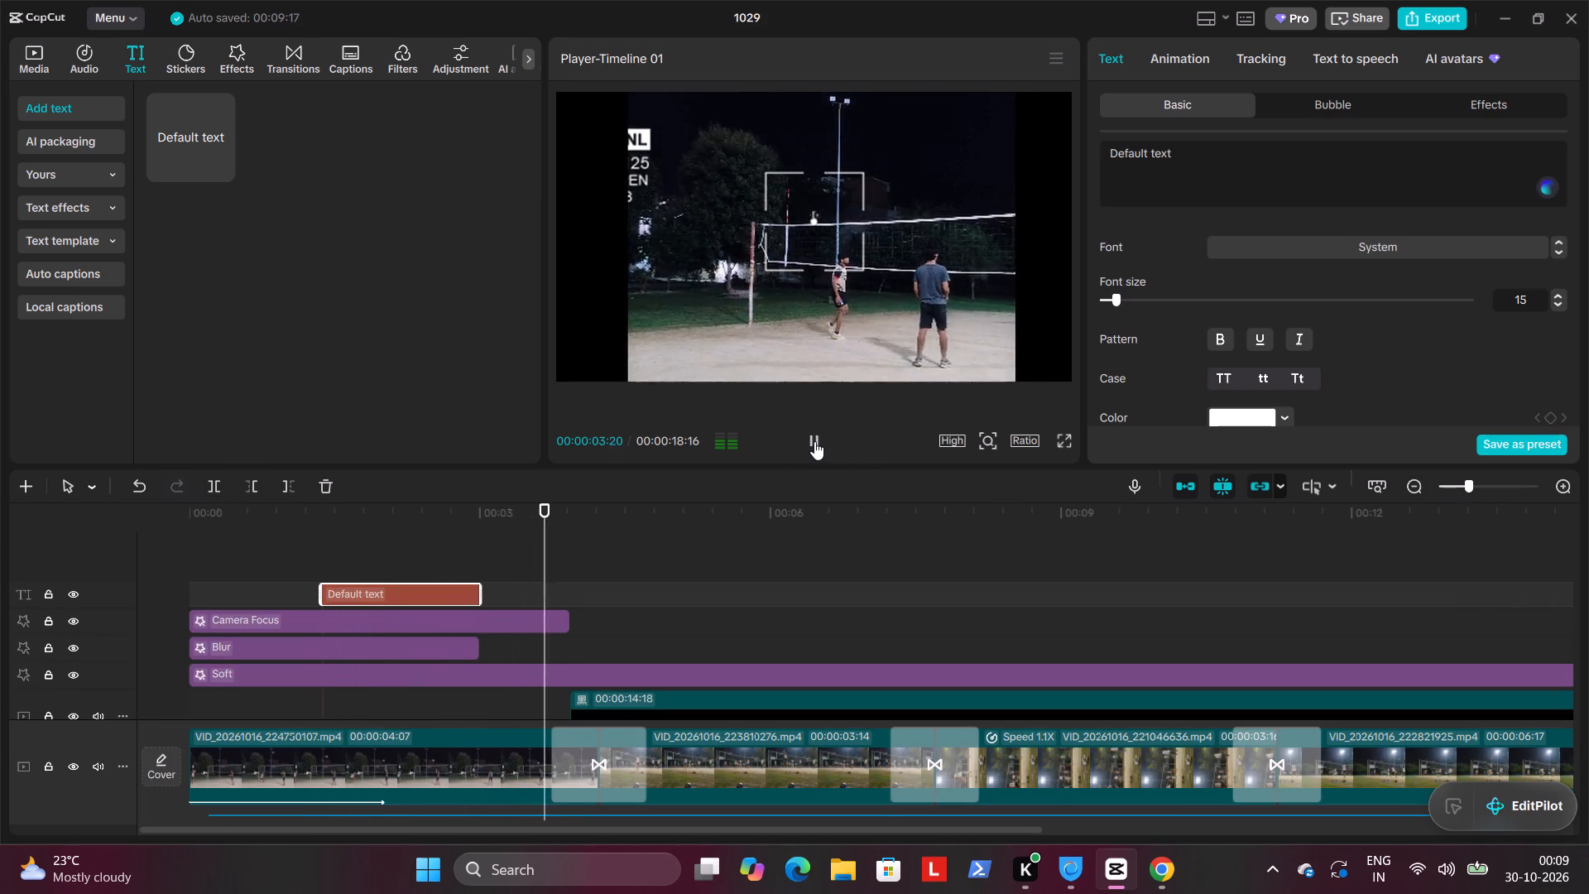
{"action": "left_click", "coordinate": [814, 441]}
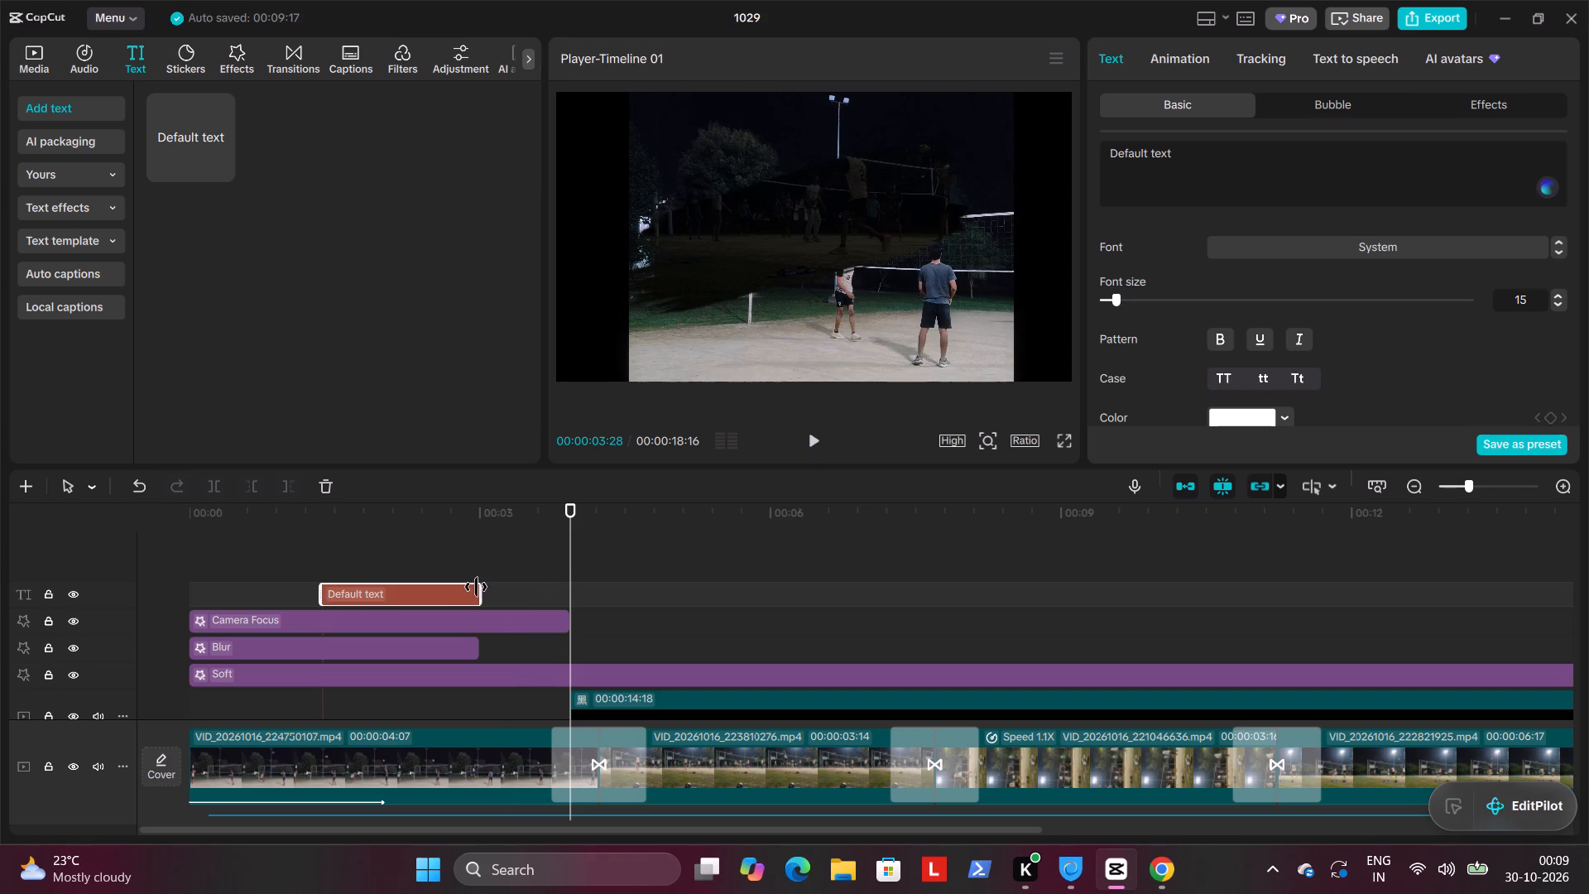
{"action": "left_click_drag", "start_coordinate": [477, 587], "coordinate": [572, 592]}
Replace the default text with the copied line "Charaagon ko aankhon mein mahfooz rakhna,".
{"action": "left_click_drag", "start_coordinate": [570, 528], "coordinate": [493, 531]}
{"action": "right_click", "coordinate": [502, 590]}
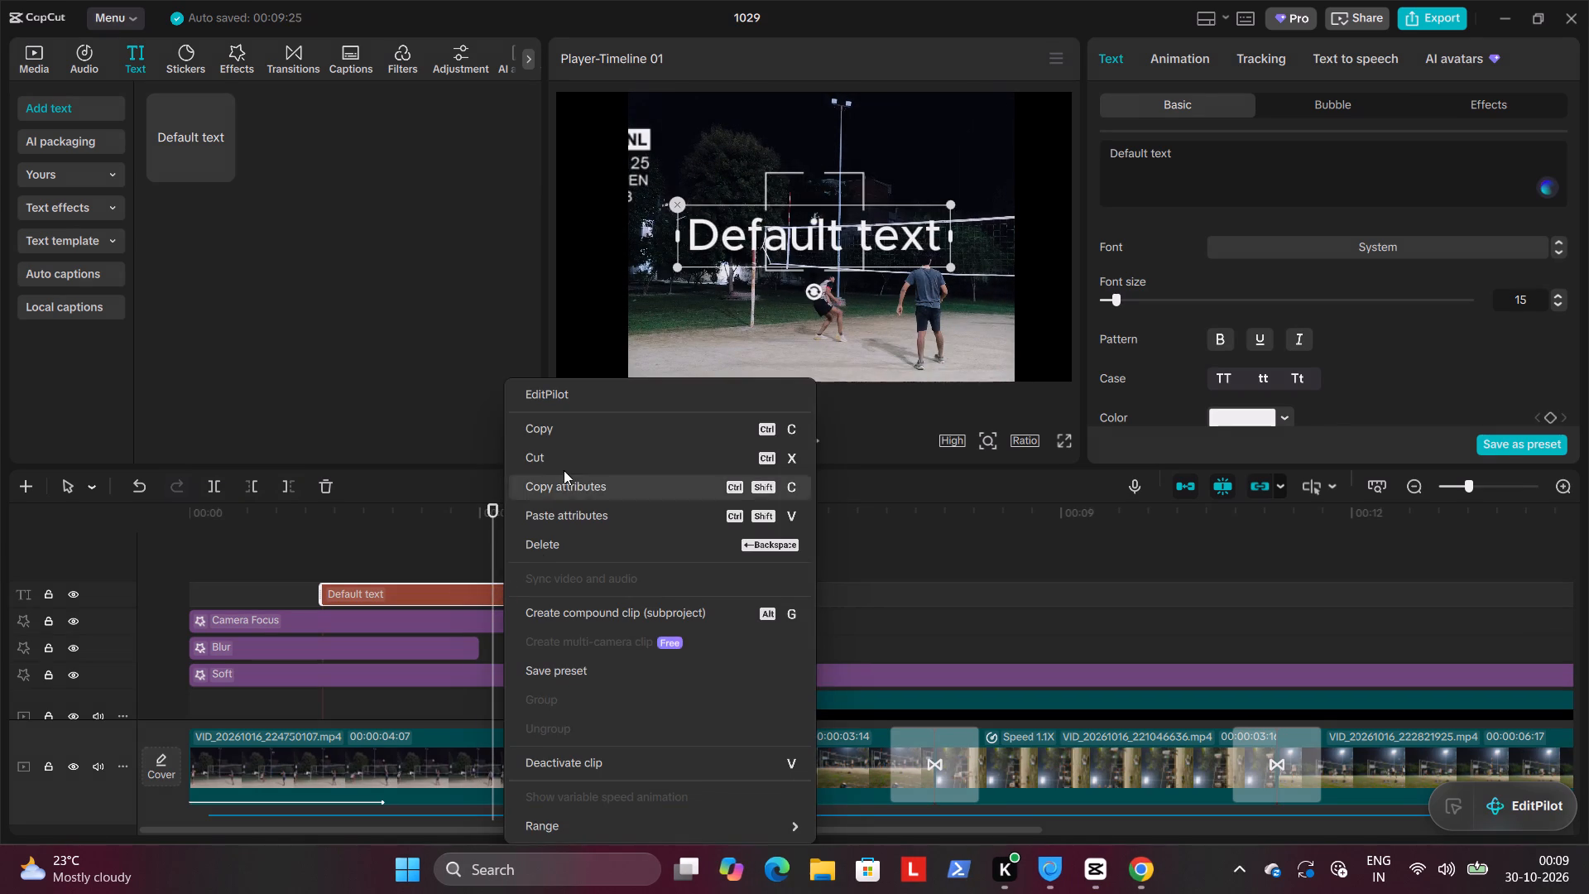
{"action": "left_click", "coordinate": [1250, 164]}
{"action": "left_click", "coordinate": [1236, 149]}
{"action": "key", "text": "bracketright"}
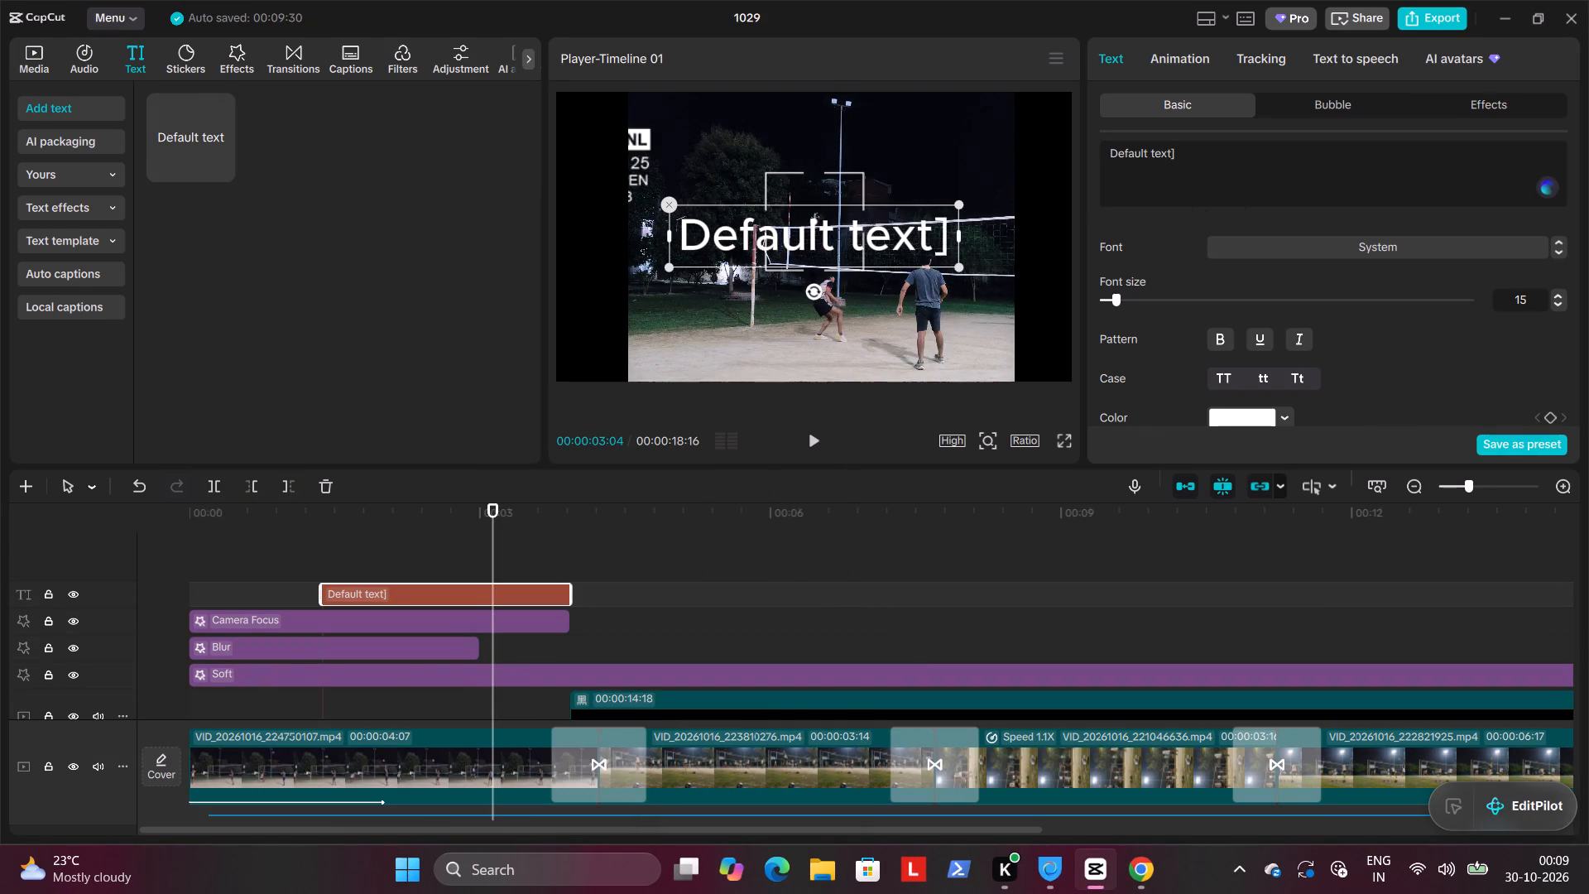
{"action": "key", "text": "BackSpace"}
{"action": "key", "text": "BackSpace"}
{"action": "key", "text": "BackSpace"}
{"action": "key", "text": "BackSpace"}
{"action": "key", "text": "BackSpace"}
{"action": "key", "text": "BackSpace"}
{"action": "key", "text": "BackSpace"}
{"action": "key", "text": "BackSpace"}
{"action": "key", "text": "BackSpace"}
{"action": "key", "text": "BackSpace"}
{"action": "key", "text": "BackSpace"}
{"action": "key", "text": "BackSpace"}
{"action": "key", "text": "BackSpace"}
{"action": "key", "text": "BackSpace"}
{"action": "key", "text": "BackSpace"}
{"action": "key", "text": "BackSpace"}
{"action": "key", "text": "BackSpace"}
{"action": "key", "text": "BackSpace"}
{"action": "key", "text": "BackSpace"}
{"action": "key", "text": "BackSpace"}
{"action": "right_click", "coordinate": [1216, 156]}
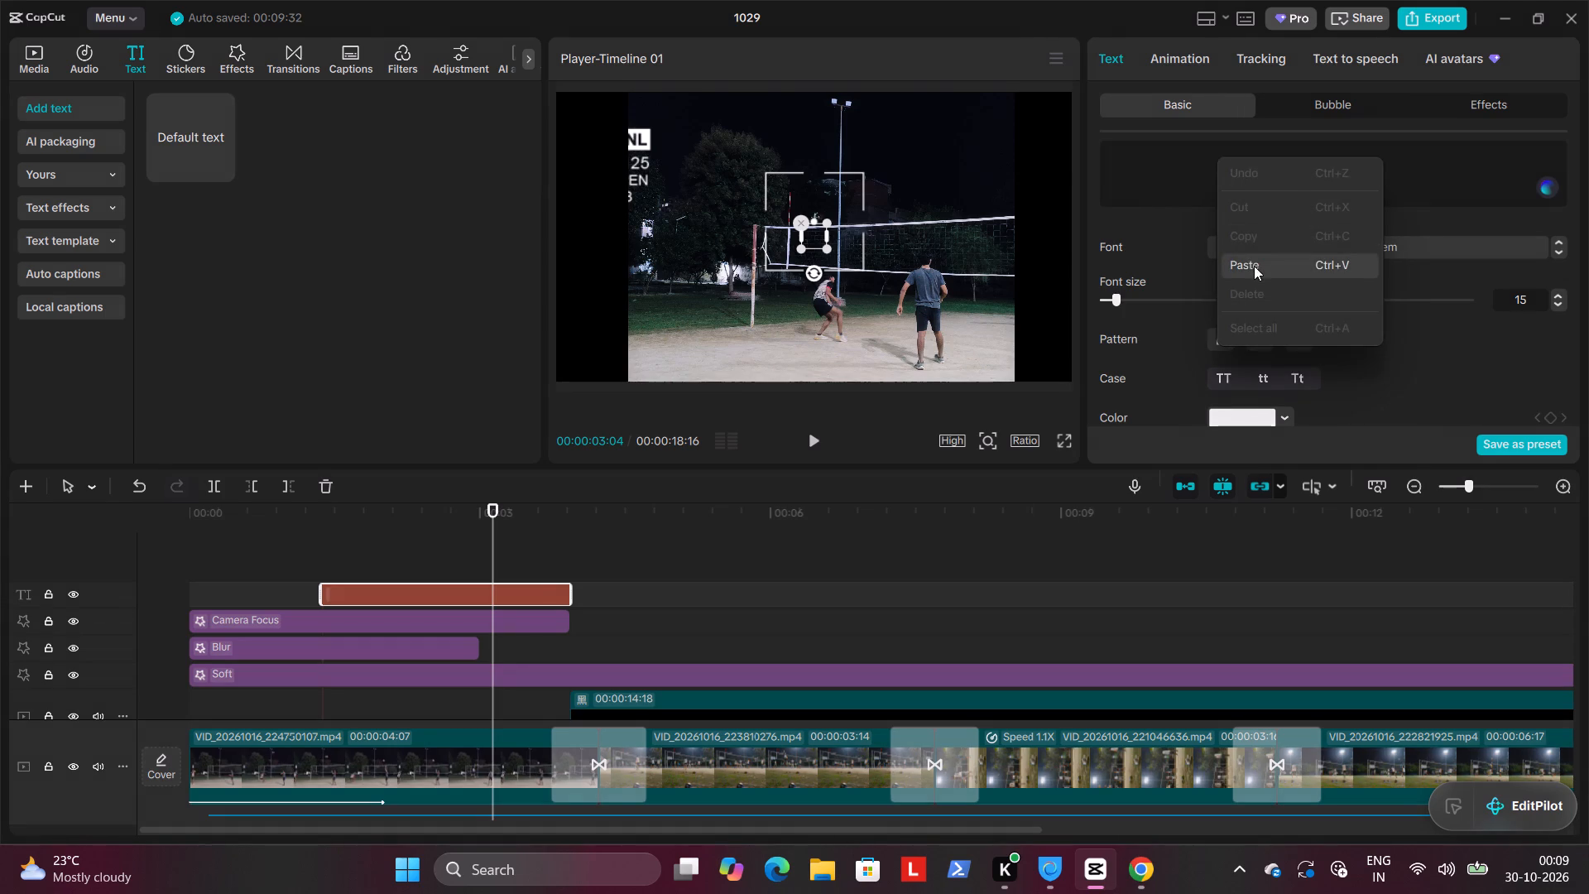
{"action": "left_click", "coordinate": [1254, 266]}
Shrink the verse text in the preview until the whole line fits within the frame, and centre it horizontally.
{"action": "left_click_drag", "start_coordinate": [926, 254], "coordinate": [739, 234]}
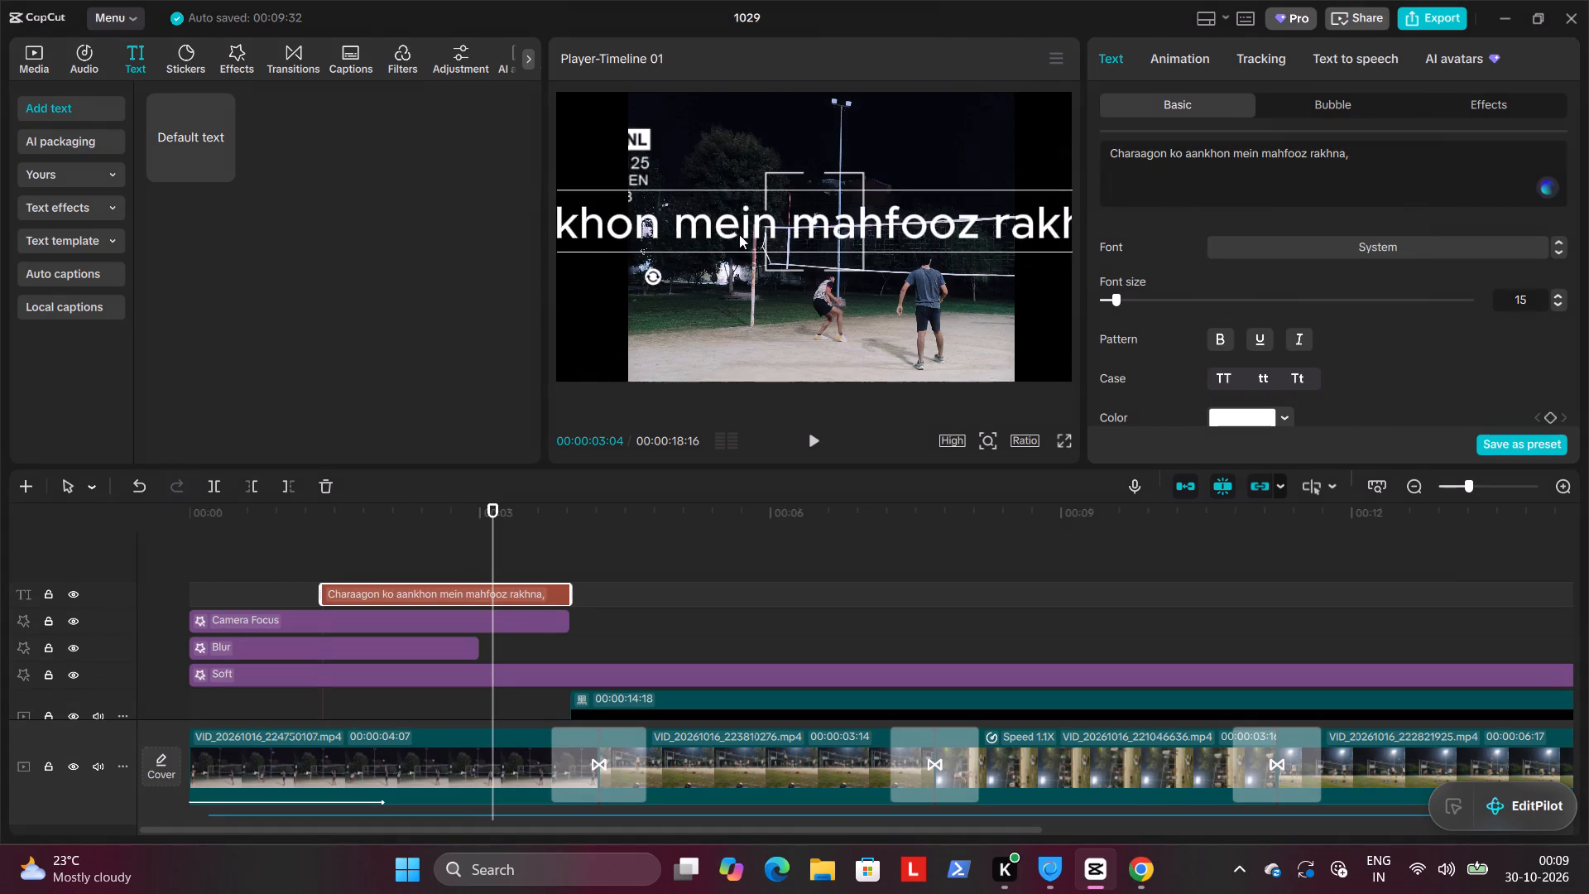
{"action": "left_click_drag", "start_coordinate": [739, 234], "coordinate": [495, 228]}
{"action": "left_click_drag", "start_coordinate": [890, 239], "coordinate": [795, 220]}
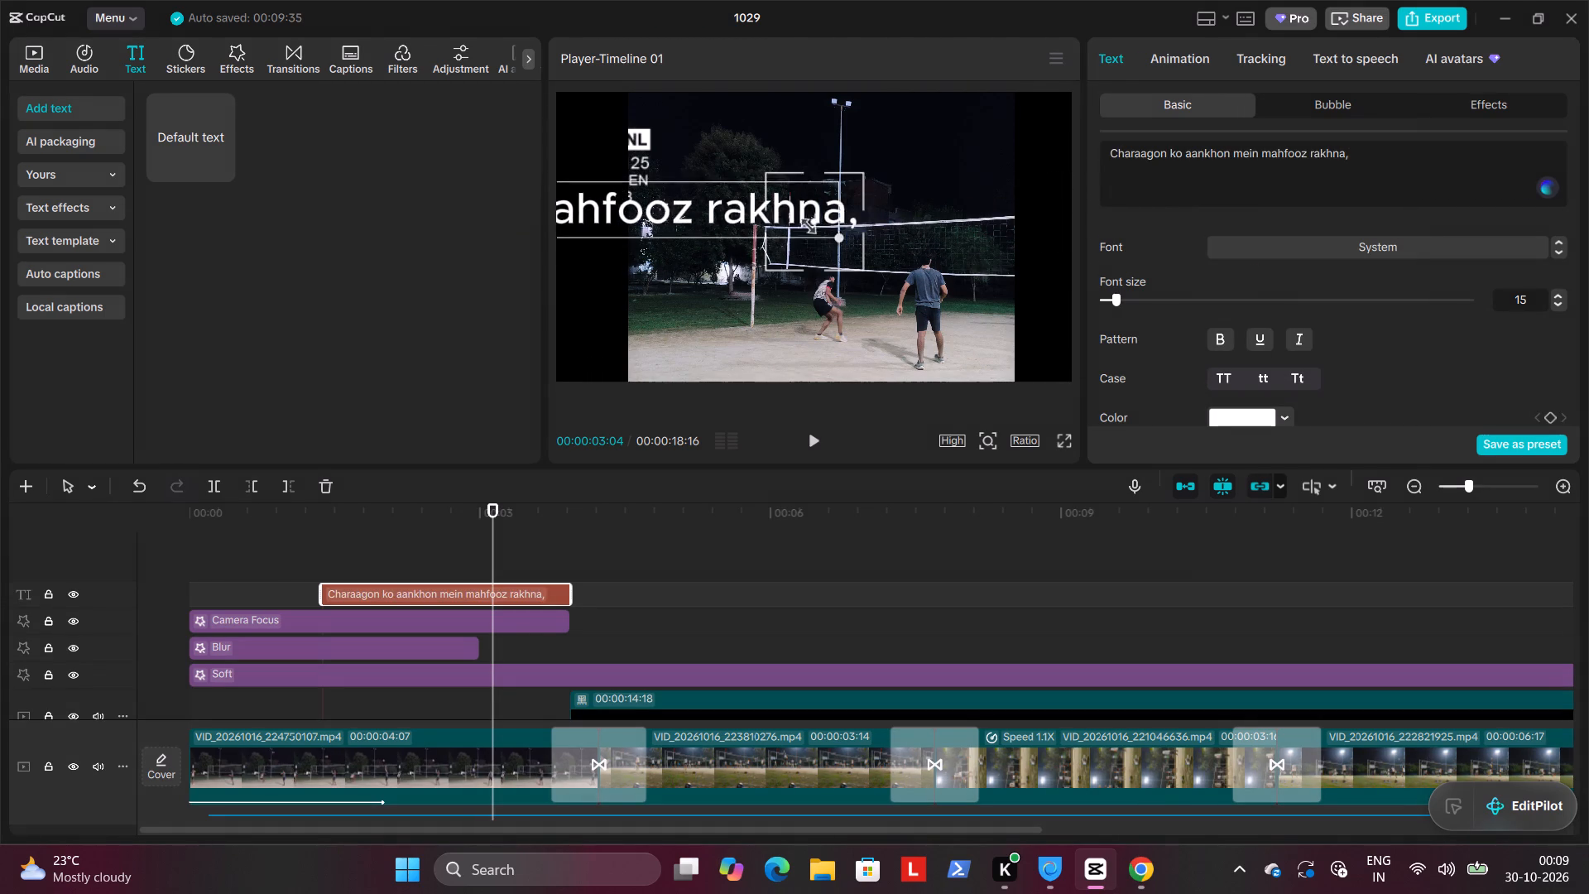
{"action": "left_click_drag", "start_coordinate": [795, 220], "coordinate": [506, 189]}
{"action": "left_click_drag", "start_coordinate": [598, 214], "coordinate": [712, 238]}
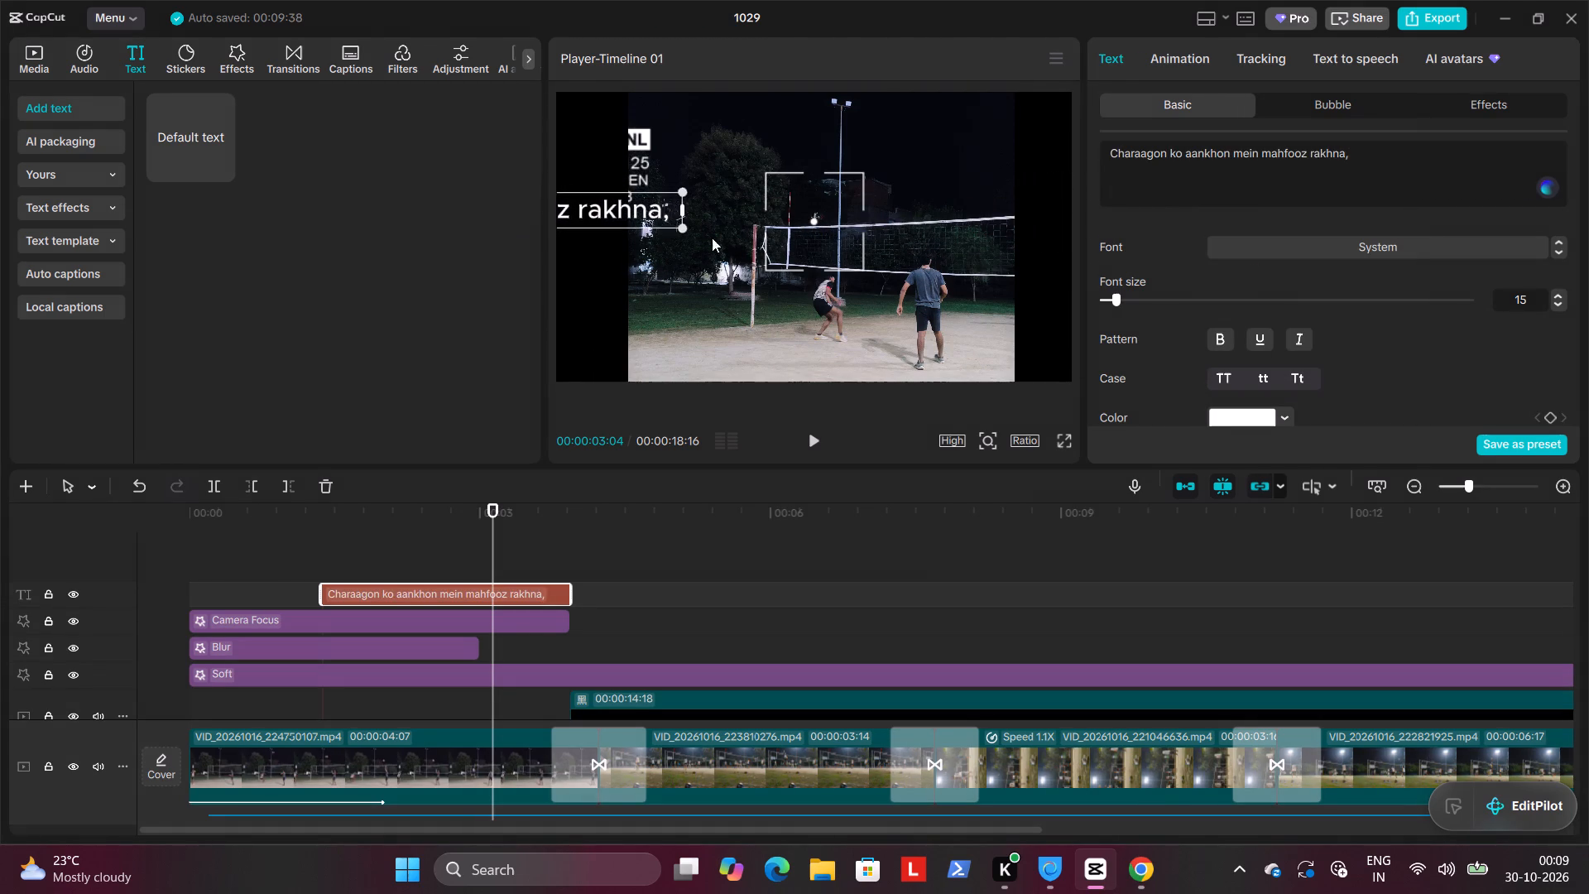
{"action": "left_click_drag", "start_coordinate": [712, 238], "coordinate": [936, 302]}
{"action": "left_click_drag", "start_coordinate": [1009, 309], "coordinate": [793, 280]}
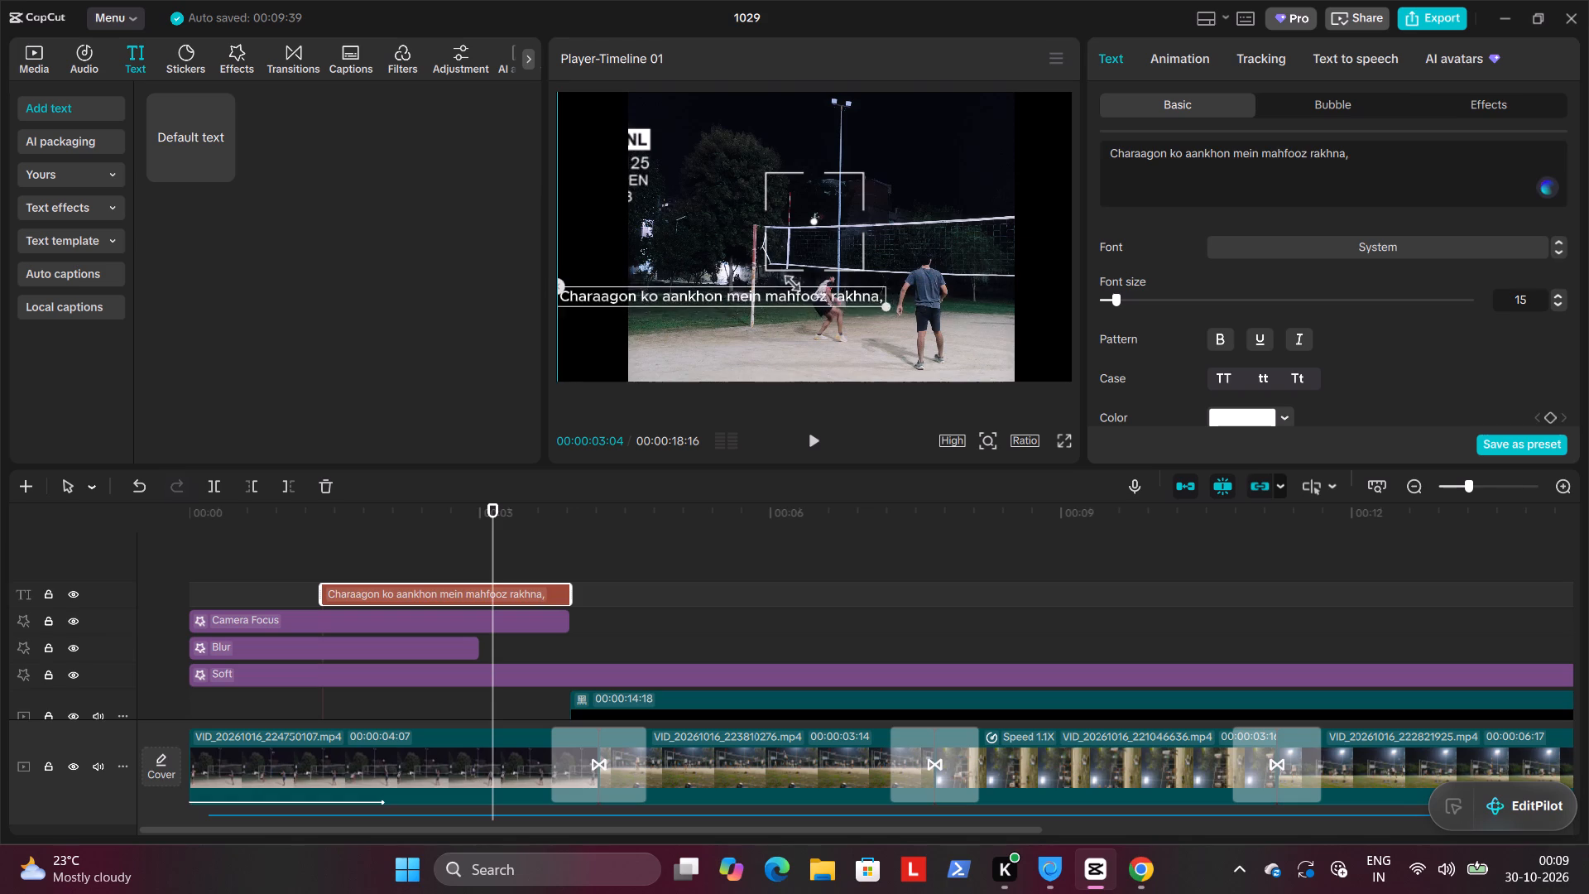
{"action": "left_click_drag", "start_coordinate": [793, 280], "coordinate": [752, 280]}
{"action": "left_click_drag", "start_coordinate": [746, 292], "coordinate": [836, 310]}
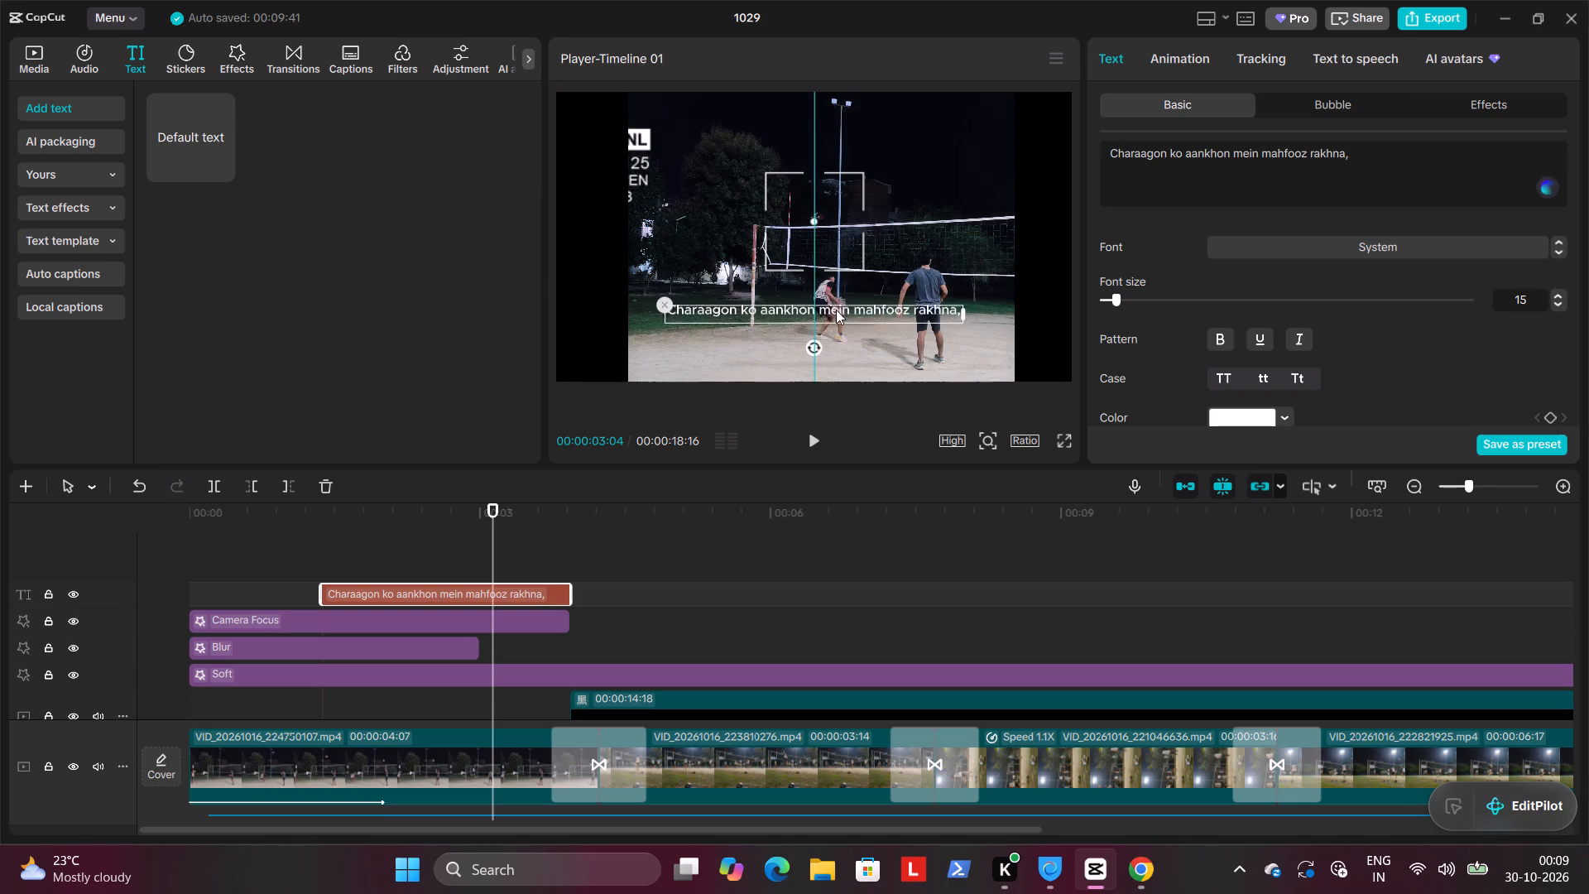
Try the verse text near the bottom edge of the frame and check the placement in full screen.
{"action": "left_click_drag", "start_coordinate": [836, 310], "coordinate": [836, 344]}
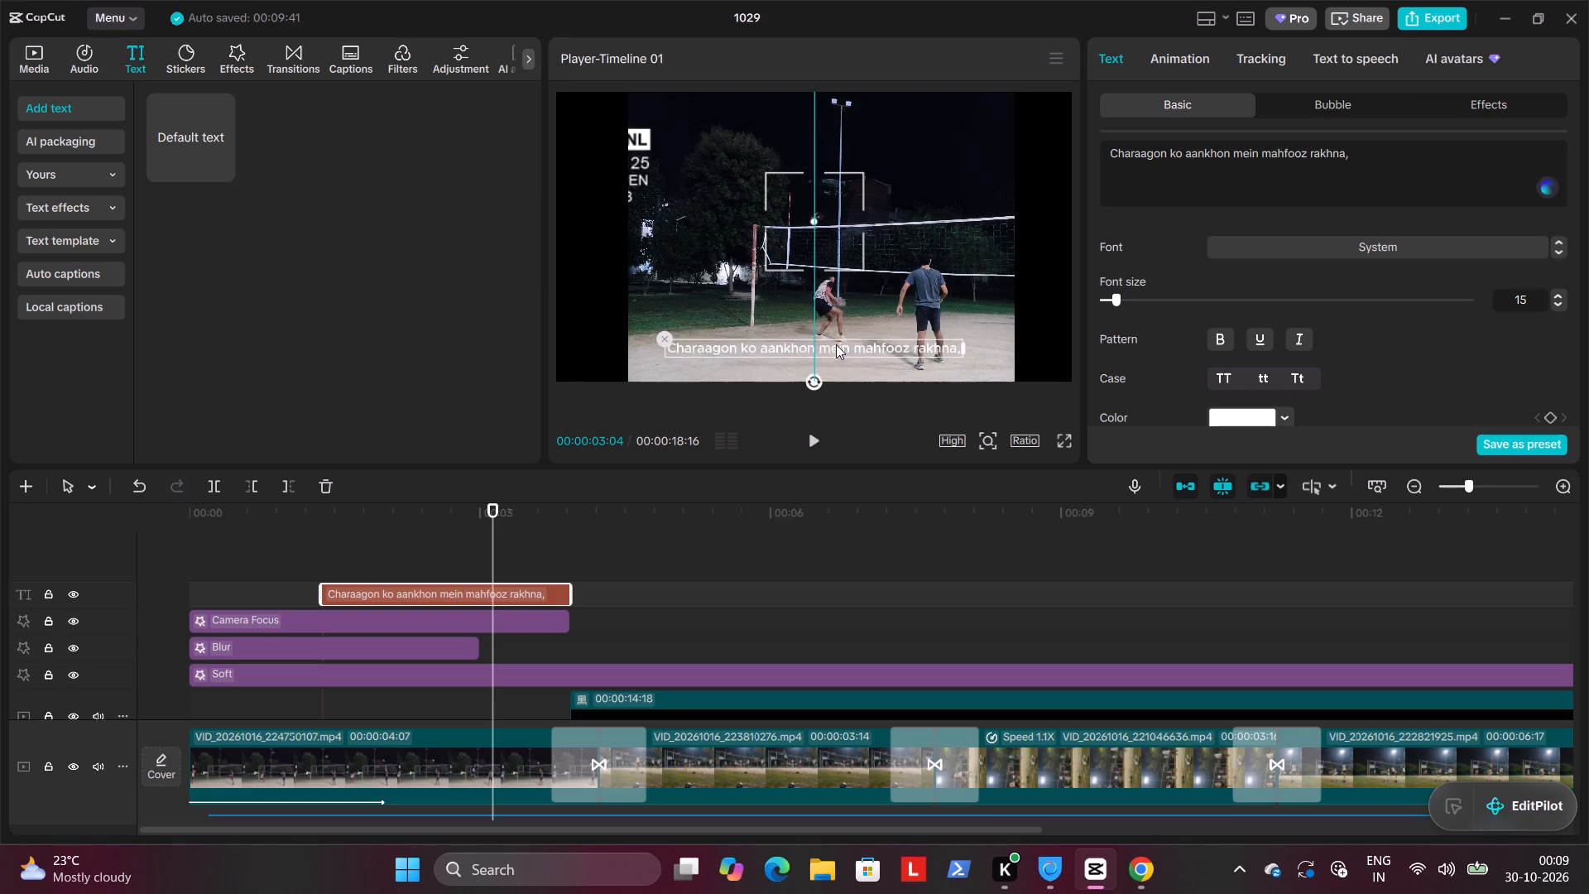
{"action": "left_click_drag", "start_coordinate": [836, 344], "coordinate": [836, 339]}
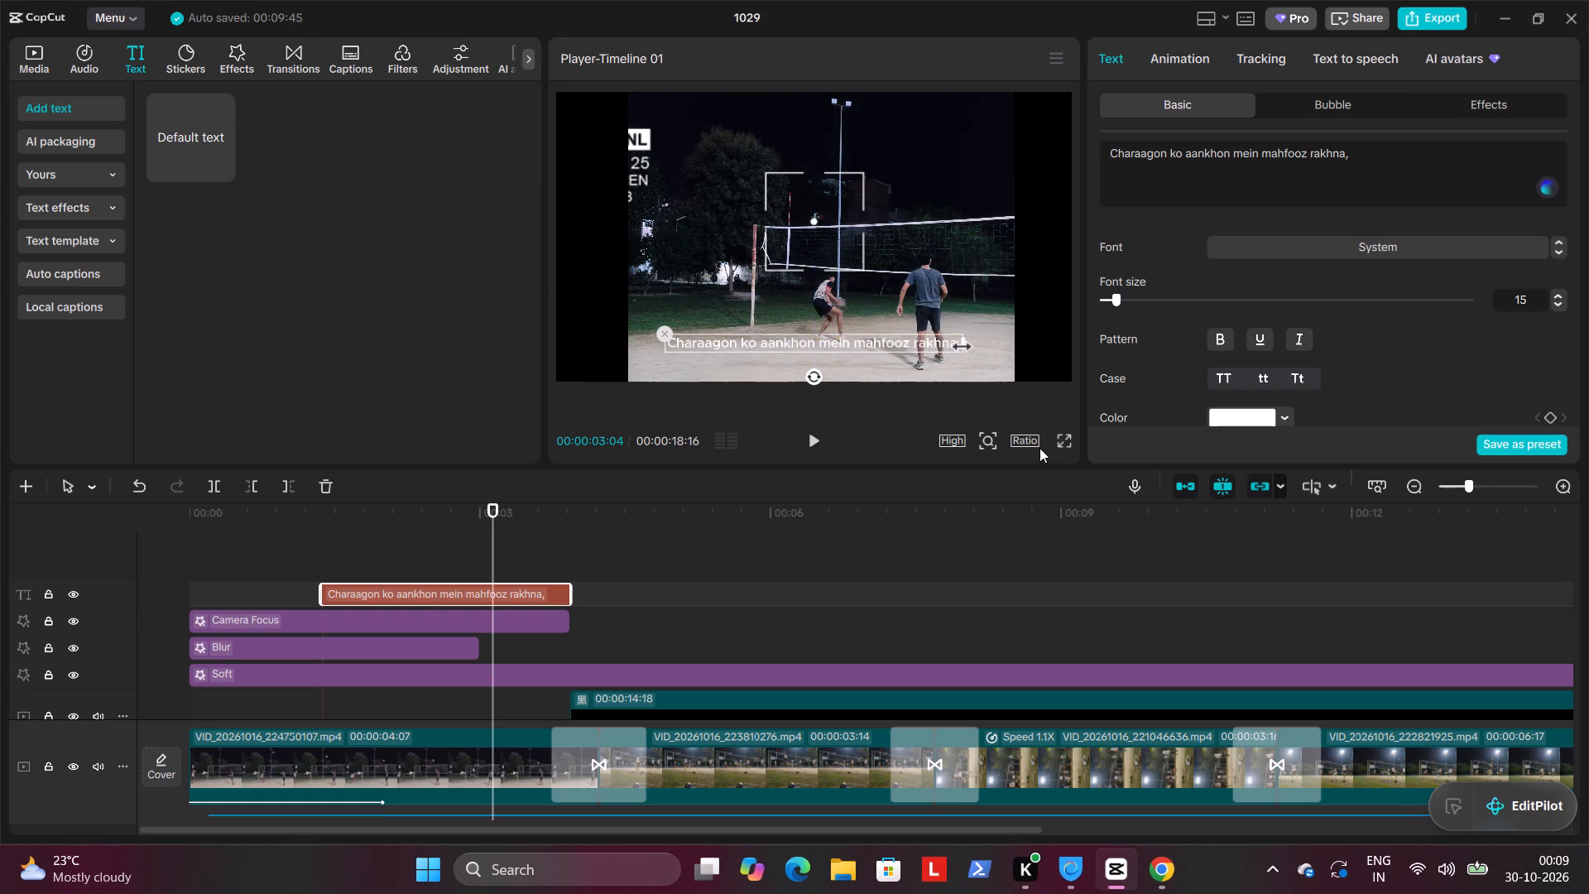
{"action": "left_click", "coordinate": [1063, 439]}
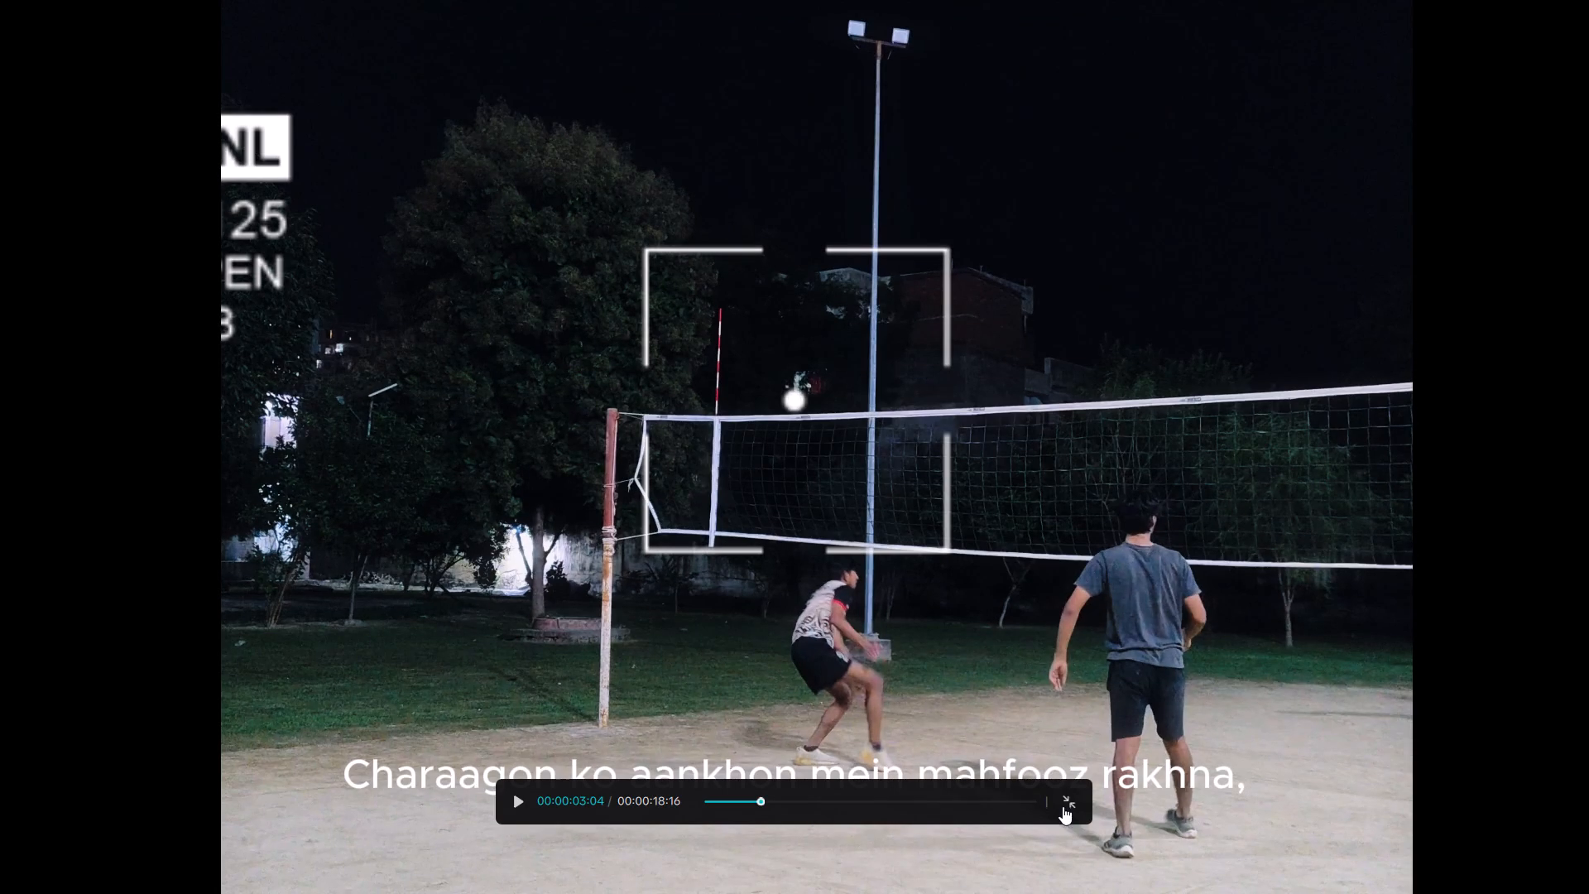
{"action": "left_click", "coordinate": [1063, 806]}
Move the verse text up to the middle of the frame, keeping it horizontally centred.
{"action": "left_click_drag", "start_coordinate": [936, 347], "coordinate": [935, 251]}
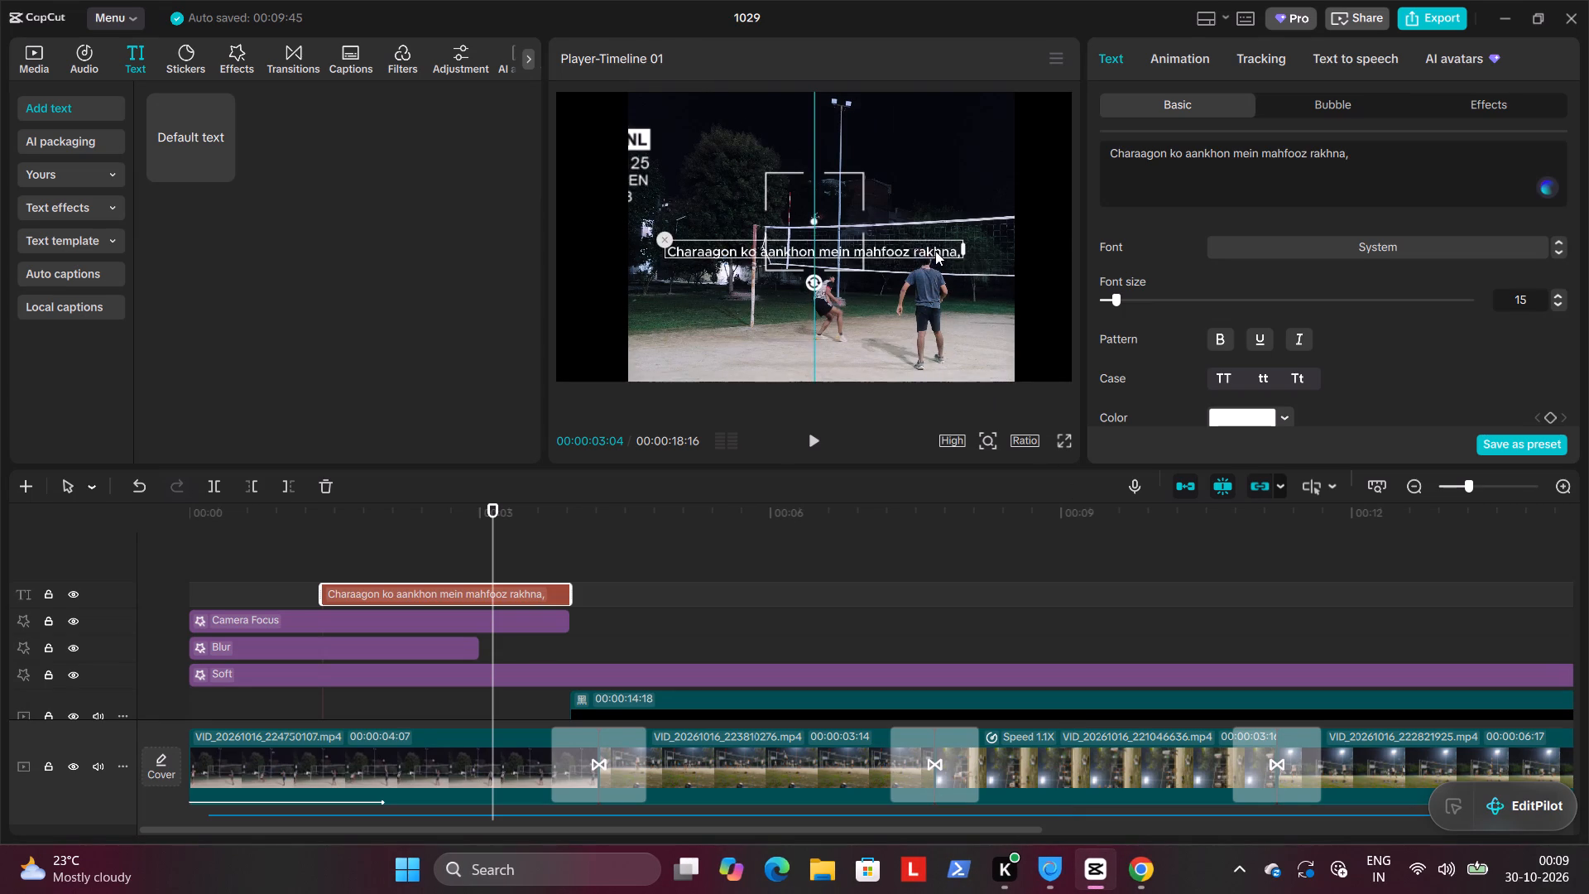
{"action": "left_click_drag", "start_coordinate": [935, 251], "coordinate": [935, 239]}
{"action": "left_click", "coordinate": [960, 235]}
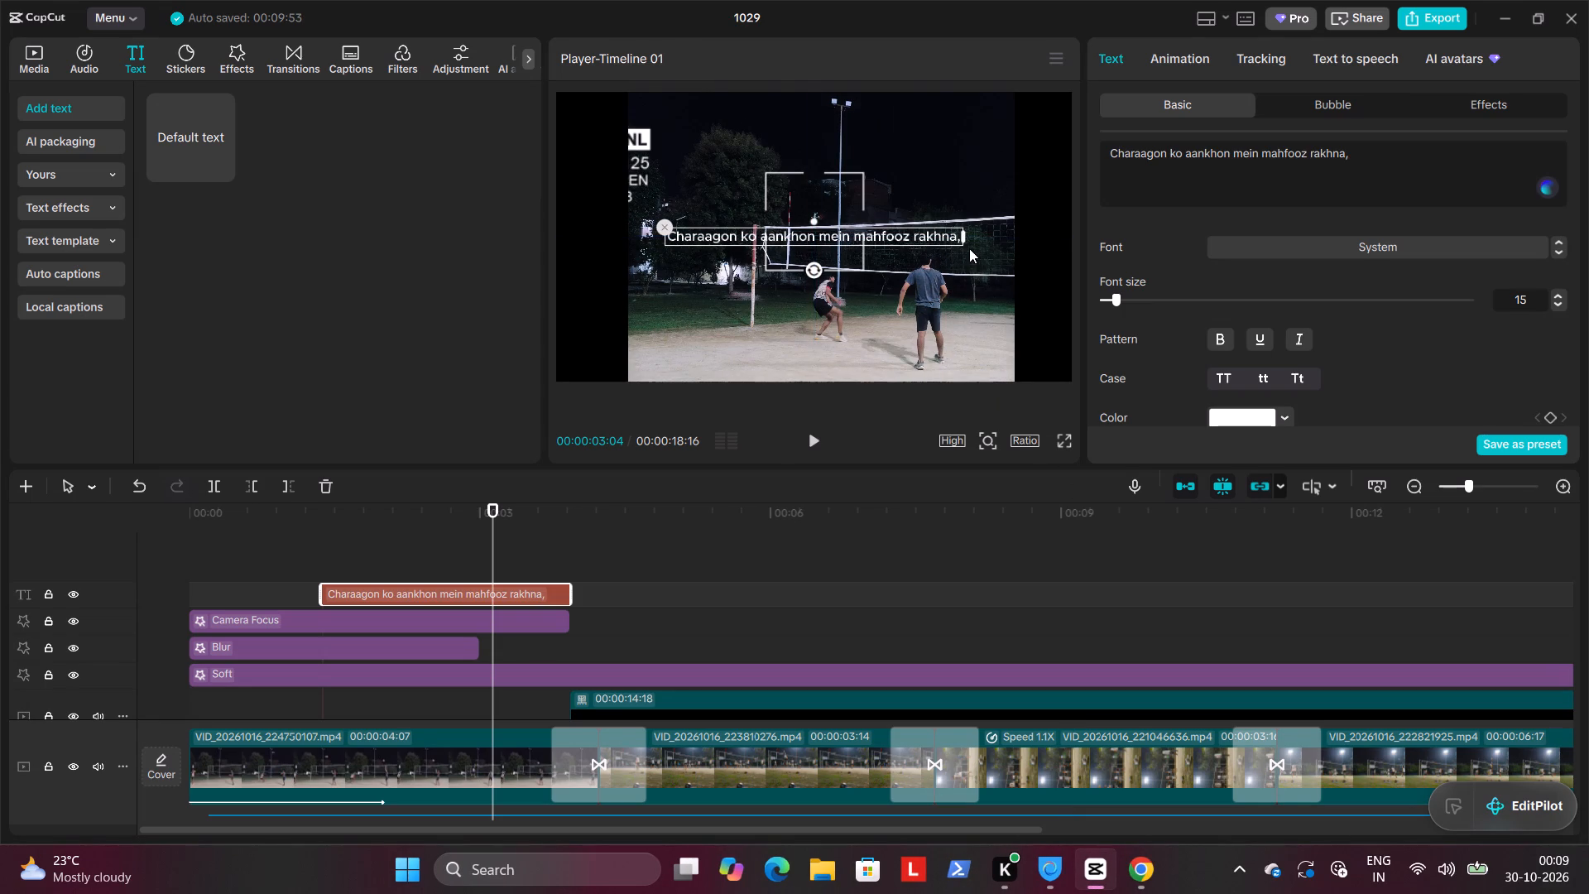
{"action": "left_click", "coordinate": [962, 244]}
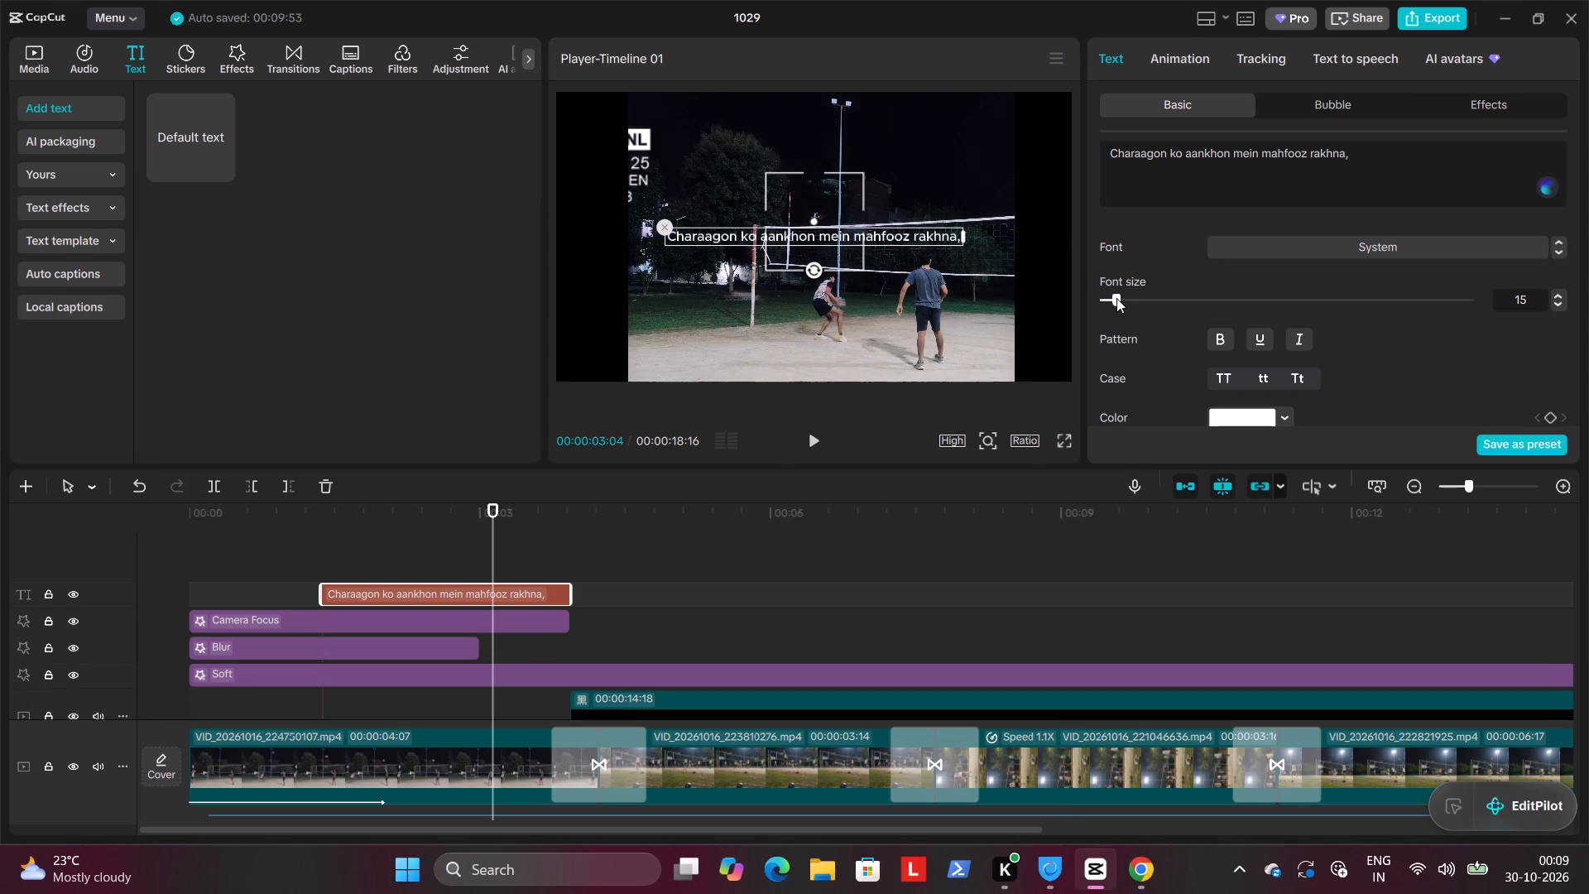
Set the verse text's font size to 10 and apply bold and italic styling.
{"action": "left_click", "coordinate": [1116, 298]}
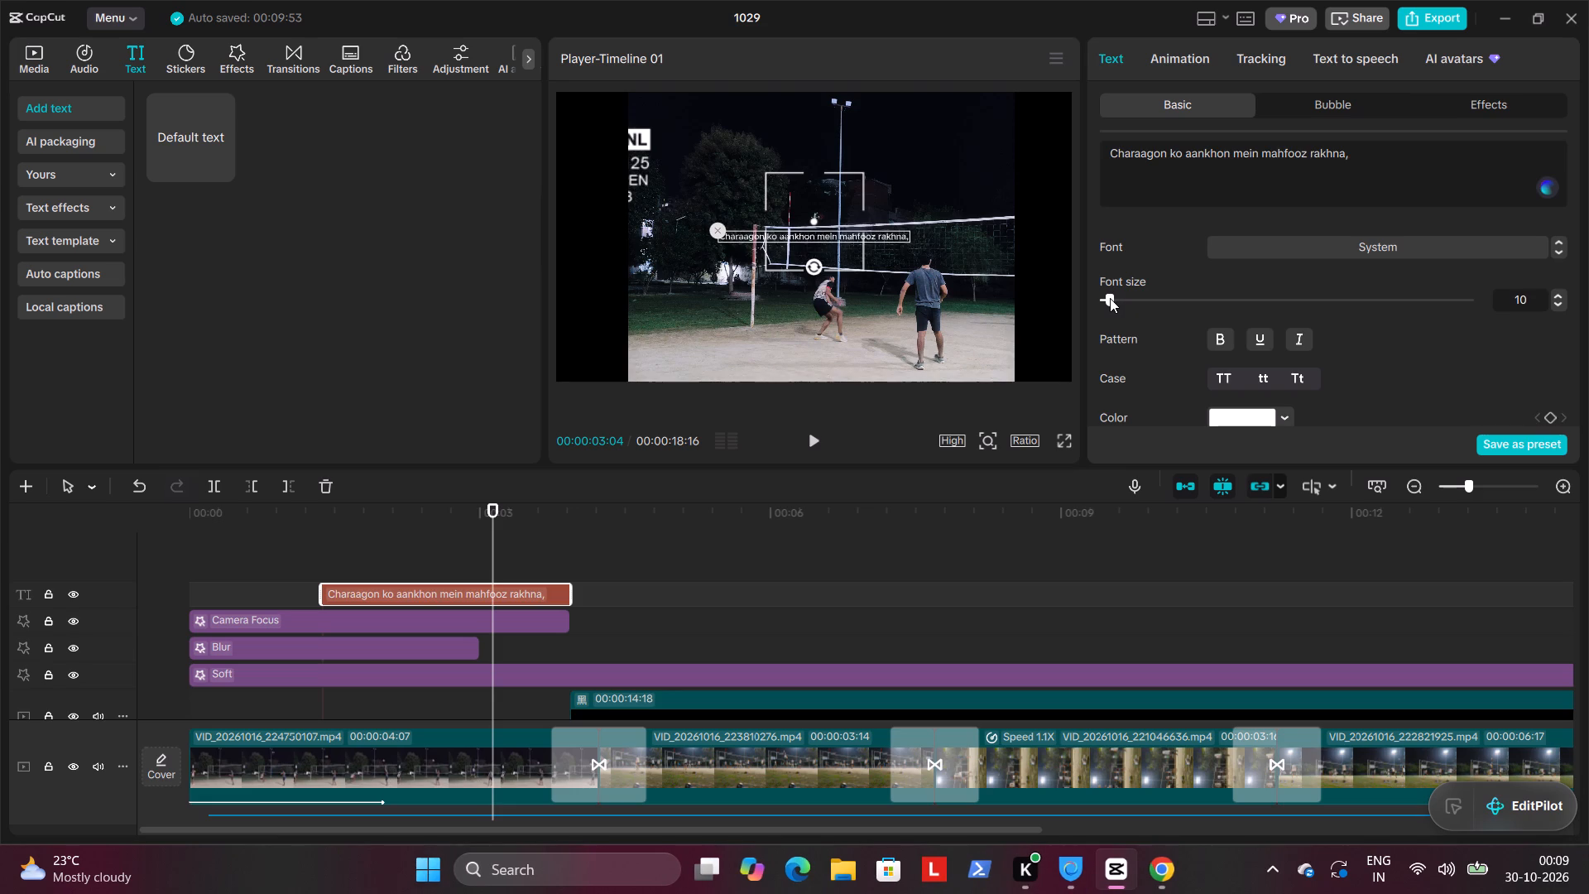
{"action": "left_click", "coordinate": [858, 237]}
{"action": "left_click", "coordinate": [1227, 335]}
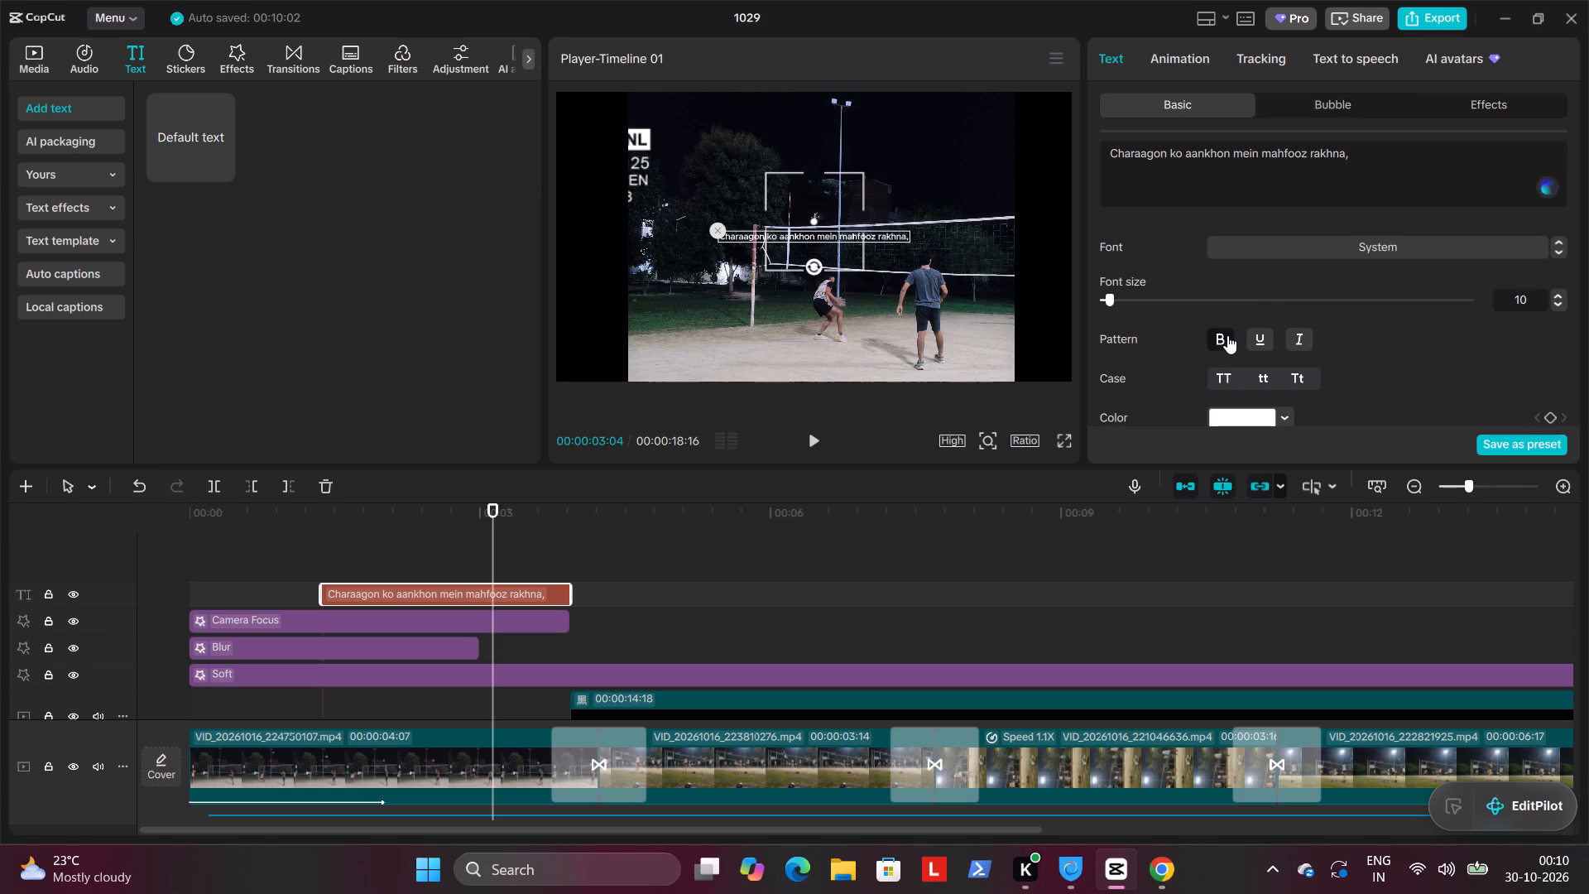
{"action": "left_click", "coordinate": [1308, 339]}
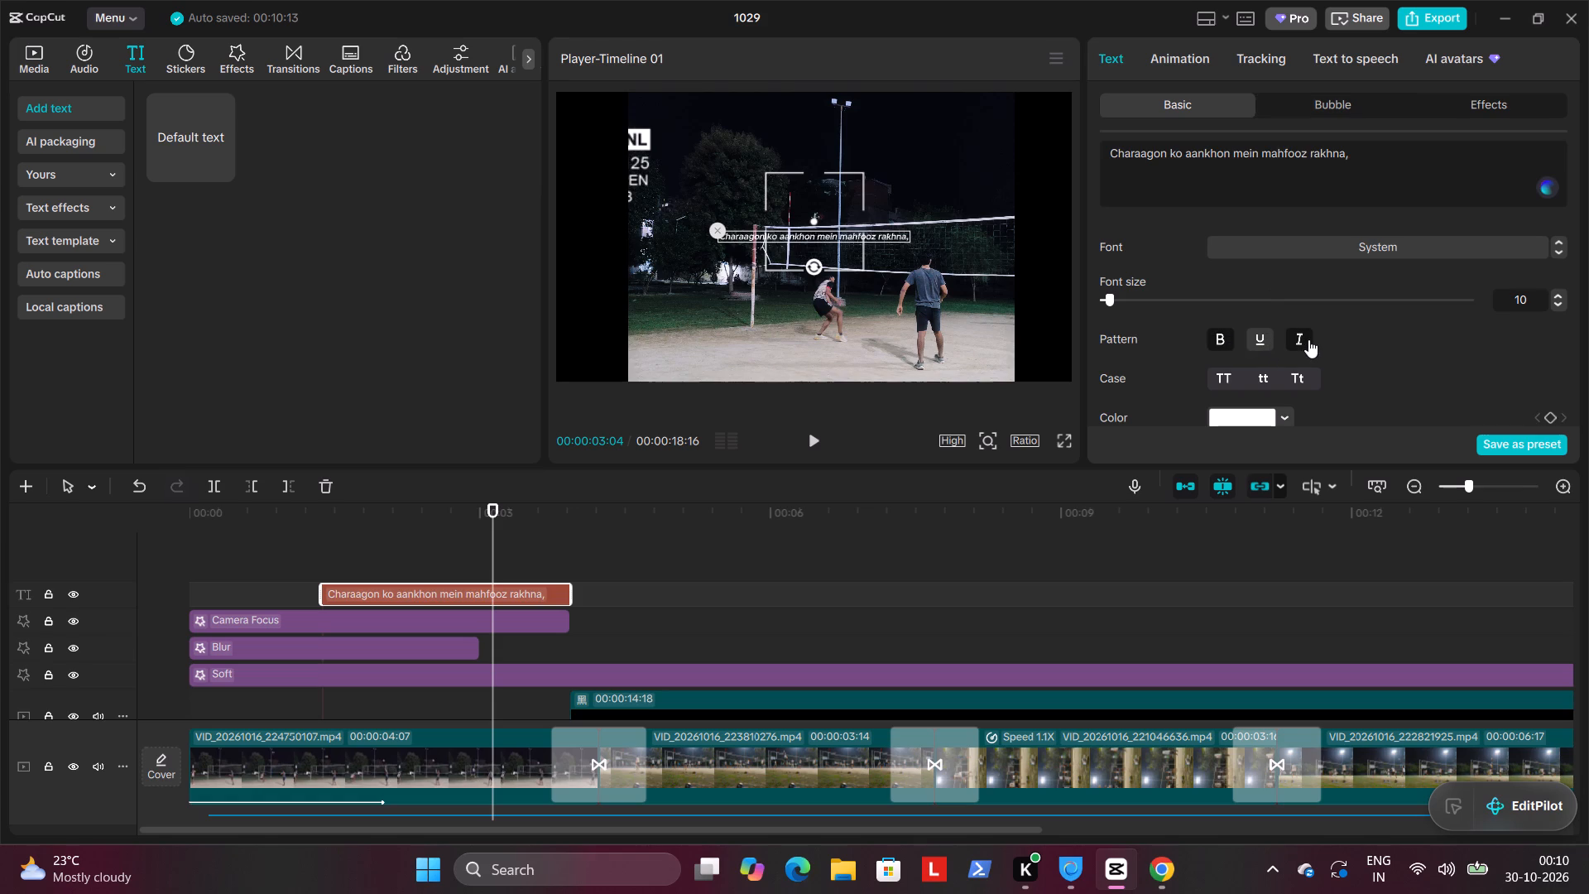
{"action": "left_click", "coordinate": [1073, 443]}
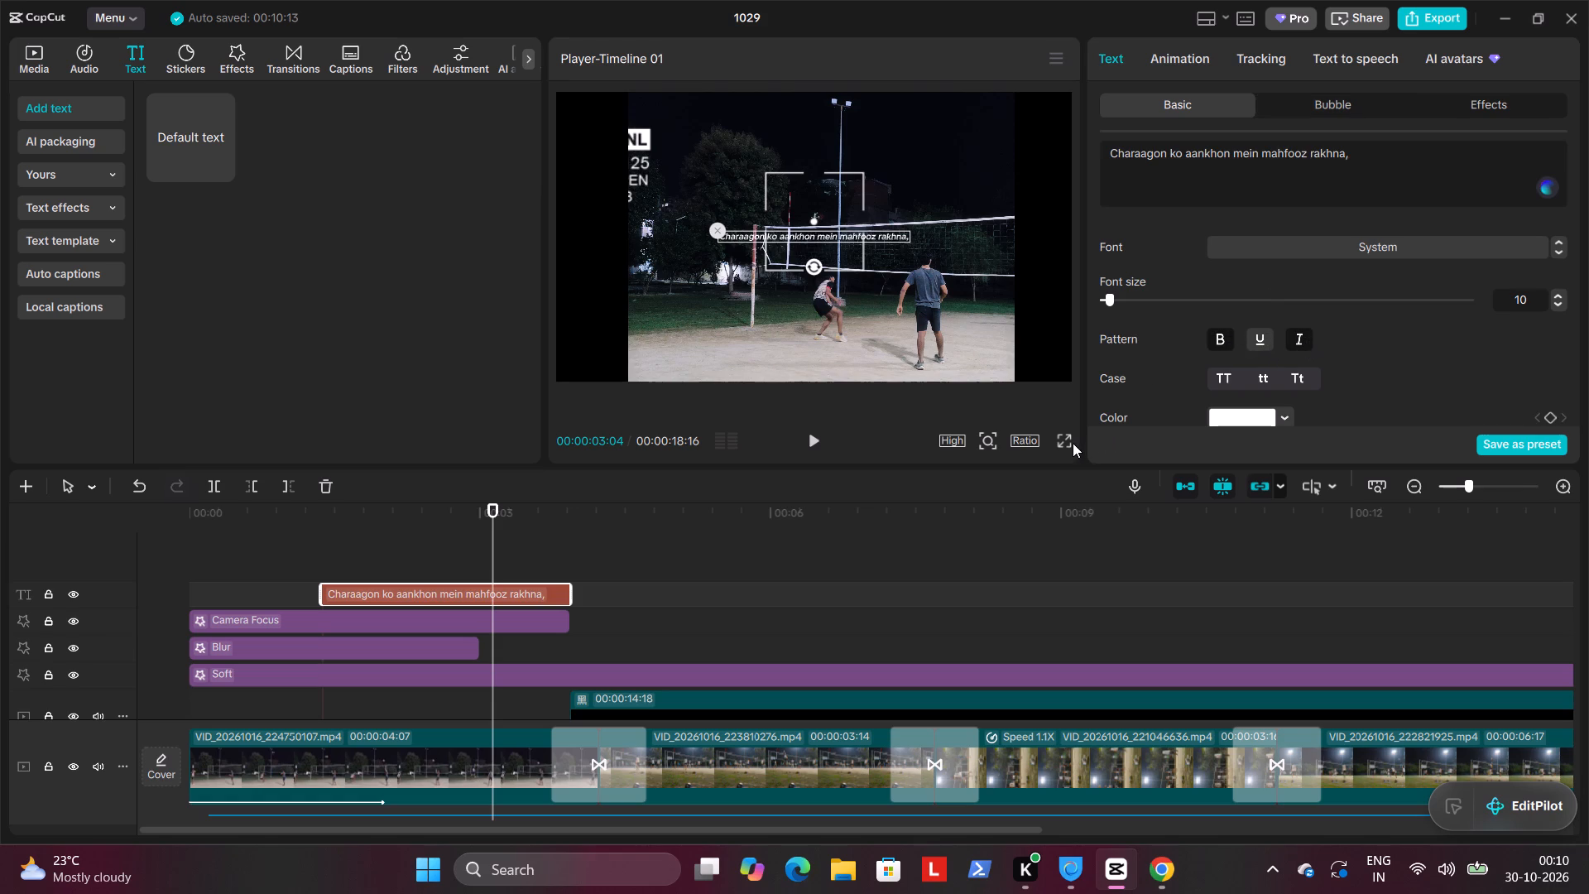
Check the verse text in full screen and change its opening word to "Chiragon".
{"action": "left_click", "coordinate": [1068, 441]}
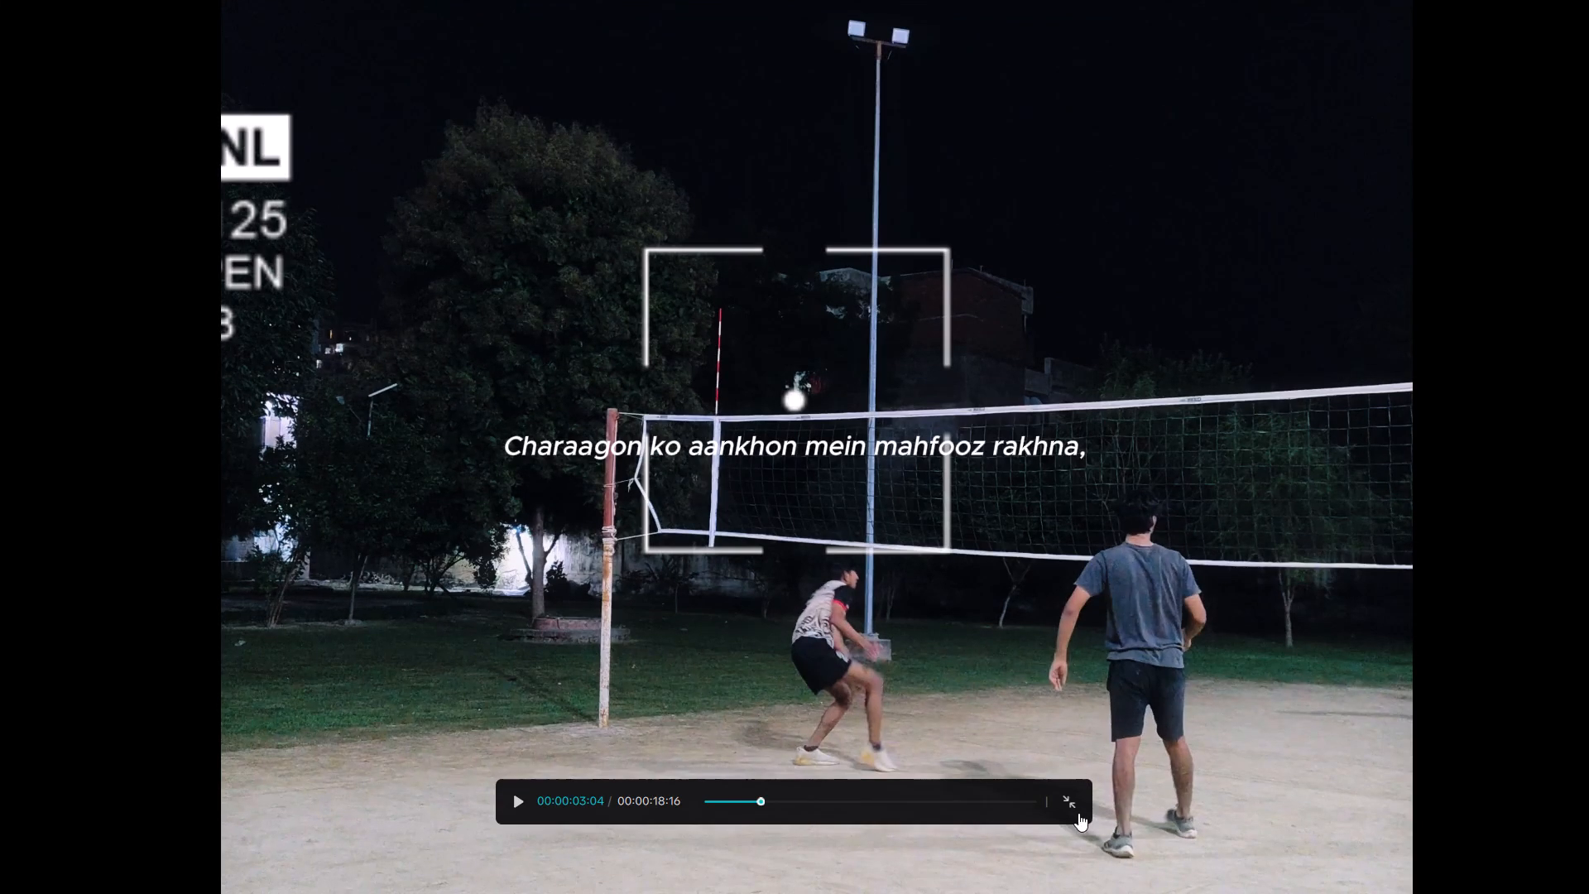
{"action": "left_click", "coordinate": [1076, 808]}
{"action": "left_click", "coordinate": [1148, 154]}
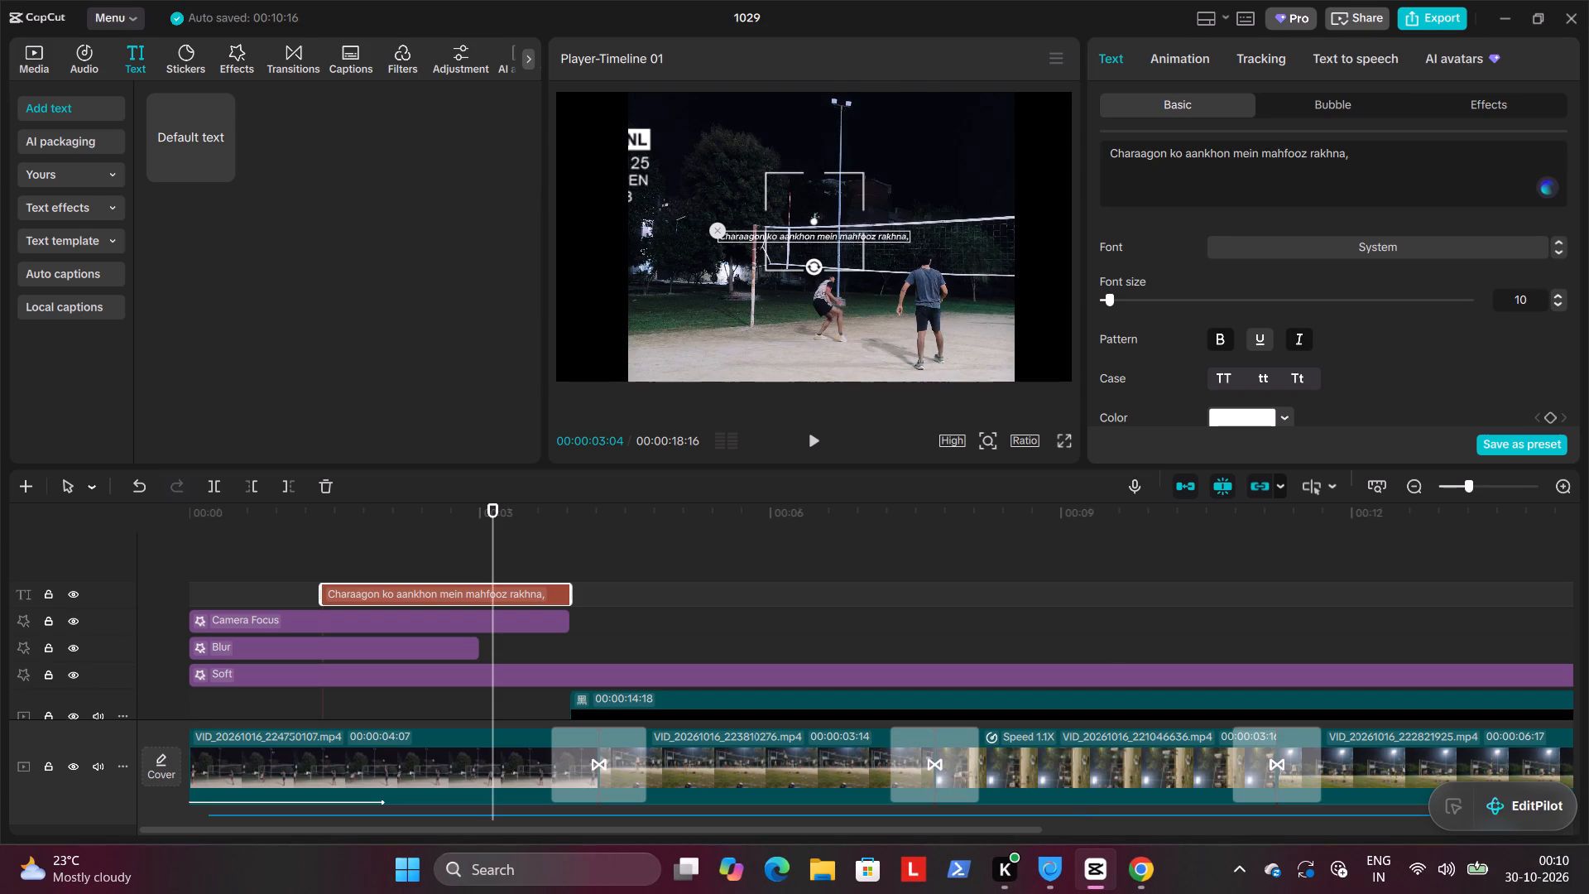
{"action": "key", "text": "BackSpace"}
{"action": "key", "text": "BackSpace"}
{"action": "key", "text": "BackSpace"}
{"action": "key", "text": "BackSpace"}
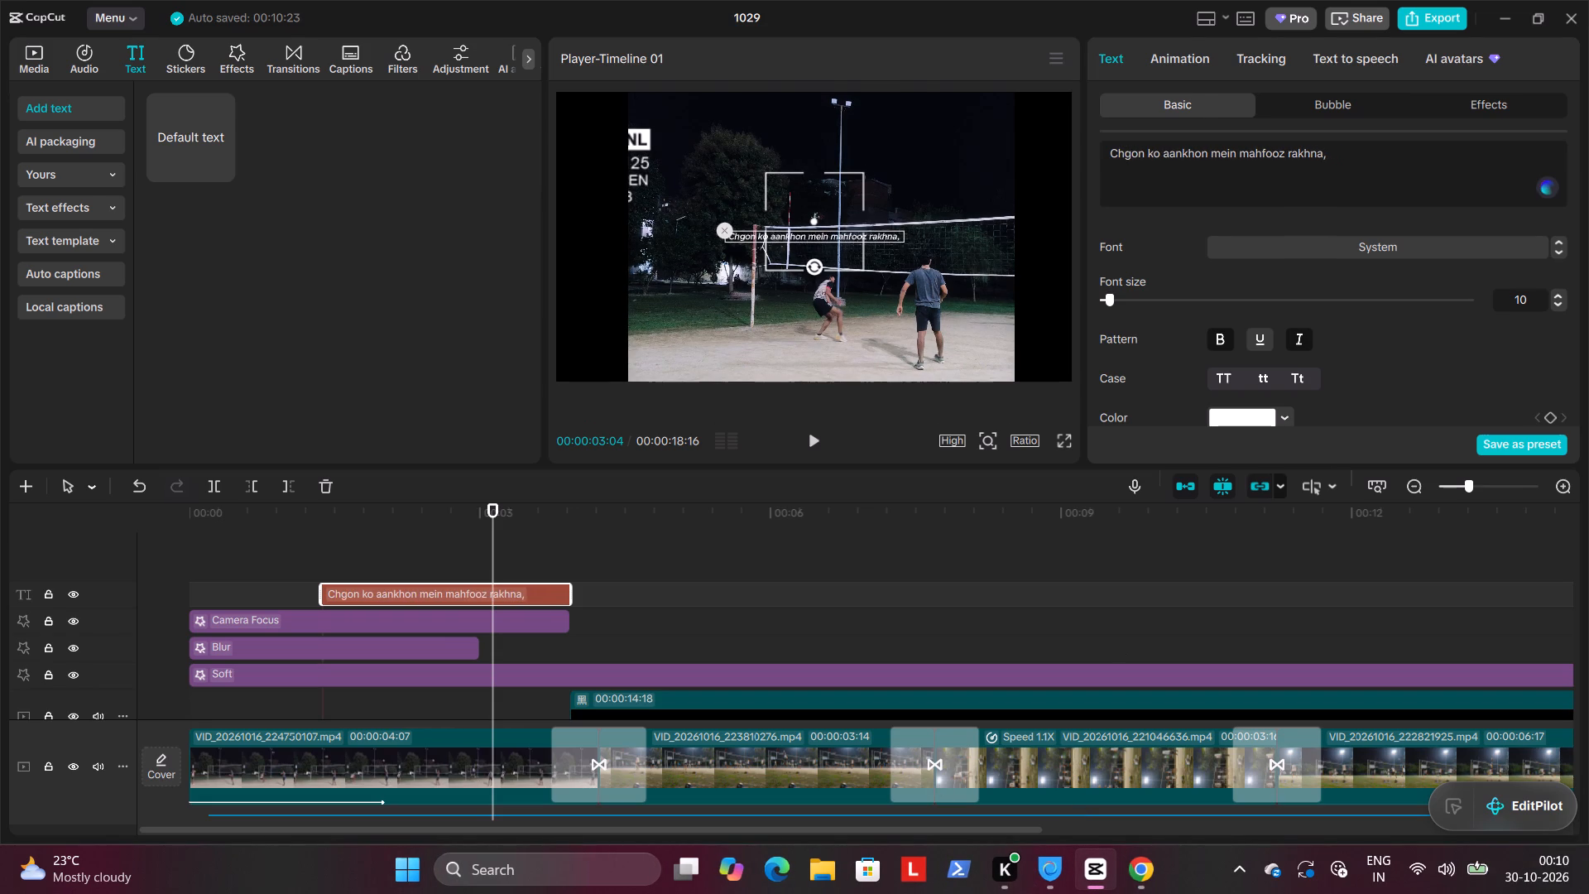
{"action": "key", "text": "i"}
{"action": "key", "text": "r"}
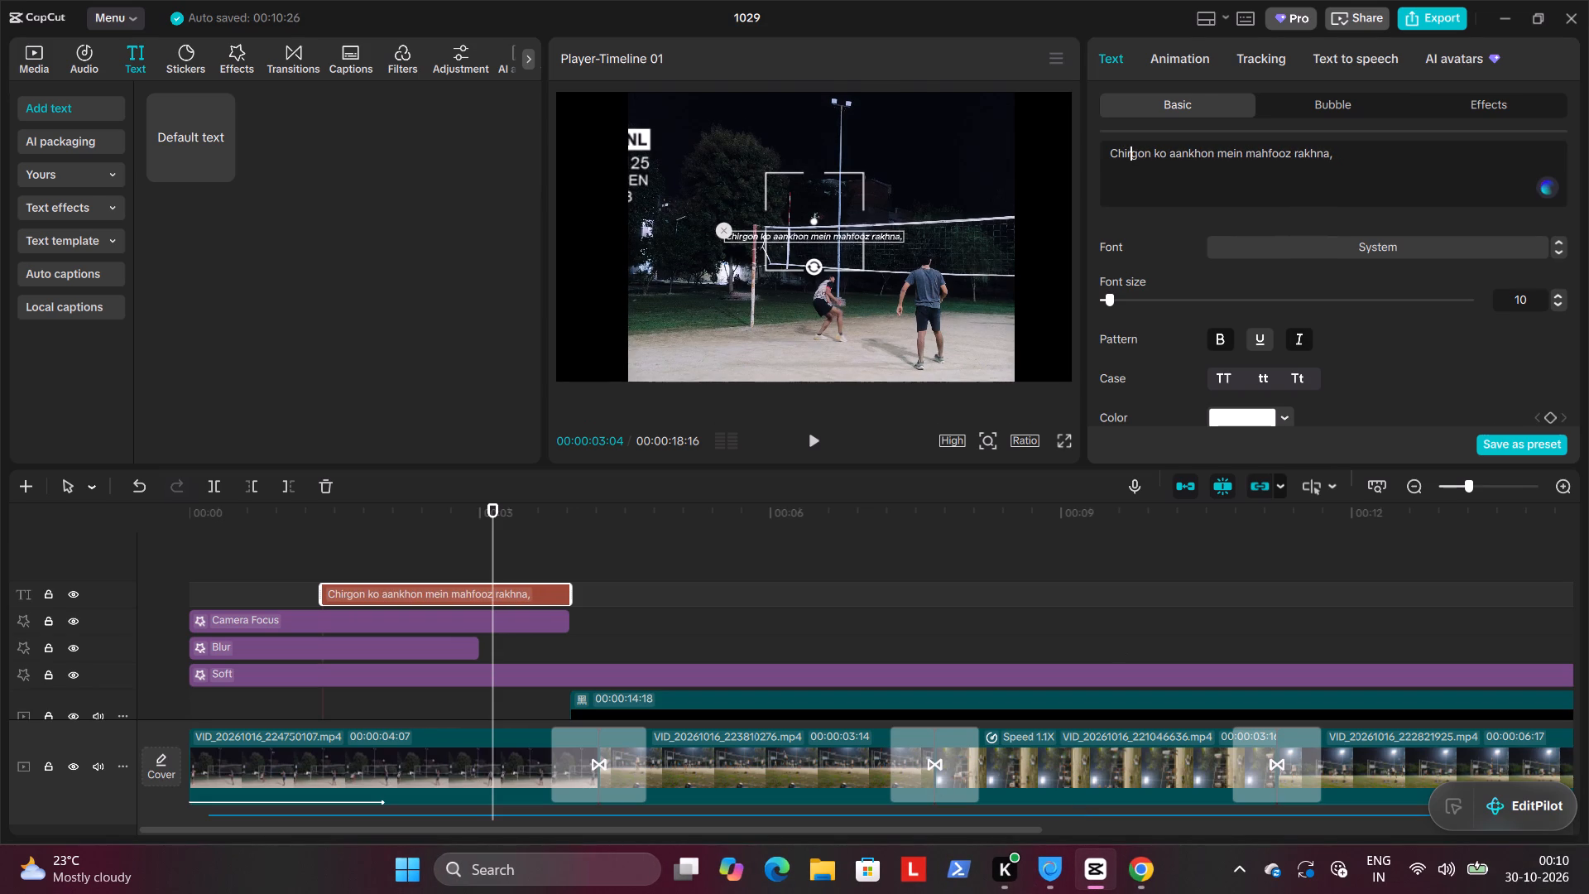
{"action": "key", "text": "a"}
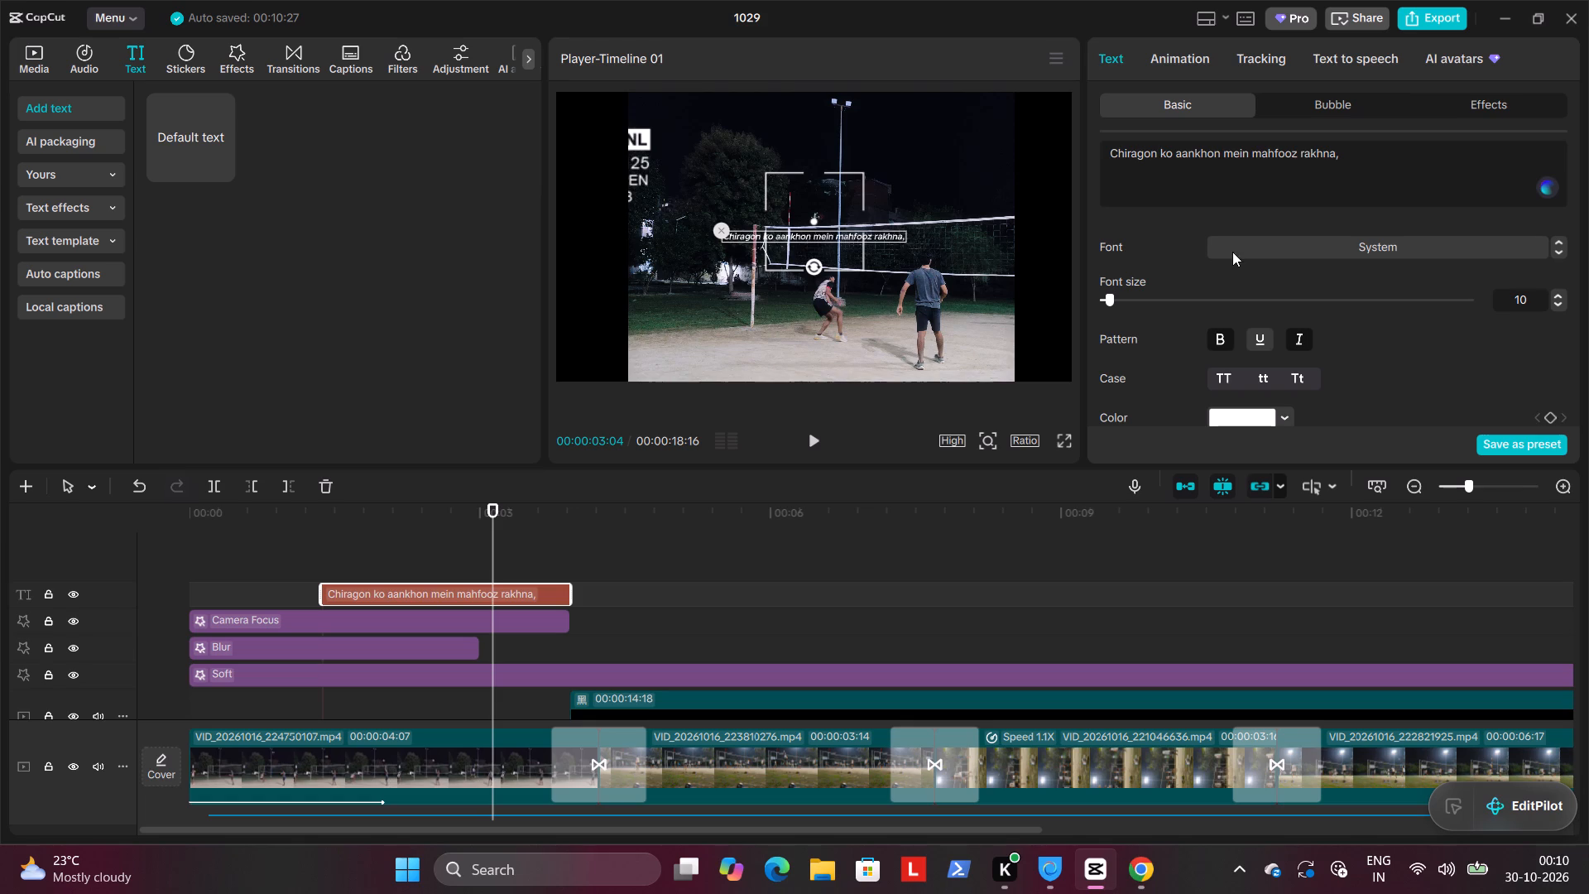
Play back the verse section and extend the end of the verse text clip to 00:00:04:07.
{"action": "left_click", "coordinate": [817, 436]}
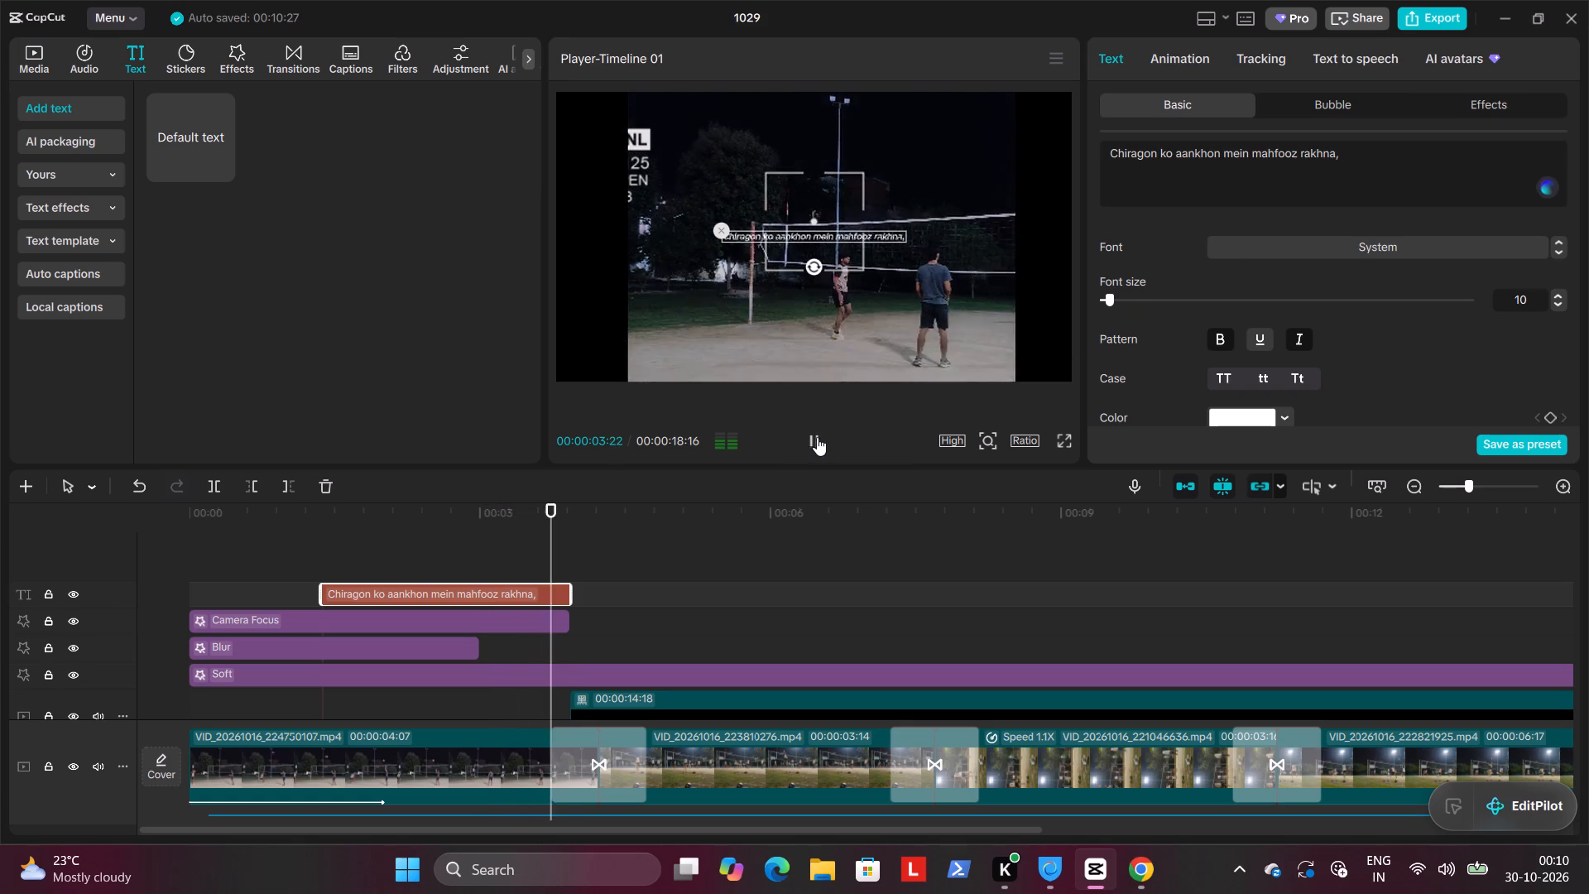
{"action": "left_click", "coordinate": [817, 437]}
{"action": "left_click_drag", "start_coordinate": [565, 507], "coordinate": [262, 517]}
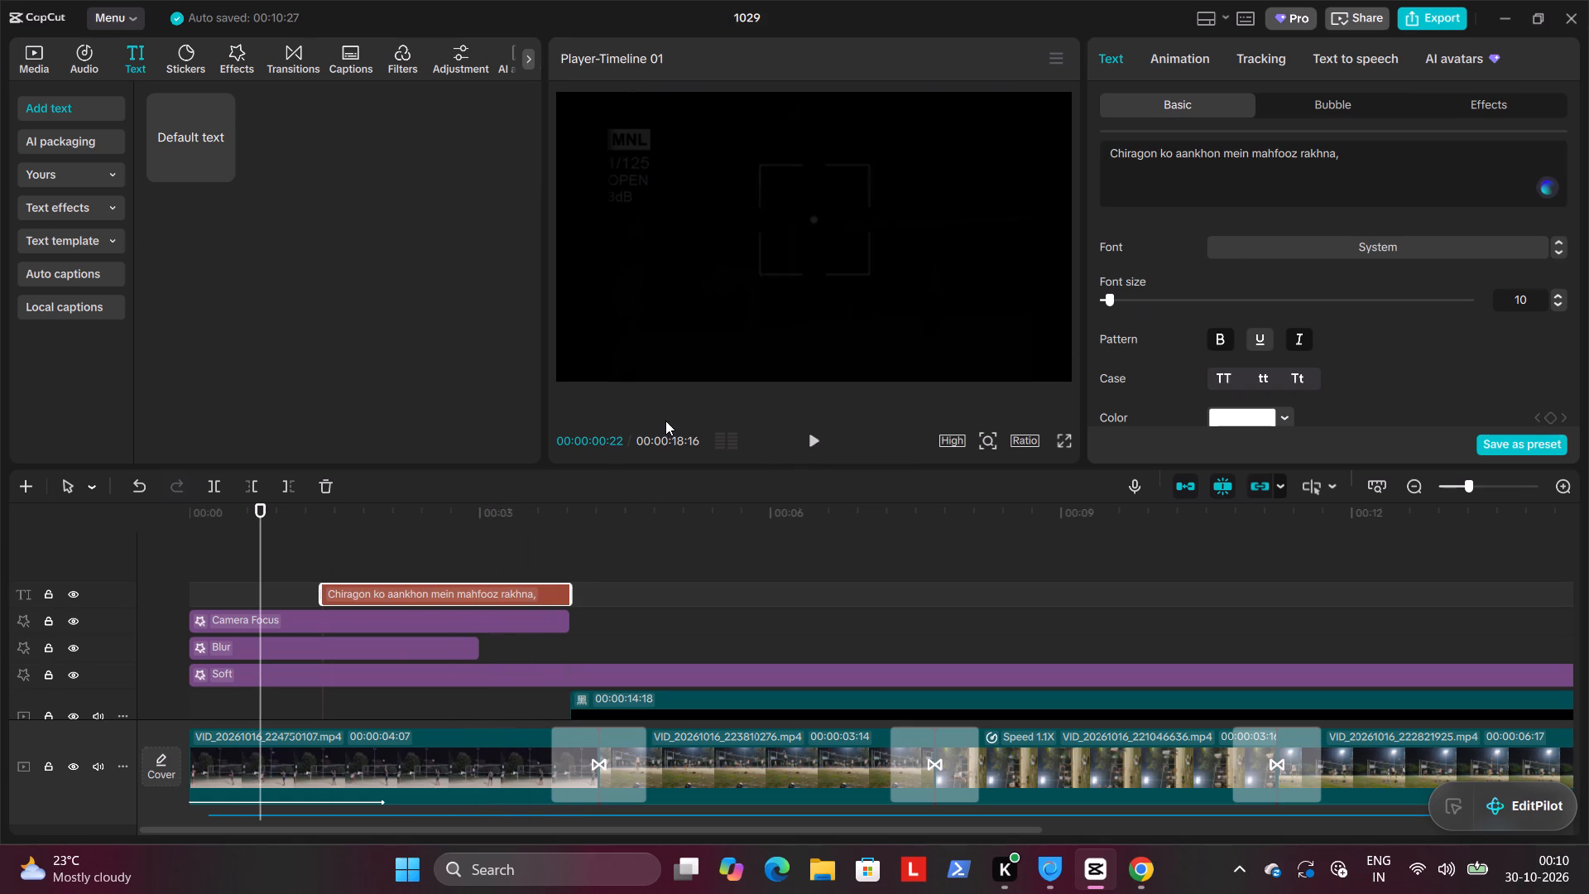
{"action": "left_click", "coordinate": [815, 435]}
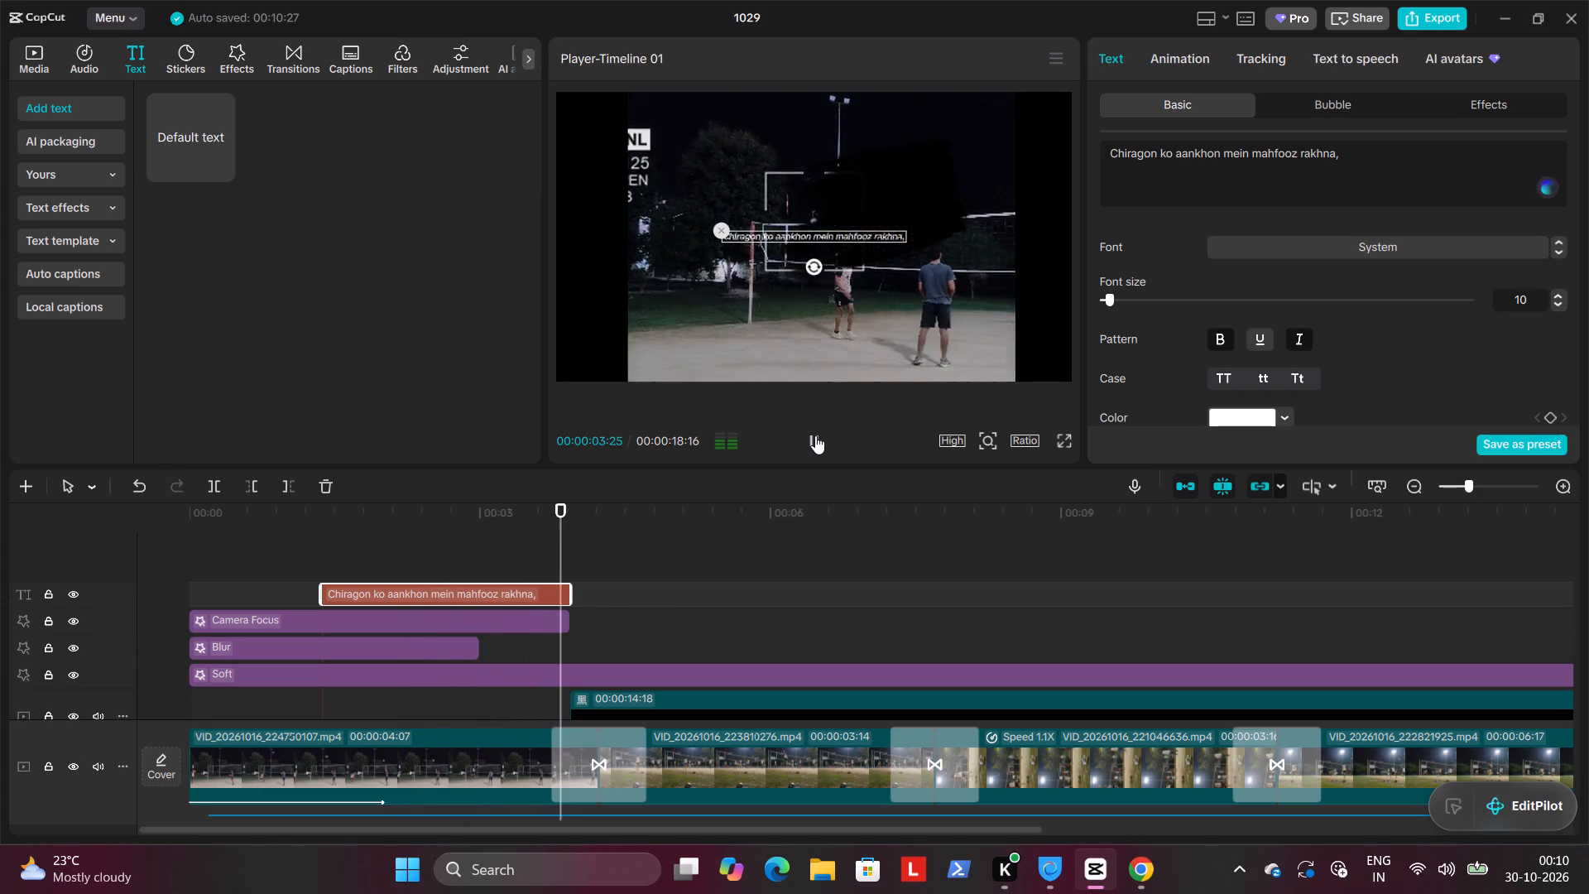
{"action": "left_click", "coordinate": [816, 435]}
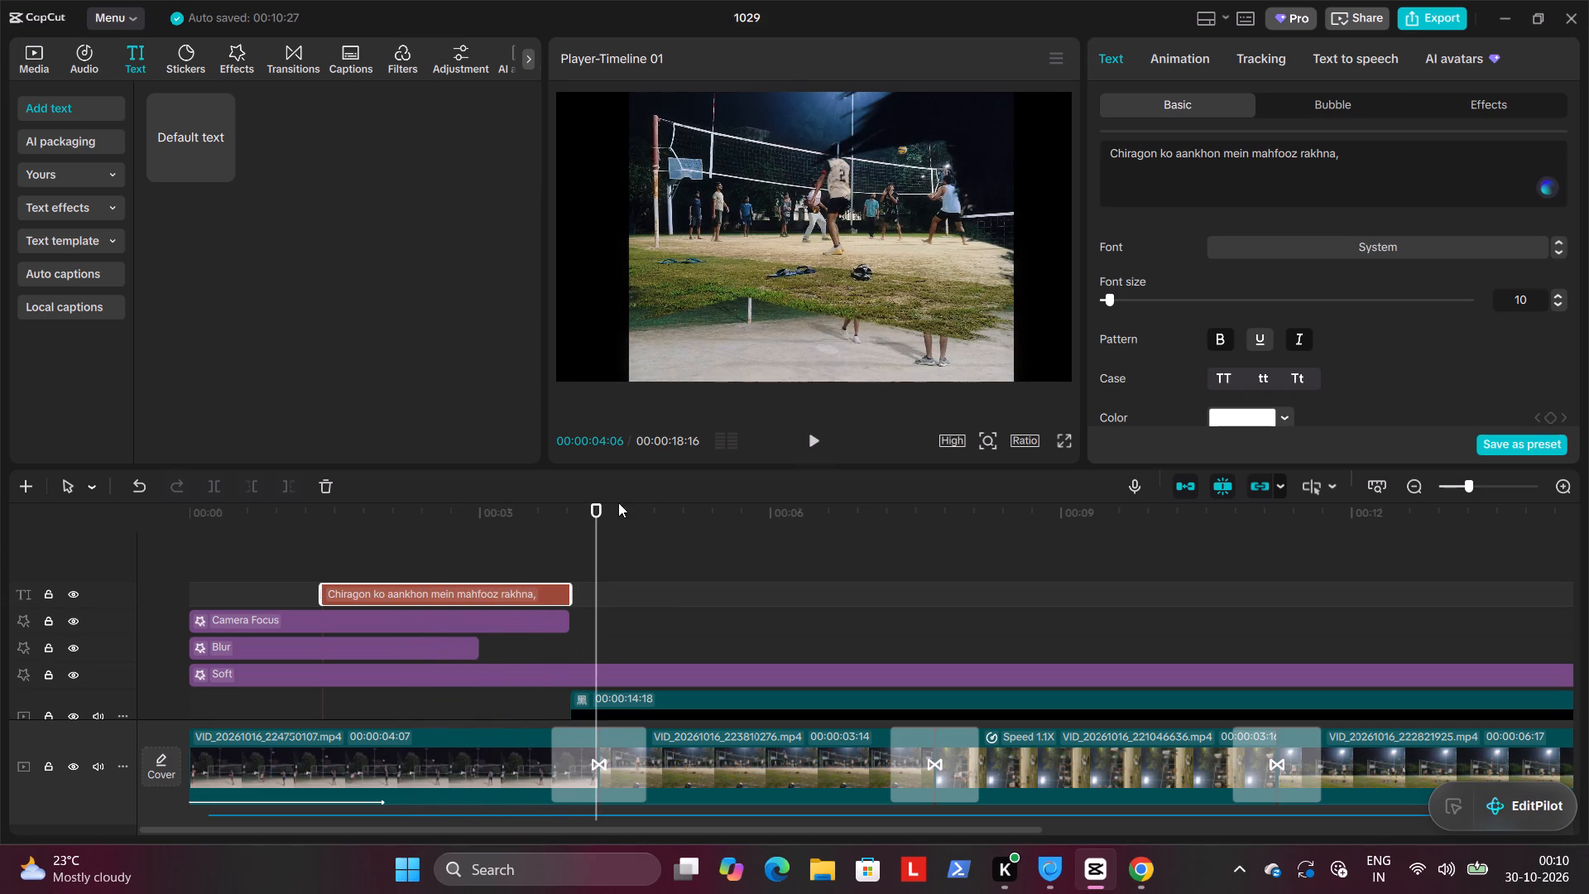
{"action": "left_click_drag", "start_coordinate": [597, 510], "coordinate": [320, 519]}
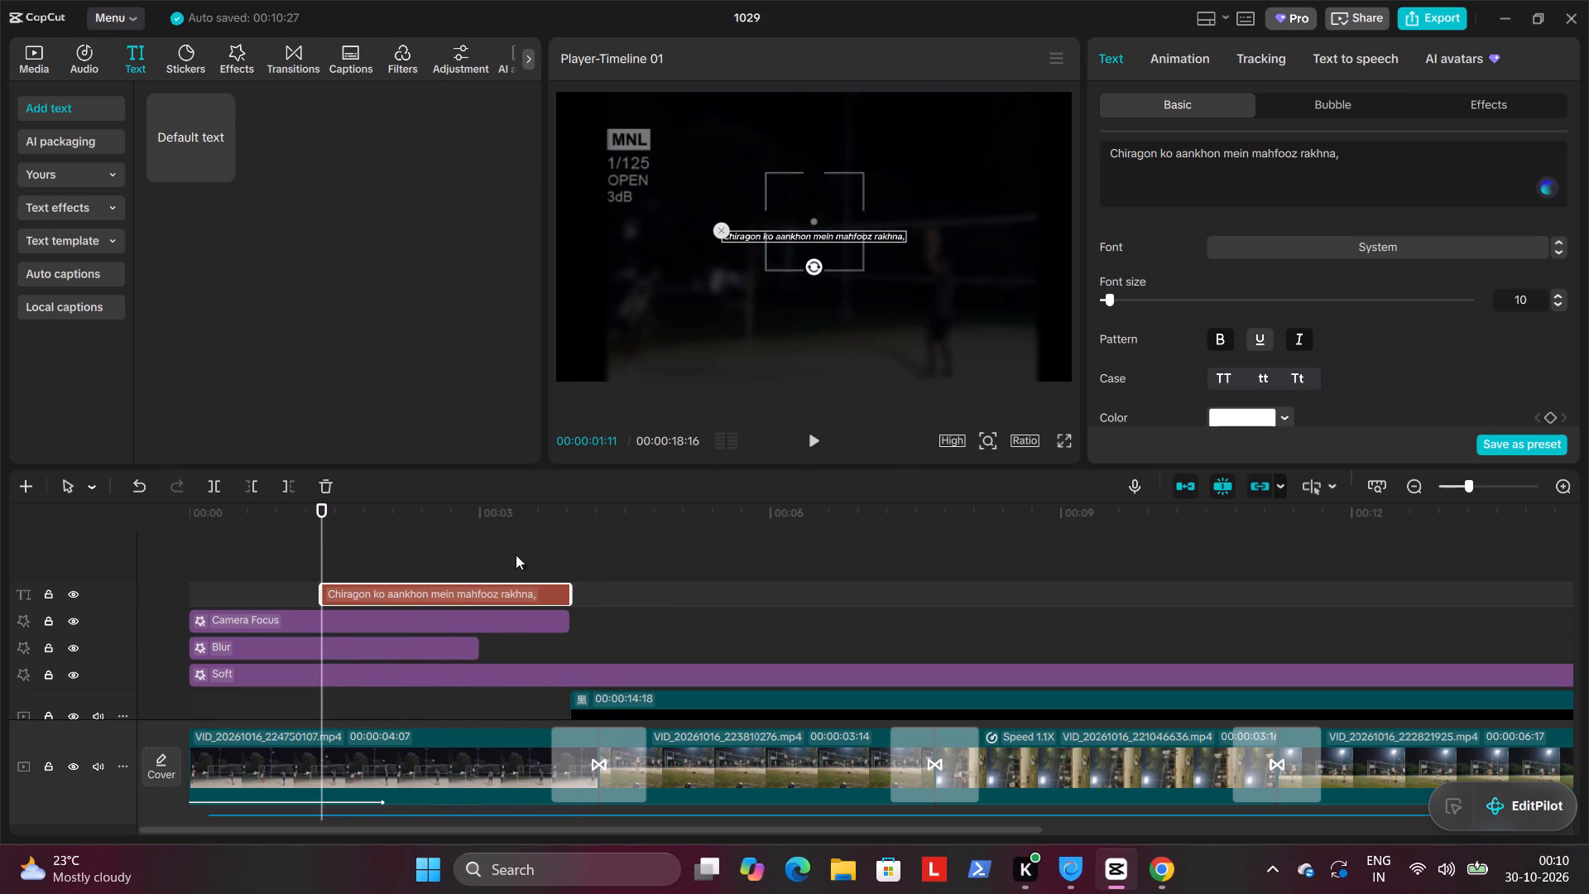
{"action": "left_click_drag", "start_coordinate": [568, 585], "coordinate": [593, 586]}
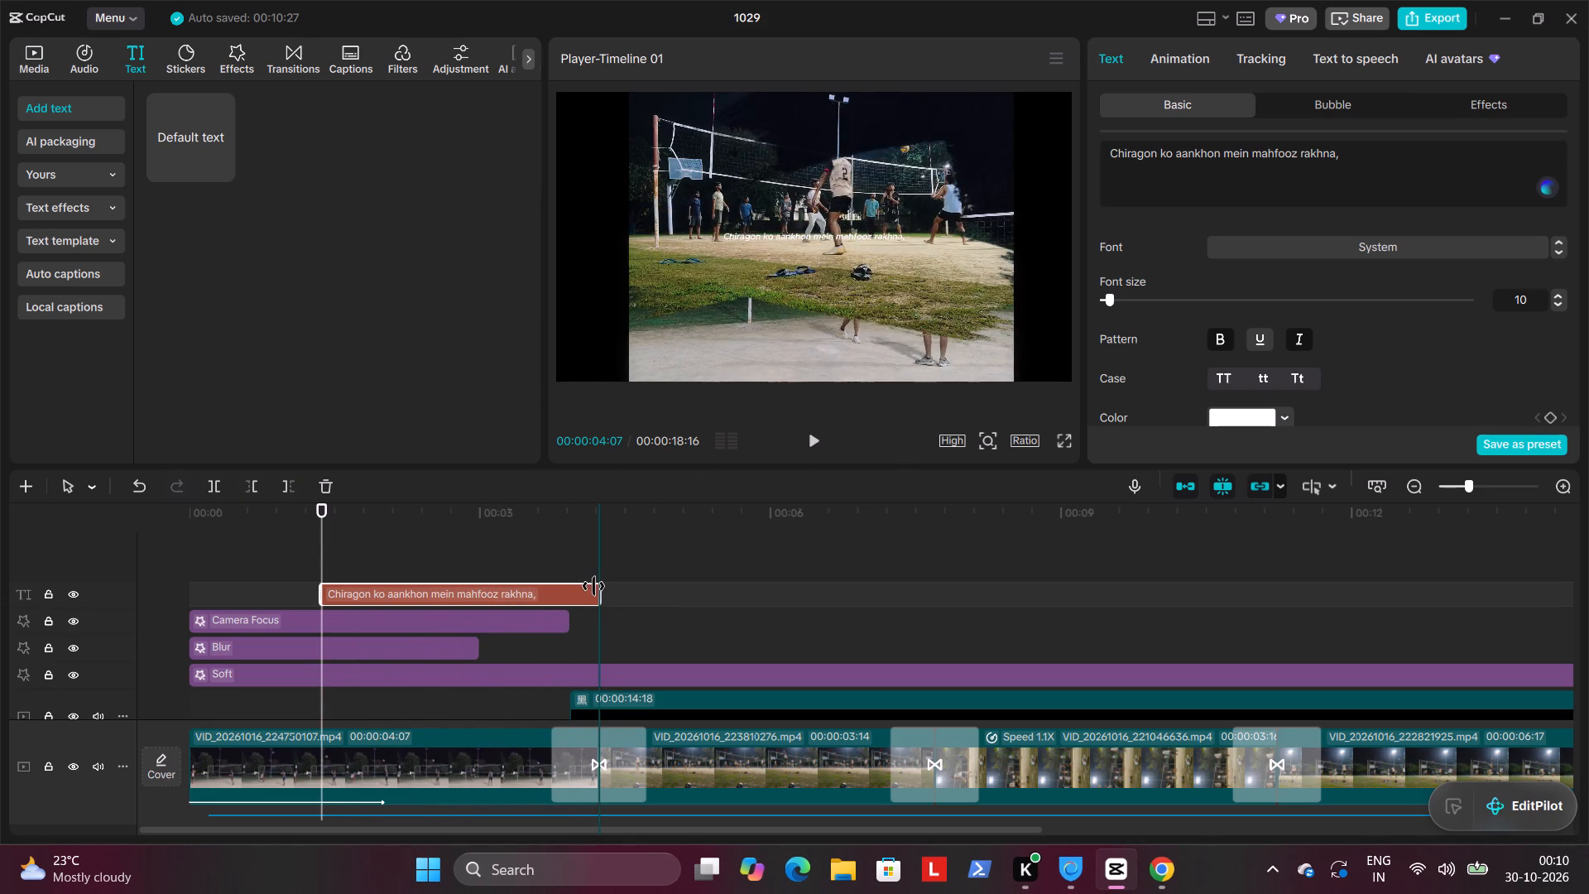
{"action": "left_click_drag", "start_coordinate": [593, 586], "coordinate": [597, 586]}
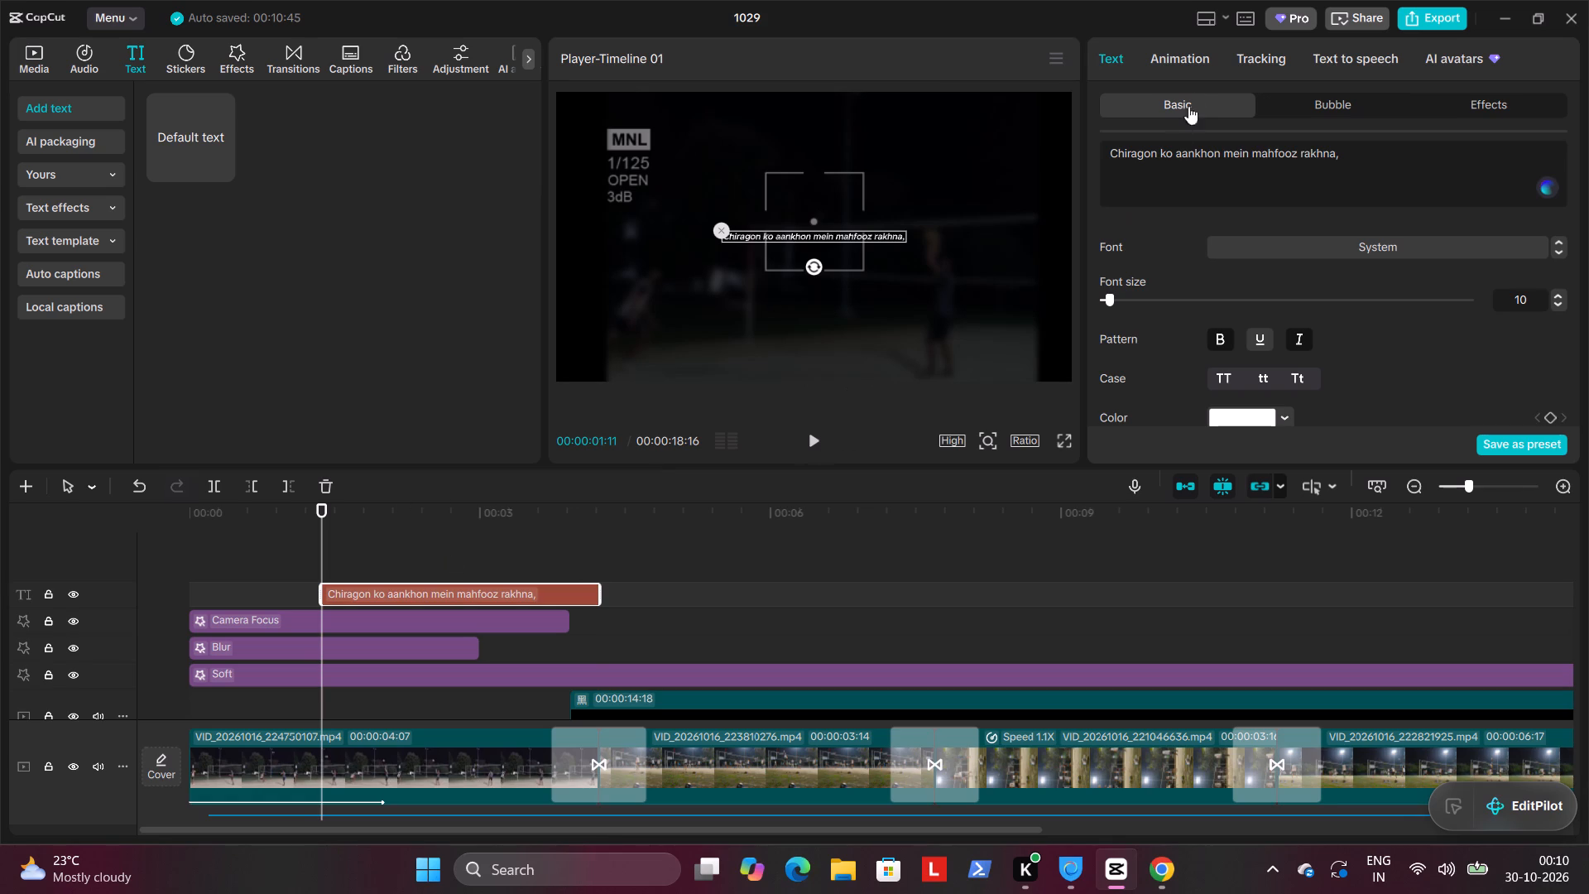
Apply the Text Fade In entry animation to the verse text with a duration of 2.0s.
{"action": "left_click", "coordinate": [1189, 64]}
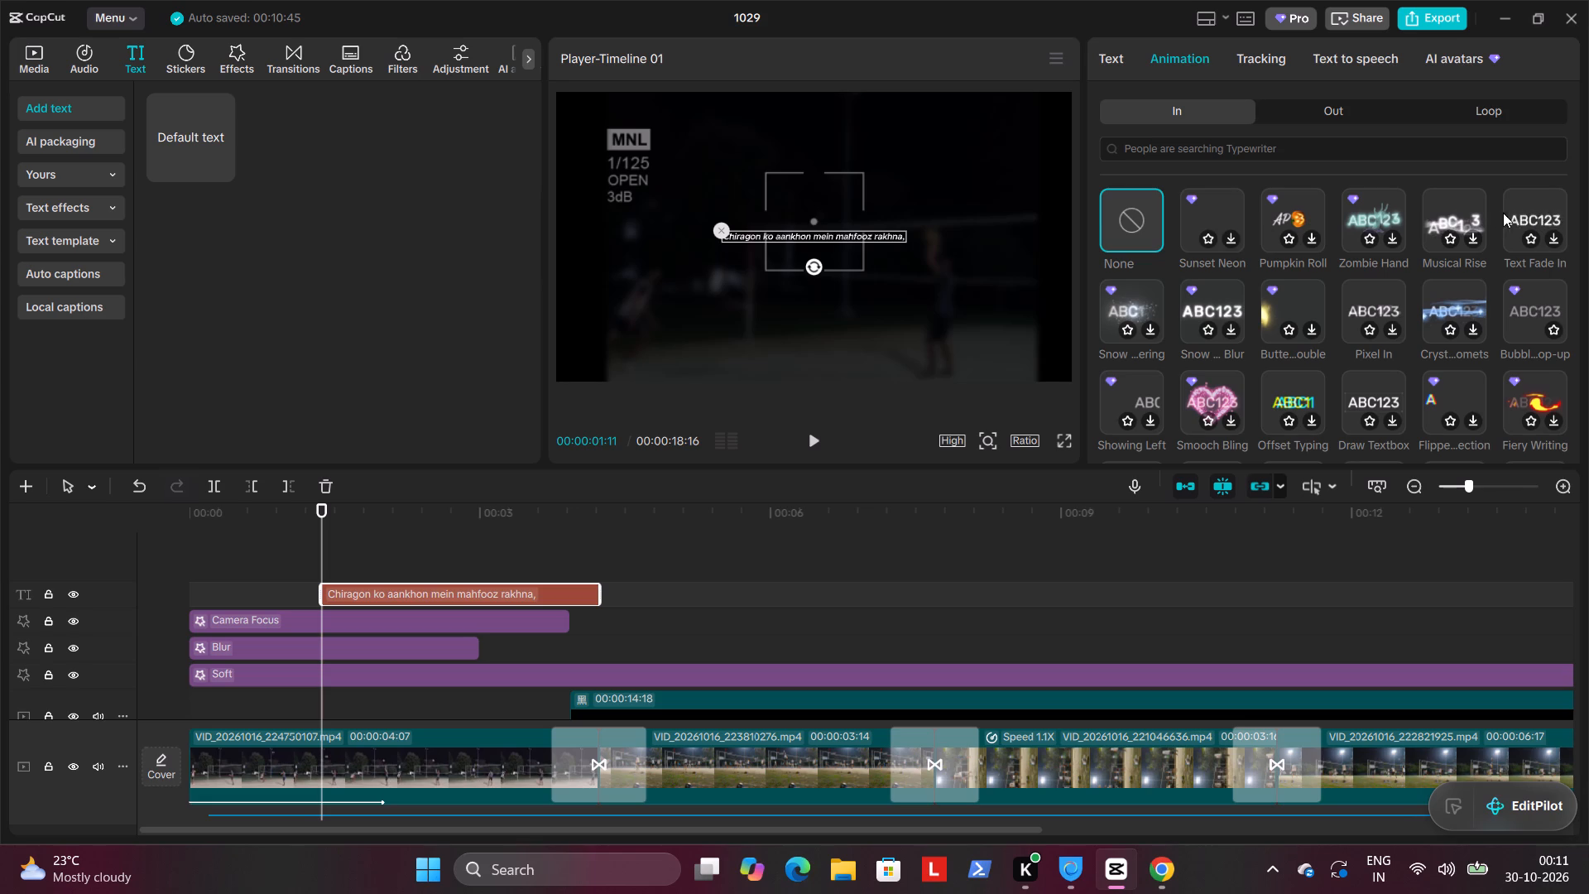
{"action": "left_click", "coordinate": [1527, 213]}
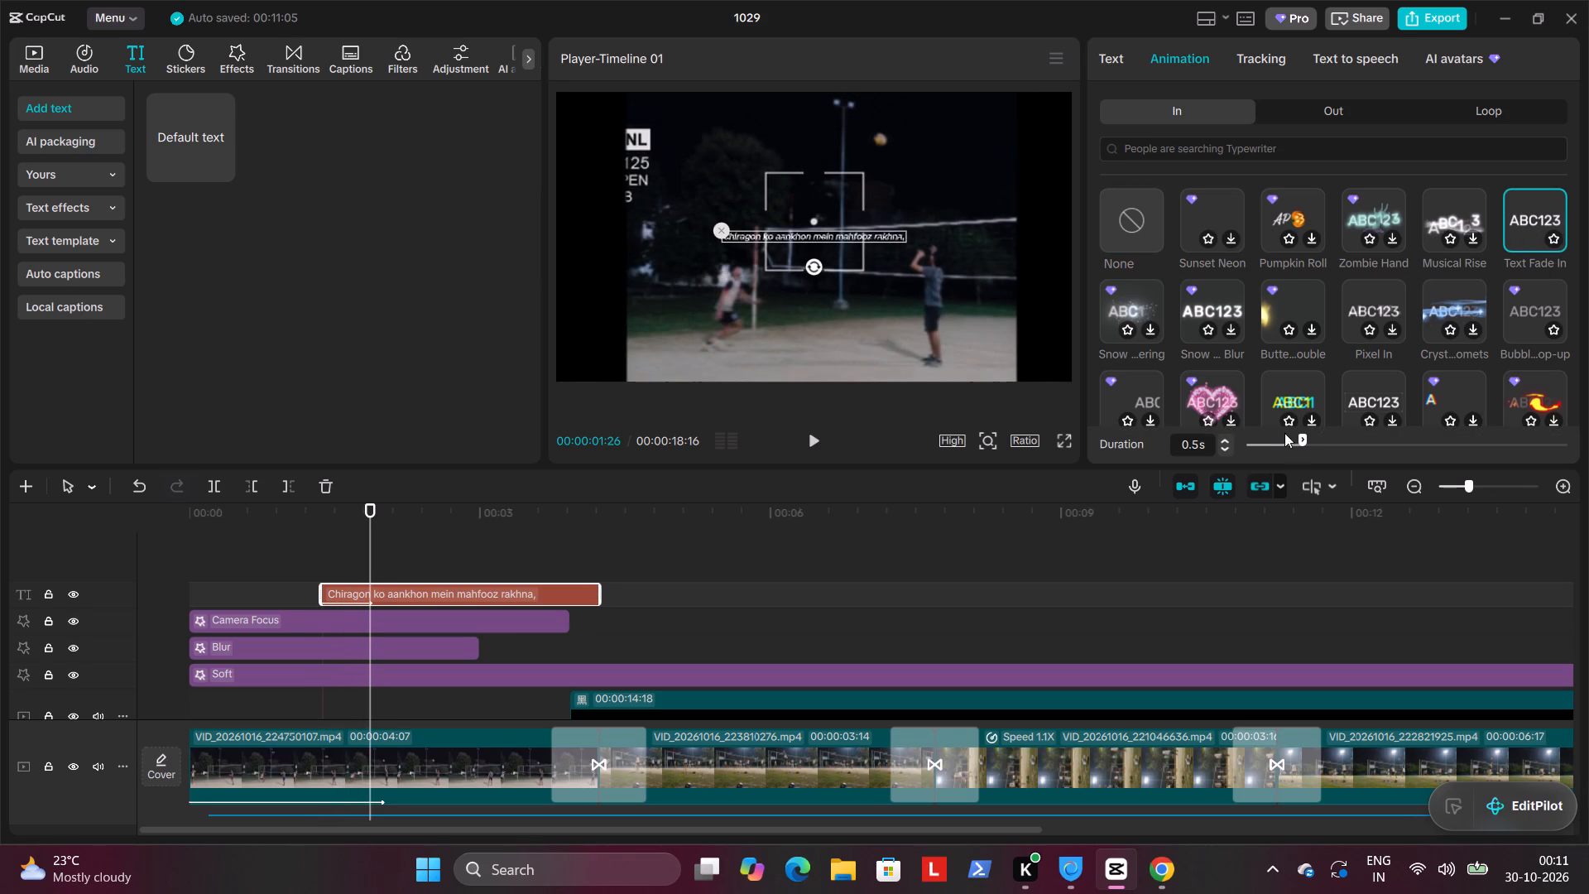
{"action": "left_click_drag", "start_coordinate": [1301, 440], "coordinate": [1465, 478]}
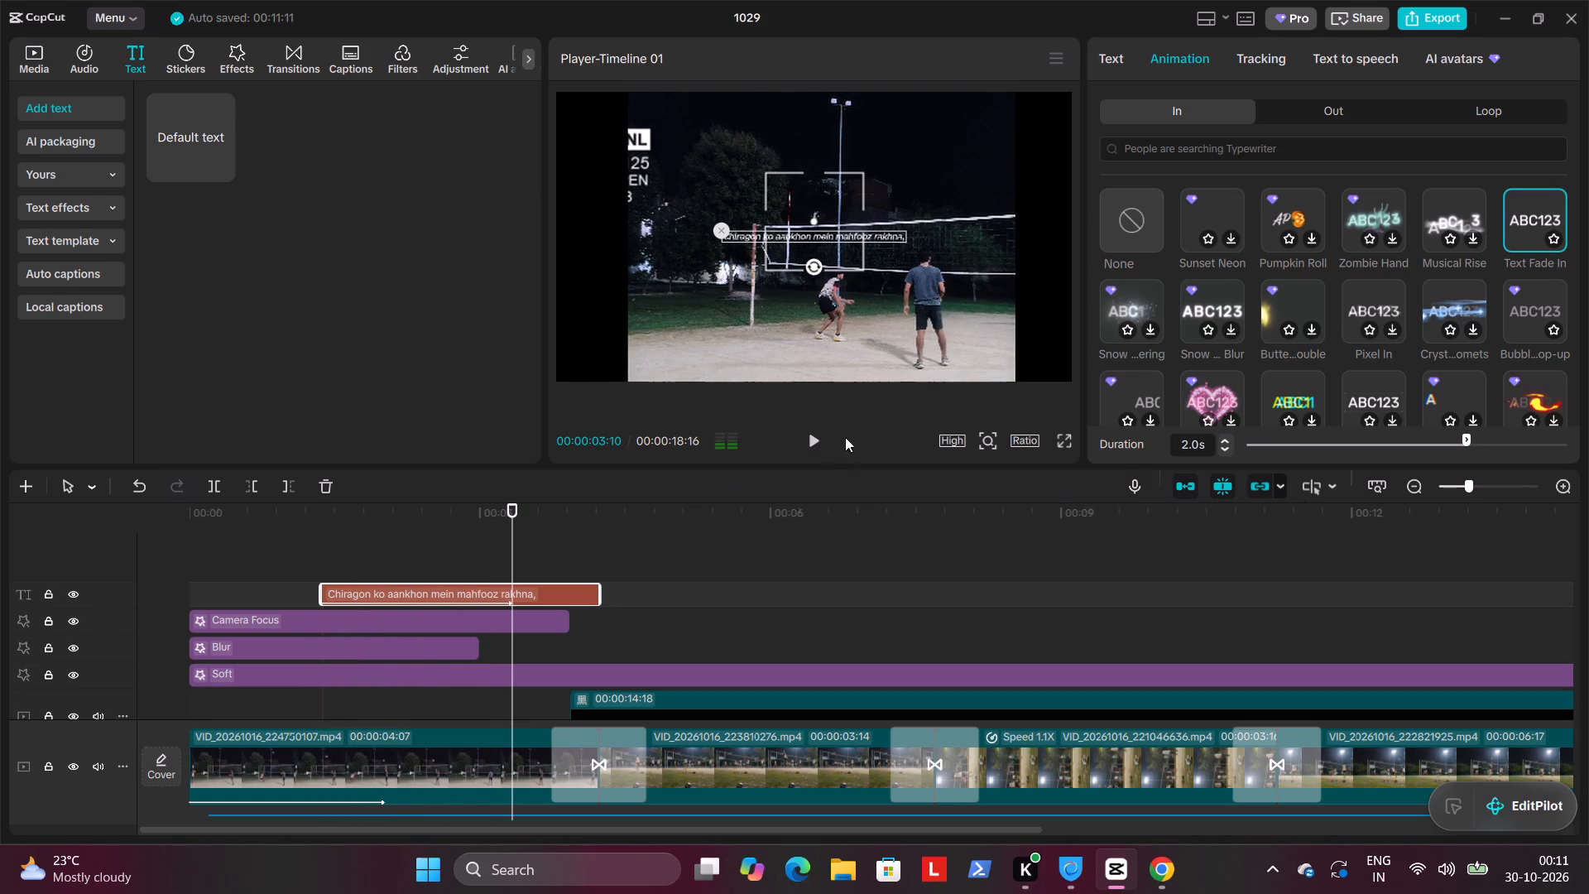
Browse the entry animations, search them for Fade In, and apply the second Fade In result to the verse text.
{"action": "scroll", "coordinate": [1185, 321], "scroll_direction": "down", "scroll_amount": 1}
{"action": "scroll", "coordinate": [1380, 300], "scroll_direction": "down", "scroll_amount": 1}
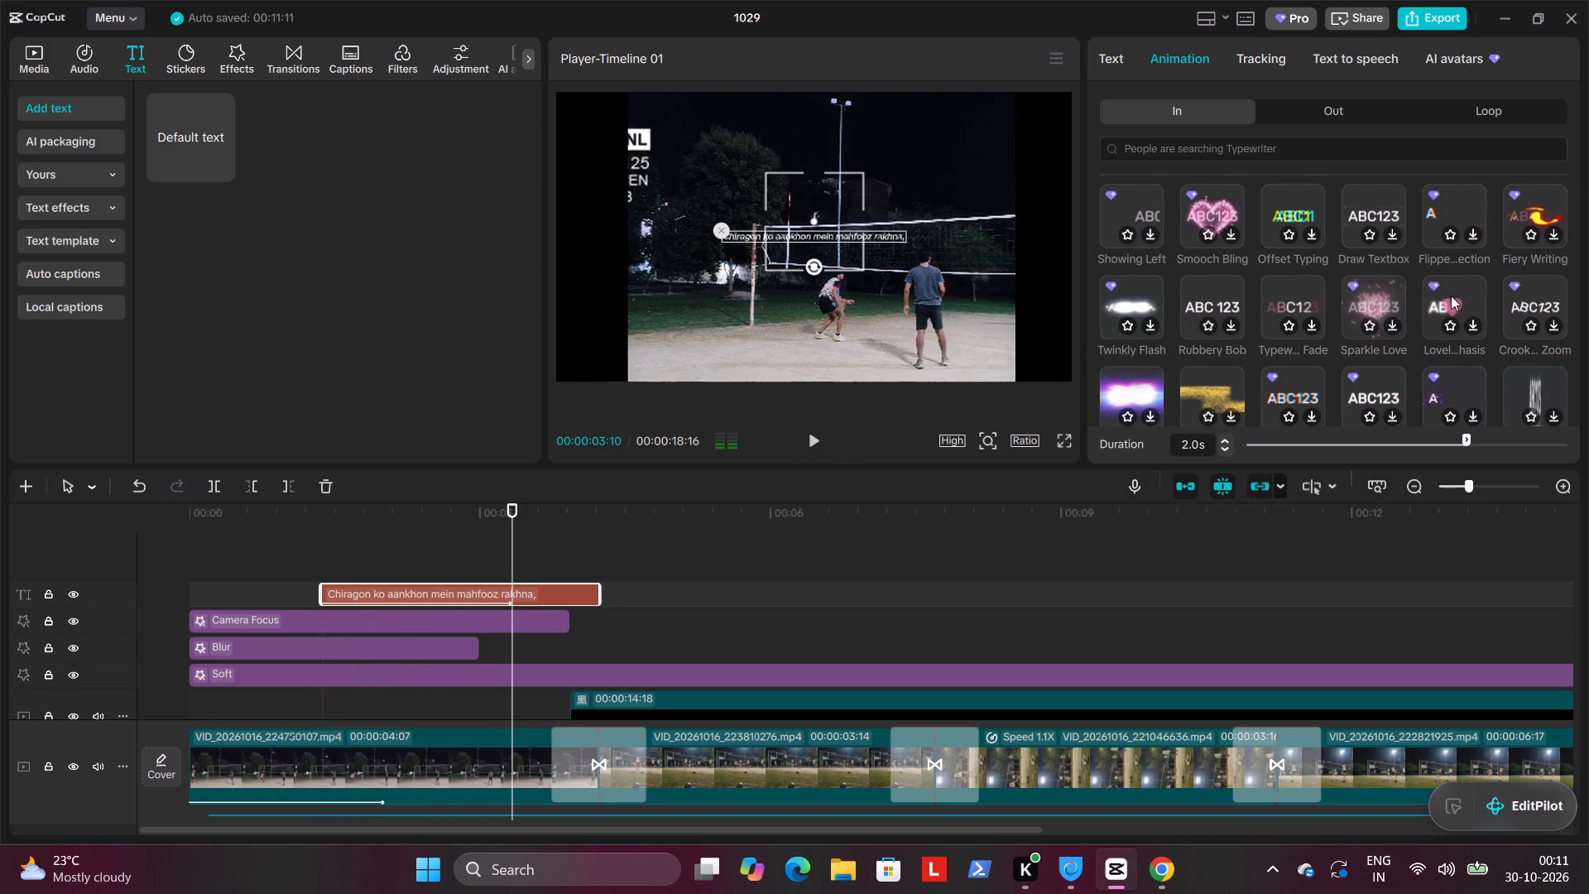
{"action": "scroll", "coordinate": [1404, 251], "scroll_direction": "down", "scroll_amount": 2}
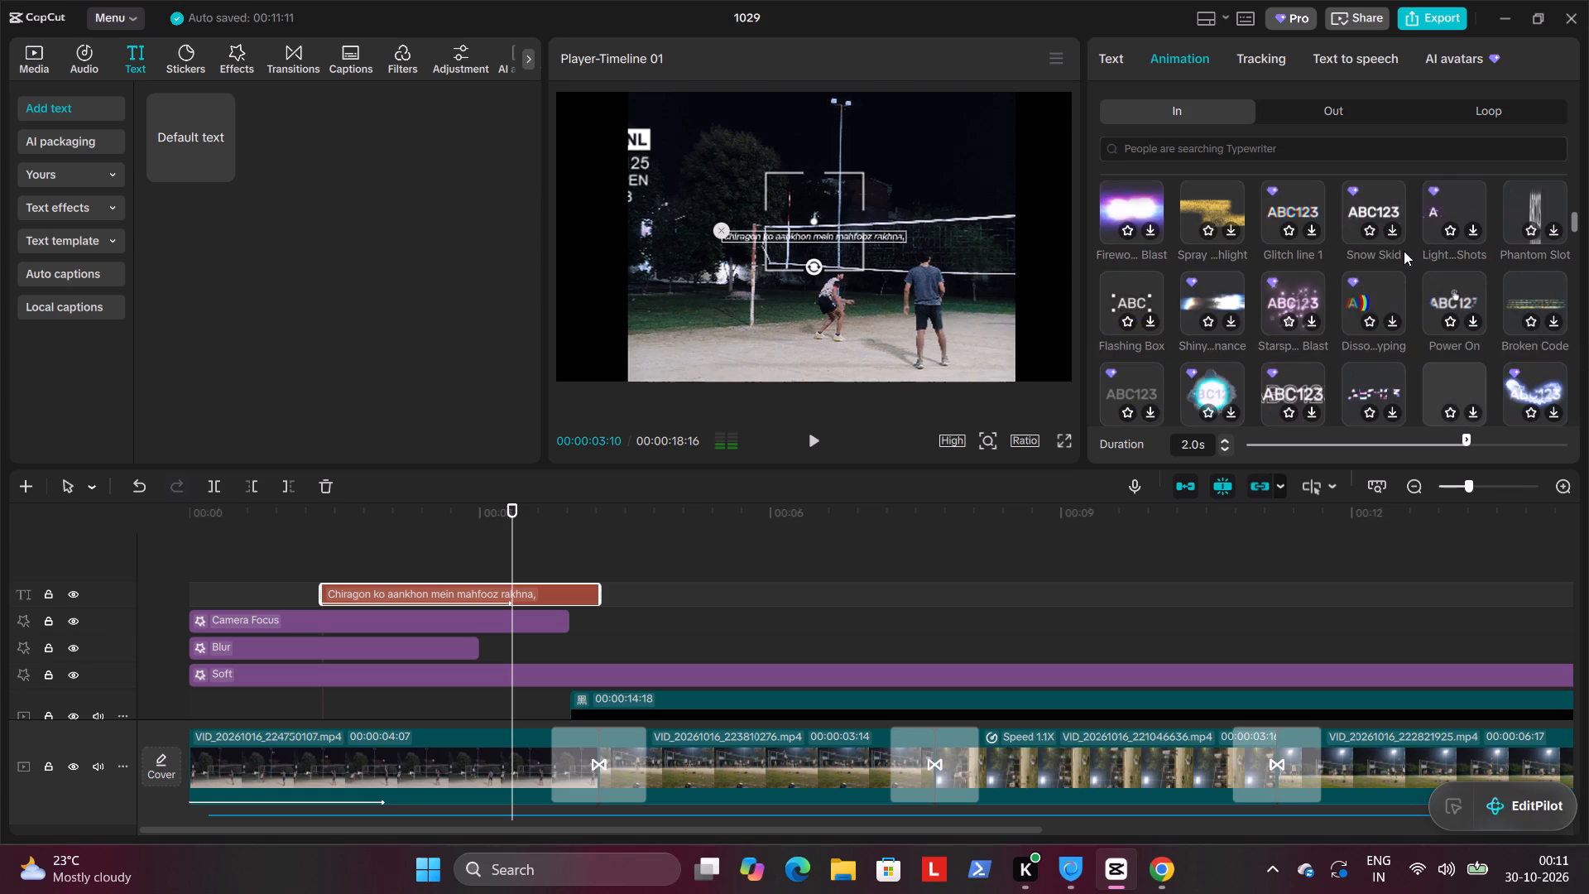
{"action": "scroll", "coordinate": [1404, 251], "scroll_direction": "down", "scroll_amount": 1}
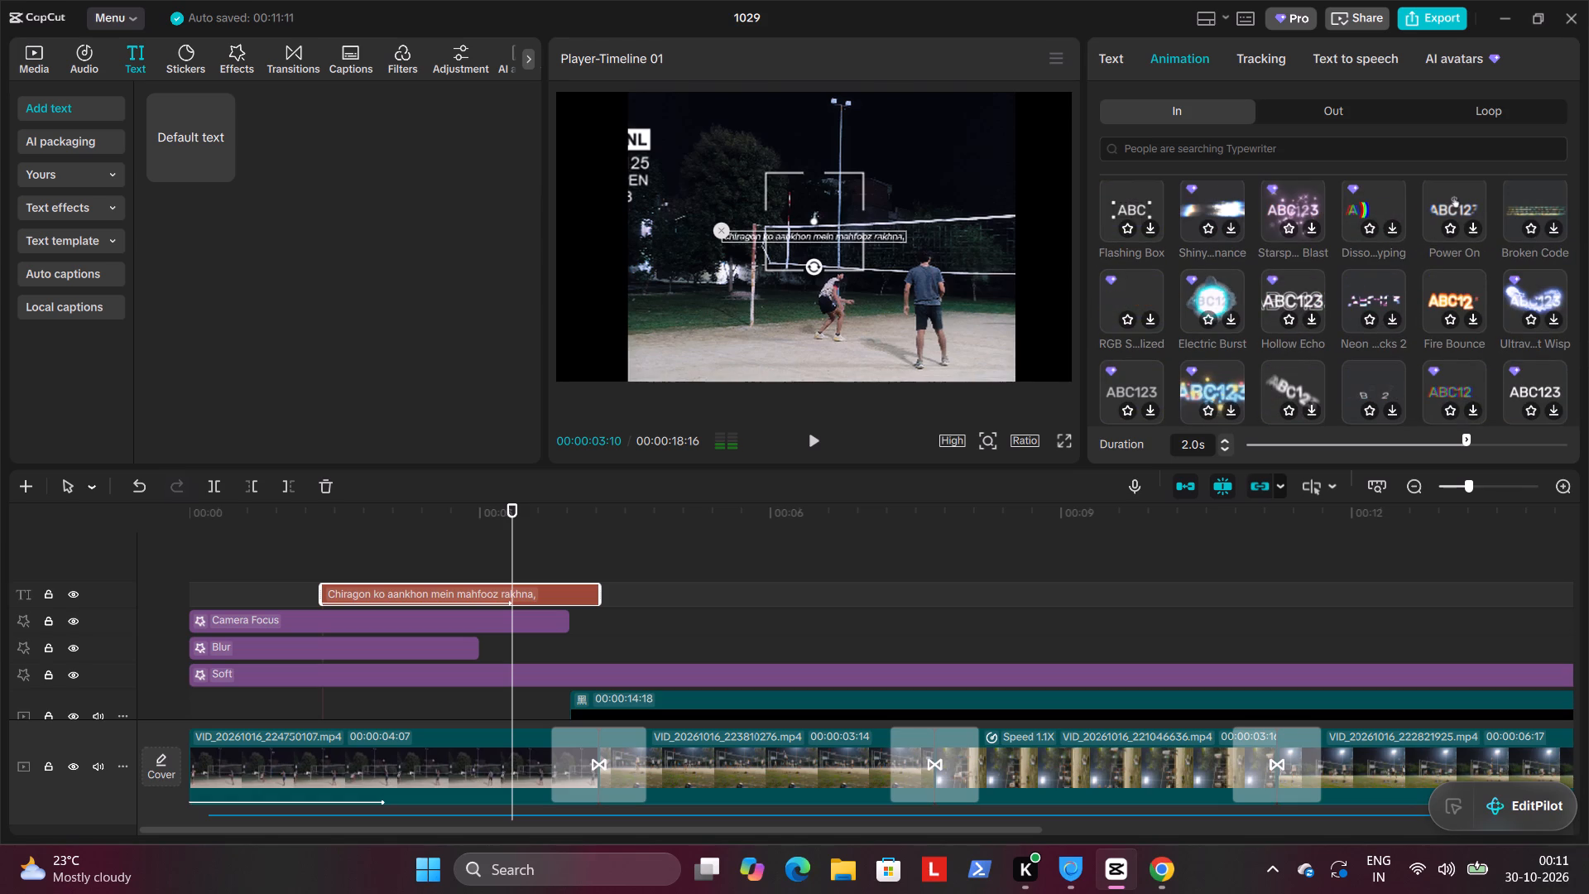
{"action": "left_click", "coordinate": [1236, 141]}
{"action": "left_click", "coordinate": [1174, 199]}
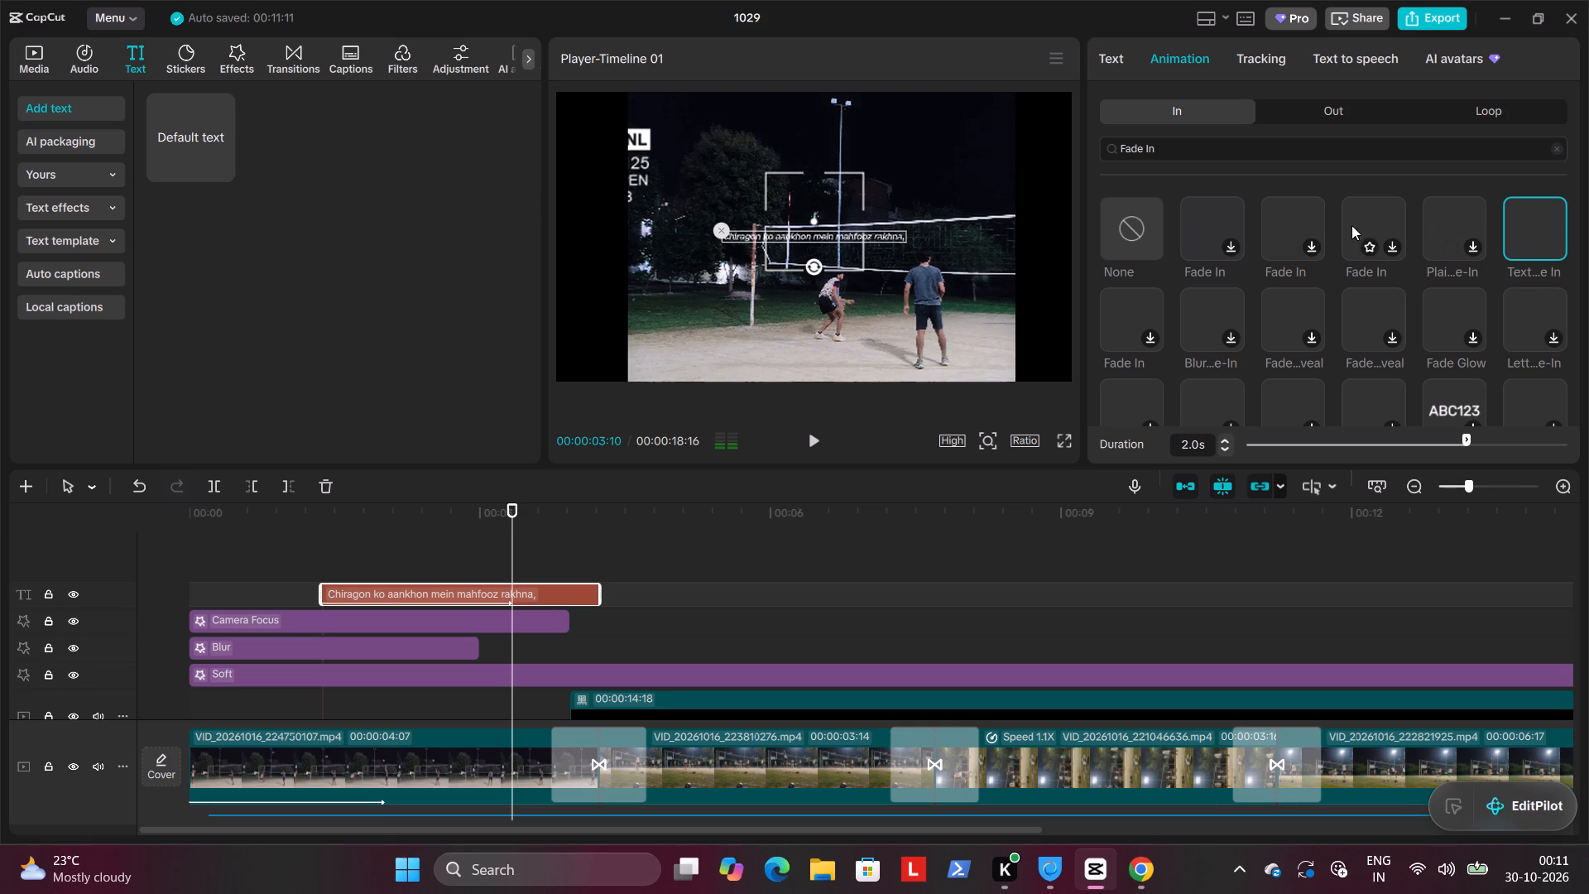
{"action": "left_click", "coordinate": [1299, 225]}
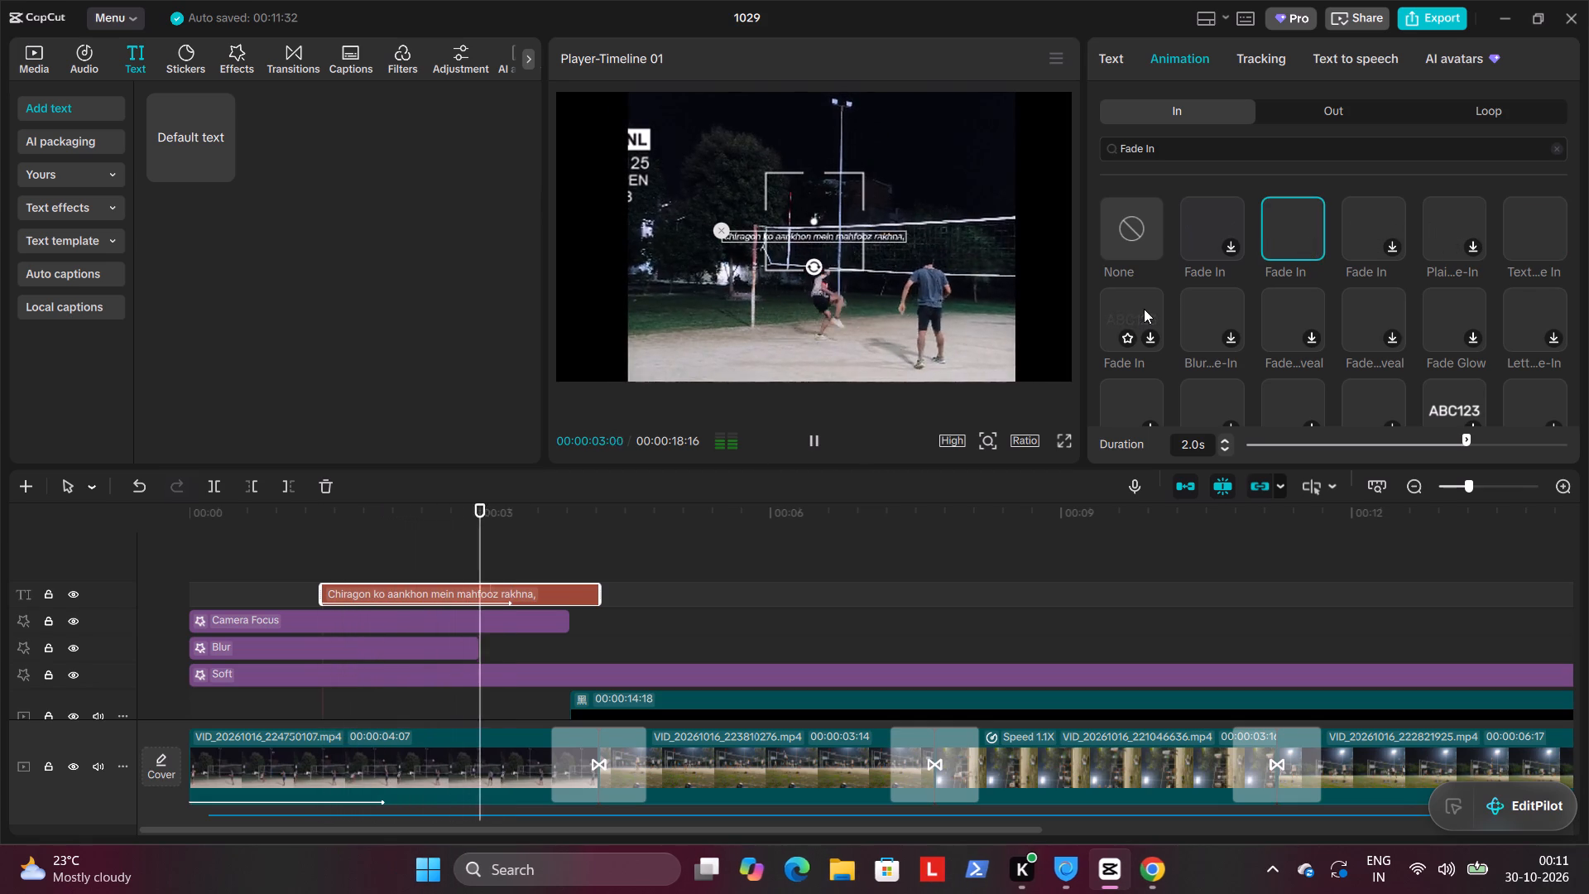
Try shortening the Fade In animation to 1.5s, and set its duration to the full 2.9s.
{"action": "triple_click", "coordinate": [1222, 445]}
{"action": "triple_click", "coordinate": [1222, 445]}
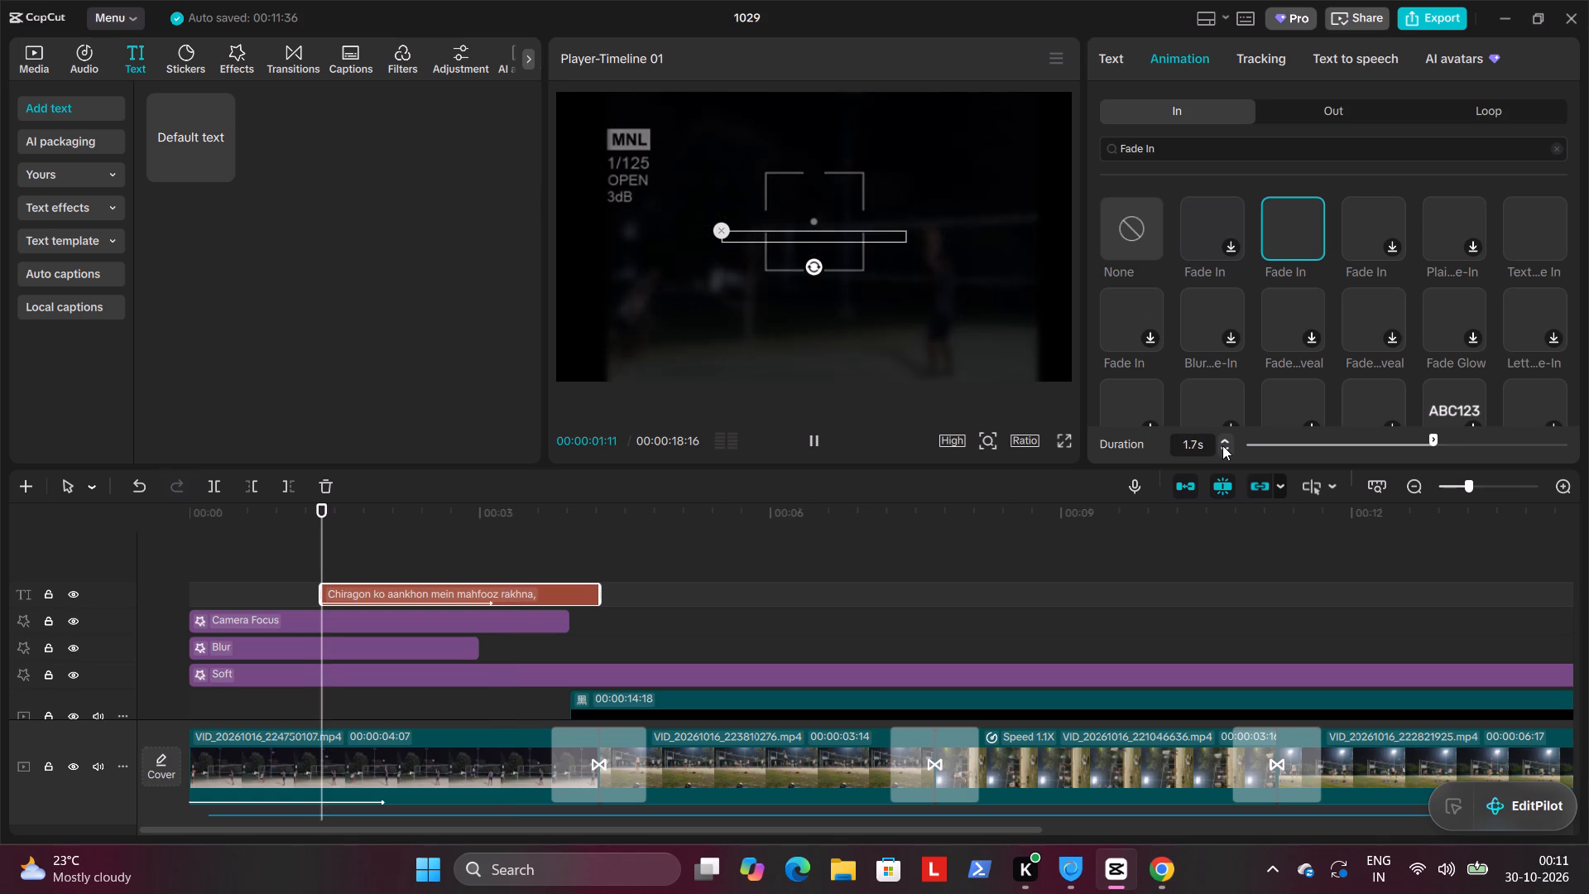
{"action": "left_click", "coordinate": [1222, 445]}
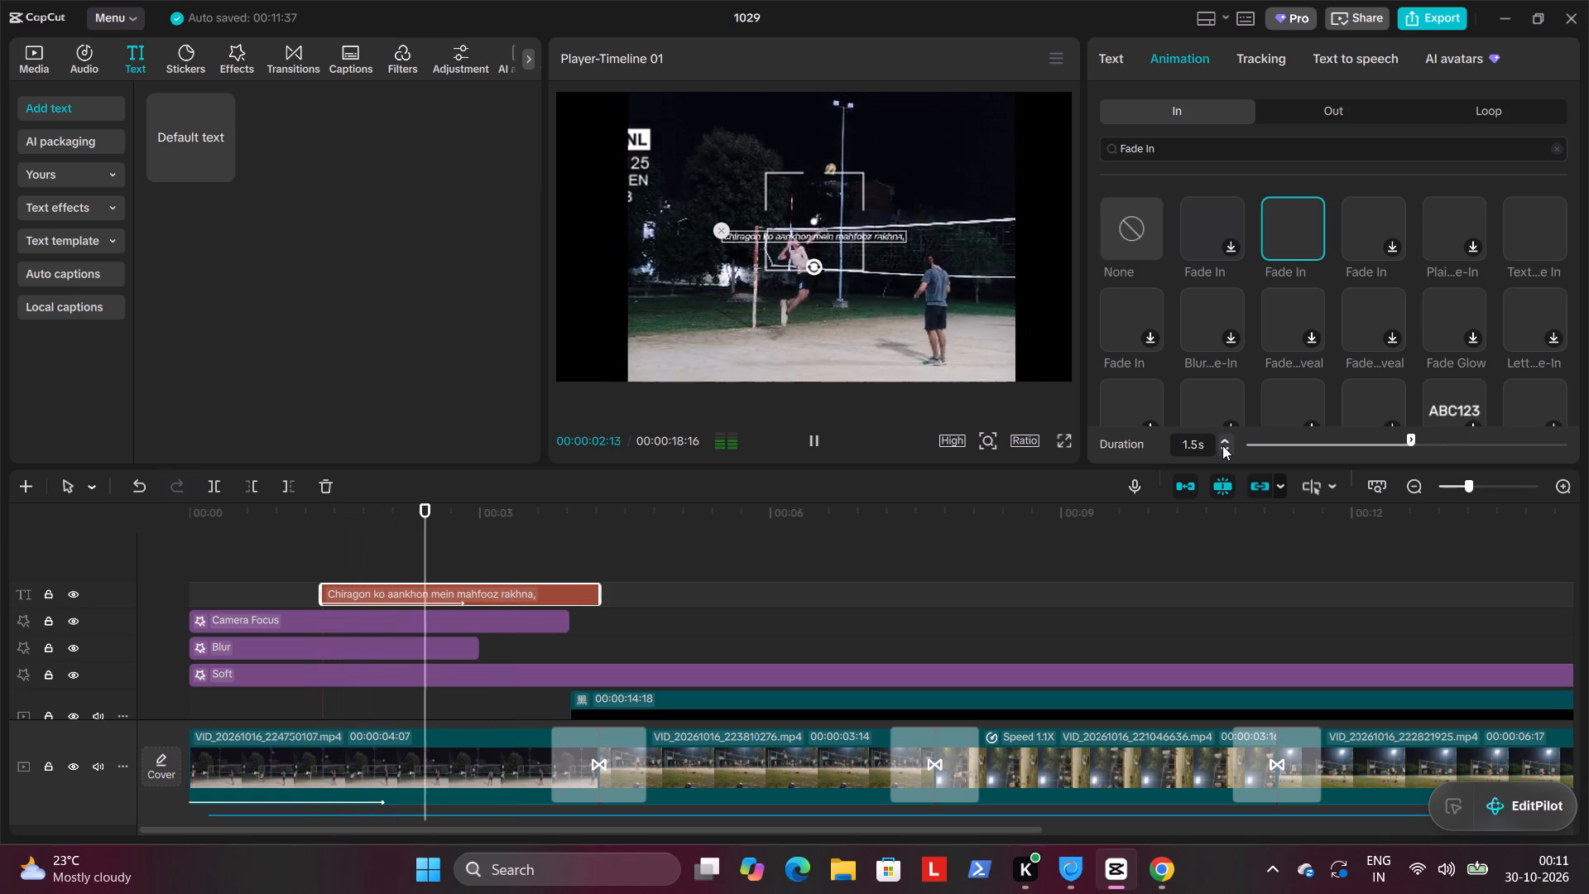
{"action": "left_click_drag", "start_coordinate": [1407, 439], "coordinate": [1450, 442]}
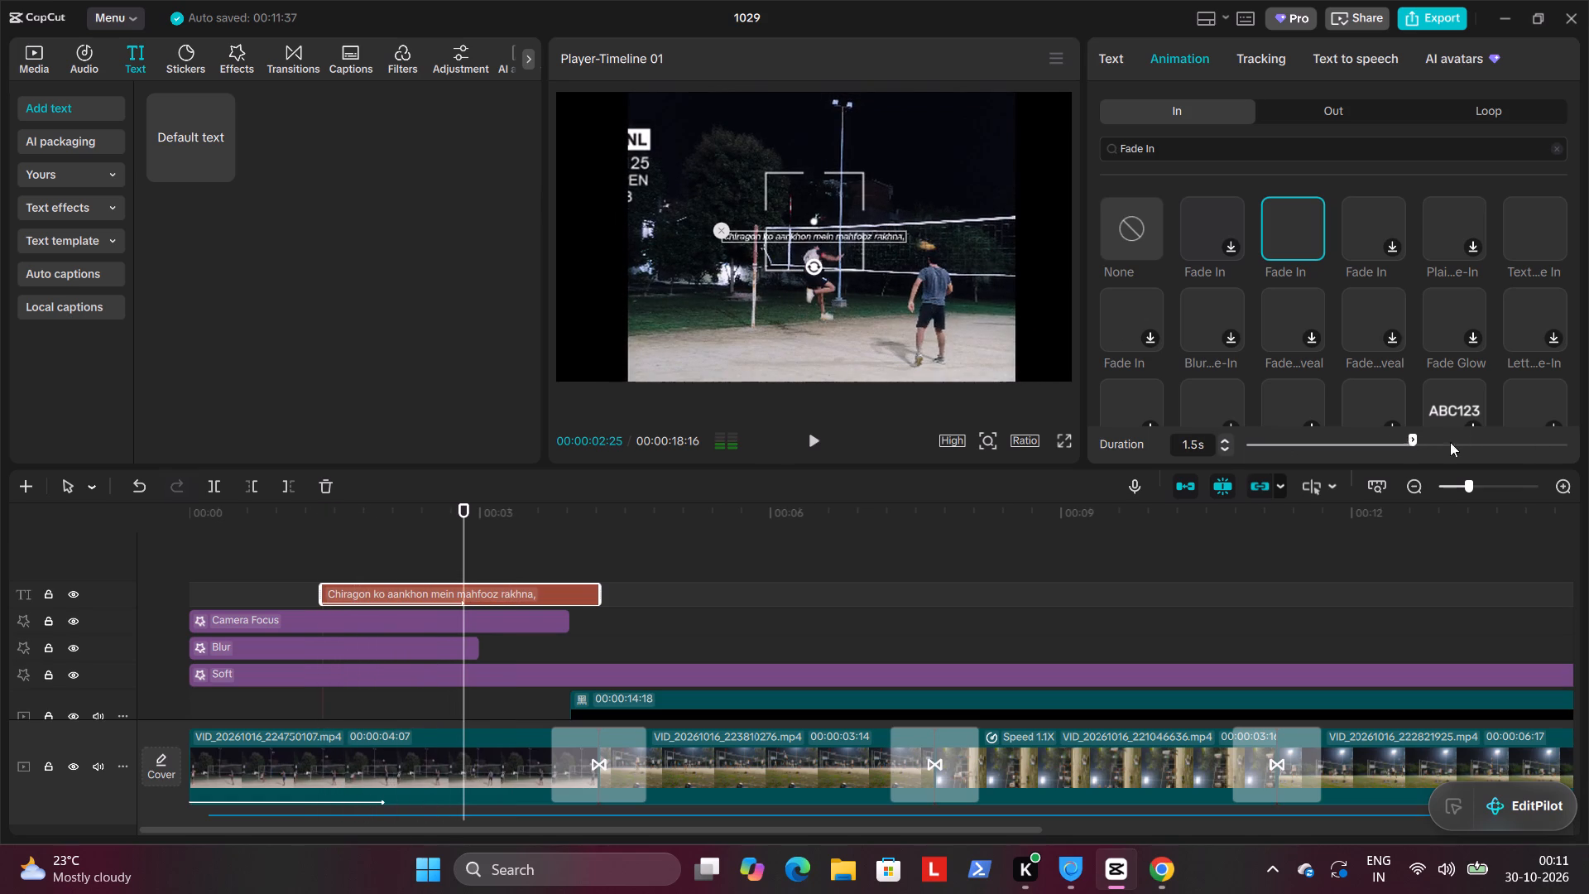
{"action": "left_click_drag", "start_coordinate": [1450, 442], "coordinate": [1588, 445]}
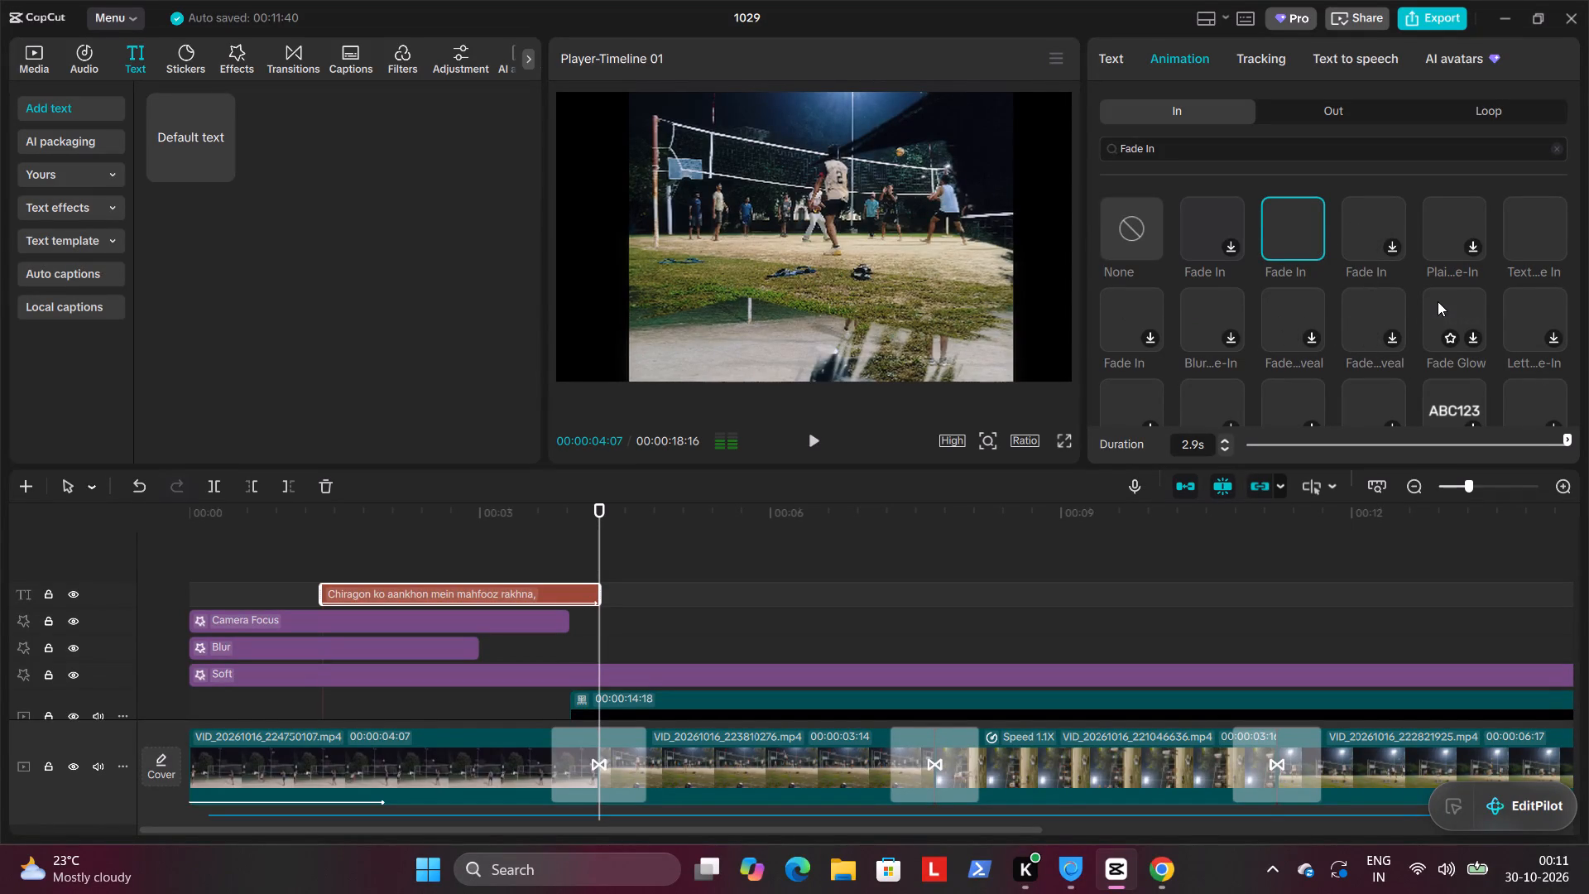
Switch the verse text's entry animation to the "Lett...e-In" result, keeping the clip's end at 00:00:04:07.
{"action": "left_click", "coordinate": [1548, 319]}
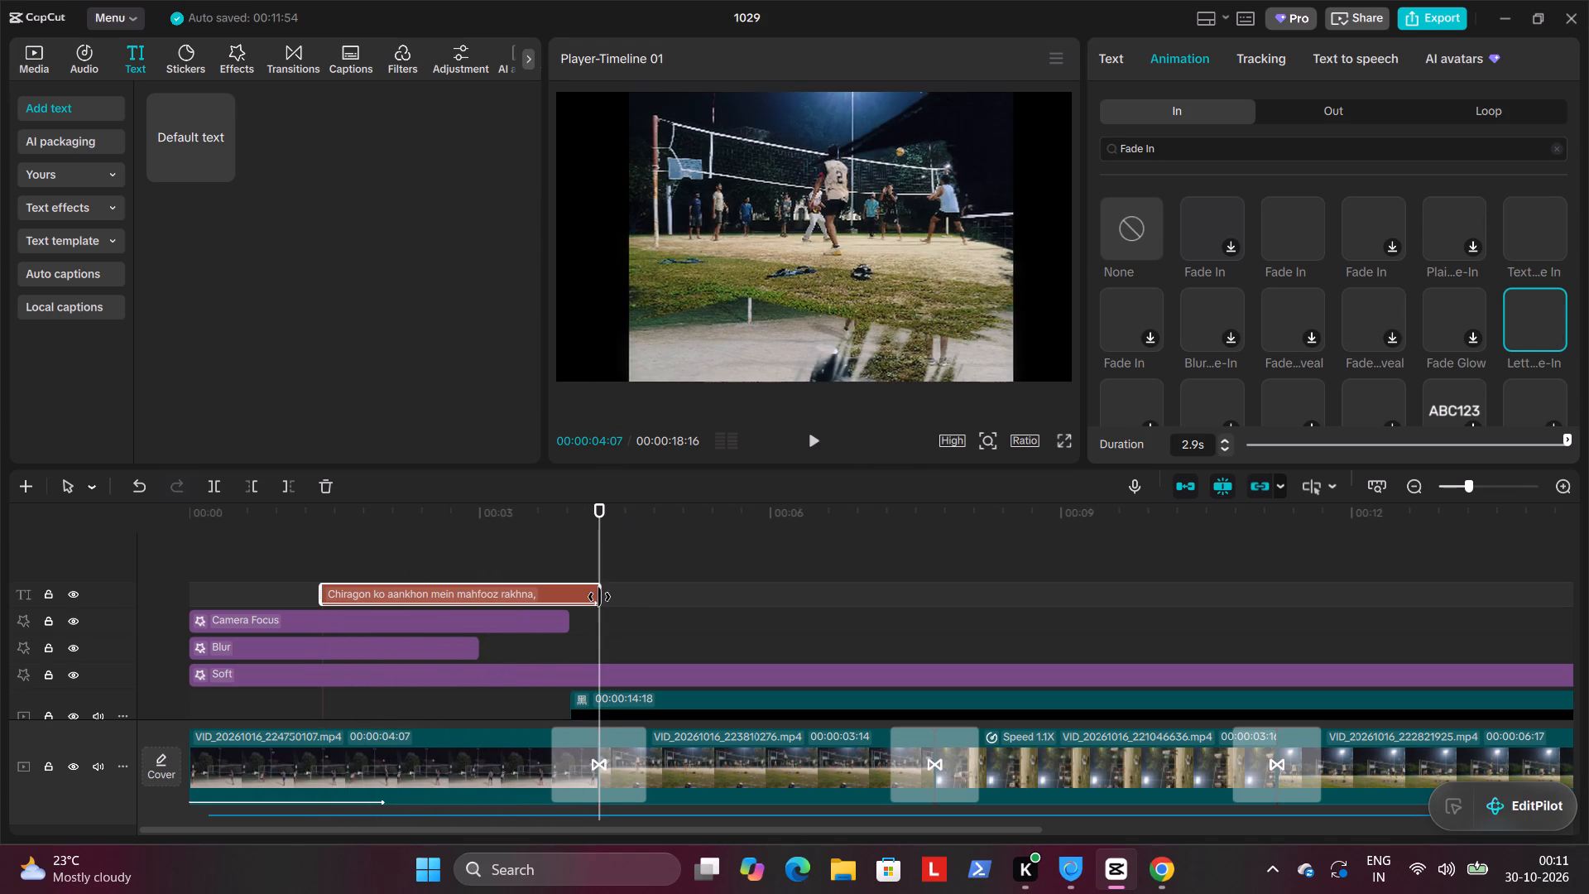
{"action": "left_click_drag", "start_coordinate": [599, 597], "coordinate": [589, 598]}
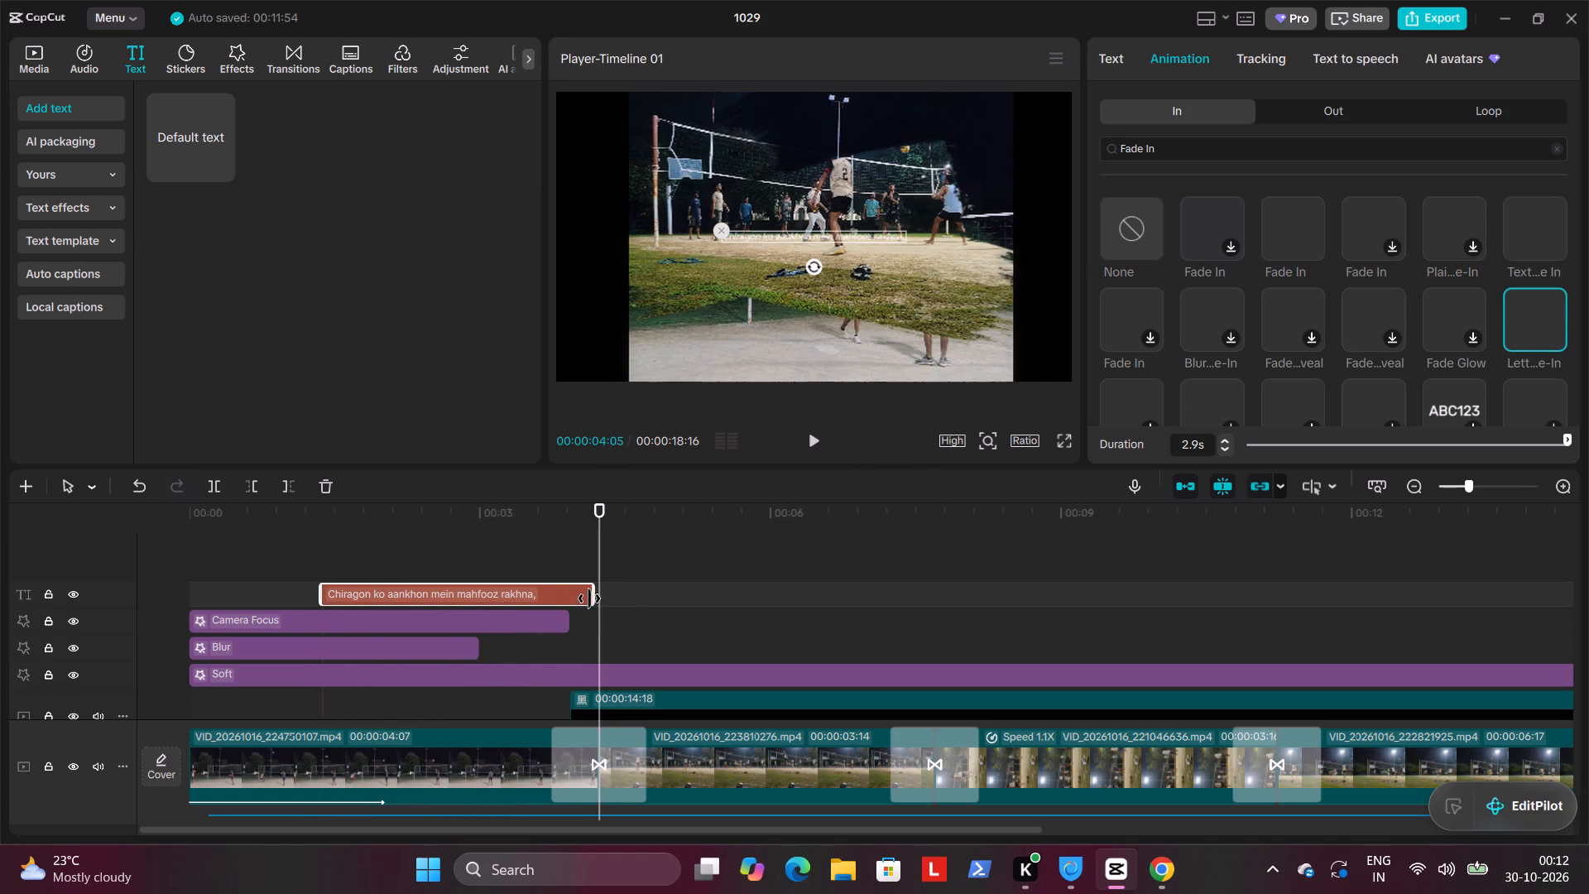
{"action": "left_click_drag", "start_coordinate": [589, 598], "coordinate": [591, 598]}
Play the verse section in full screen from 00:00:01:11 to review the text animation.
{"action": "left_click_drag", "start_coordinate": [598, 524], "coordinate": [344, 535]}
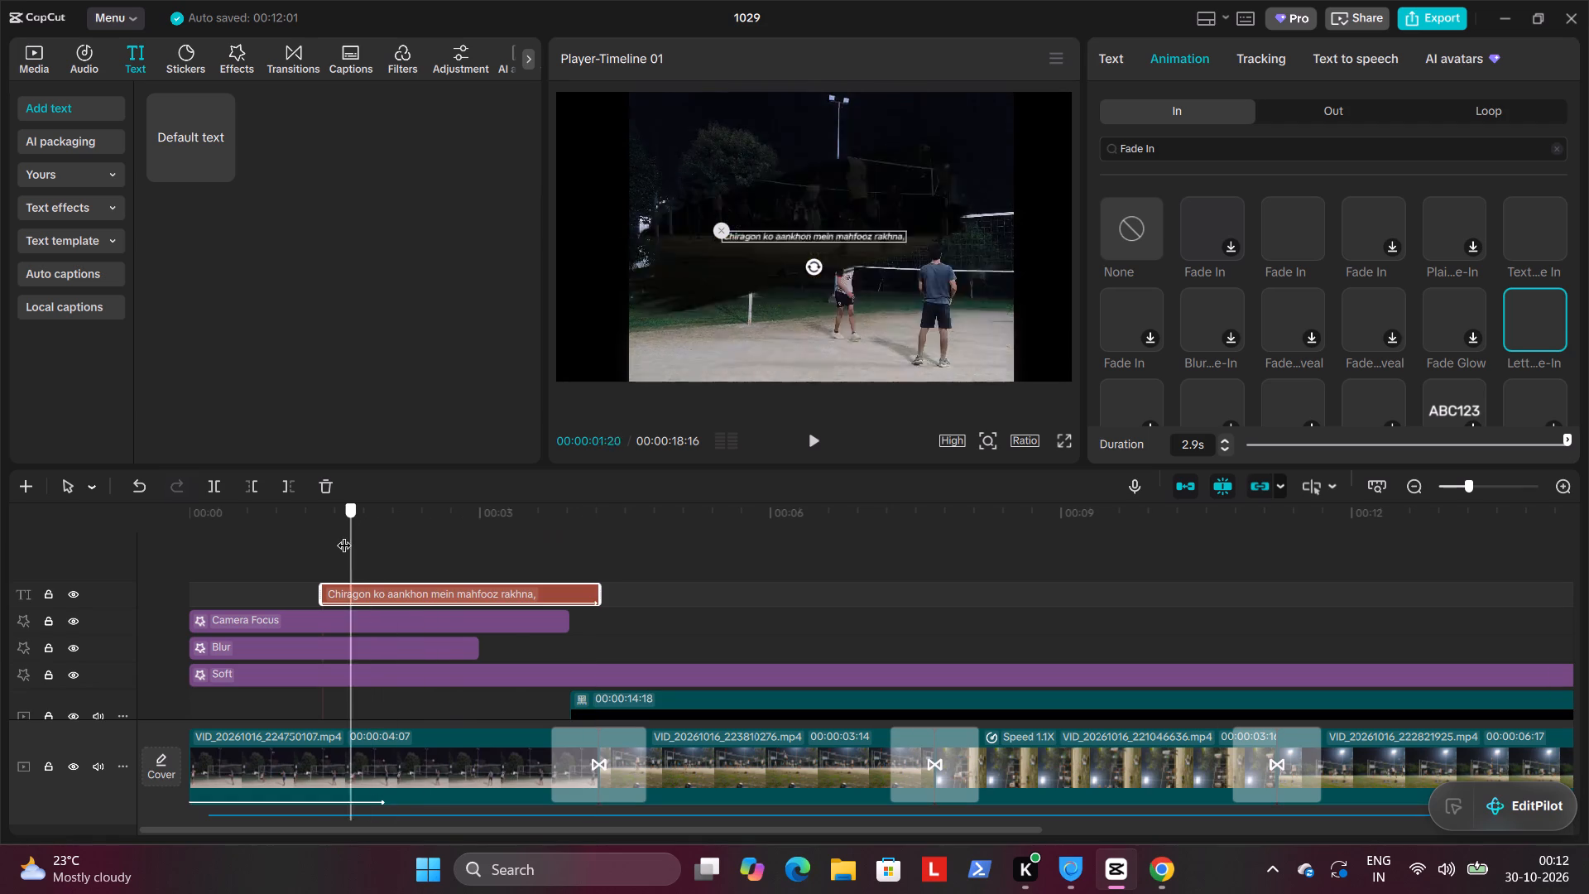
{"action": "left_click_drag", "start_coordinate": [344, 535], "coordinate": [320, 535]}
{"action": "left_click", "coordinate": [1062, 436]}
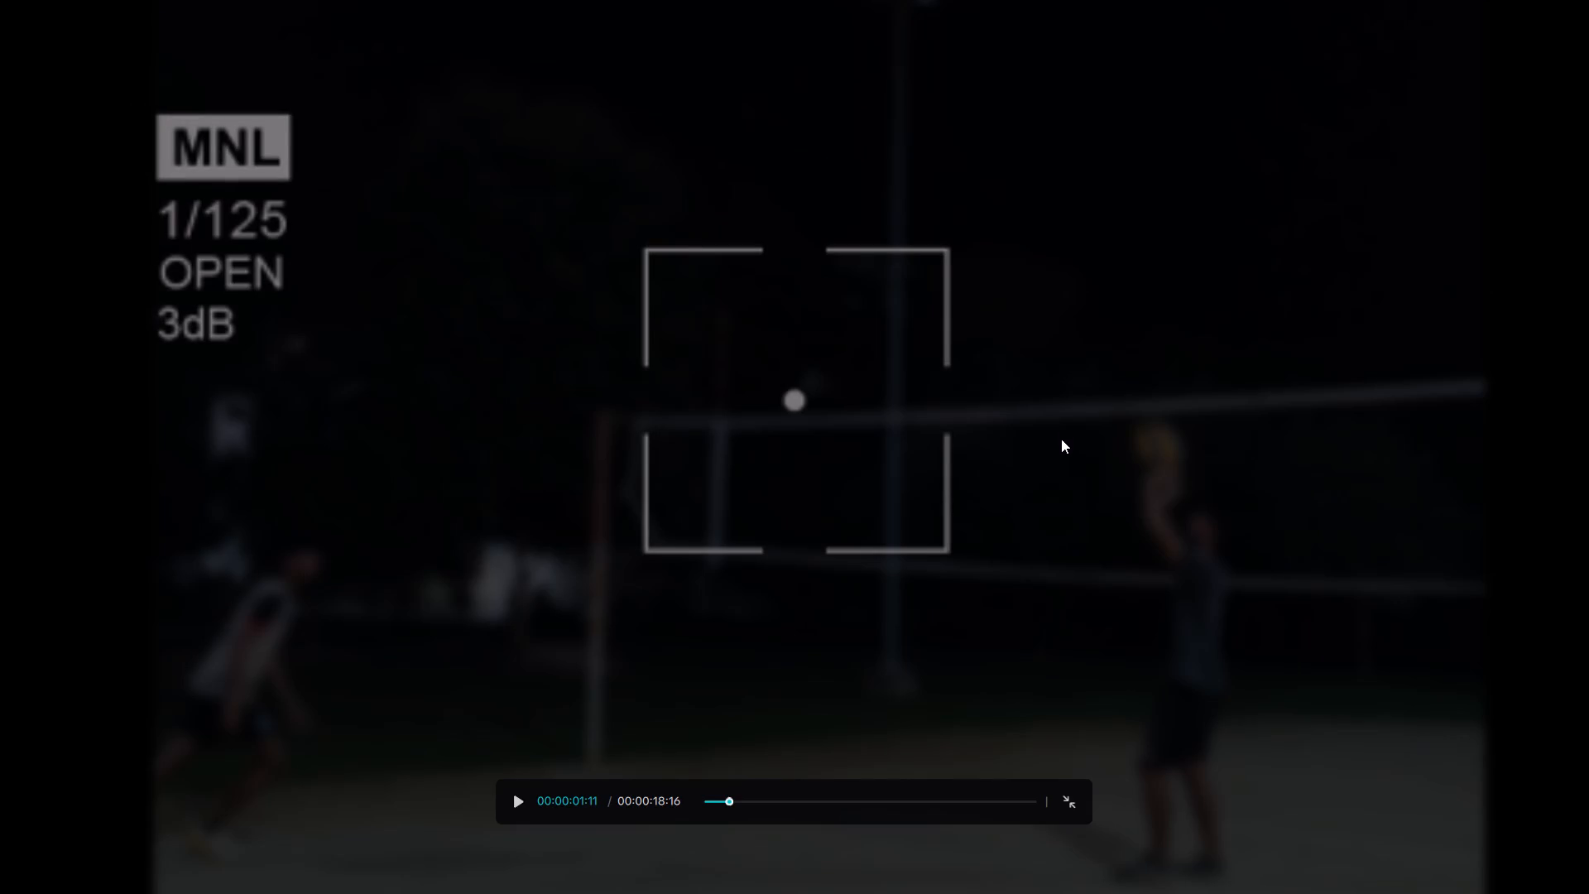
{"action": "key", "text": "space"}
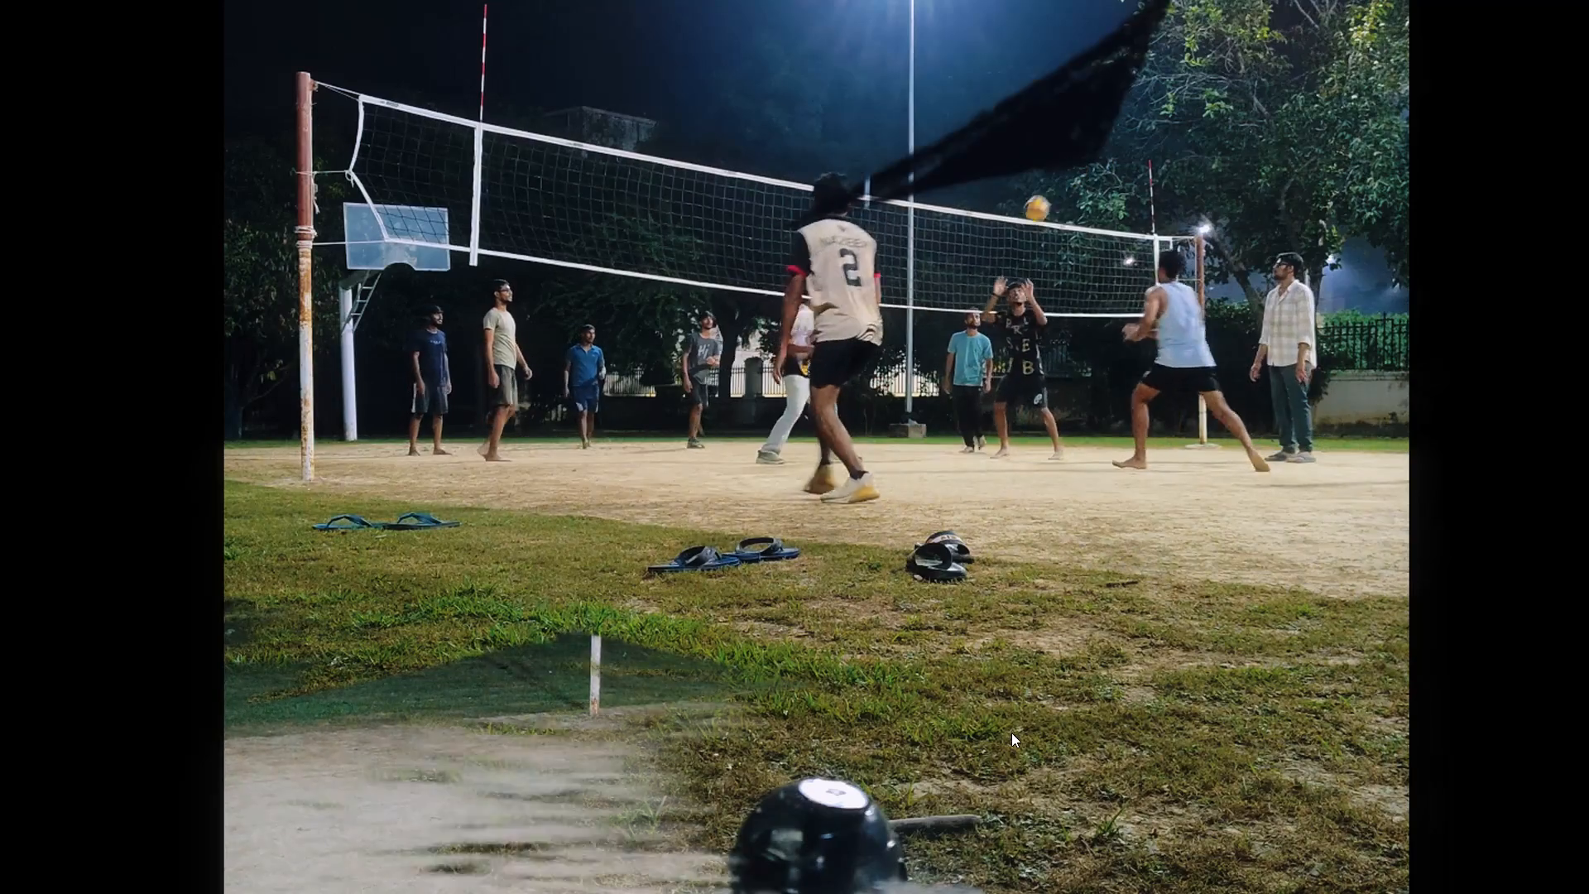
{"action": "scroll", "coordinate": [1011, 733], "scroll_direction": "down", "scroll_amount": 1}
{"action": "key", "text": "v"}
{"action": "key", "text": "space"}
{"action": "left_click", "coordinate": [994, 770]}
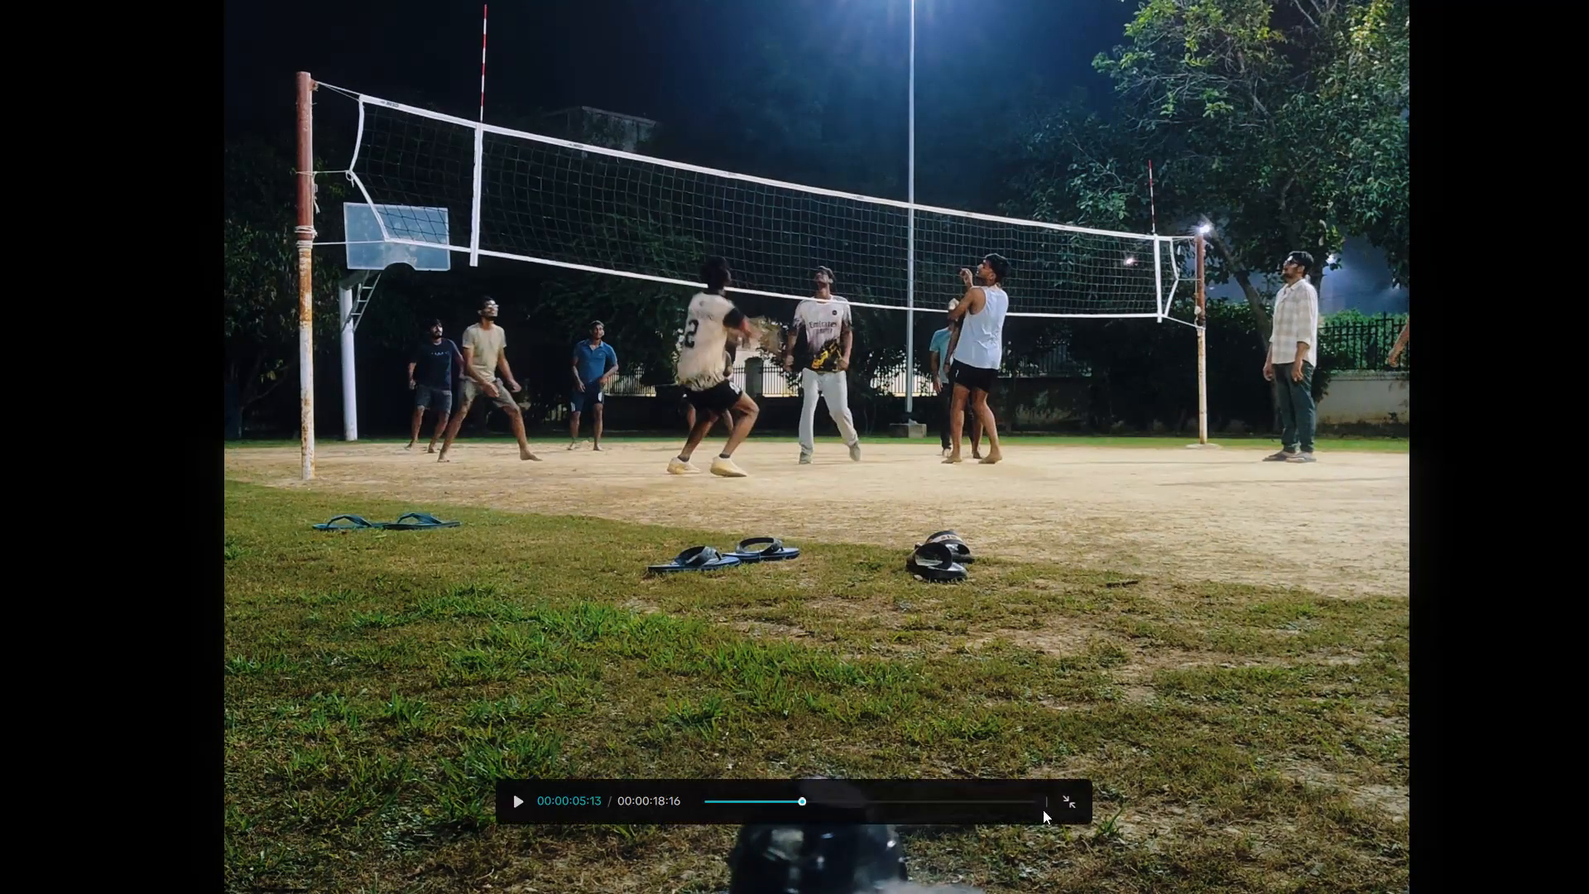
{"action": "left_click", "coordinate": [1068, 802]}
Leave full screen and undo the deactivation of the verse text clip.
{"action": "left_click", "coordinate": [561, 584]}
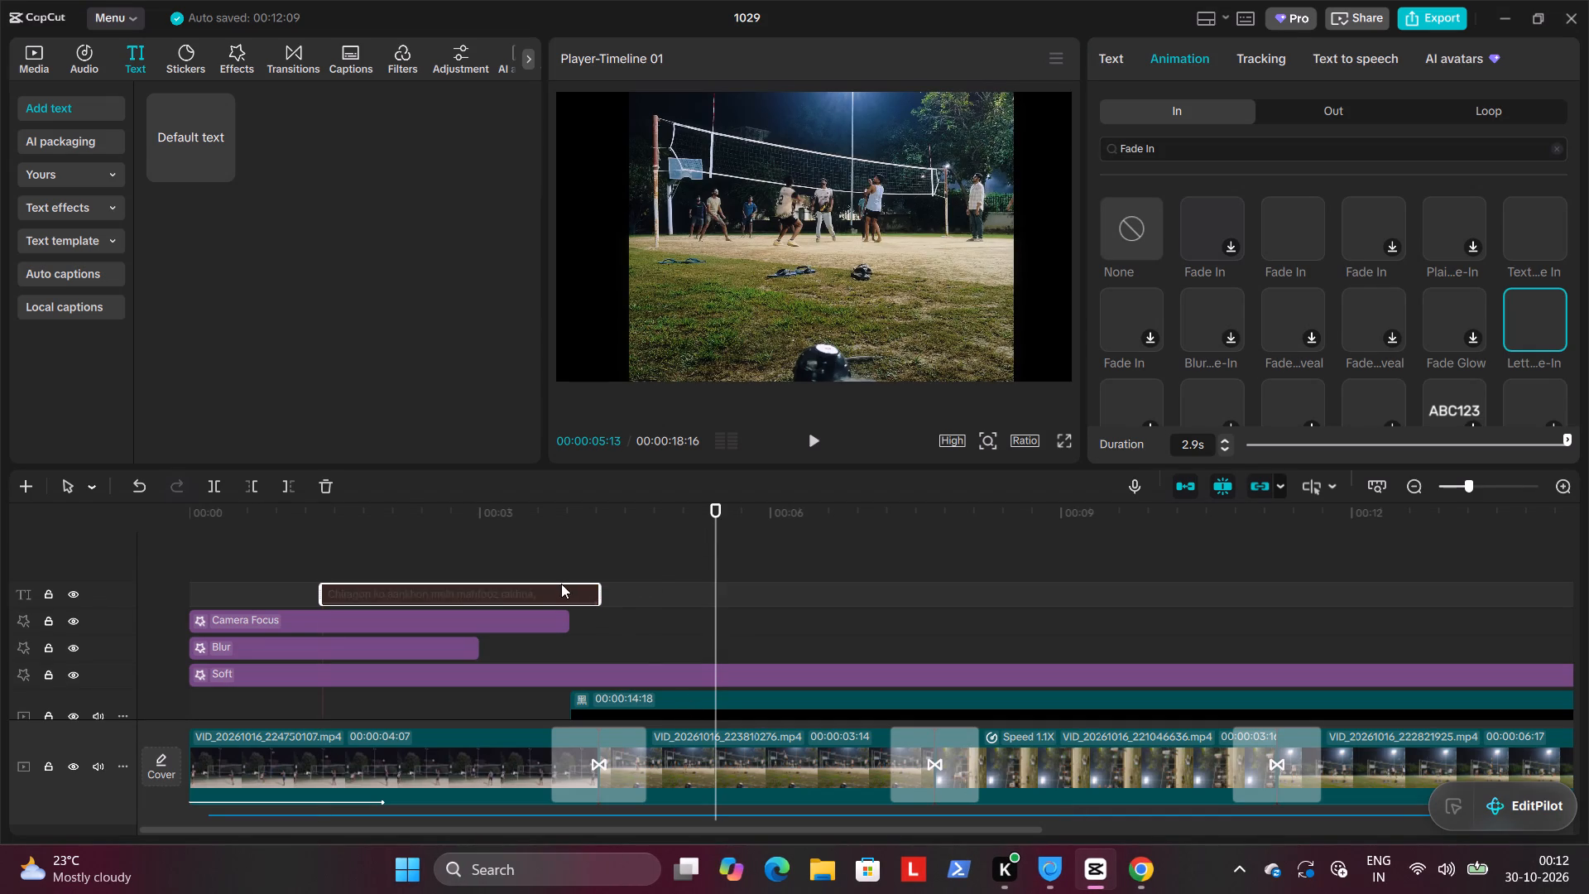
{"action": "left_click", "coordinate": [723, 506]}
{"action": "left_click_drag", "start_coordinate": [723, 506], "coordinate": [547, 515]}
{"action": "left_click", "coordinate": [741, 756]}
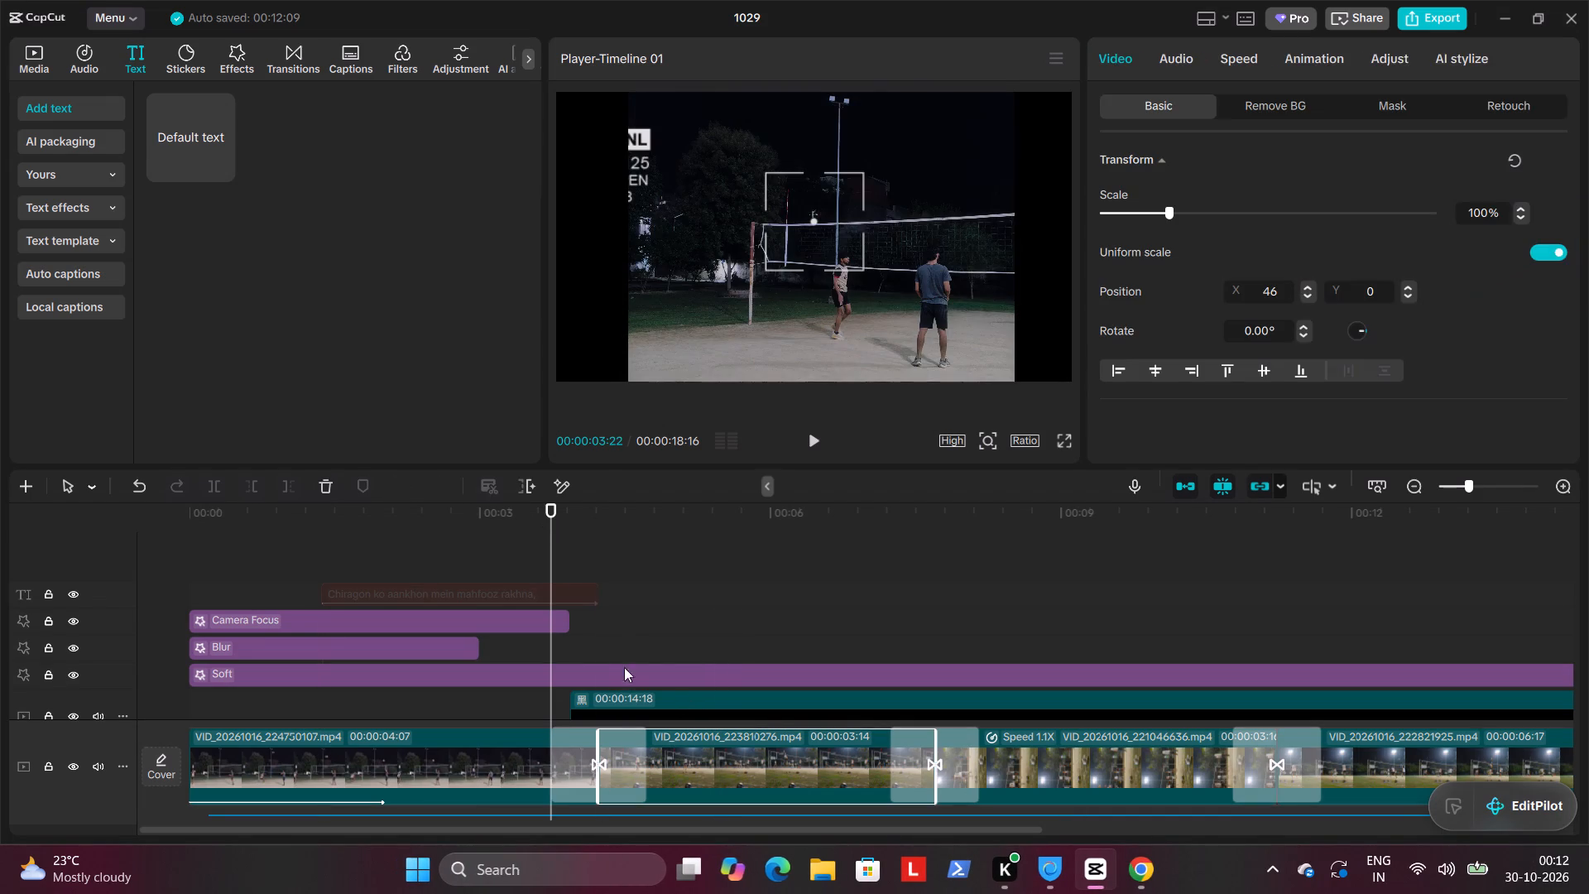
{"action": "left_click", "coordinate": [564, 592]}
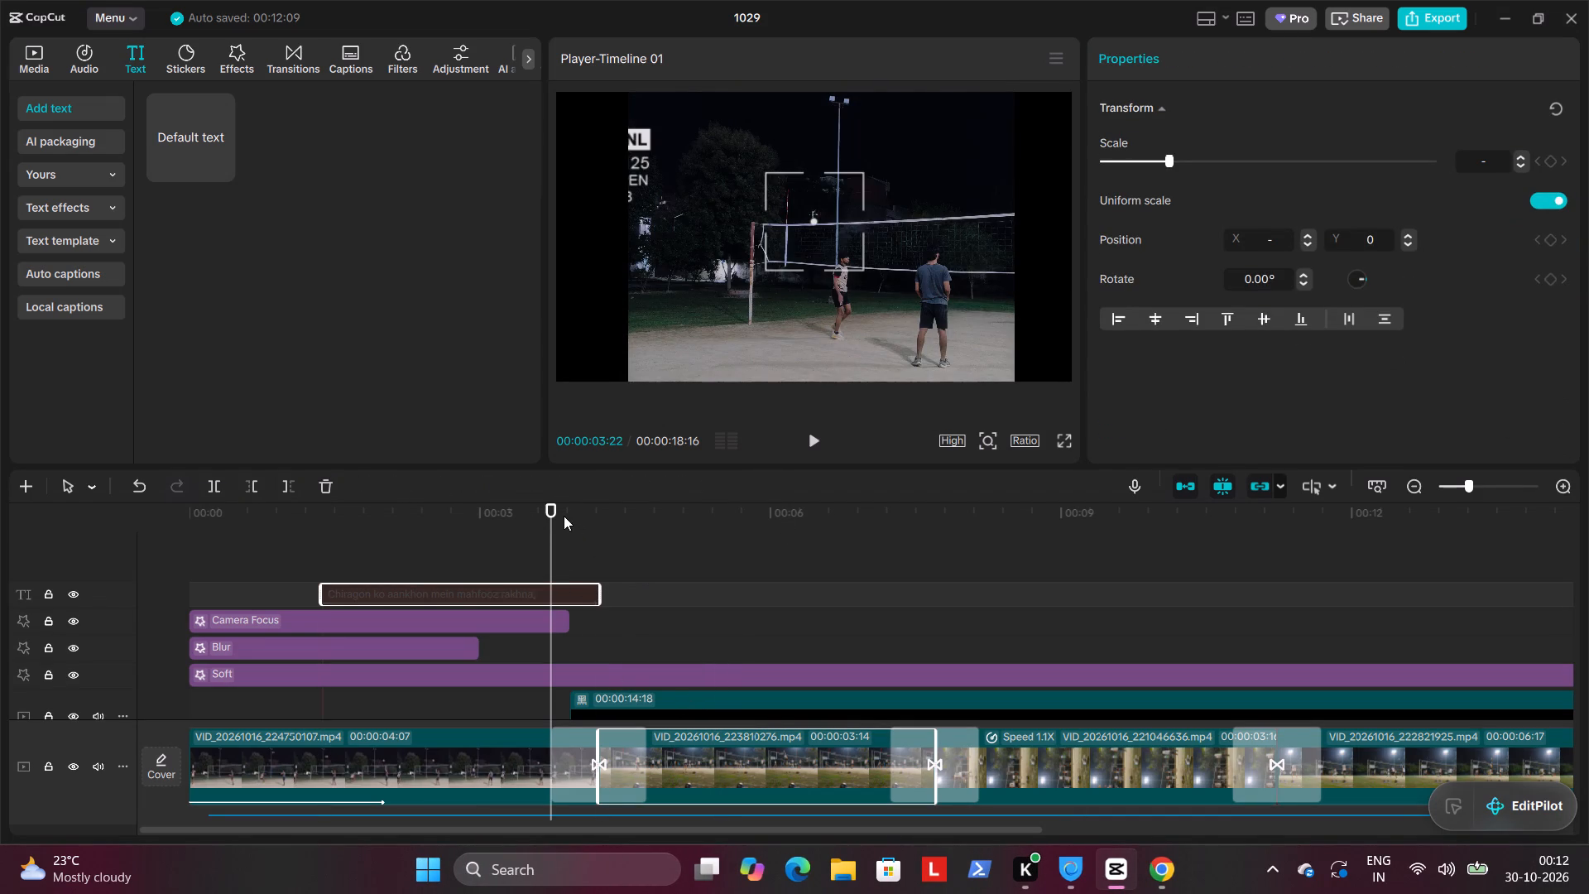
{"action": "left_click_drag", "start_coordinate": [552, 532], "coordinate": [475, 528]}
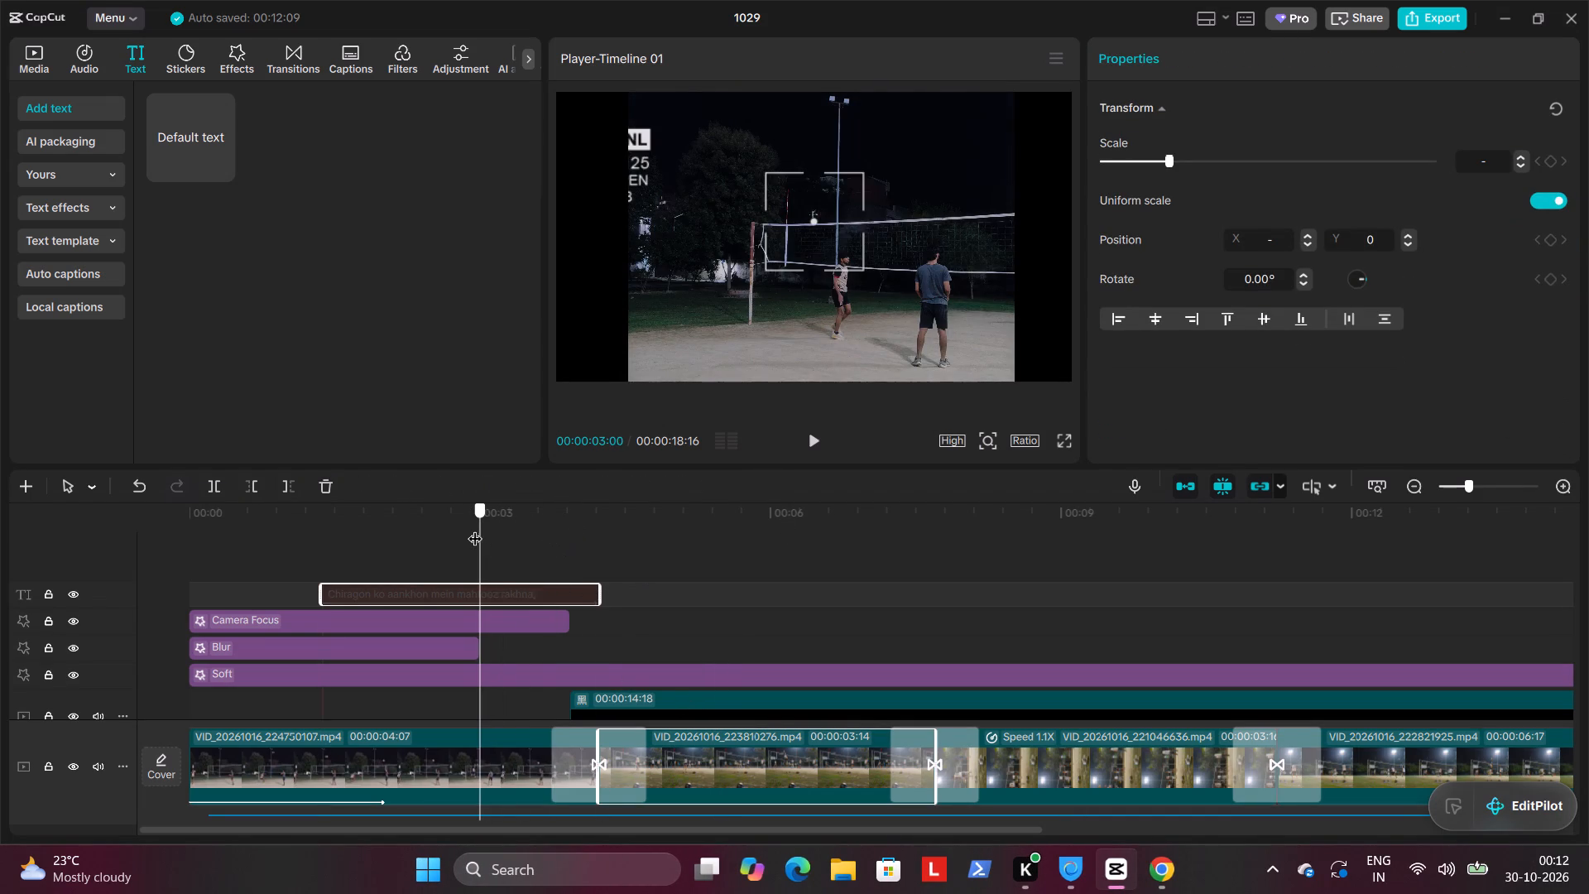
{"action": "left_click_drag", "start_coordinate": [475, 528], "coordinate": [406, 528]}
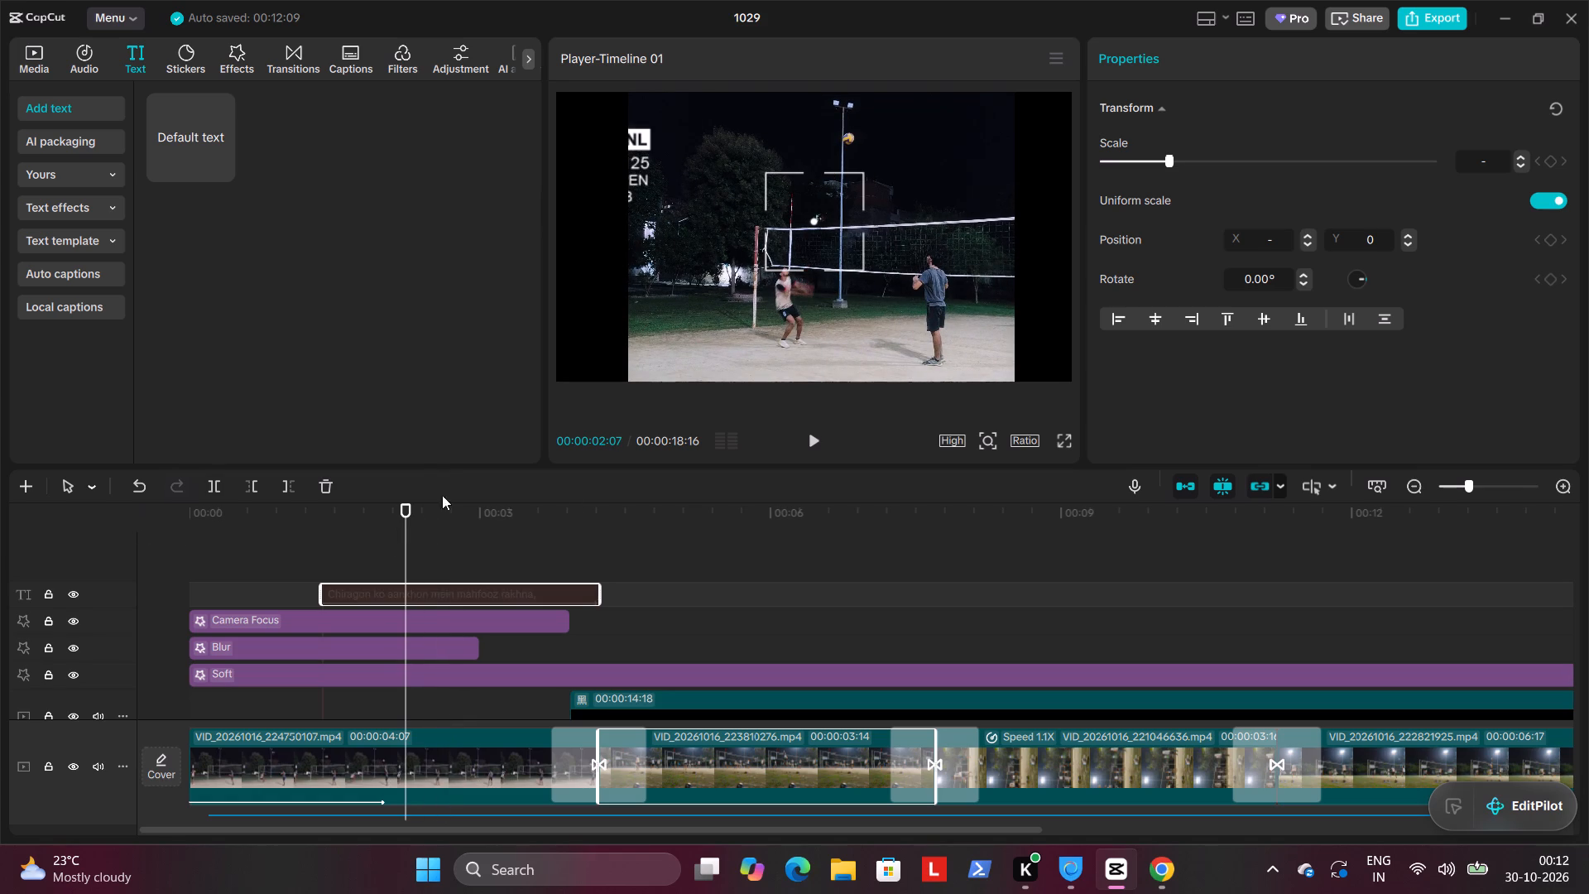
{"action": "left_click", "coordinate": [1229, 490]}
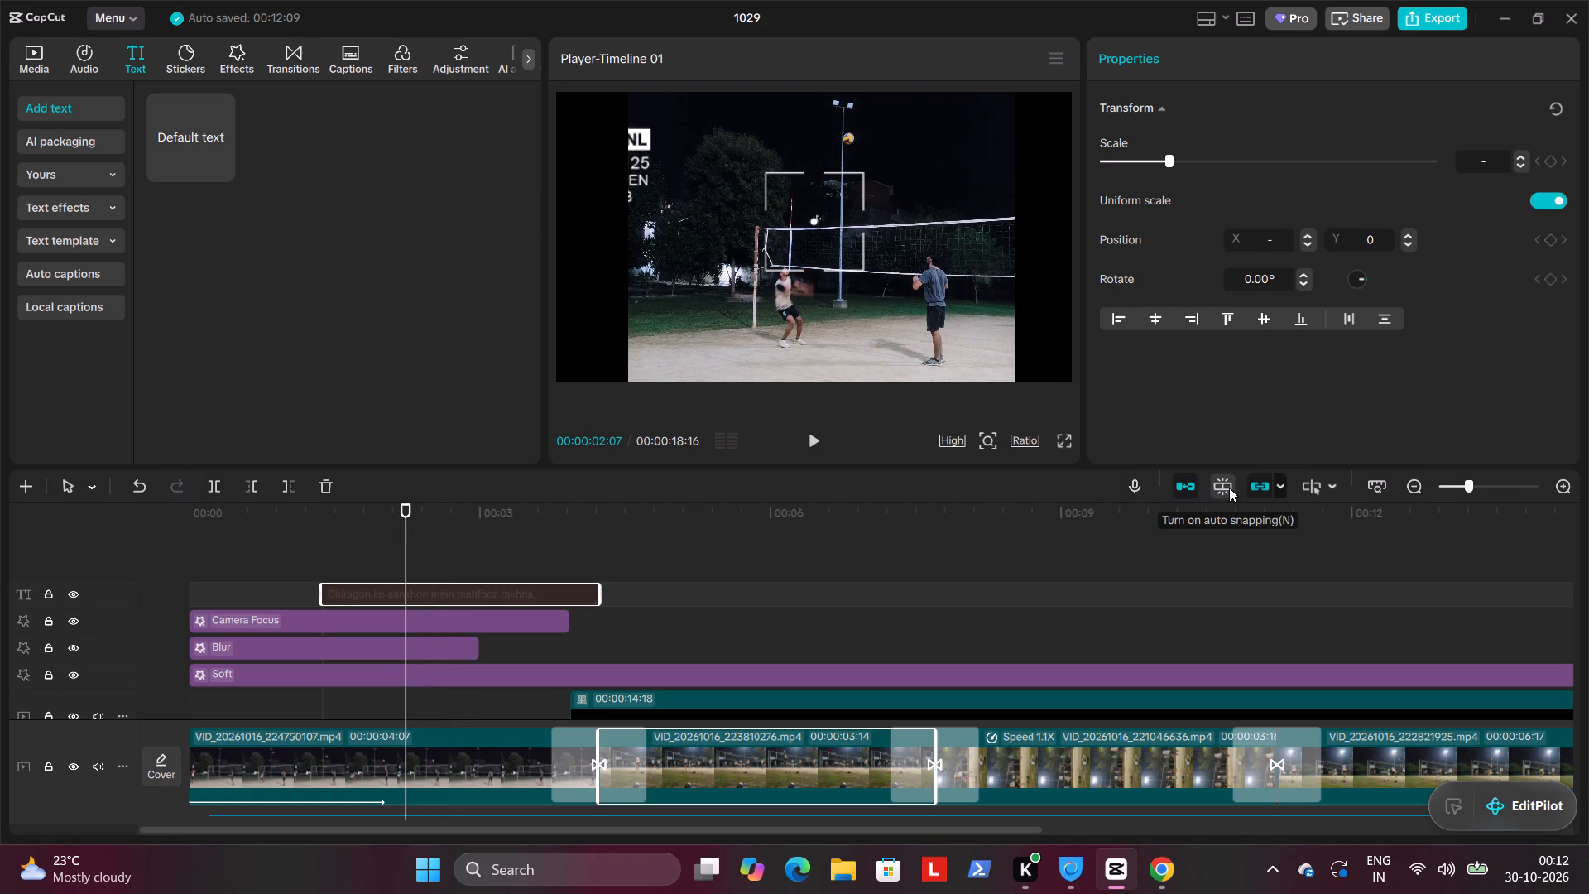
{"action": "left_click", "coordinate": [1229, 488]}
{"action": "left_click", "coordinate": [142, 486]}
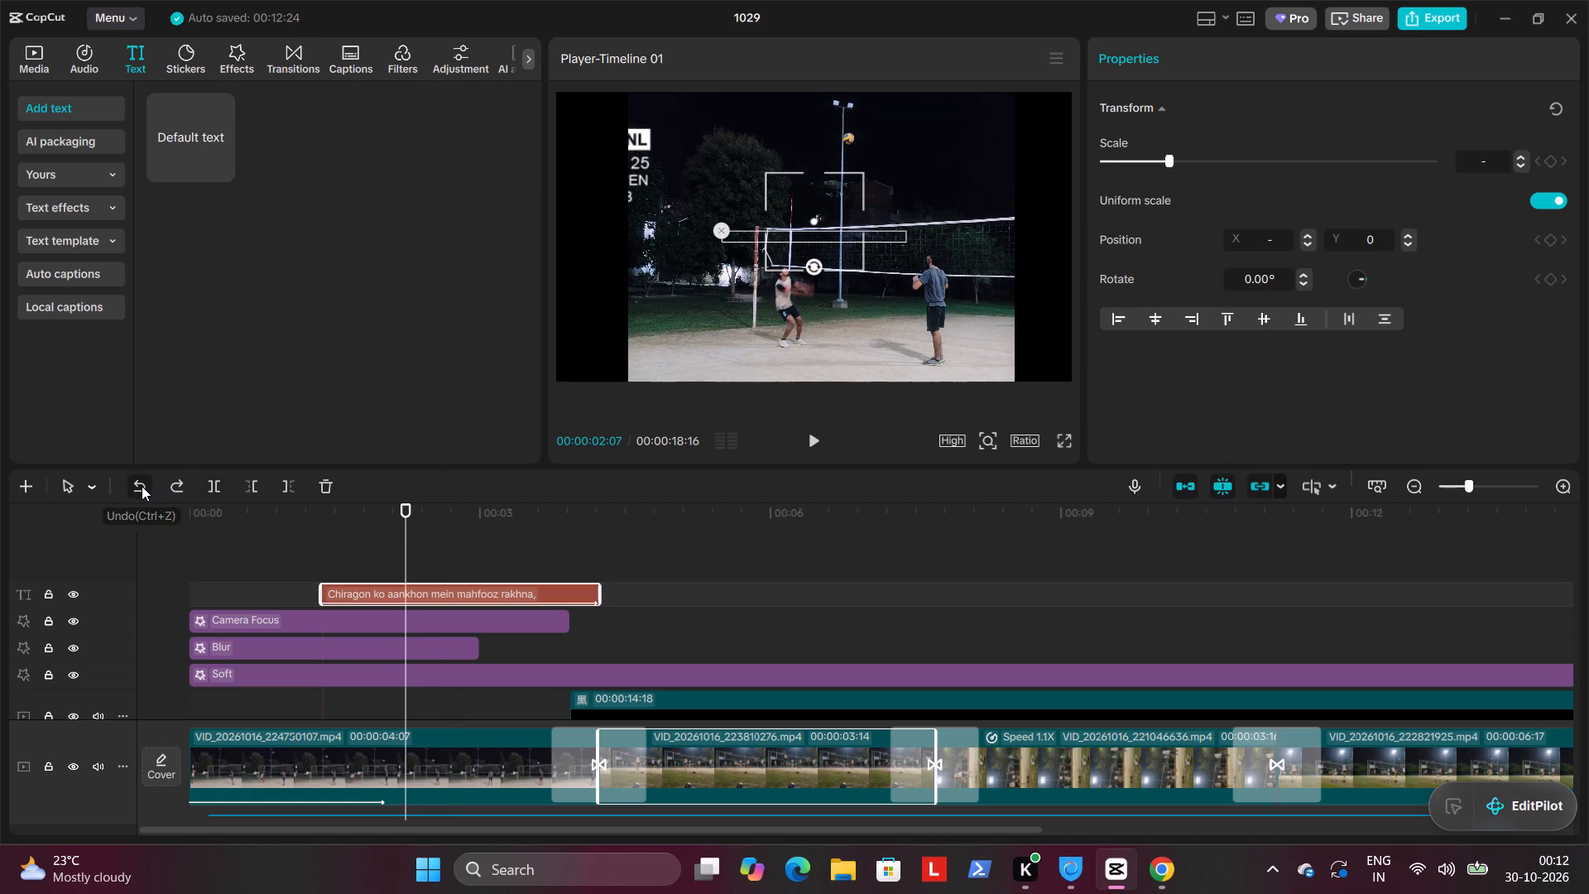
Play the verse section from about 00:00:01:02 to 00:00:03:22 to review the text.
{"action": "left_click_drag", "start_coordinate": [408, 531], "coordinate": [293, 531]}
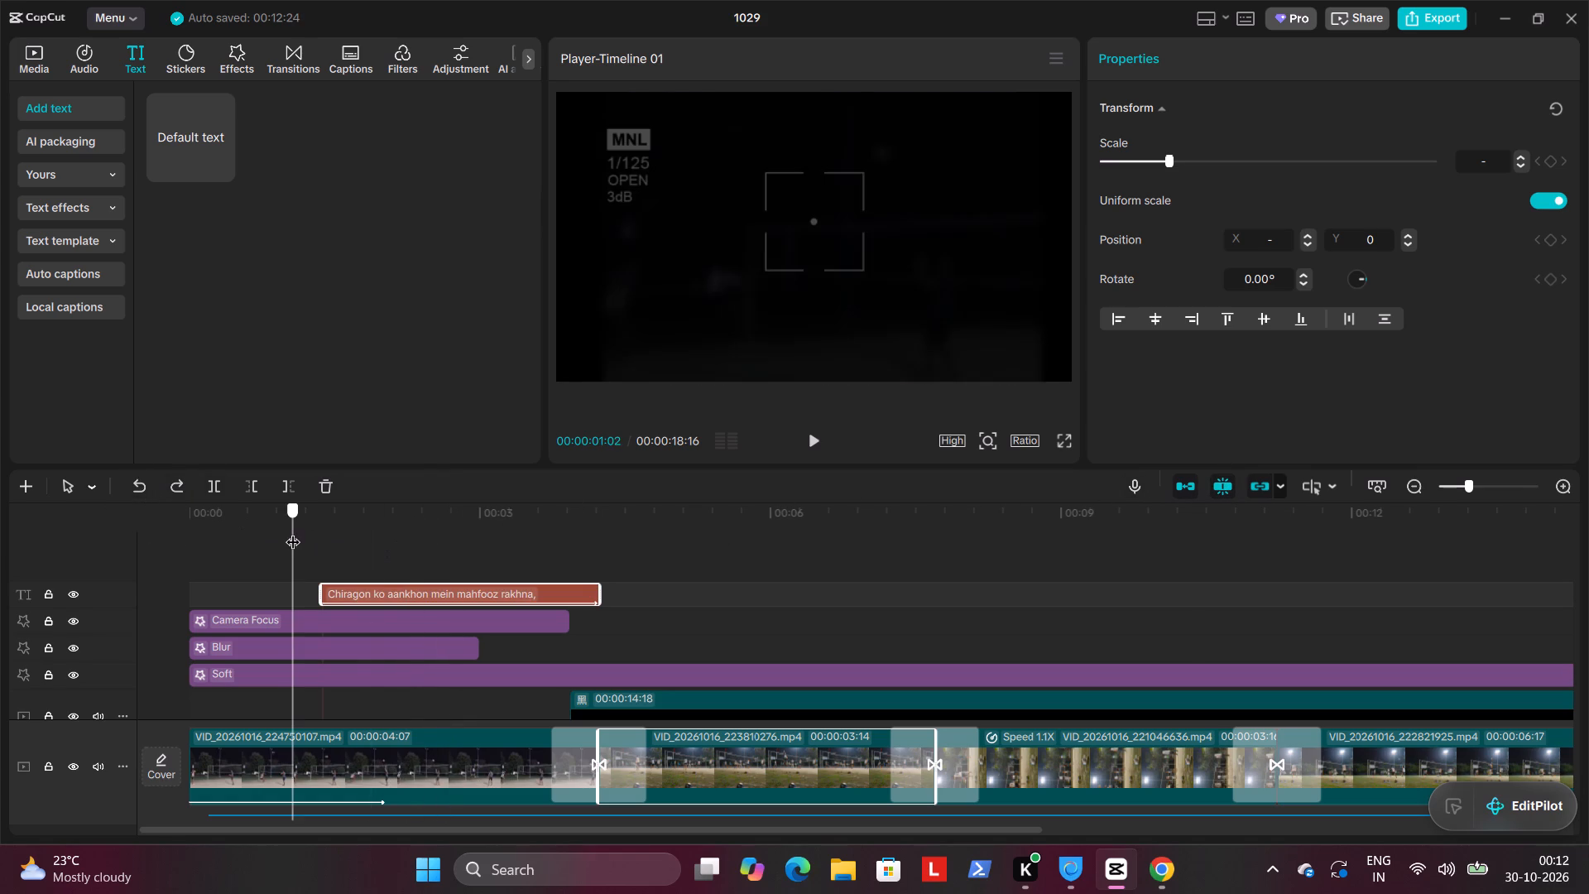
{"action": "left_click_drag", "start_coordinate": [293, 531], "coordinate": [296, 528]}
{"action": "left_click", "coordinate": [826, 440]}
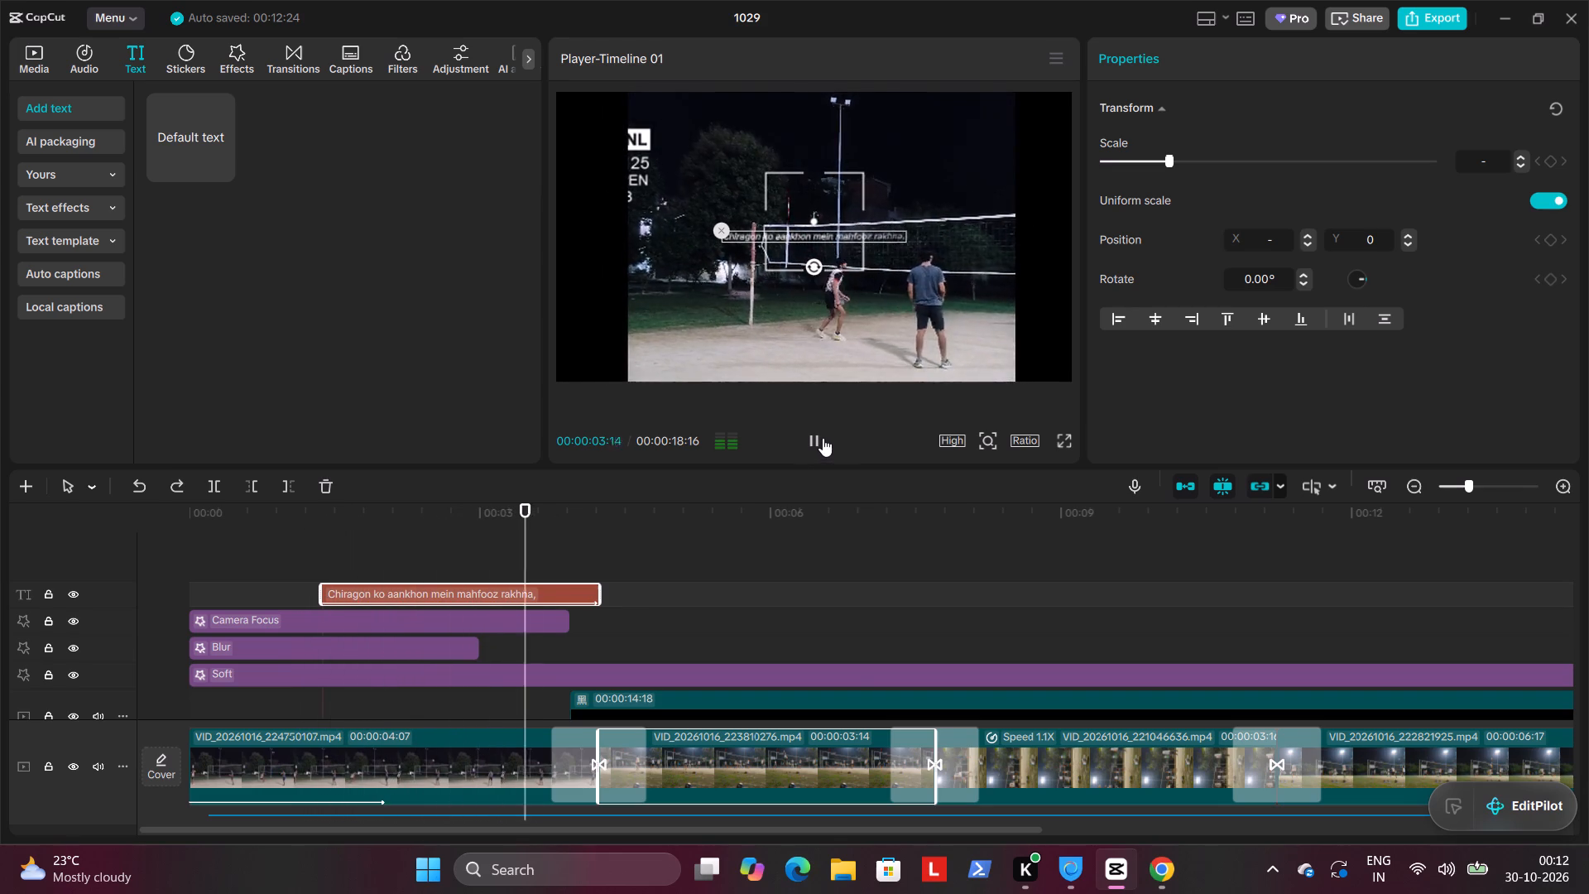
{"action": "left_click", "coordinate": [823, 438]}
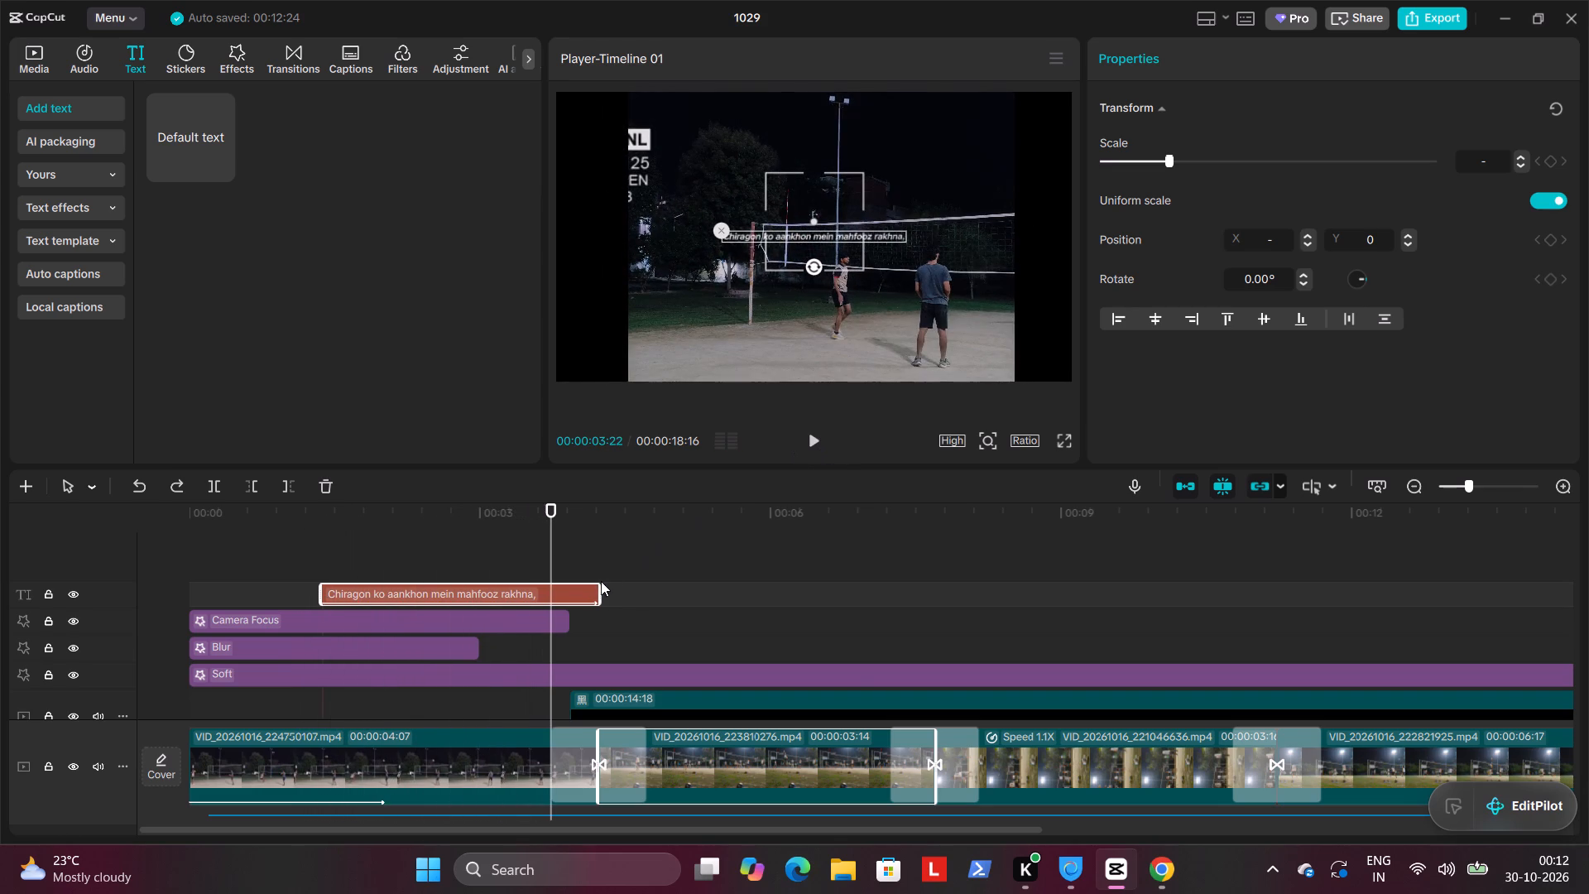
Trim the verse text to about 00:00:01:02–00:00:03:25, with the selected second video clip shortened to 00:00:03:10.
{"action": "left_click", "coordinate": [601, 586]}
{"action": "left_click_drag", "start_coordinate": [604, 594], "coordinate": [589, 591]}
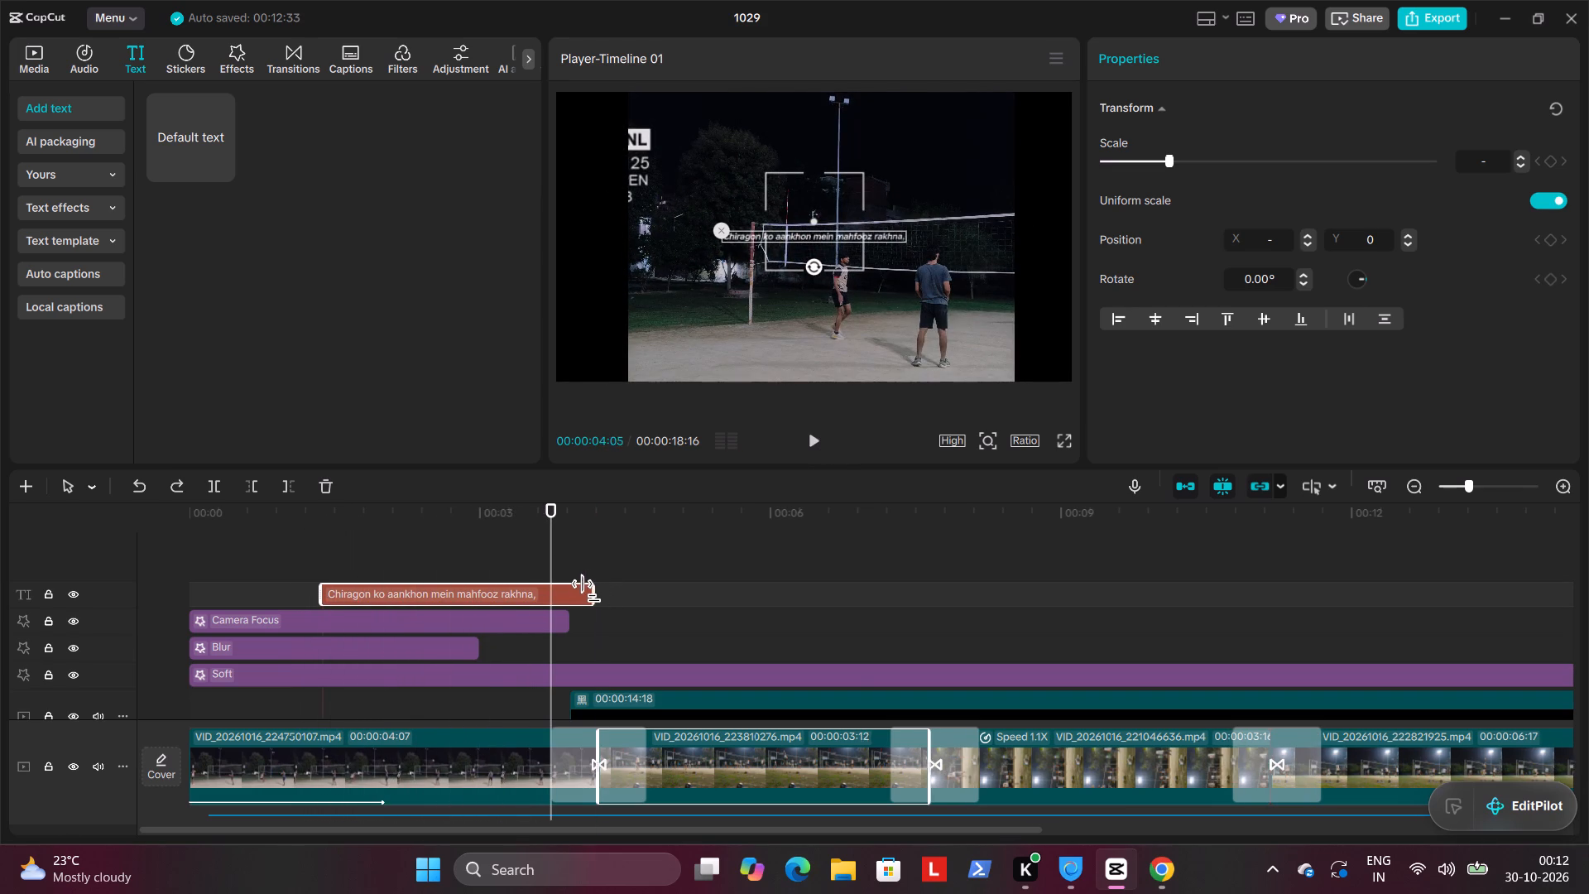
{"action": "left_click_drag", "start_coordinate": [589, 591], "coordinate": [559, 589]}
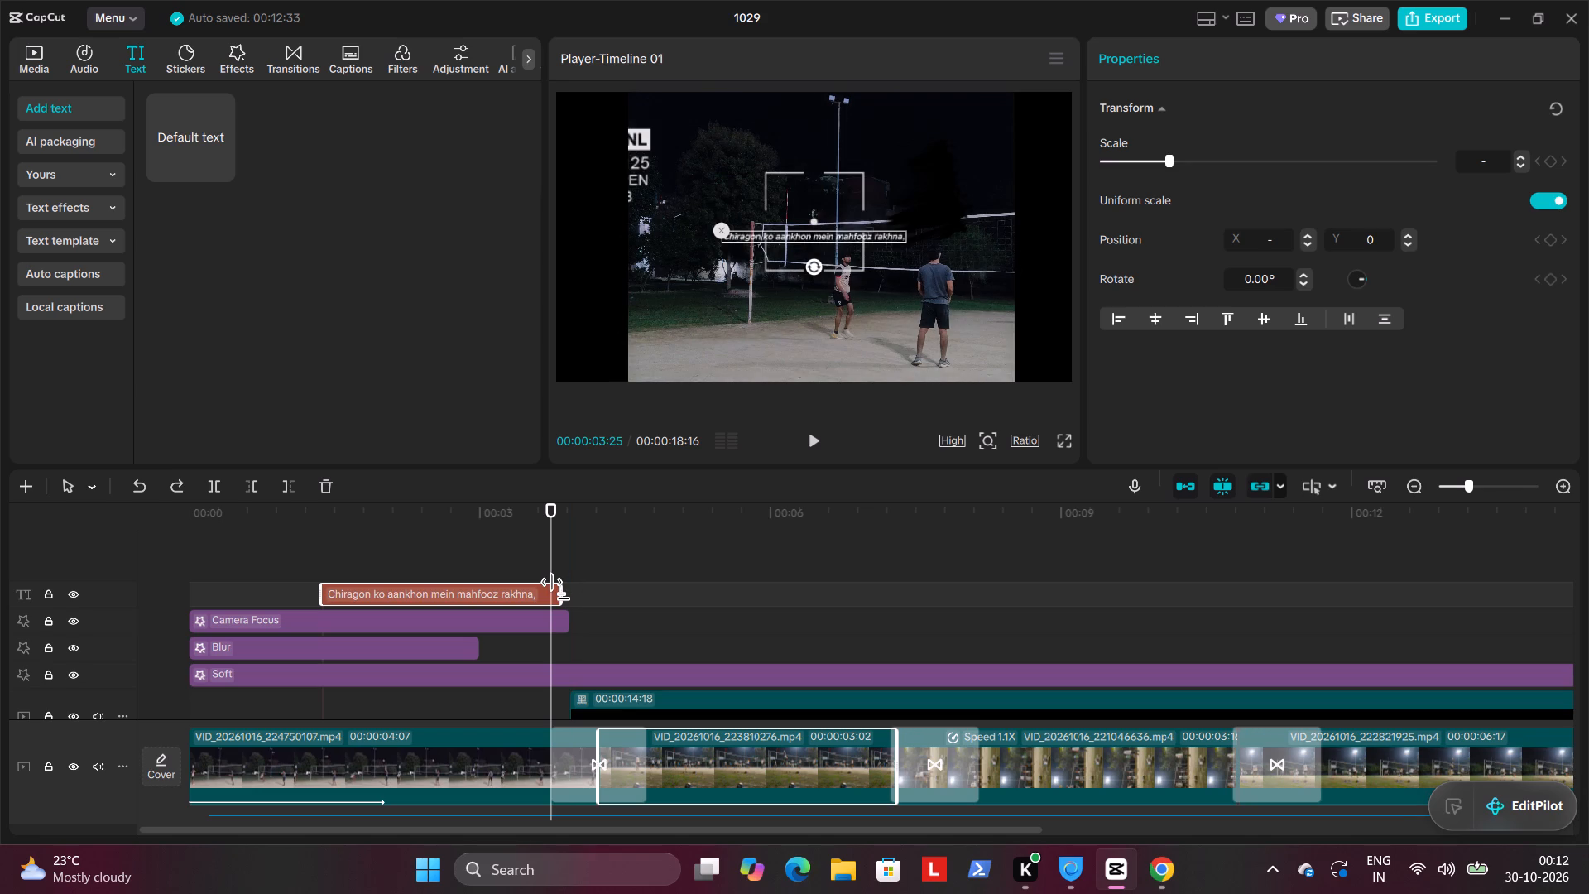
{"action": "left_click_drag", "start_coordinate": [559, 589], "coordinate": [561, 588]}
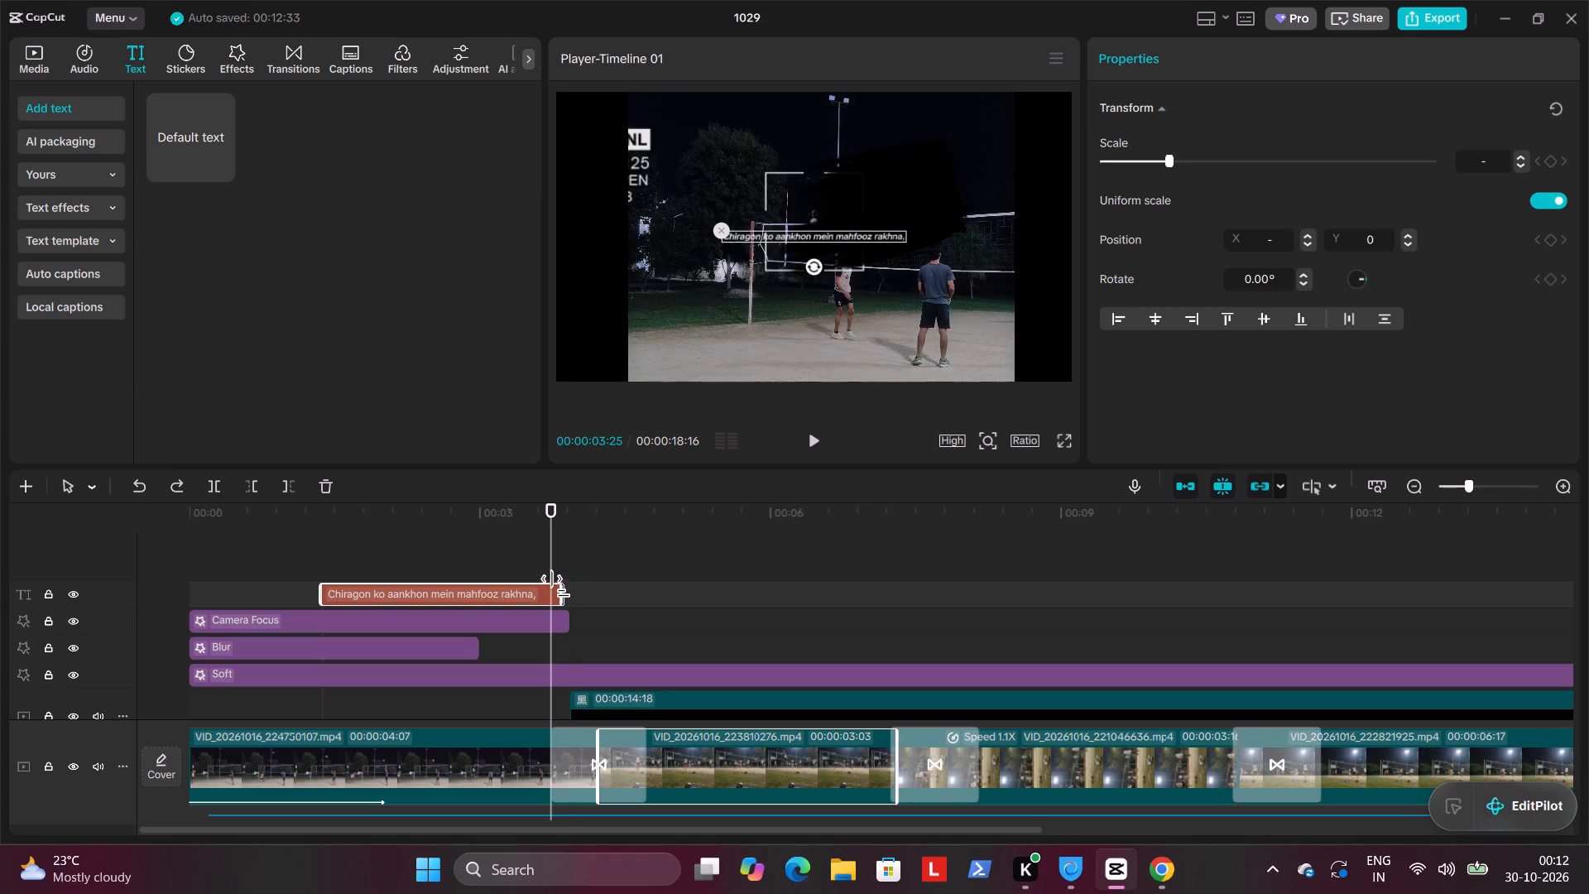
{"action": "left_click_drag", "start_coordinate": [321, 594], "coordinate": [294, 595]}
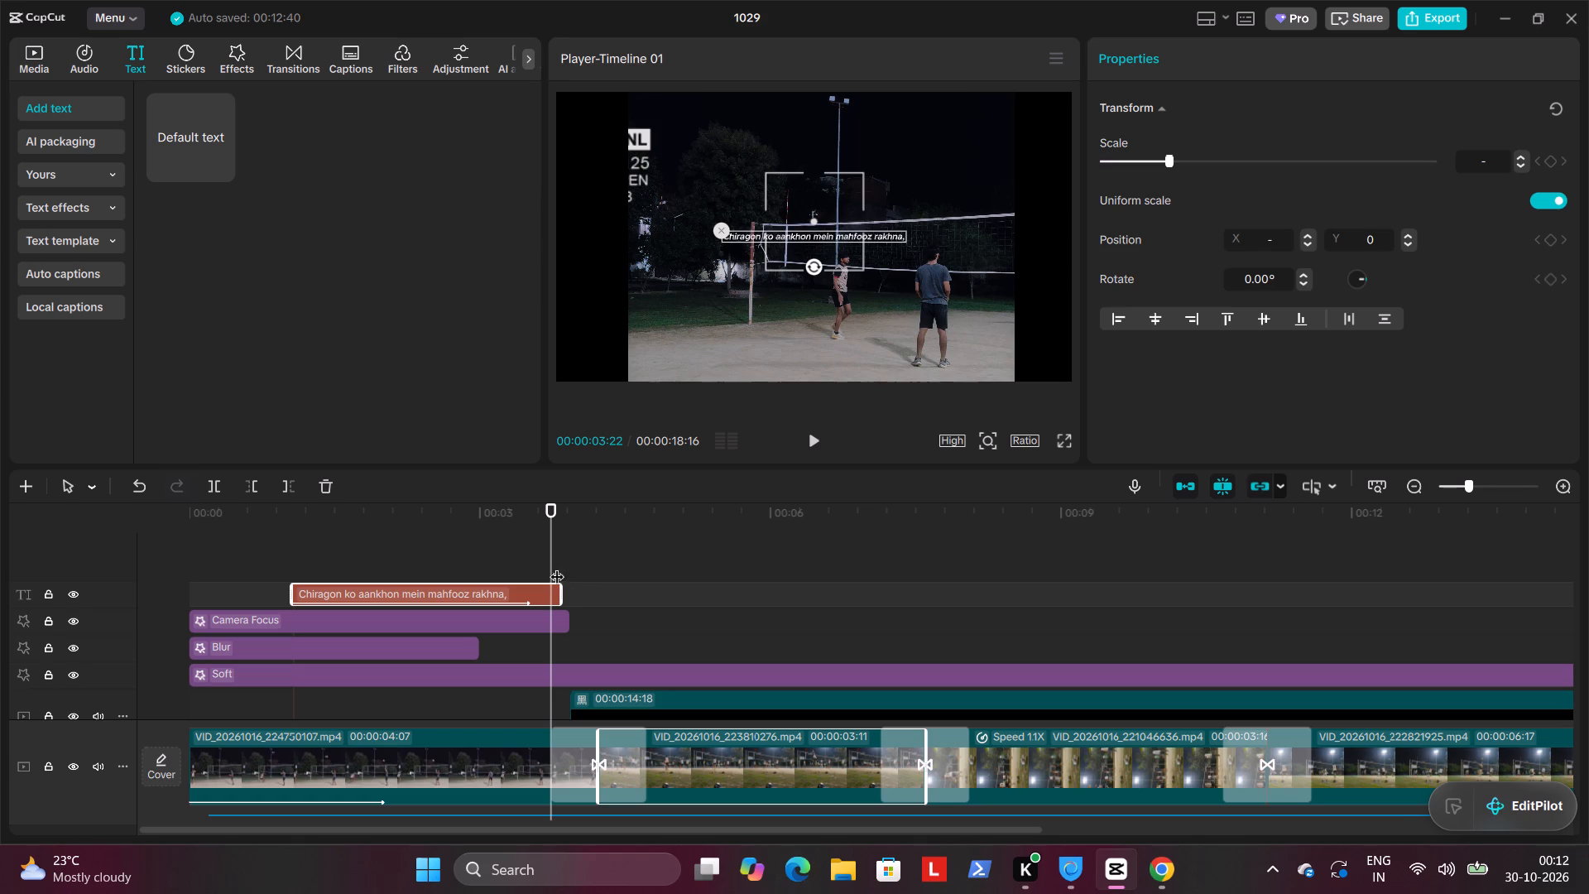
{"action": "left_click_drag", "start_coordinate": [564, 587], "coordinate": [558, 586]}
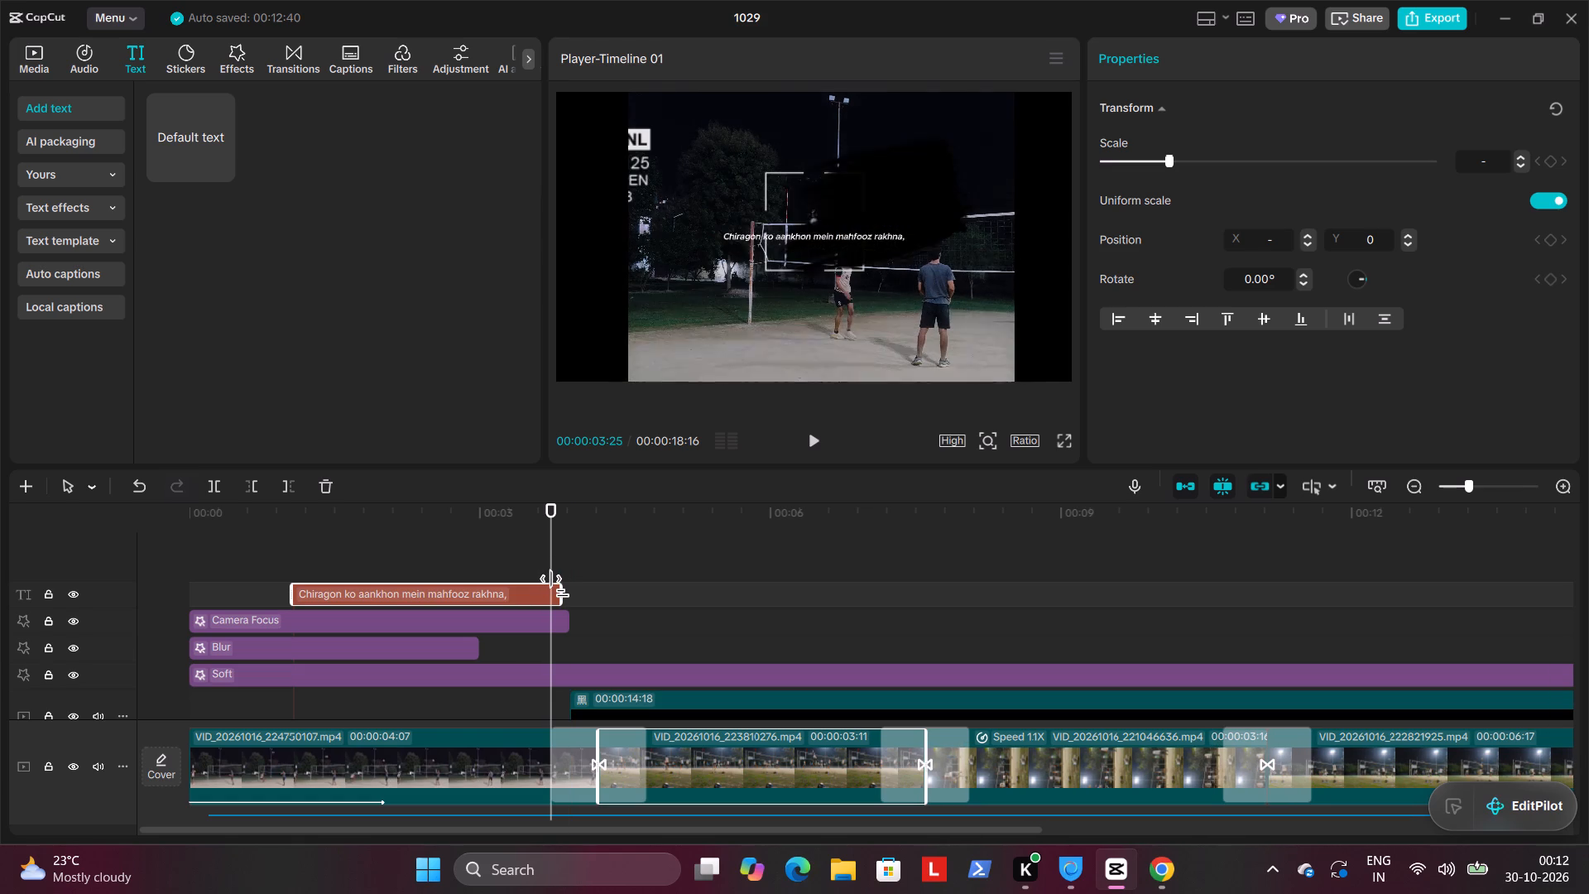
{"action": "left_click_drag", "start_coordinate": [558, 586], "coordinate": [556, 584]}
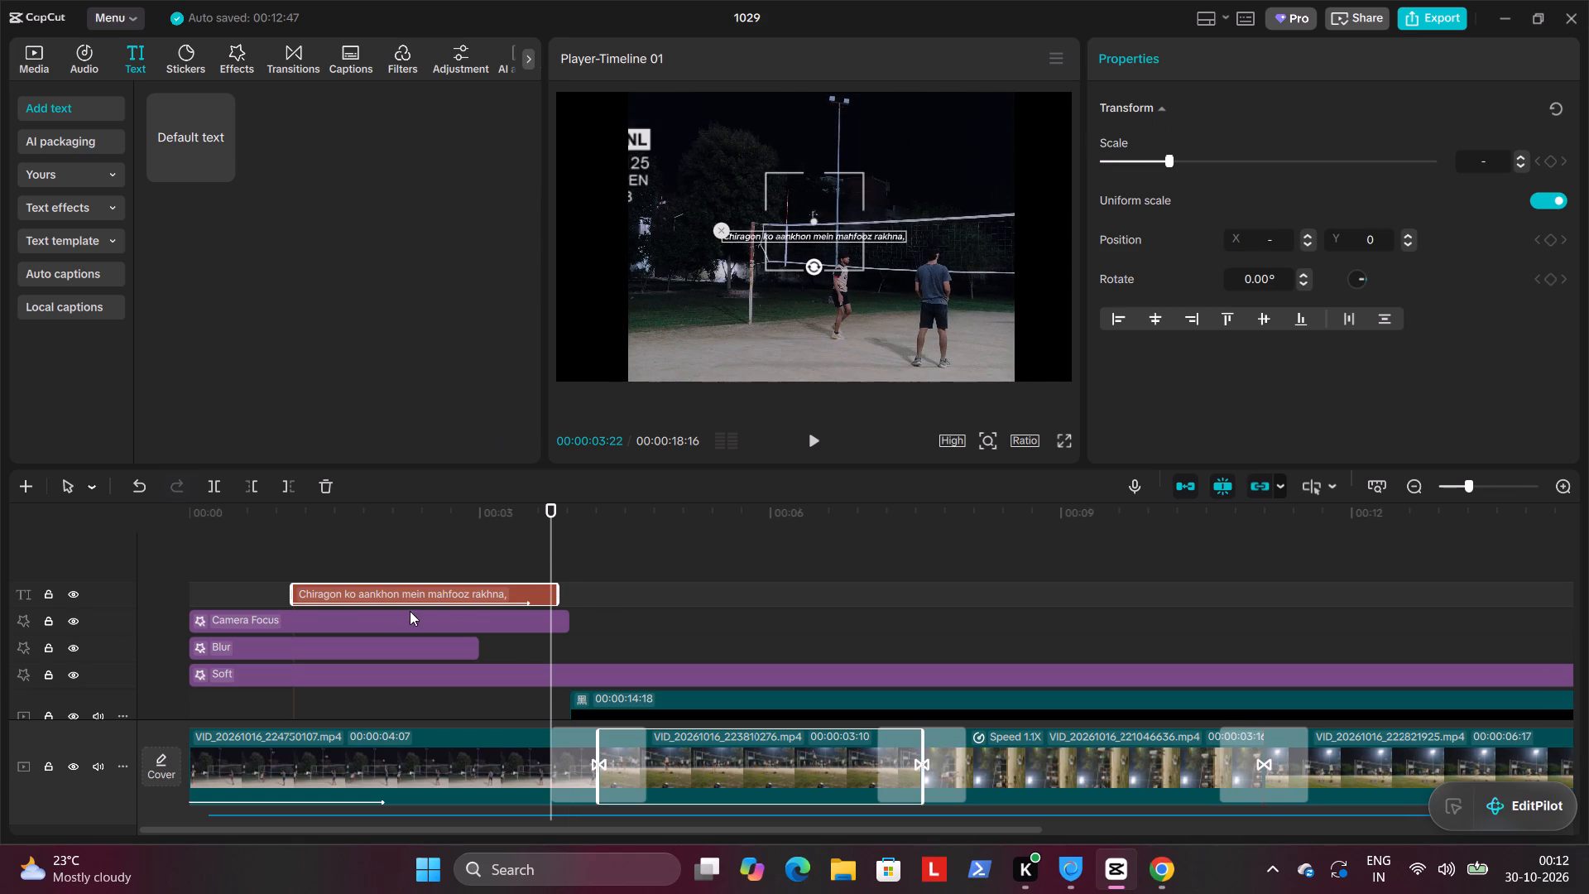
Set the verse text's "Lett...e-In" entry animation duration to 2.7s.
{"action": "left_click", "coordinate": [418, 550]}
{"action": "left_click", "coordinate": [430, 589]}
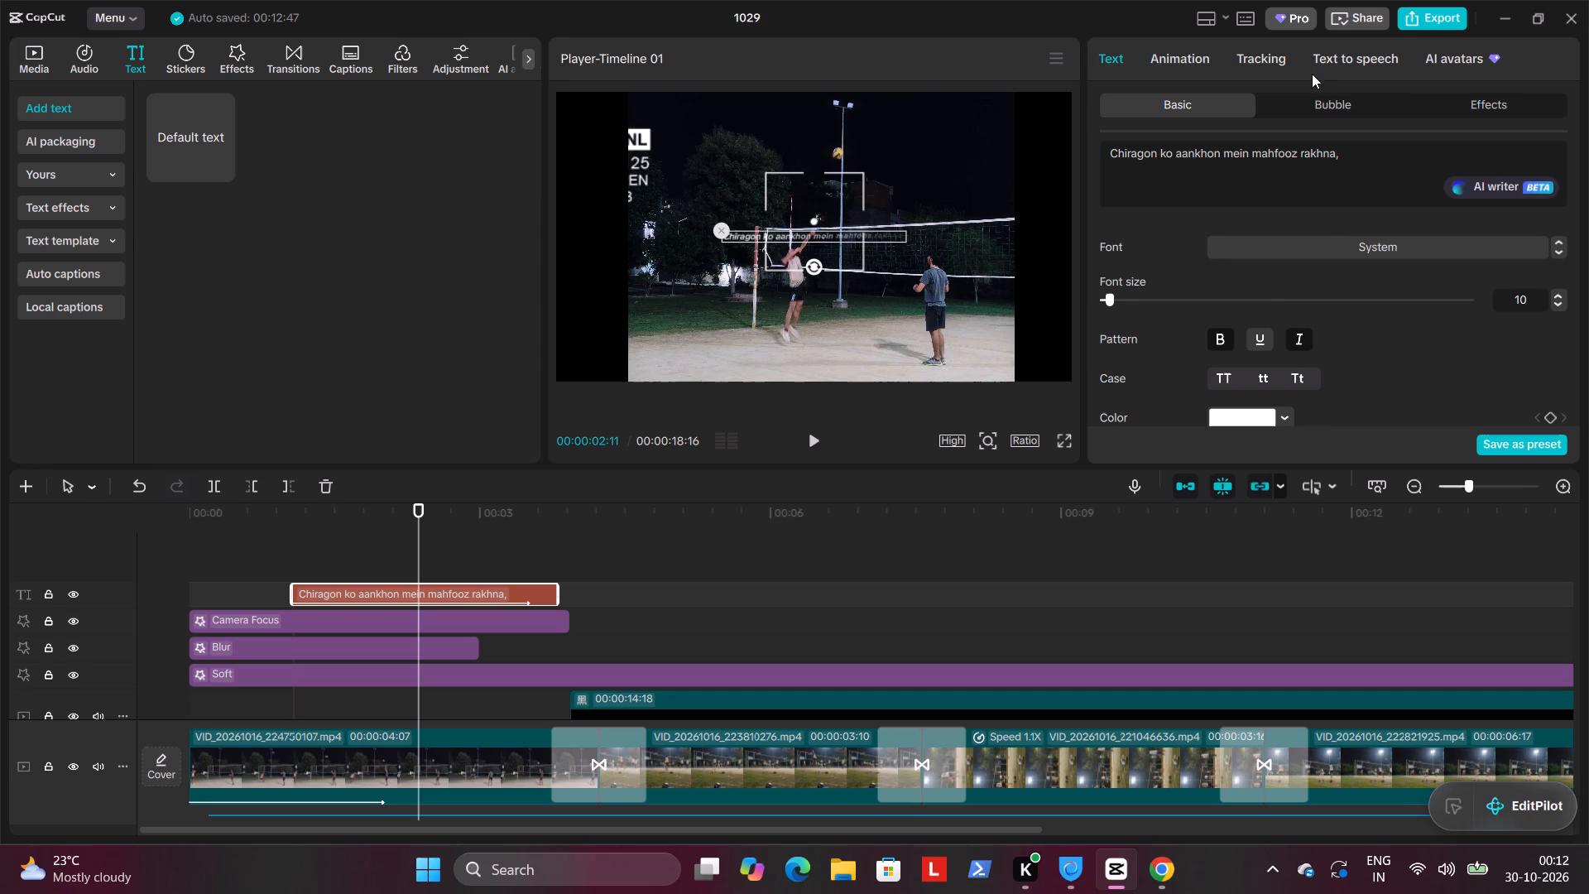
{"action": "left_click", "coordinate": [1182, 51]}
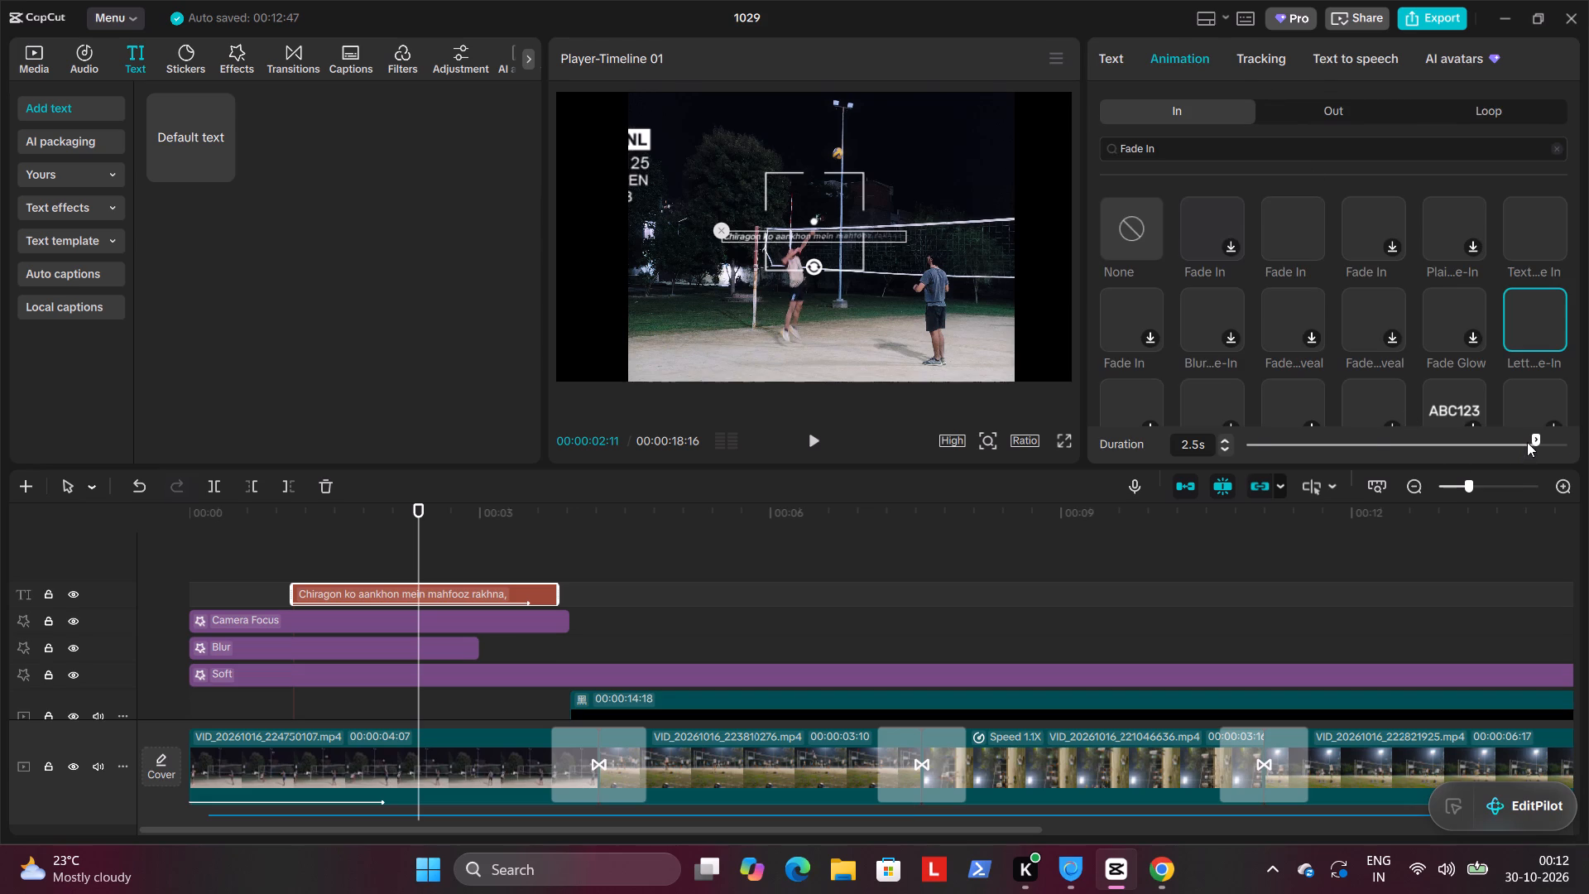
{"action": "double_click", "coordinate": [1227, 437]}
{"action": "triple_click", "coordinate": [1227, 437]}
Play from just before the verse text's start through 00:00:04:06 to review its entry animation.
{"action": "left_click_drag", "start_coordinate": [414, 510], "coordinate": [320, 516]}
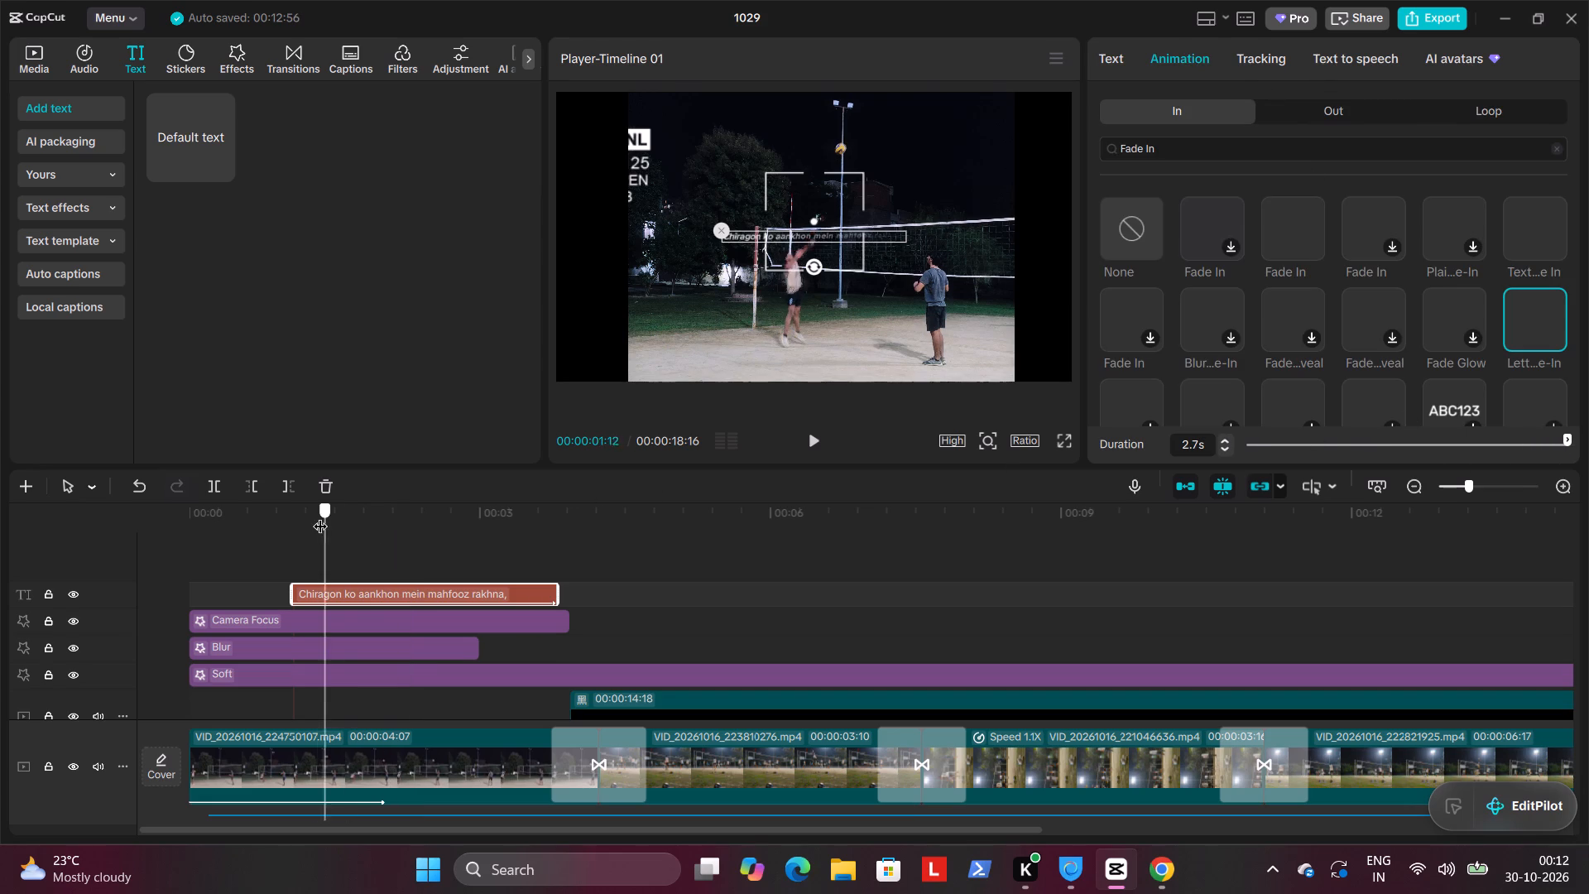
{"action": "left_click_drag", "start_coordinate": [320, 516], "coordinate": [279, 516]}
{"action": "left_click", "coordinate": [814, 440]}
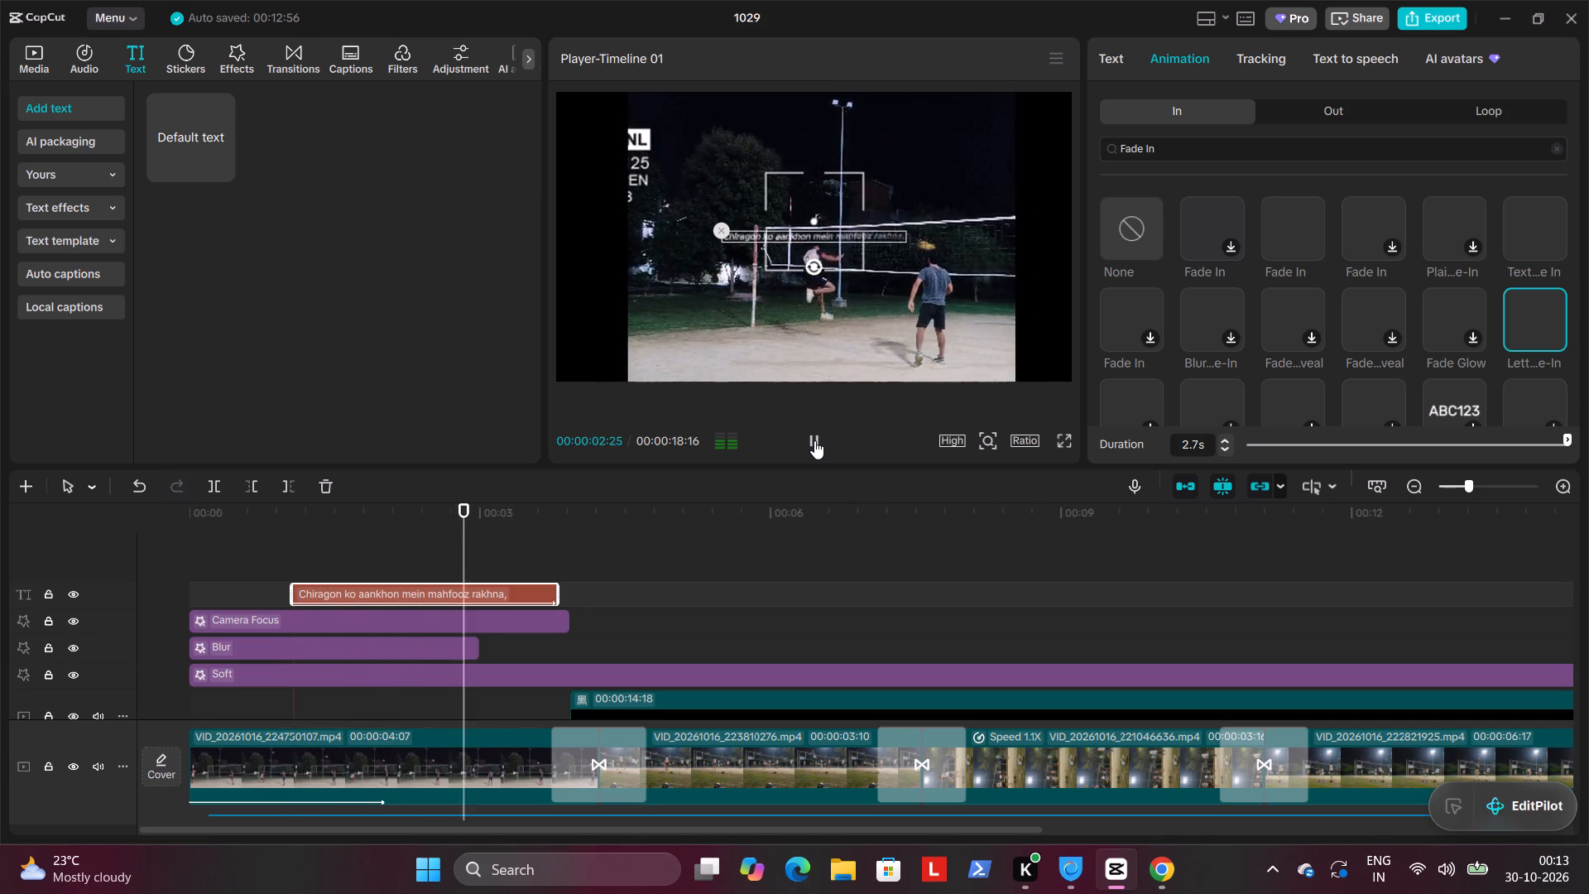
{"action": "left_click", "coordinate": [814, 440]}
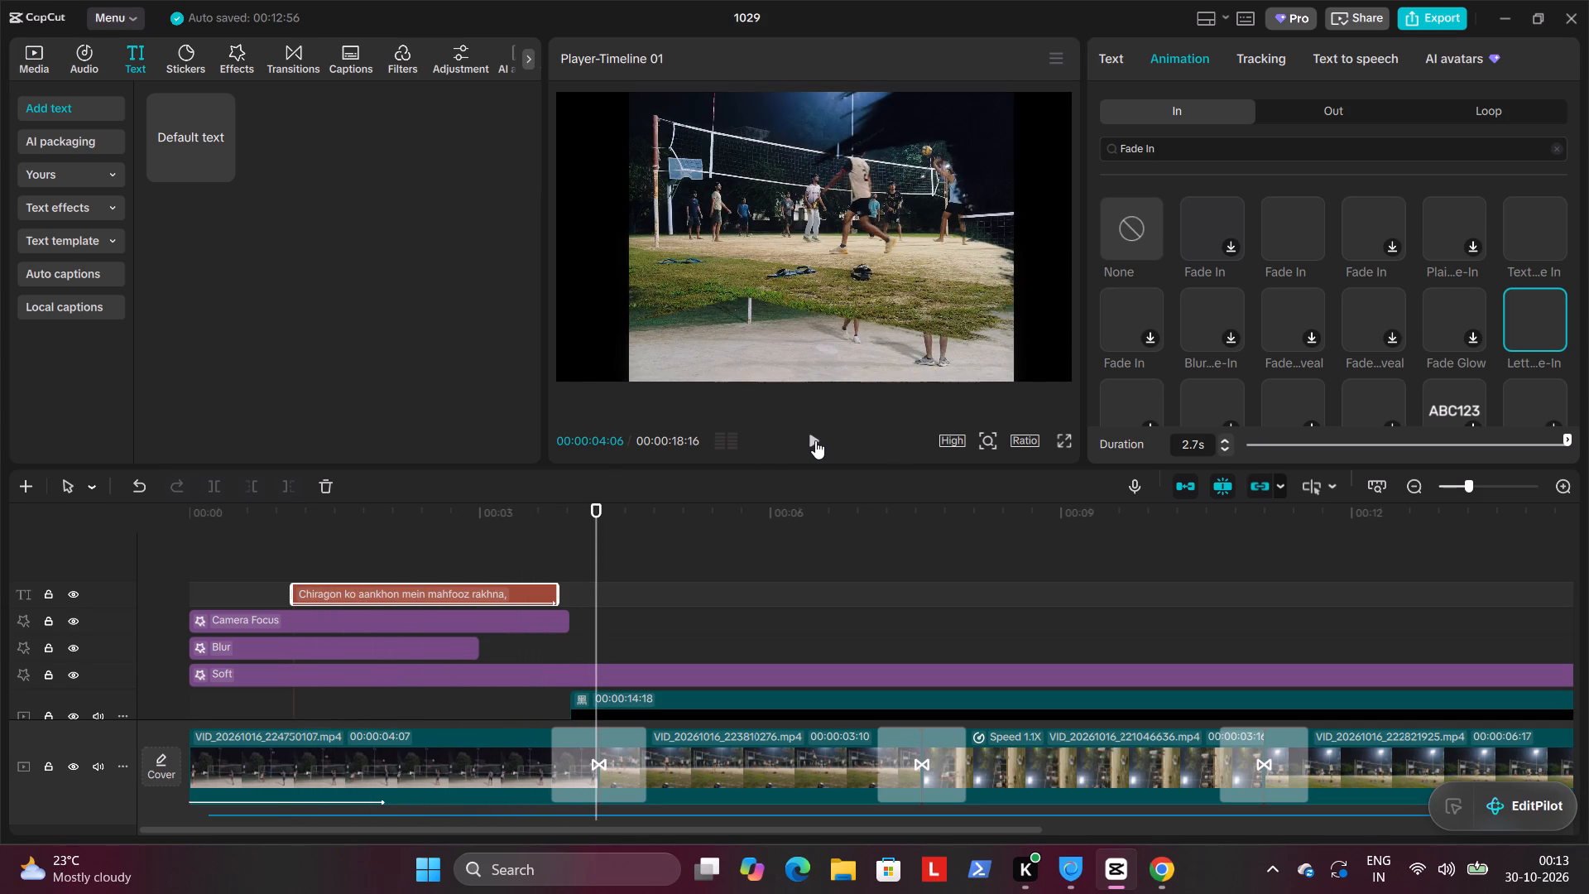
Duplicate the verse text clip on the same track, starting the copy at 00:00:04:06.
{"action": "right_click", "coordinate": [516, 591]}
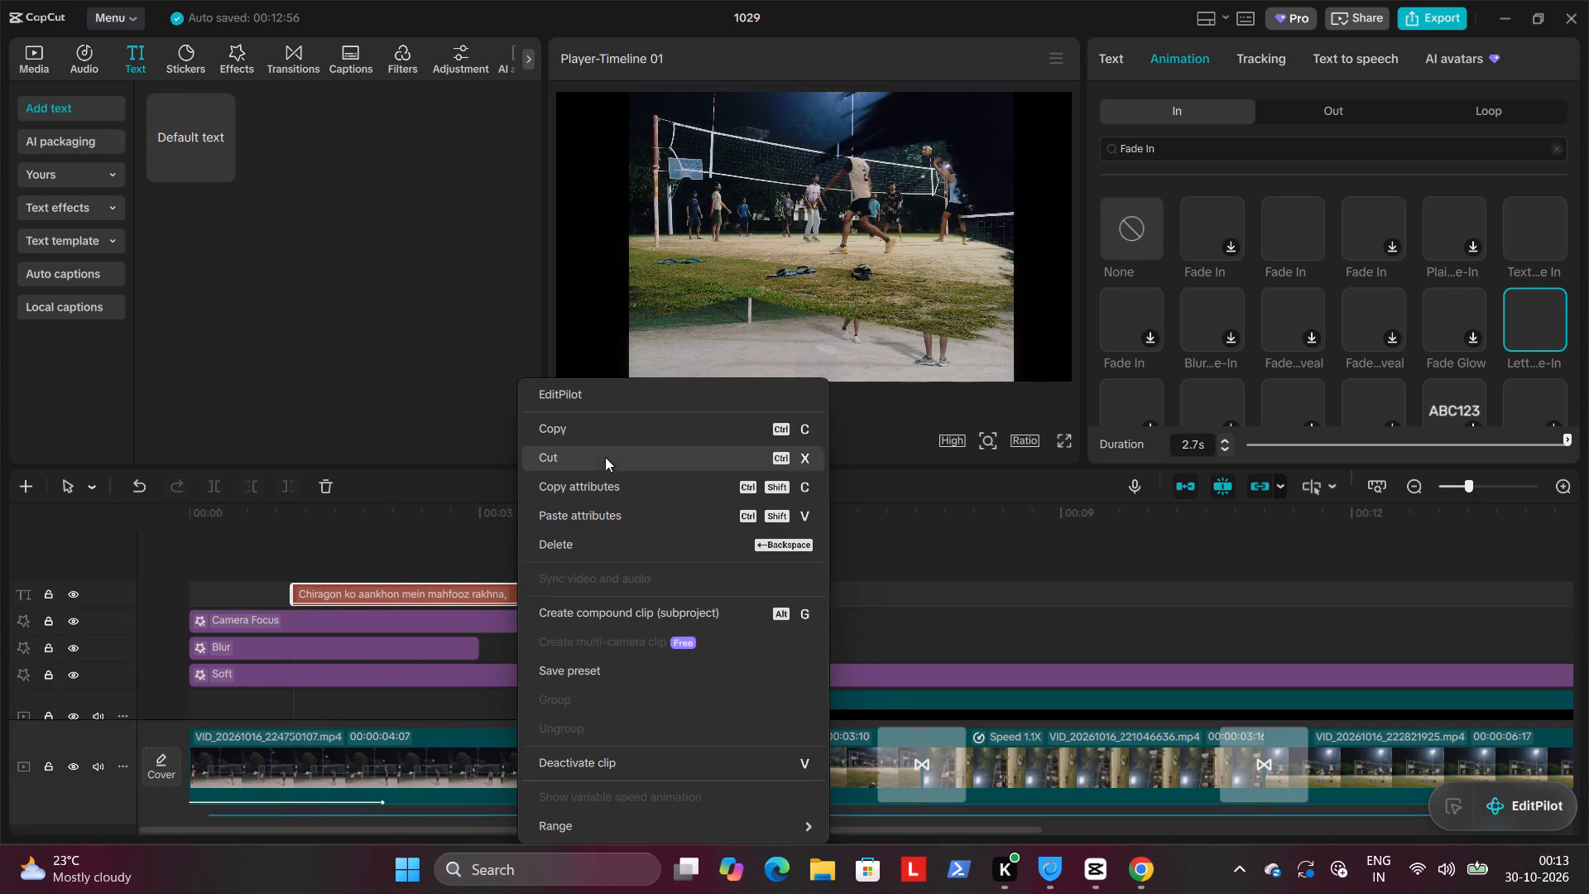
{"action": "left_click", "coordinate": [612, 430]}
{"action": "right_click", "coordinate": [653, 590]}
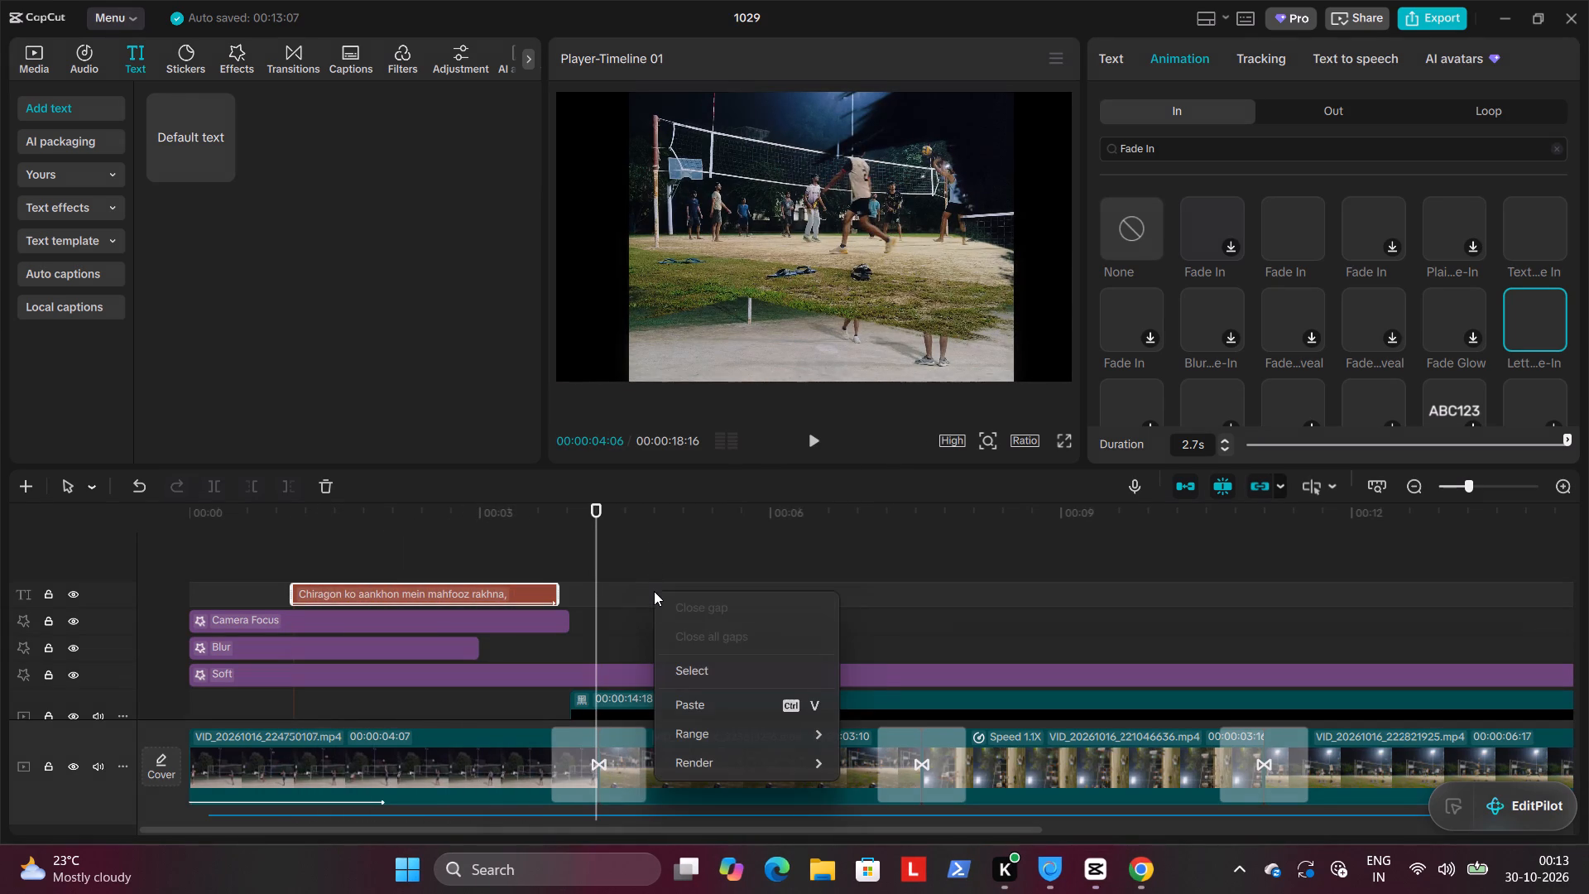
{"action": "left_click", "coordinate": [714, 699]}
{"action": "key", "text": "space"}
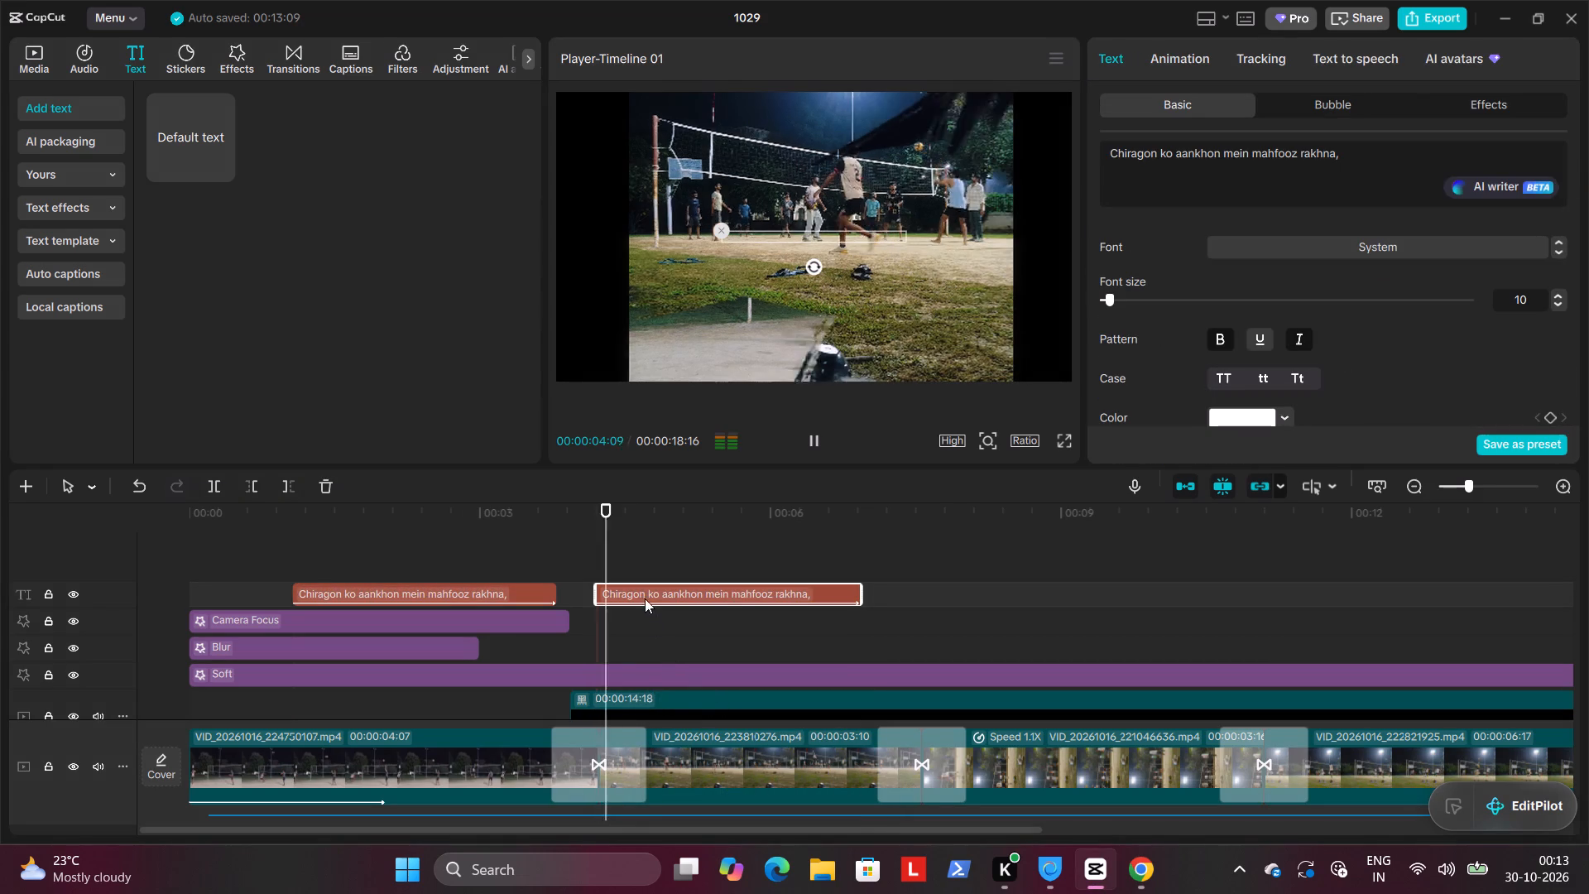
{"action": "left_click_drag", "start_coordinate": [720, 518], "coordinate": [602, 526]}
Switch to Chrome and copy the verse line "Badi door tak raat hi raat hogi." from the Hinglish answer.
{"action": "left_click", "coordinate": [1153, 863]}
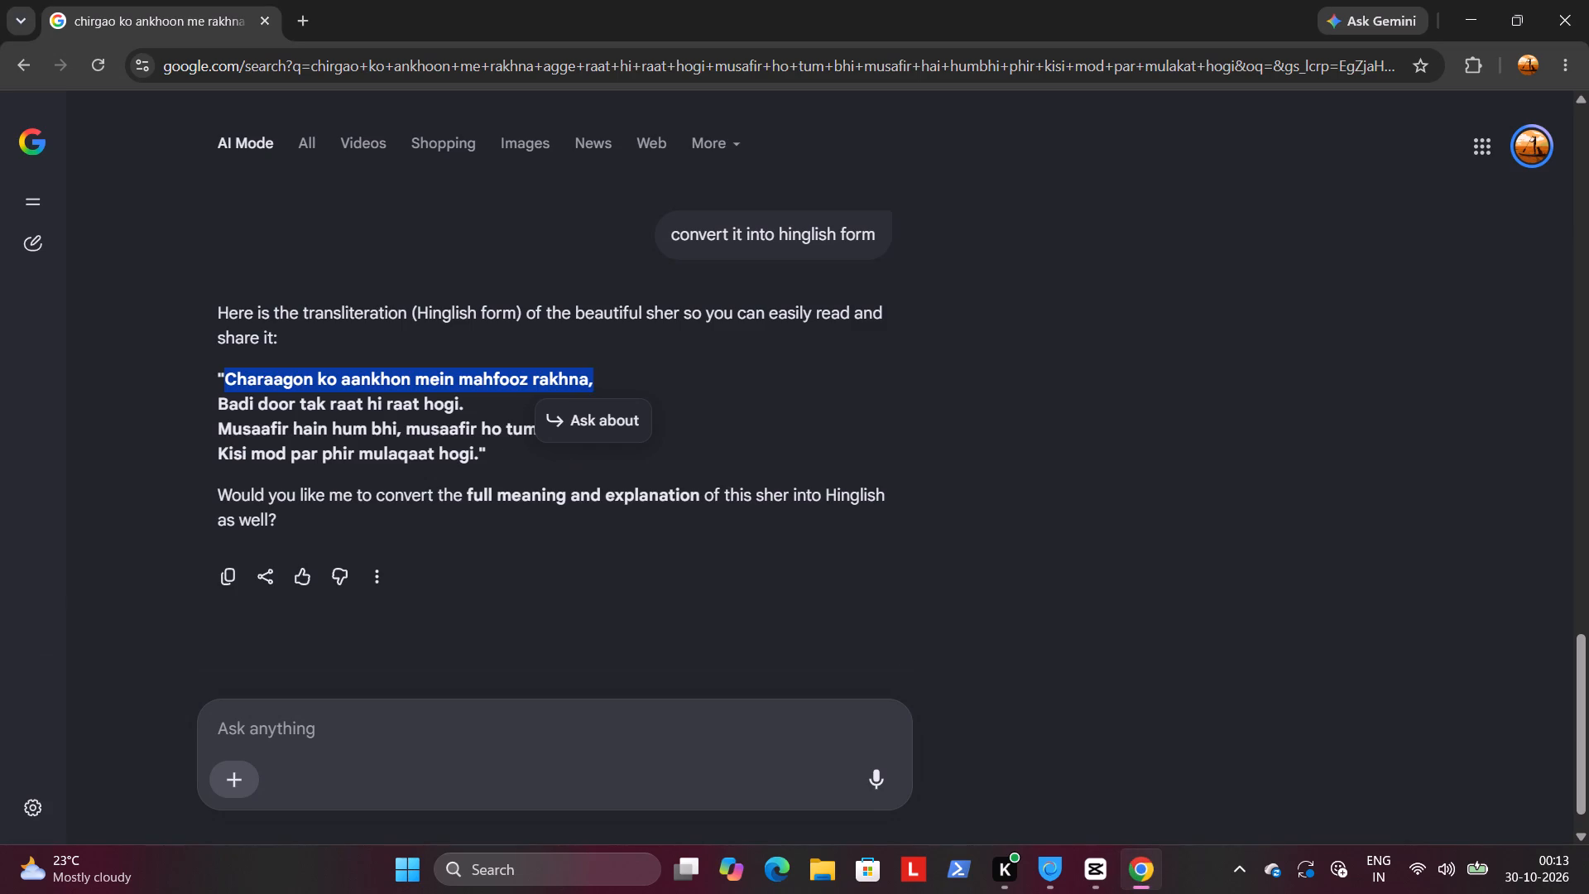
{"action": "left_click_drag", "start_coordinate": [220, 401], "coordinate": [424, 403]}
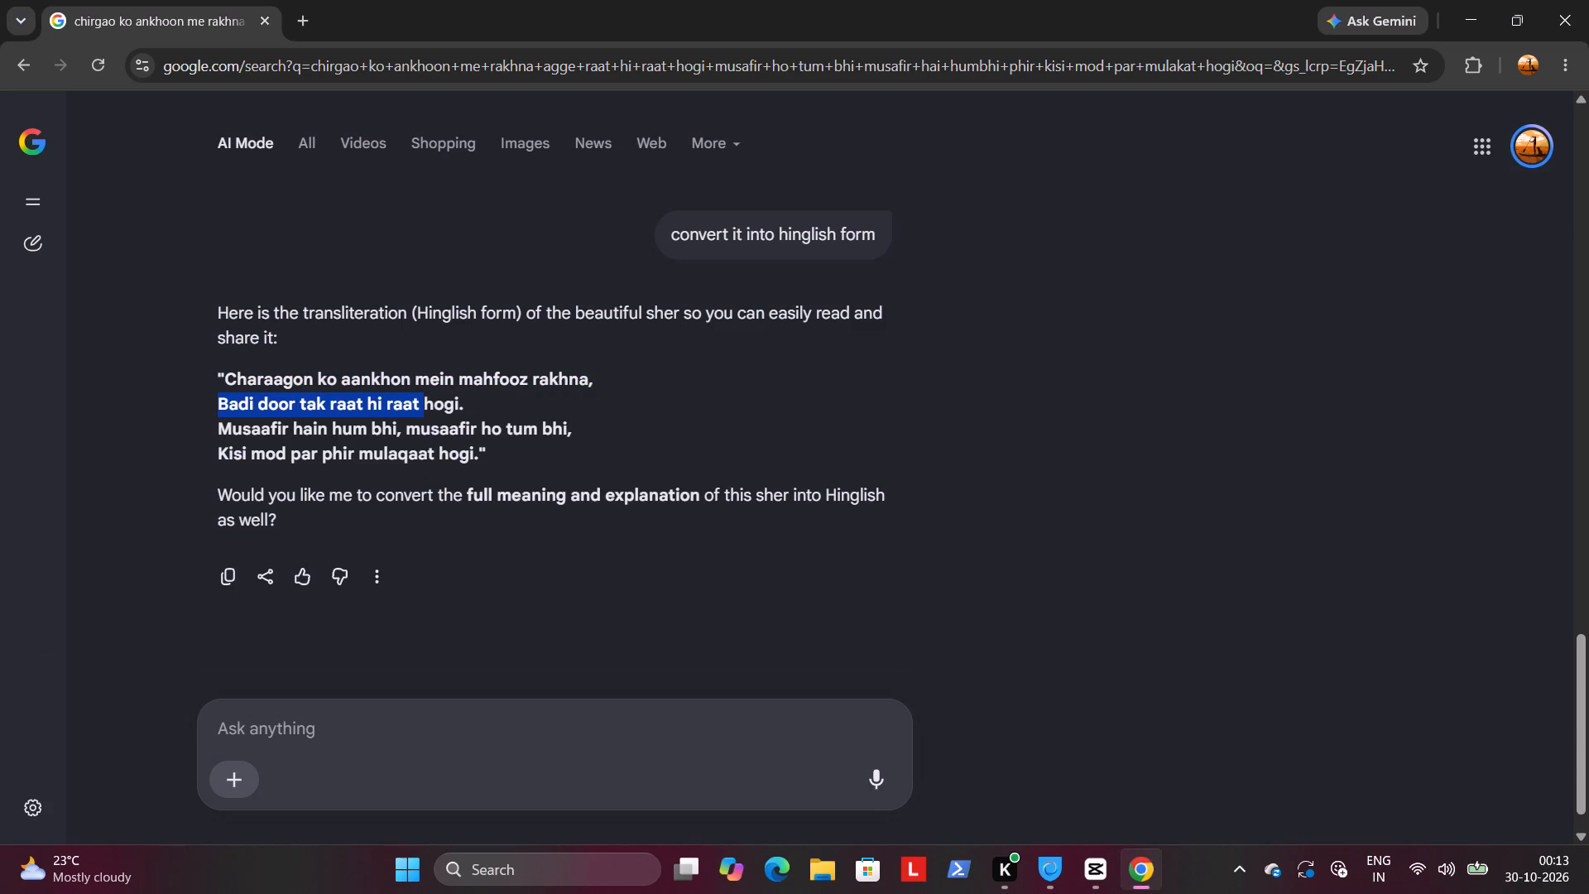
{"action": "left_click_drag", "start_coordinate": [424, 403], "coordinate": [462, 402]}
{"action": "right_click", "coordinate": [462, 402]}
{"action": "left_click", "coordinate": [501, 430]}
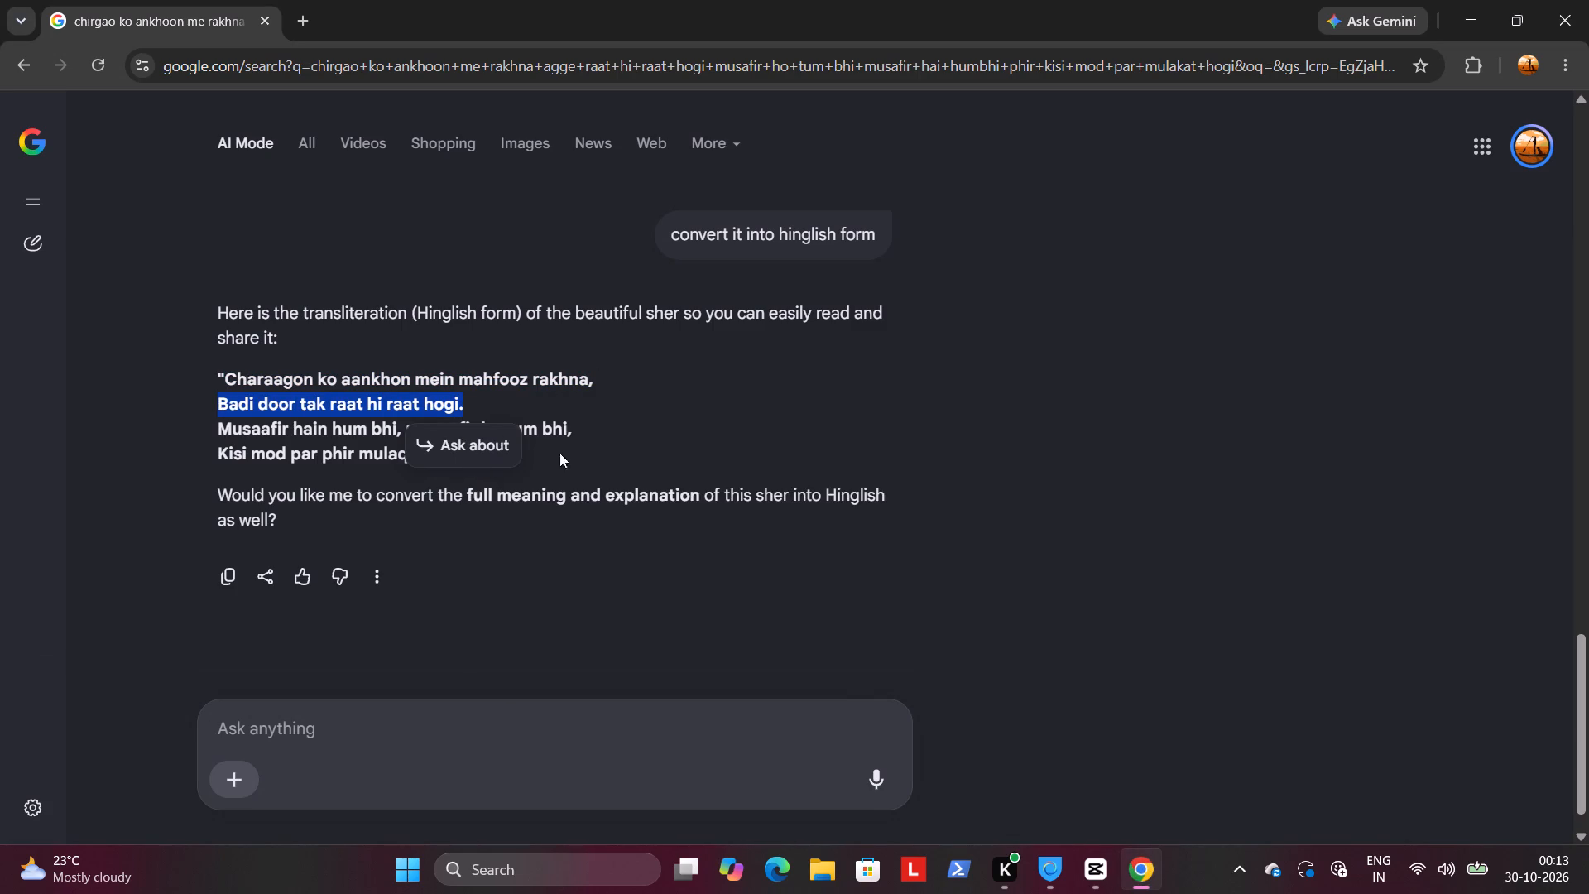
Back in CapCut, replace the duplicated clip's text with the copied line "Badi door tak raat hi raat hogi.".
{"action": "left_click", "coordinate": [1092, 864]}
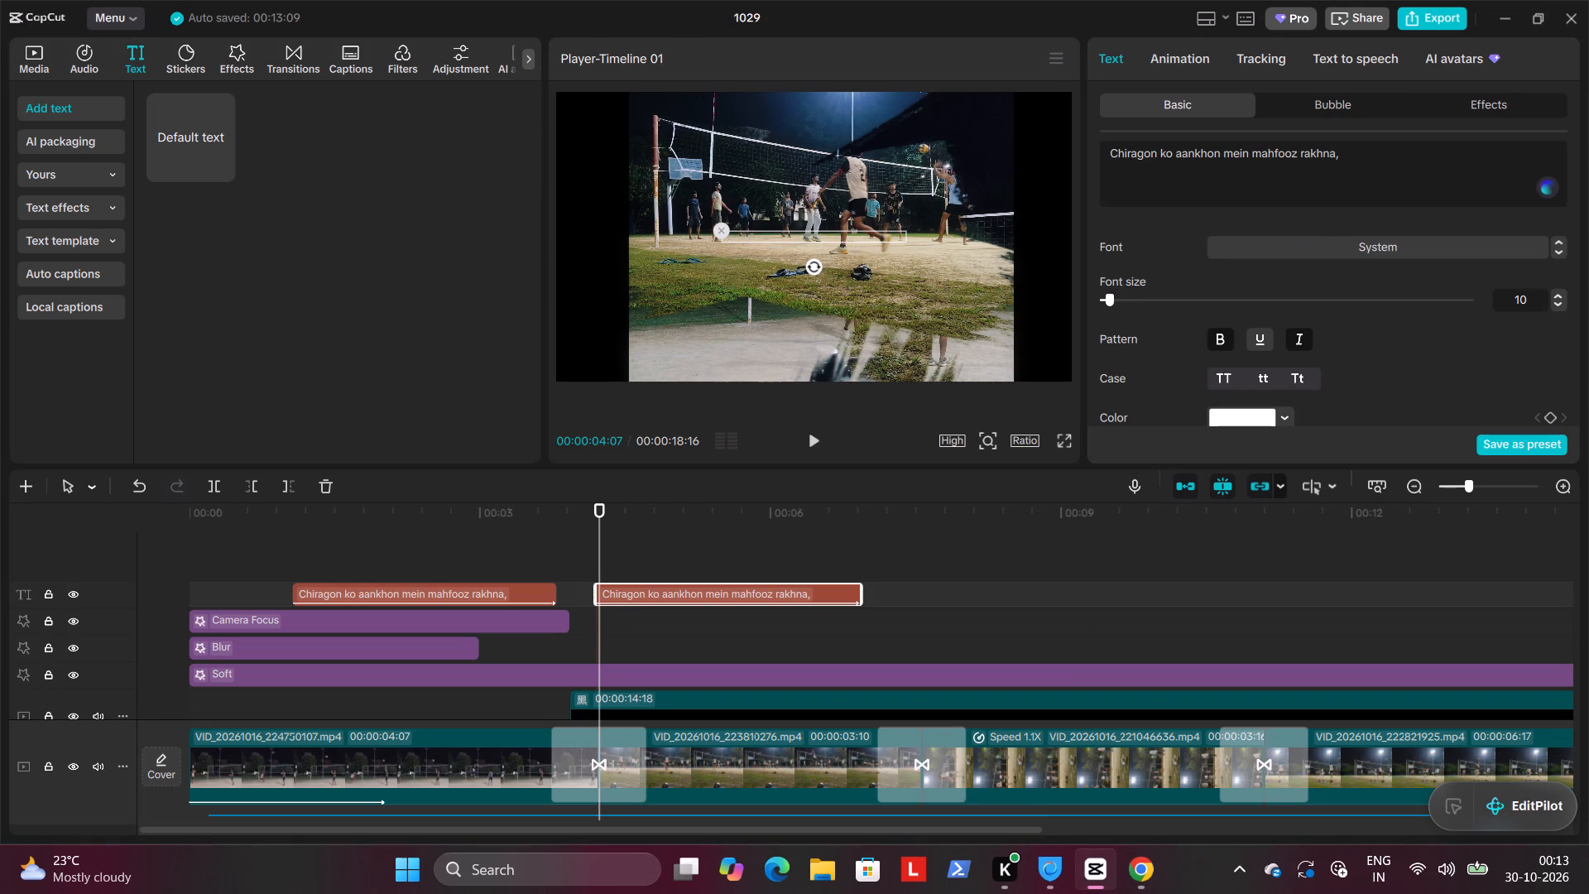
{"action": "left_click_drag", "start_coordinate": [1356, 152], "coordinate": [1052, 146]}
{"action": "key", "text": "BackSpace"}
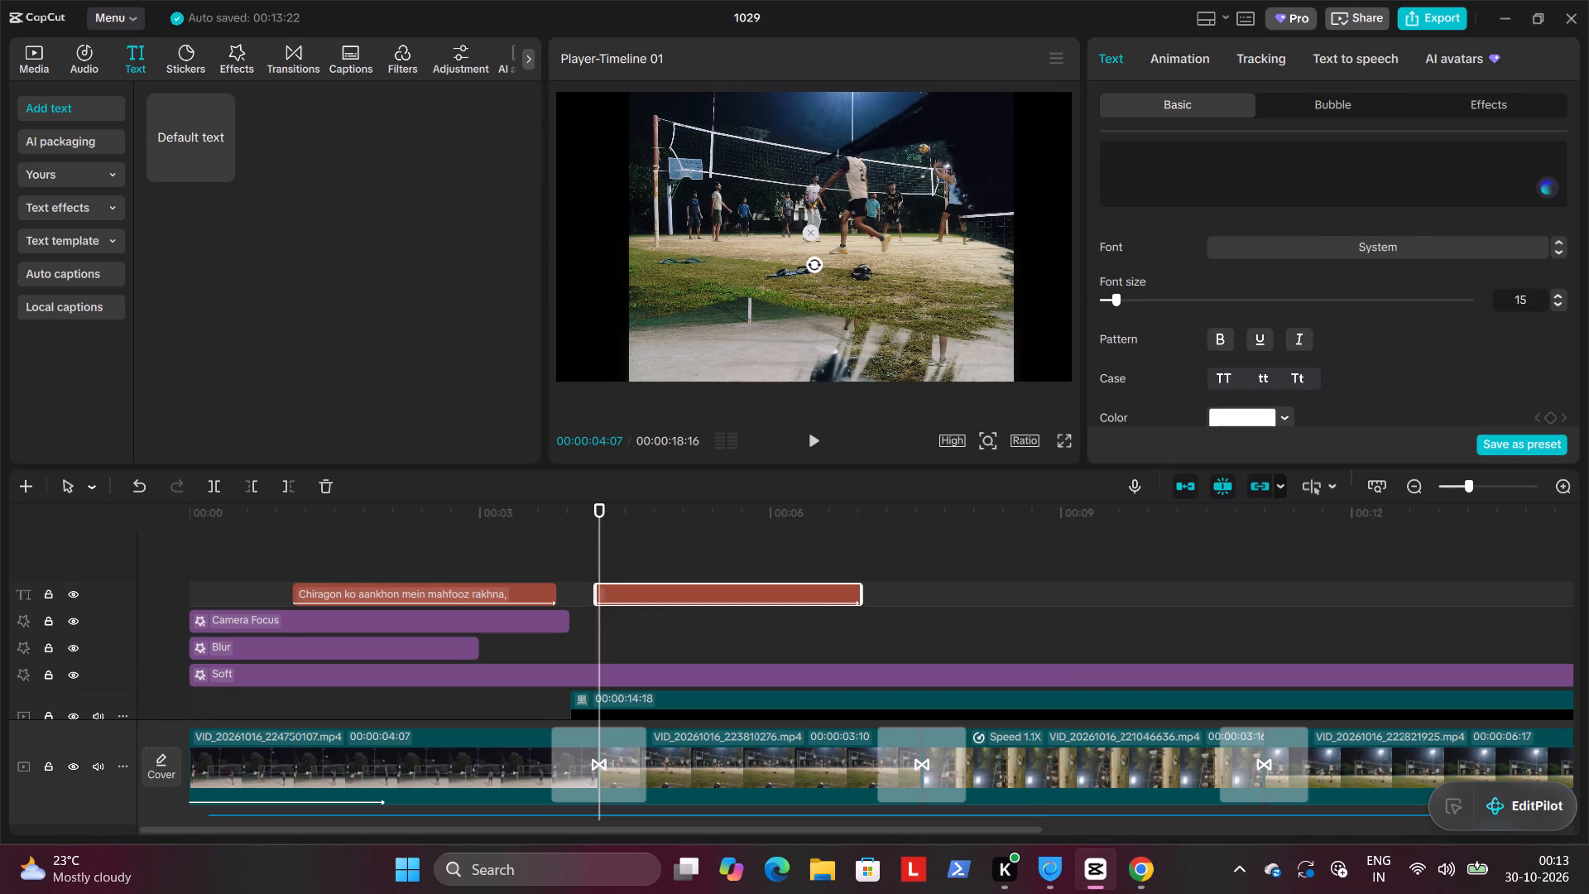
{"action": "right_click", "coordinate": [1251, 164]}
{"action": "left_click", "coordinate": [1316, 267]}
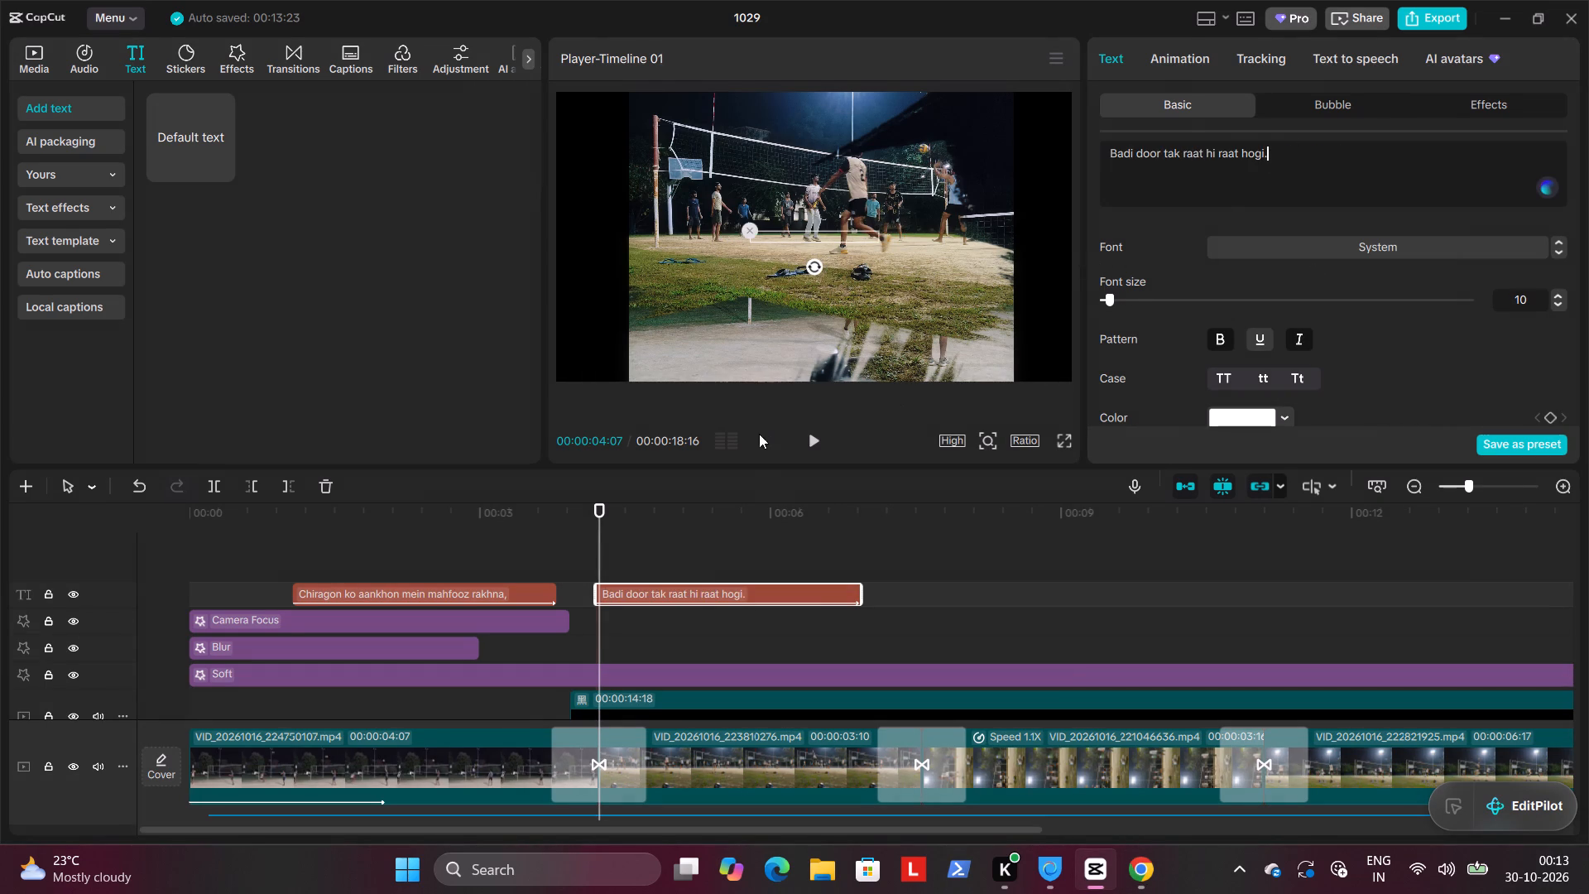
Play from 00:00:04:06 to 00:00:06:22 to review the second verse line.
{"action": "left_click", "coordinate": [598, 509]}
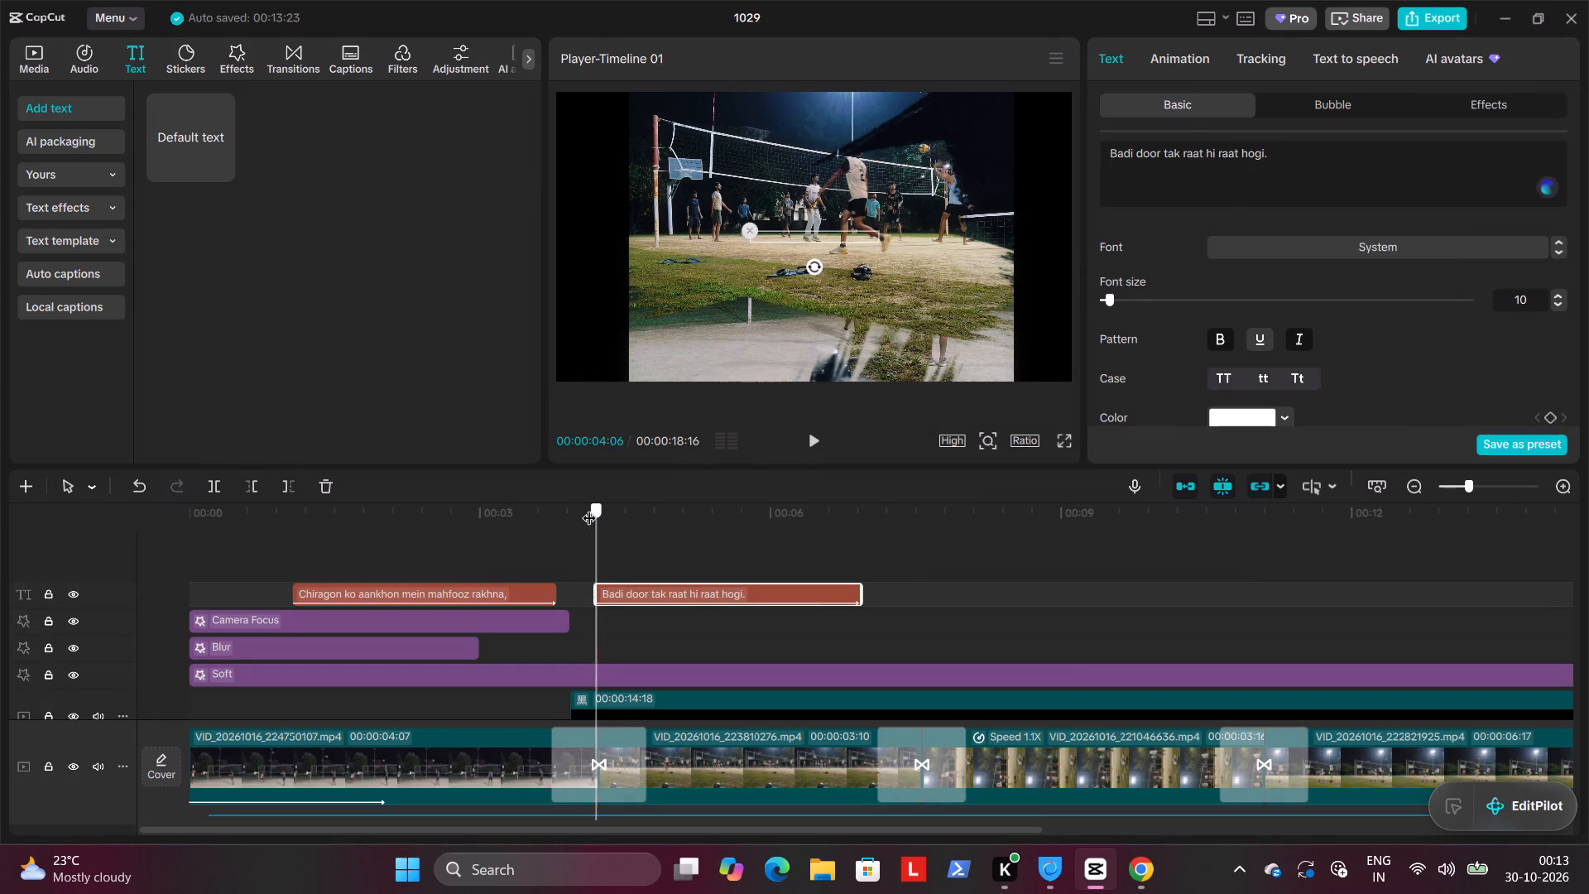
{"action": "left_click", "coordinate": [813, 443]}
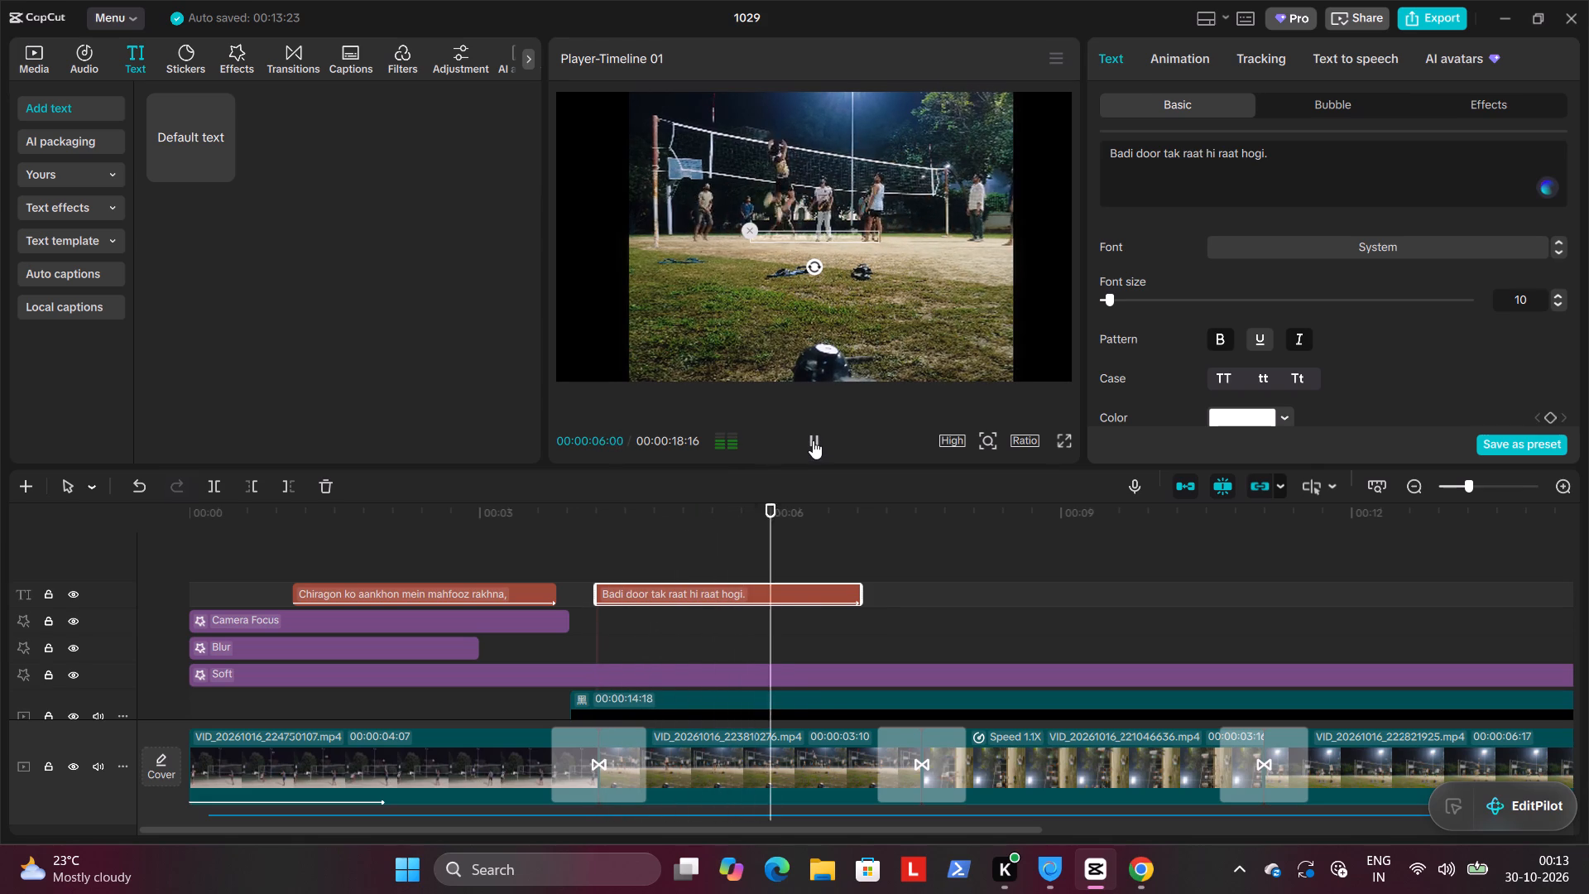
{"action": "left_click", "coordinate": [813, 440]}
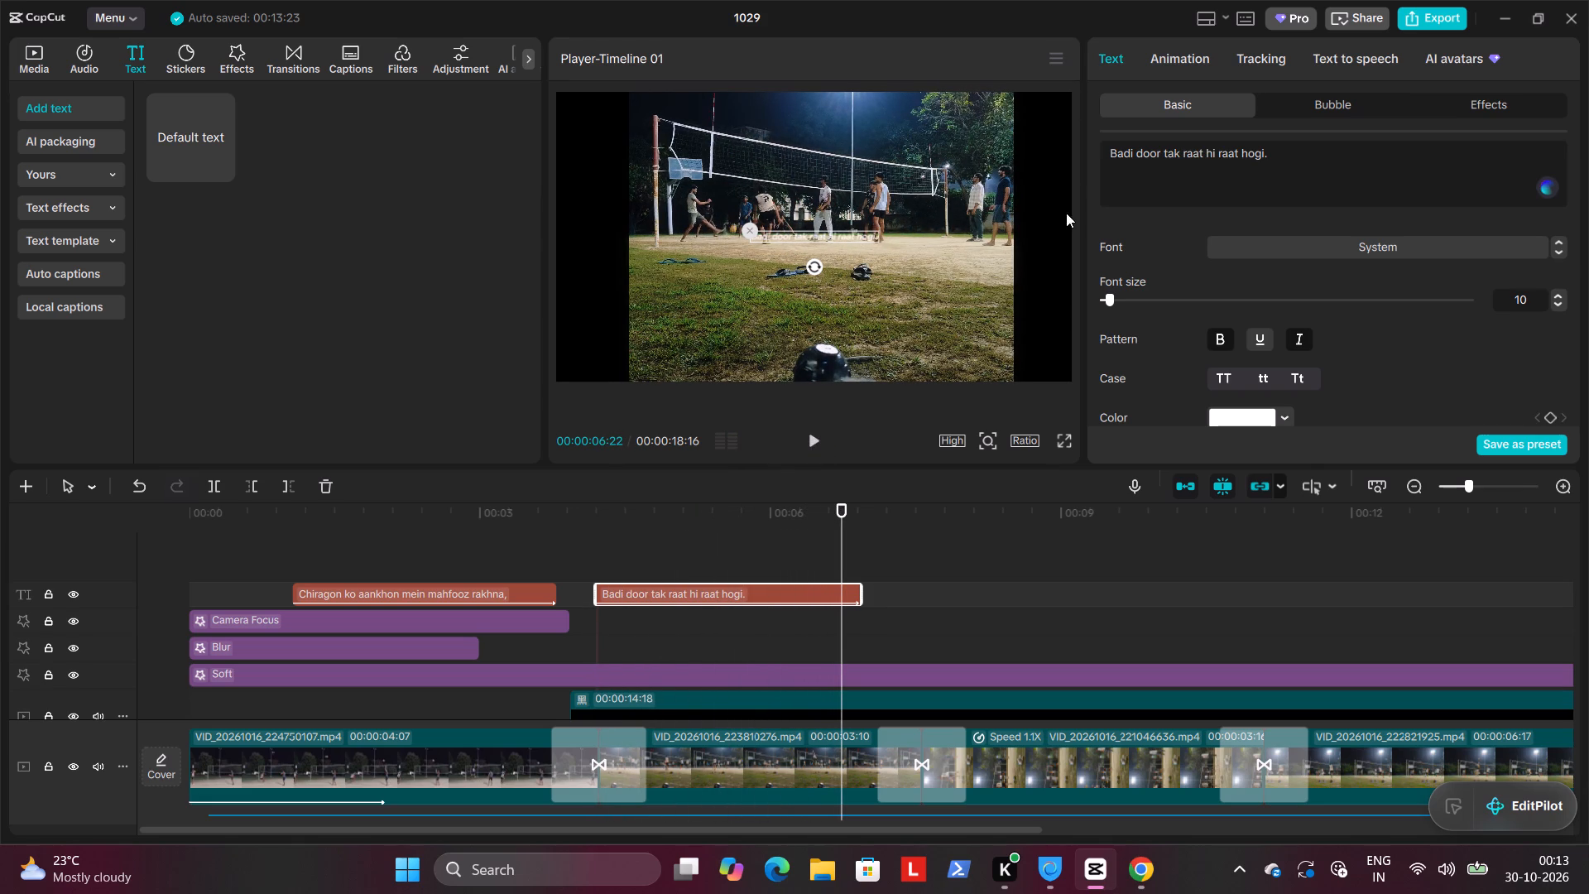
Set the In animation duration of the "Badi door tak raat hi raat hogi." clip to 1.6 s and play on to 00:00:07:15.
{"action": "left_click", "coordinate": [1220, 56]}
{"action": "left_click", "coordinate": [1395, 441]}
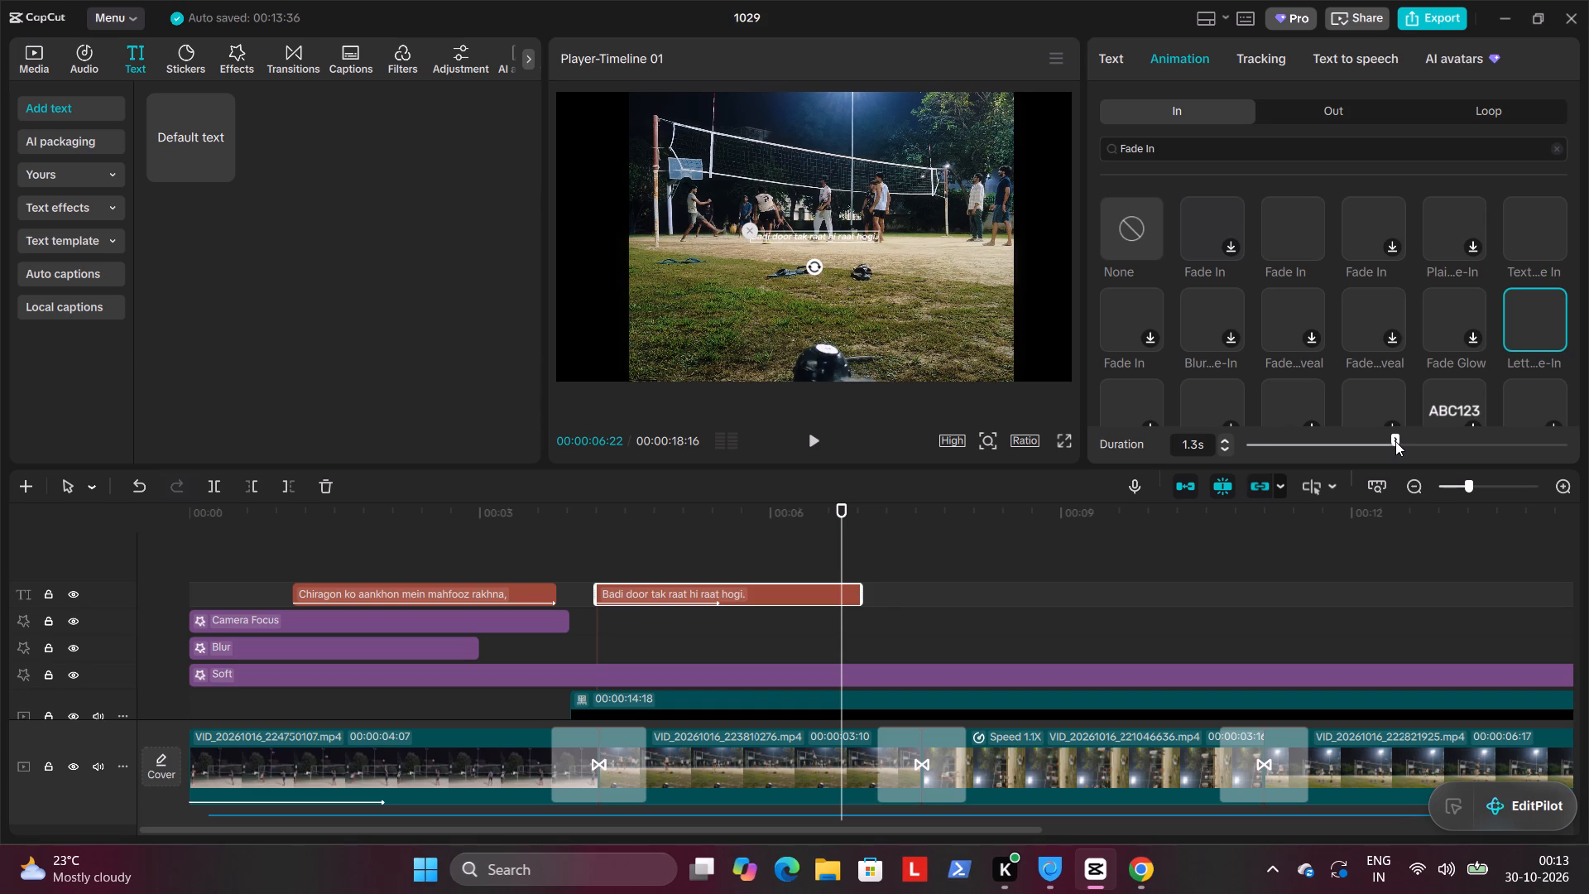
{"action": "left_click_drag", "start_coordinate": [1395, 441], "coordinate": [1409, 441]}
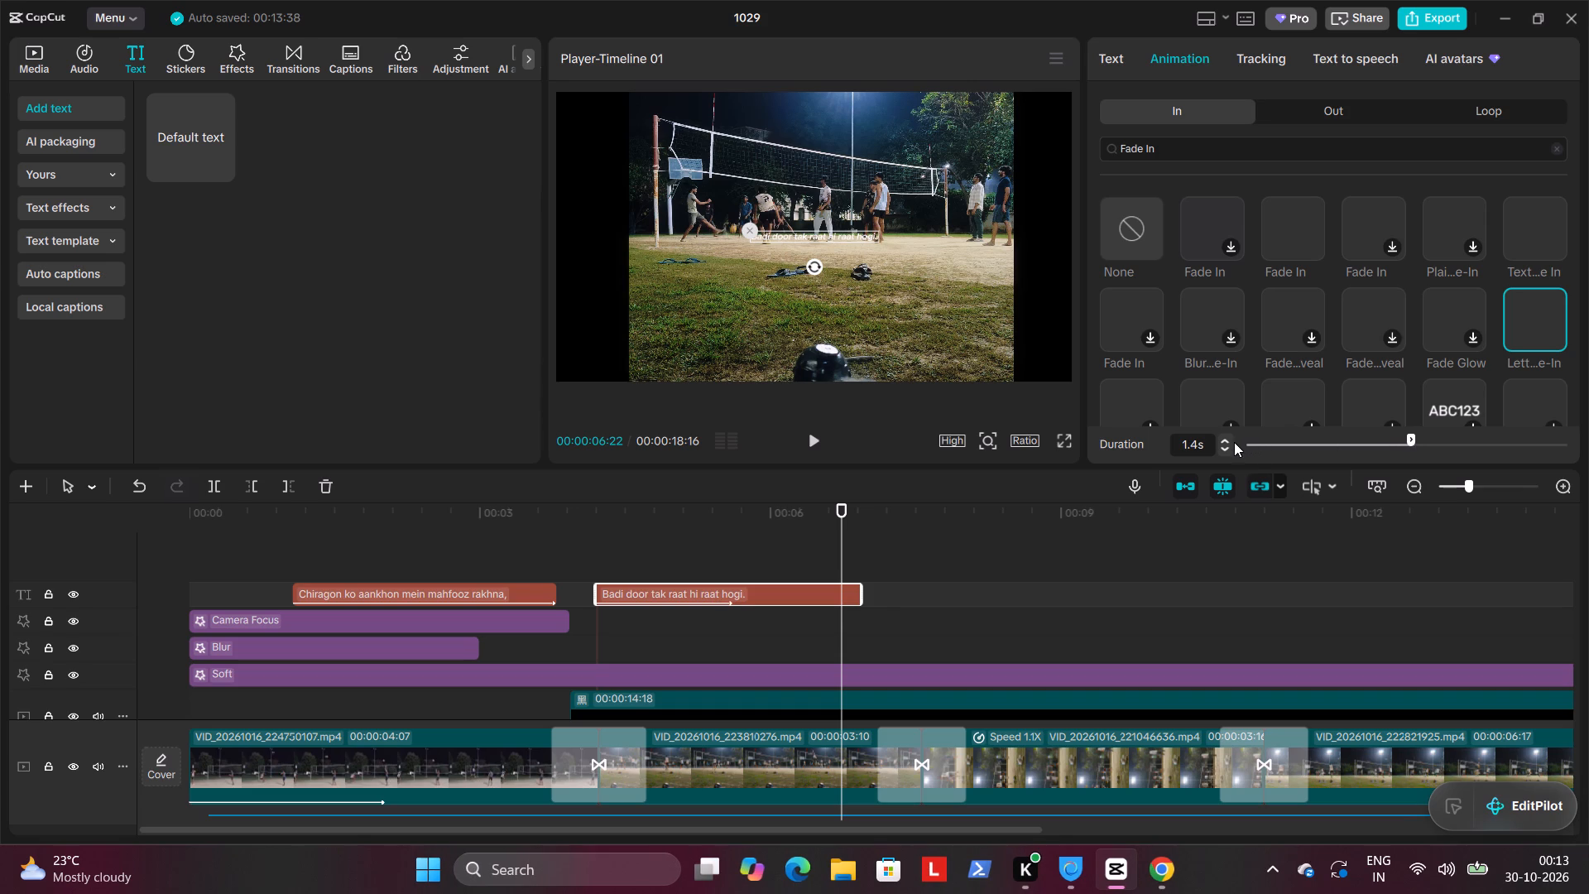
{"action": "left_click", "coordinate": [1231, 439]}
{"action": "left_click_drag", "start_coordinate": [836, 525], "coordinate": [625, 526]}
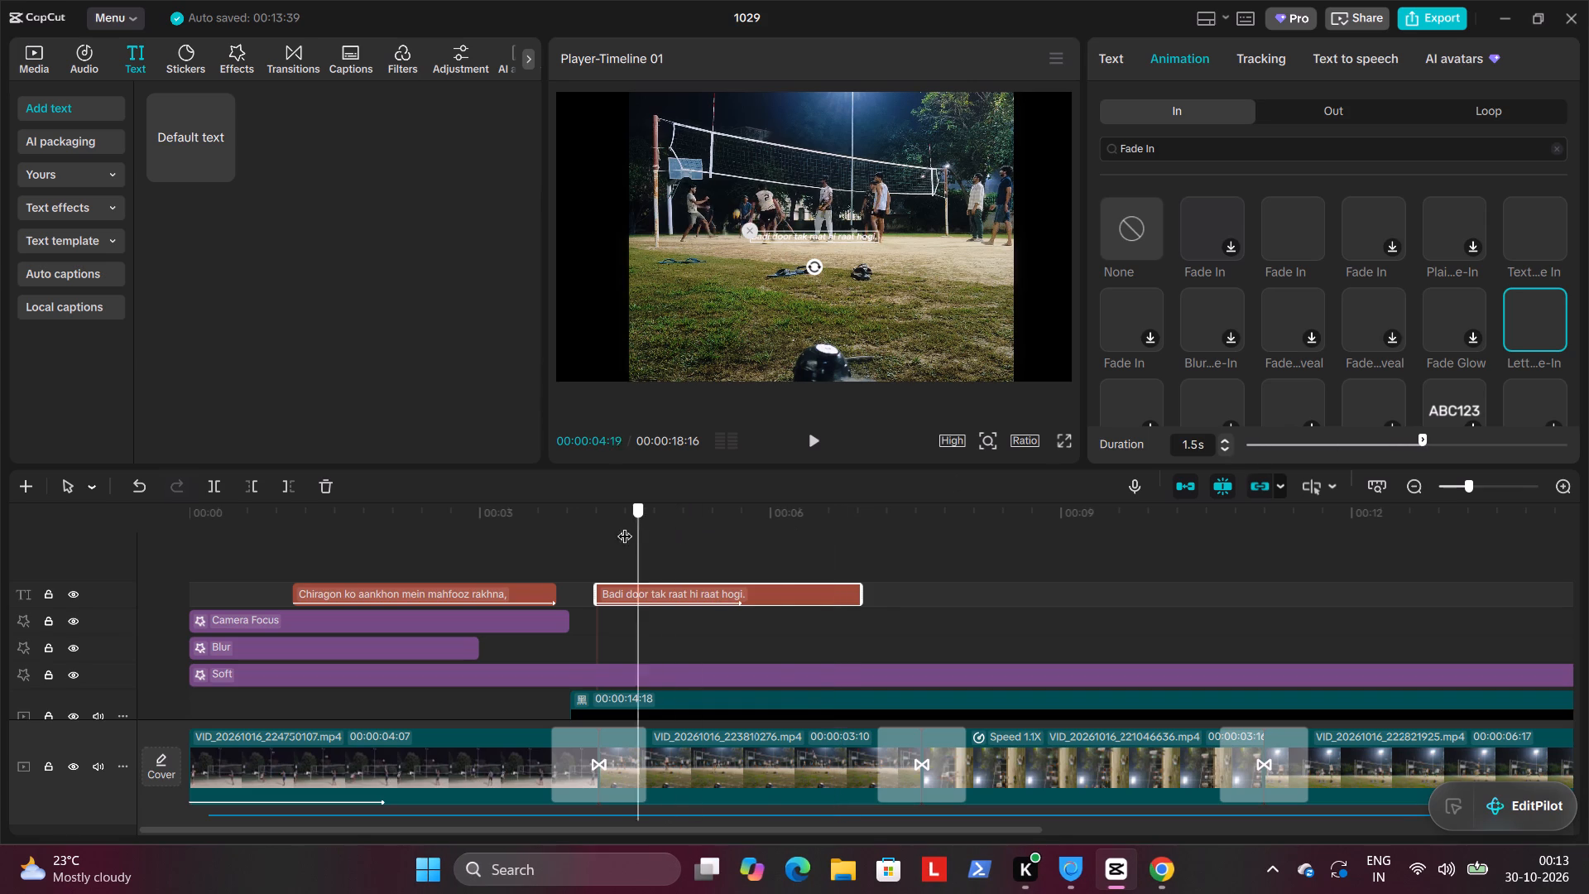
{"action": "left_click_drag", "start_coordinate": [625, 526], "coordinate": [582, 526]}
{"action": "left_click", "coordinate": [816, 445]}
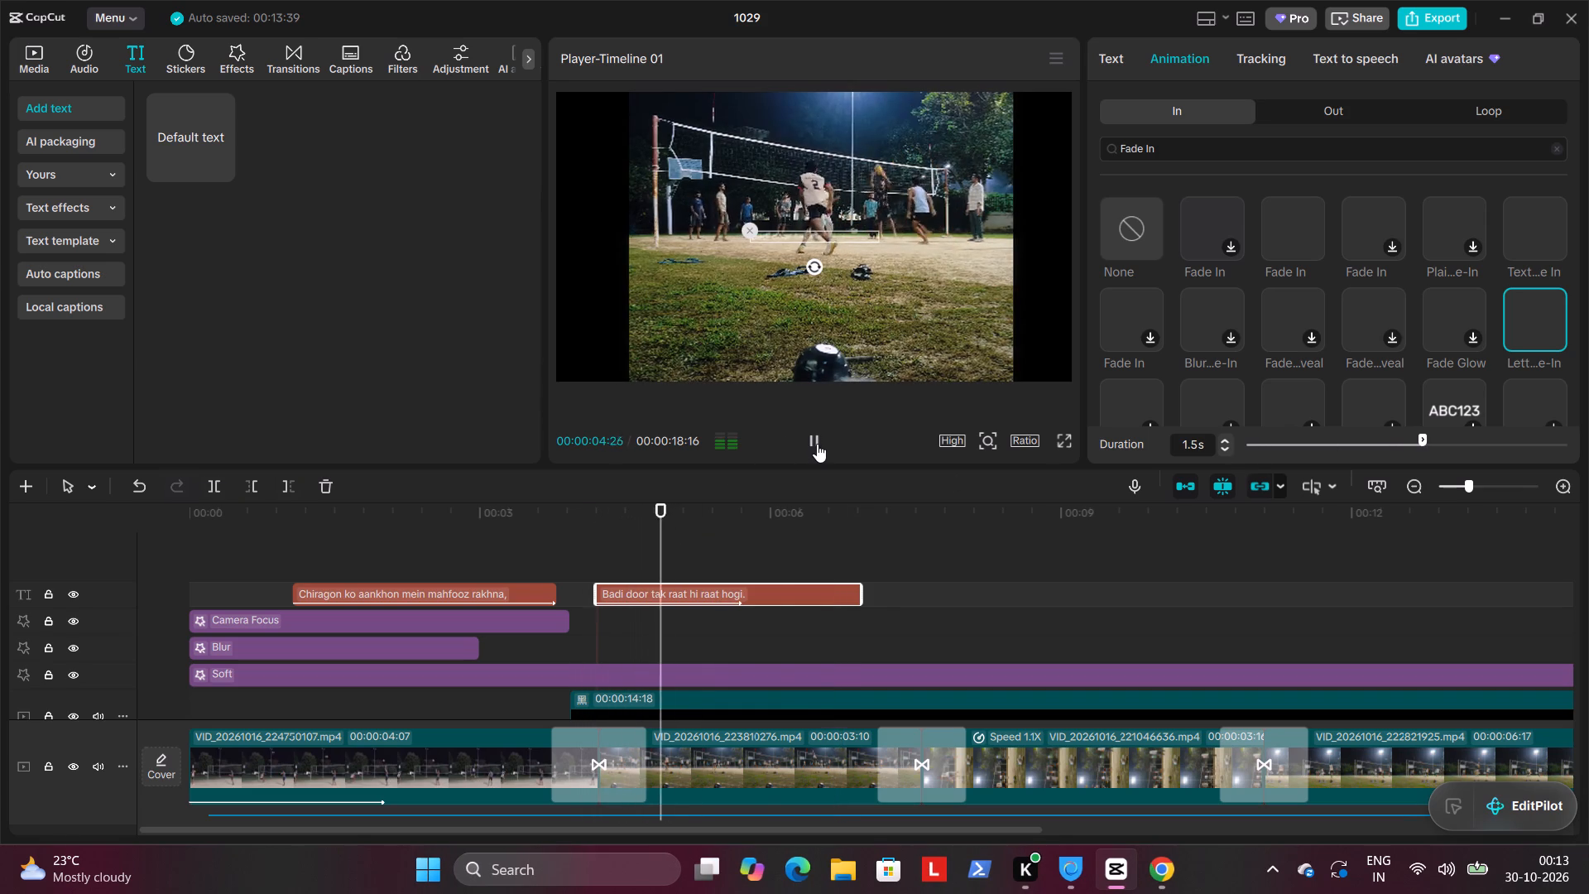
{"action": "left_click", "coordinate": [817, 444]}
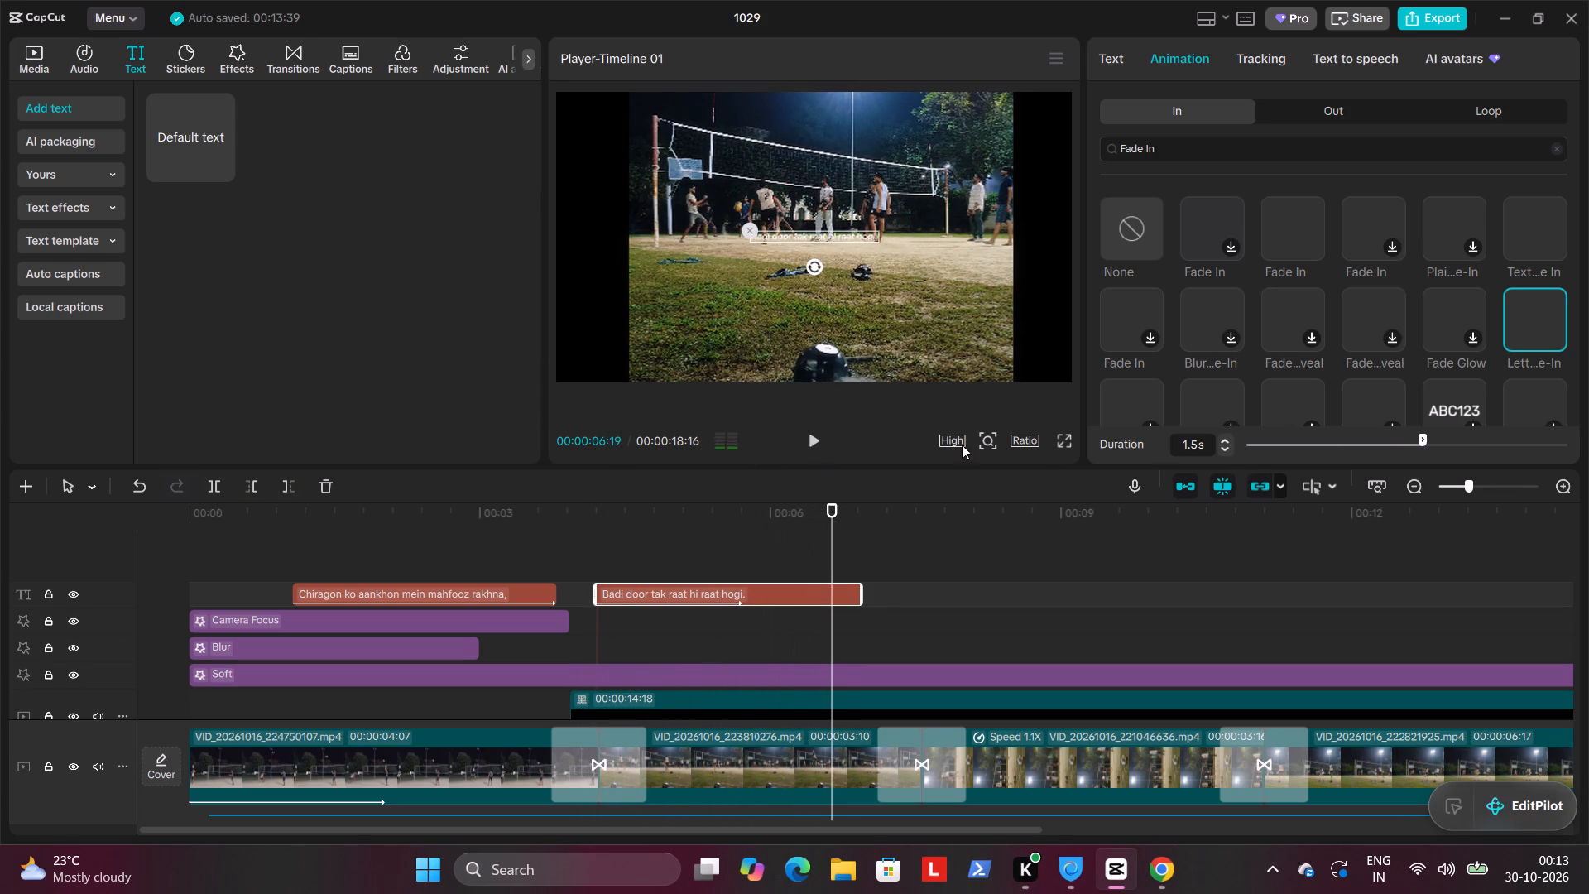
{"action": "double_click", "coordinate": [1226, 439]}
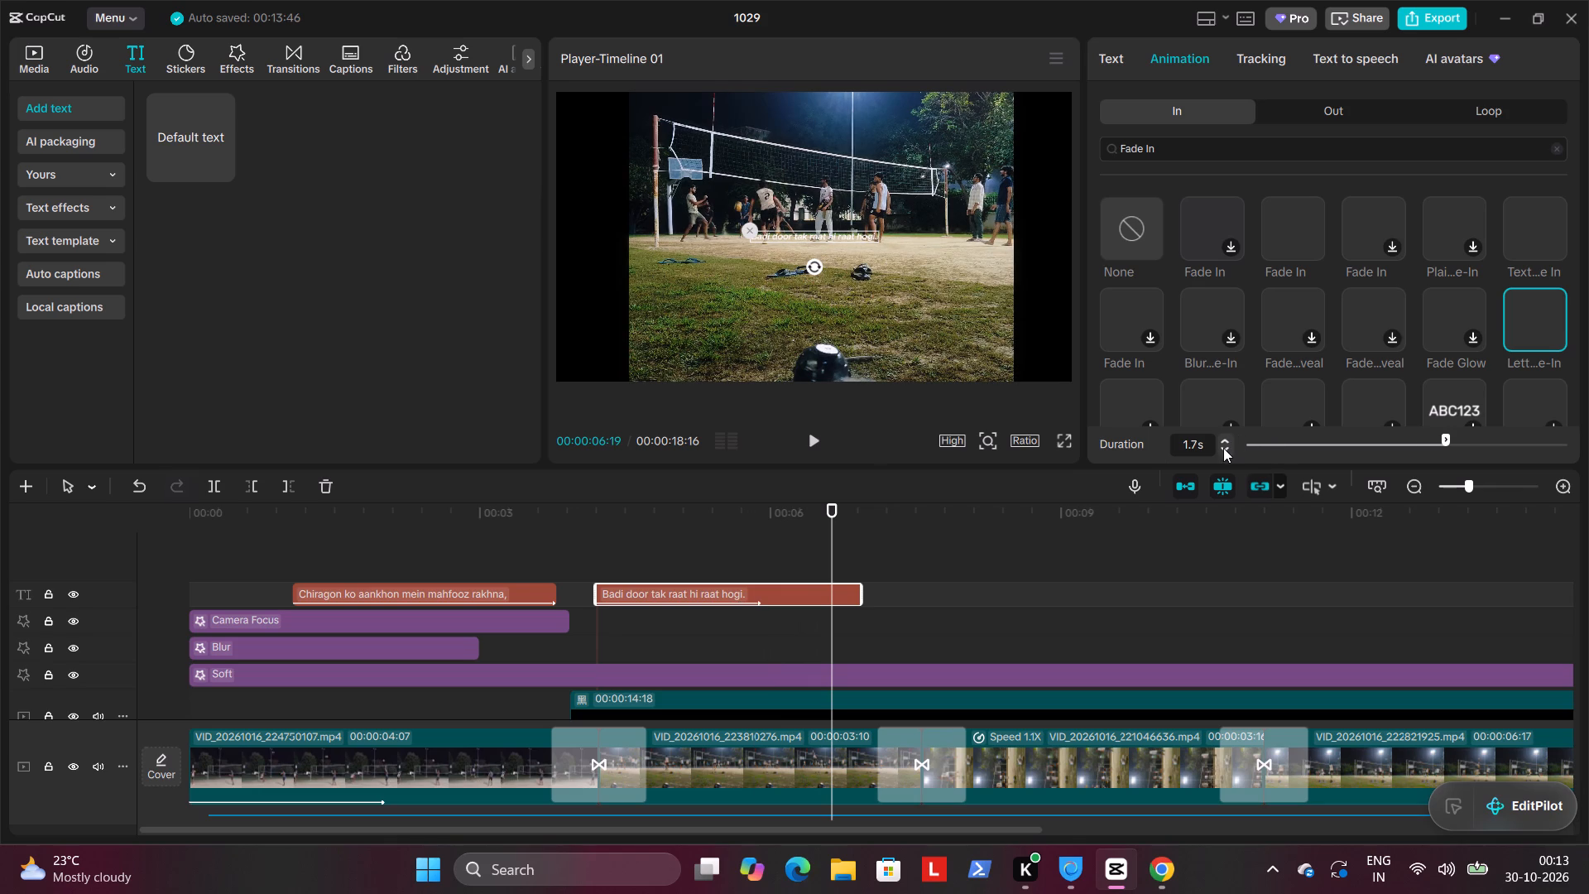
{"action": "left_click", "coordinate": [1223, 448]}
{"action": "left_click", "coordinate": [816, 442]}
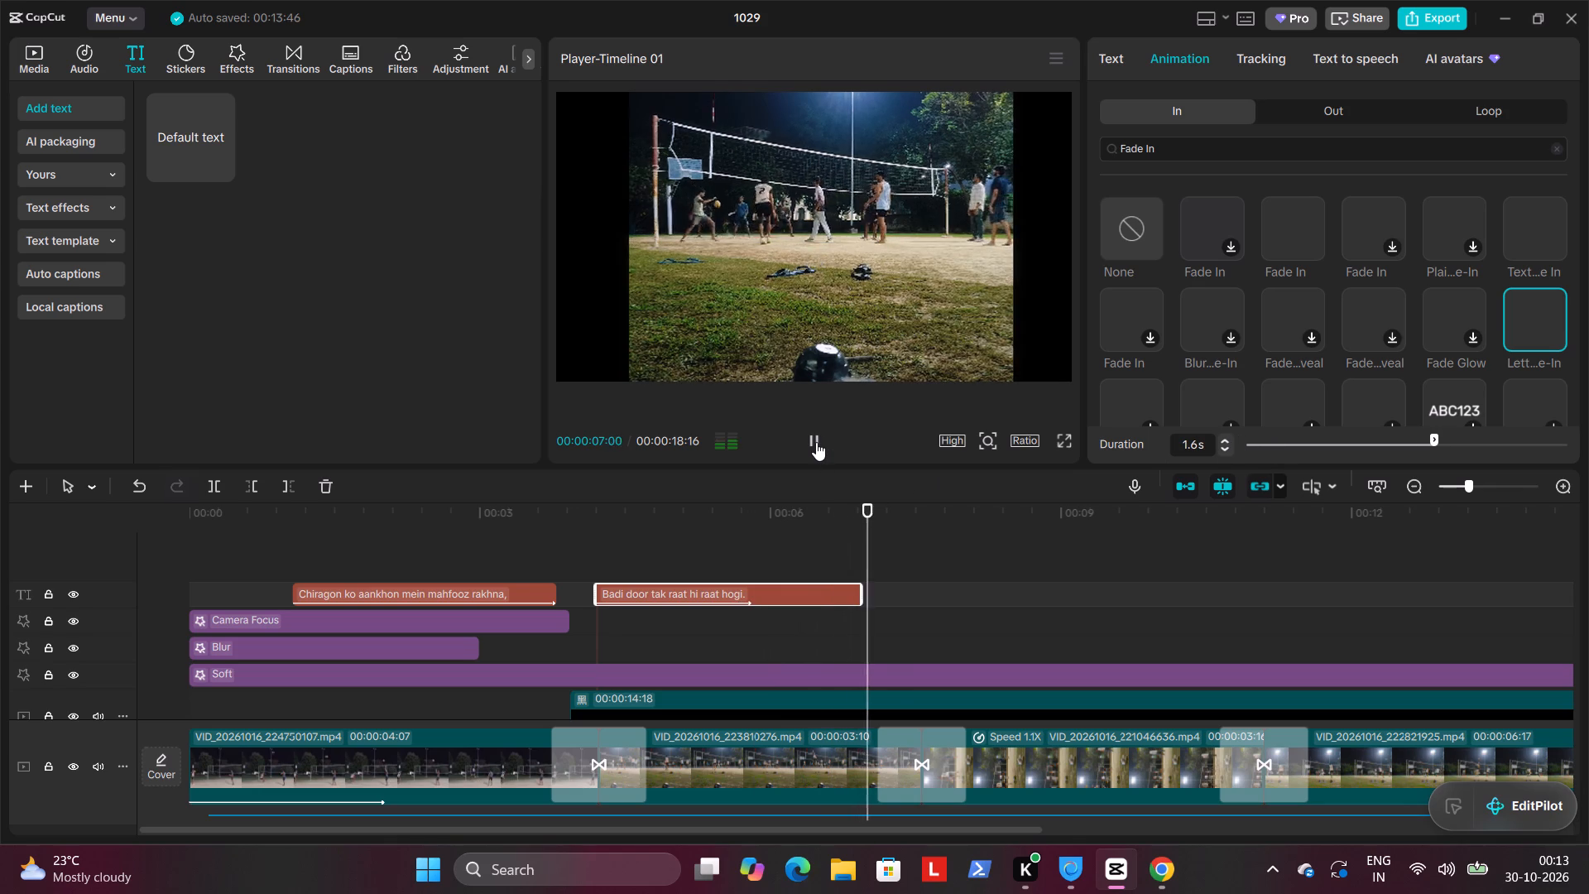
{"action": "left_click", "coordinate": [816, 442]}
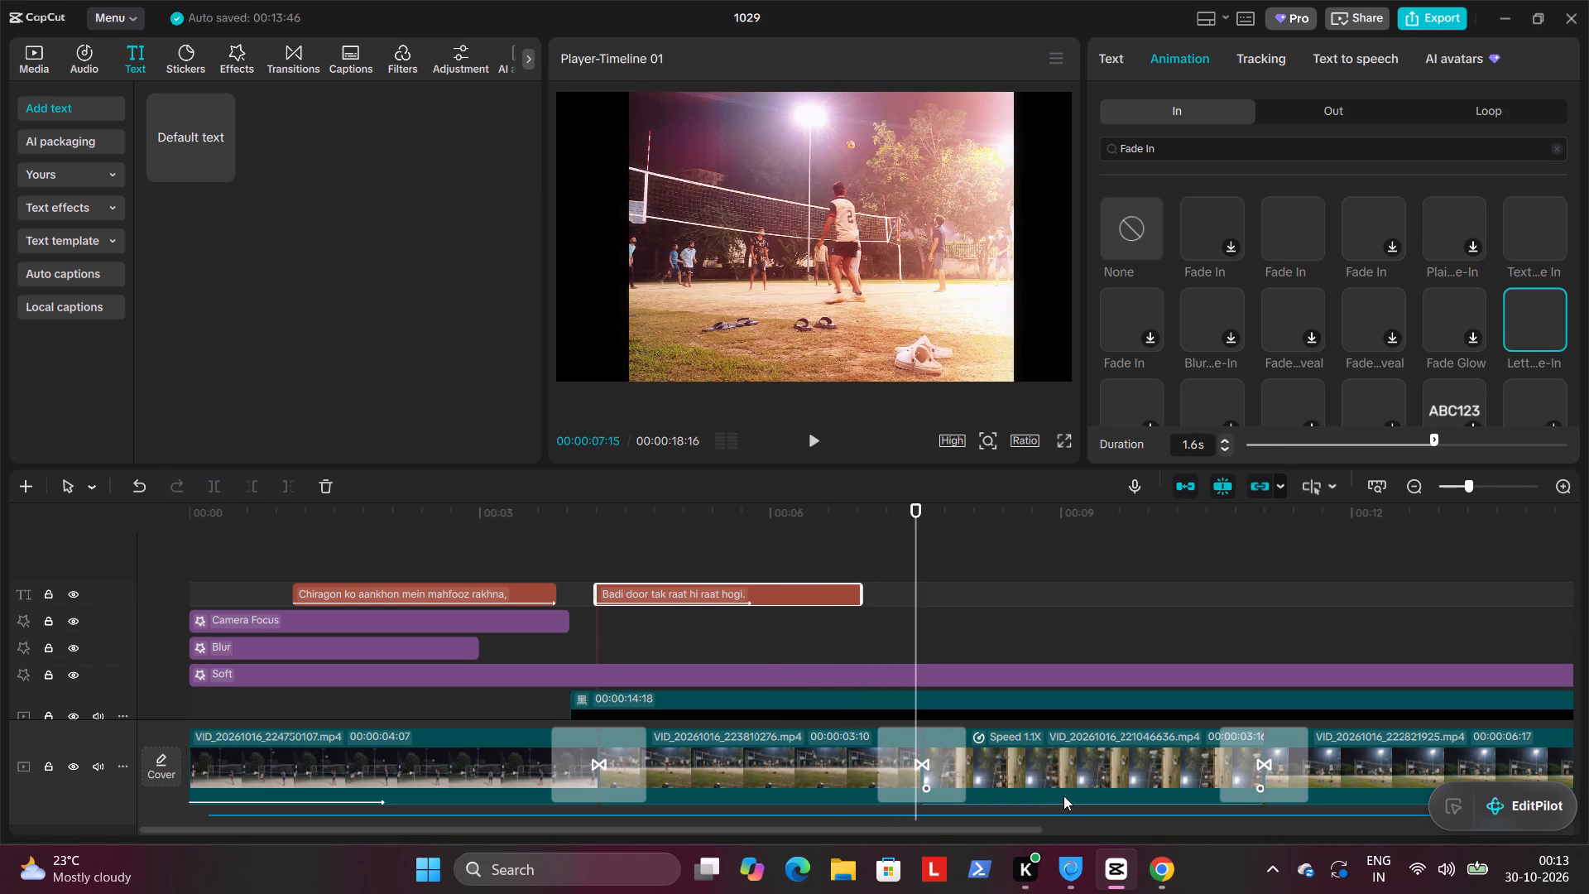
Switch to Chrome and copy the verse line "Musaafir hain hum bhi, musaafir ho tum bhi," from the Hinglish answer.
{"action": "left_click", "coordinate": [1149, 863]}
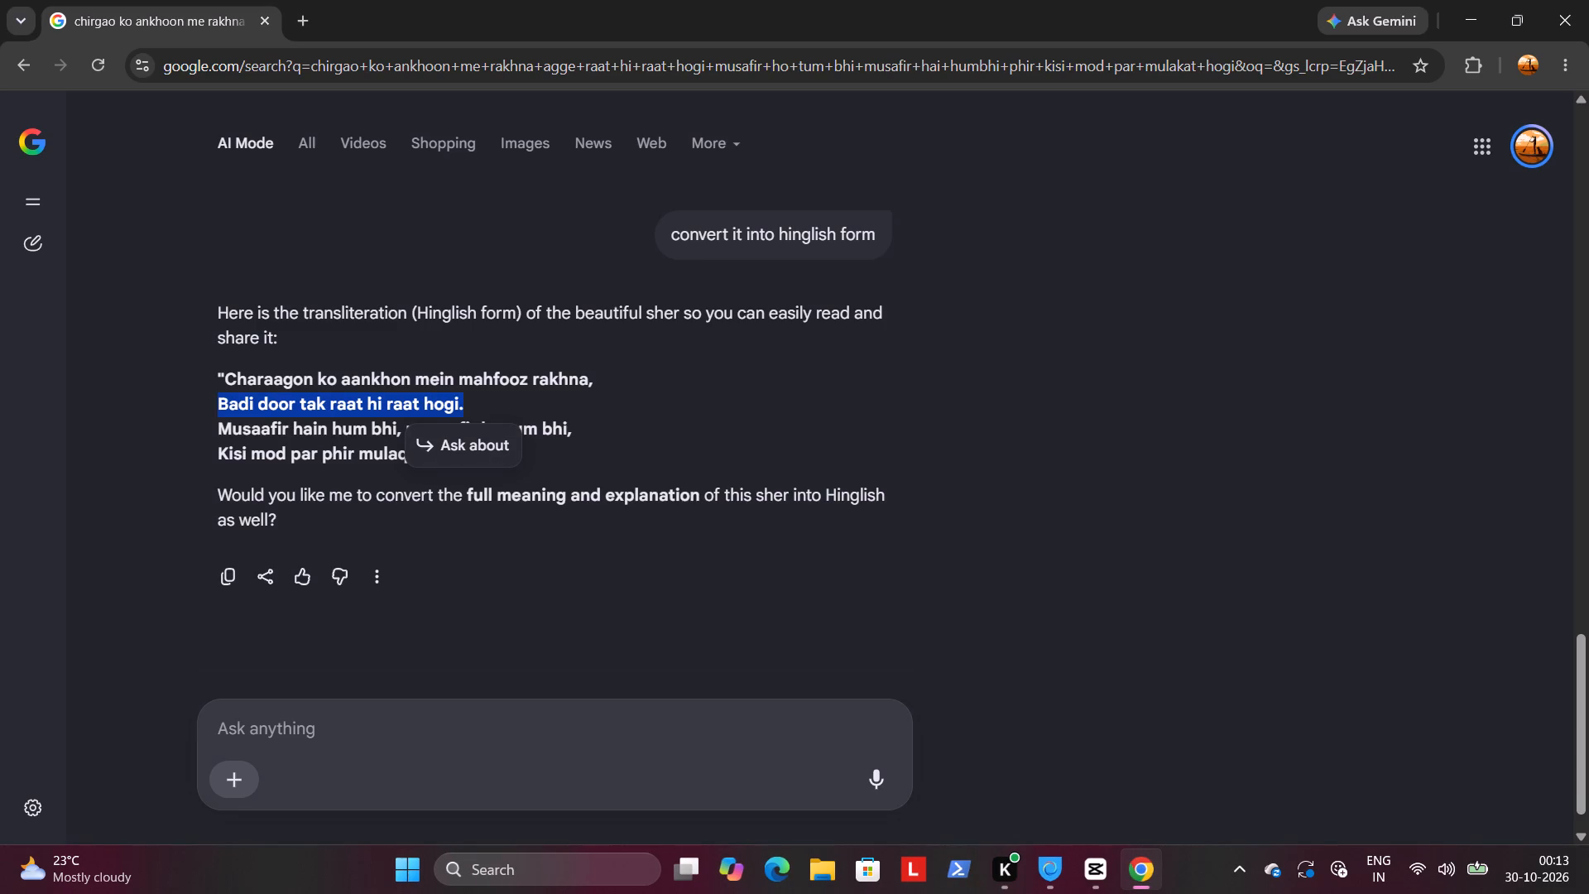
{"action": "left_click_drag", "start_coordinate": [218, 429], "coordinate": [573, 426]}
{"action": "right_click", "coordinate": [573, 425]}
{"action": "left_click", "coordinate": [654, 445]}
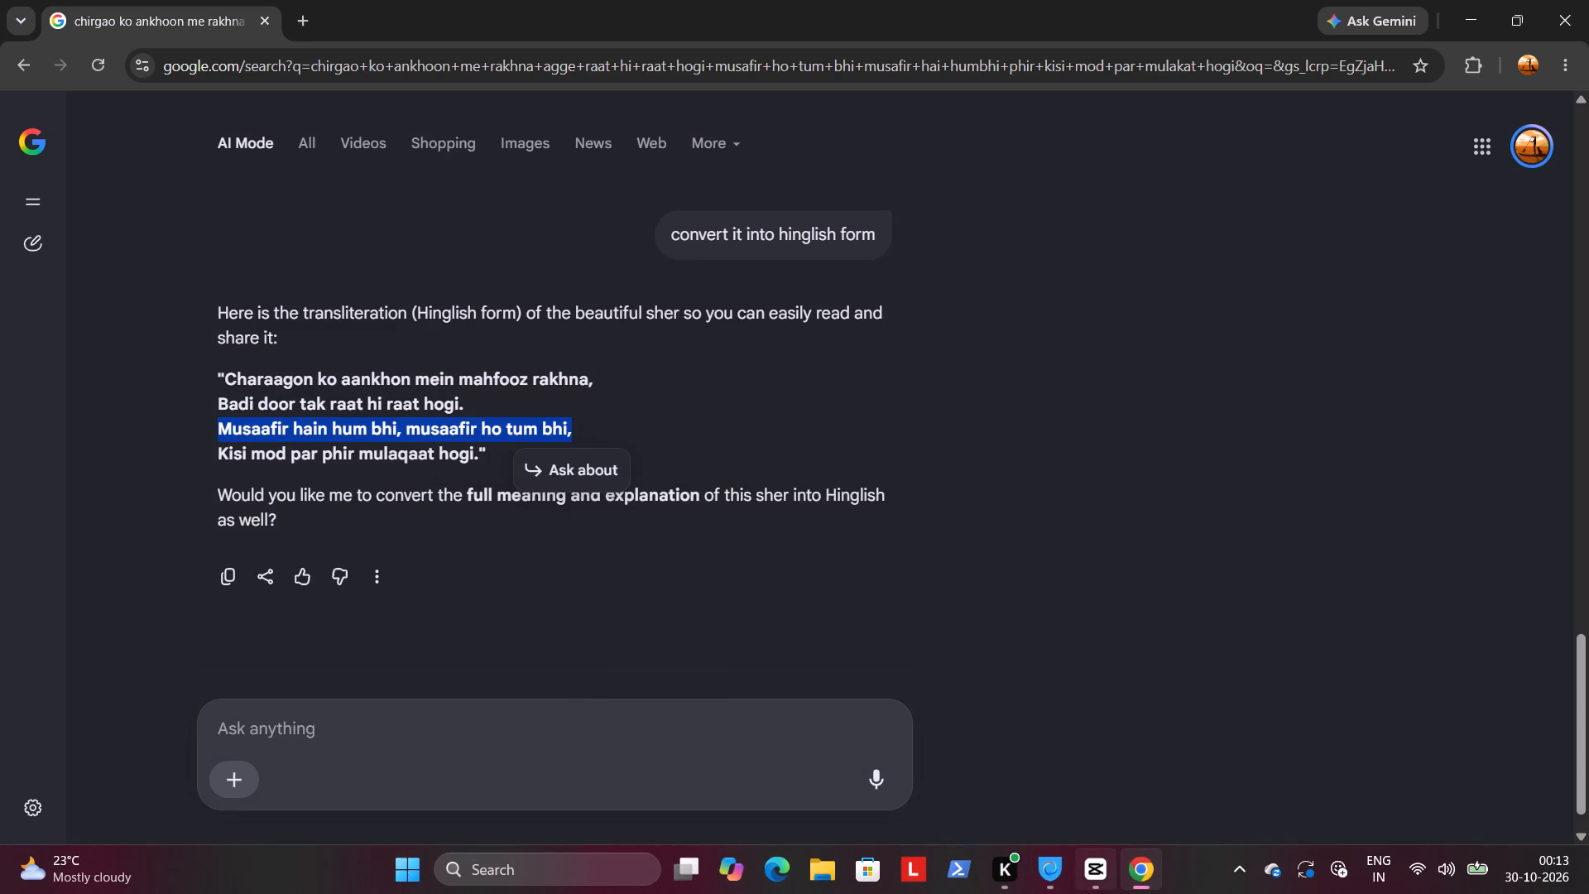
Back in CapCut, paste the verse text clip at 00:00:07:15 and replace its text with "Musaafir hain hum bhi, musaafir ho tum bhi,".
{"action": "left_click", "coordinate": [1081, 893]}
{"action": "right_click", "coordinate": [952, 592]}
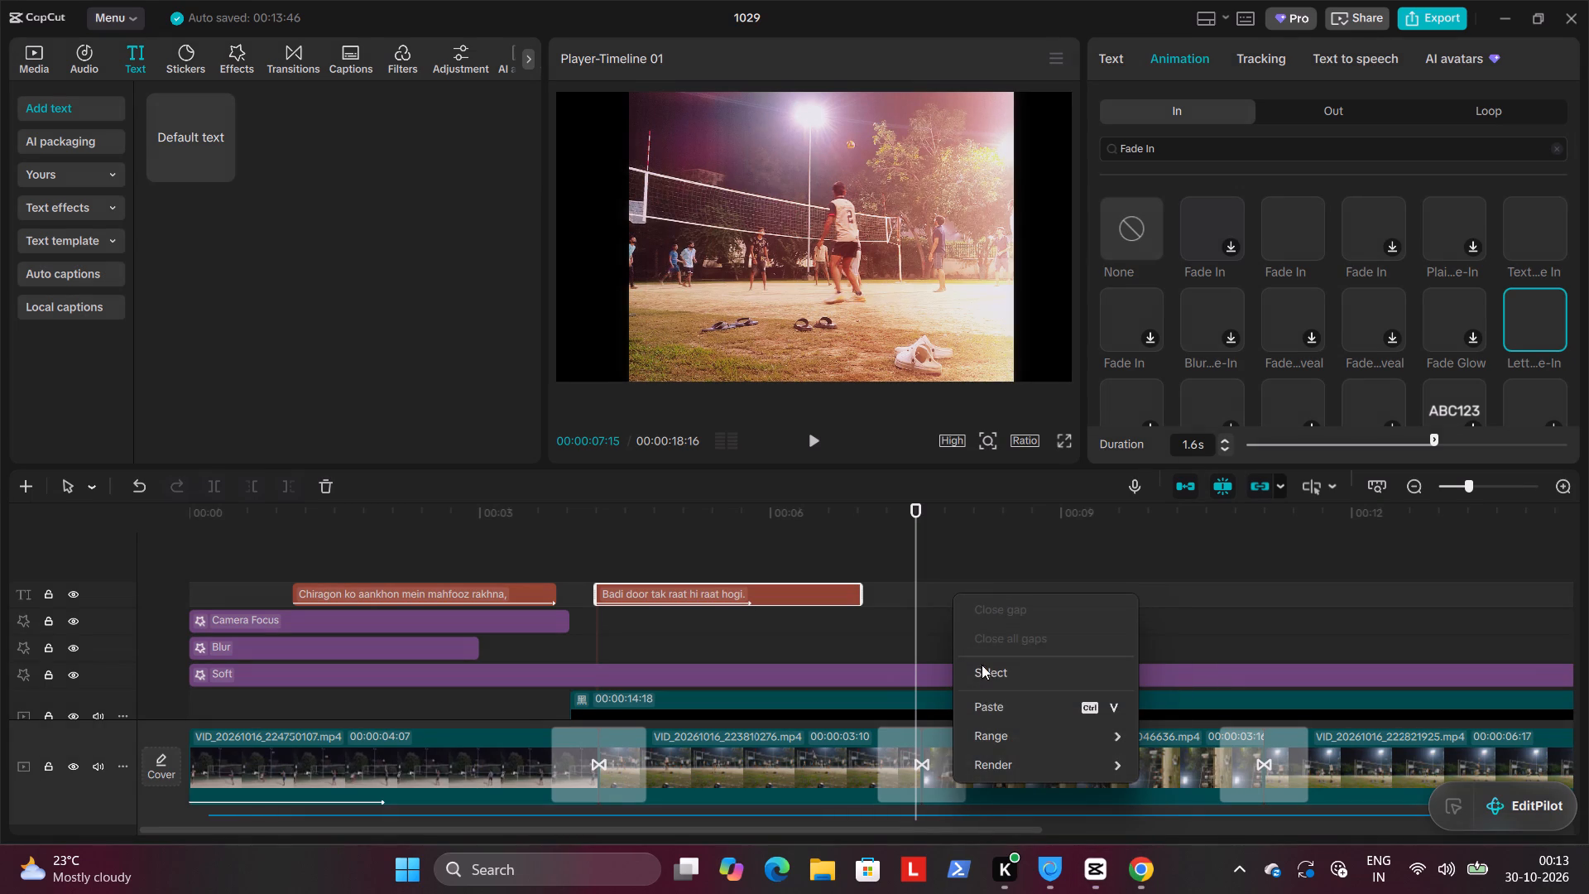
{"action": "left_click", "coordinate": [990, 704]}
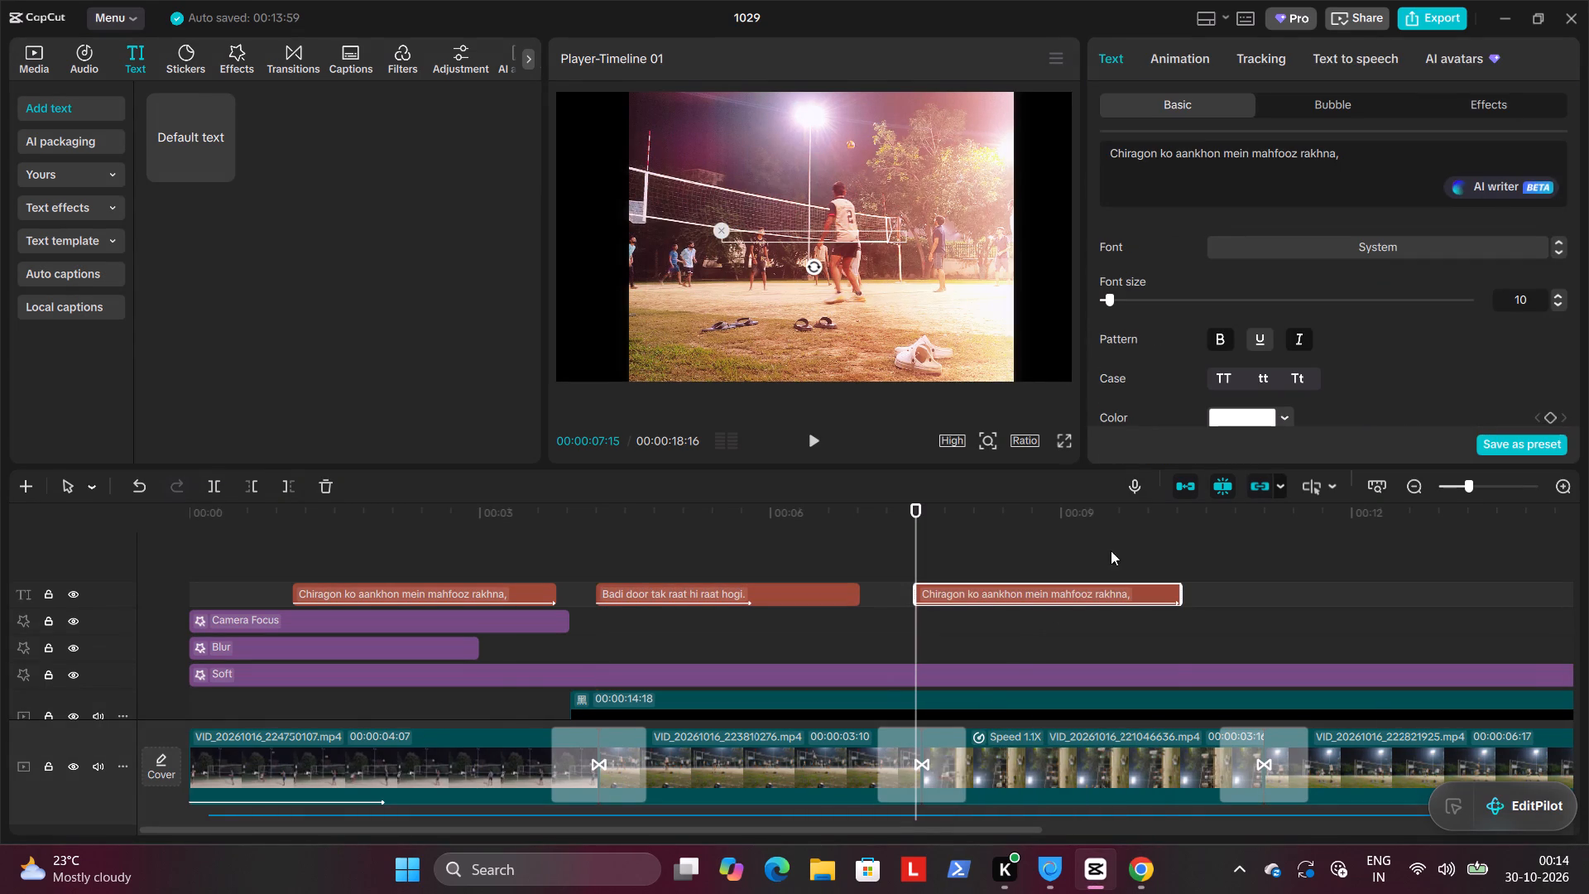
{"action": "left_click_drag", "start_coordinate": [1360, 151], "coordinate": [1090, 147]}
{"action": "key", "text": "BackSpace"}
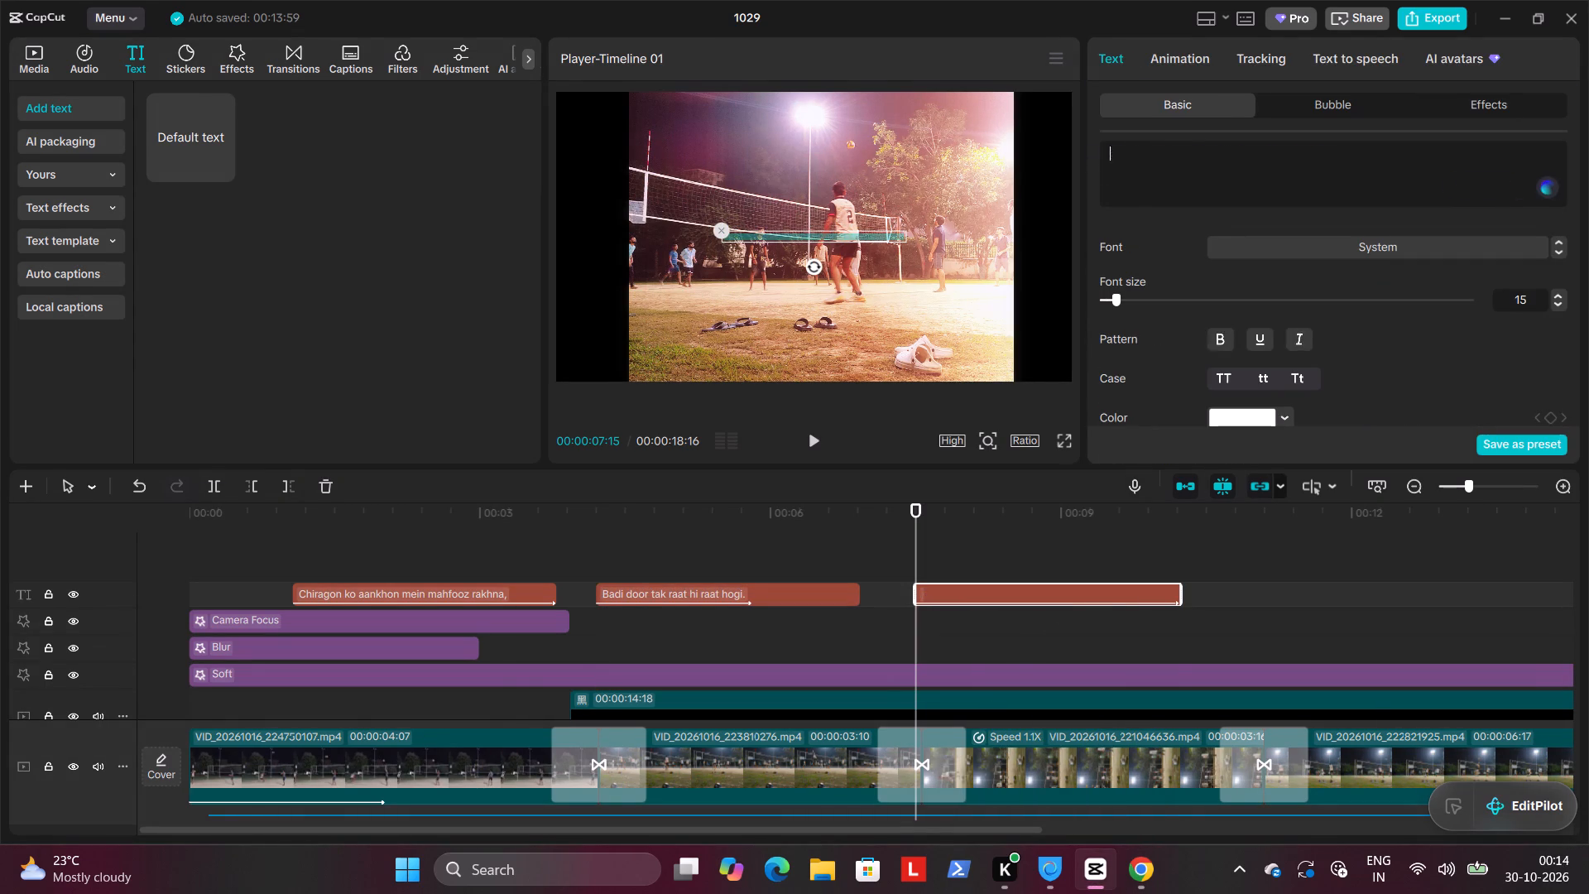
{"action": "right_click", "coordinate": [1199, 161]}
{"action": "left_click", "coordinate": [1287, 266]}
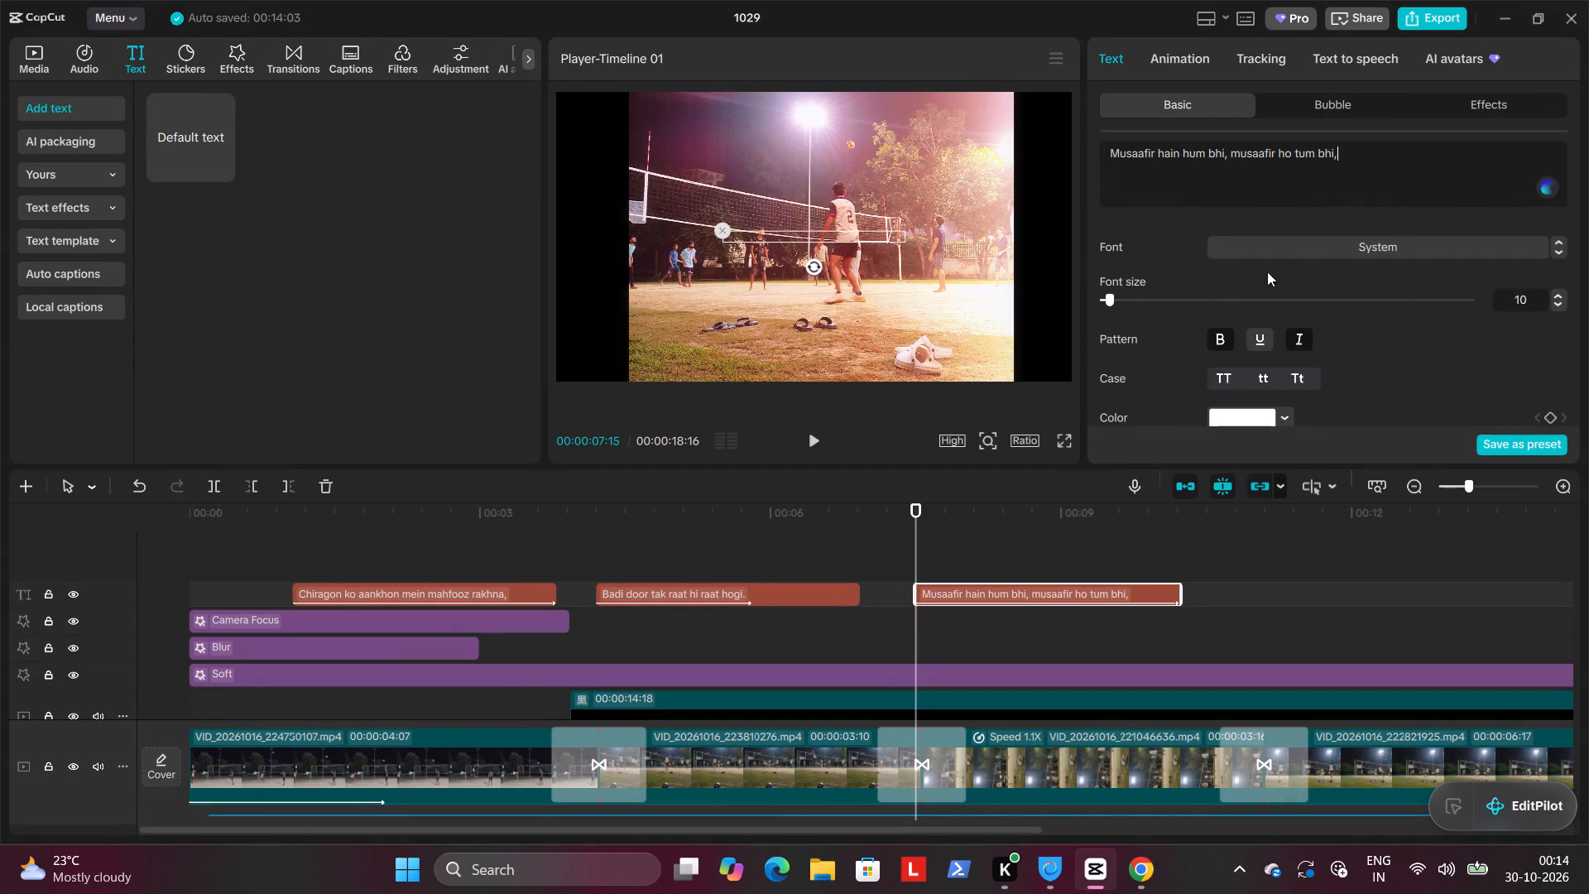
Set the third verse clip's In animation duration to 2.0 s and play the line through to its end at 00:00:10:07.
{"action": "left_click", "coordinate": [810, 438]}
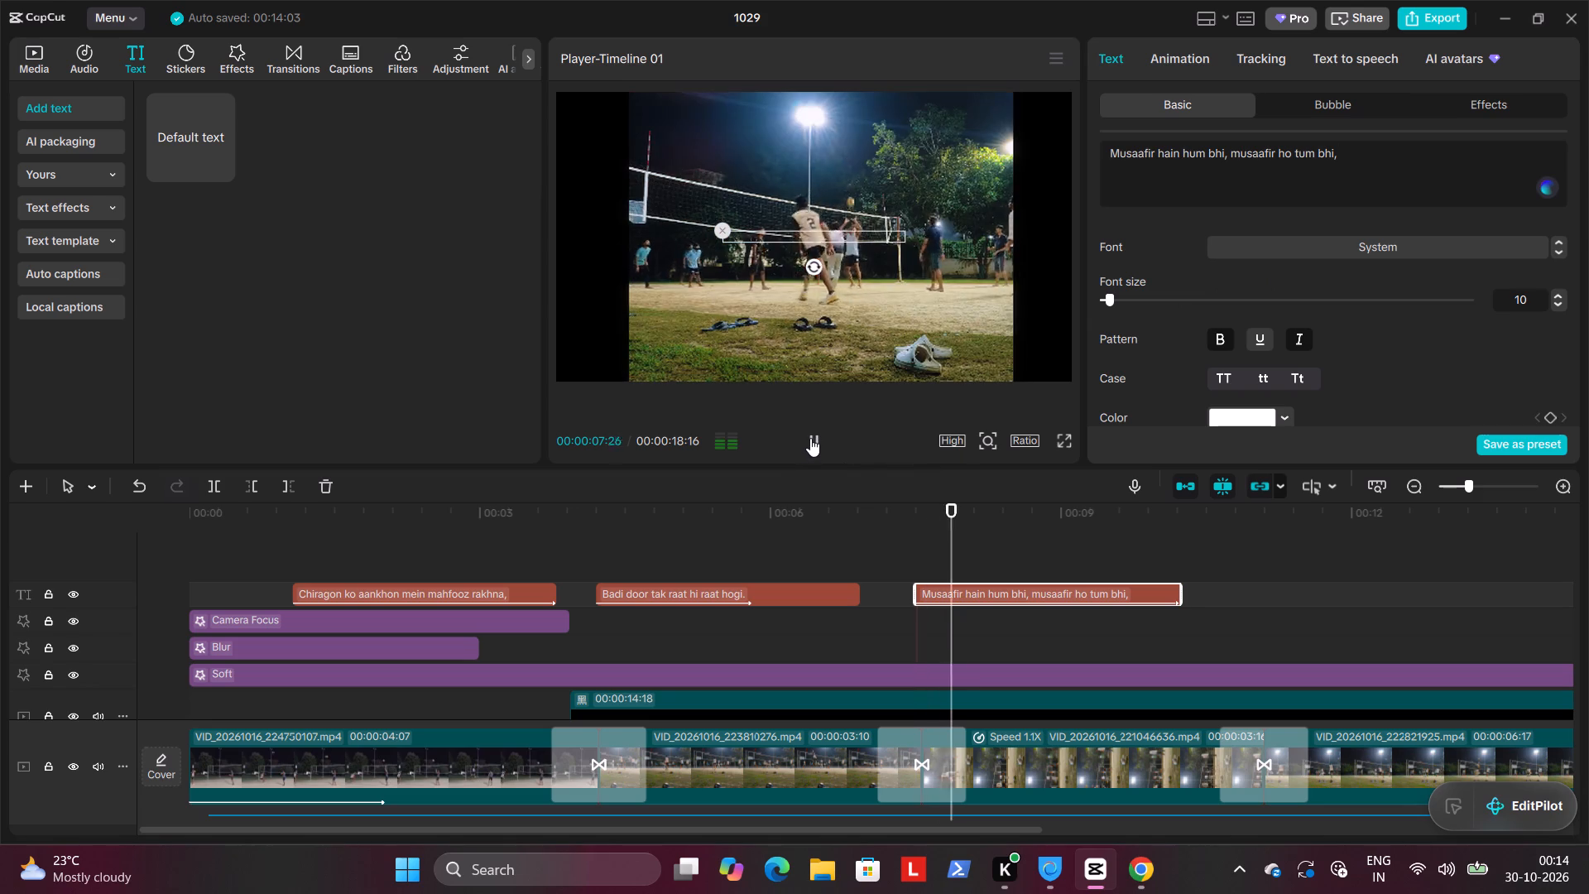
{"action": "left_click", "coordinate": [810, 435]}
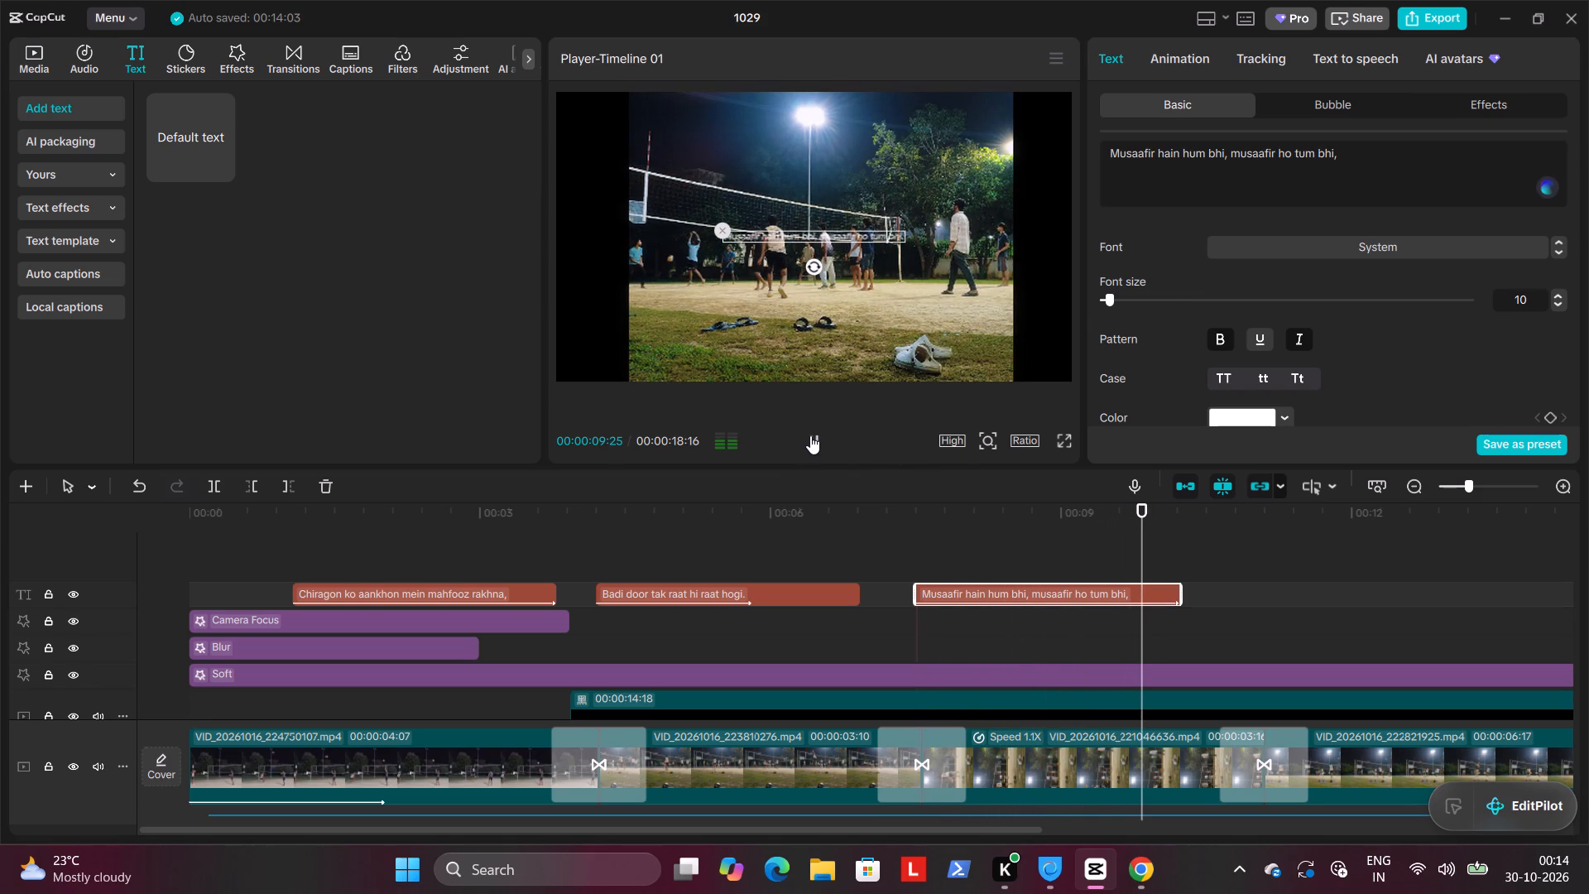
{"action": "left_click", "coordinate": [1185, 50]}
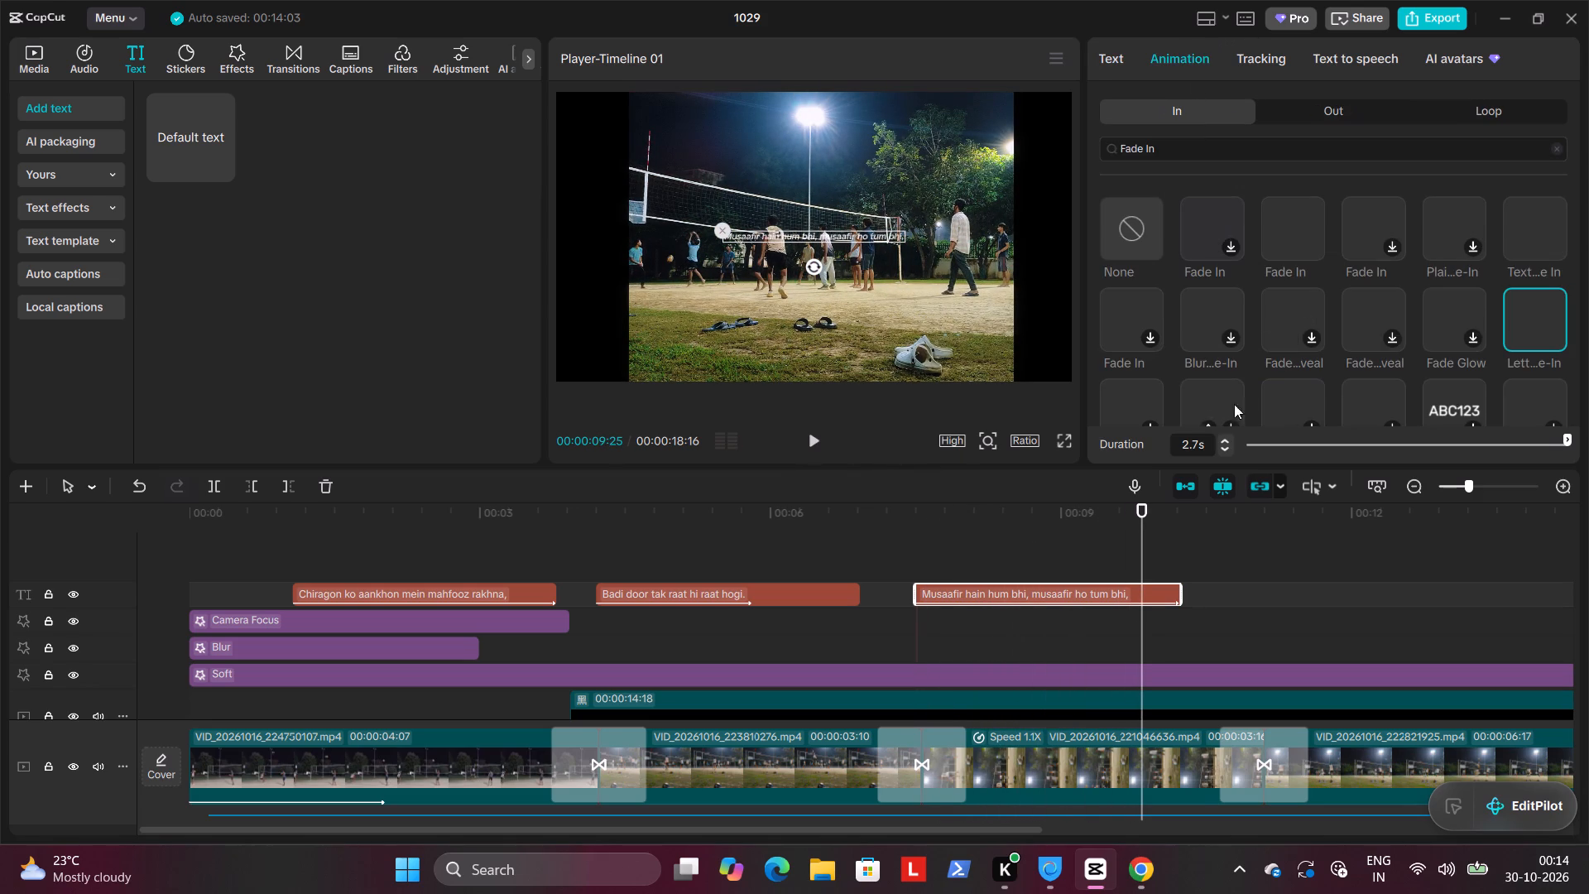
{"action": "triple_click", "coordinate": [1227, 450]}
{"action": "triple_click", "coordinate": [1227, 449]}
{"action": "left_click", "coordinate": [1222, 448]}
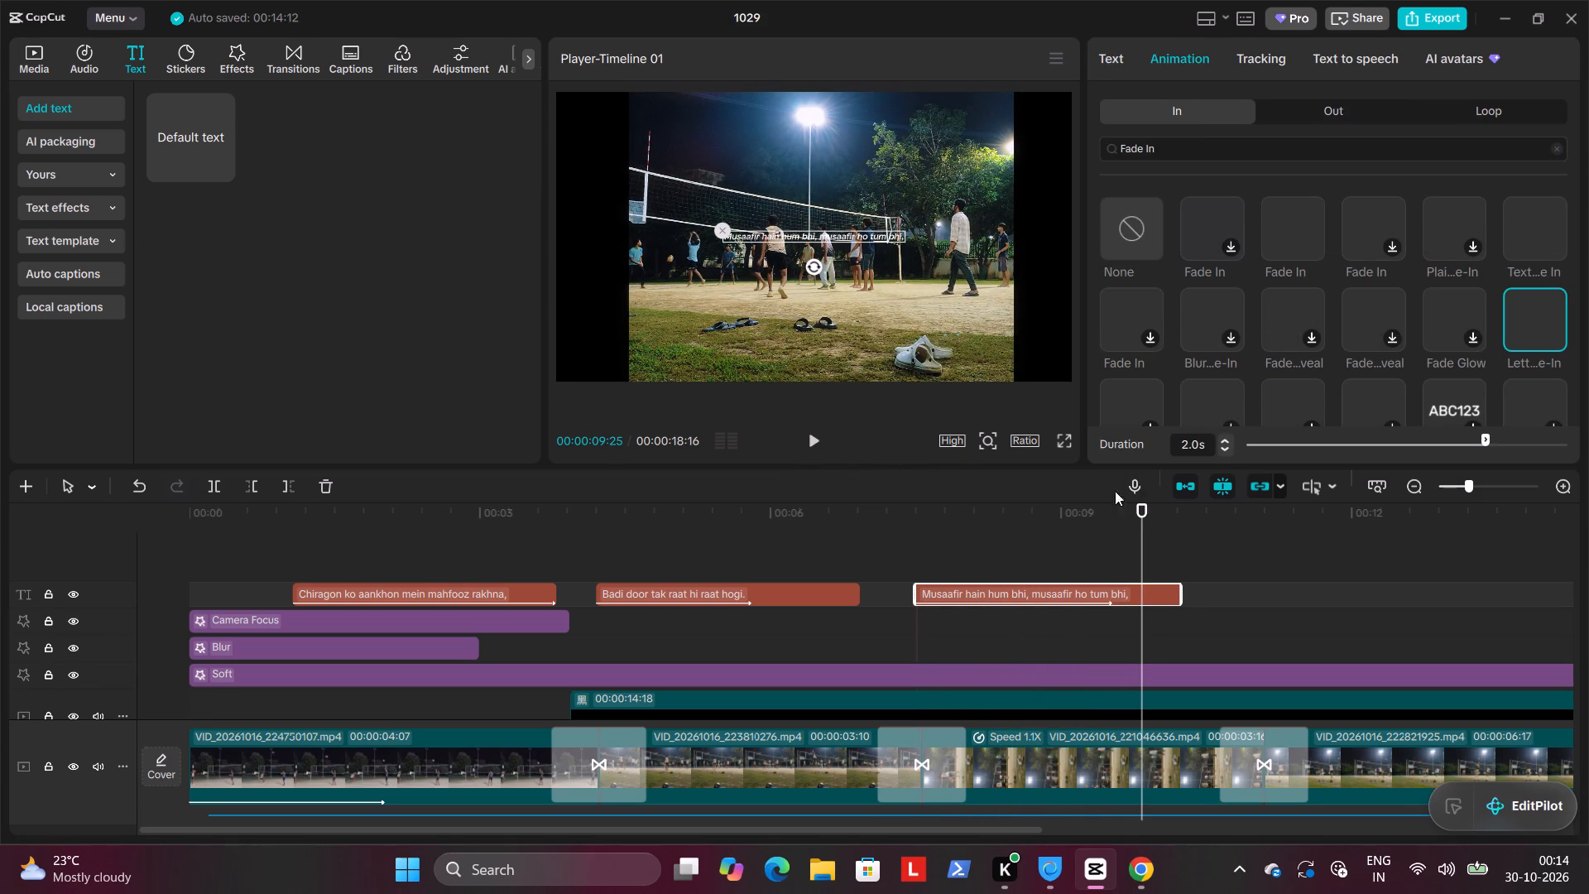
{"action": "left_click_drag", "start_coordinate": [1129, 509], "coordinate": [890, 507]}
{"action": "left_click", "coordinate": [817, 438]}
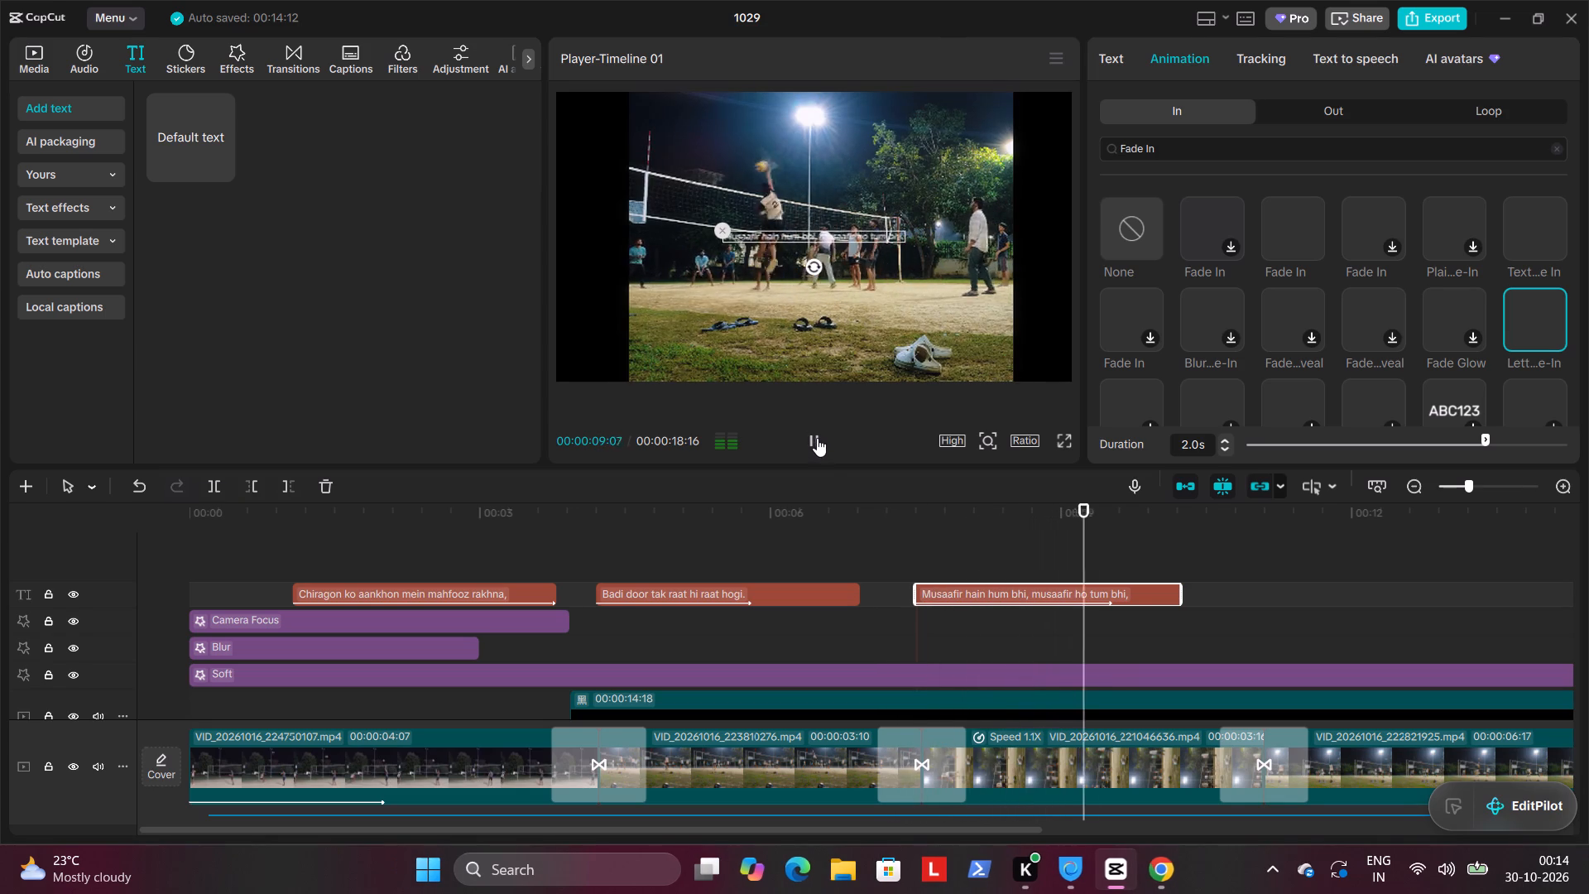
{"action": "left_click", "coordinate": [817, 438]}
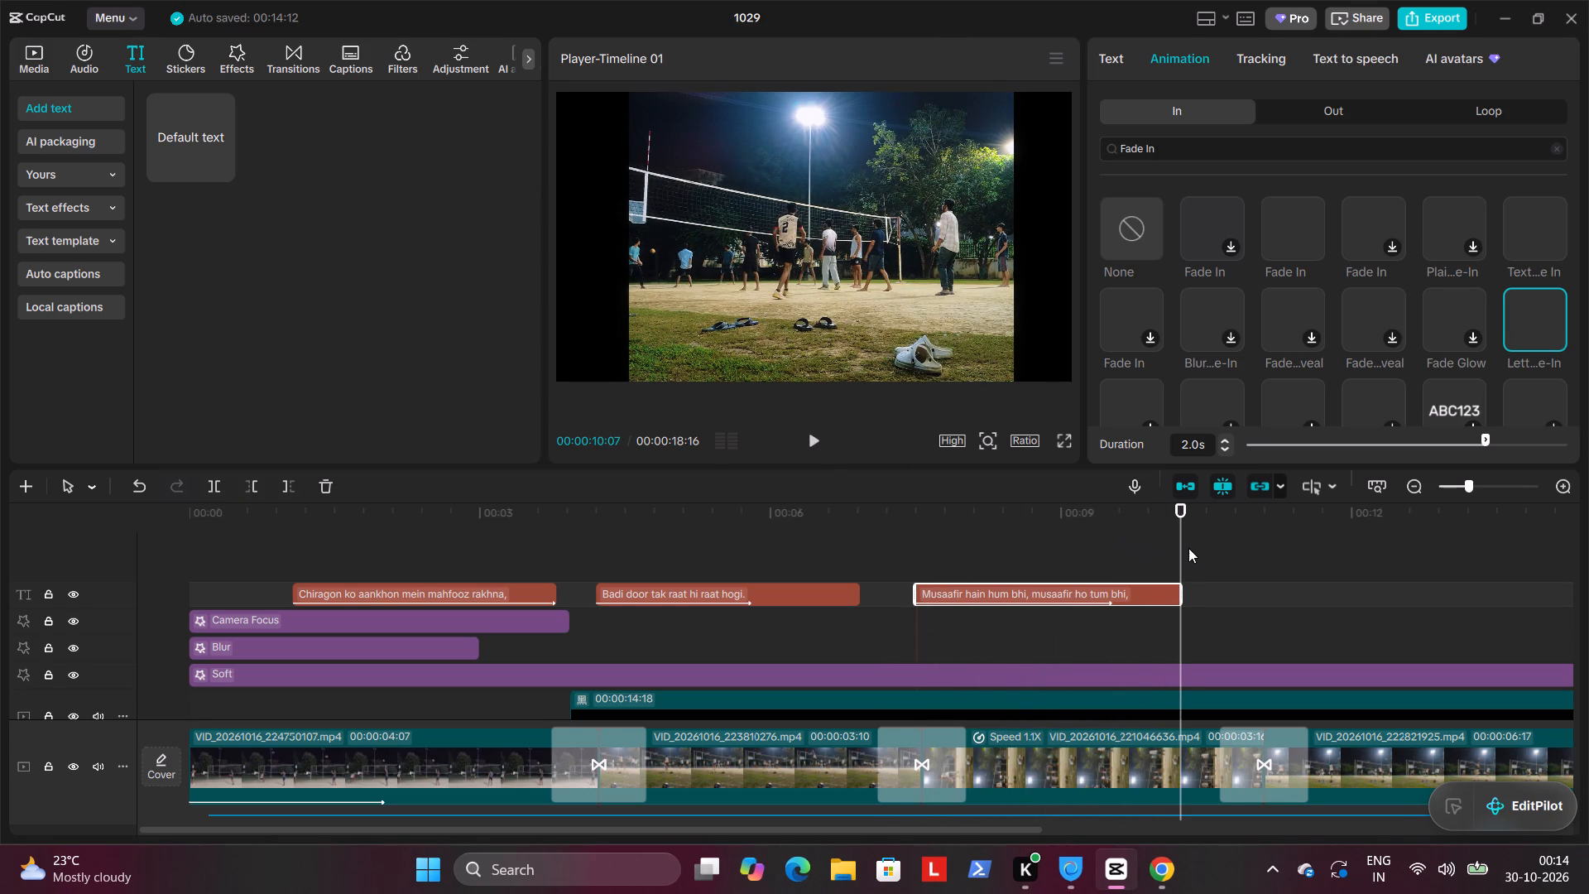
Switch to Chrome and copy the verse line "Kisi mod par phir mulaqaat hogi." from the Hinglish answer.
{"action": "left_click", "coordinate": [1157, 880]}
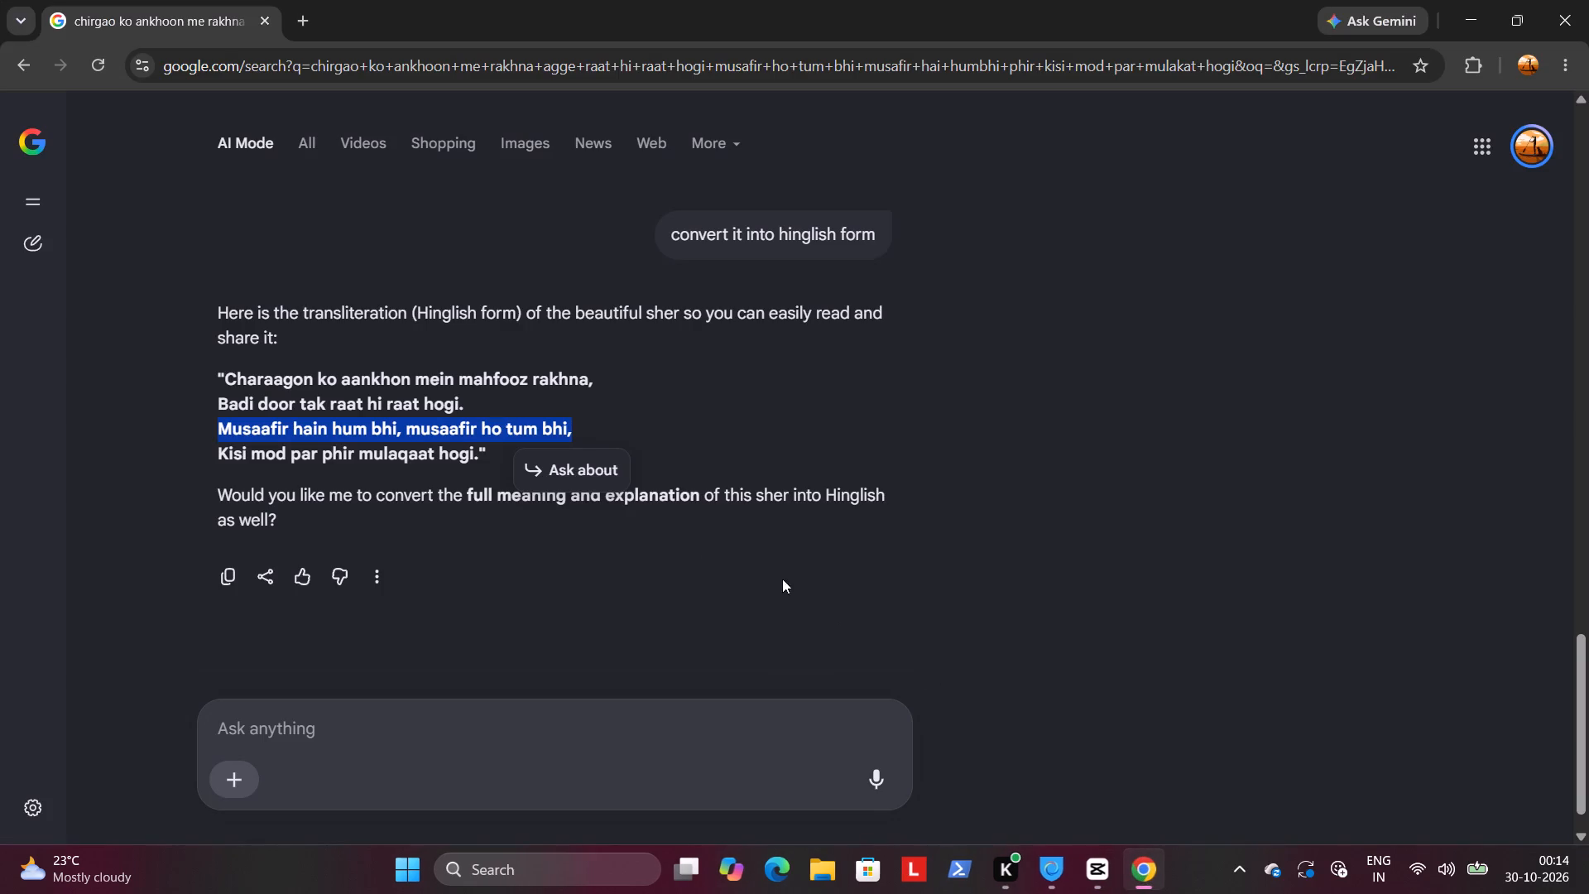
{"action": "left_click_drag", "start_coordinate": [218, 454], "coordinate": [434, 445]}
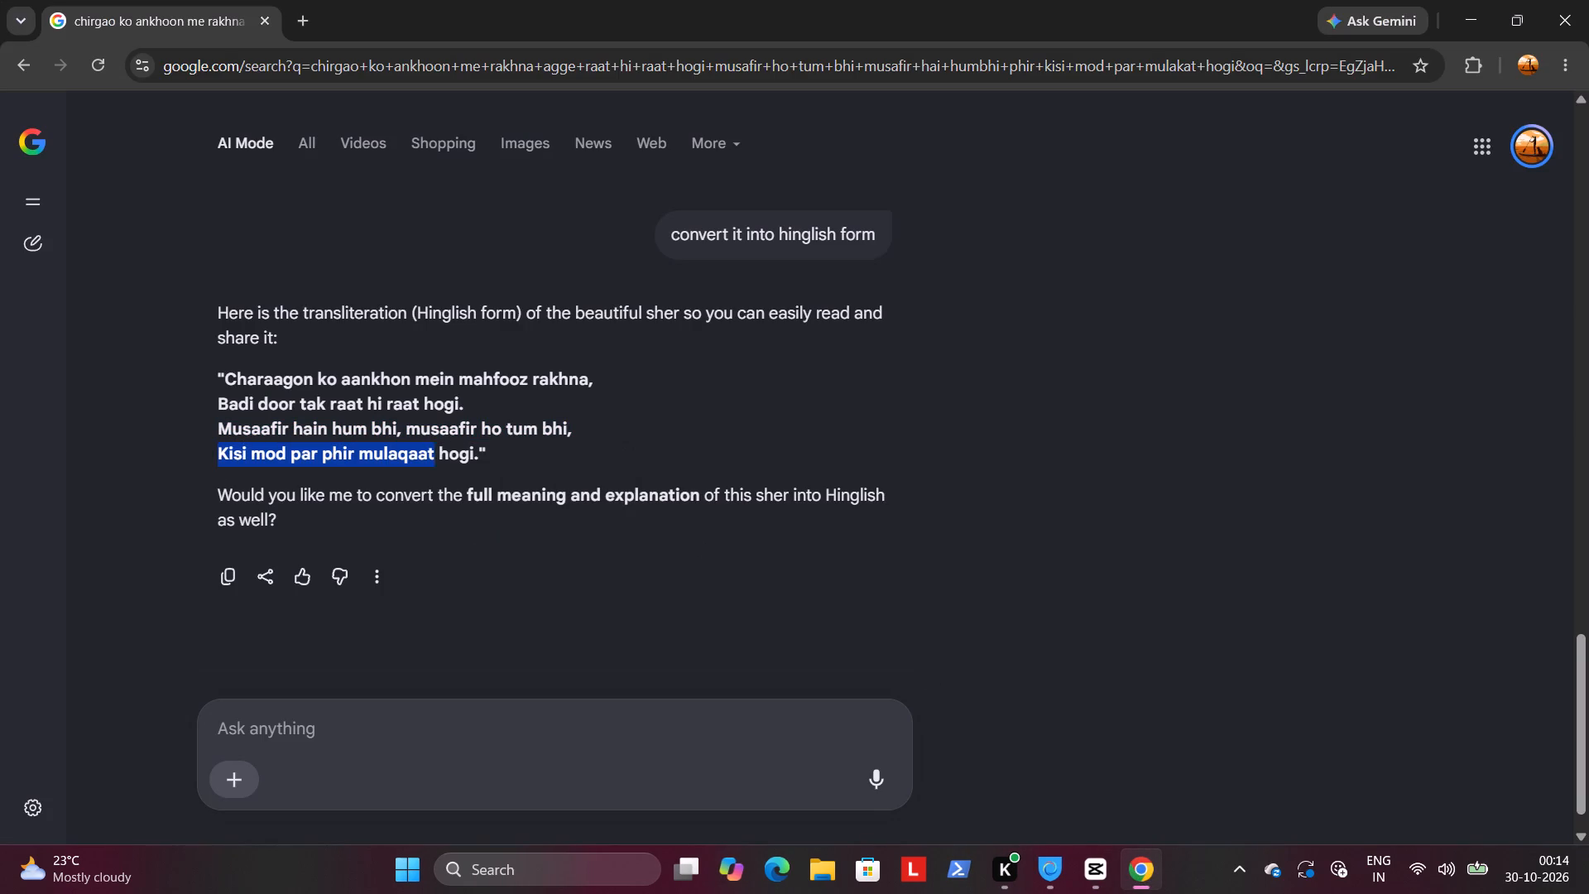
{"action": "left_click_drag", "start_coordinate": [434, 445], "coordinate": [479, 445]}
{"action": "right_click", "coordinate": [452, 458]}
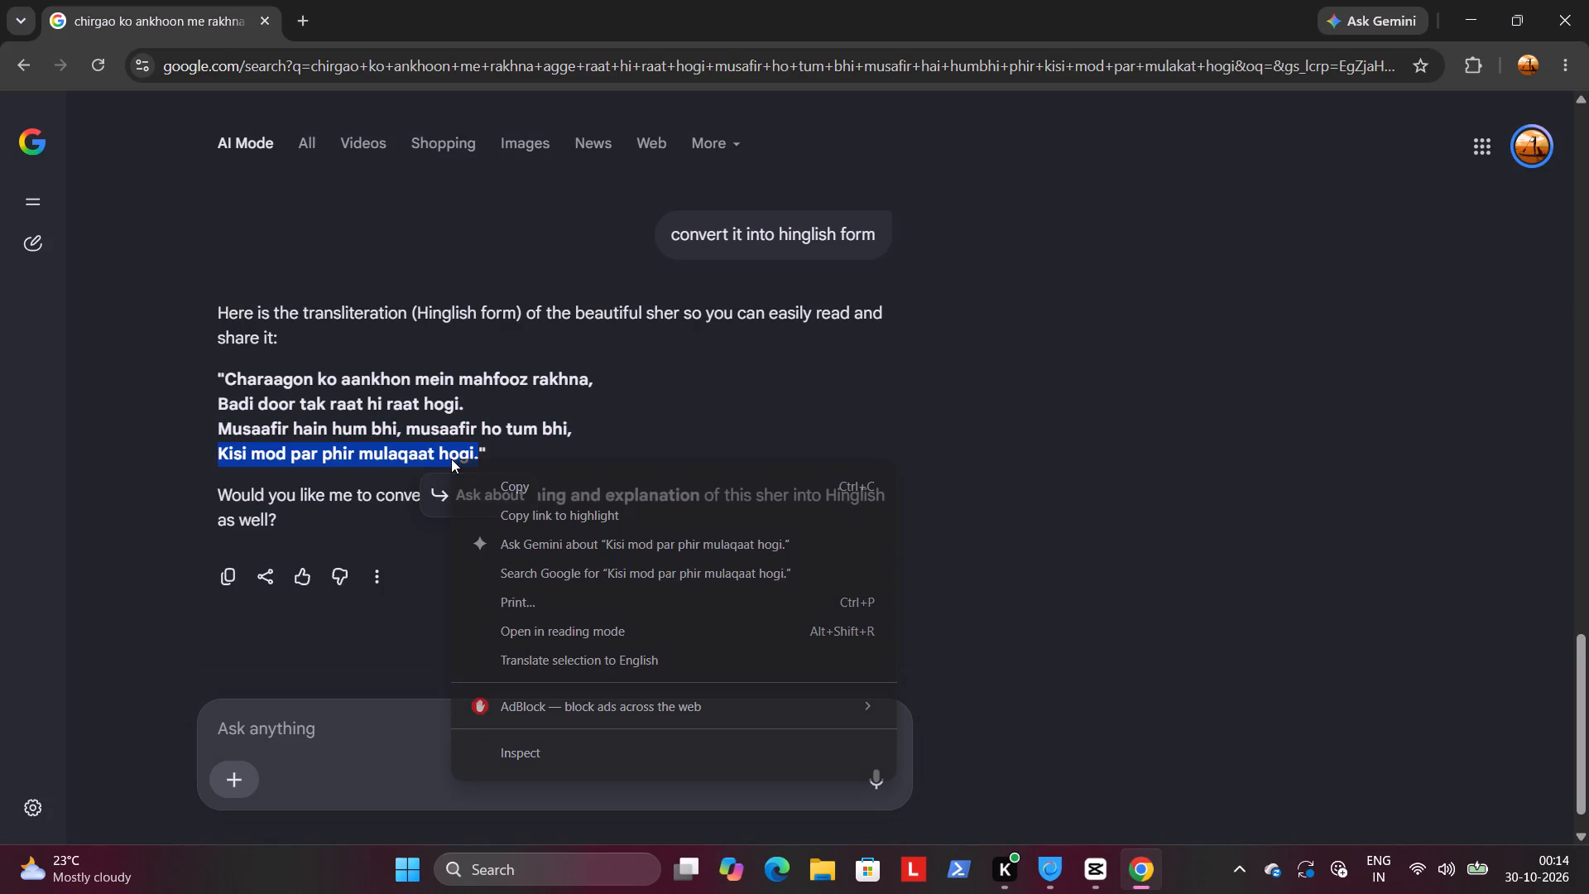
{"action": "left_click", "coordinate": [528, 481]}
Back in CapCut, paste the verse text clip at 00:00:10:07 and replace its text with "Kisi mod par phir mulaqaat hogi.".
{"action": "left_click", "coordinate": [1102, 862]}
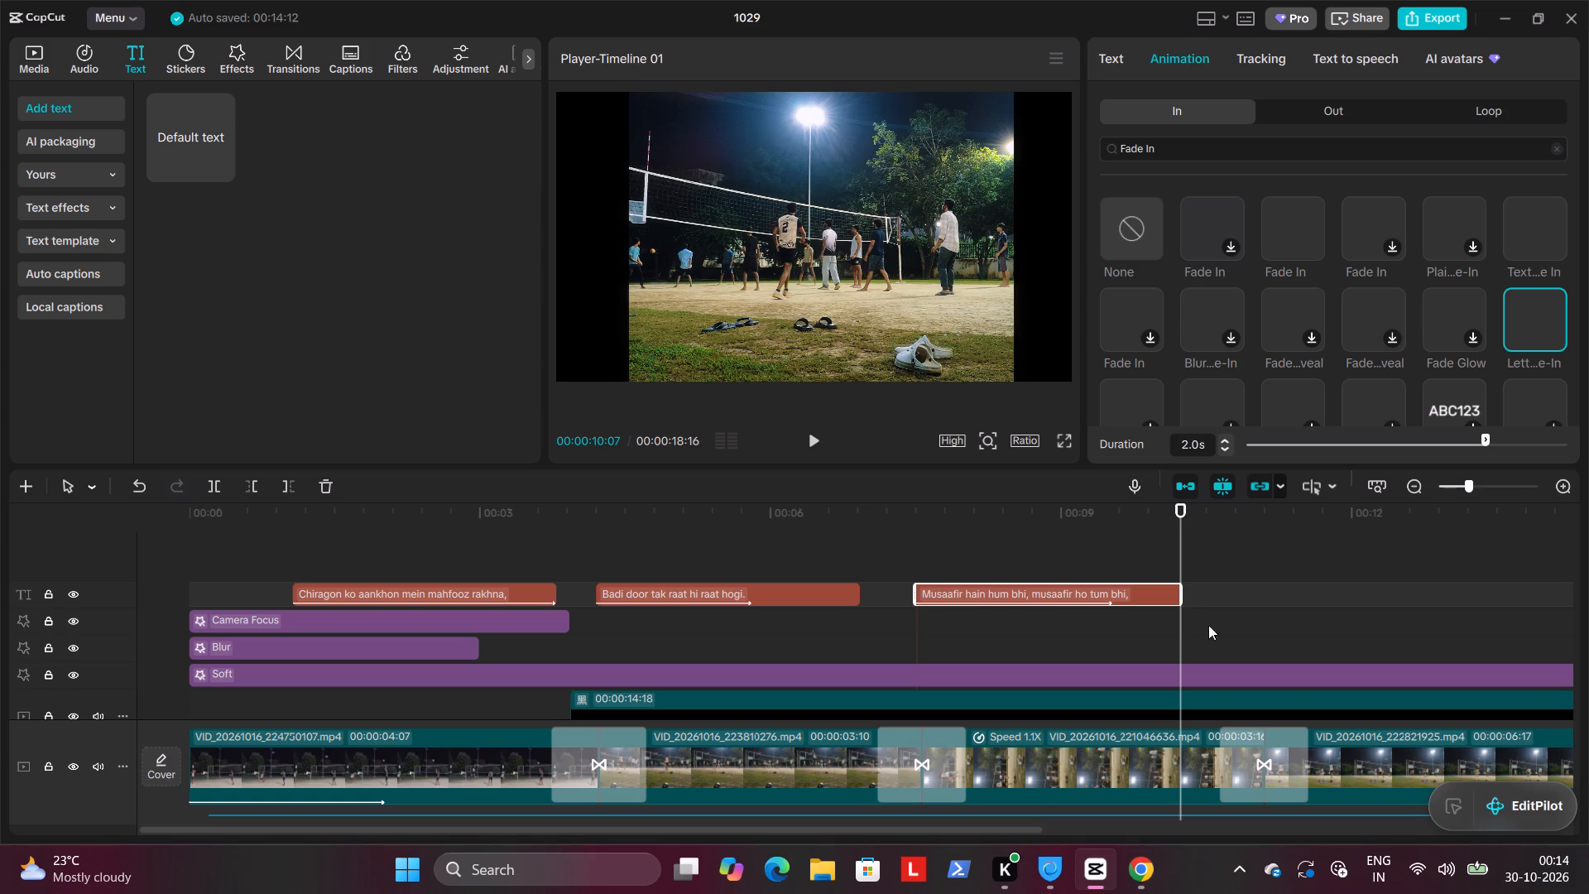
{"action": "right_click", "coordinate": [1223, 595]}
{"action": "left_click", "coordinate": [1283, 708]}
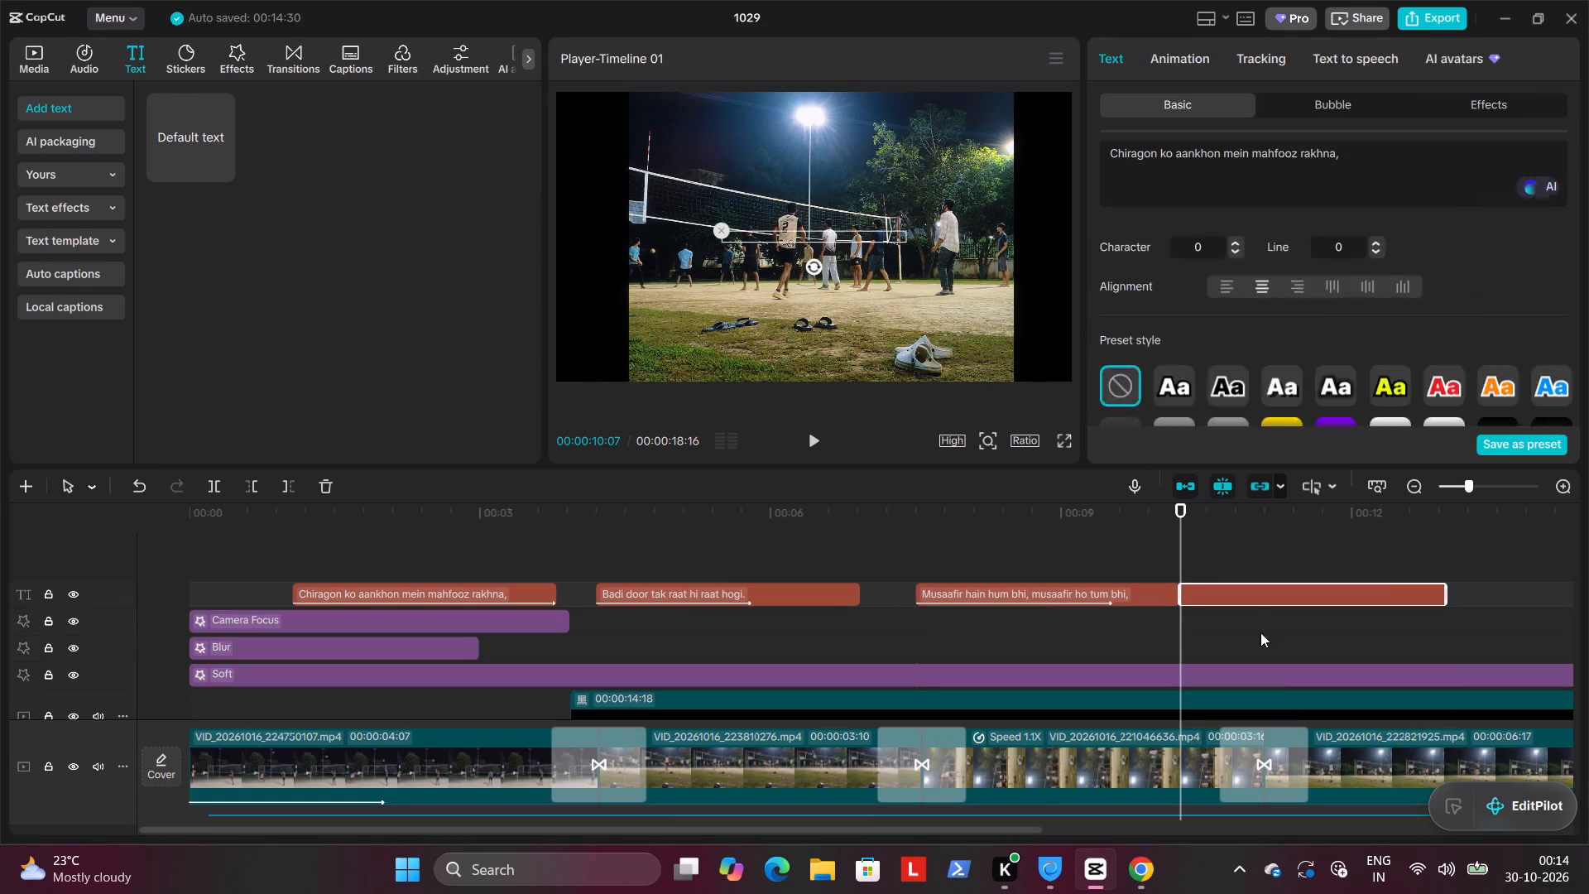
{"action": "left_click_drag", "start_coordinate": [1370, 149], "coordinate": [1088, 149]}
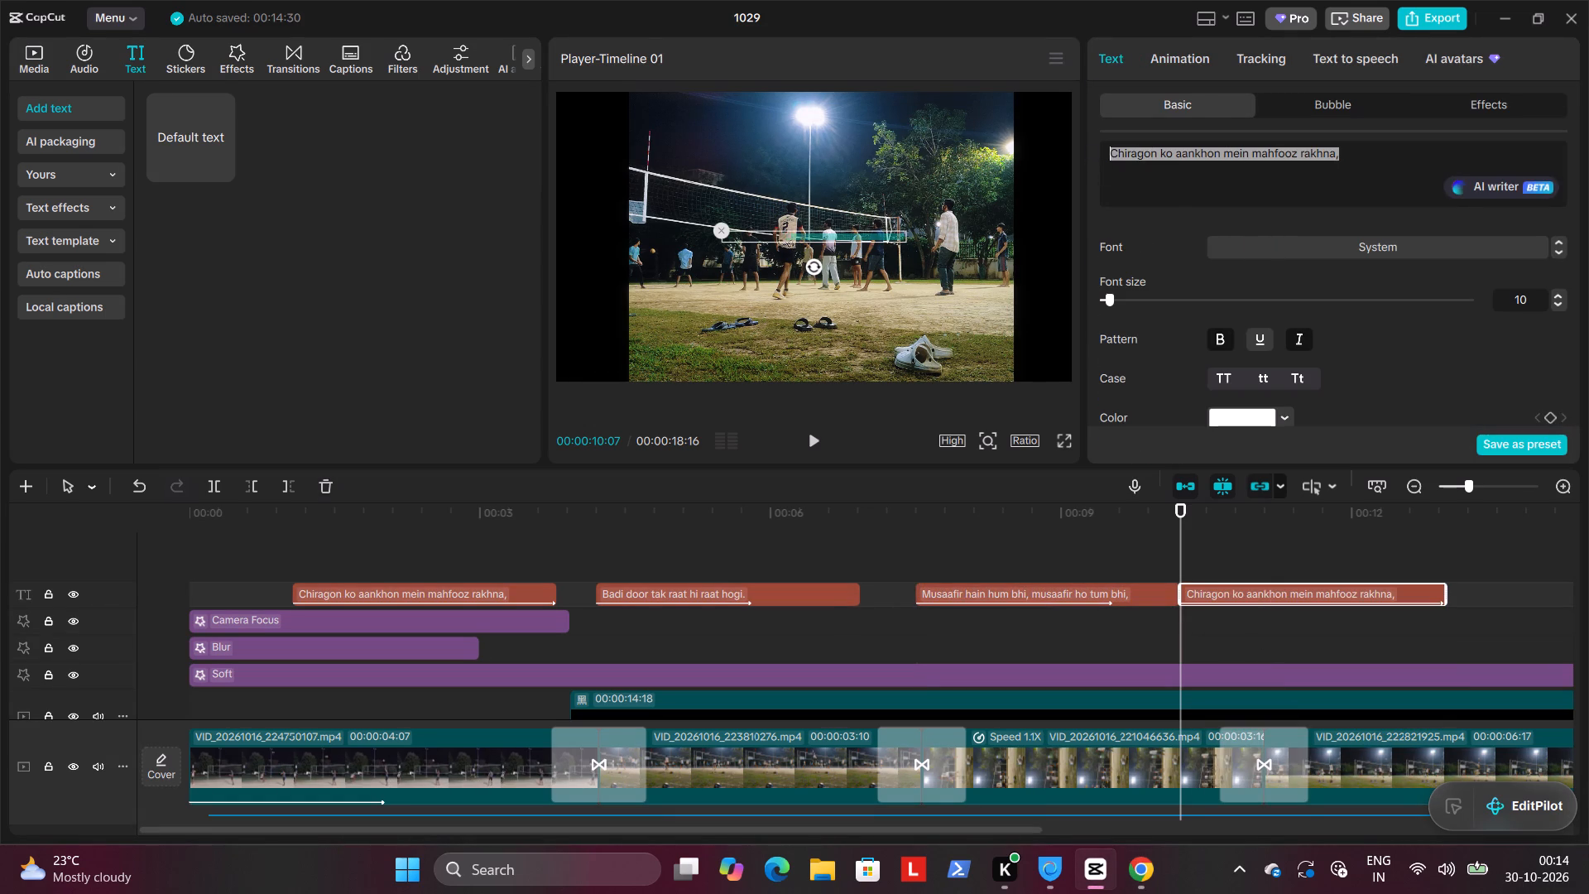
{"action": "key", "text": "BackSpace"}
{"action": "right_click", "coordinate": [1198, 176]}
{"action": "left_click", "coordinate": [1278, 289]}
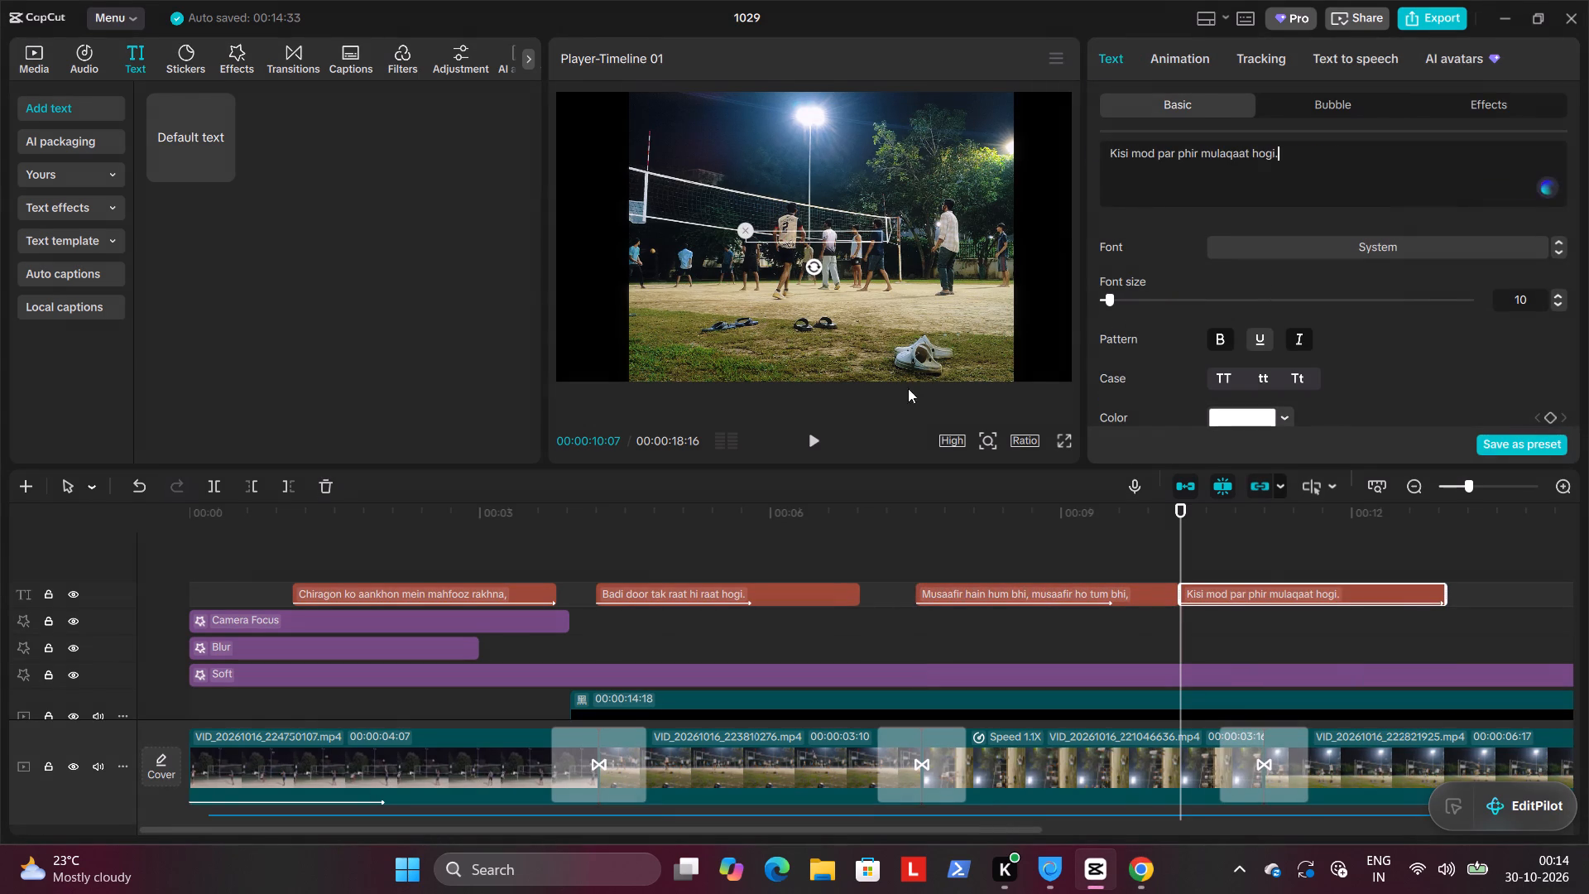
Preview the fourth verse line and set its In animation duration to 1.5 s.
{"action": "left_click", "coordinate": [820, 444]}
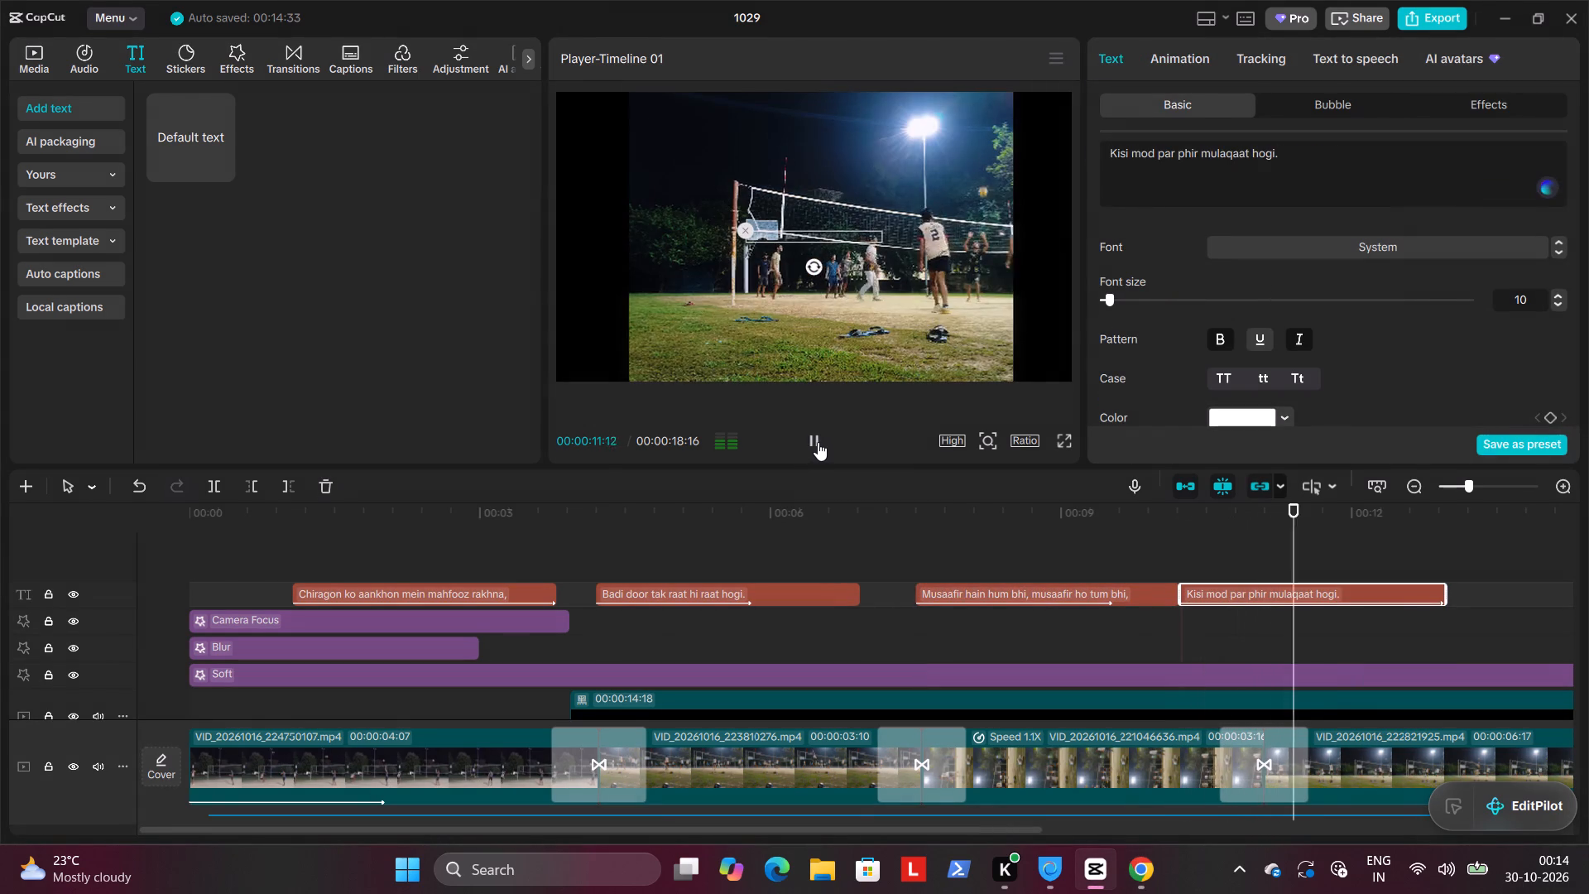
{"action": "left_click", "coordinate": [815, 440]}
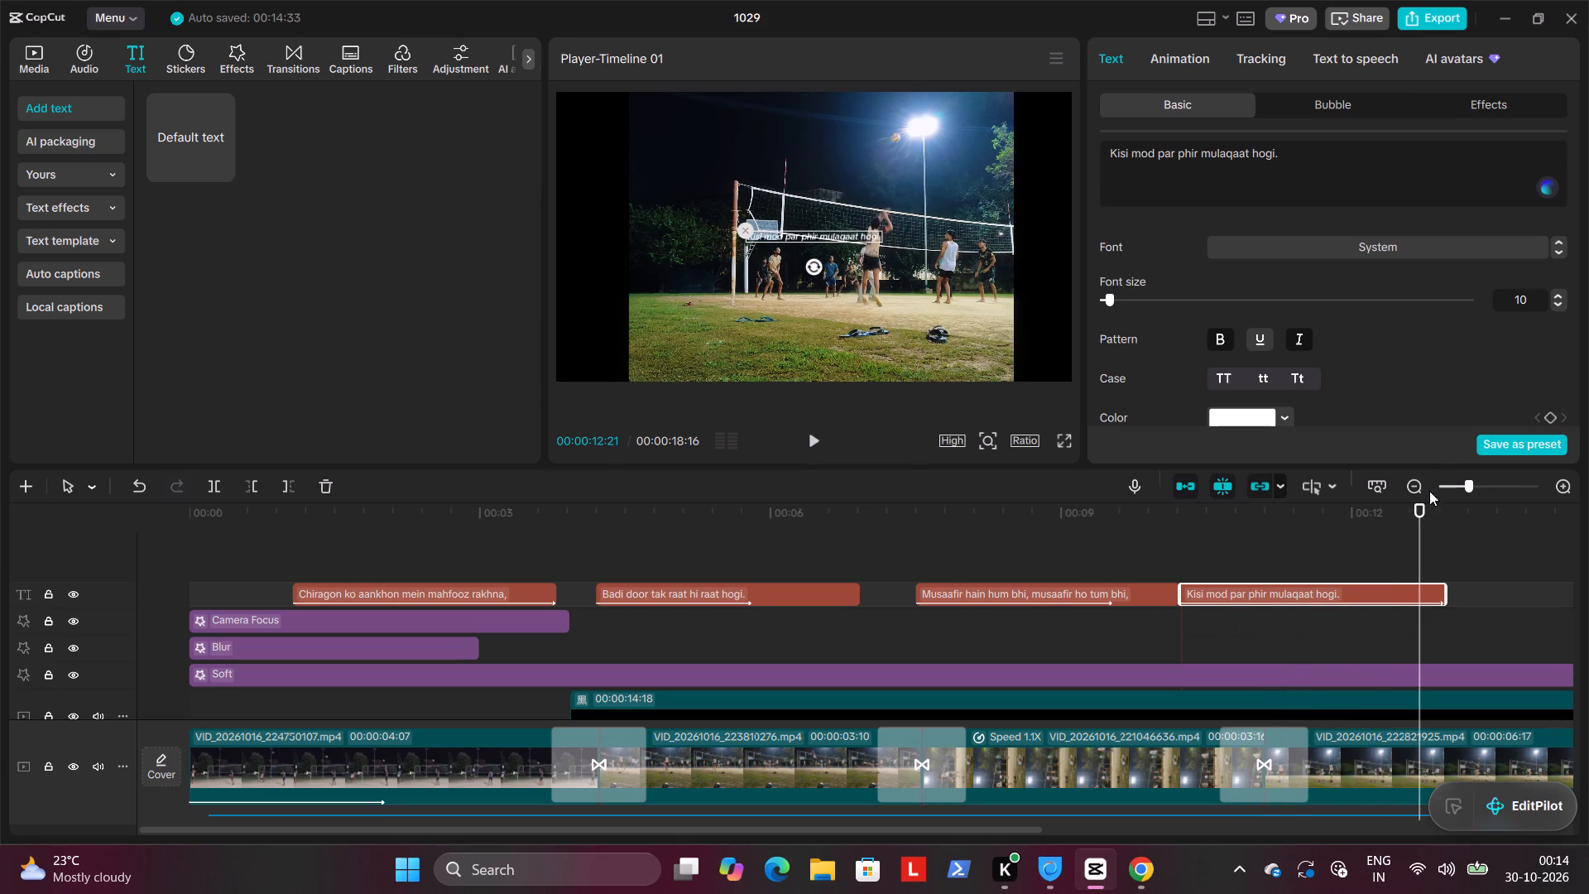
{"action": "left_click", "coordinate": [1195, 55]}
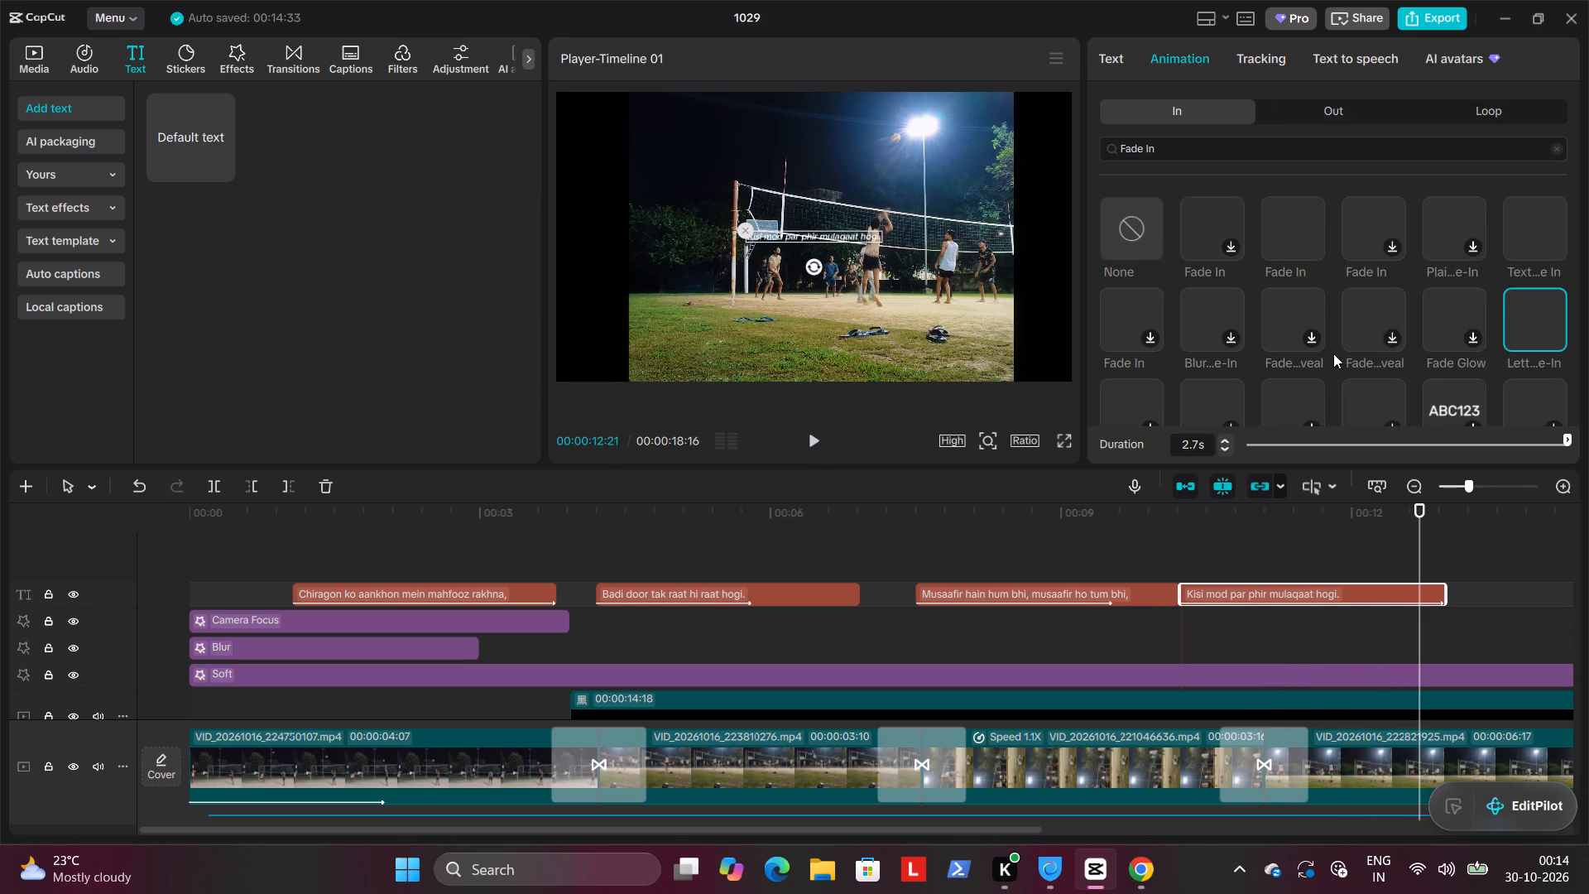
{"action": "left_click", "coordinate": [1452, 438]}
{"action": "triple_click", "coordinate": [1229, 448]}
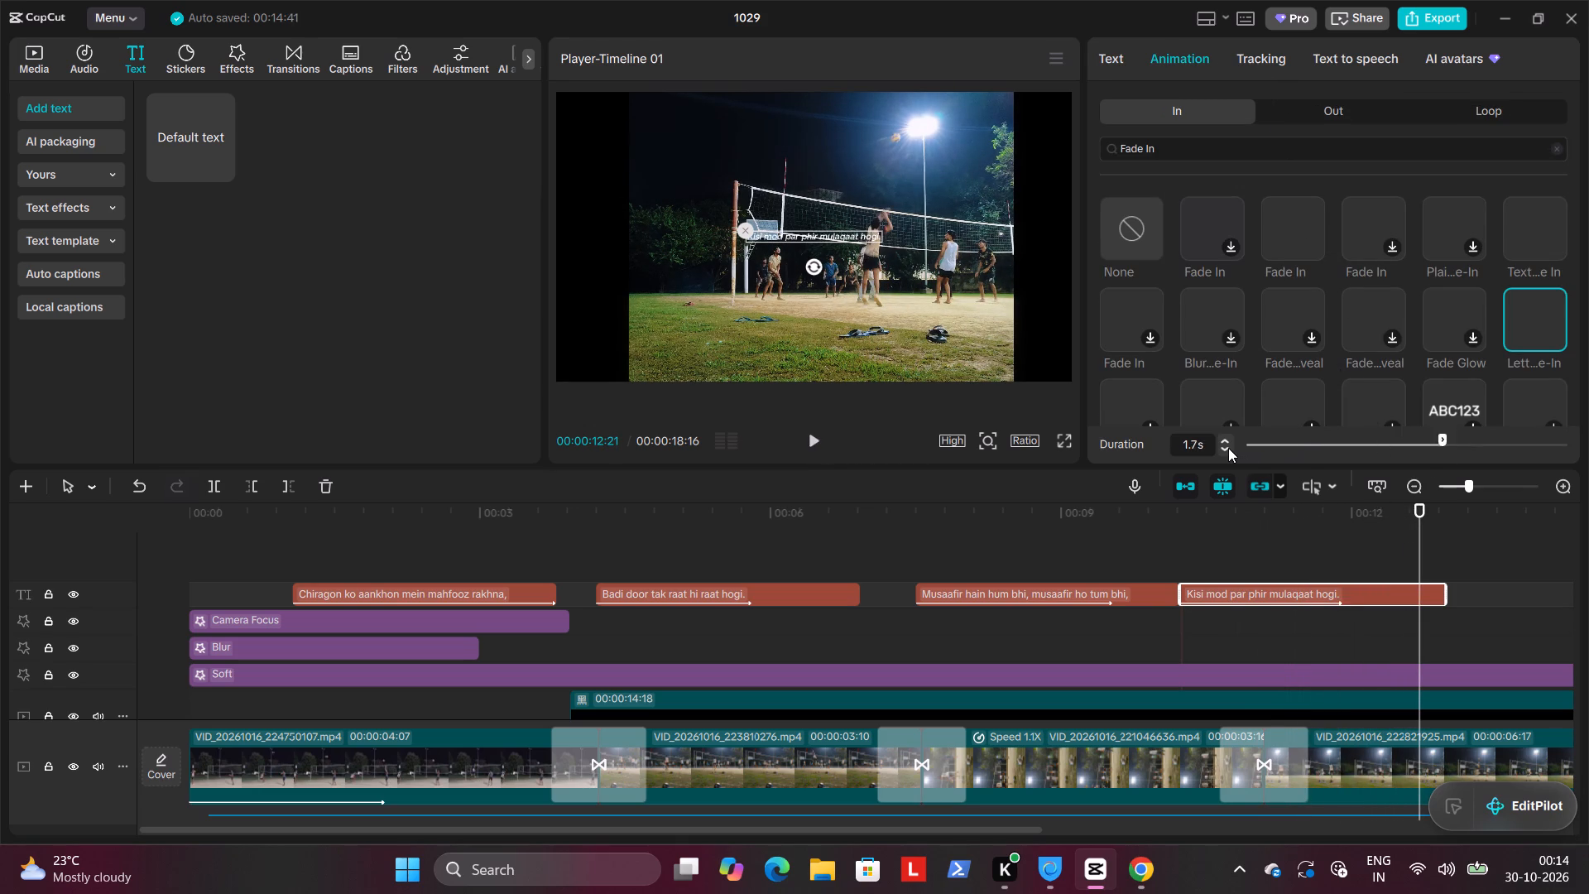
Play back the third and fourth verse lines, including full screen, to check their text animation timing.
{"action": "left_click_drag", "start_coordinate": [1197, 523], "coordinate": [840, 488]}
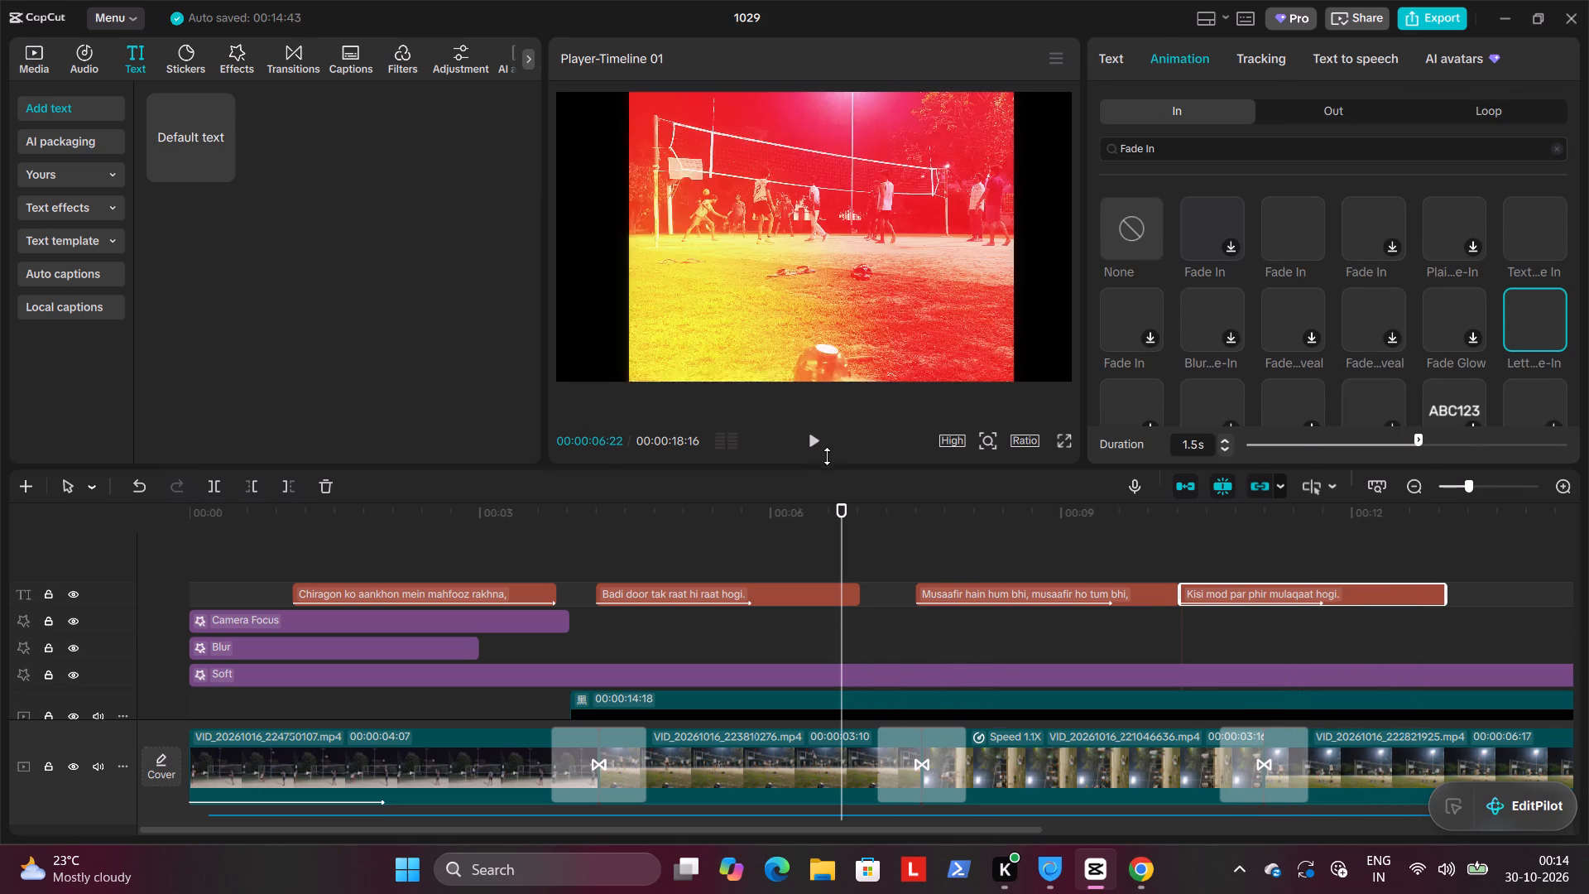
{"action": "left_click", "coordinate": [823, 448]}
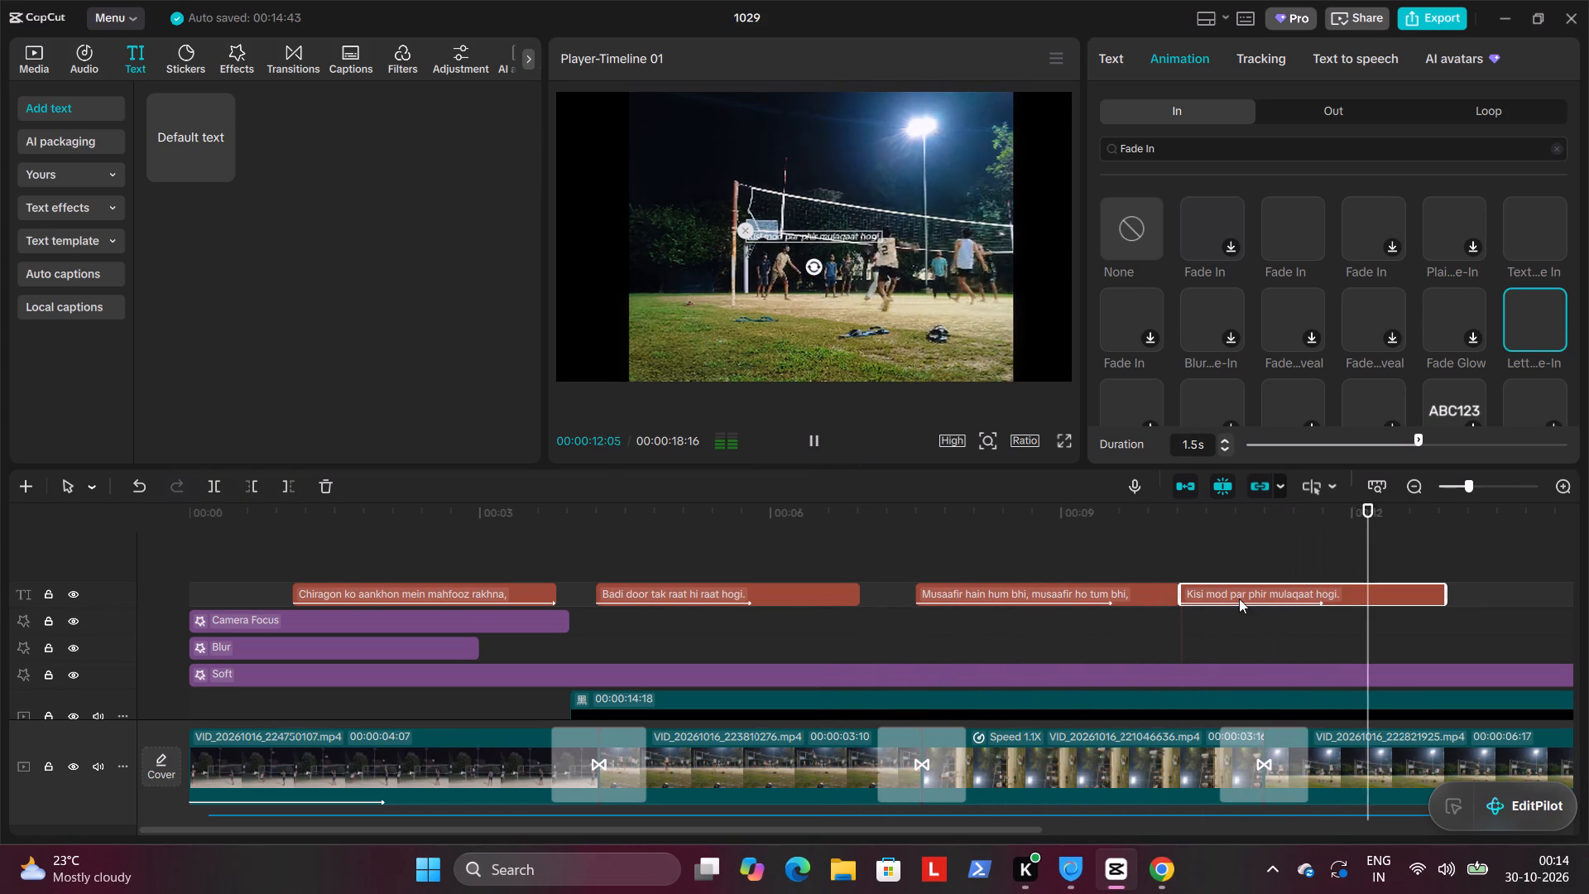
{"action": "left_click", "coordinate": [1165, 505]}
{"action": "left_click", "coordinate": [1025, 518]}
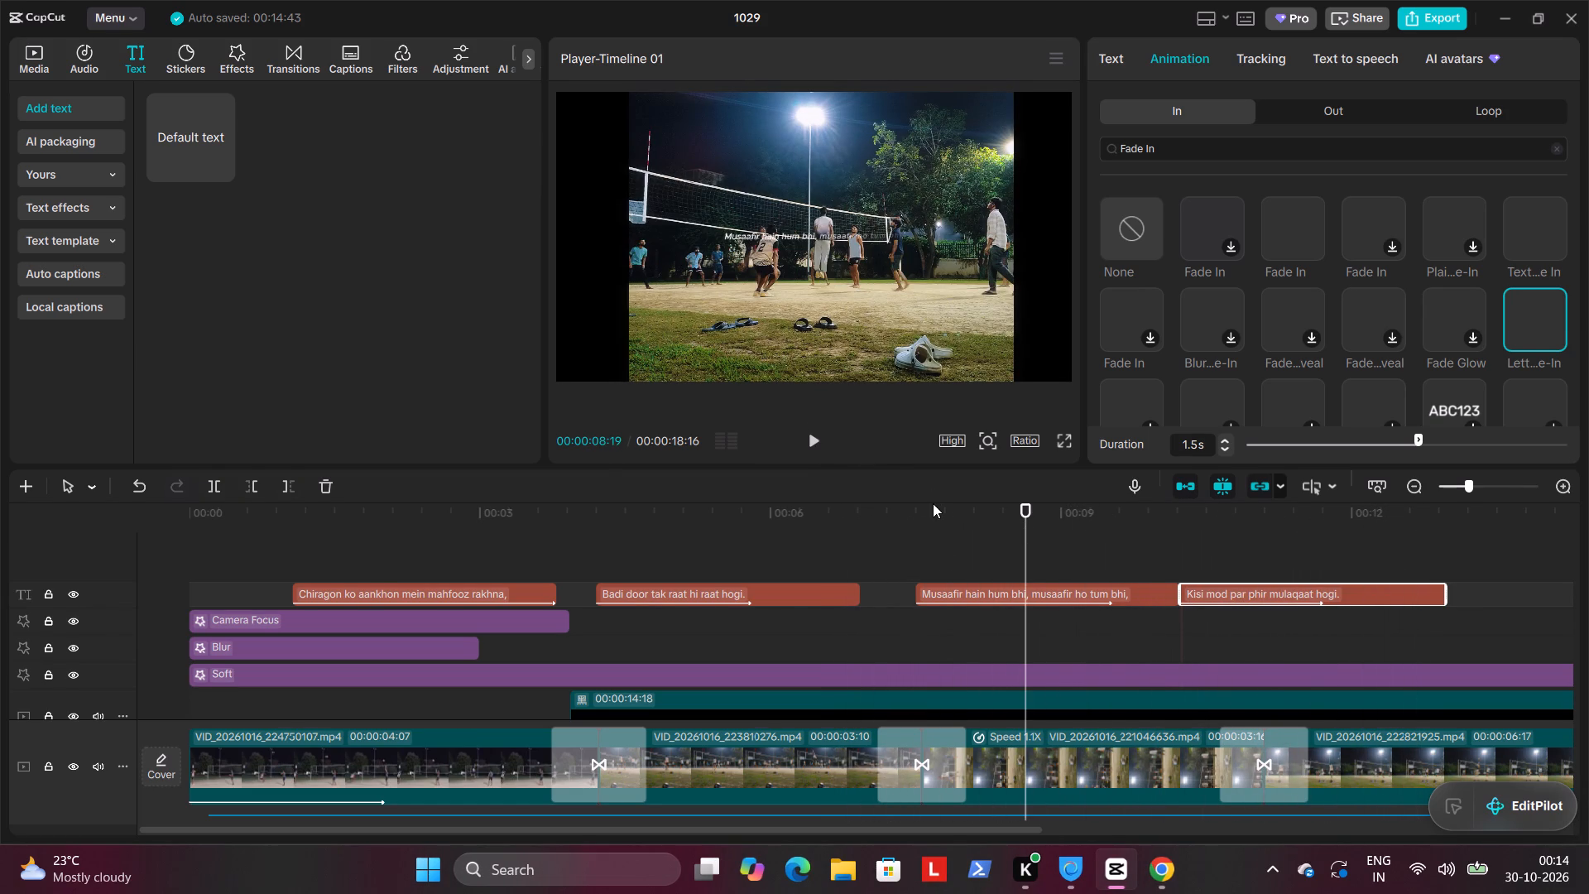
{"action": "left_click", "coordinate": [1164, 628]}
{"action": "left_click_drag", "start_coordinate": [1100, 533], "coordinate": [970, 507]}
{"action": "left_click", "coordinate": [939, 494]}
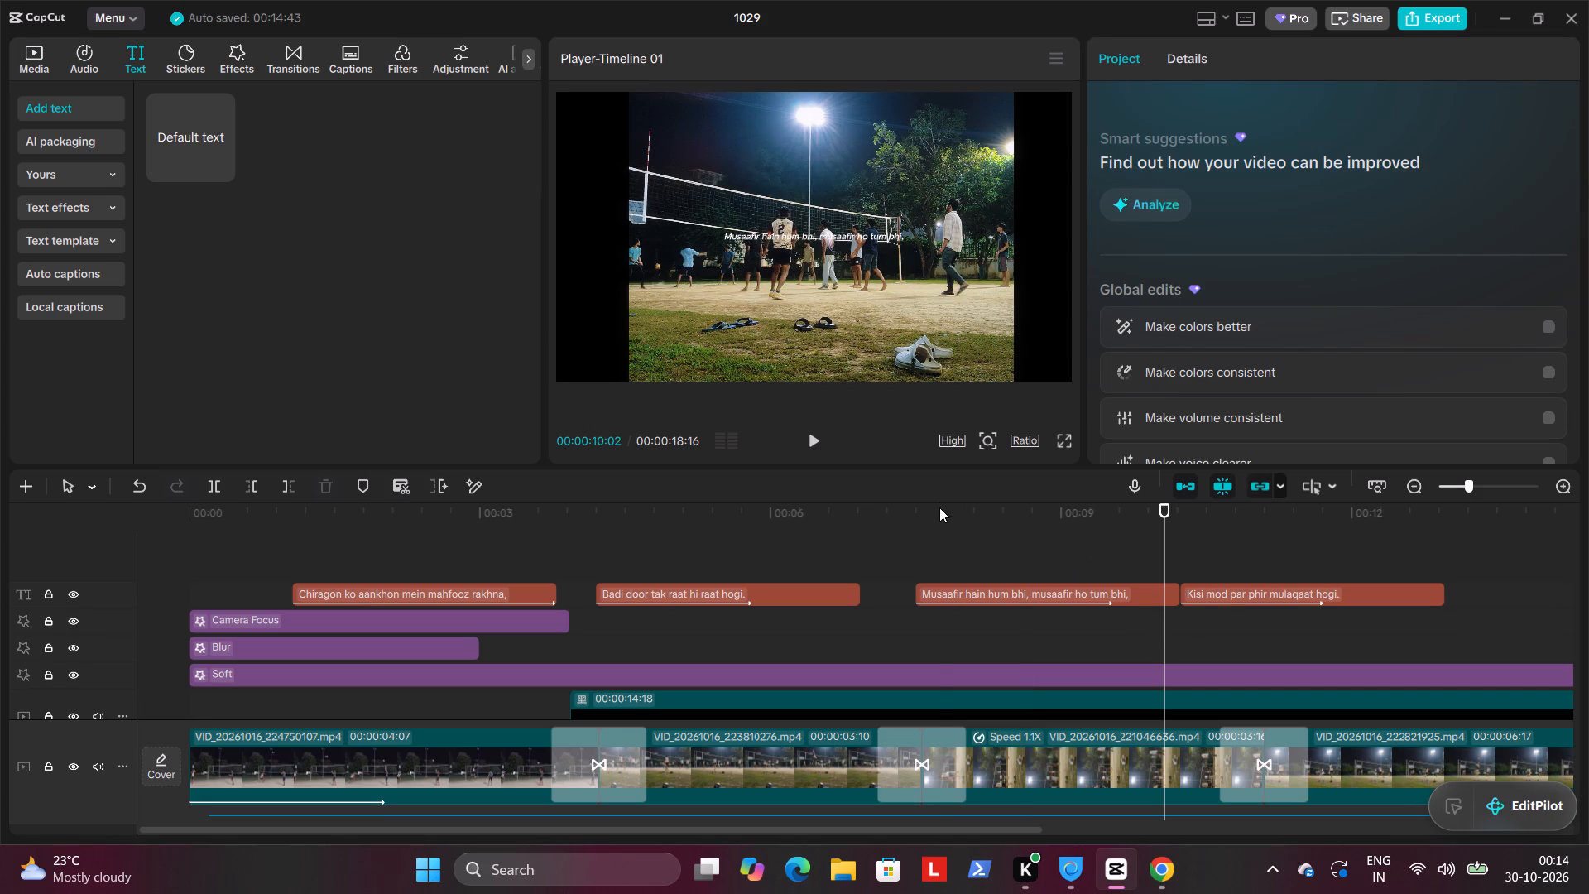
{"action": "left_click", "coordinate": [939, 507]}
{"action": "left_click", "coordinate": [814, 442]}
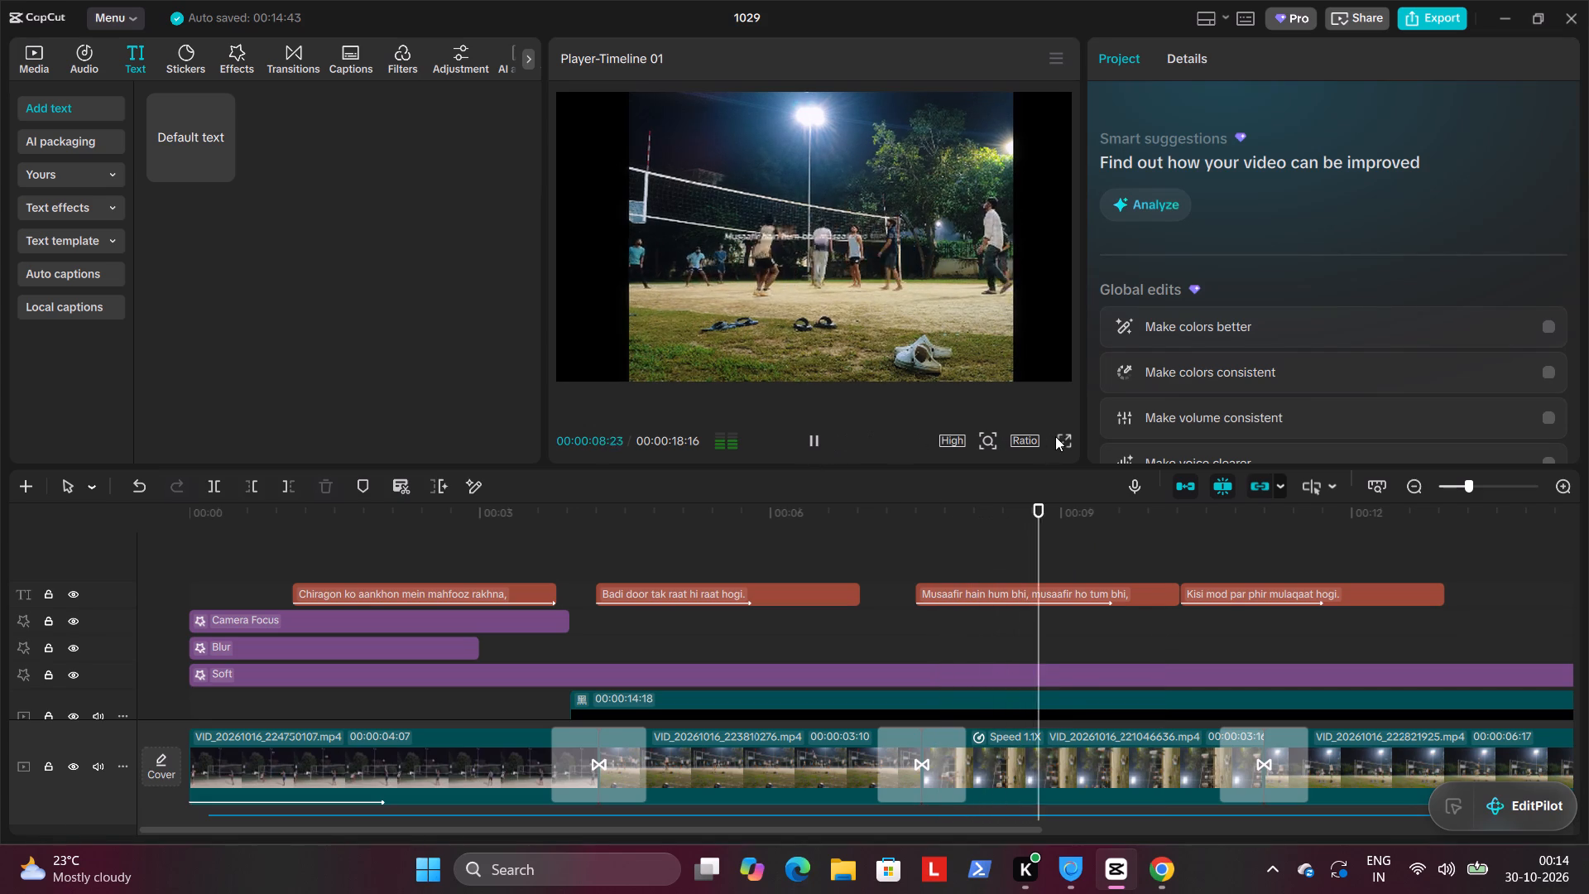
{"action": "left_click", "coordinate": [1055, 436]}
{"action": "left_click", "coordinate": [1063, 440]}
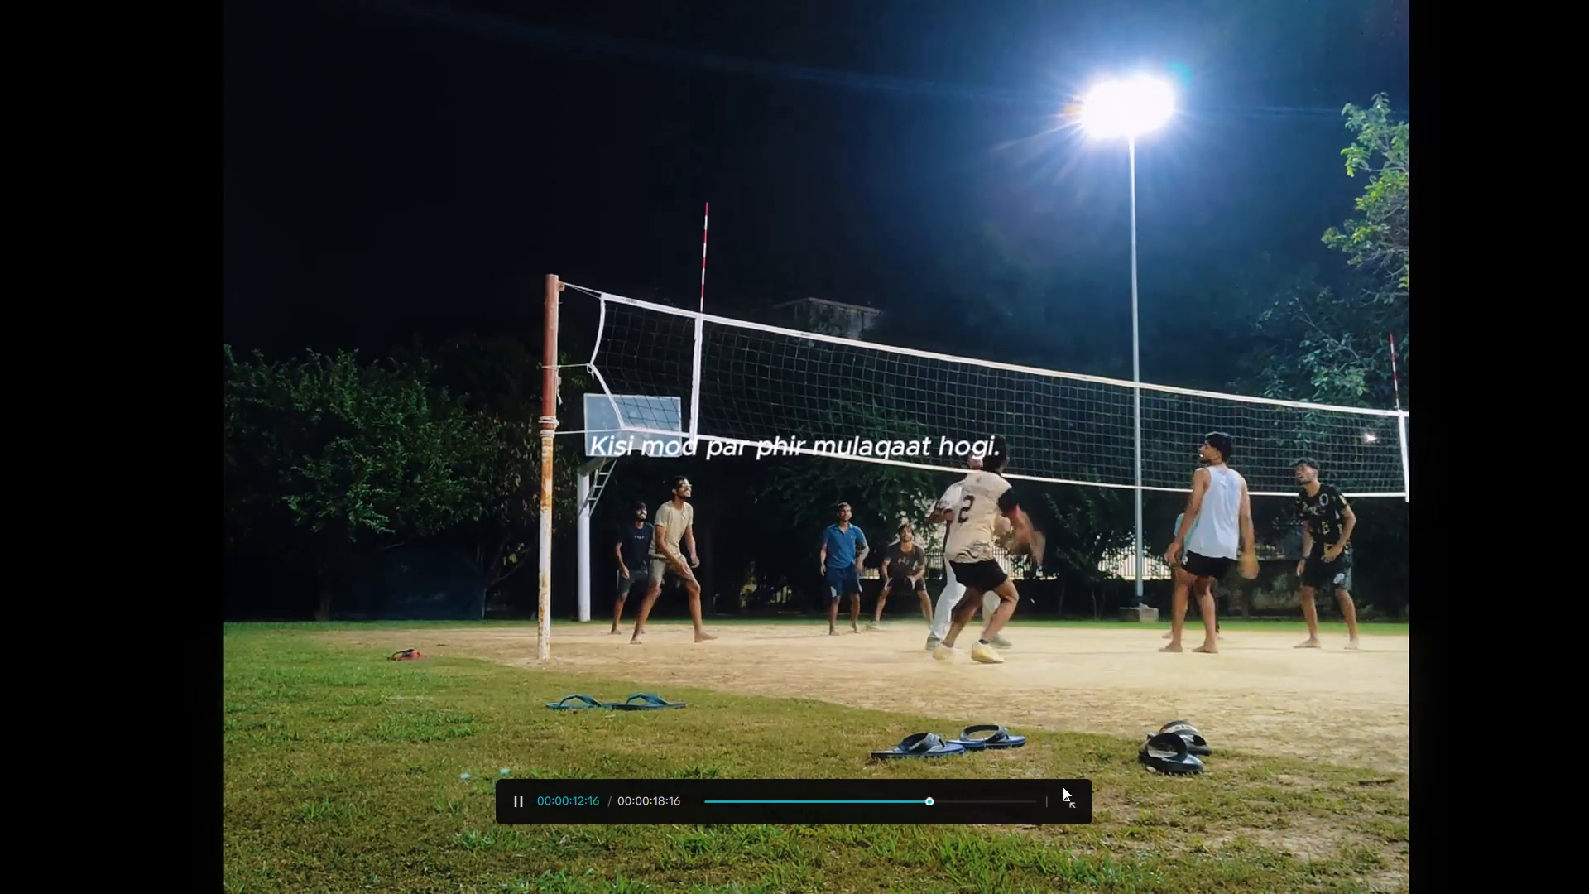
{"action": "left_click", "coordinate": [1068, 793]}
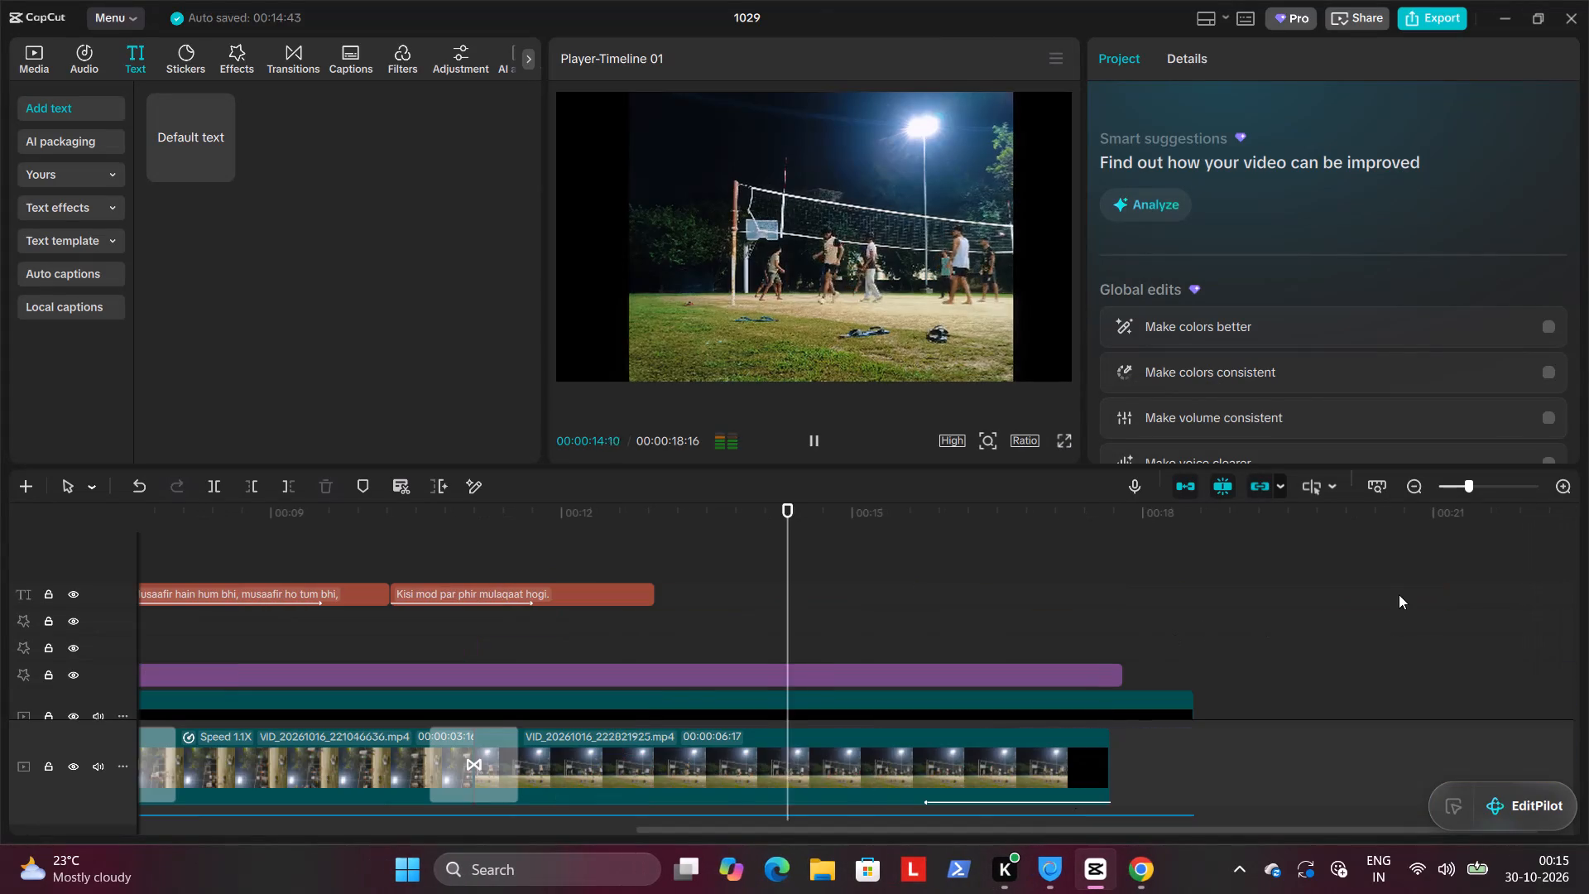
{"action": "left_click", "coordinate": [1399, 592]}
Apply the Fade Out out-animation to the fourth verse clip, by sentence, with a 0.3 s duration.
{"action": "left_click", "coordinate": [591, 598]}
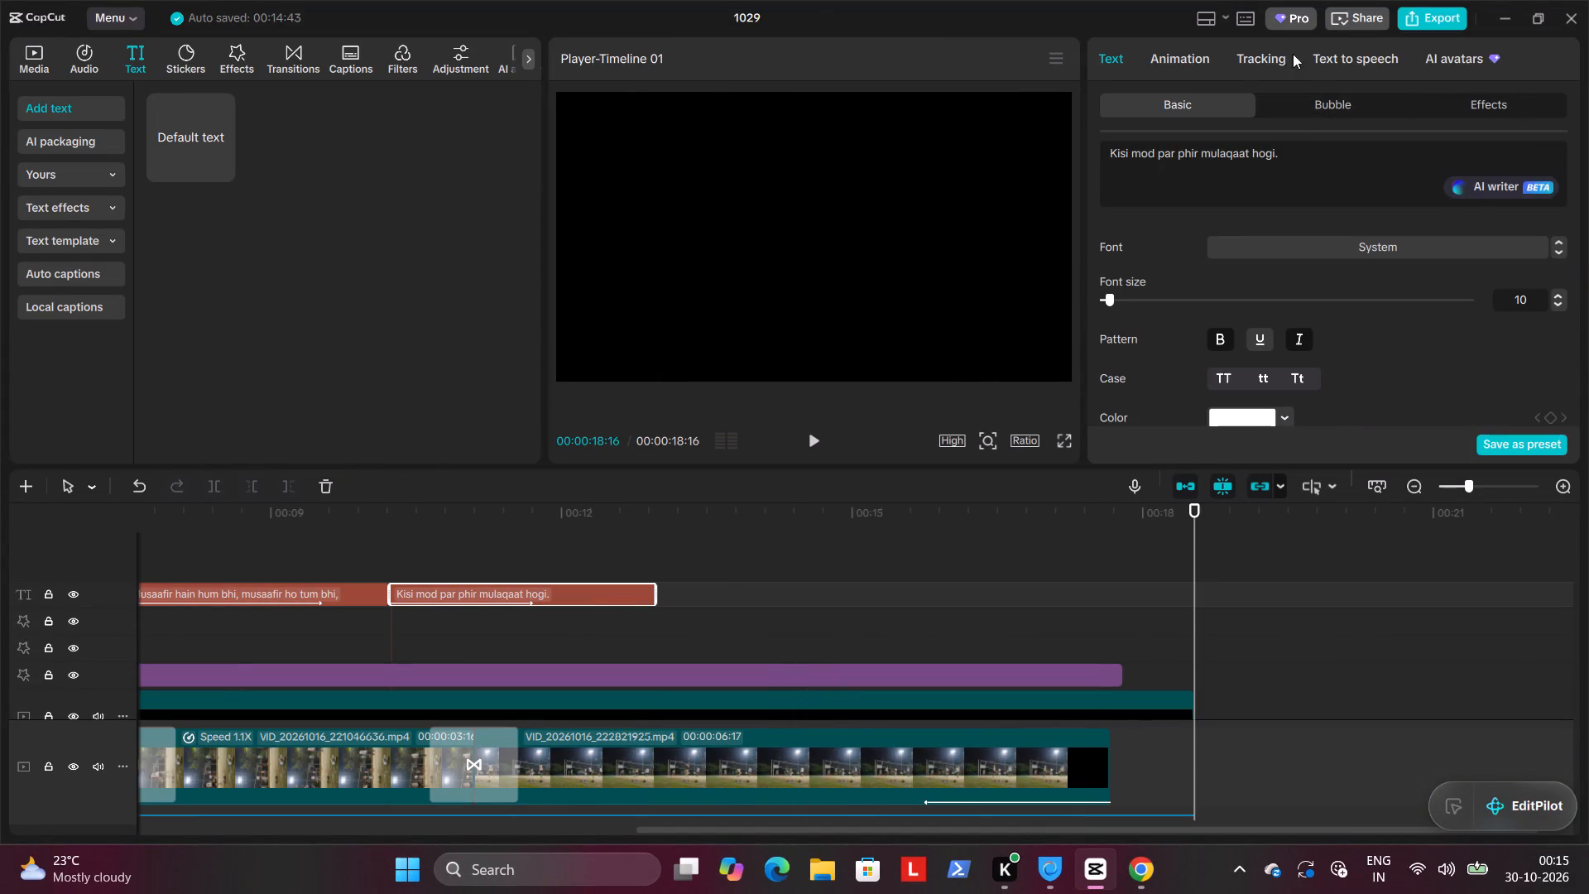
{"action": "left_click", "coordinate": [1217, 51]}
{"action": "left_click_drag", "start_coordinate": [798, 512], "coordinate": [573, 517]}
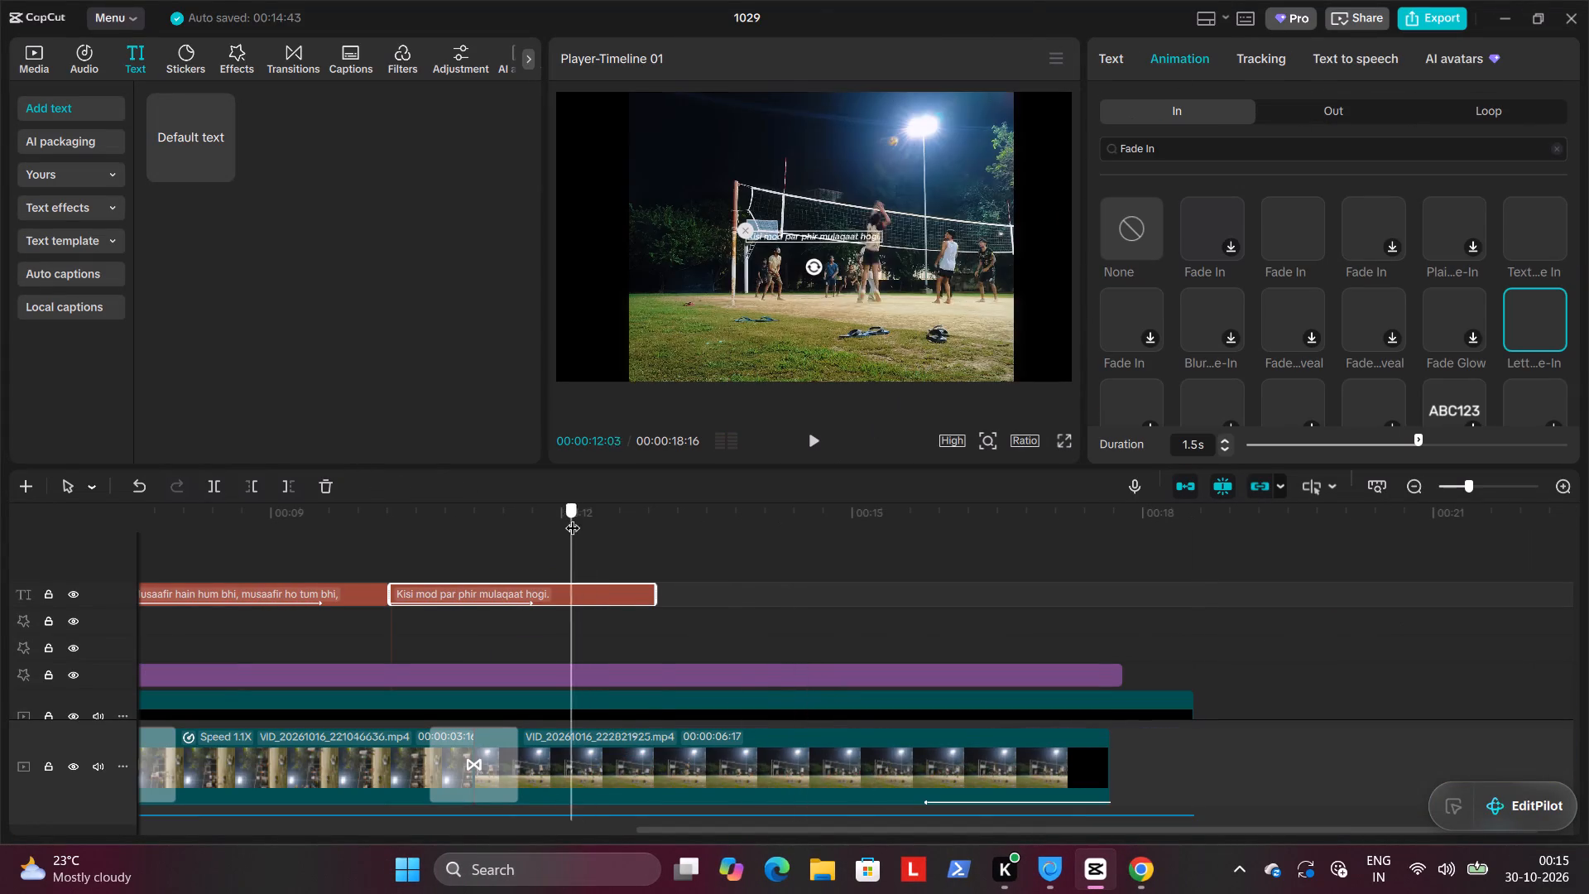
{"action": "left_click_drag", "start_coordinate": [573, 517], "coordinate": [620, 523]}
{"action": "left_click", "coordinate": [1361, 104]}
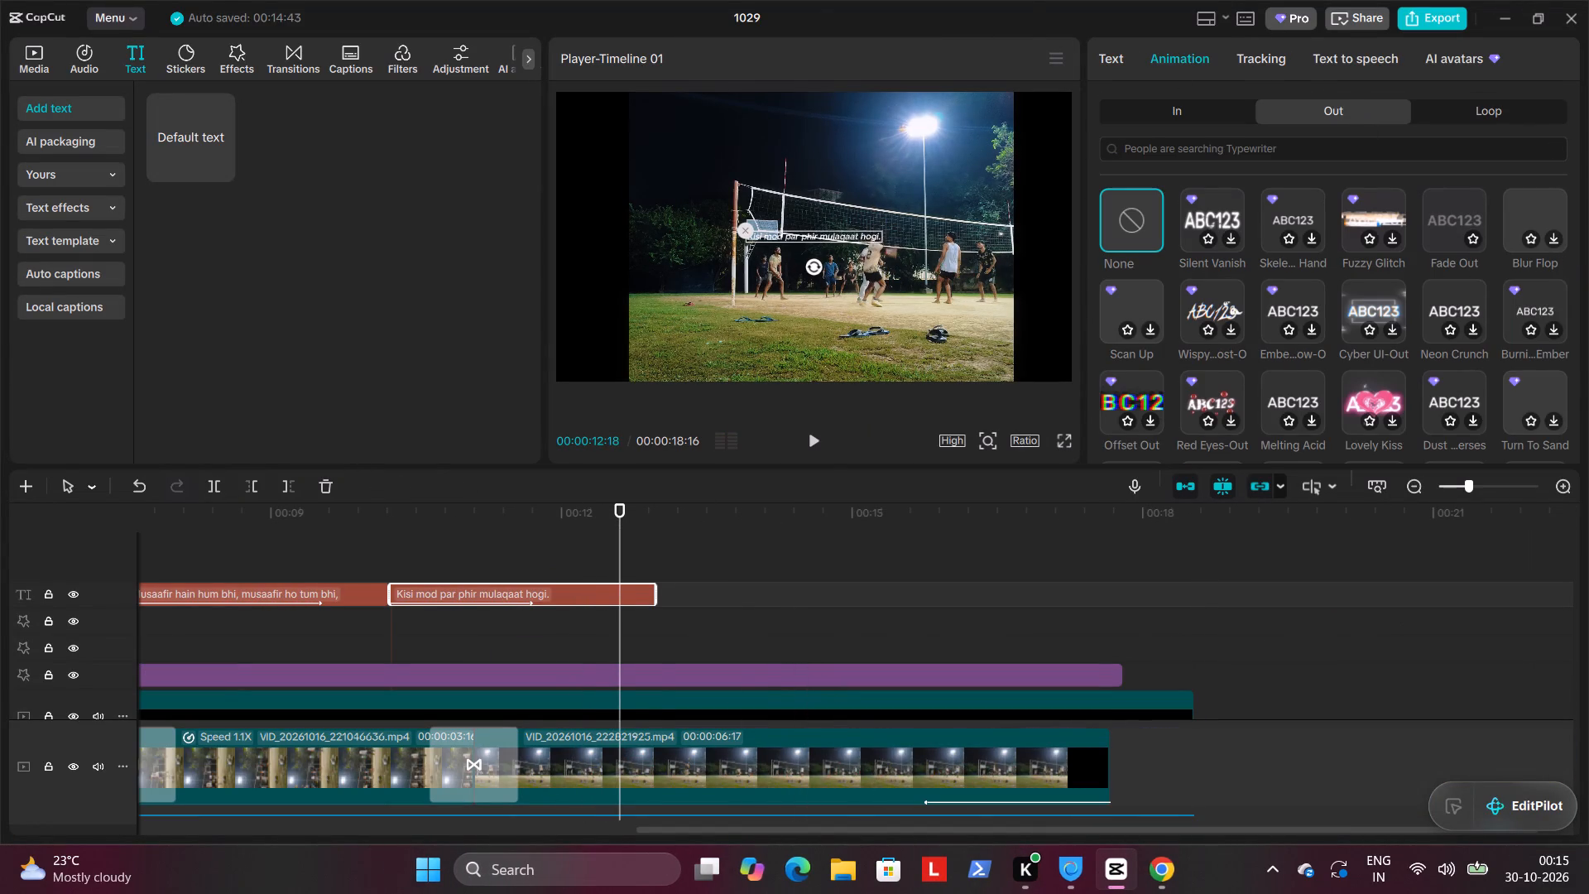
{"action": "left_click", "coordinate": [1454, 232]}
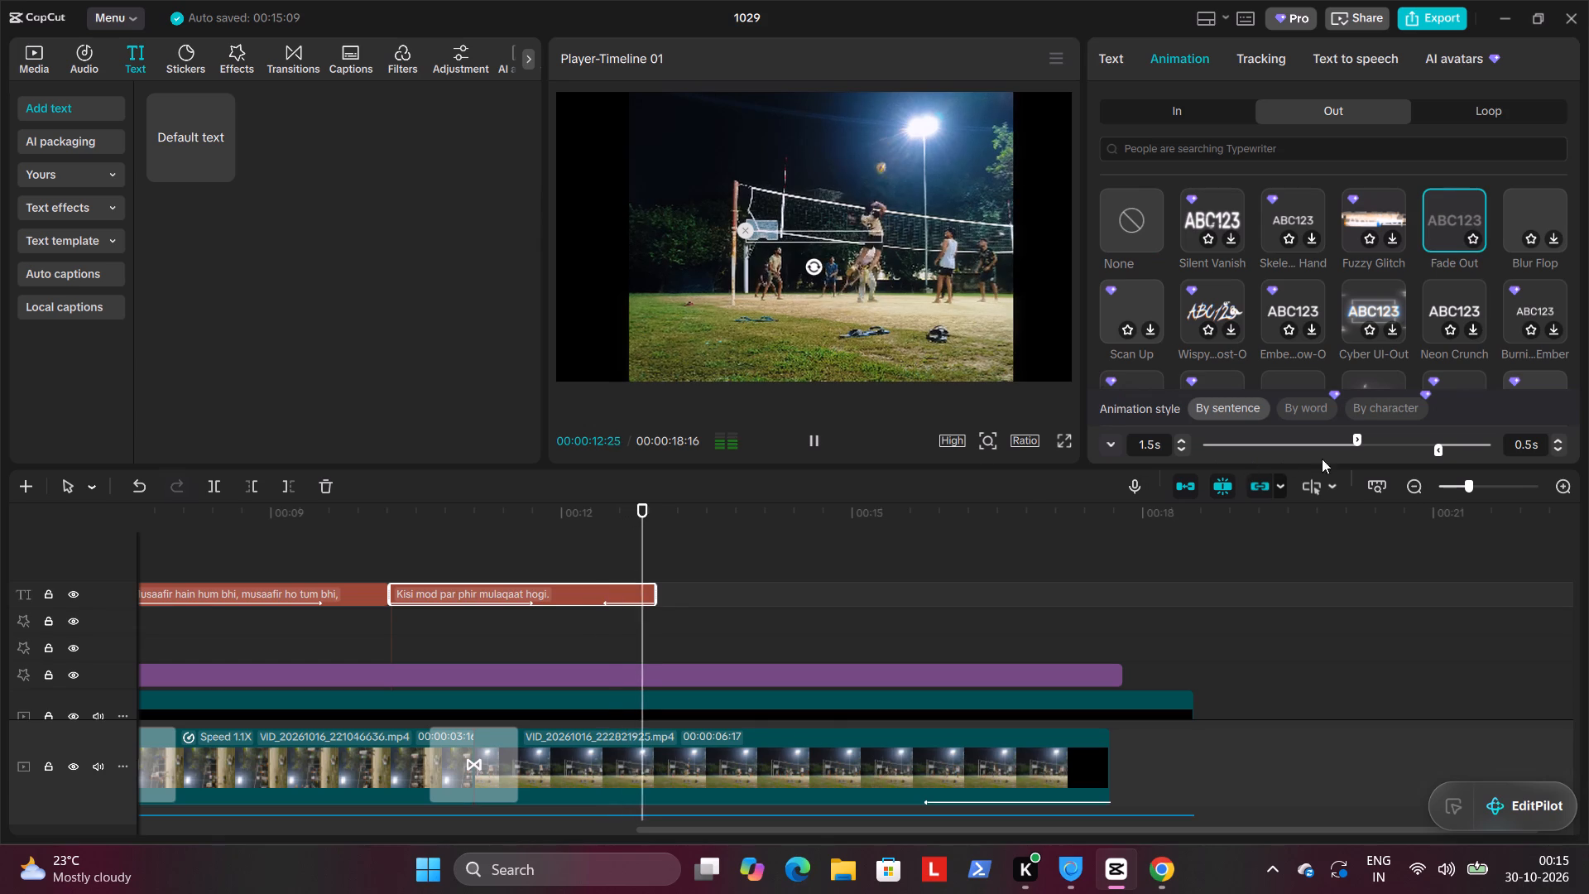
{"action": "double_click", "coordinate": [1555, 447]}
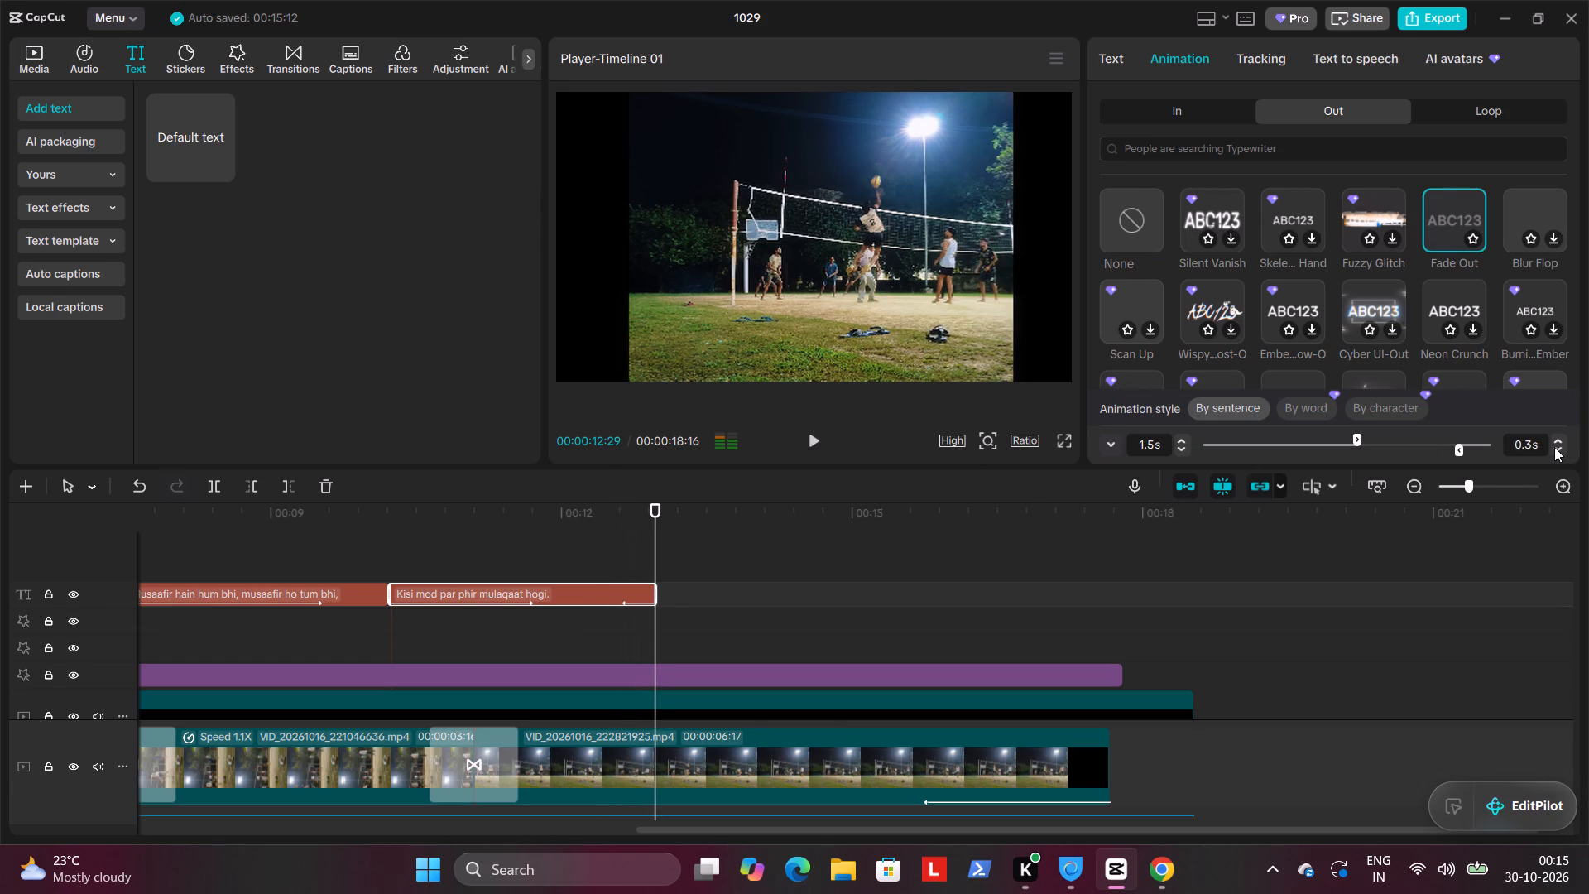
Add the third verse clip to the selection, apply the Fade Out out-animation and set its duration to 0.3 s.
{"action": "left_click", "coordinate": [355, 589]}
{"action": "left_click", "coordinate": [1187, 55]}
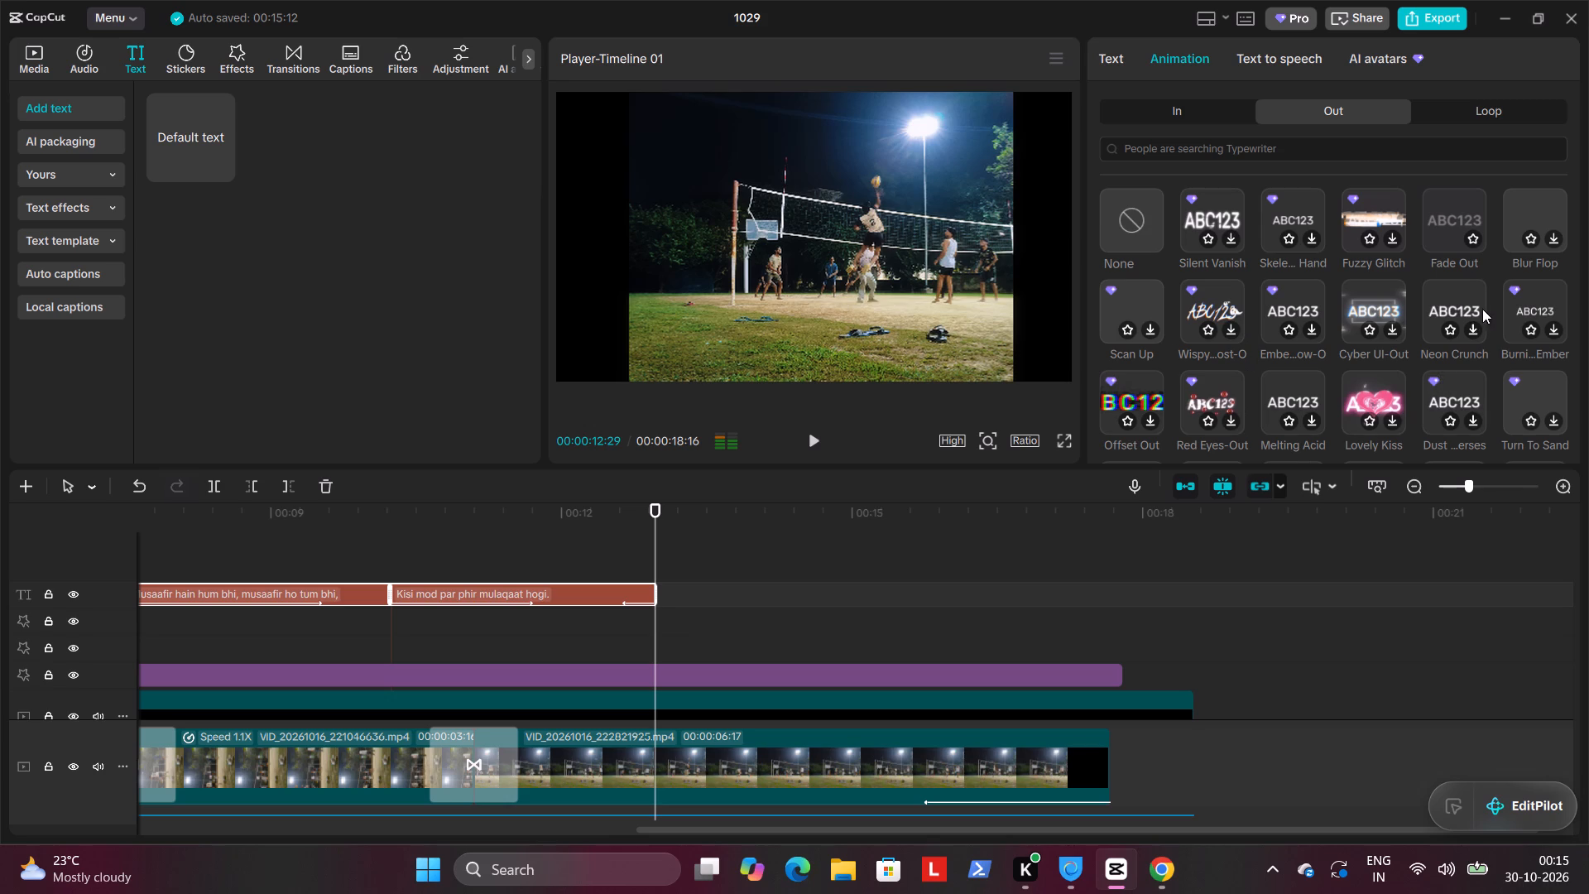
{"action": "left_click", "coordinate": [1457, 210]}
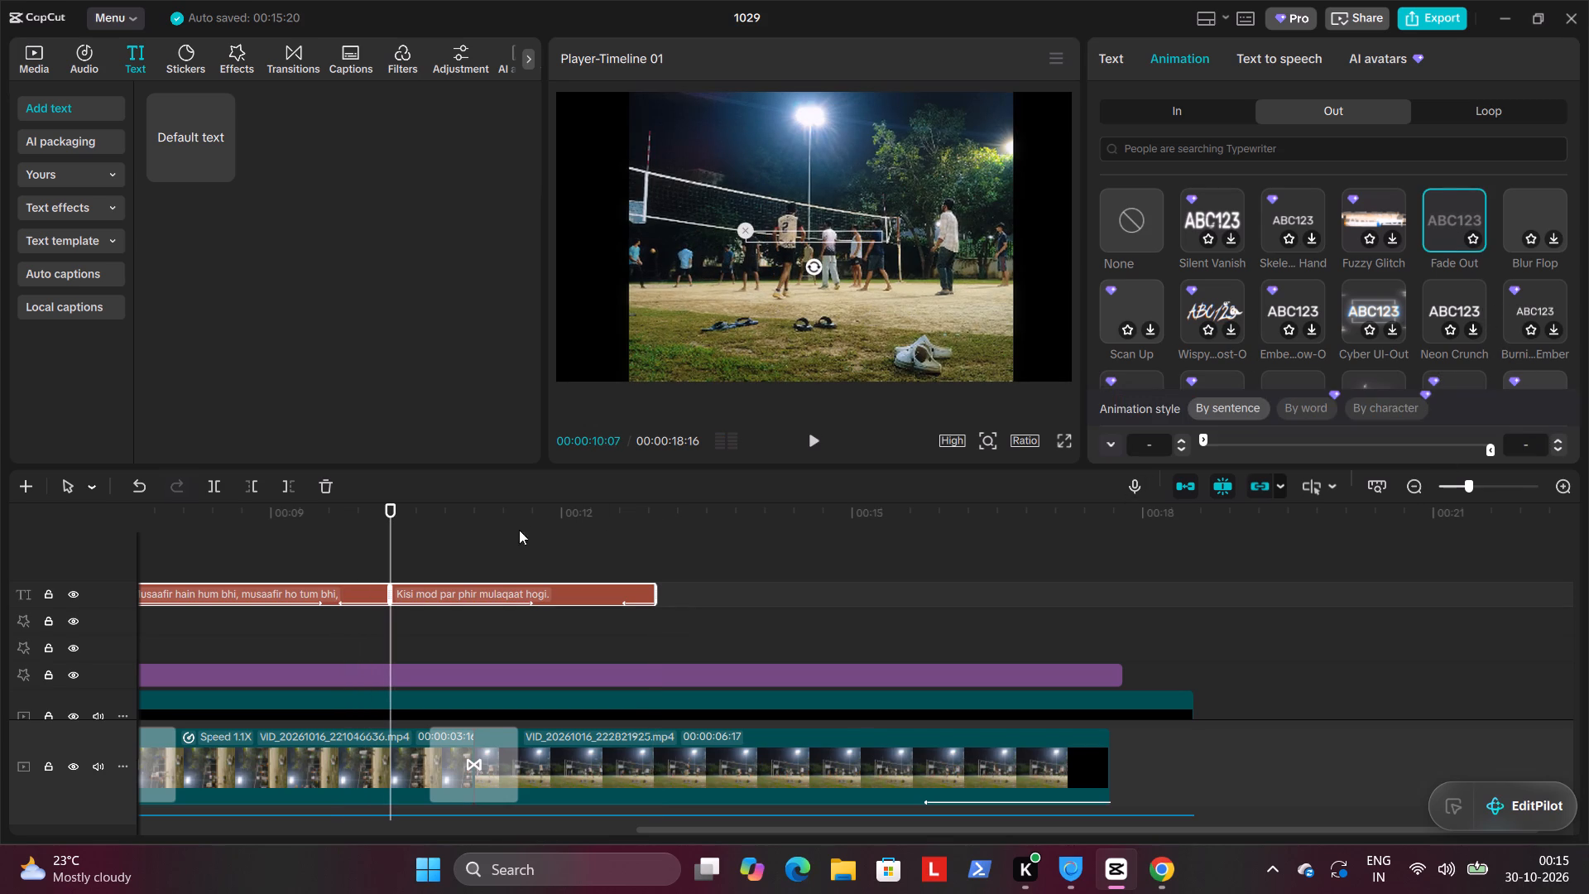
{"action": "left_click_drag", "start_coordinate": [393, 522], "coordinate": [386, 521]}
{"action": "left_click_drag", "start_coordinate": [386, 521], "coordinate": [357, 517]}
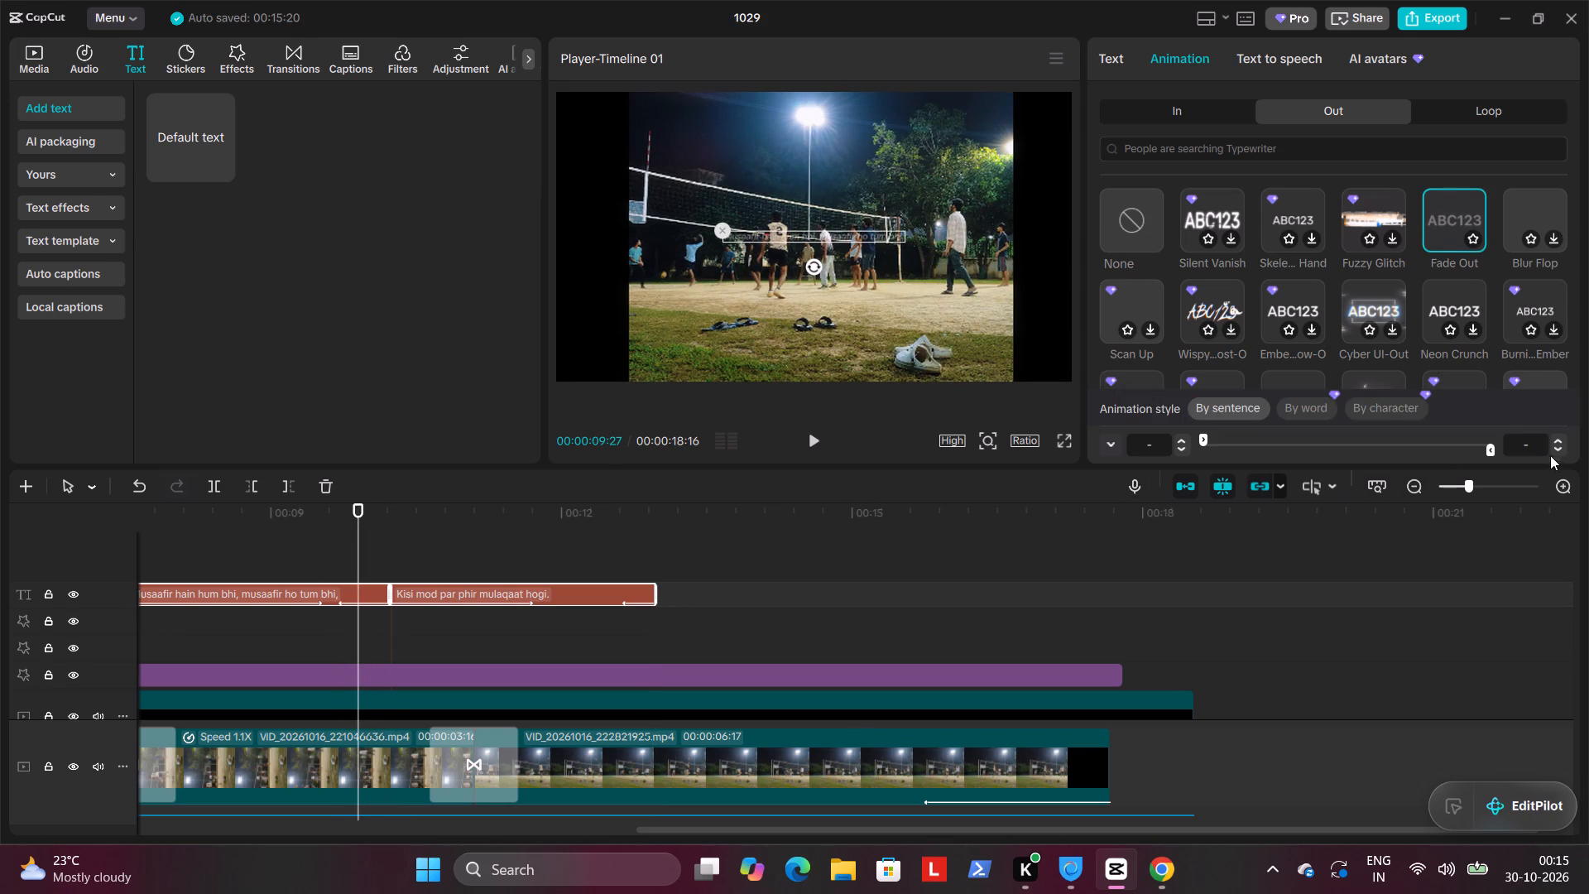
{"action": "left_click", "coordinate": [1557, 447]}
{"action": "left_click", "coordinate": [1558, 445]}
{"action": "double_click", "coordinate": [1558, 436]}
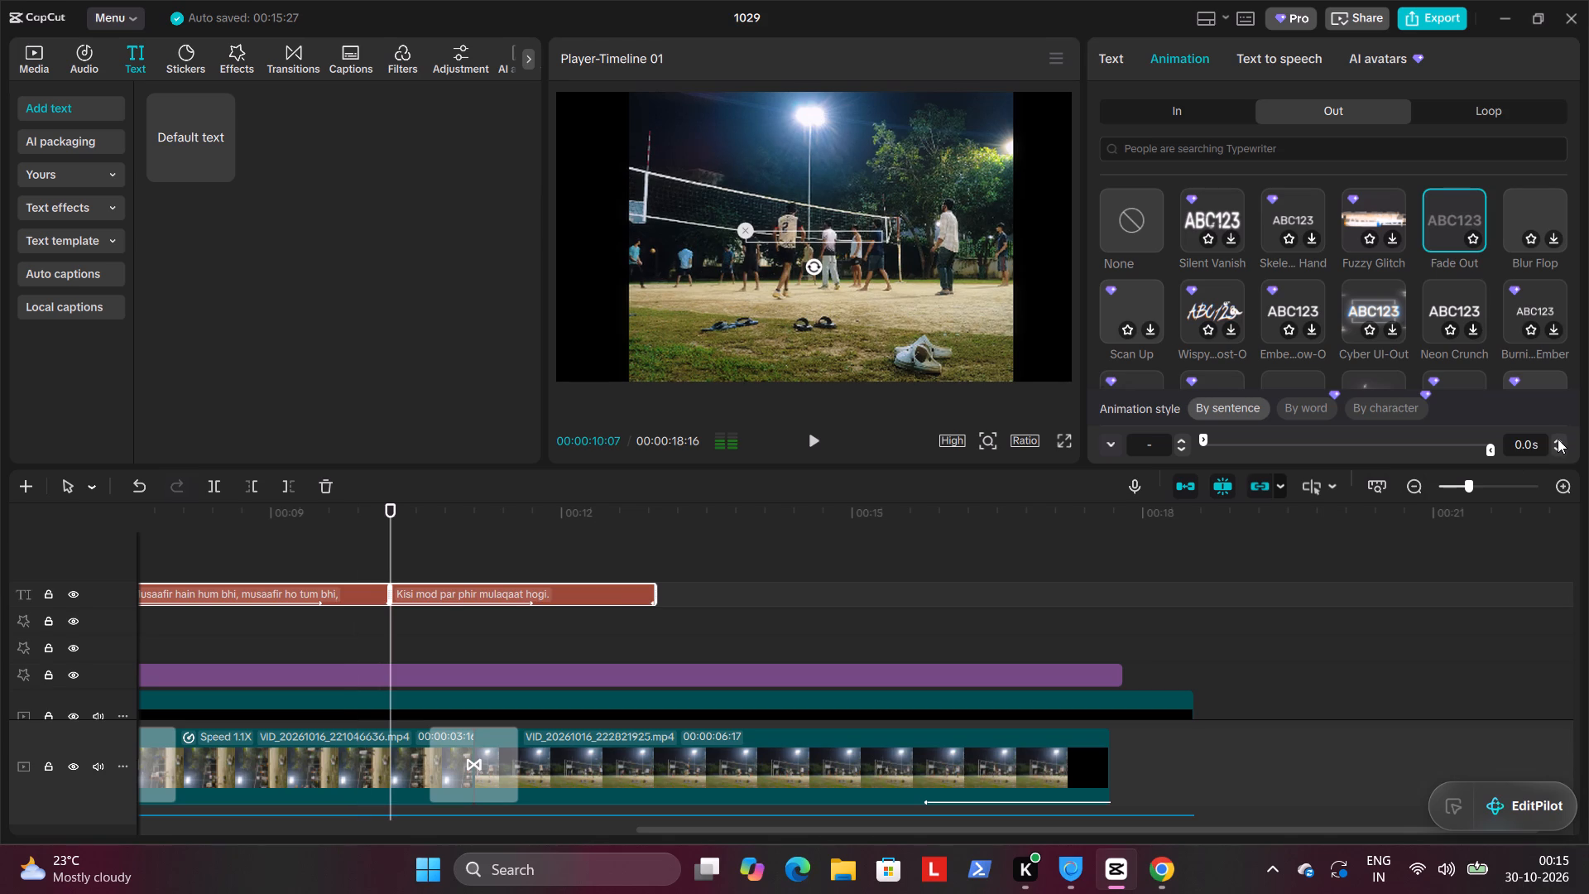
{"action": "triple_click", "coordinate": [1558, 439]}
Add the "Badi door tak raat hi raat hogi." clip to the selection and apply the 0.3 s Fade Out out-animation.
{"action": "left_click_drag", "start_coordinate": [394, 515], "coordinate": [781, 522]}
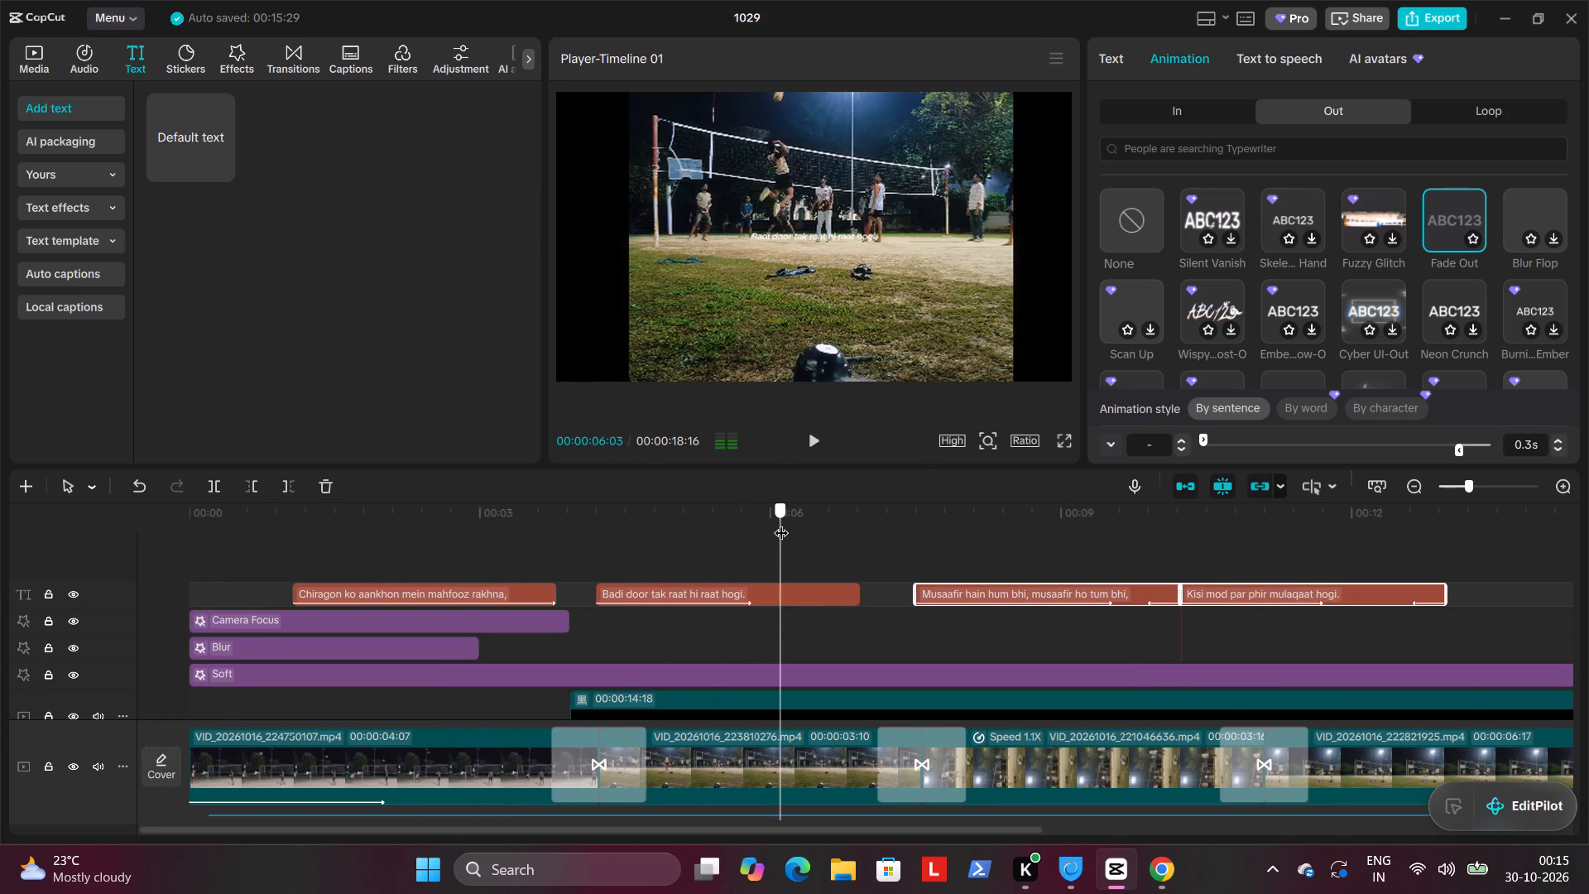
{"action": "left_click_drag", "start_coordinate": [781, 522], "coordinate": [784, 523]}
{"action": "left_click", "coordinate": [819, 593]}
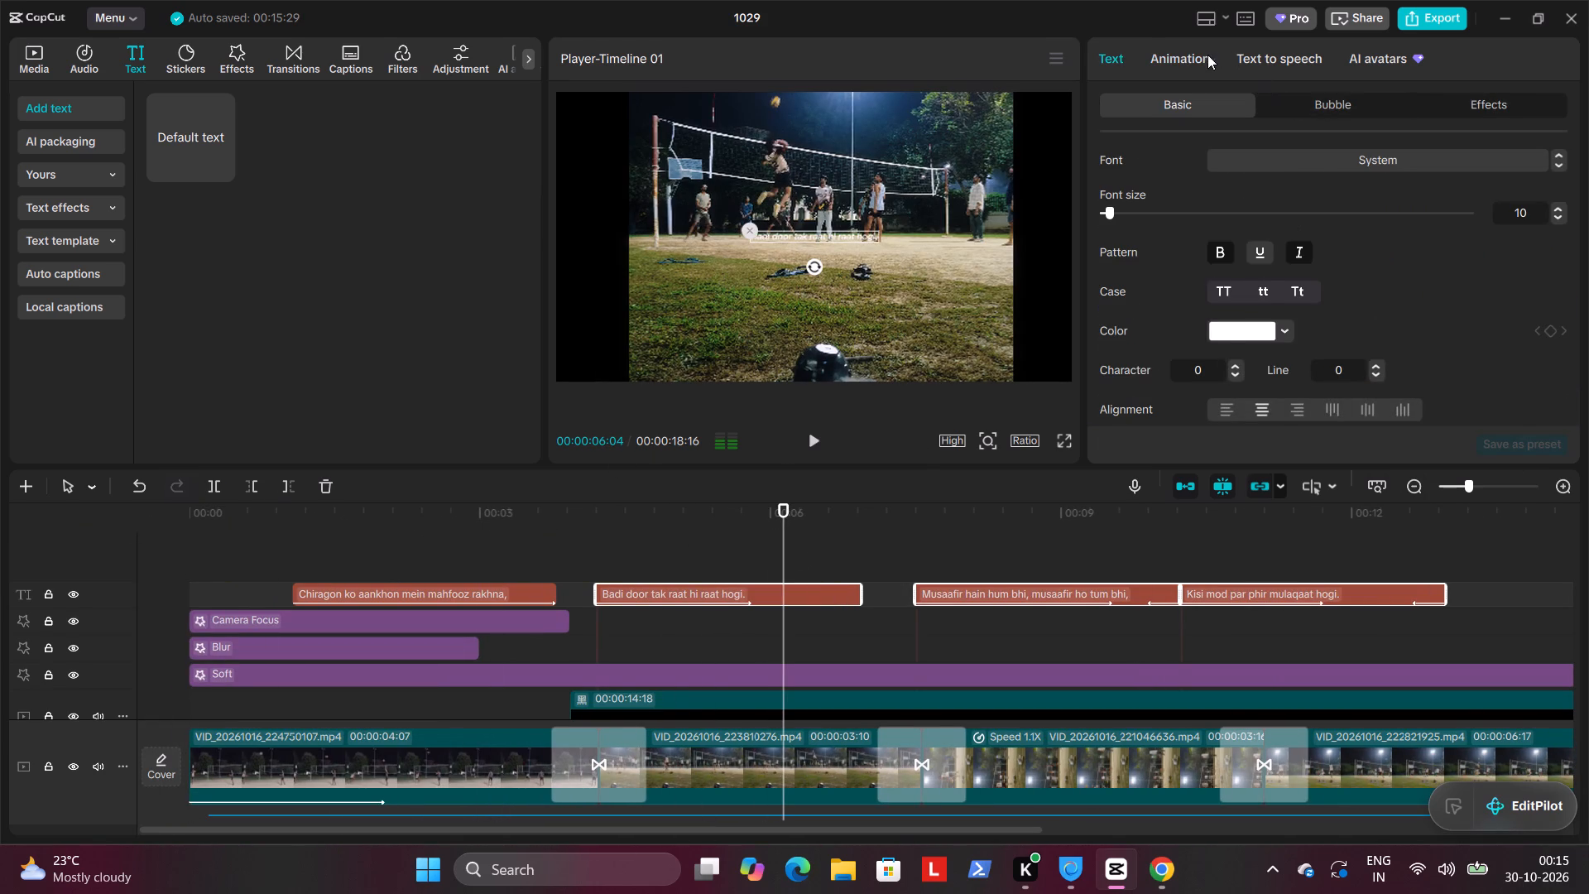
{"action": "left_click", "coordinate": [1207, 55]}
{"action": "left_click", "coordinate": [1432, 220]}
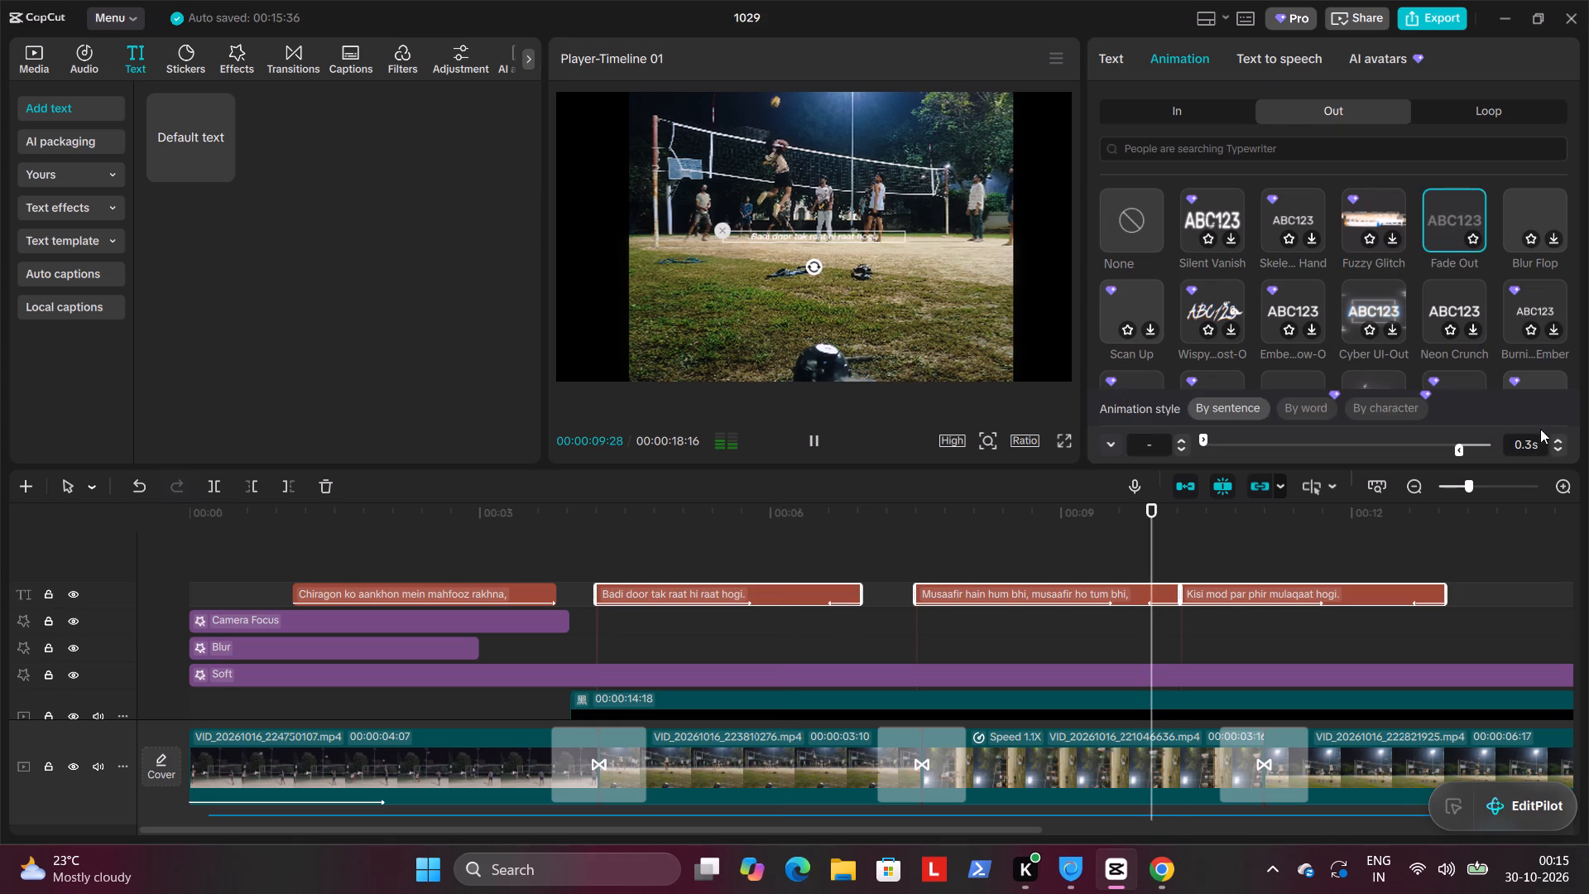
Include the "Chiragon ko aankhon mein mahfooz rakhna," clip in the selection and apply the 0.3 s Fade Out out-animation.
{"action": "left_click", "coordinate": [534, 598]}
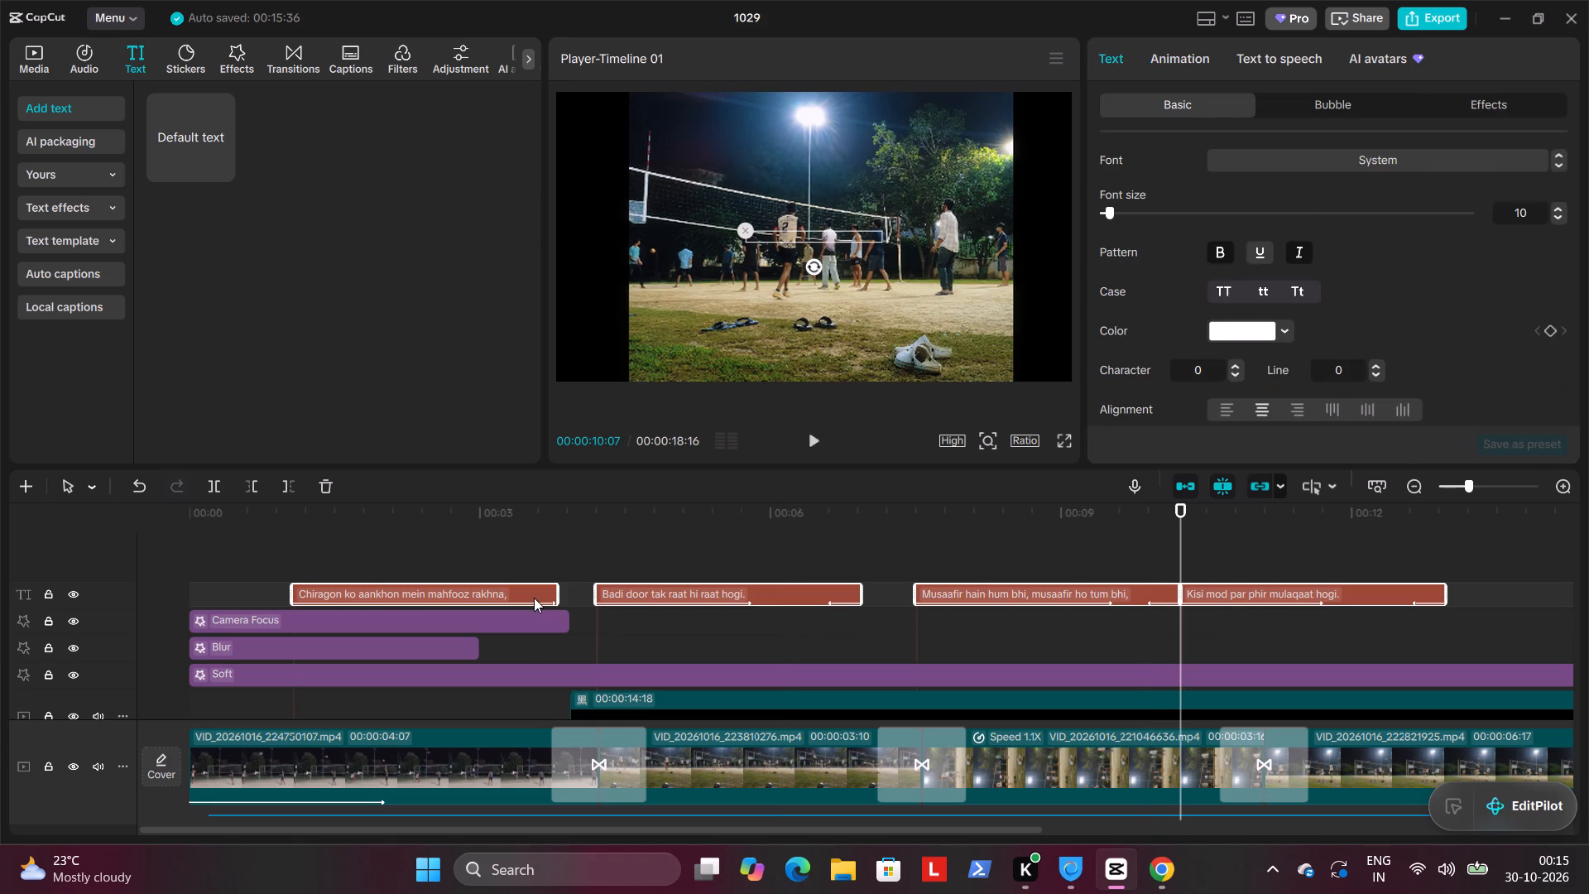
{"action": "left_click", "coordinate": [1175, 50]}
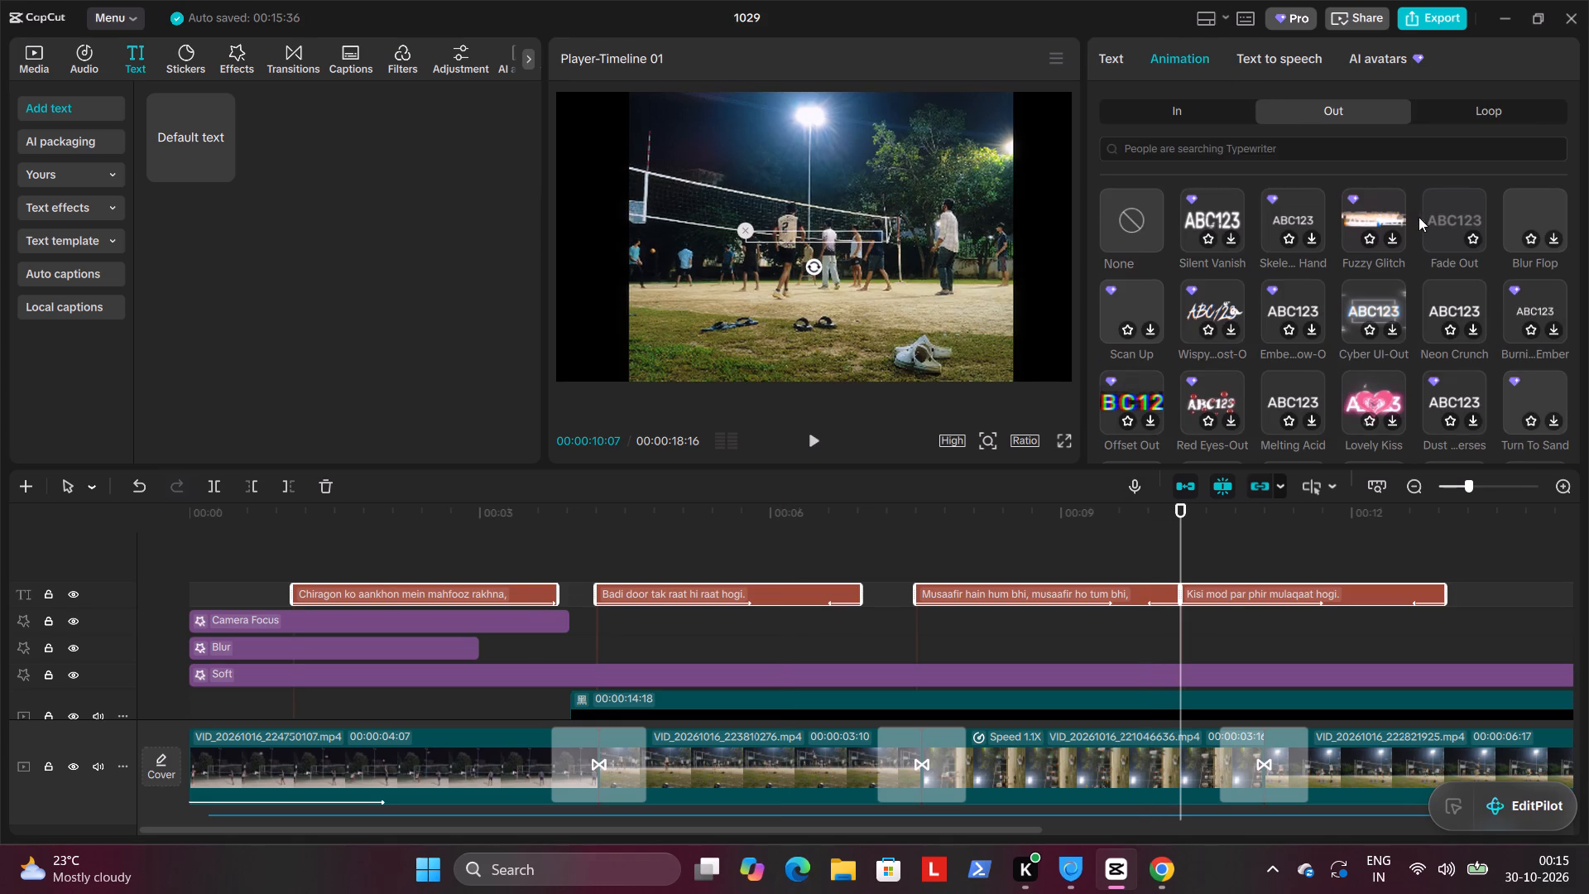
{"action": "left_click", "coordinate": [1431, 214]}
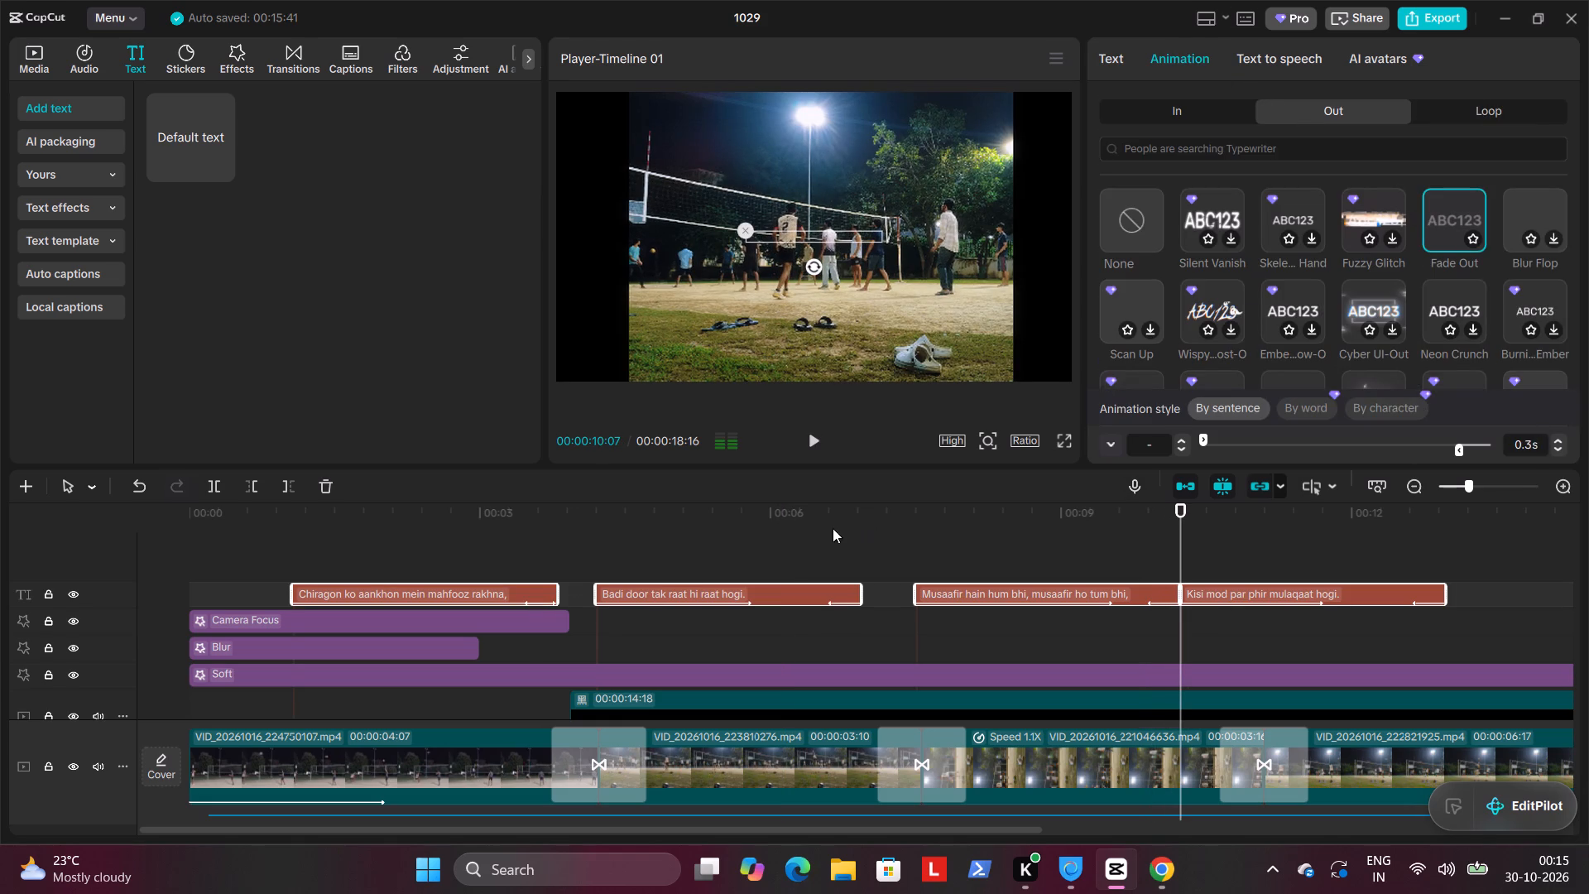
Set the In animation duration of all four selected verse clips to 2.4 s.
{"action": "left_click_drag", "start_coordinate": [1182, 508], "coordinate": [525, 532]}
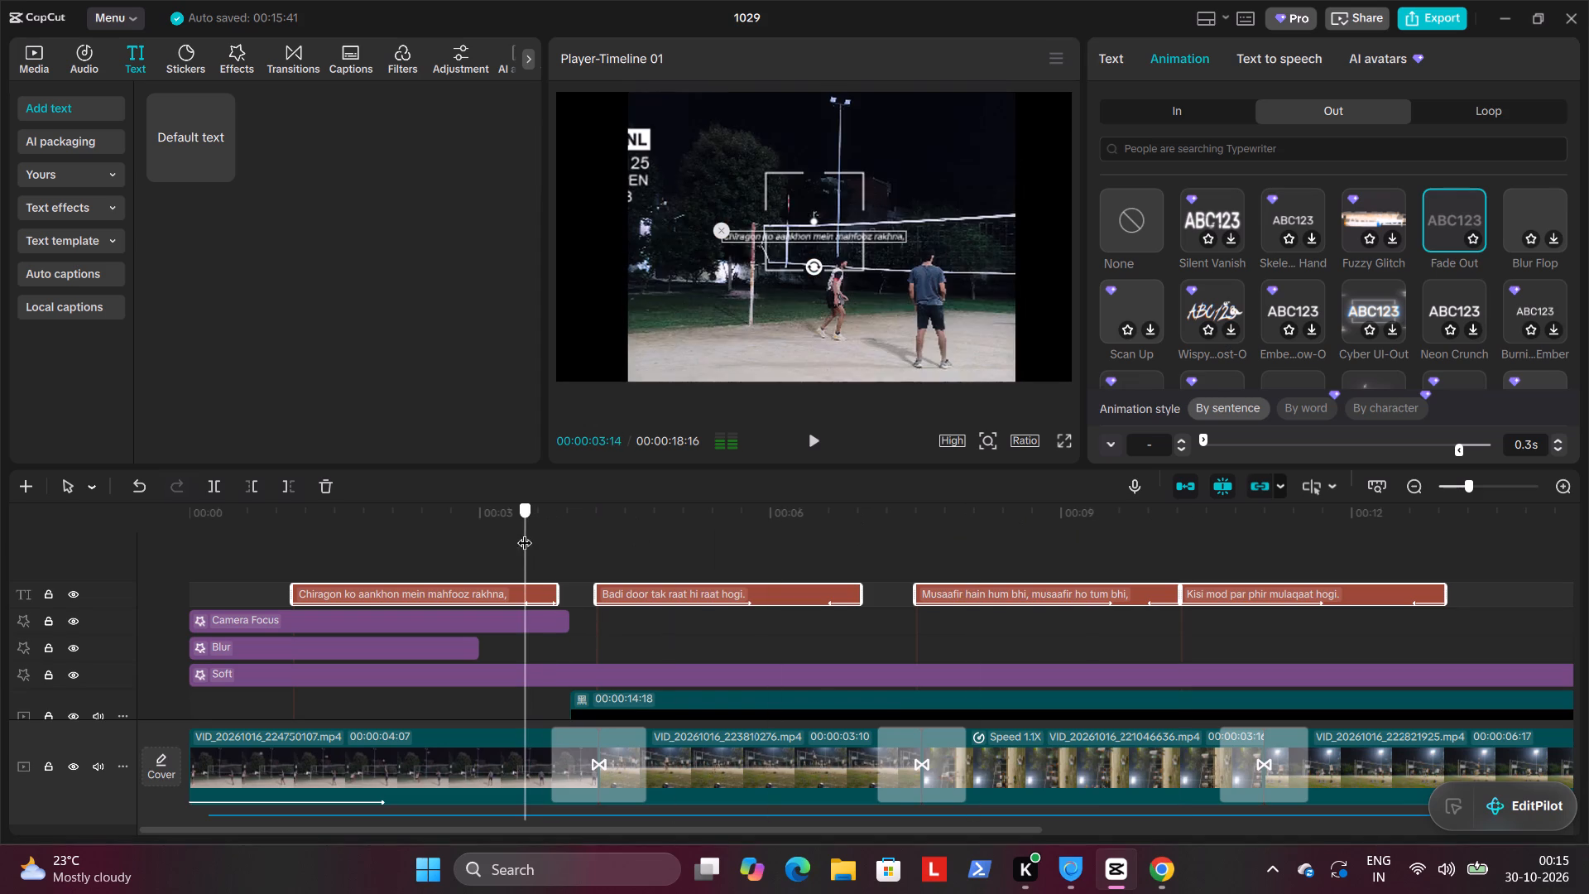
{"action": "left_click_drag", "start_coordinate": [525, 532], "coordinate": [524, 532]}
{"action": "left_click", "coordinate": [1167, 103]}
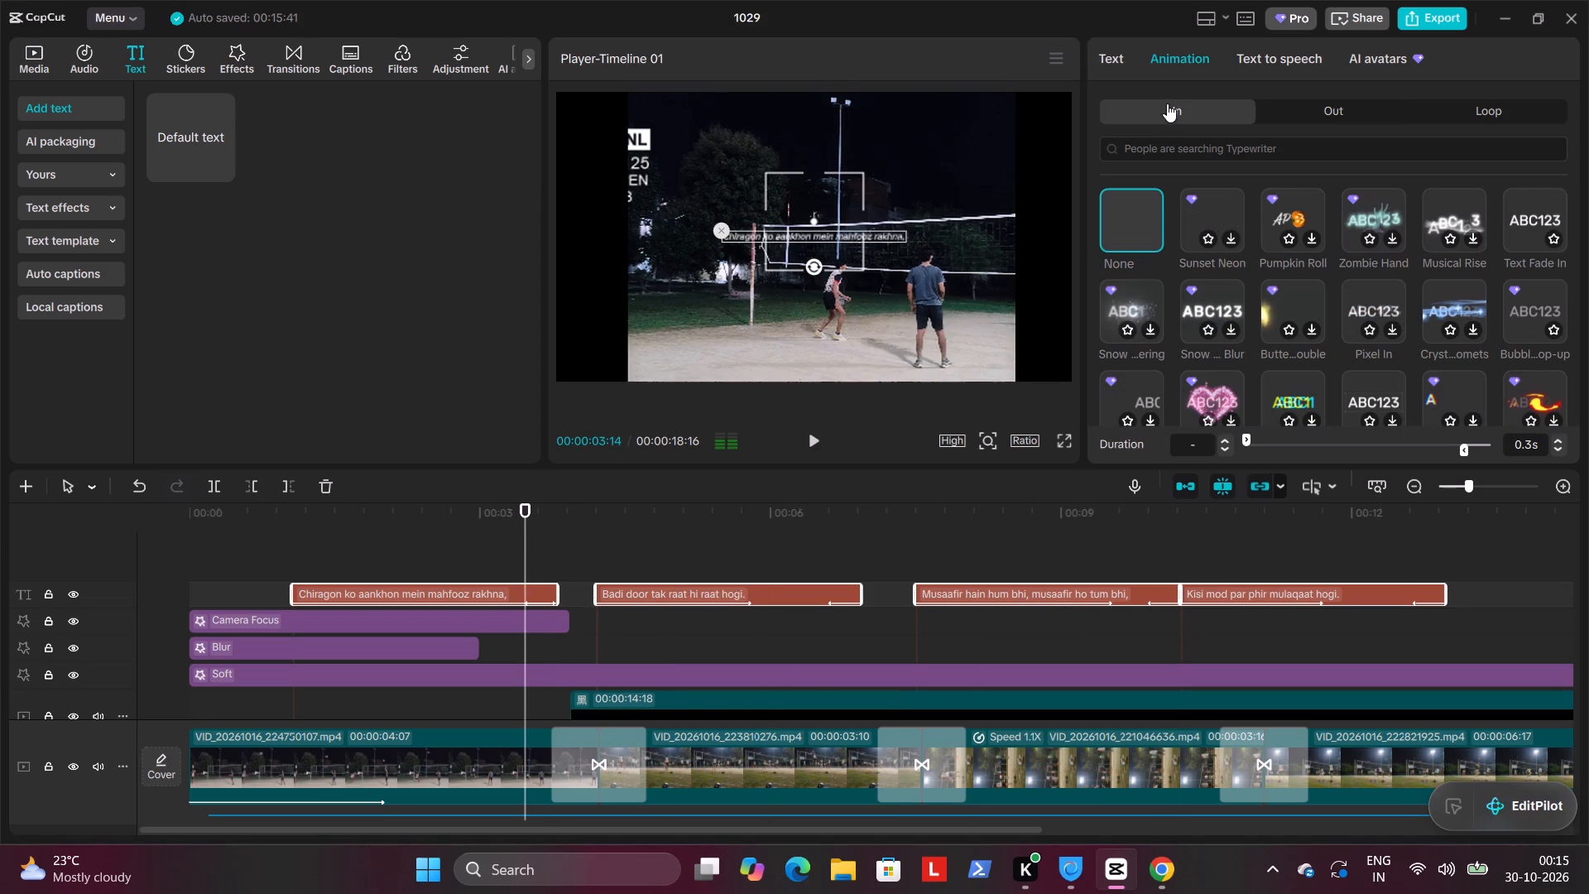
{"action": "left_click_drag", "start_coordinate": [1246, 441], "coordinate": [1323, 440]}
{"action": "left_click_drag", "start_coordinate": [1323, 440], "coordinate": [1476, 440]}
Play the edit from the beginning in full screen and replay the early verses to check the text animations.
{"action": "left_click_drag", "start_coordinate": [530, 508], "coordinate": [195, 510]}
{"action": "left_click", "coordinate": [820, 442]}
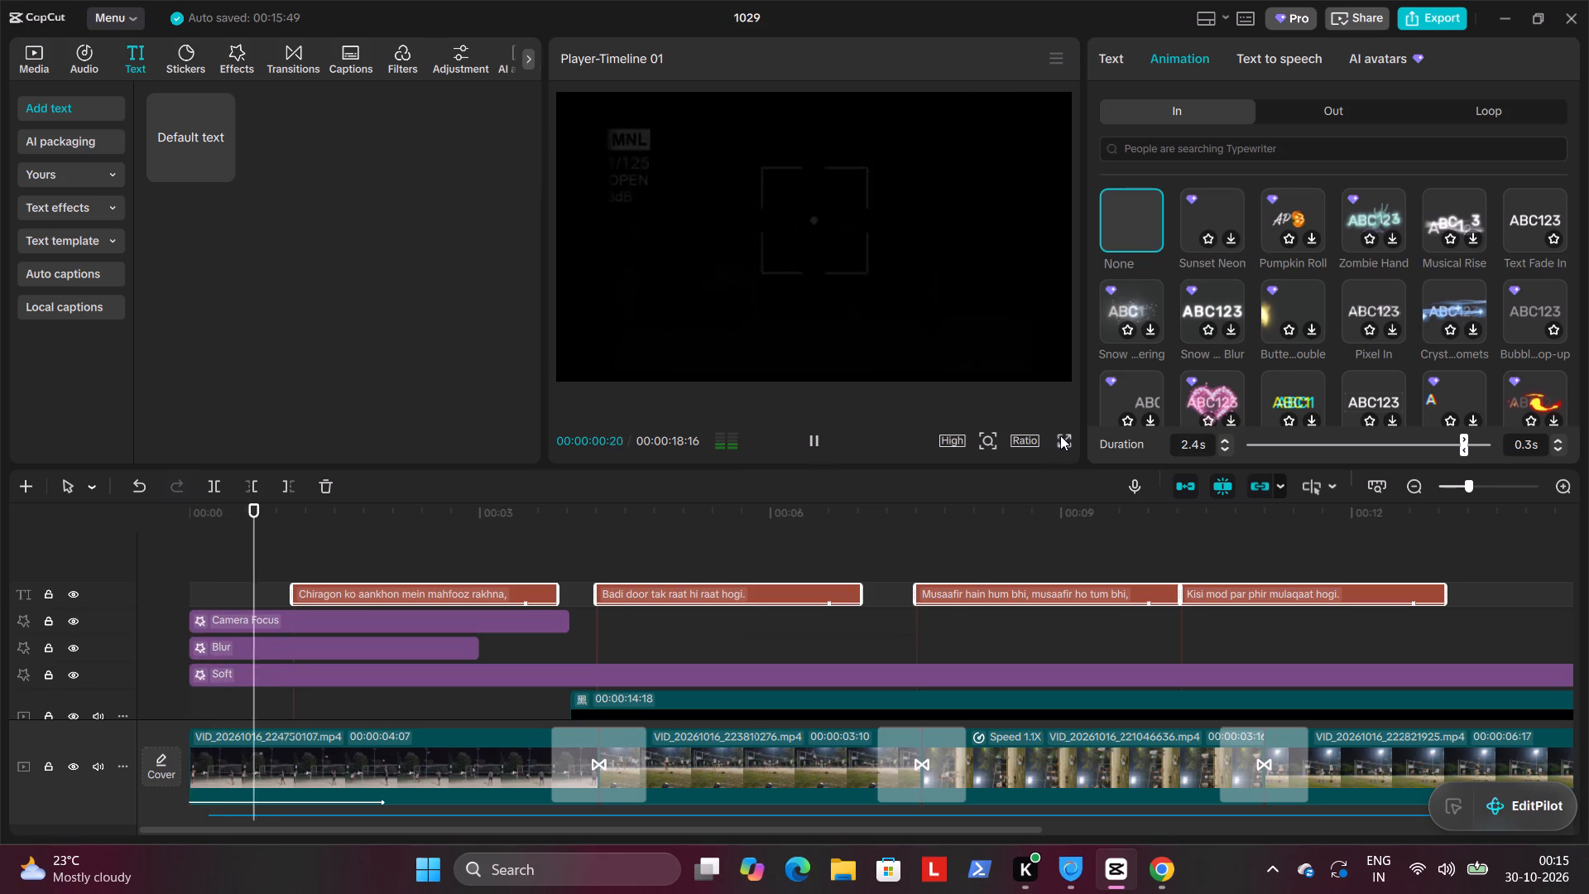
{"action": "left_click", "coordinate": [1060, 436]}
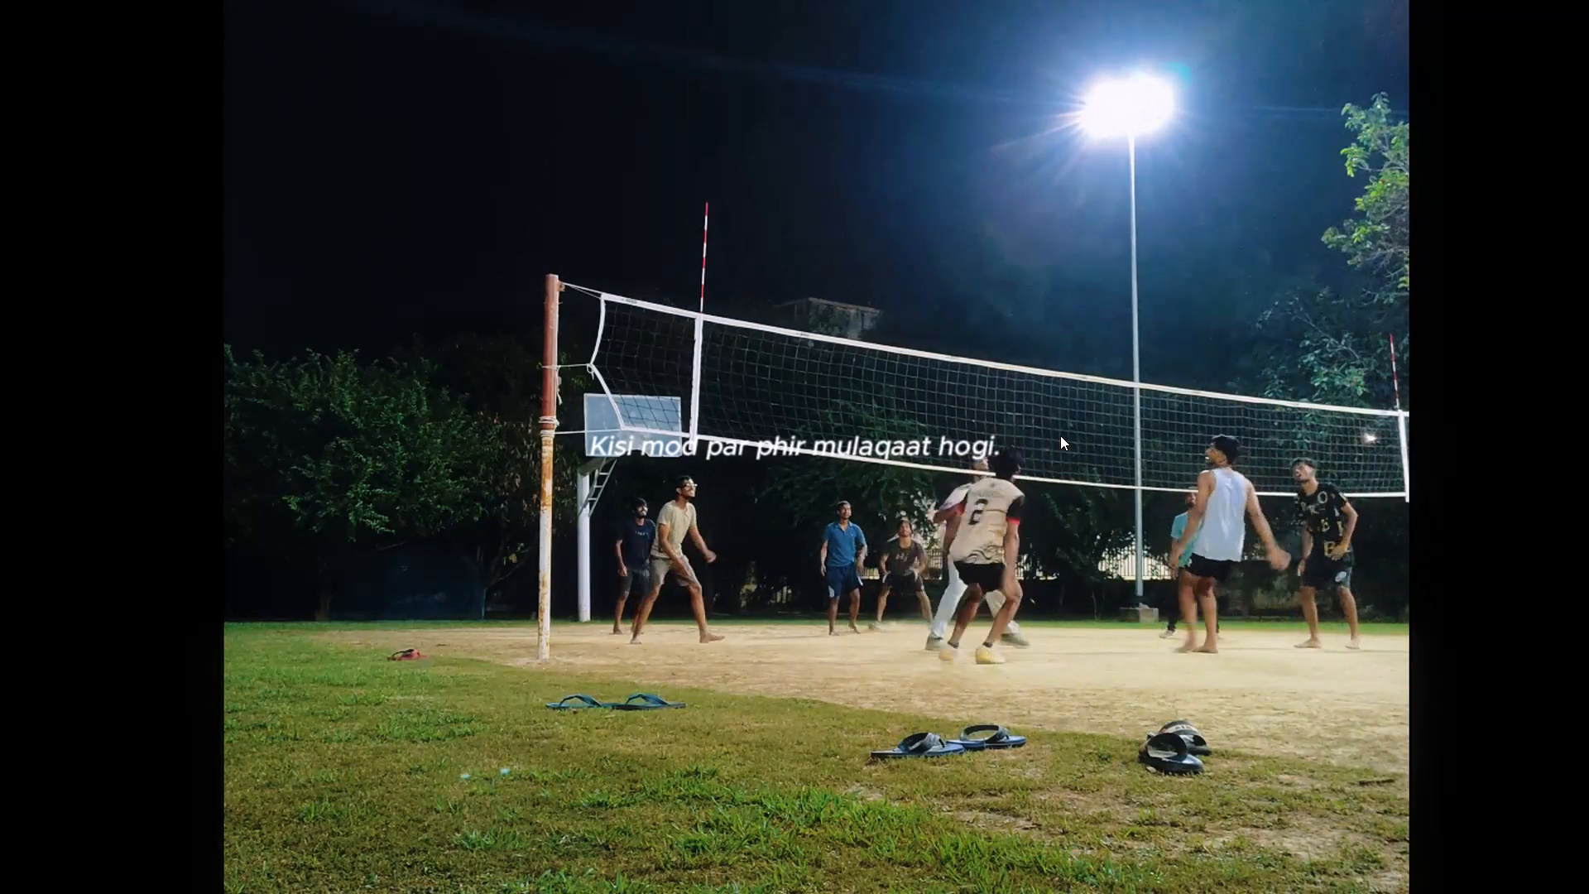
{"action": "left_click", "coordinate": [1044, 493]}
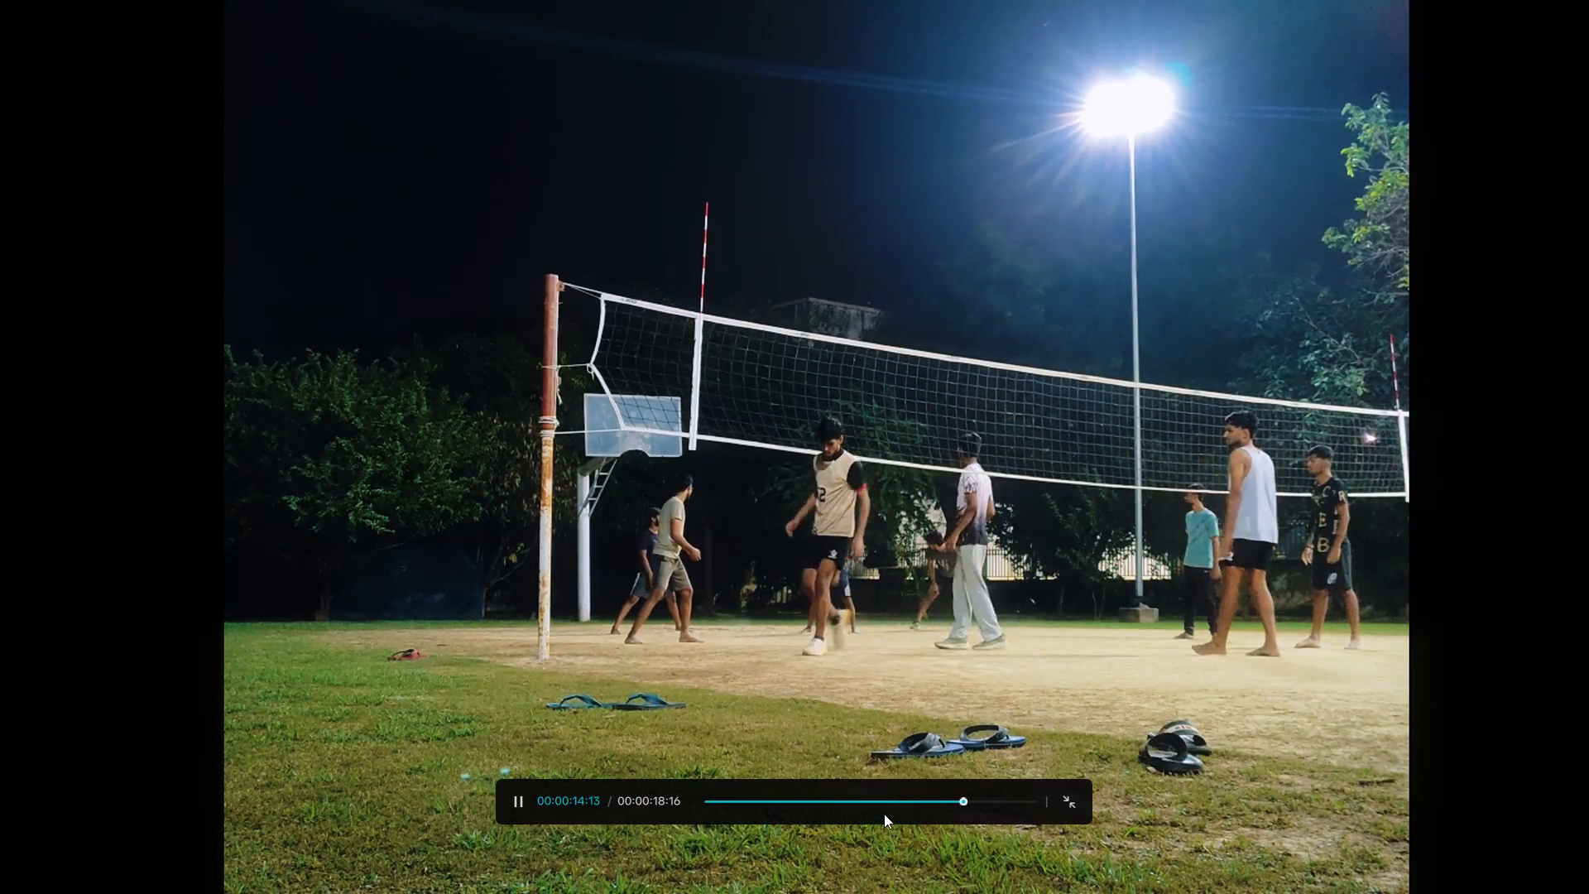
{"action": "left_click_drag", "start_coordinate": [884, 812], "coordinate": [687, 800]}
{"action": "left_click_drag", "start_coordinate": [727, 805], "coordinate": [701, 804]}
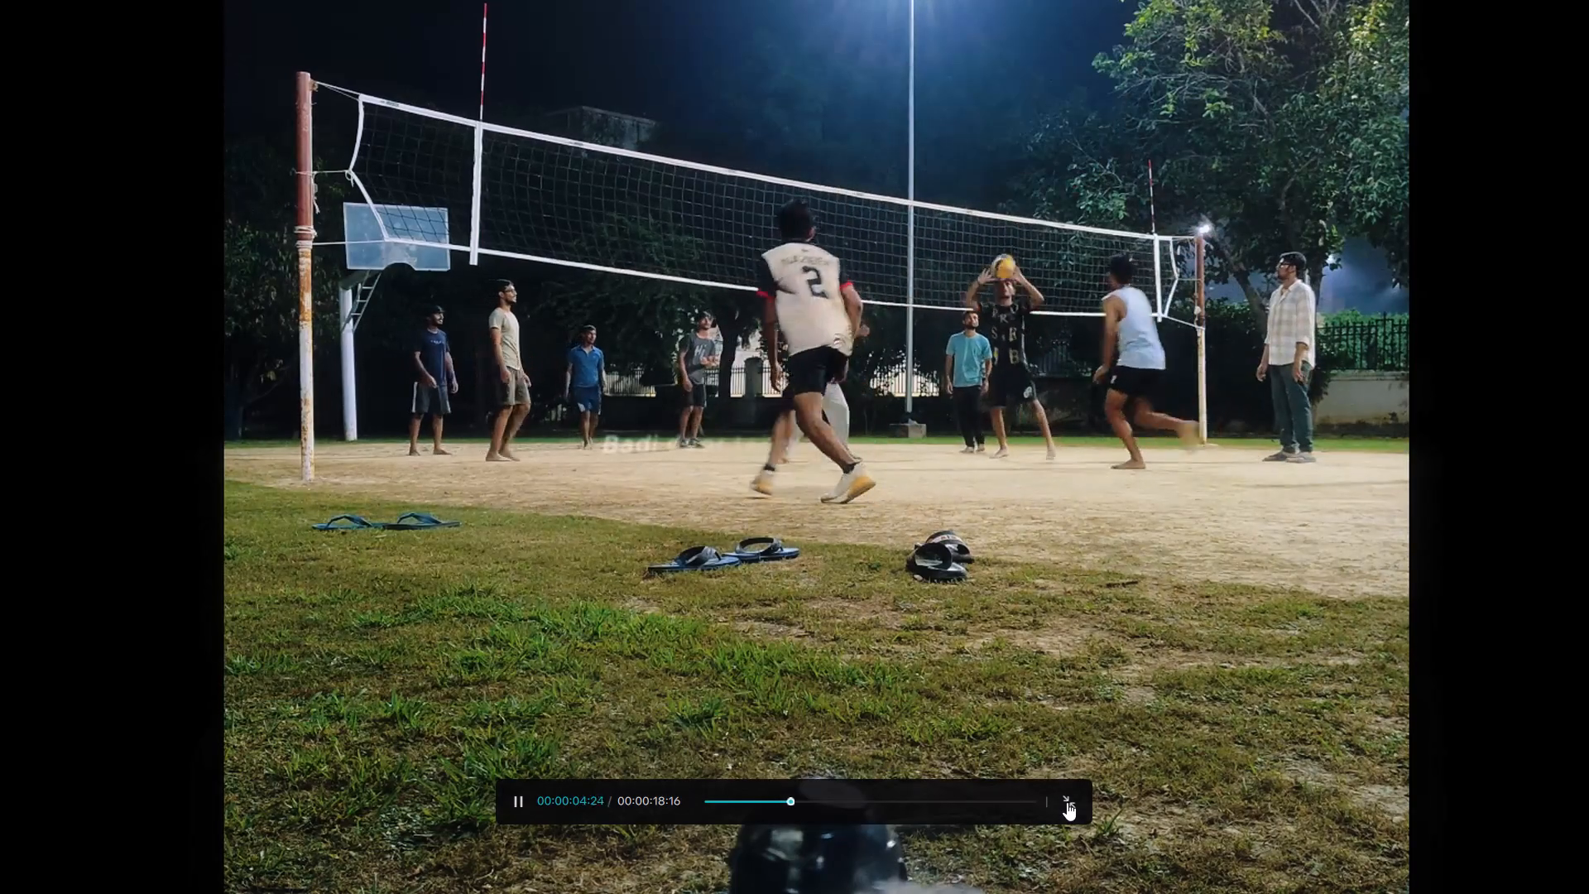
{"action": "left_click", "coordinate": [1067, 801]}
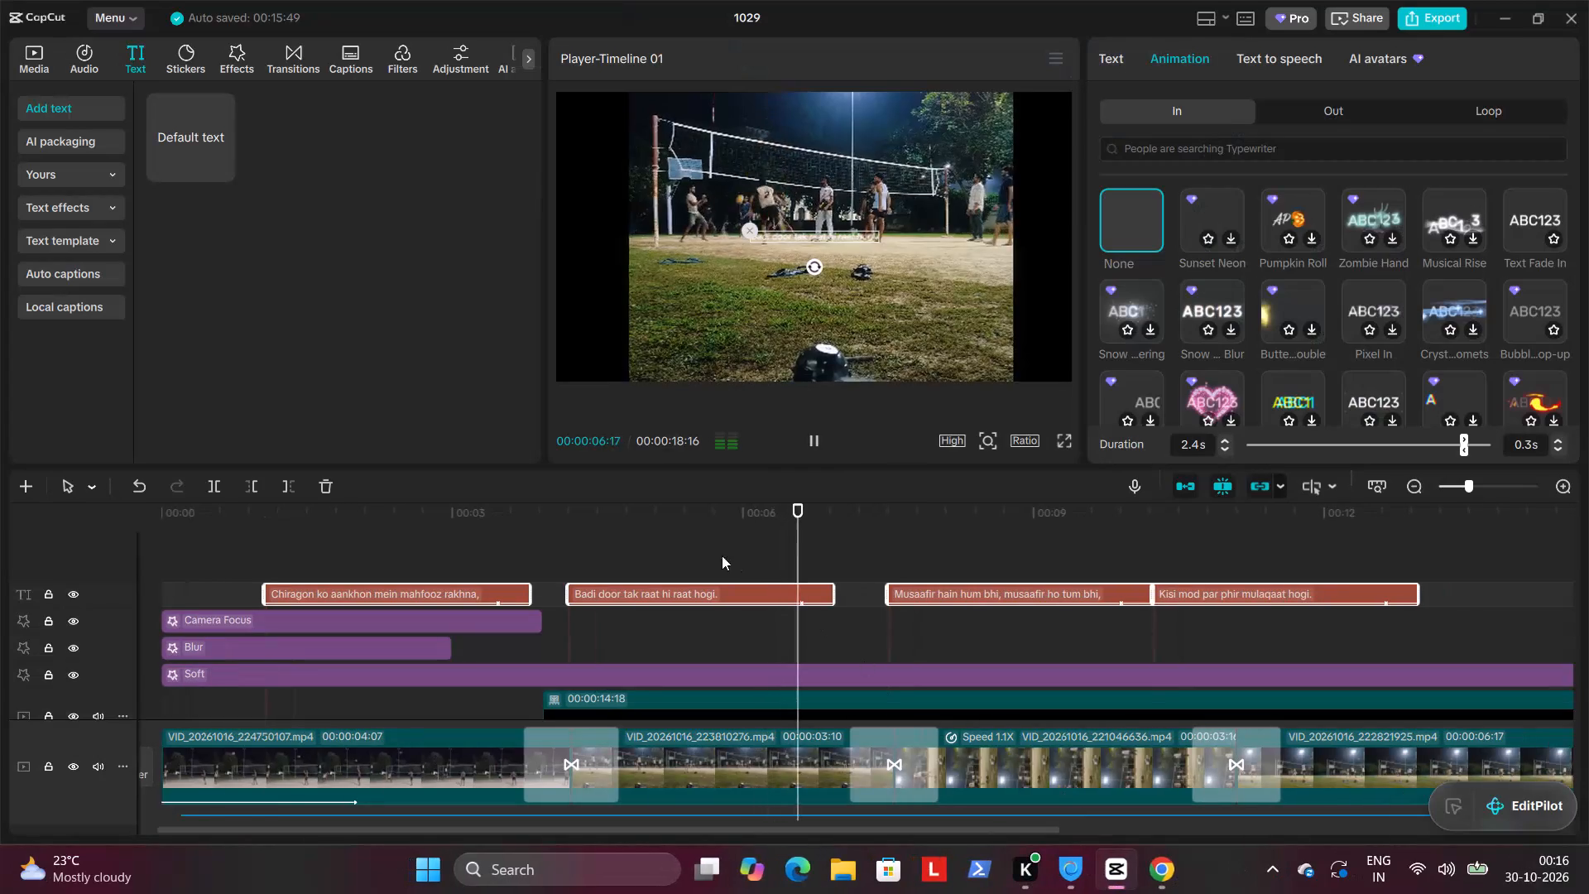
{"action": "left_click", "coordinate": [813, 440]}
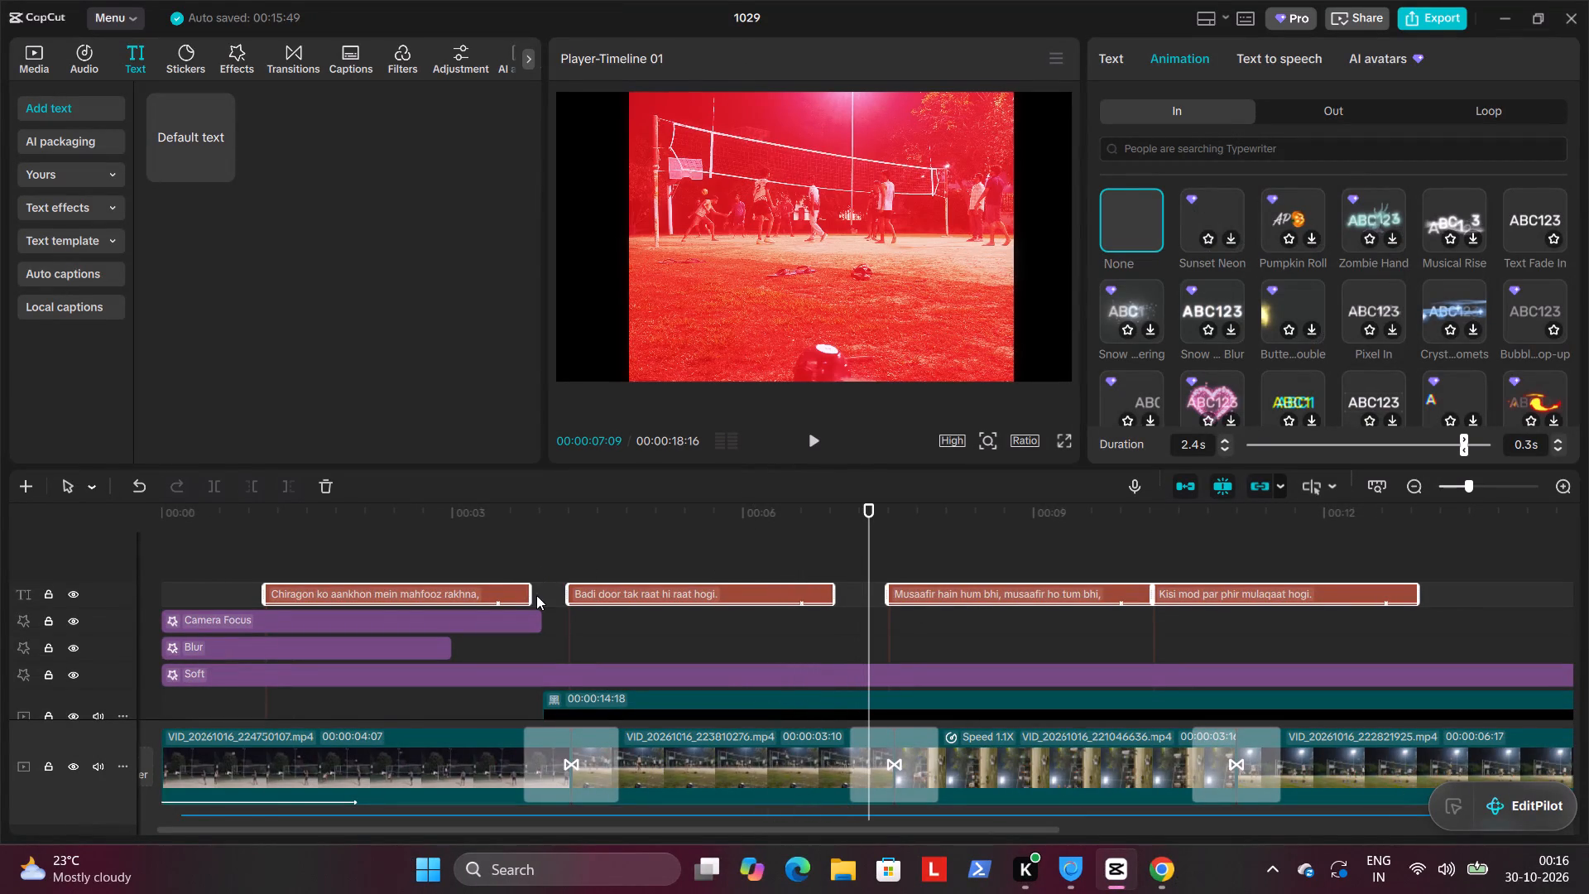
Extend the end of the "Chiragon ko aankhon mein mahfooz rakhna," clip to the start of the second verse clip.
{"action": "left_click", "coordinate": [536, 595]}
{"action": "left_click", "coordinate": [528, 590]}
{"action": "left_click_drag", "start_coordinate": [528, 591], "coordinate": [563, 594]}
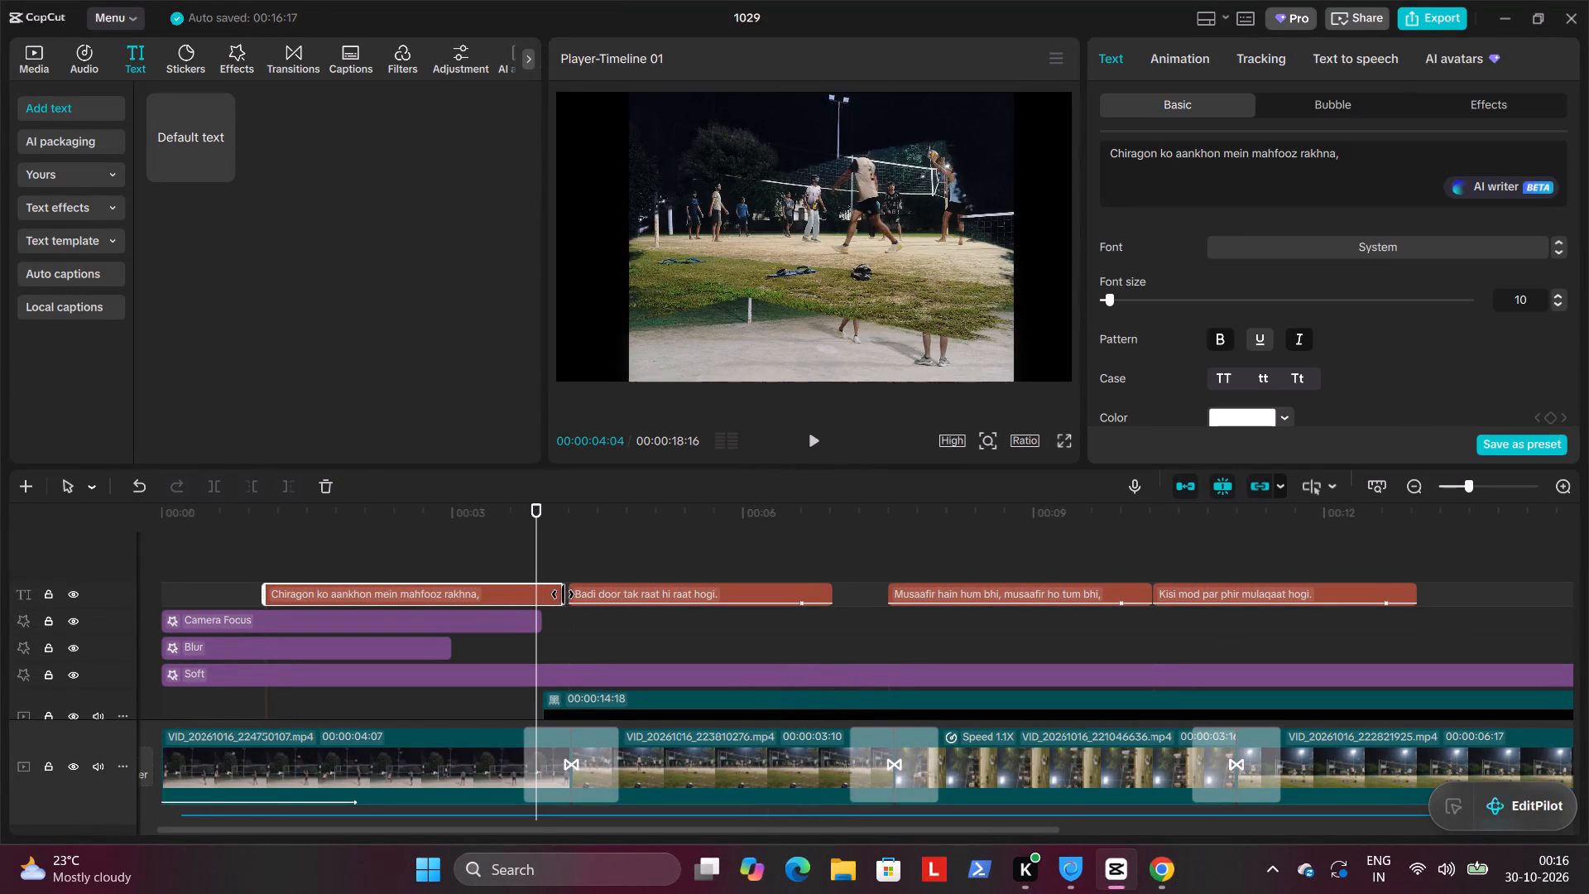
Close the remaining gap between the first two verse clips by extending the end of the "Chiragon ko aankhon mein mahfooz rakhna," clip.
{"action": "left_click_drag", "start_coordinate": [563, 594], "coordinate": [569, 594]}
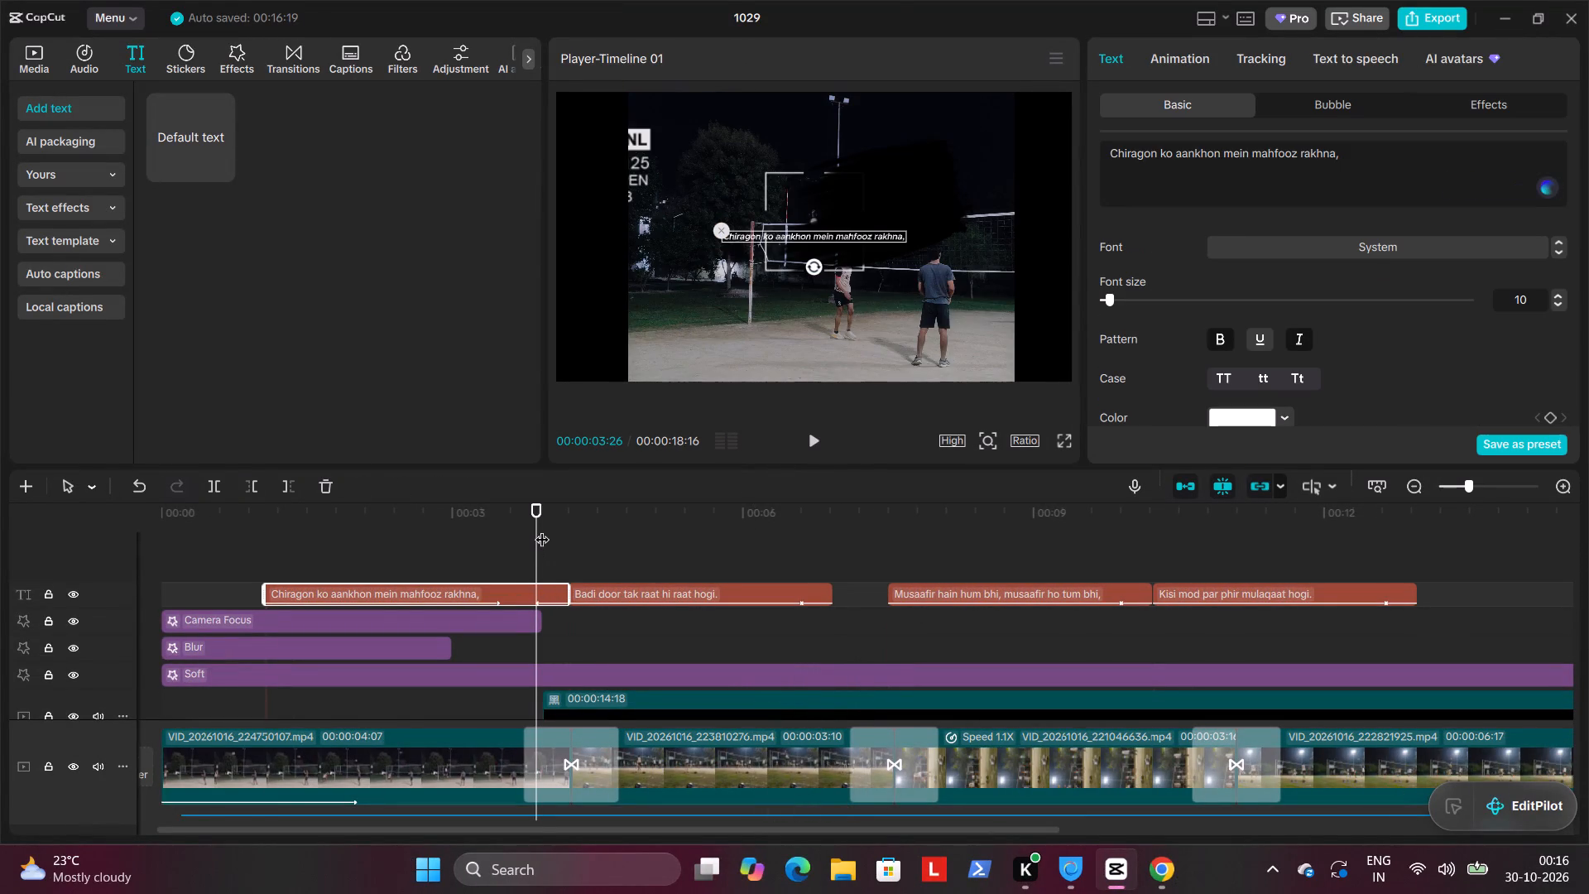
Extend the end of the "Badi door tak raat hi raat hogi." clip to the start of the third verse clip.
{"action": "left_click", "coordinate": [807, 598]}
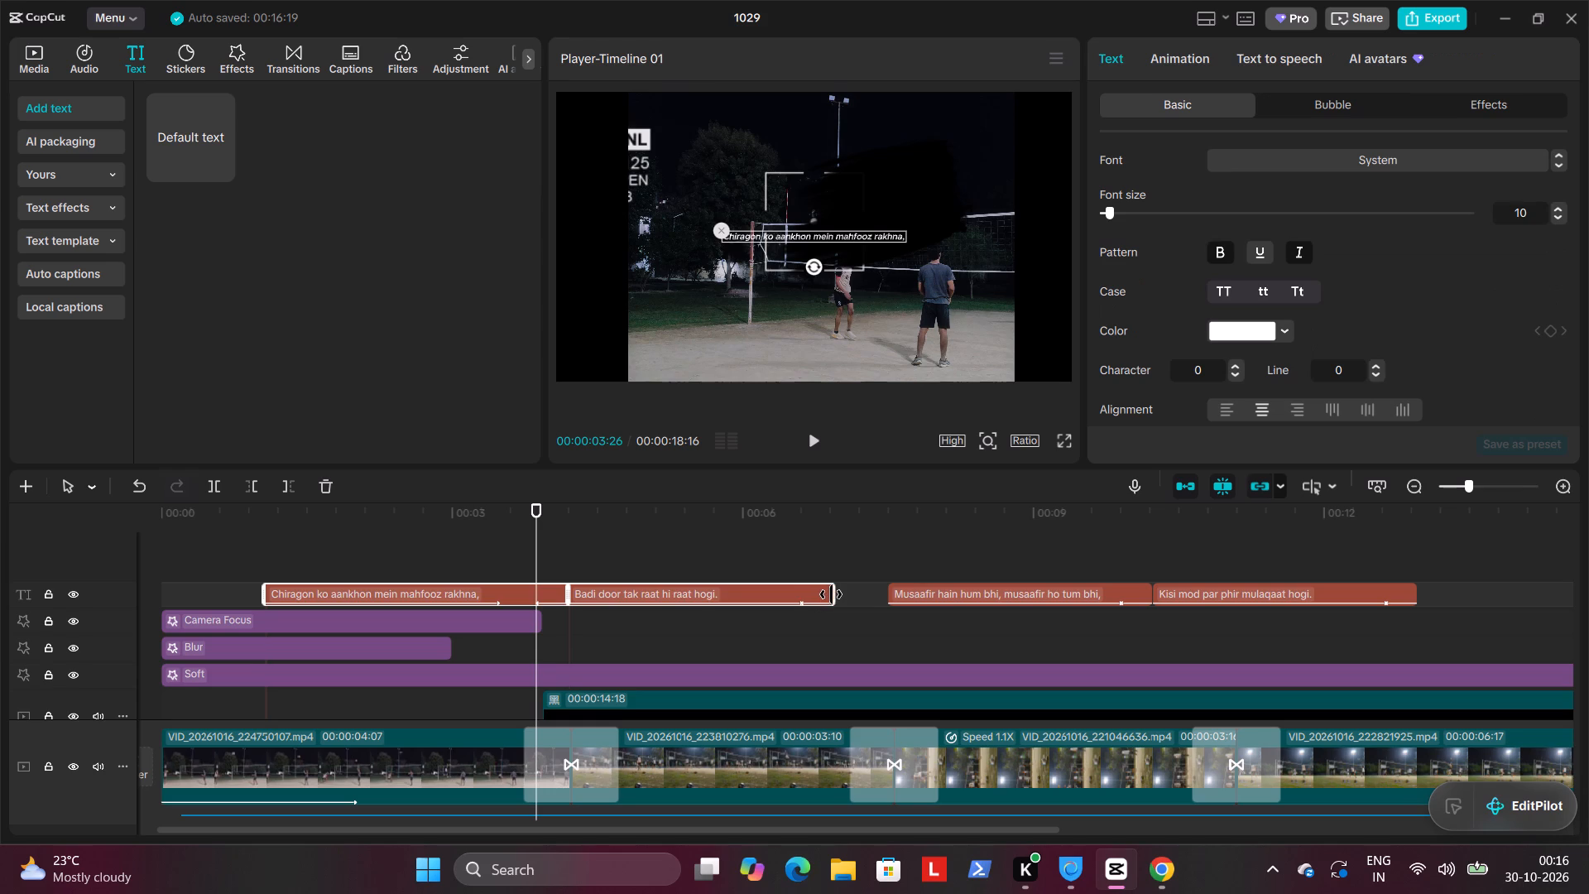
{"action": "left_click_drag", "start_coordinate": [832, 594], "coordinate": [886, 595]}
{"action": "left_click_drag", "start_coordinate": [838, 591], "coordinate": [856, 594]}
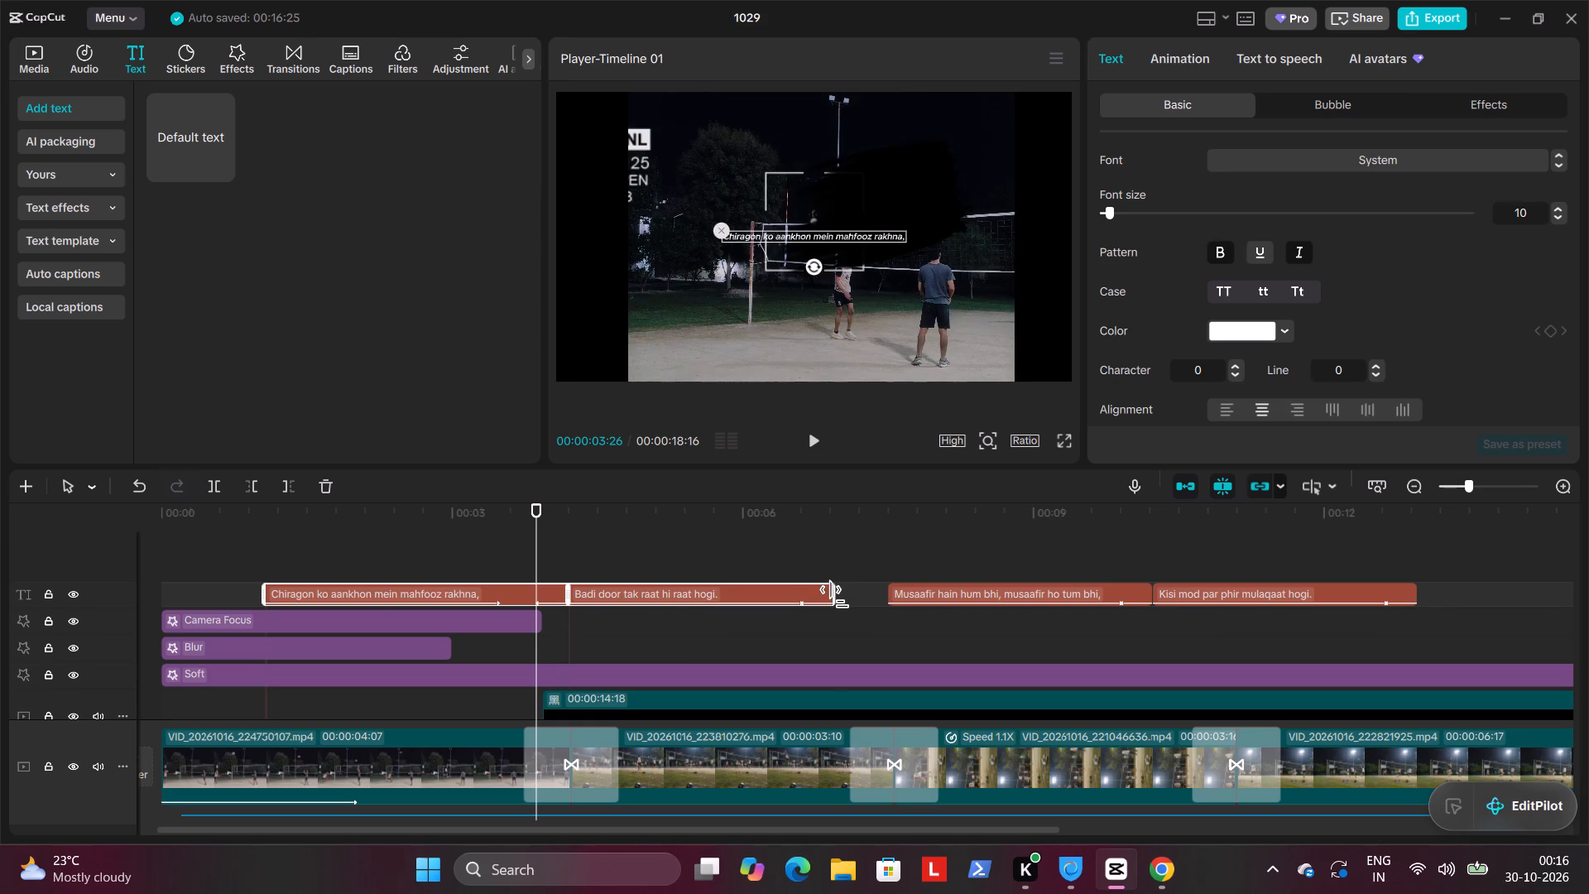
{"action": "left_click_drag", "start_coordinate": [838, 597], "coordinate": [864, 598]}
{"action": "left_click_drag", "start_coordinate": [537, 527], "coordinate": [746, 551]}
{"action": "left_click_drag", "start_coordinate": [833, 587], "coordinate": [847, 589]}
{"action": "left_click", "coordinate": [832, 602]}
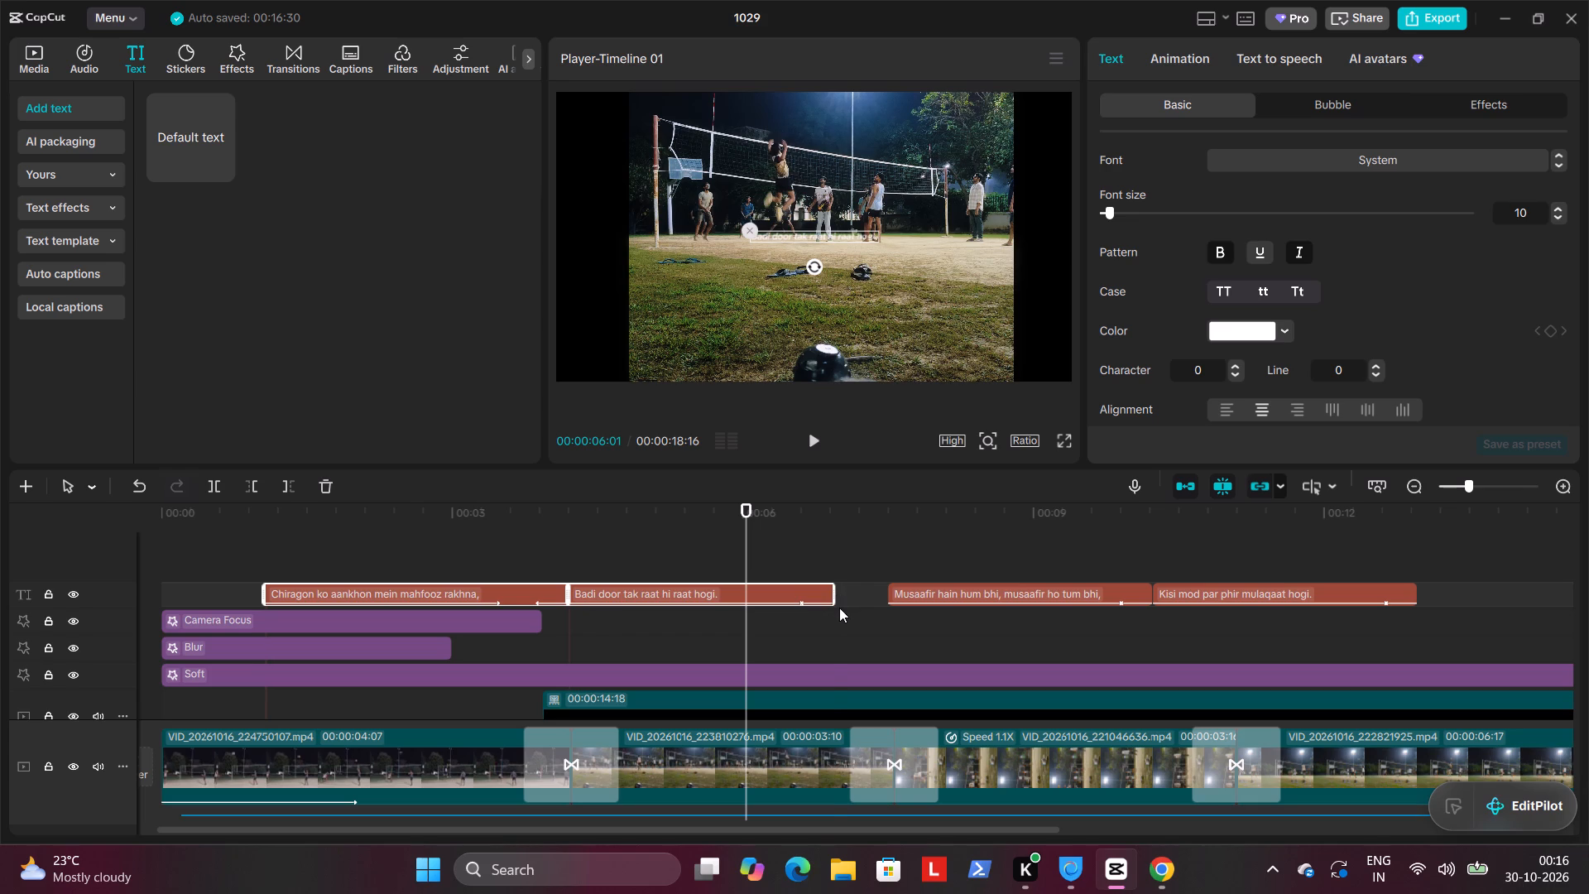
{"action": "left_click", "coordinate": [839, 608]}
{"action": "left_click", "coordinate": [833, 597]}
{"action": "left_click_drag", "start_coordinate": [834, 594], "coordinate": [836, 594]}
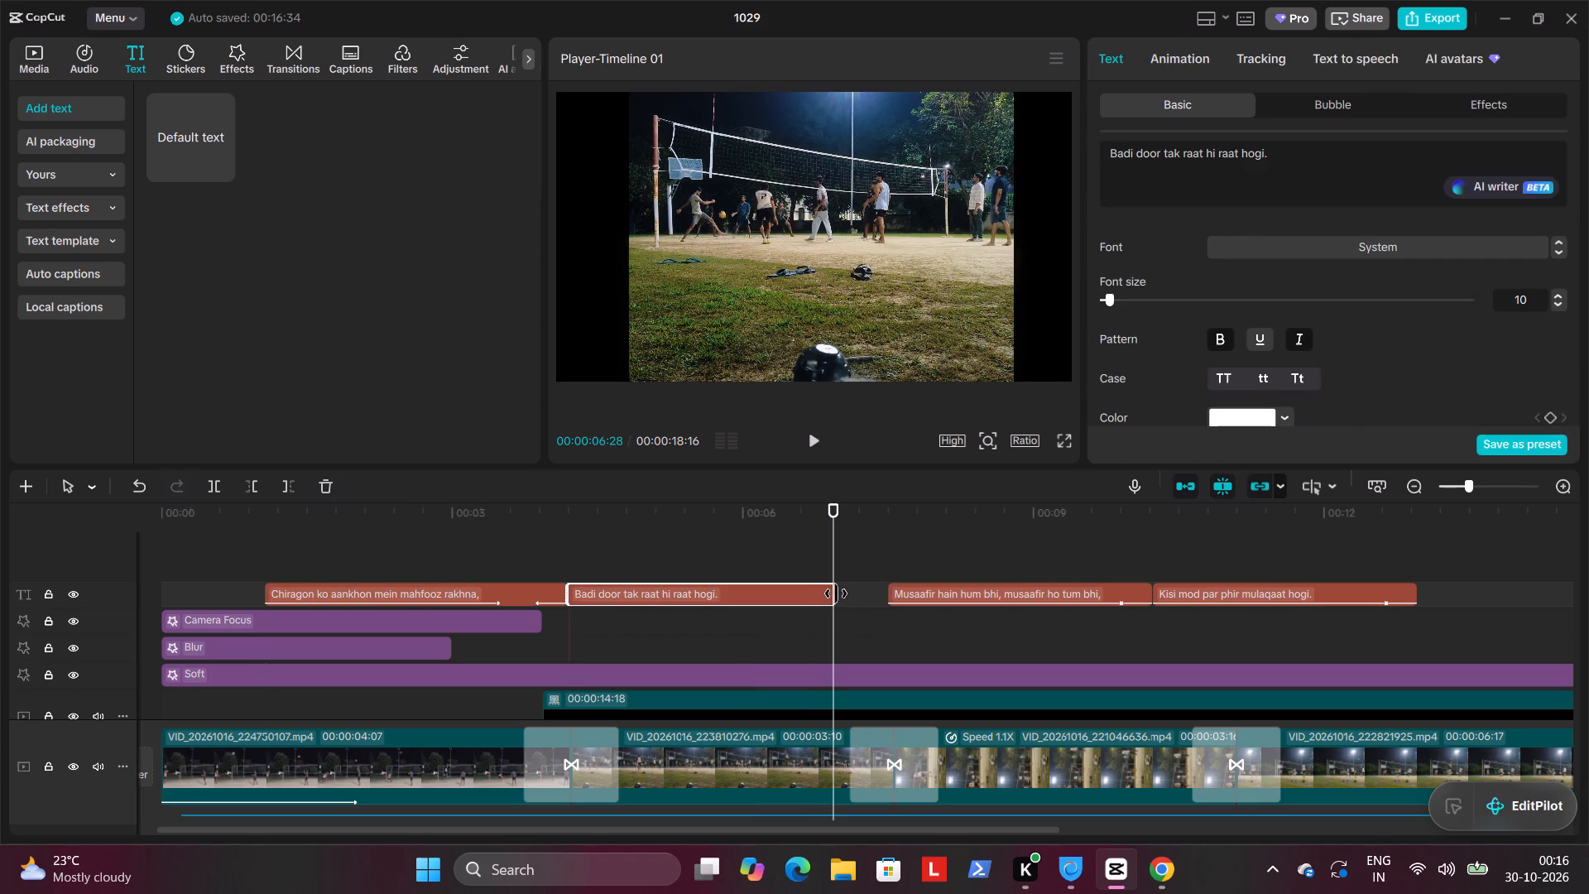
{"action": "left_click_drag", "start_coordinate": [836, 594], "coordinate": [885, 594]}
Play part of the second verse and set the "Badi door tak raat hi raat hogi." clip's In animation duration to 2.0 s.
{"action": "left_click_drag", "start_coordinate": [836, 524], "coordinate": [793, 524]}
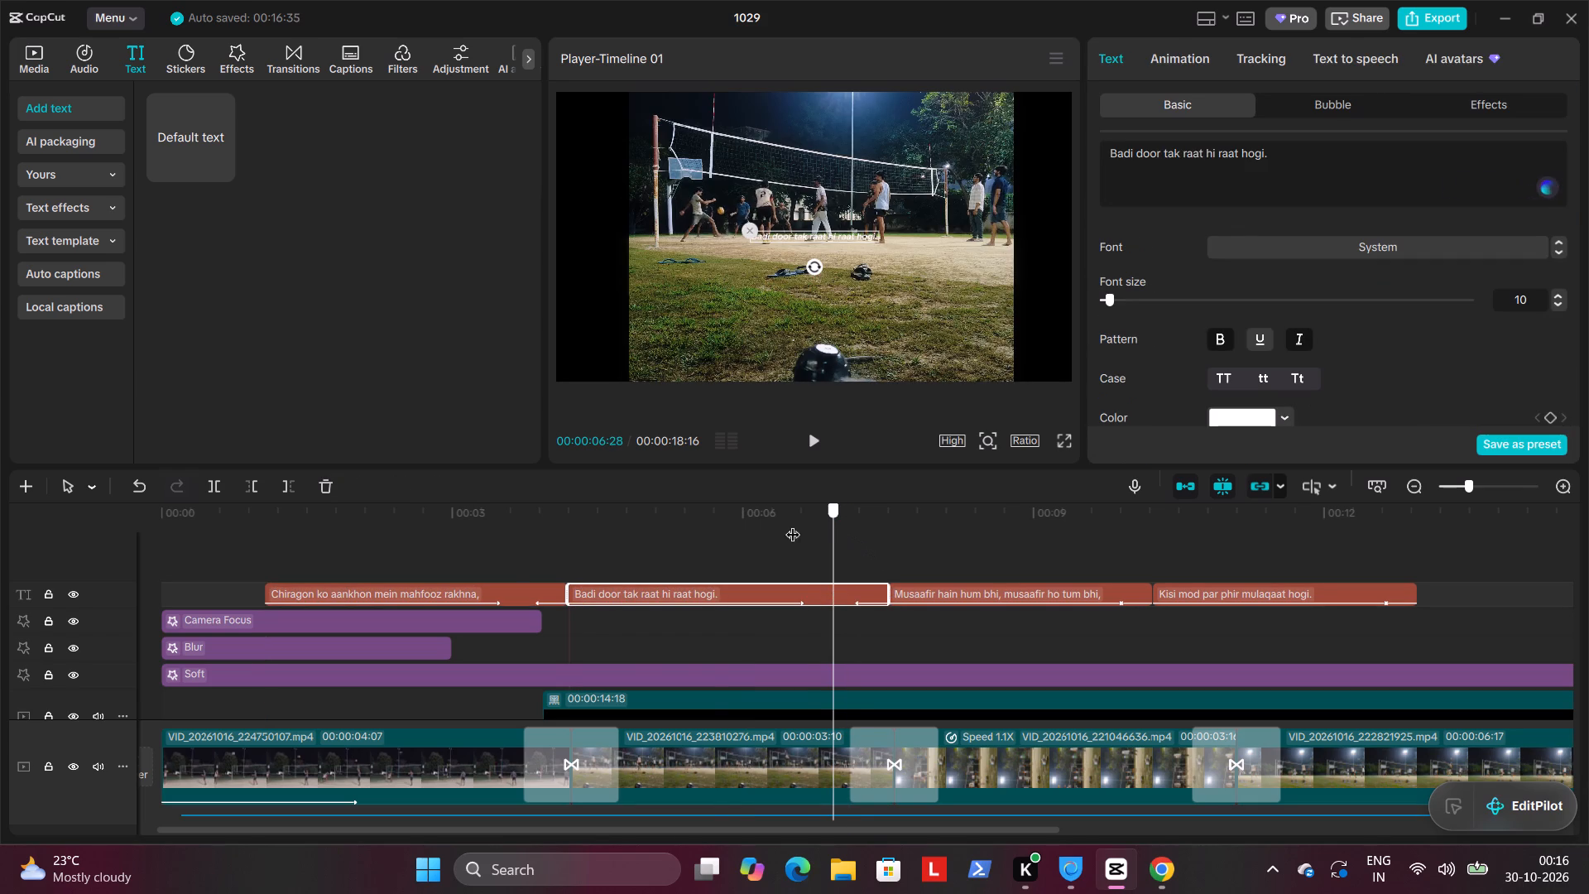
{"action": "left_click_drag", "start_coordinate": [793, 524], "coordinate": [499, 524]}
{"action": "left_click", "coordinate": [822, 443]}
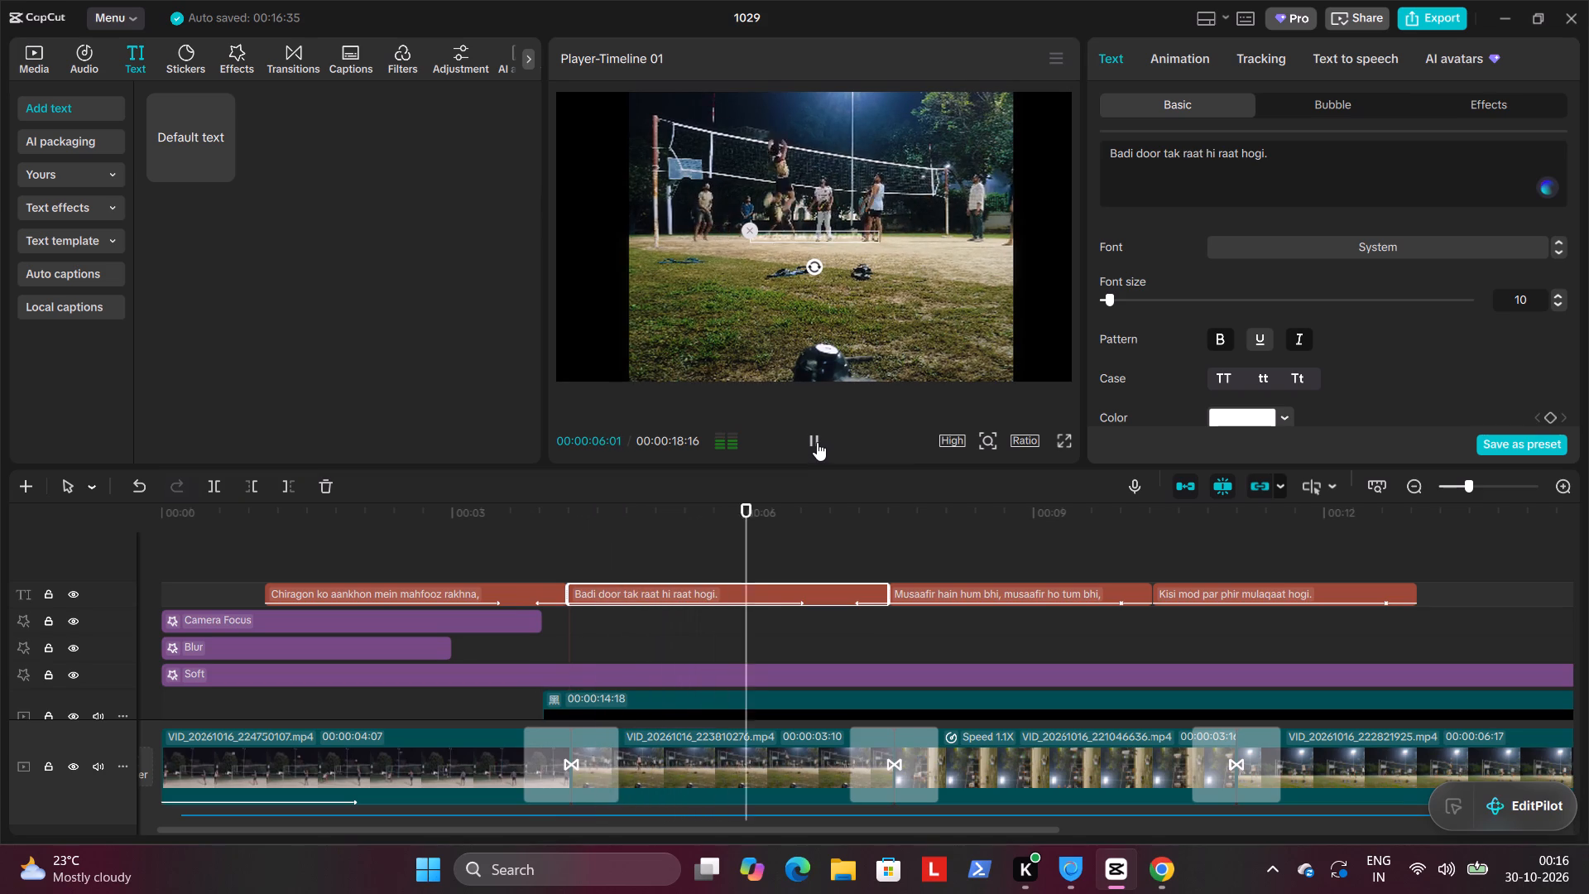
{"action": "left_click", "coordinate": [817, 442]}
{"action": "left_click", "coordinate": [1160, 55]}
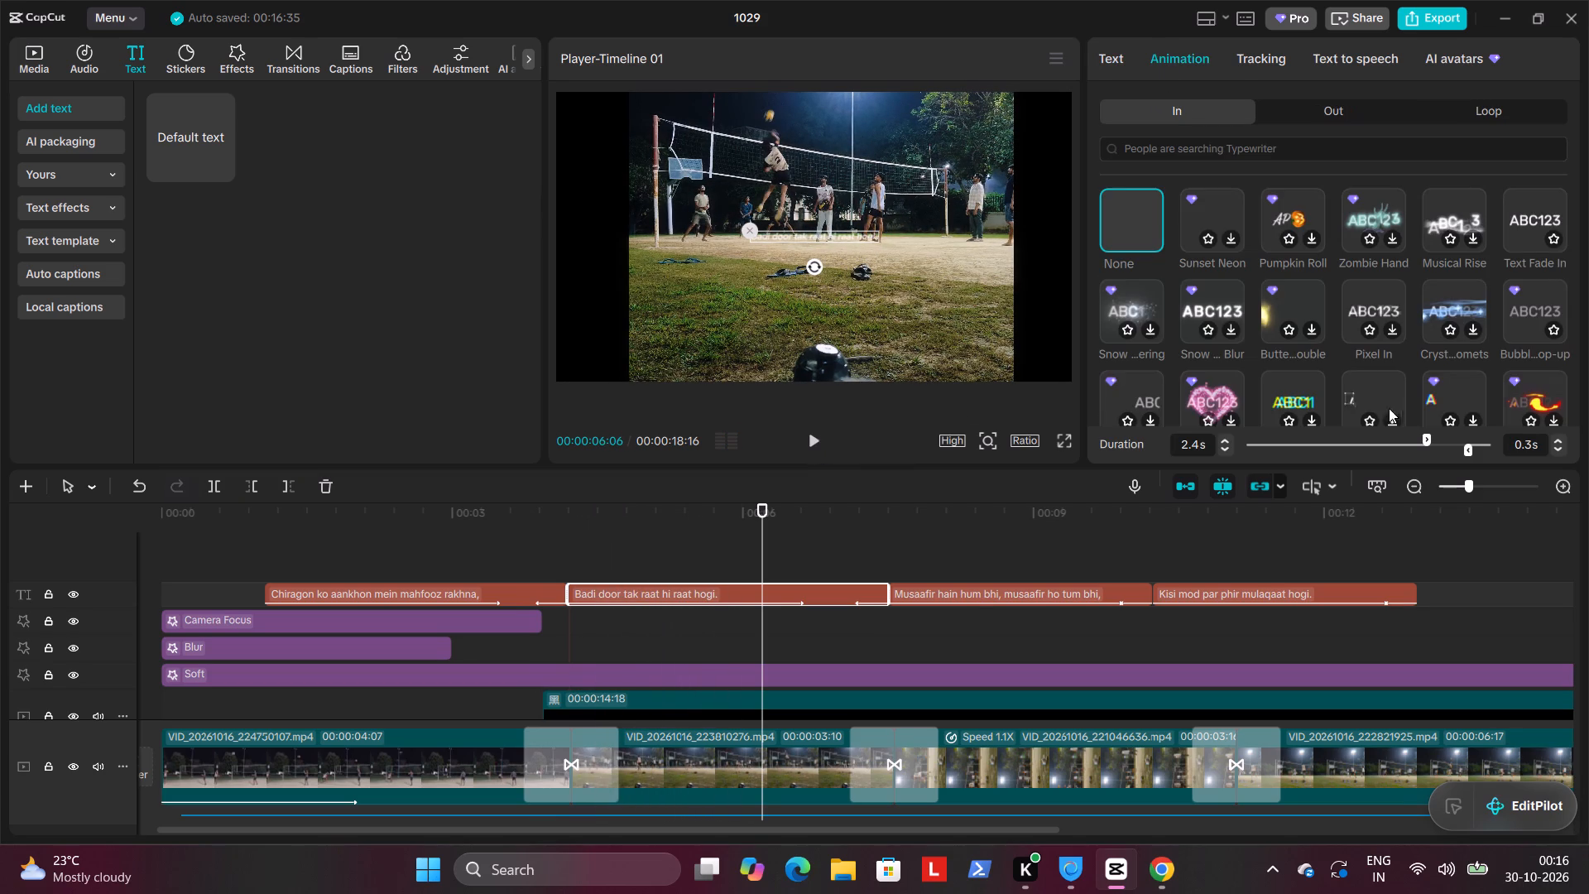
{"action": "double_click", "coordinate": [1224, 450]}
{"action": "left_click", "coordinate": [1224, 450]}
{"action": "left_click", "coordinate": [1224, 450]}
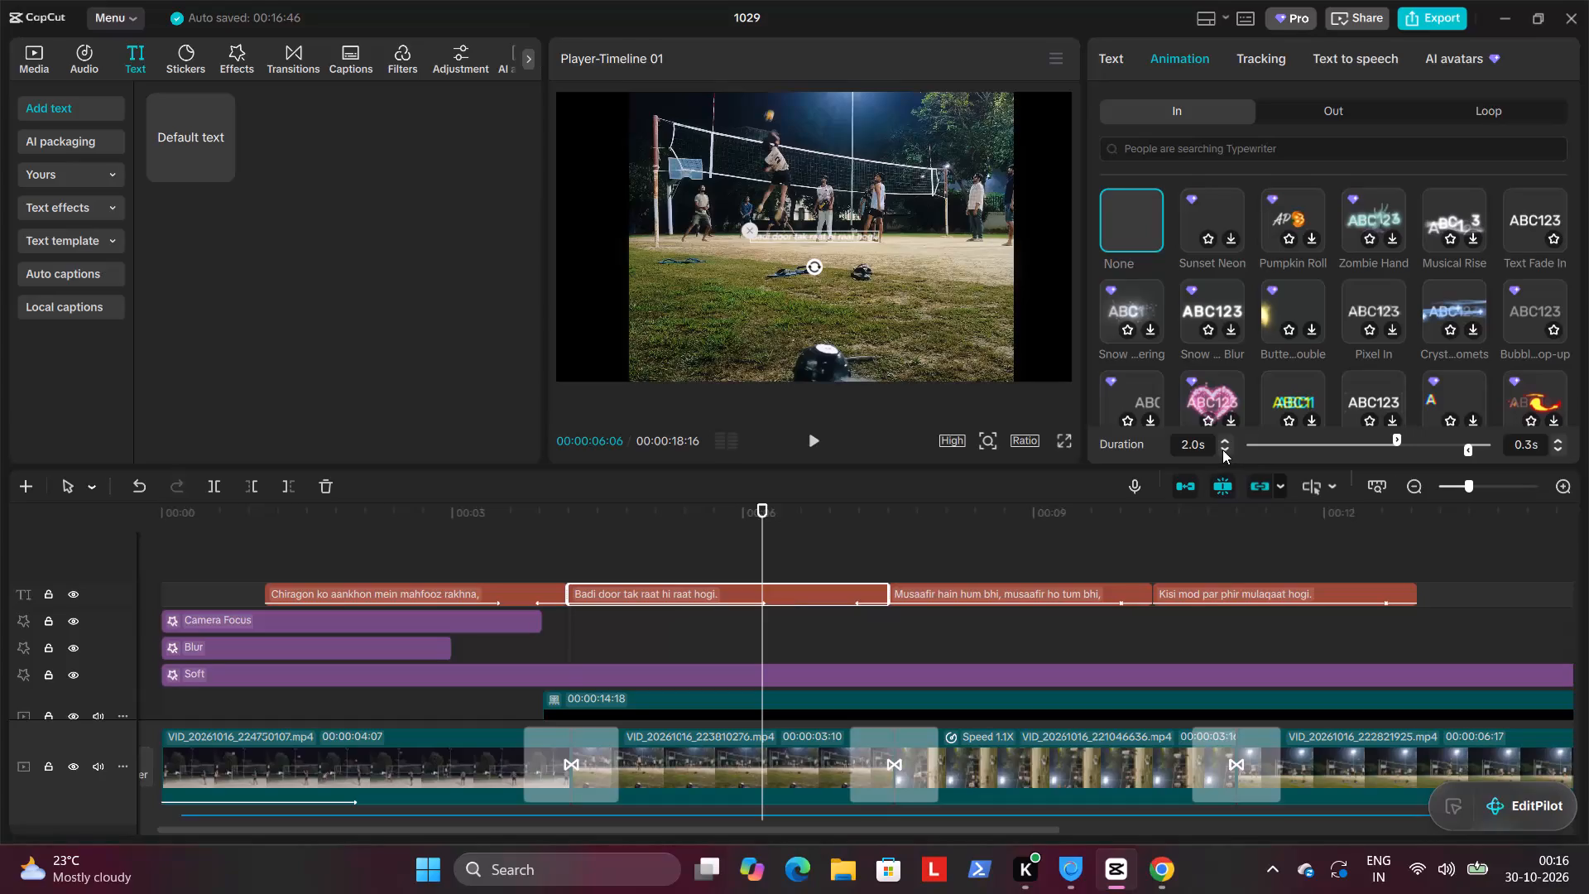
Replay the first two verses and set the "Badi door tak raat hi raat hogi." clip's In animation duration to 1.5 s.
{"action": "left_click_drag", "start_coordinate": [759, 523], "coordinate": [392, 528]}
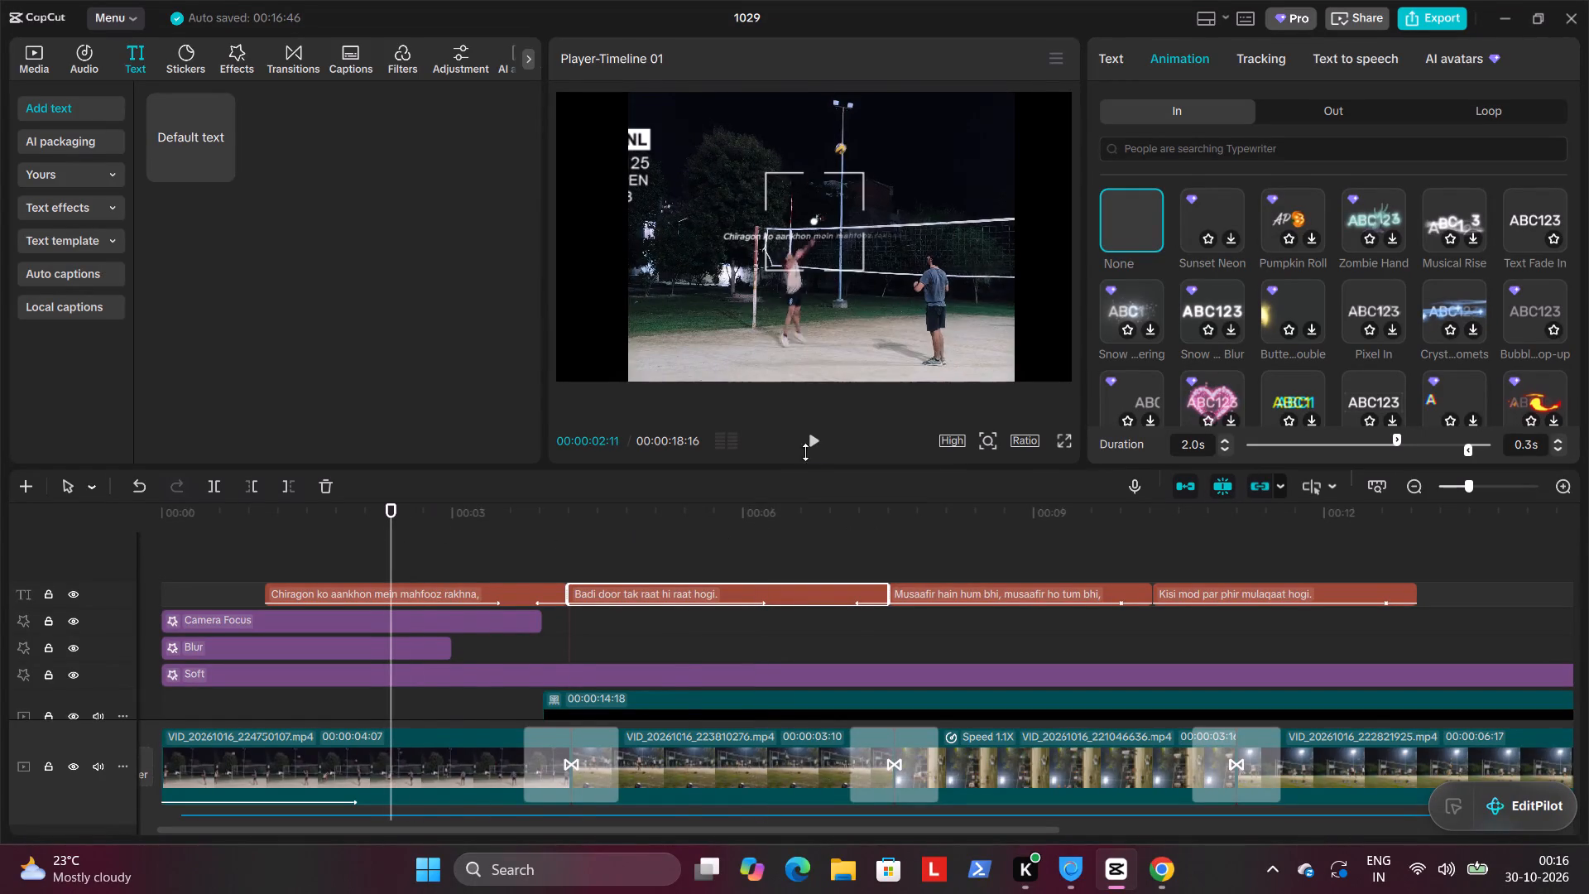
{"action": "left_click", "coordinate": [814, 439]}
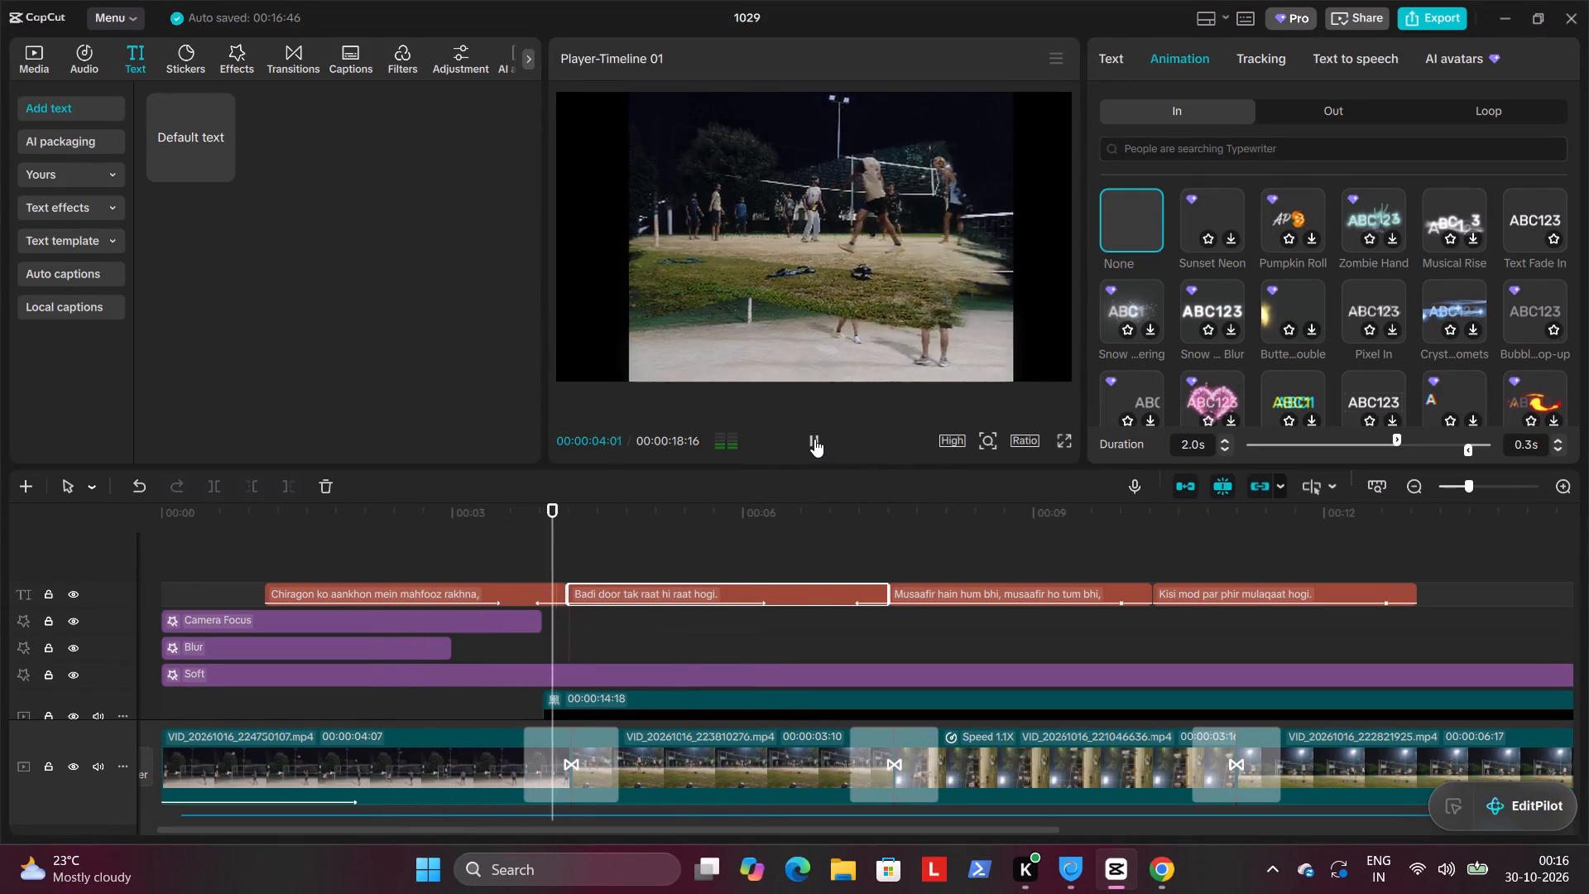
{"action": "left_click", "coordinate": [827, 512]}
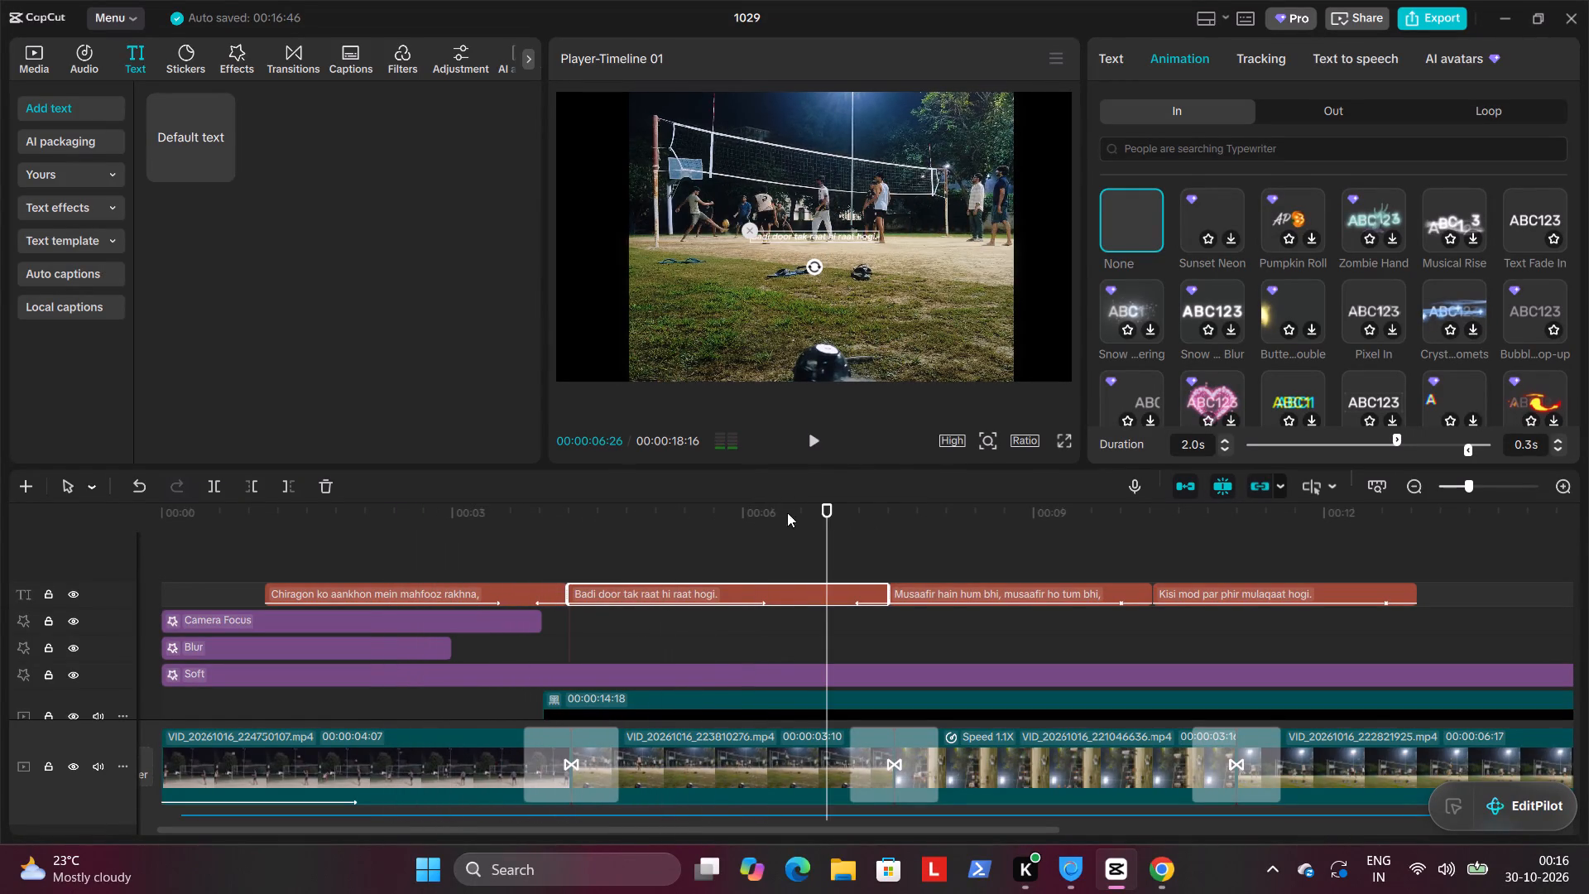
{"action": "left_click_drag", "start_coordinate": [785, 512], "coordinate": [718, 512]}
{"action": "left_click", "coordinate": [812, 434]}
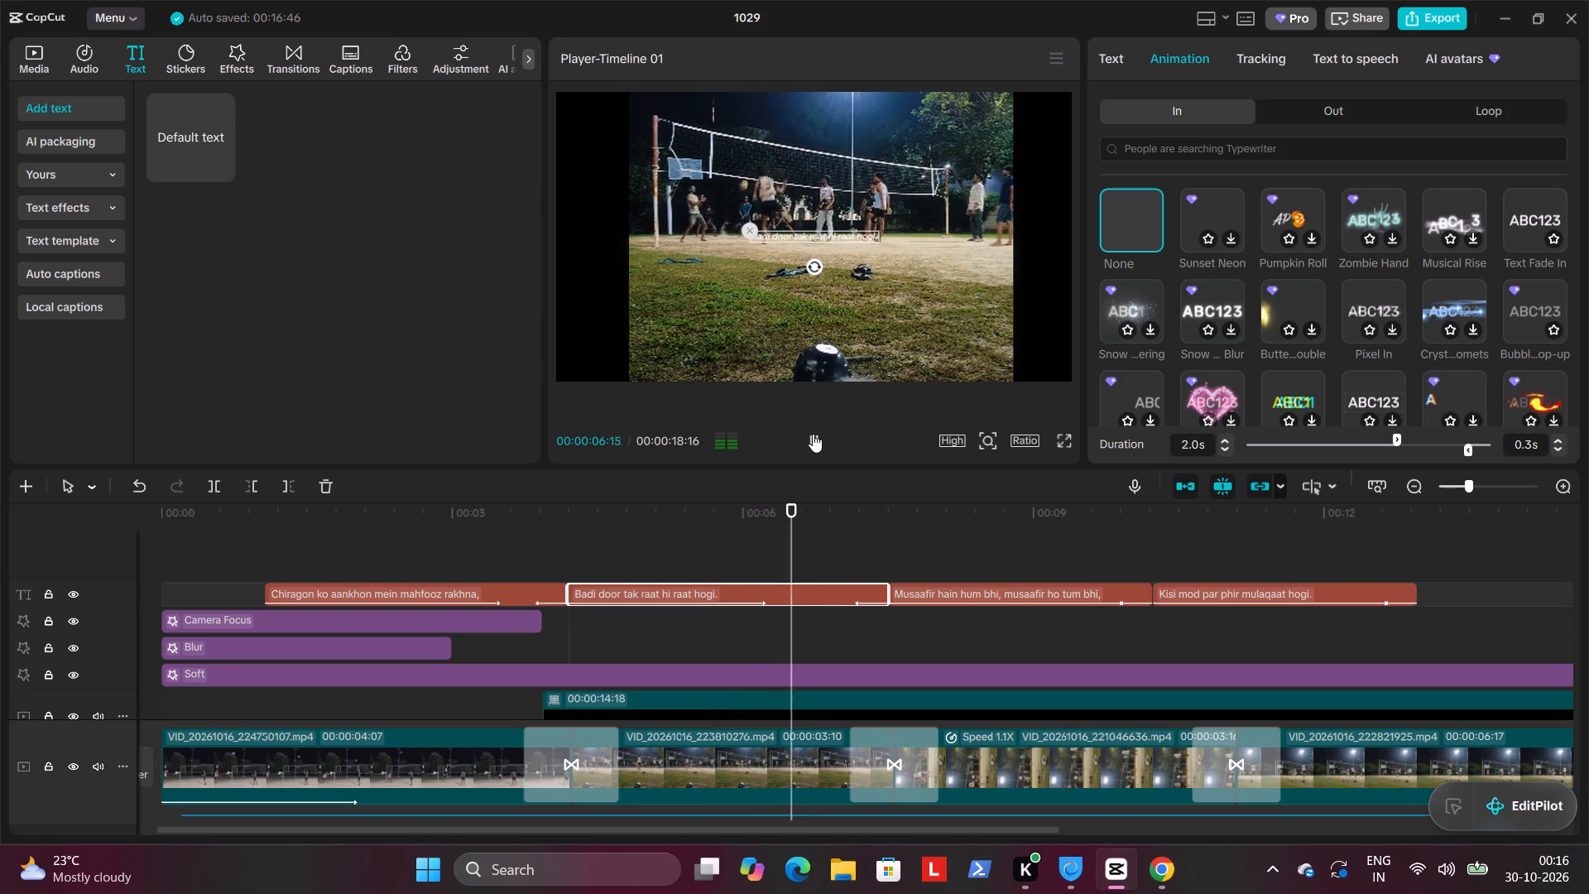
{"action": "left_click", "coordinate": [823, 436]}
{"action": "triple_click", "coordinate": [1224, 449]}
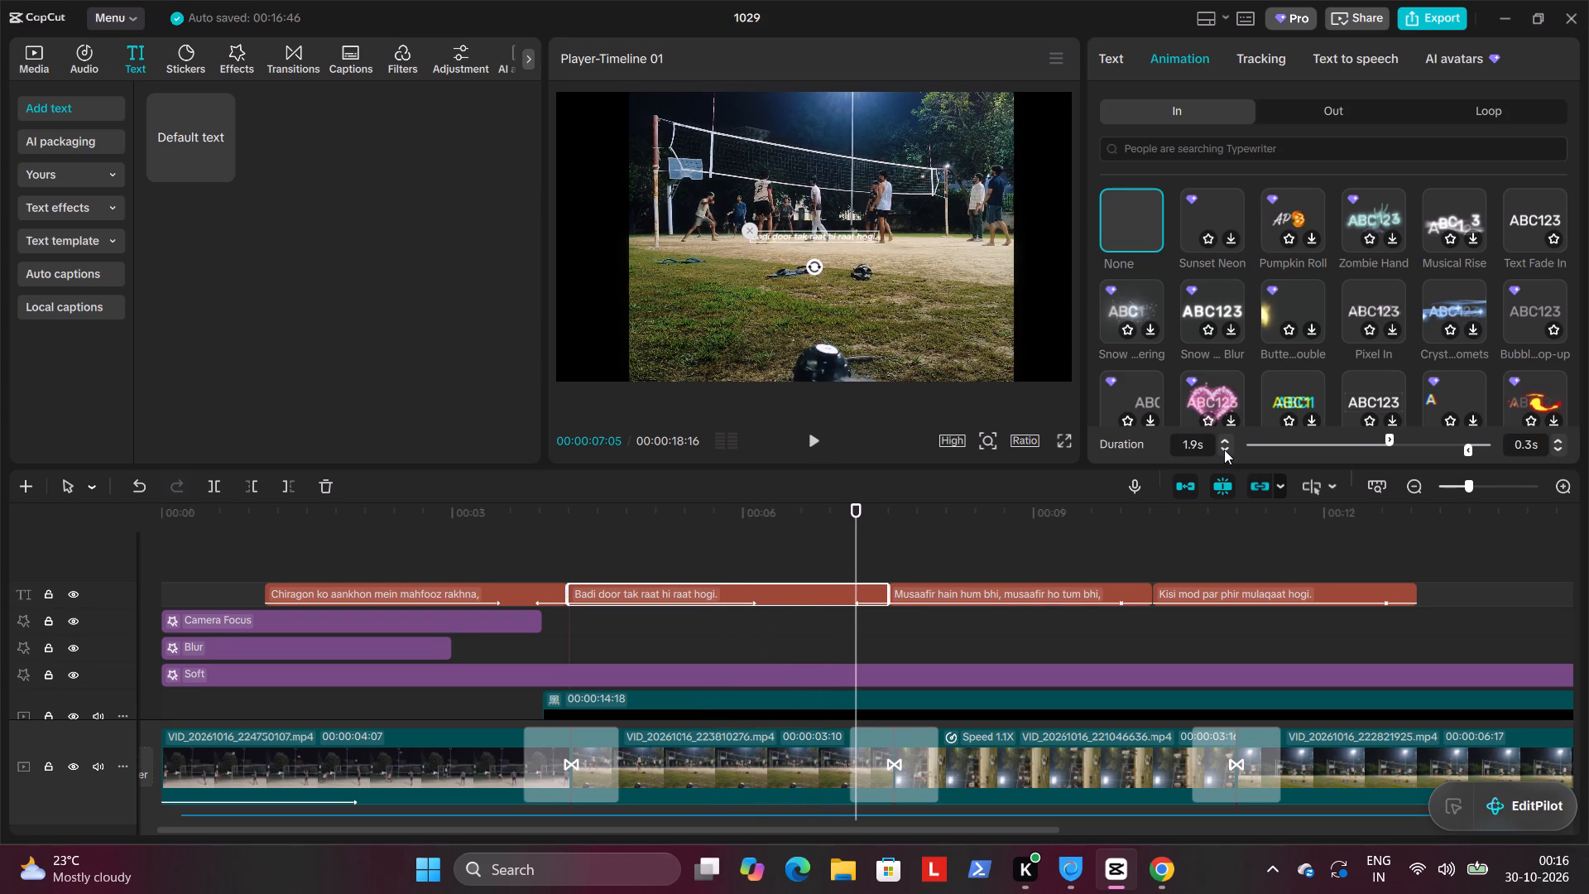
{"action": "left_click", "coordinate": [1224, 449]}
{"action": "left_click", "coordinate": [1224, 449]}
Play the edit in full screen from shortly before the second verse to check the text timing through the closing fade.
{"action": "left_click", "coordinate": [1067, 437]}
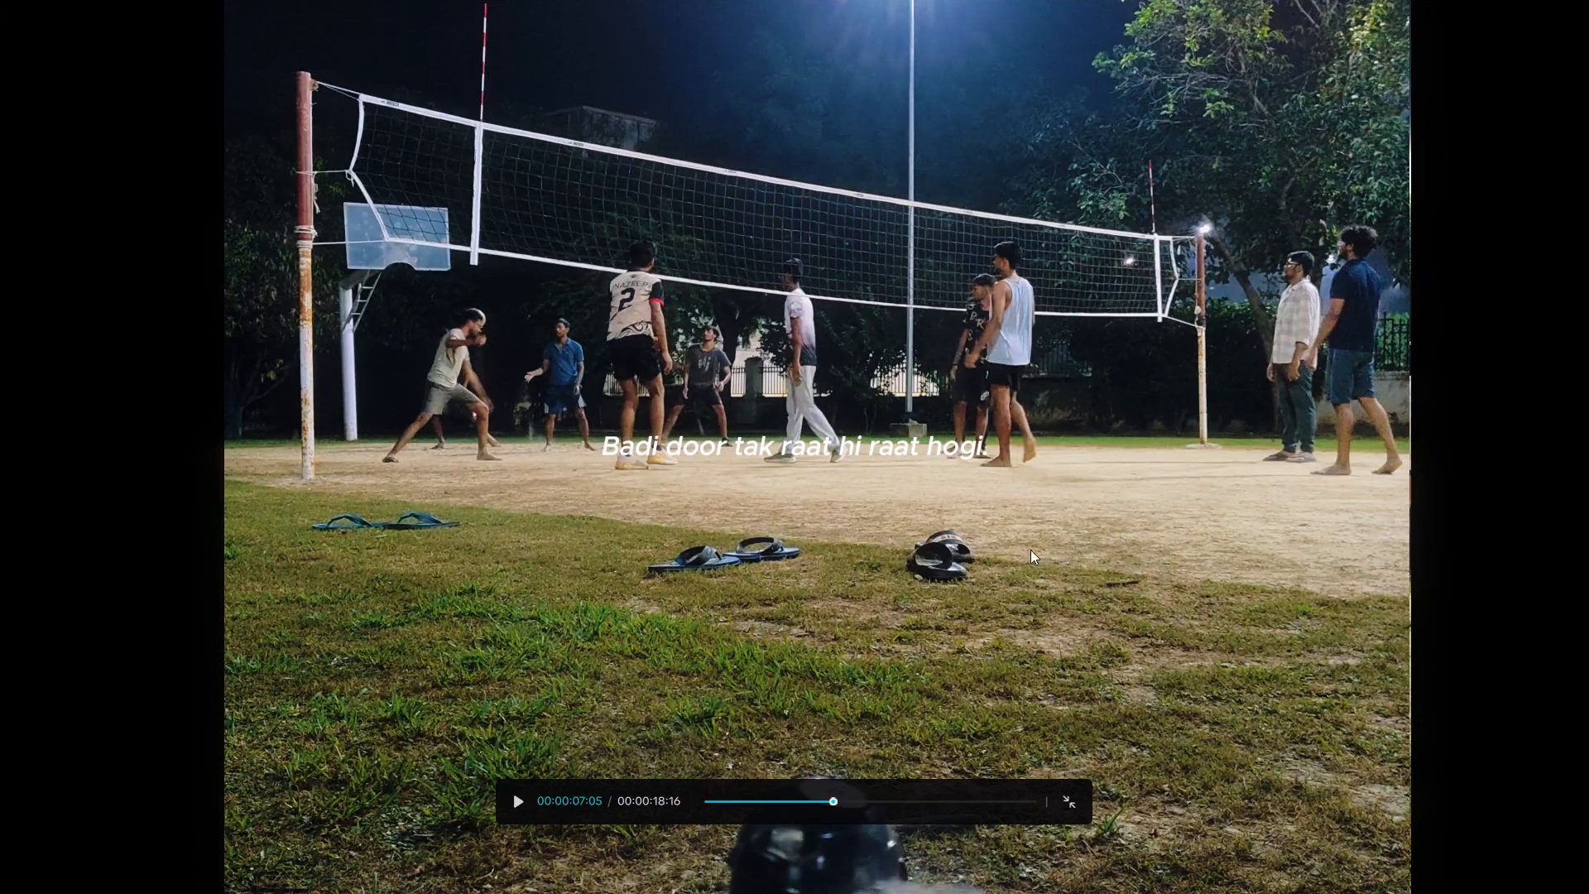
{"action": "left_click", "coordinate": [805, 796]}
{"action": "left_click", "coordinate": [802, 797]}
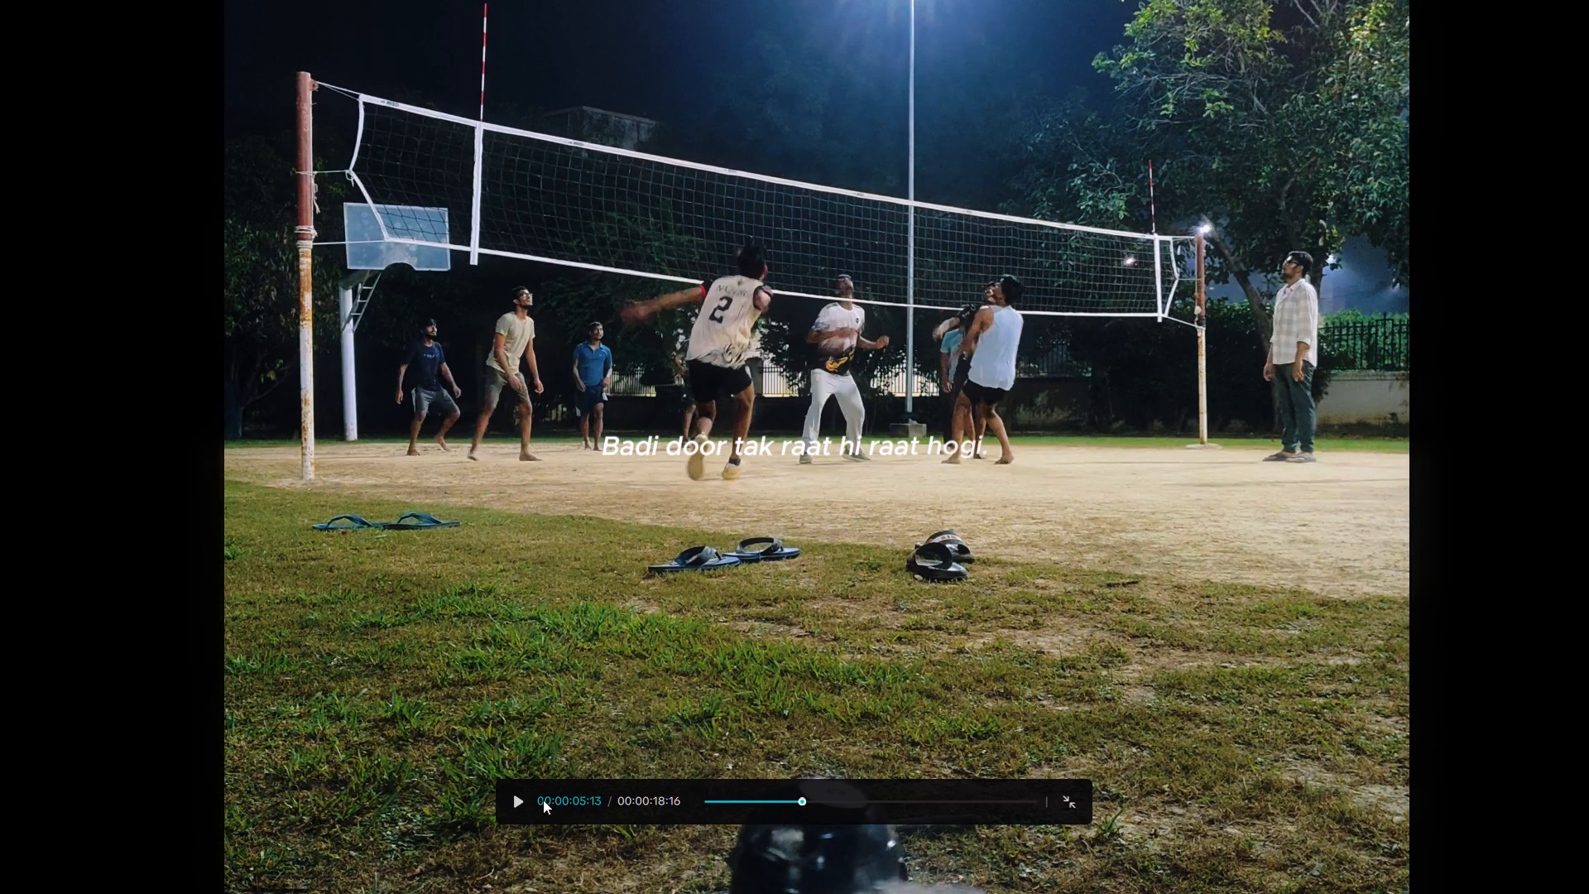
{"action": "left_click", "coordinate": [761, 807]}
{"action": "left_click", "coordinate": [770, 800]}
{"action": "left_click", "coordinate": [524, 800]}
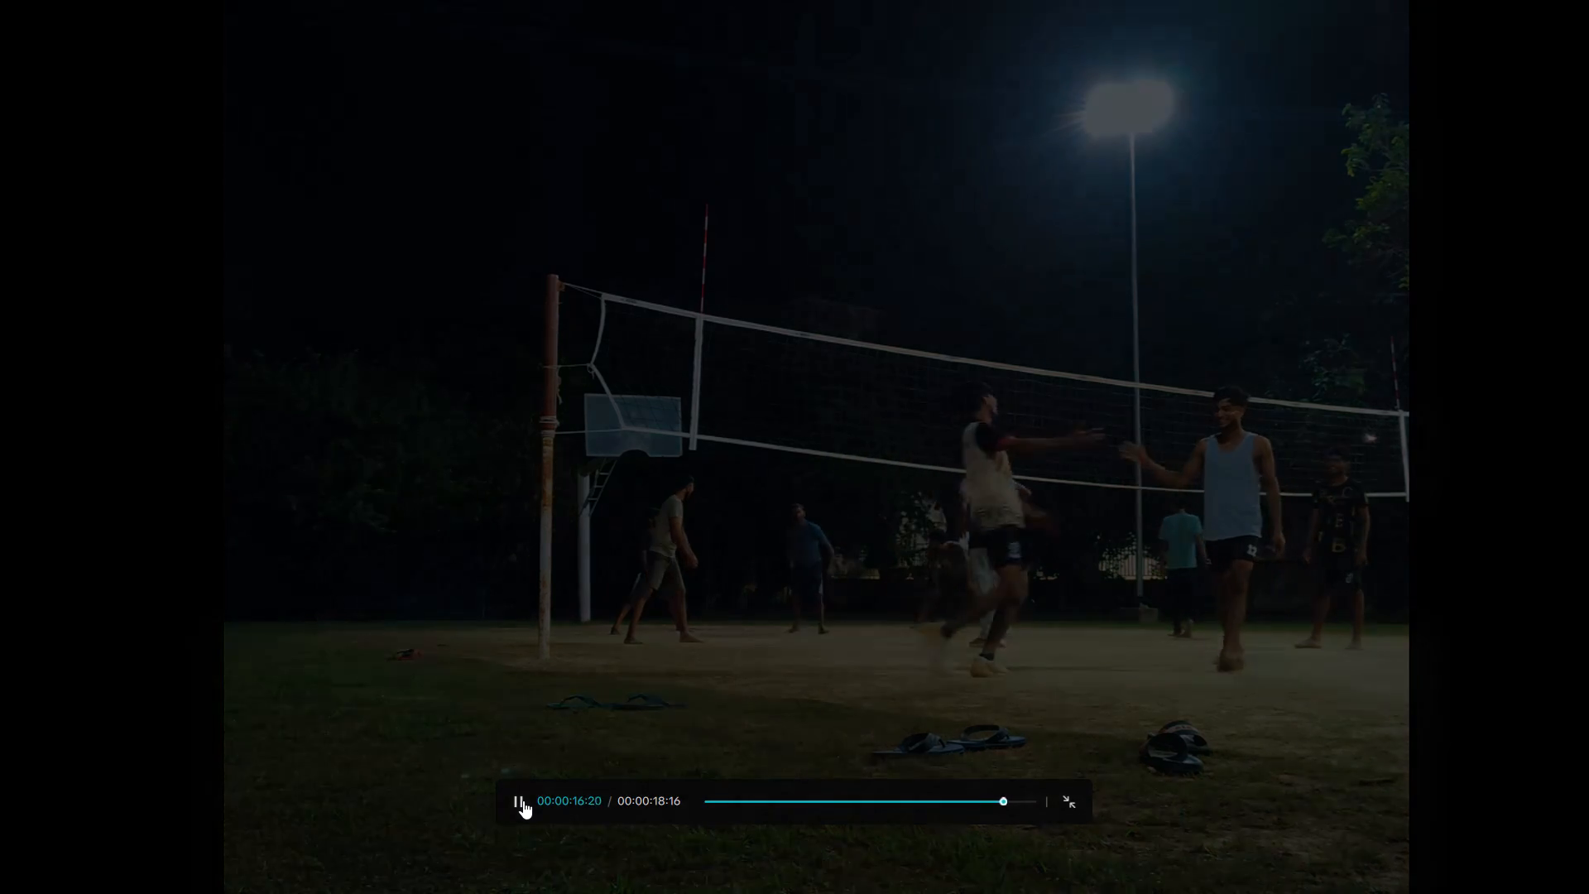
{"action": "left_click", "coordinate": [523, 800]}
{"action": "left_click", "coordinate": [1063, 795]}
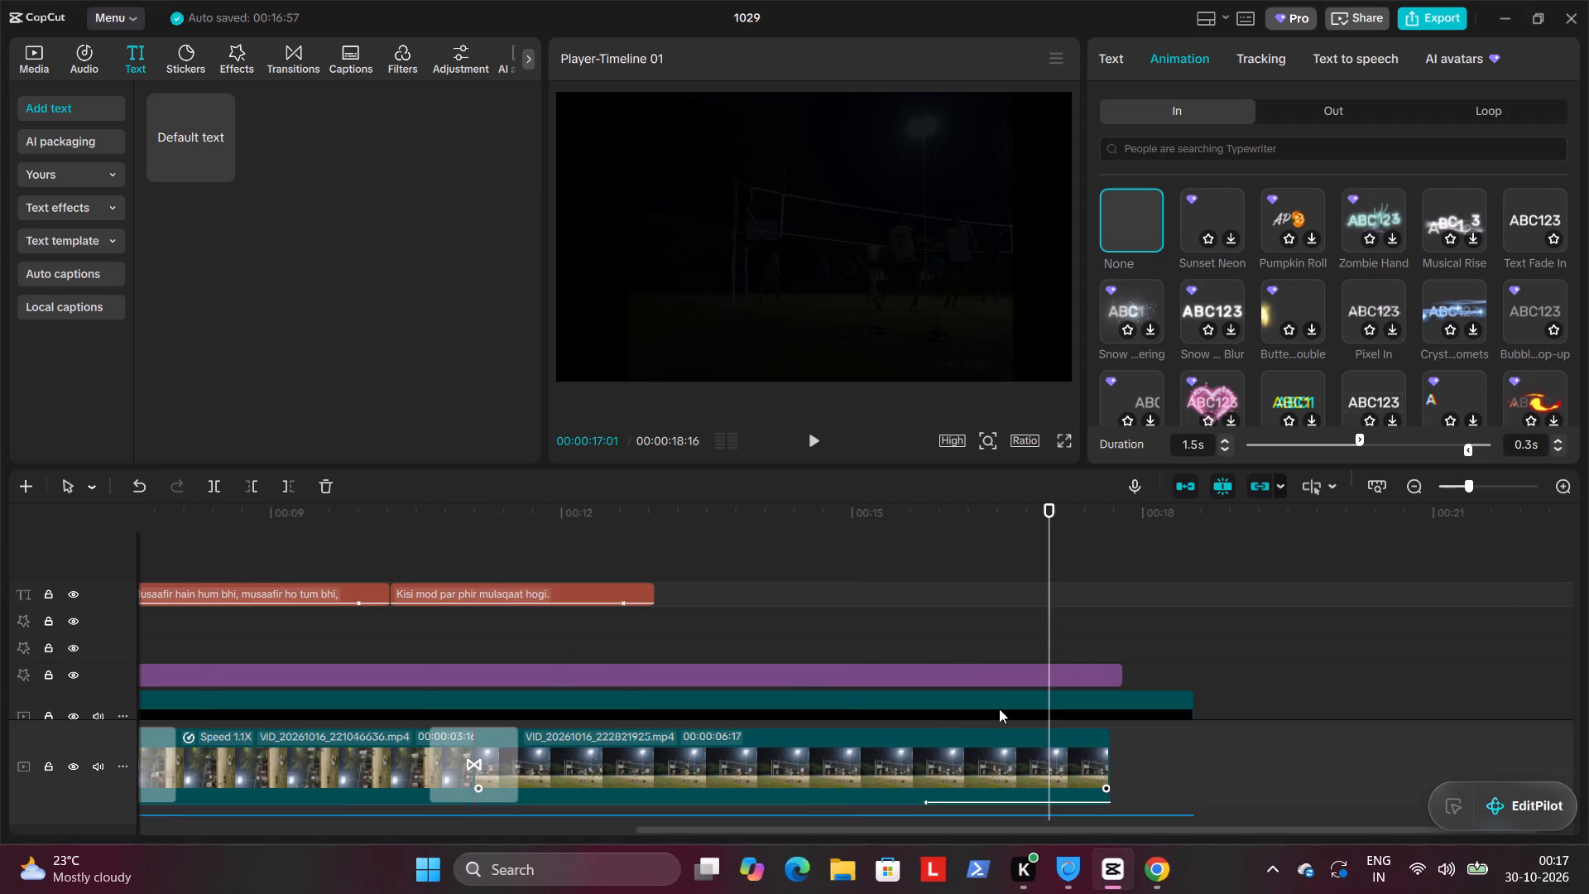
Select the first two verse clips together and browse the available text effects and basic text settings.
{"action": "left_click", "coordinate": [1454, 488]}
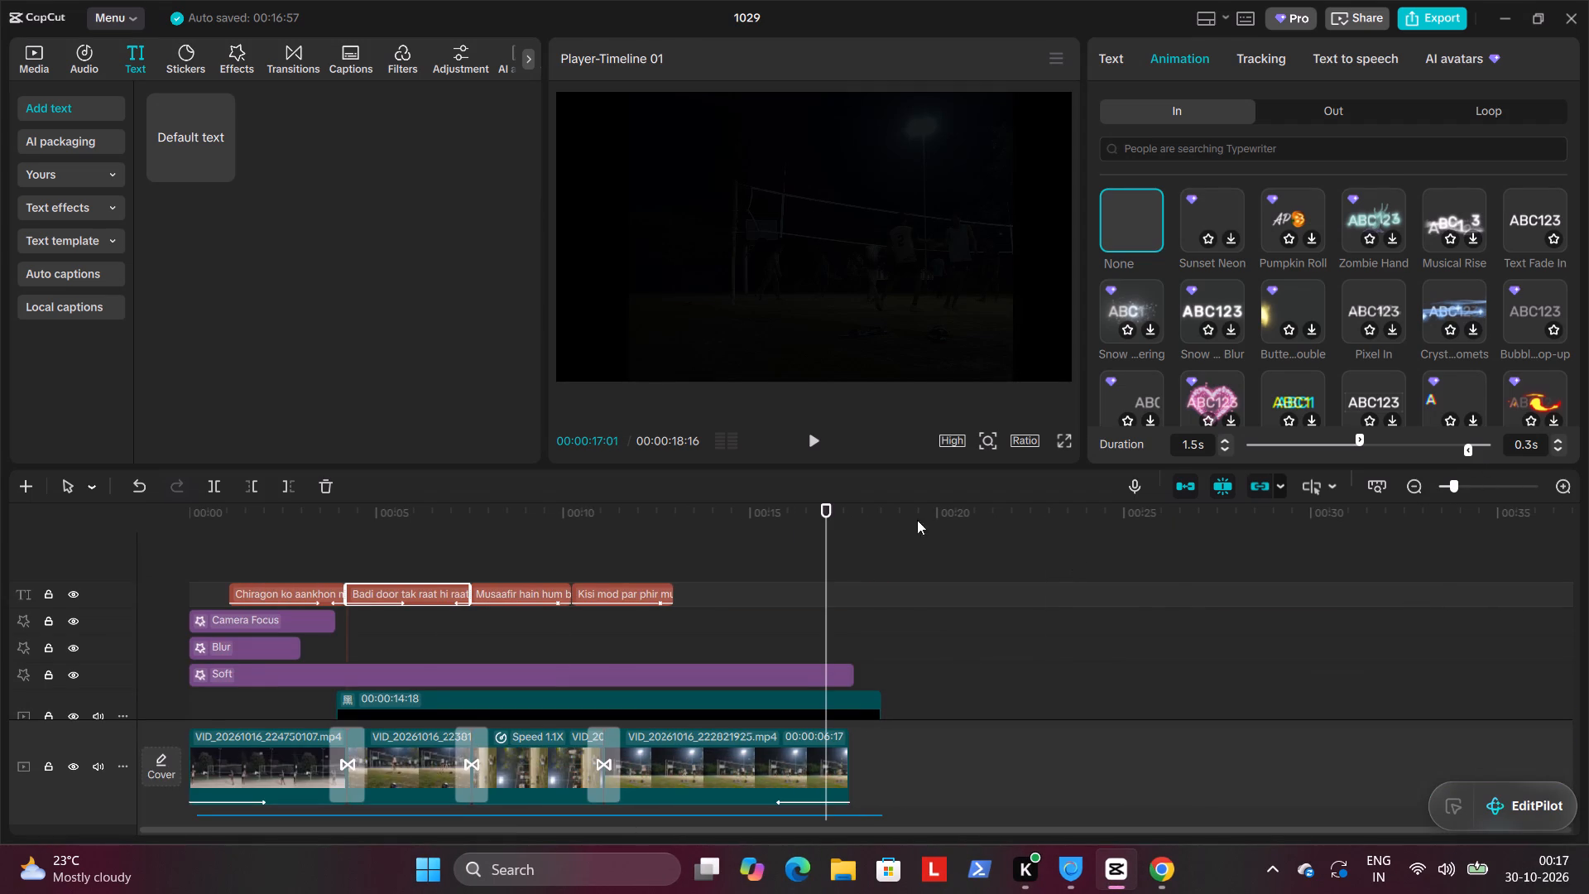
{"action": "left_click_drag", "start_coordinate": [830, 509], "coordinate": [251, 513]}
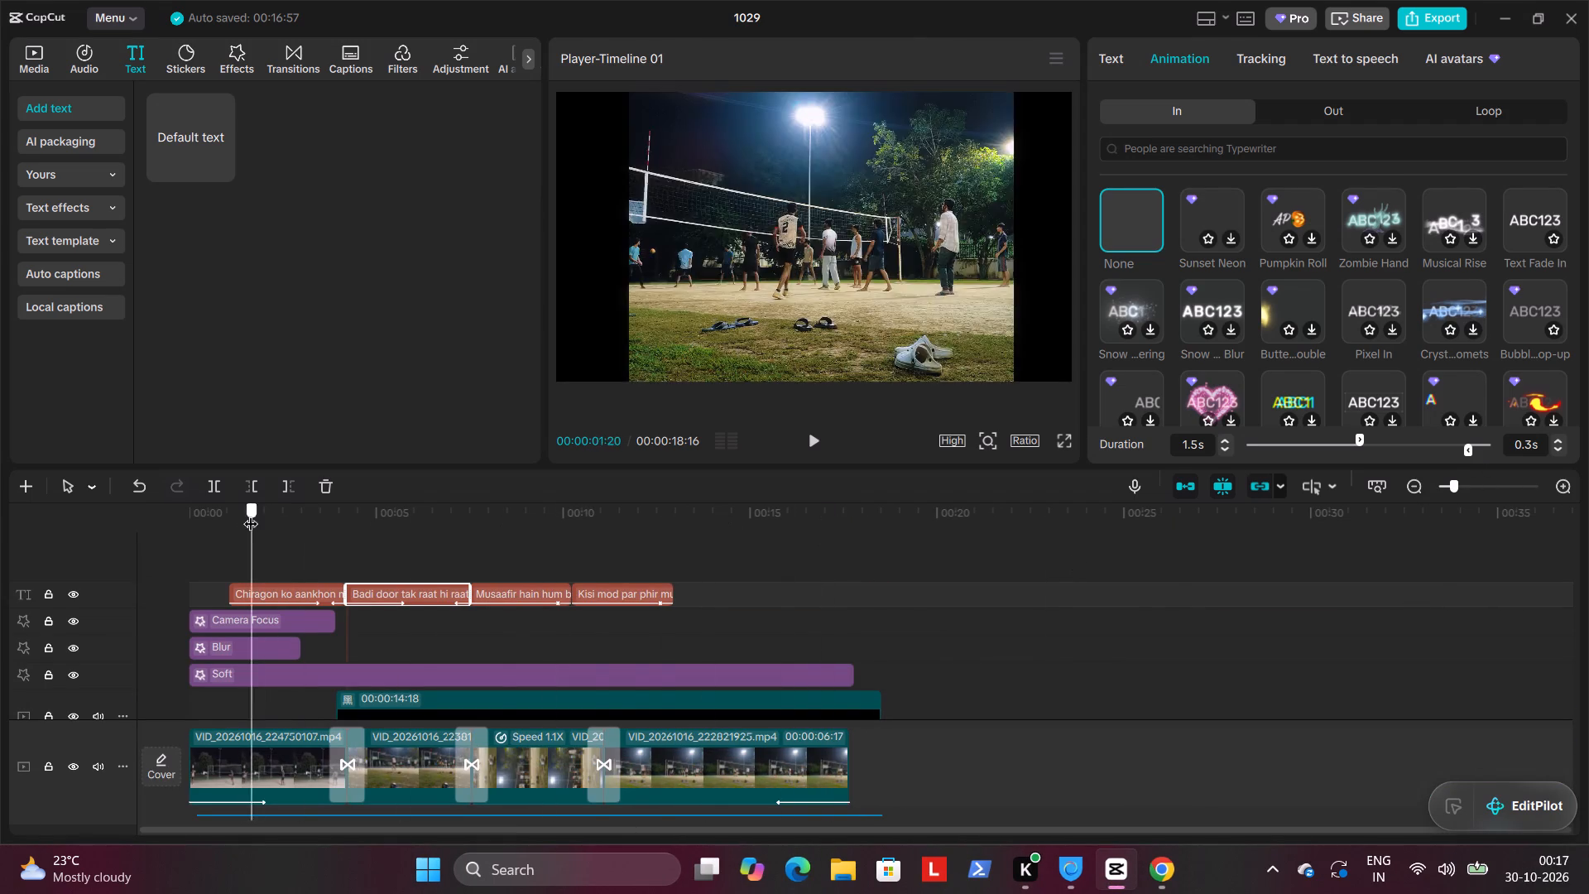
{"action": "left_click_drag", "start_coordinate": [251, 513], "coordinate": [166, 515]}
{"action": "left_click", "coordinate": [271, 590]}
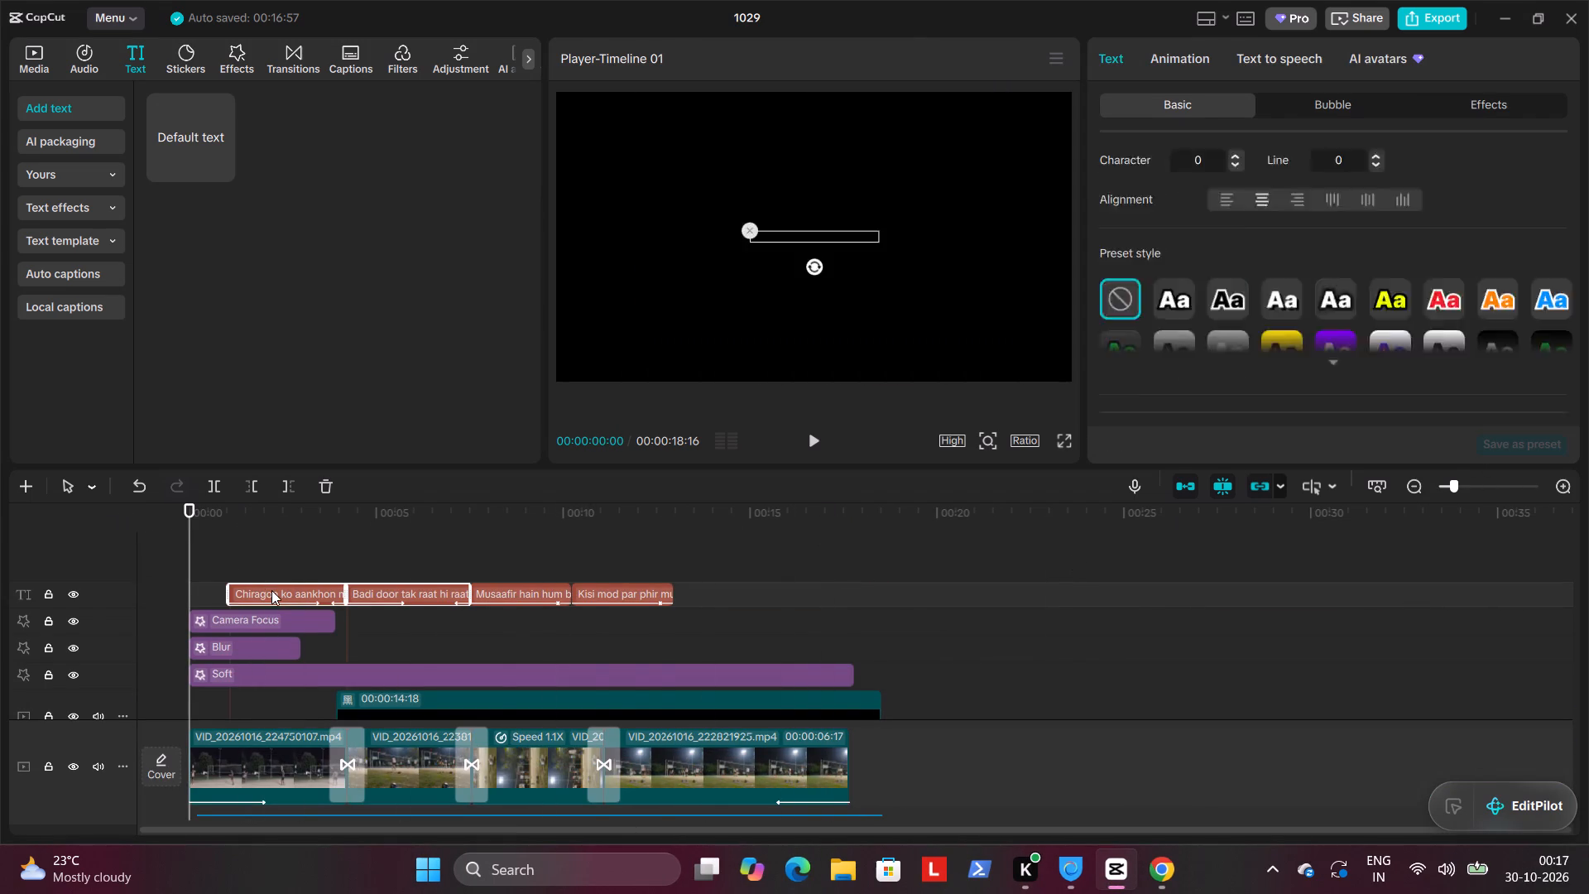
{"action": "left_click_drag", "start_coordinate": [190, 513], "coordinate": [265, 517]}
{"action": "left_click", "coordinate": [1497, 109]}
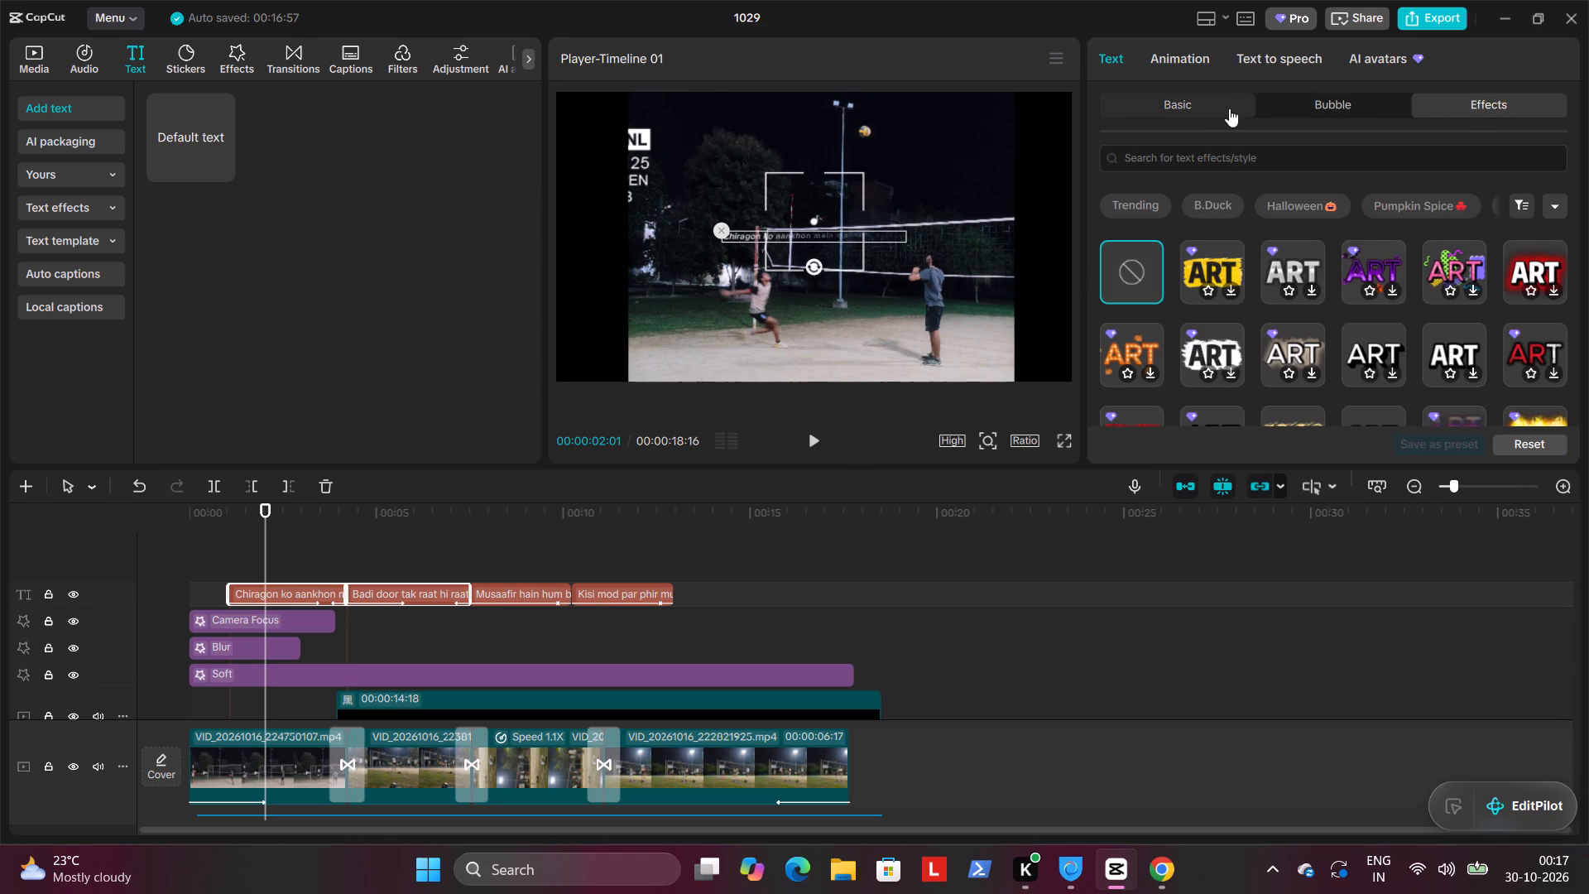
{"action": "scroll", "coordinate": [1275, 331], "scroll_direction": "down", "scroll_amount": 2}
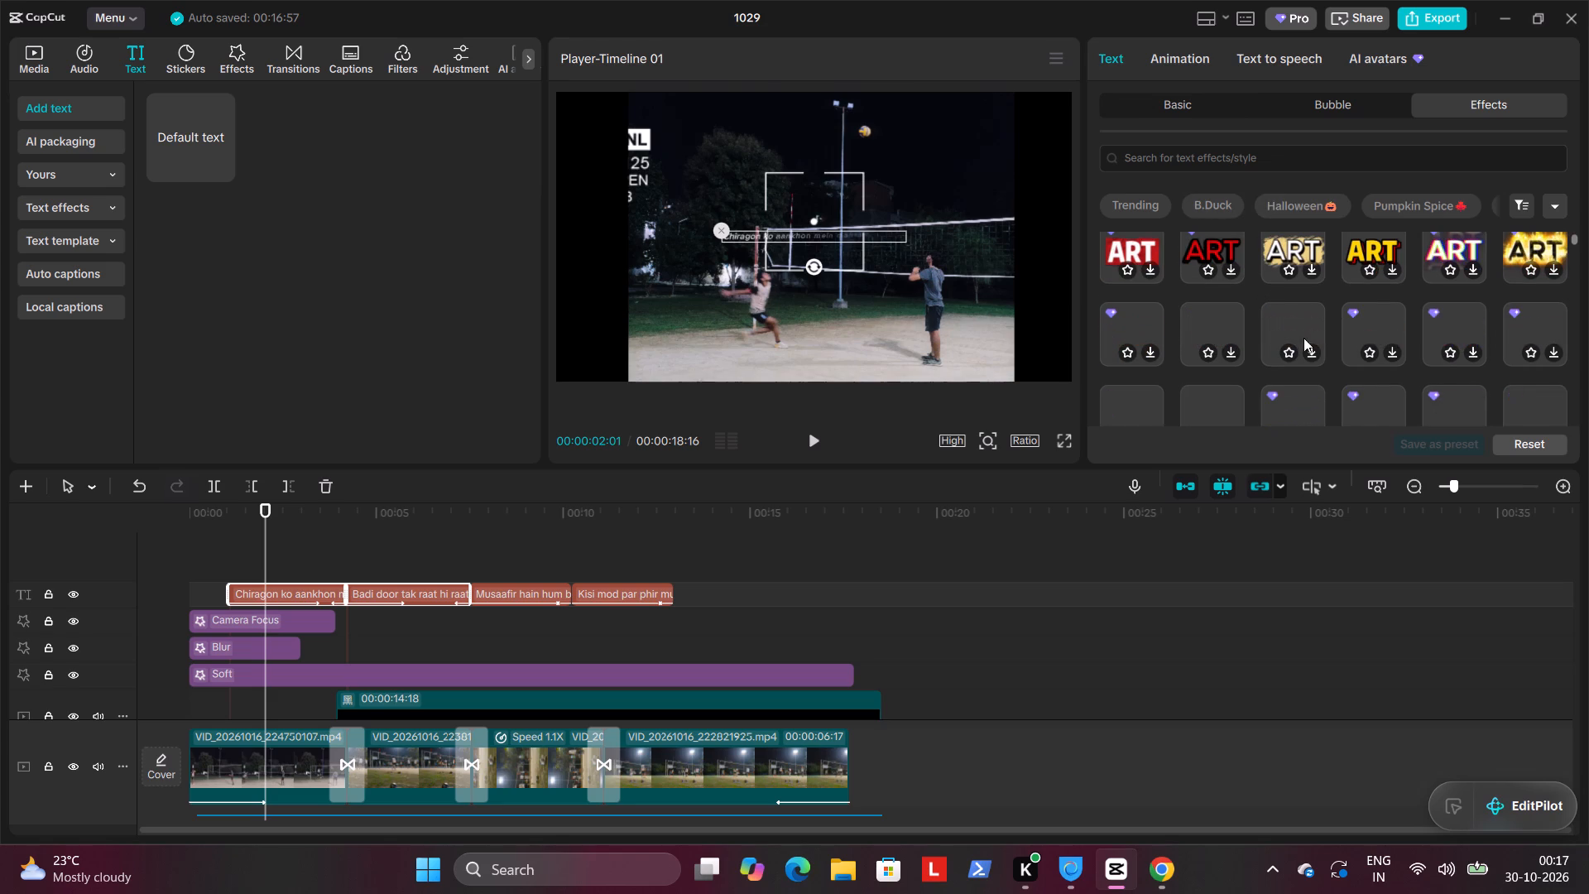
{"action": "left_click", "coordinate": [1190, 102]}
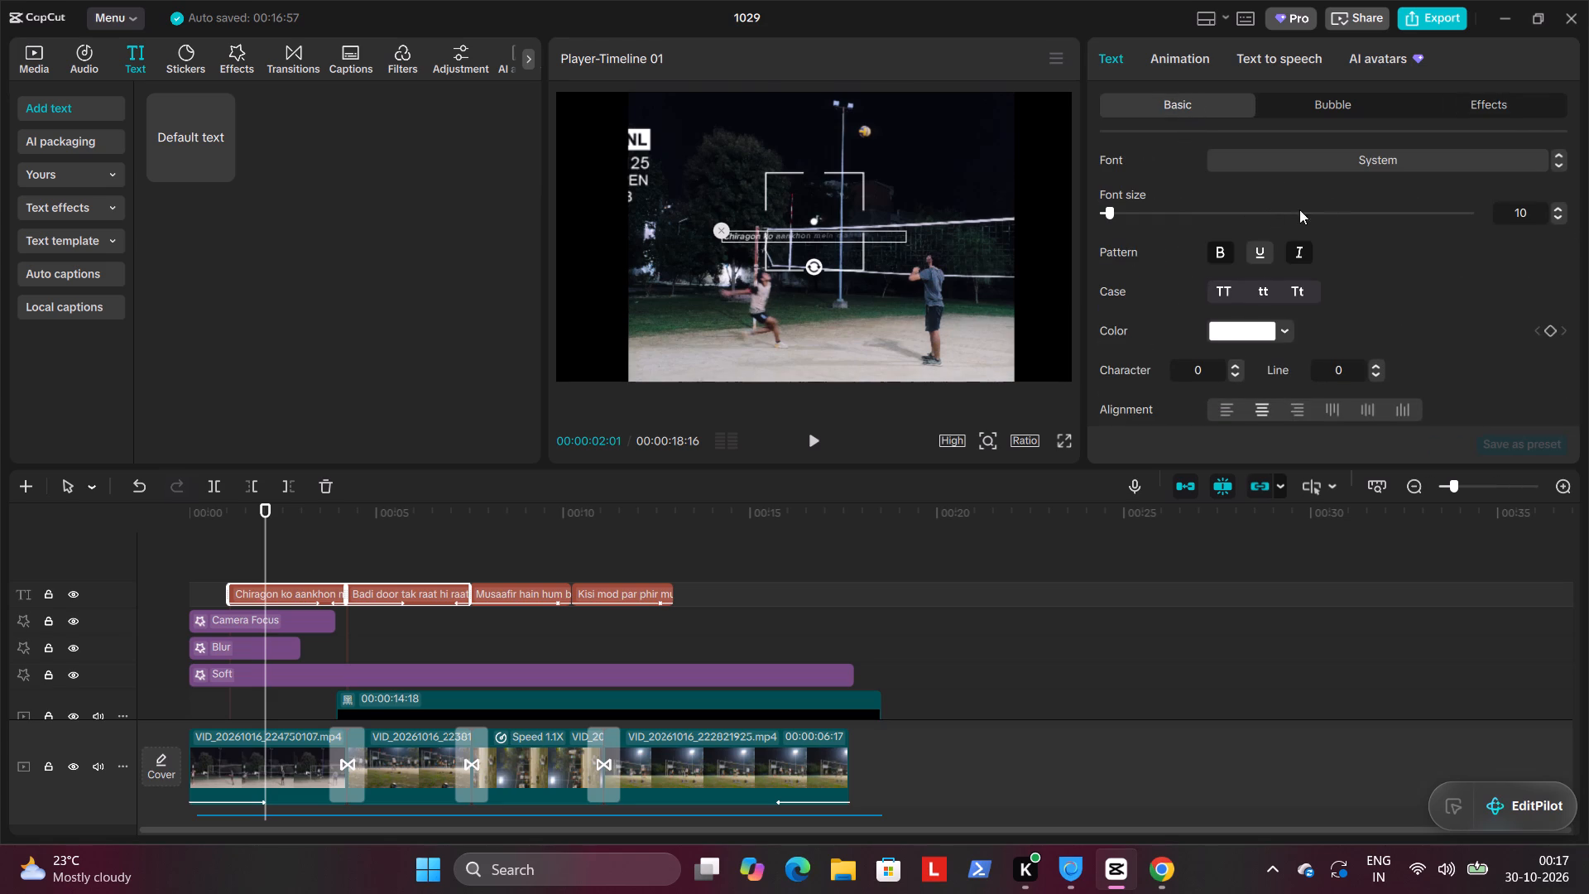
{"action": "scroll", "coordinate": [1384, 179], "scroll_direction": "down", "scroll_amount": 1}
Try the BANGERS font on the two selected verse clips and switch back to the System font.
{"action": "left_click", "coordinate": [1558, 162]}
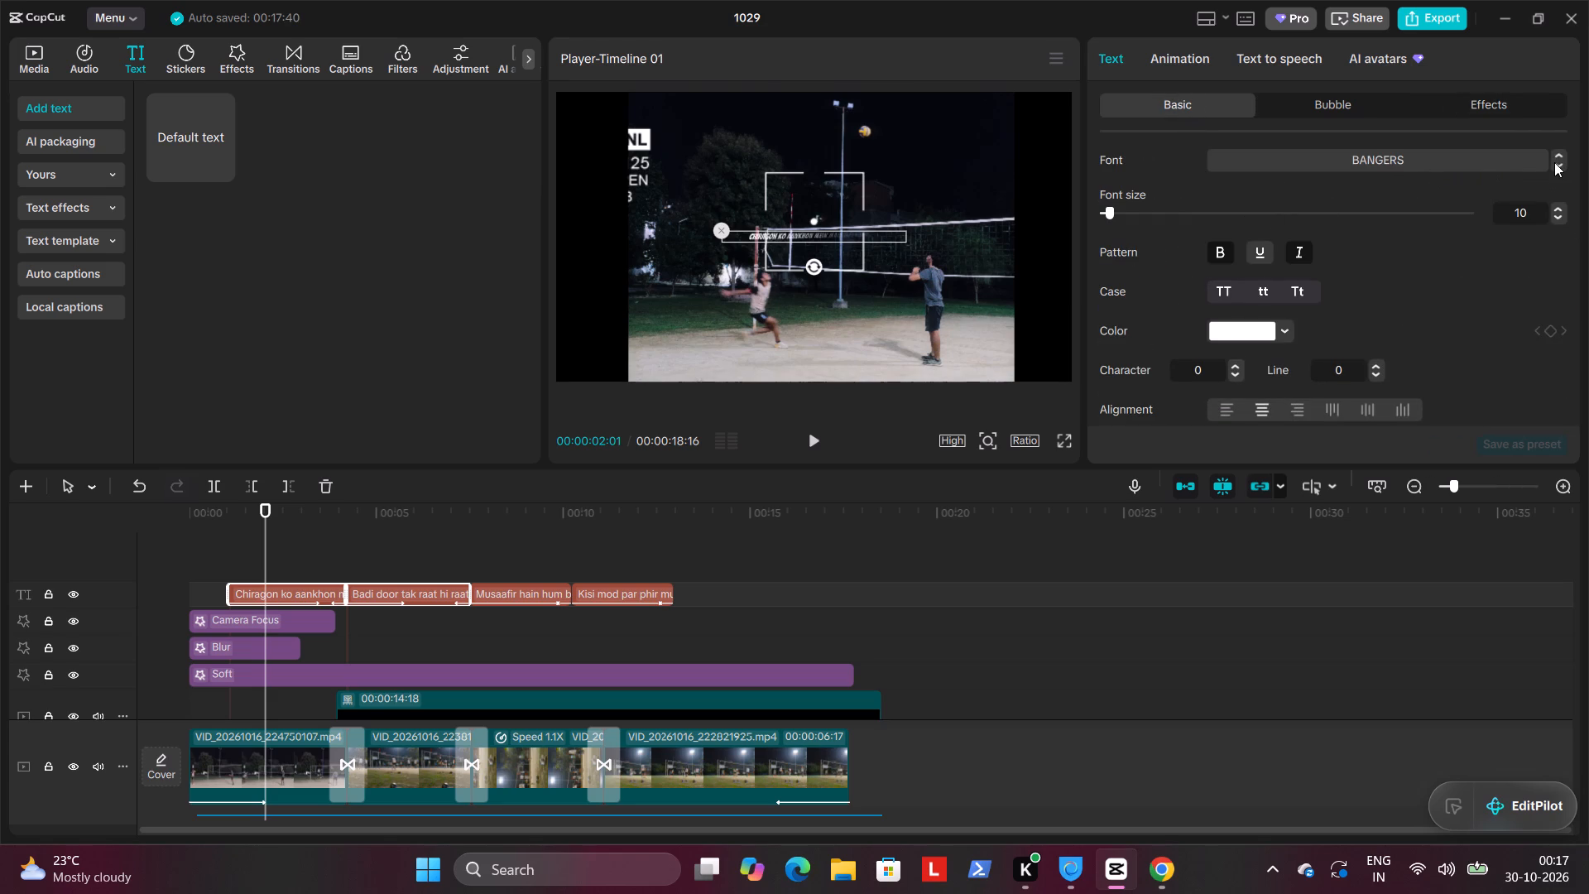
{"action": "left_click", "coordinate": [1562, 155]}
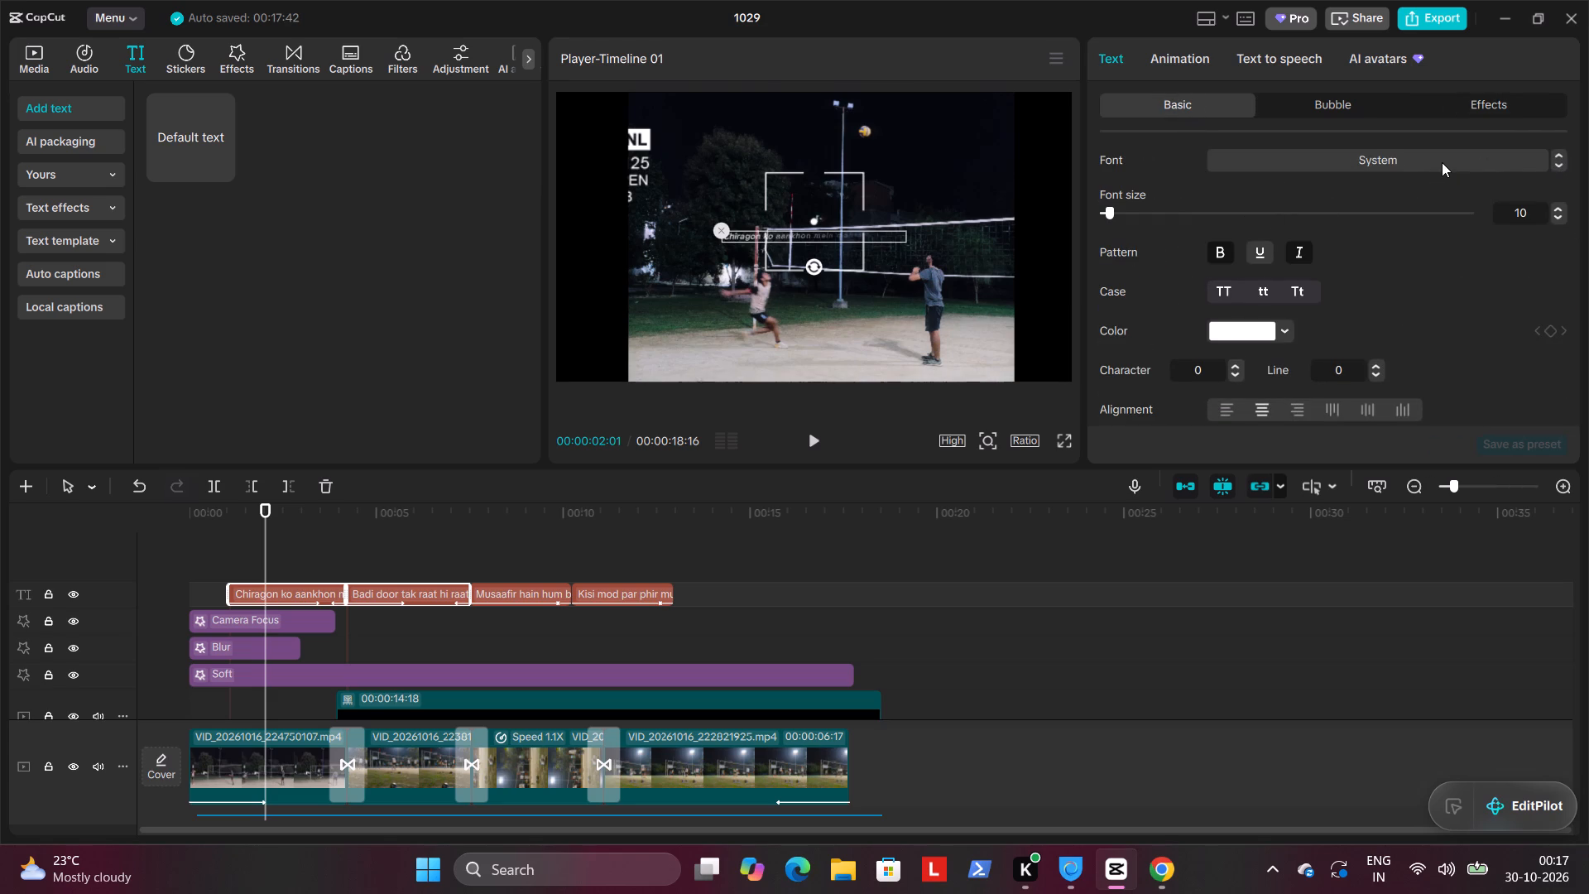
Apply the Rubik font to the two selected verse clips.
{"action": "left_click", "coordinate": [1440, 162]}
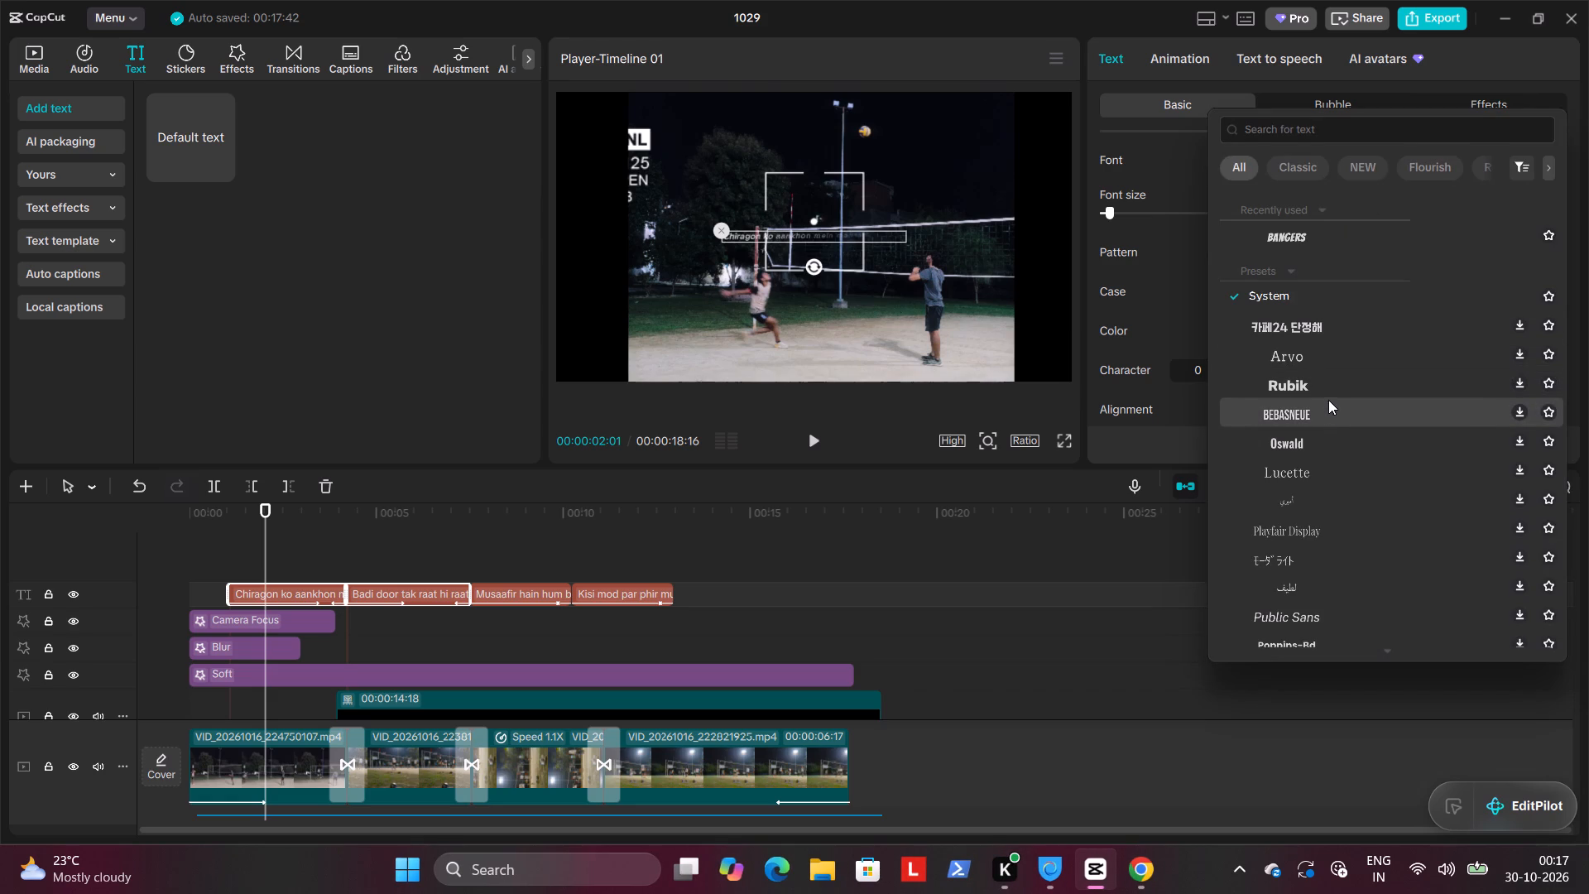
{"action": "left_click", "coordinate": [1329, 393]}
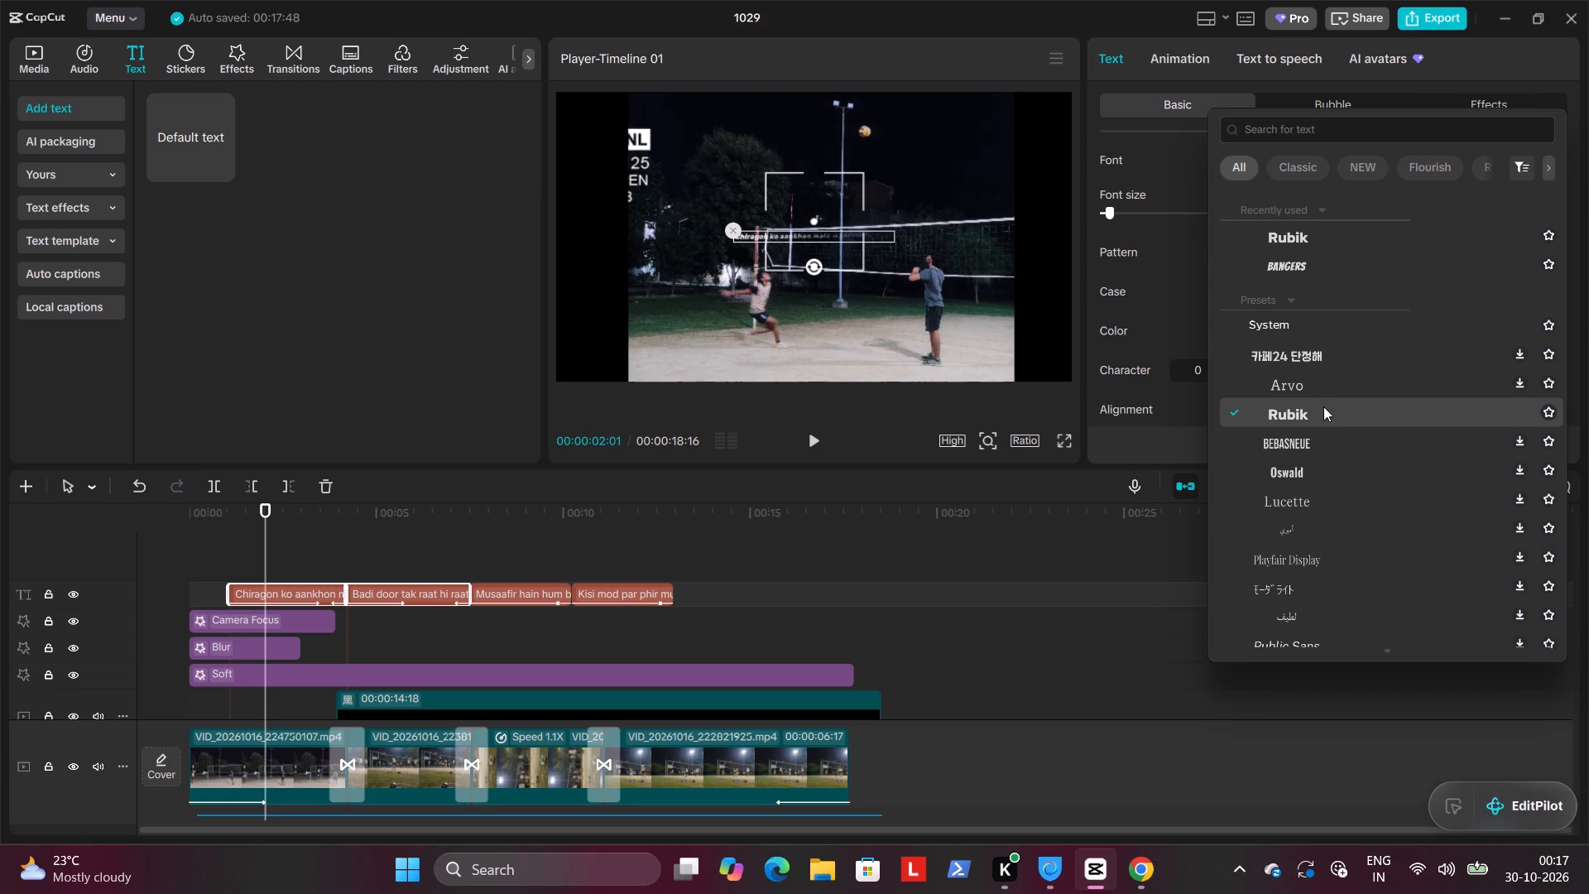
{"action": "left_click", "coordinate": [1323, 406]}
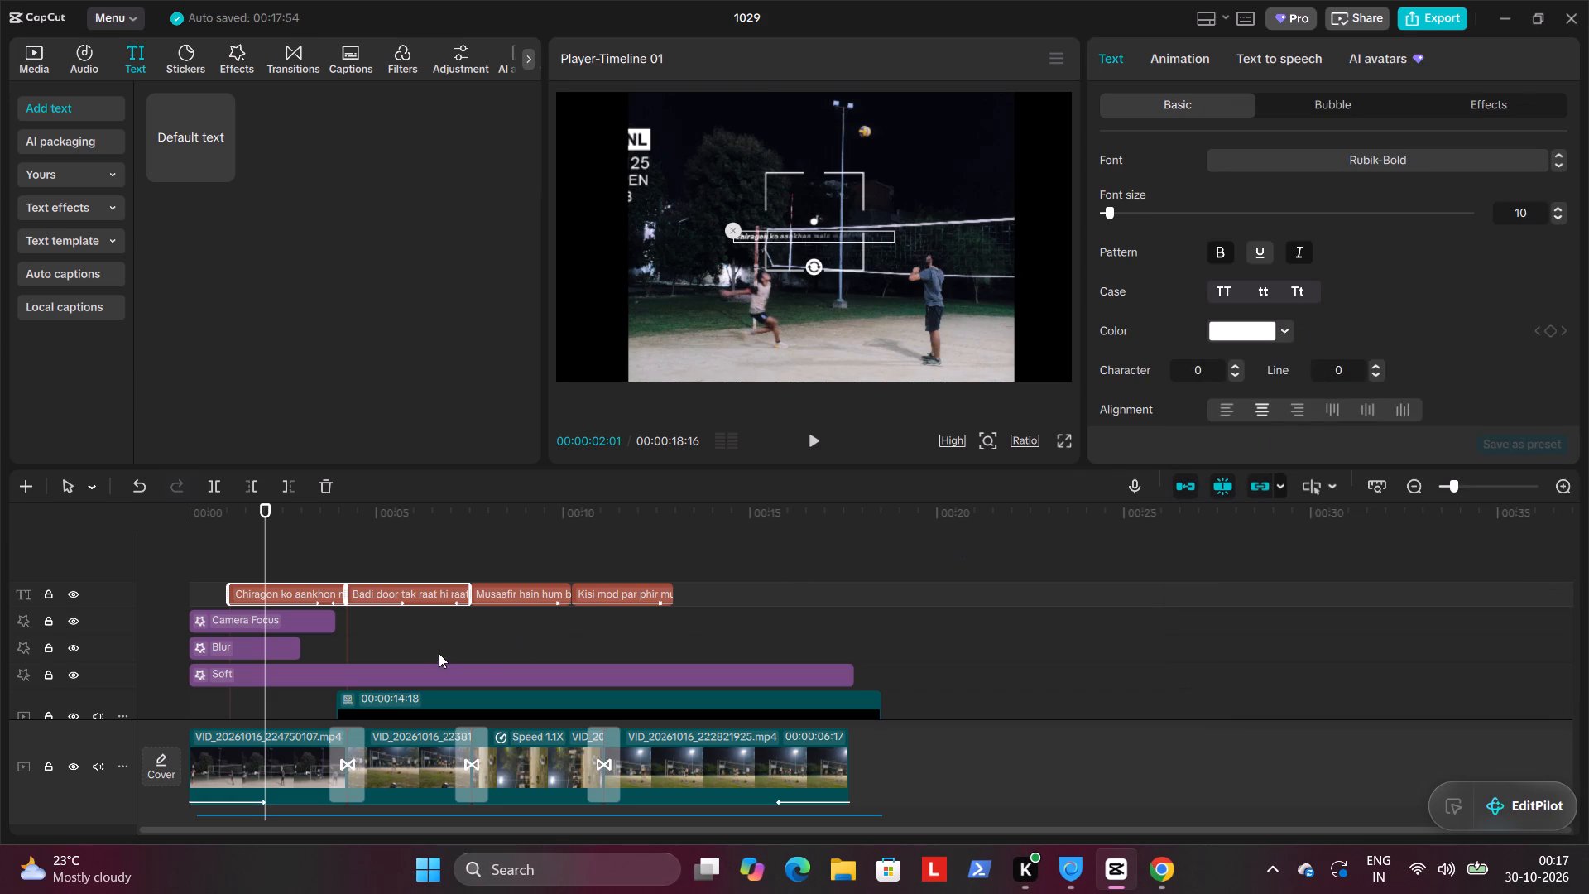
Check the first verse line's new font in full screen at the 3-second mark.
{"action": "left_click_drag", "start_coordinate": [264, 507], "coordinate": [279, 507]}
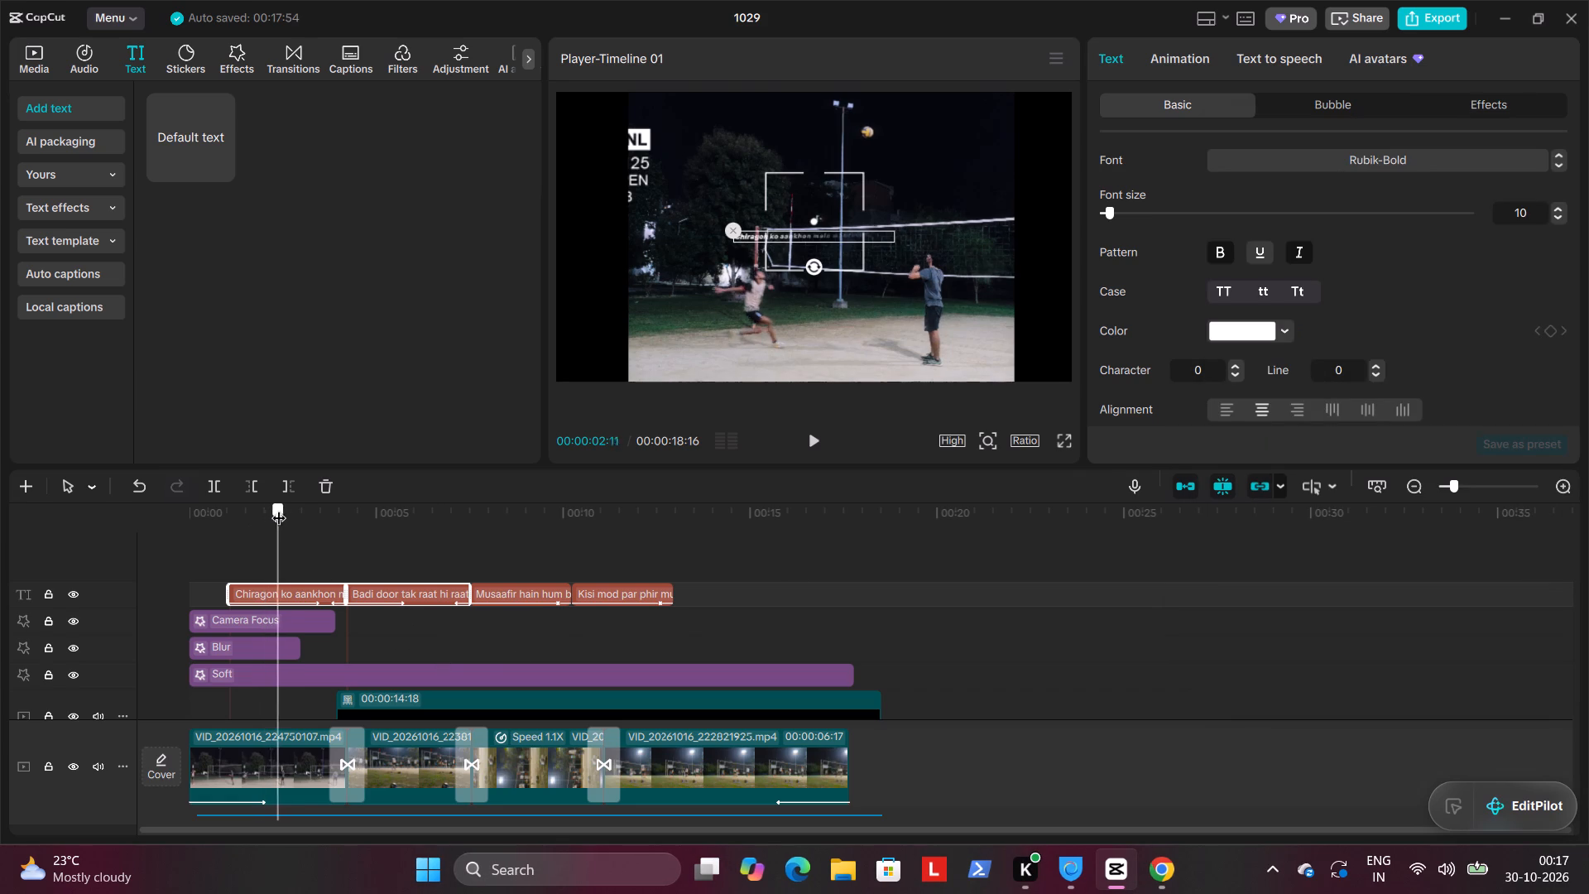
{"action": "left_click_drag", "start_coordinate": [279, 507], "coordinate": [296, 507]}
{"action": "left_click", "coordinate": [1065, 436]}
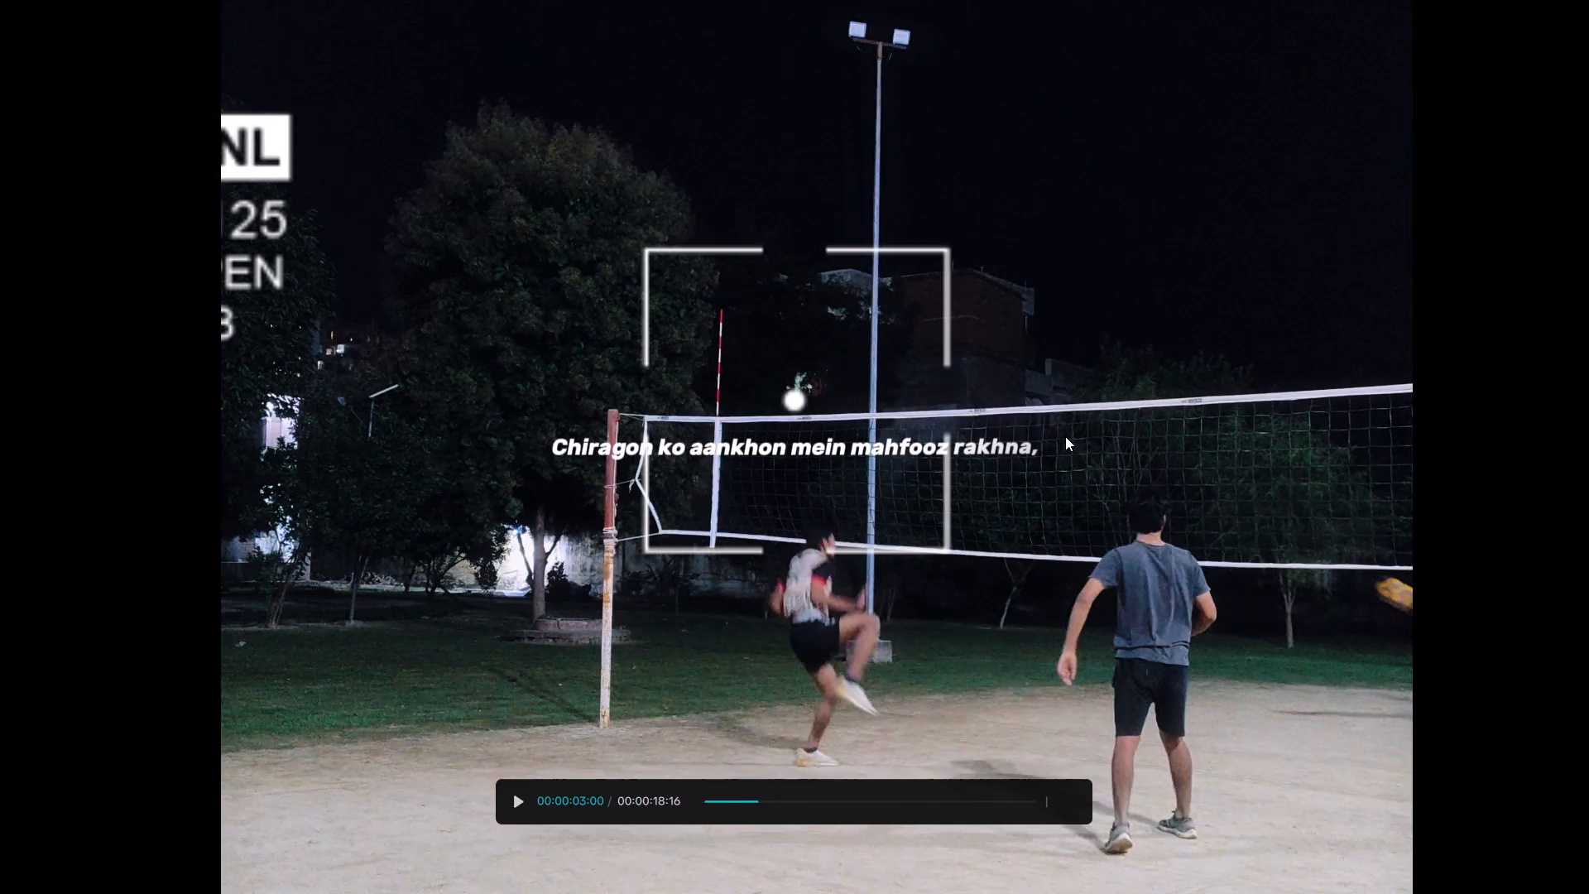
{"action": "left_click", "coordinate": [1073, 806]}
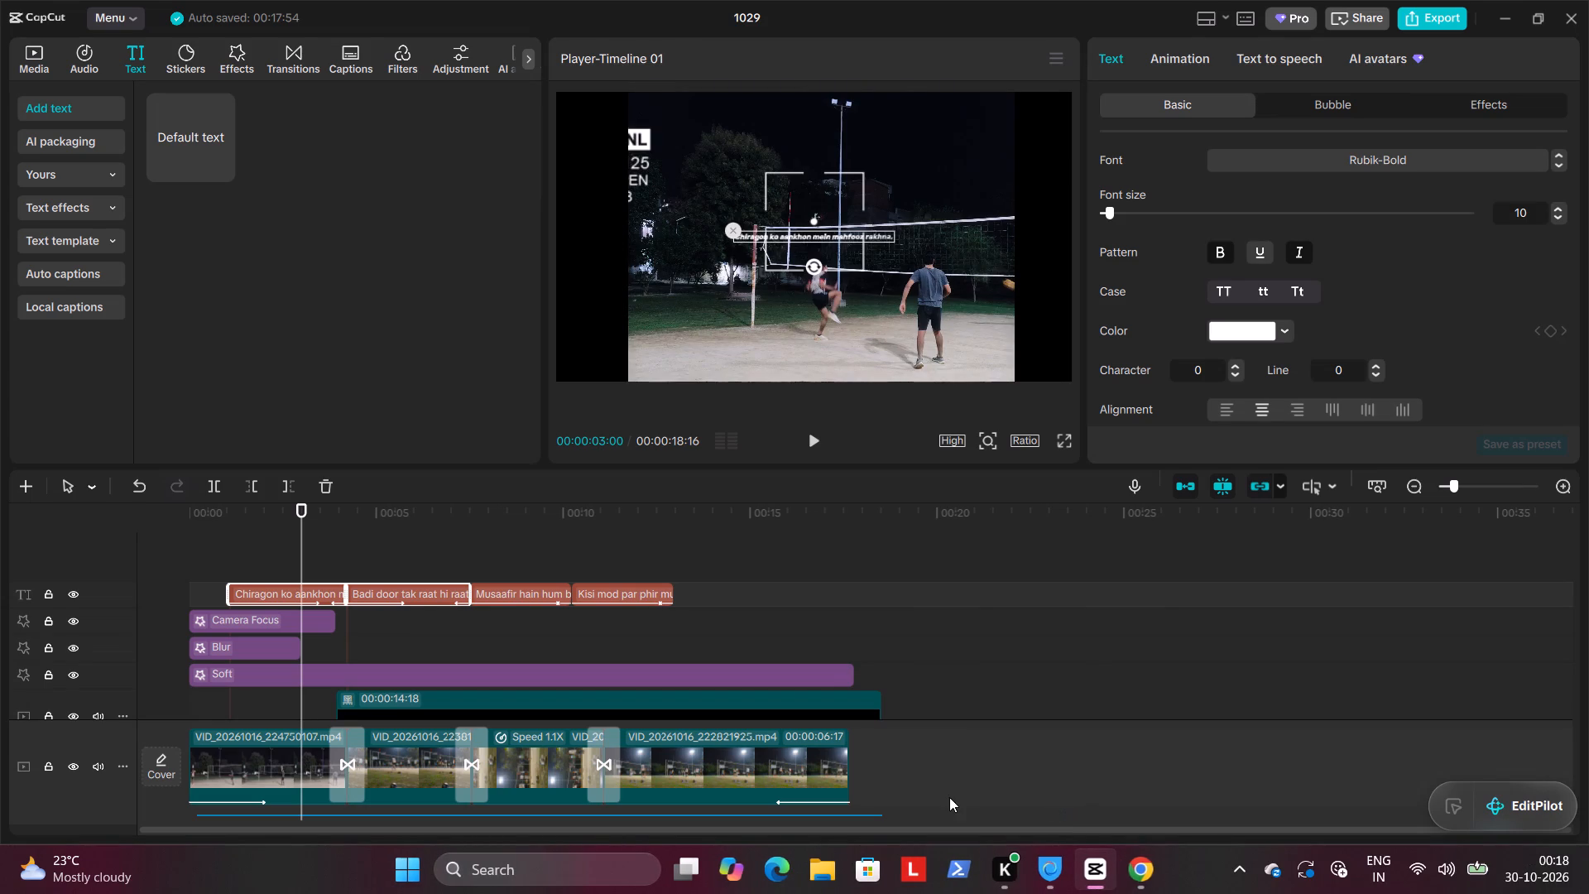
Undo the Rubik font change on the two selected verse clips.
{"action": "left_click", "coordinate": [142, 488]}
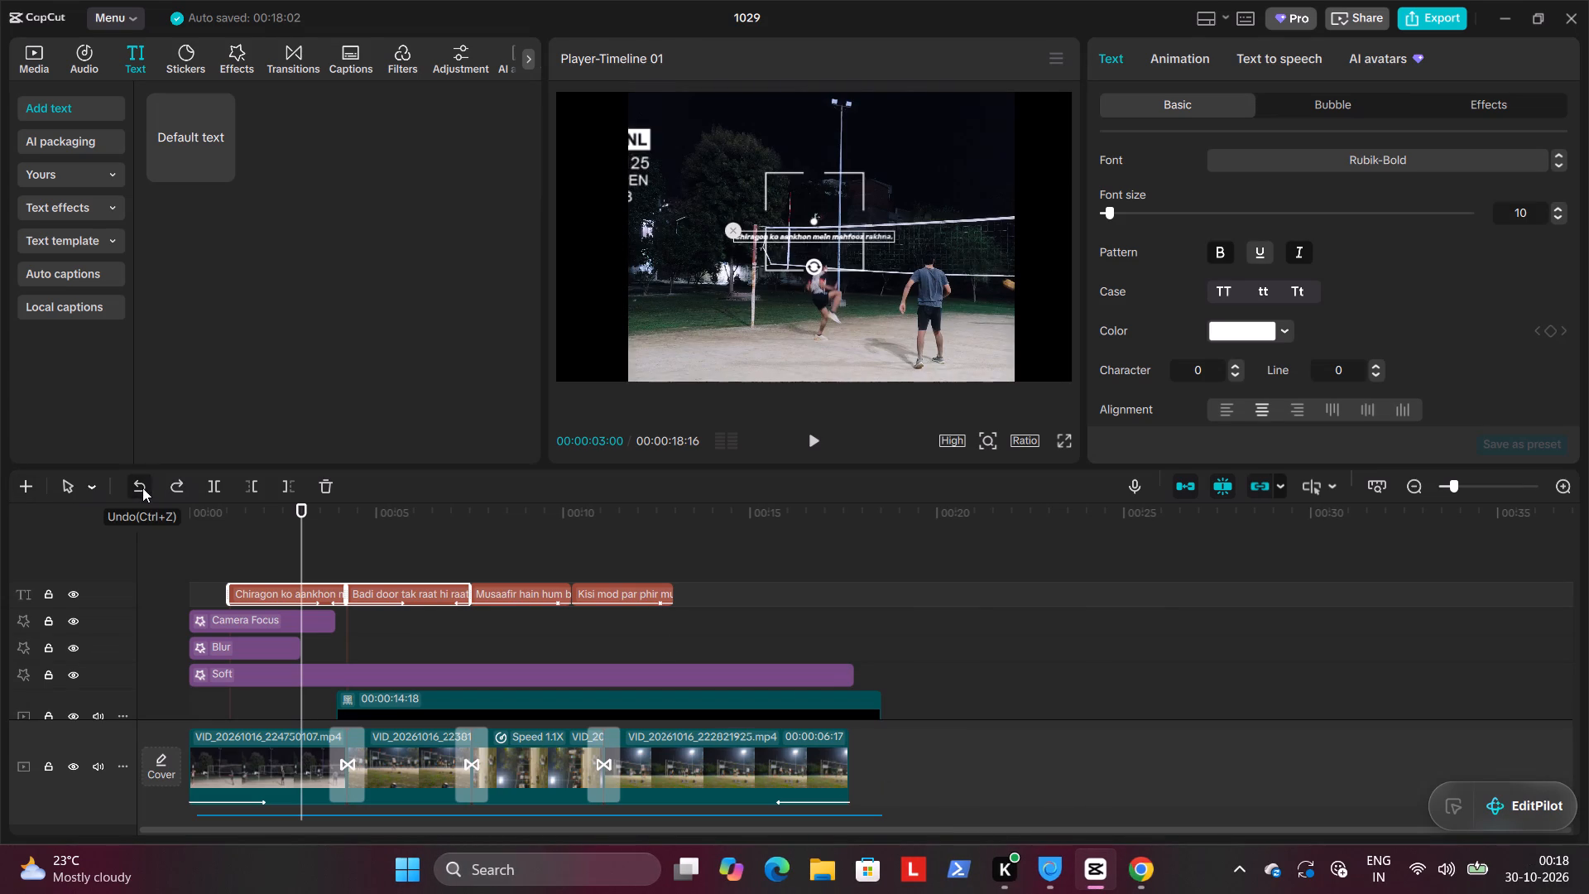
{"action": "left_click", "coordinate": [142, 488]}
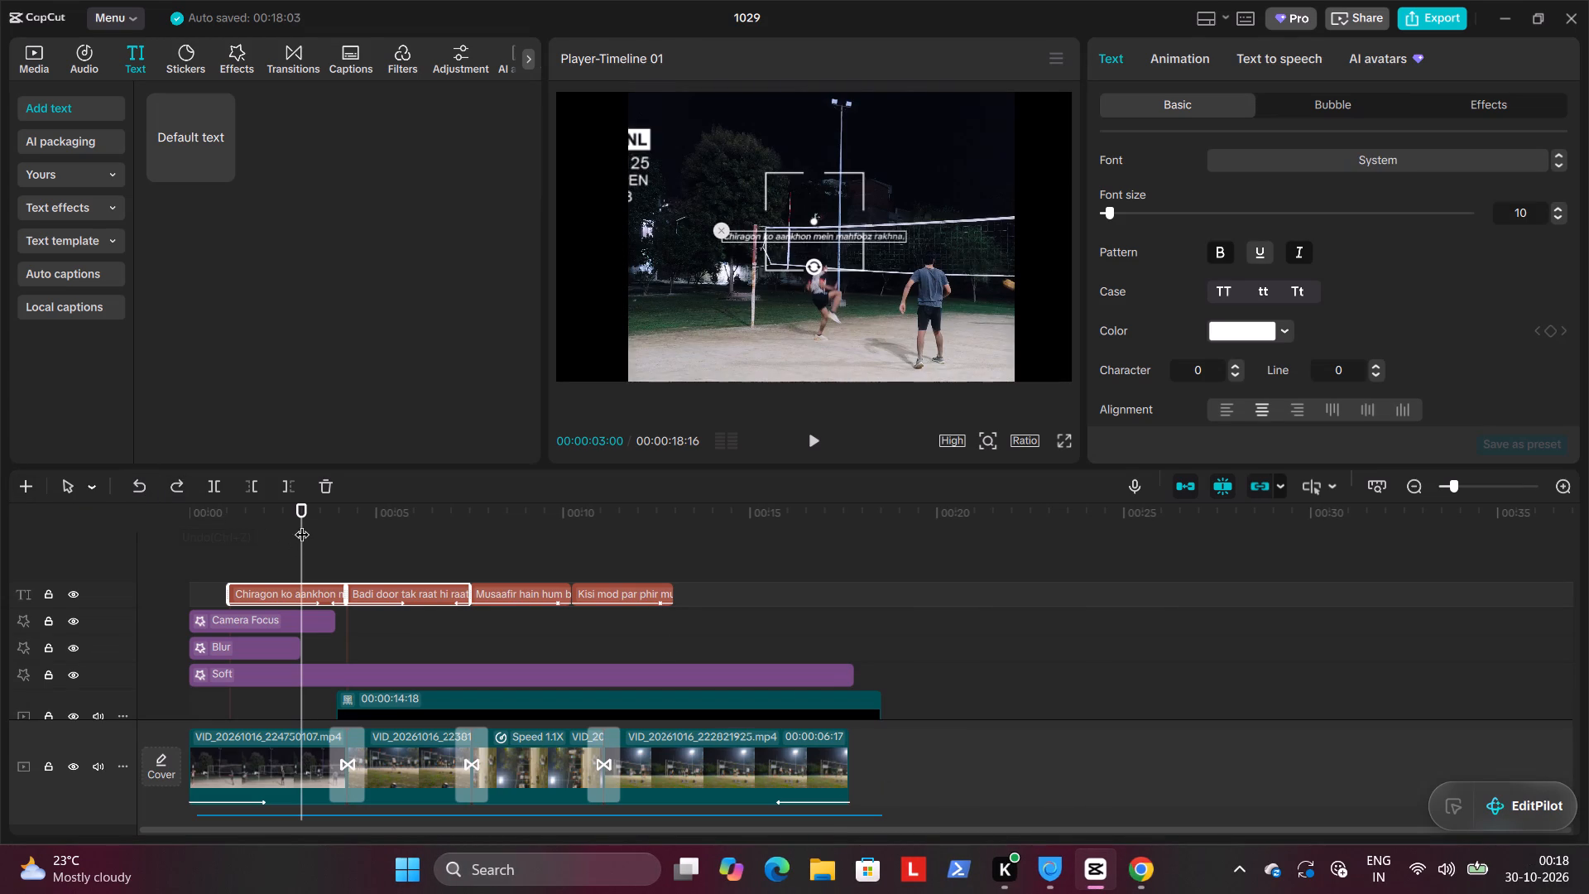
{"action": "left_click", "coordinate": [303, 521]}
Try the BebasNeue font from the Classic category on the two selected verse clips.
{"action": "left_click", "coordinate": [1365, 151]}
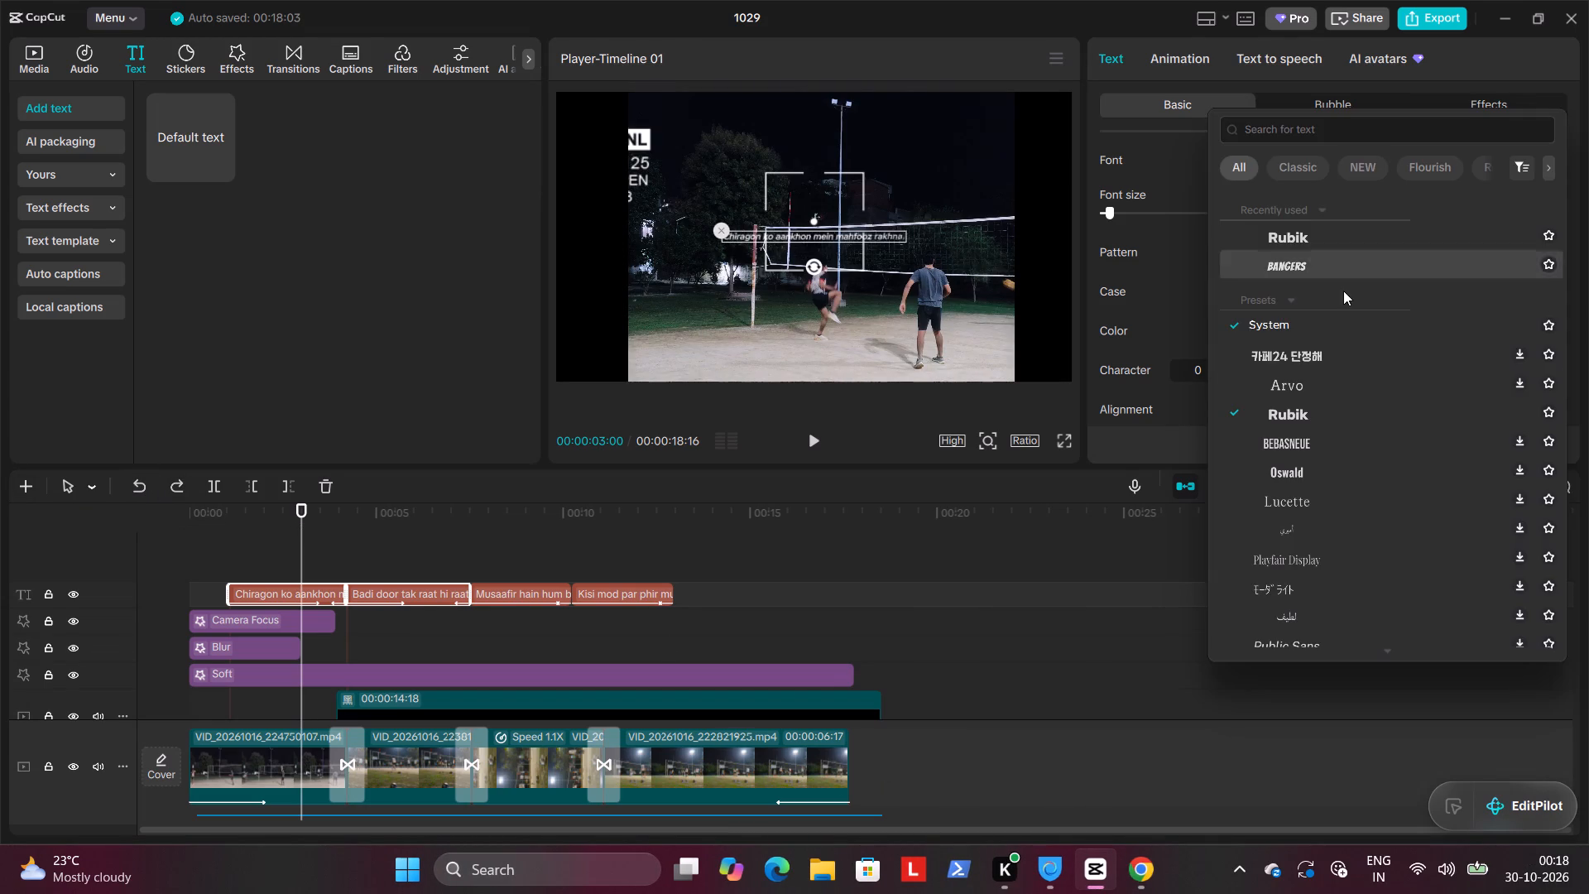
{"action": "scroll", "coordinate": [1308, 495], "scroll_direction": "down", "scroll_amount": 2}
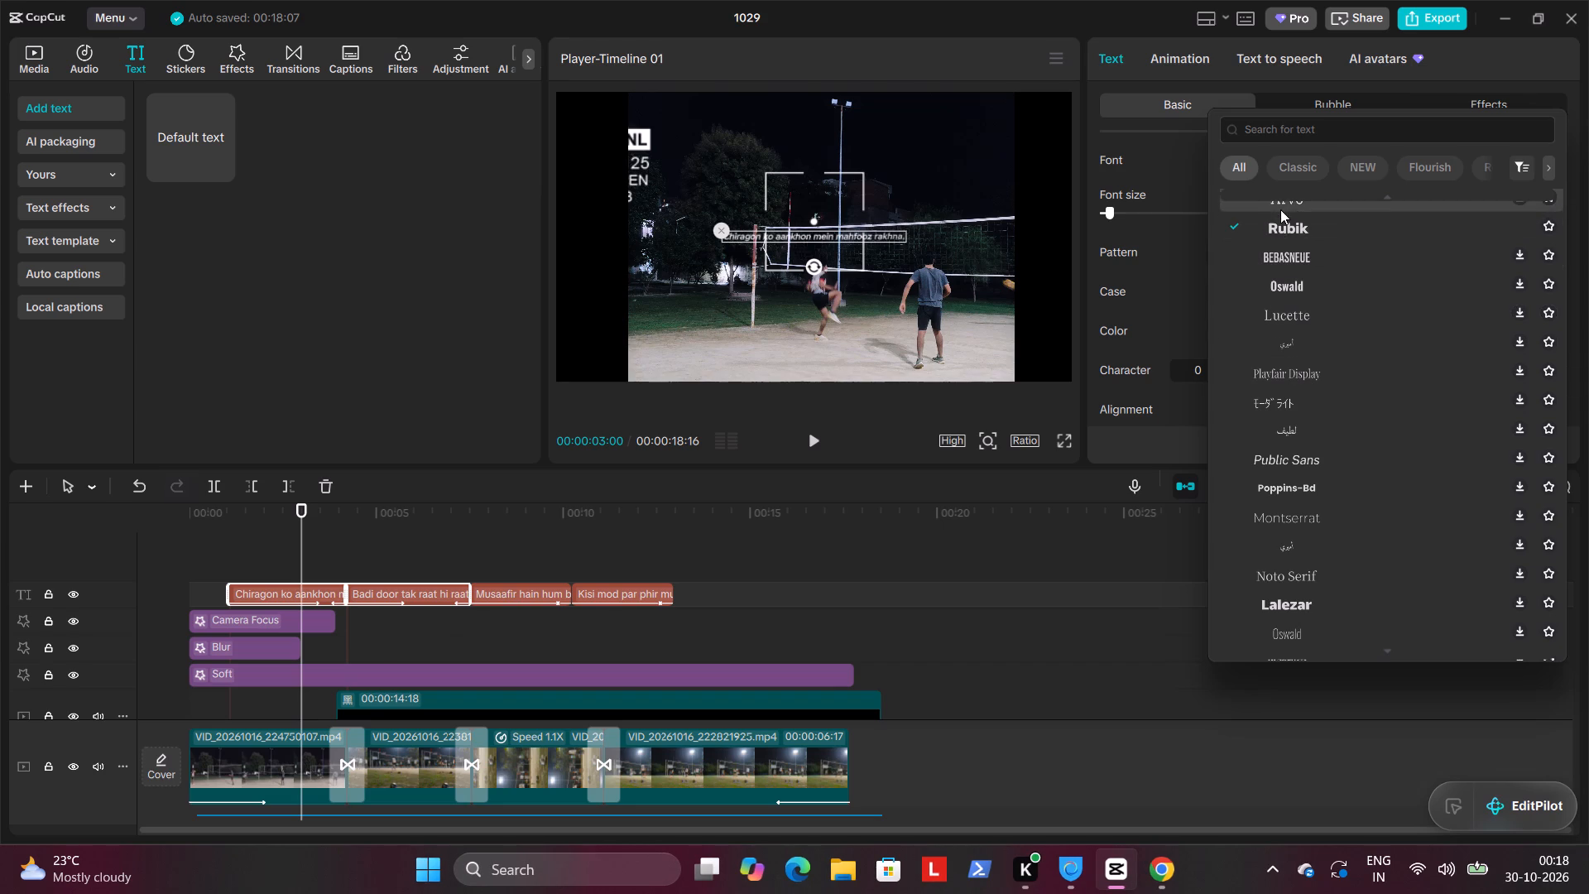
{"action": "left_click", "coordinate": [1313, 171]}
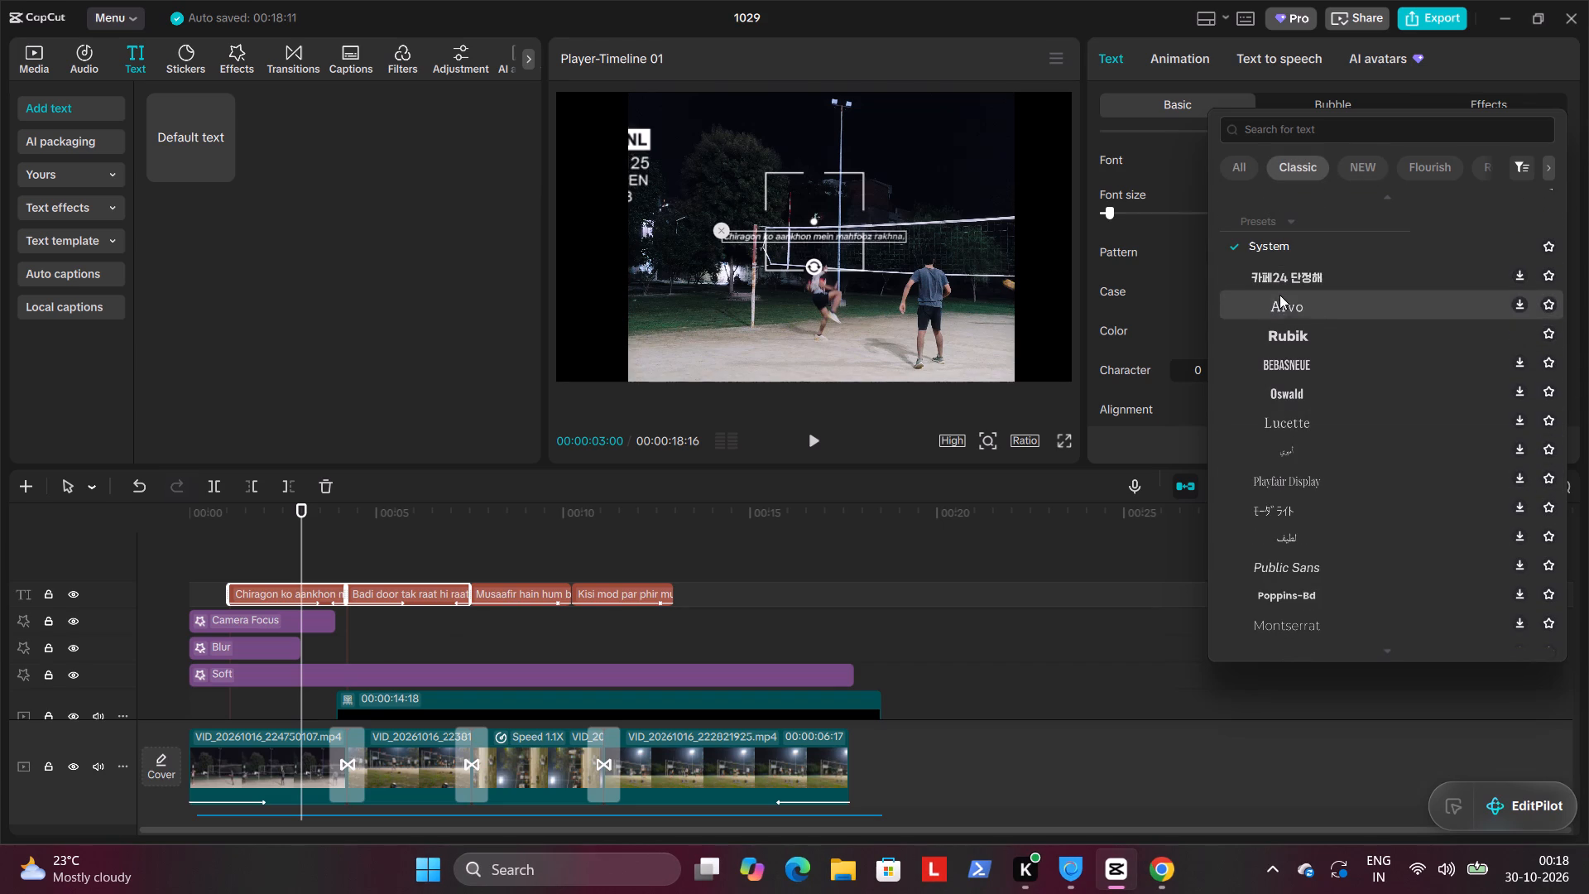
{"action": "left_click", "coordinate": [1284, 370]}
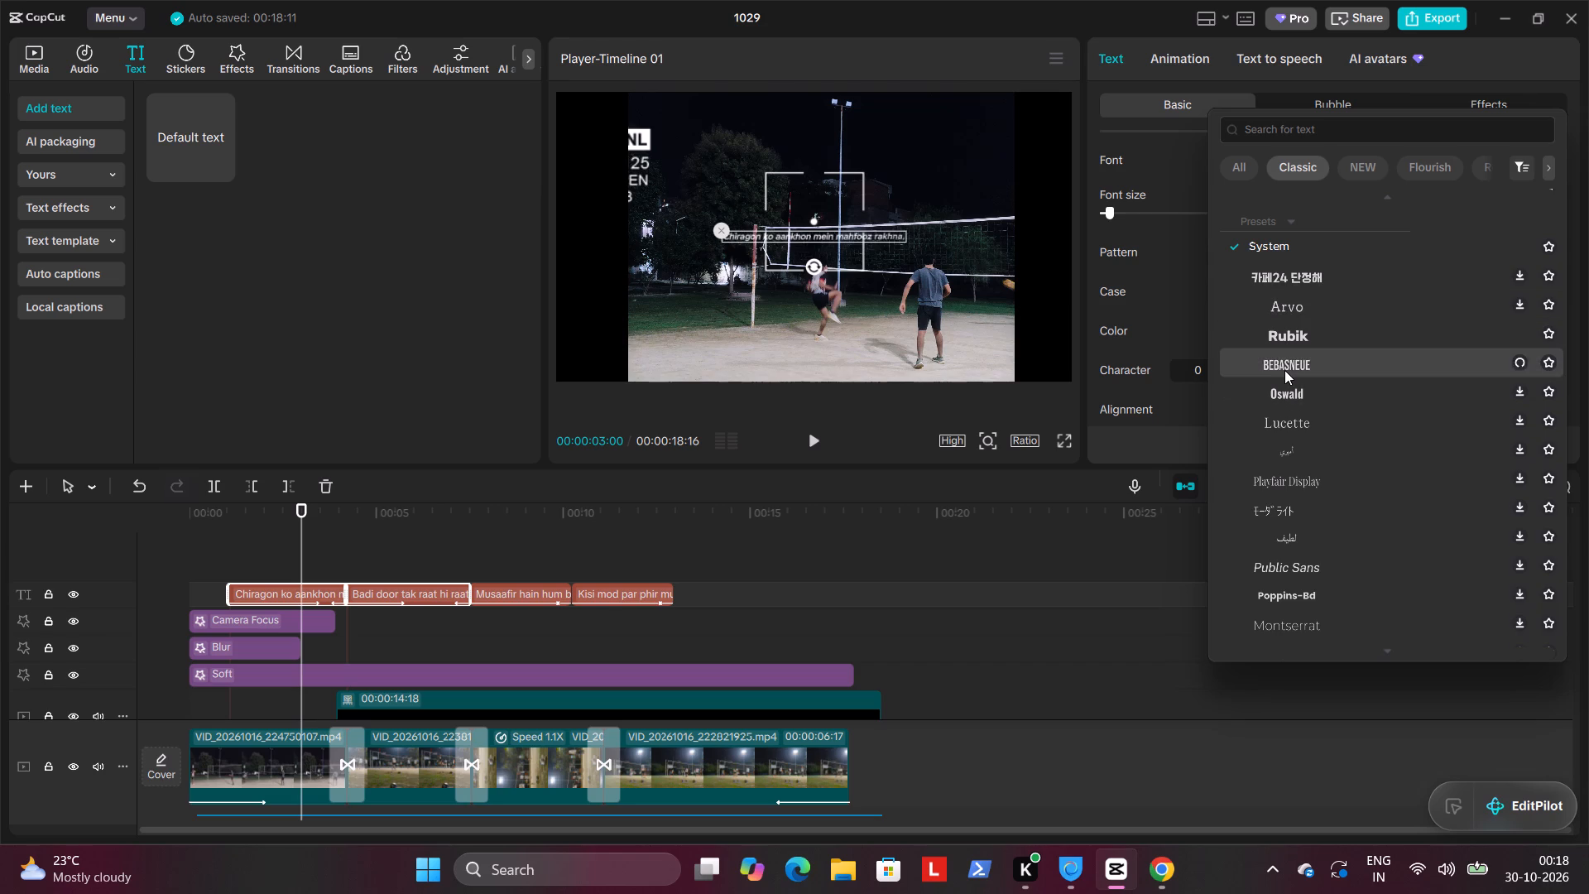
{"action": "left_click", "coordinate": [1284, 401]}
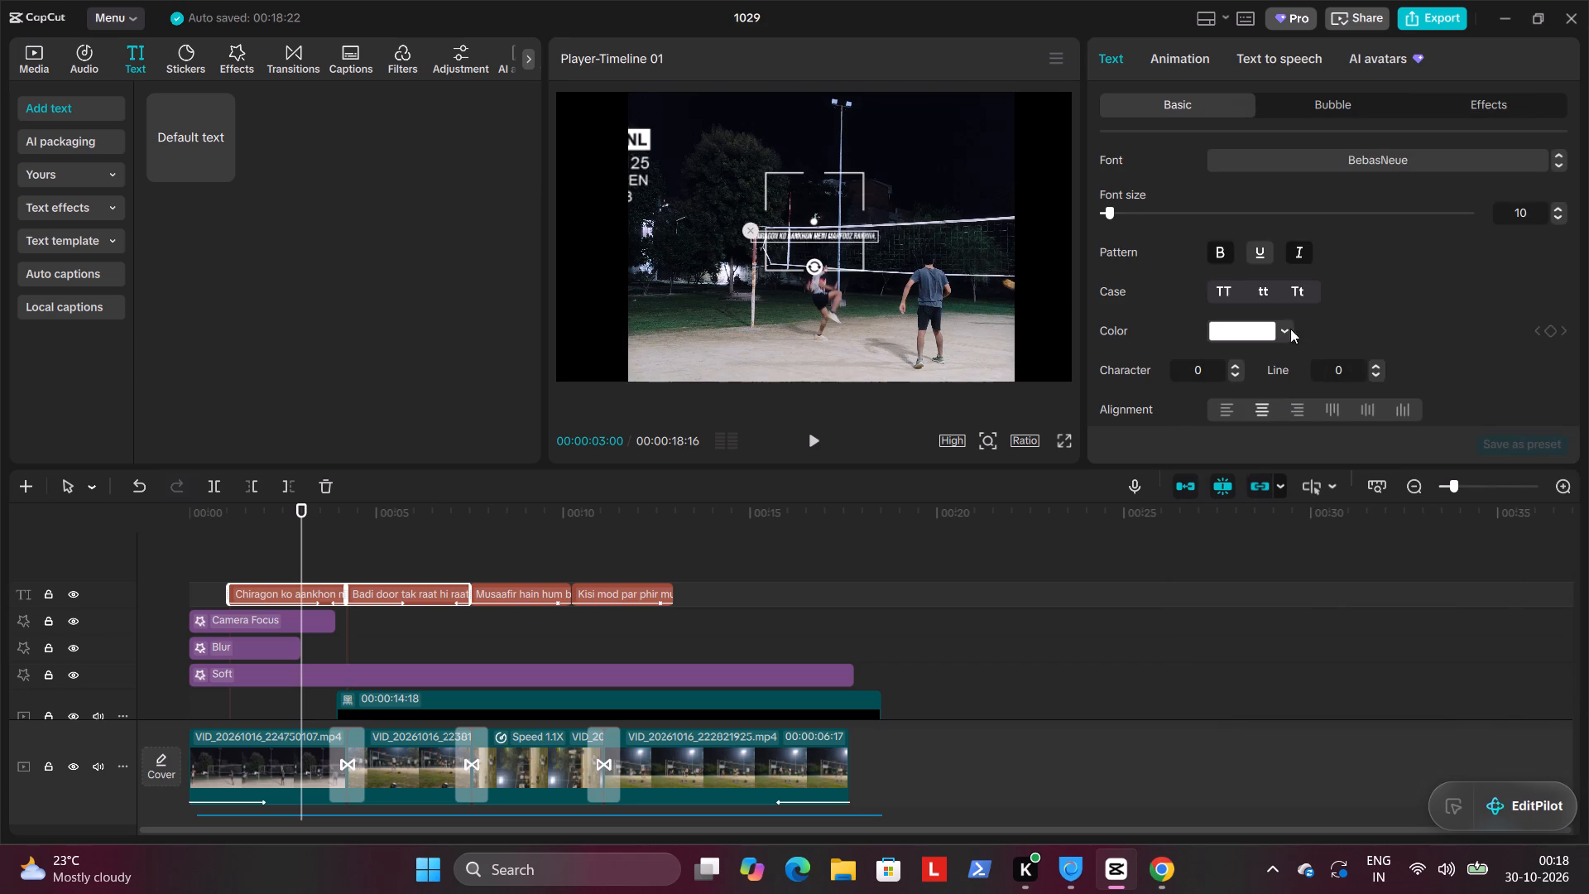
Apply a free cursive script font from the NEW category to the two selected verse clips.
{"action": "left_click", "coordinate": [1312, 166]}
{"action": "left_click", "coordinate": [1365, 172]}
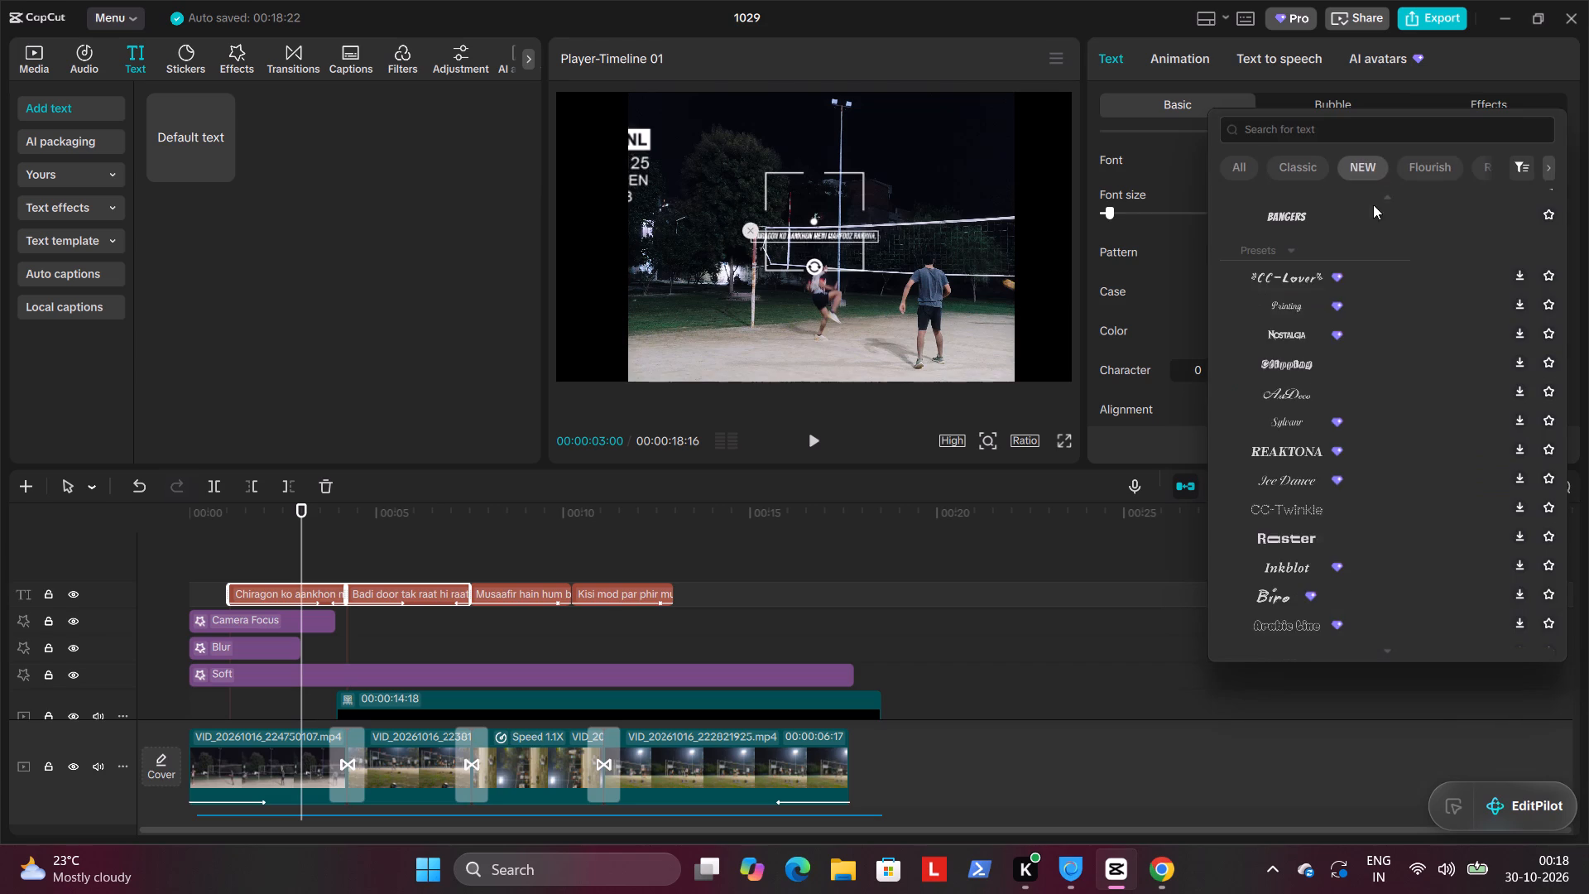
{"action": "left_click", "coordinate": [1296, 434]}
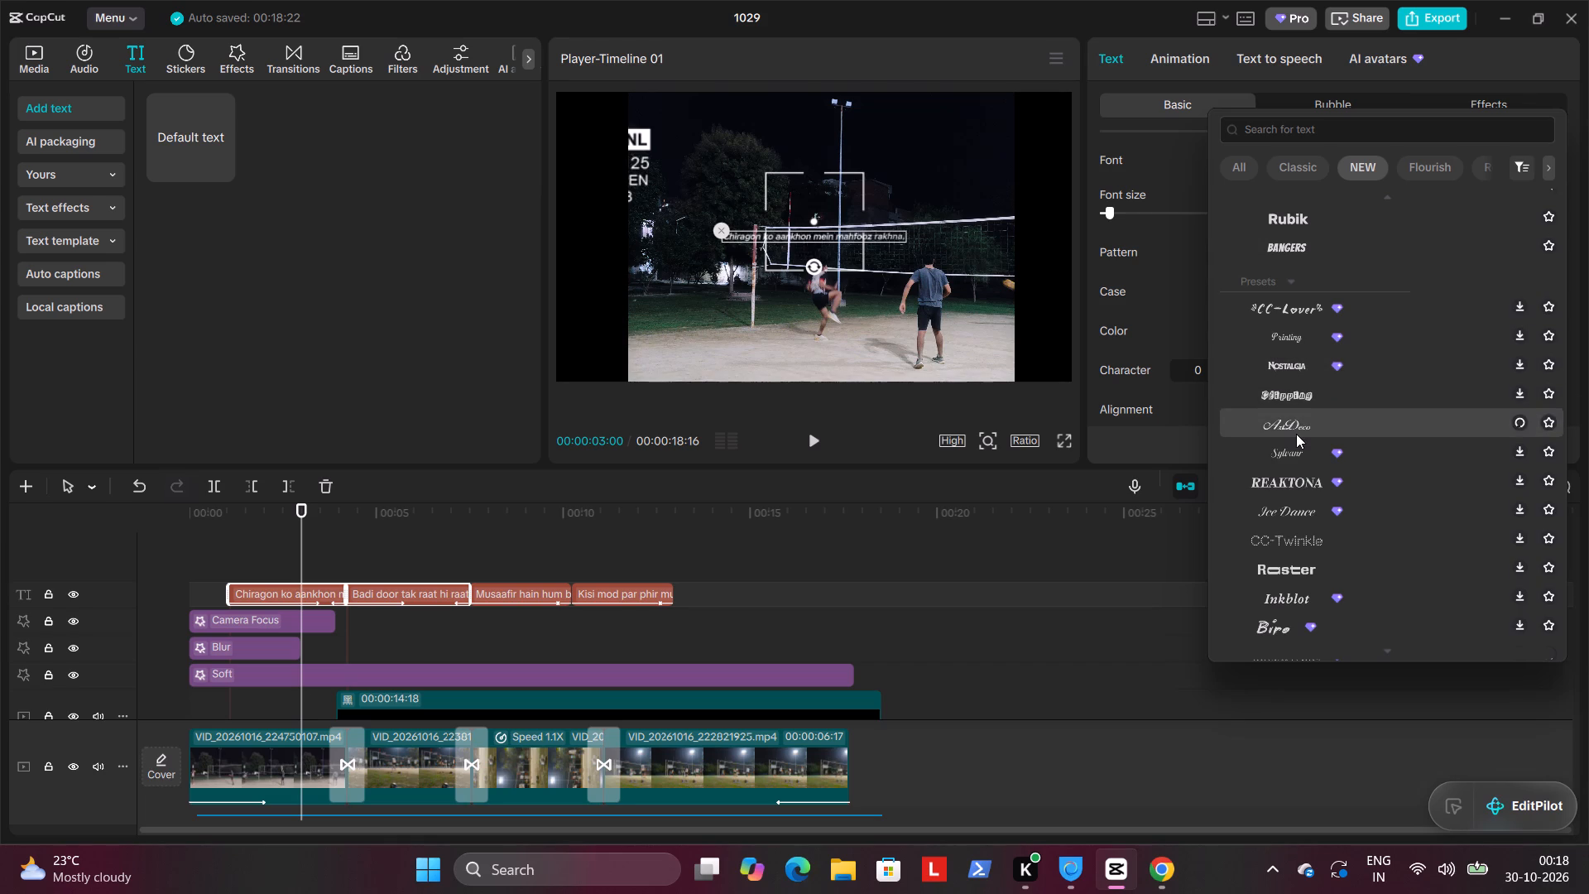
Play the edit in full screen from the 3-second mark to check the cursive verse font.
{"action": "left_click", "coordinate": [1062, 449]}
{"action": "left_click", "coordinate": [1063, 445]}
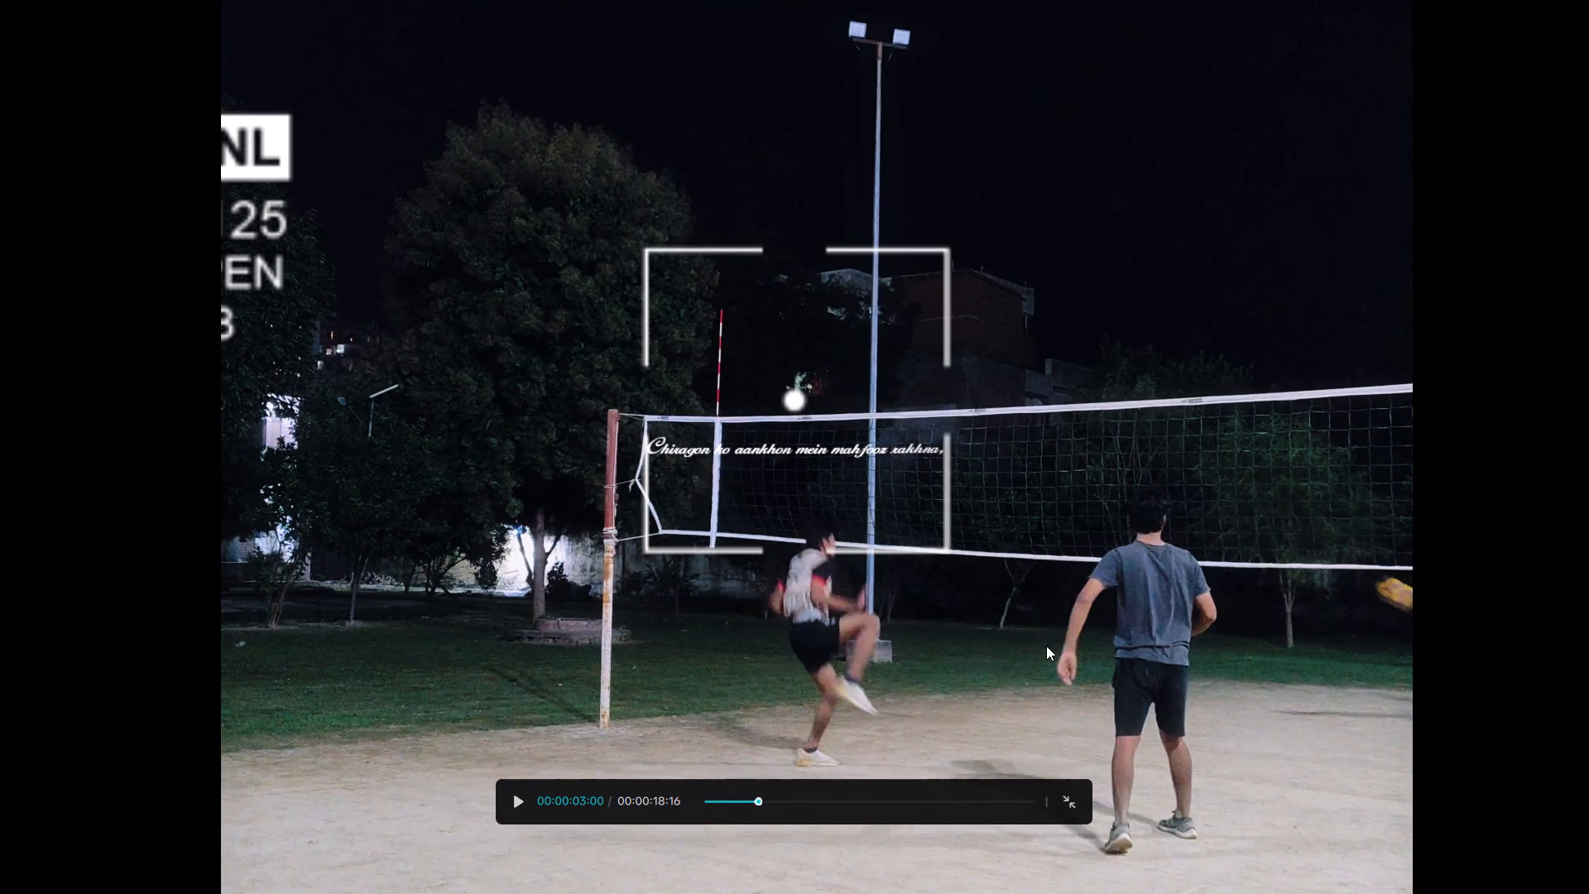
{"action": "key", "text": "space"}
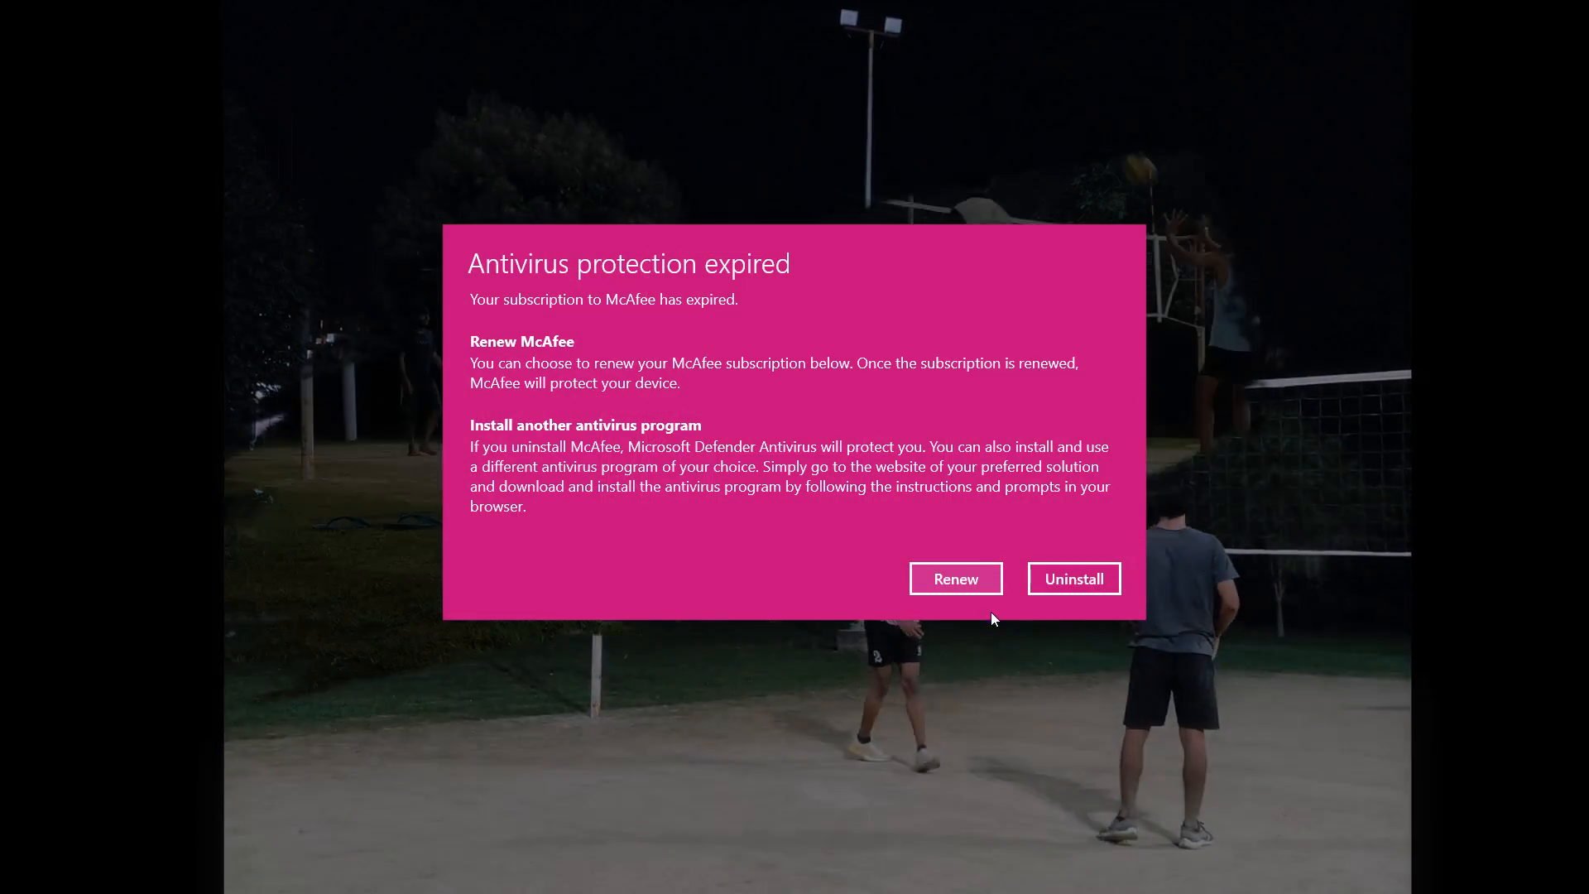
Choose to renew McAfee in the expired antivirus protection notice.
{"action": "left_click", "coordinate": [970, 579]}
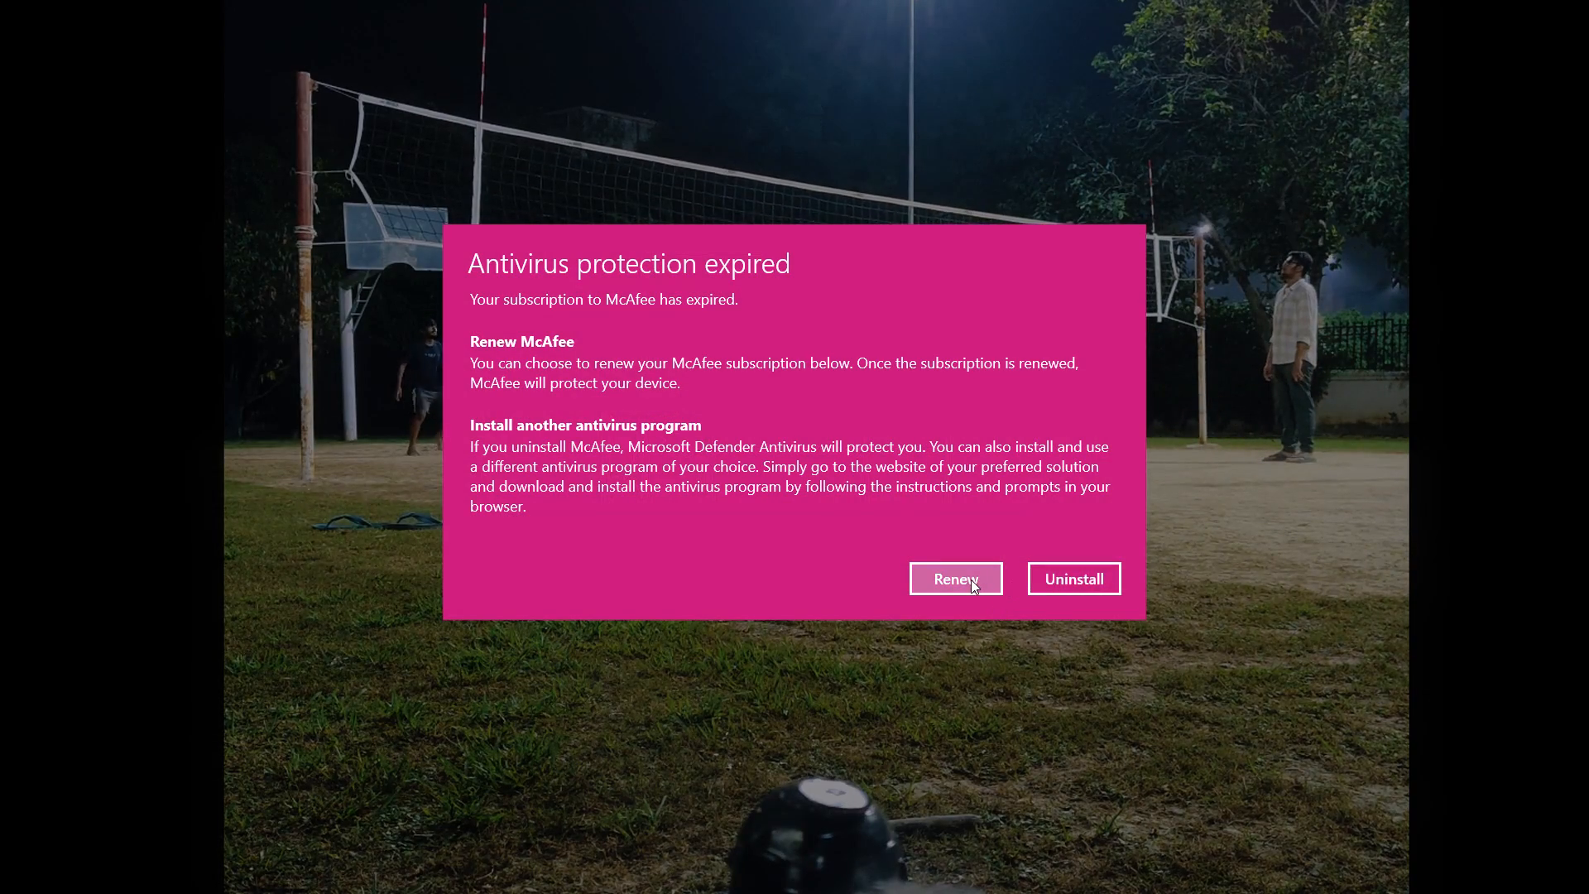